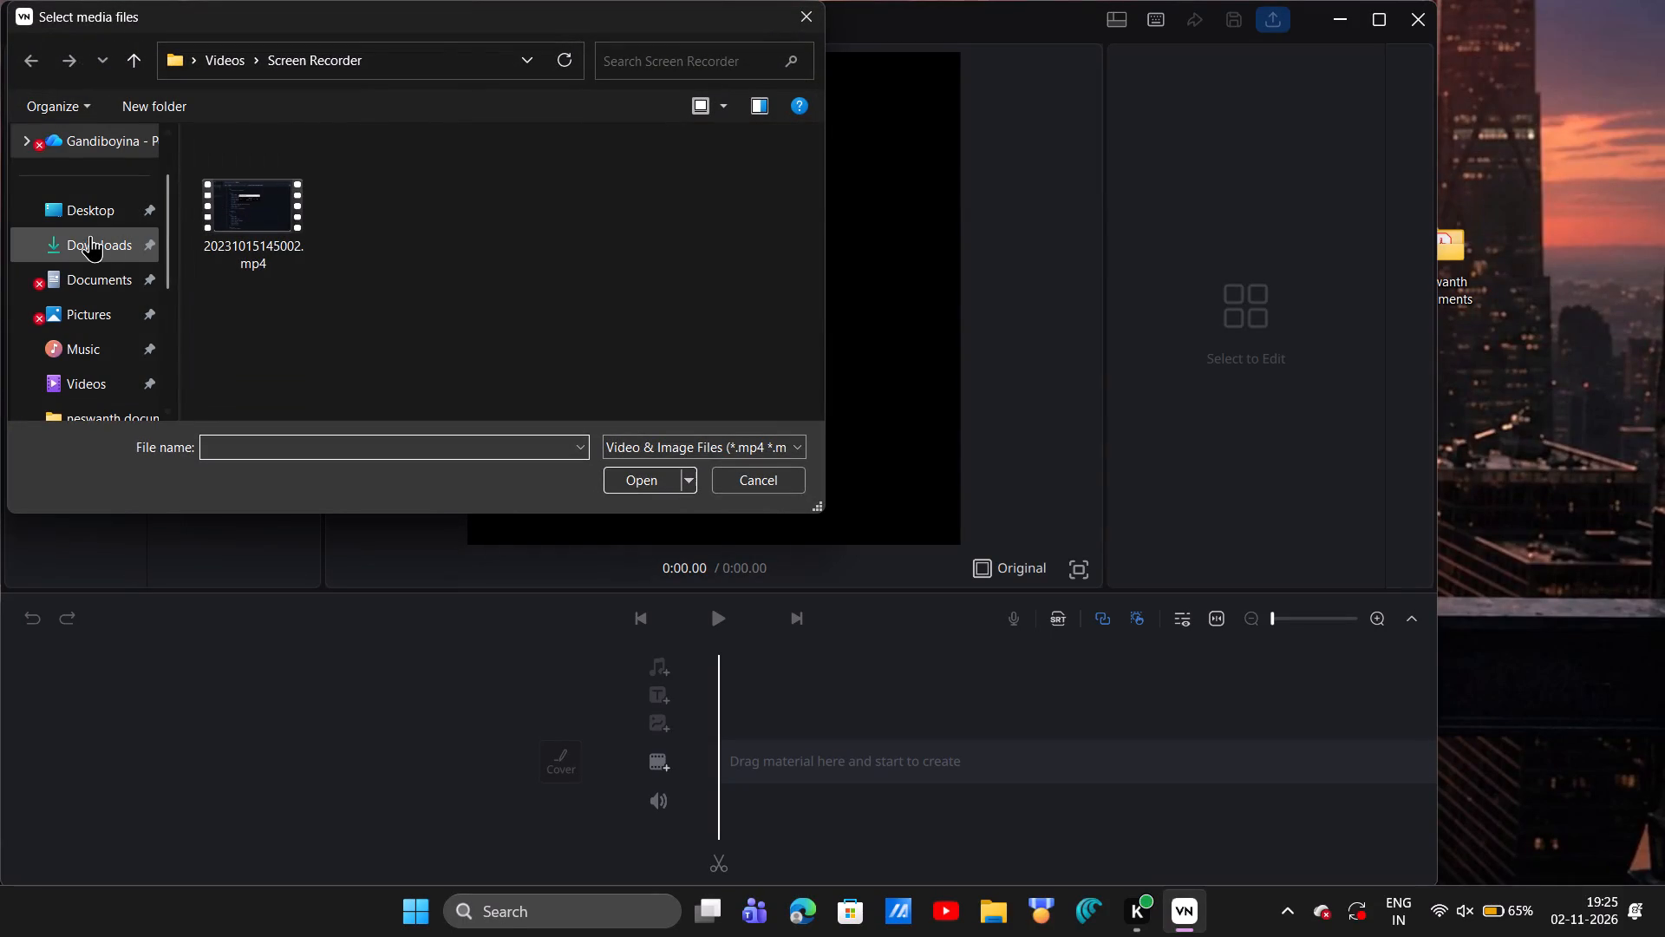
Import the iPhone 17 unboxing + accessories video from the Downloads folder into the project's media.
left_click(101, 242)
left_click(303, 184)
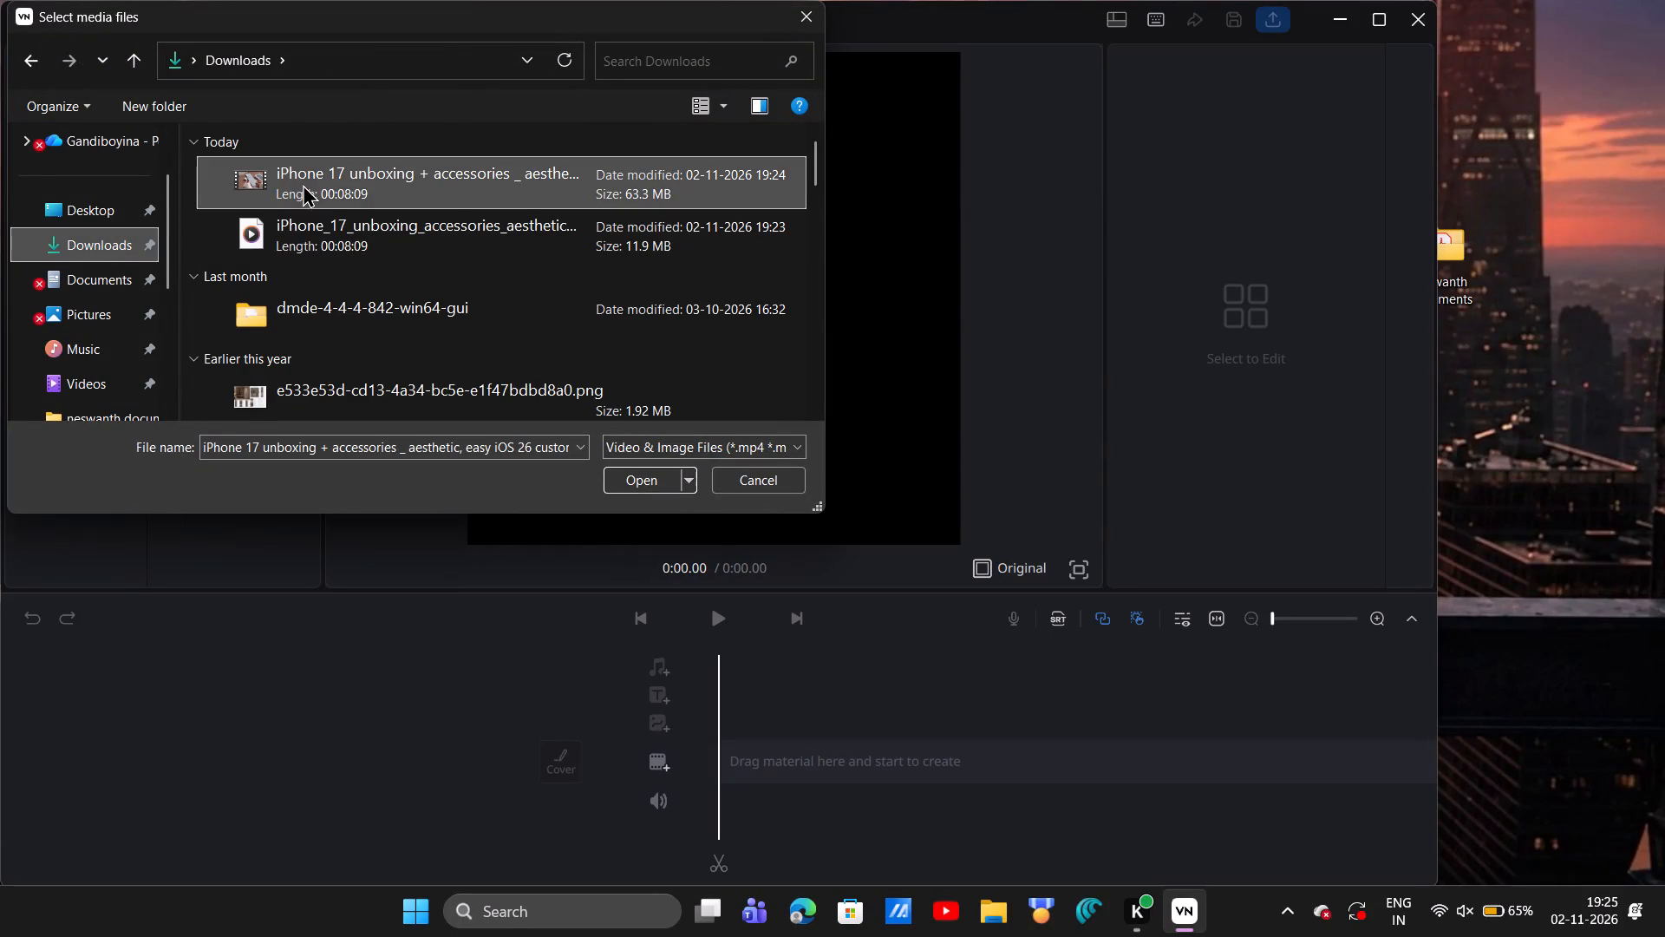
left_click(638, 475)
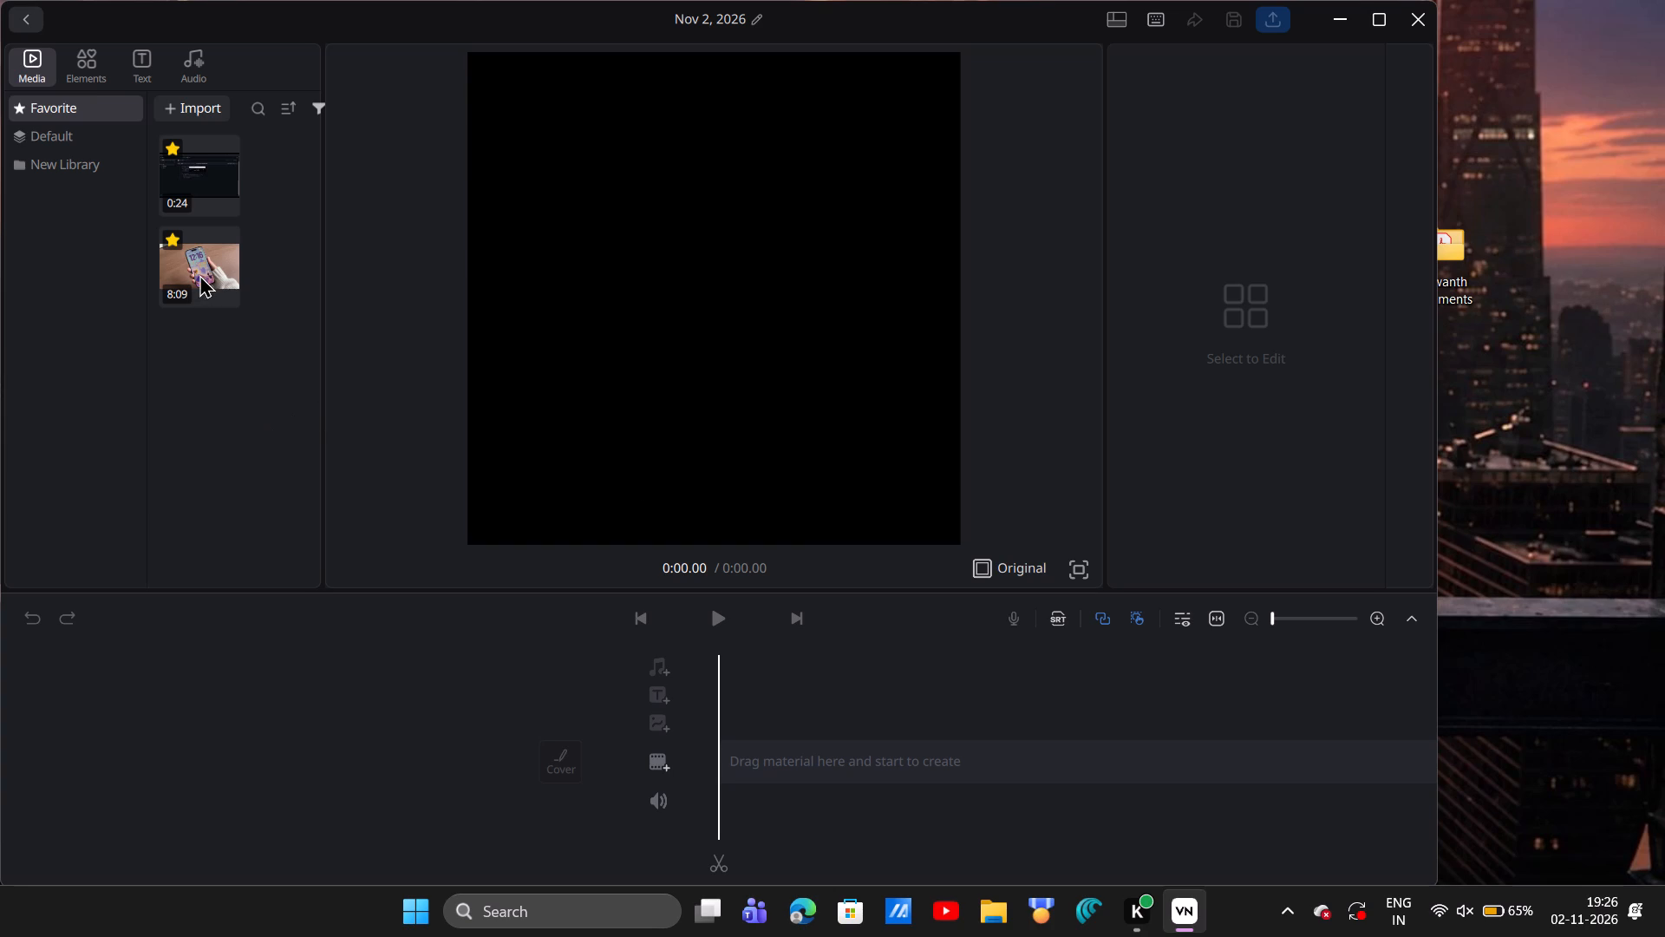
Place the 8:09 iPhone unboxing clip on the main video track and maximize the editor window.
left_click_drag(199, 272, 827, 766)
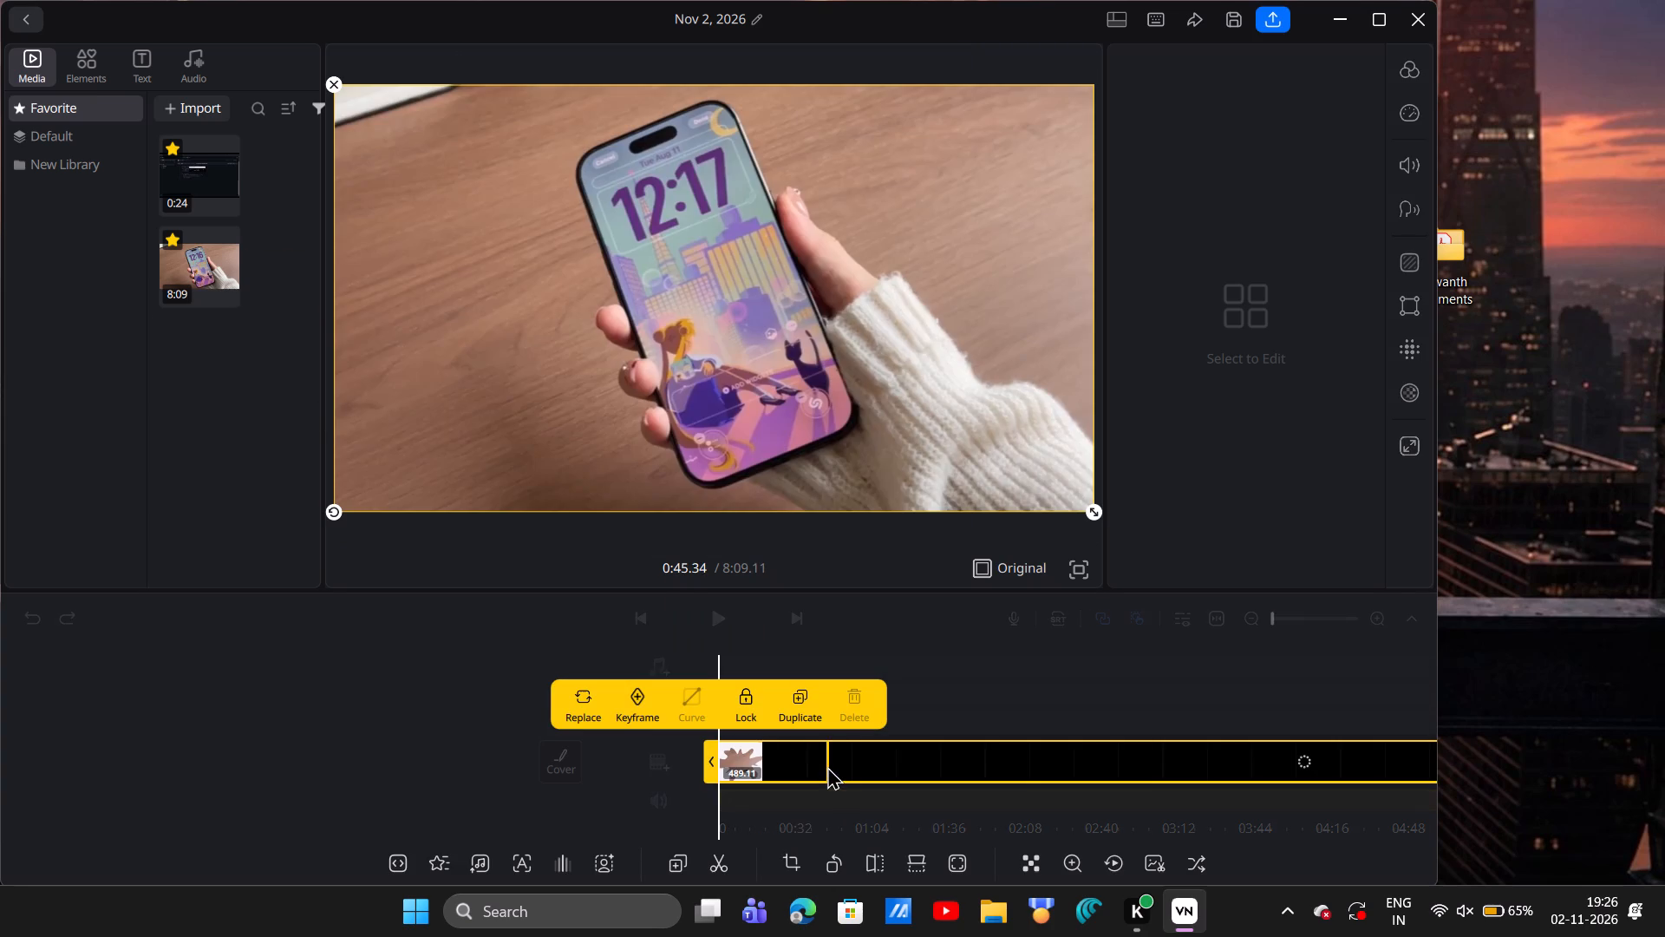
left_click(1368, 22)
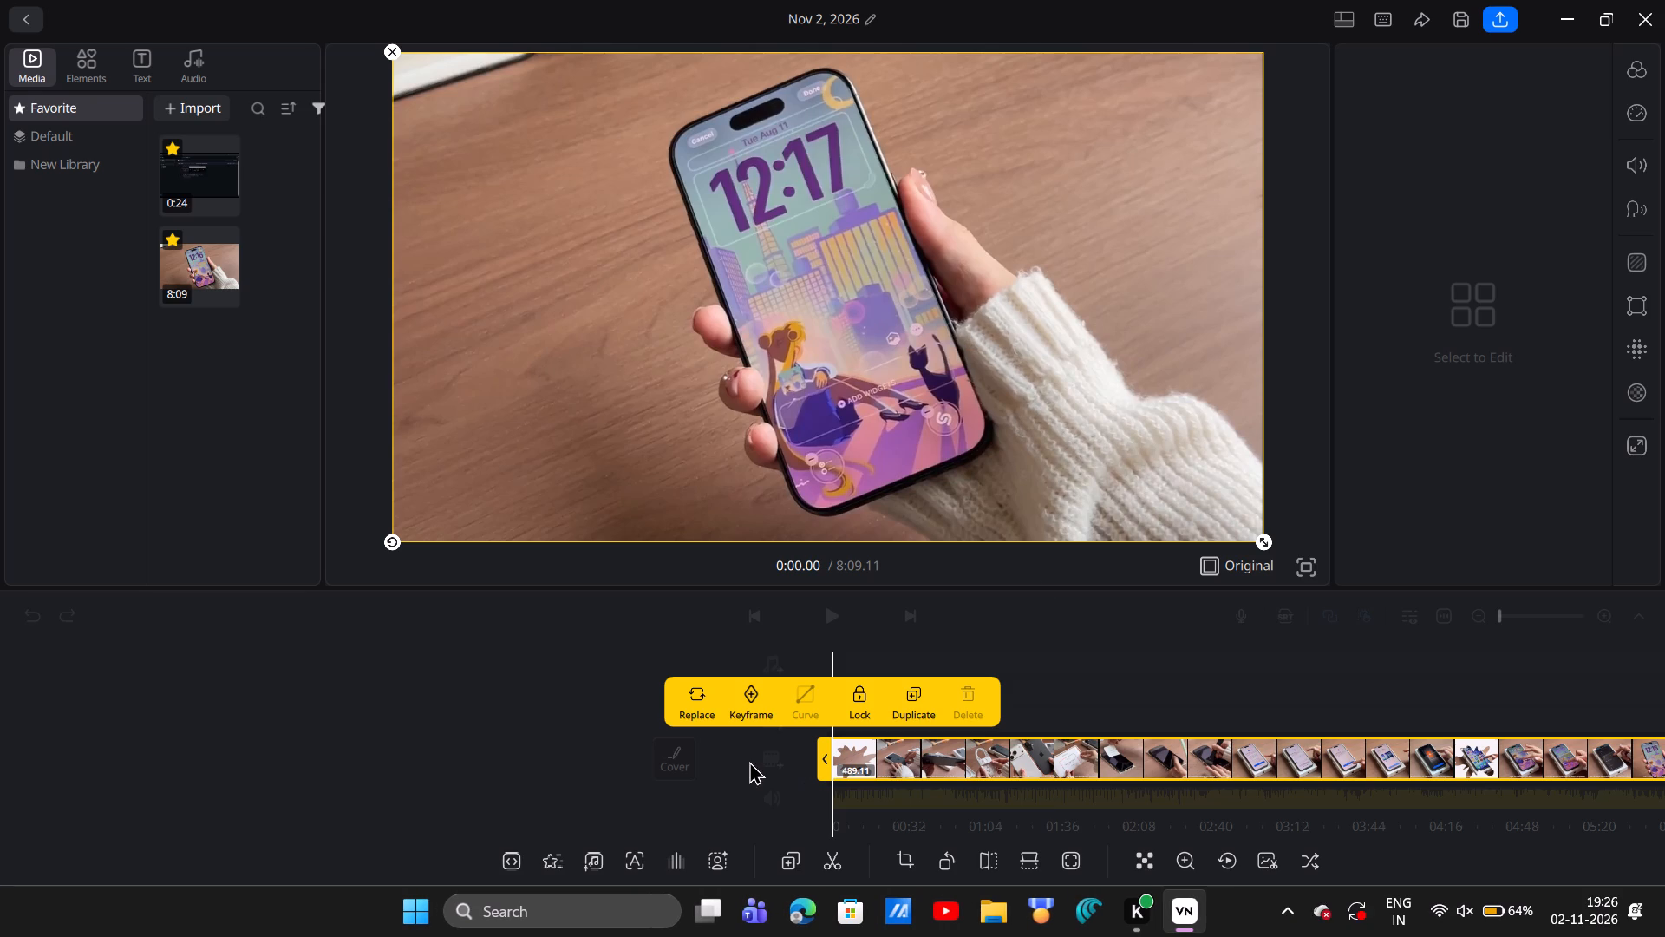
Set the project cover to an early video frame showing the hand-held phone's lock screen, and save it.
left_click(680, 764)
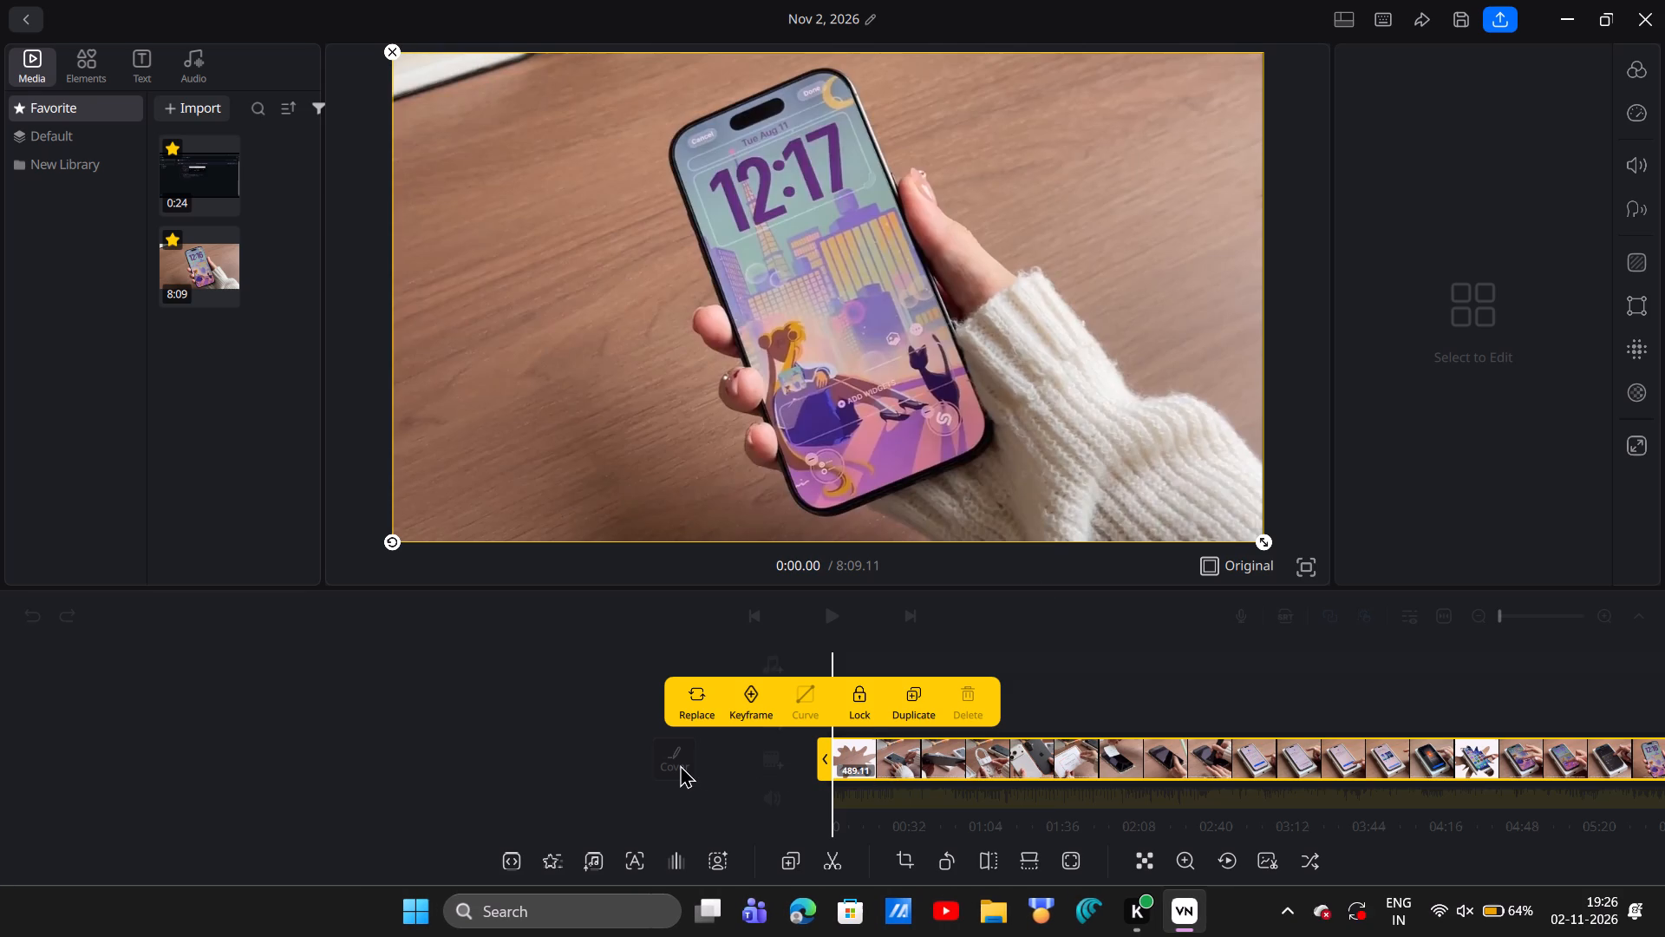
left_click(680, 764)
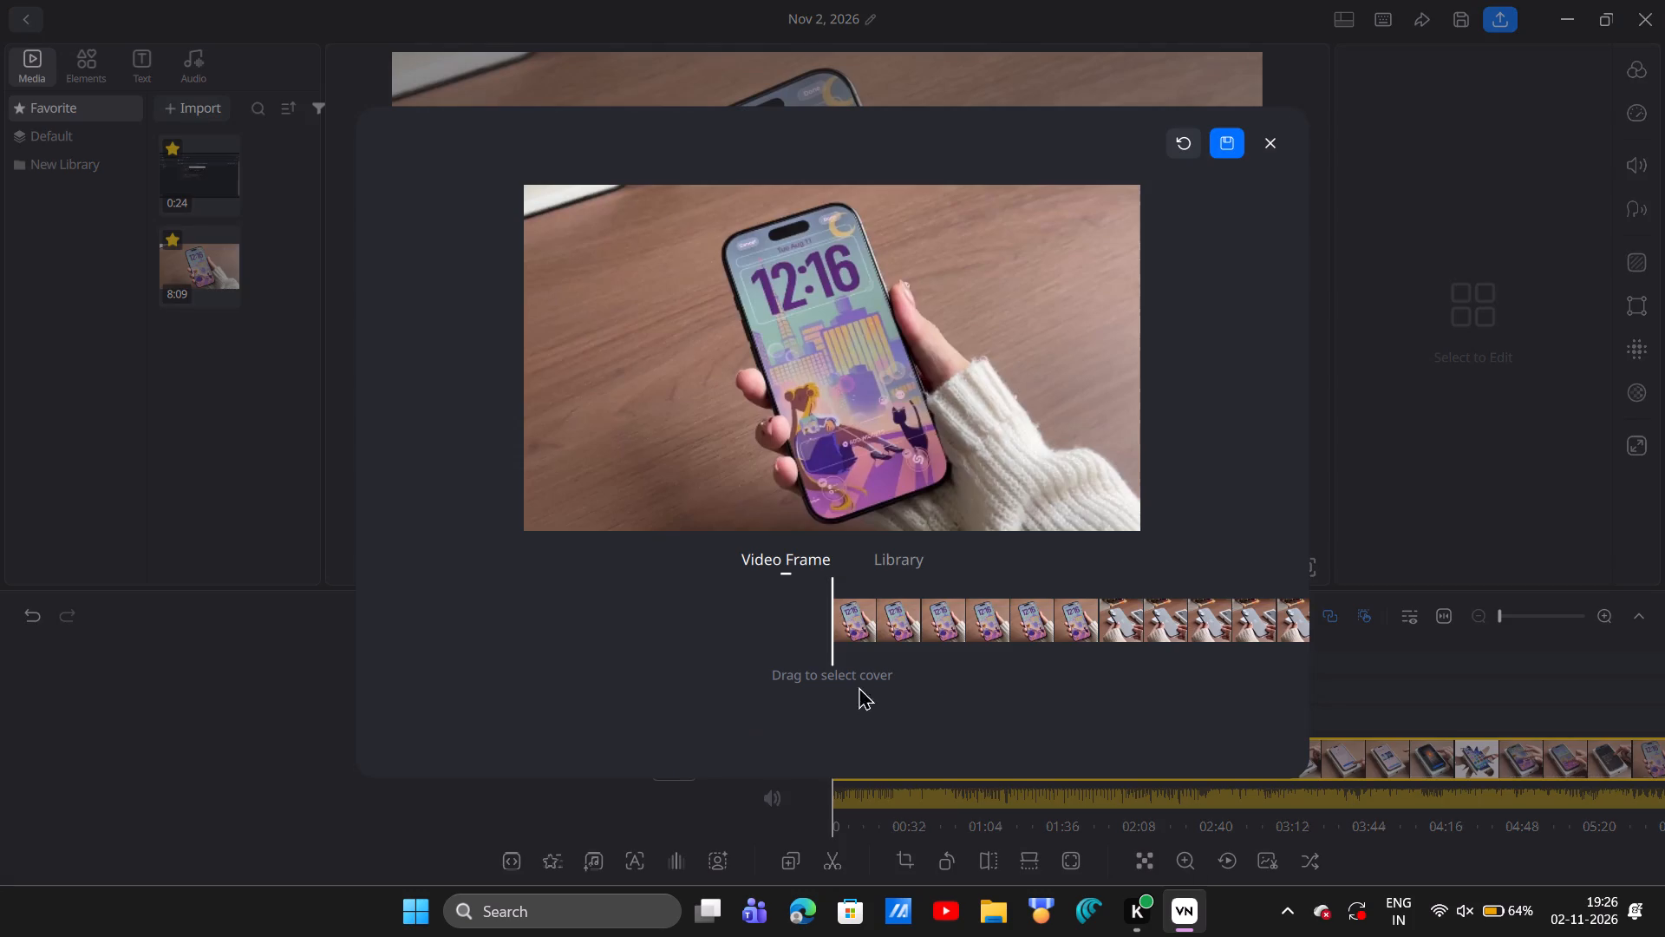
scroll(1048, 620, "left", 1)
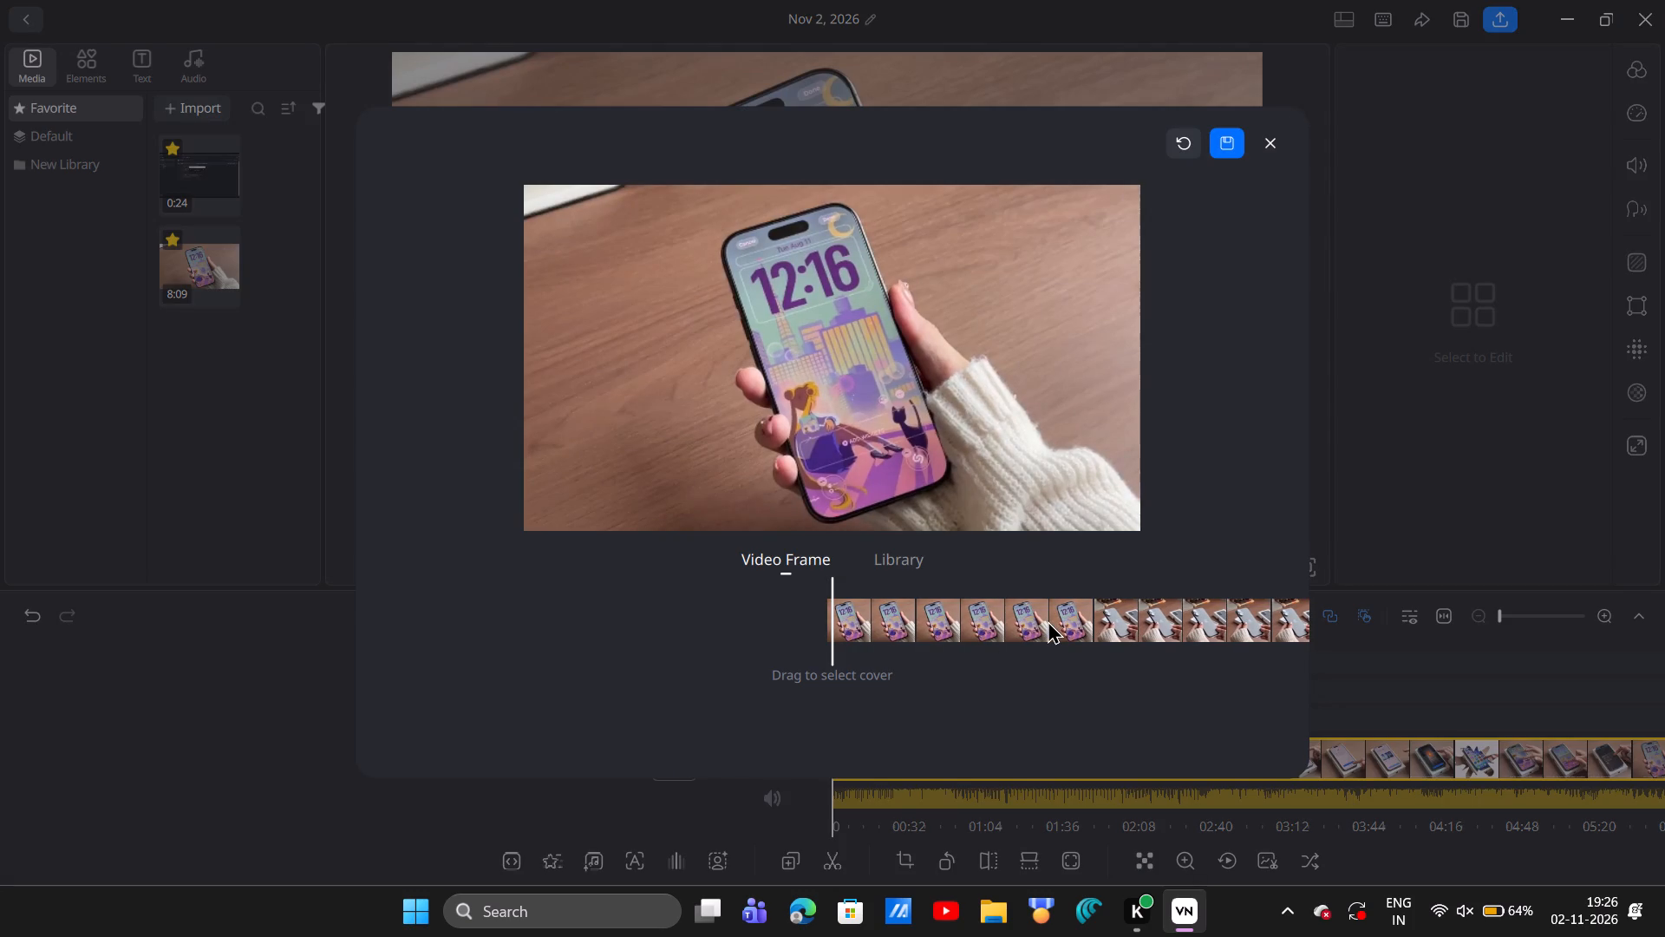
scroll(1105, 607, "left", 4)
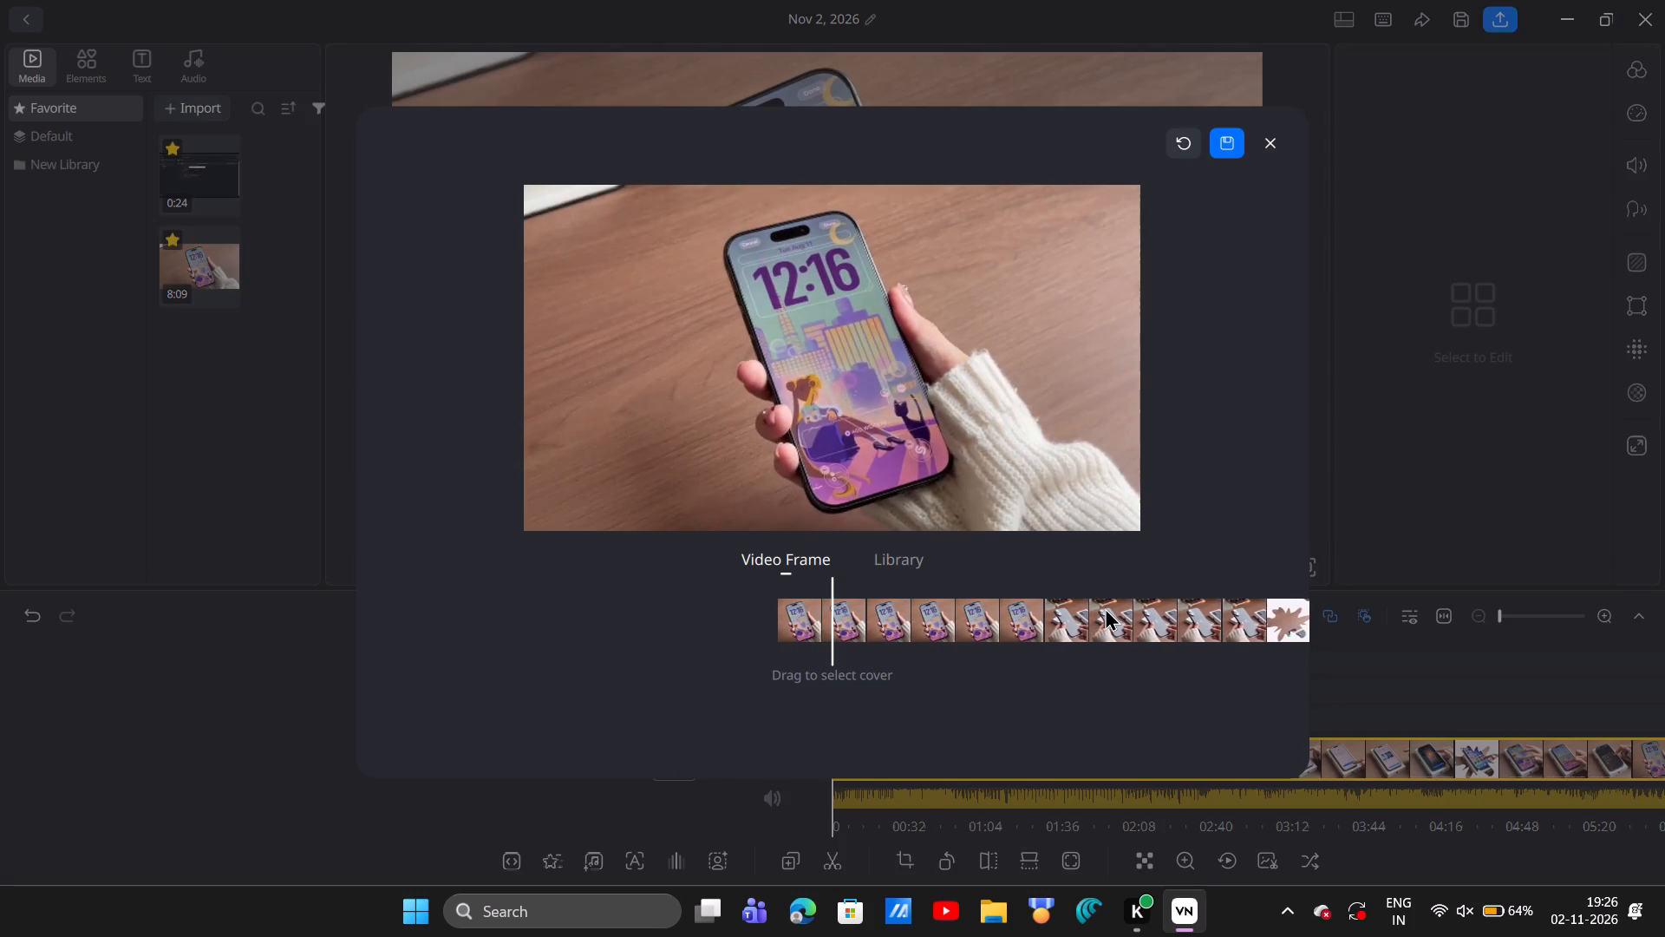
scroll(1105, 607, "left", 3)
scroll(1105, 607, "right", 1)
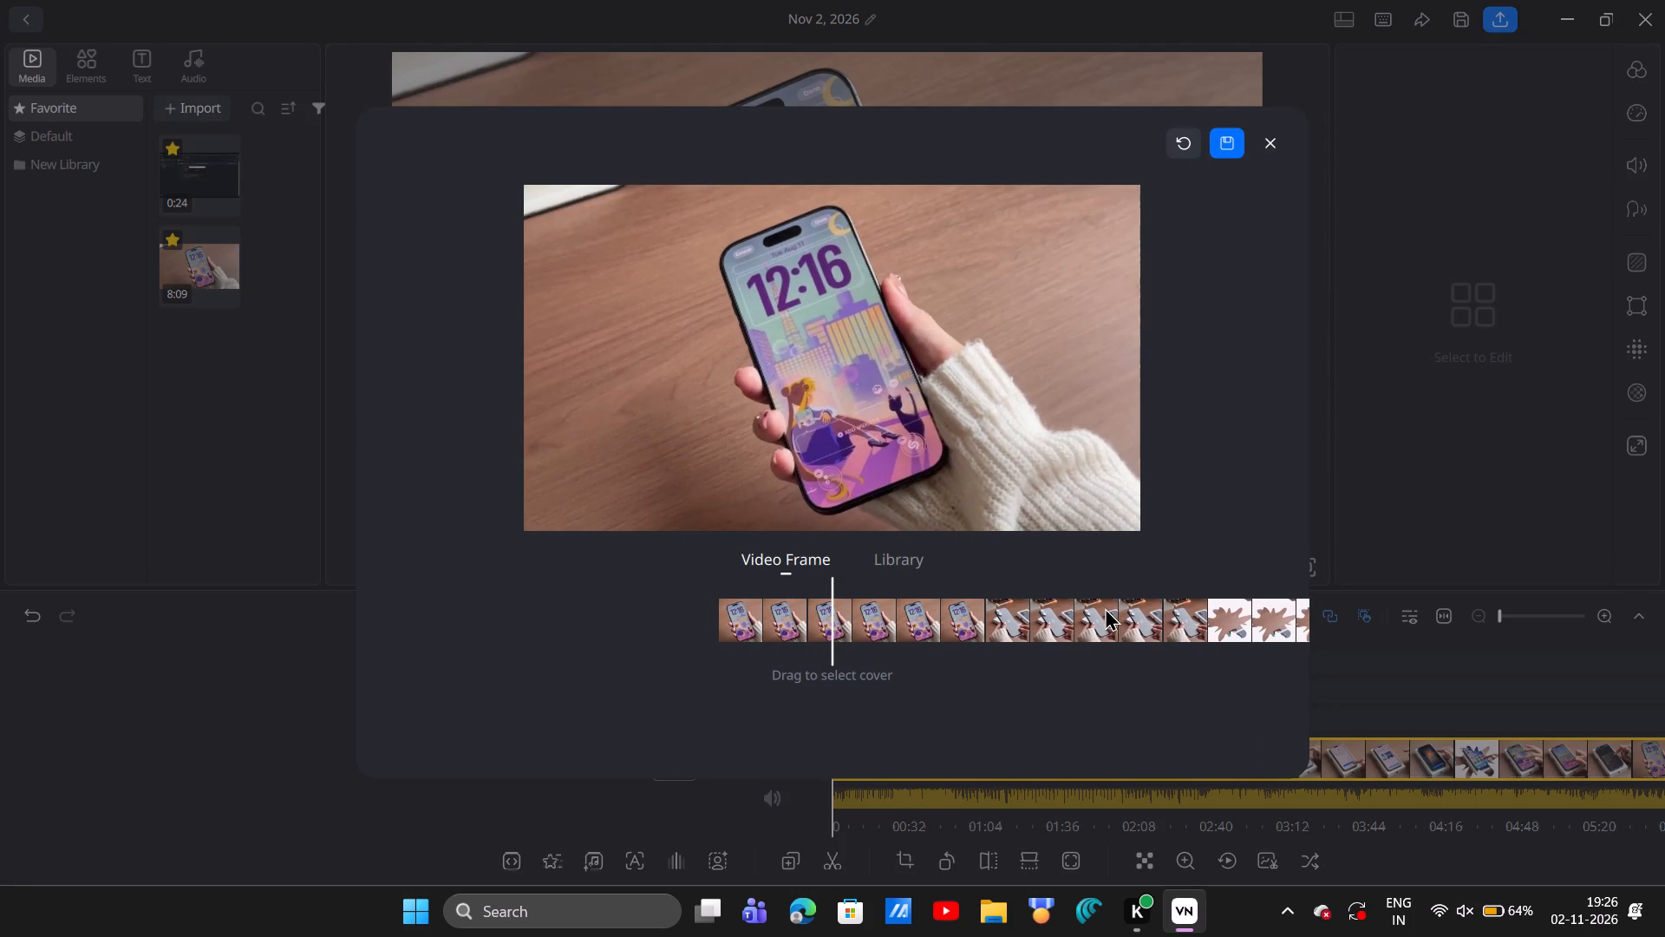
left_click(1227, 152)
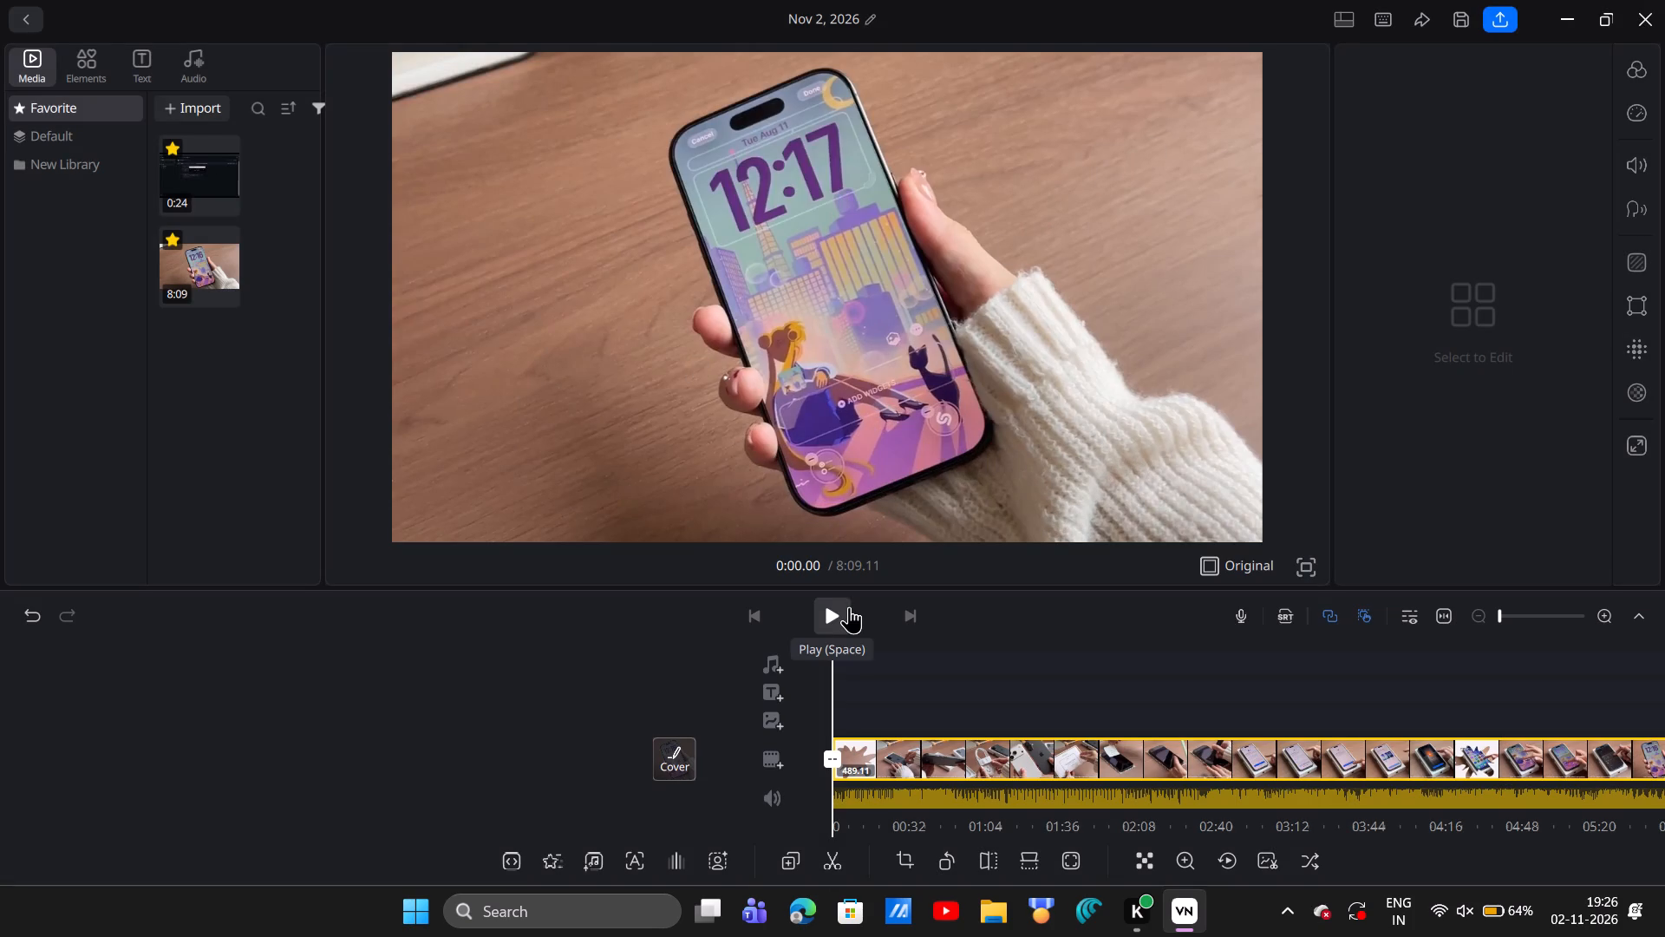
Add the "Like summer air" subtitle preset at the start of the video, centred near the bottom of the picture.
scroll(849, 606, "left", 1)
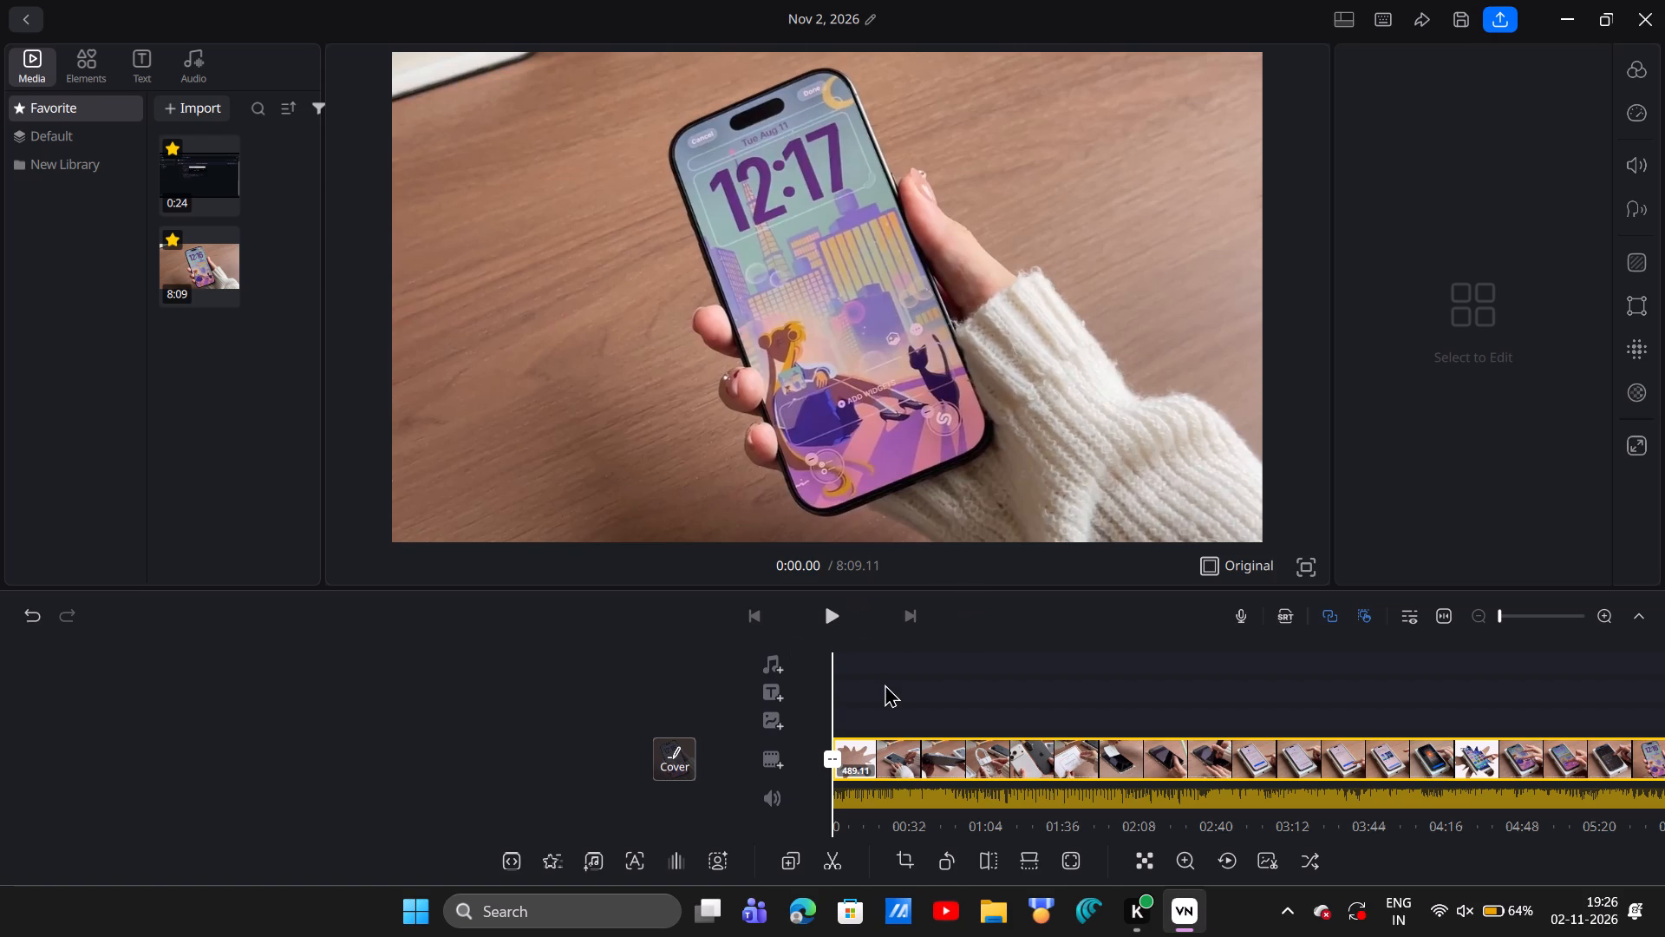
key("Right")
key("Right")
scroll(846, 729, "down", 1)
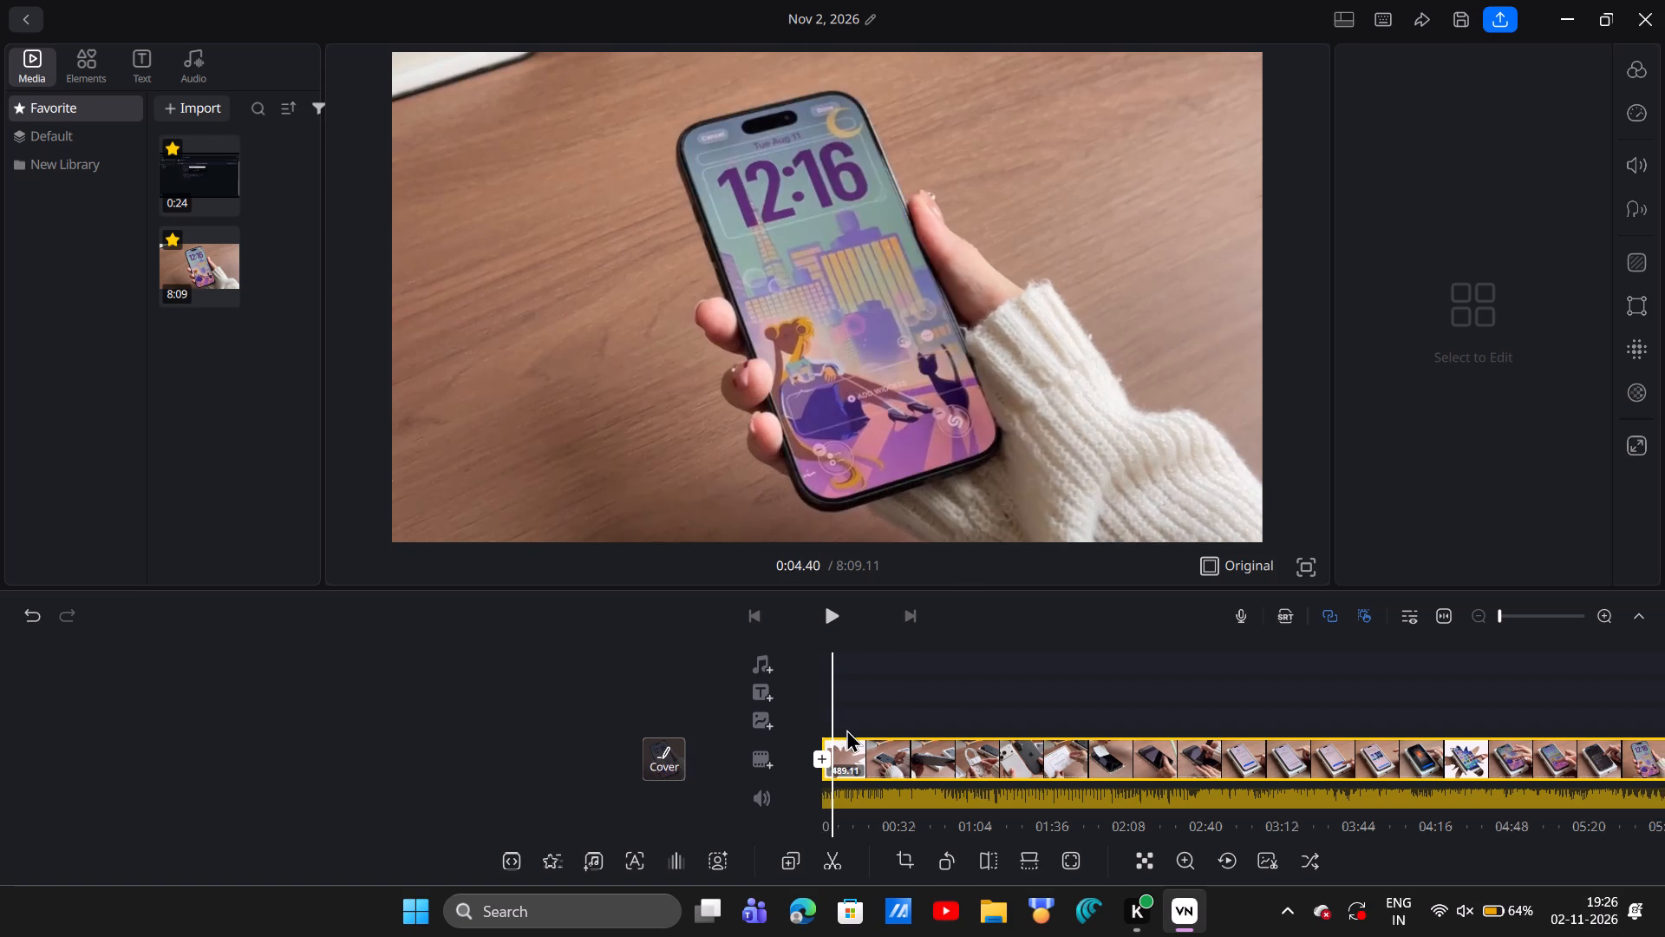
scroll(846, 729, "down", 1)
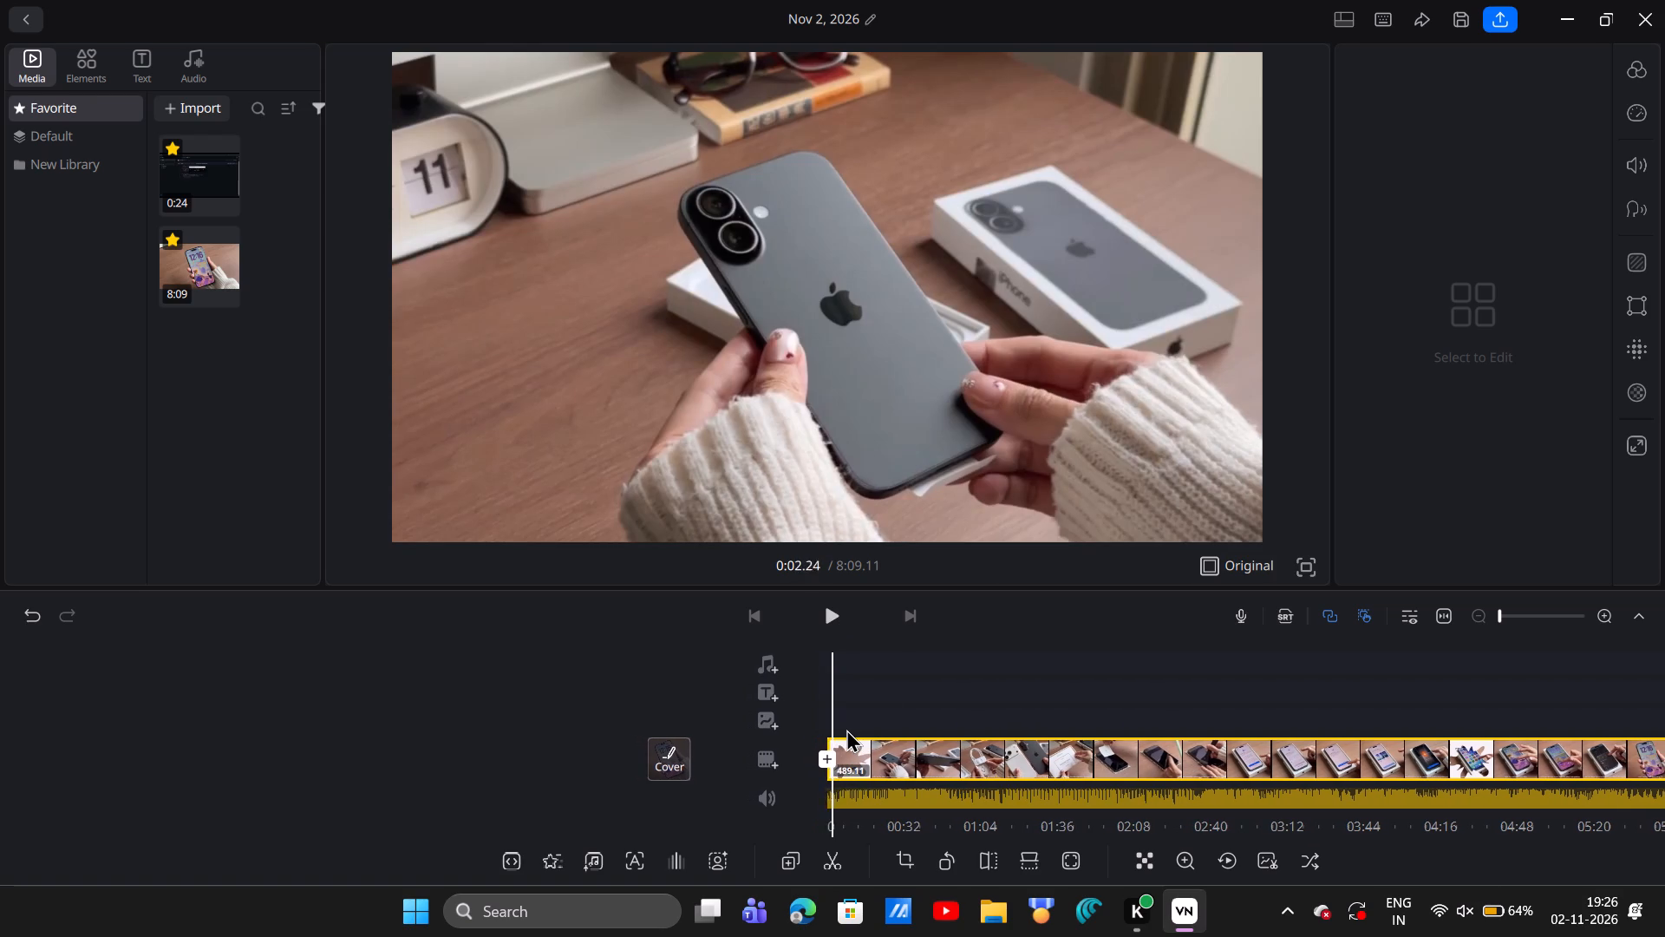
scroll(846, 729, "down", 1)
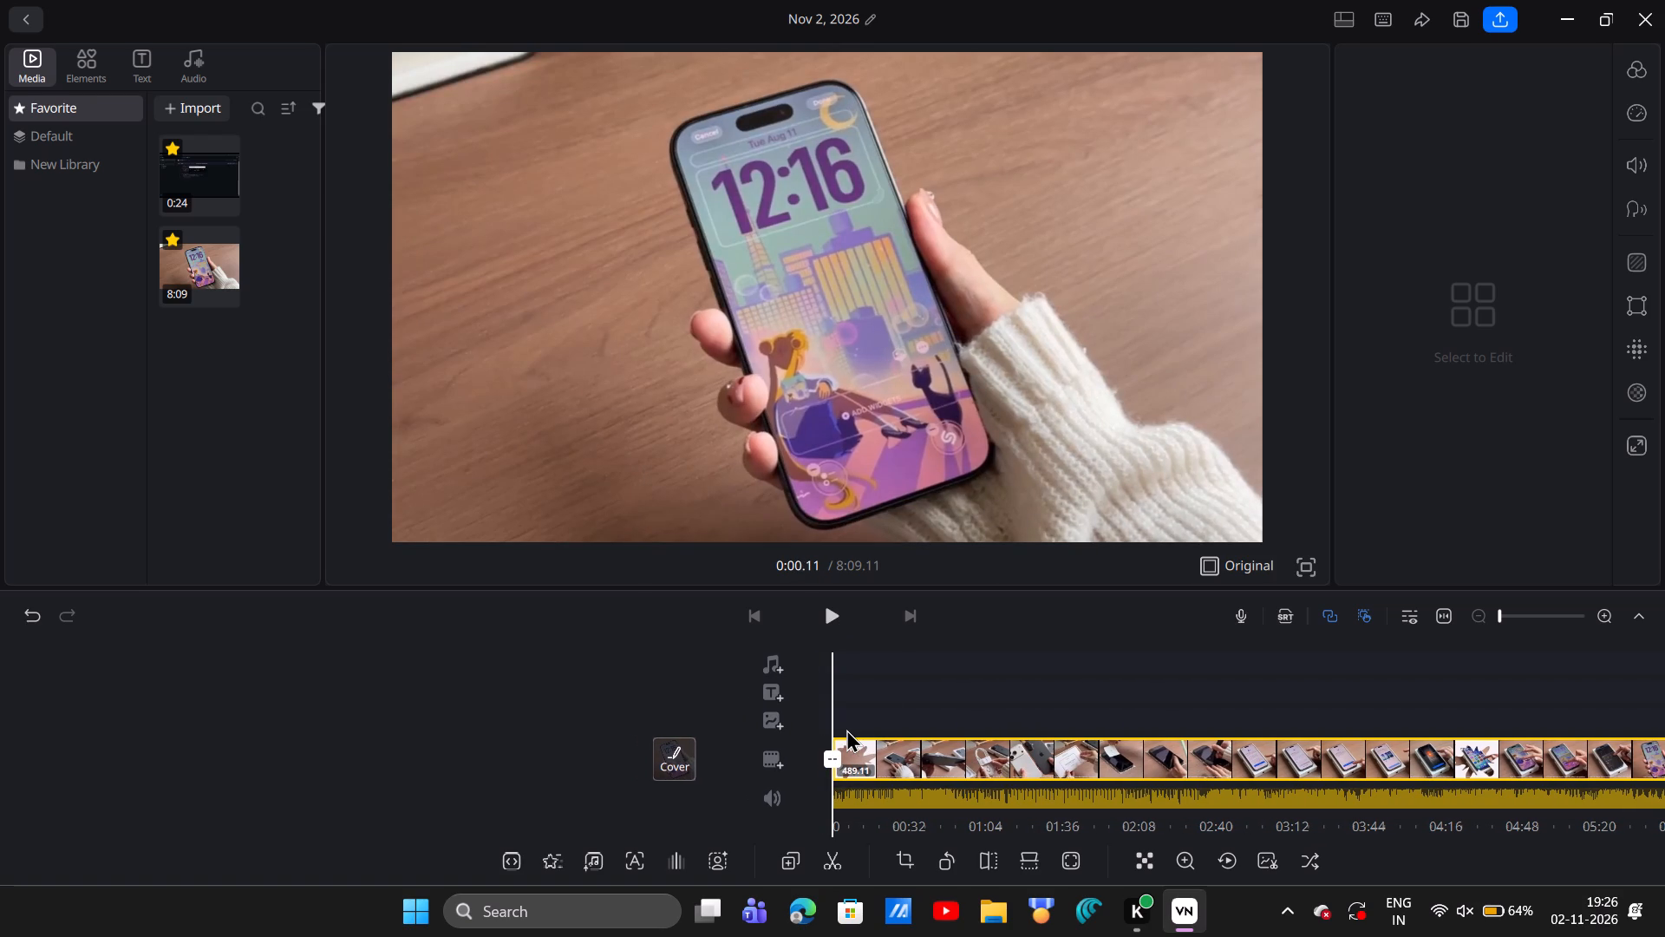
left_click(136, 85)
left_click(102, 196)
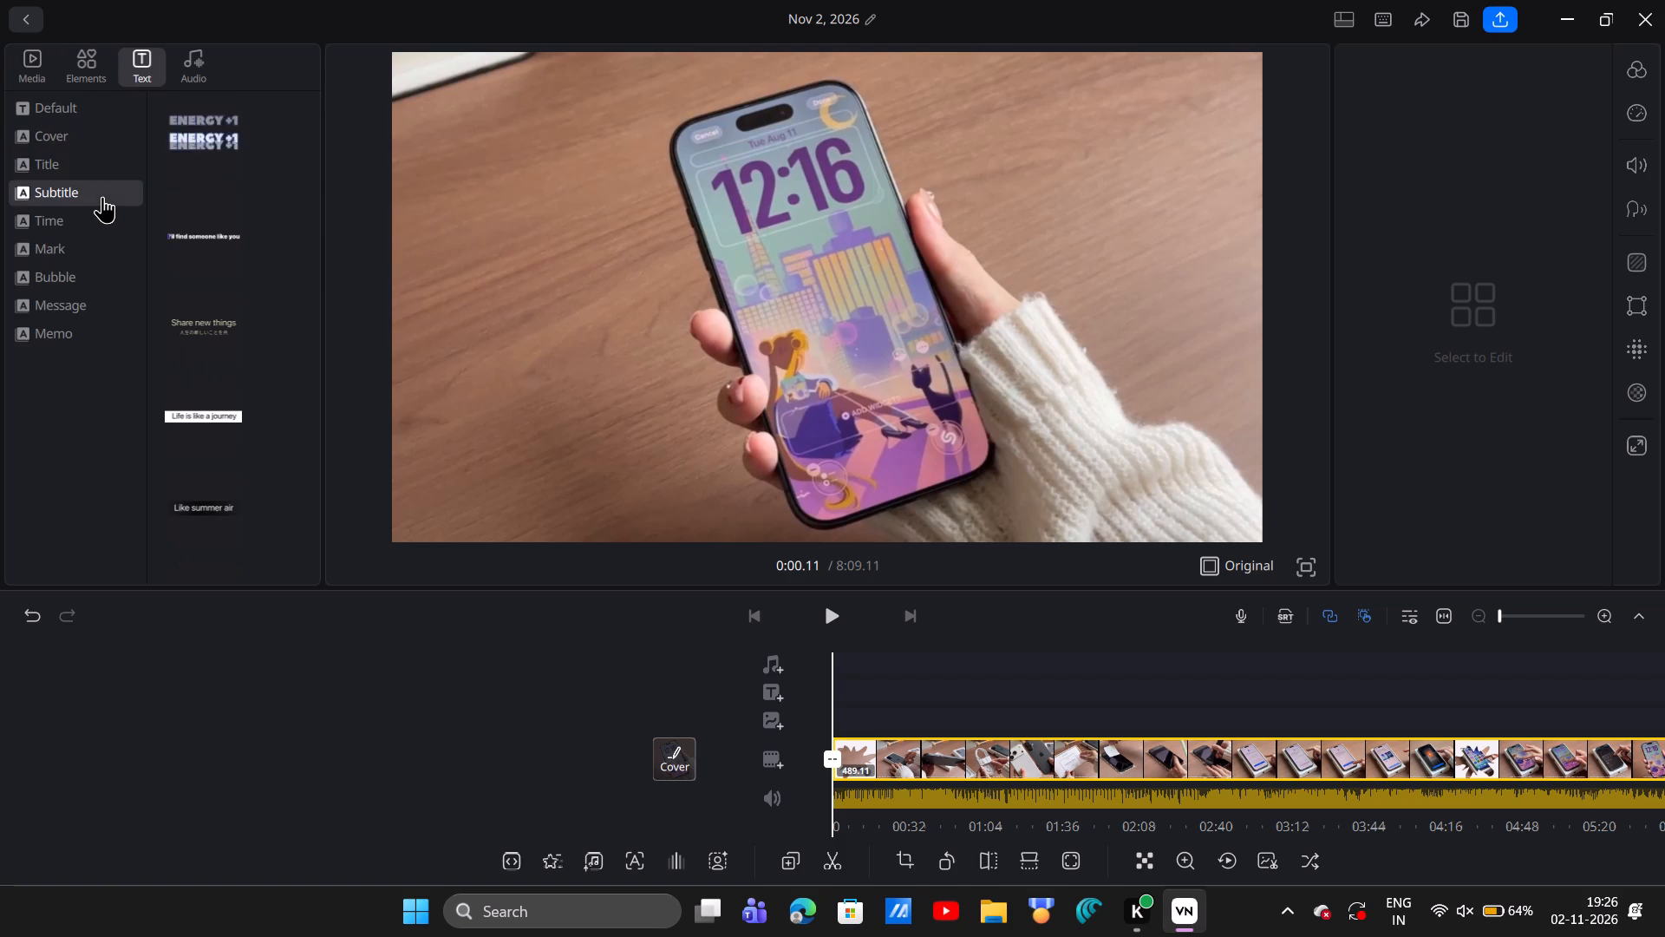
scroll(243, 412, "down", 3)
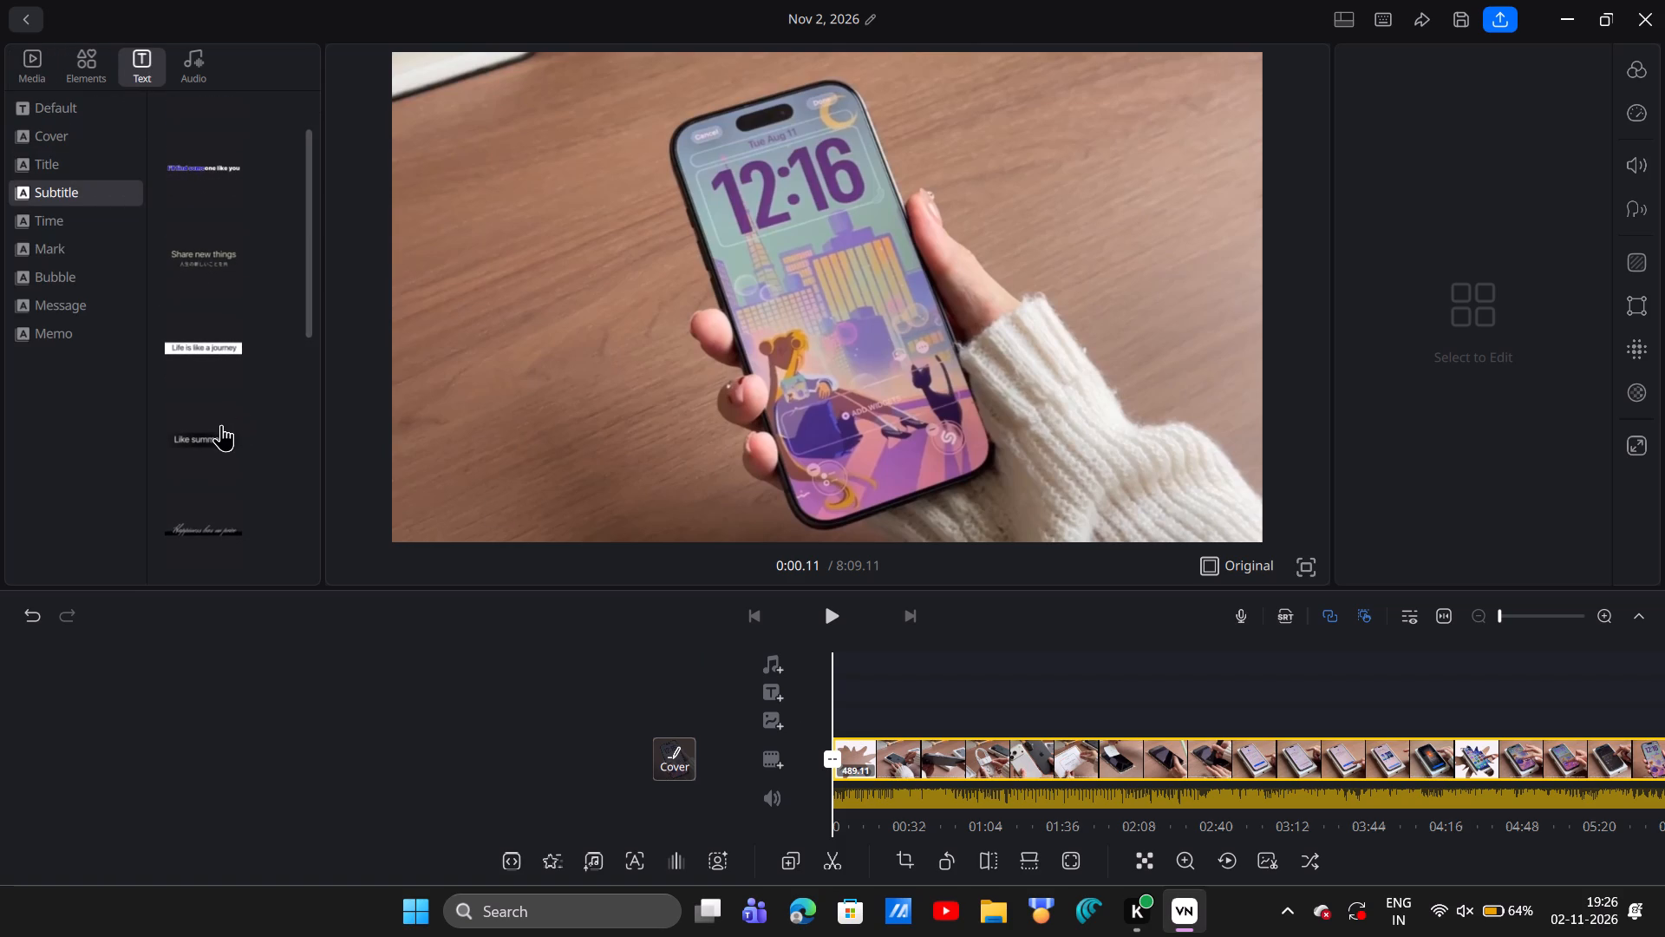
left_click_drag(221, 424, 798, 489)
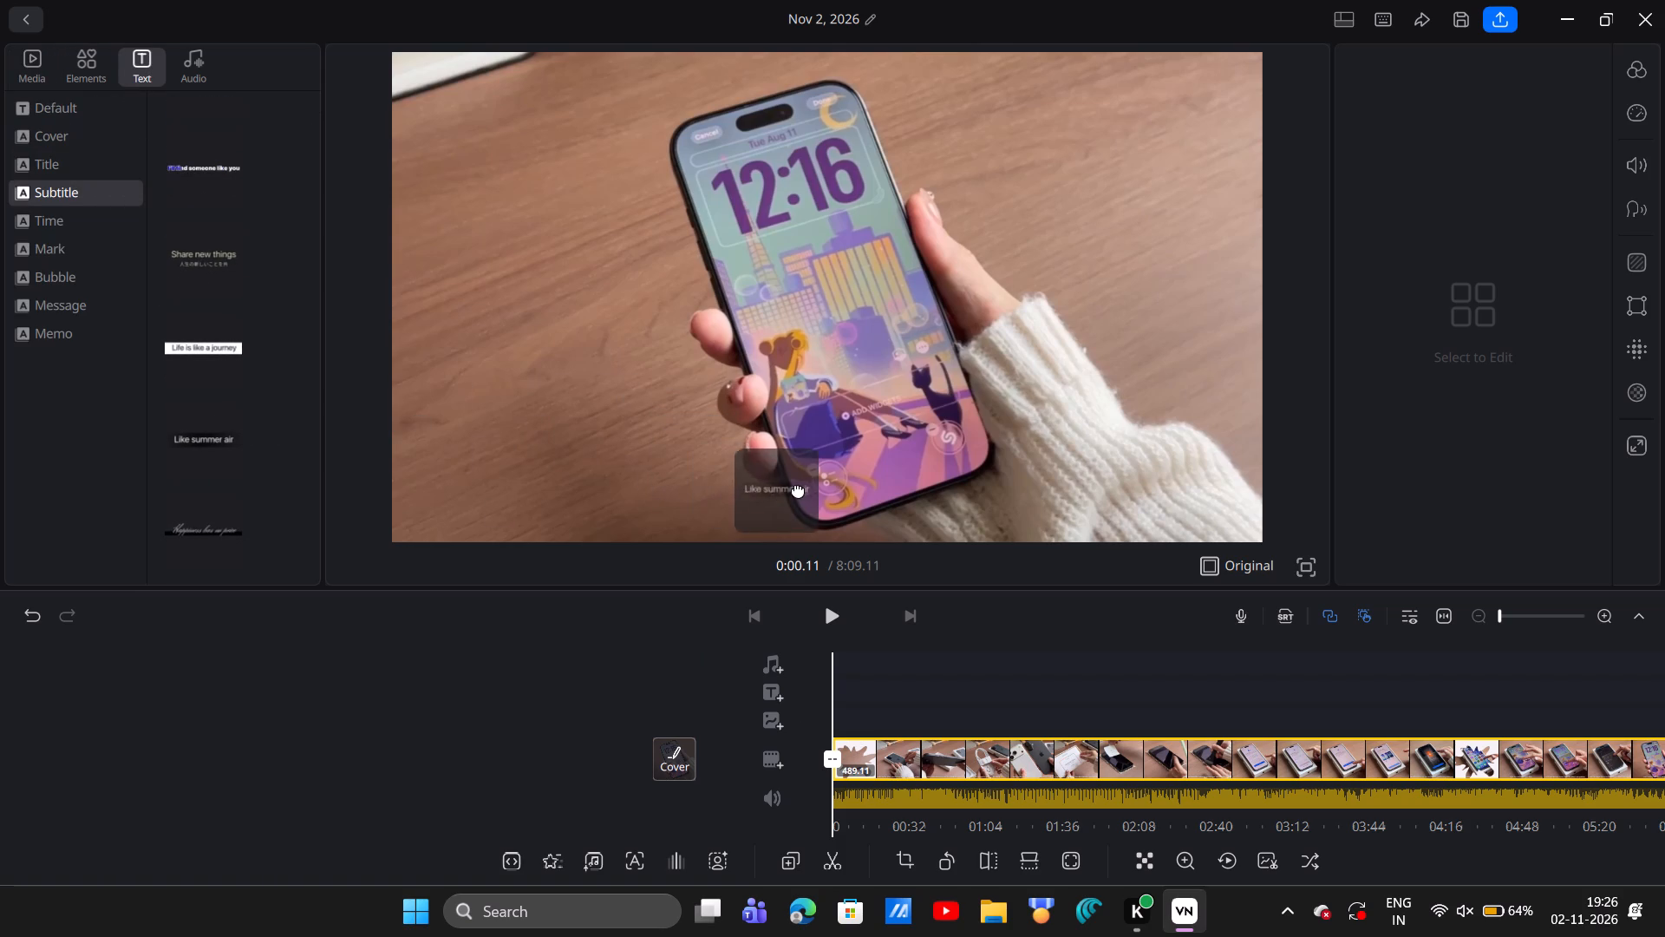
left_click_drag(798, 489, 822, 486)
Replace the subtitle's placeholder text with "This is my".
type("th")
left_click(855, 496)
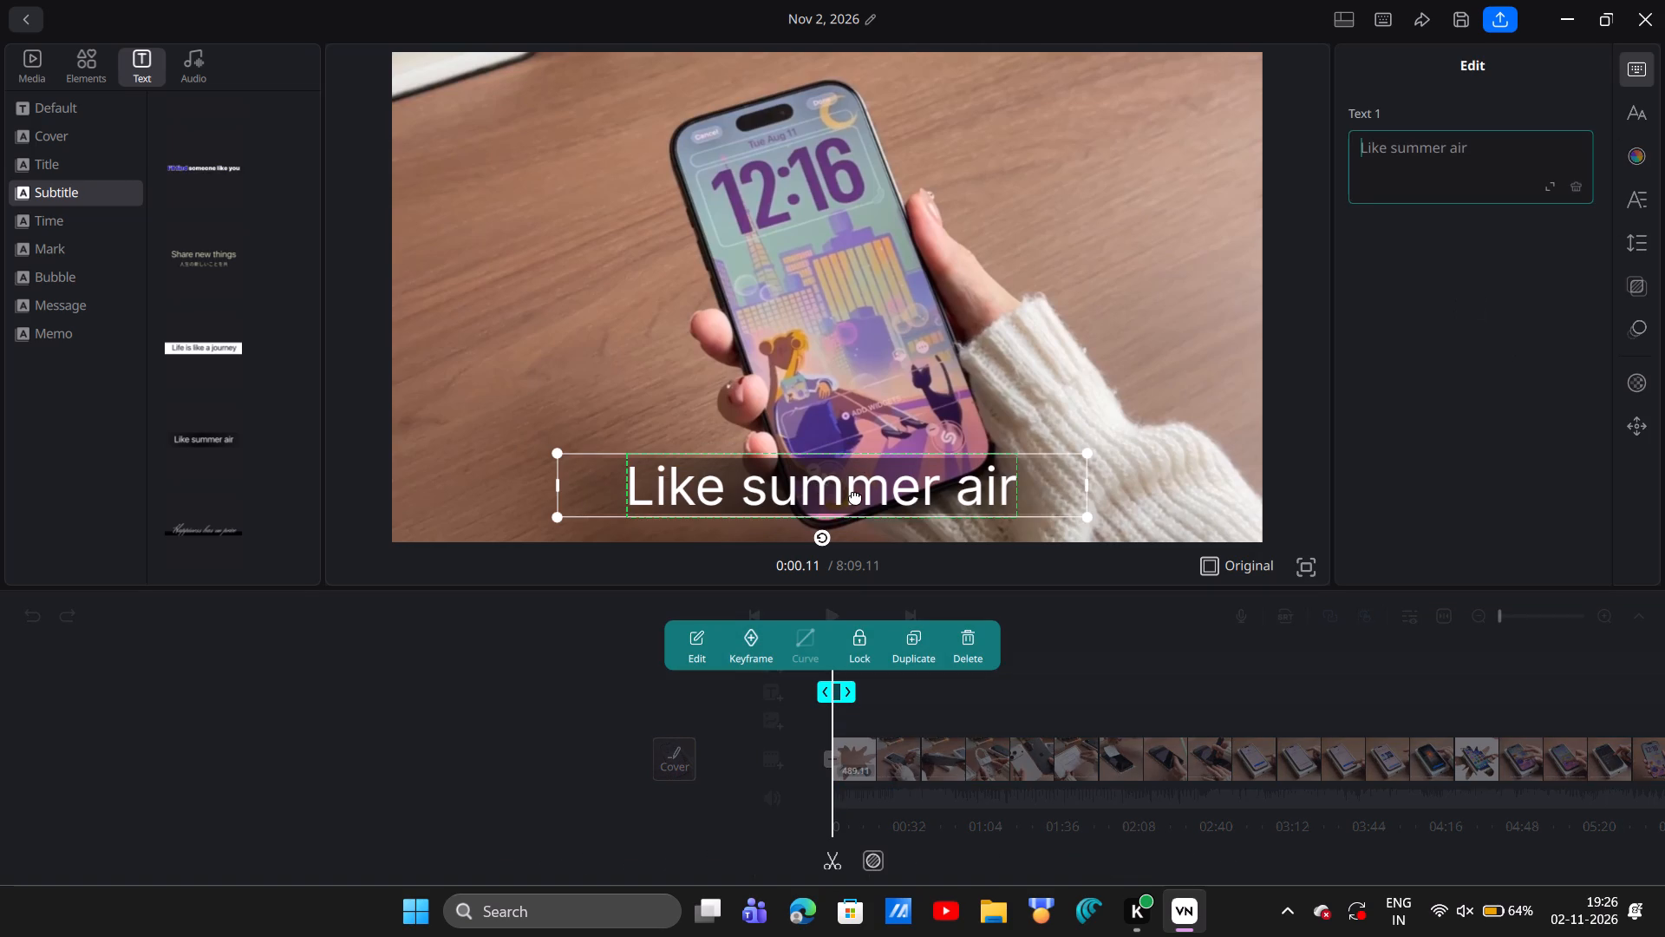
type("this")
key("space")
key("BackSpace")
key("BackSpace")
key("BackSpace")
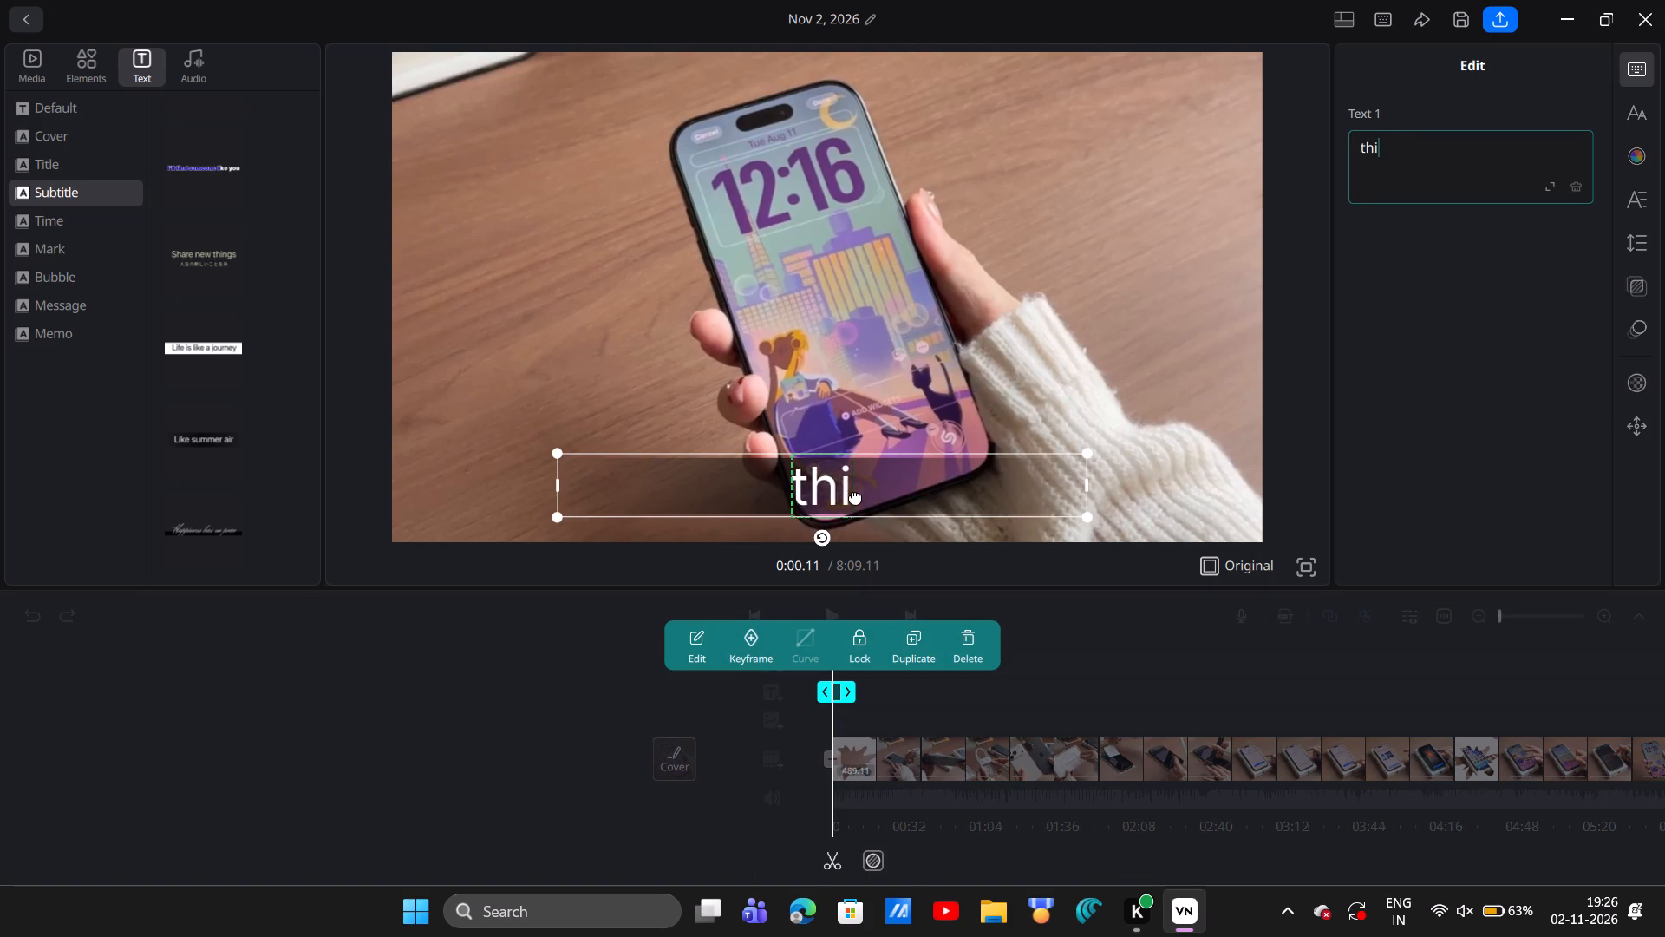
key("BackSpace")
key("BackSpace")
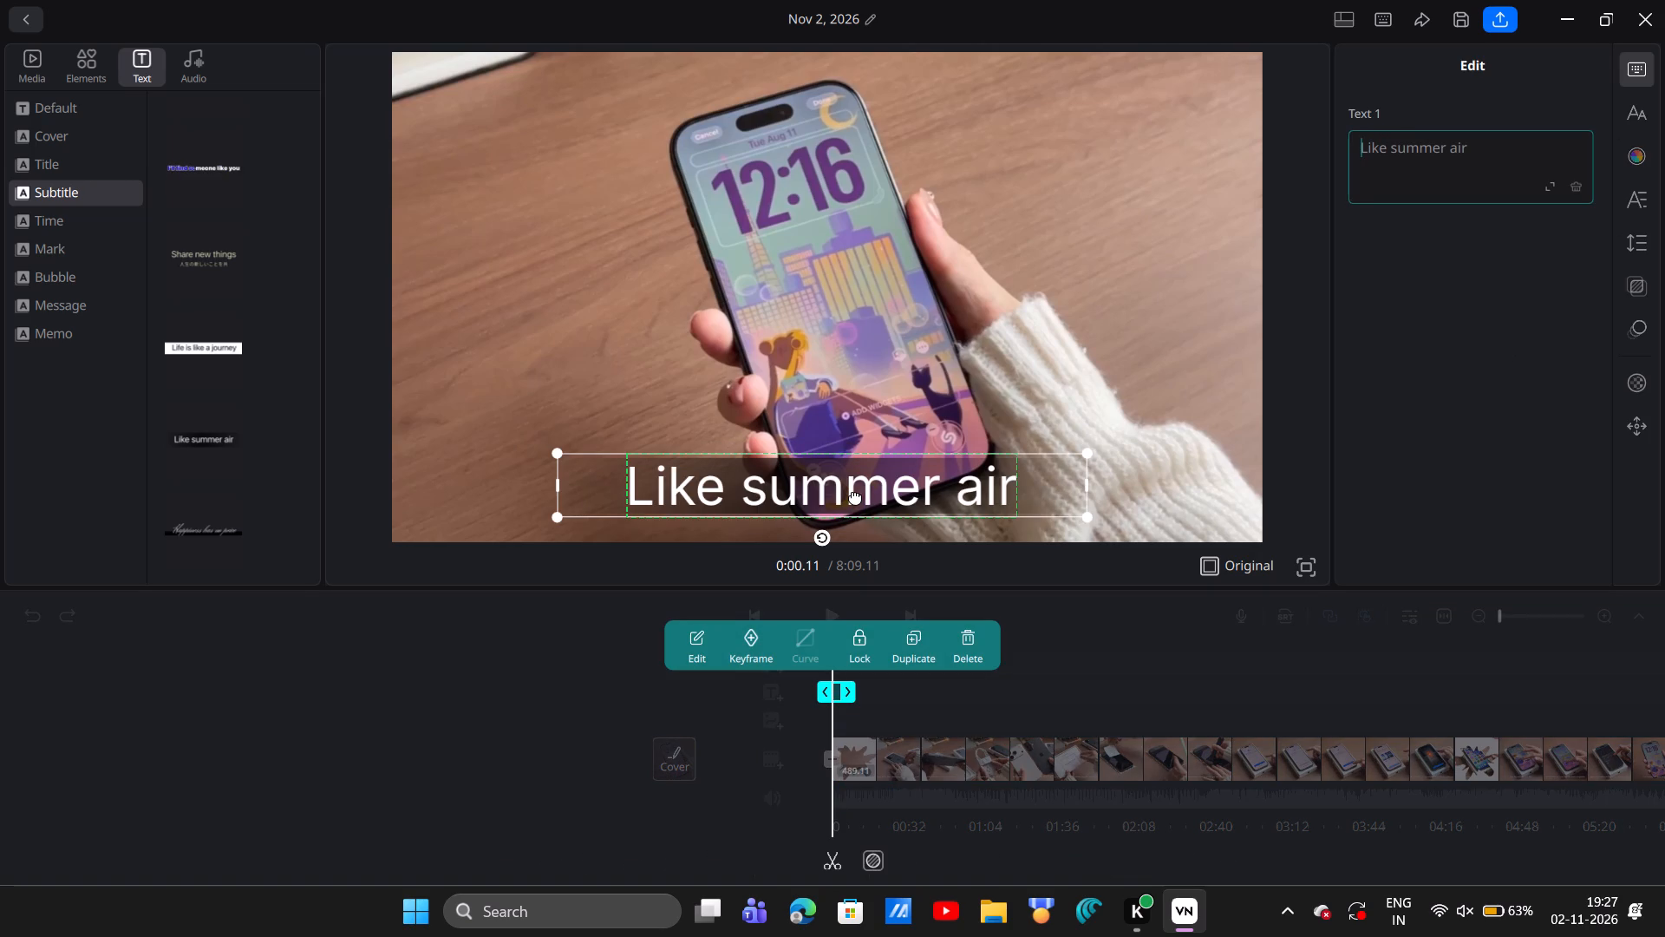
type("his is m")
type("y")
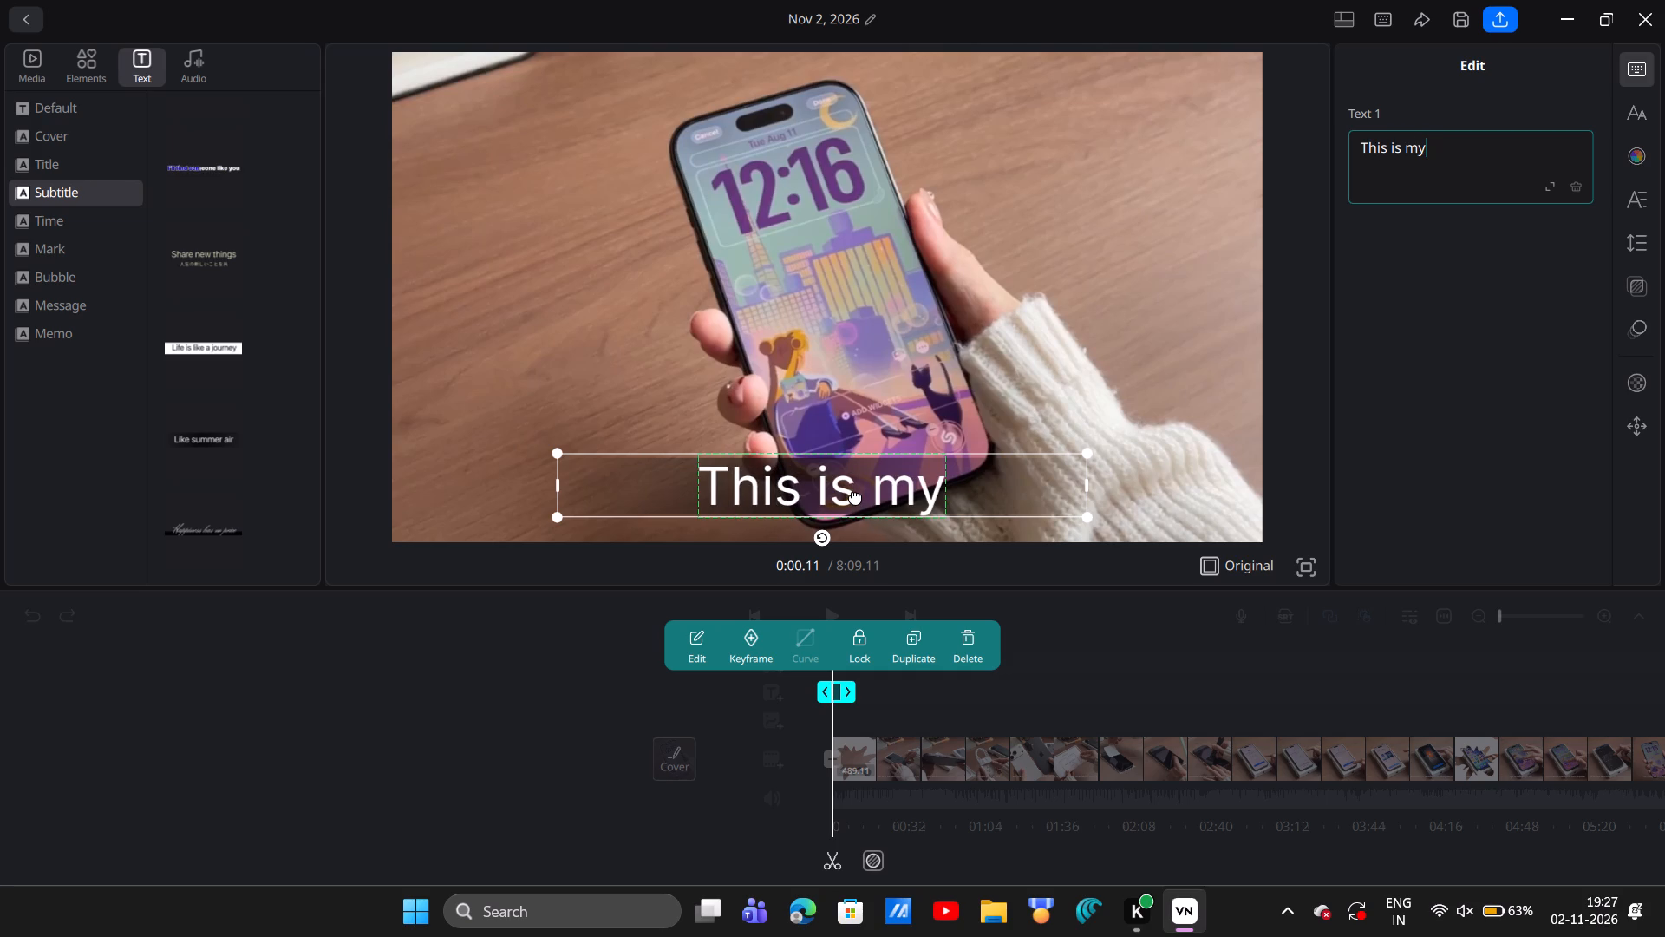
key("space")
key("space")
left_click(989, 467)
left_click(984, 474)
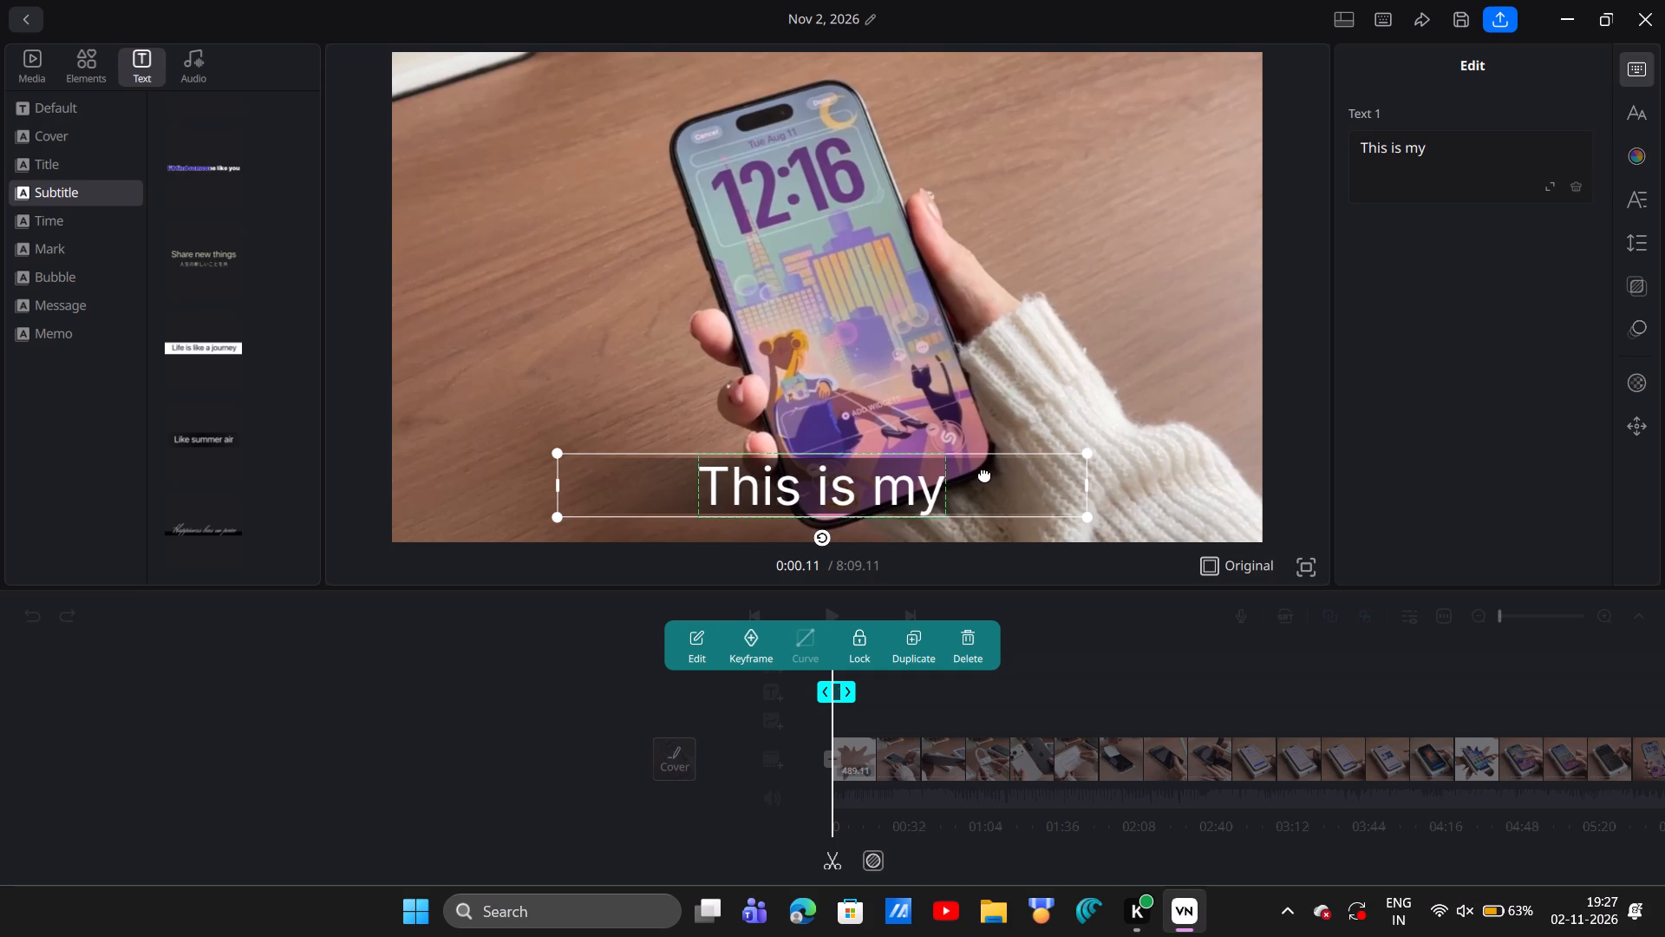
key("space")
key("space")
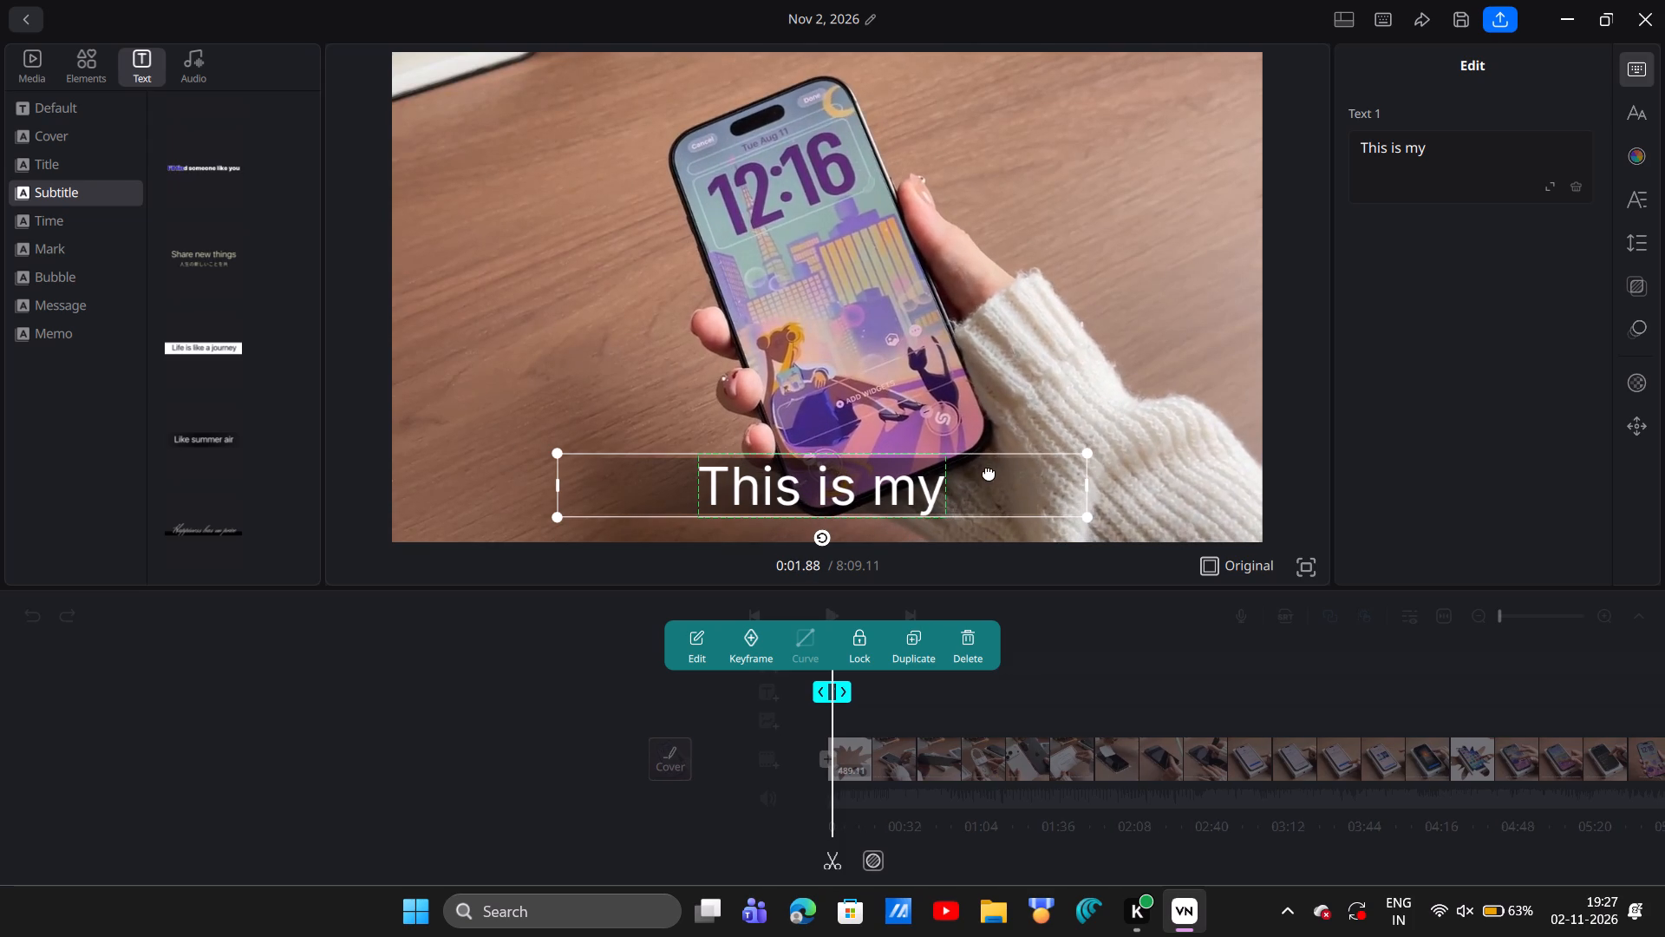
Complete the subtitle text so it reads "This is my youtube first video".
left_click(1495, 161)
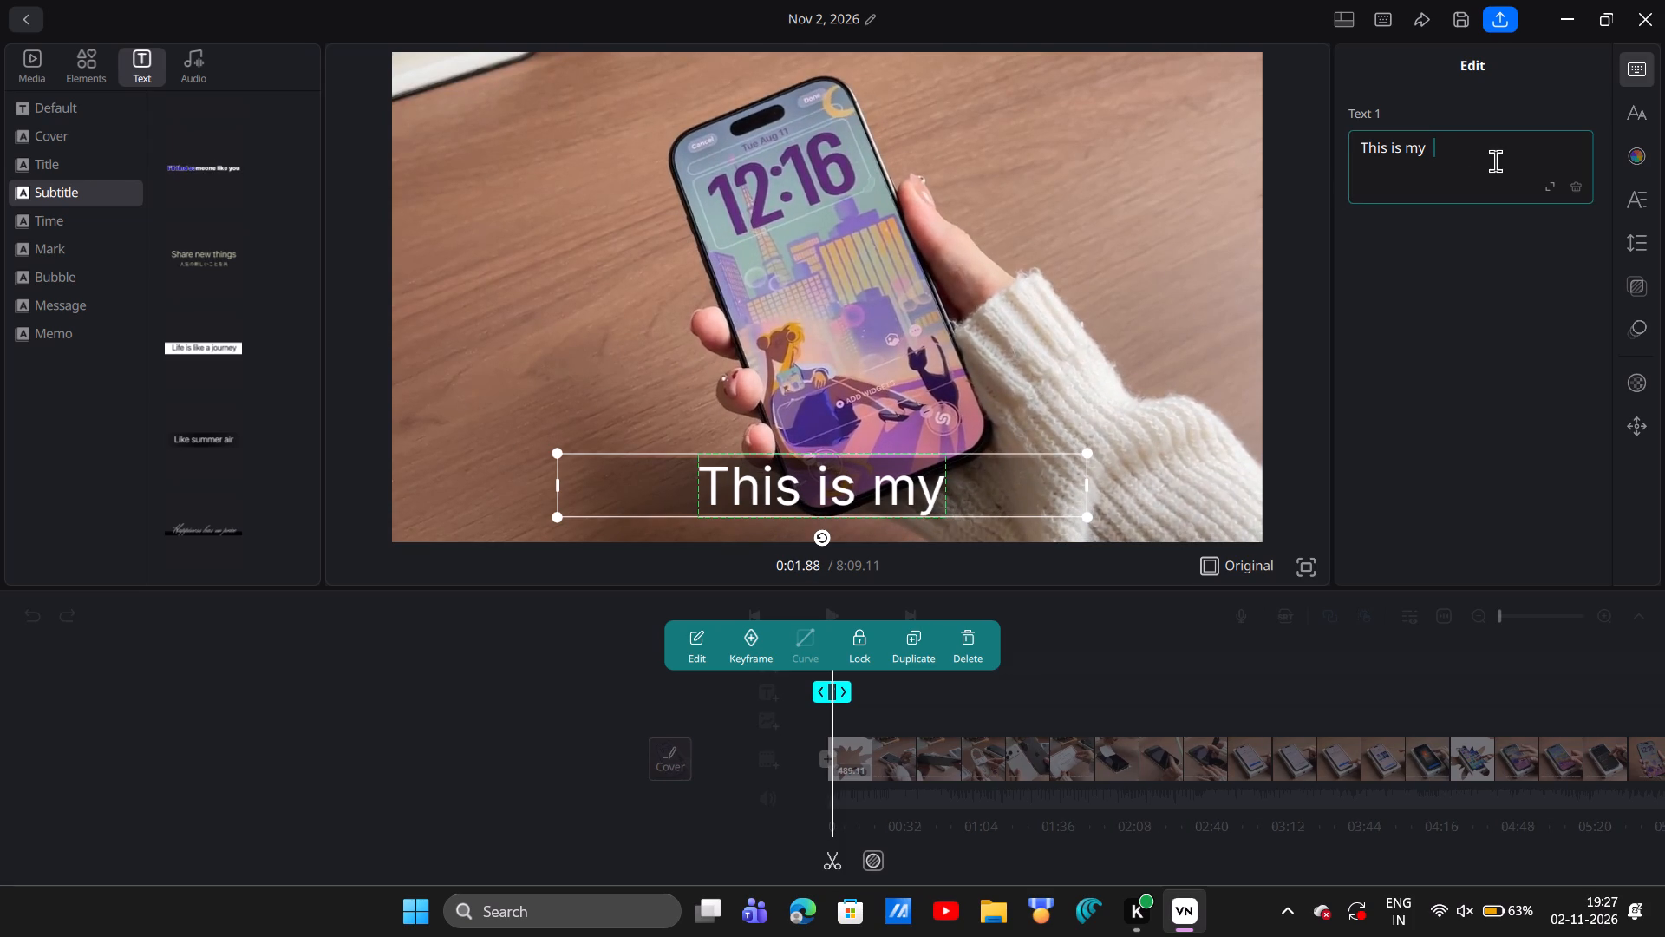
type("yo")
type("tu")
key("b")
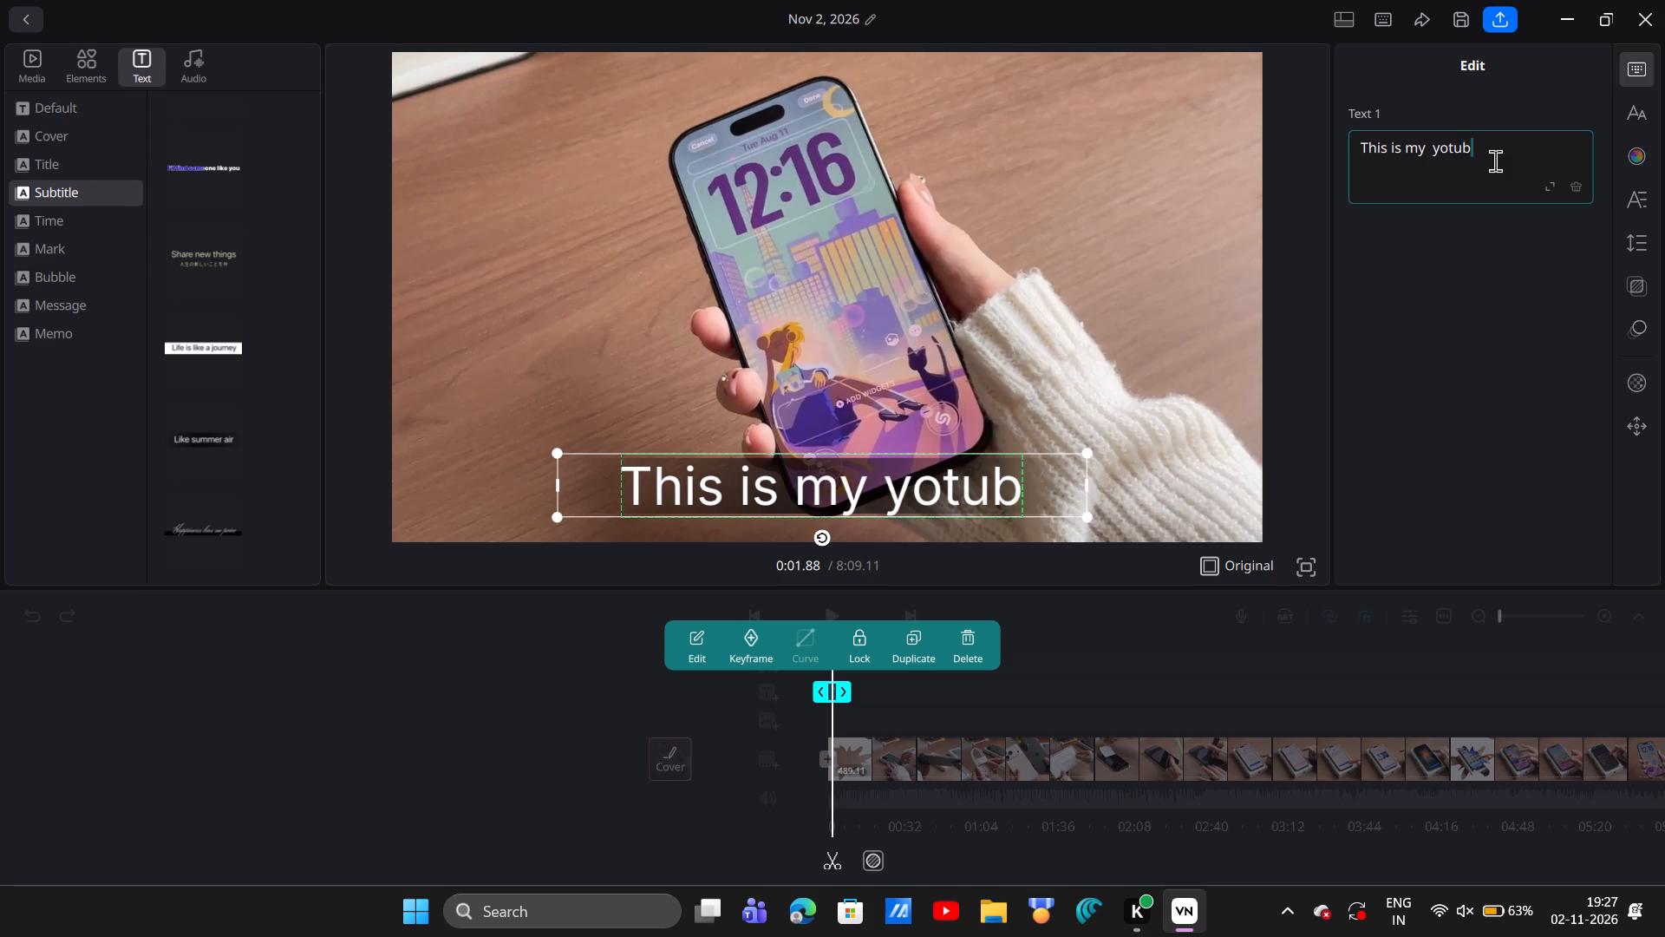
key("BackSpace")
key("BackSpace")
key("BackSpace")
type("utube")
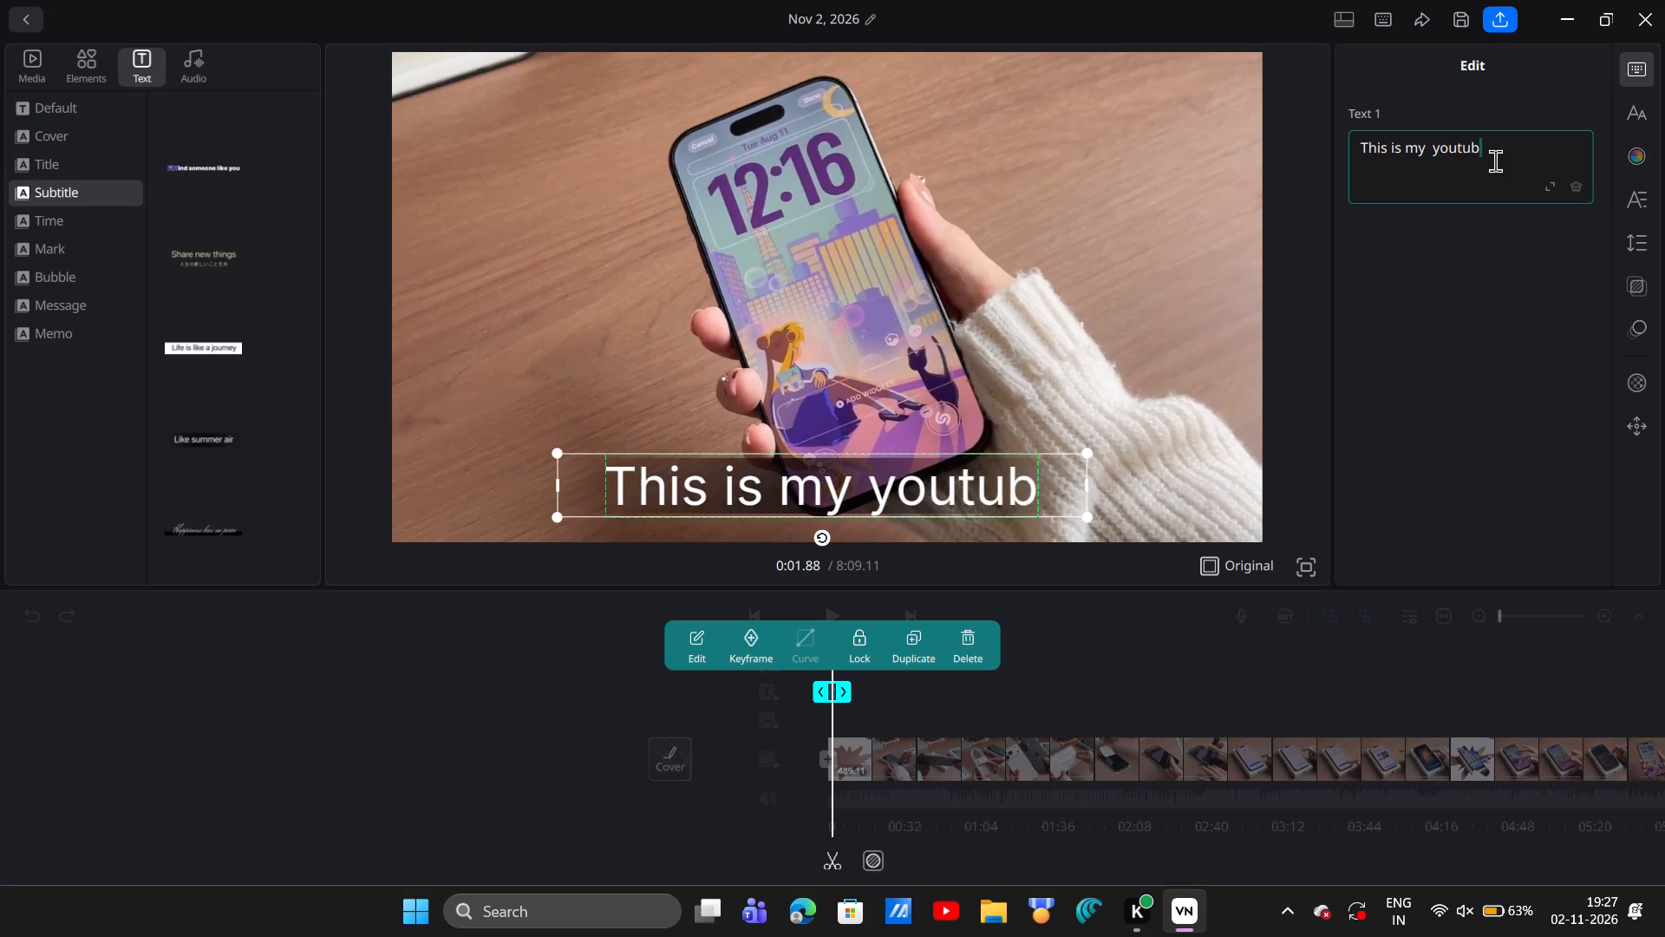
key("space")
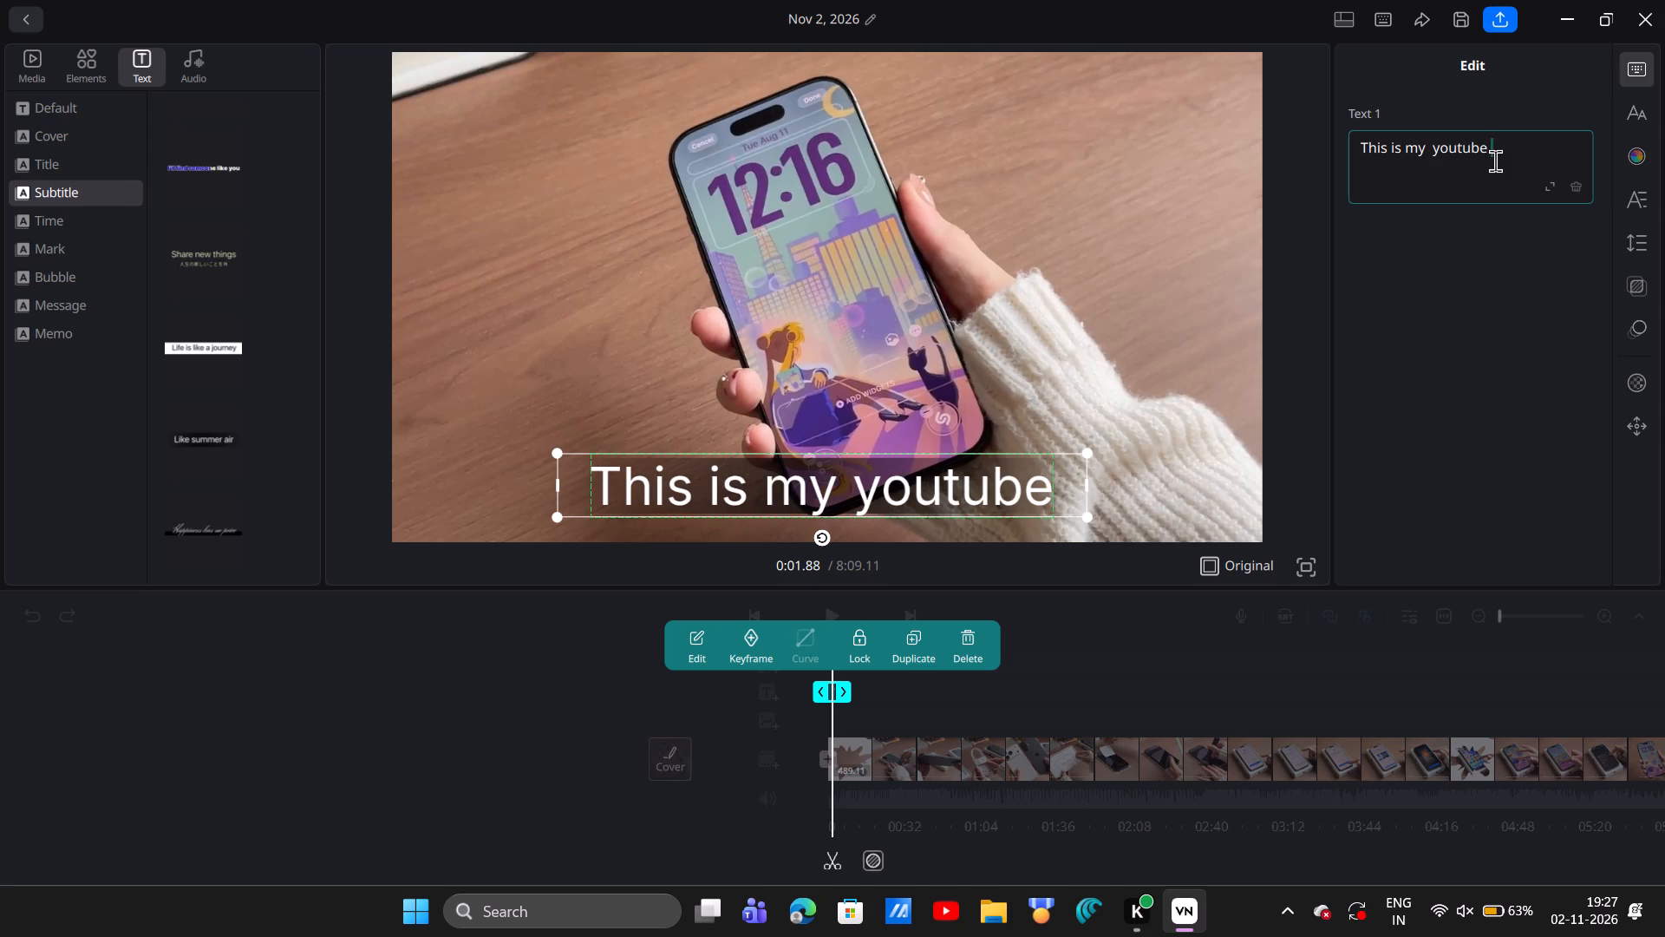
key("space")
type("first")
key("space")
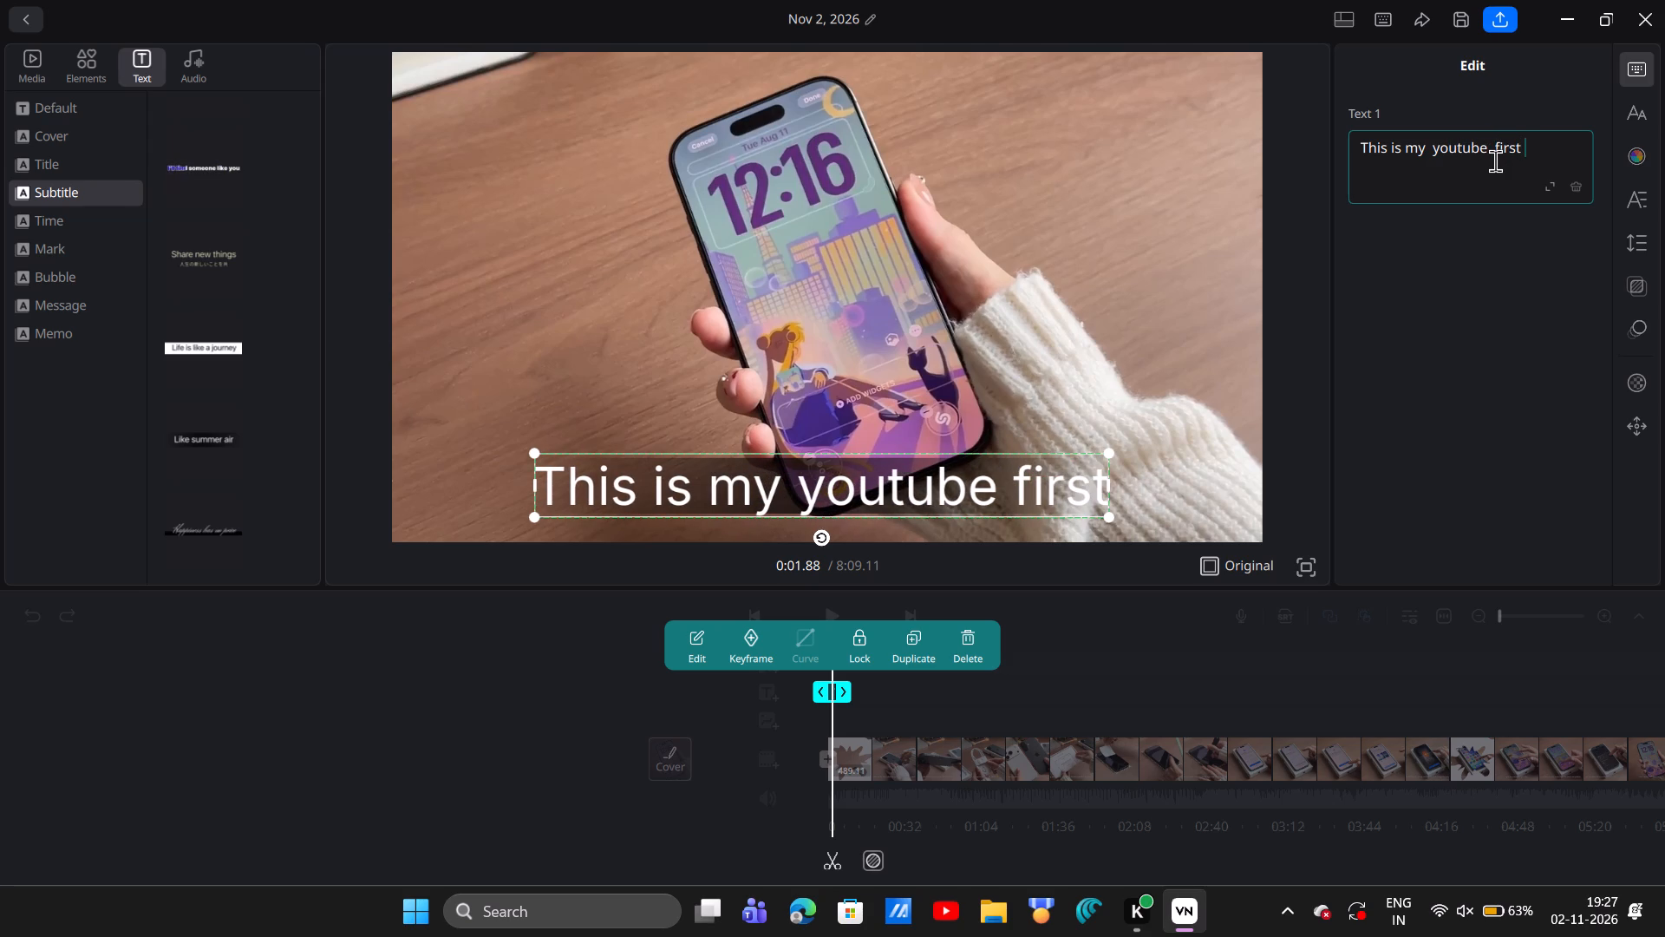
key("v")
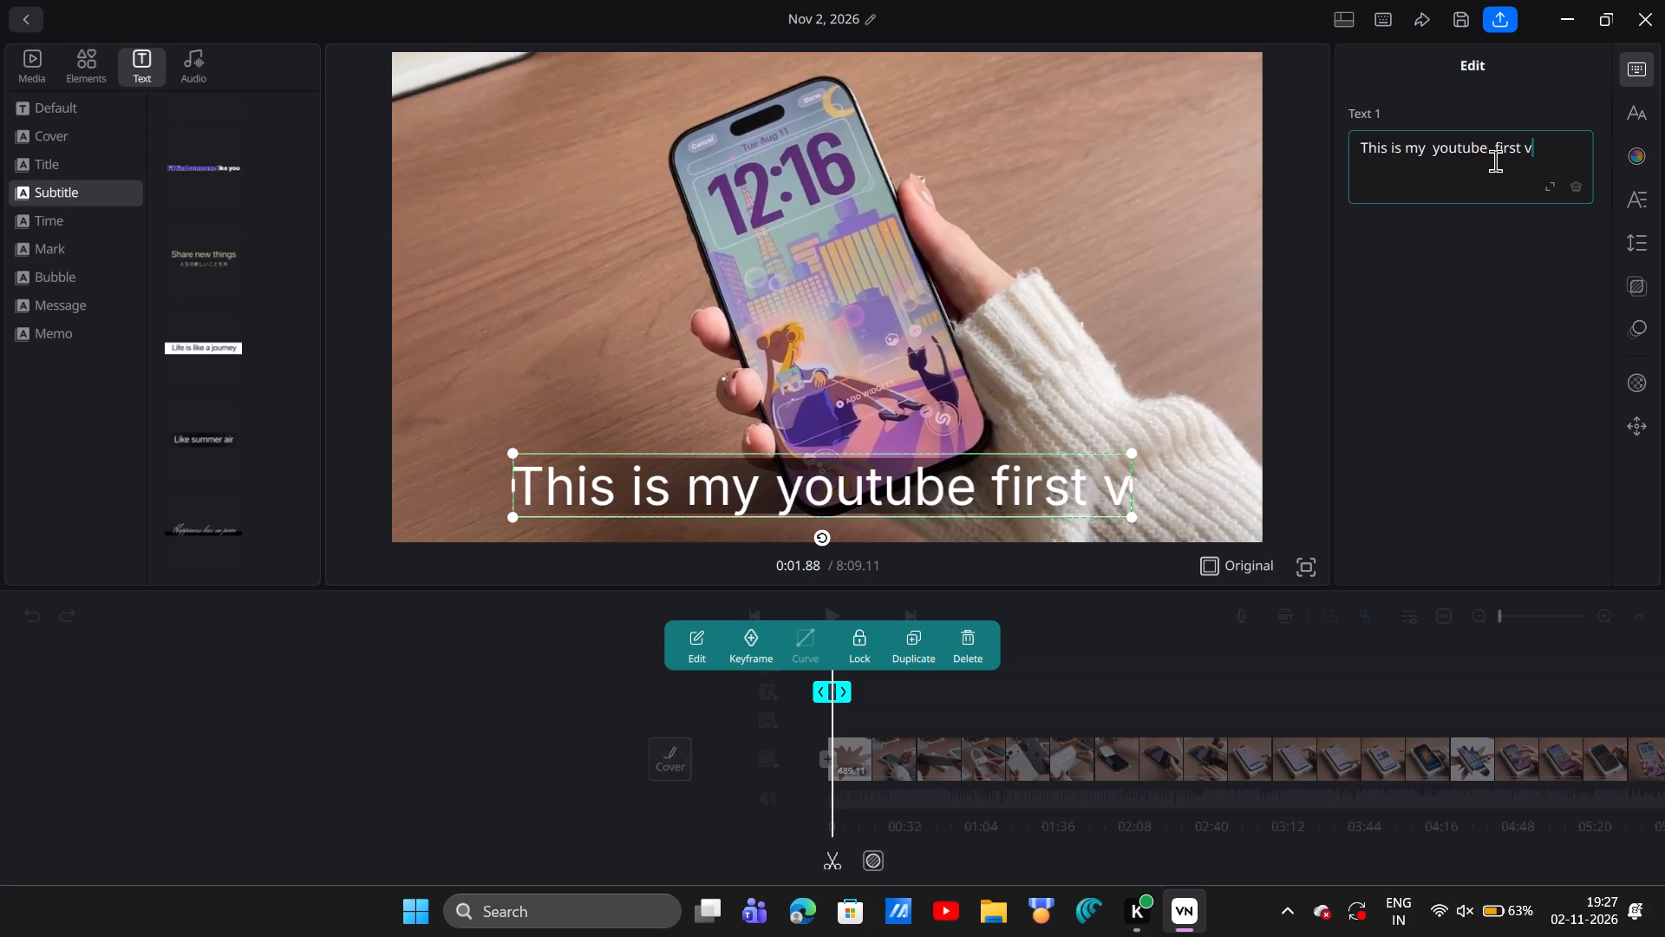
type("ide")
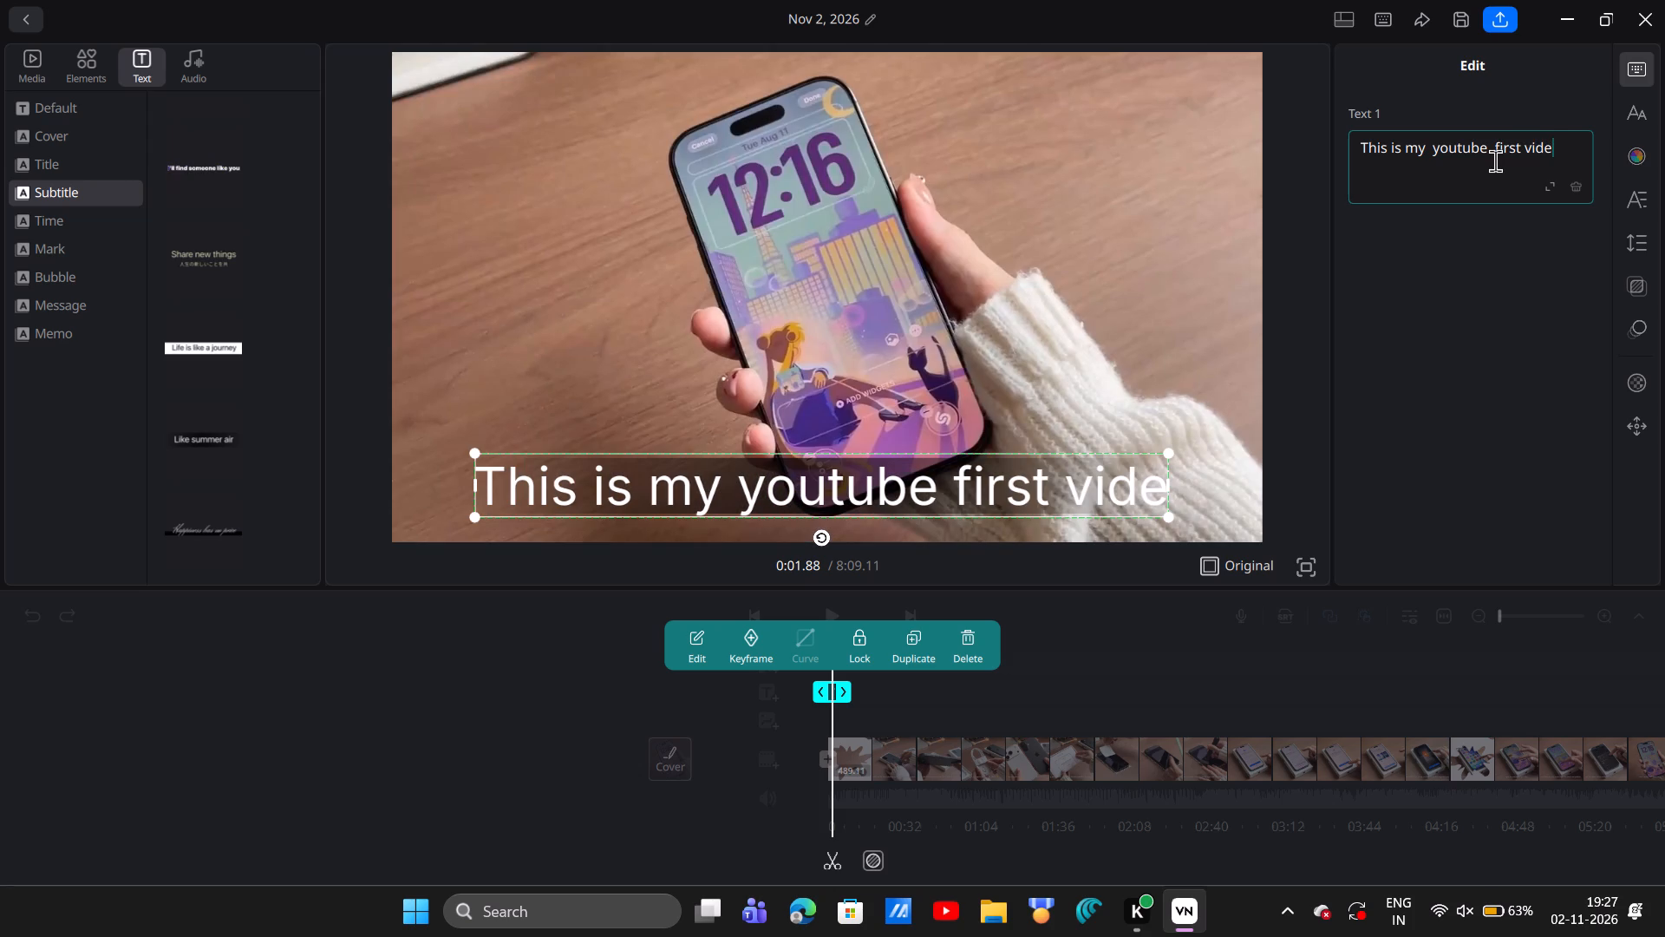
key("space")
key("o")
key("backslash")
key("BackSpace")
key("BackSpace")
key("BackSpace")
type("o pl")
key("BackSpace")
key("space")
key("space")
key("space")
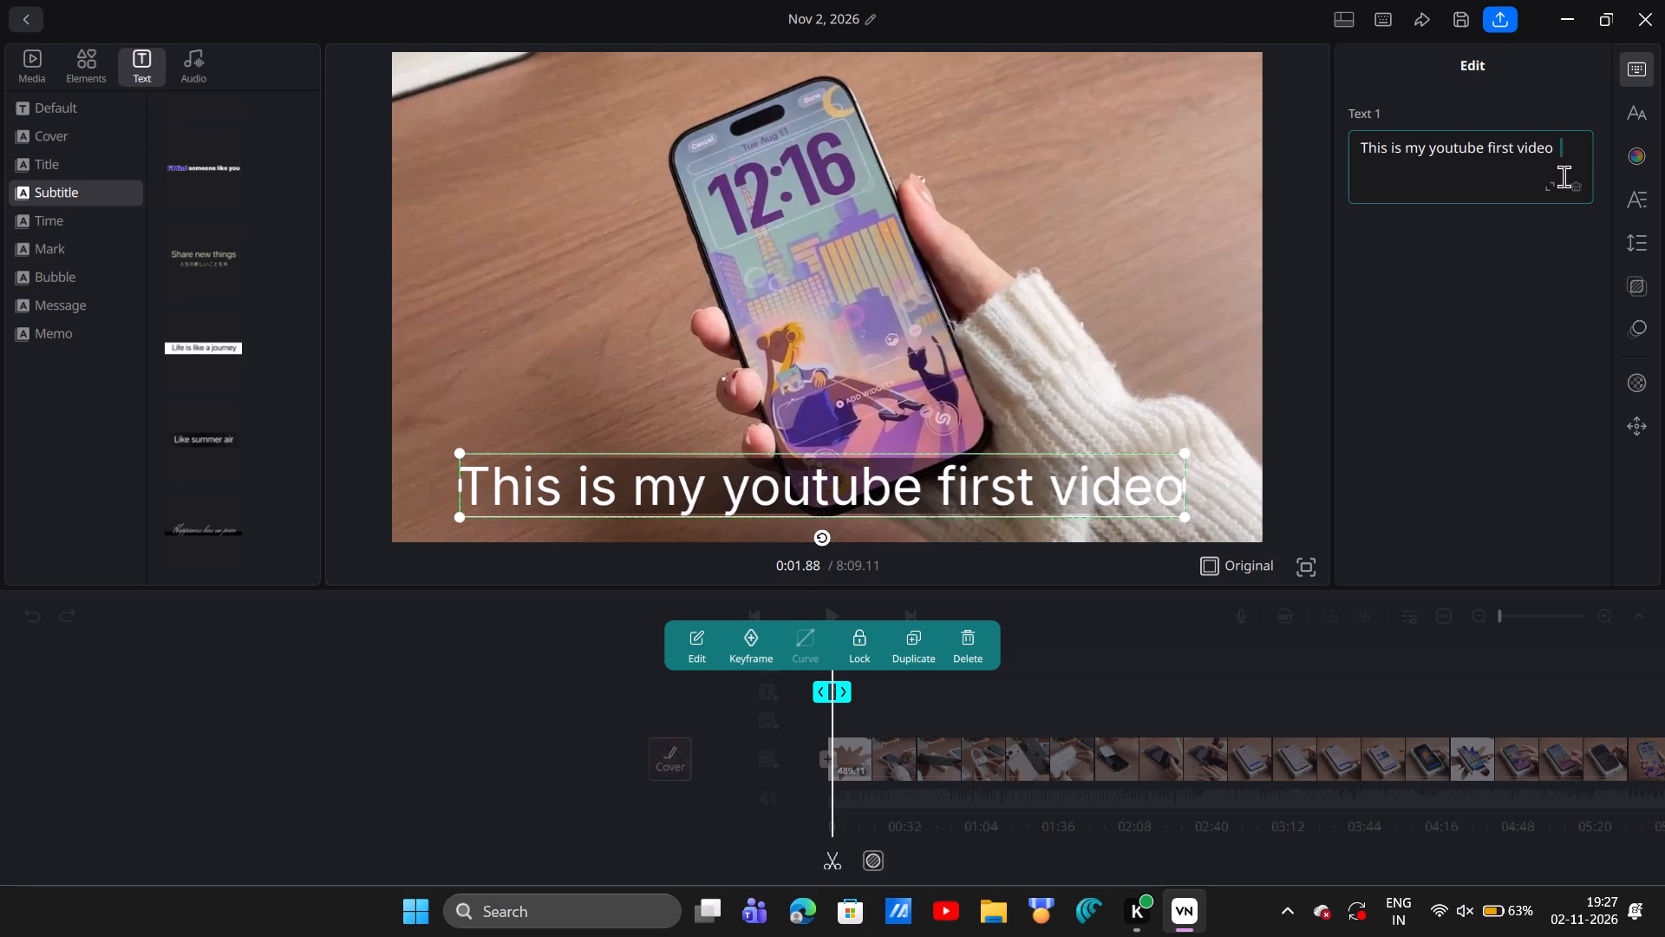
key("space")
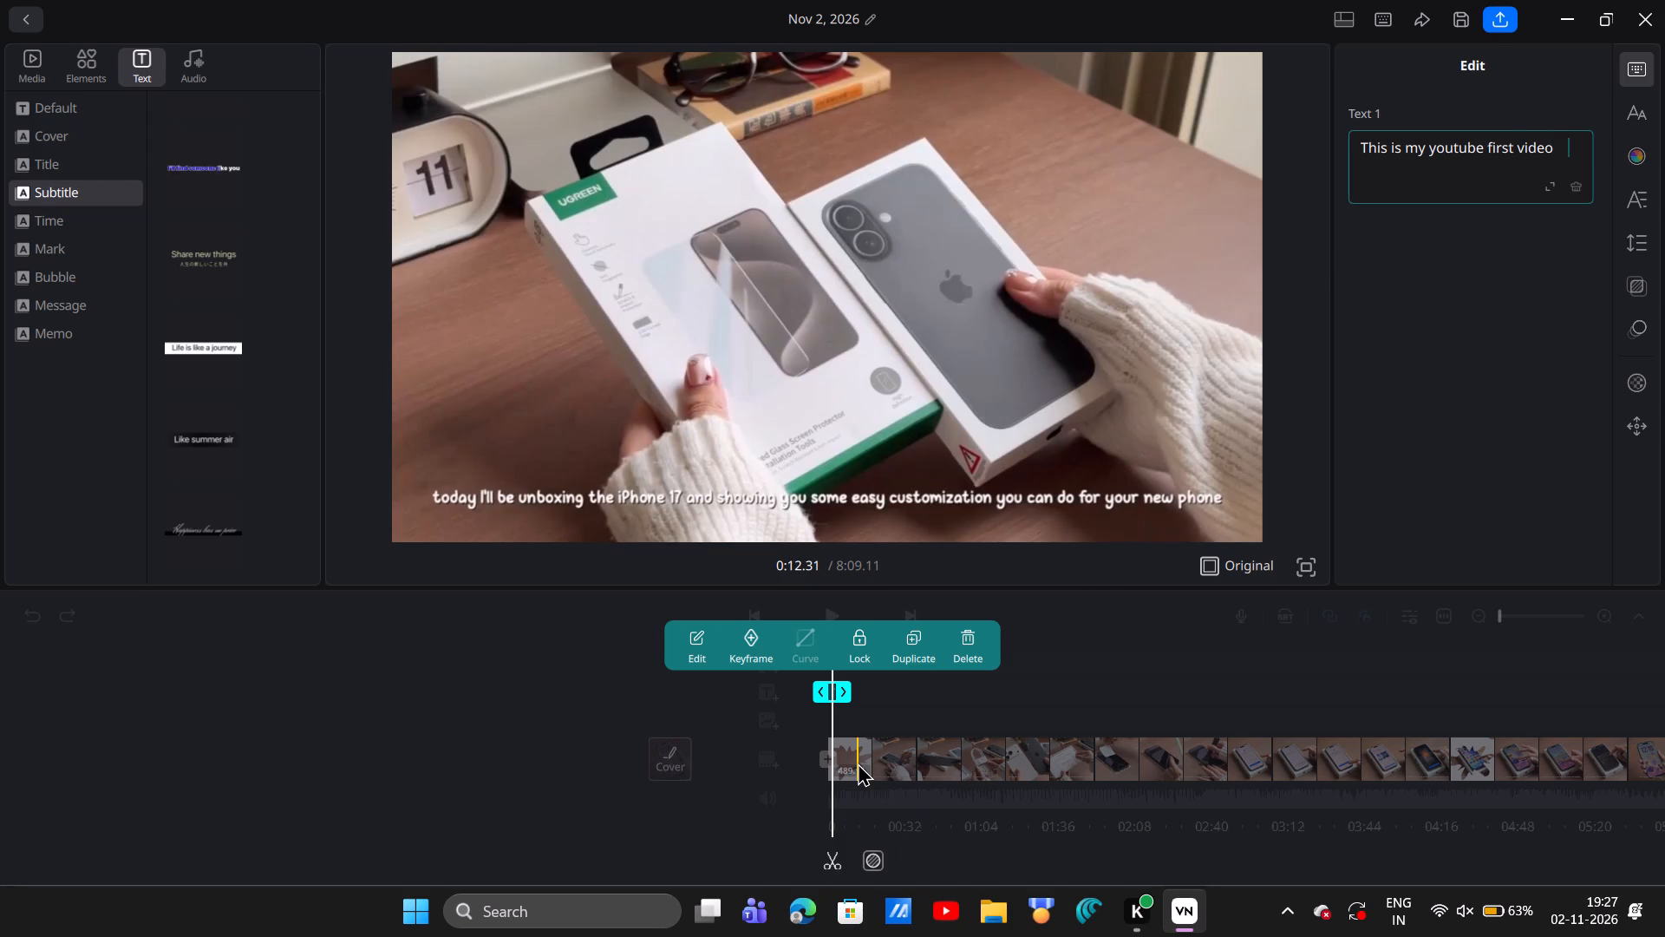
Add another "Like summer air" subtitle at about 0:04.58, just after the first one, and move it near the bottom of the picture.
left_click(1112, 700)
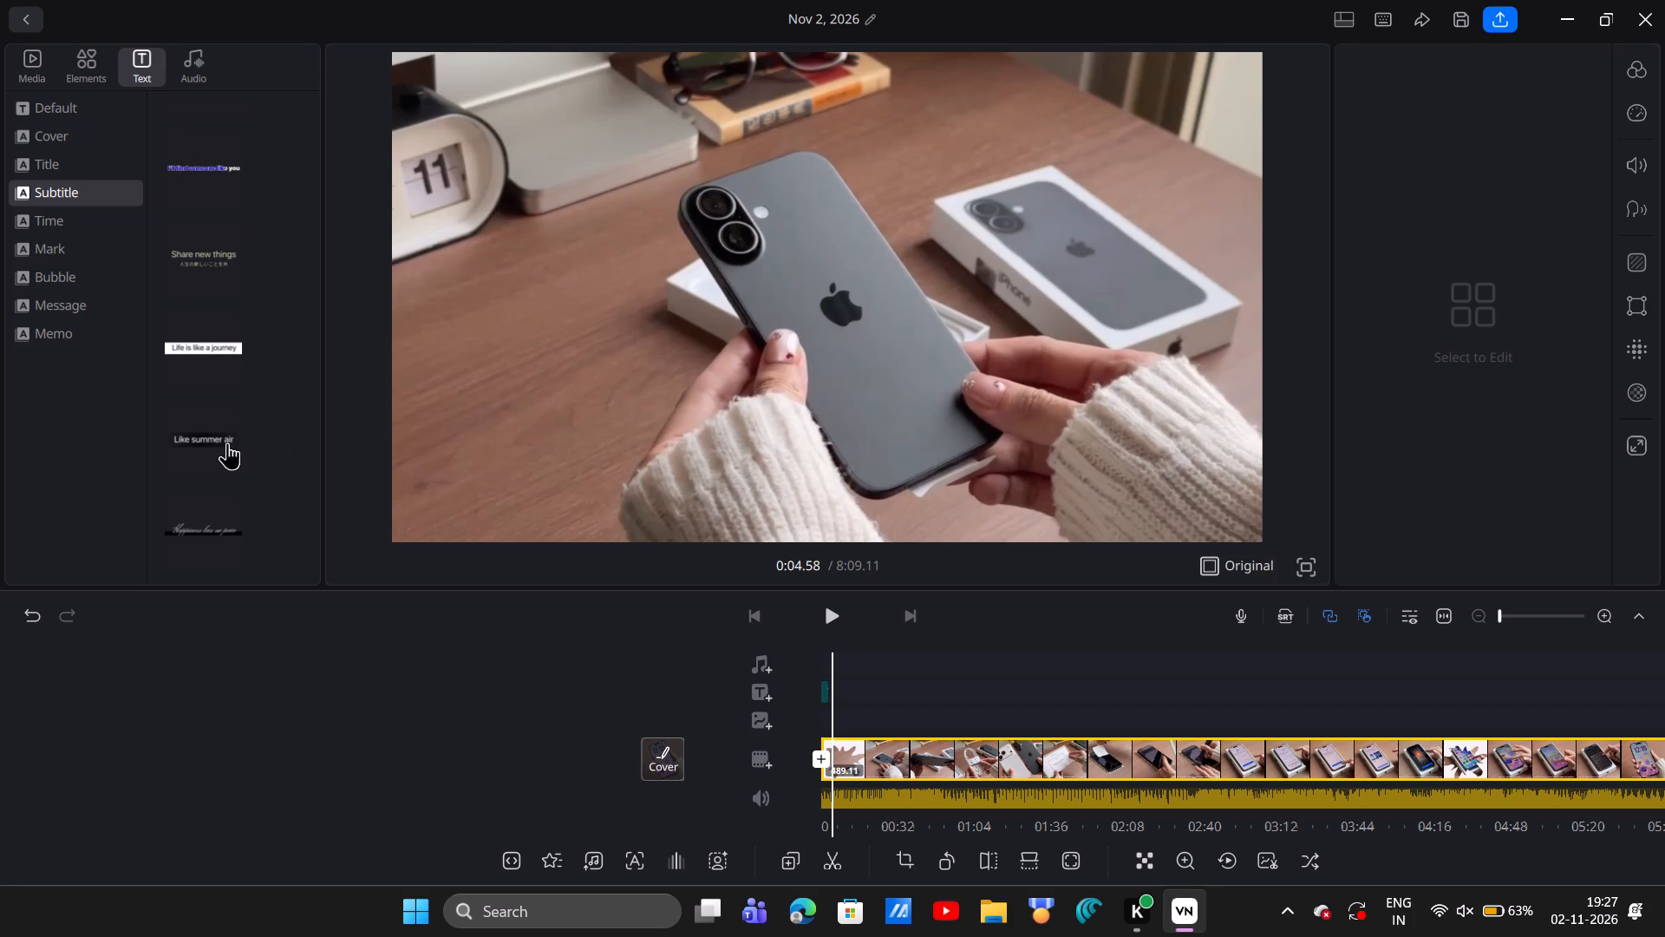
left_click(191, 440)
left_click_drag(790, 286, 820, 376)
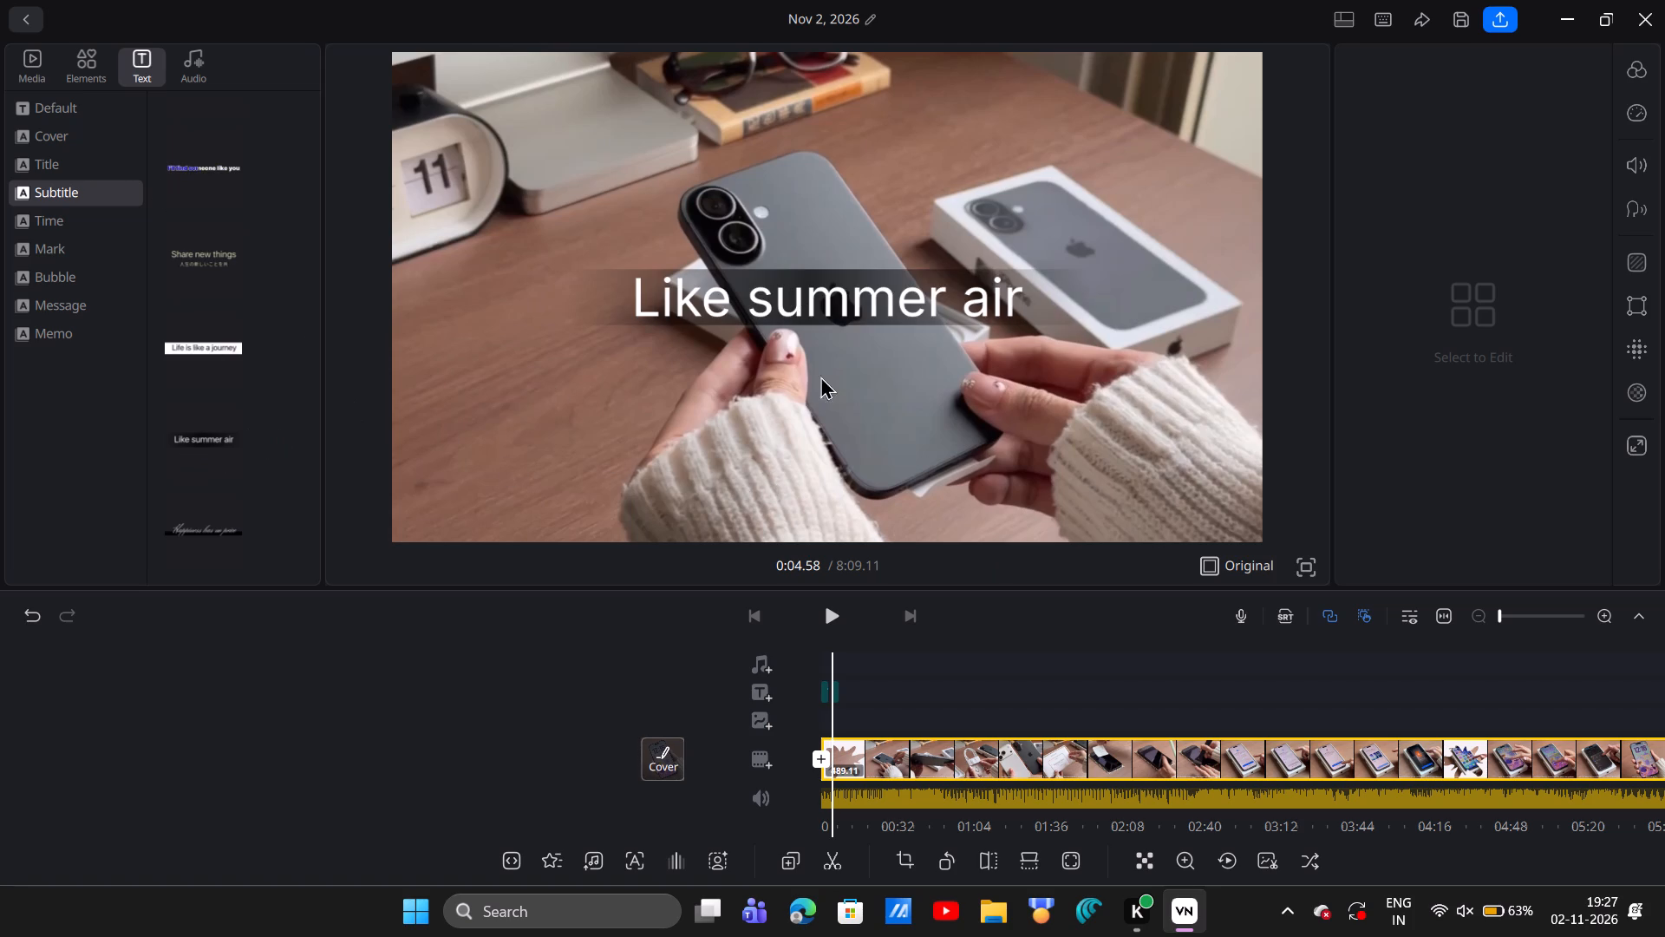
left_click_drag(820, 376, 840, 324)
left_click(841, 316)
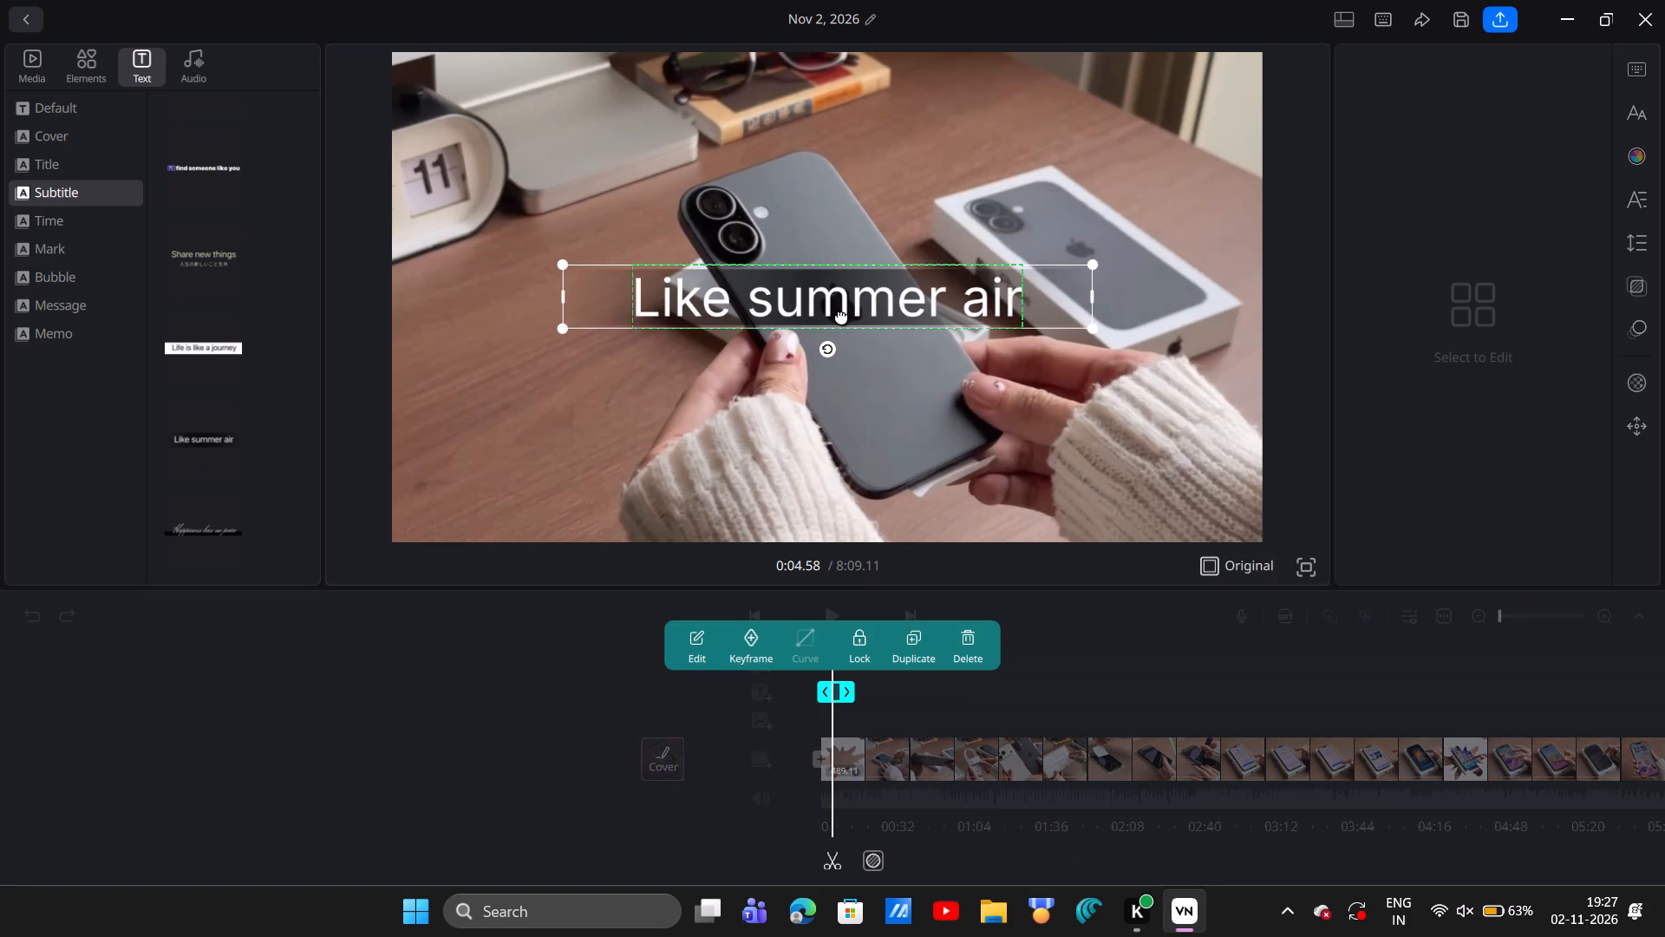
left_click(841, 316)
left_click_drag(841, 316, 841, 478)
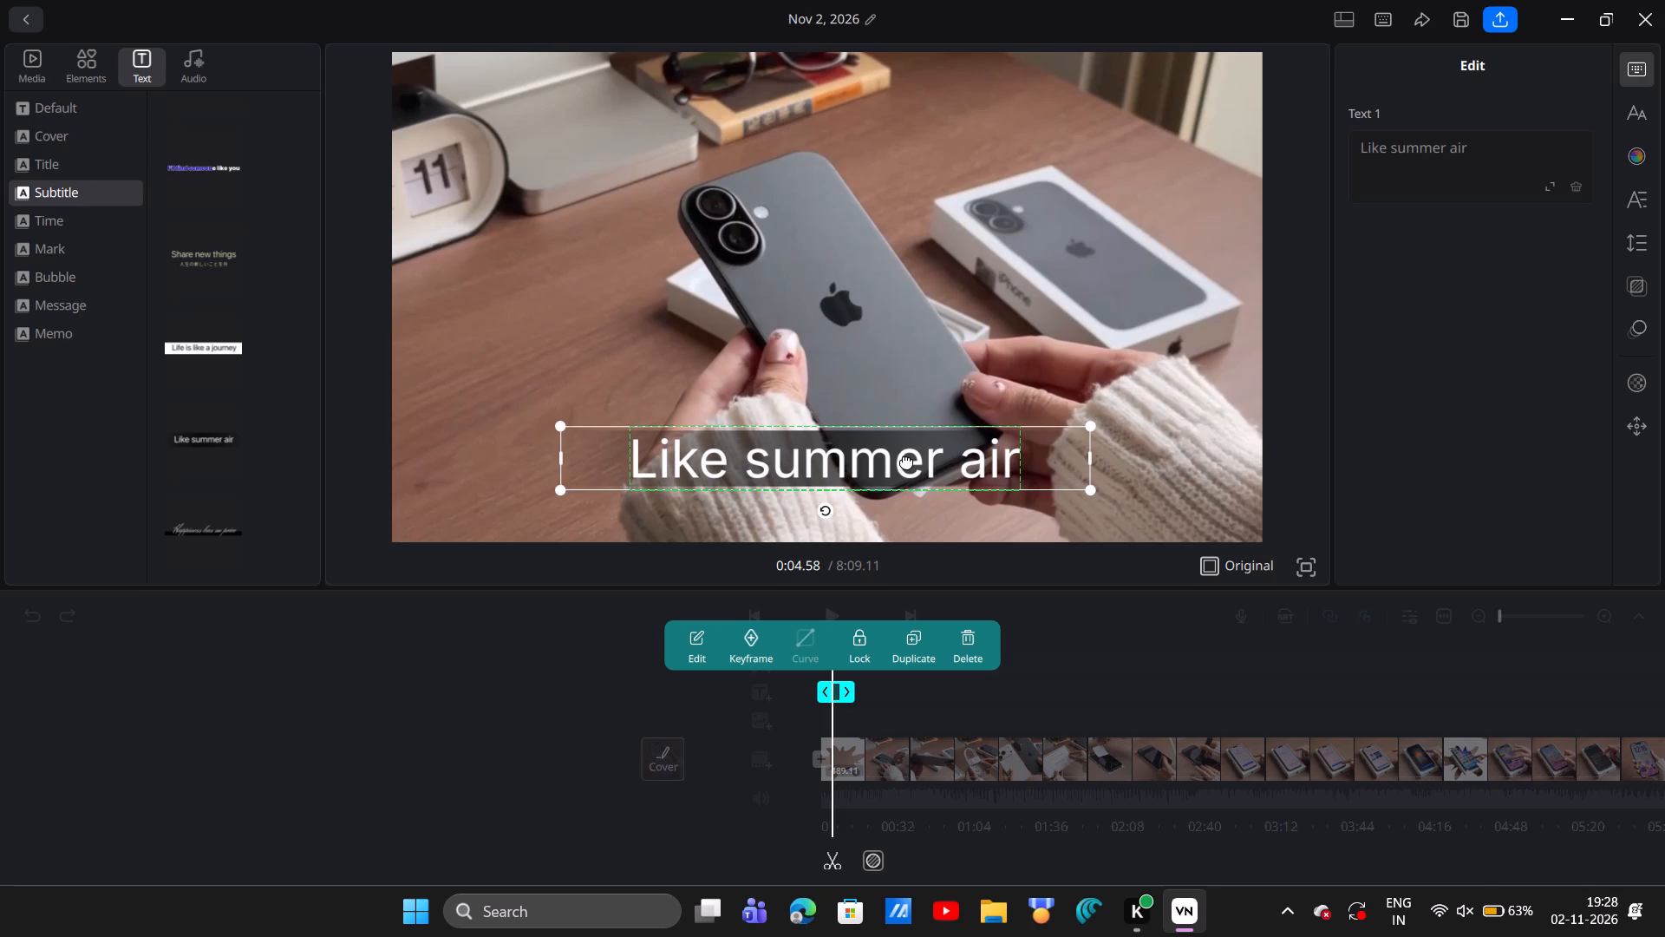
Replace the second subtitle's placeholder text with "please subscribe to my".
left_click(1498, 150)
key("BackSpace")
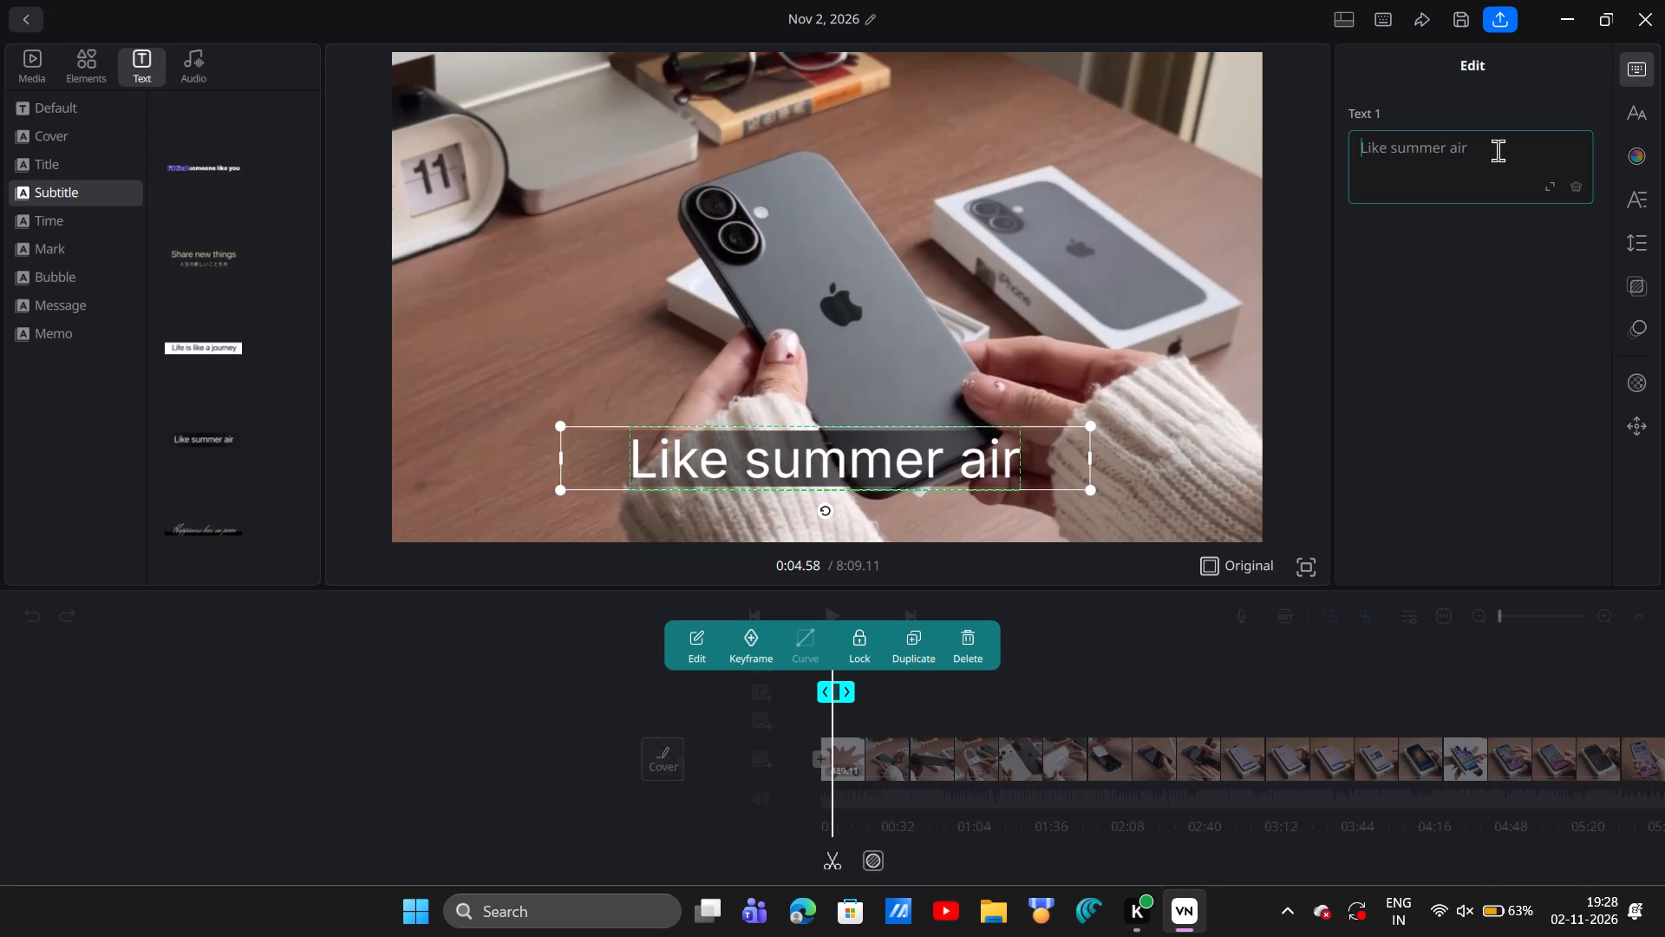
type("pl")
type("ease")
key("space")
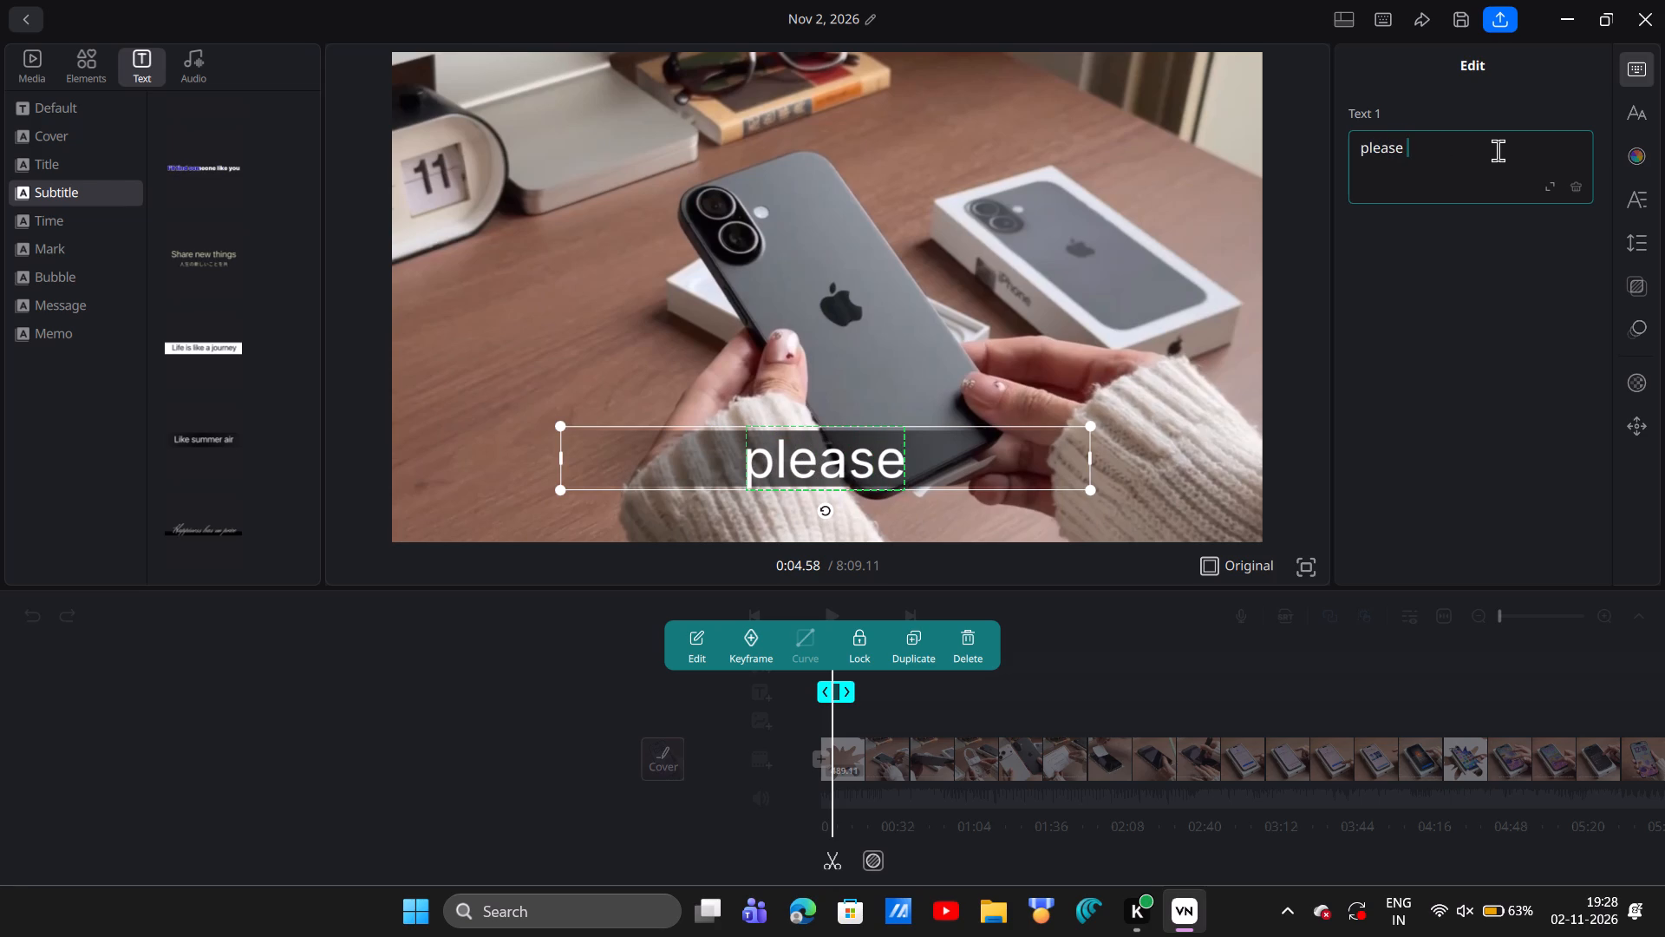
key("space")
type("subscribe to my channe")
key("space")
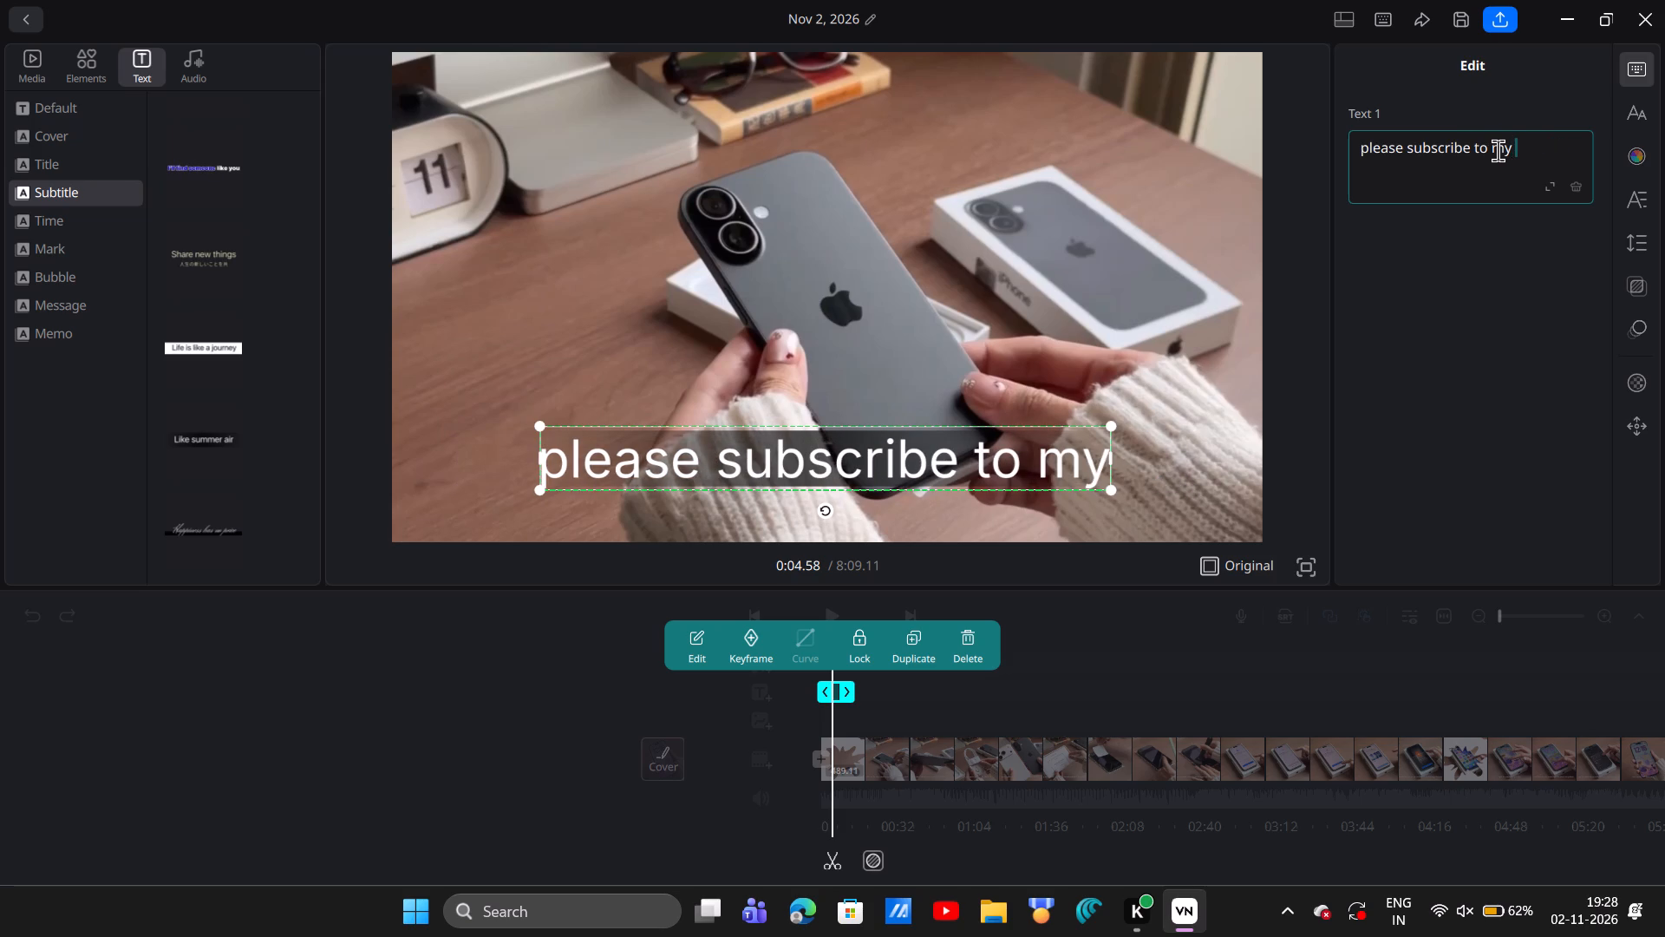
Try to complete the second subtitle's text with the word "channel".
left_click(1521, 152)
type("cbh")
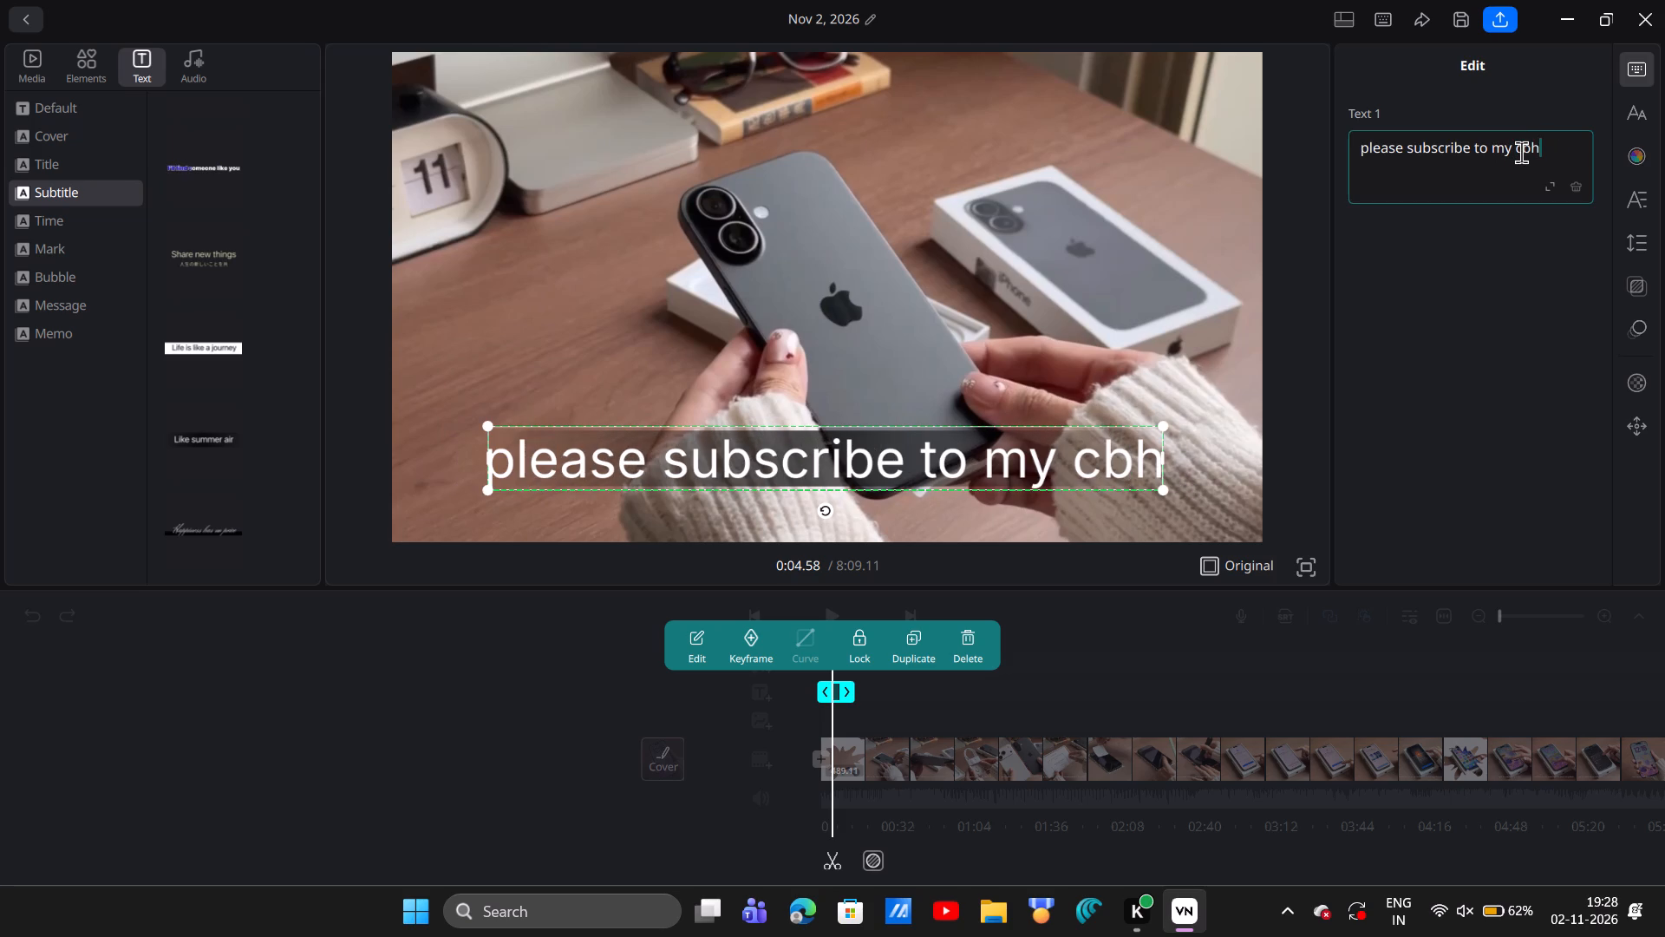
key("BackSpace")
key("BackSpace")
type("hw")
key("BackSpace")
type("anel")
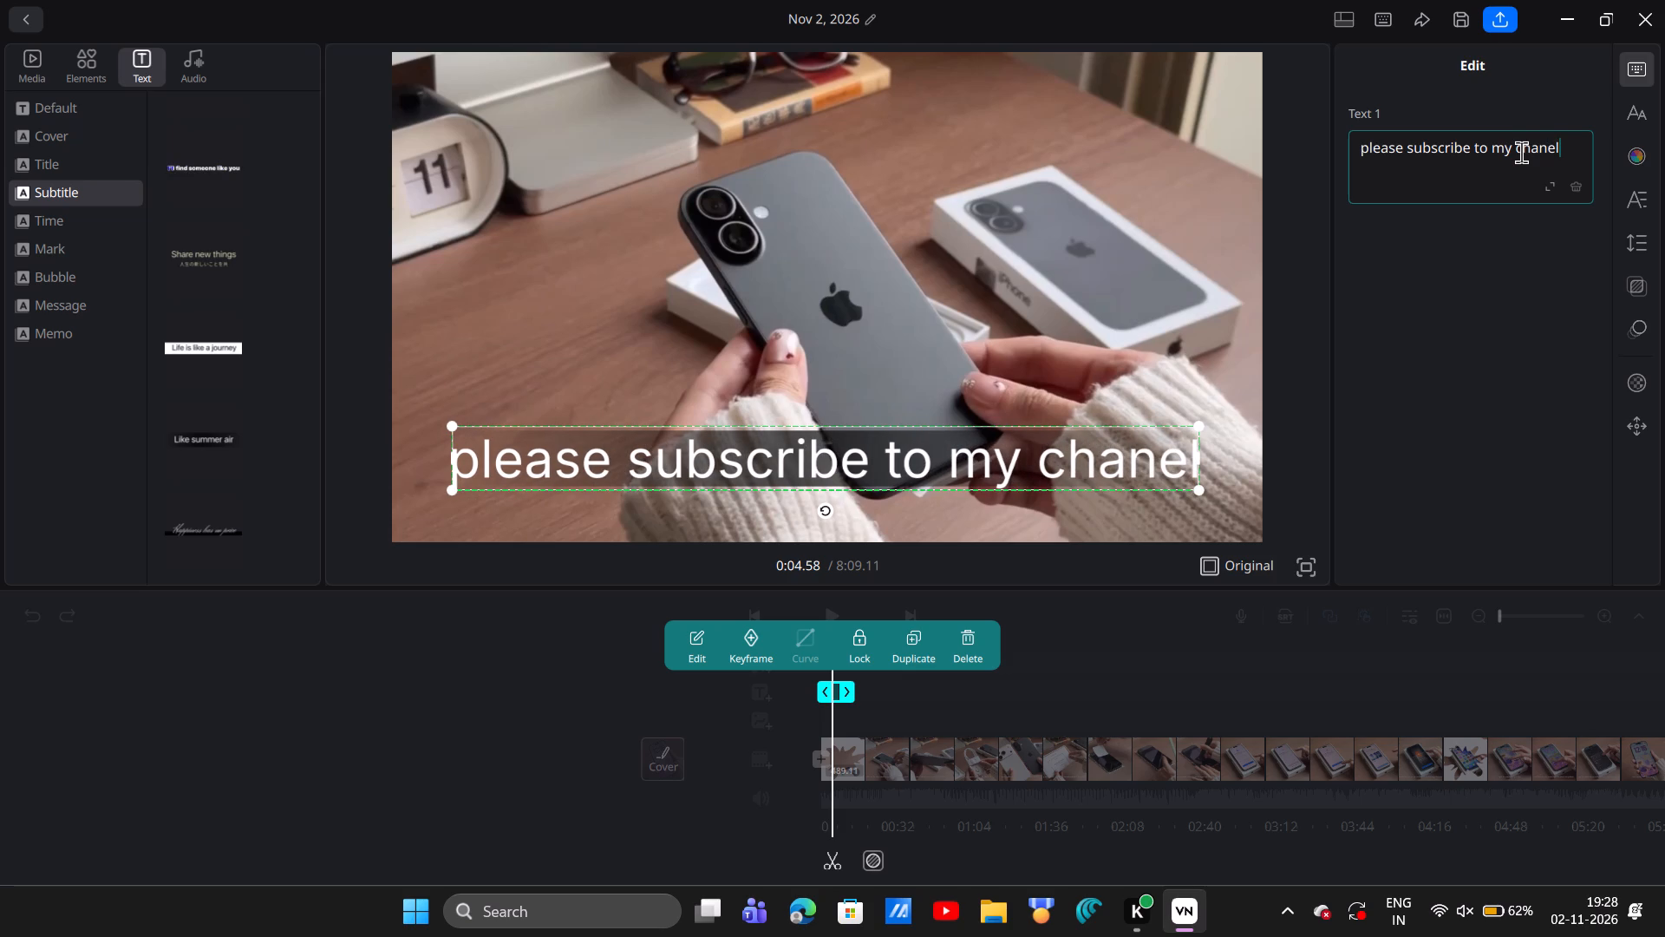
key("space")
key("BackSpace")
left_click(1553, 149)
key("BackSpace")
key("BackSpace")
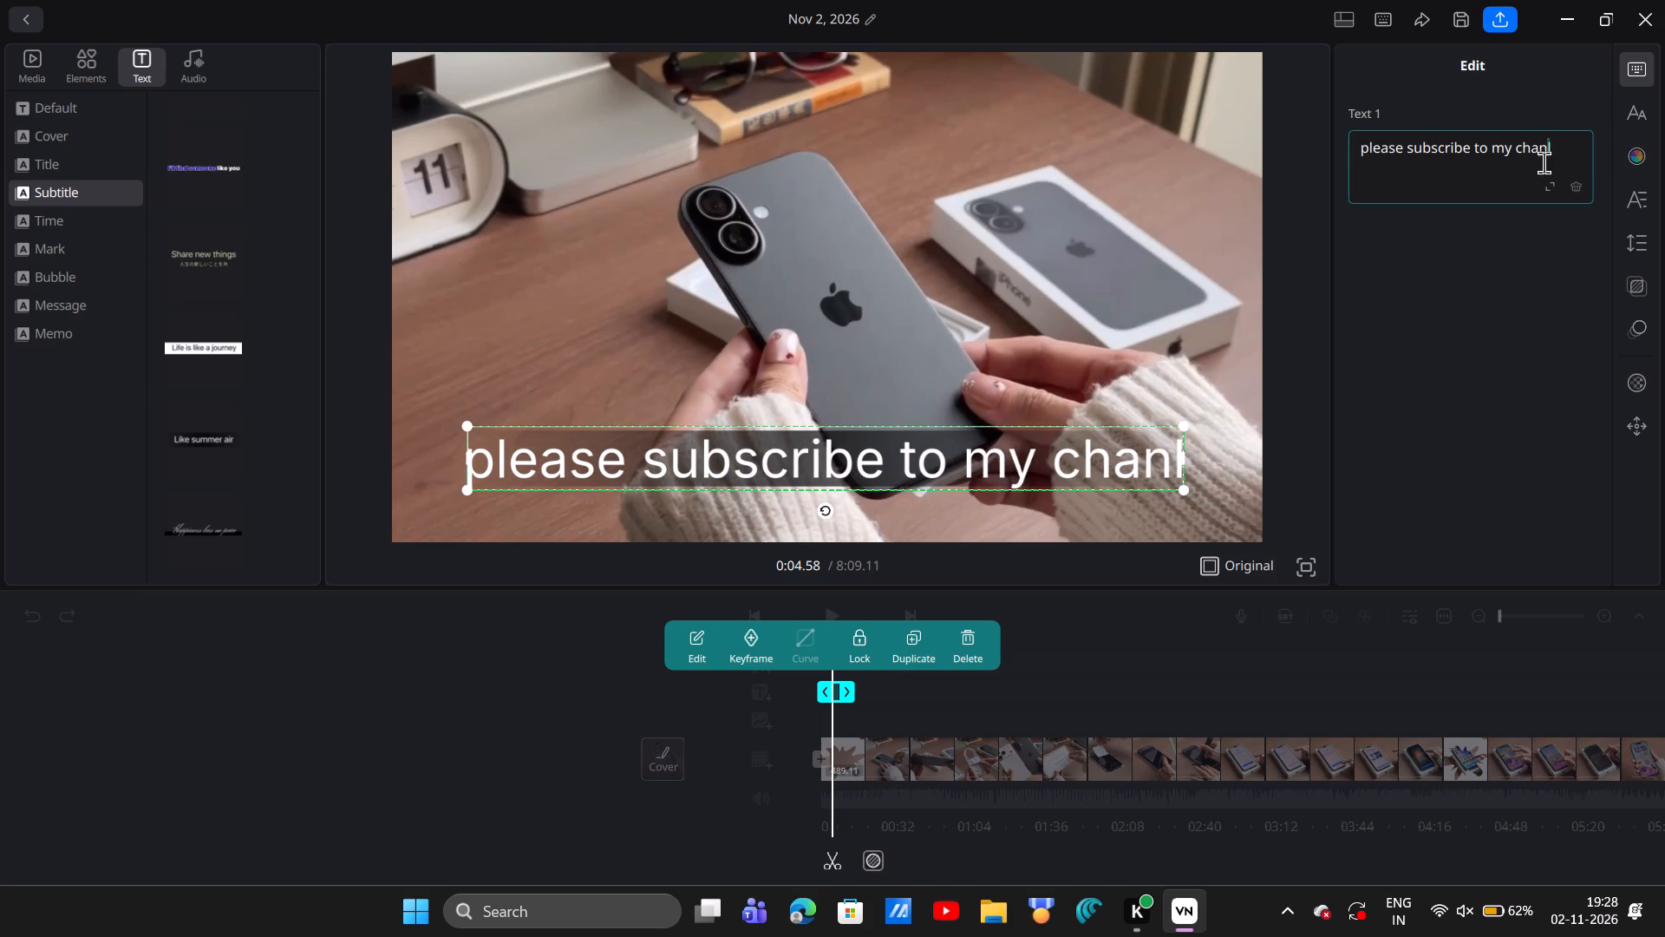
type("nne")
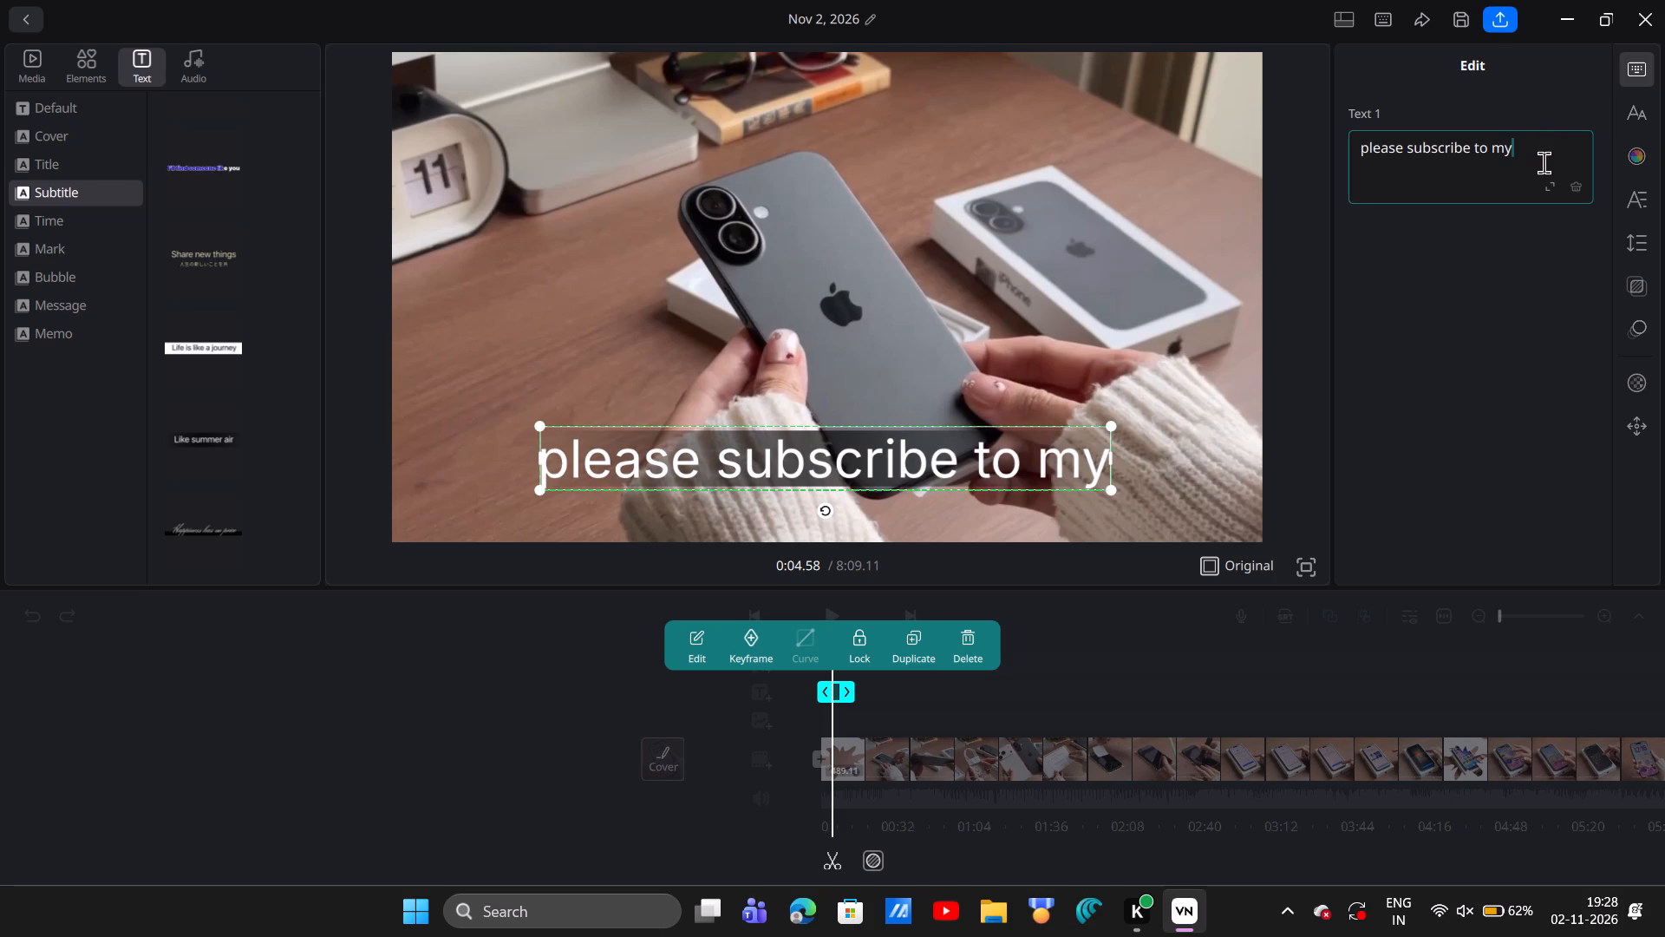
Shorten the second subtitle's text to "please subscribe ..." and finish editing it.
key("BackSpace")
key("BackSpace")
key("BackSpace")
key("BackSpace")
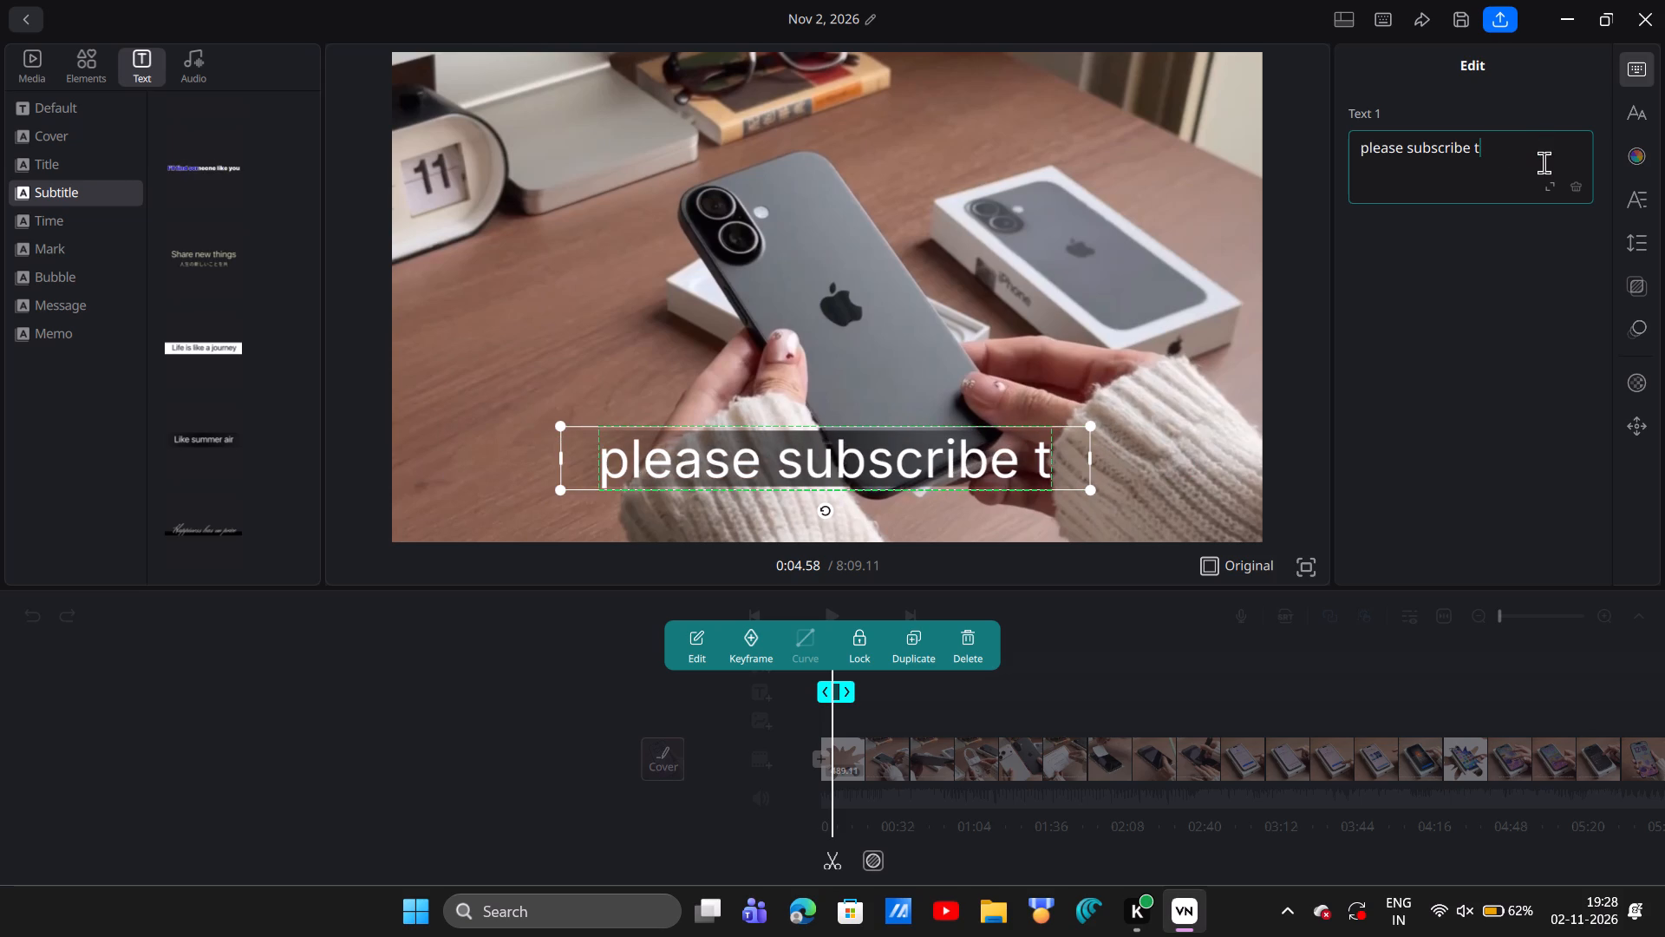
key("BackSpace")
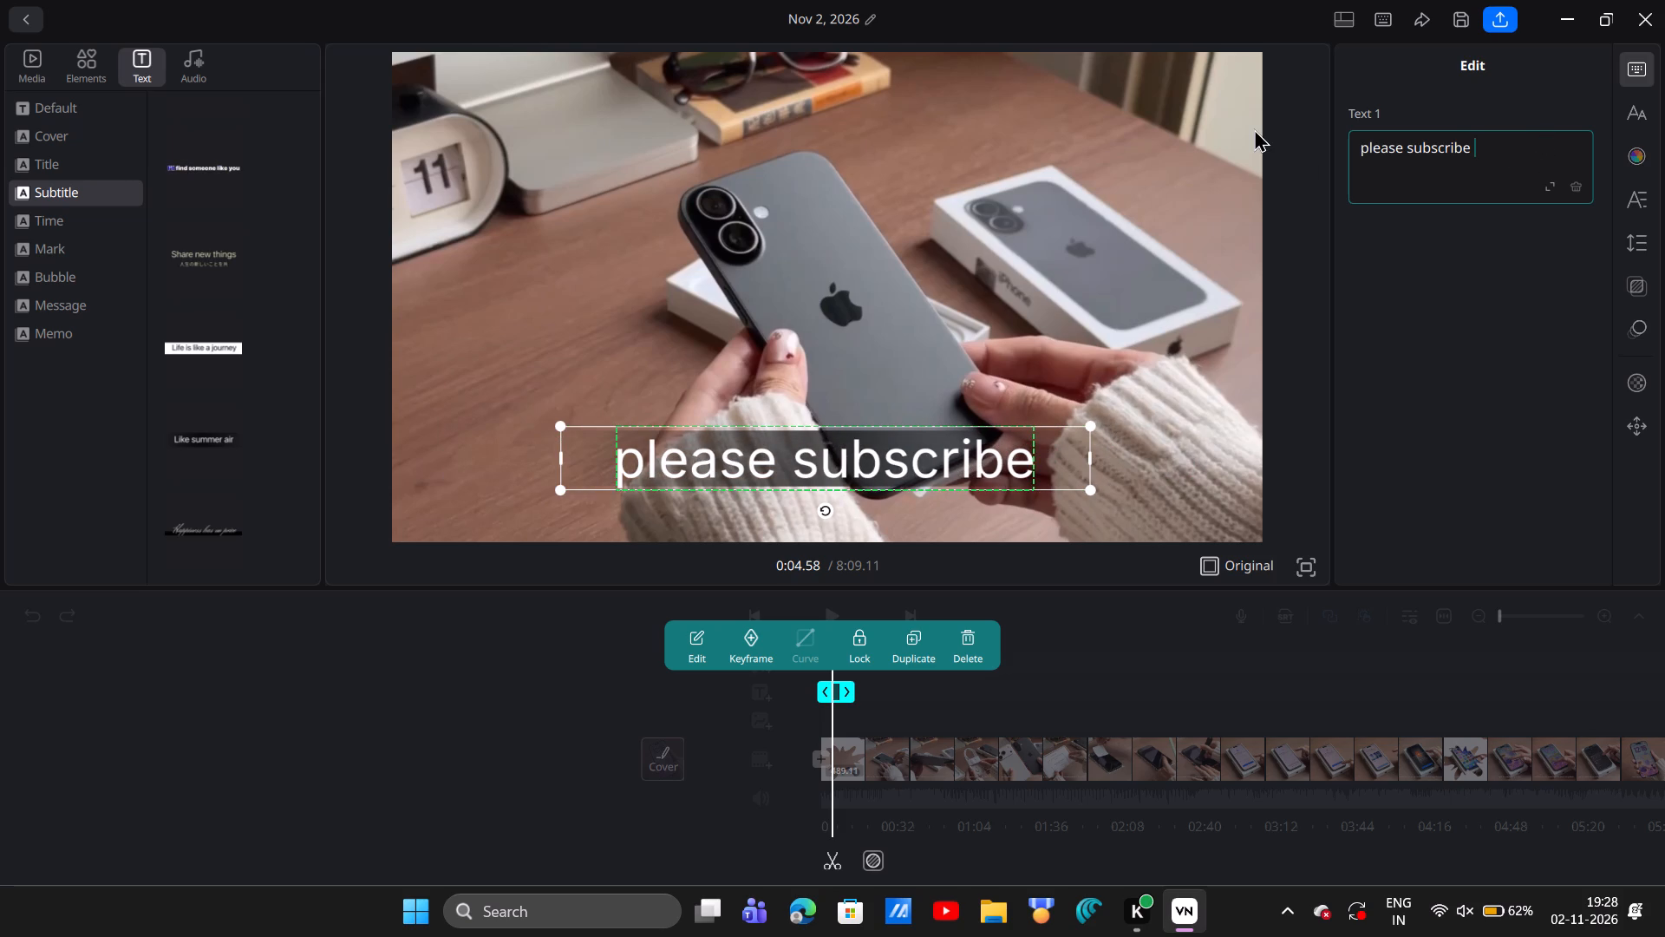
key("space")
type("...")
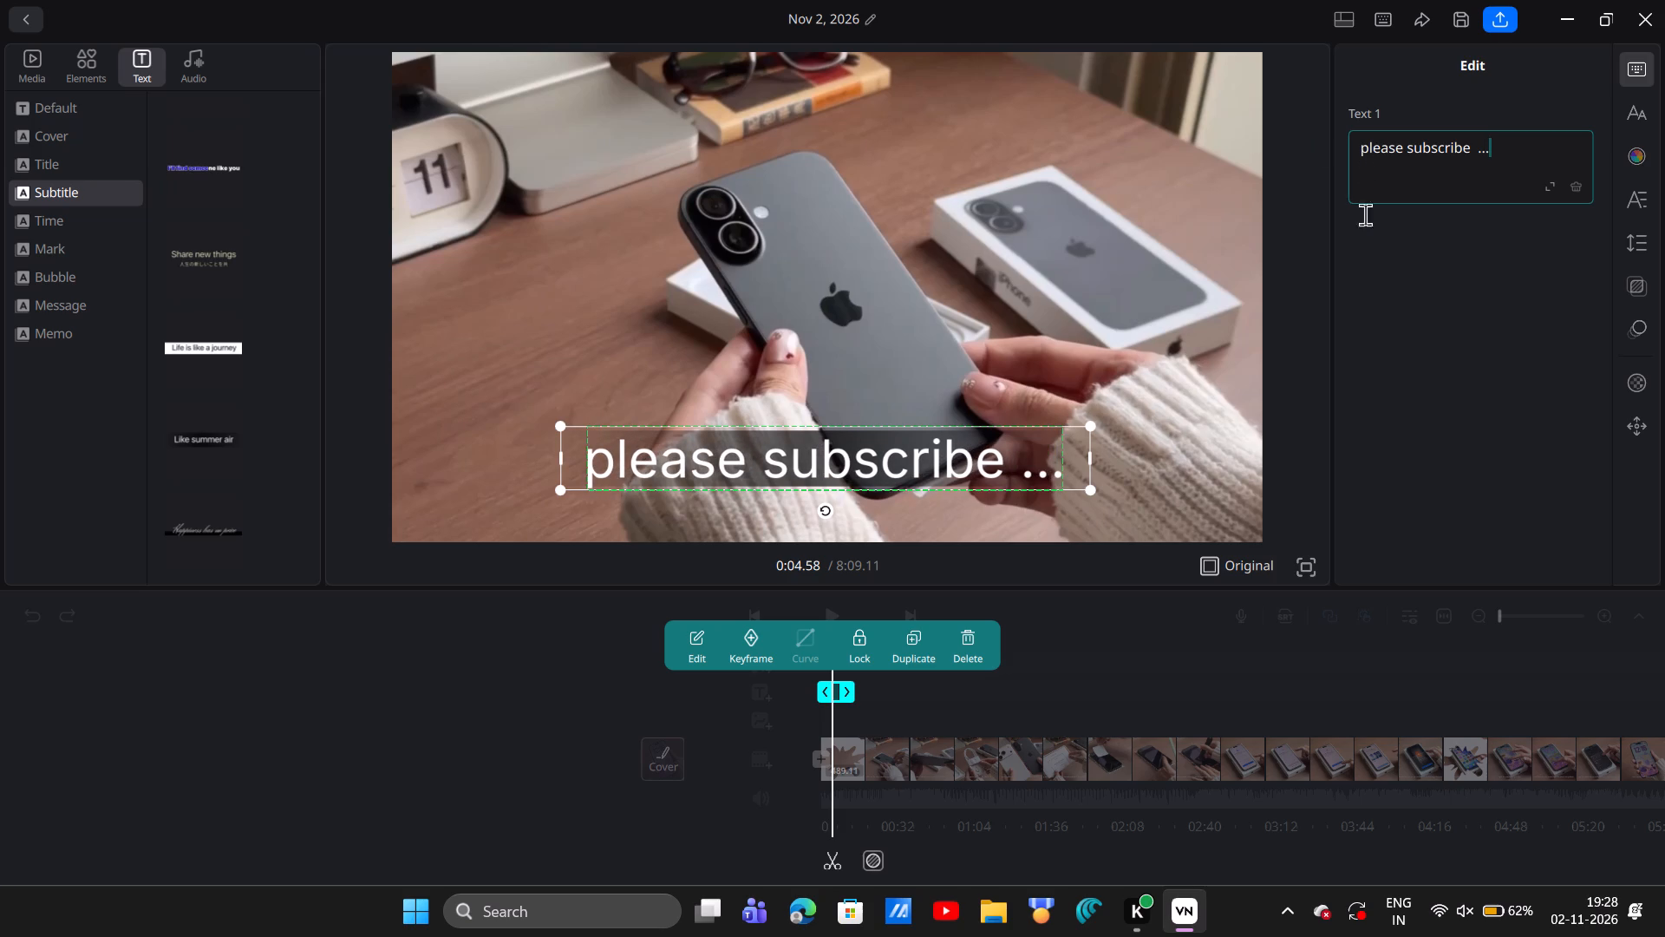
left_click(995, 733)
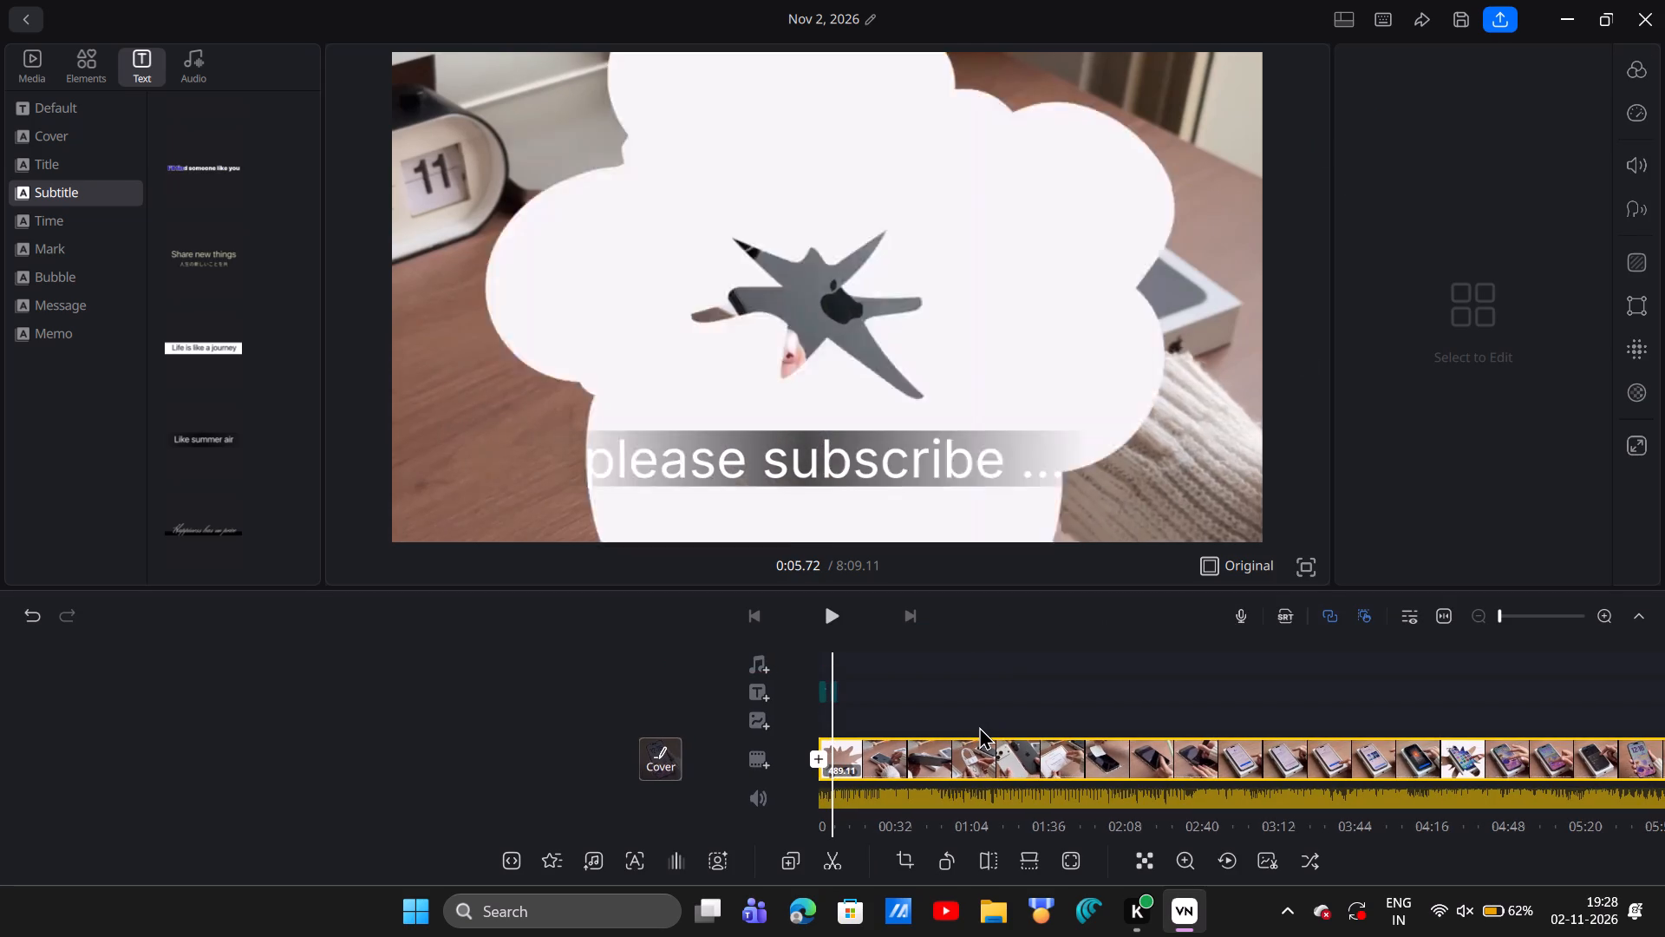
Split the video clip at about 0:09.12, during the "hello :)" shot of the boxed phone.
scroll(979, 726, "left", 2)
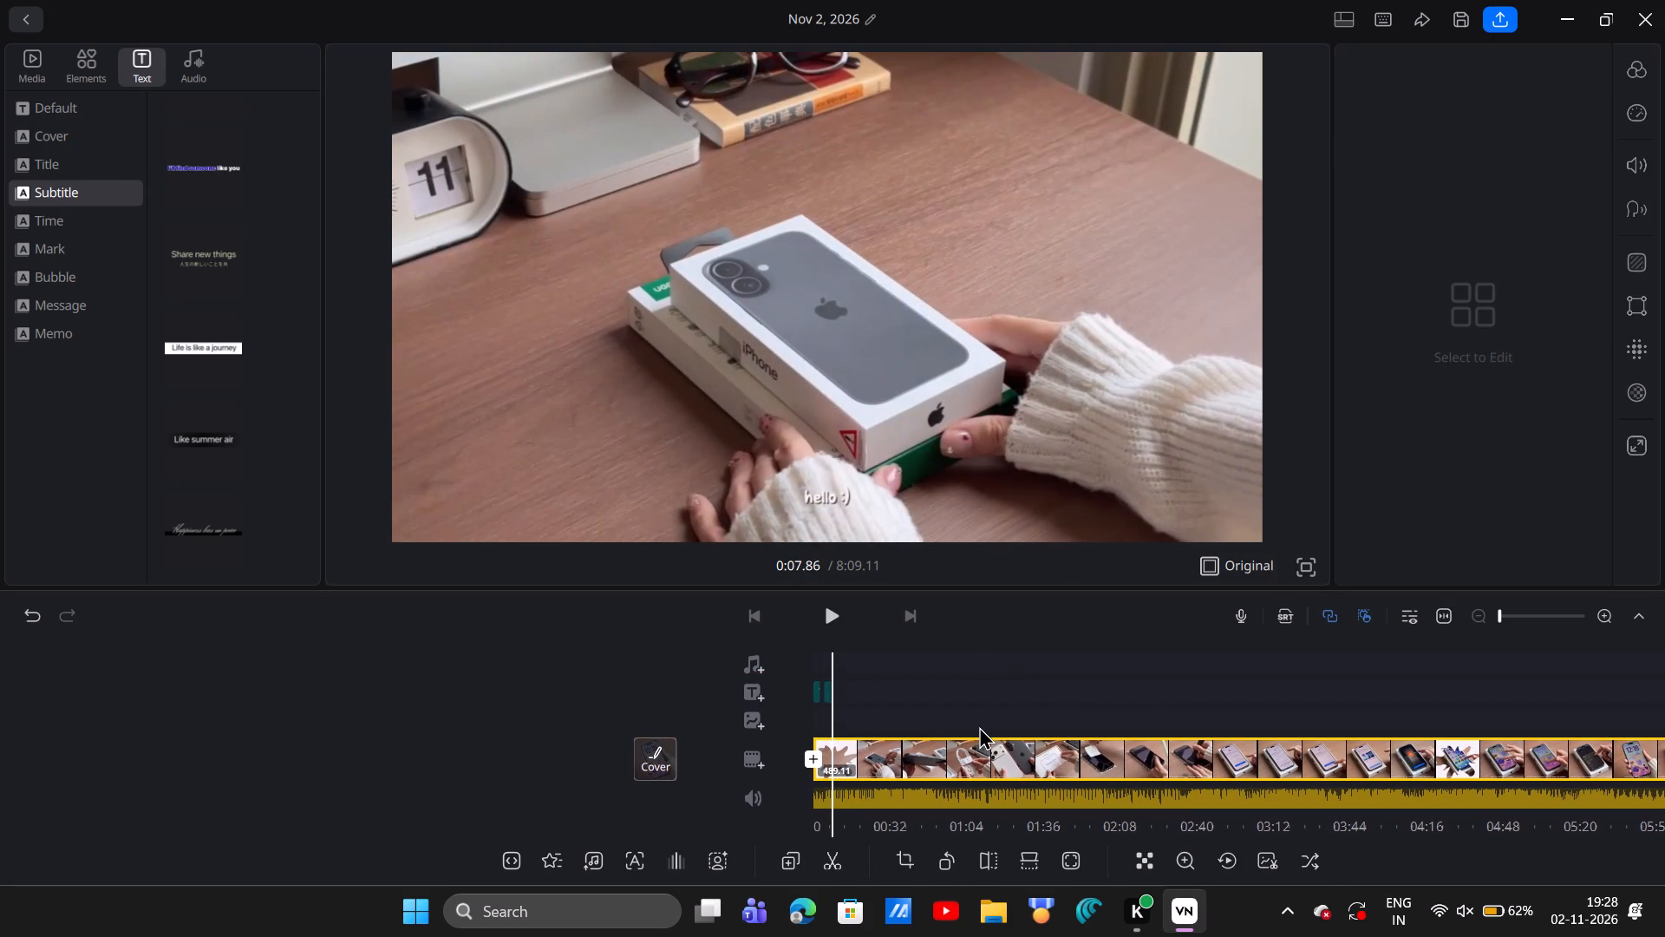
scroll(979, 726, "left", 3)
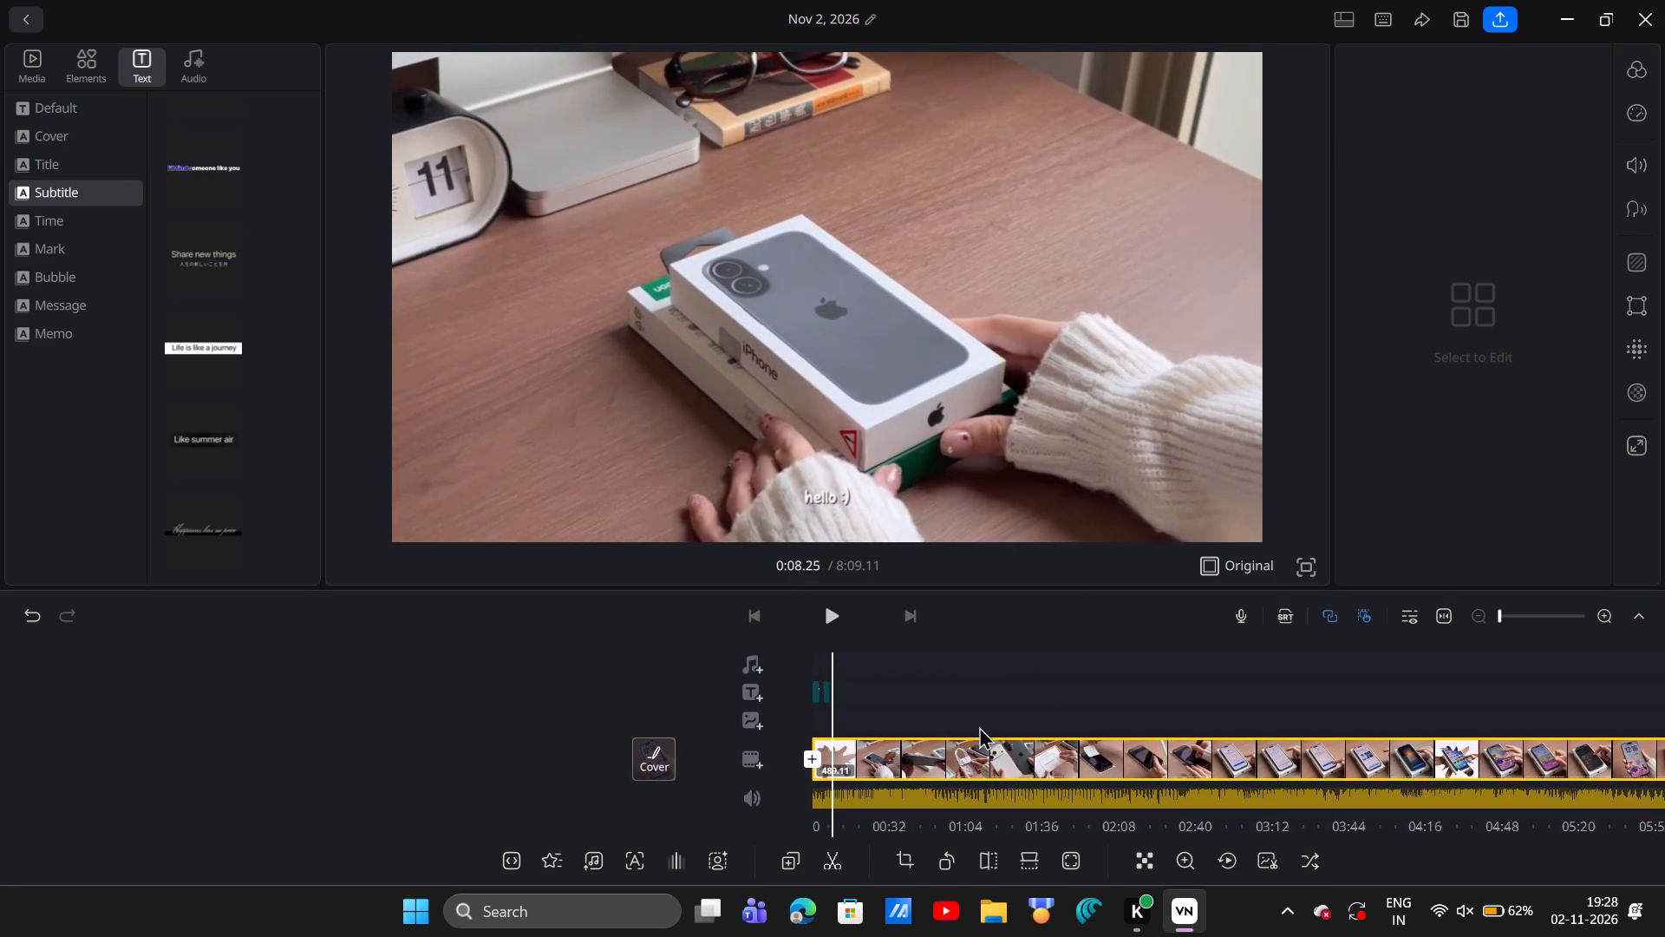
scroll(979, 726, "left", 1)
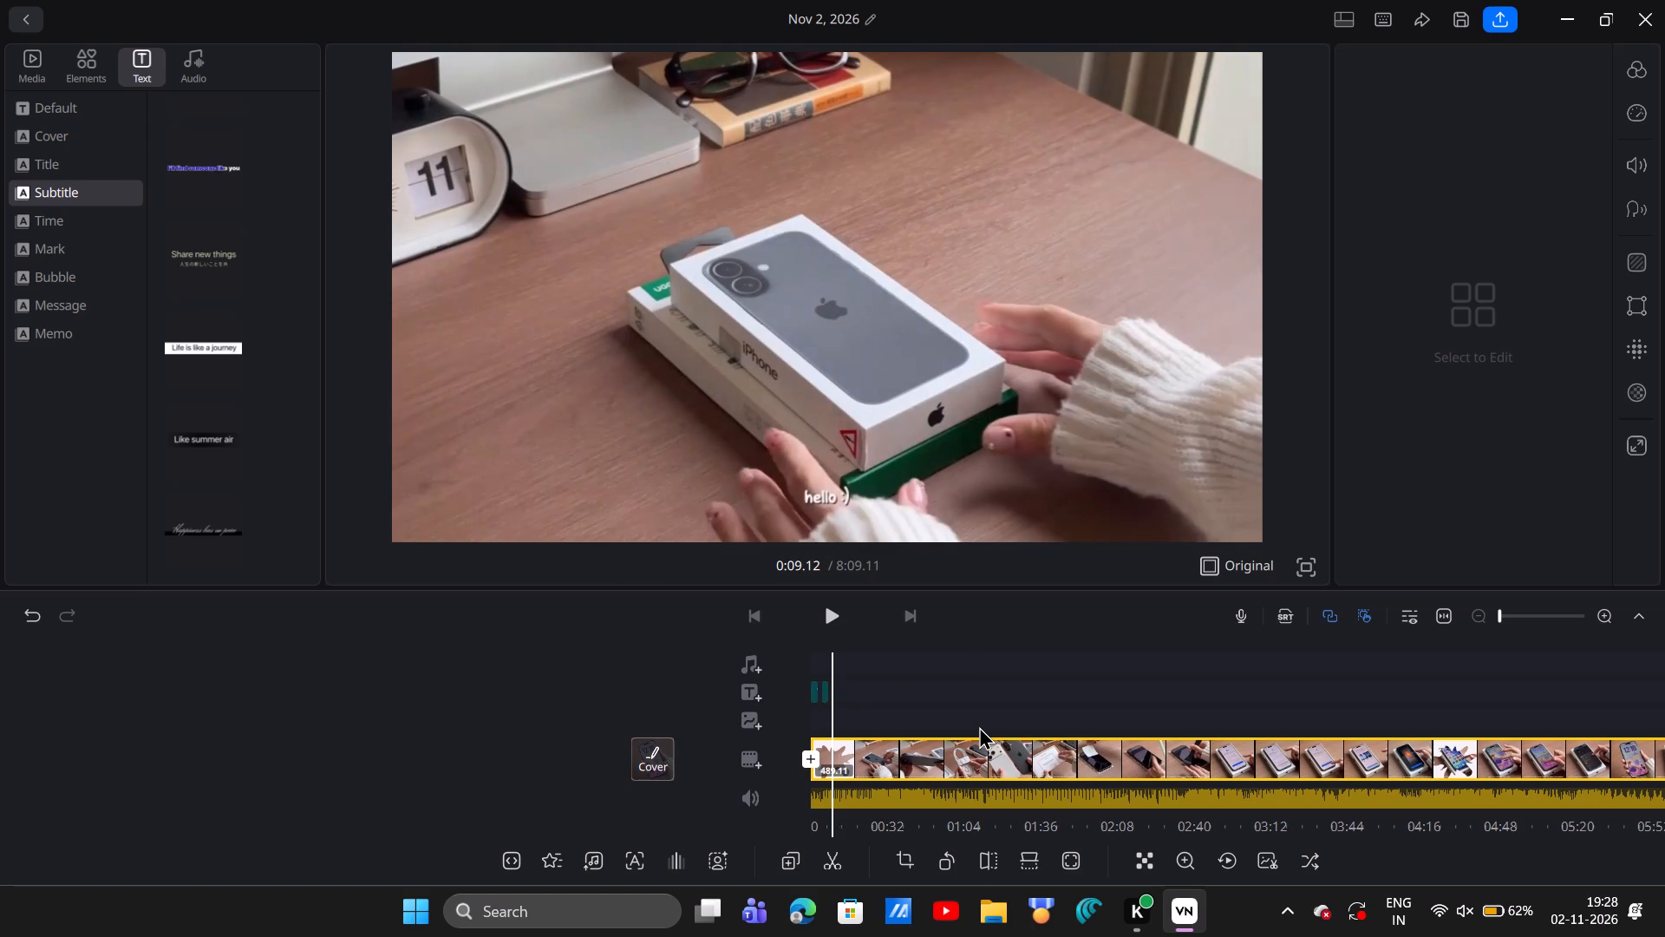
scroll(979, 726, "left", 1)
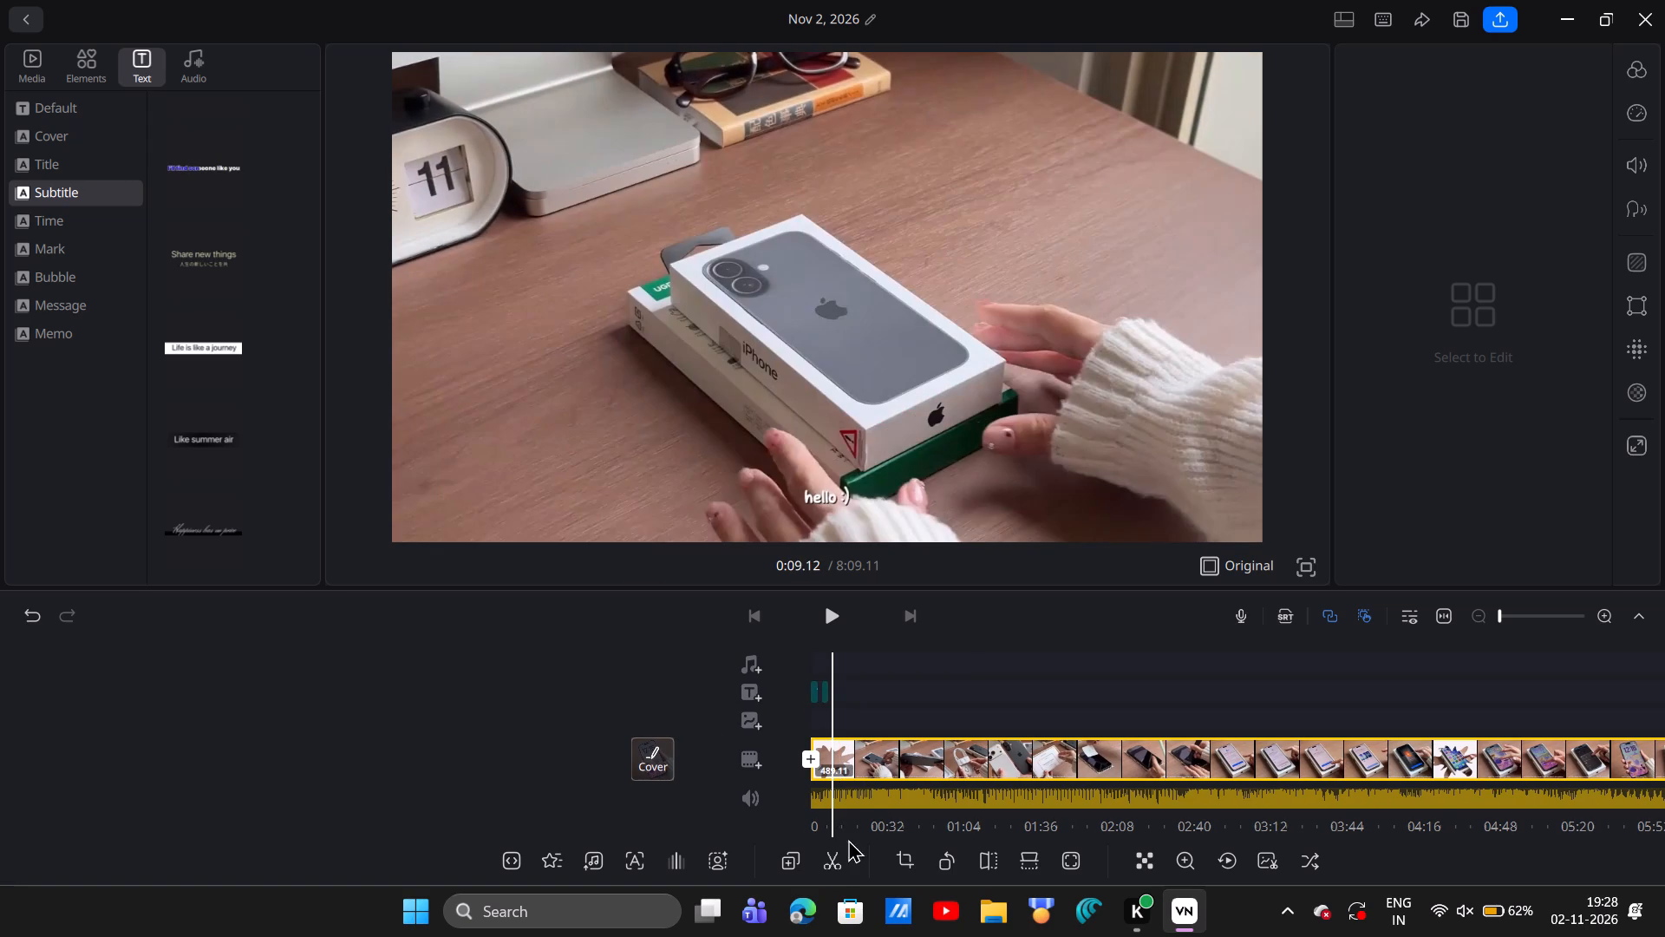
left_click(844, 849)
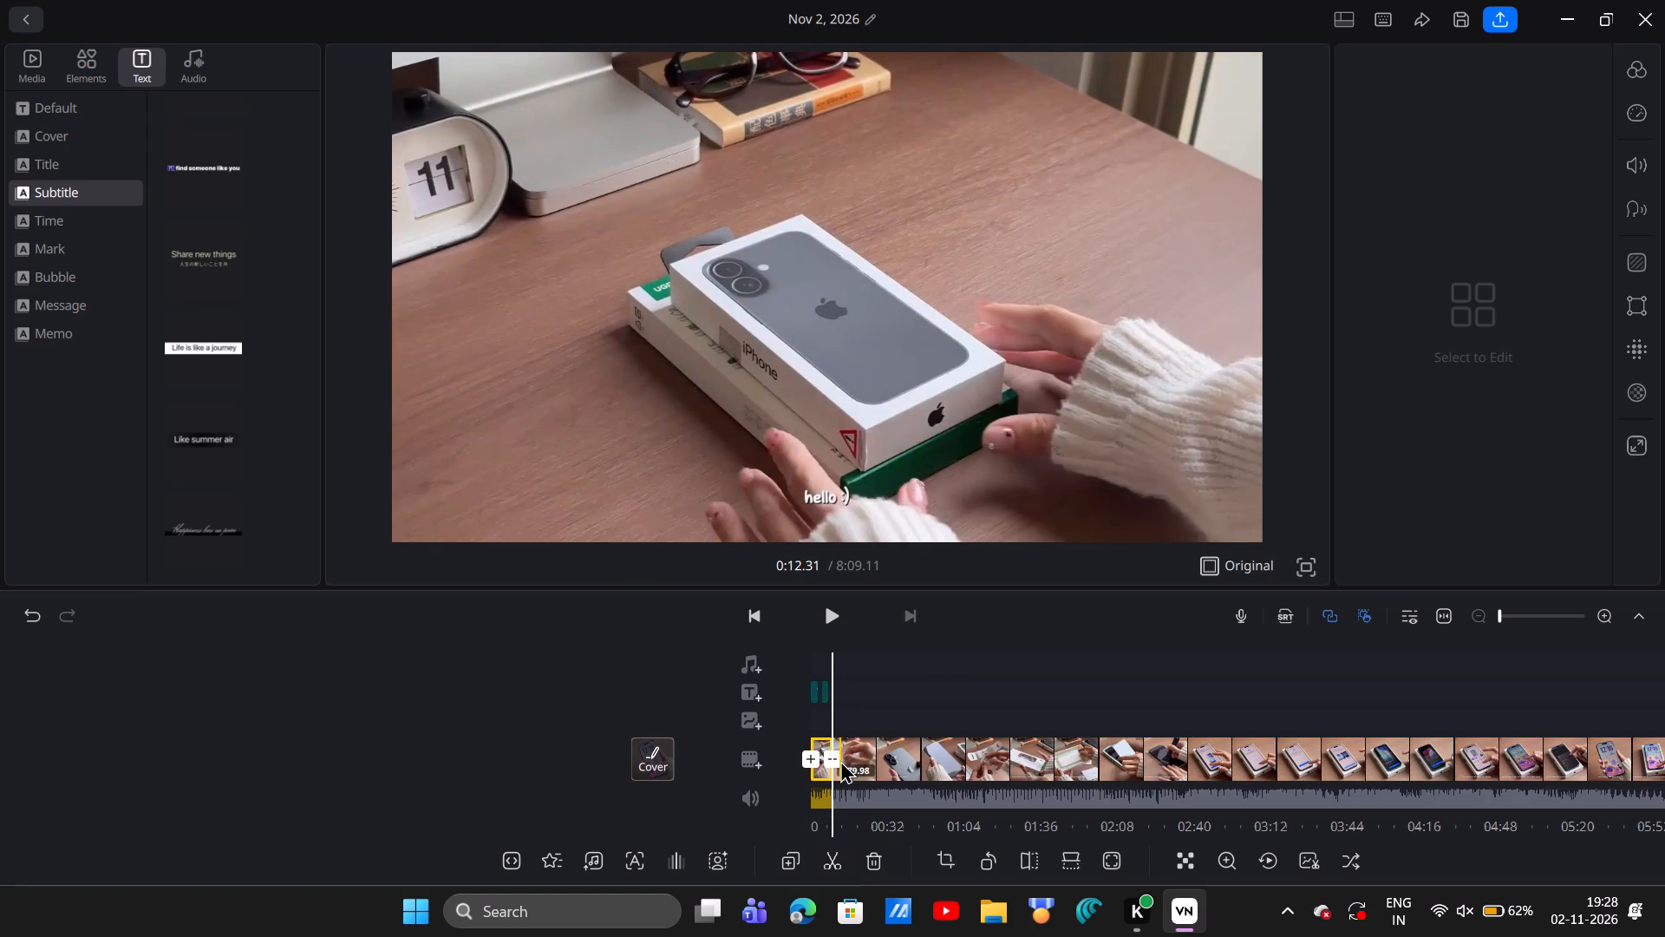
Open the transition options for the cut between the two video clips.
left_click(831, 751)
left_click(830, 756)
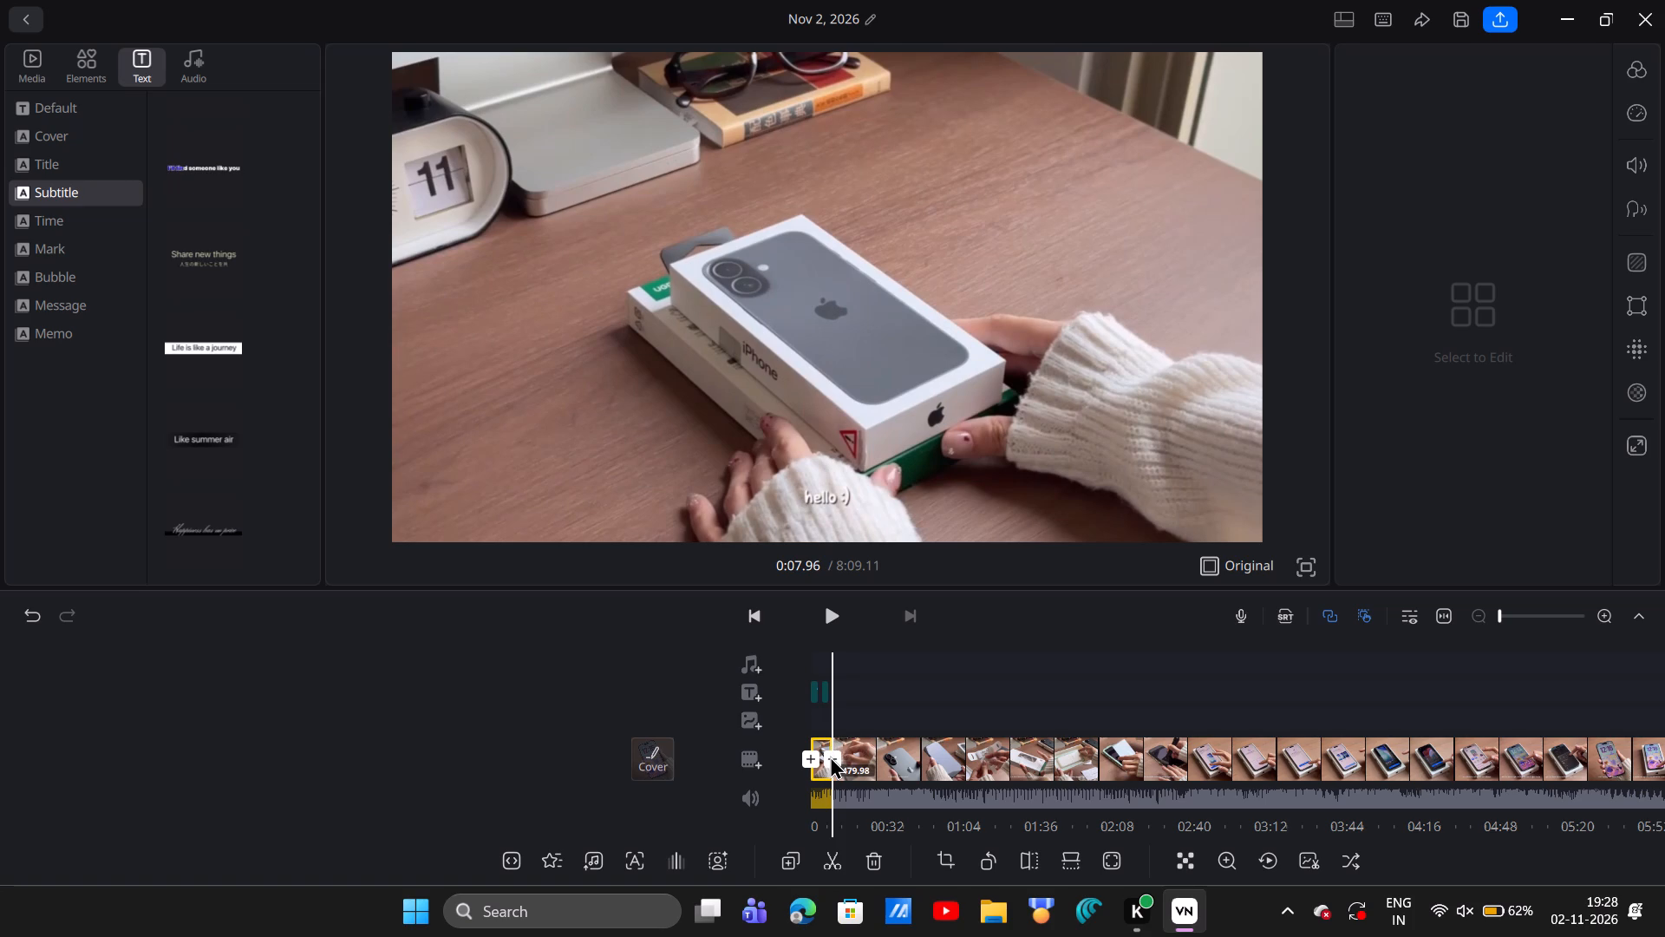
left_click(831, 757)
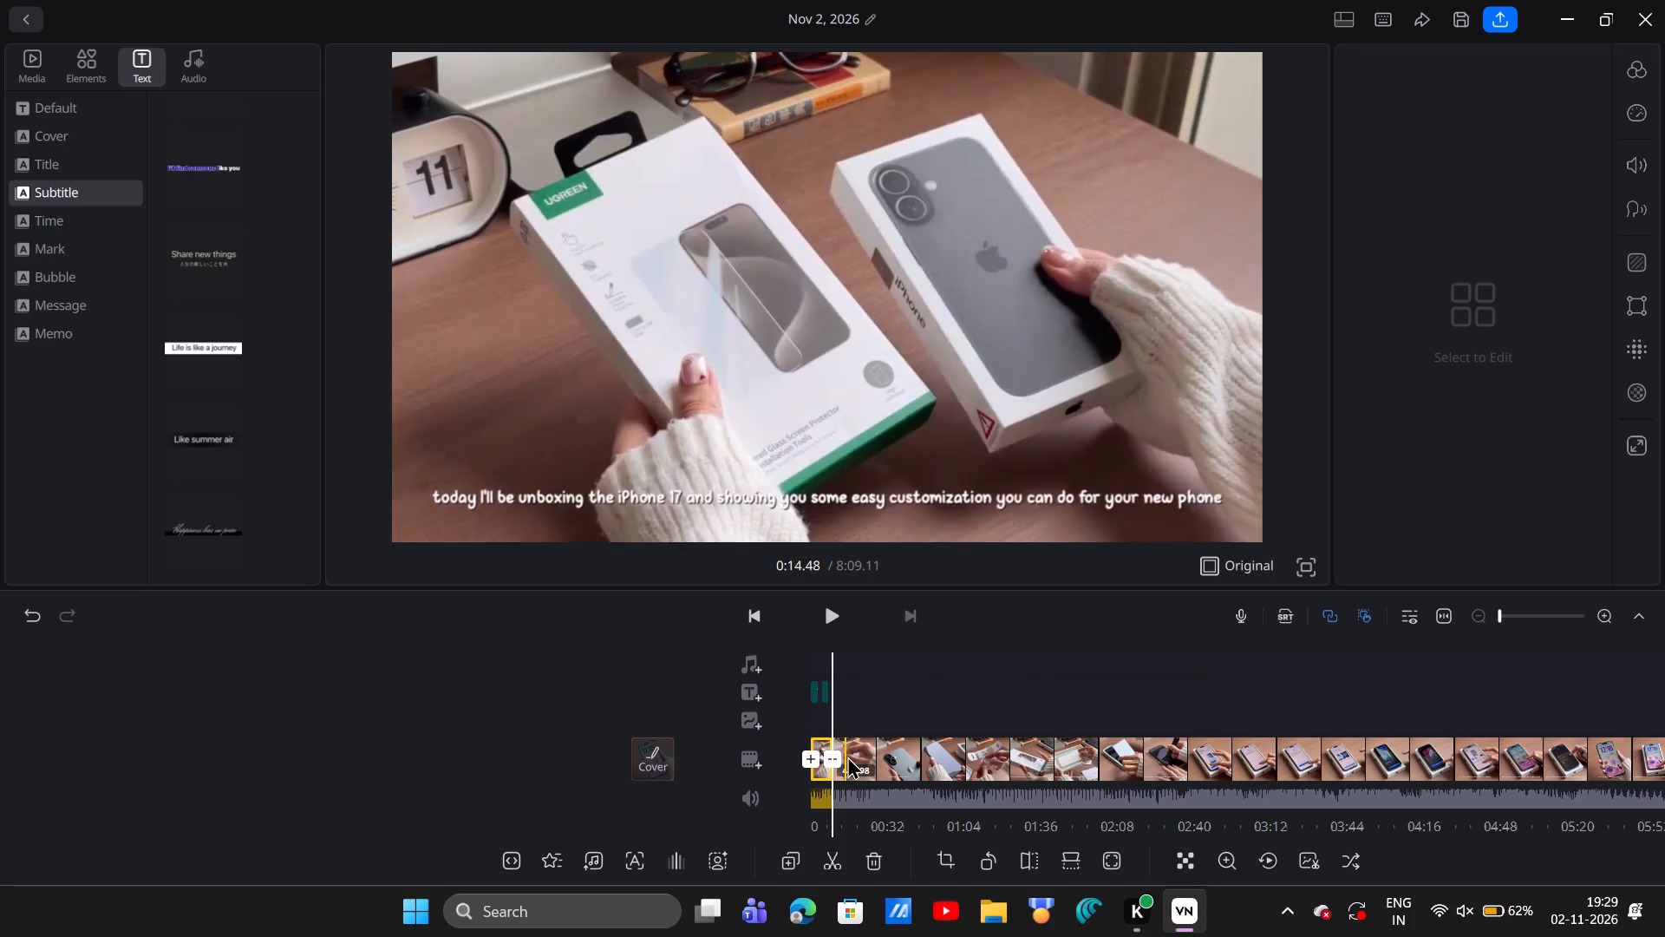
left_click_drag(833, 756, 876, 757)
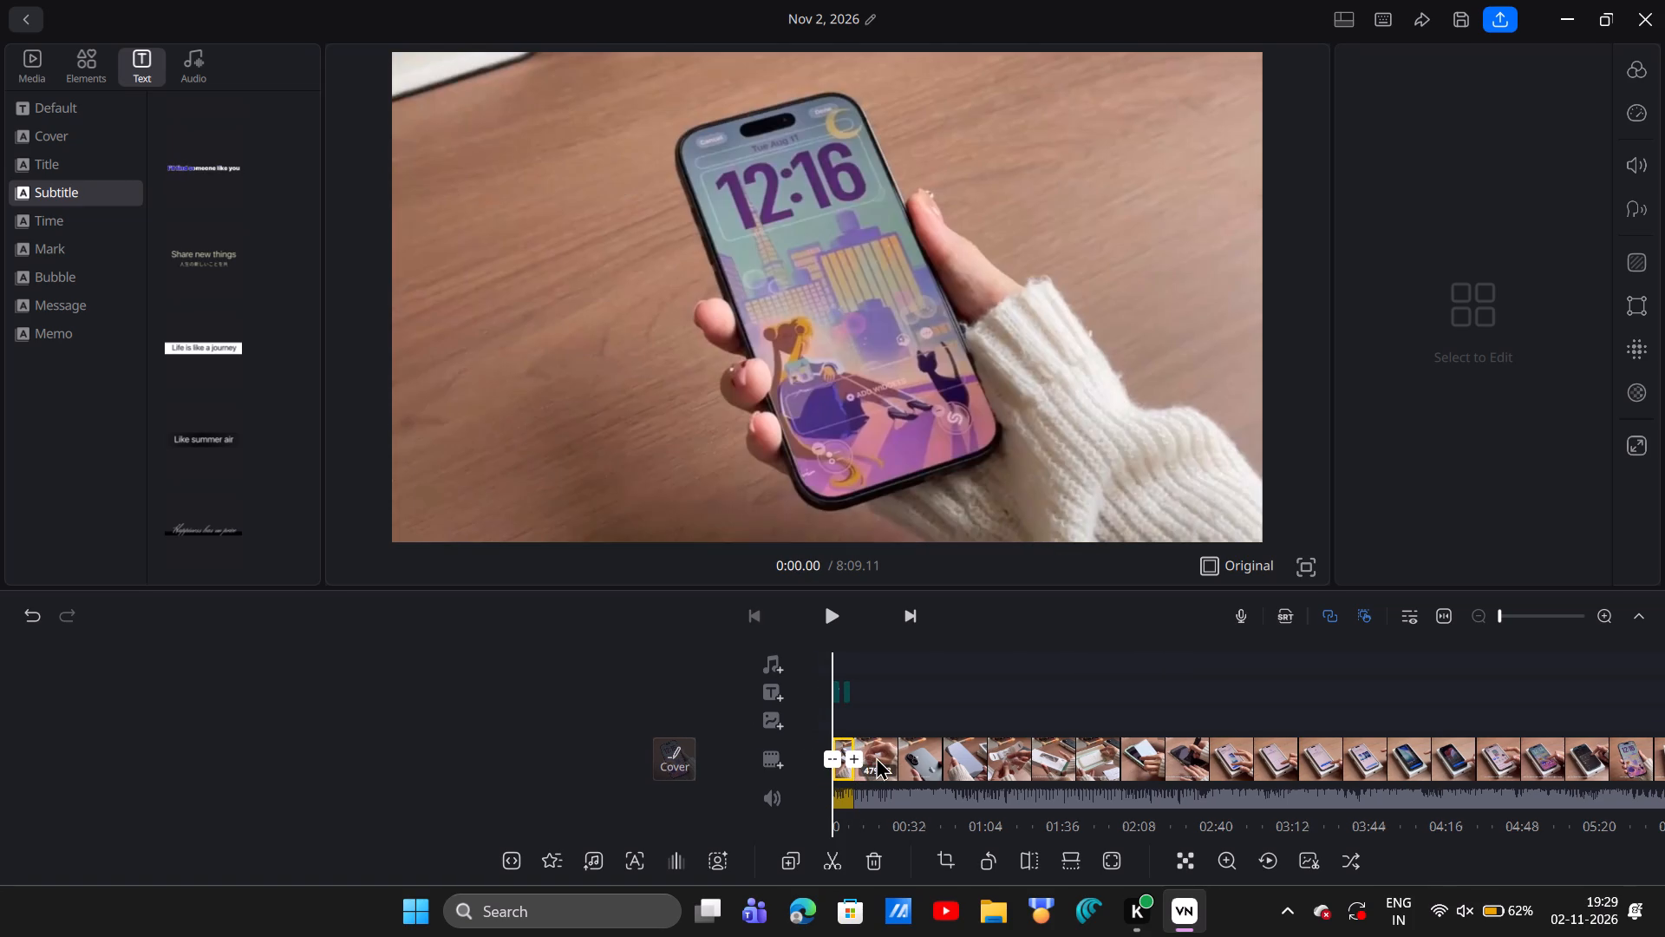
left_click_drag(876, 757, 848, 760)
left_click(834, 756)
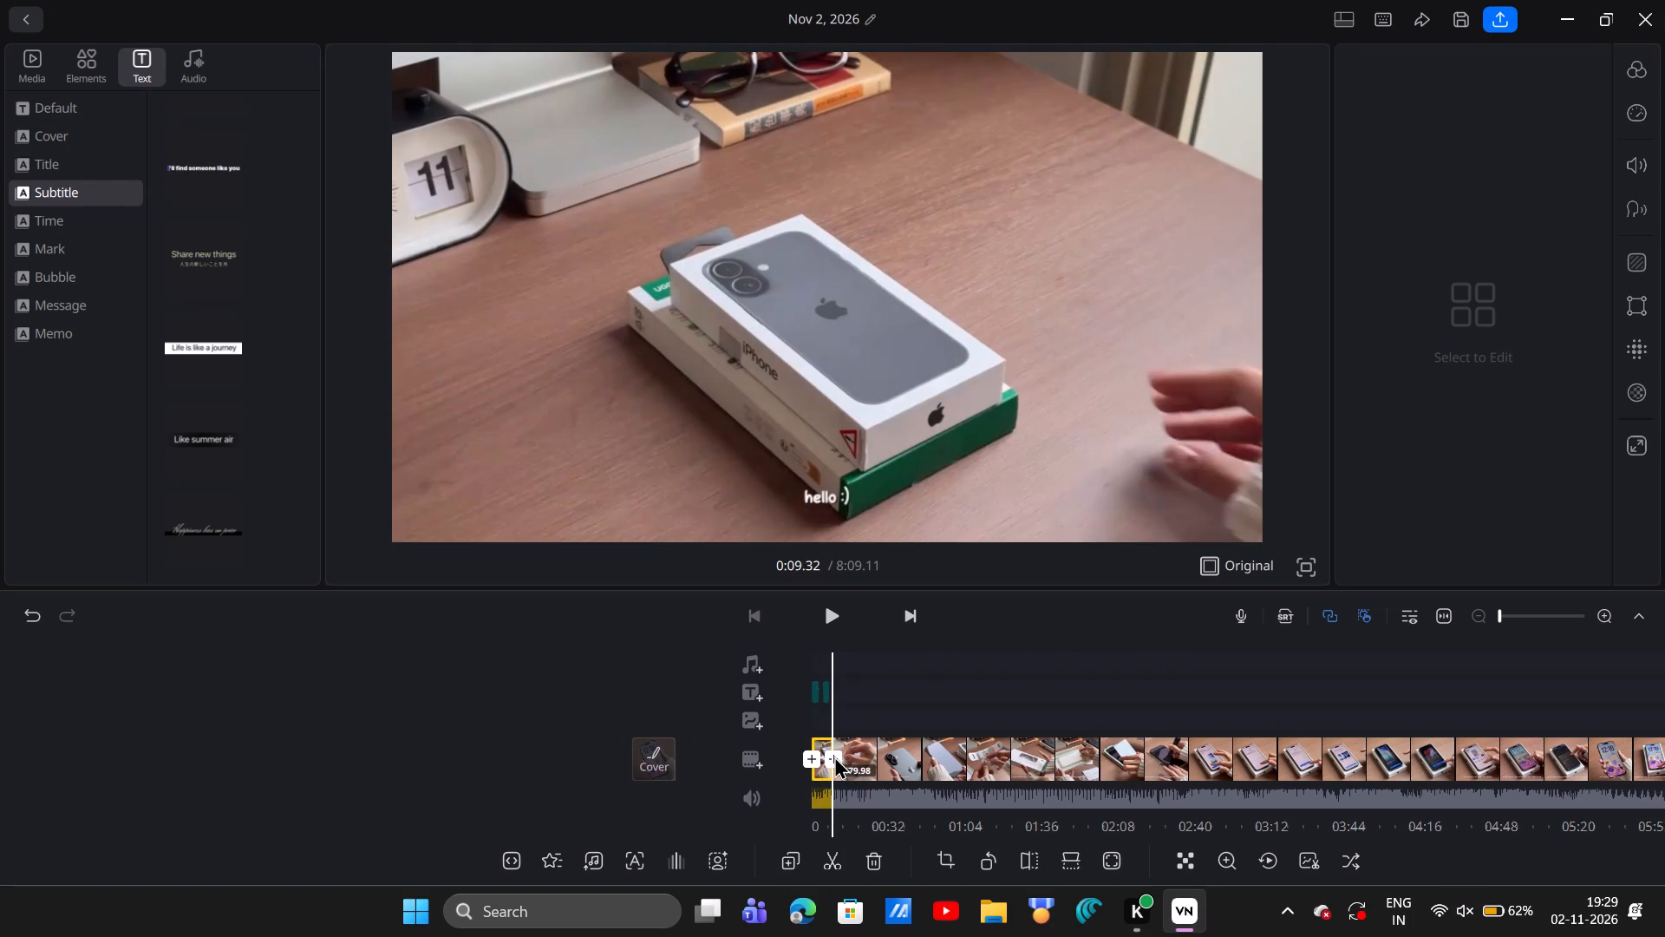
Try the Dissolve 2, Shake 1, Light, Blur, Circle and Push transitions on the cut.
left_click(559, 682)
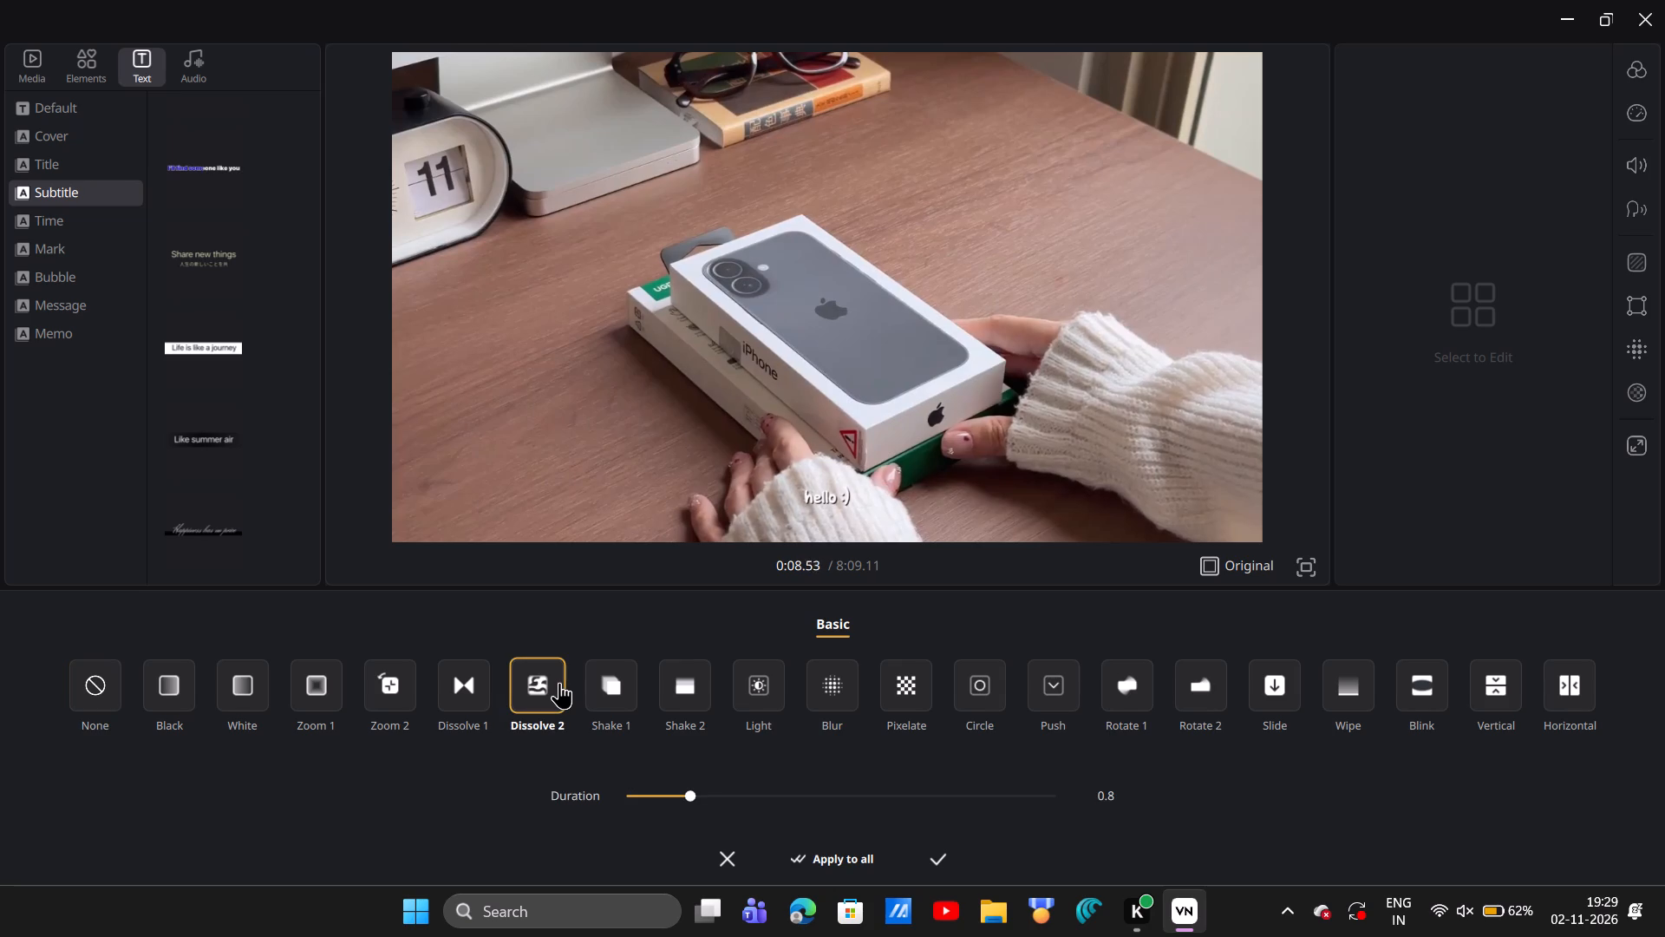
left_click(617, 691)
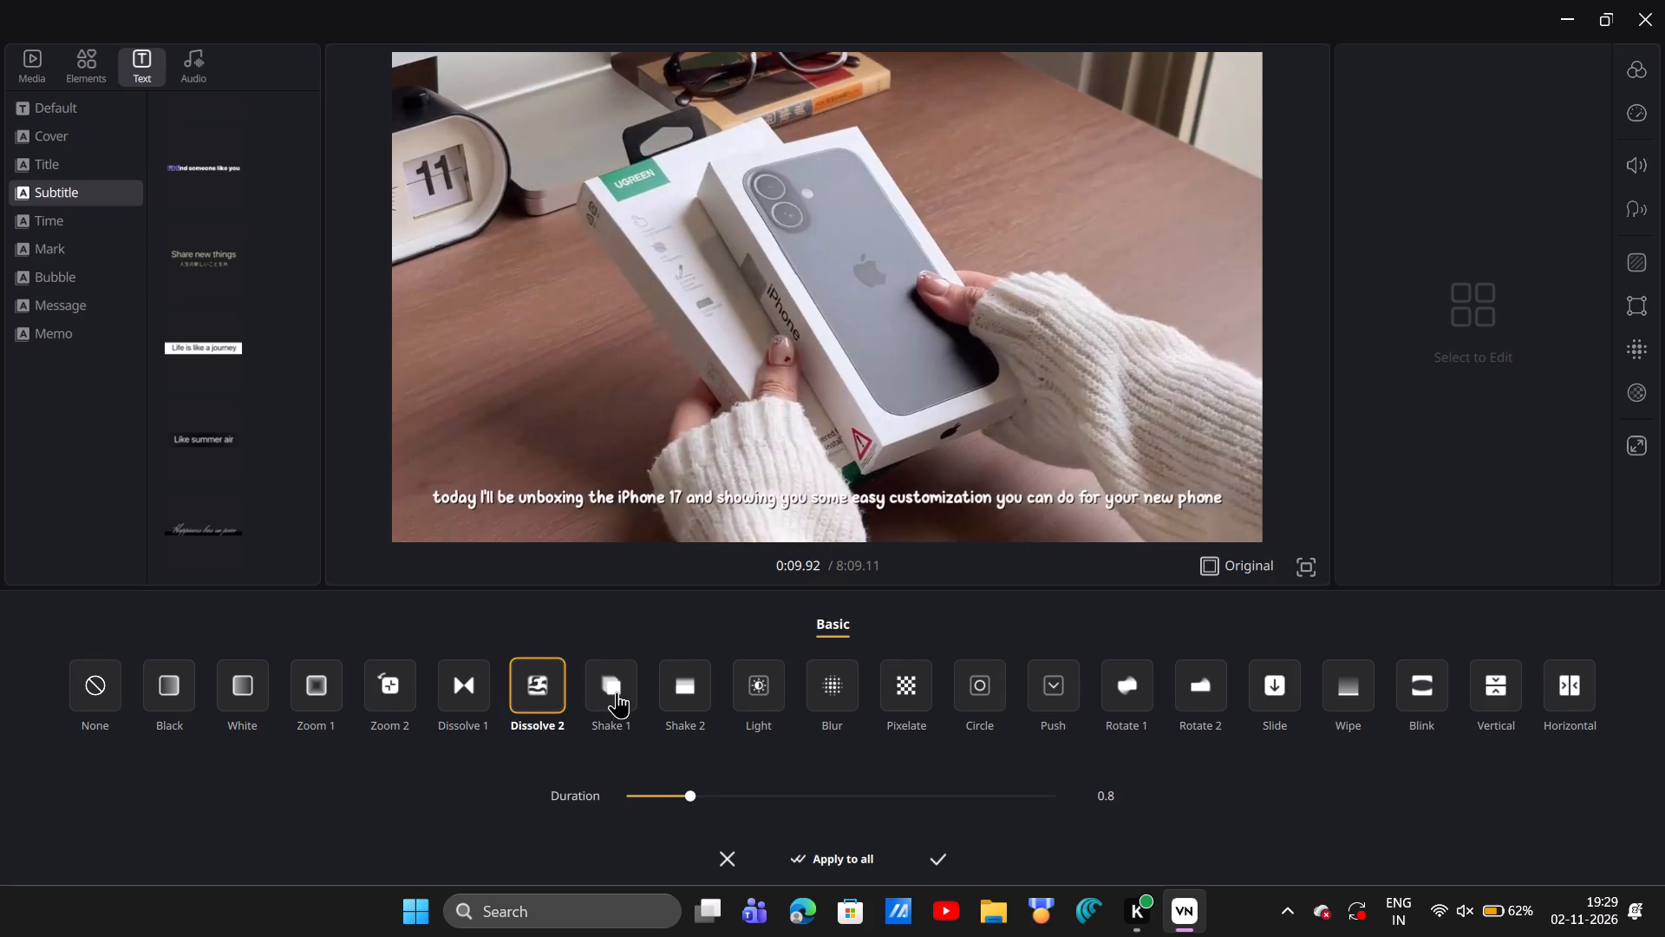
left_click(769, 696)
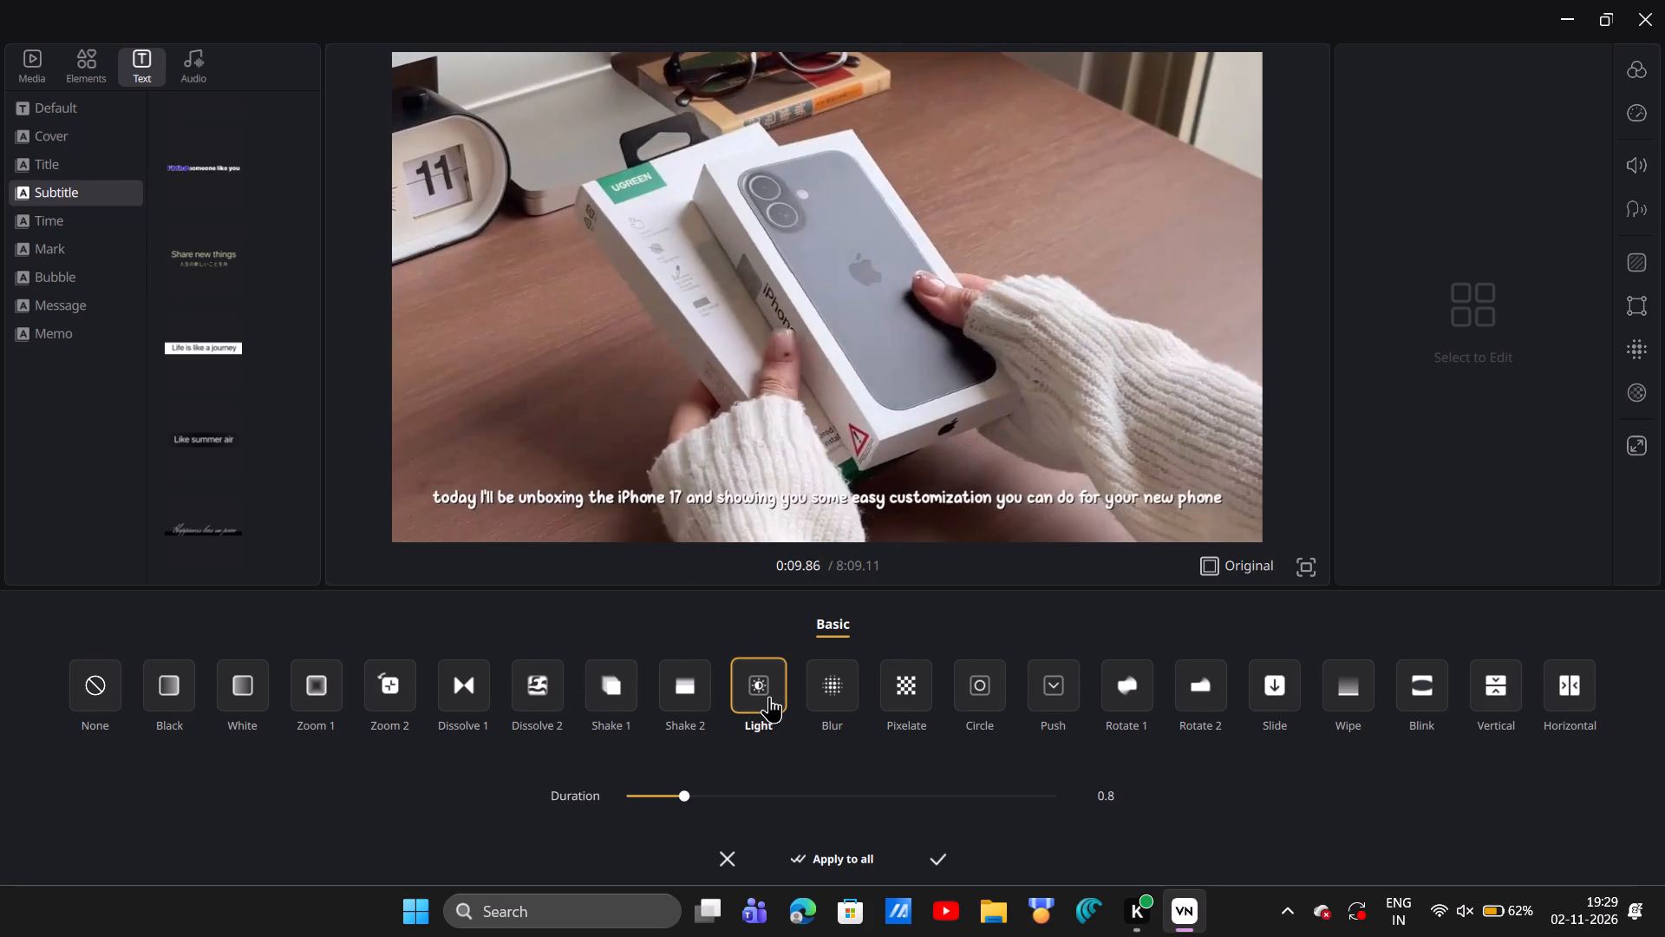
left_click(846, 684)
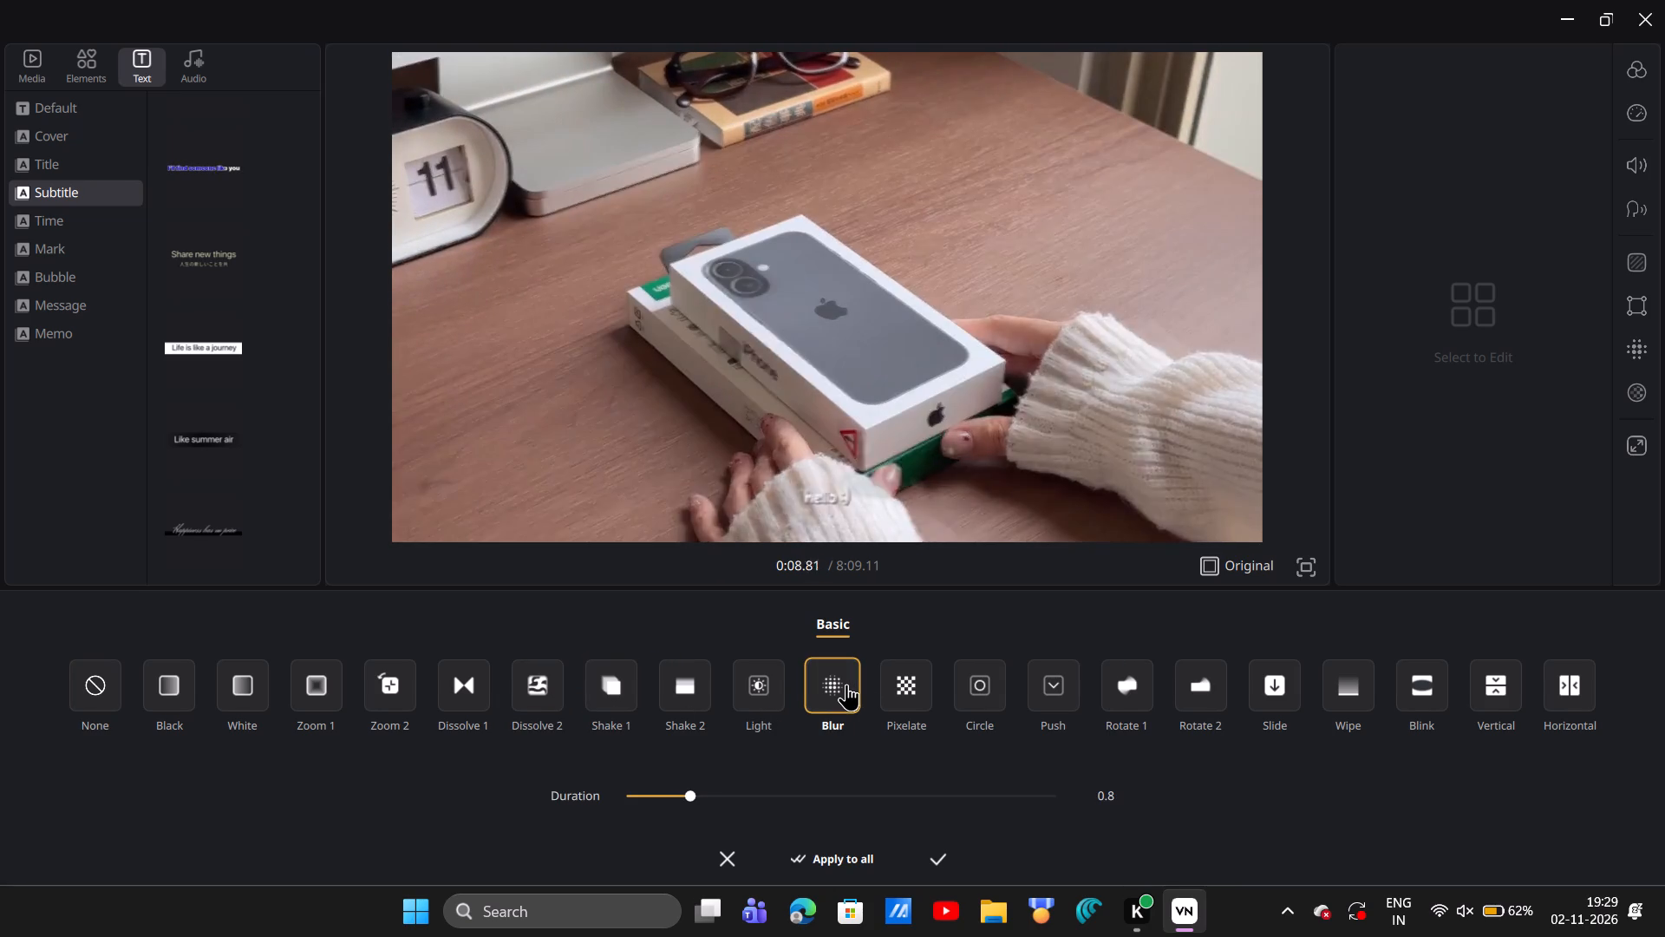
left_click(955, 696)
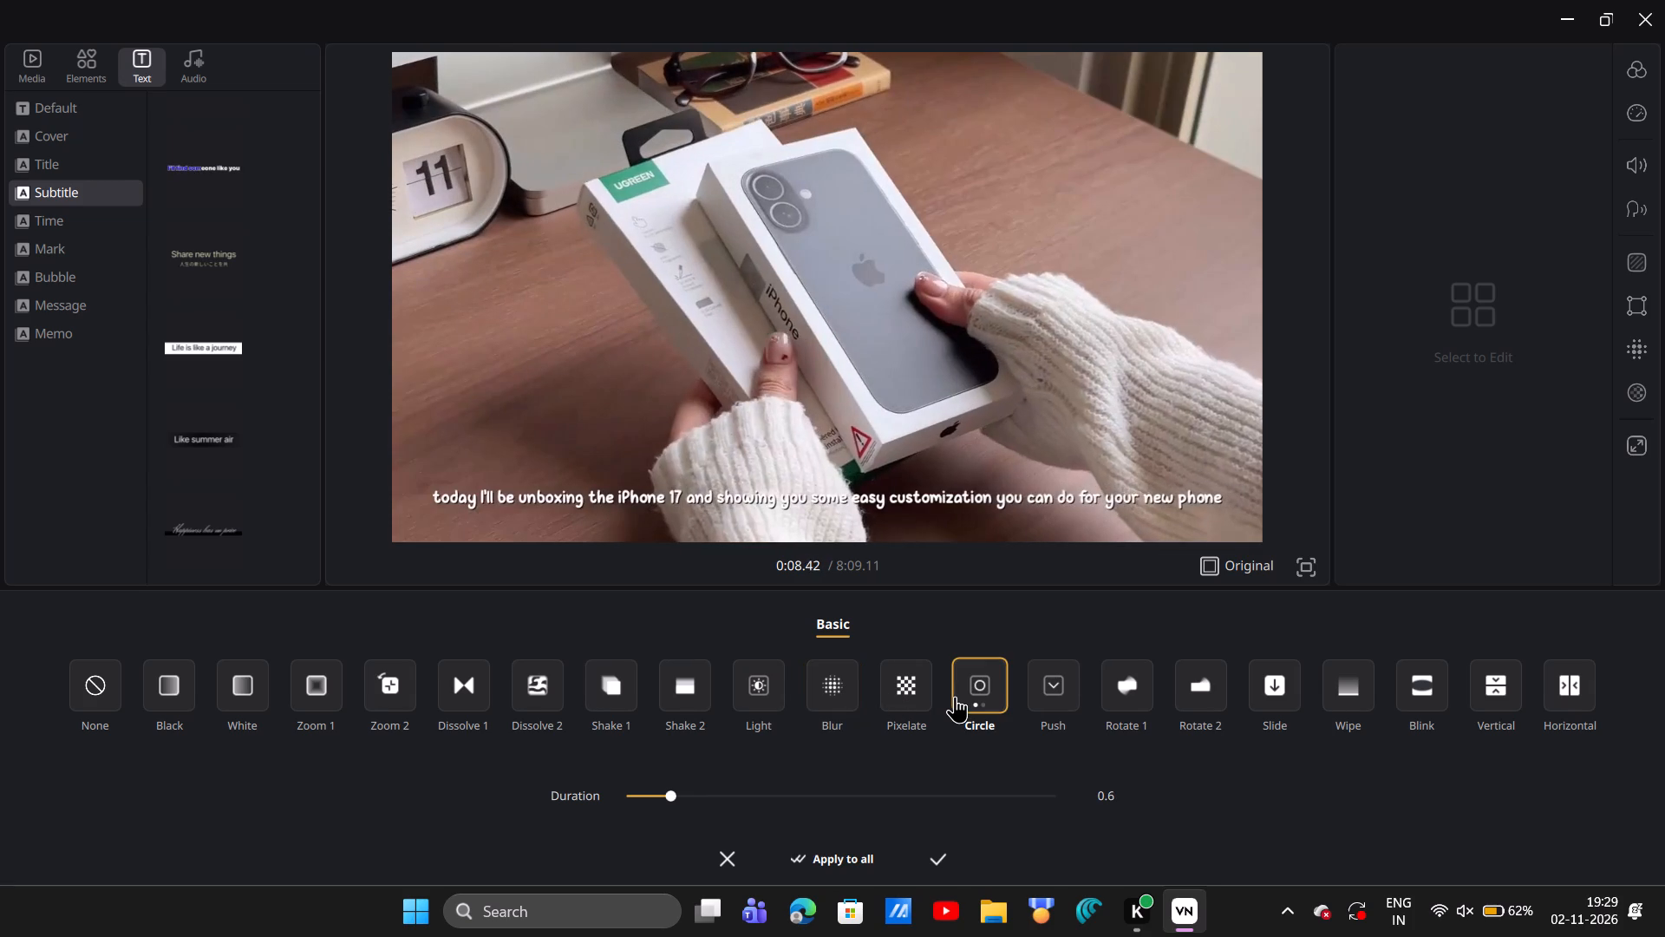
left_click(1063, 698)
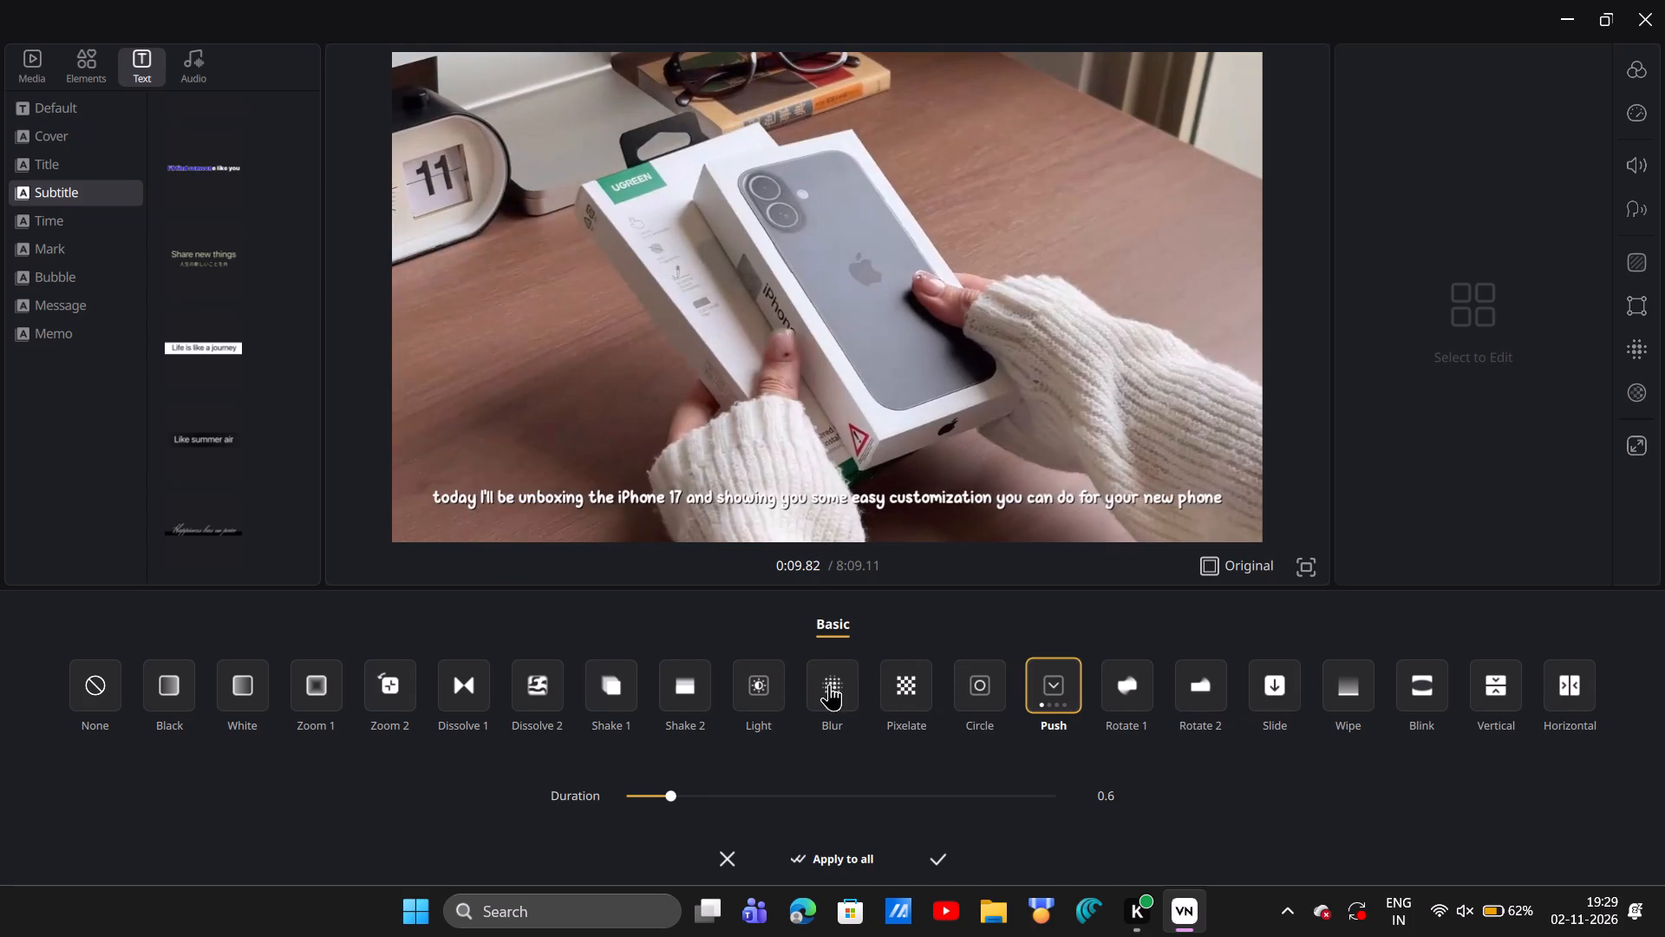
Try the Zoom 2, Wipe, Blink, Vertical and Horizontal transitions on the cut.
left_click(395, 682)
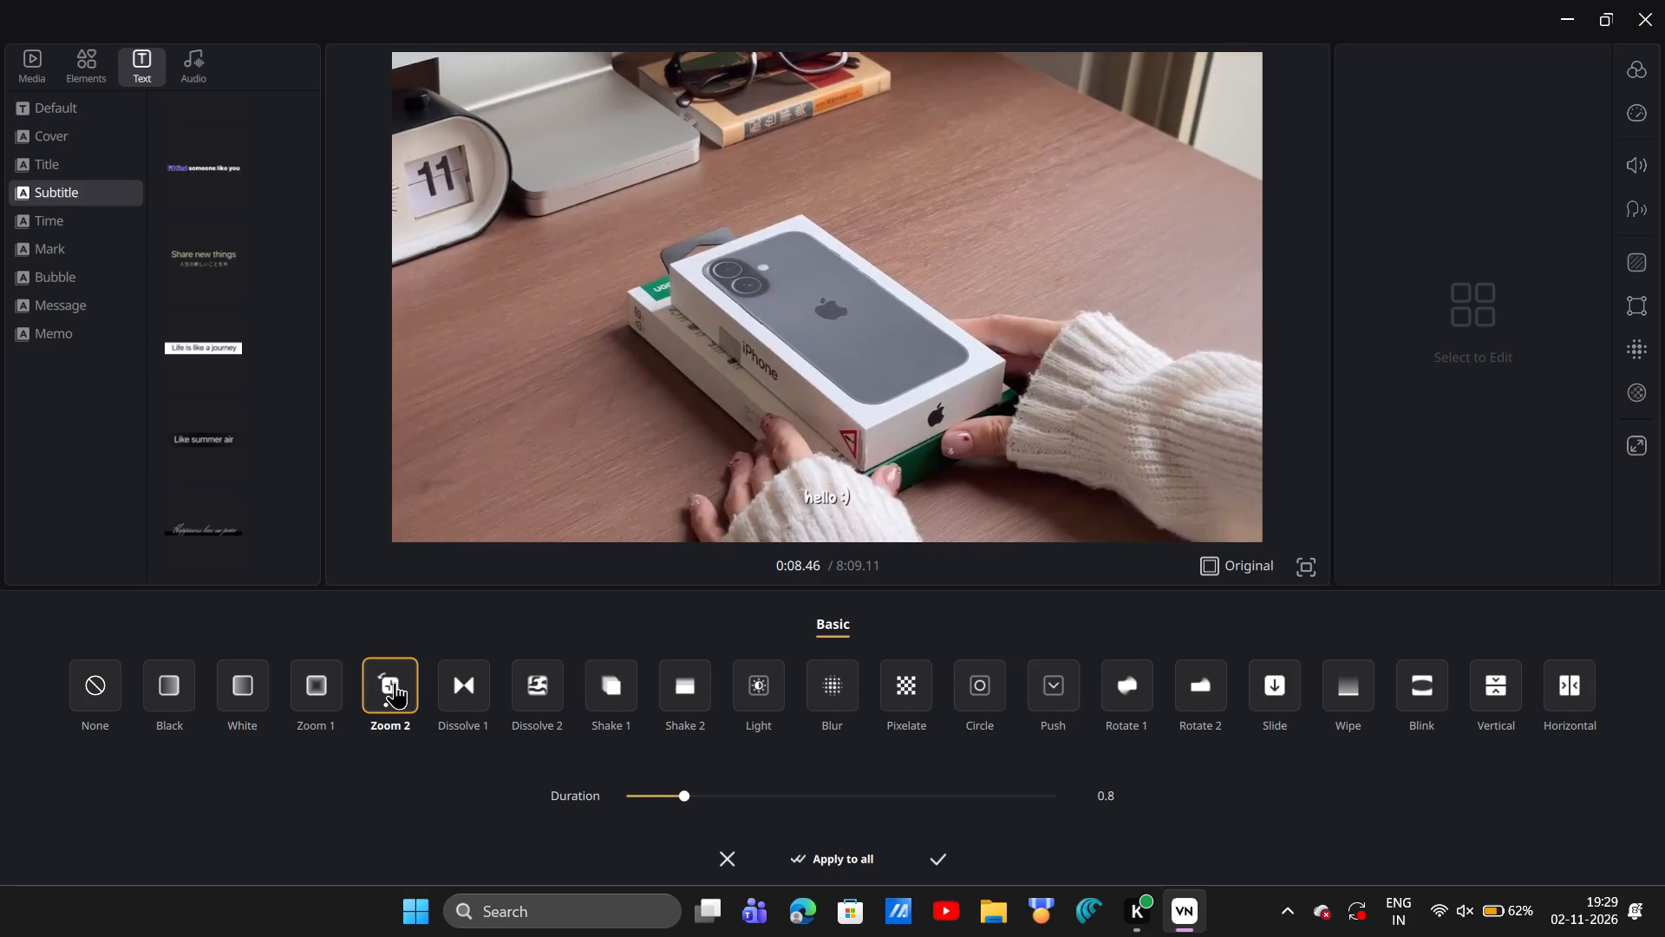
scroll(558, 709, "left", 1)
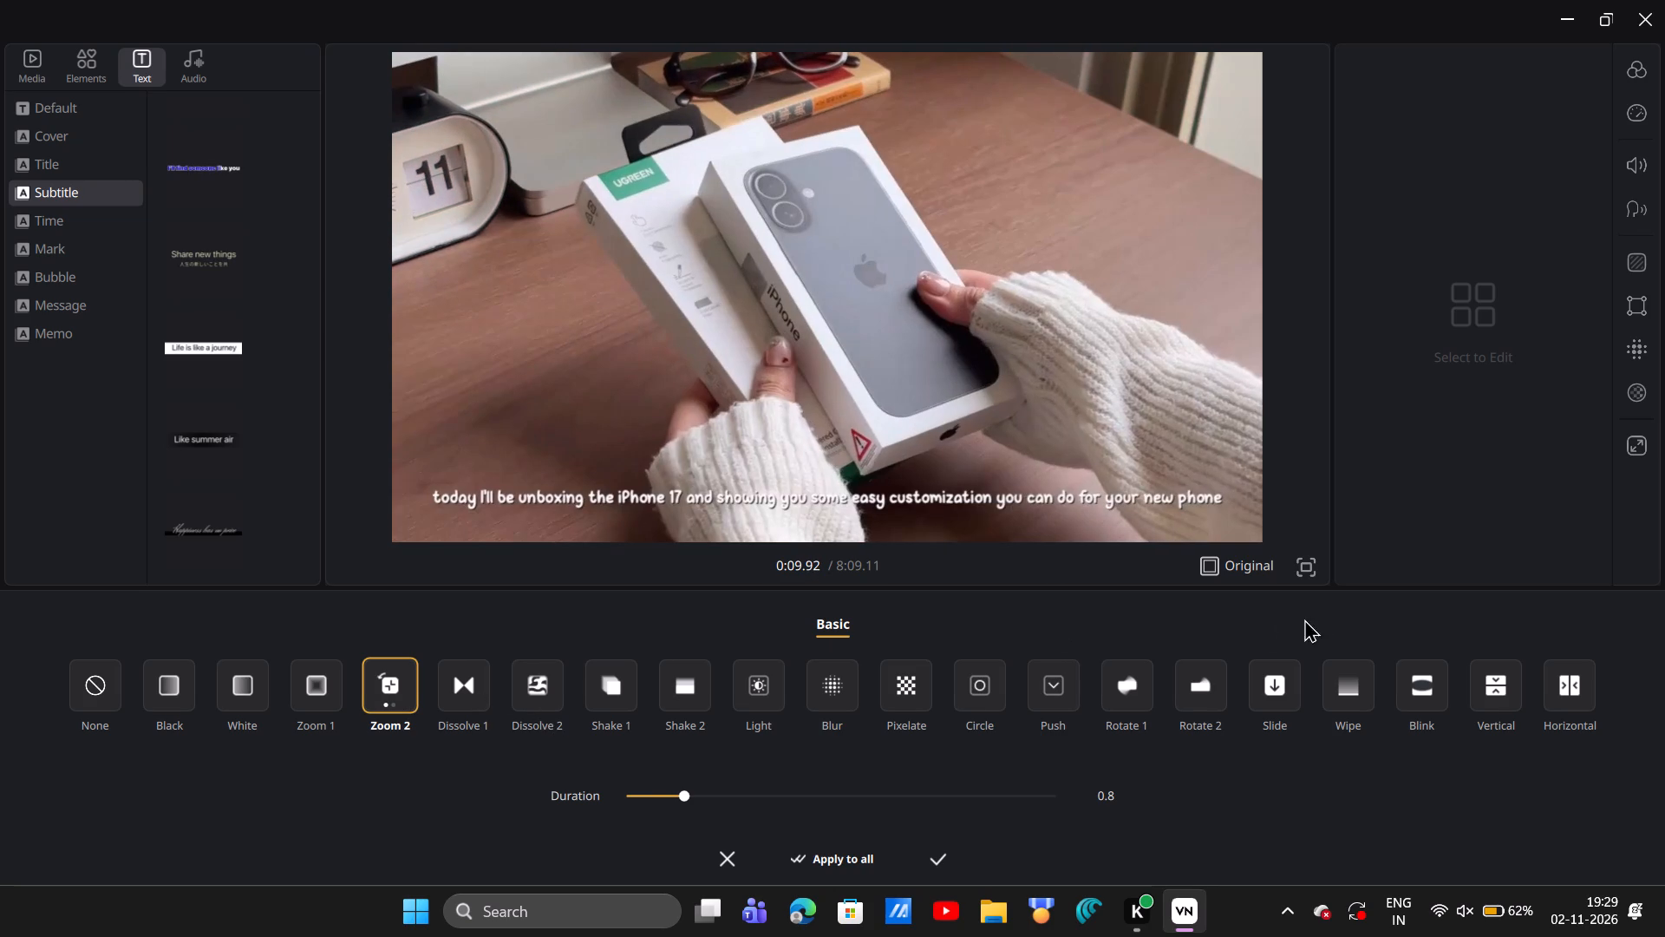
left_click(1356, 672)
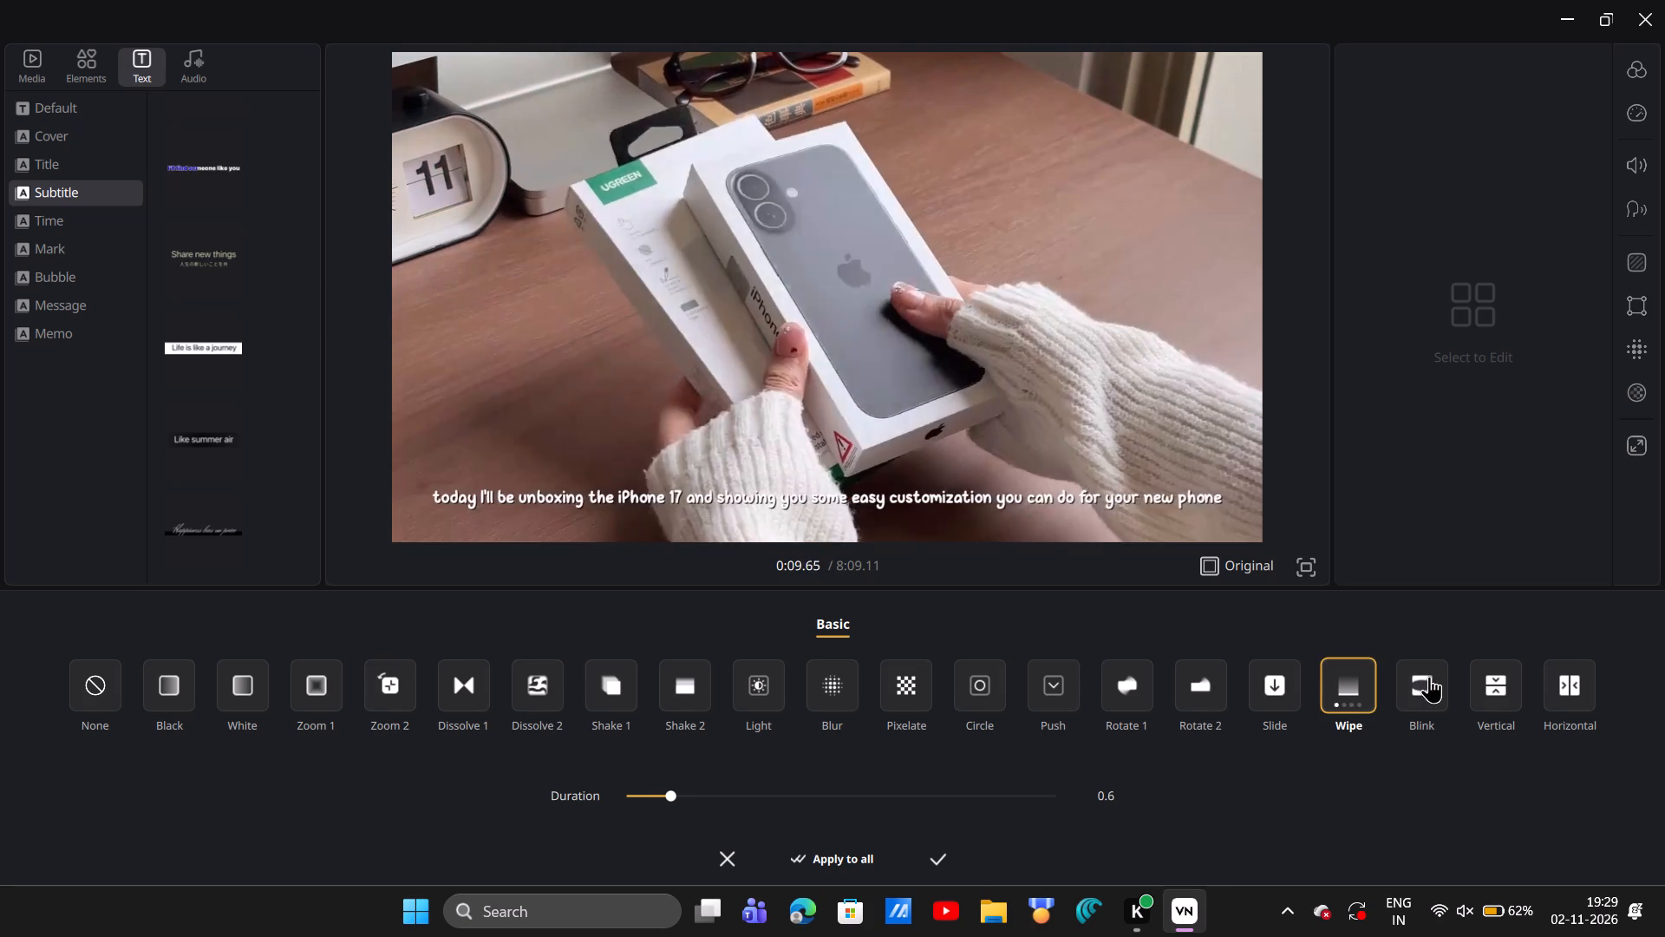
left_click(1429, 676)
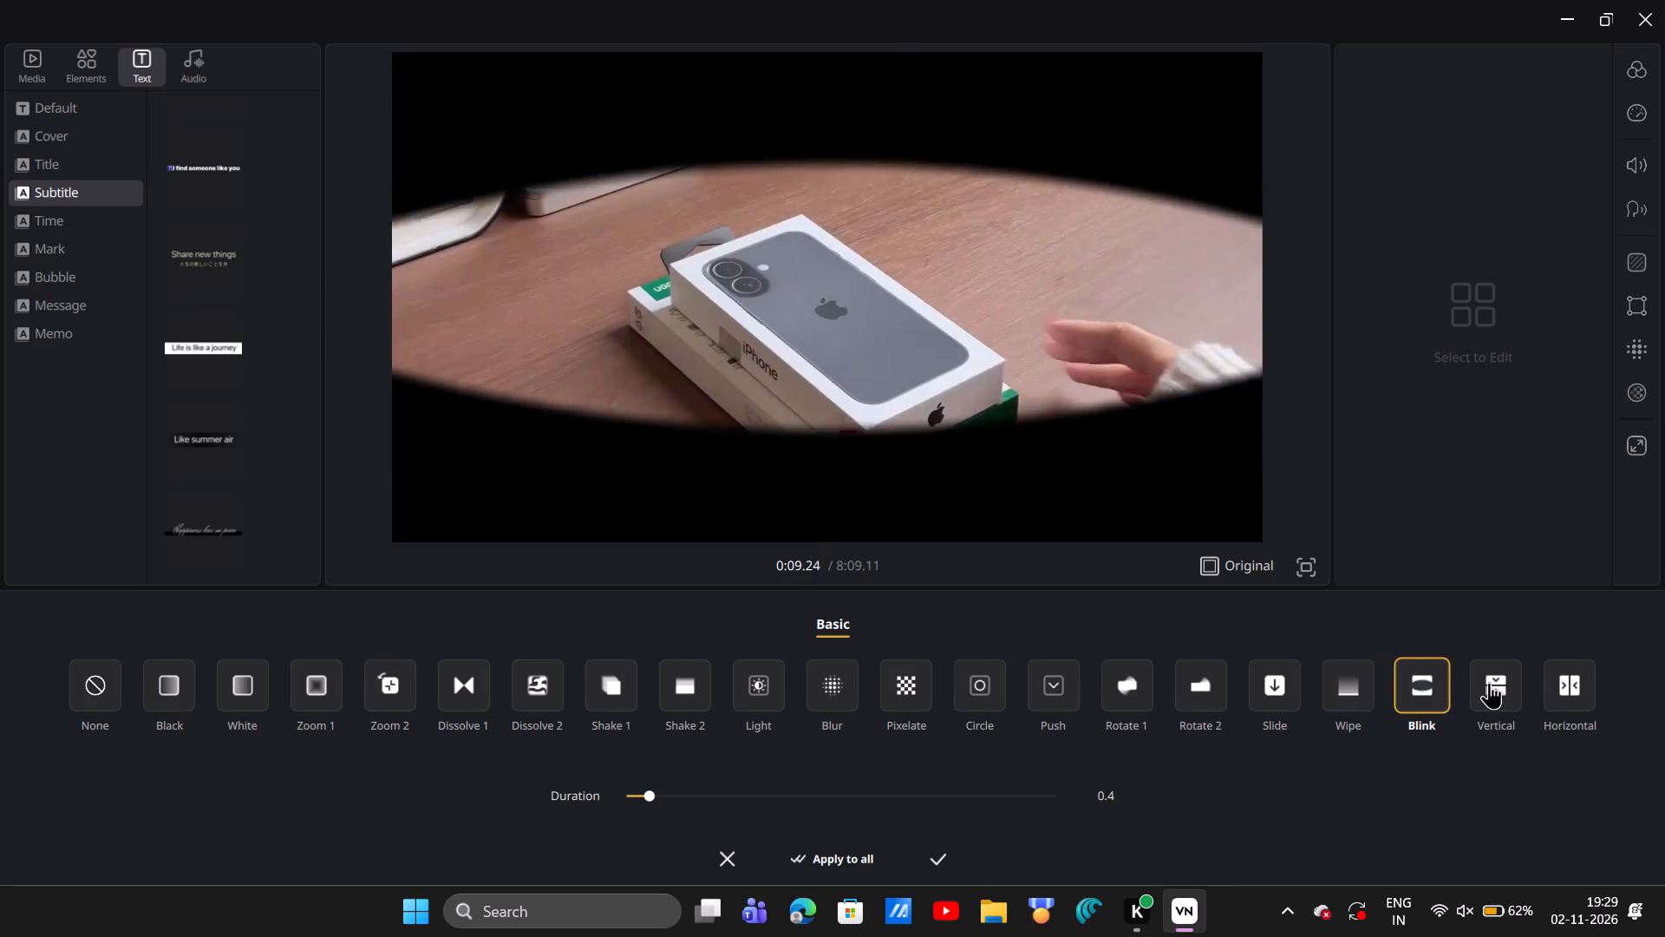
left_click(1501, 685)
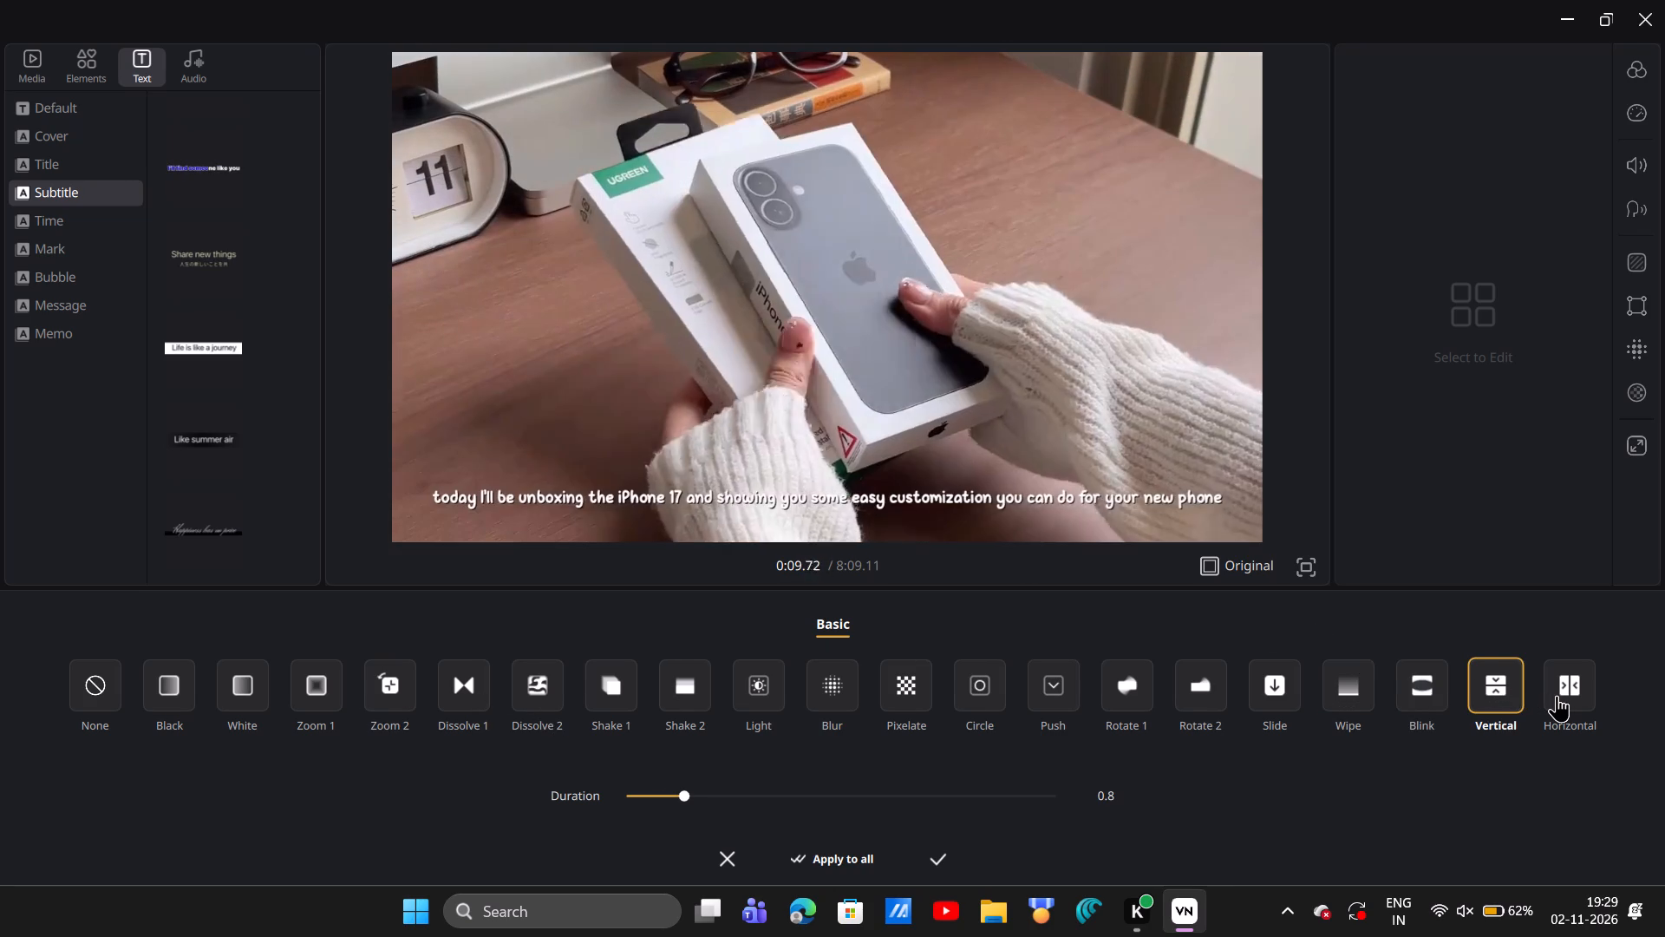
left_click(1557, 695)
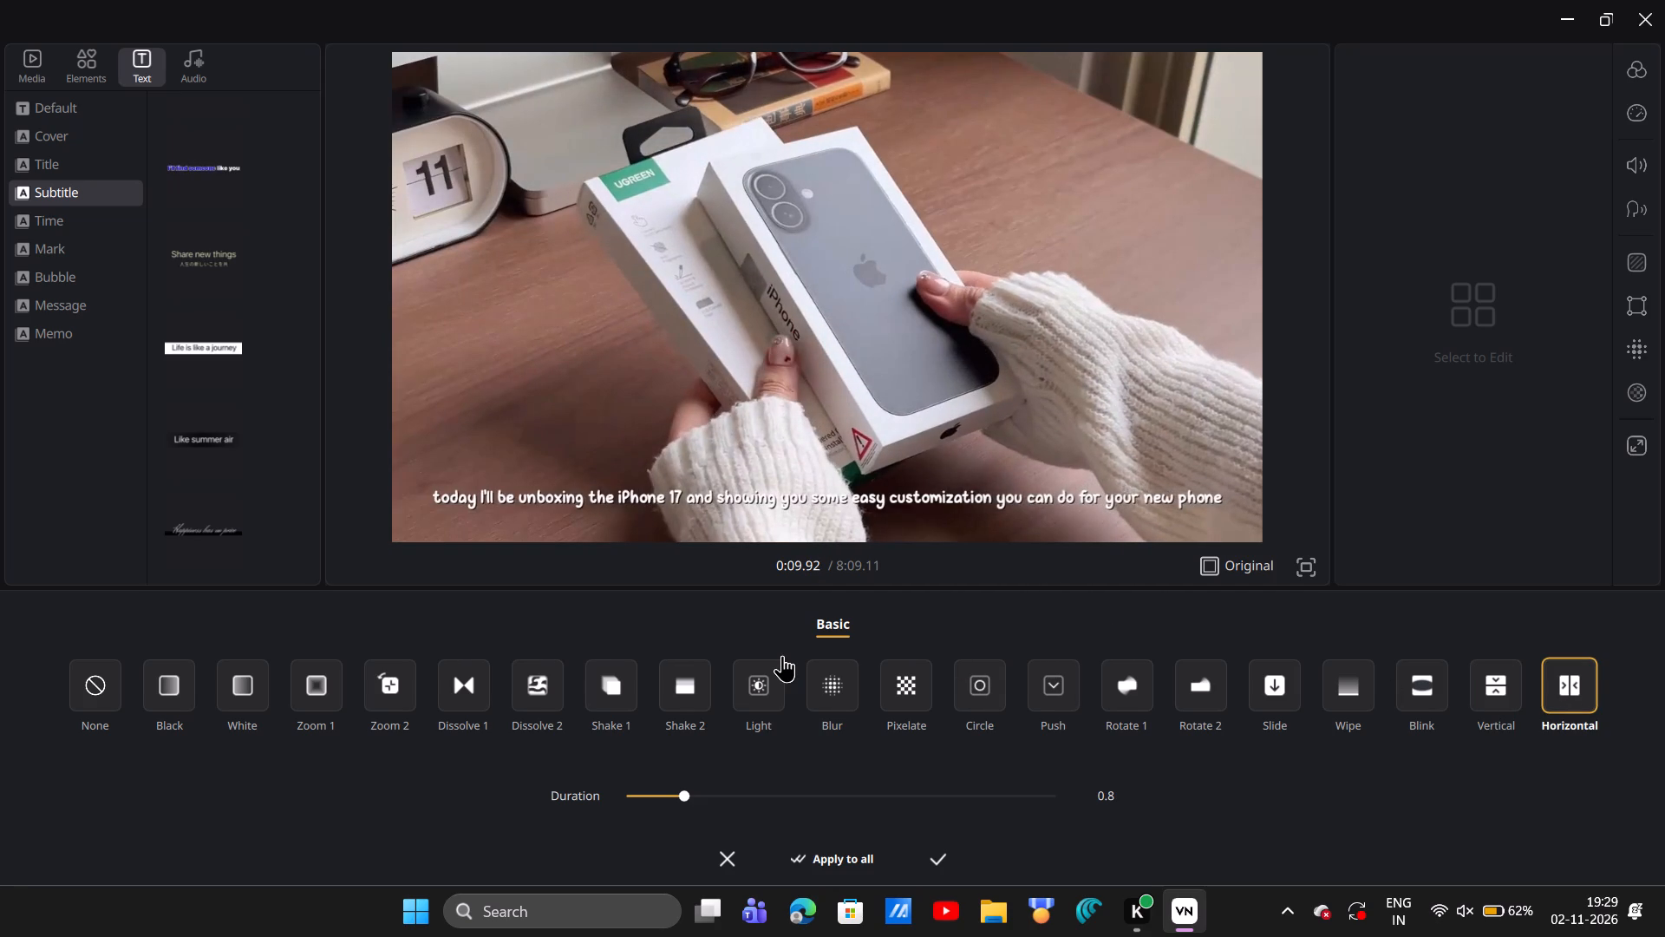
Apply the Light transition to the cut between the two video clips.
left_click(761, 676)
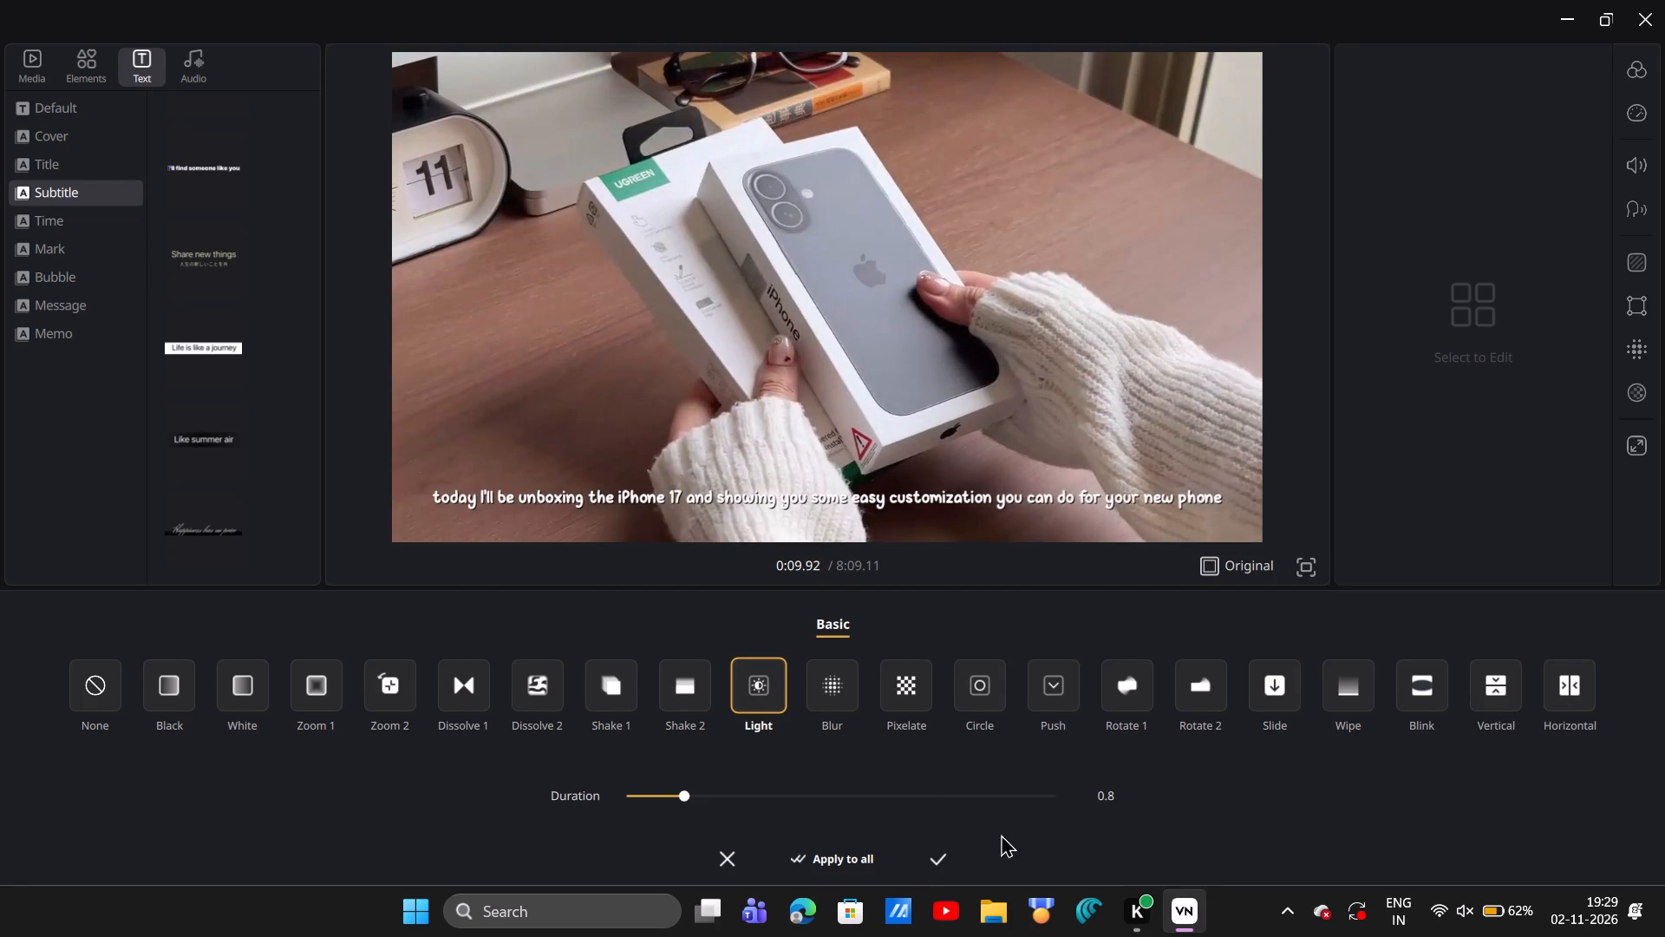
left_click(941, 849)
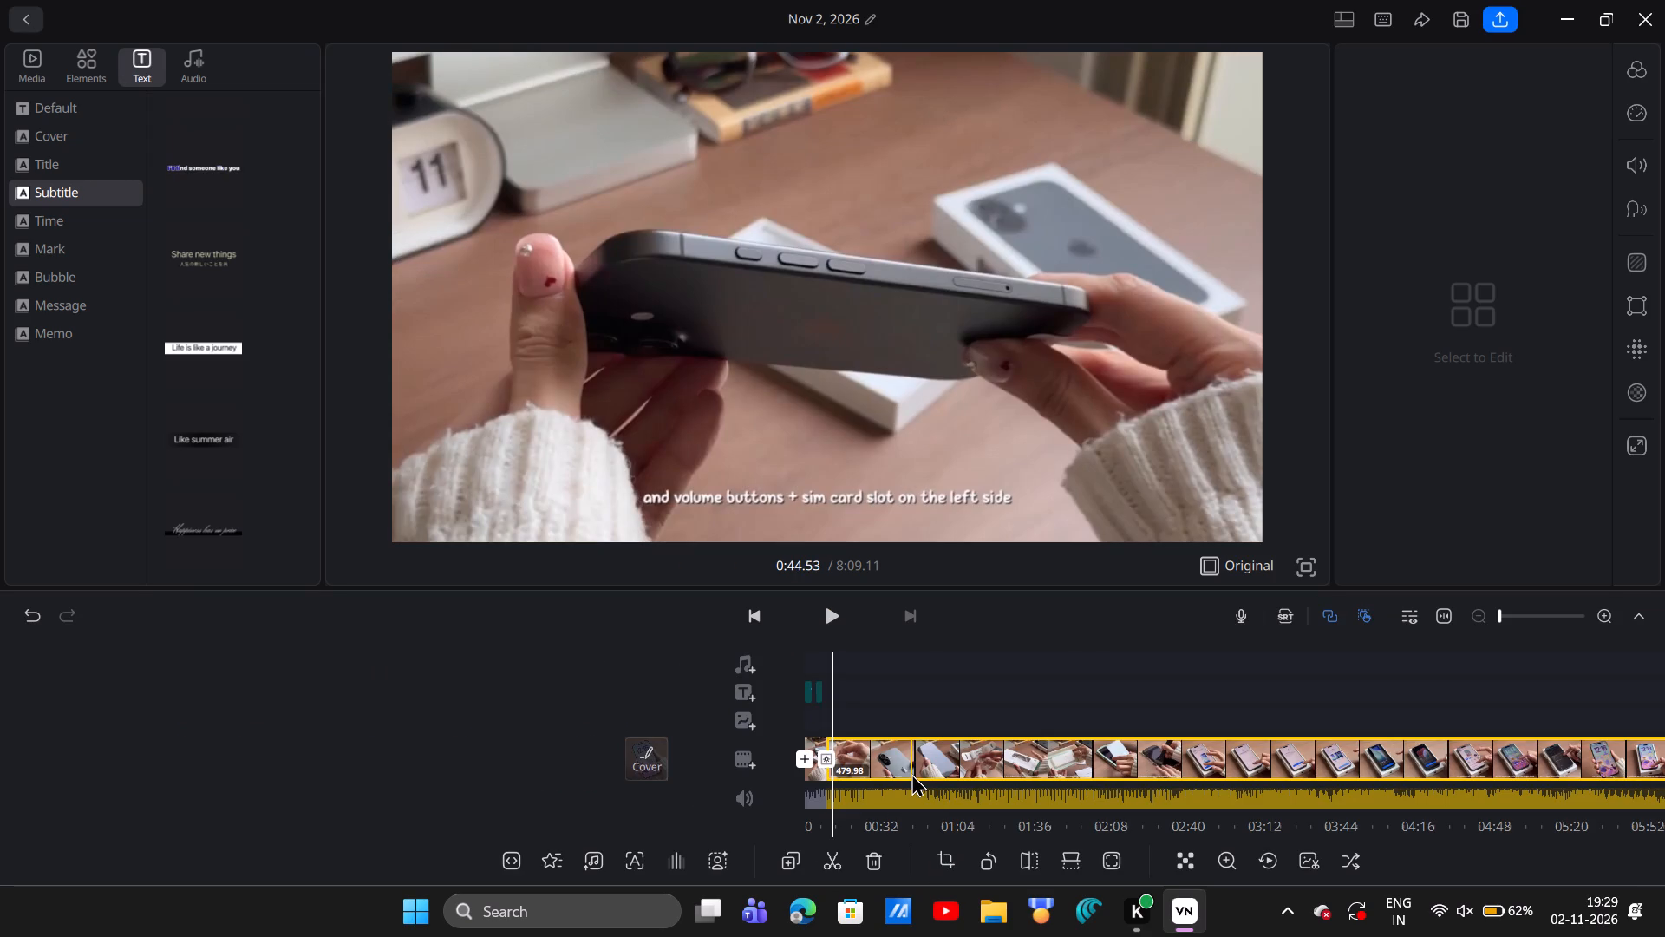
Look through the second clip's footage from the charging cable shots back to the cut with the first clip.
scroll(911, 773, "left", 1)
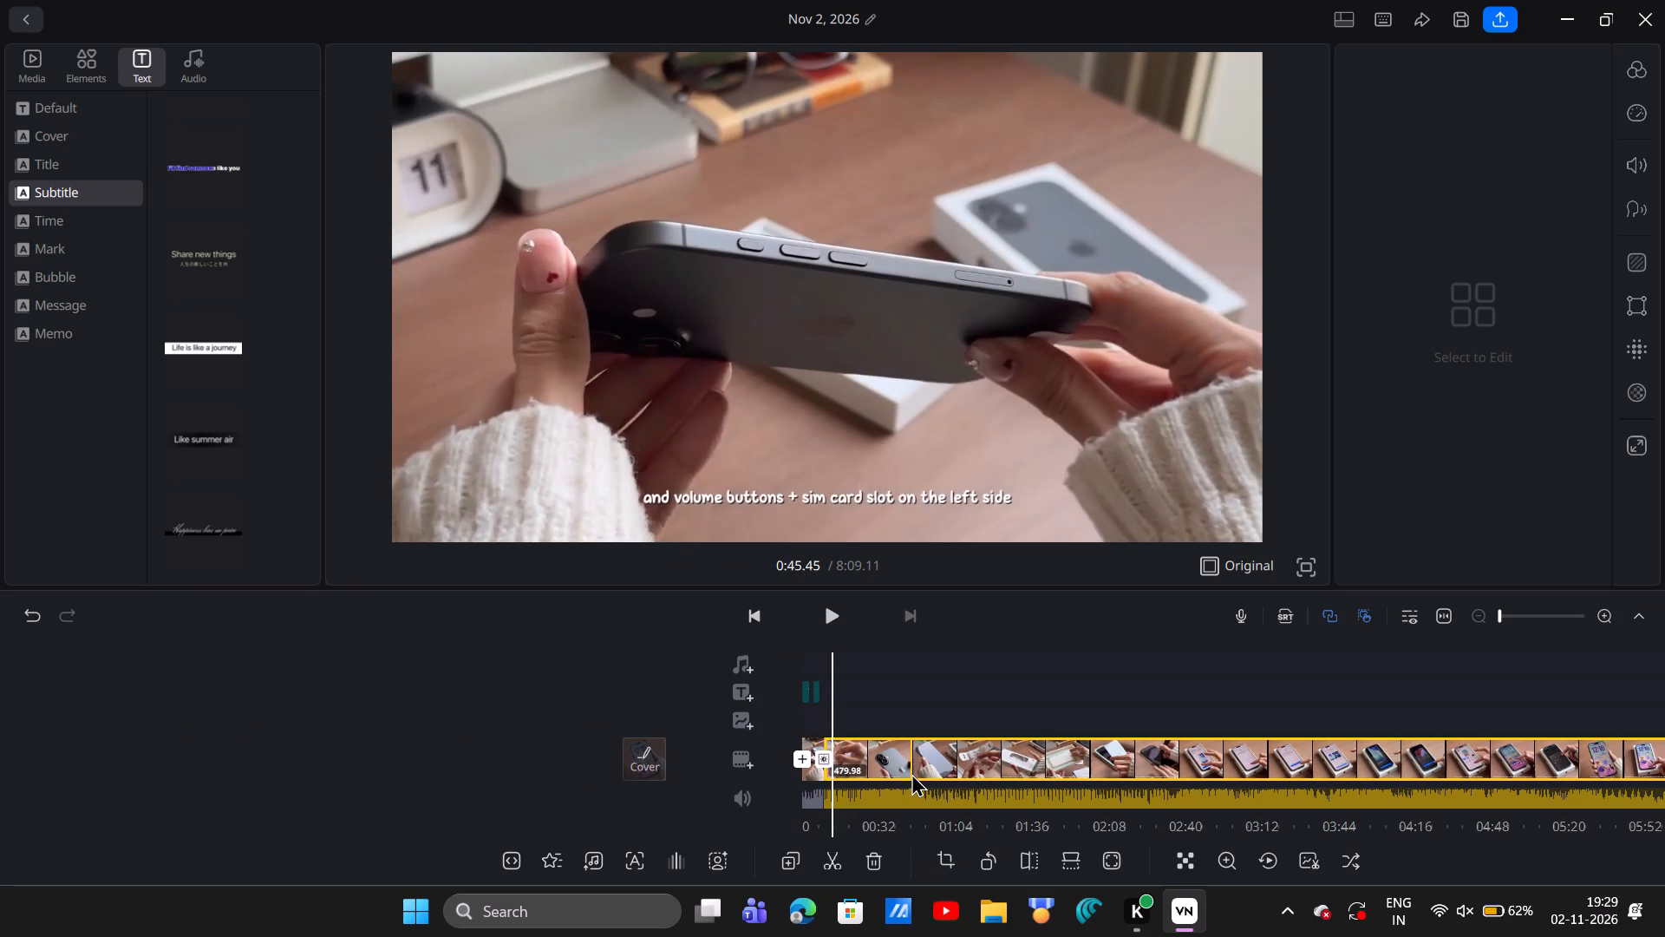
scroll(911, 773, "left", 1)
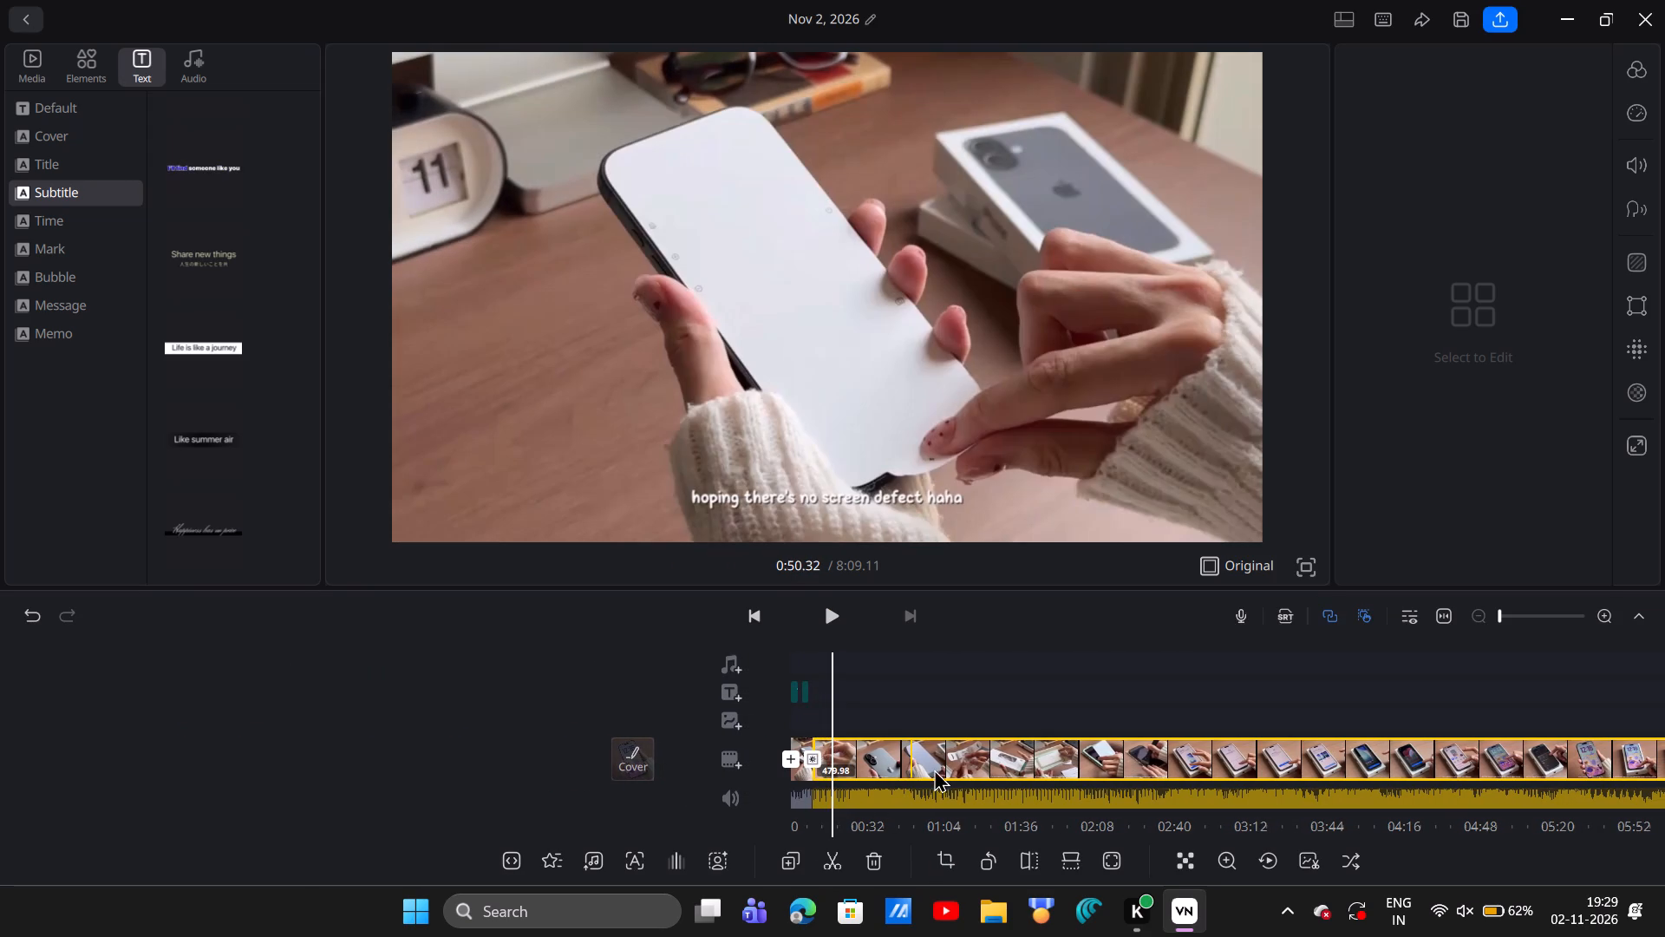
scroll(939, 767, "left", 1)
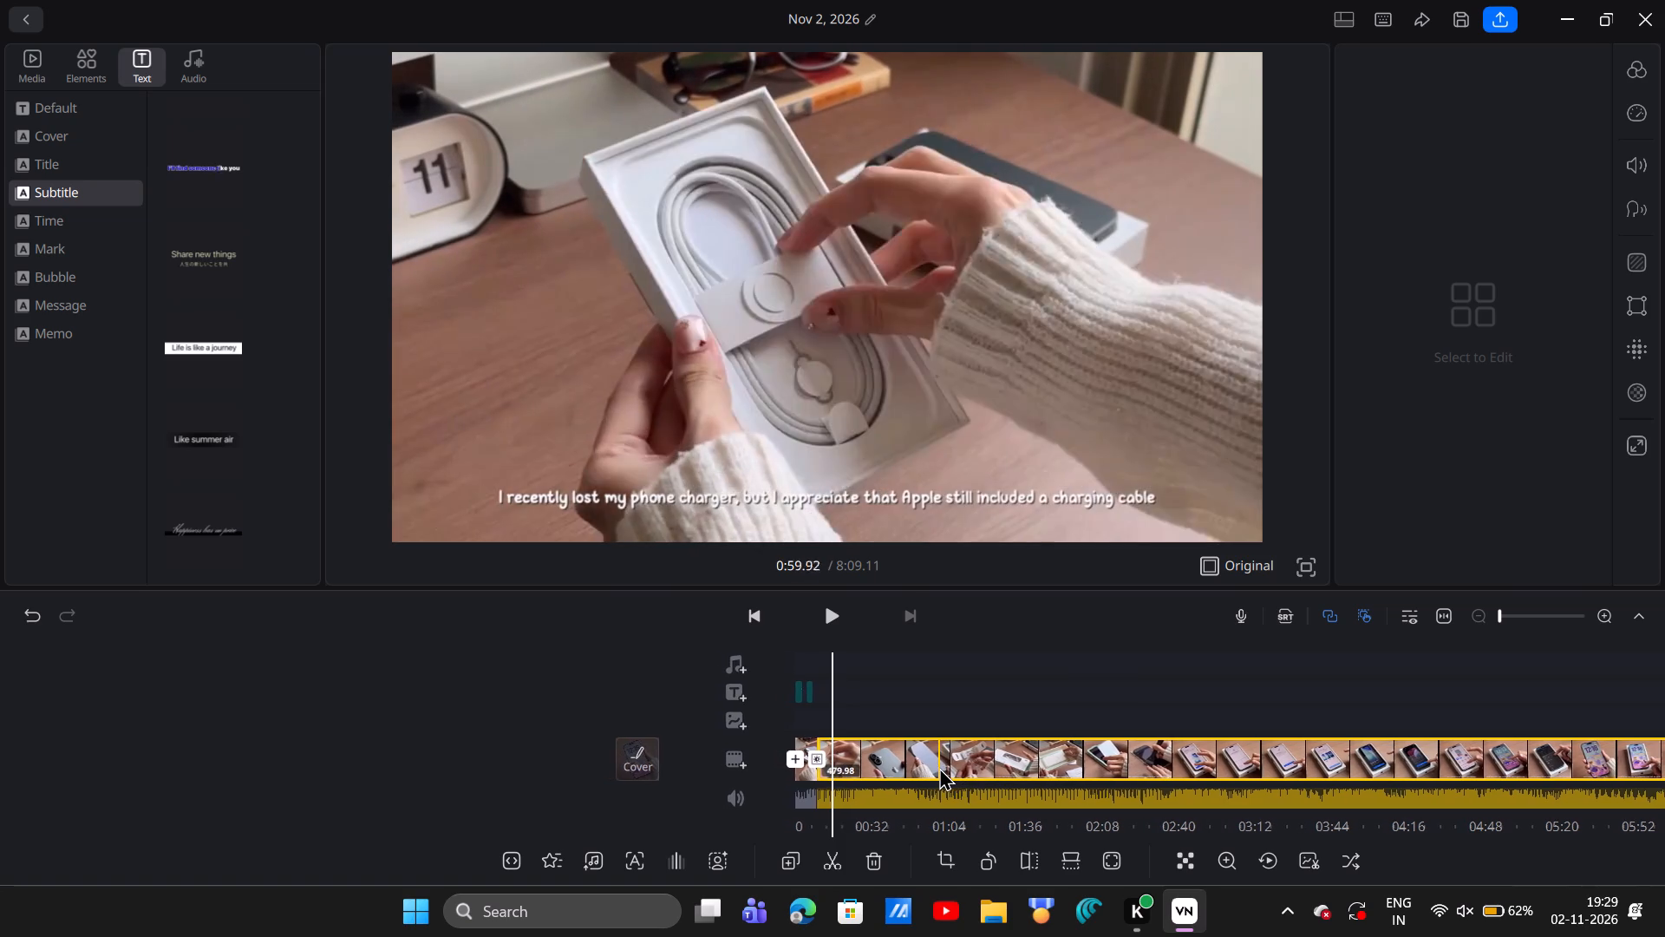
scroll(939, 767, "left", 2)
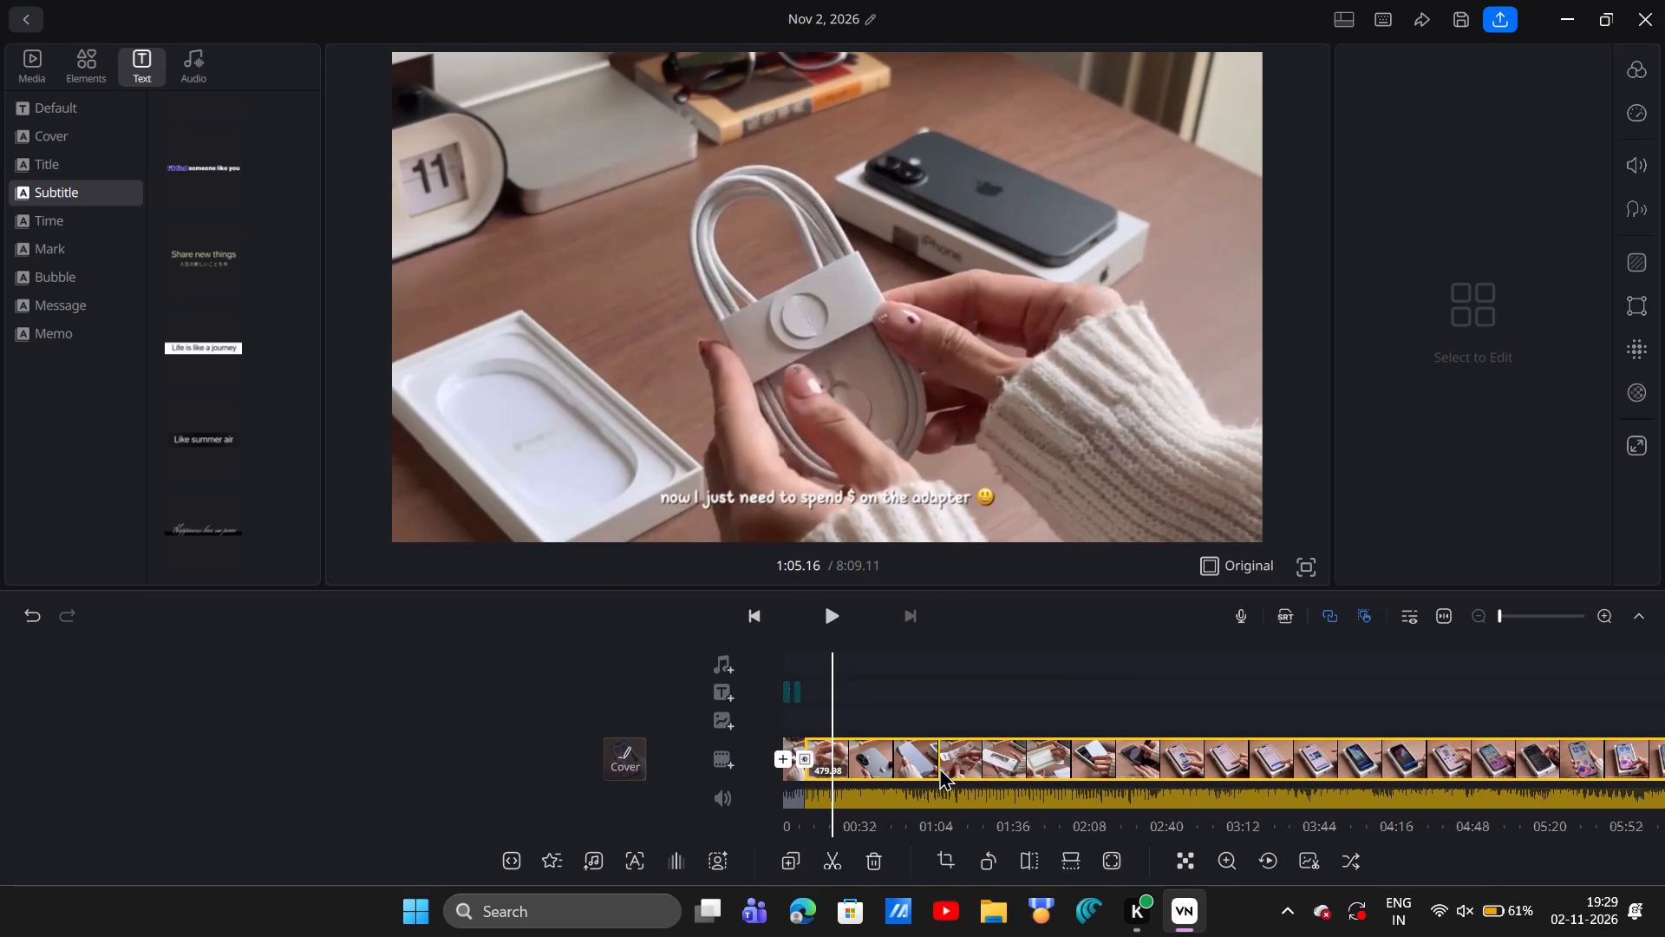
scroll(939, 767, "left", 2)
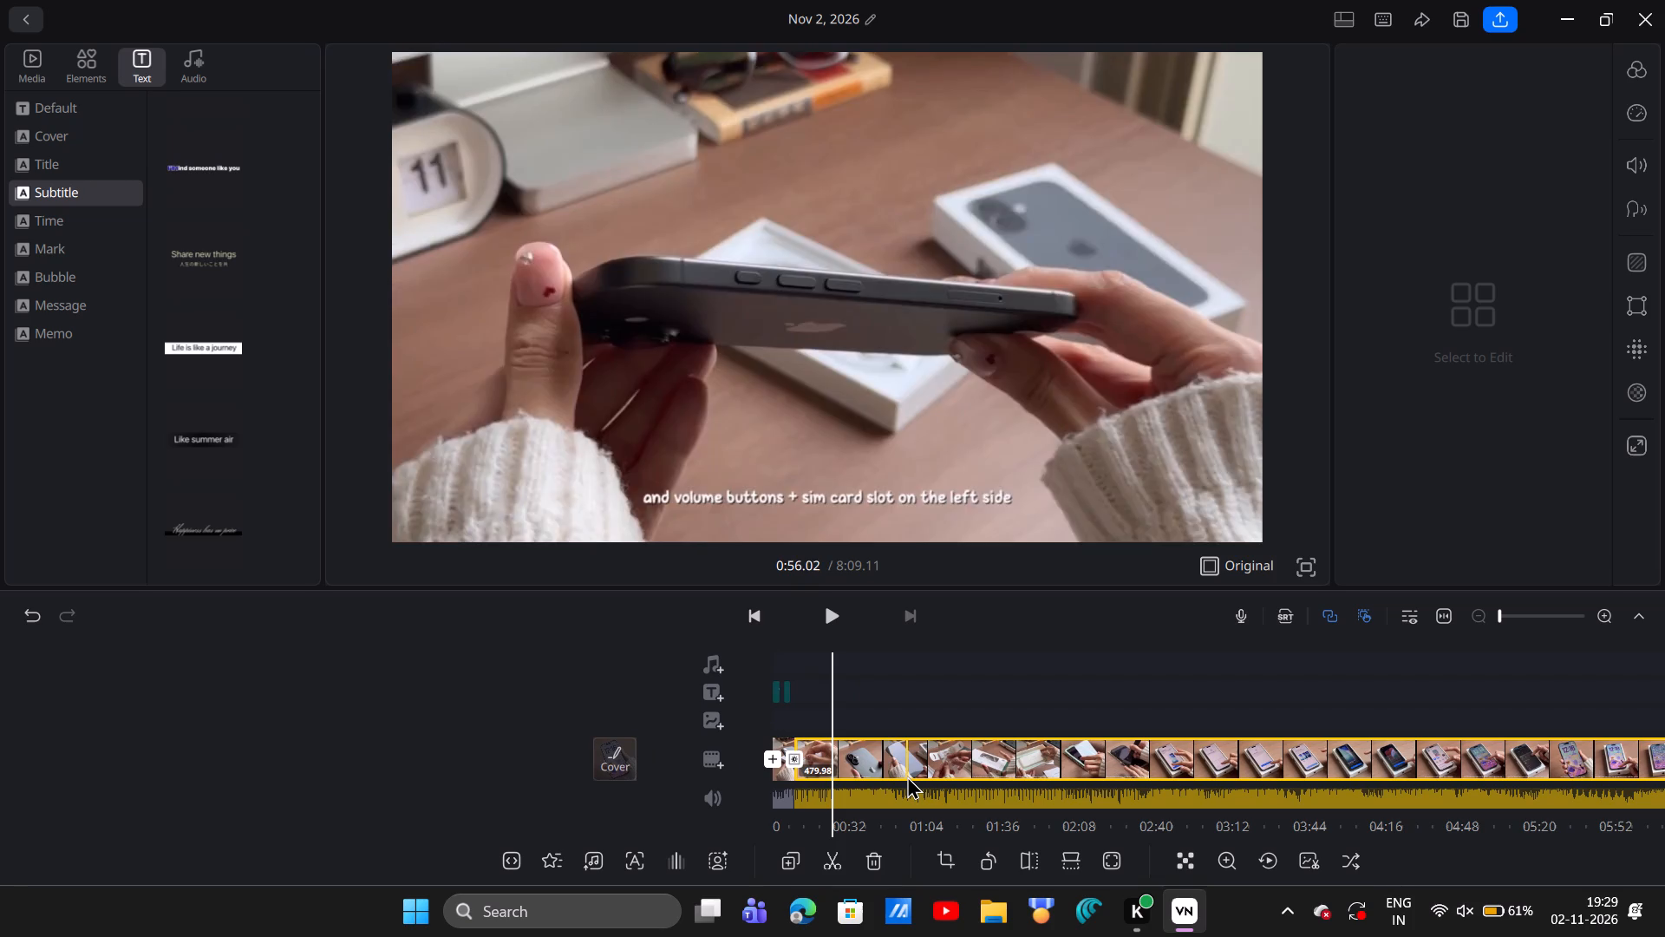
scroll(907, 776, "left", 1)
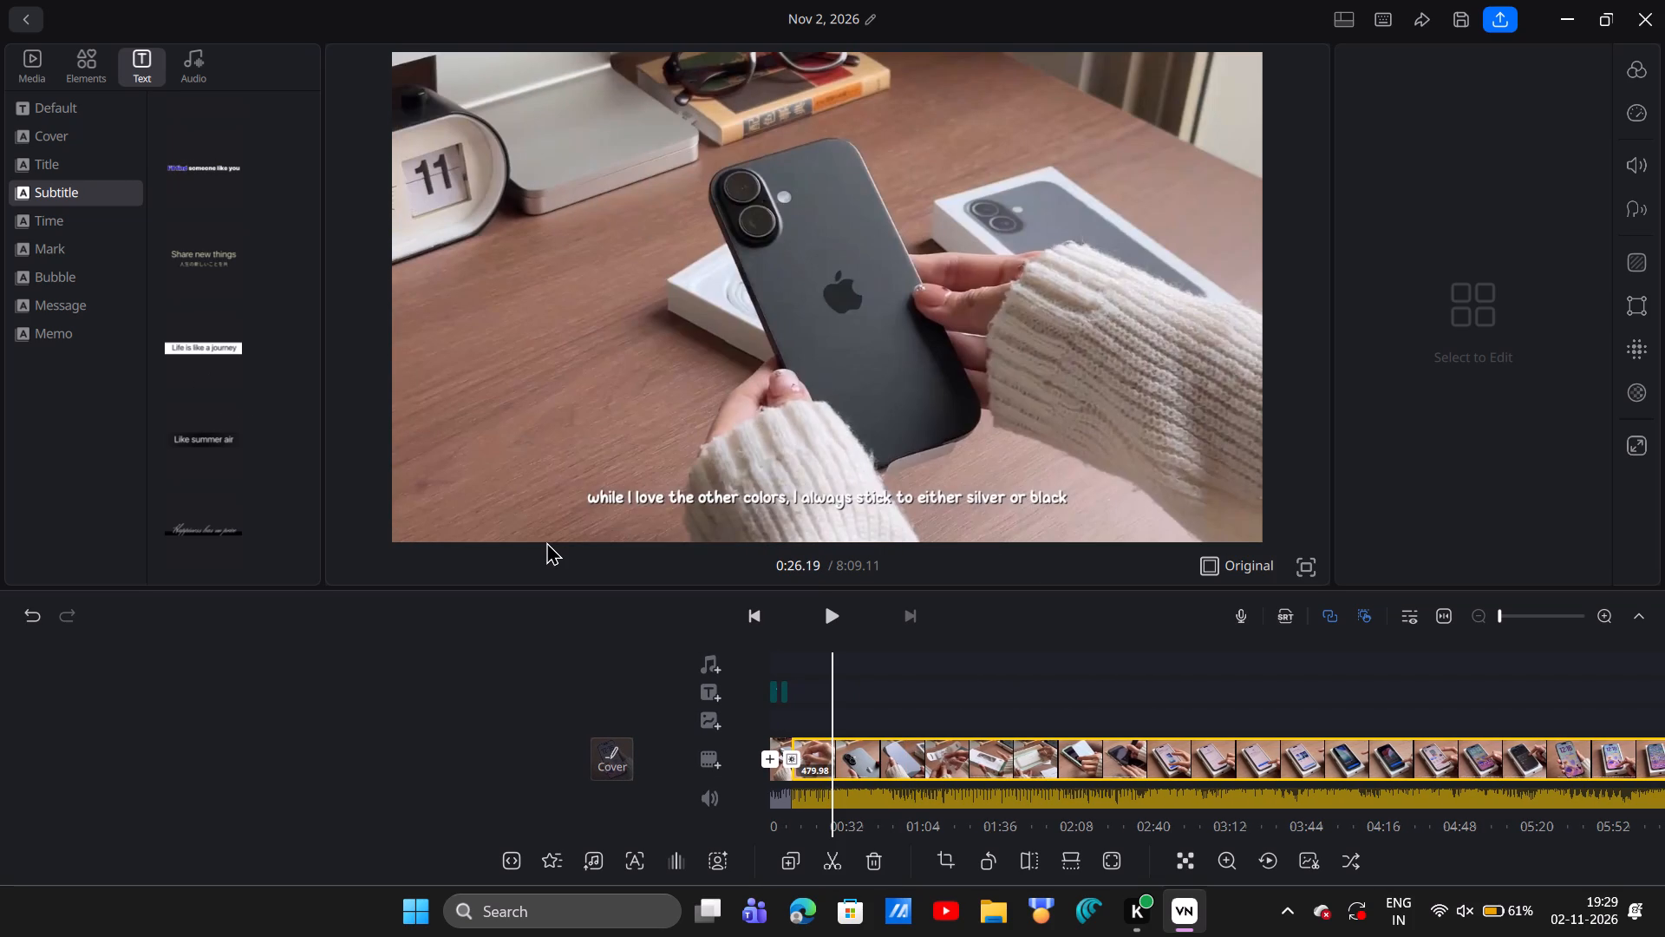
key("Right")
scroll(863, 760, "right", 1)
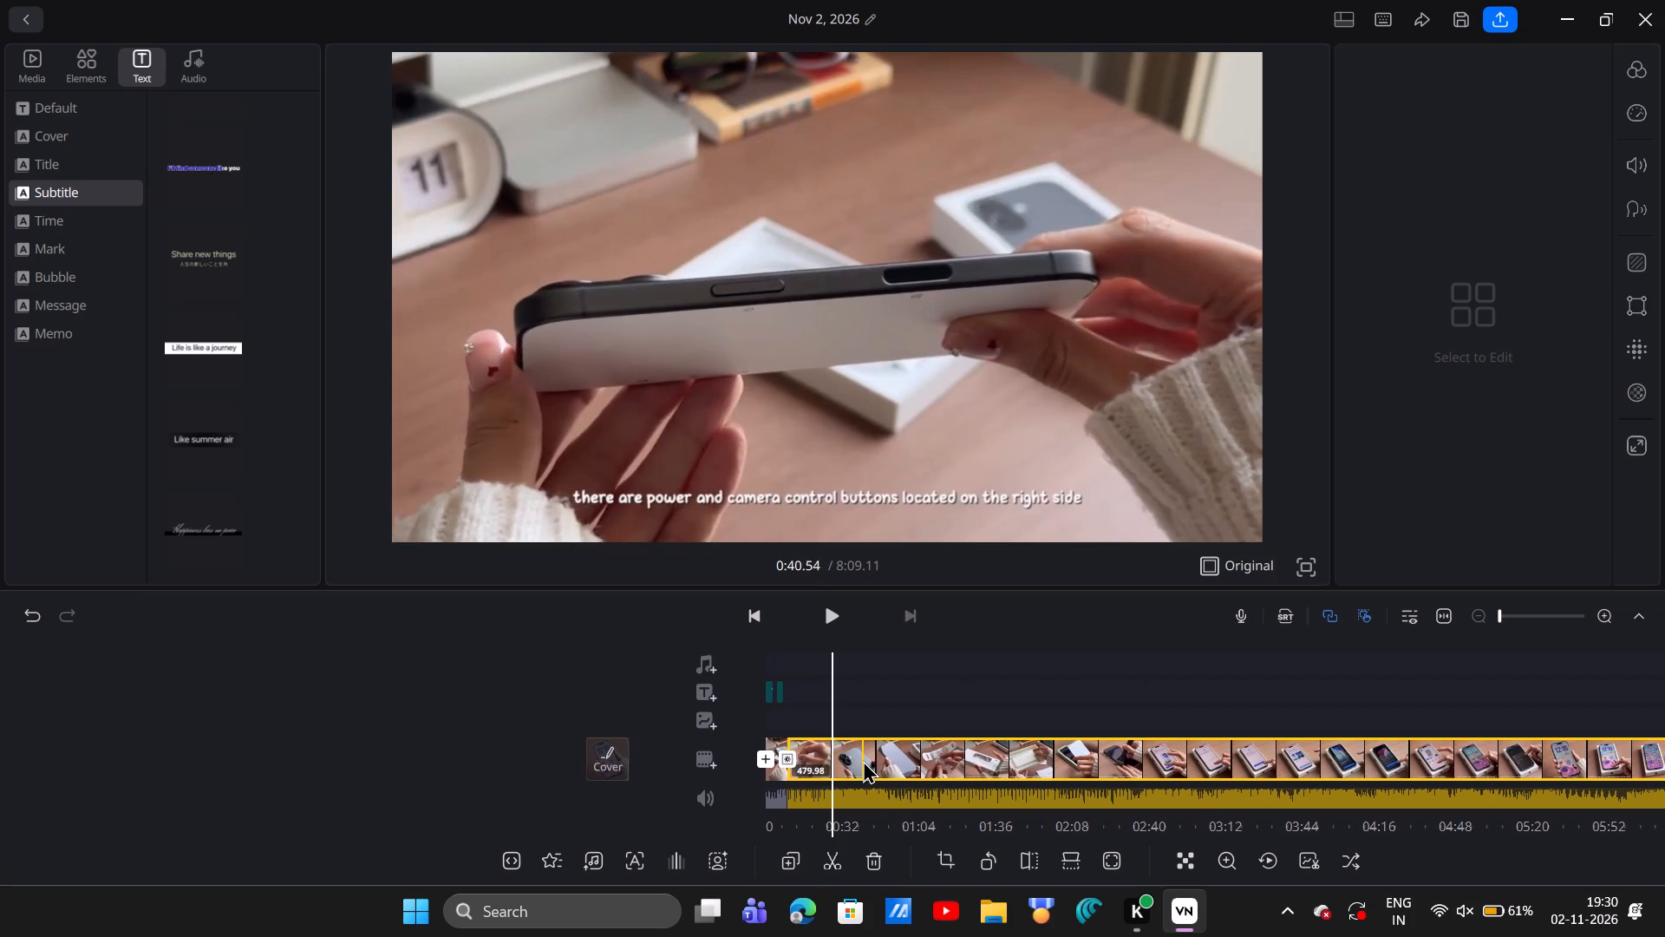
scroll(863, 760, "right", 1)
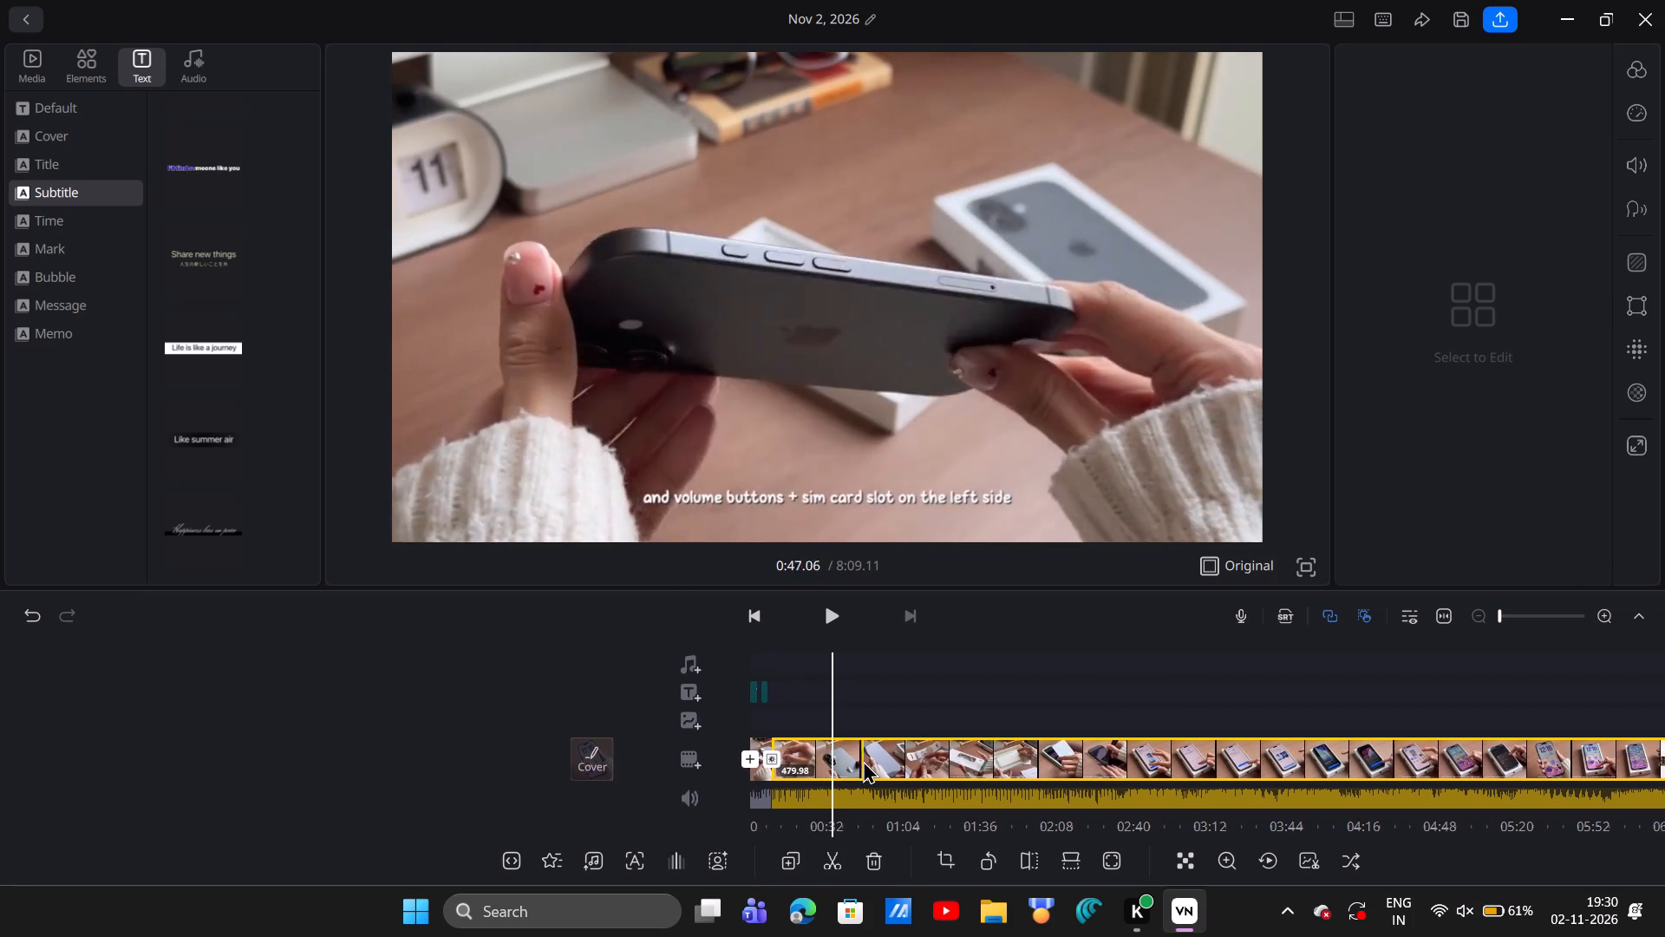
scroll(863, 760, "right", 1)
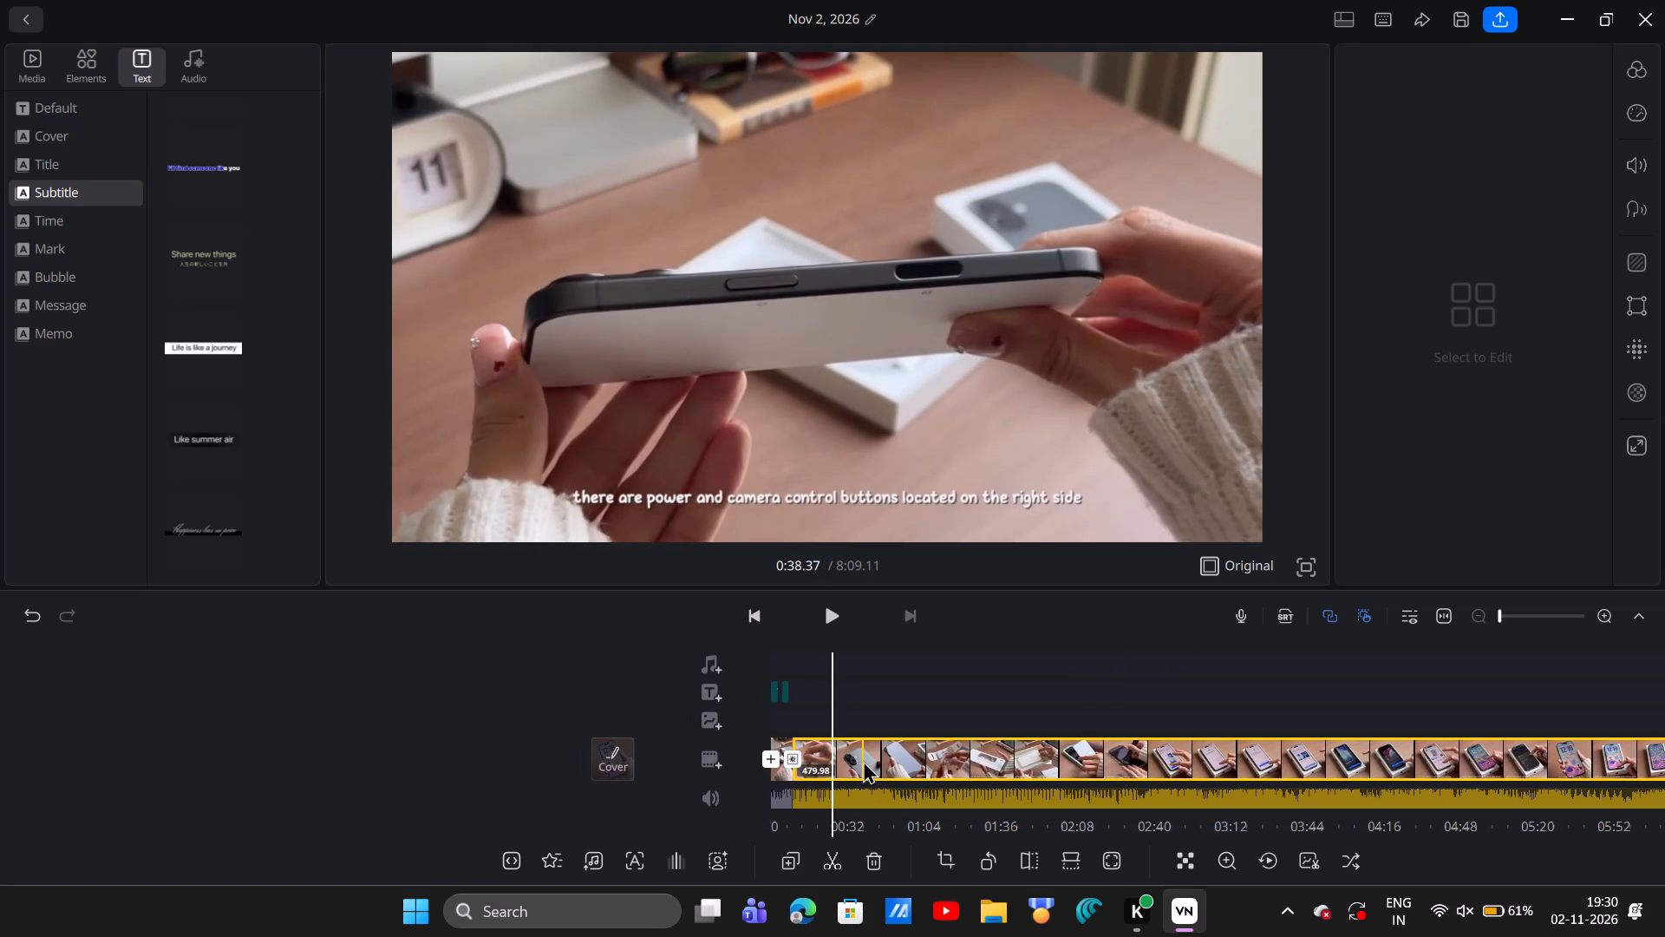
scroll(863, 760, "right", 1)
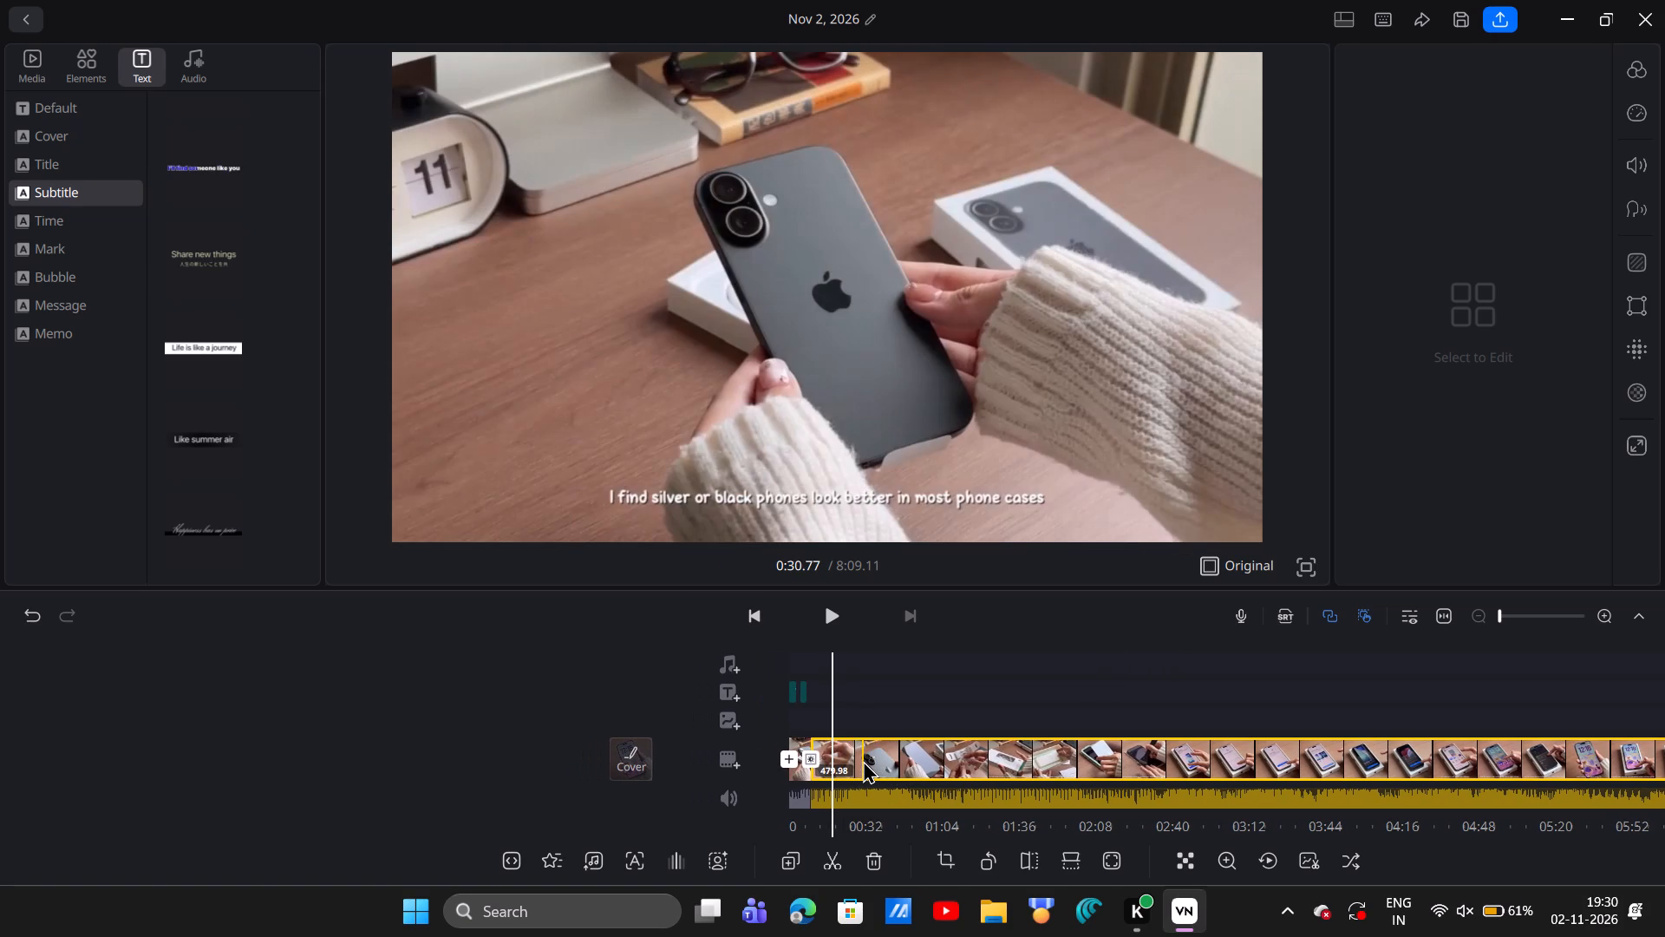
scroll(863, 760, "right", 1)
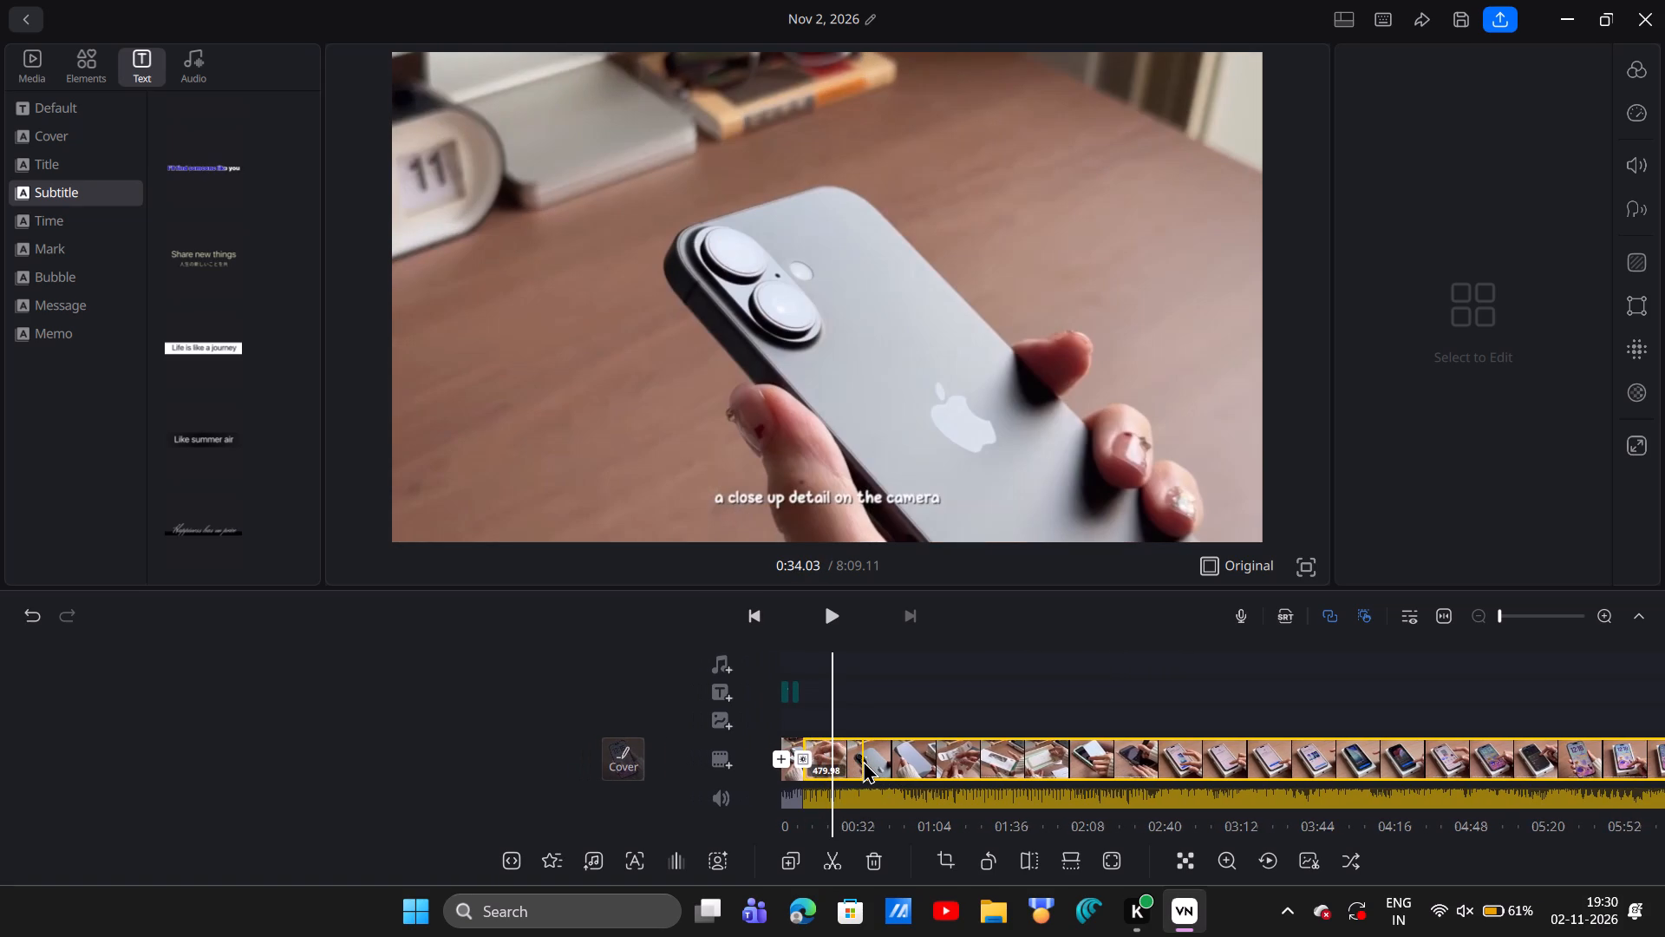
scroll(863, 760, "right", 1)
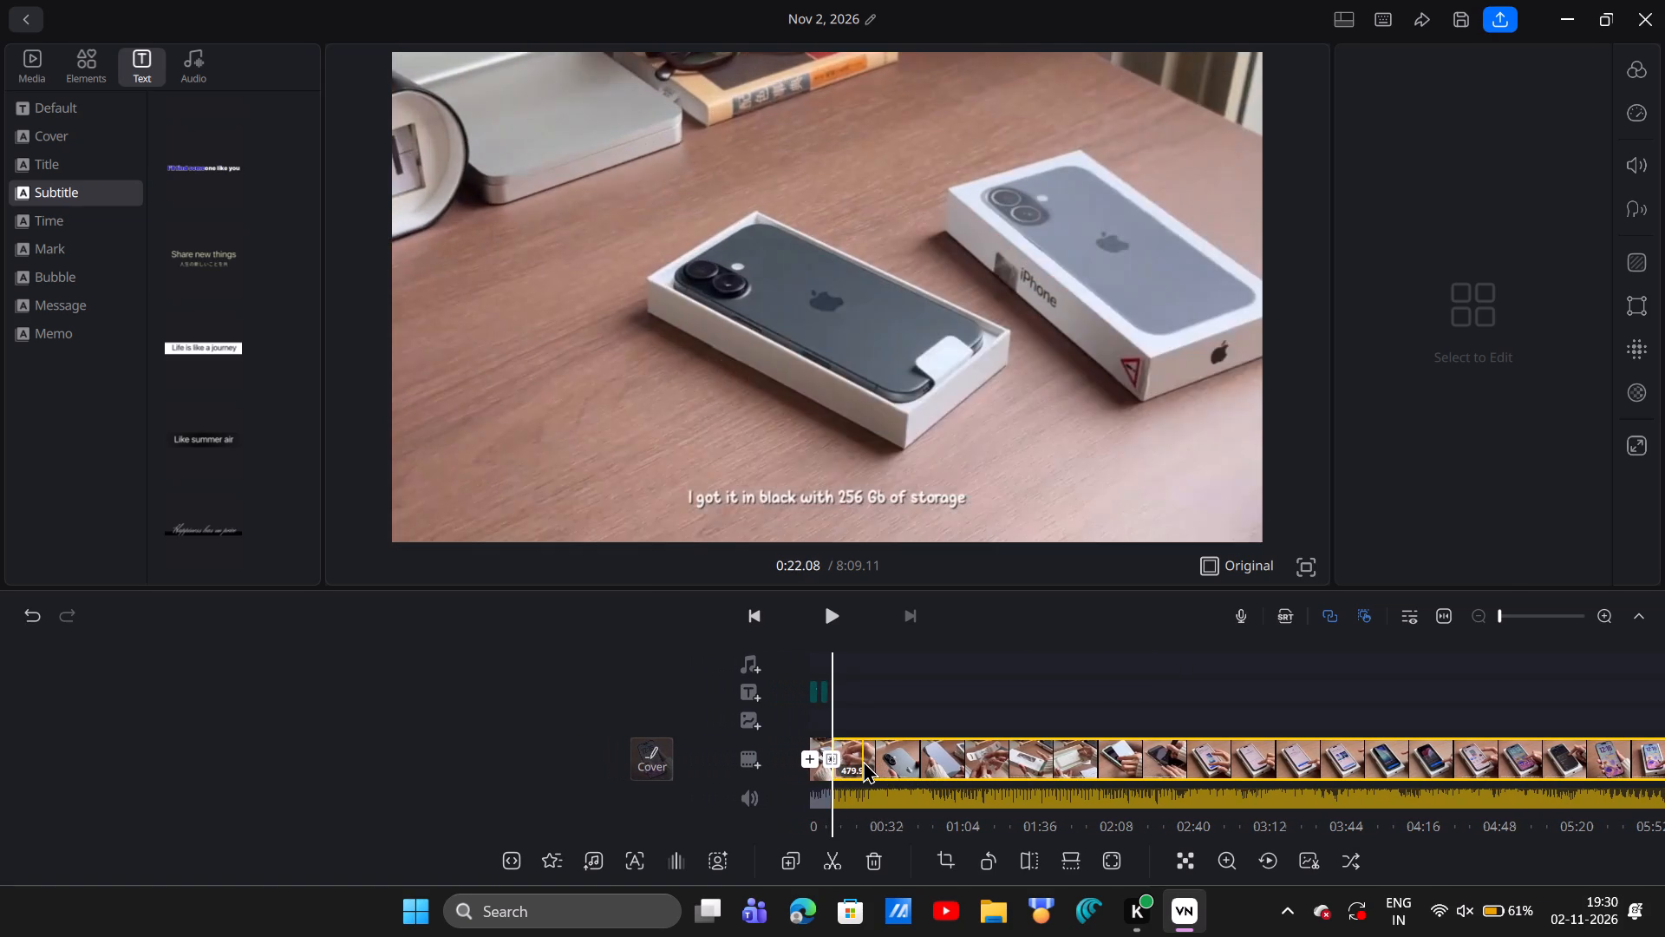
scroll(863, 760, "right", 1)
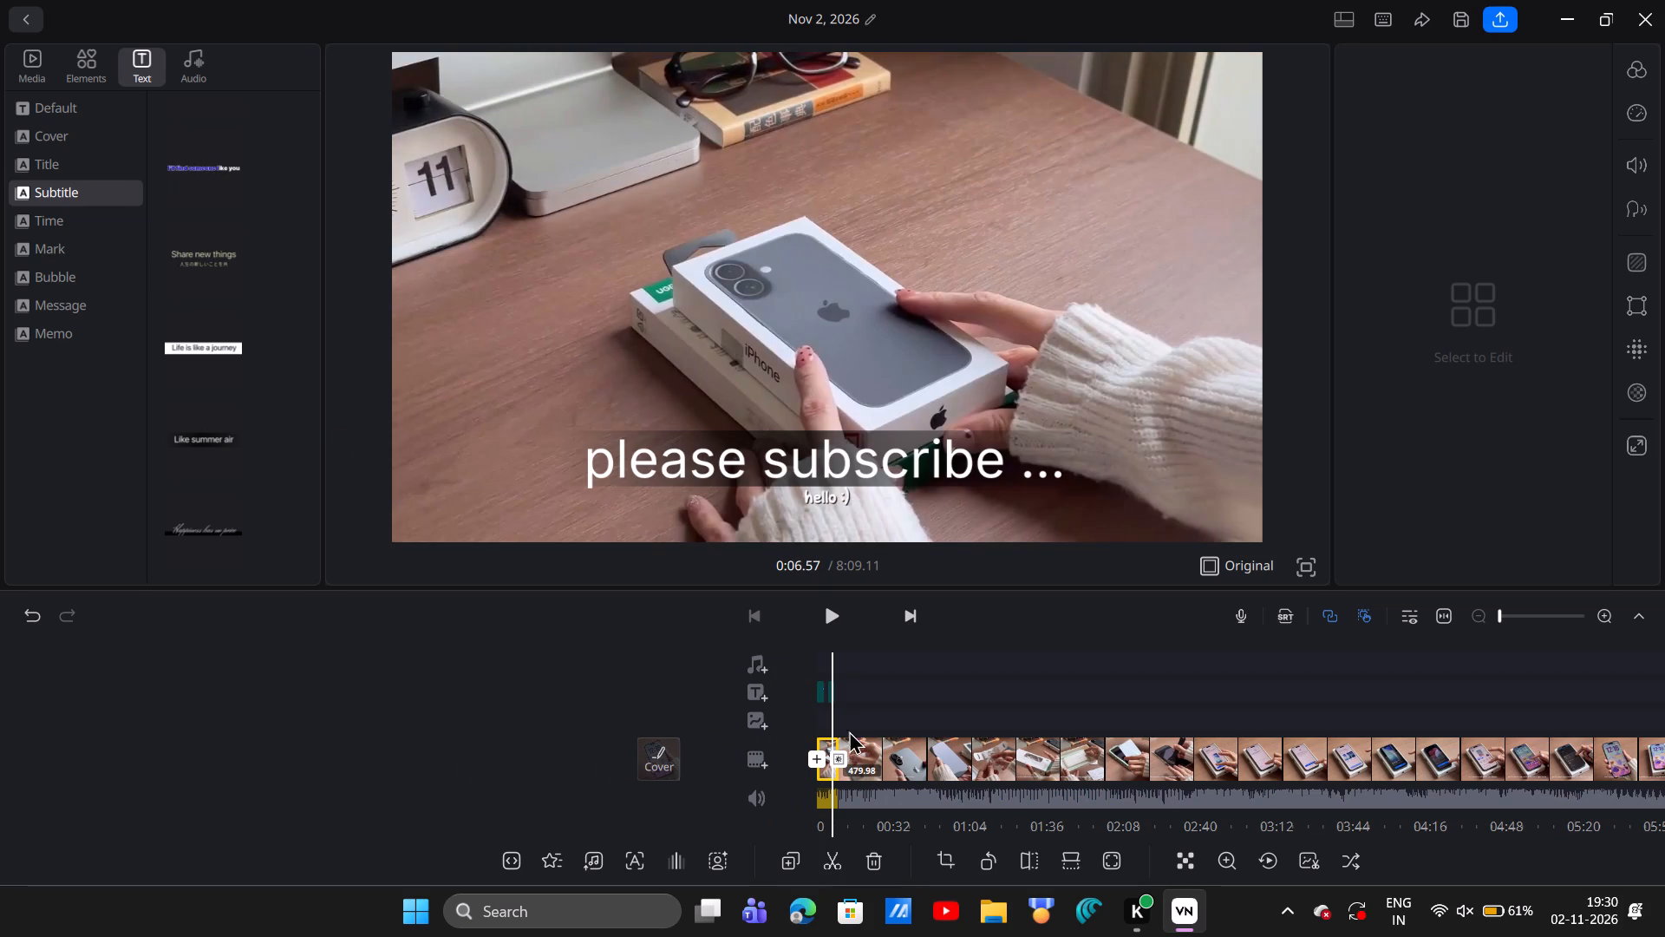
Examine the second clip's shots in more detail, from the box opening to the side-by-side phone comparison.
scroll(926, 770, "up", 3, "ctrl")
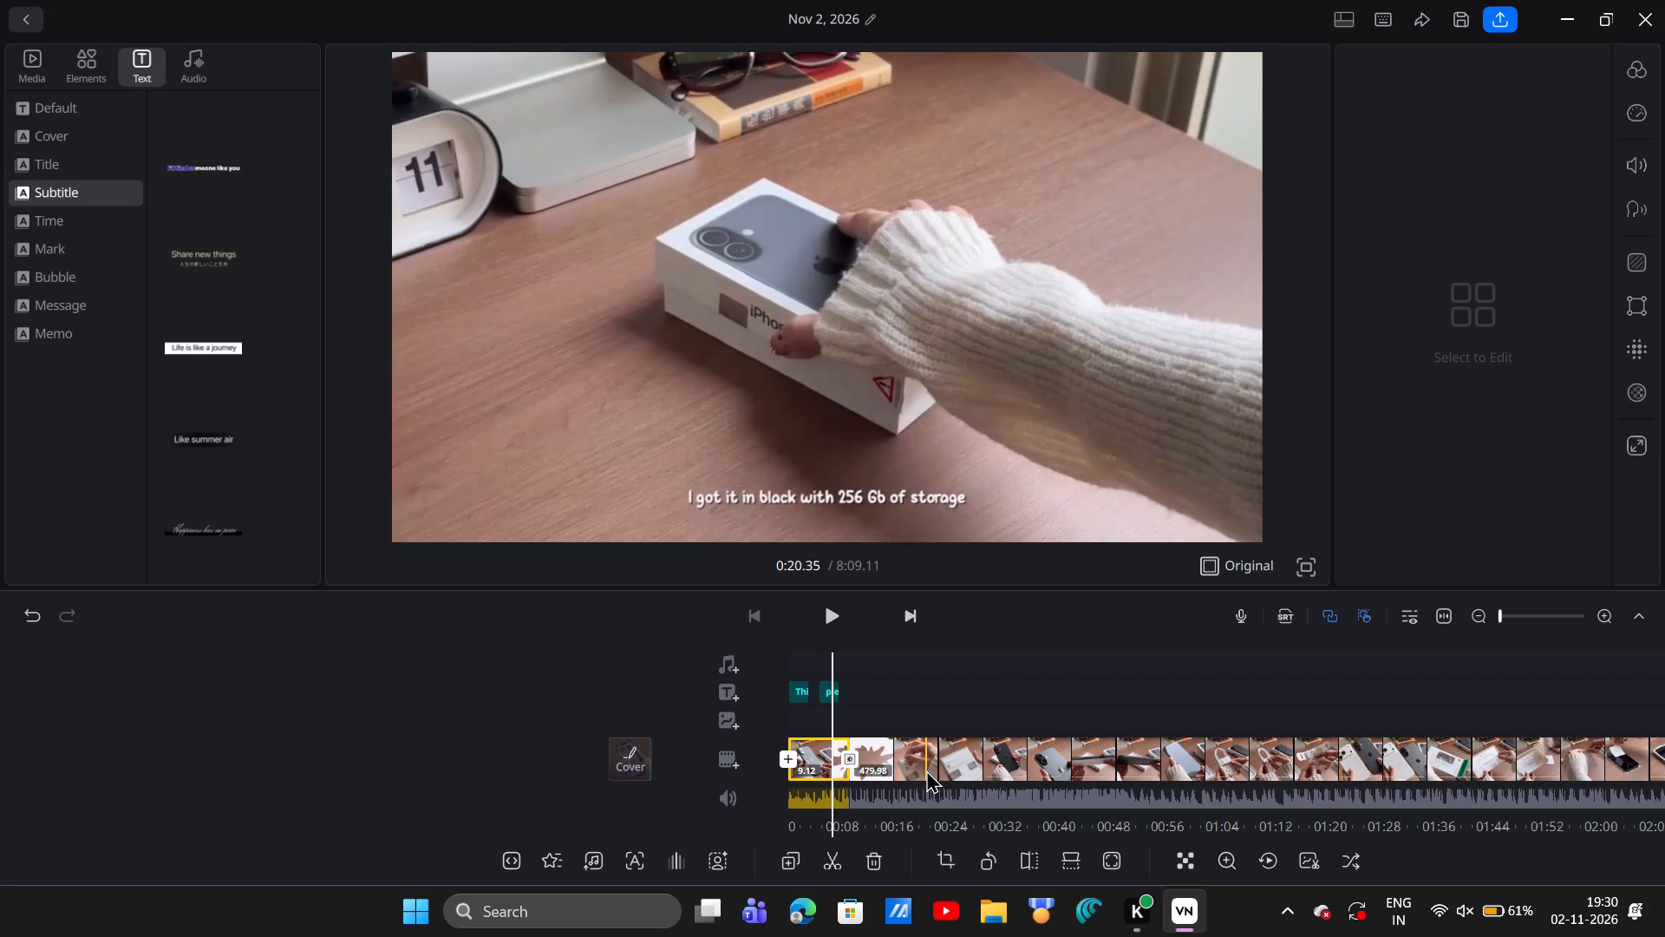
left_click(944, 737)
left_click(955, 750)
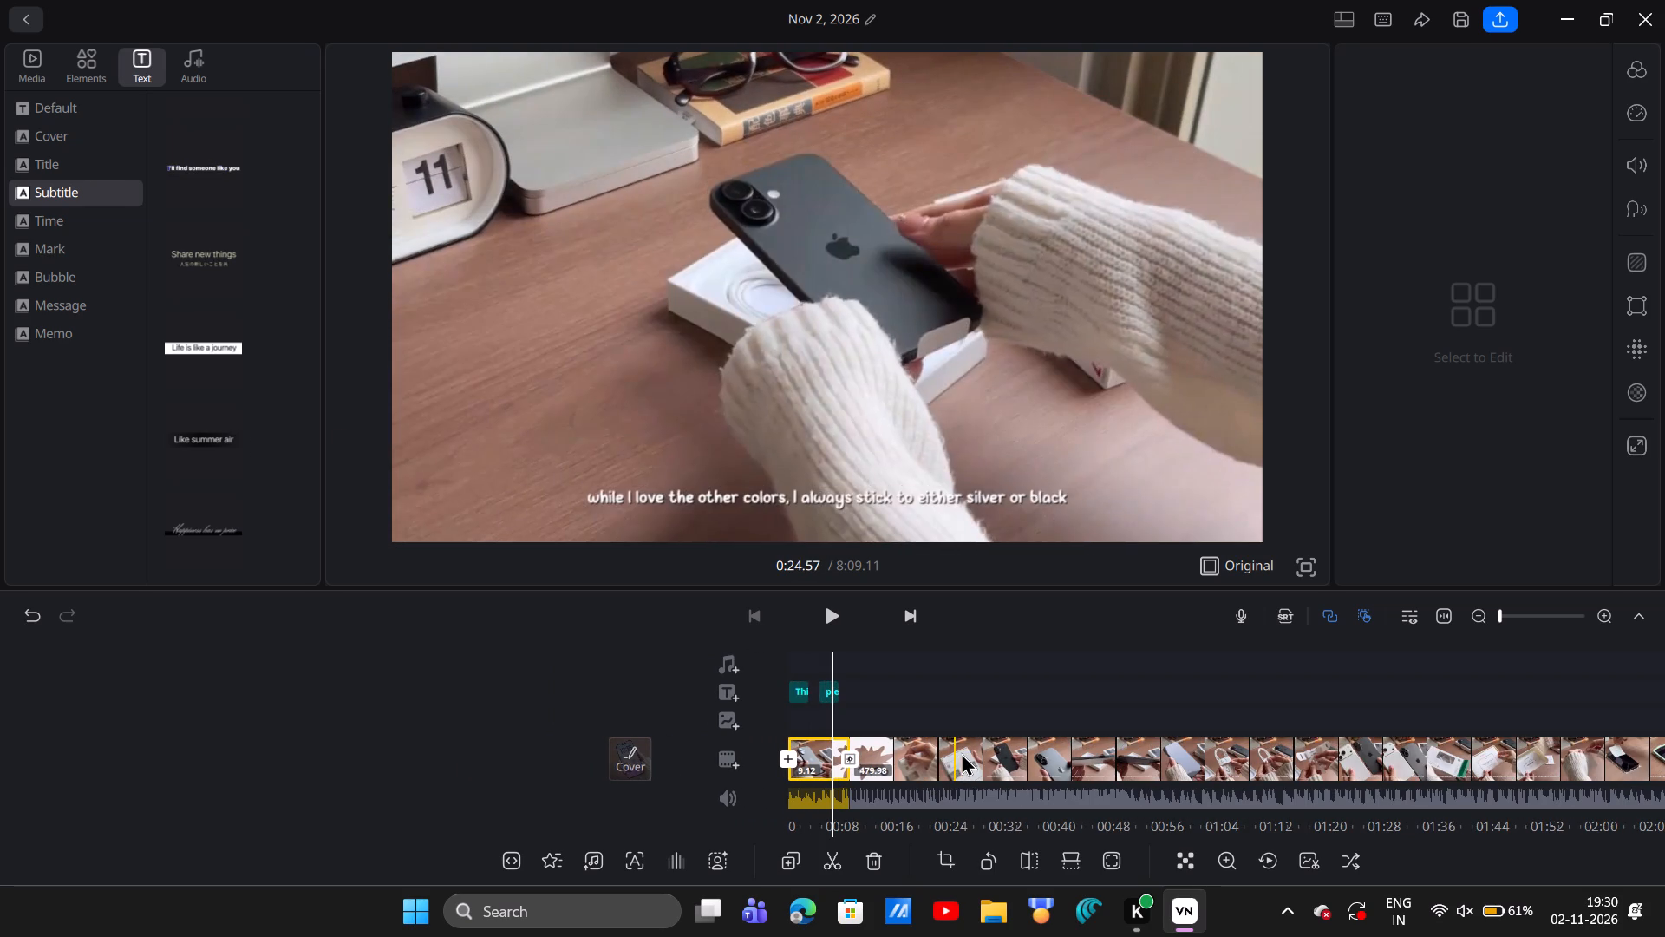
left_click(981, 760)
scroll(1009, 761, "left", 1)
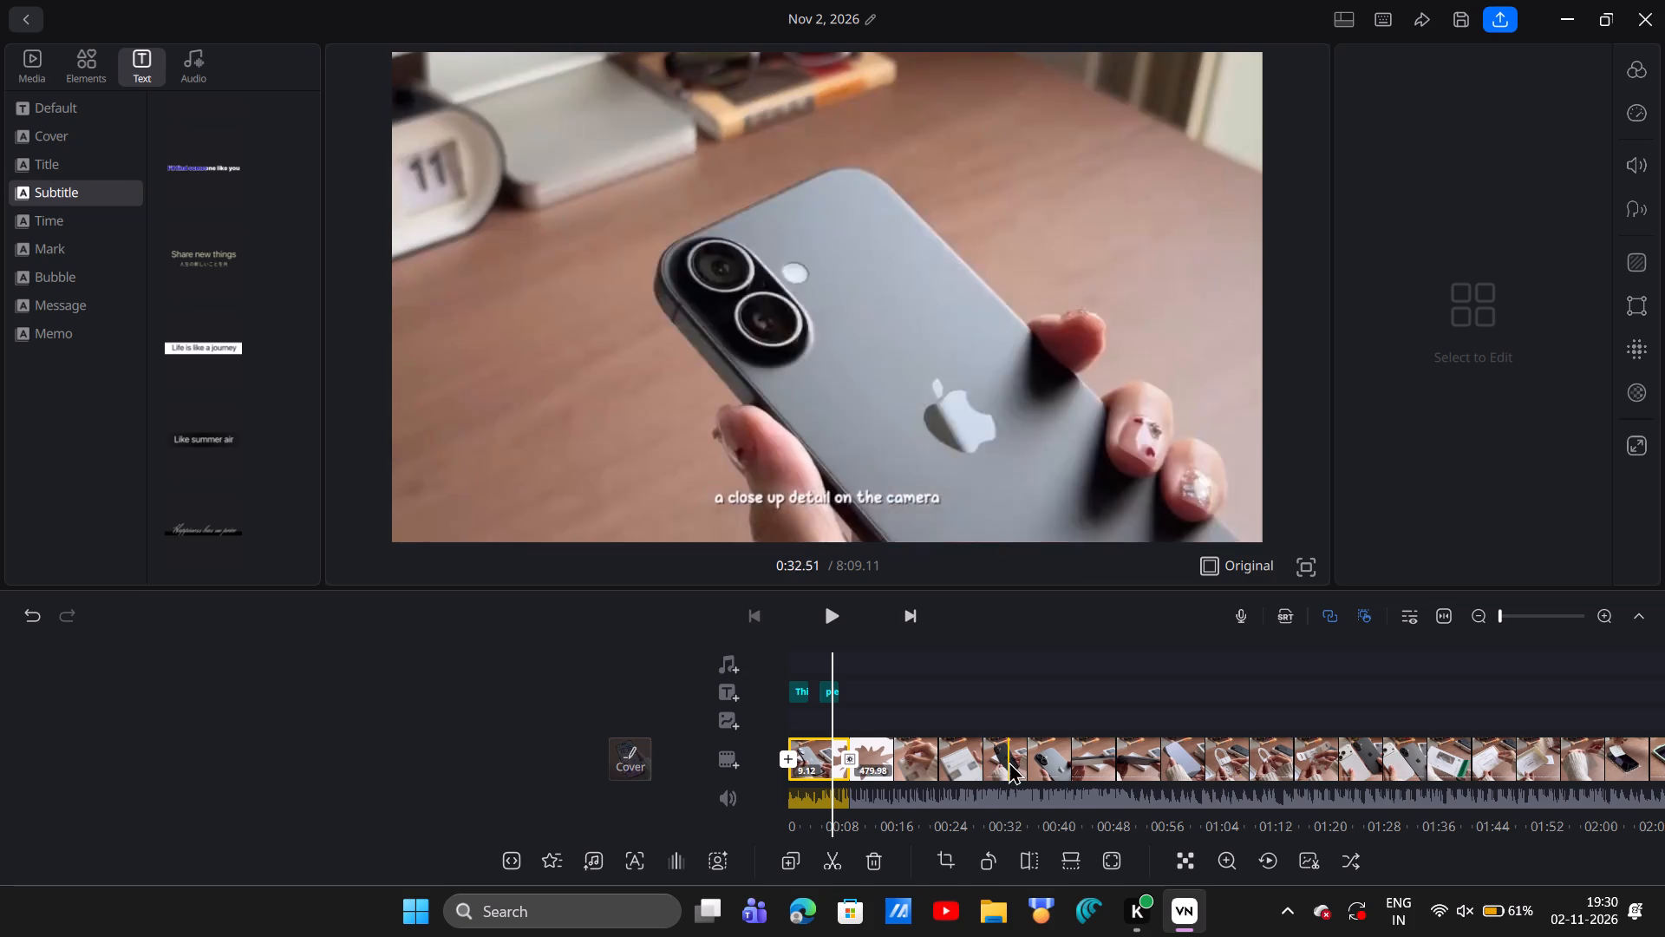
scroll(1009, 761, "left", 6)
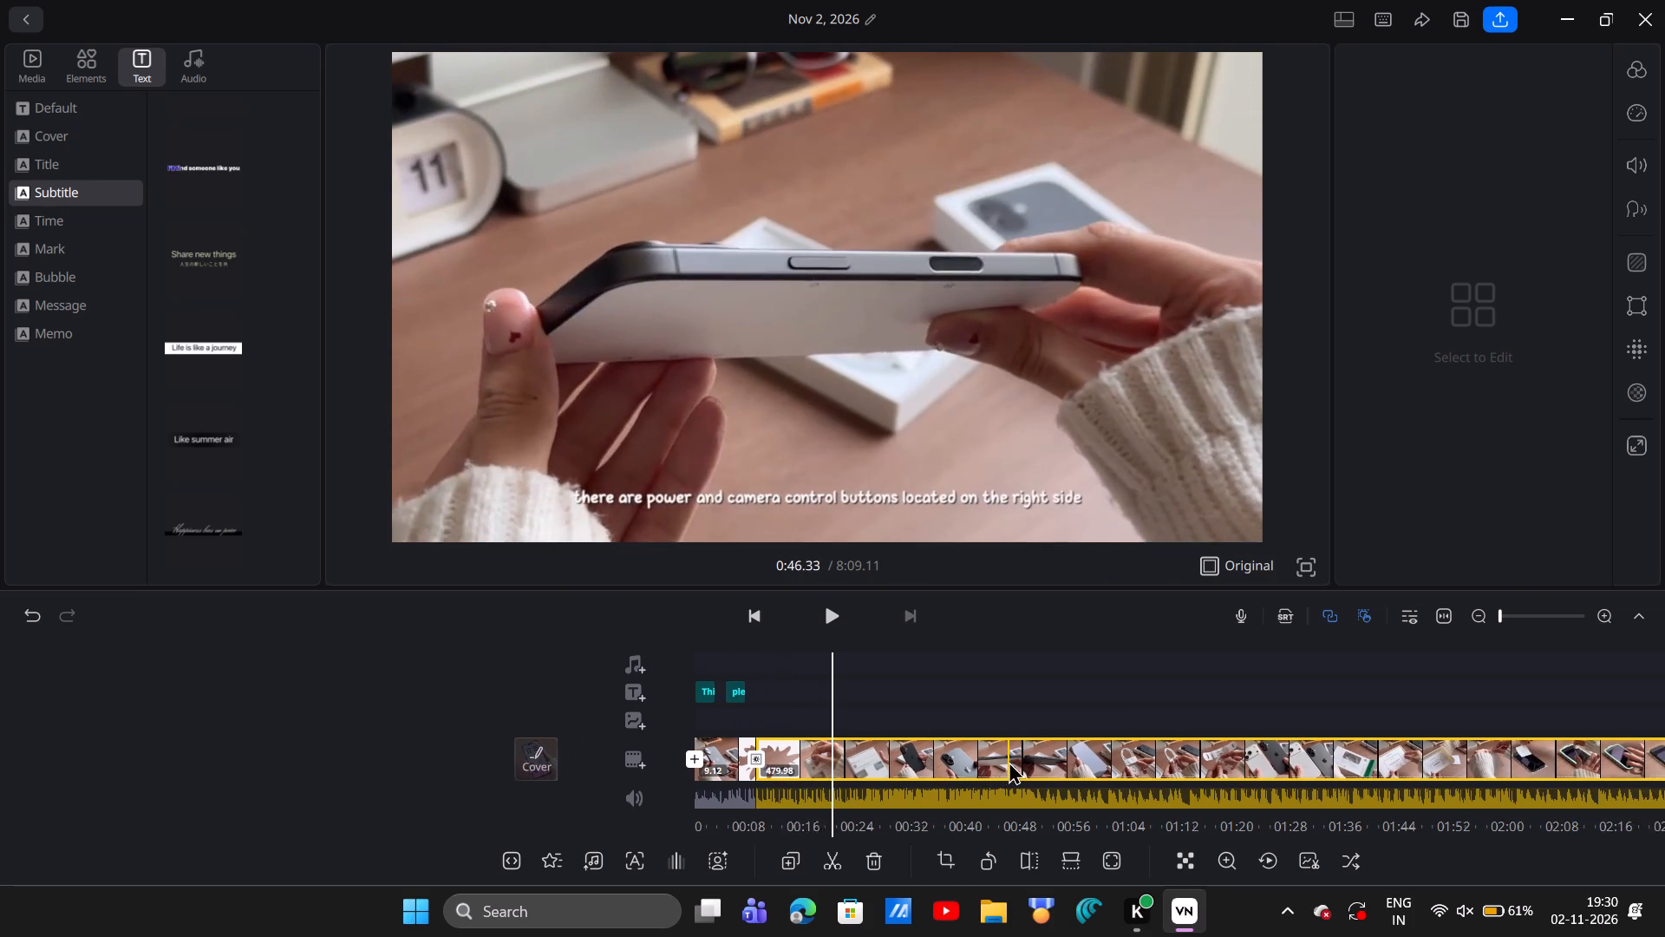
scroll(1009, 761, "left", 3)
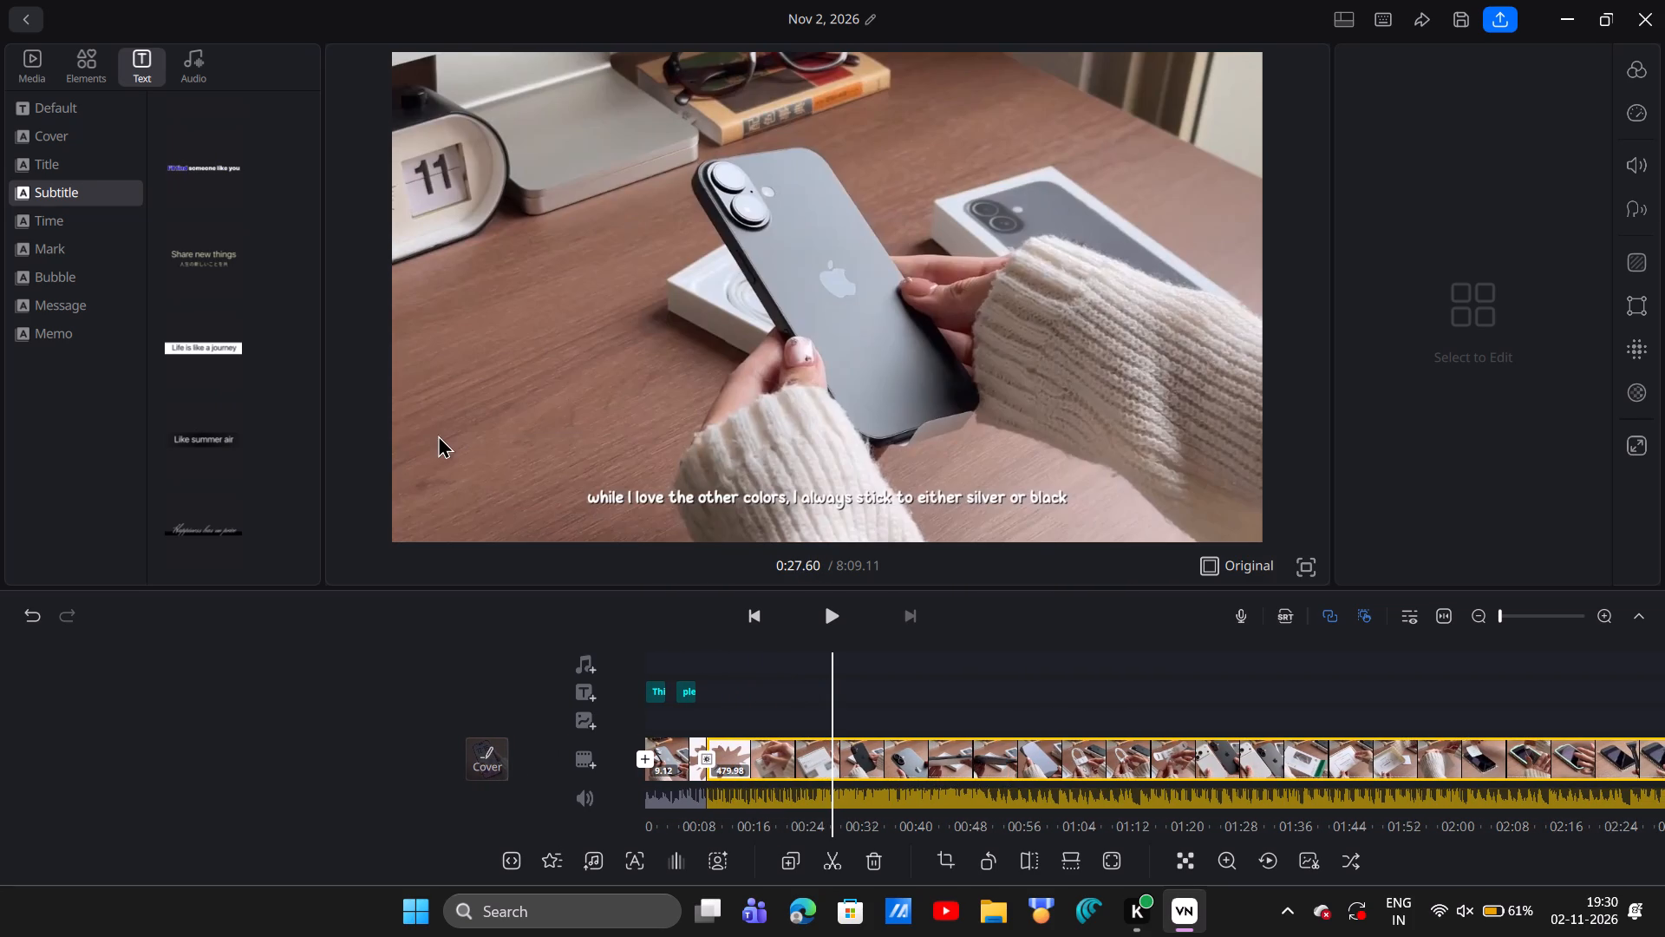
scroll(876, 755, "left", 2)
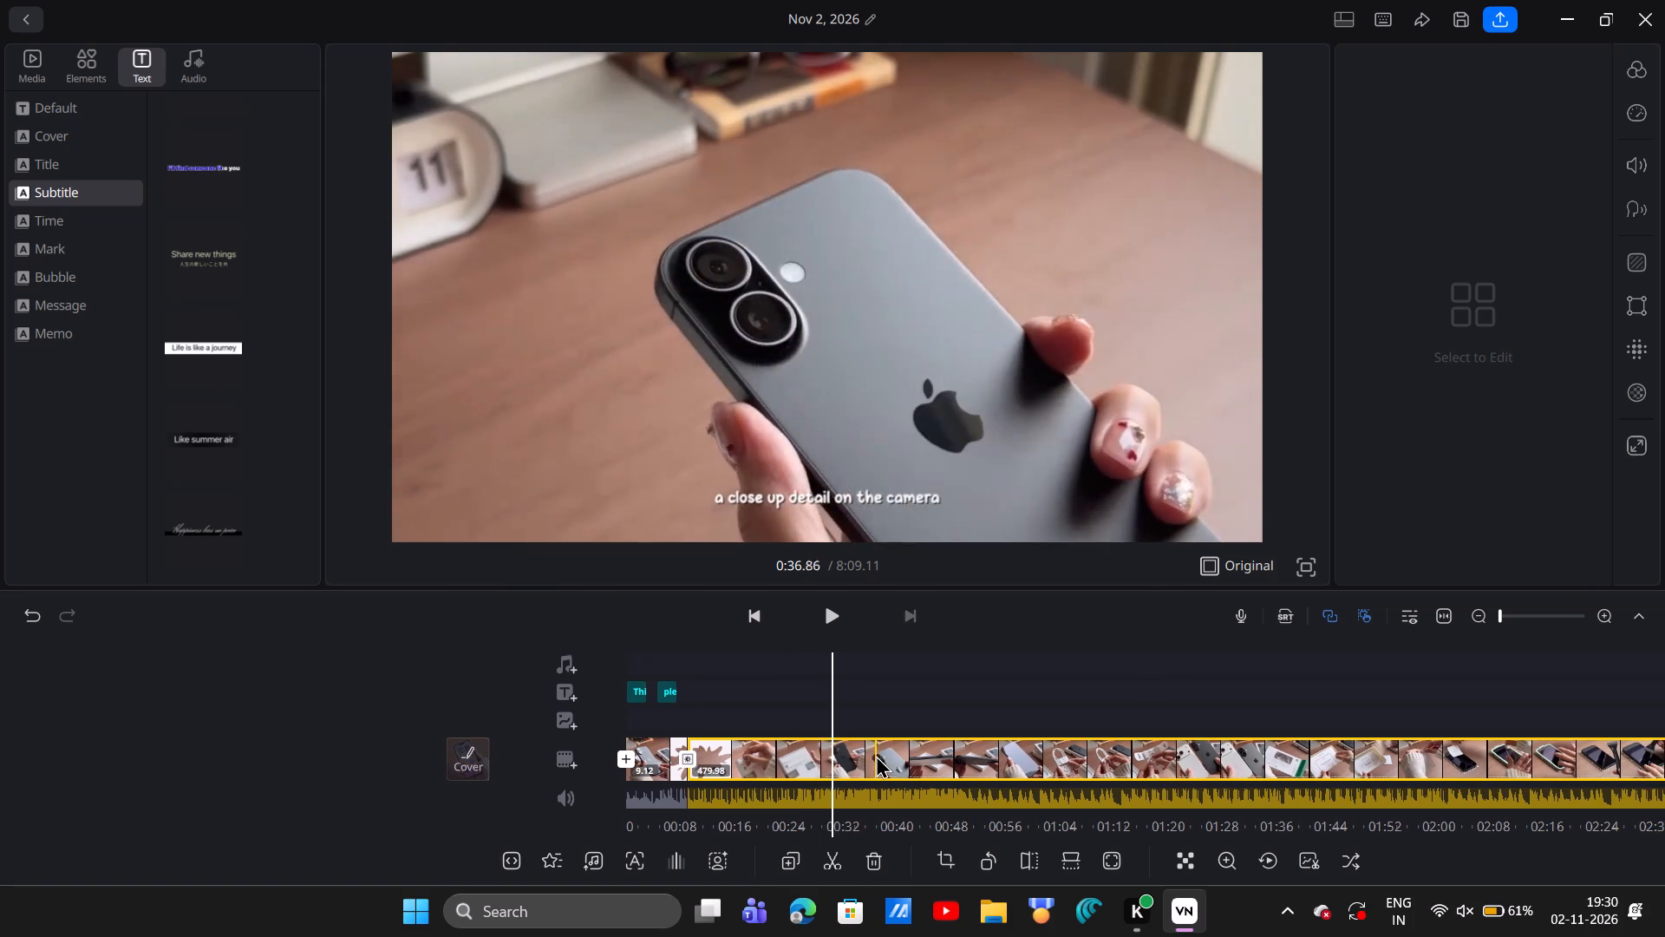
scroll(876, 755, "left", 1)
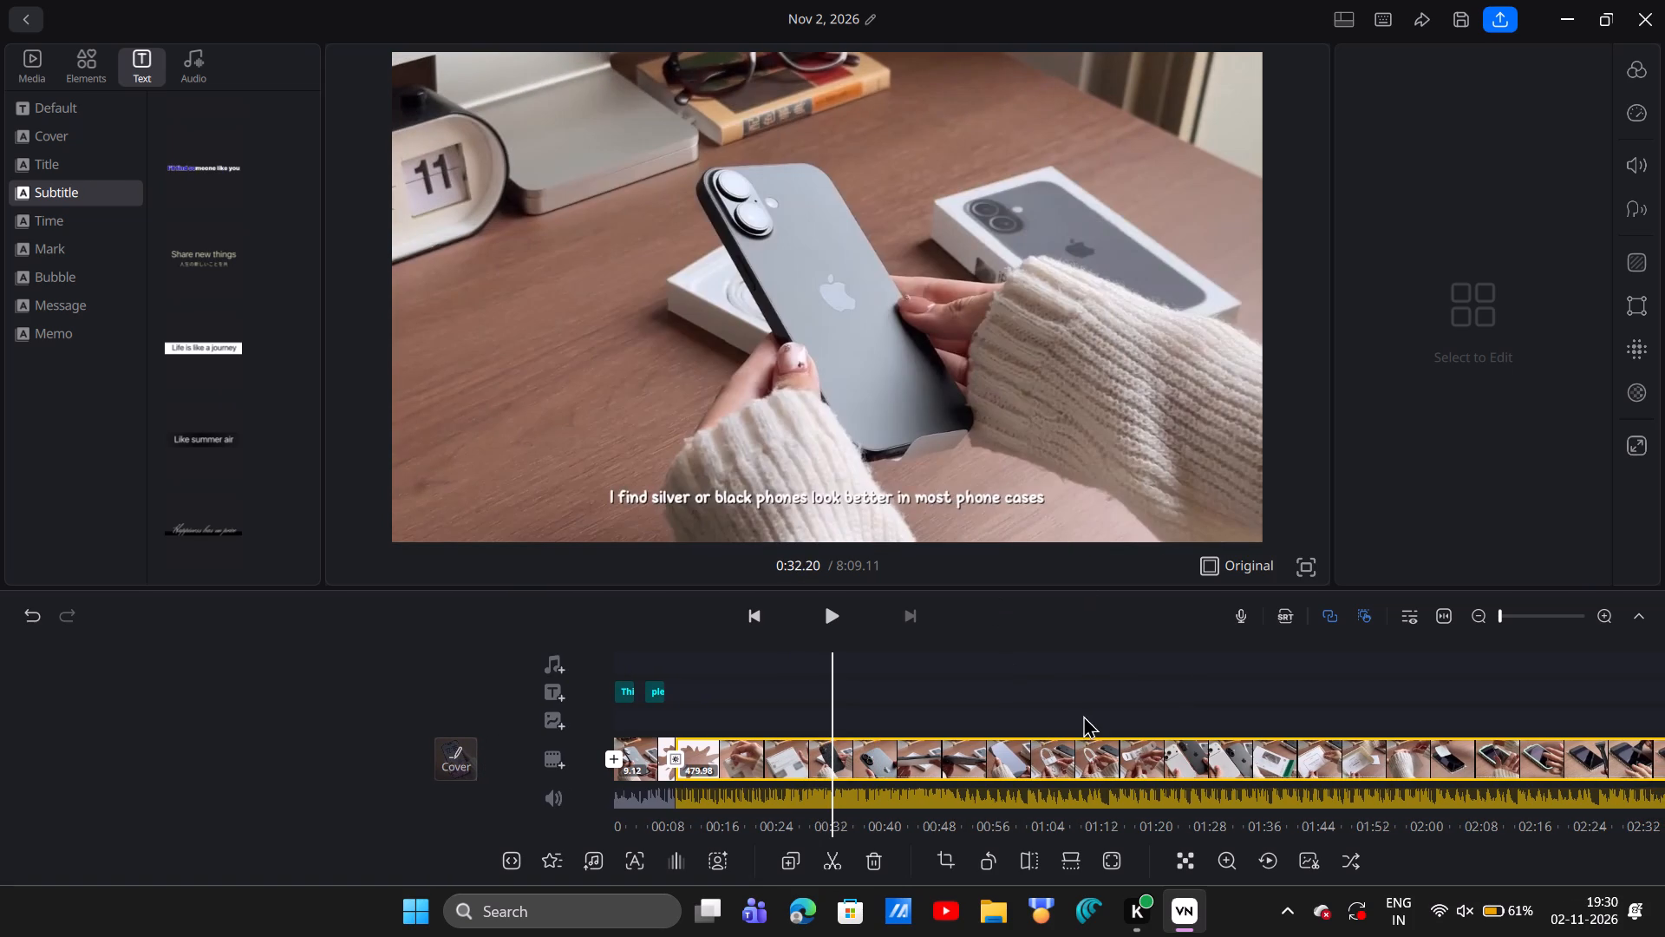
scroll(1165, 743, "right", 1)
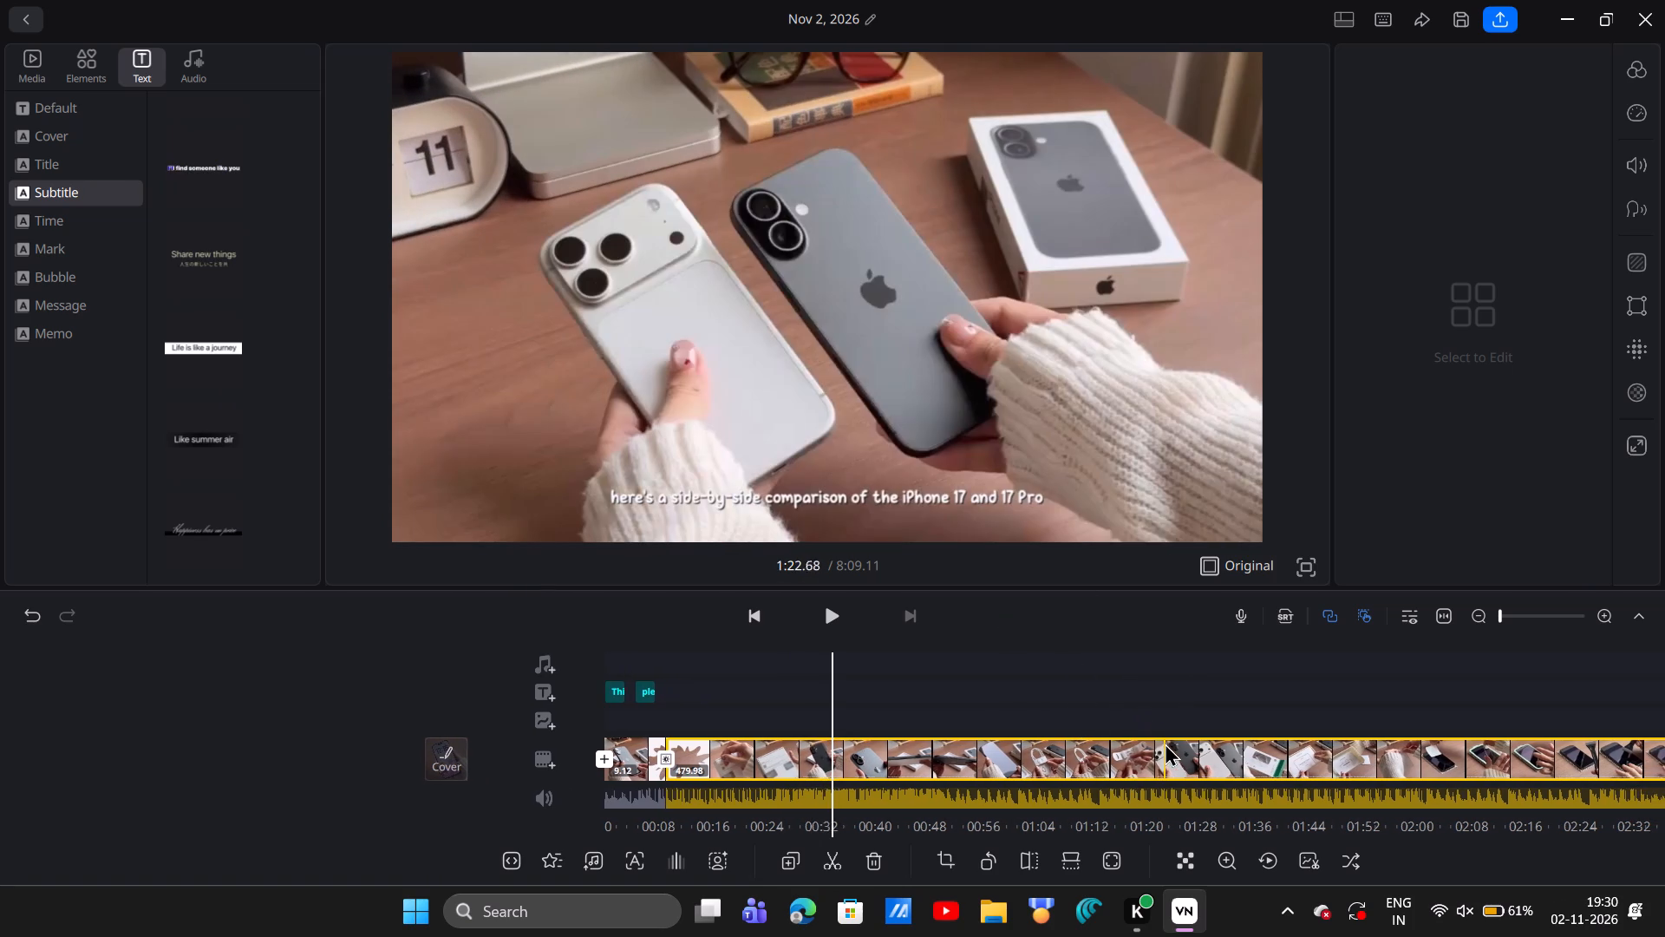
scroll(1165, 743, "right", 3)
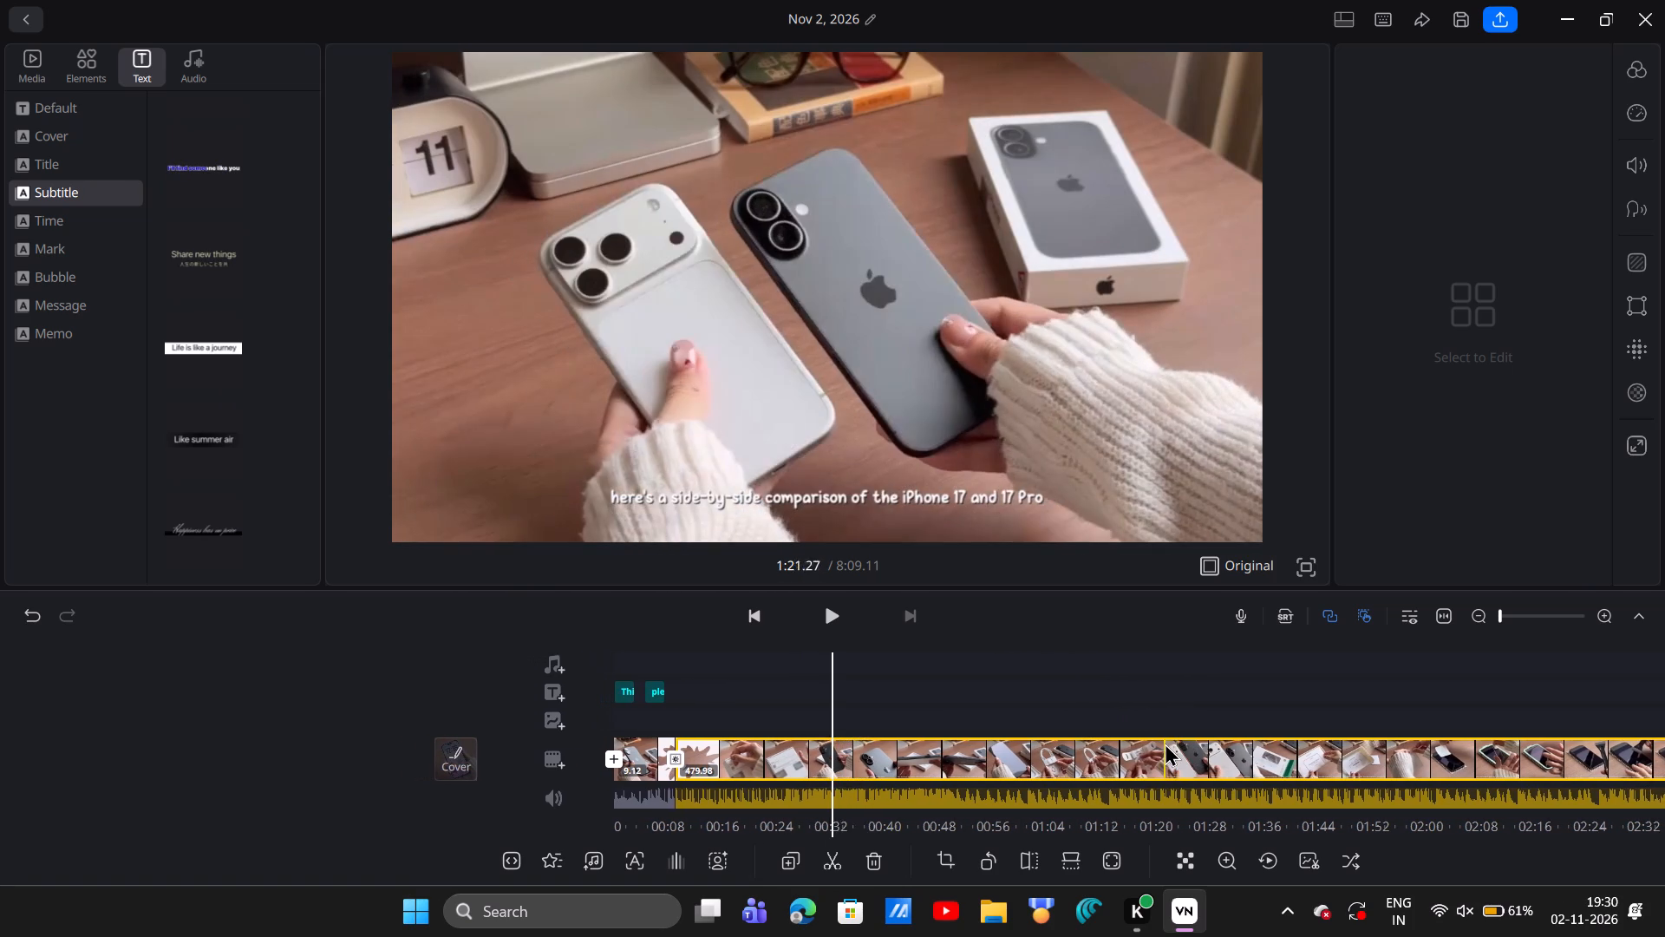
scroll(1165, 743, "right", 2)
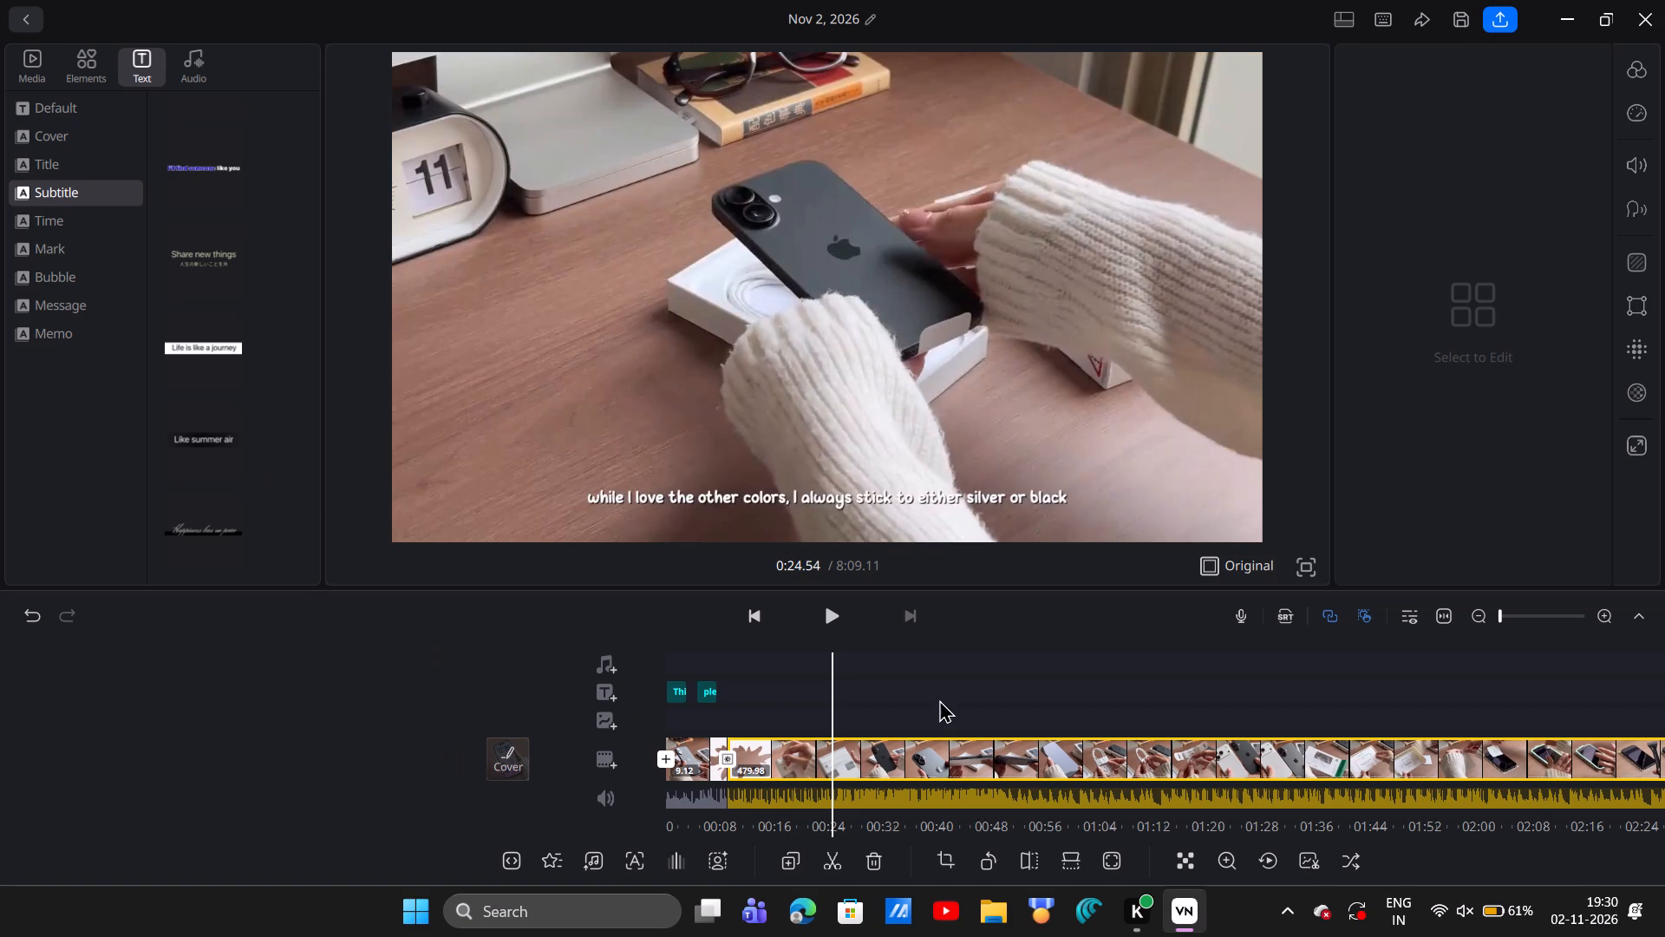
Add the "Like summer air" subtitle at about 0:17.66, near the bottom of the shot where the box seal is peeled.
scroll(845, 725, "up", 10, "ctrl")
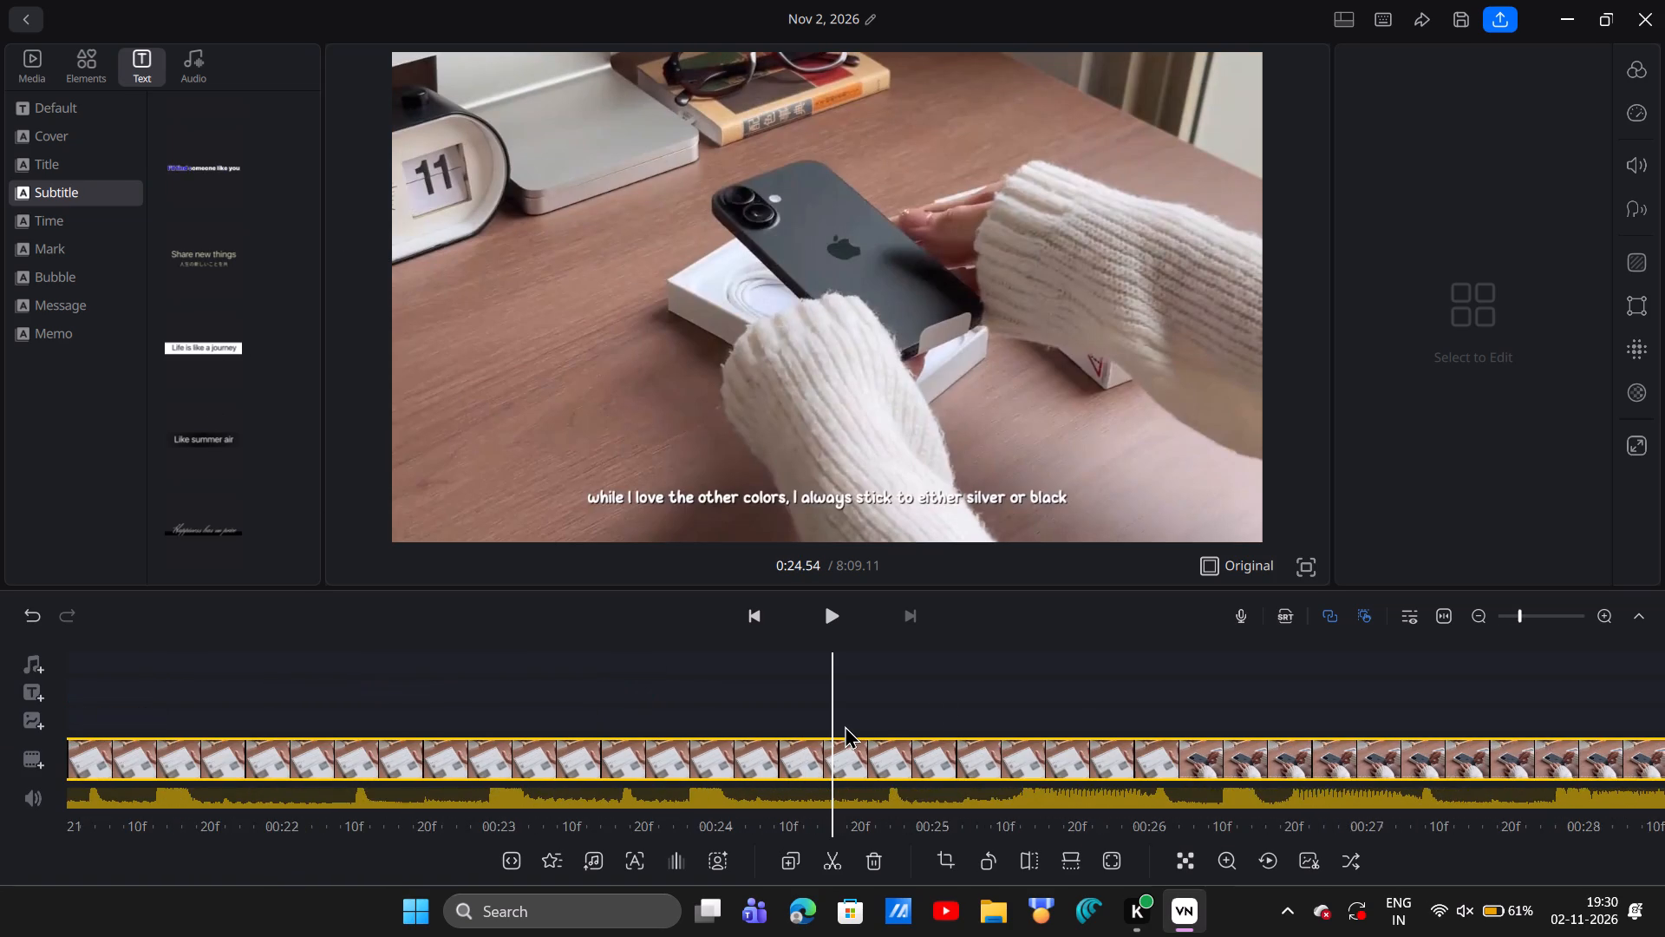
scroll(583, 795, "right", 9)
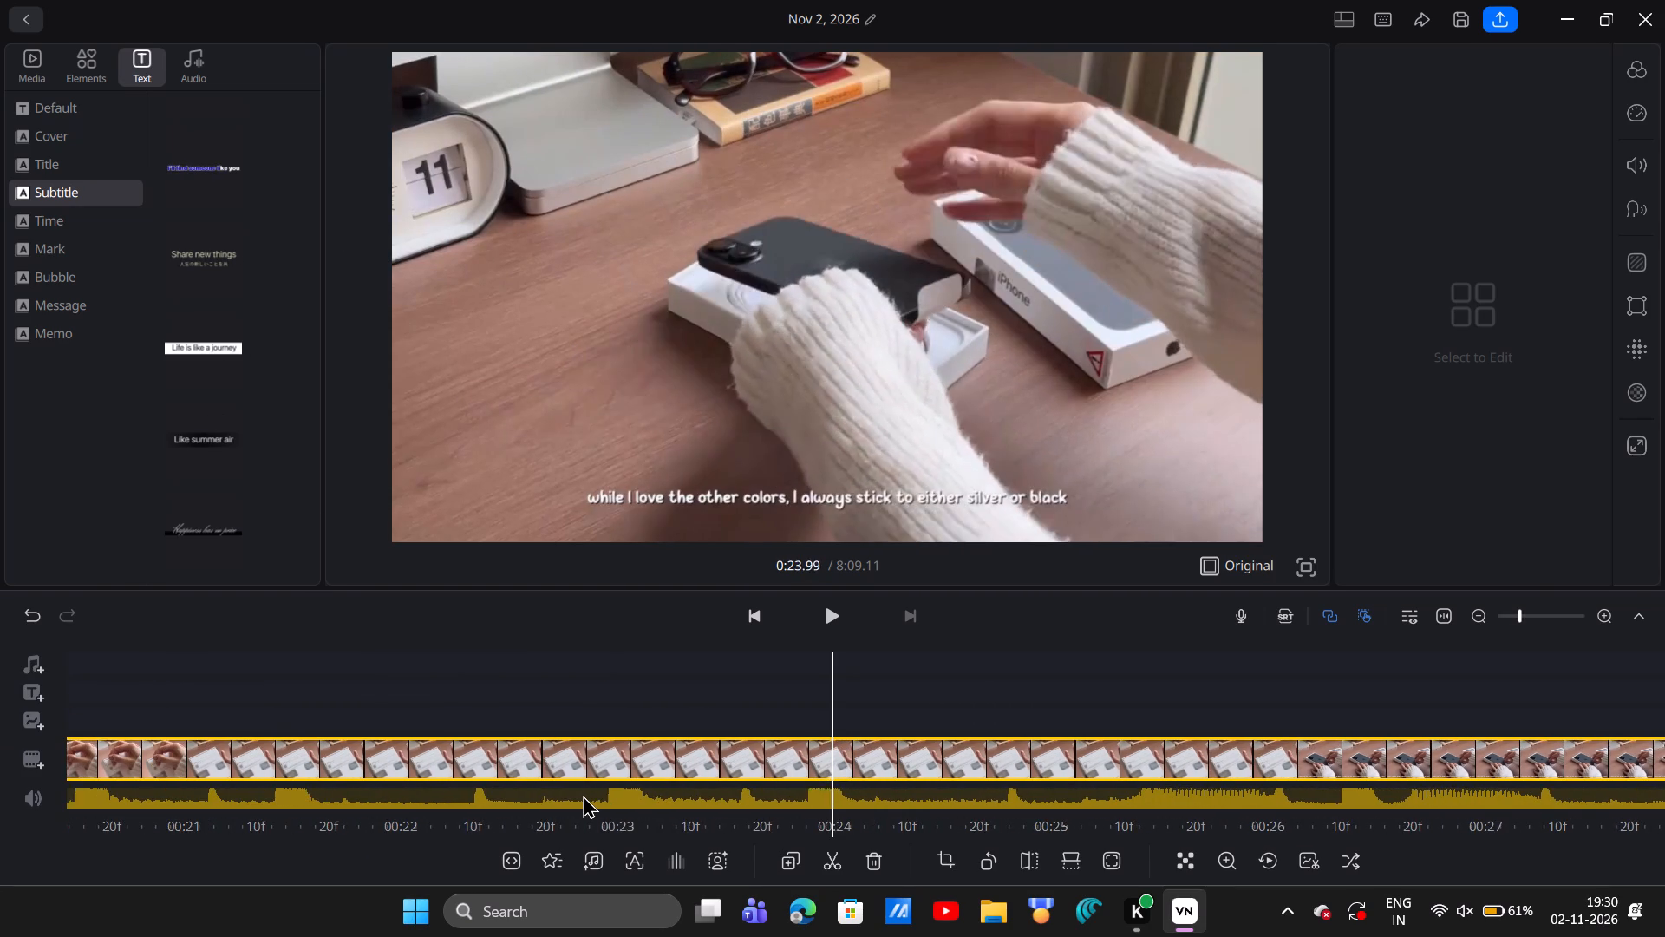
scroll(583, 795, "right", 19)
scroll(583, 795, "right", 8)
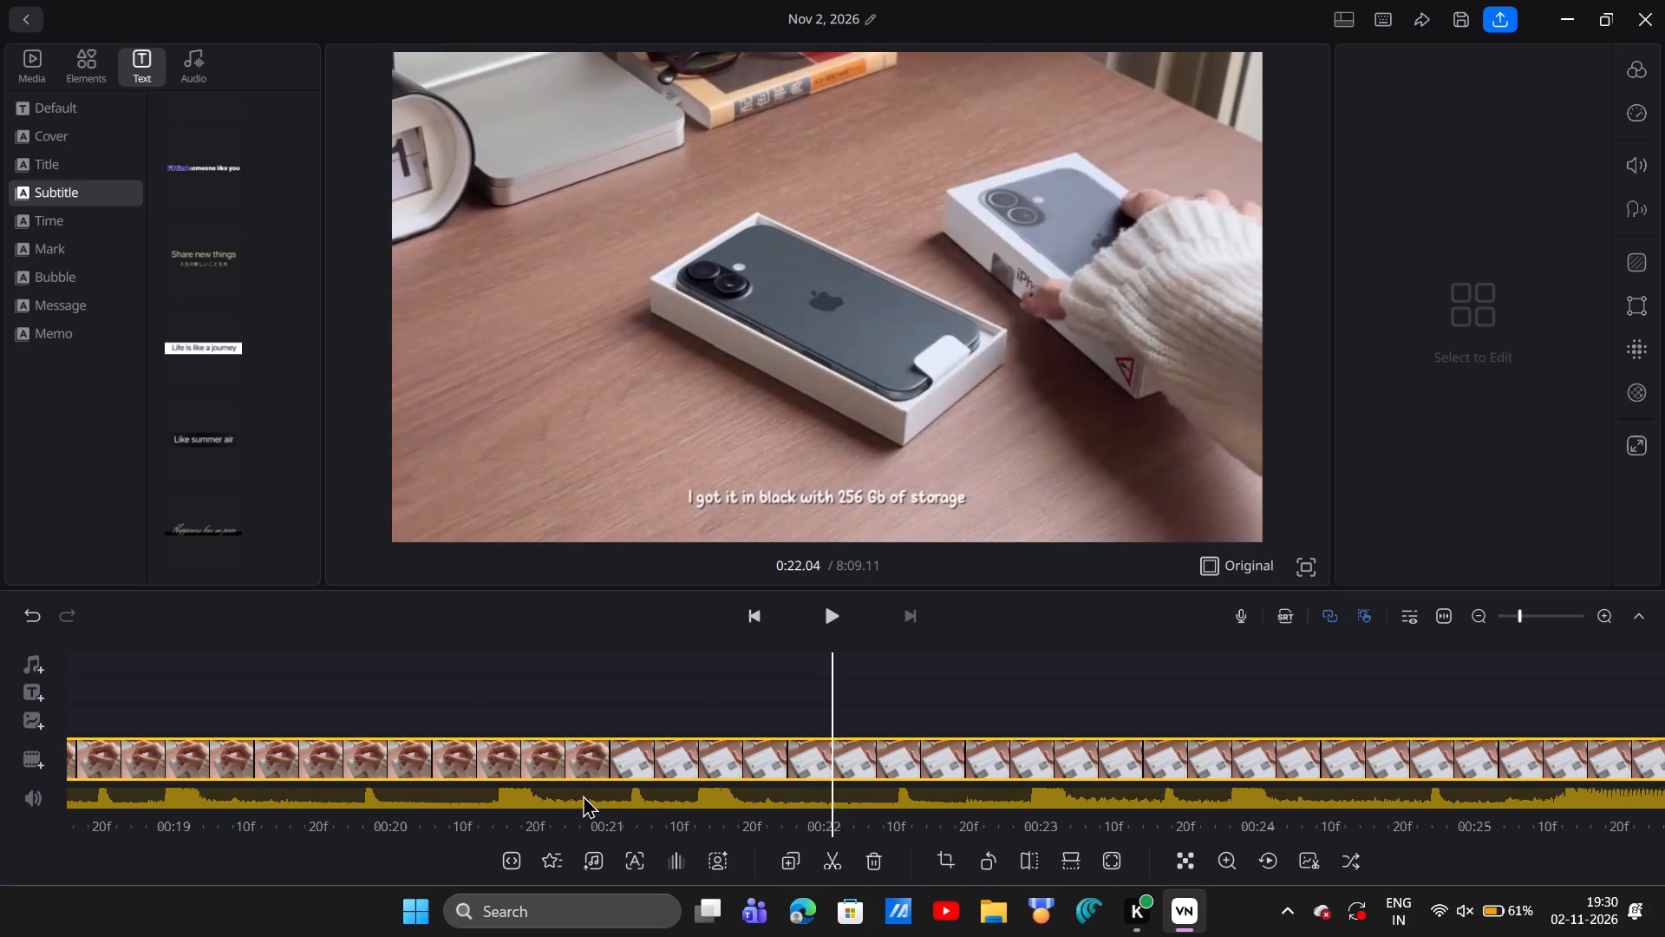
scroll(583, 795, "right", 19)
scroll(583, 795, "right", 7)
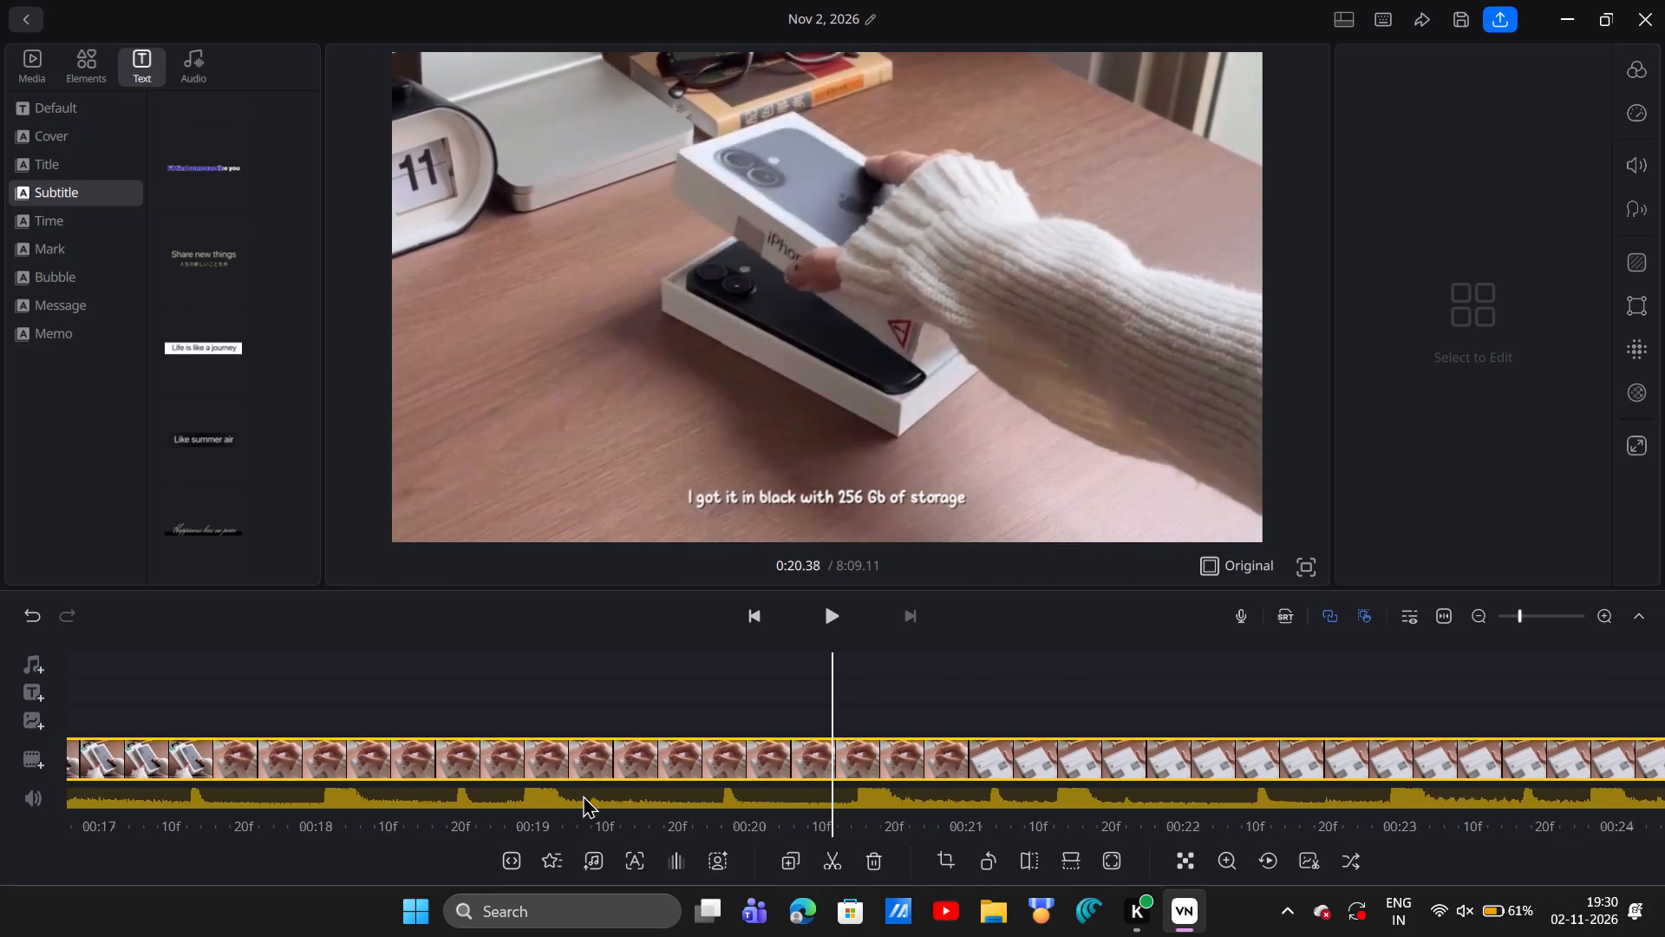
scroll(583, 795, "right", 19)
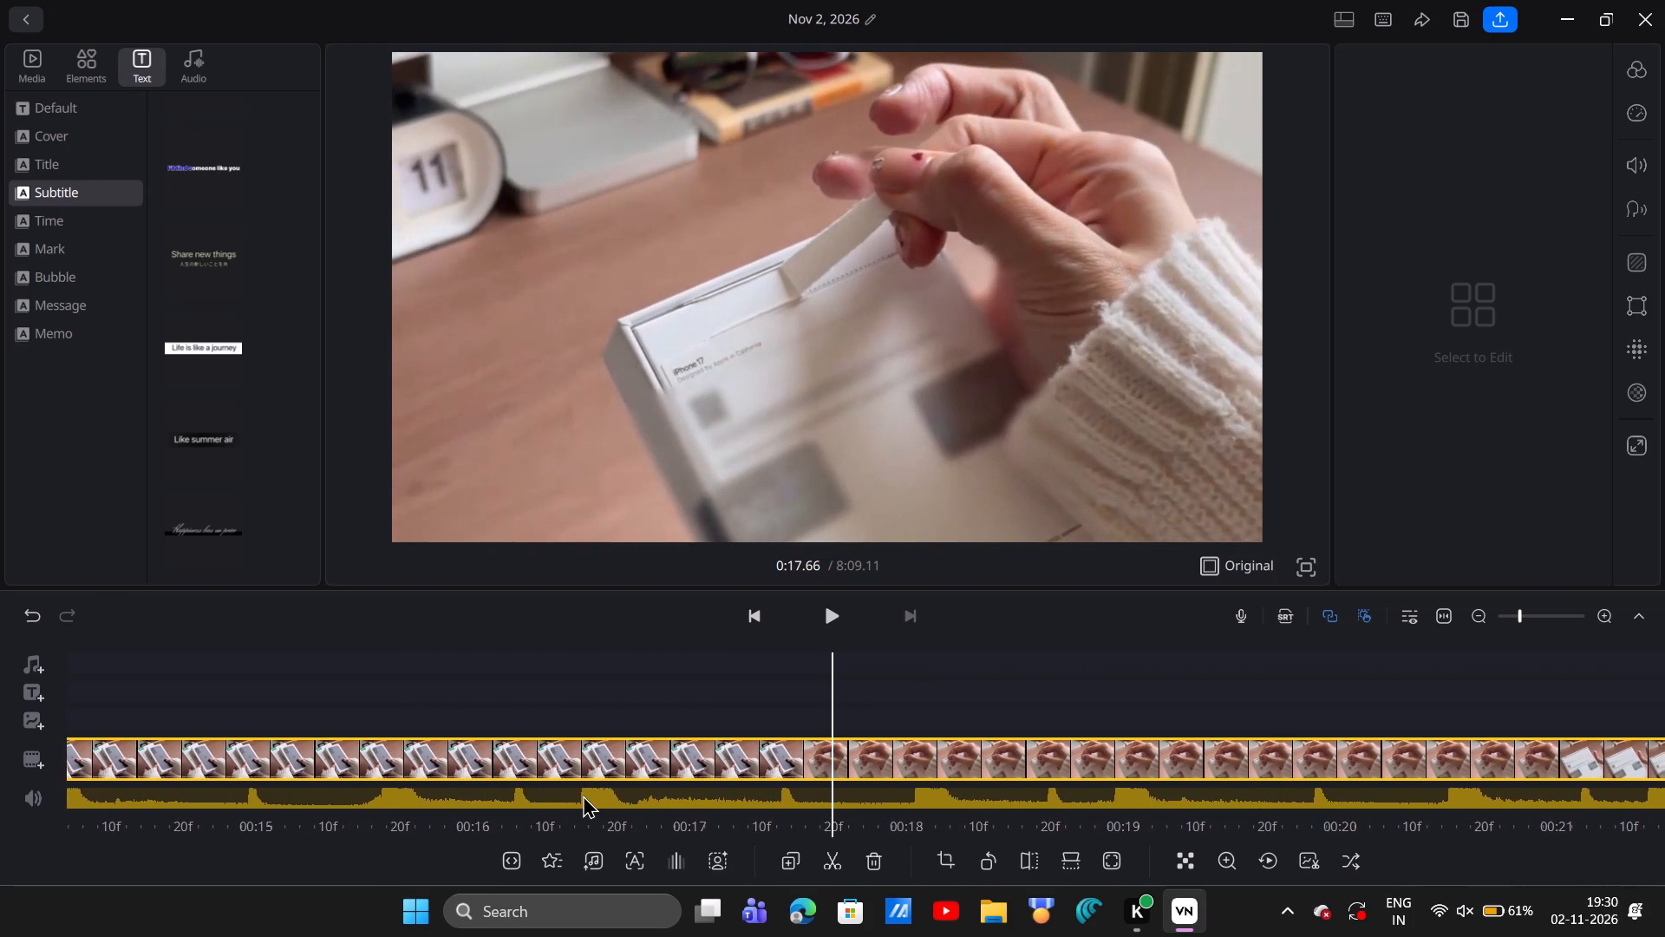
left_click_drag(184, 419, 879, 495)
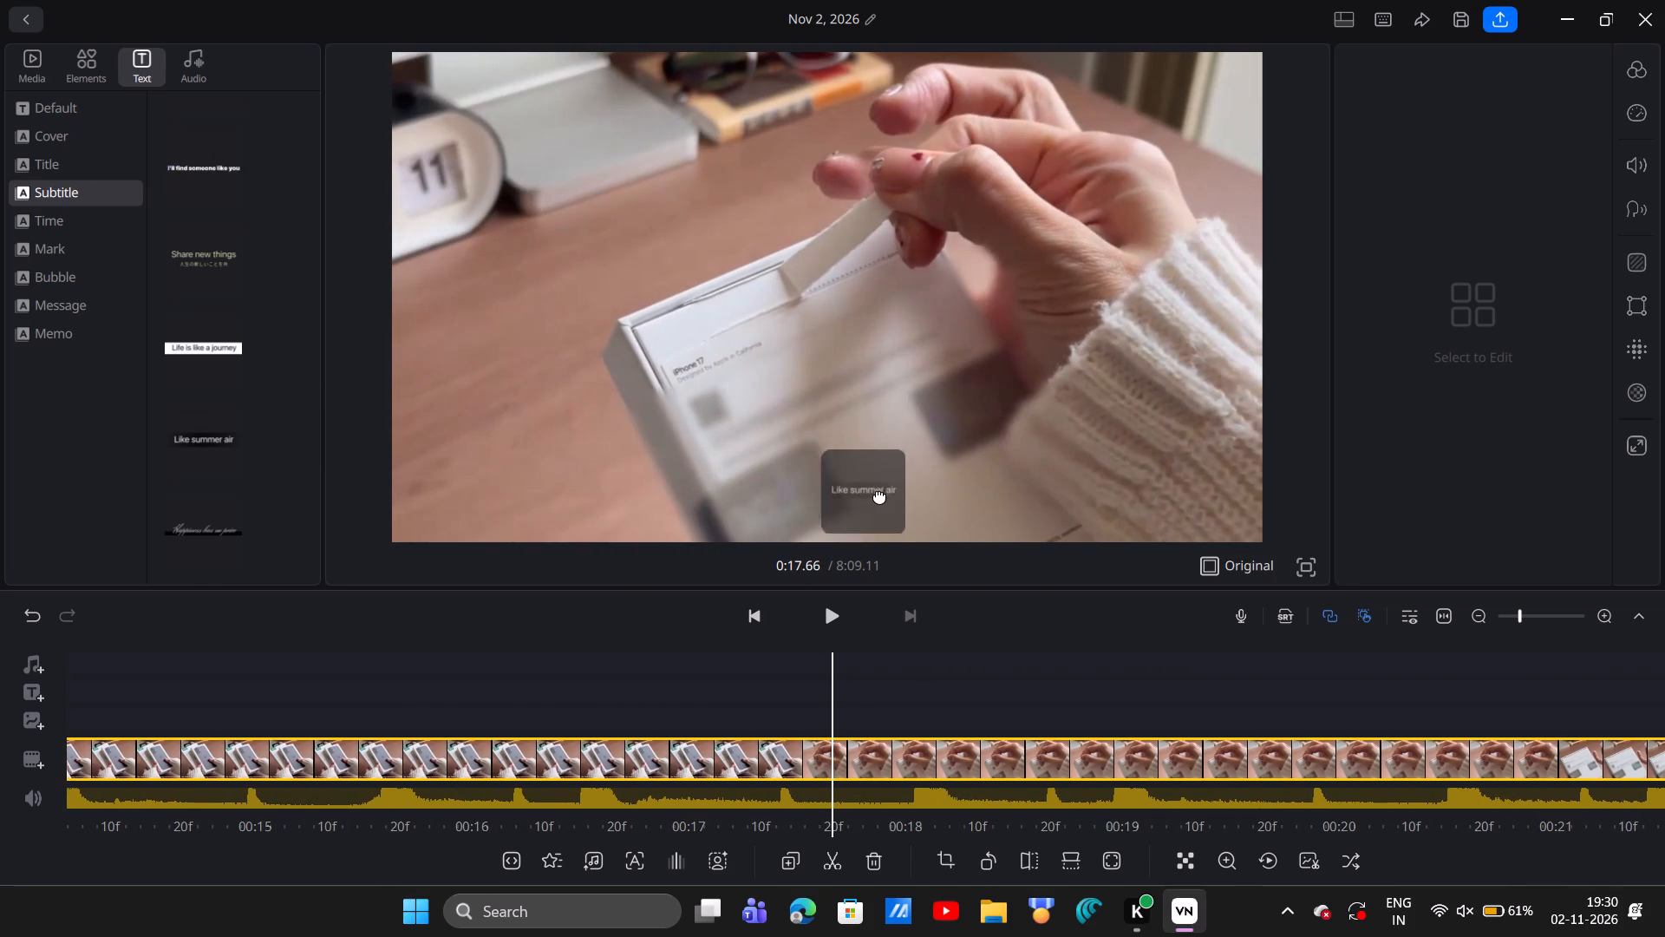
left_click_drag(879, 495, 881, 499)
Set the new subtitle's text to "this is sealed box and its og".
type("th")
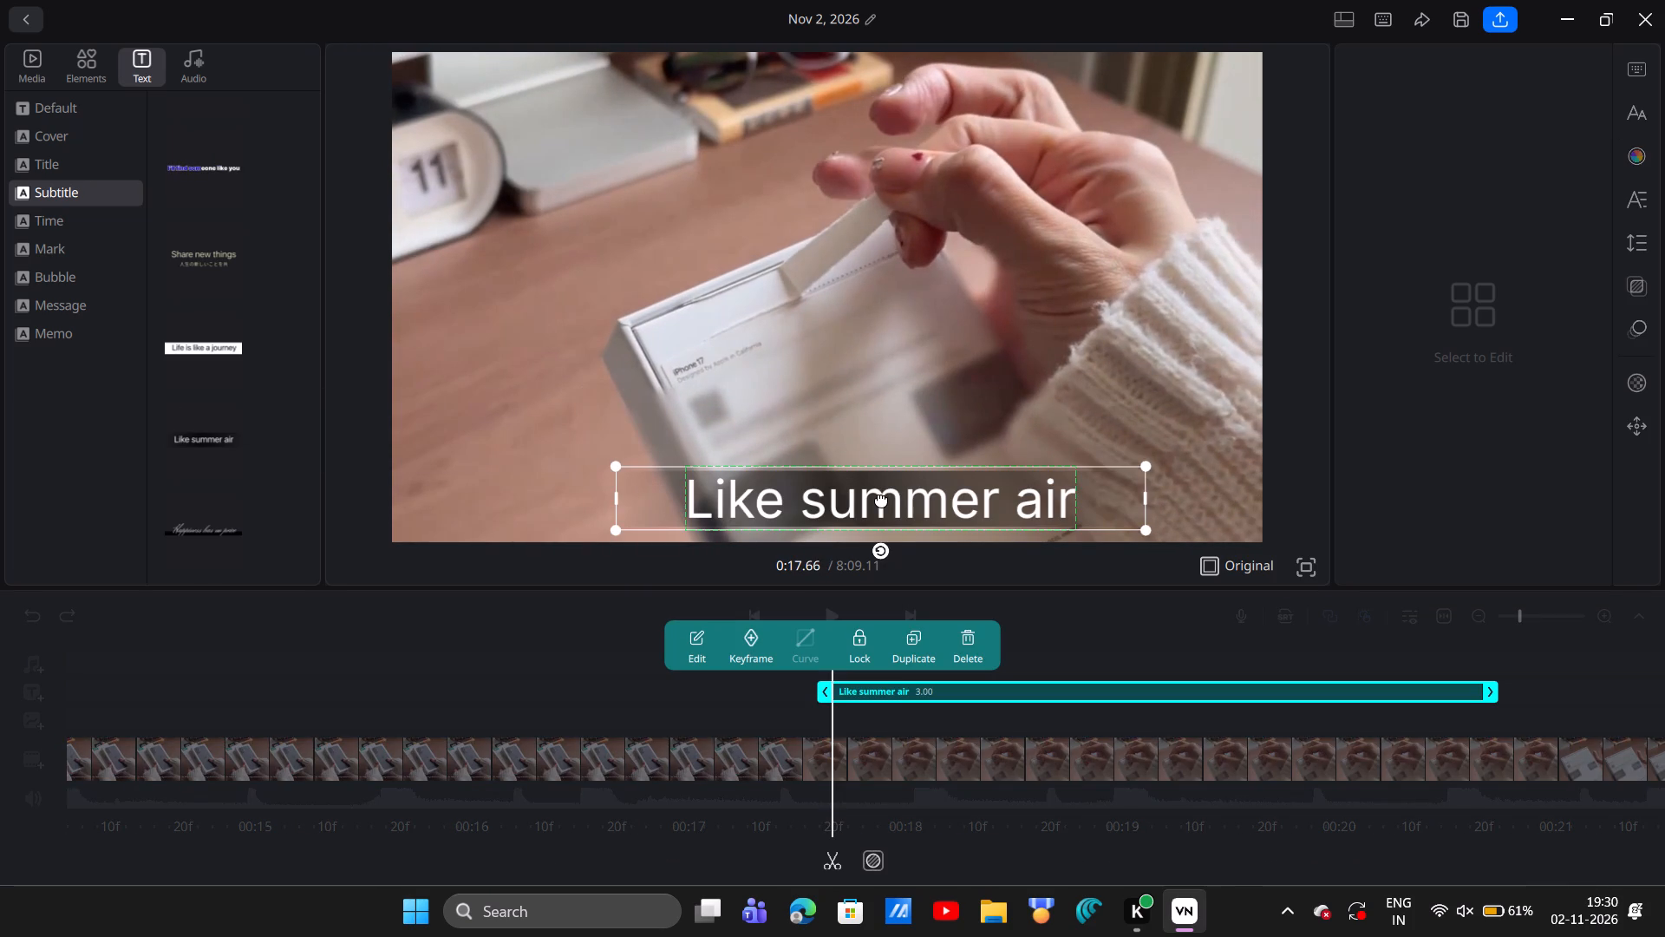
type("th")
left_click(881, 499)
left_click(1505, 162)
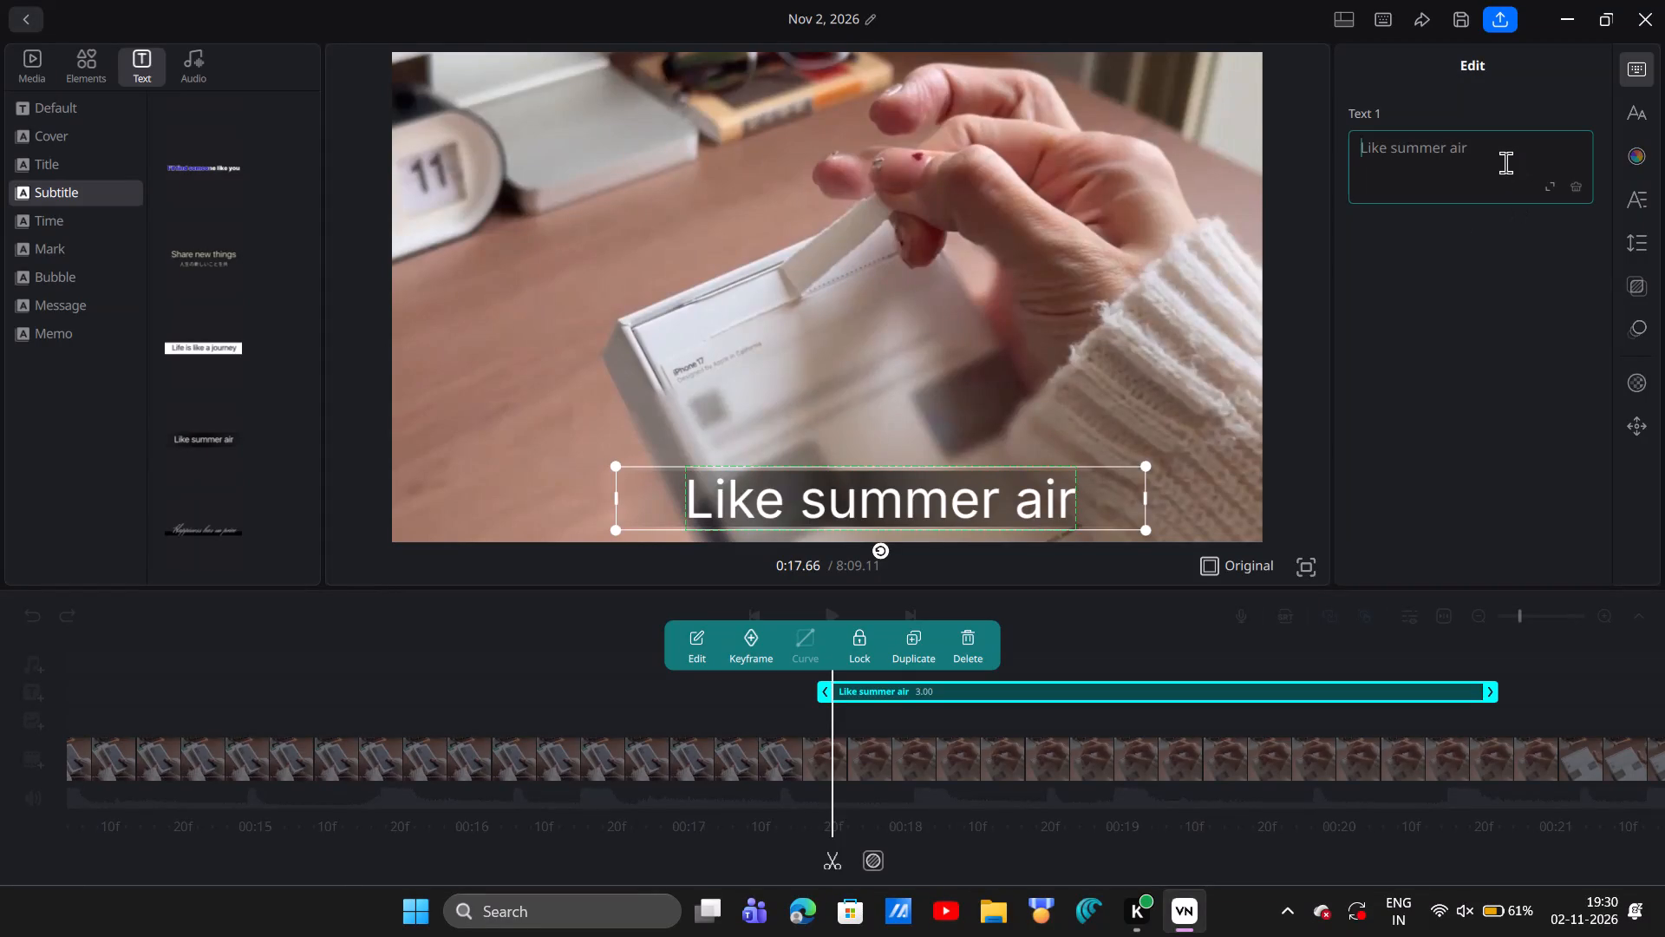
type("thid")
key("space")
key("BackSpace")
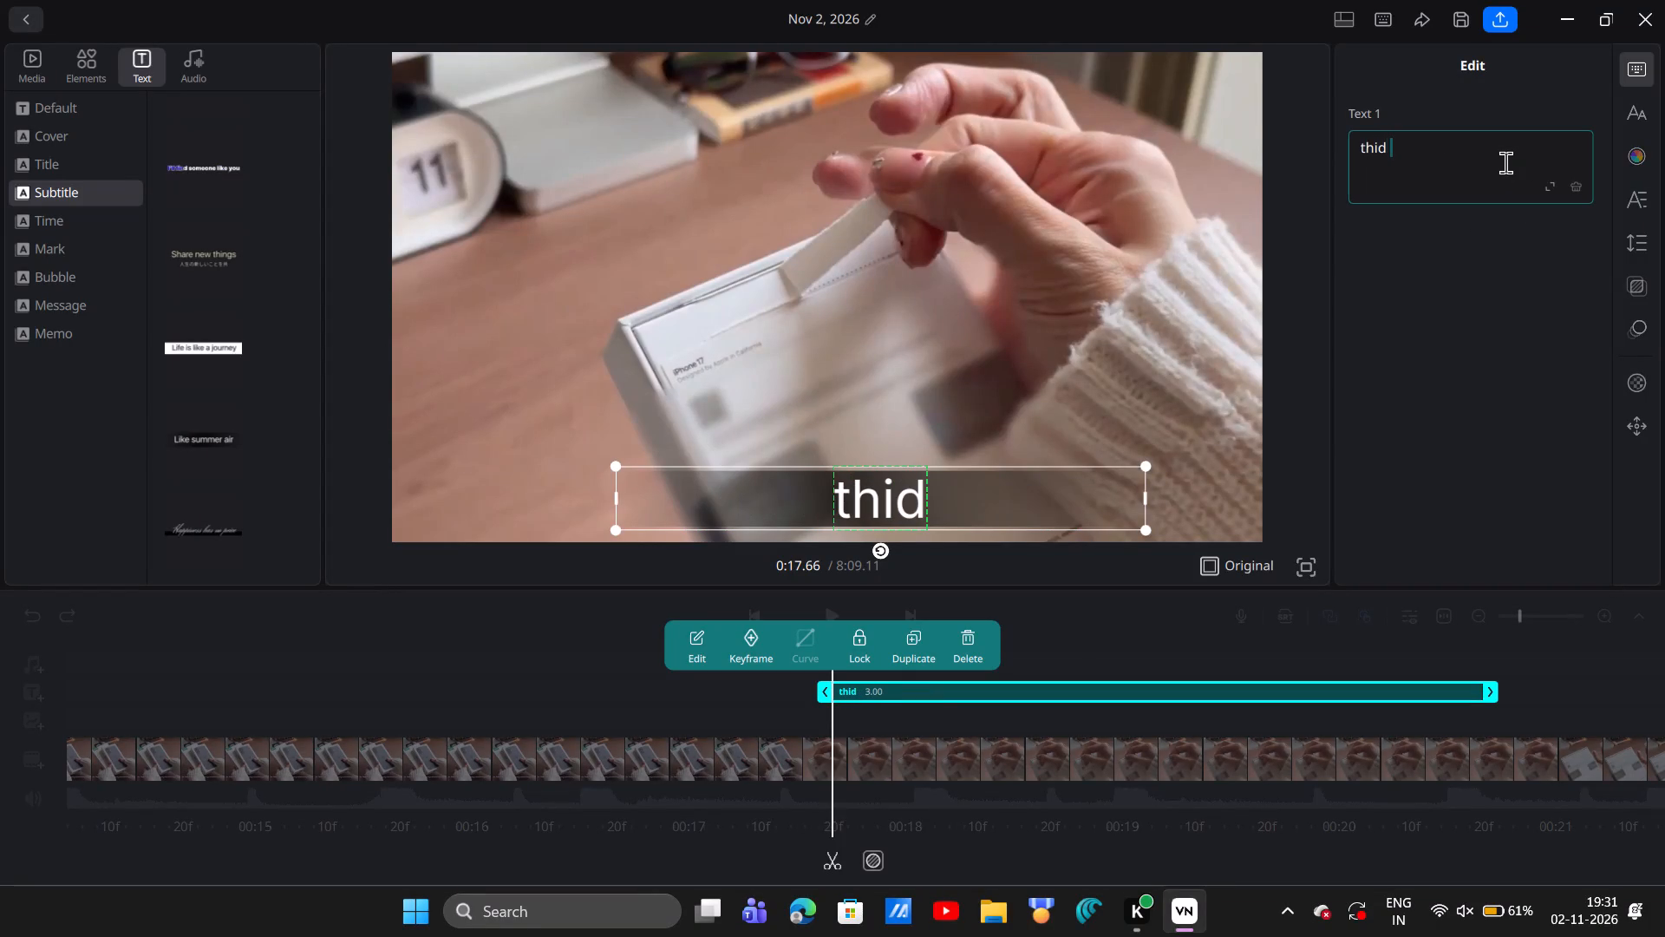
key("BackSpace")
type("s o")
key("BackSpace")
type("is")
key("space")
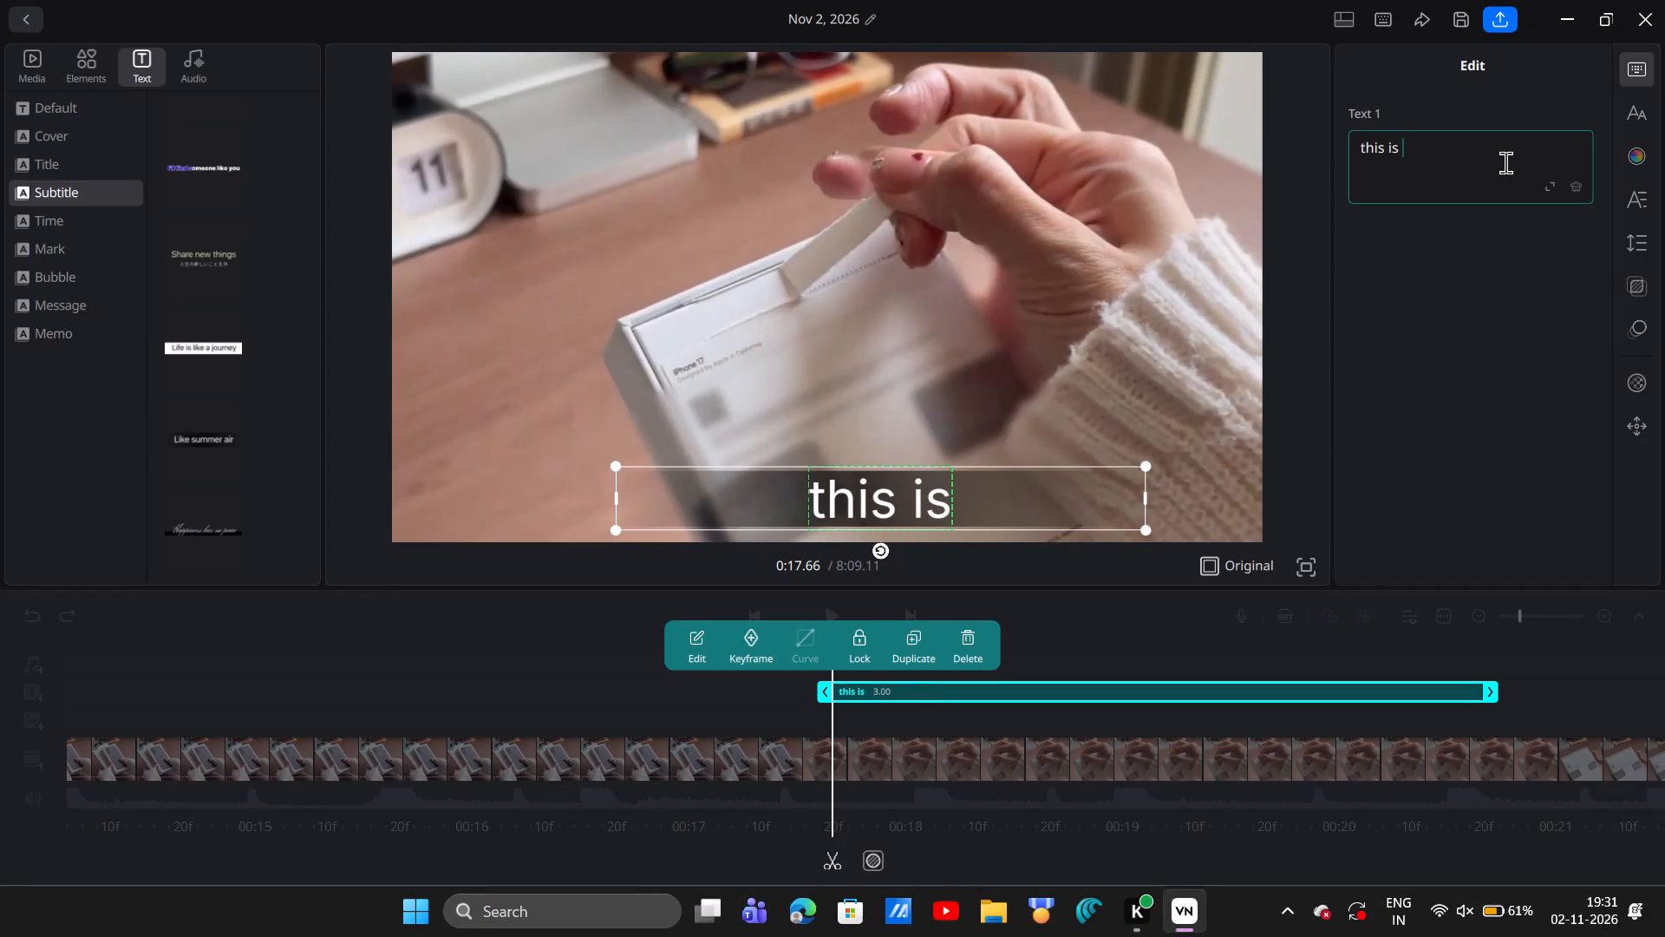
key("space")
type("sealed box")
key("space")
type("and")
key("space")
type("i know its")
key("space")
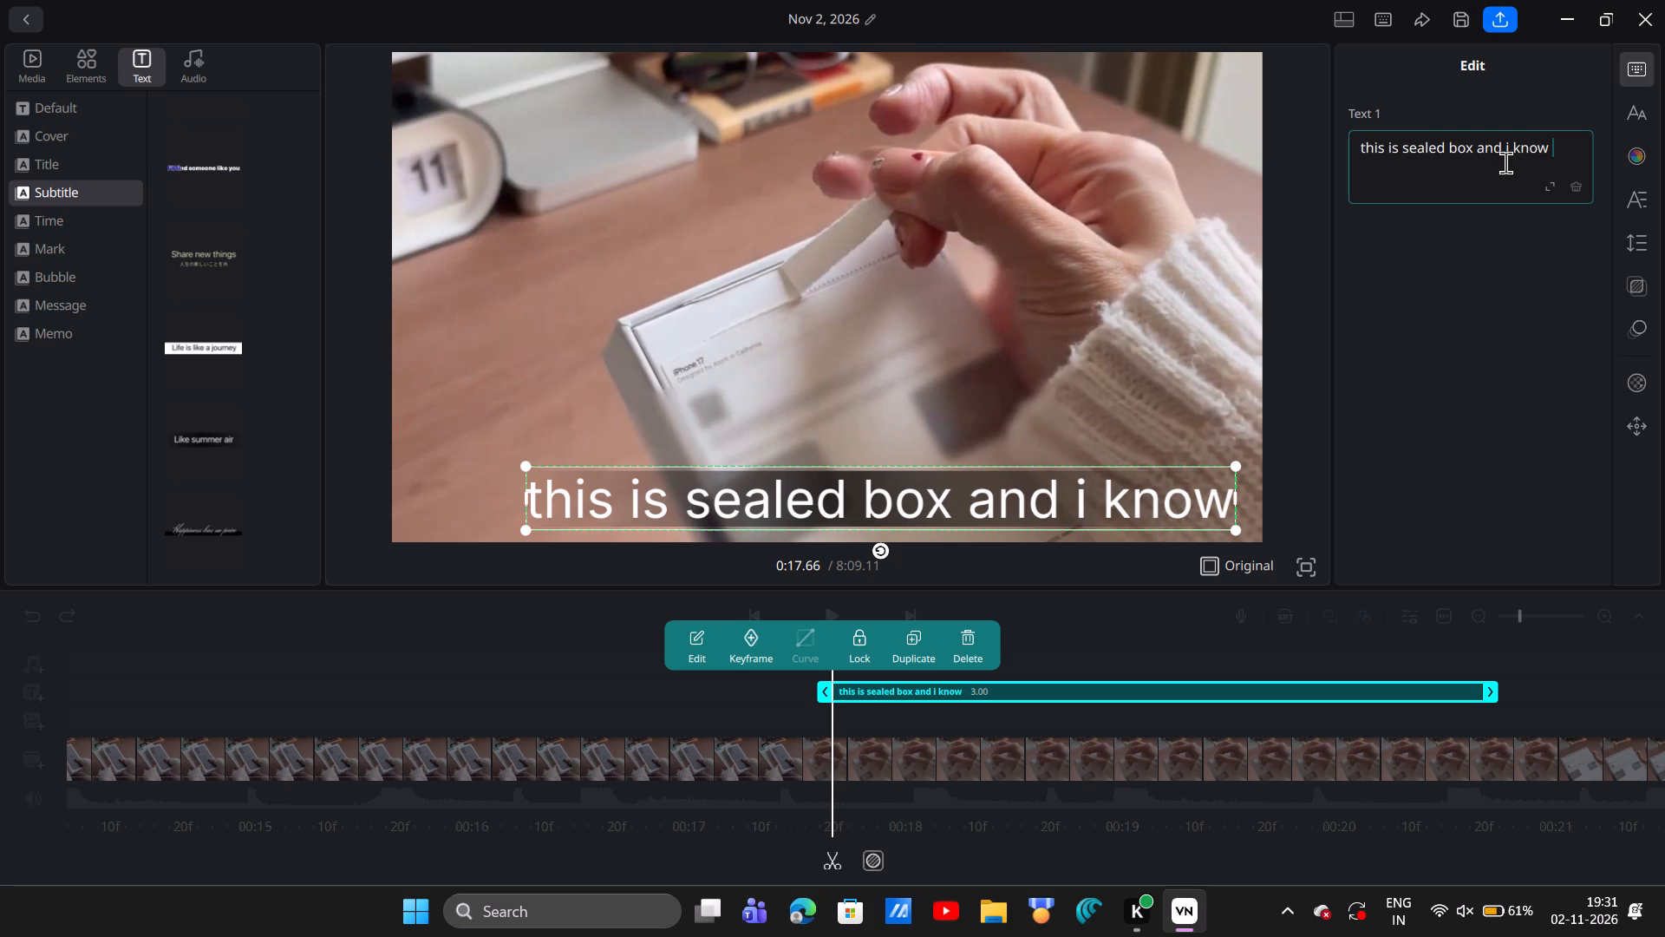
key("BackSpace")
key("BackSpace")
key("BackSpace")
key("BackSpace")
key("BackSpace")
key("BackSpace")
key("BackSpace")
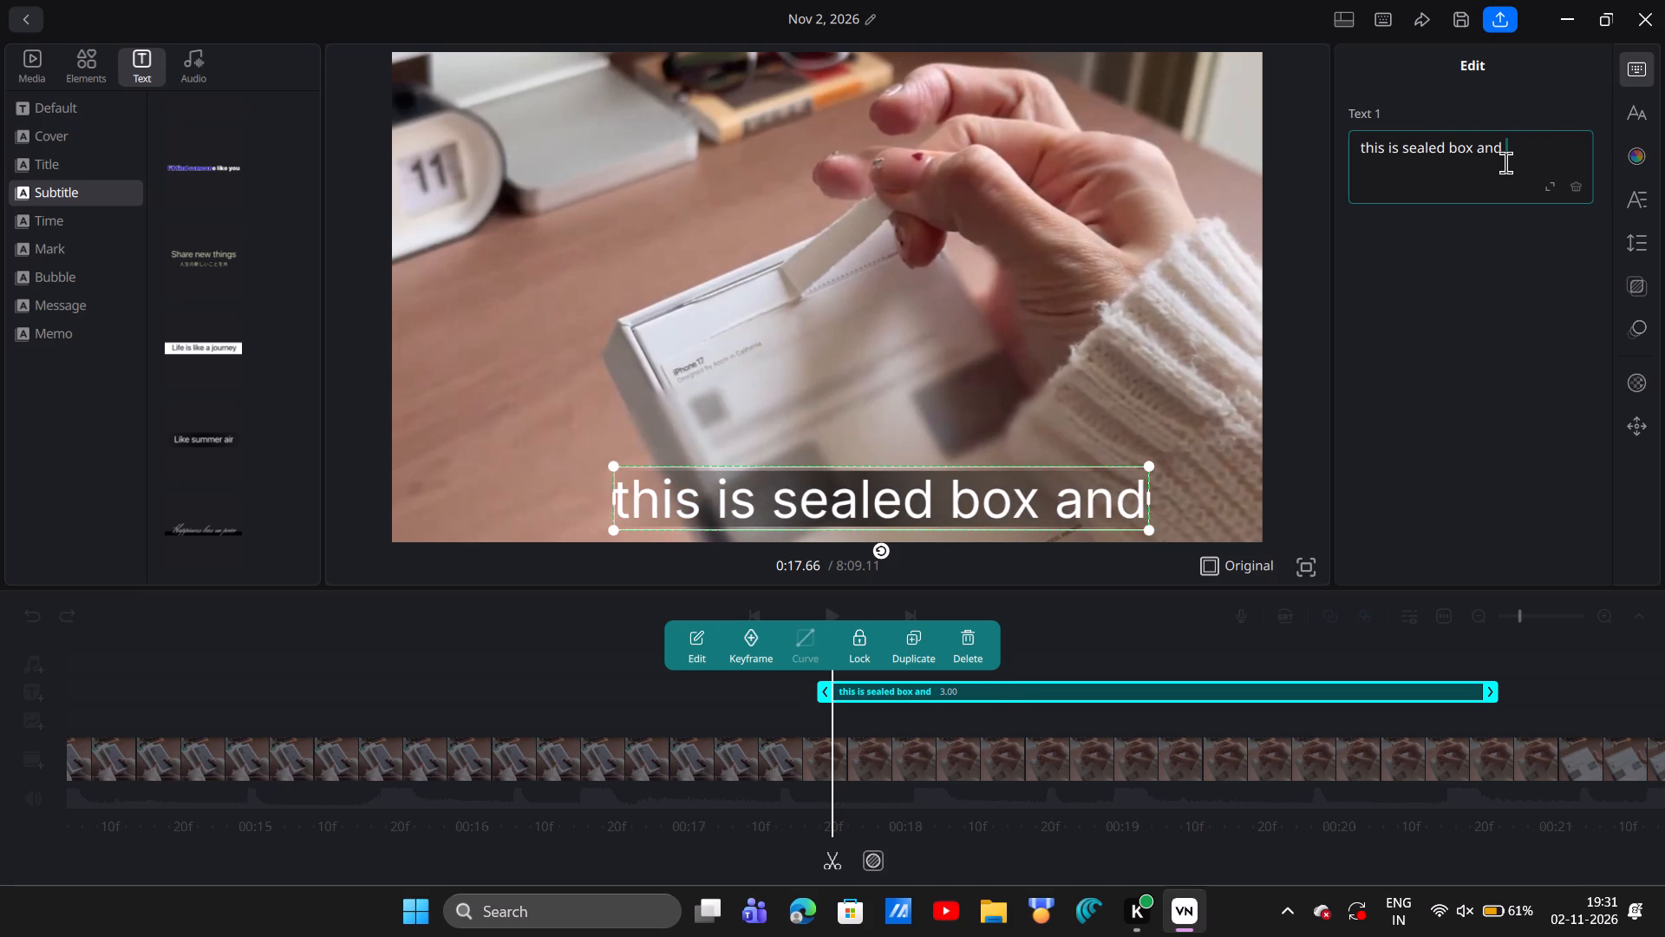
type("its og")
key("space")
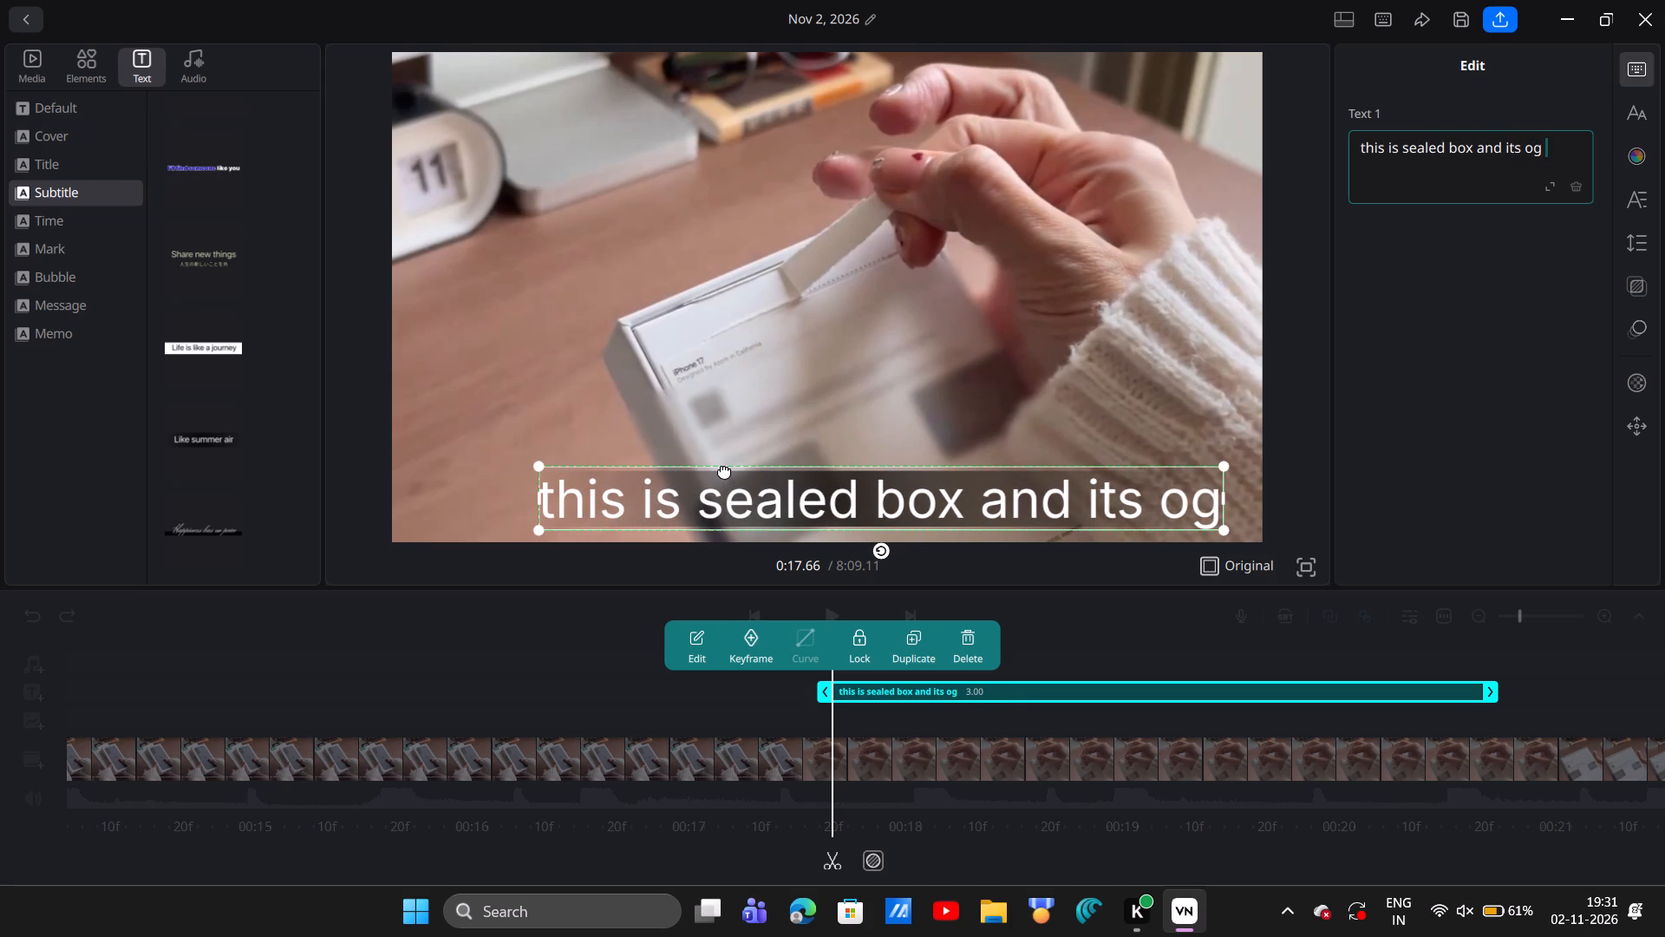
Shrink the sealed-box subtitle to about half its size and centre it along the frame's bottom edge.
left_click_drag(725, 474, 653, 485)
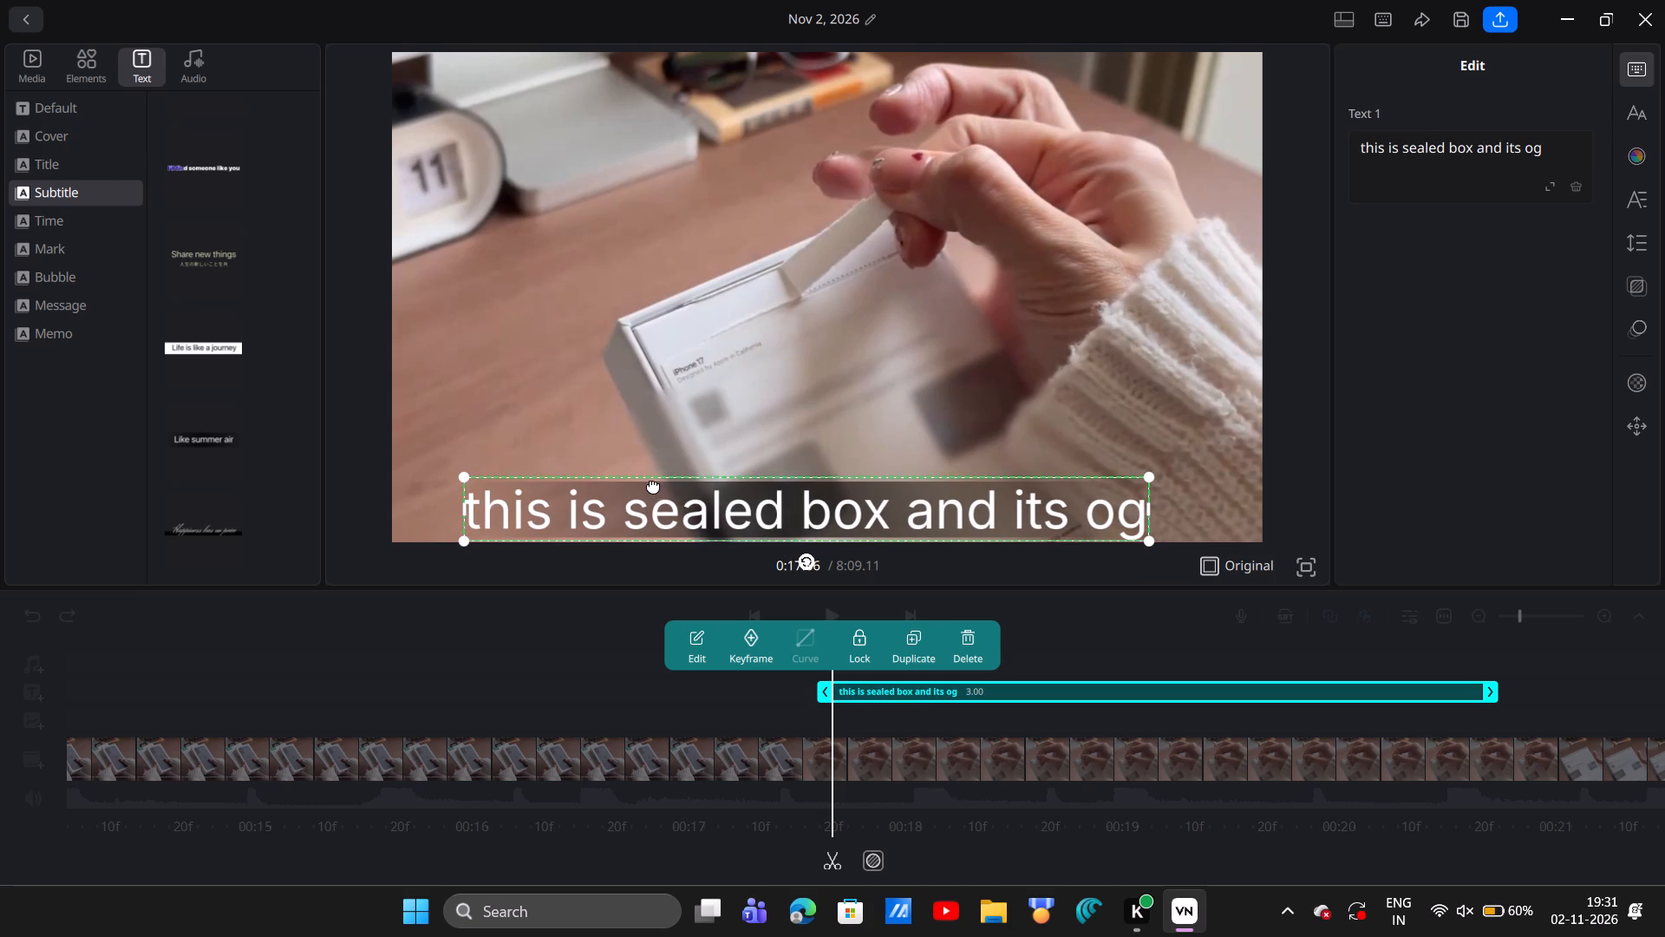
left_click_drag(1153, 541, 1015, 514)
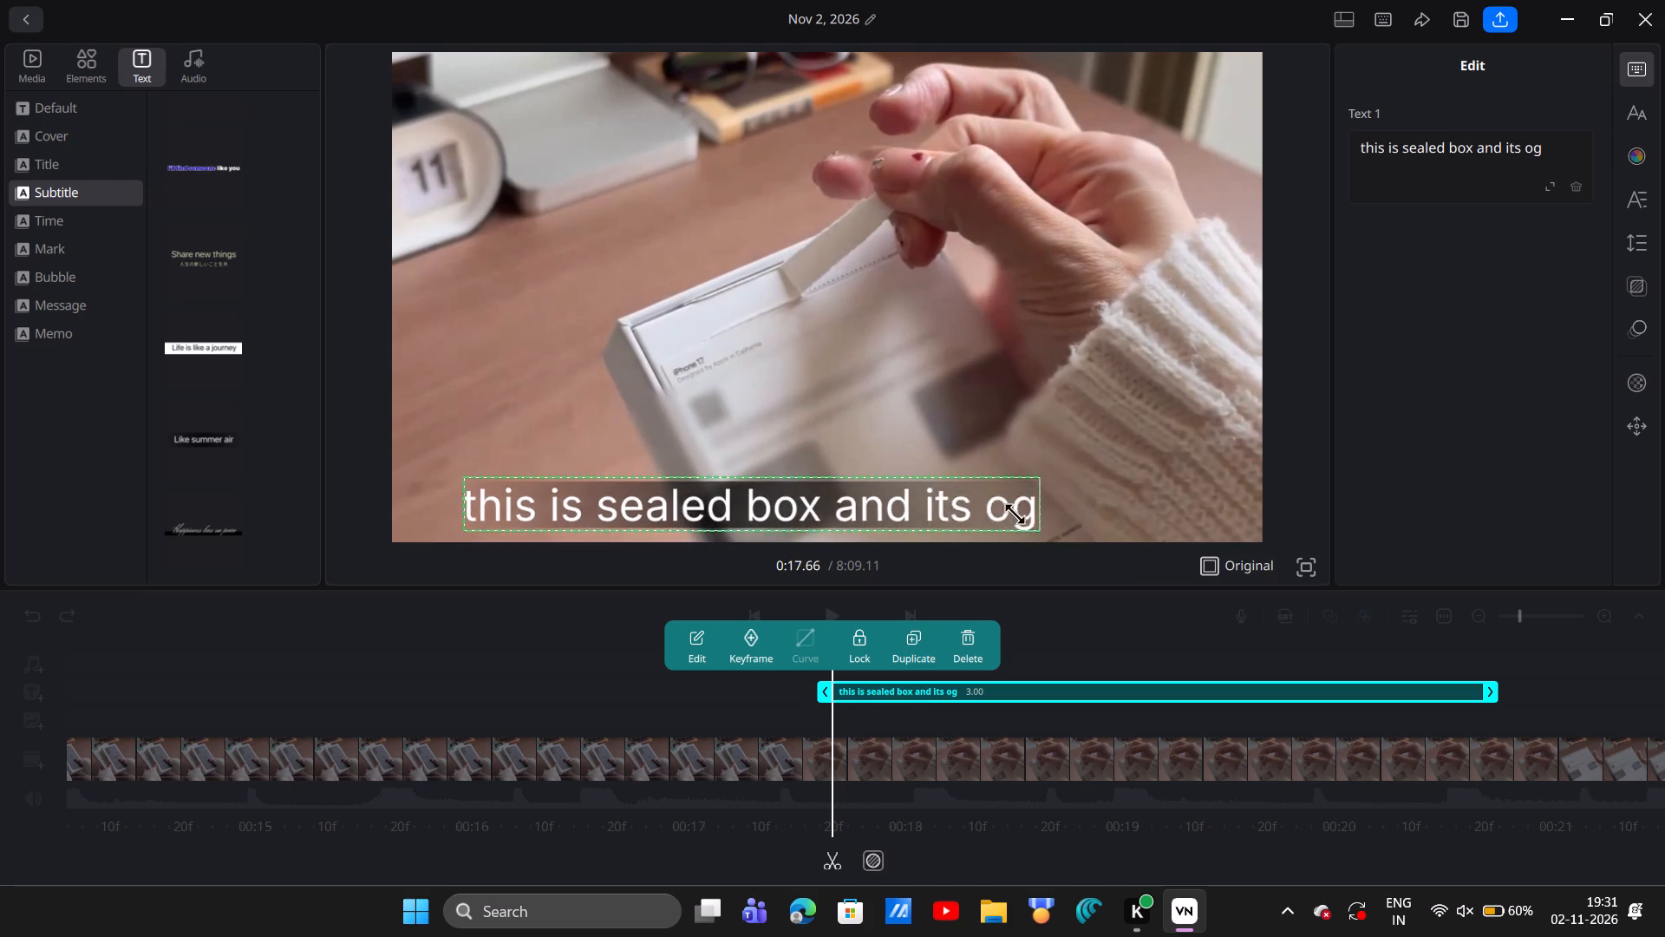
left_click_drag(1015, 514, 809, 515)
left_click_drag(772, 502, 963, 514)
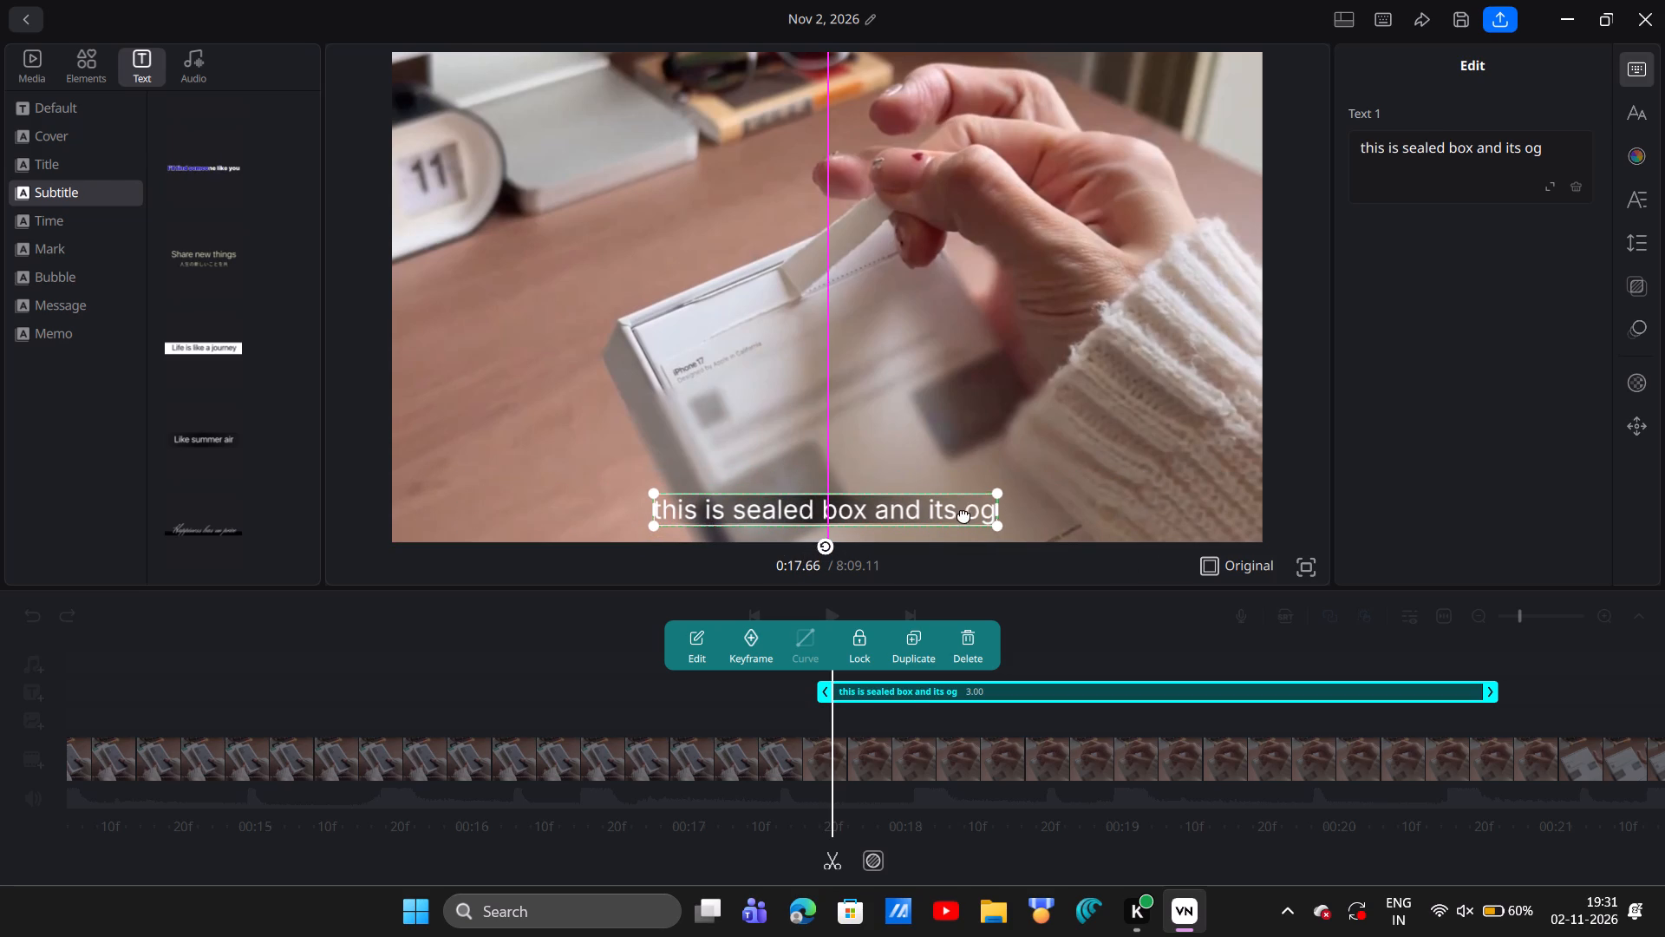
left_click_drag(963, 514, 965, 520)
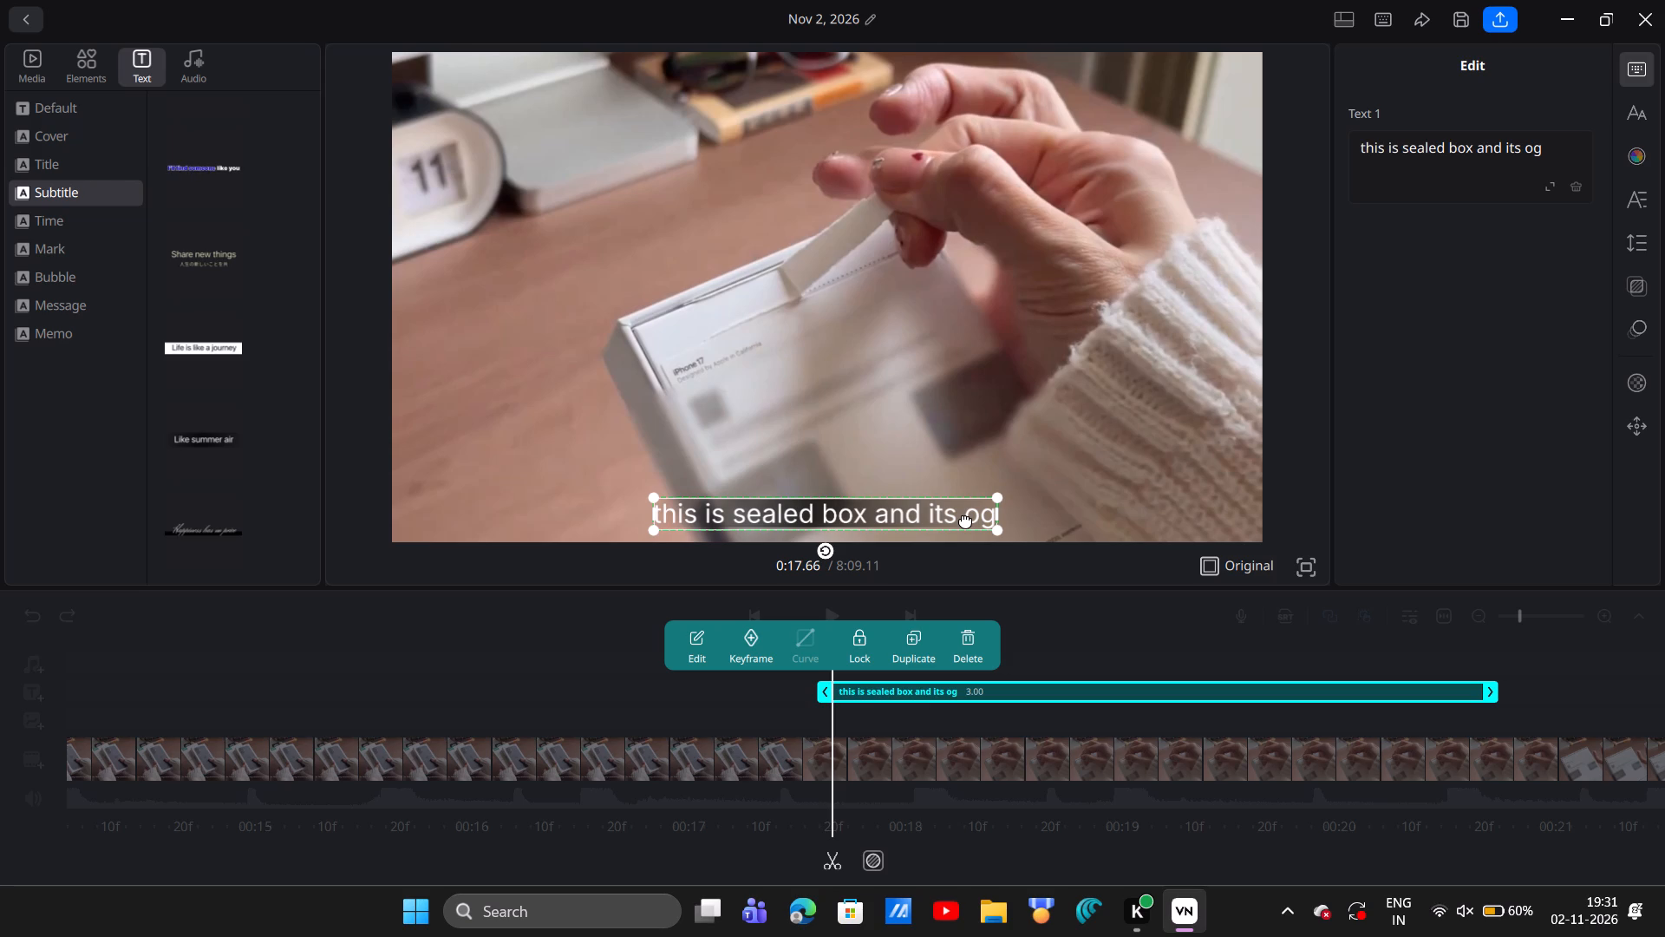
Review the sealed-box subtitle over the footage, from the seal being peeled to the phone being taken out of the box.
left_click(933, 771)
scroll(933, 771, "left", 1)
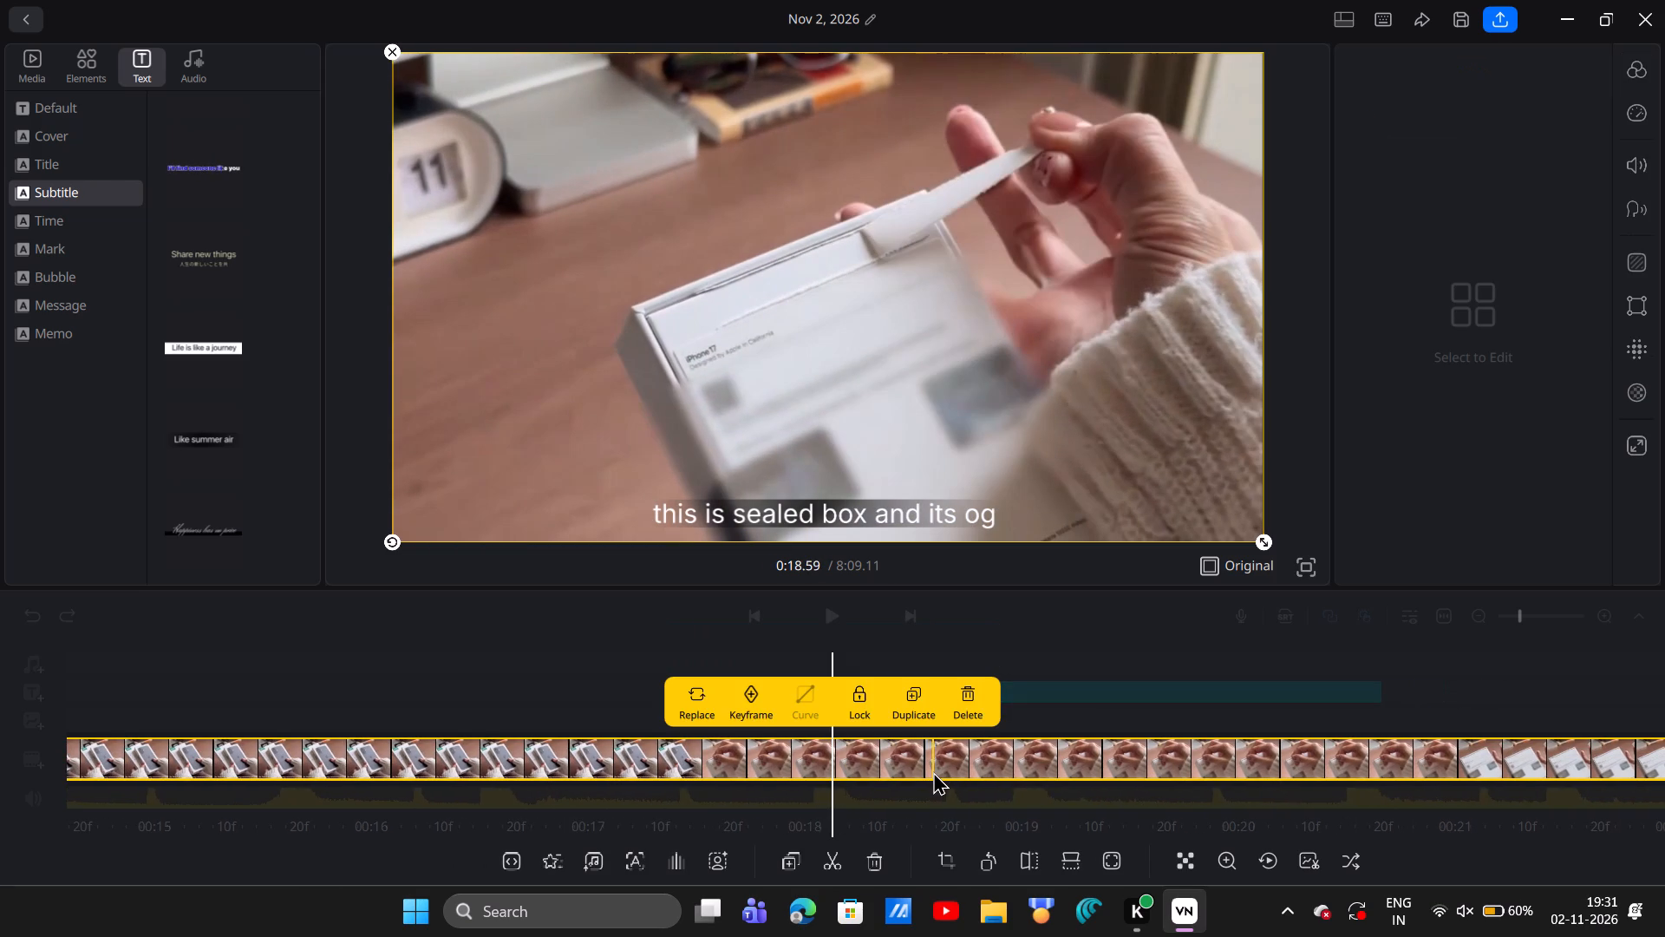
scroll(933, 771, "left", 6)
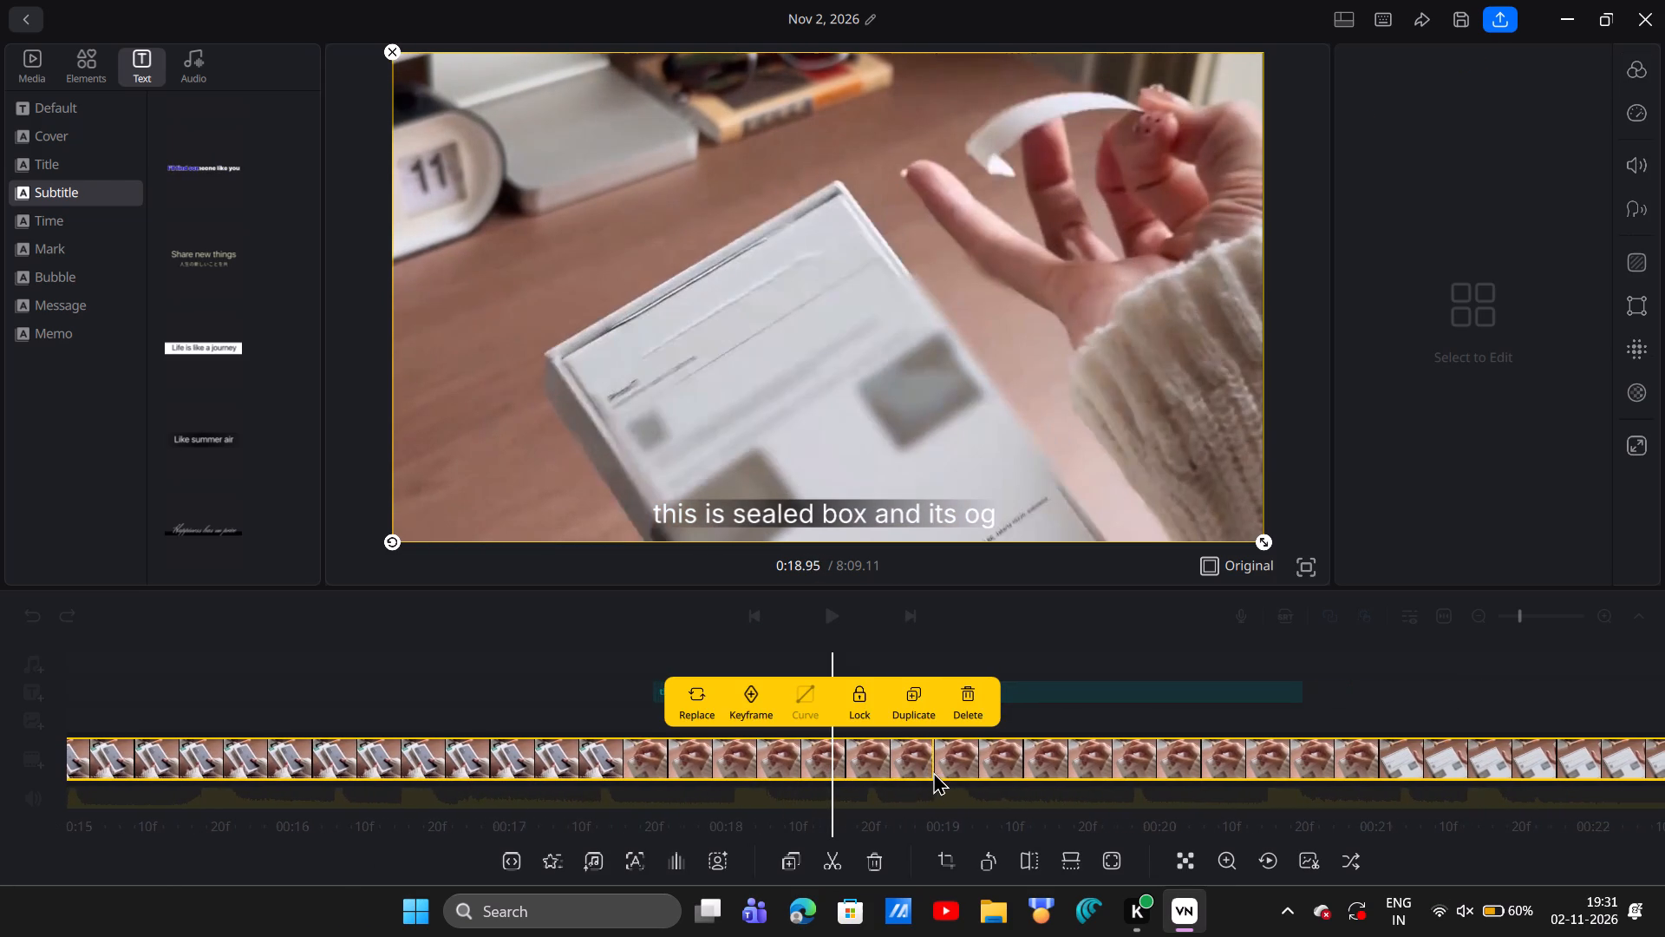
scroll(933, 771, "left", 8)
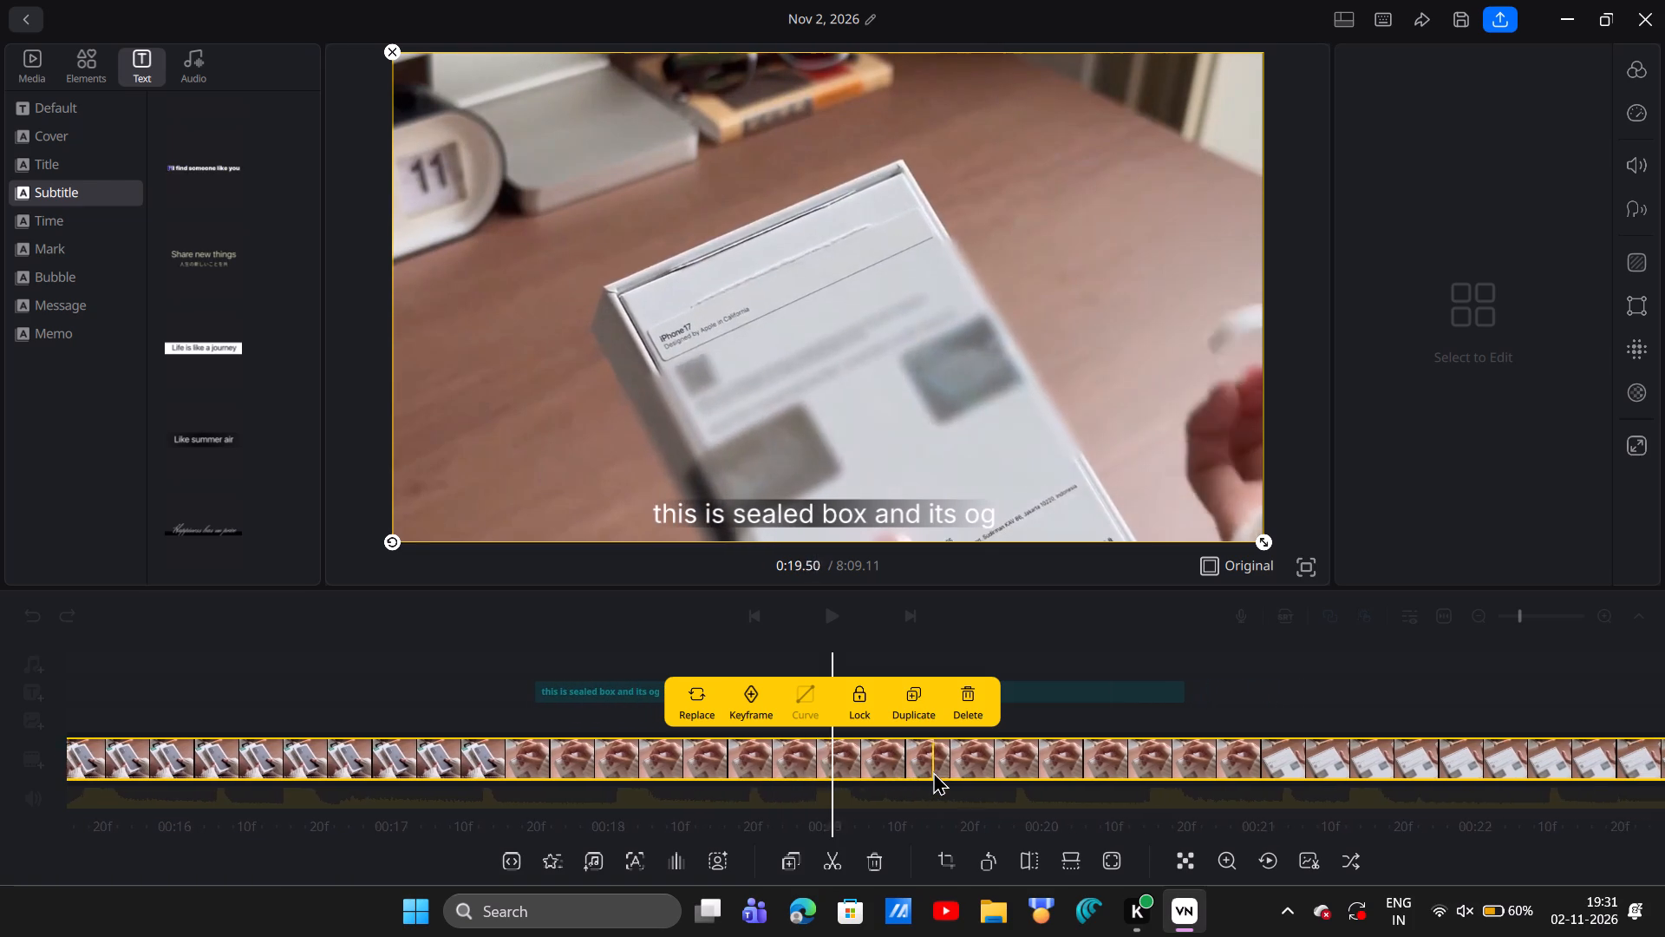
scroll(933, 771, "left", 11)
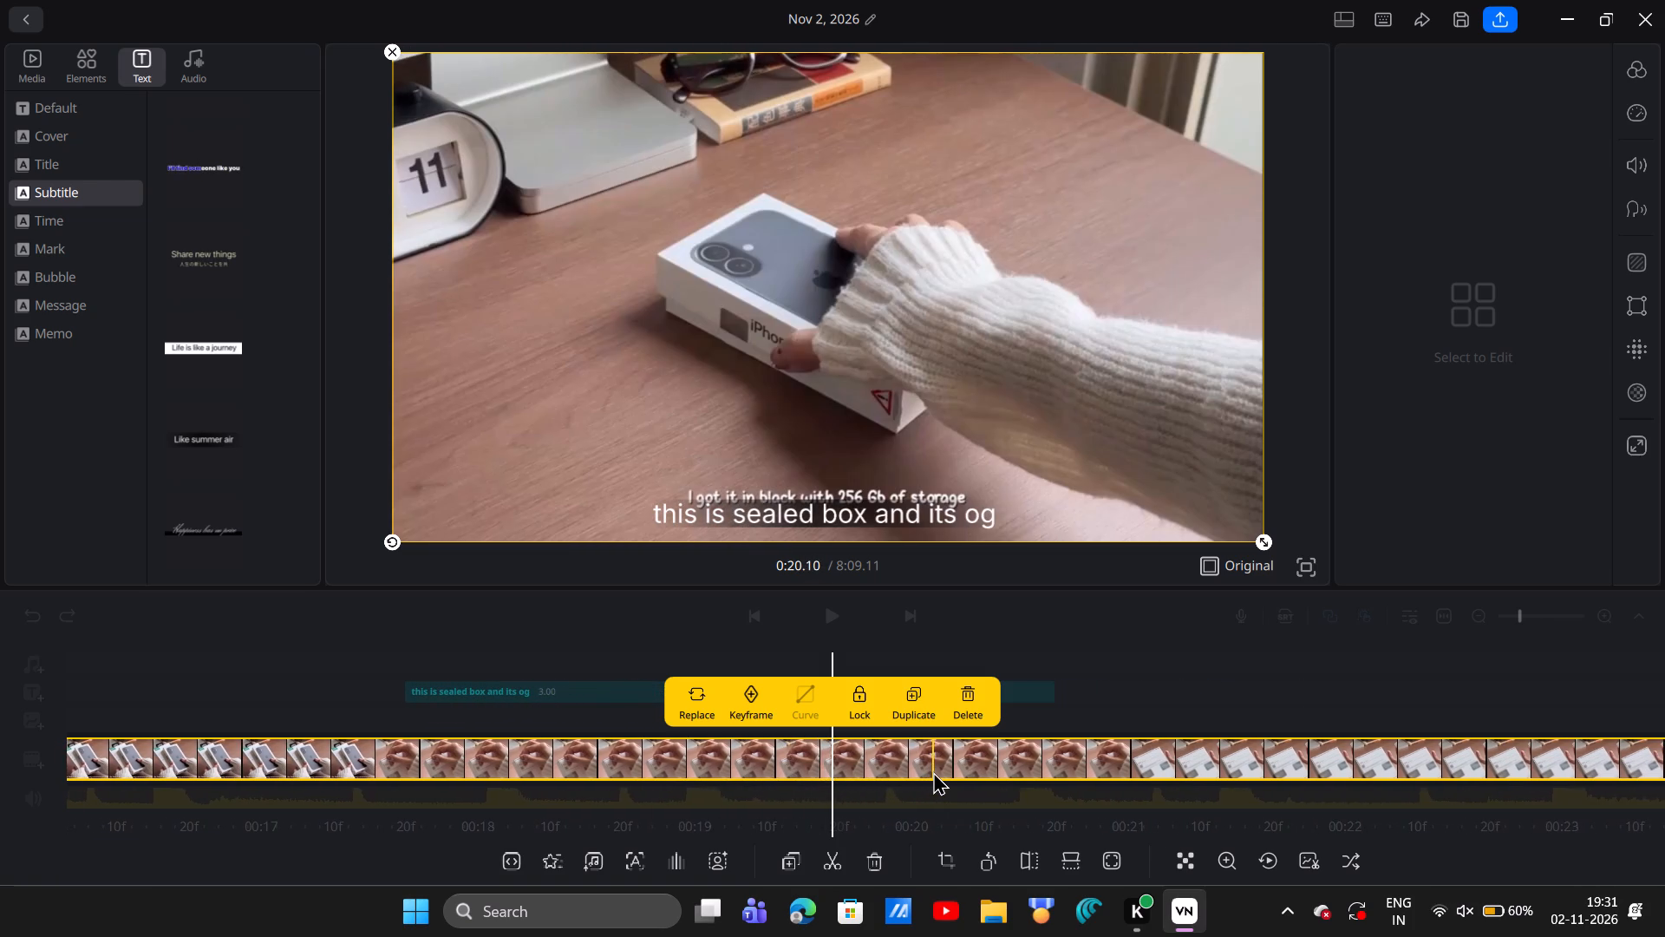
scroll(933, 771, "left", 7)
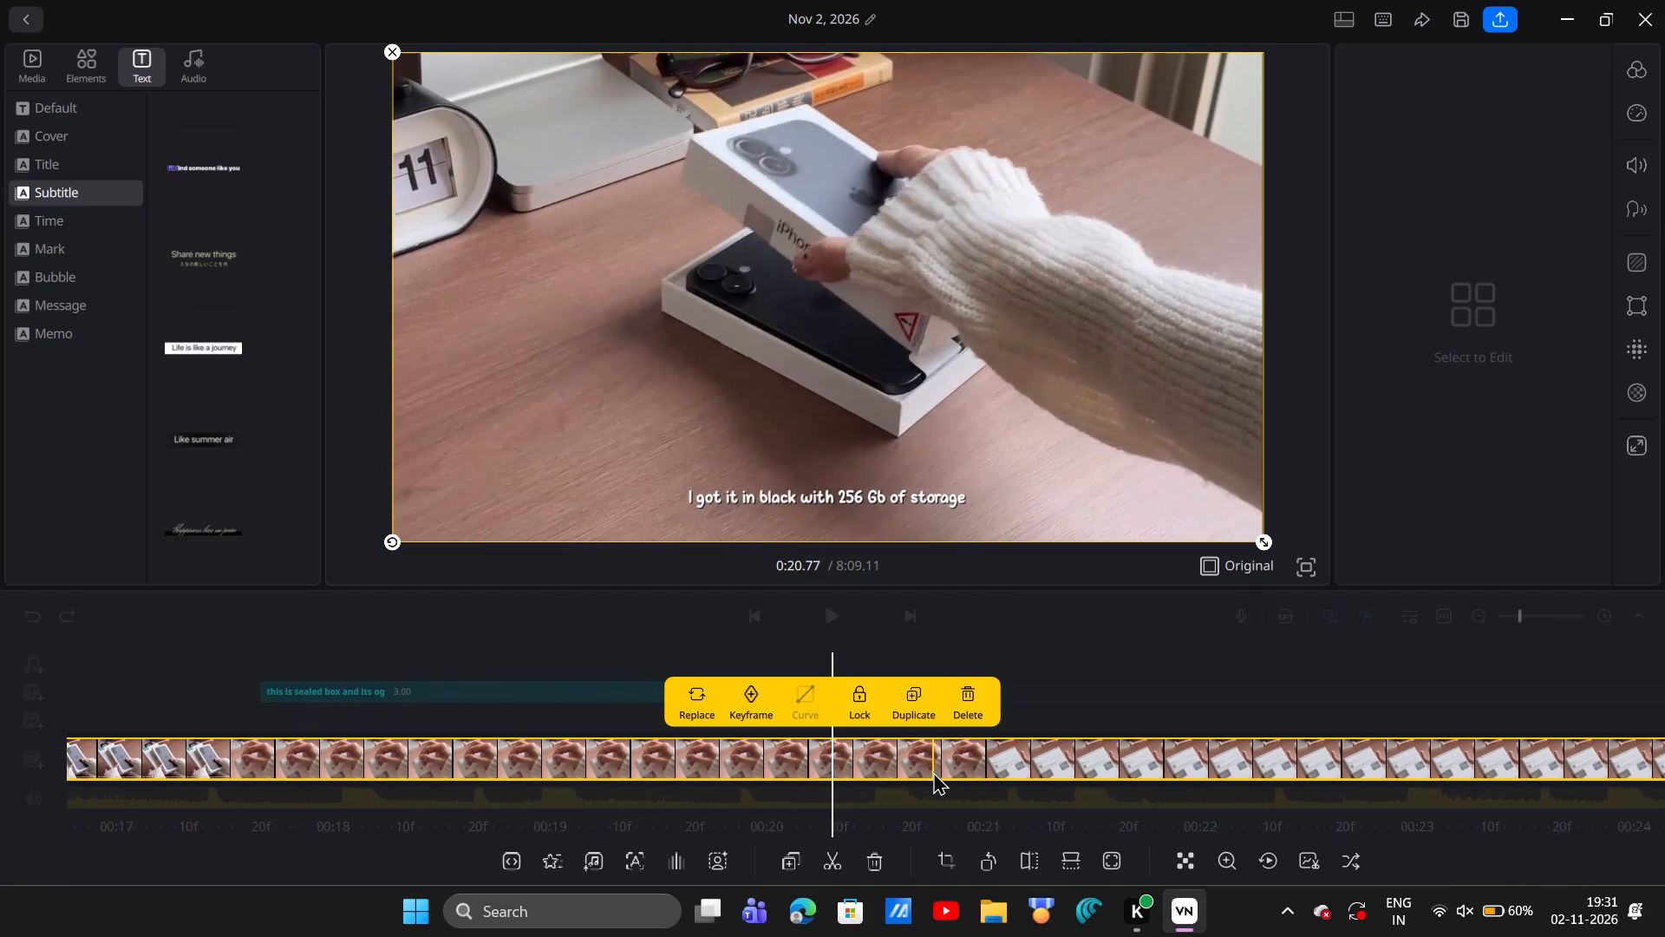
scroll(933, 771, "left", 9)
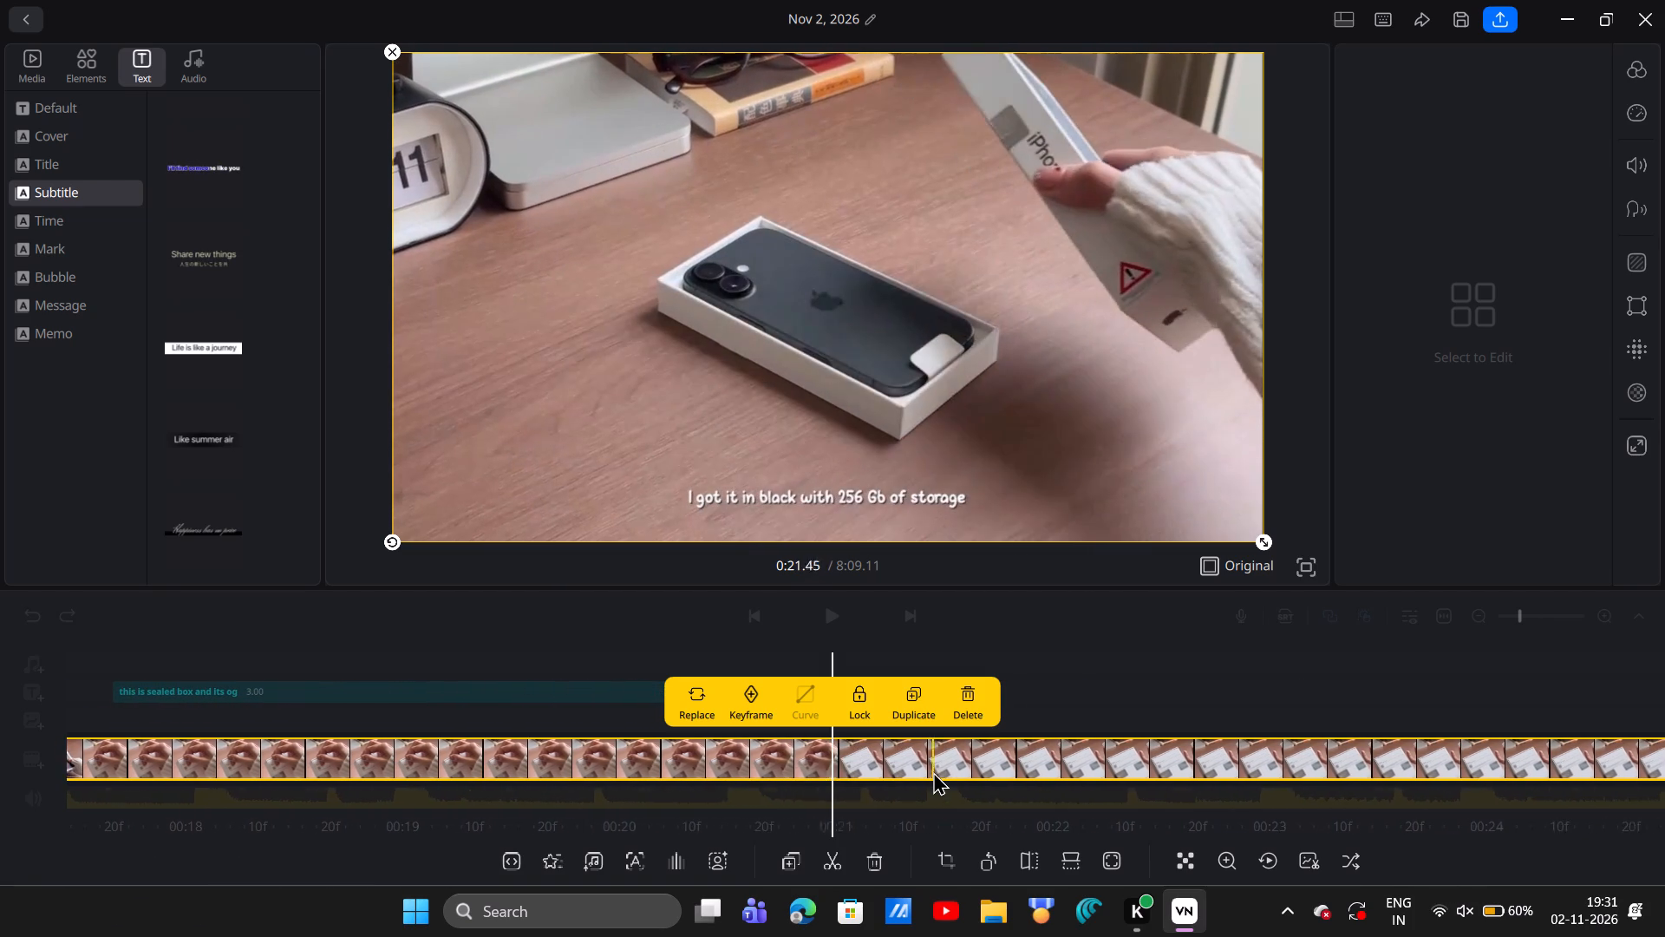
scroll(933, 771, "left", 15)
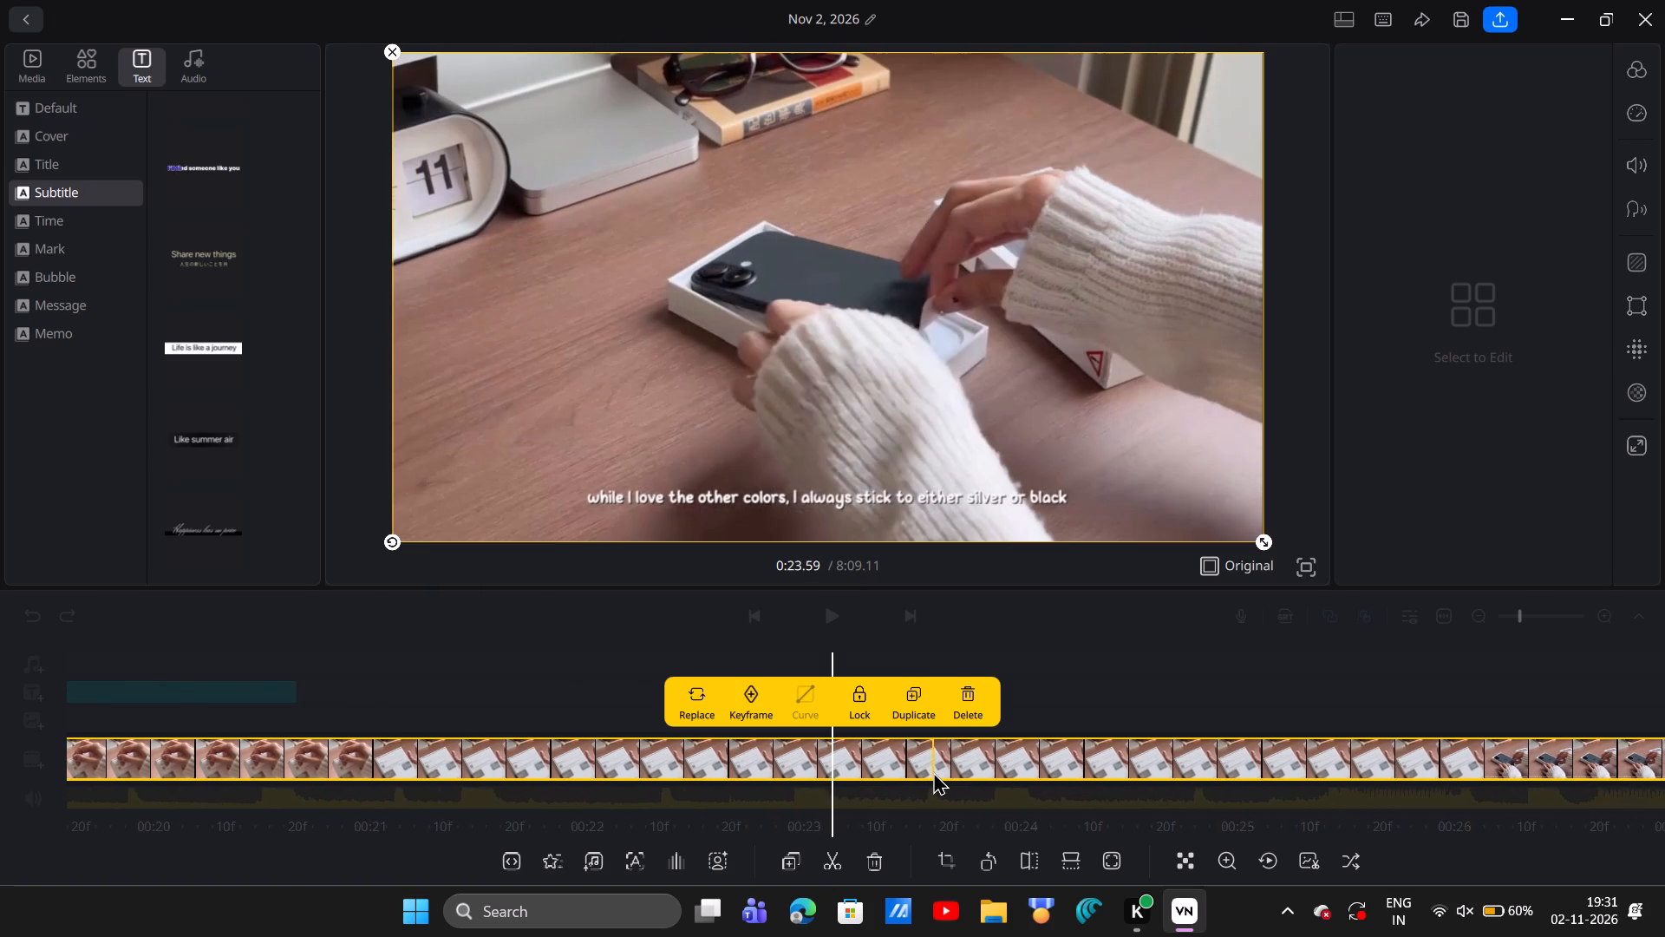
scroll(933, 771, "left", 3)
Examine the following footage, from the phone being held up to the close-up of its camera.
left_click(1401, 758)
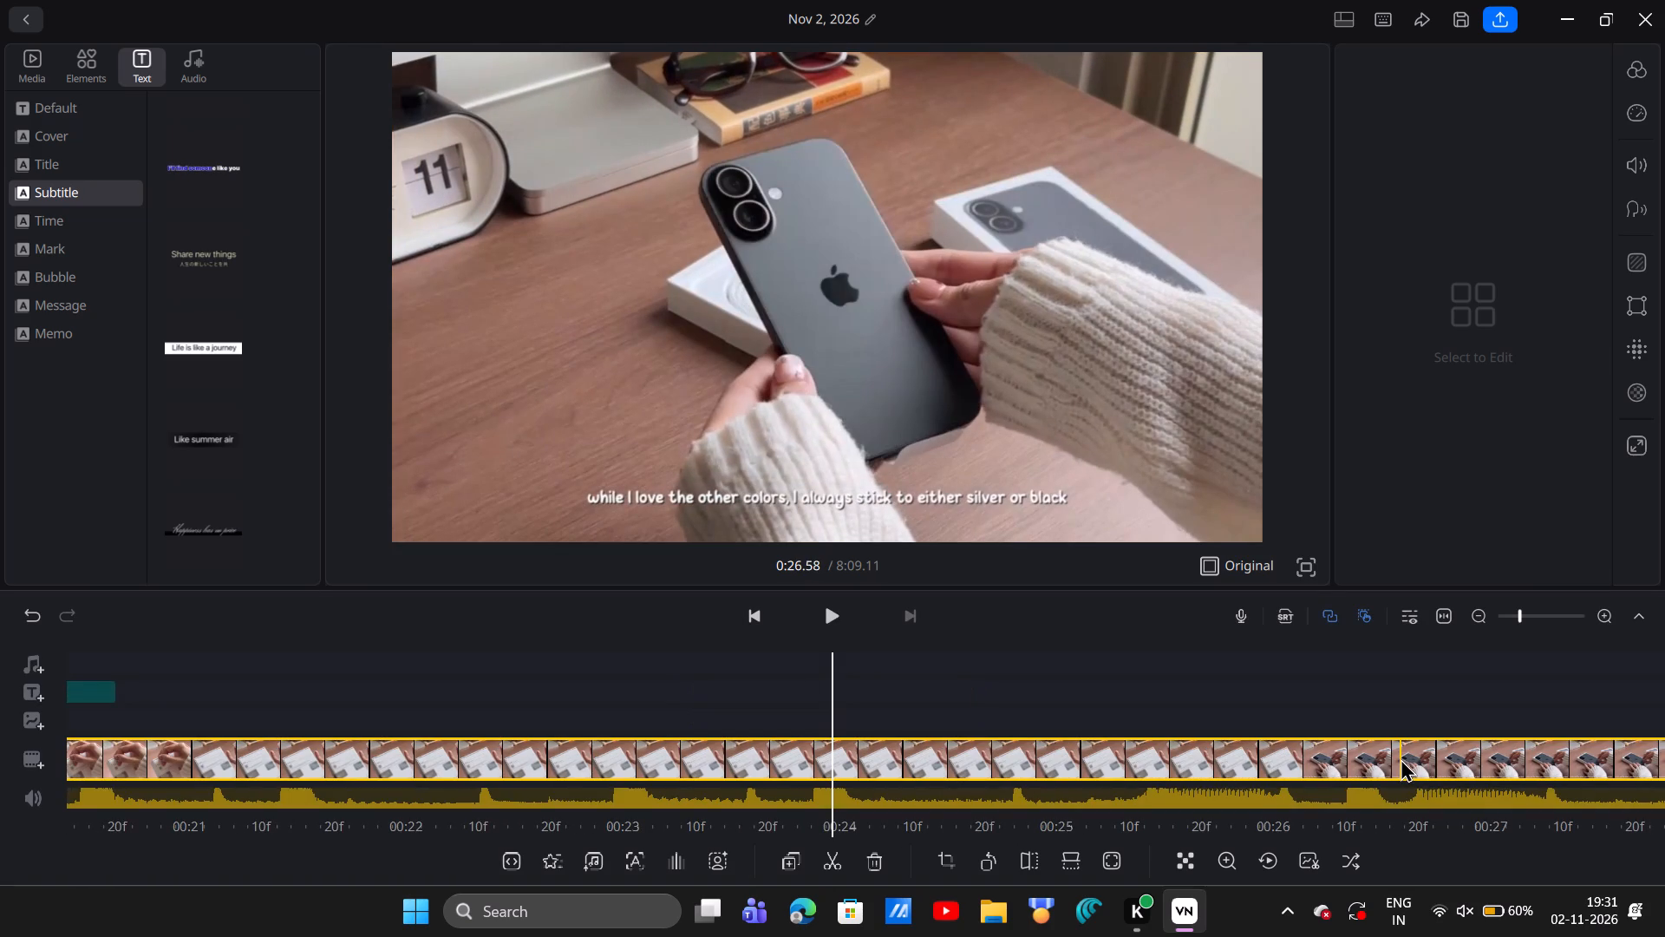
scroll(1378, 761, "left", 20)
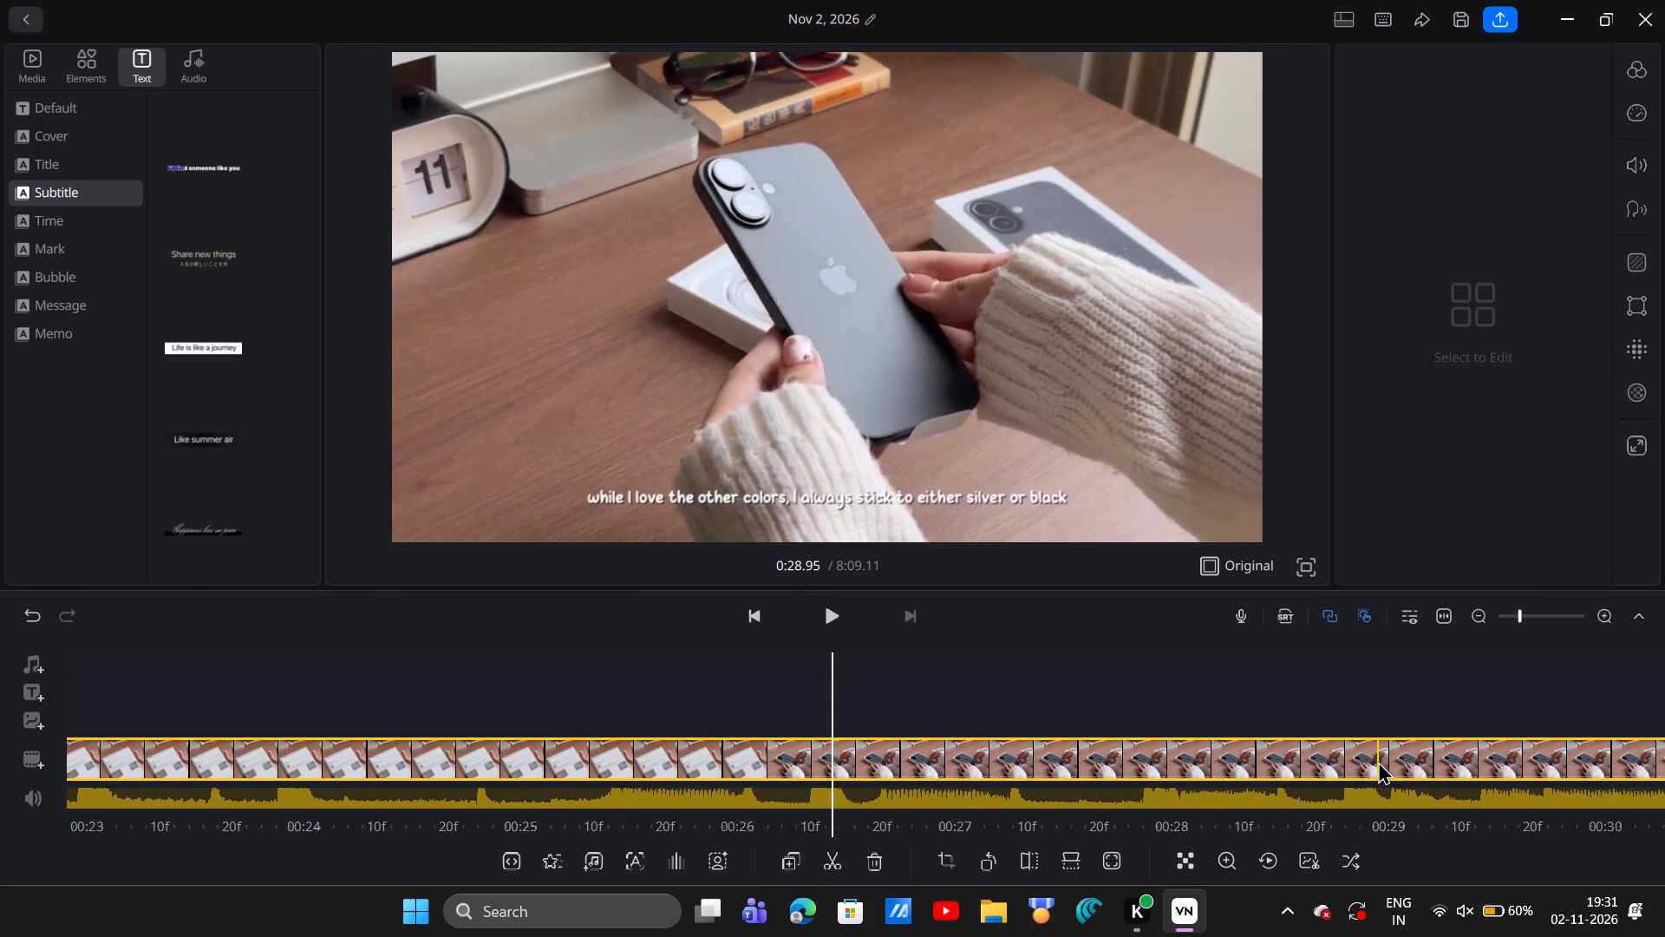
scroll(1378, 761, "left", 20)
scroll(1378, 761, "left", 7)
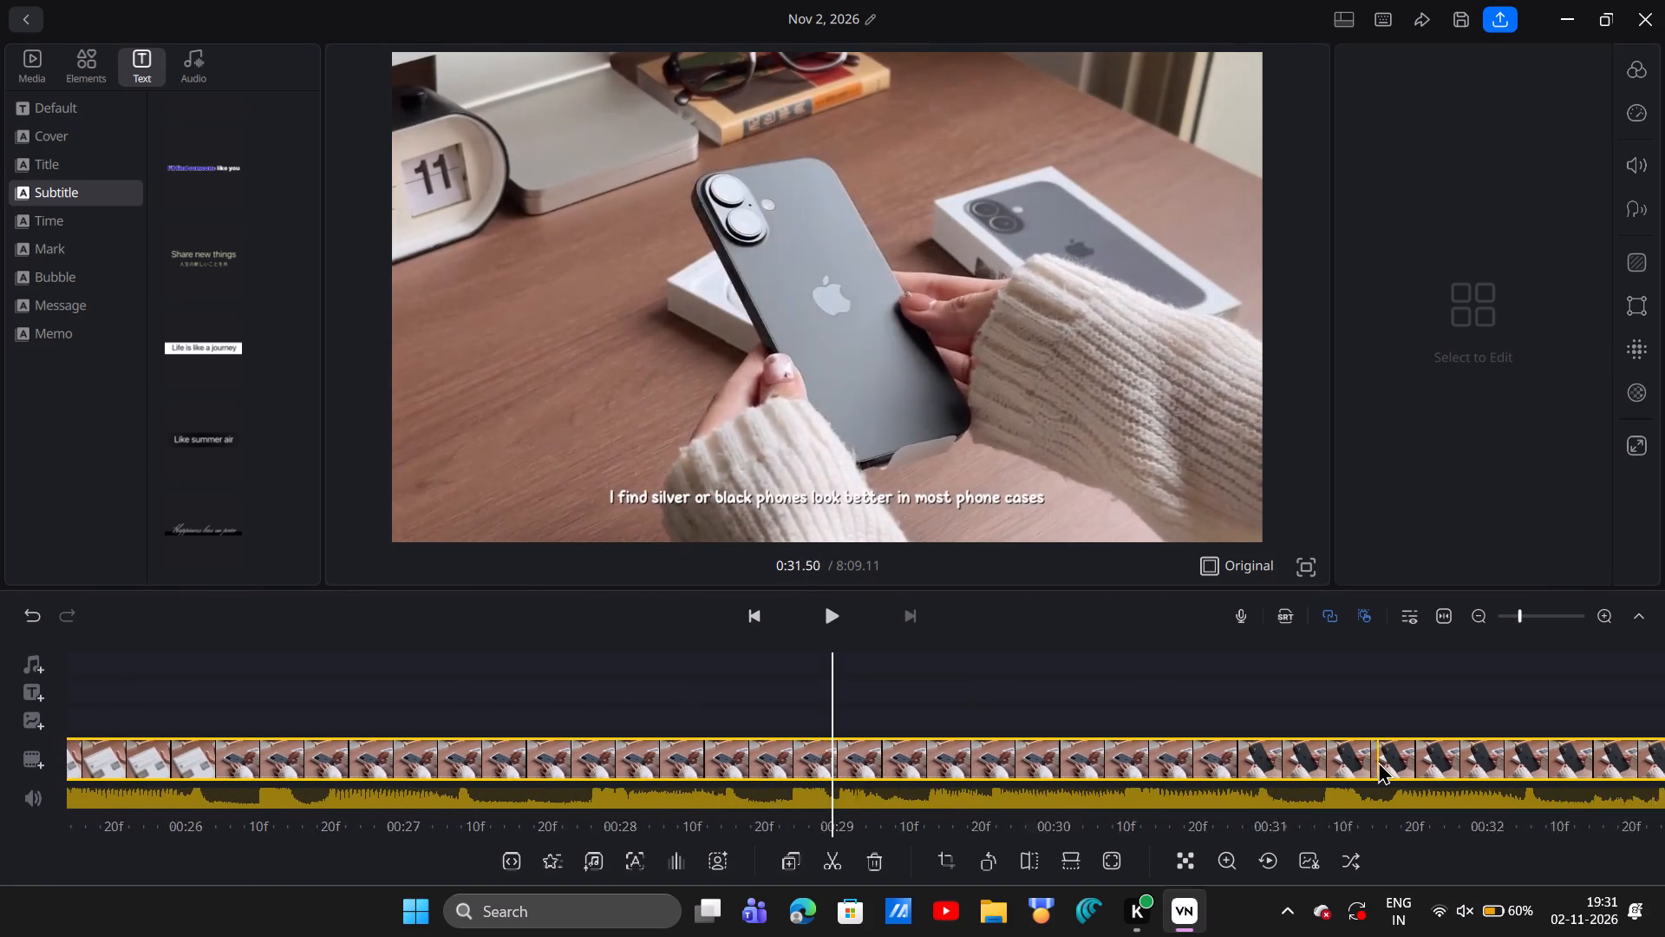
scroll(1378, 761, "left", 12)
scroll(1378, 761, "left", 10)
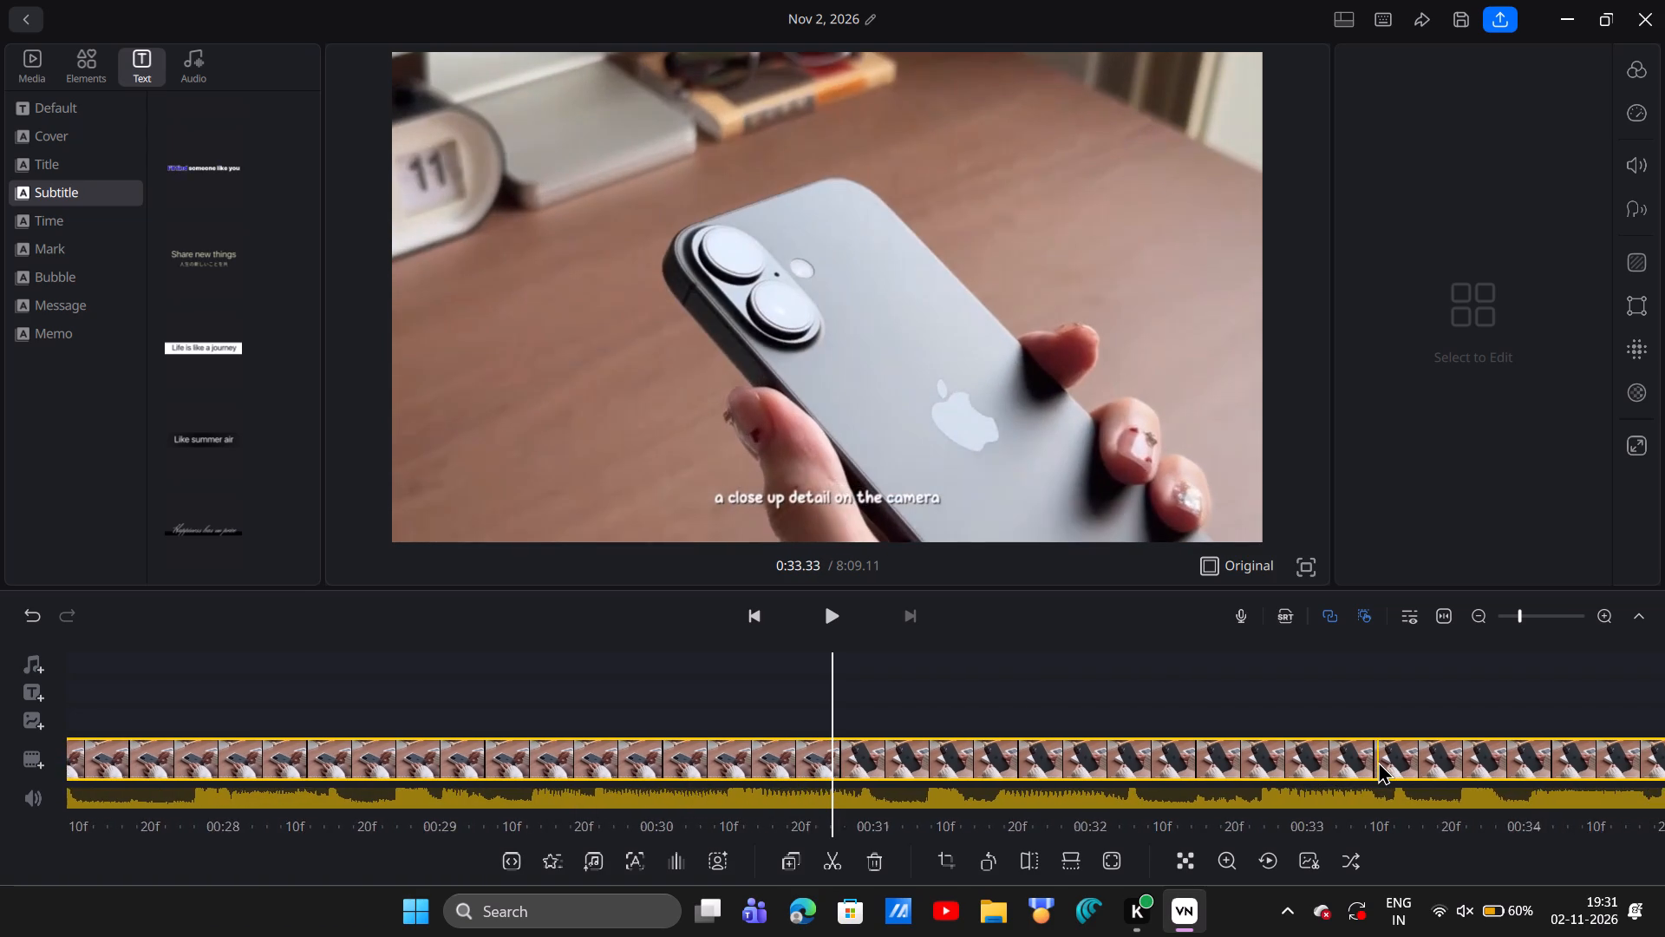
scroll(1378, 761, "left", 9)
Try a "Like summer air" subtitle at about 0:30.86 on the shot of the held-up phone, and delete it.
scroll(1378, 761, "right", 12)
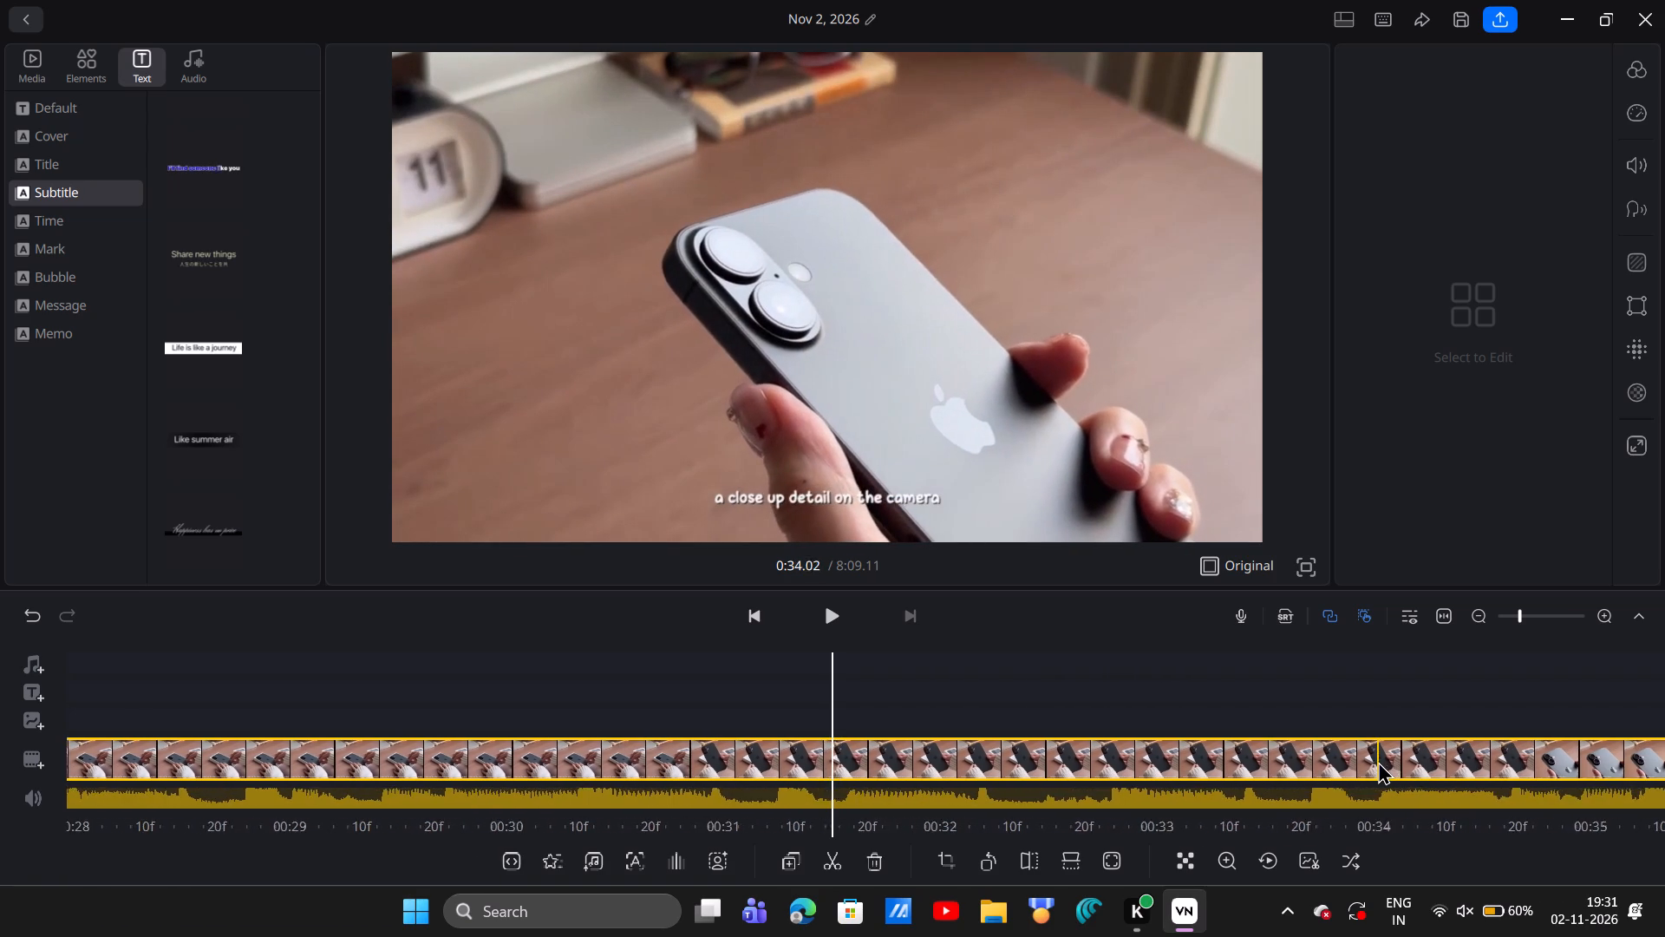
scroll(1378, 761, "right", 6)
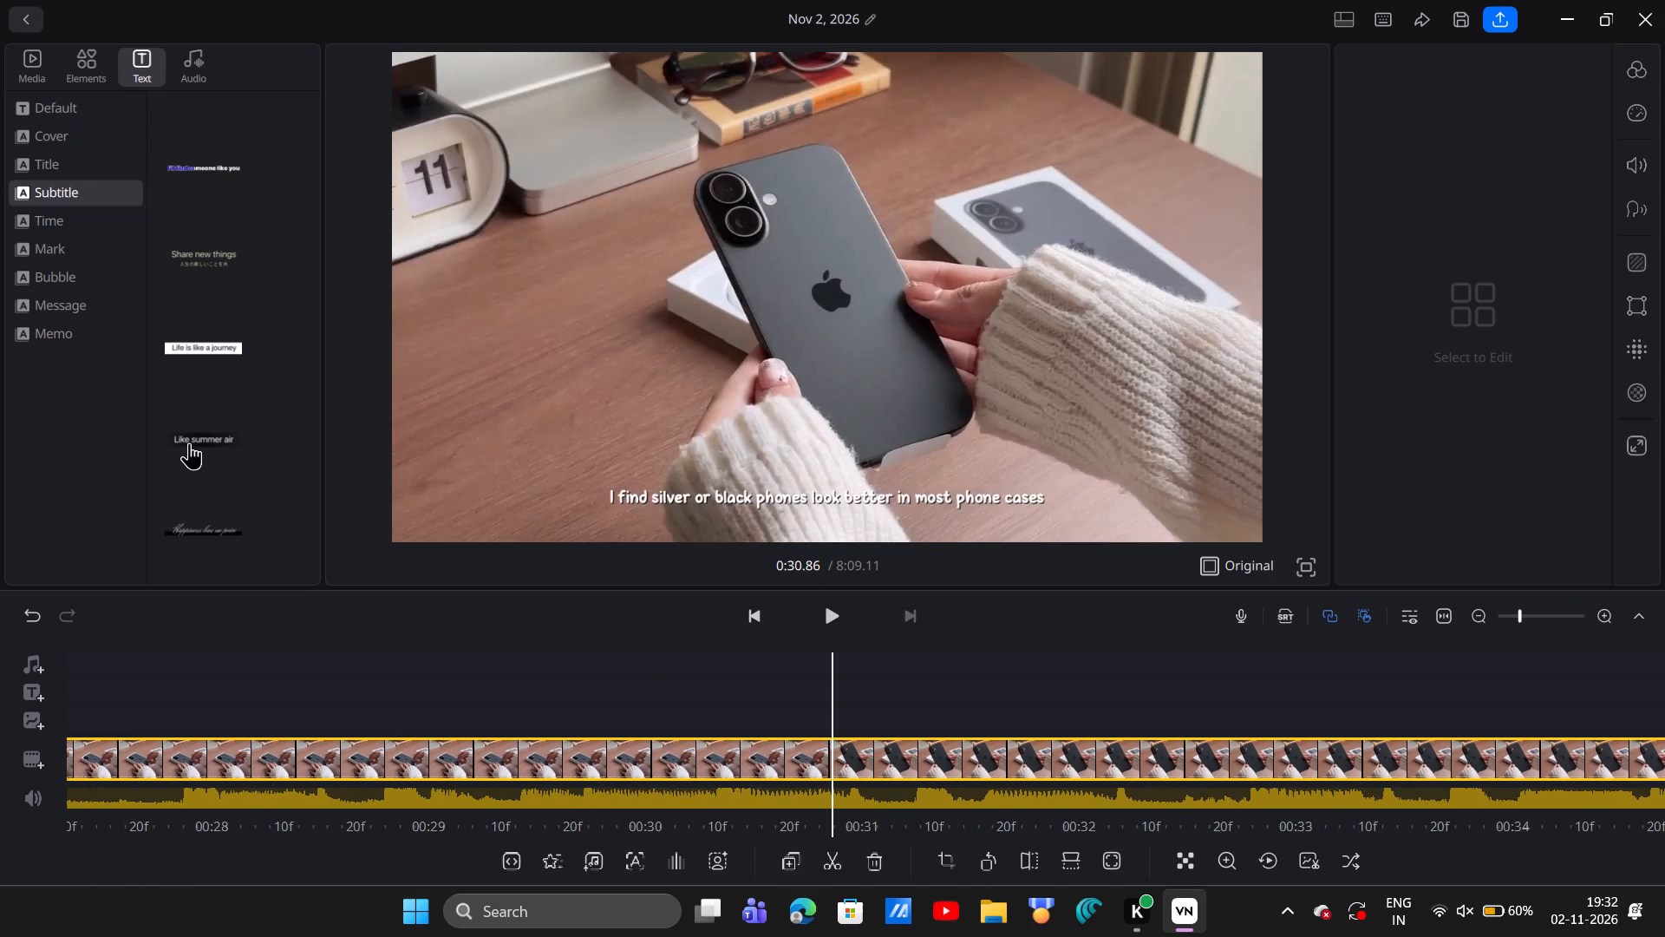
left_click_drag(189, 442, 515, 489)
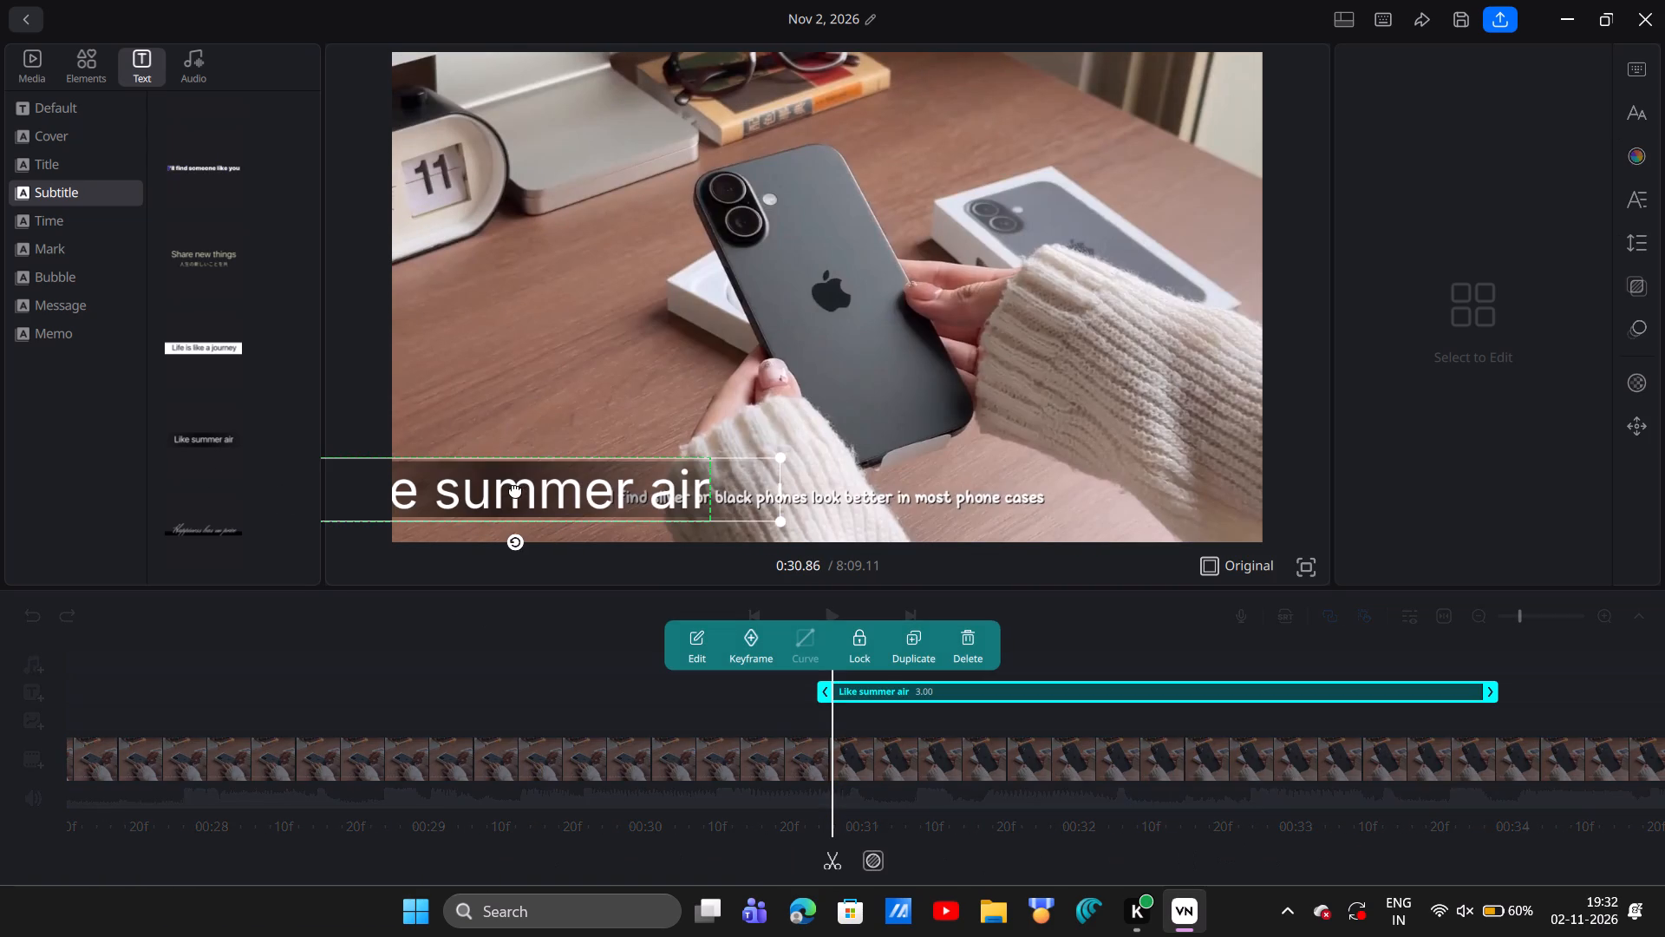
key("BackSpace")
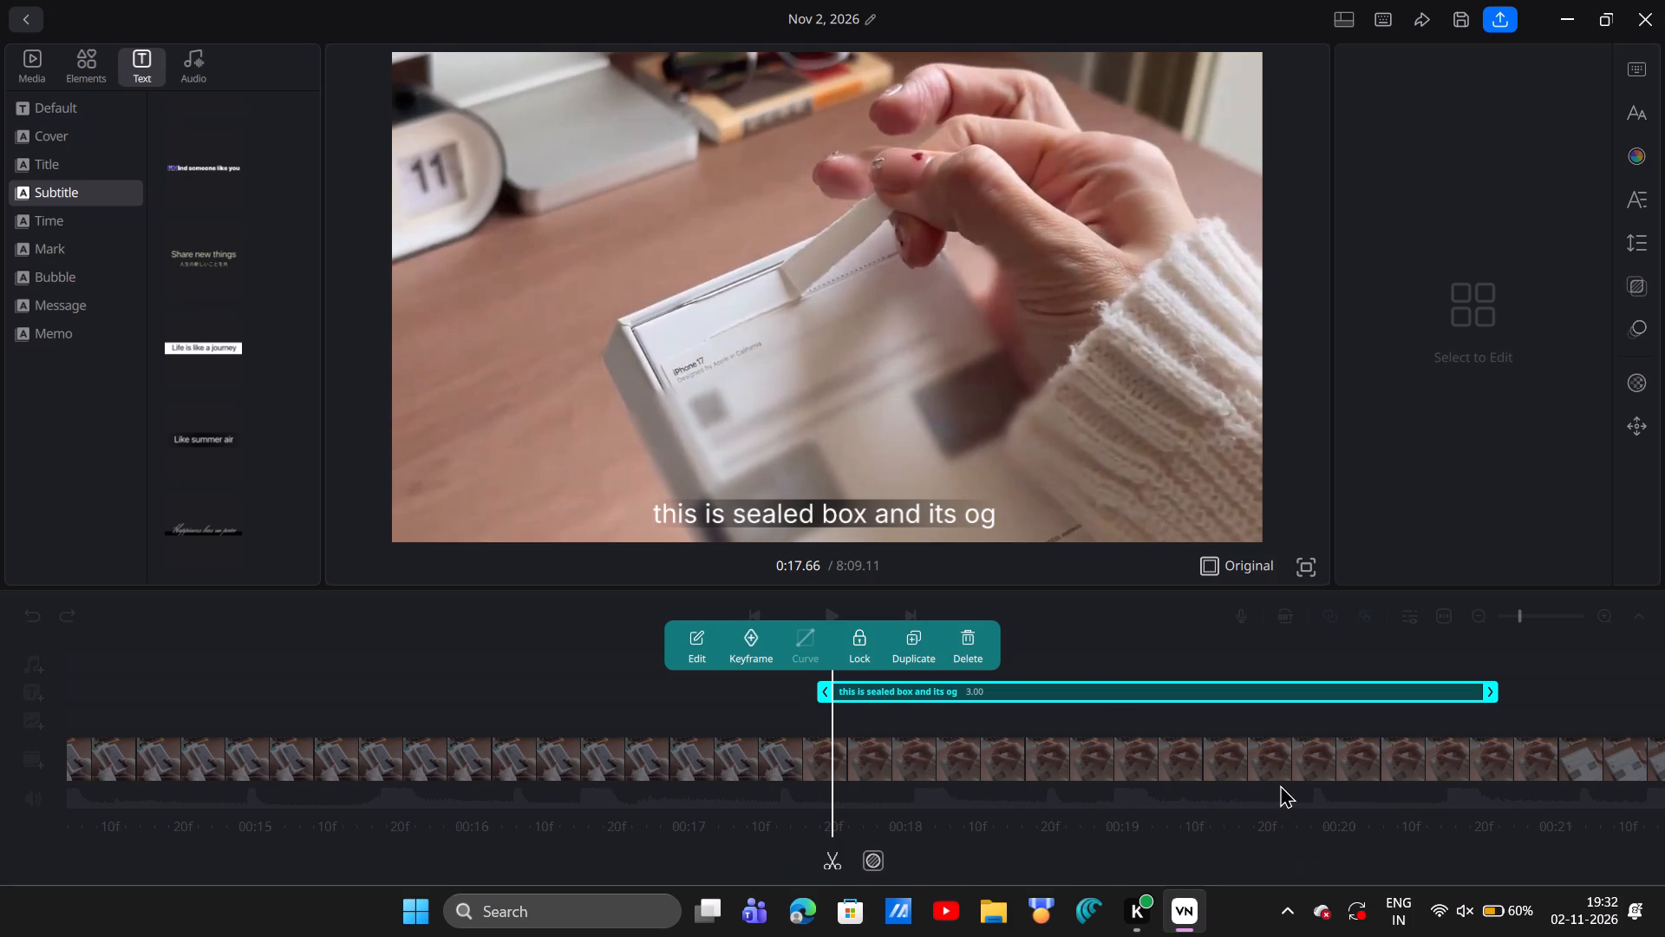
Split the main clip at about 0:20, at the moment the lid is lifted off the iPhone box.
left_click(1256, 749)
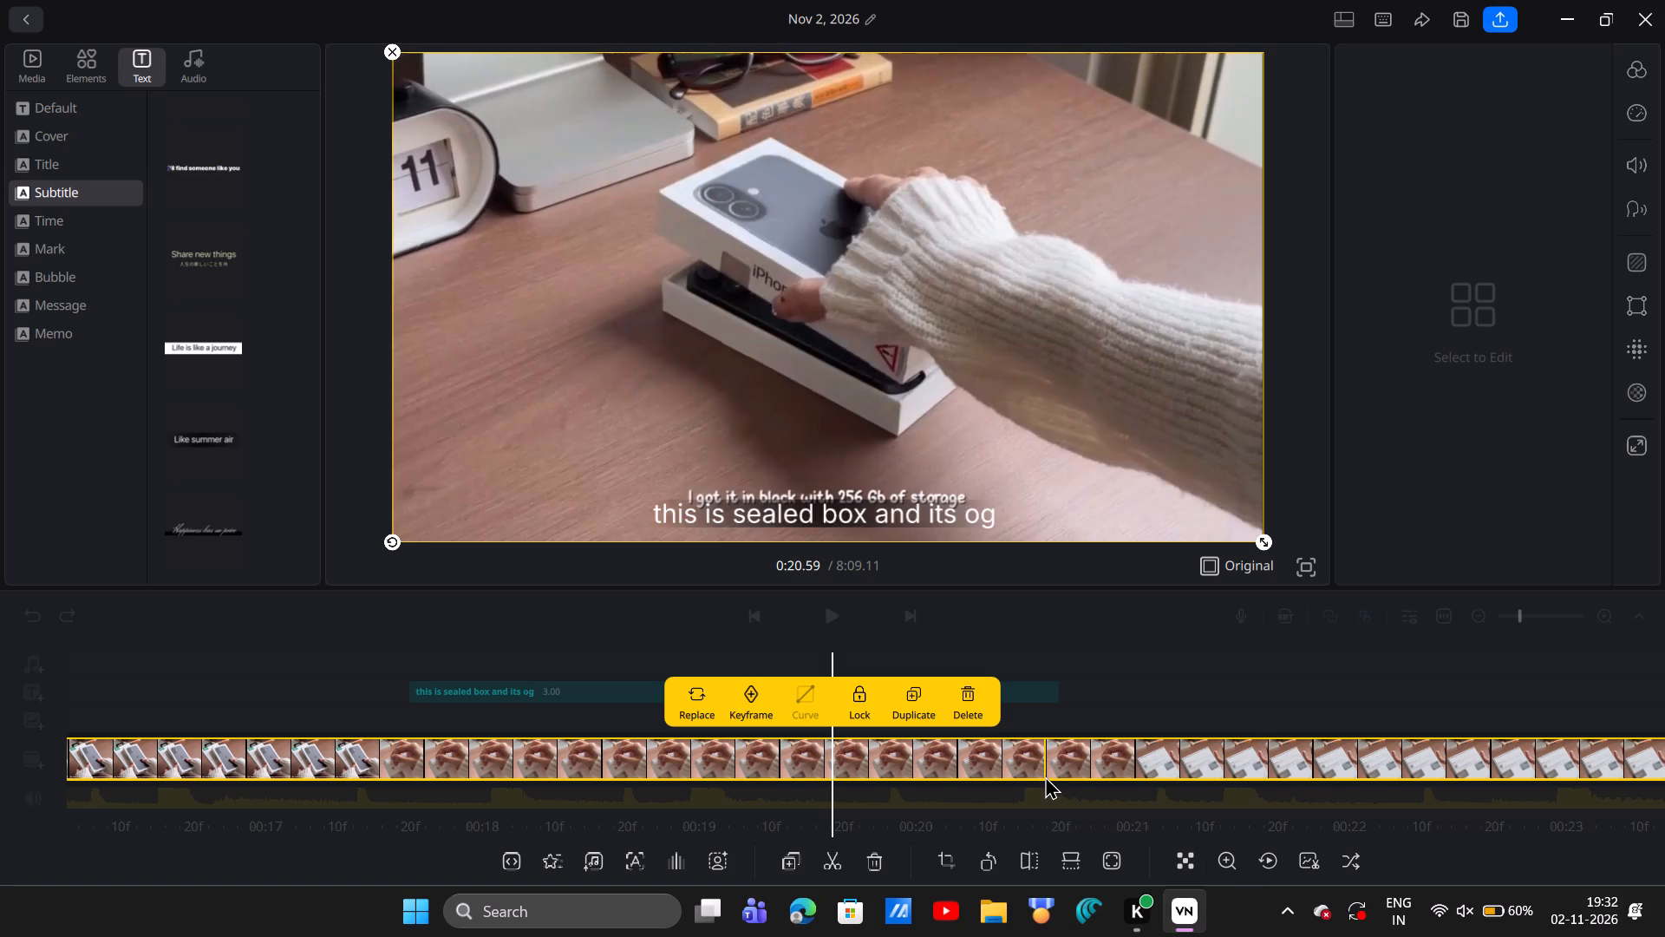
scroll(1045, 776, "left", 4)
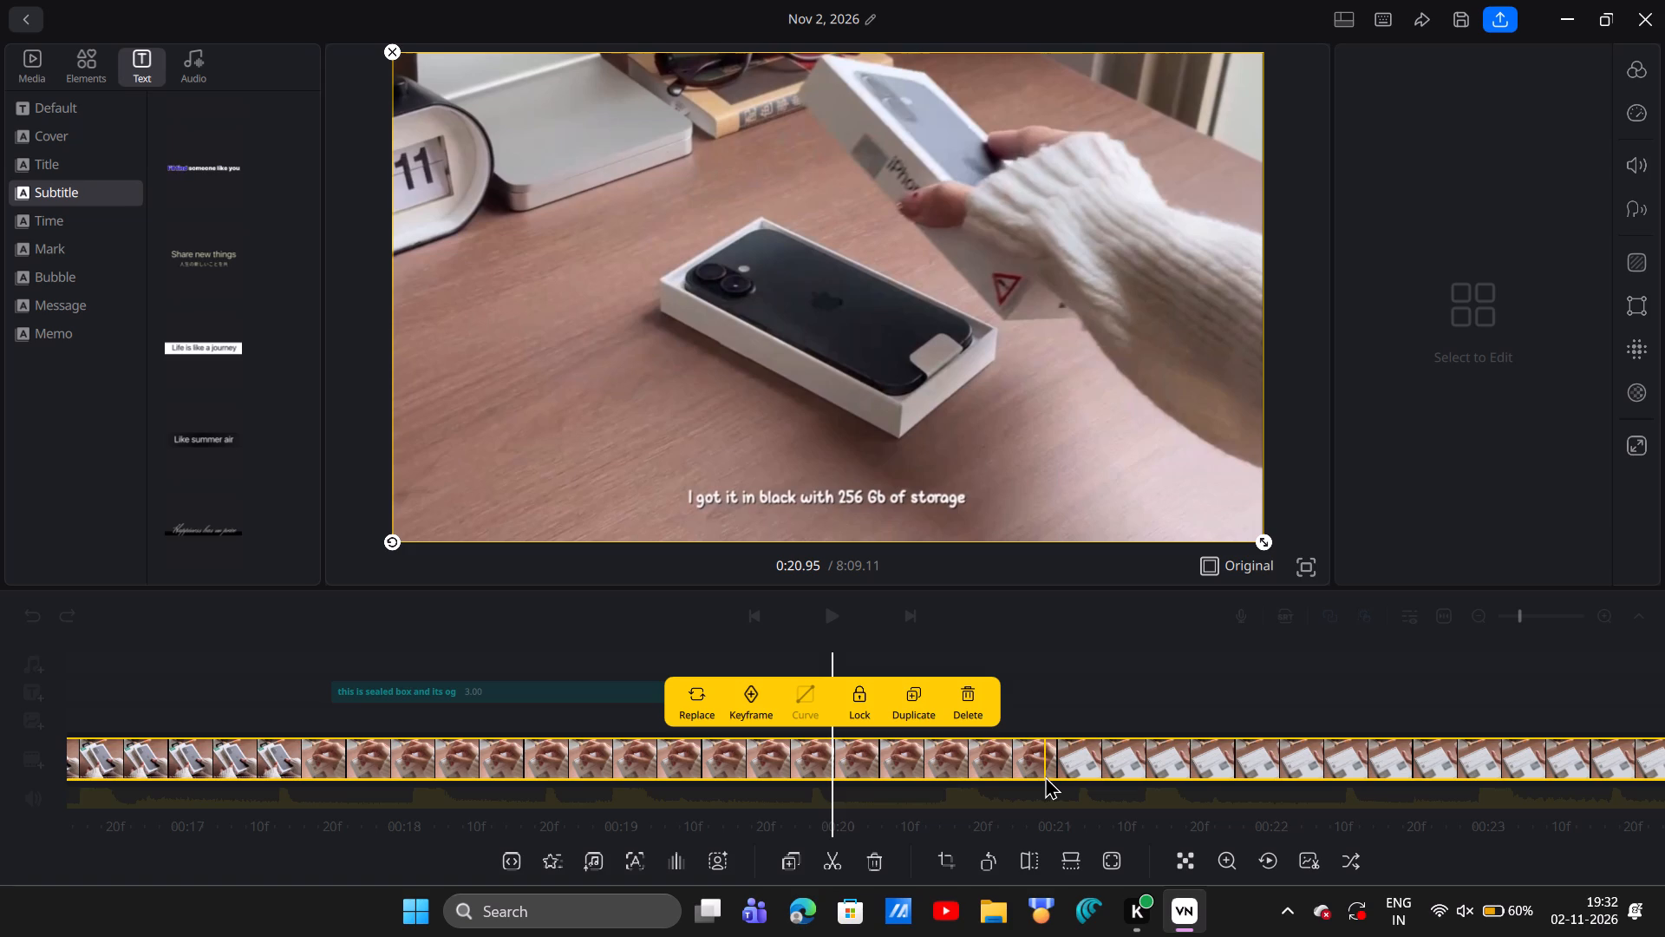
left_click(910, 755)
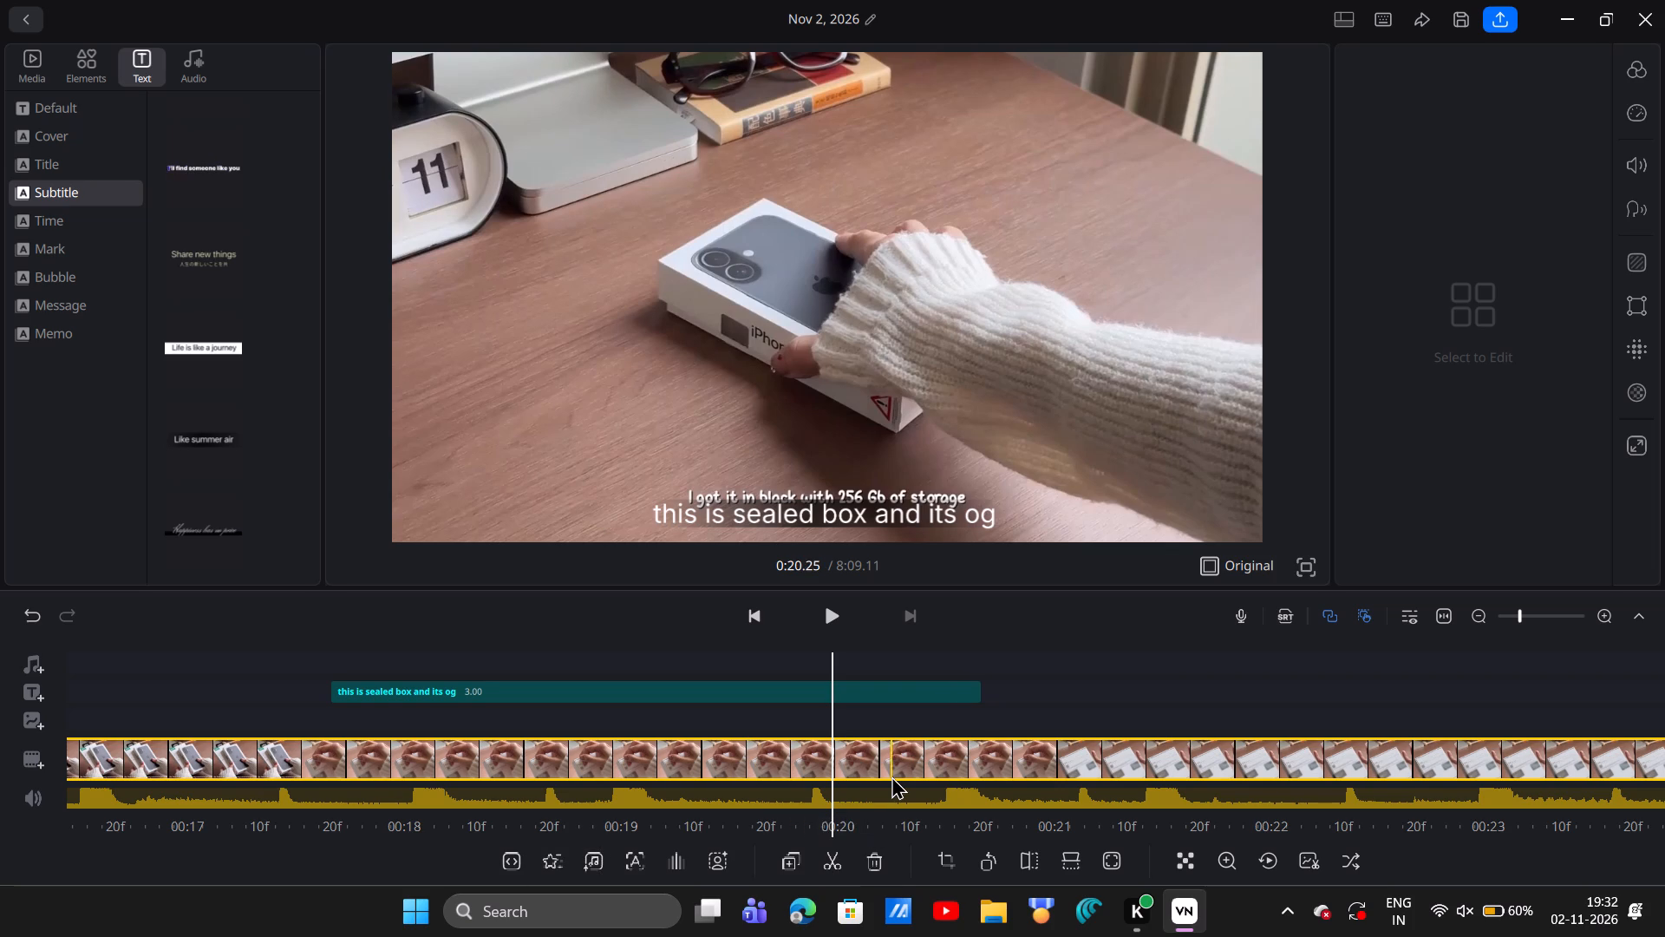
scroll(891, 776, "left", 4)
scroll(891, 776, "down", 8, "ctrl")
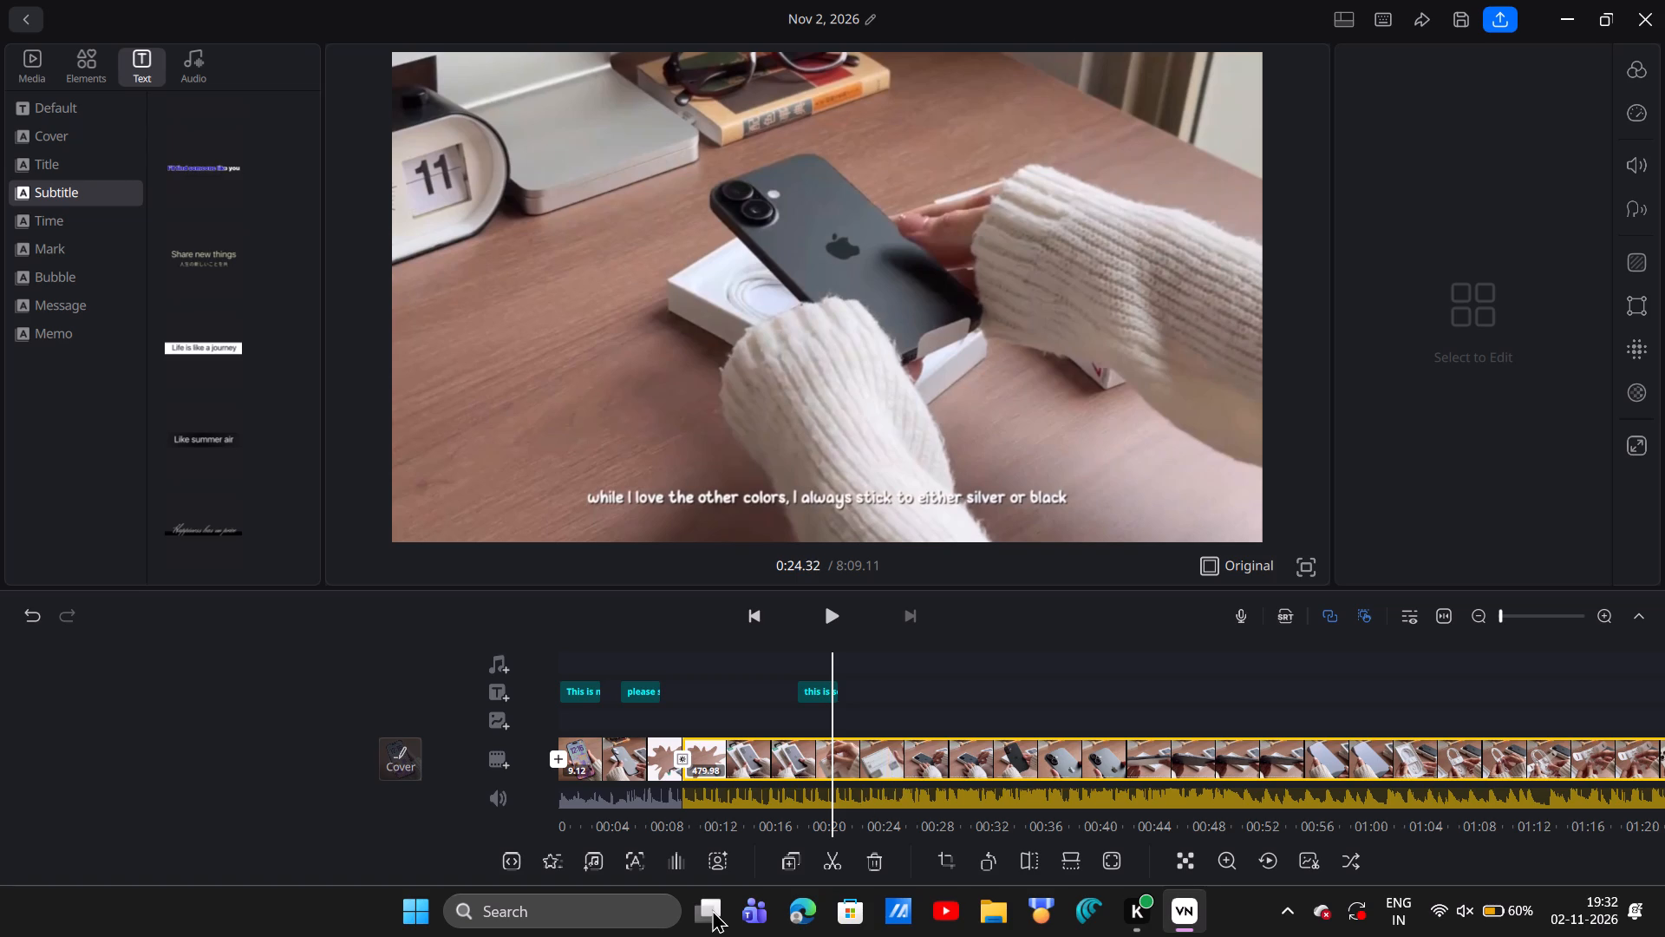
left_click(821, 859)
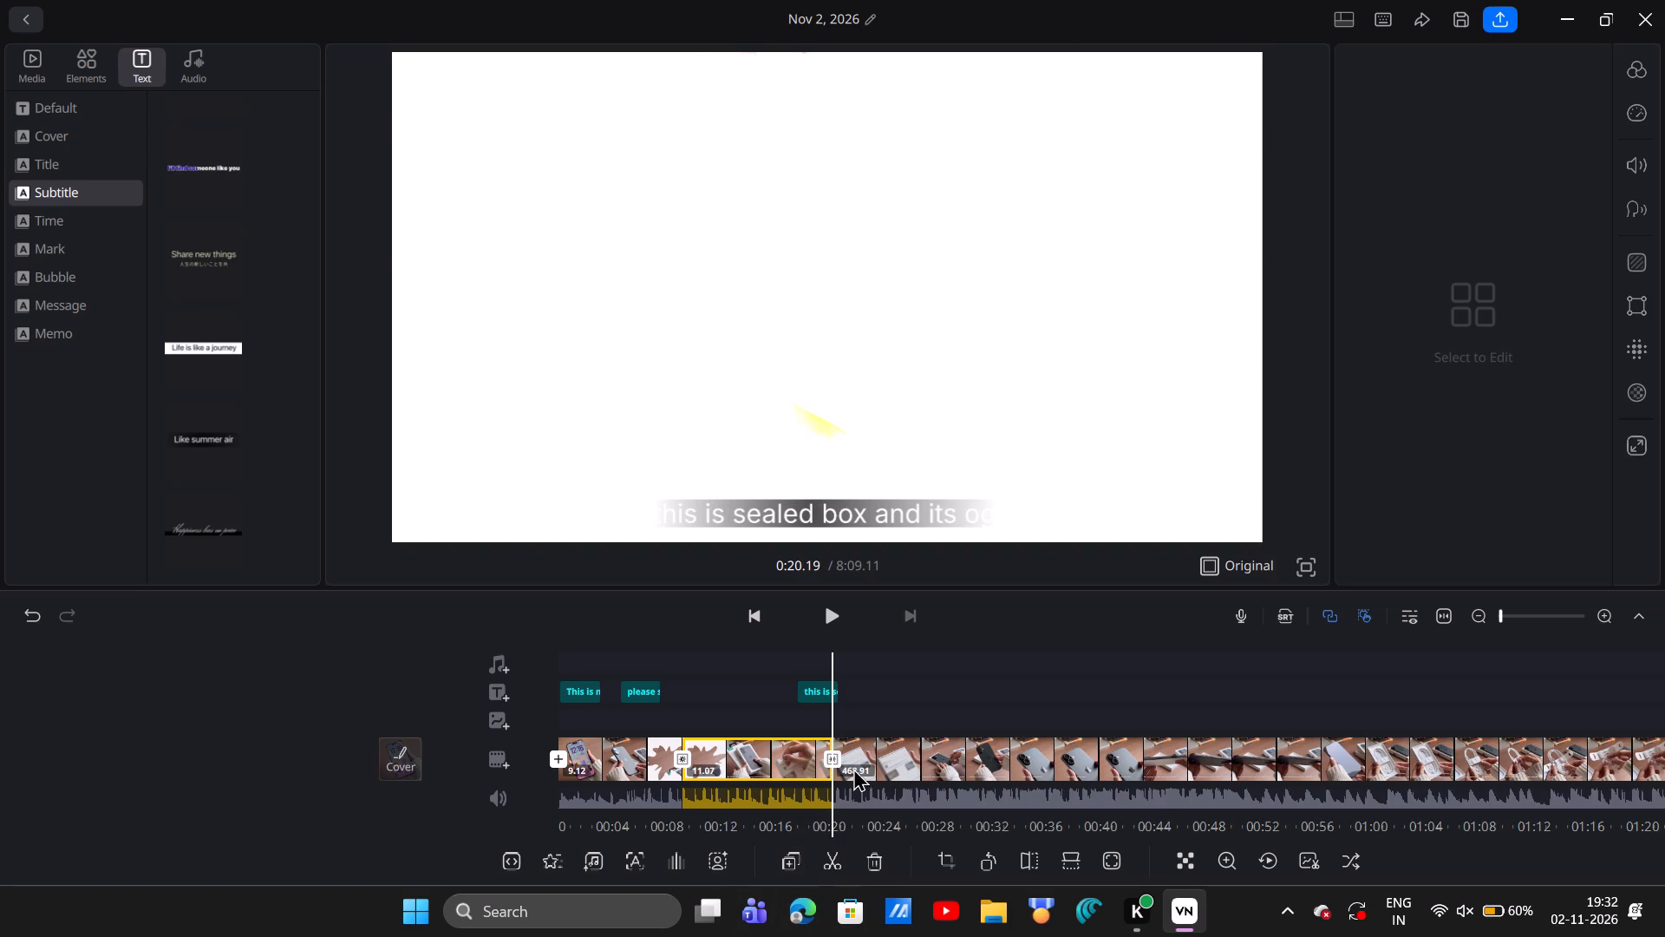
Compare Shake 1, Wipe, Blink and Vertical at the new cut, and apply the Vertical transition with a 0.8 duration.
left_click(828, 754)
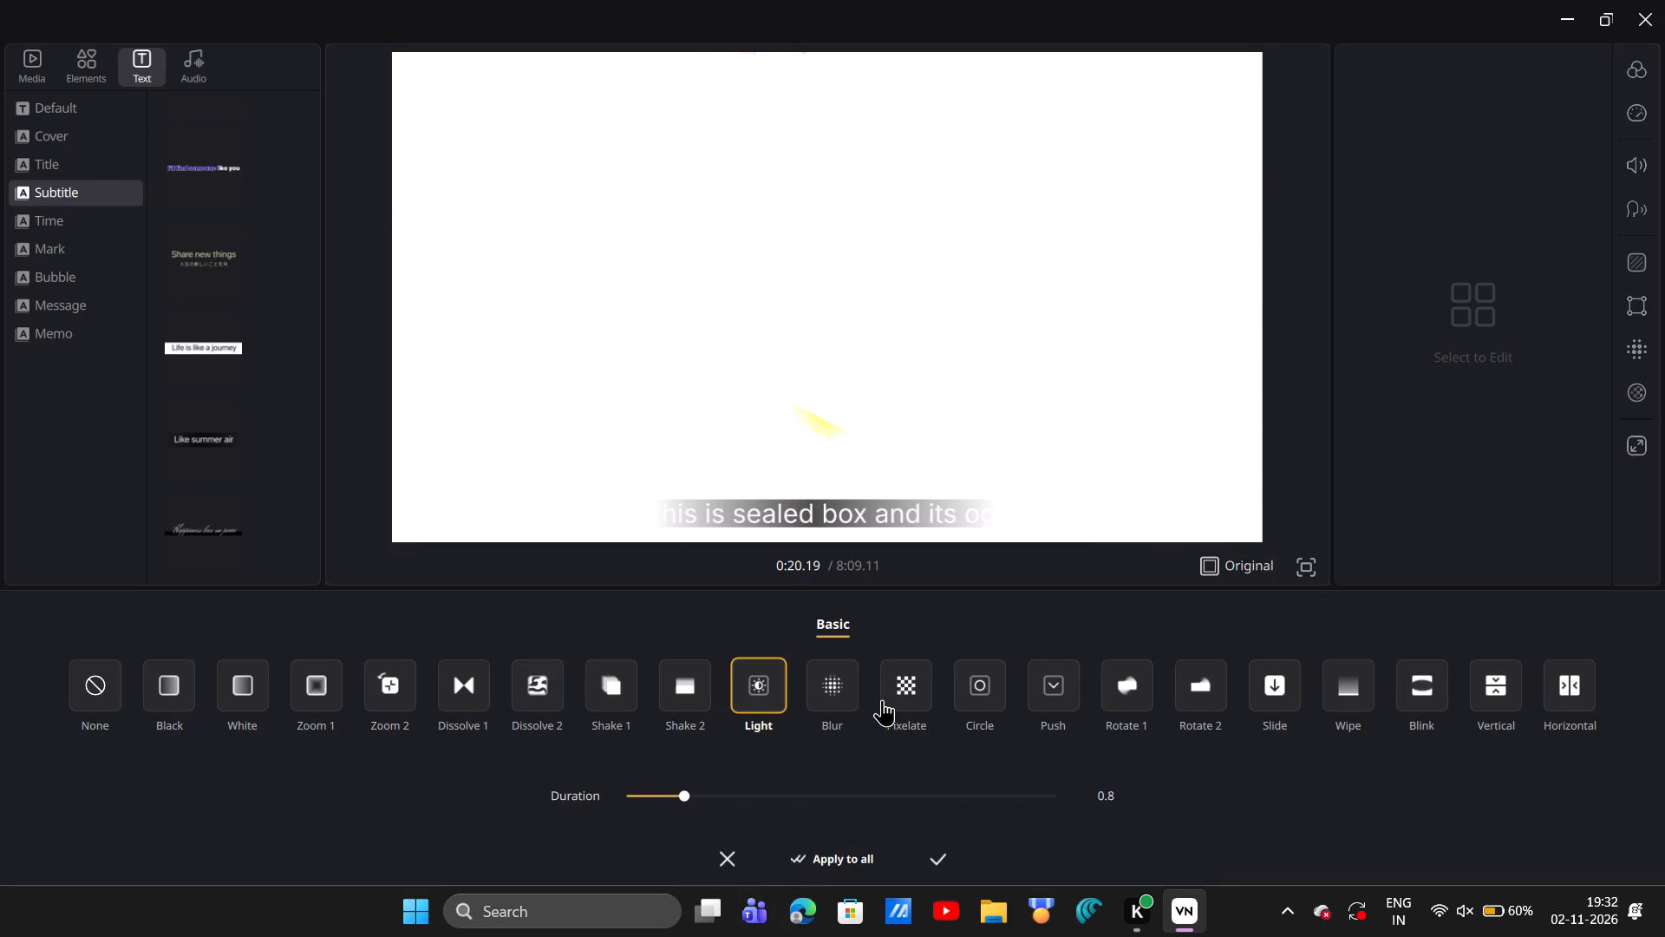
left_click(603, 690)
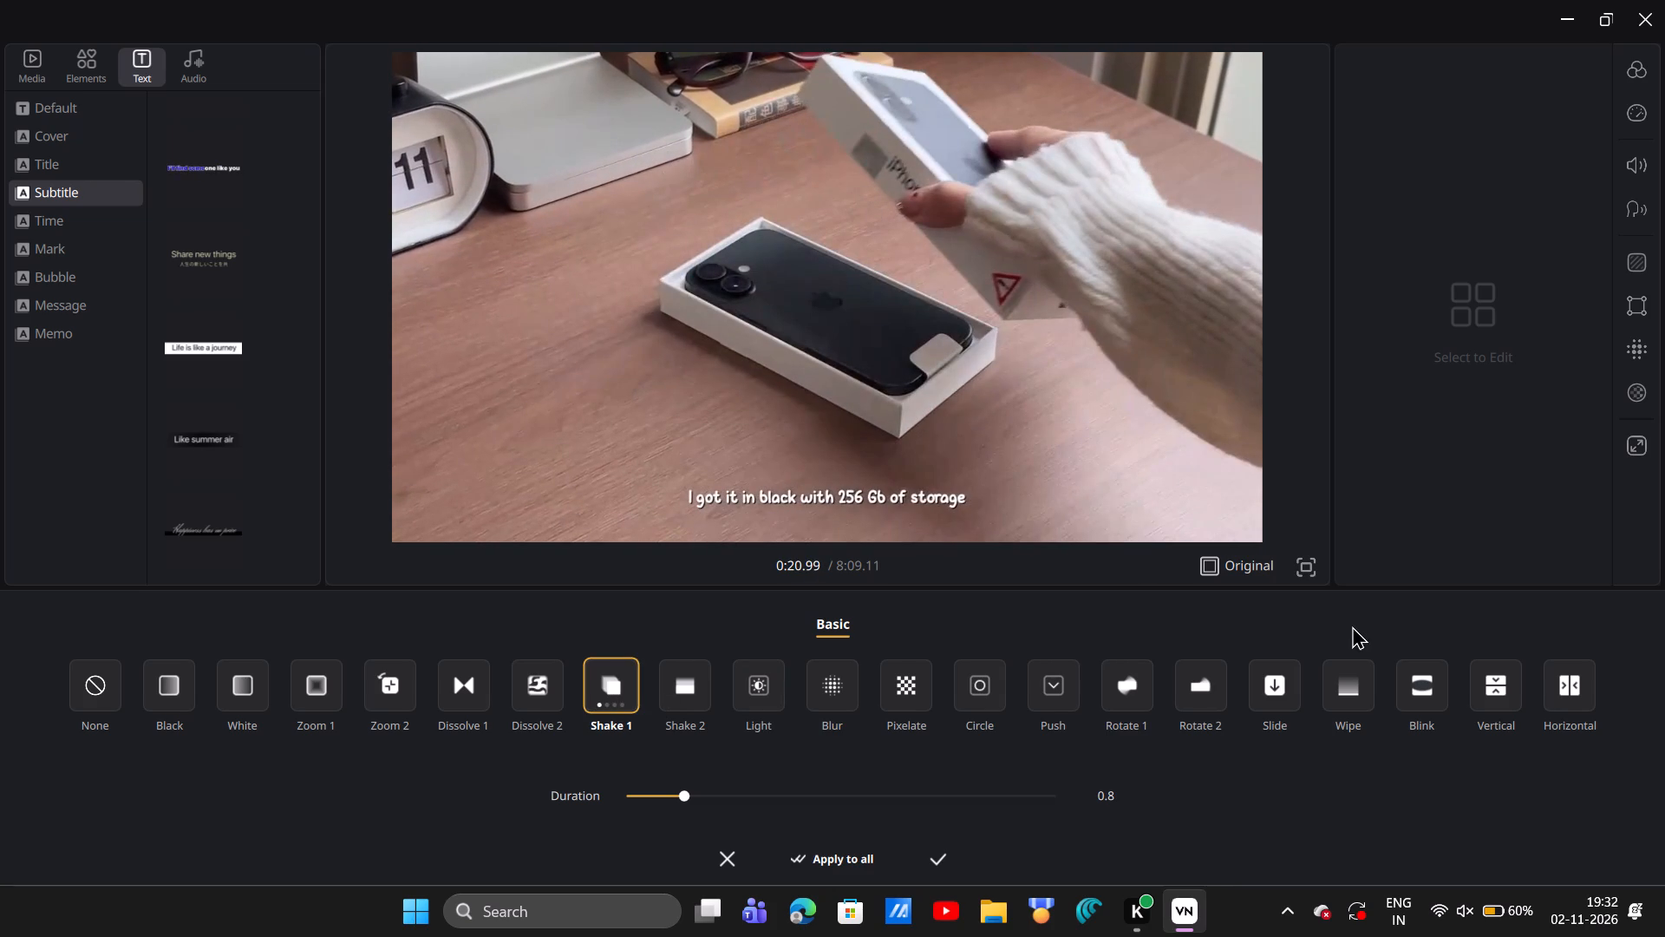
left_click(1331, 693)
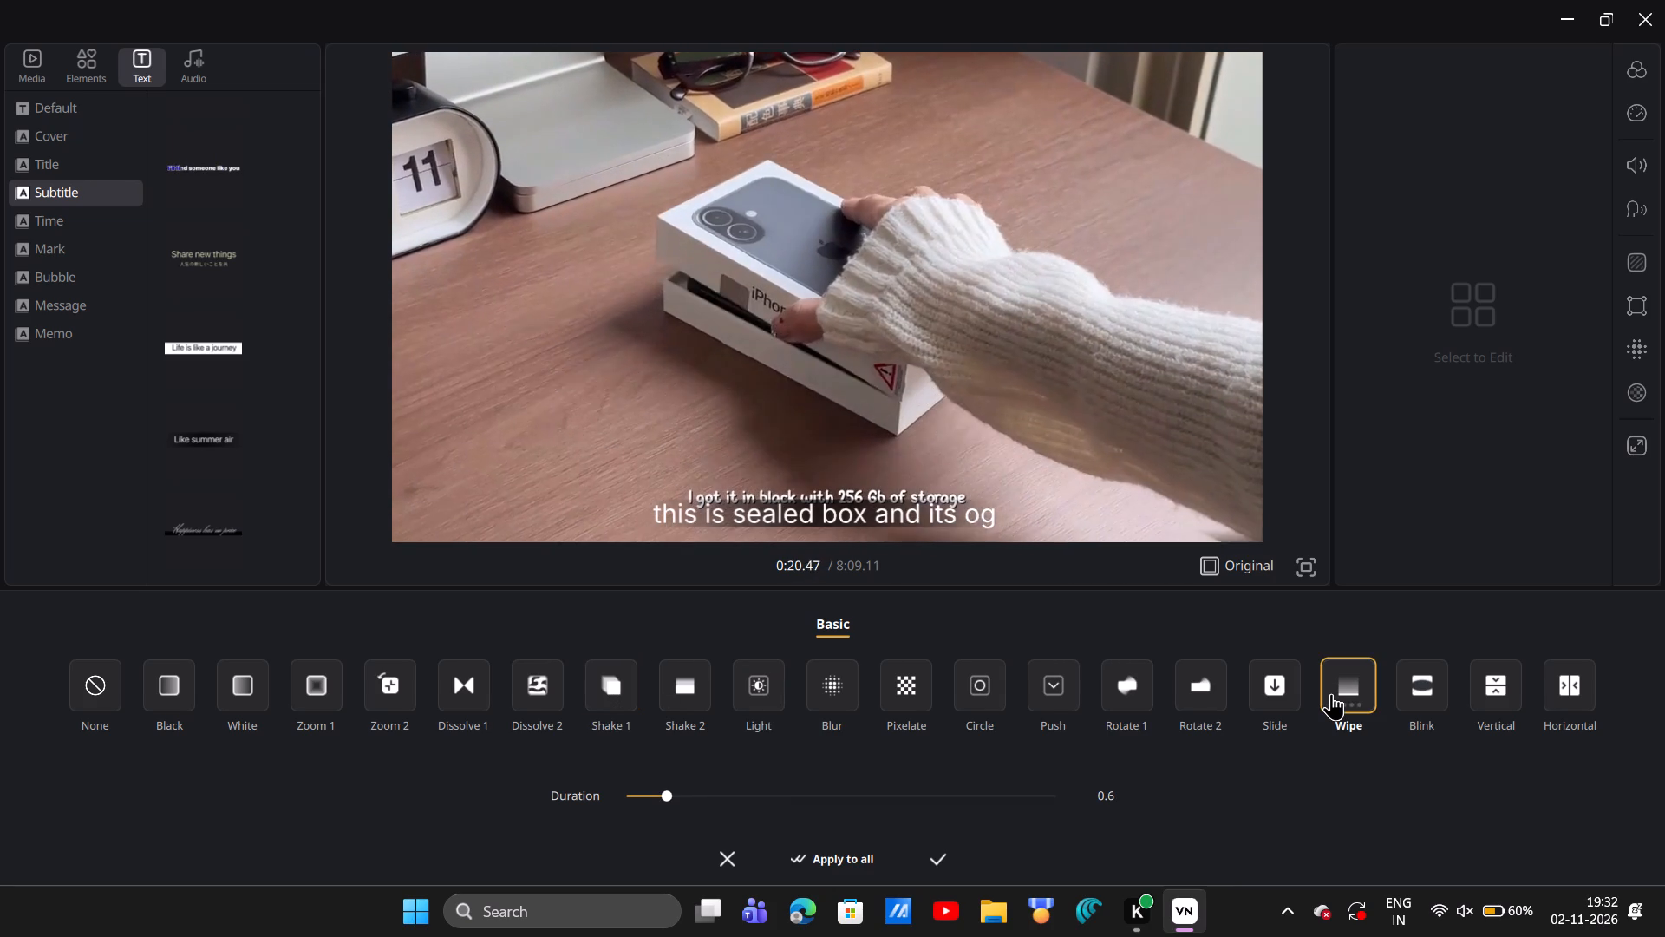
left_click(1416, 682)
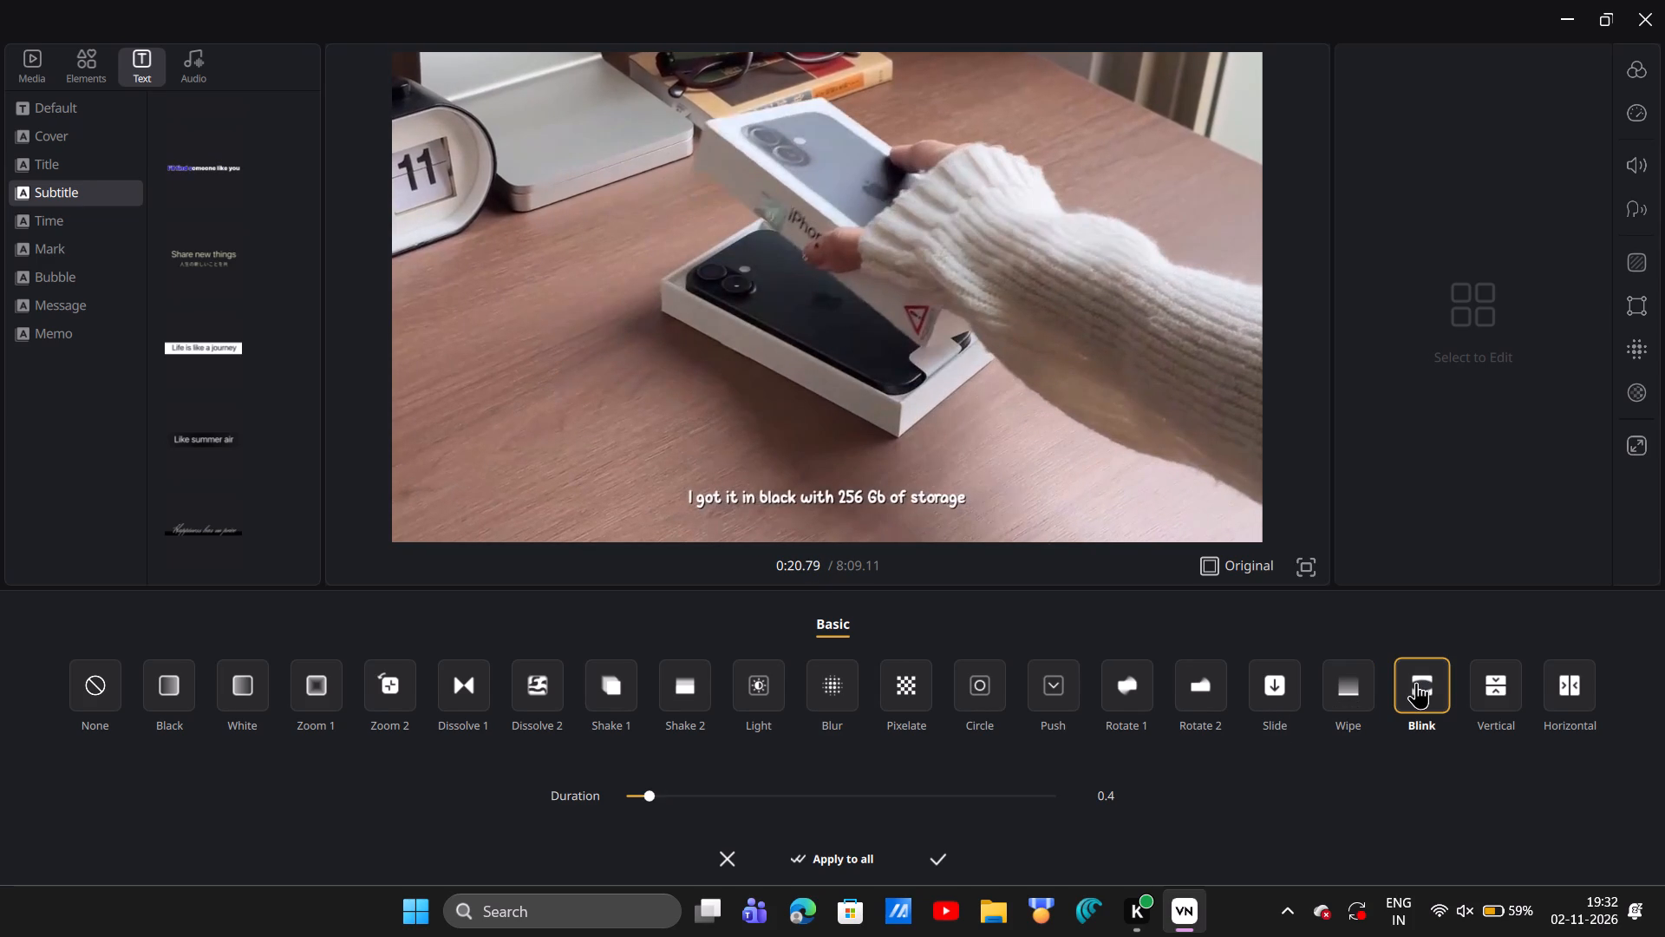
left_click(1494, 686)
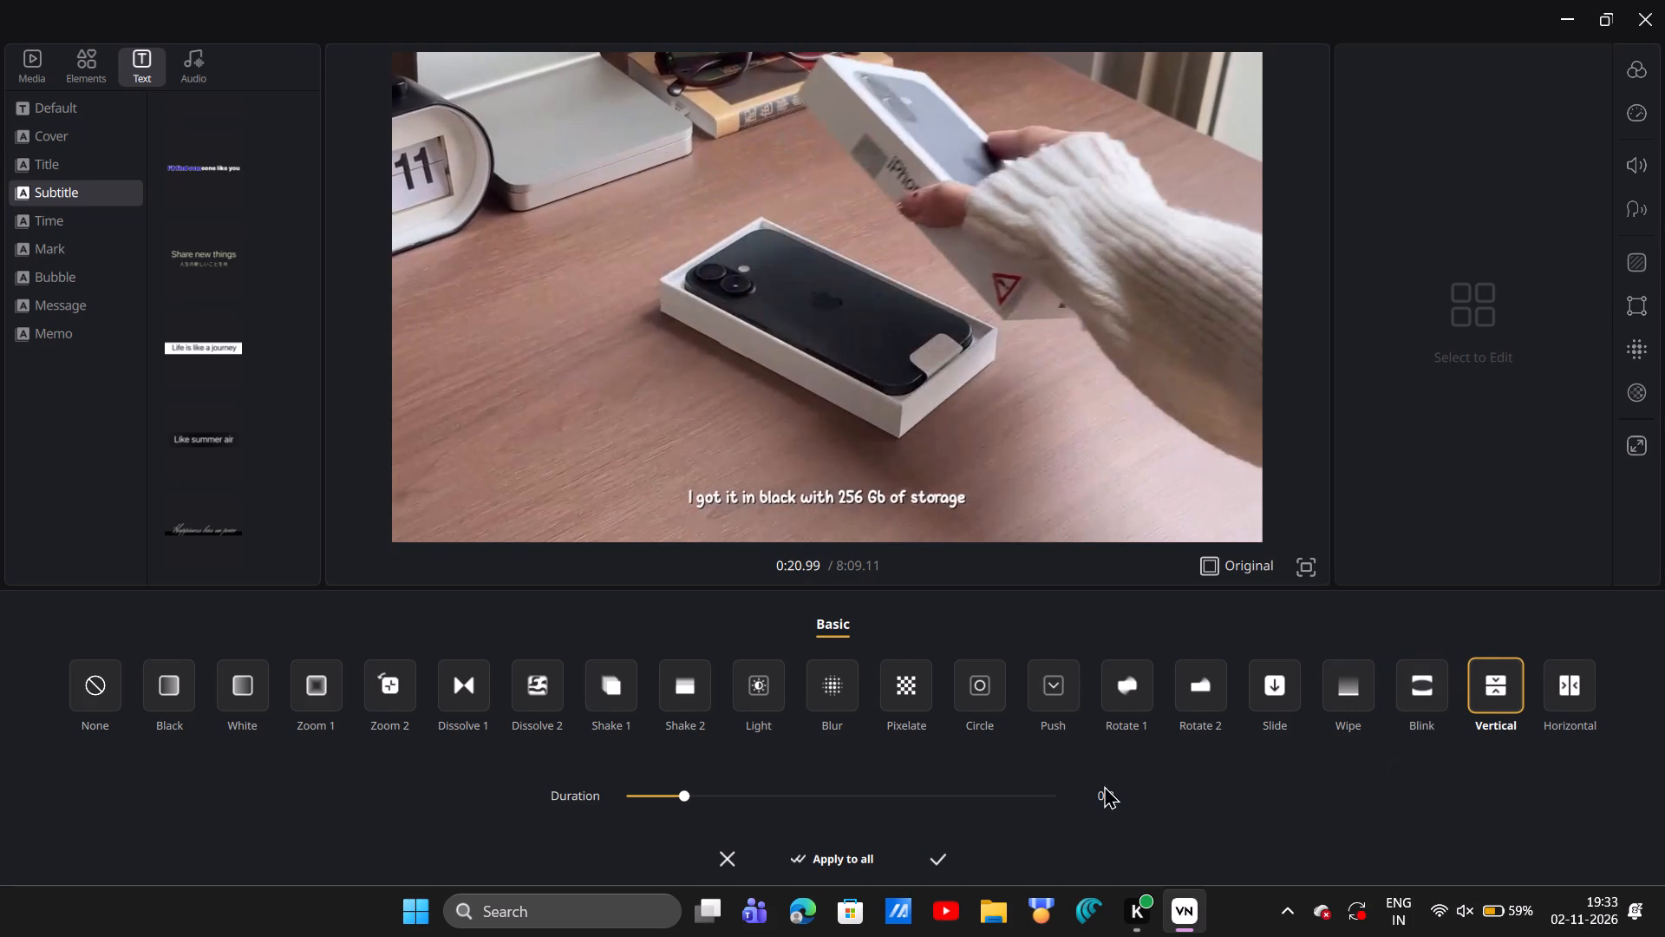
left_click(920, 850)
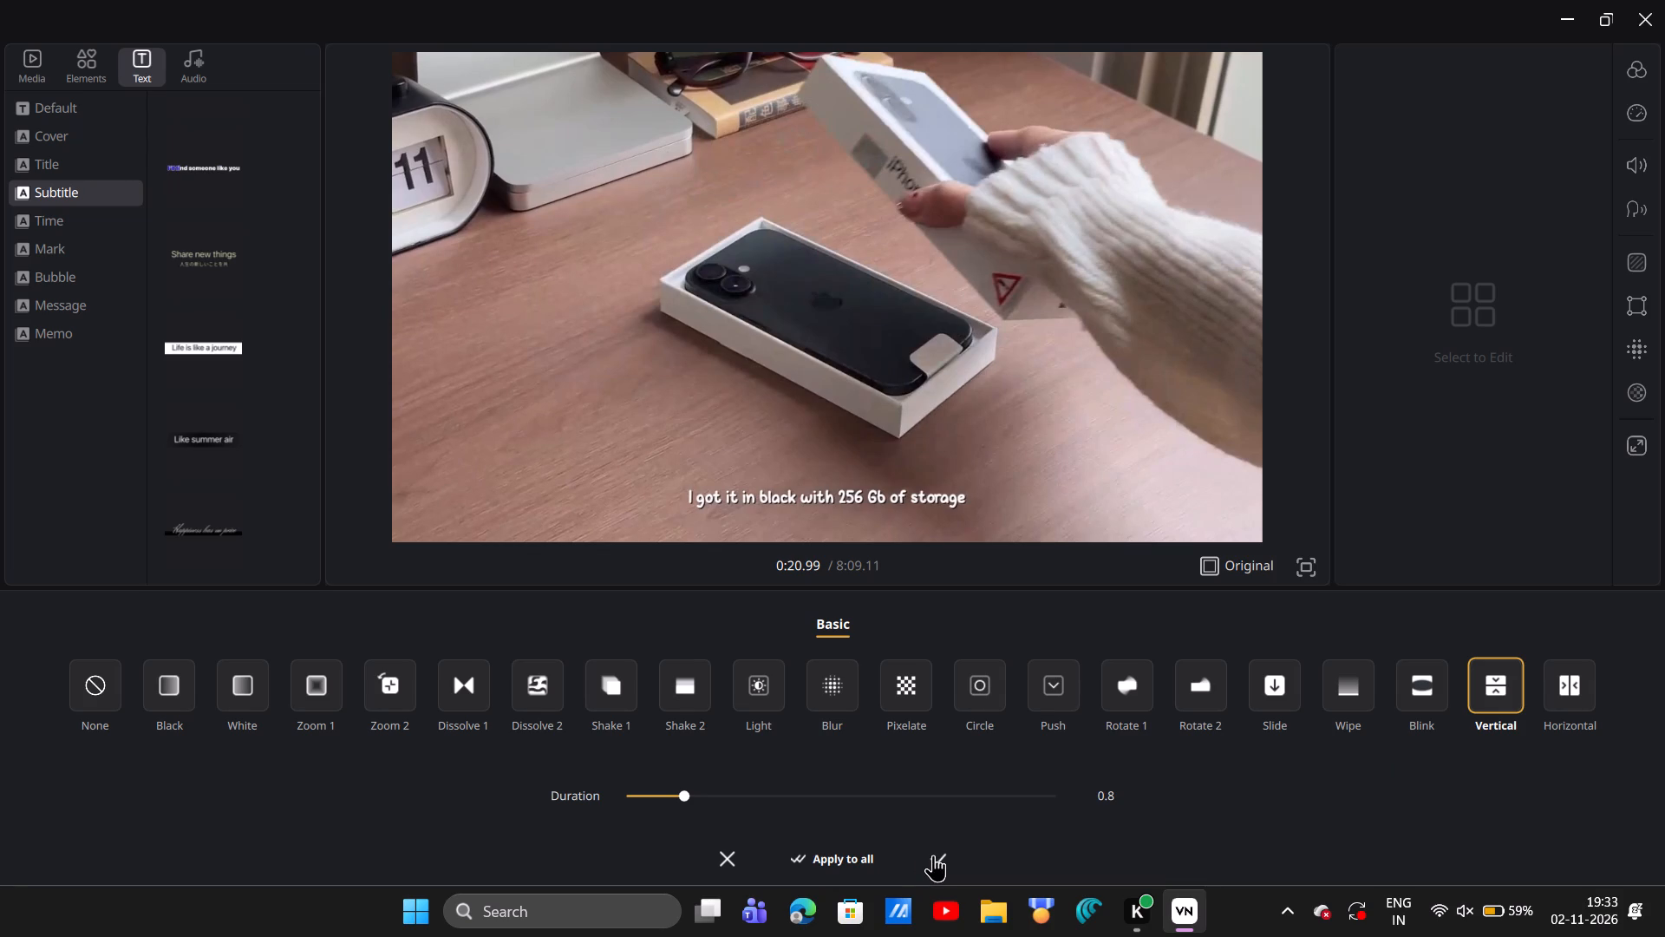
left_click(933, 855)
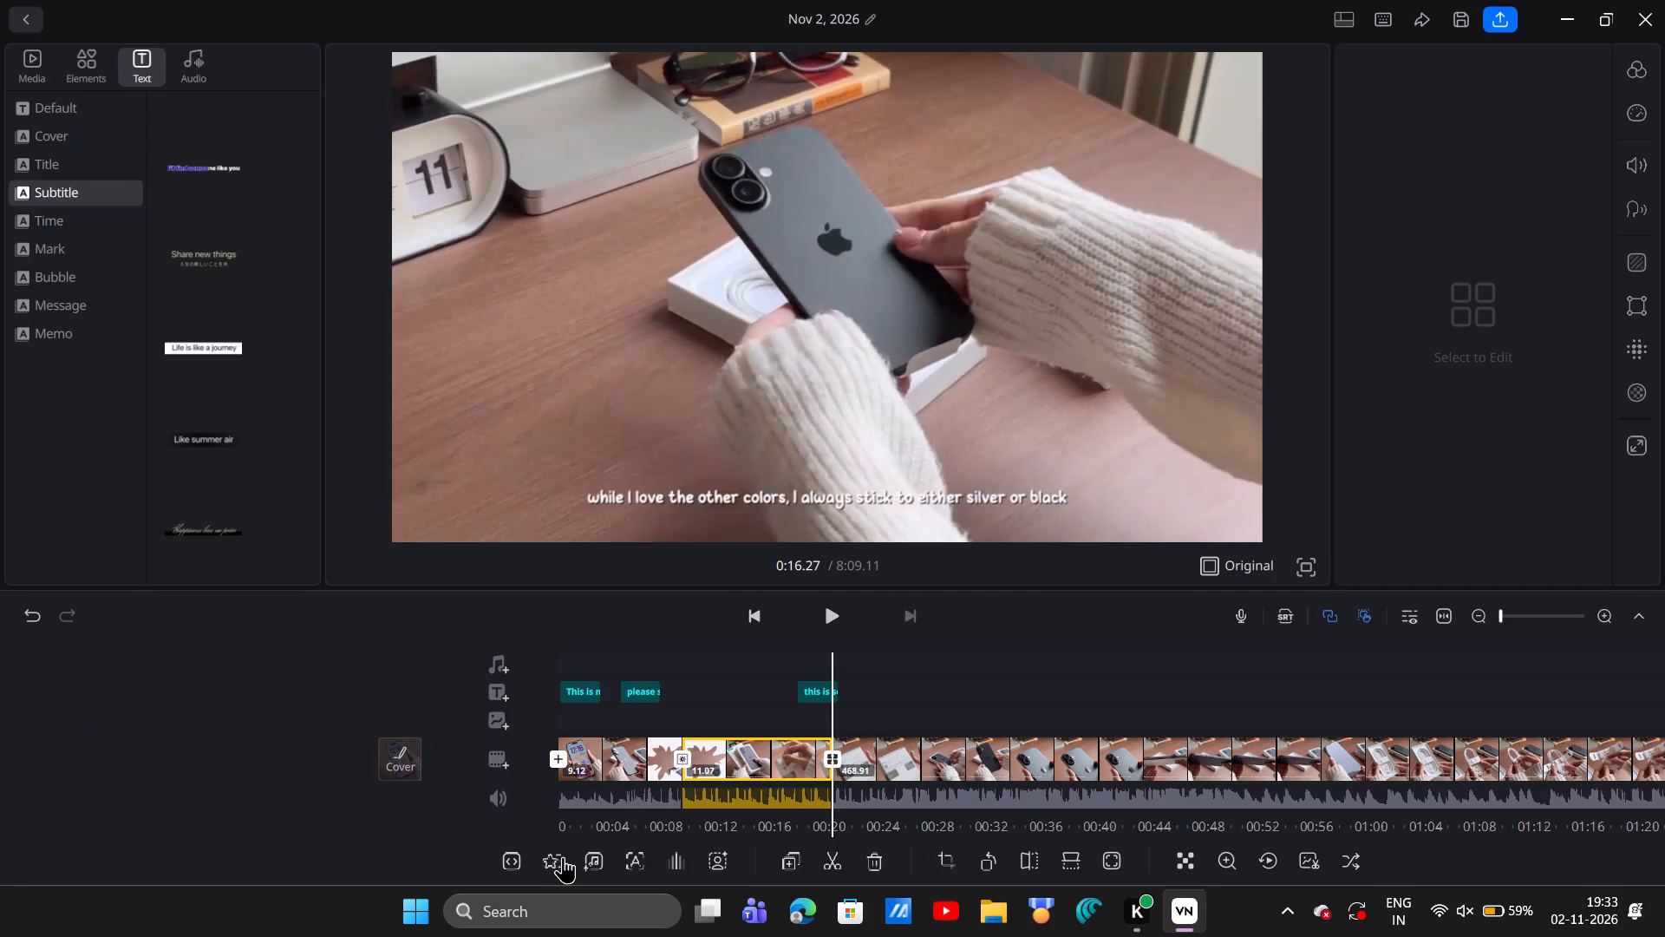
Preview zoom, move, Soul, Black and White effects on the middle clip, and apply the 0.50-second Slide 01 effect at its start.
left_click(557, 856)
left_click(617, 775)
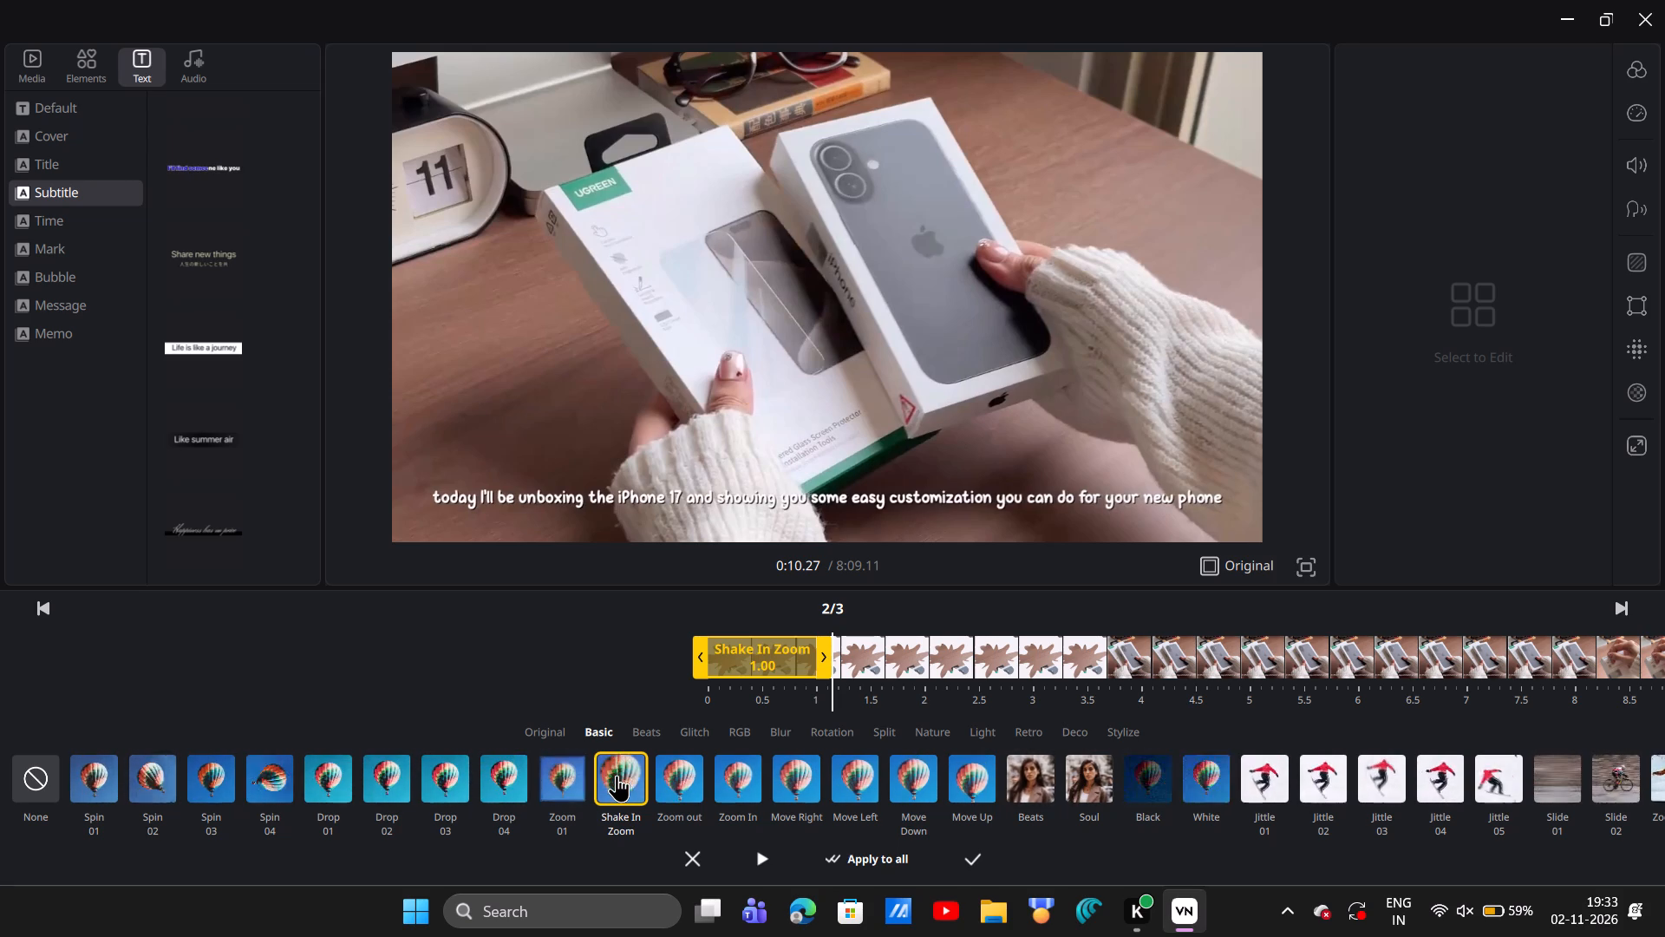
left_click(719, 776)
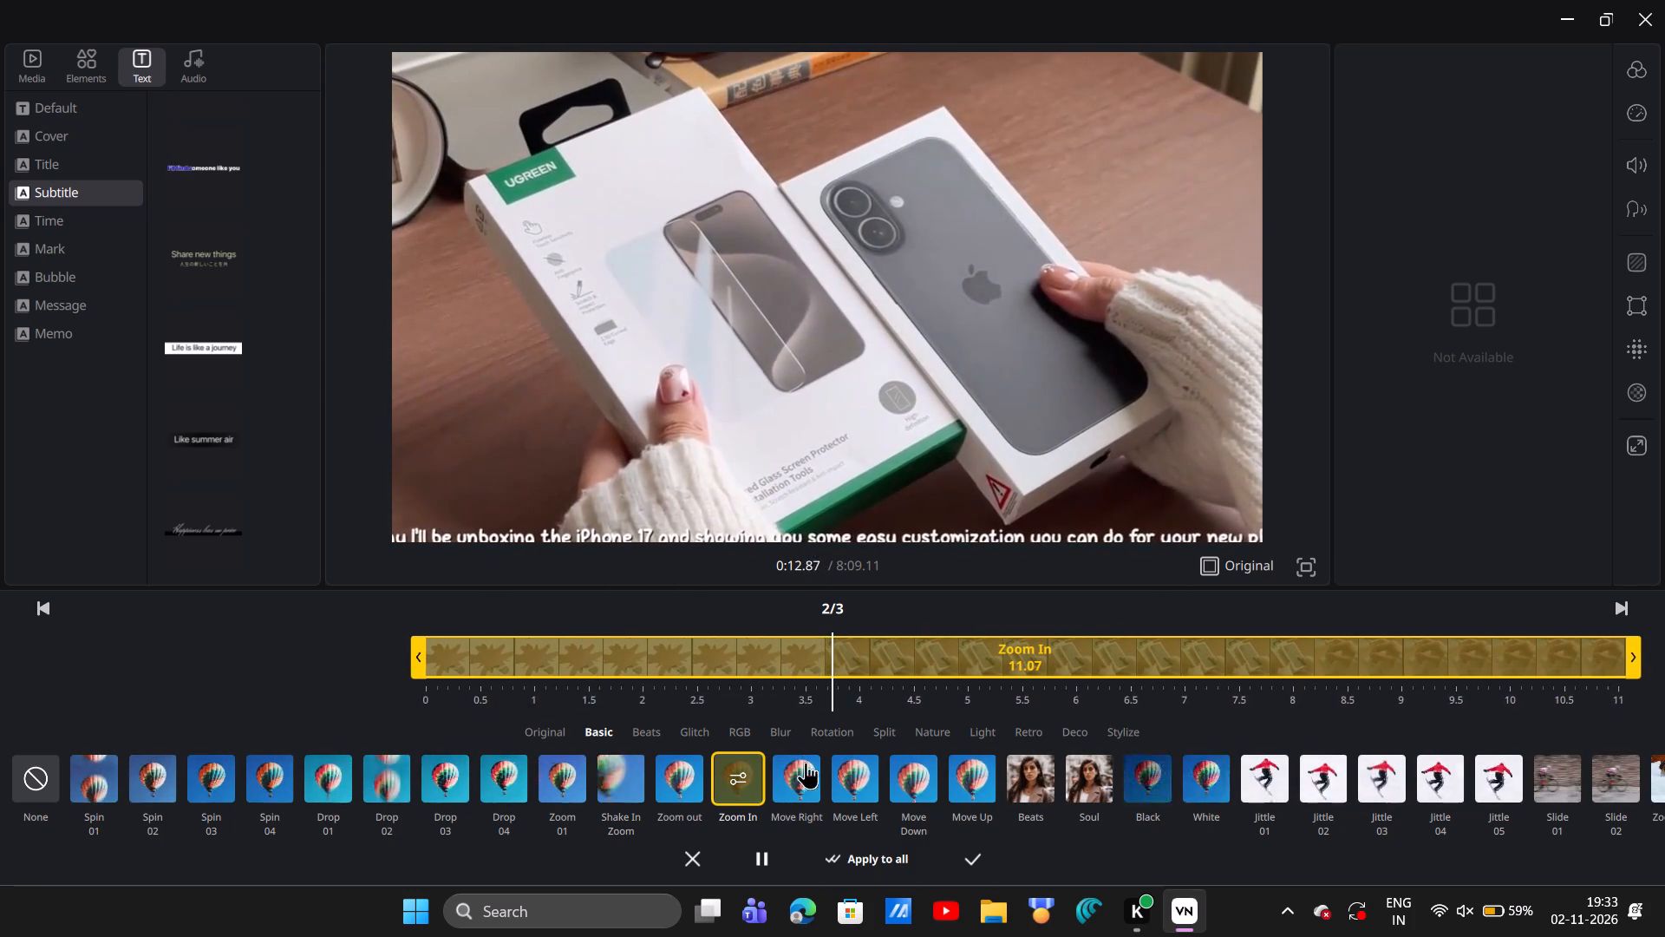
left_click(814, 782)
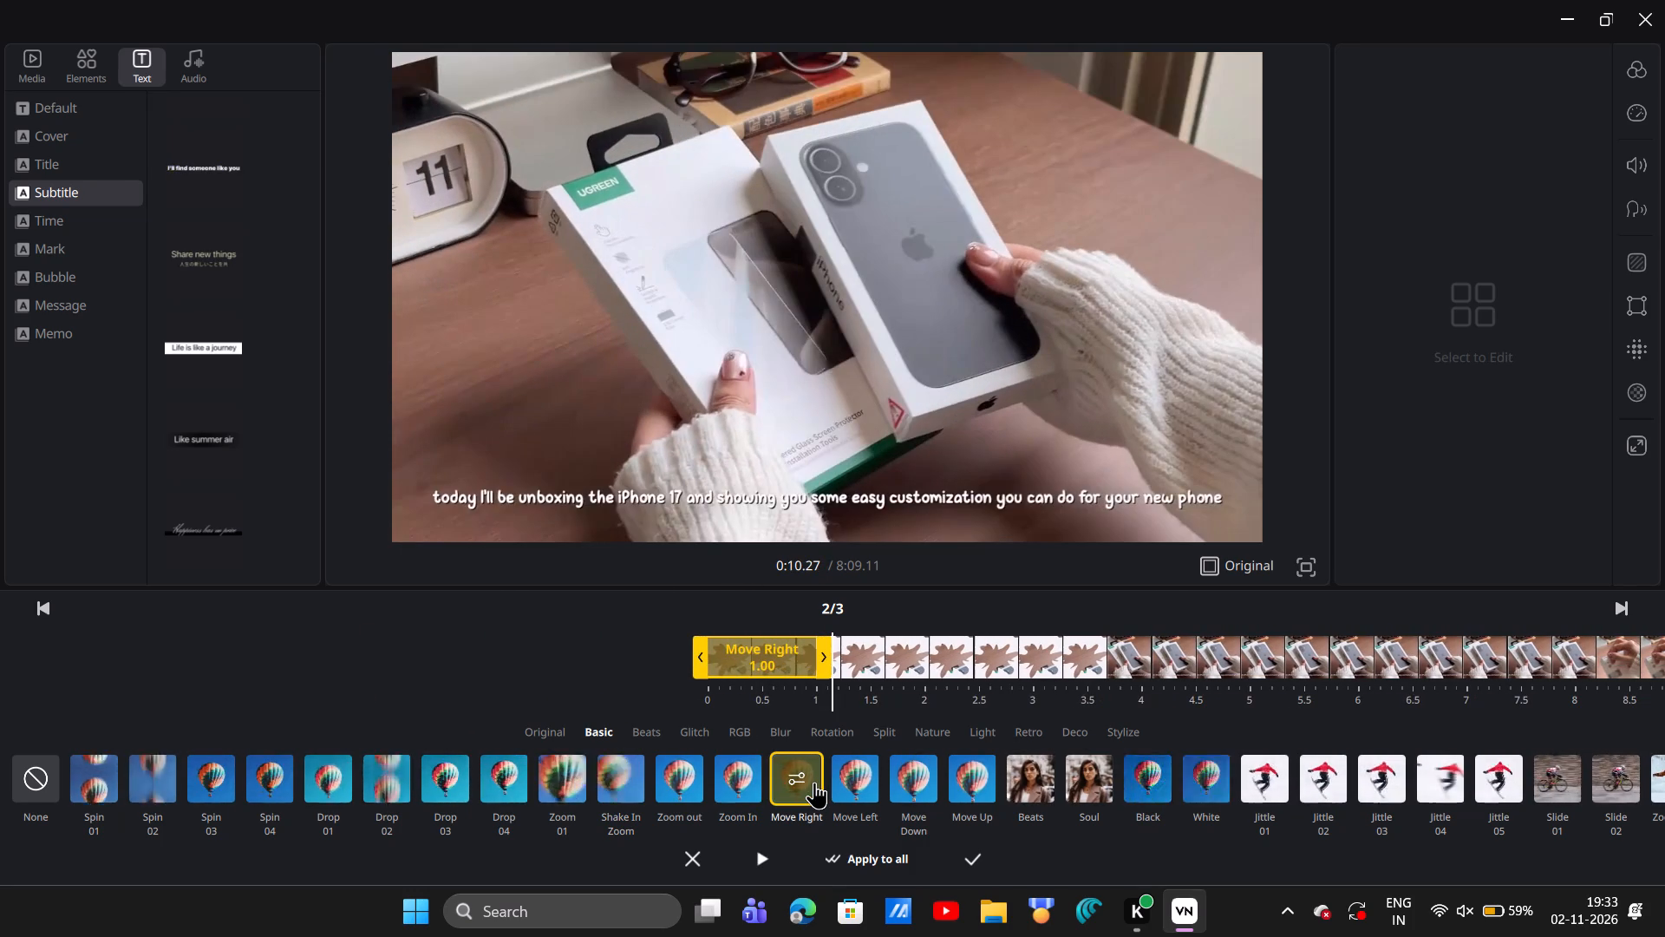
left_click(852, 788)
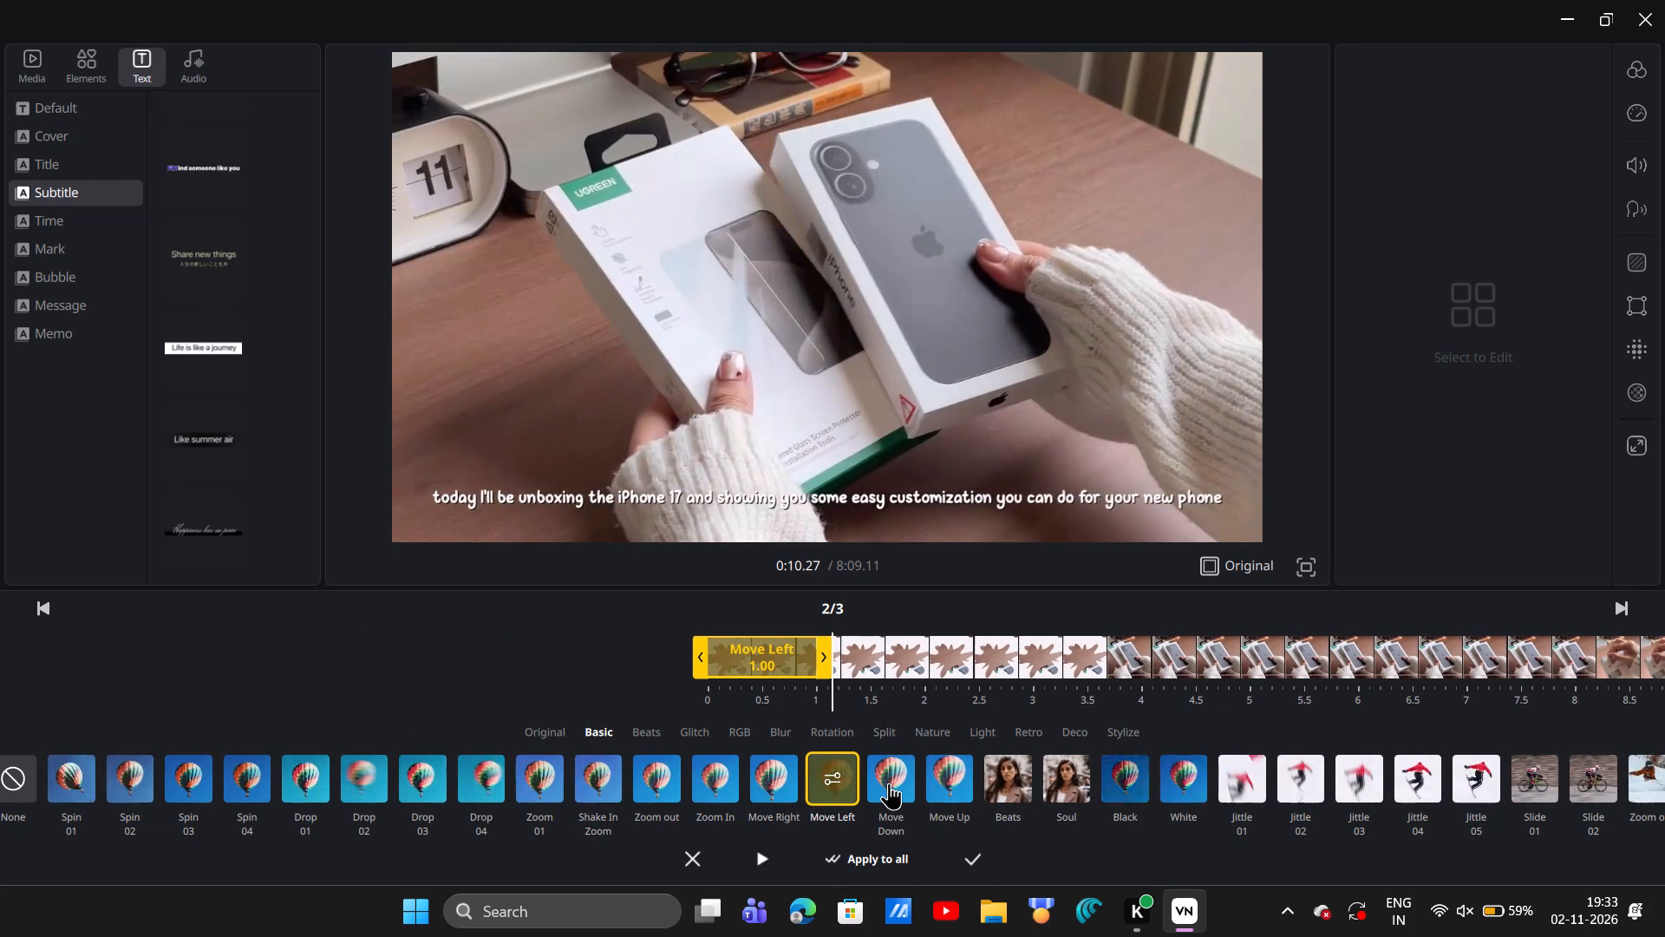
left_click(889, 783)
left_click(889, 783)
left_click(889, 783)
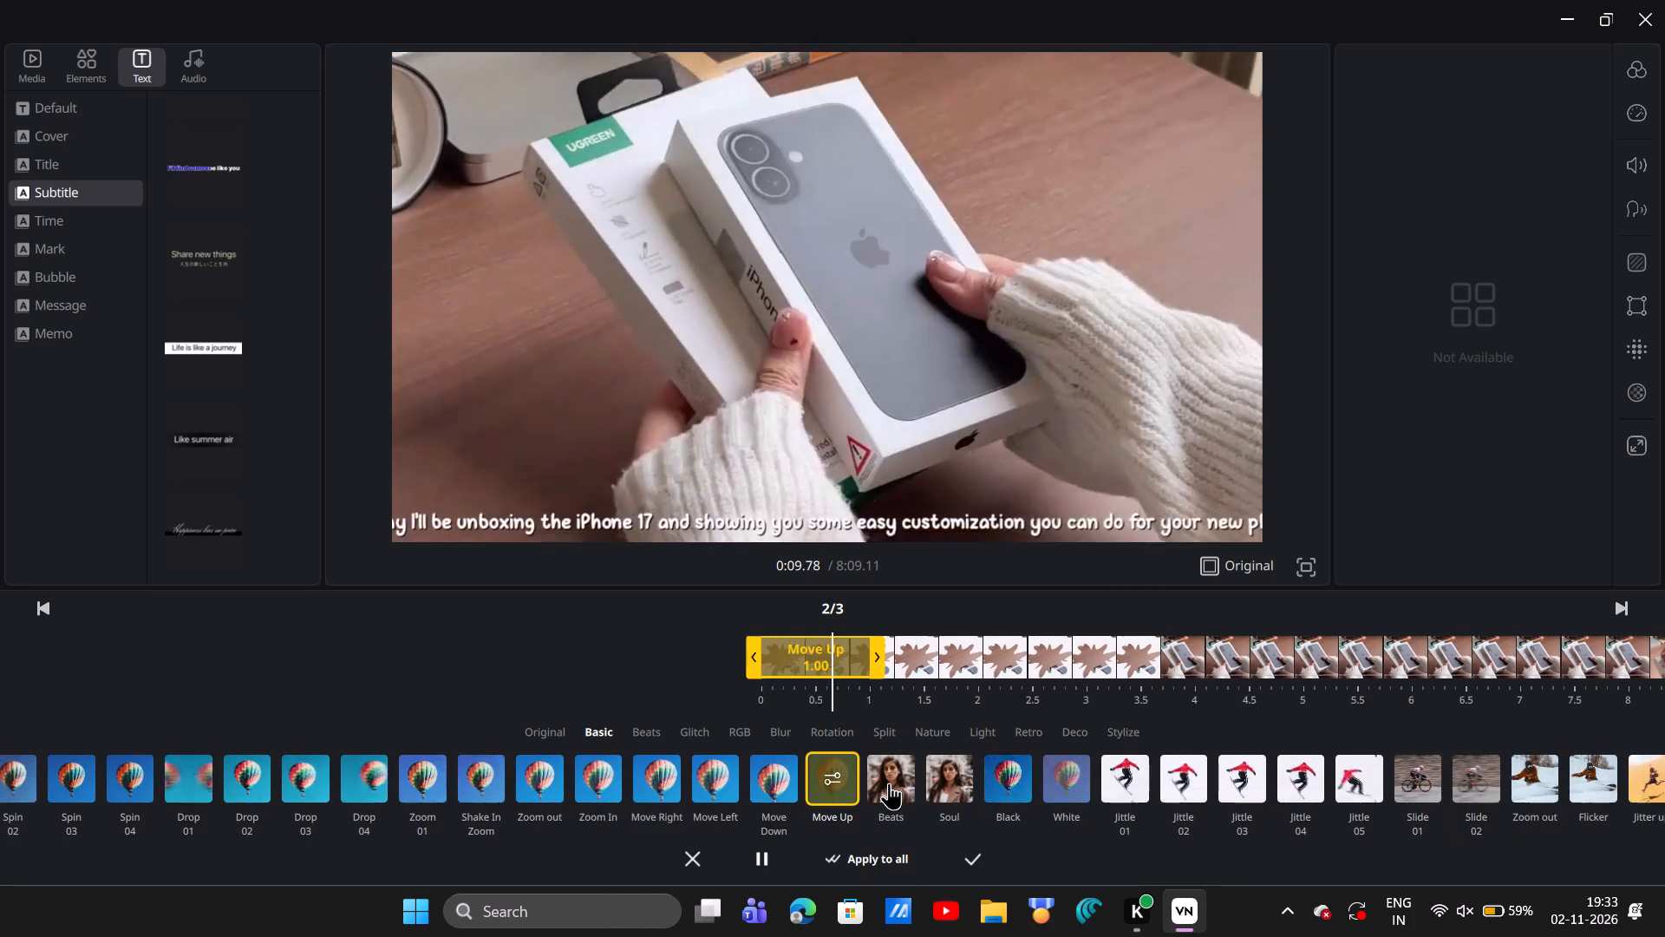
left_click(889, 783)
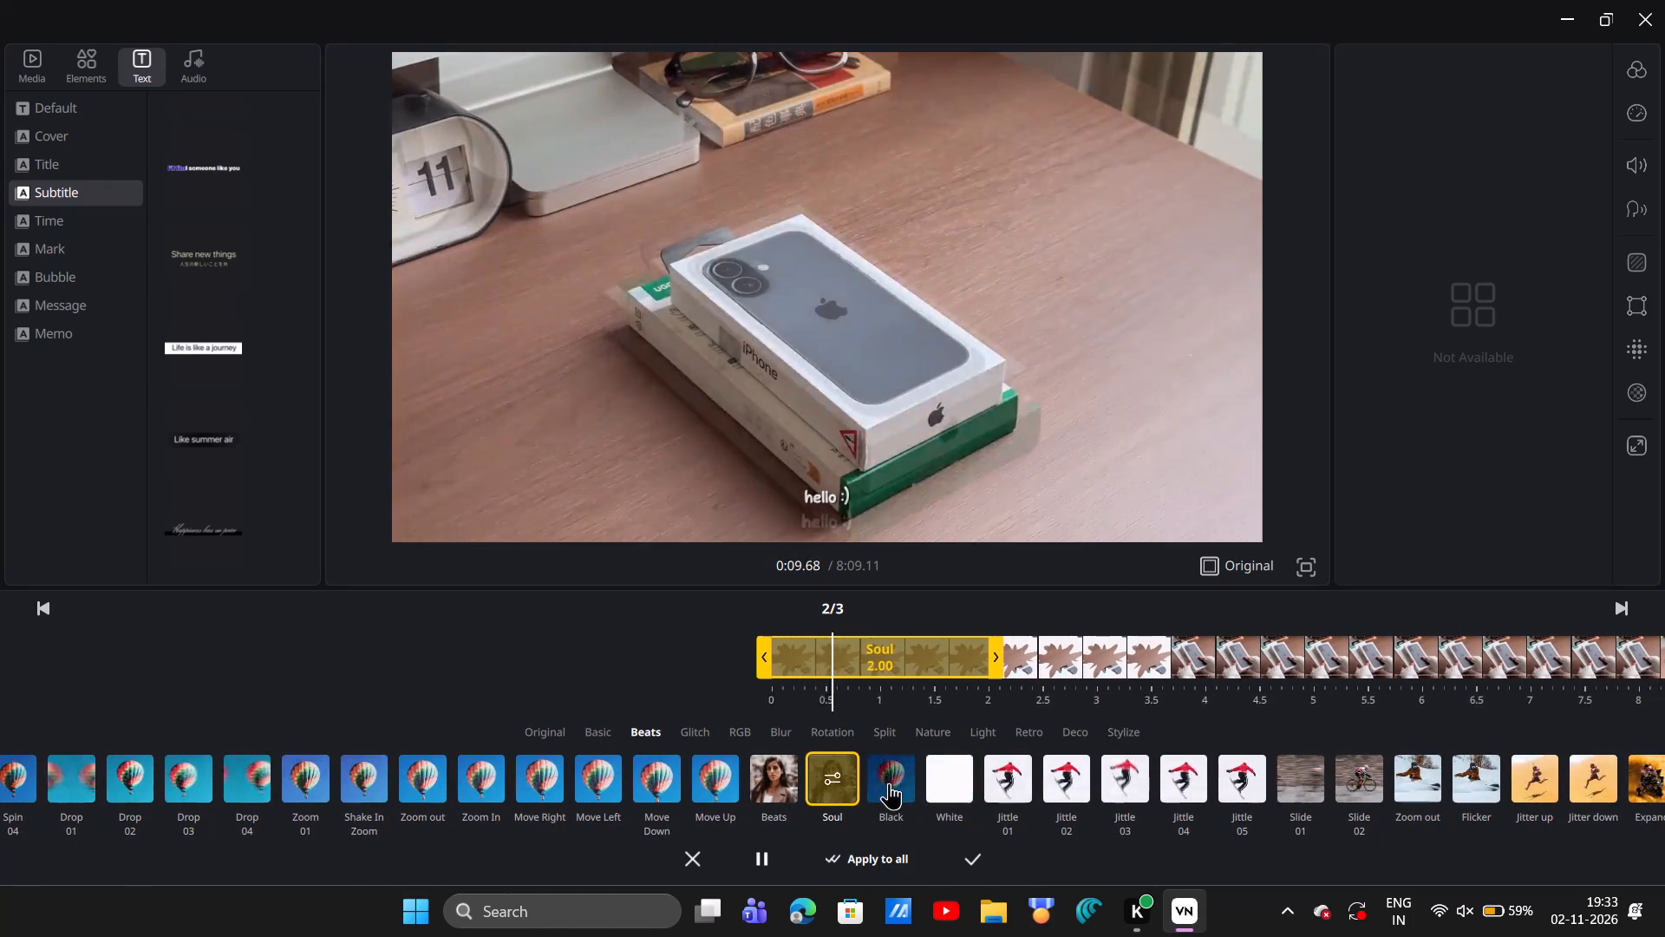
left_click(889, 783)
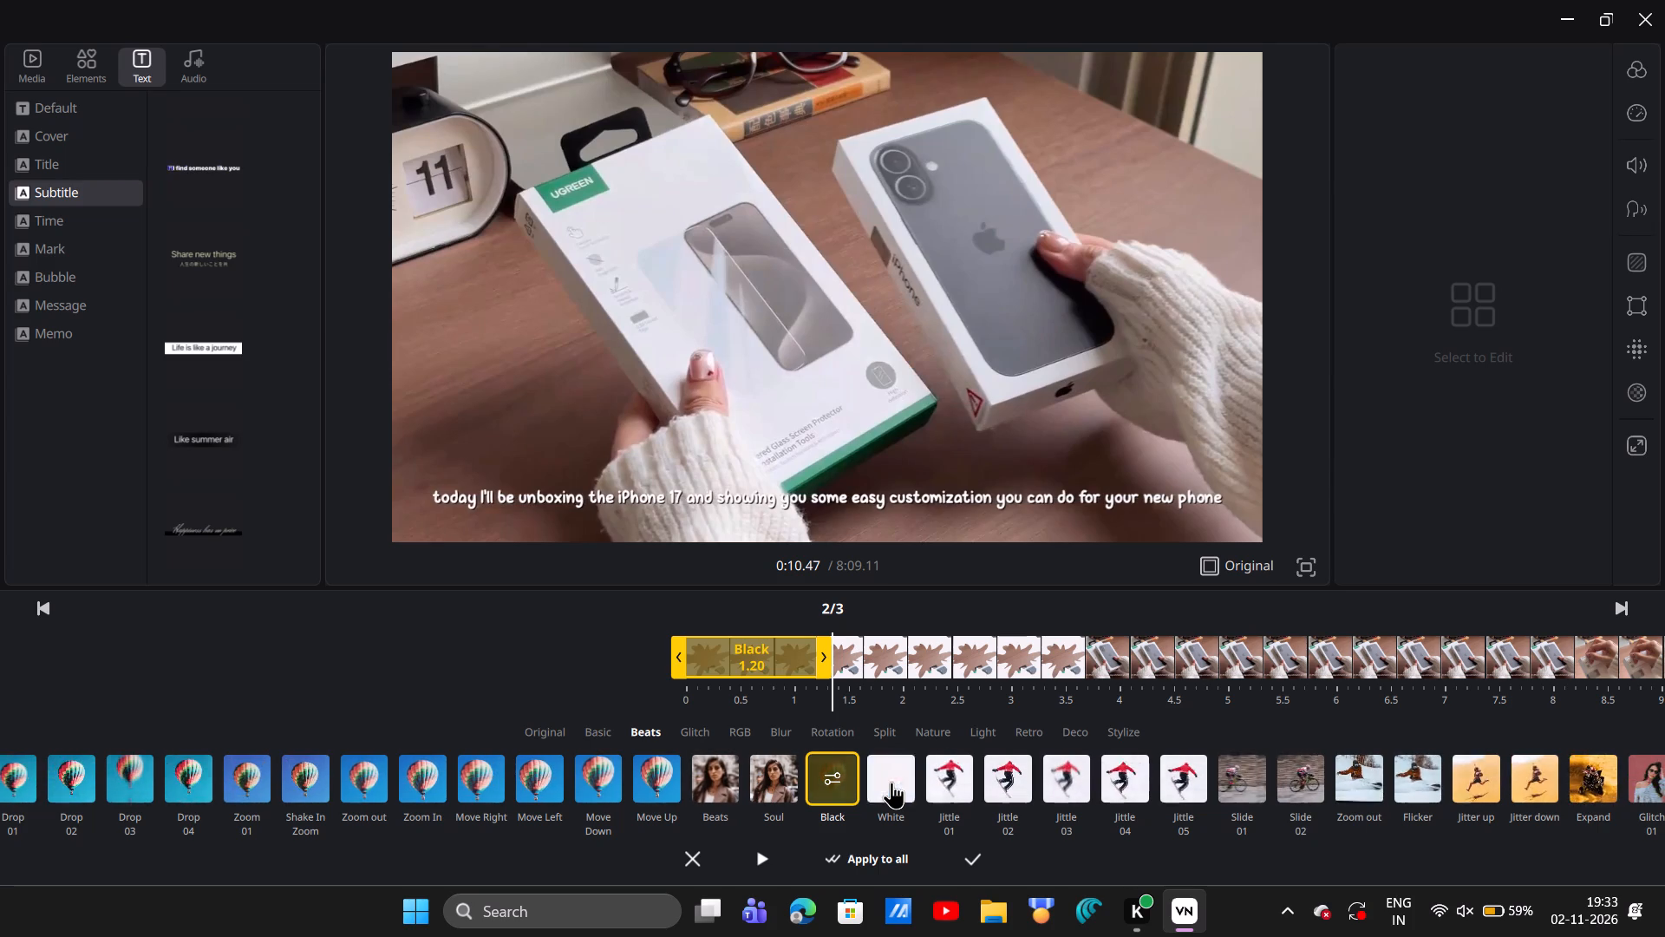
left_click(891, 782)
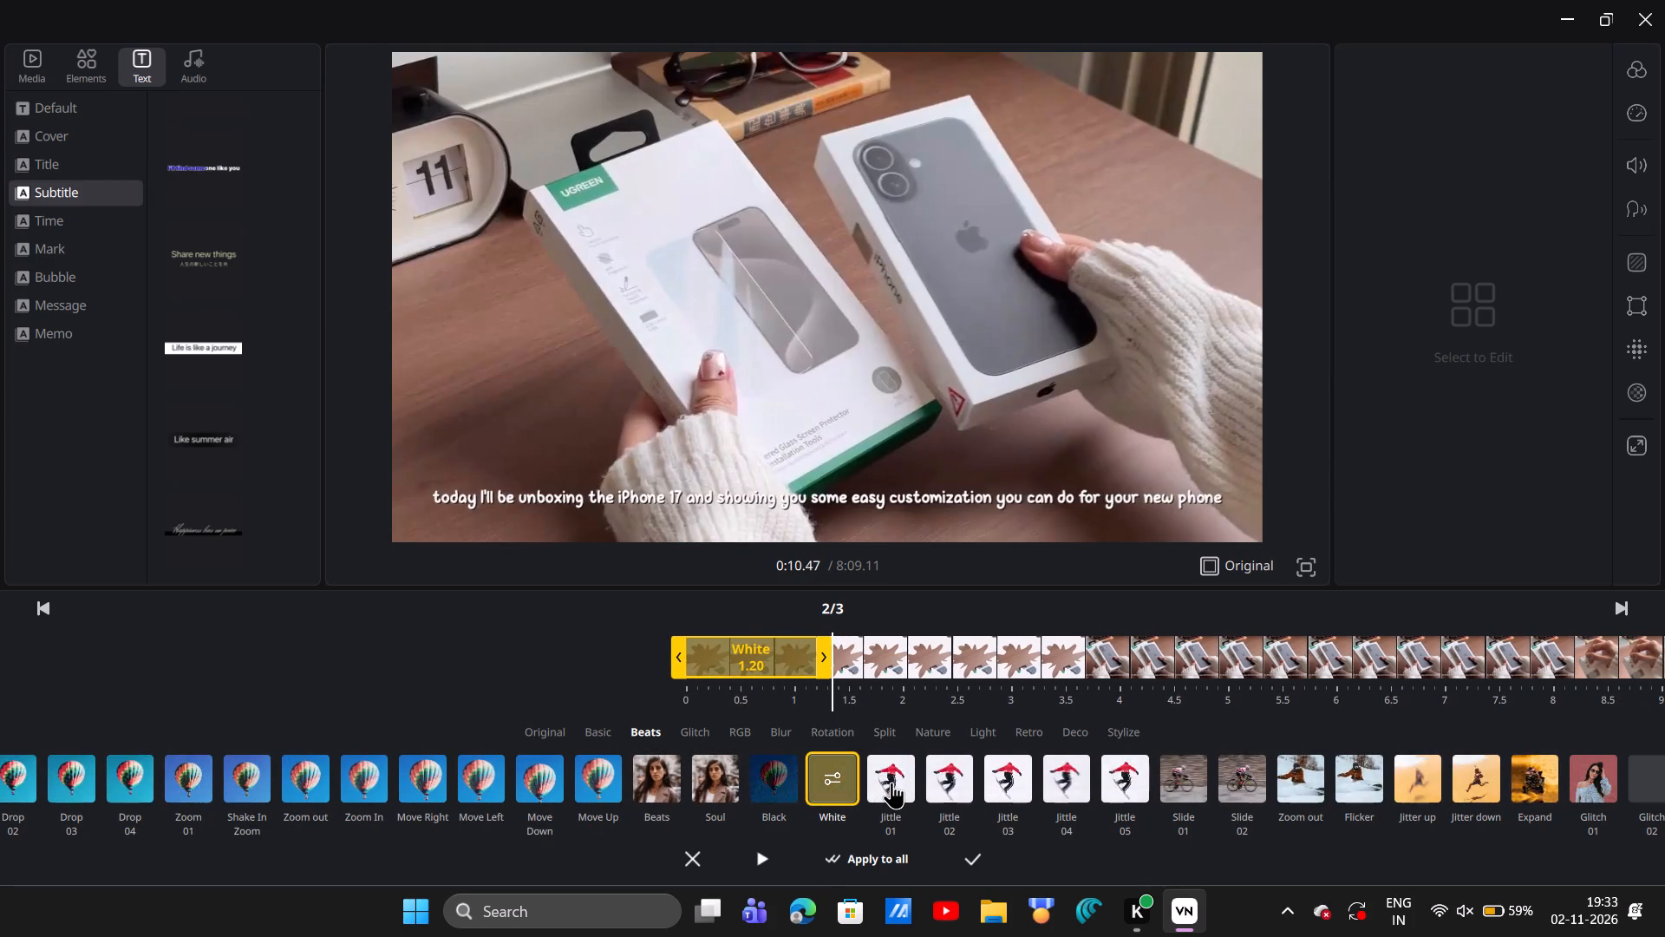
left_click(1212, 793)
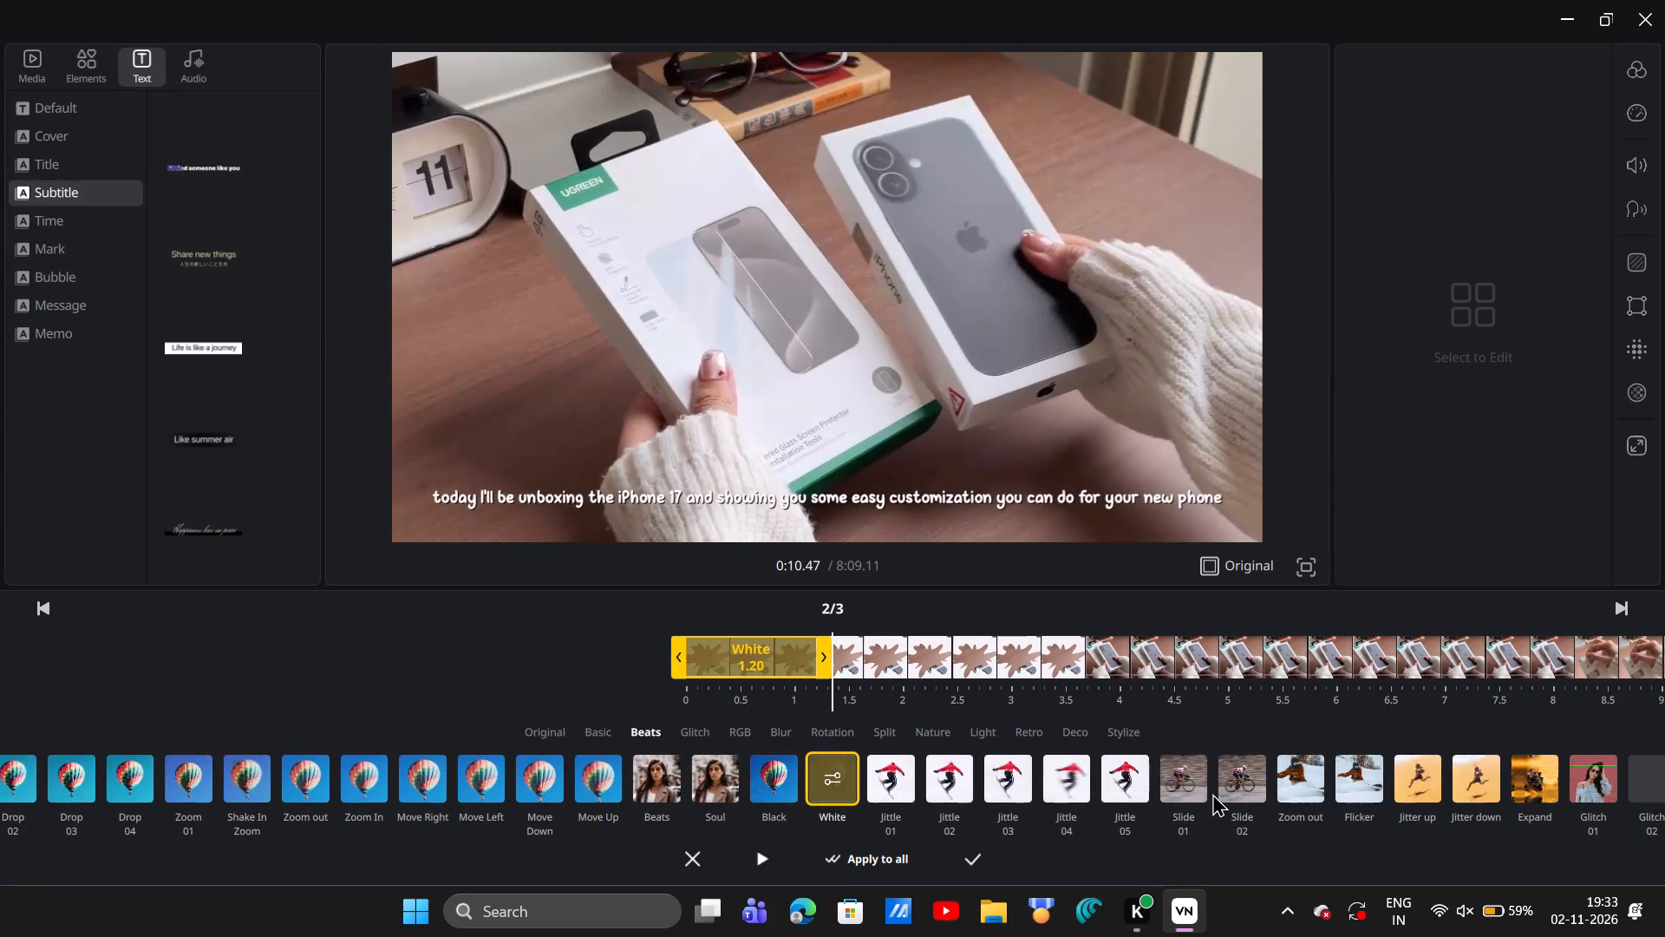
left_click(1203, 783)
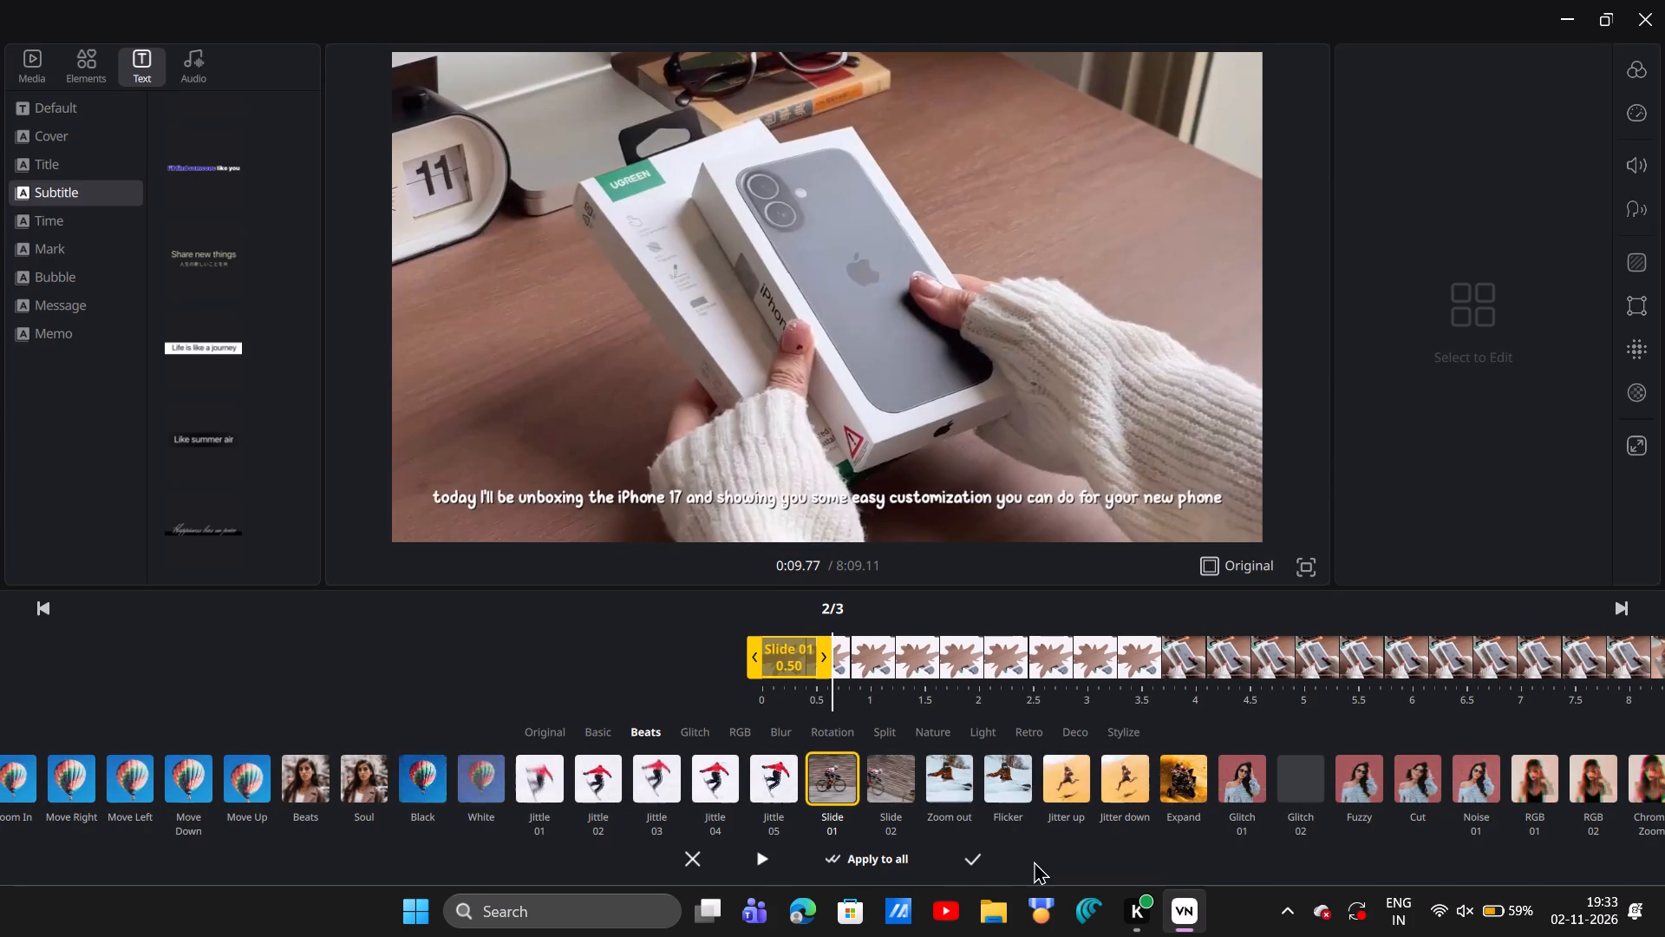
left_click(963, 859)
Examine the last clip's footage from the phone's side buttons through the charging cable to the screen protector box.
scroll(859, 776, "left", 3)
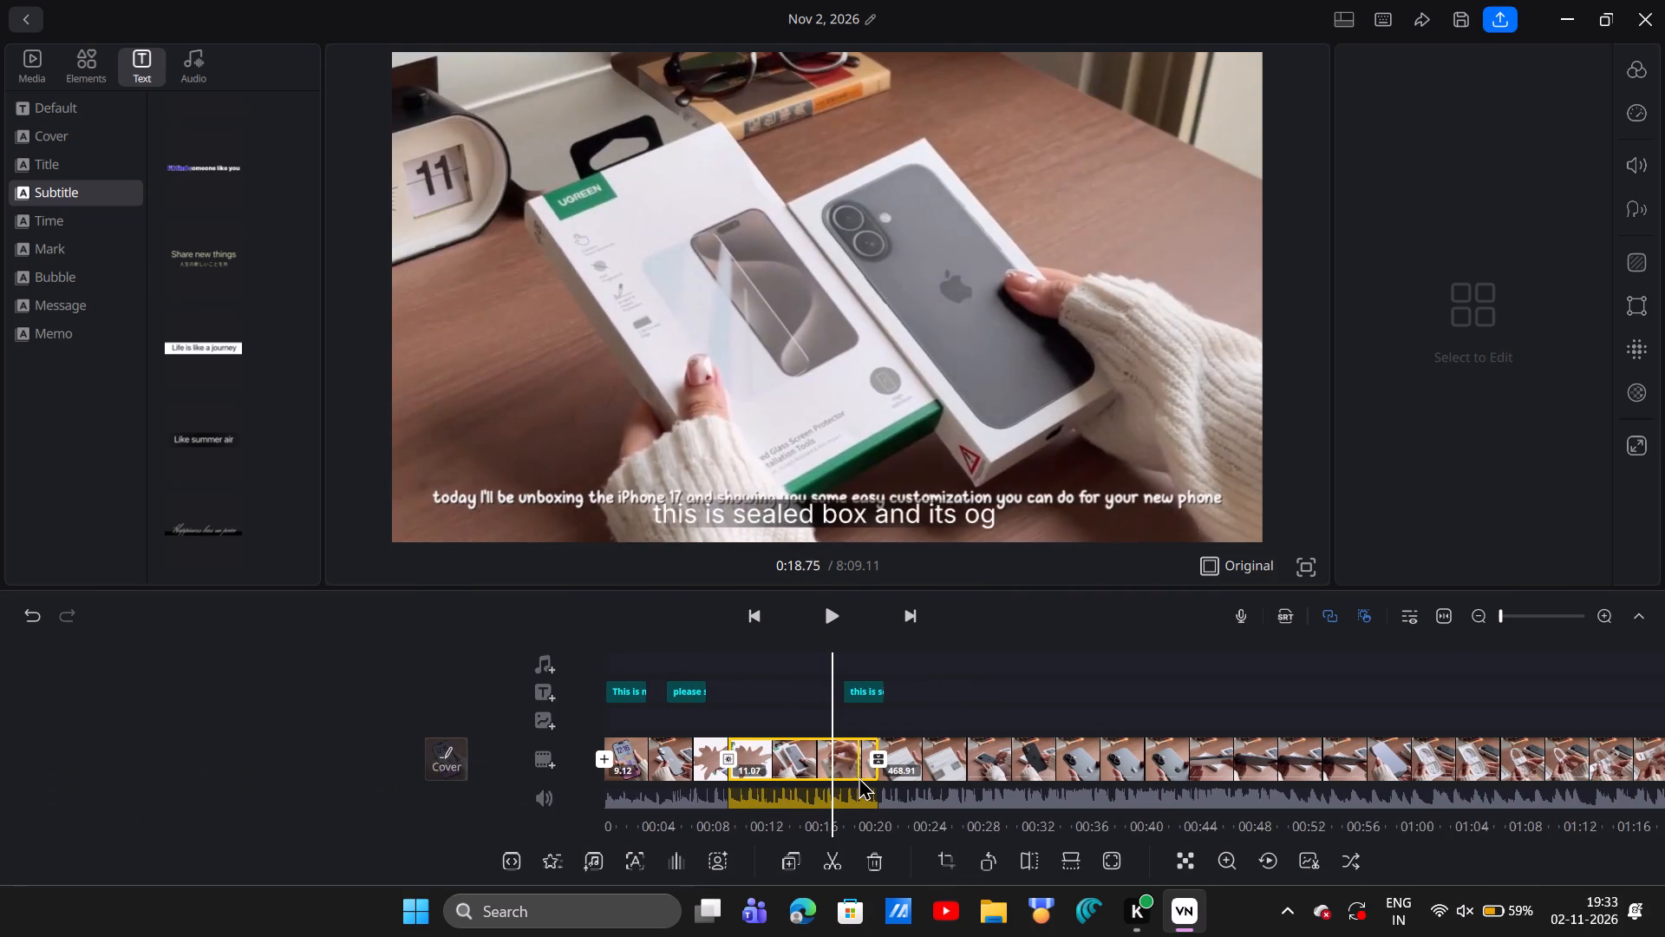
scroll(859, 776, "left", 1)
scroll(1034, 770, "left", 10)
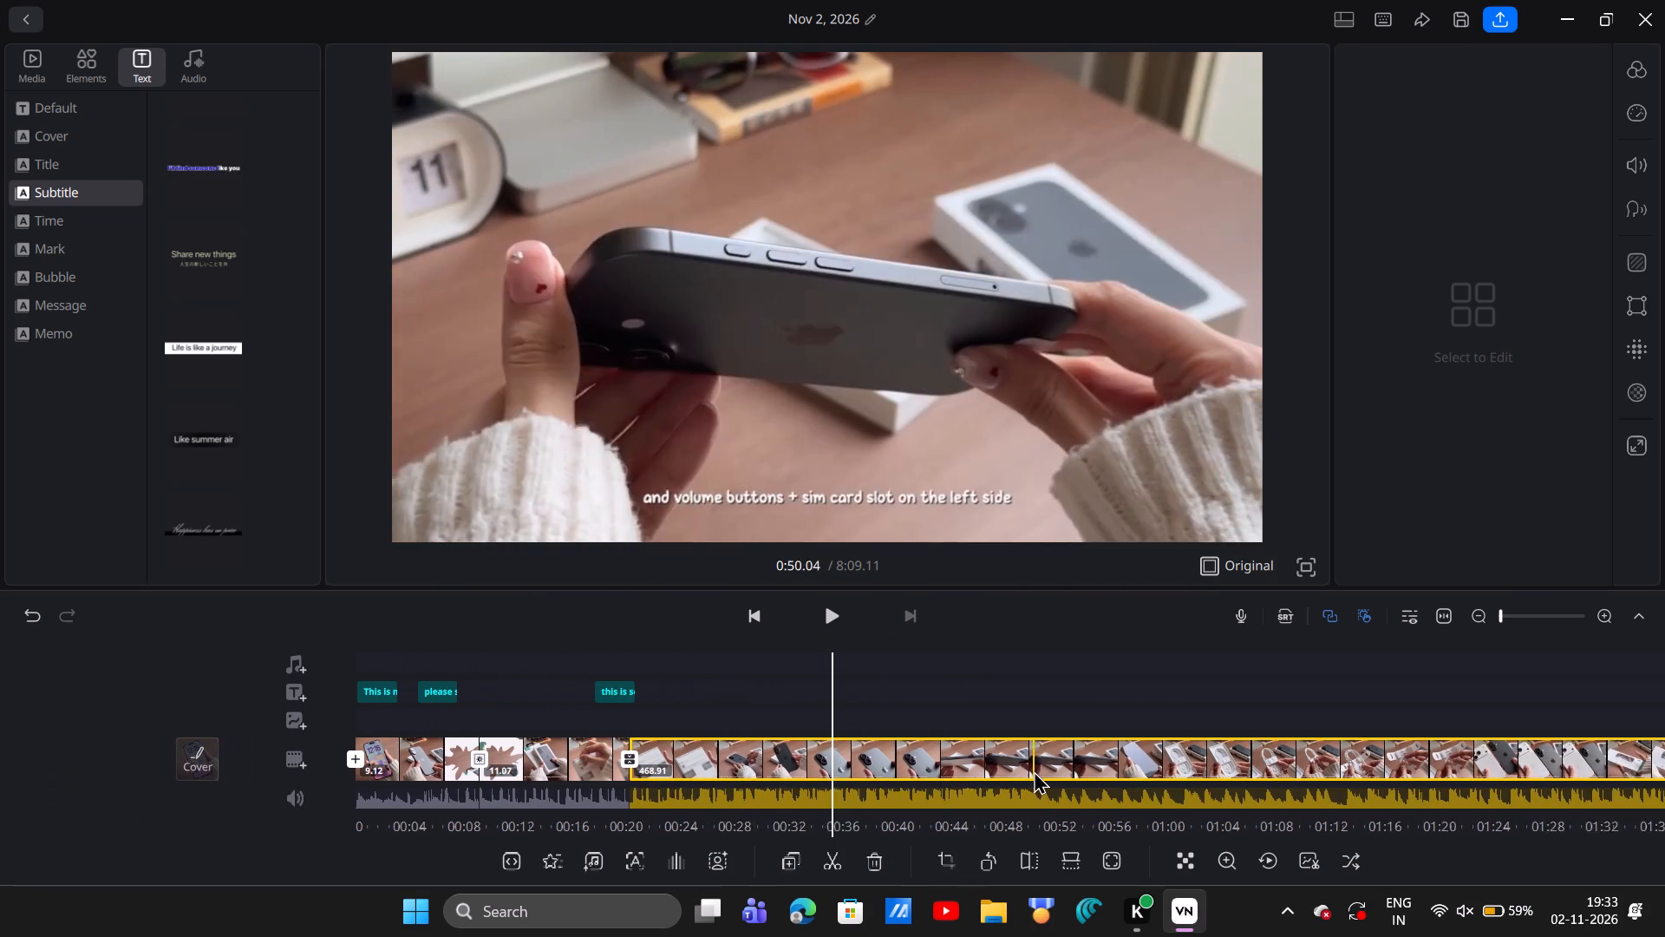
scroll(1034, 770, "left", 7)
scroll(1034, 770, "right", 1)
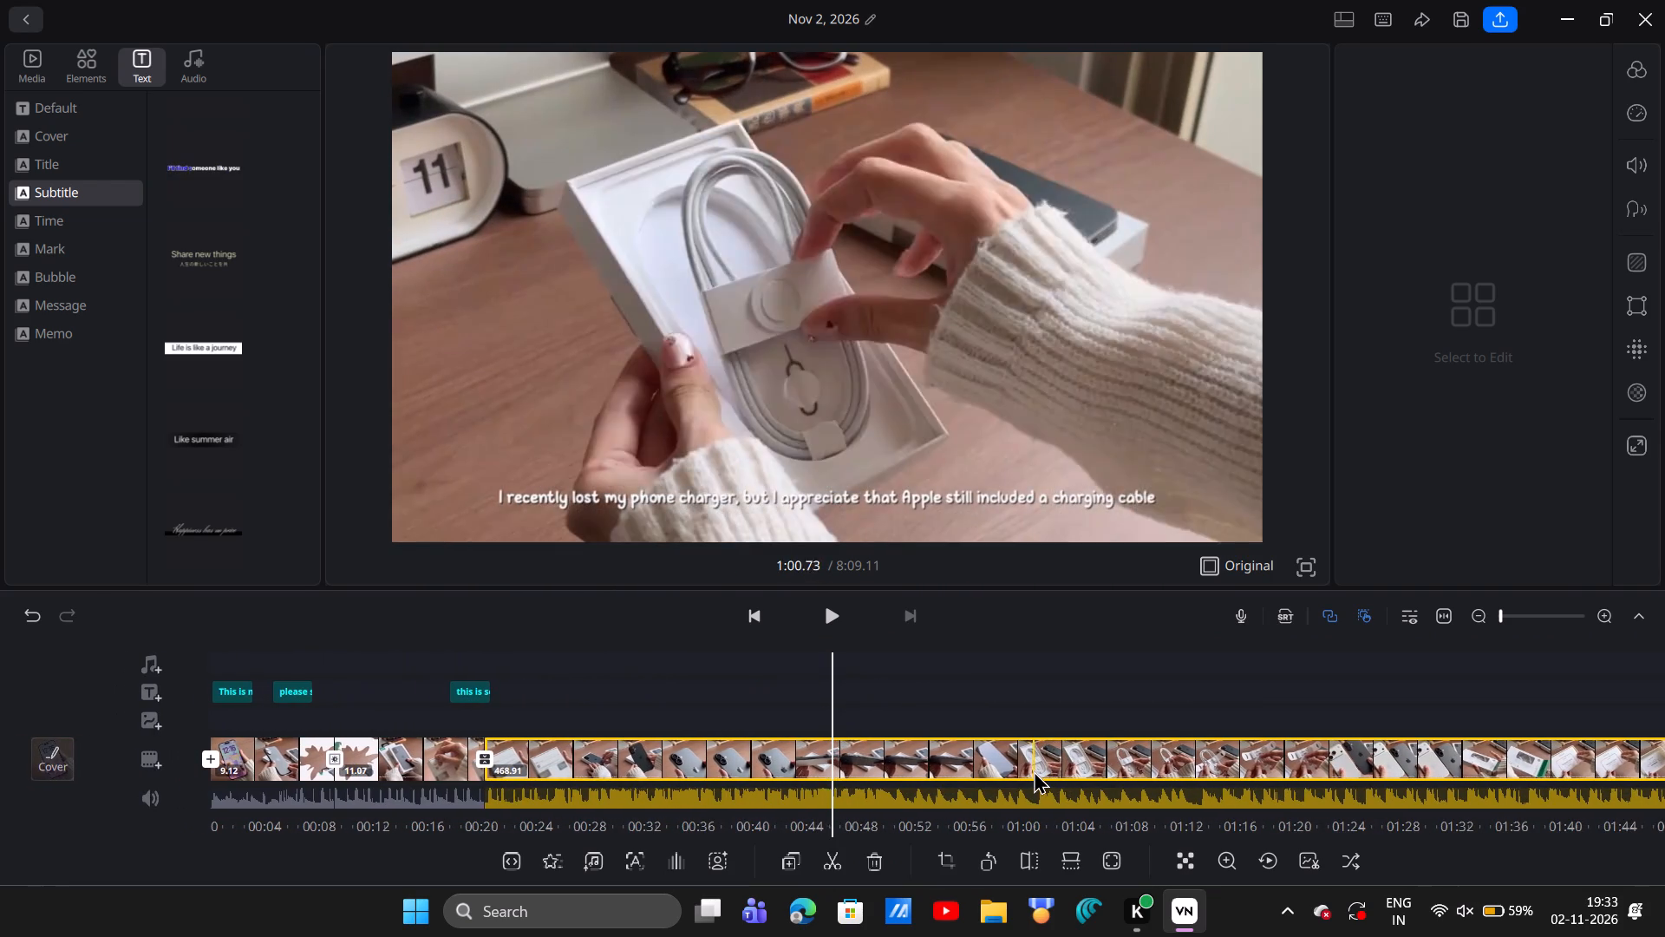
scroll(1034, 770, "right", 1)
scroll(1034, 770, "left", 15)
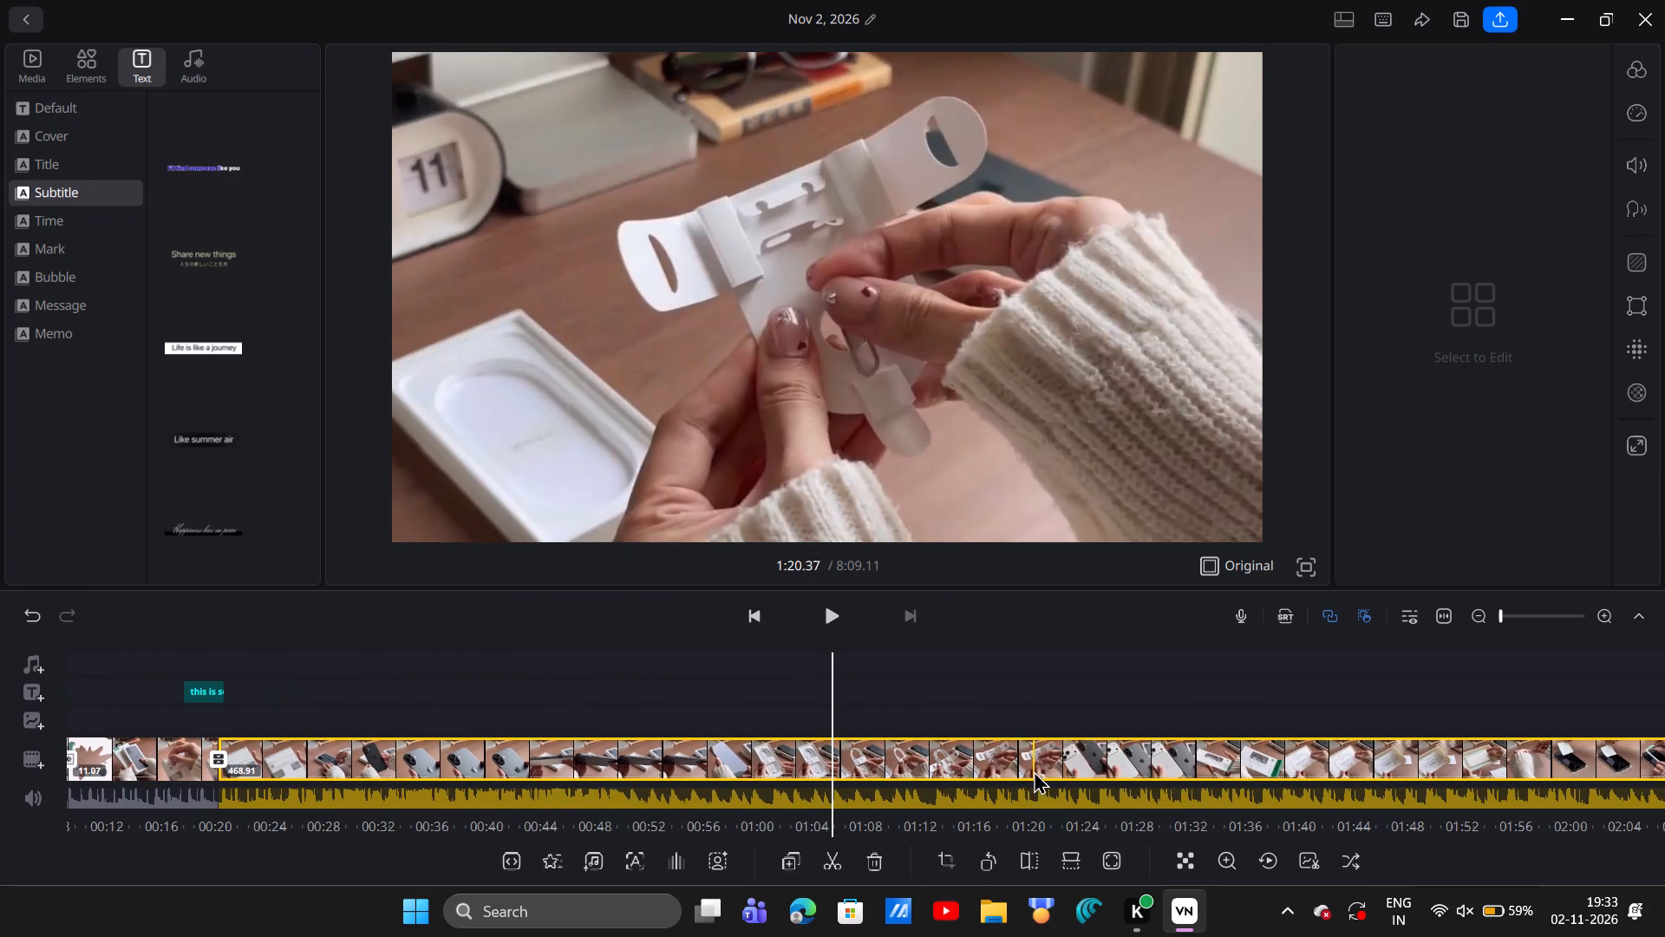
scroll(1034, 770, "right", 1)
scroll(1034, 770, "left", 8)
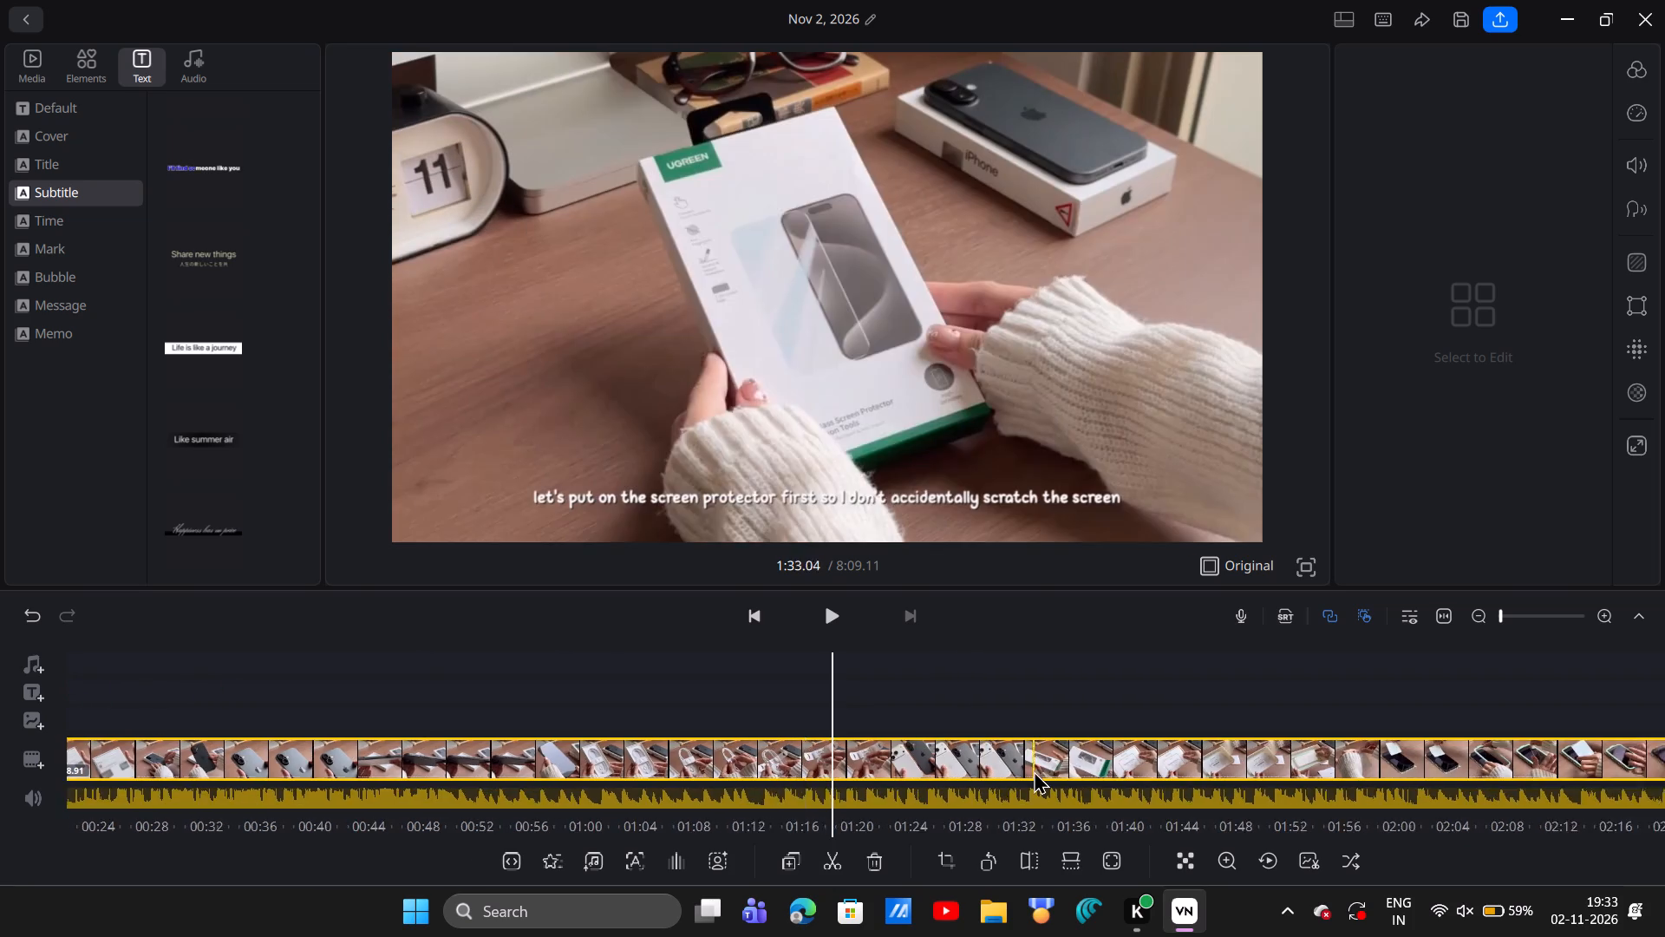
Examine the screen protector footage, from unpacking the installation kit to fitting the protector on the phone.
scroll(1034, 770, "left", 7)
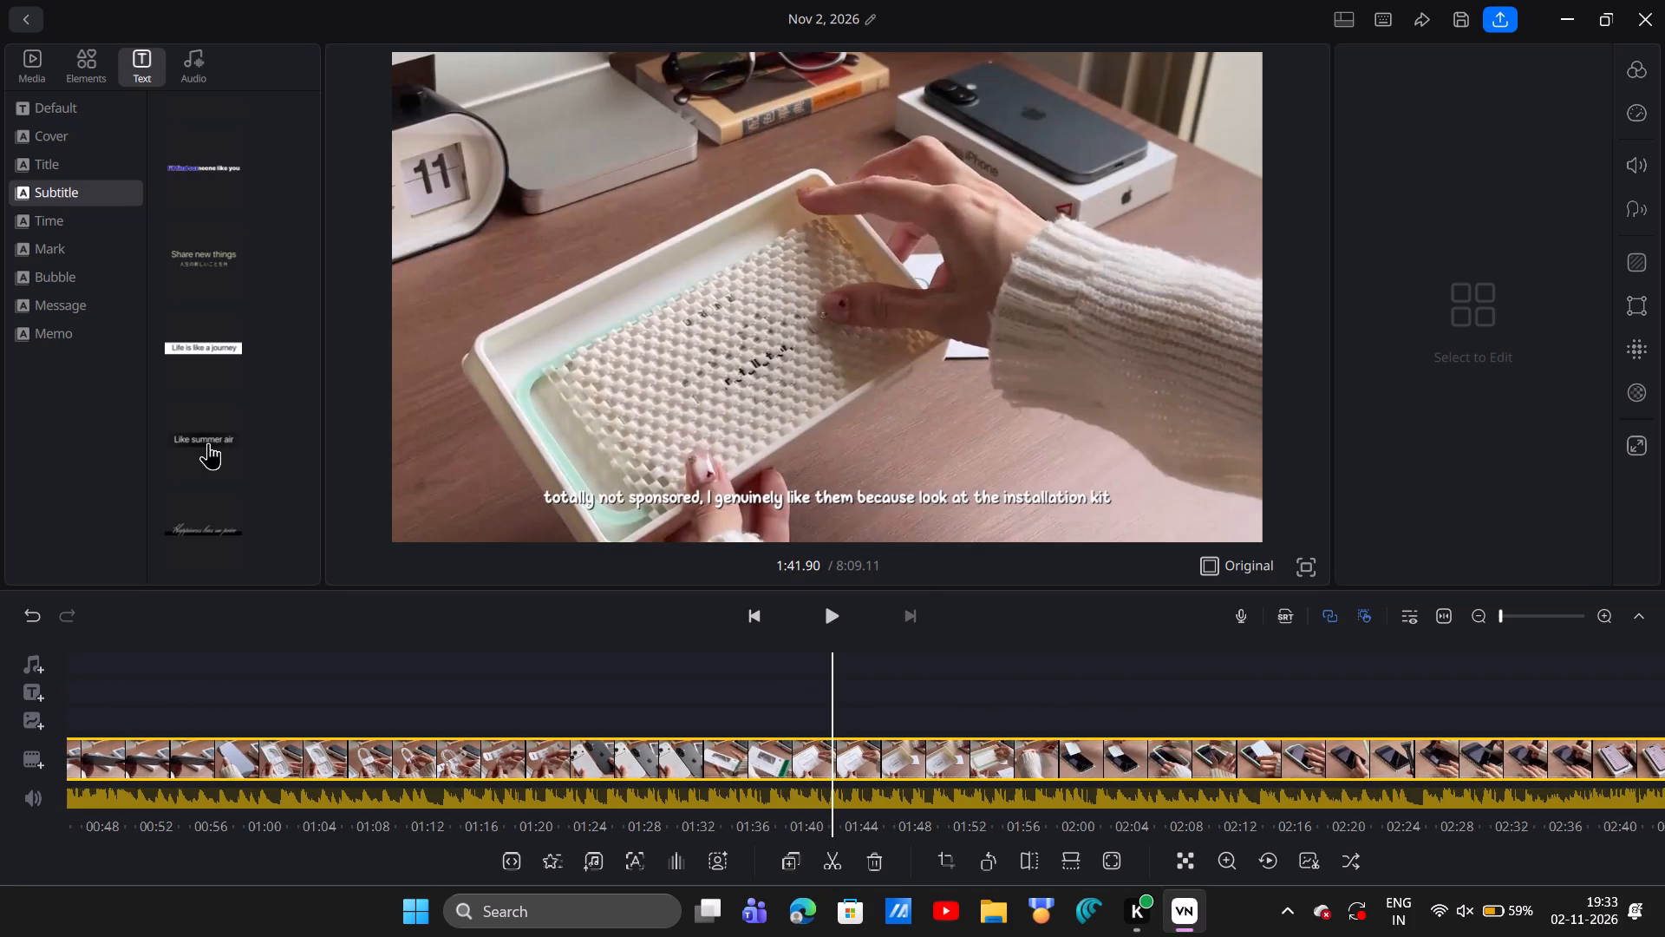
scroll(922, 760, "left", 3)
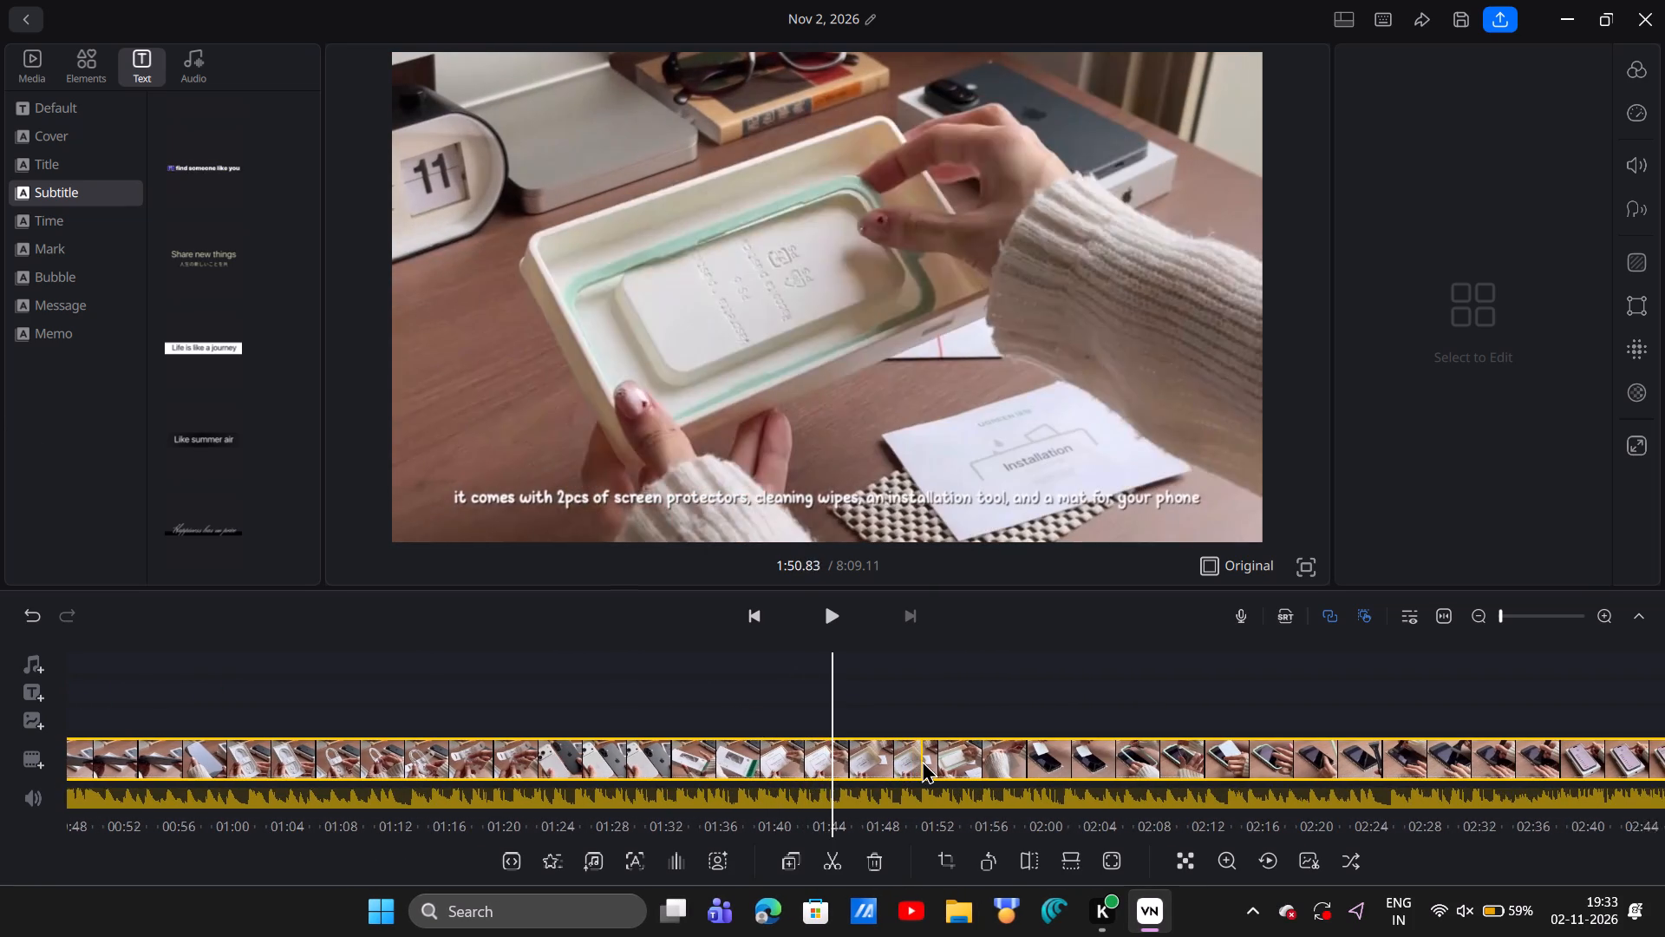
scroll(922, 760, "left", 10)
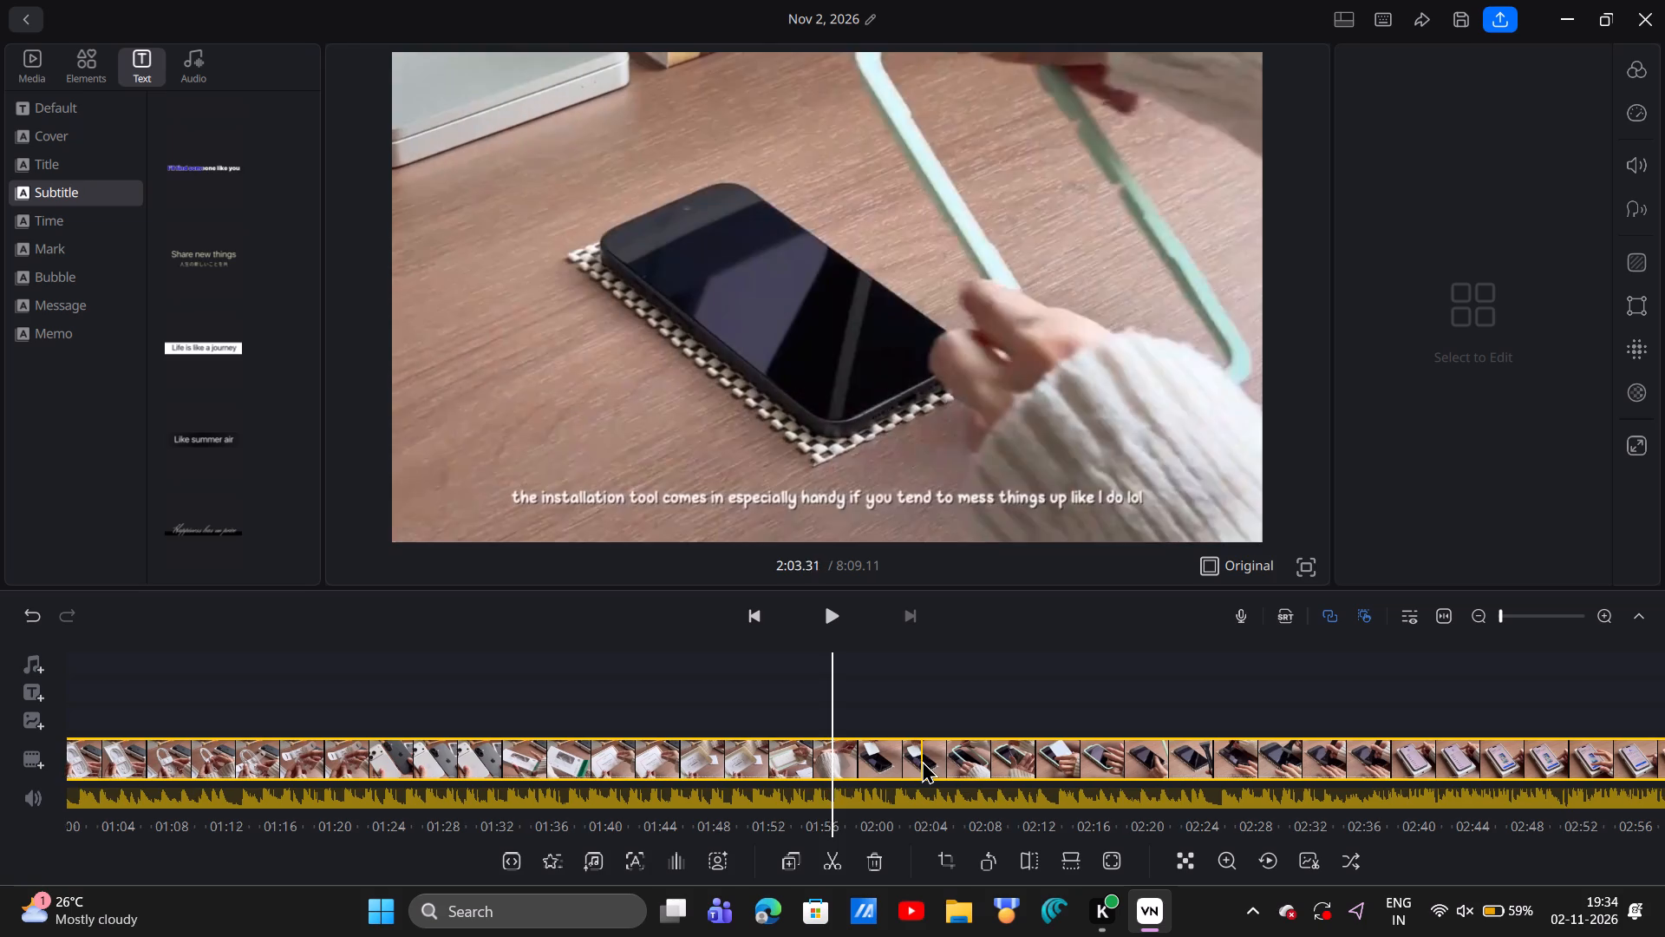
scroll(922, 760, "left", 8)
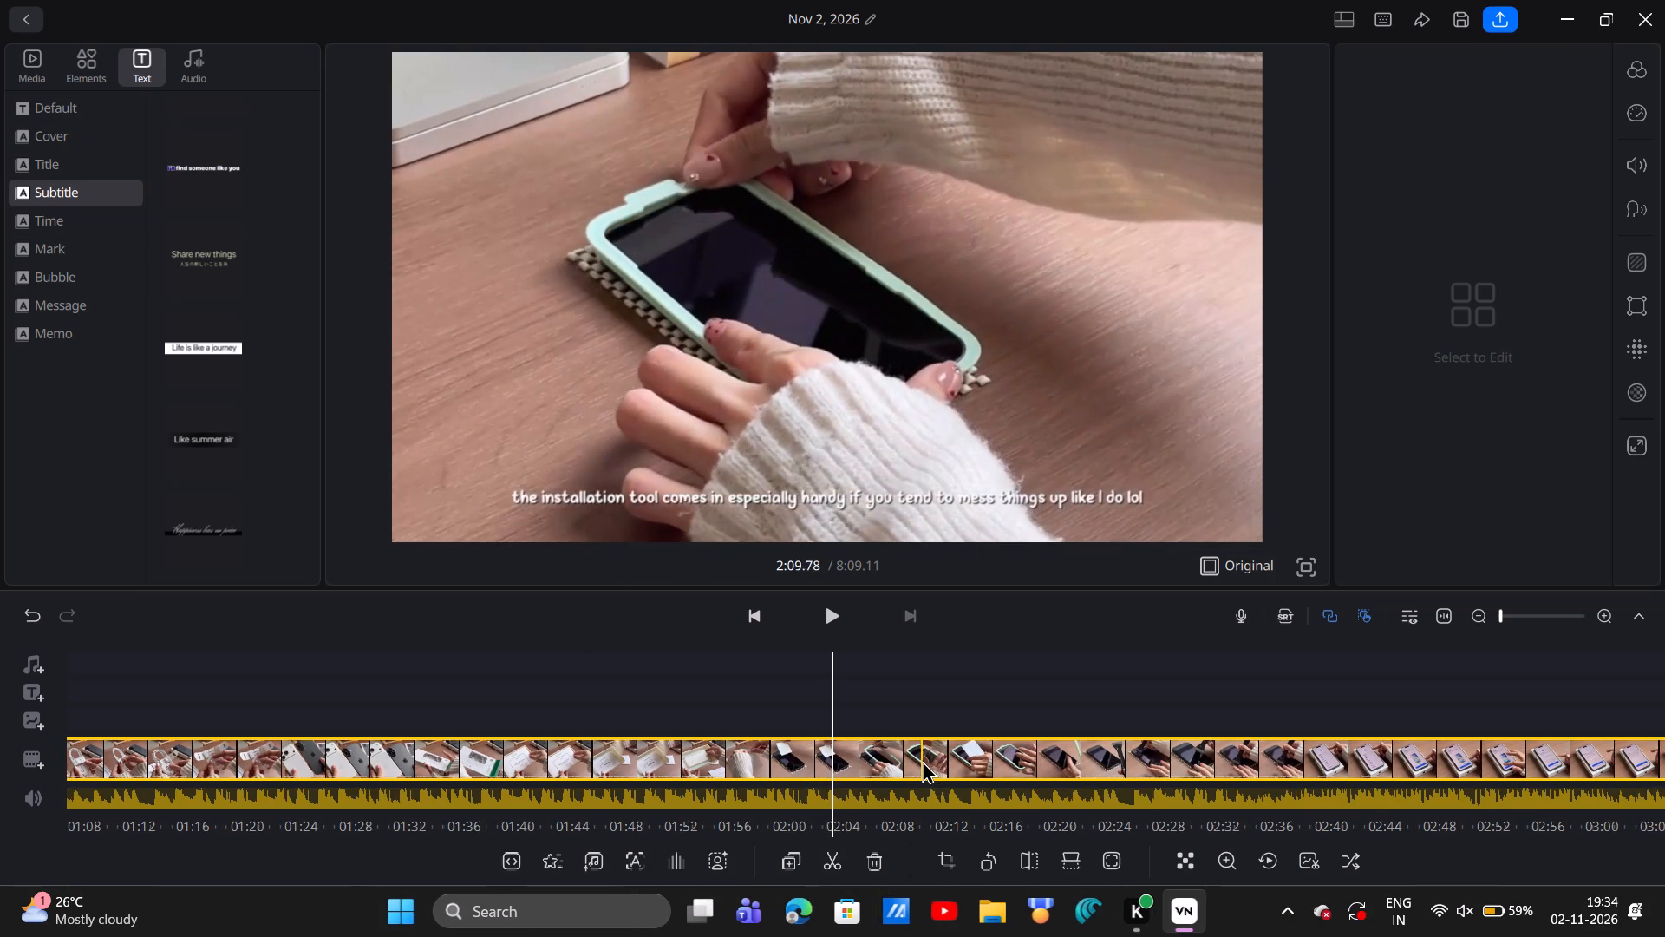
scroll(922, 760, "left", 1)
Look back through the footage from the screen protector fitting to the charging cable being unpacked.
scroll(922, 760, "right", 8)
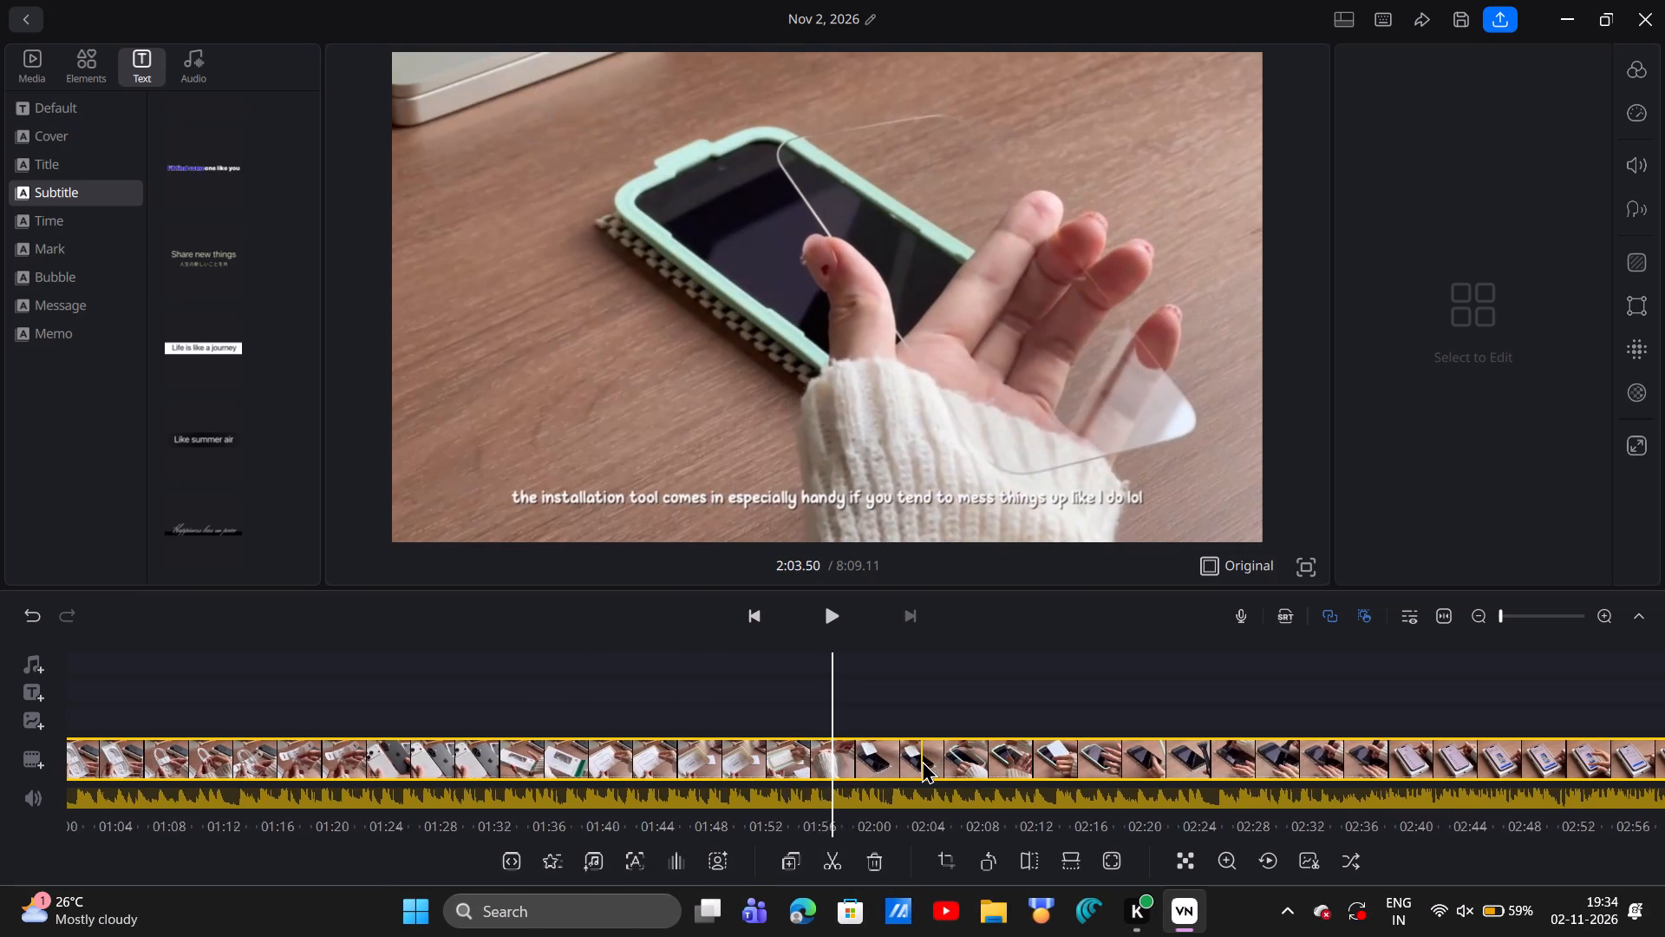
scroll(922, 760, "right", 20)
scroll(922, 760, "right", 6)
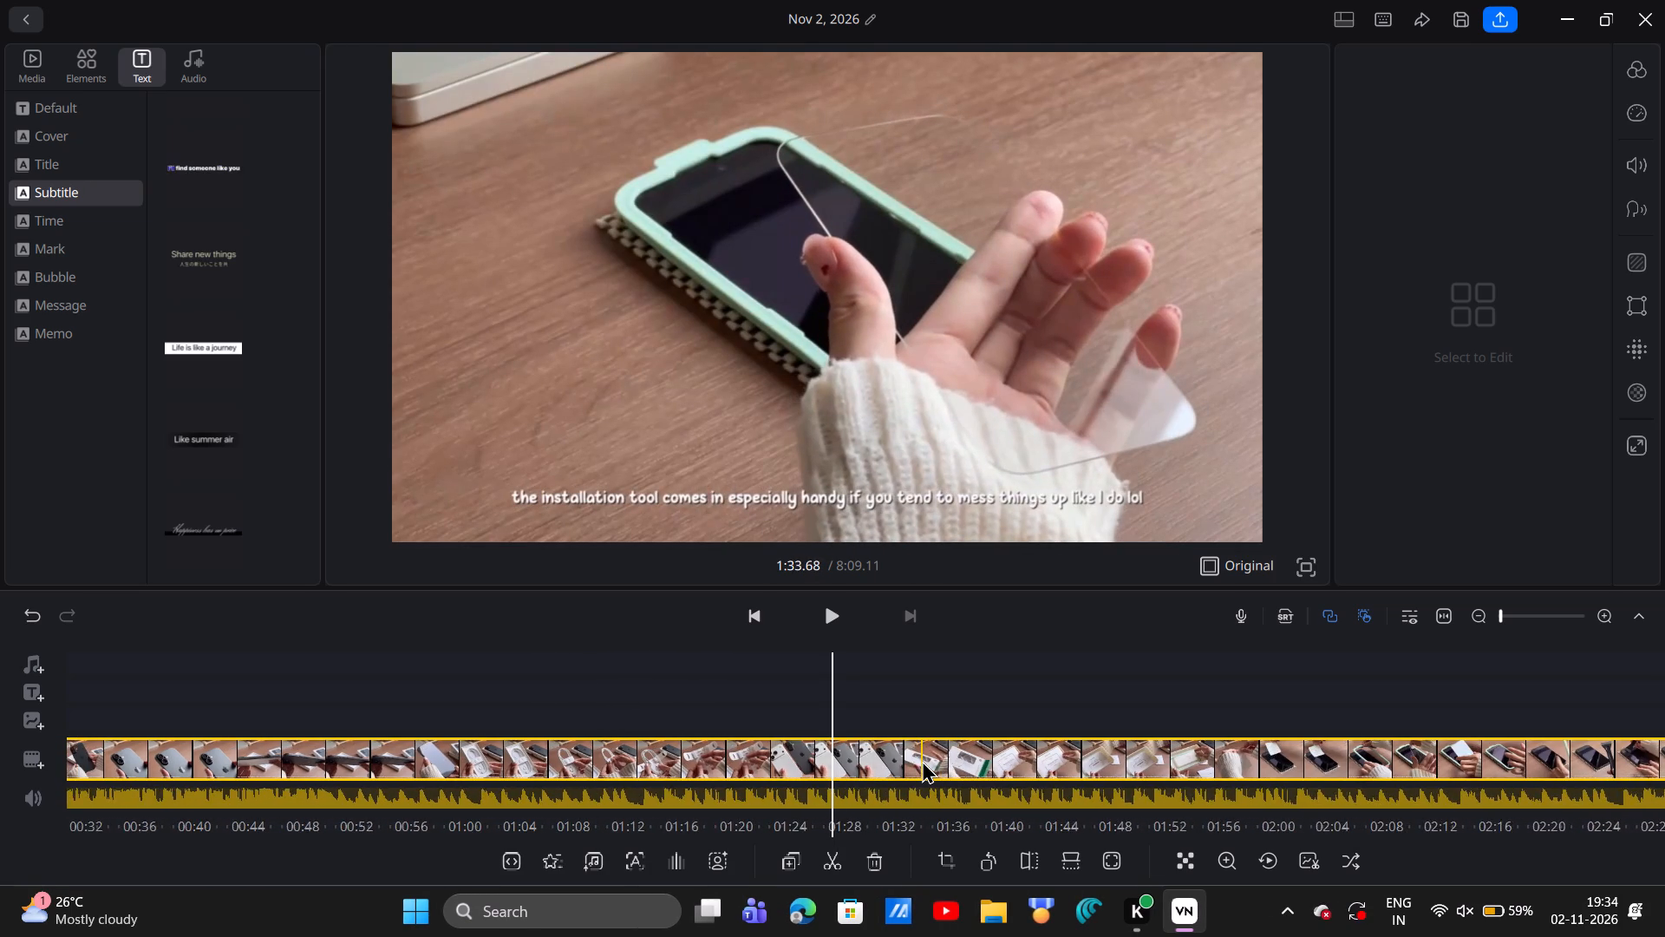
scroll(922, 760, "right", 18)
scroll(922, 760, "right", 3)
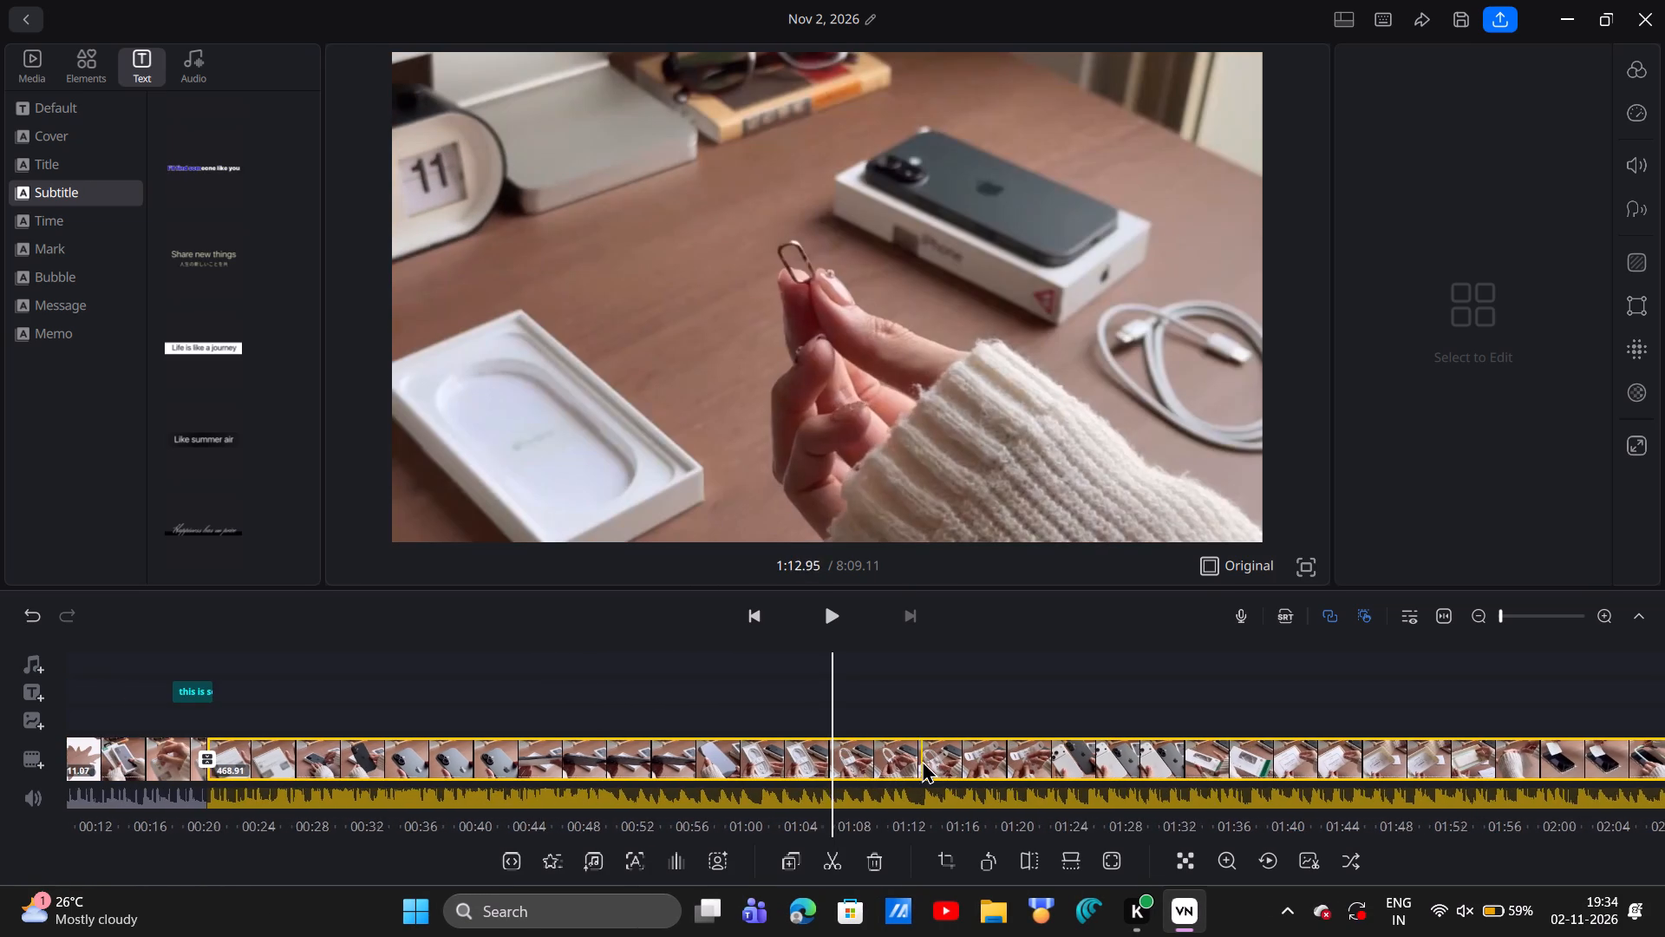
scroll(922, 760, "right", 4)
scroll(922, 760, "left", 5)
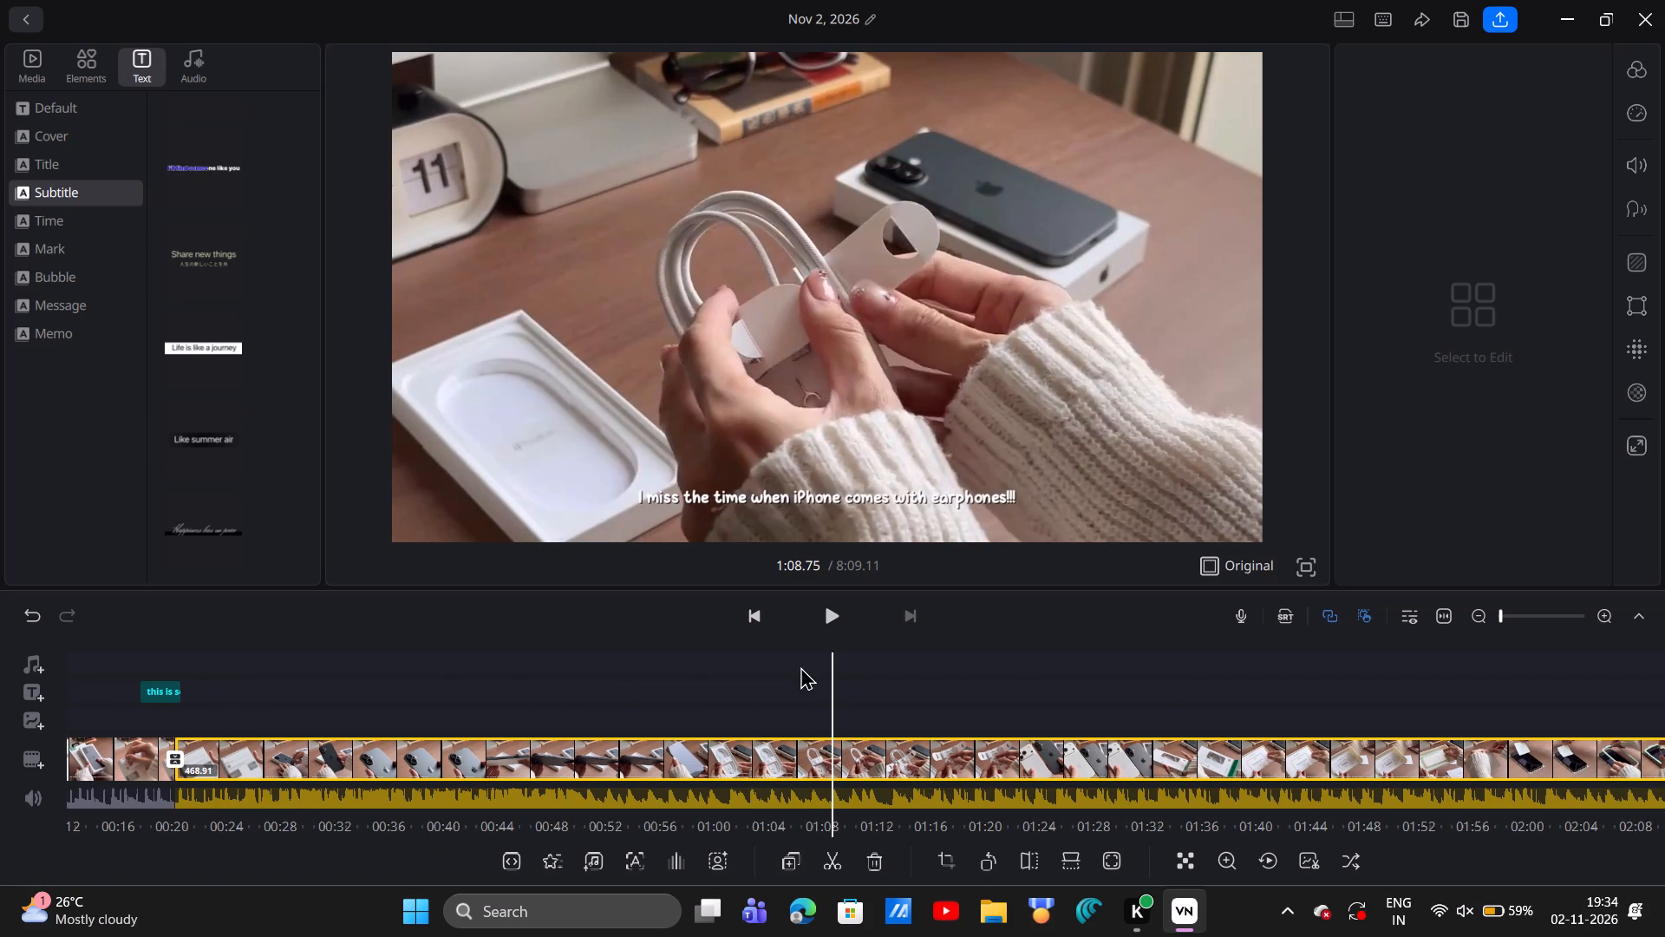
Place a "Like summer air" subtitle near the bottom of the frame at about 1:12.65, where the charging cable is lifted out.
scroll(911, 759, "left", 3)
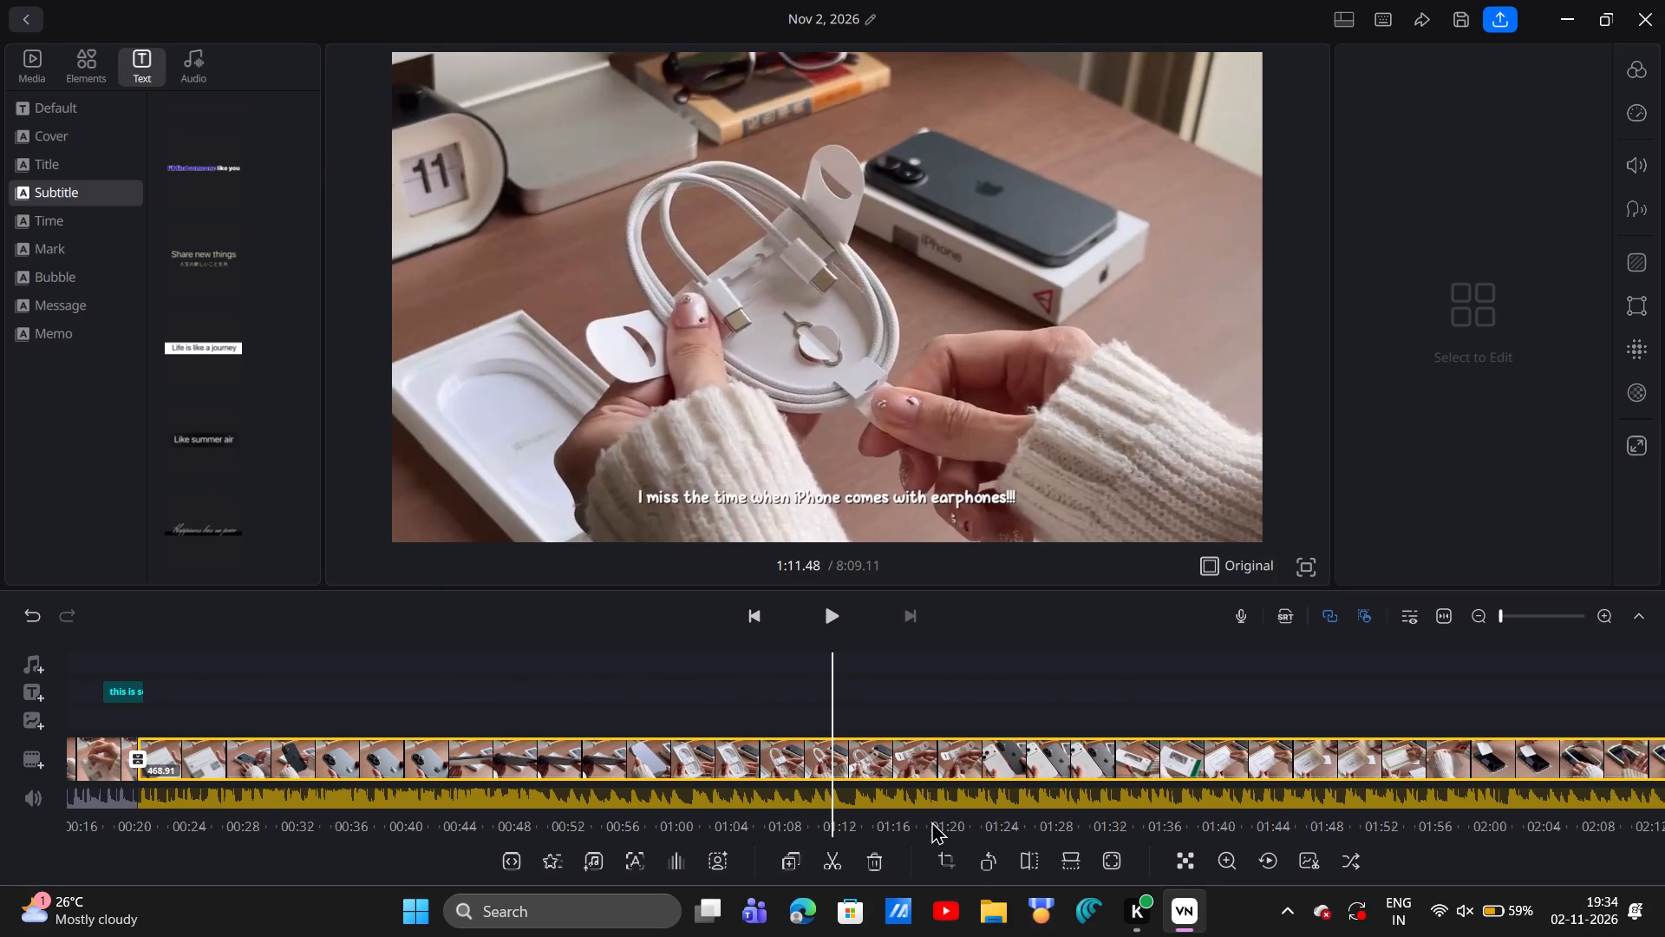
scroll(903, 757, "left", 2)
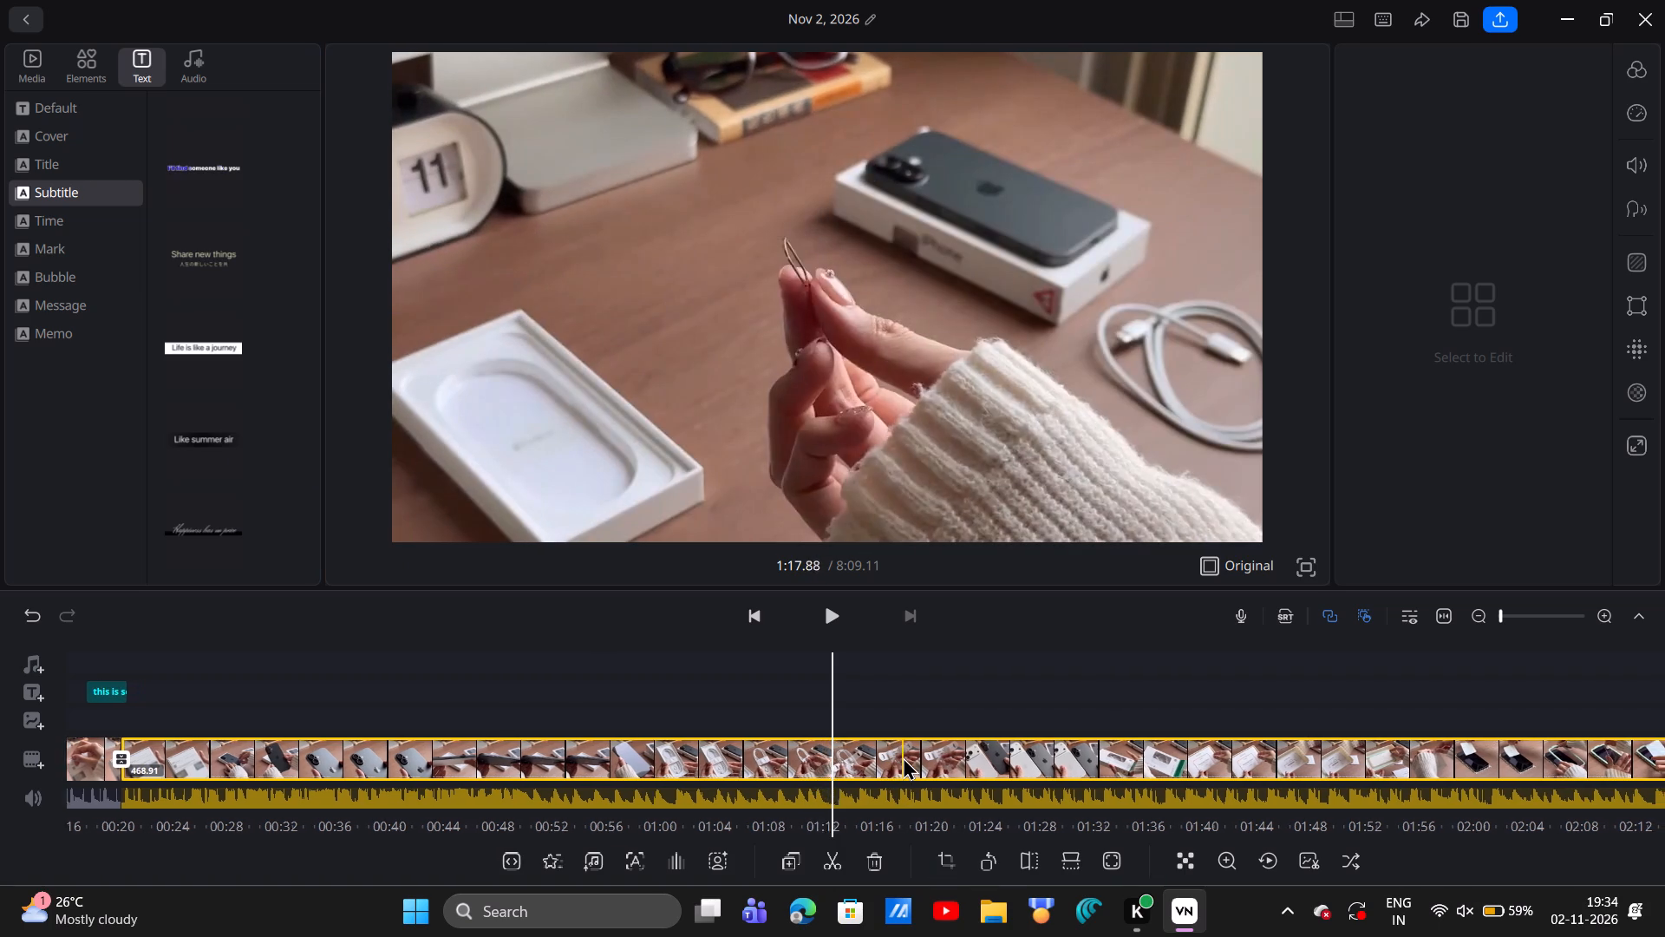
scroll(903, 757, "left", 1)
scroll(843, 754, "right", 1)
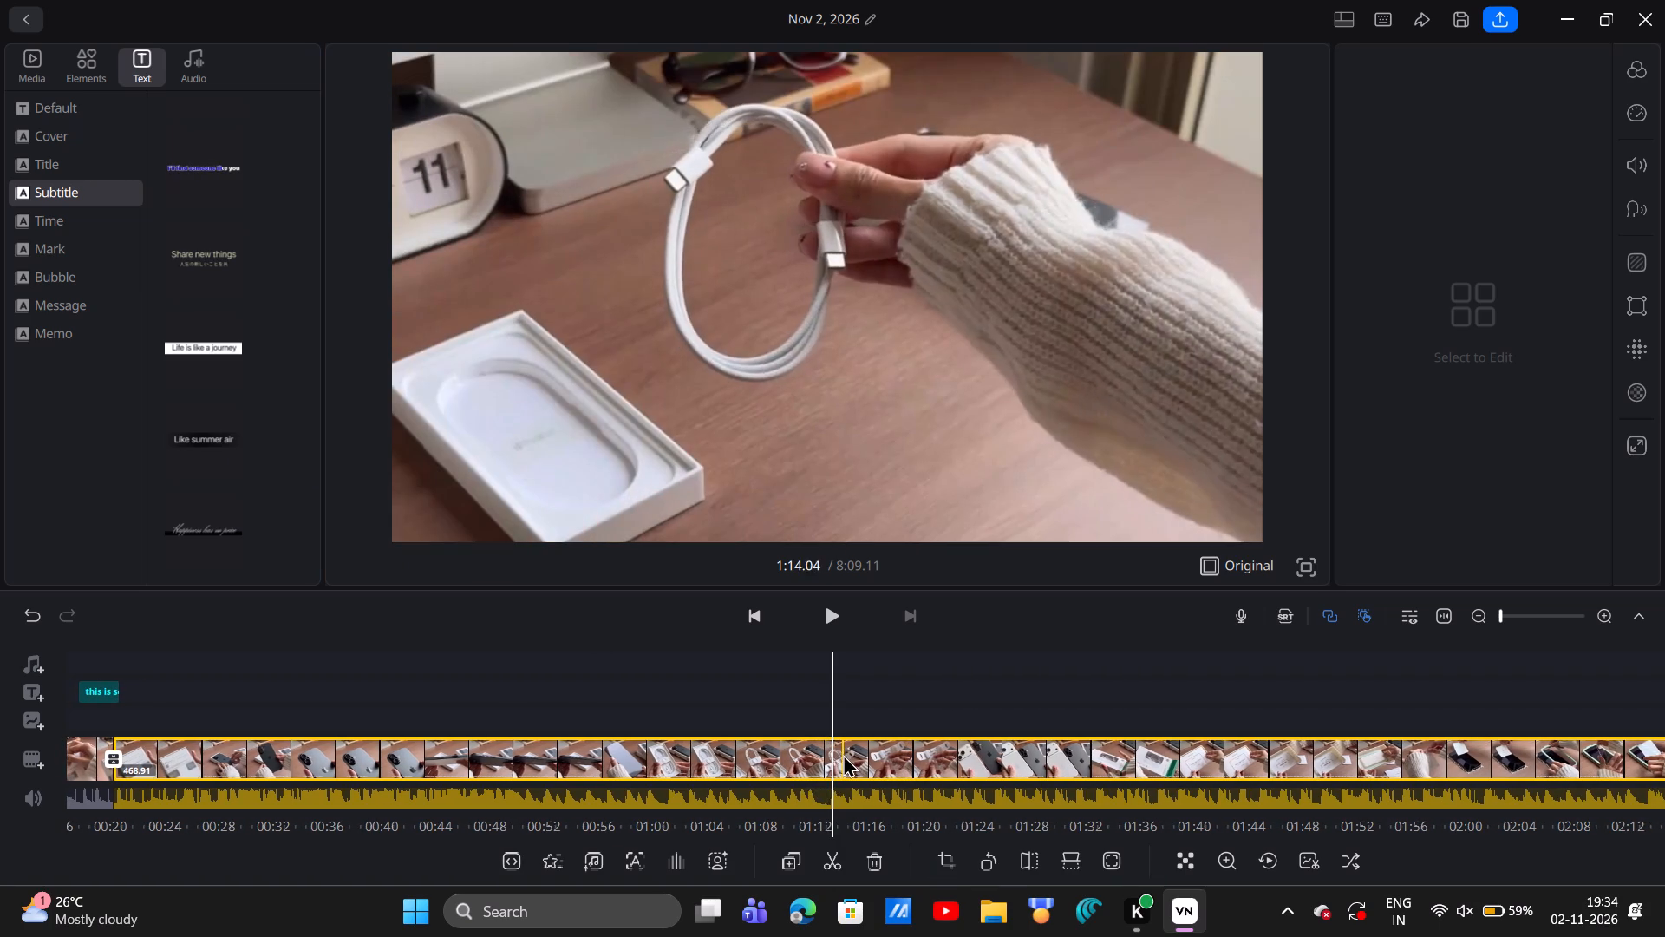
scroll(843, 754, "right", 1)
left_click(812, 748)
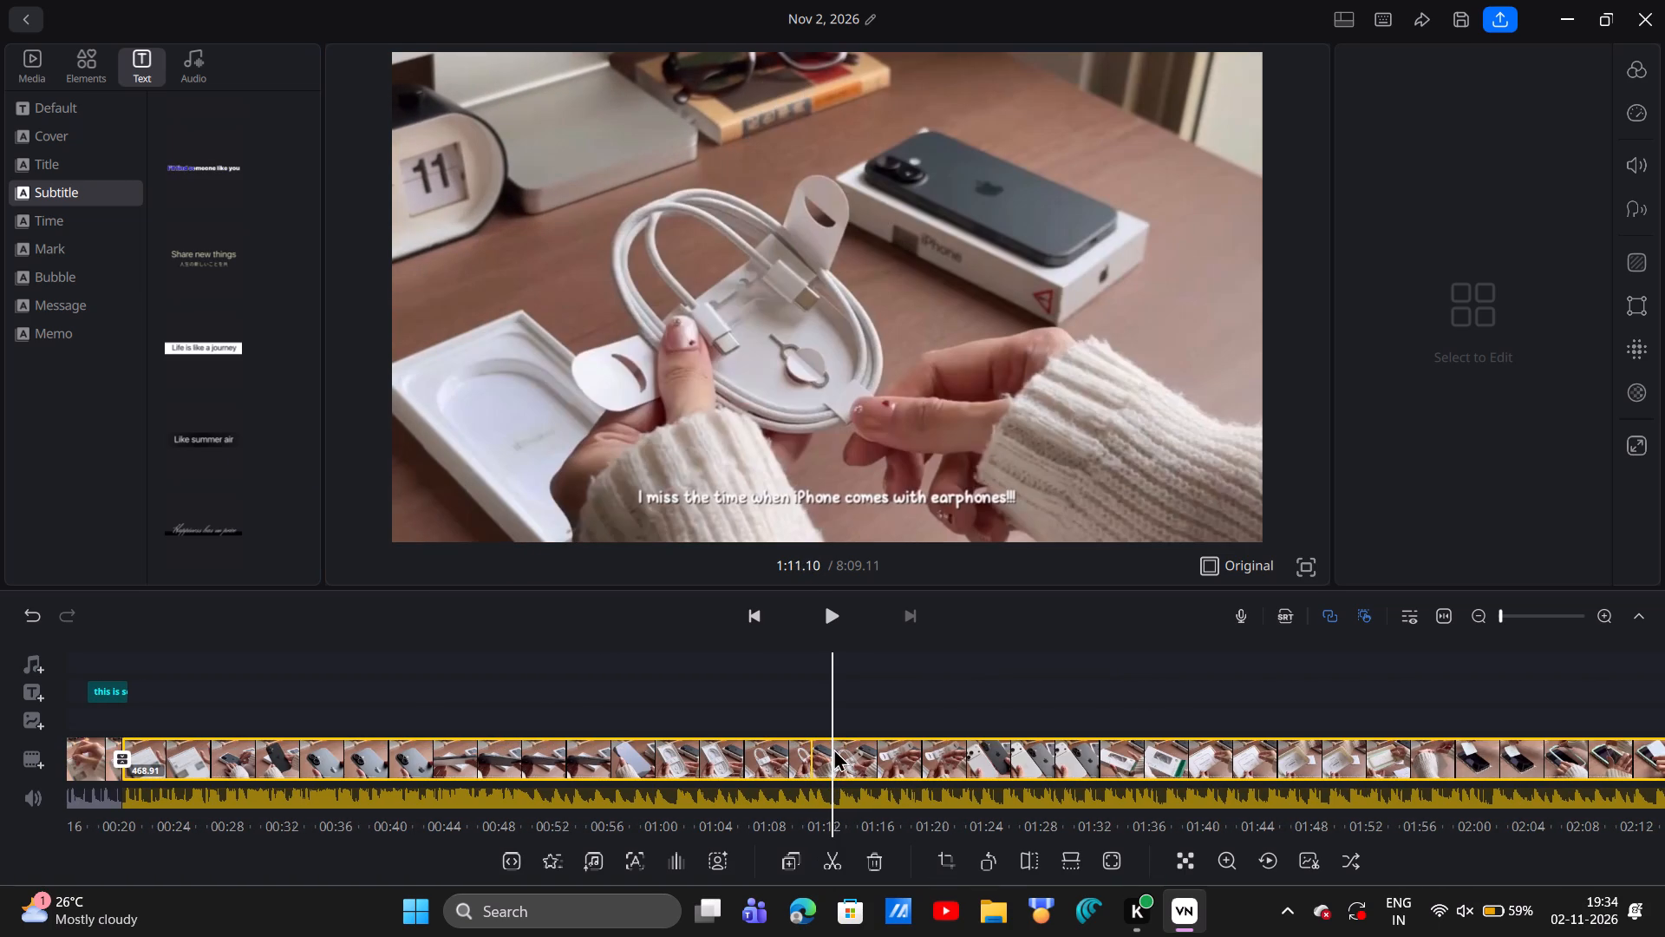
left_click(853, 750)
left_click(865, 751)
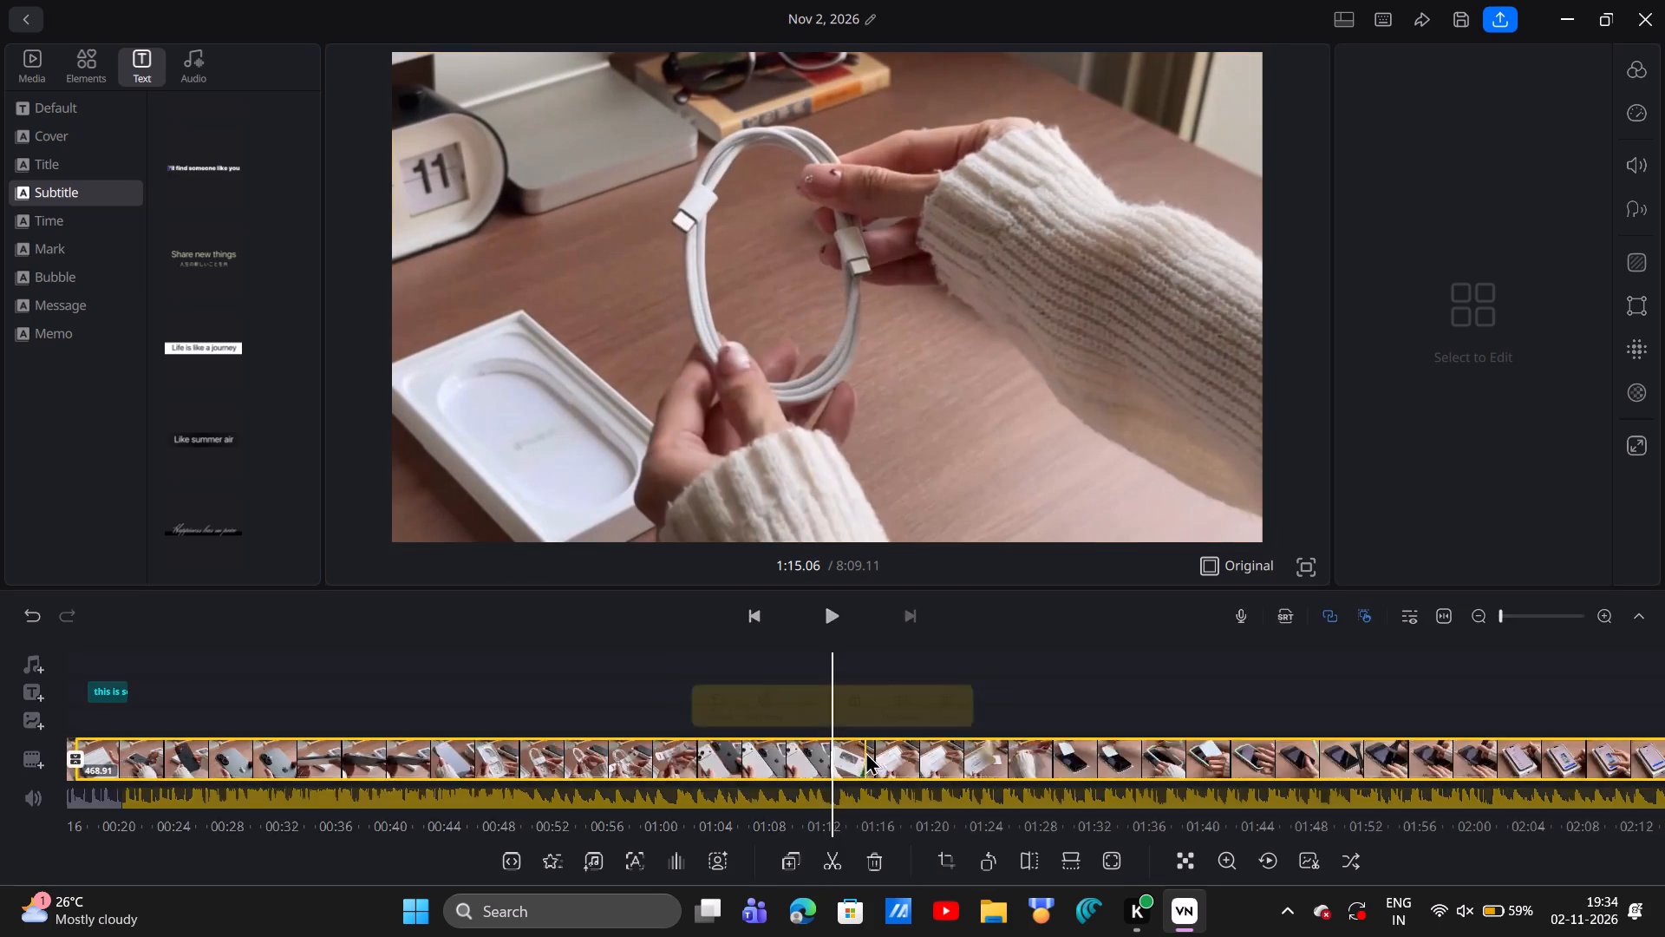
left_click(891, 757)
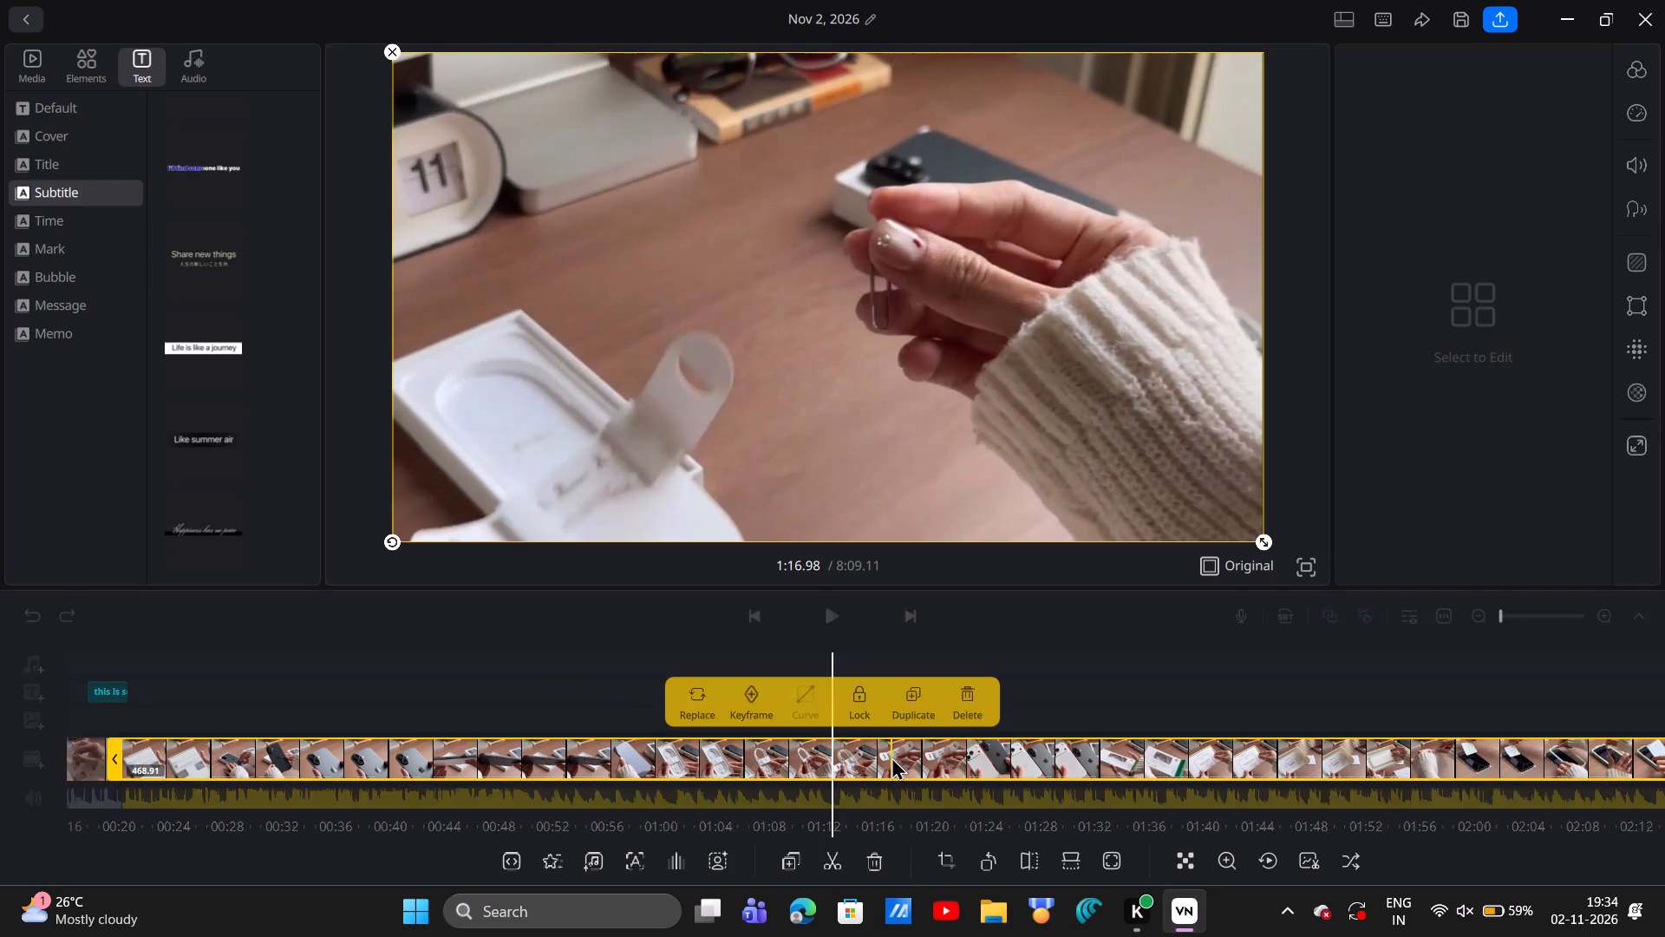
left_click_drag(200, 435, 564, 468)
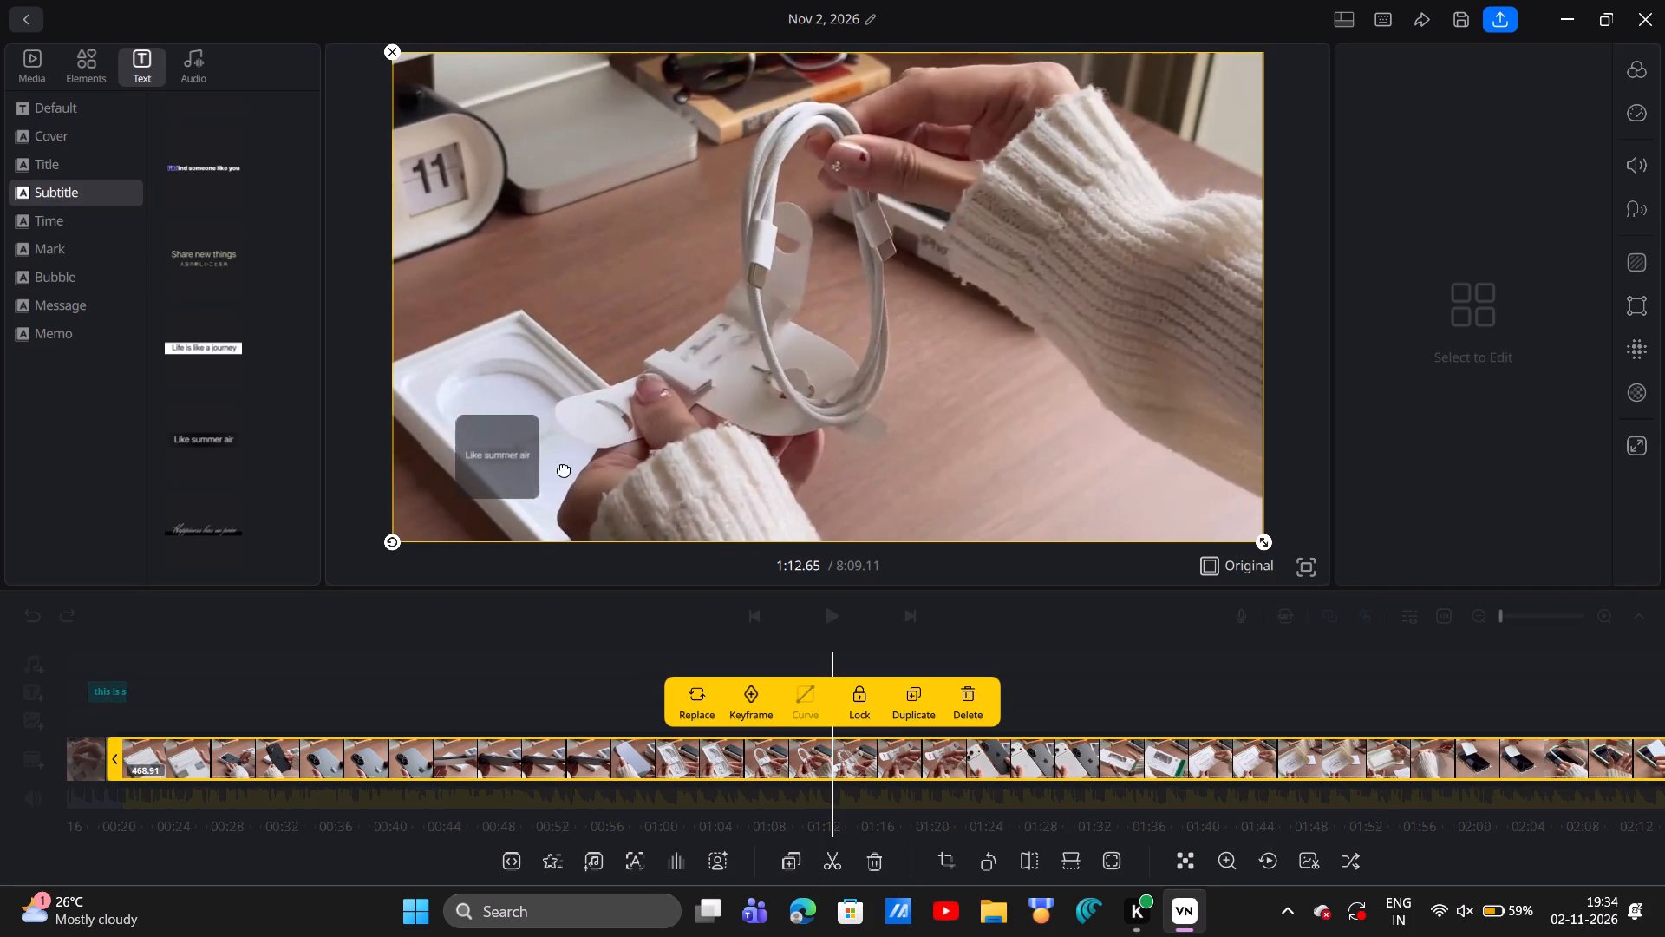
left_click_drag(564, 468, 713, 502)
Replace the new subtitle's text with "the cable is the type c cable".
type("th")
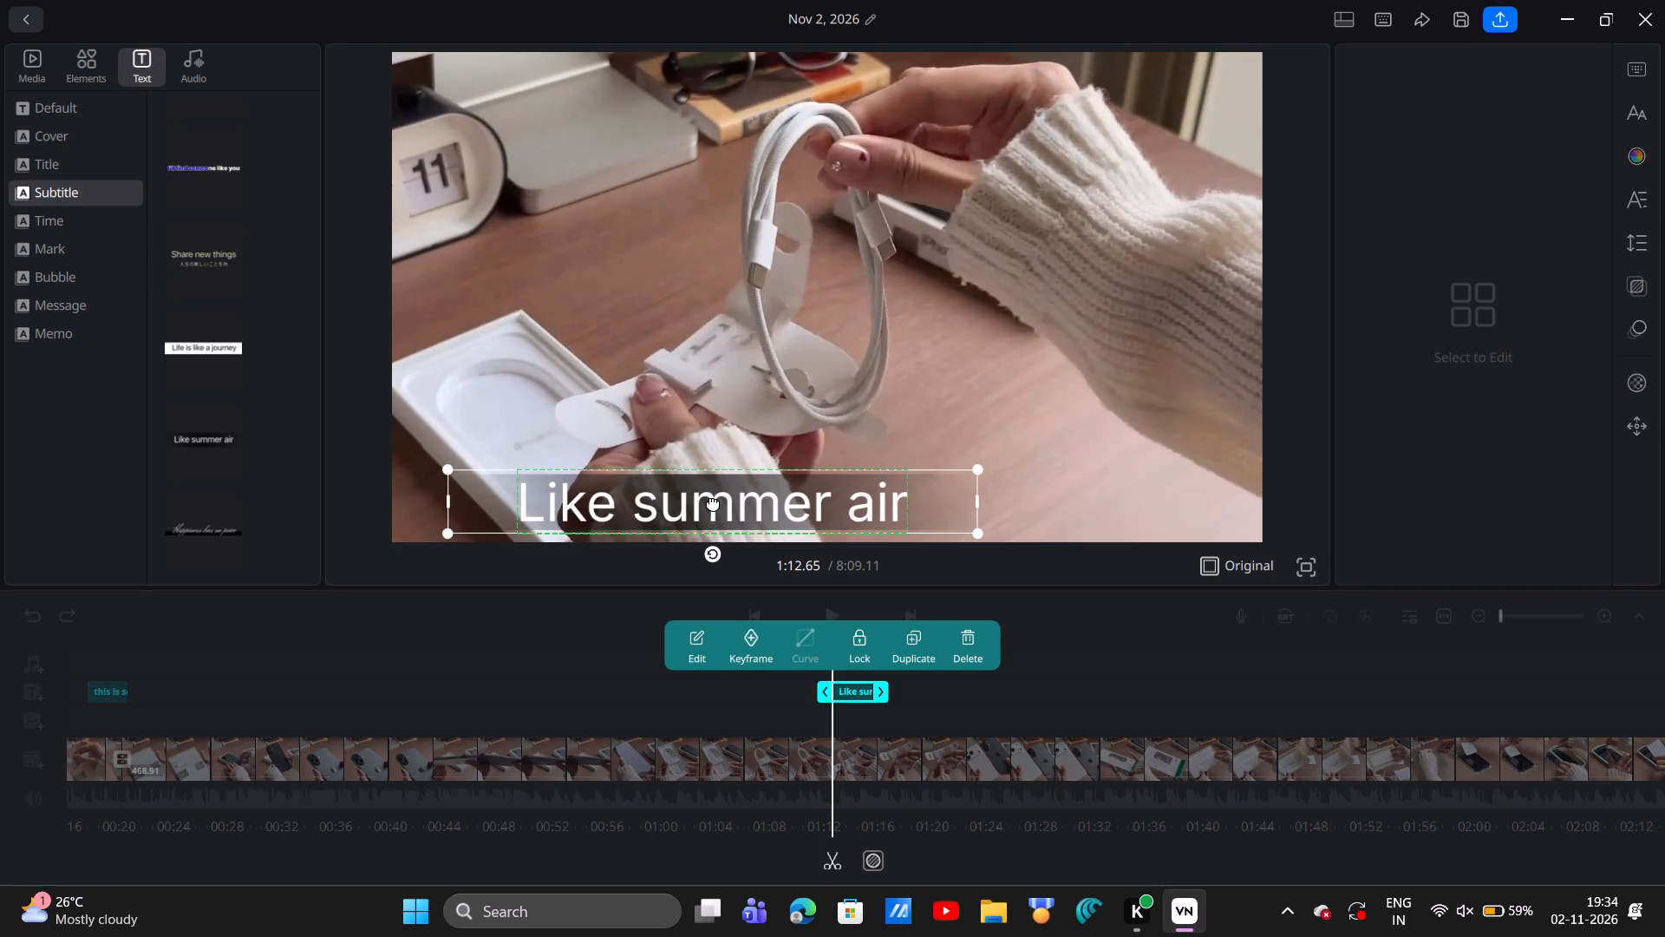
left_click(713, 502)
type("thui")
key("BackSpace")
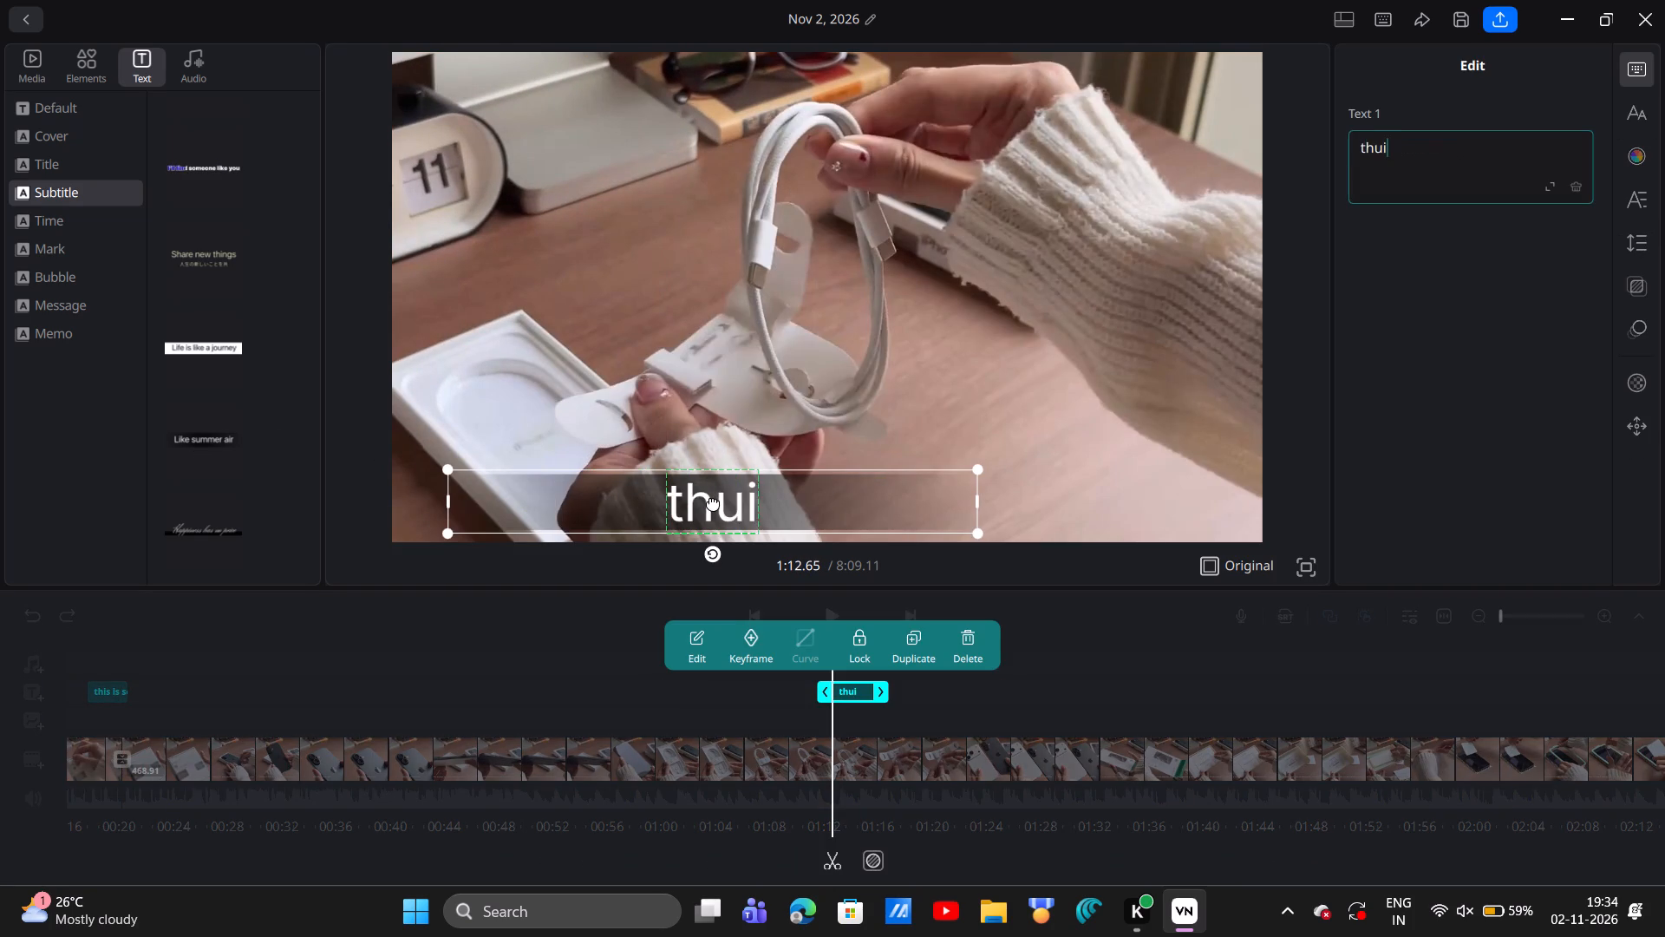
key("BackSpace")
key("BackSpace")
key("BackSpace")
type("the cable in")
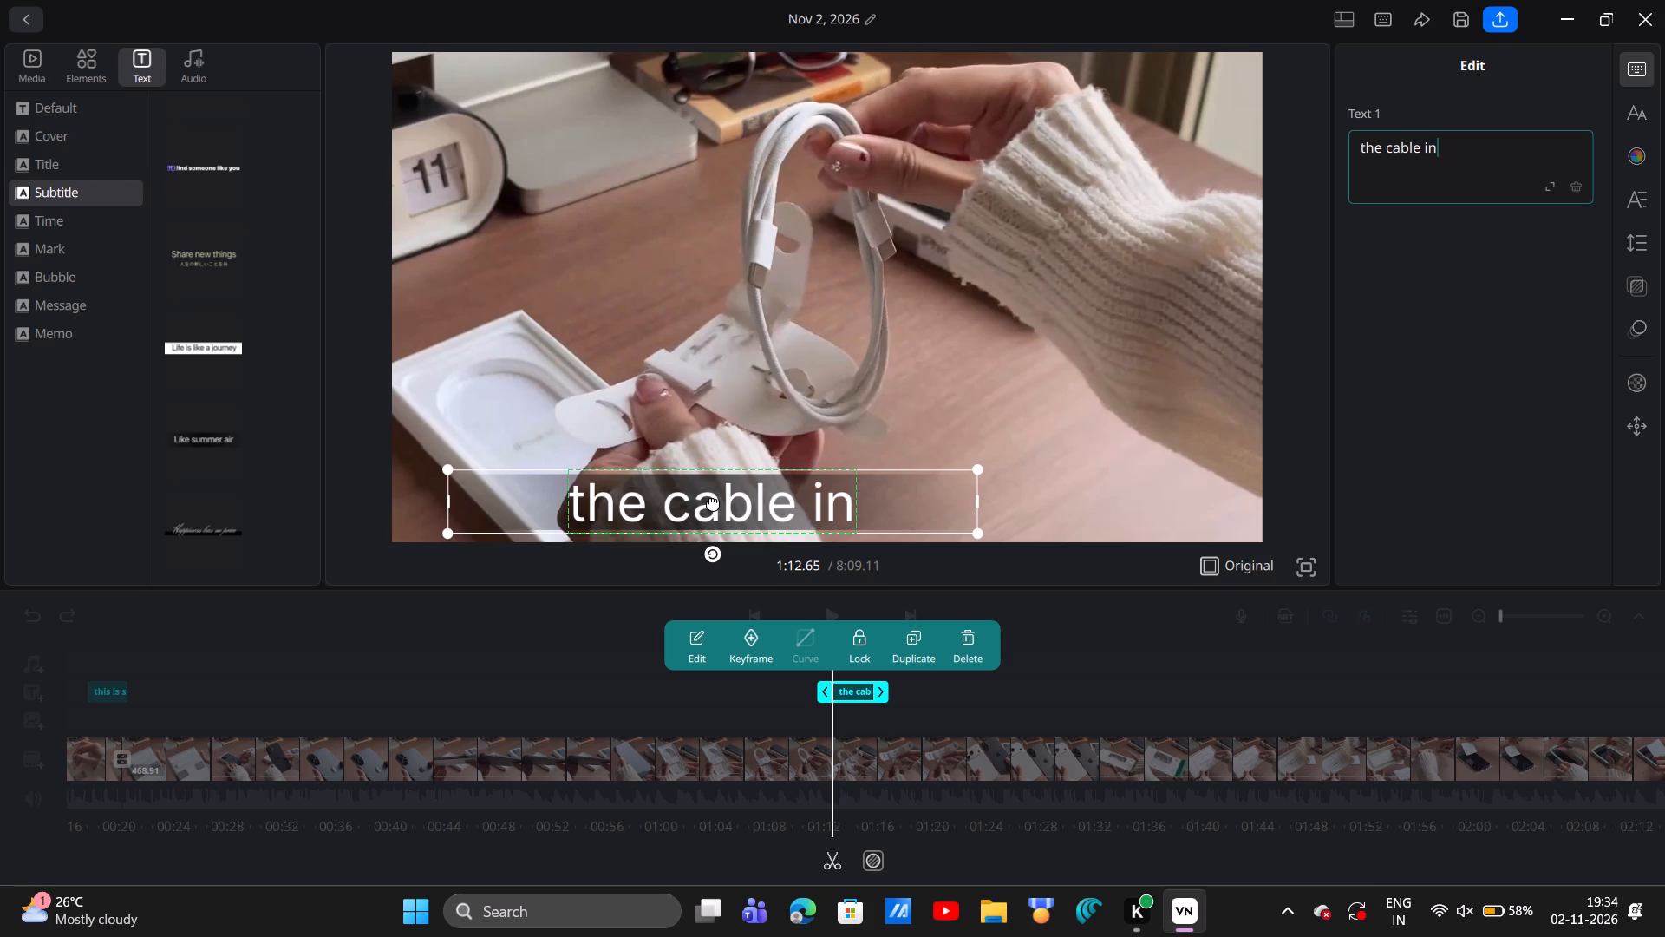
type("is")
key("space")
key("BackSpace")
key("BackSpace")
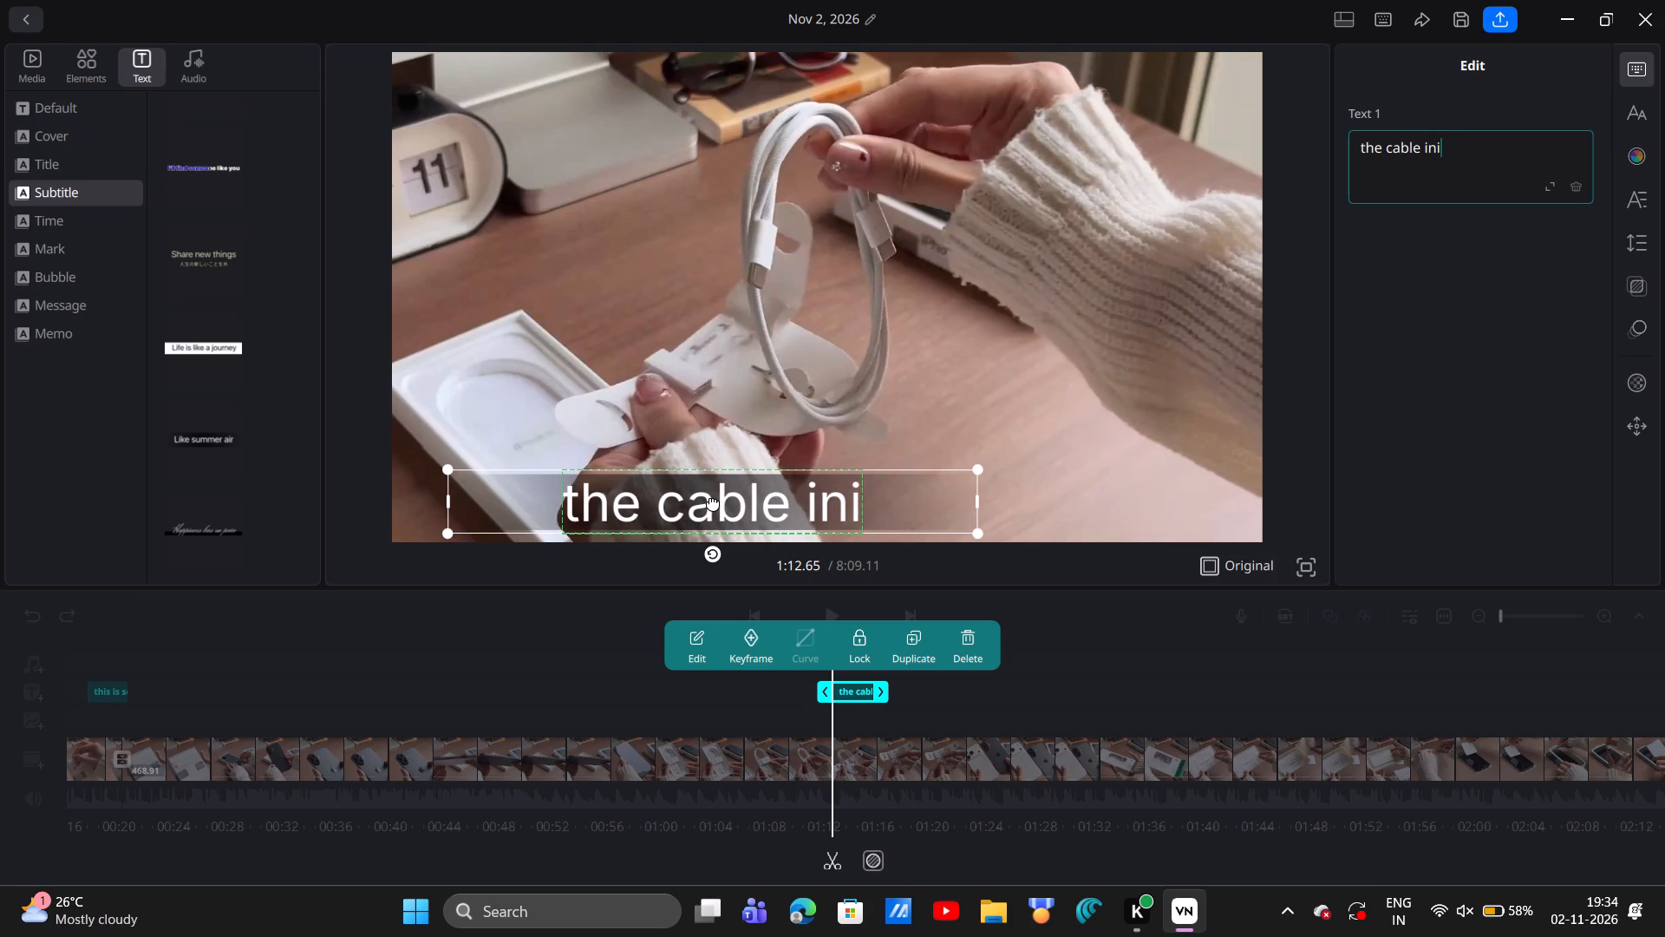
key("space")
key("BackSpace")
key("BackSpace")
key("BackSpace")
key("BackSpace")
type("is the type c")
key("space")
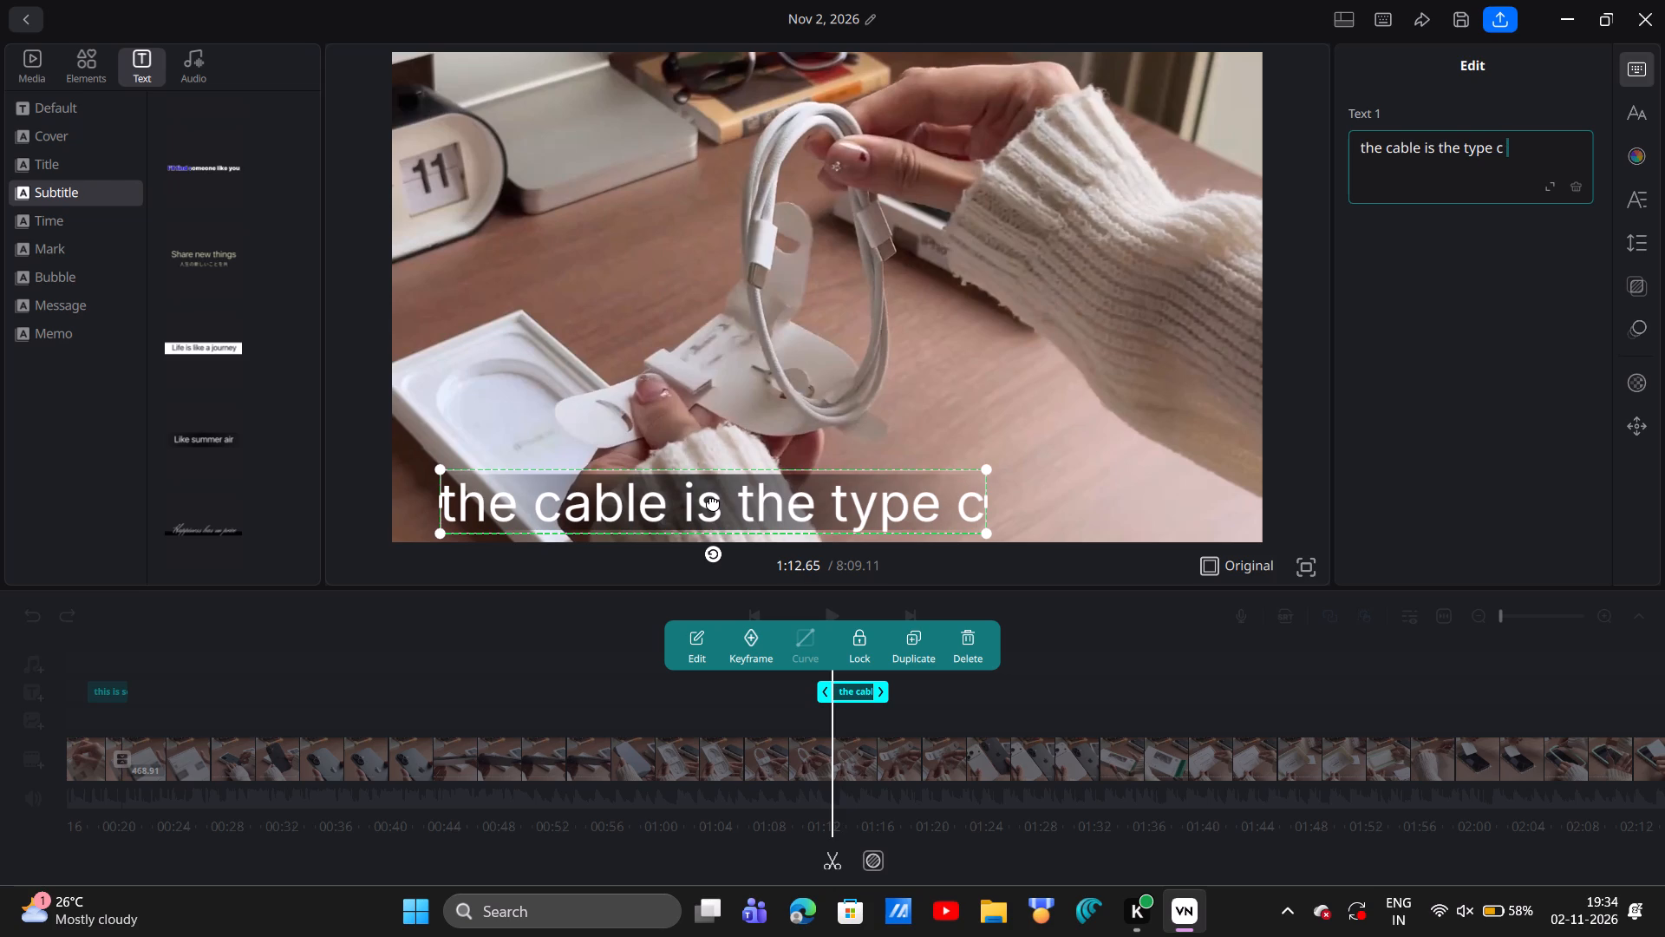
type("cable")
key("space")
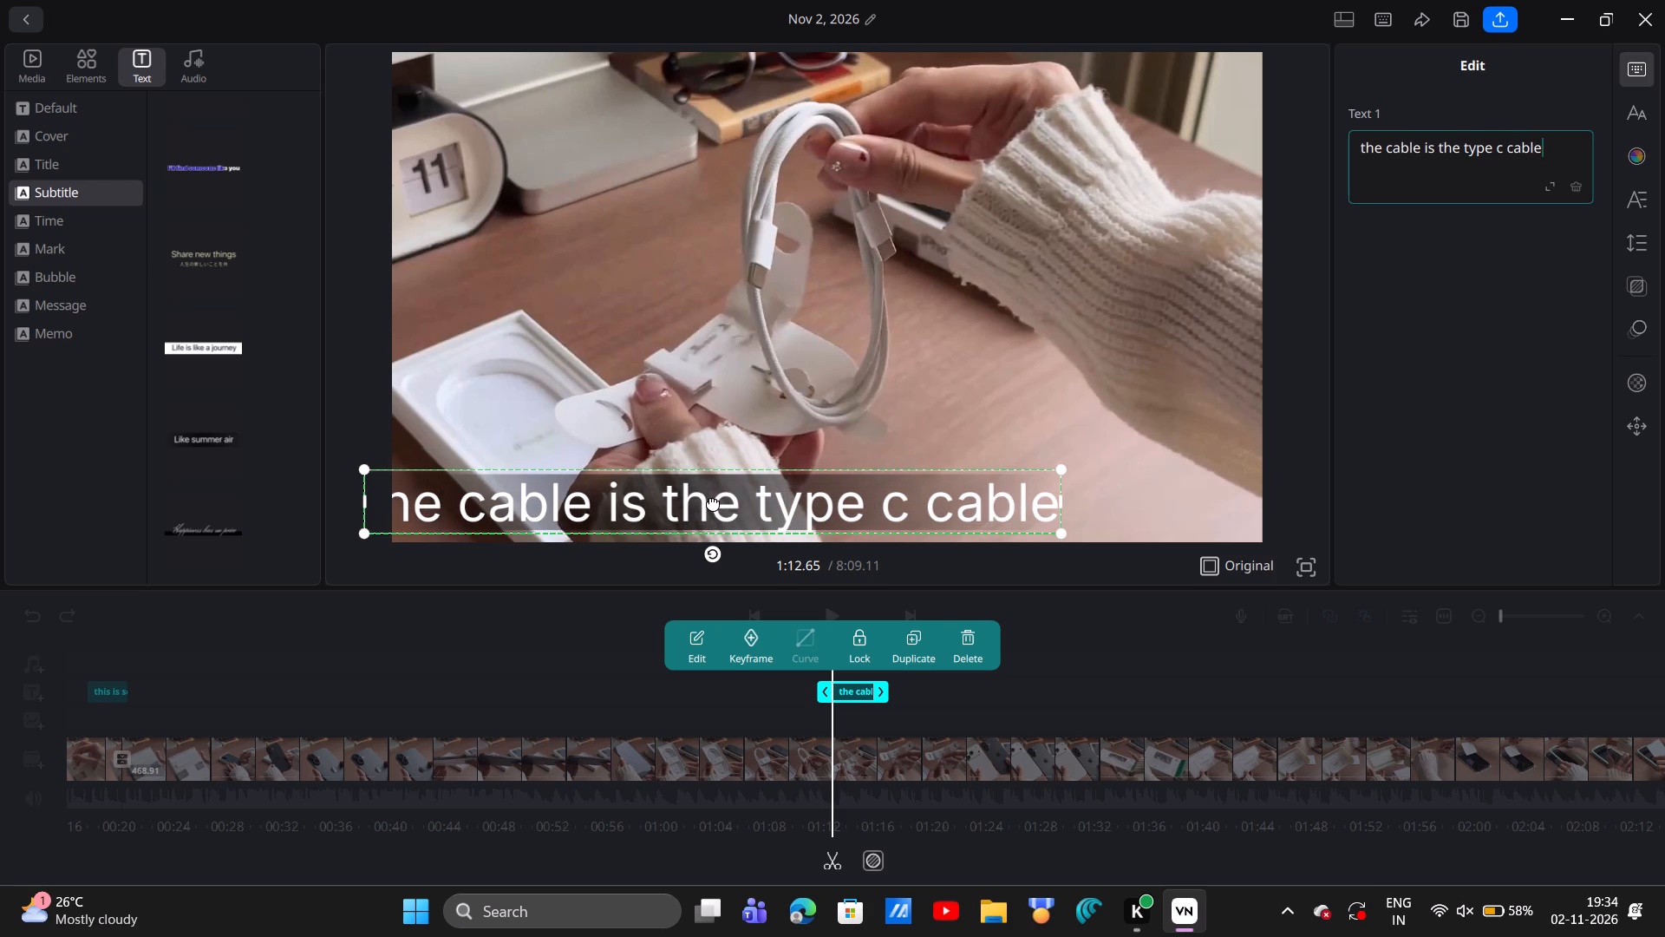
Move the cable subtitle slightly up and across so the whole line fits inside the frame, and deselect it.
left_click_drag(710, 498, 787, 504)
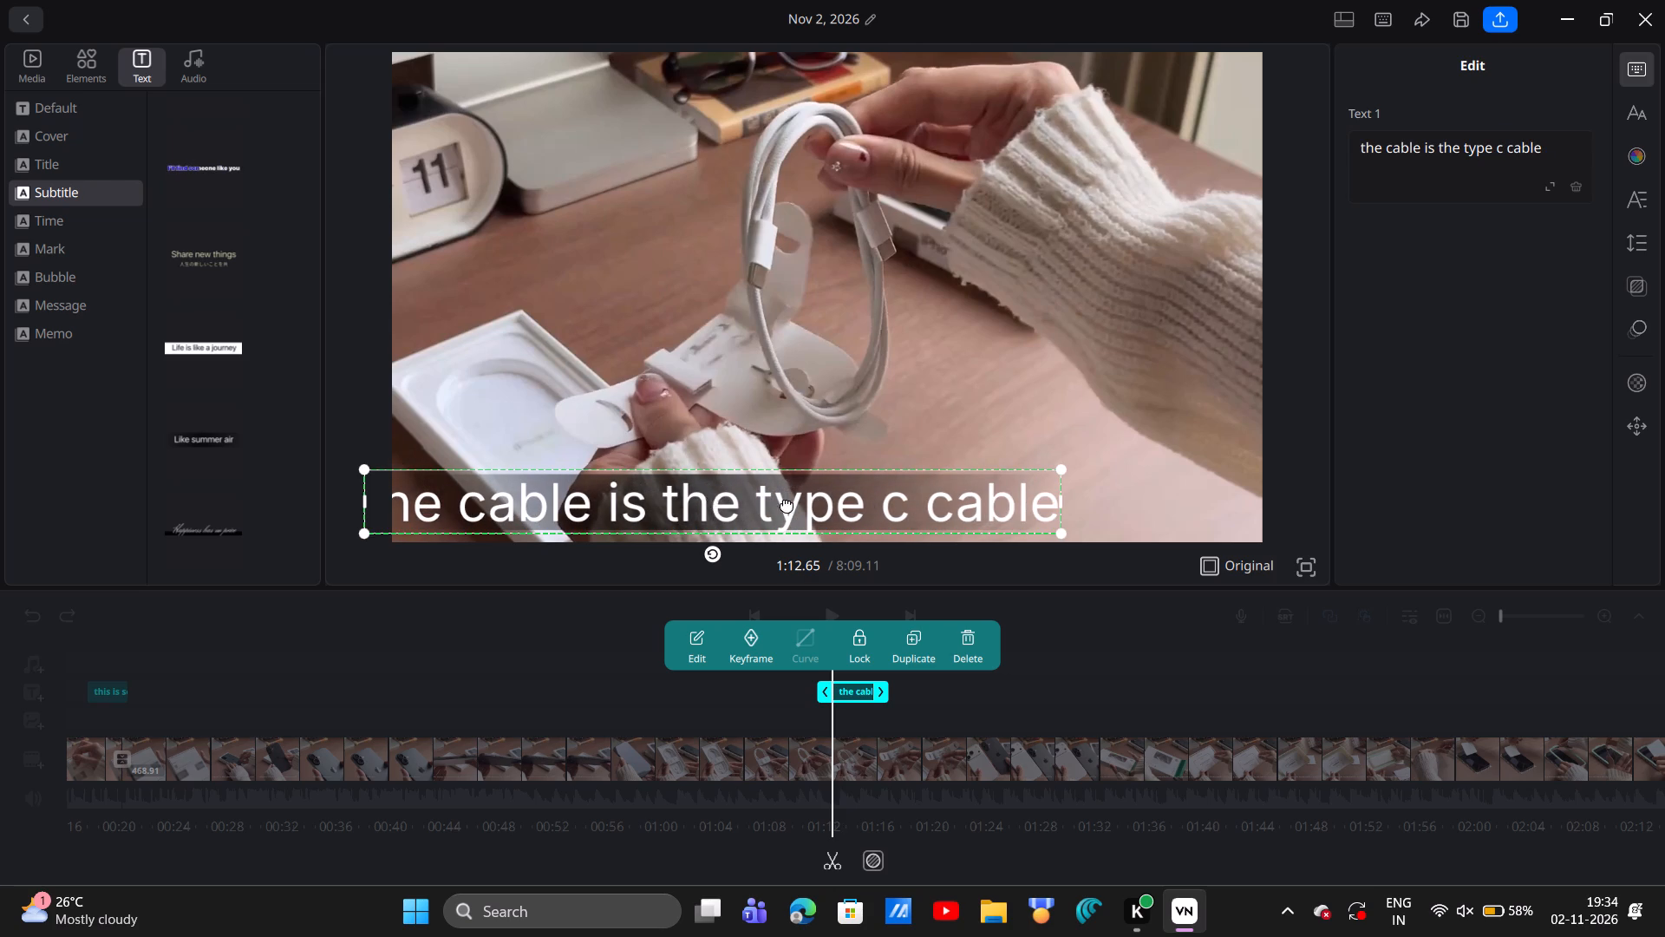
left_click_drag(787, 504, 772, 479)
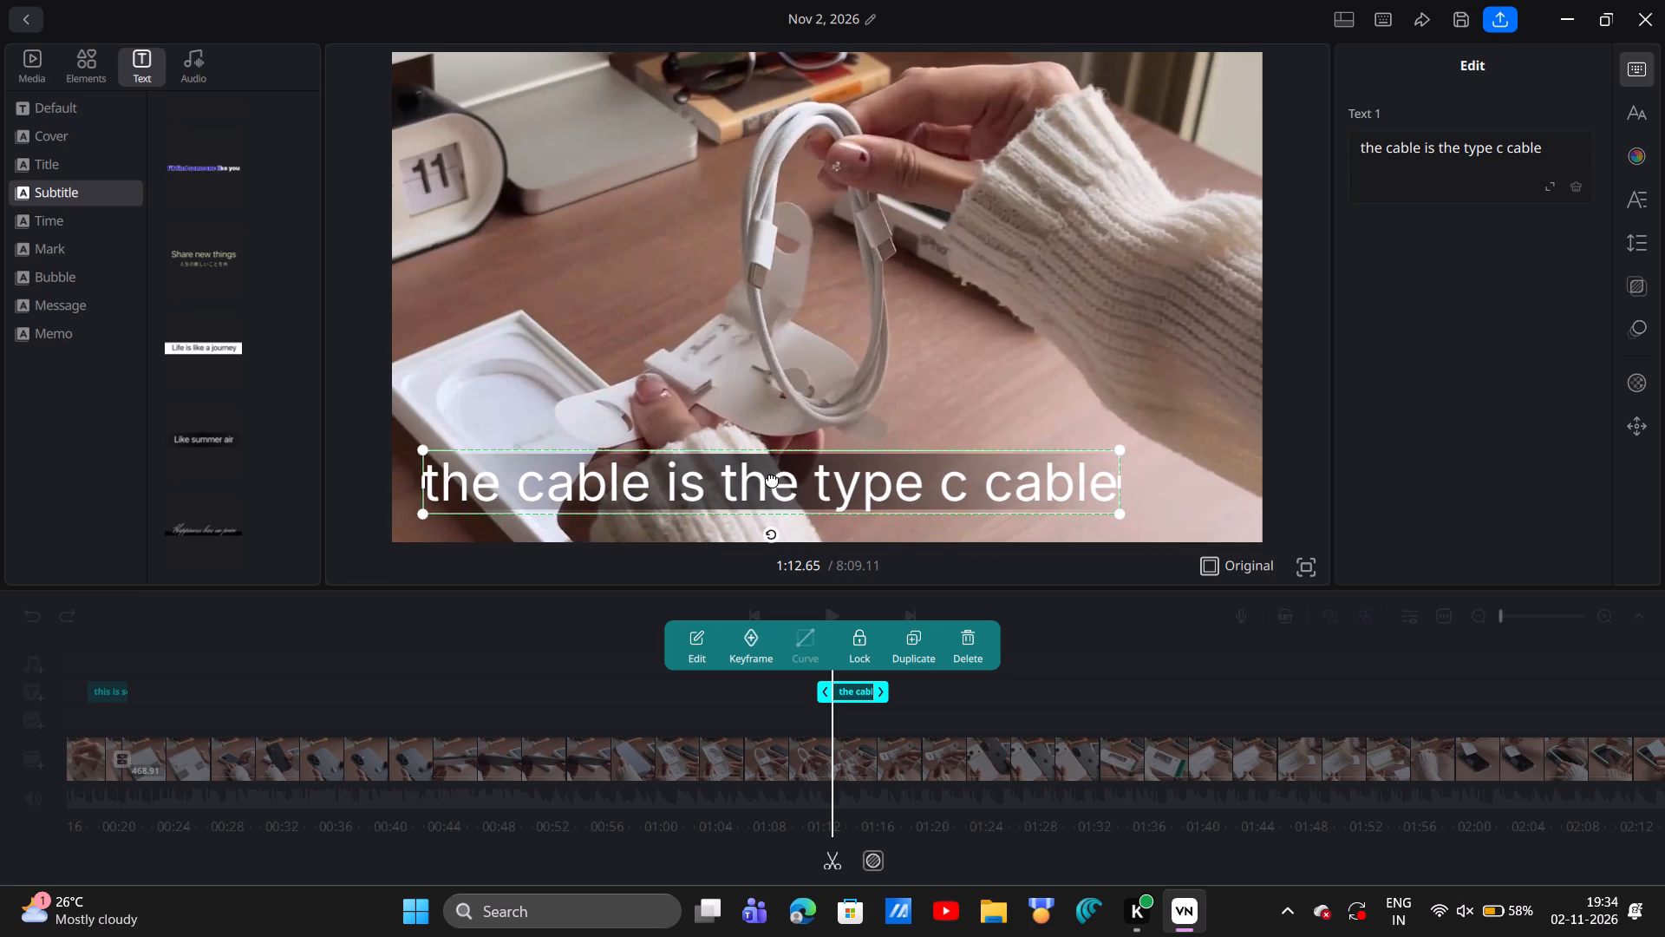
left_click_drag(772, 479, 768, 482)
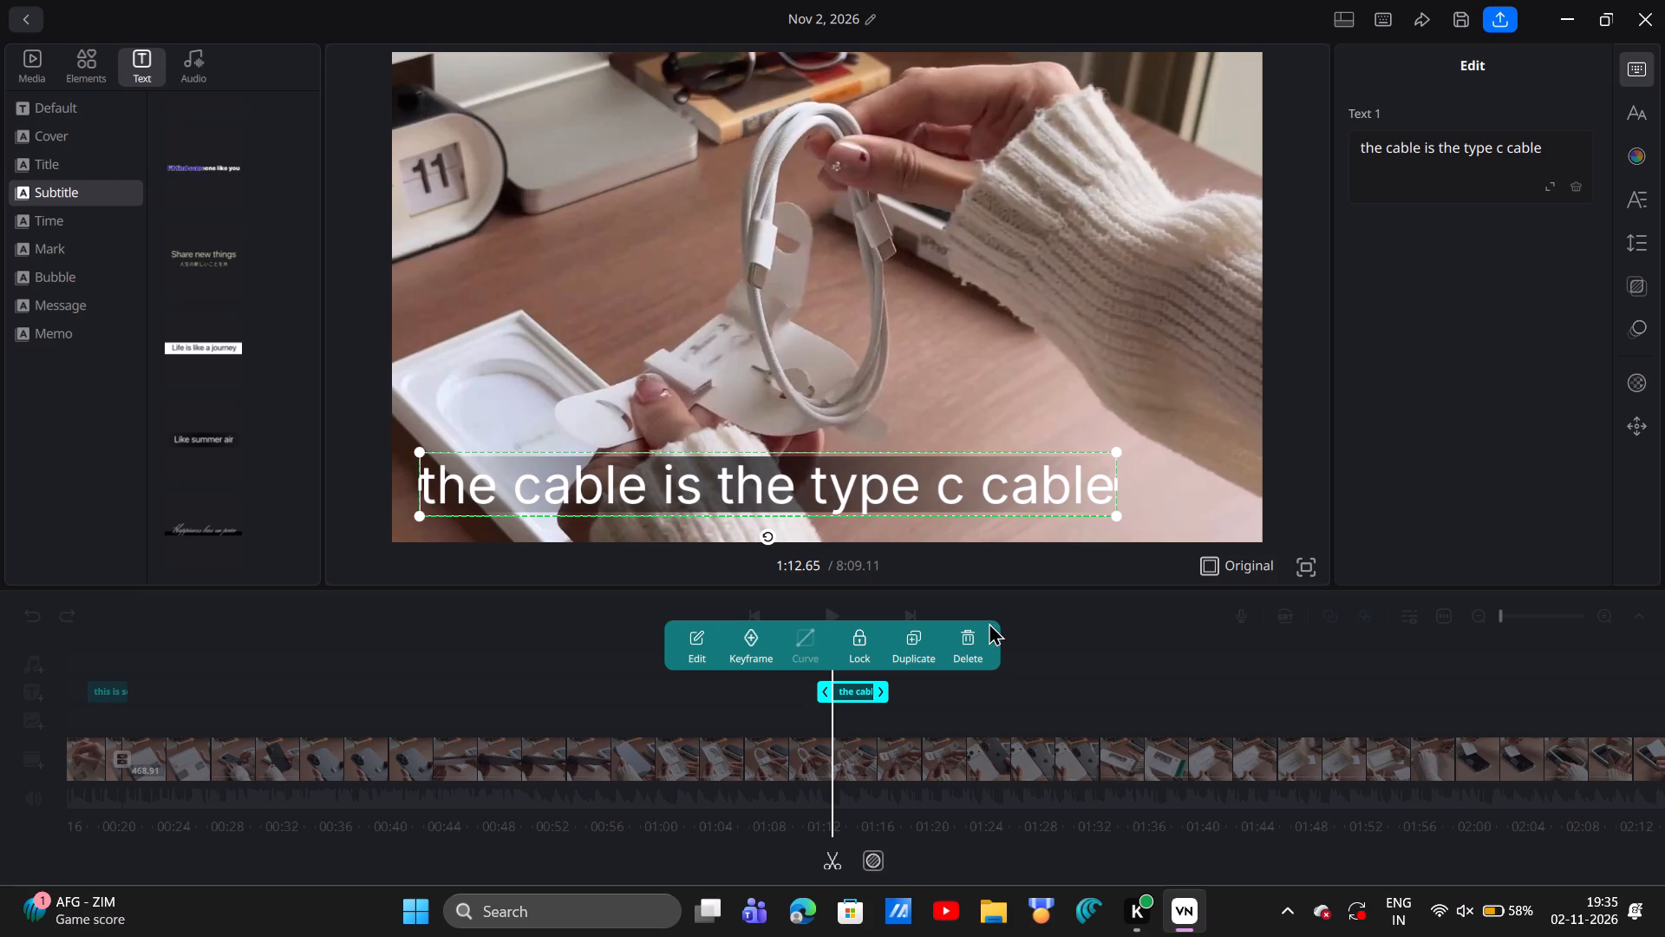
left_click(1087, 642)
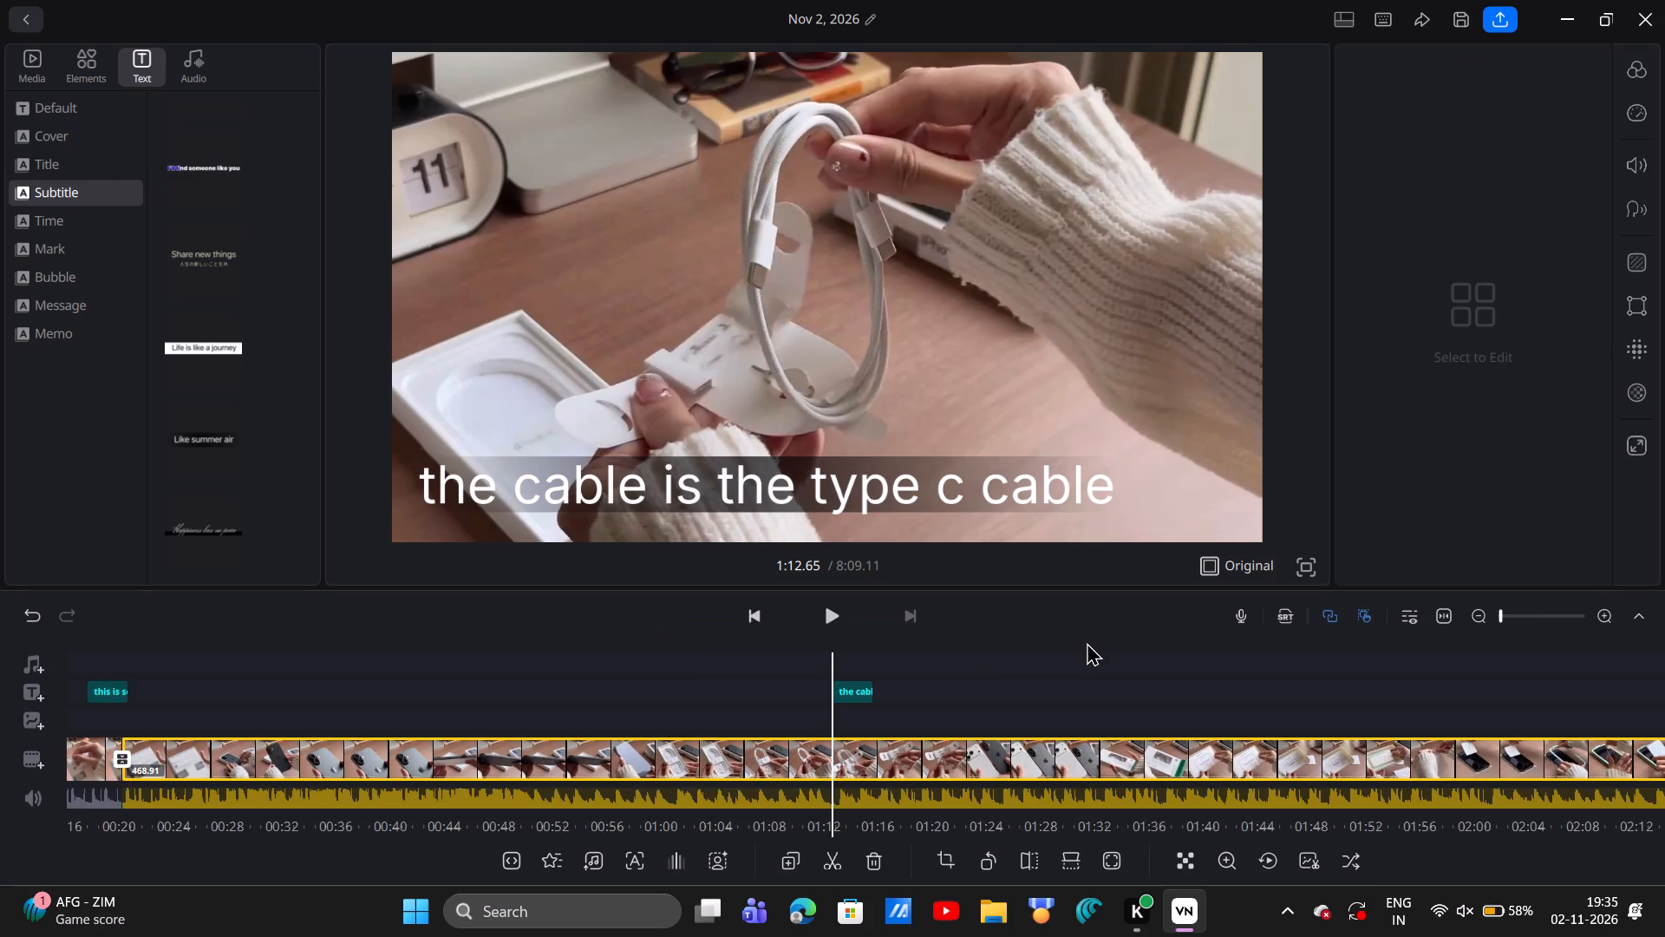
Examine the footage around the cable subtitle, from the boxed charging cable to the screen protector box.
key("Right")
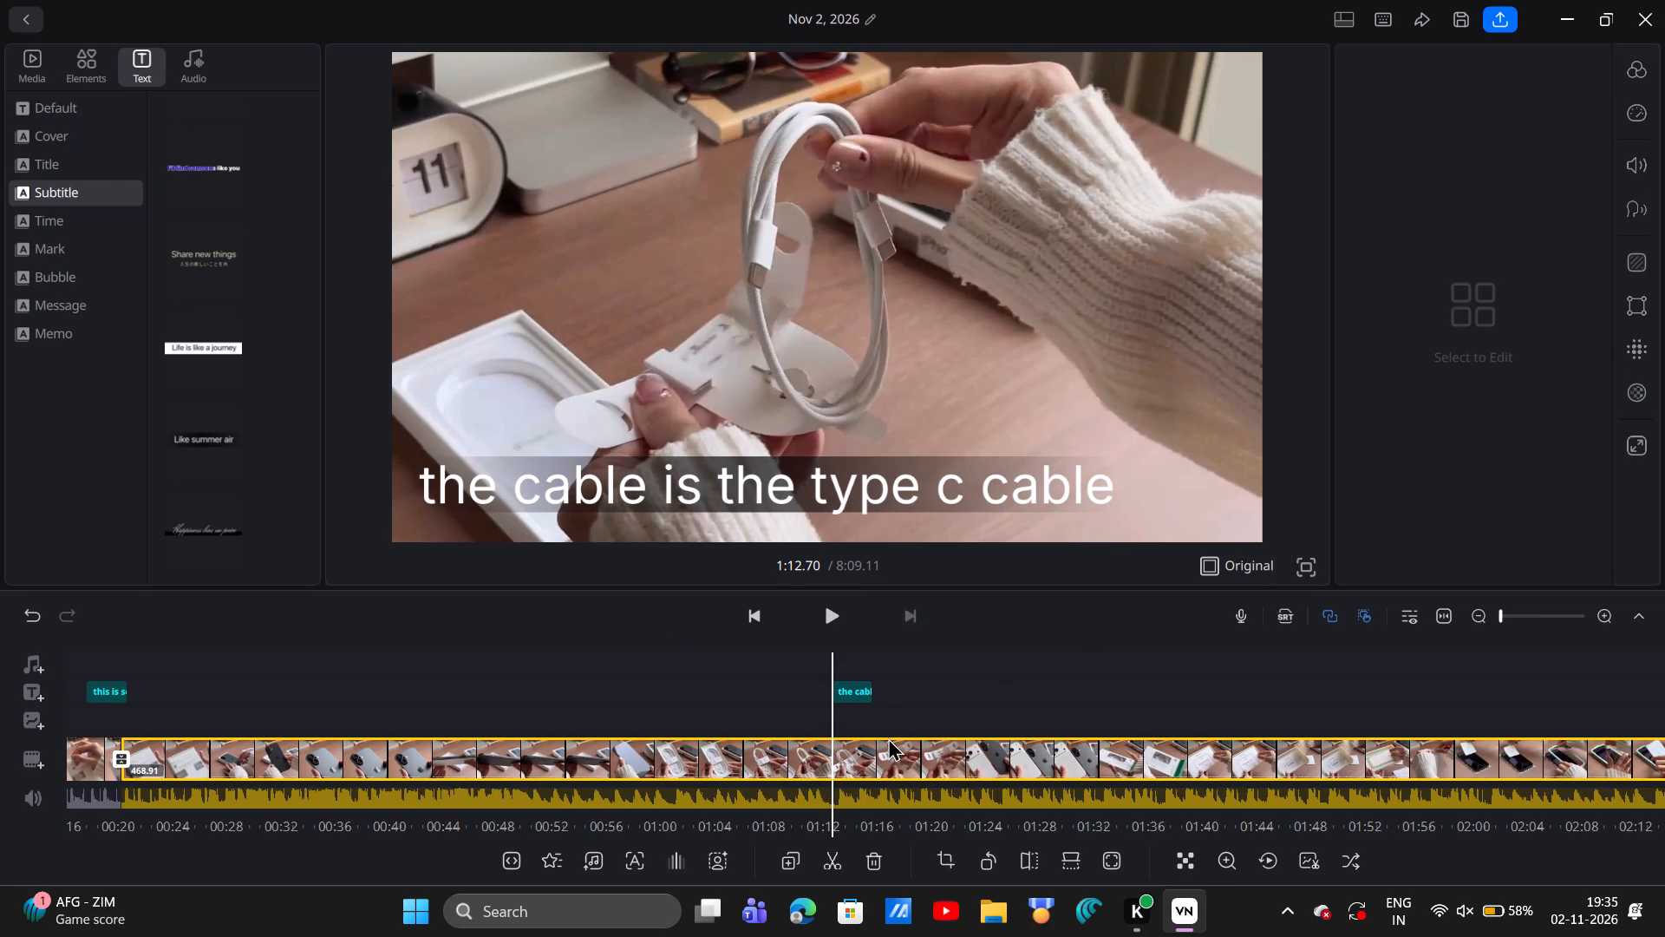
left_click(878, 746)
scroll(878, 746, "left", 1)
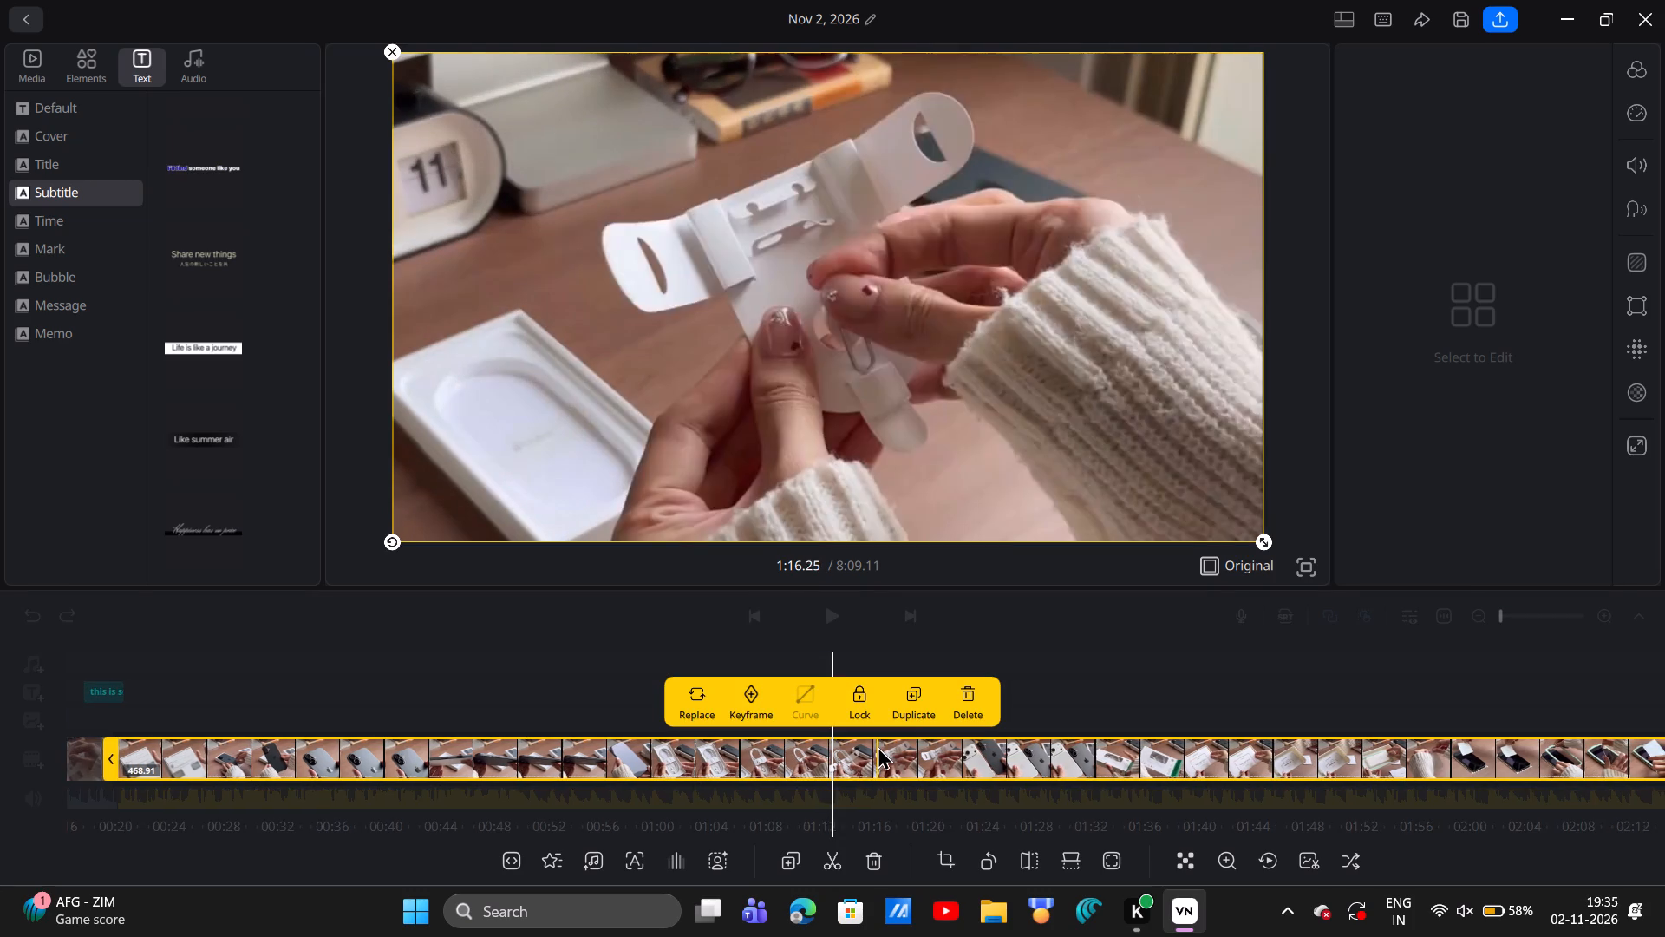
scroll(878, 746, "left", 1)
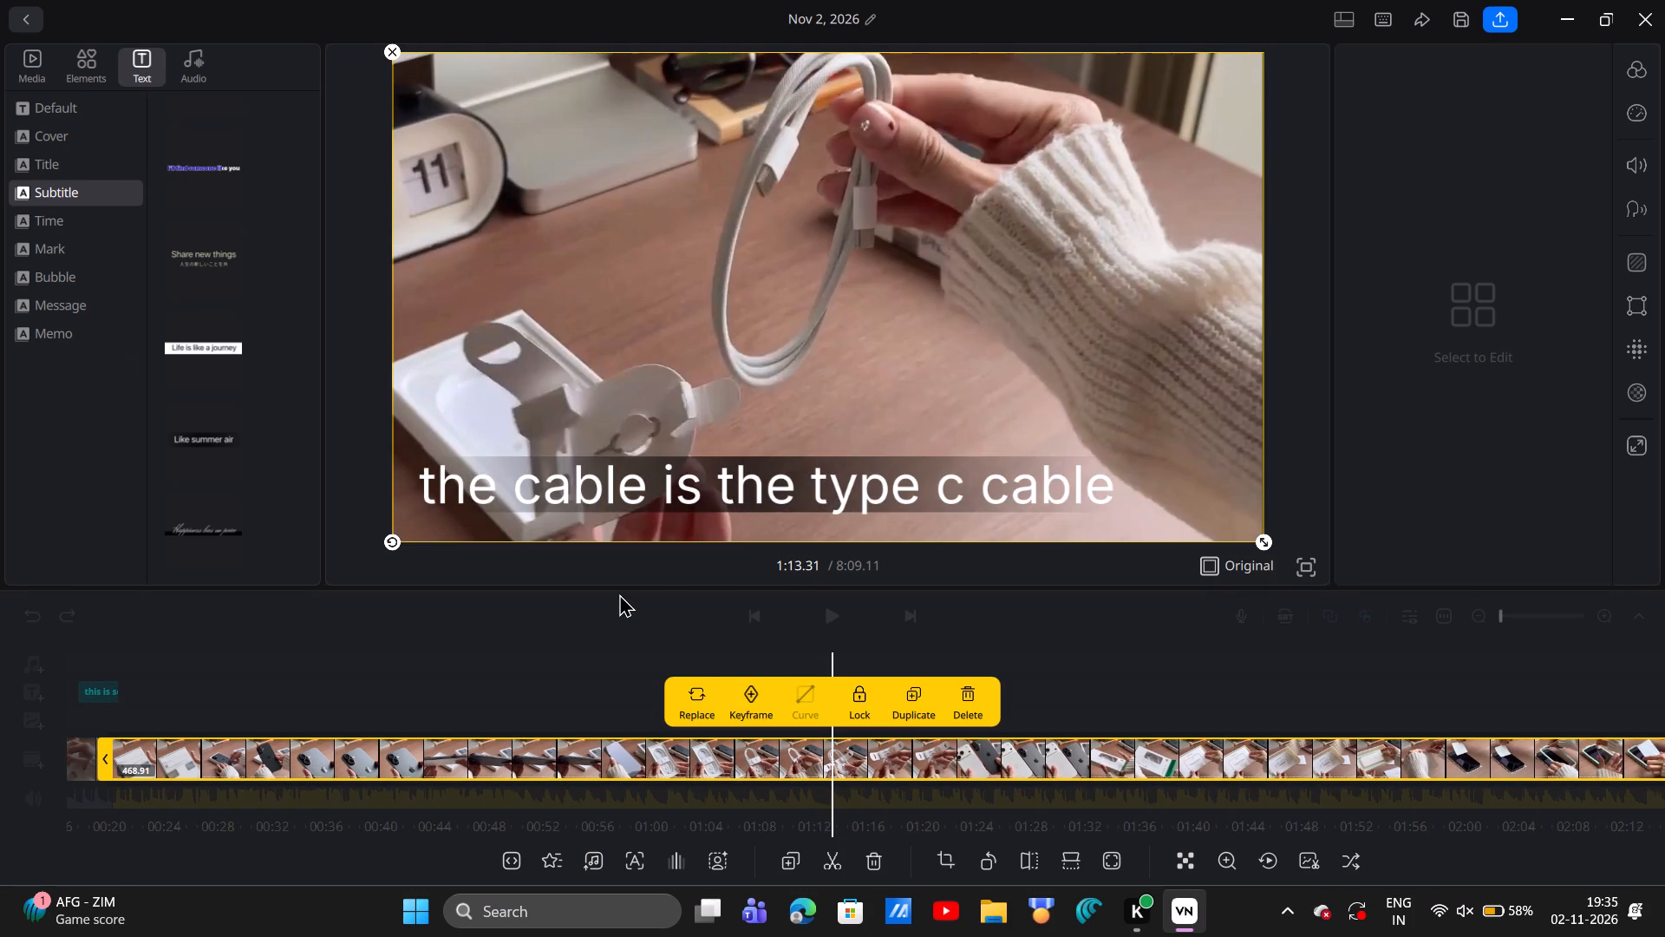
scroll(619, 593, "left", 1)
scroll(640, 741, "left", 1)
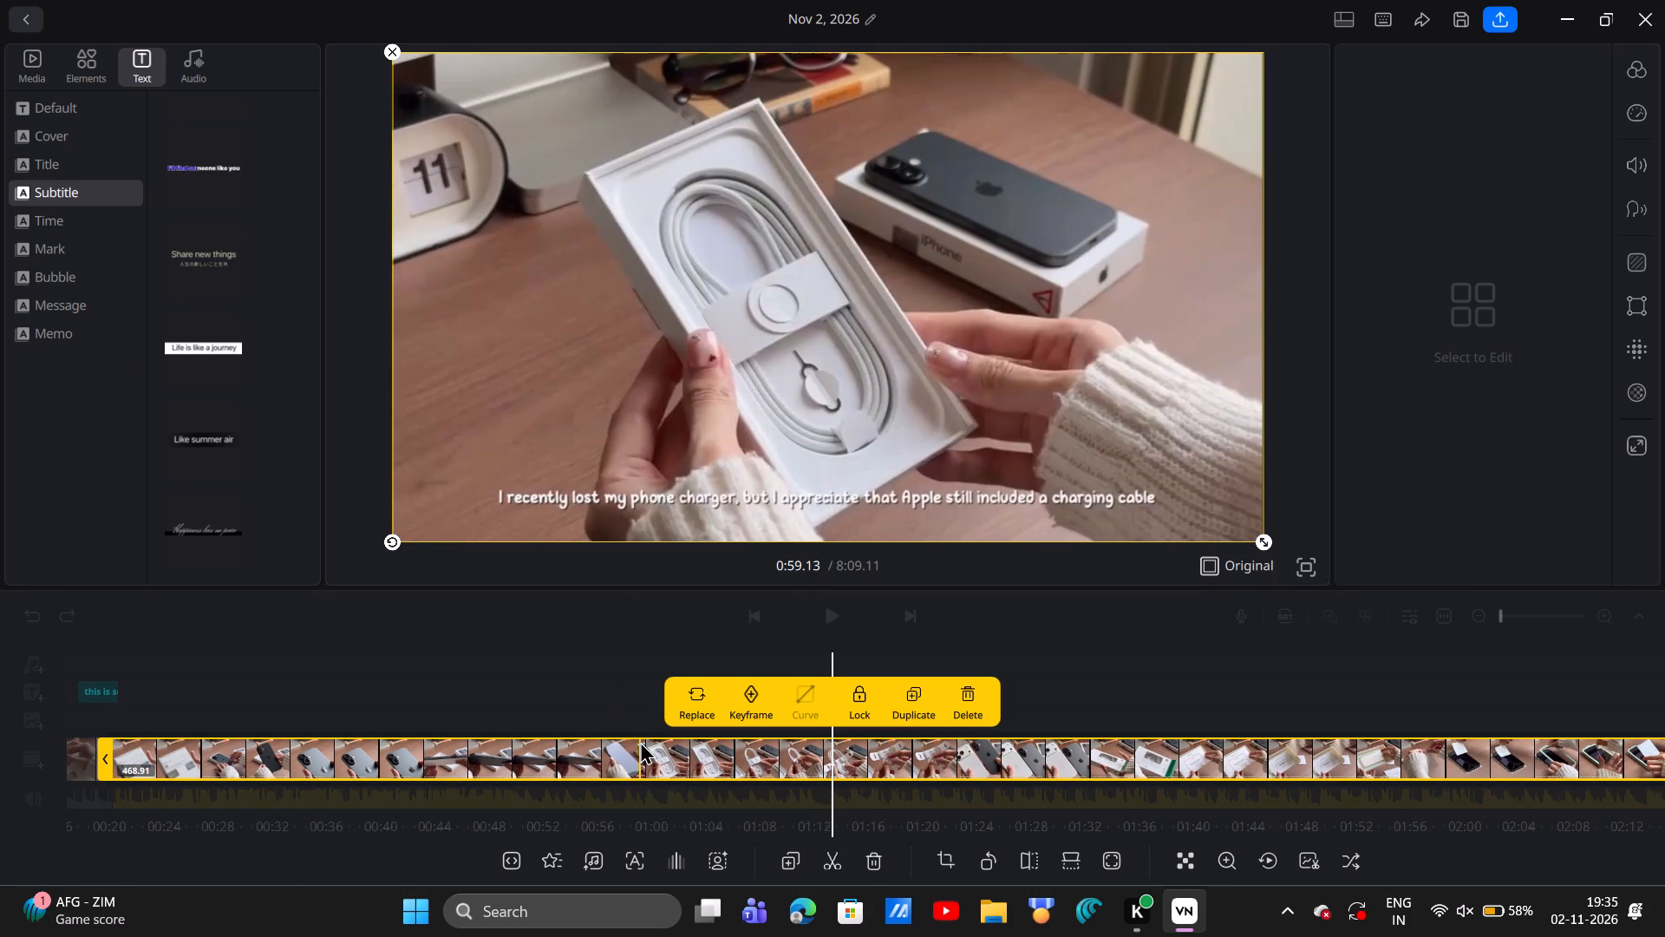
scroll(640, 741, "left", 3)
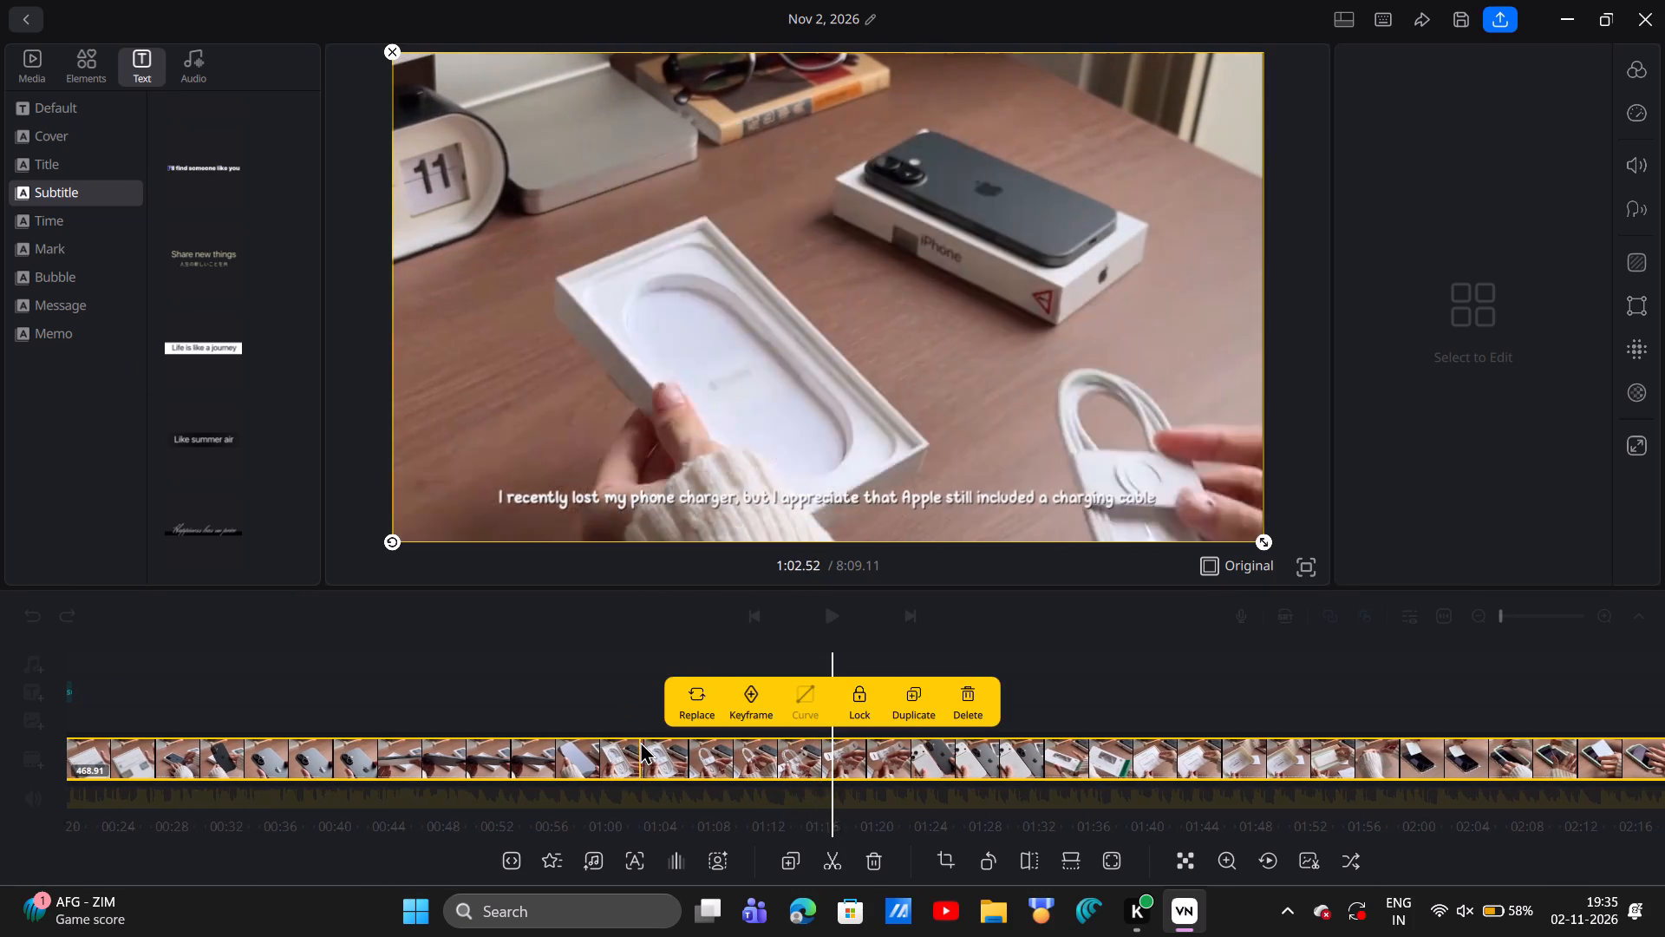
scroll(640, 741, "left", 7)
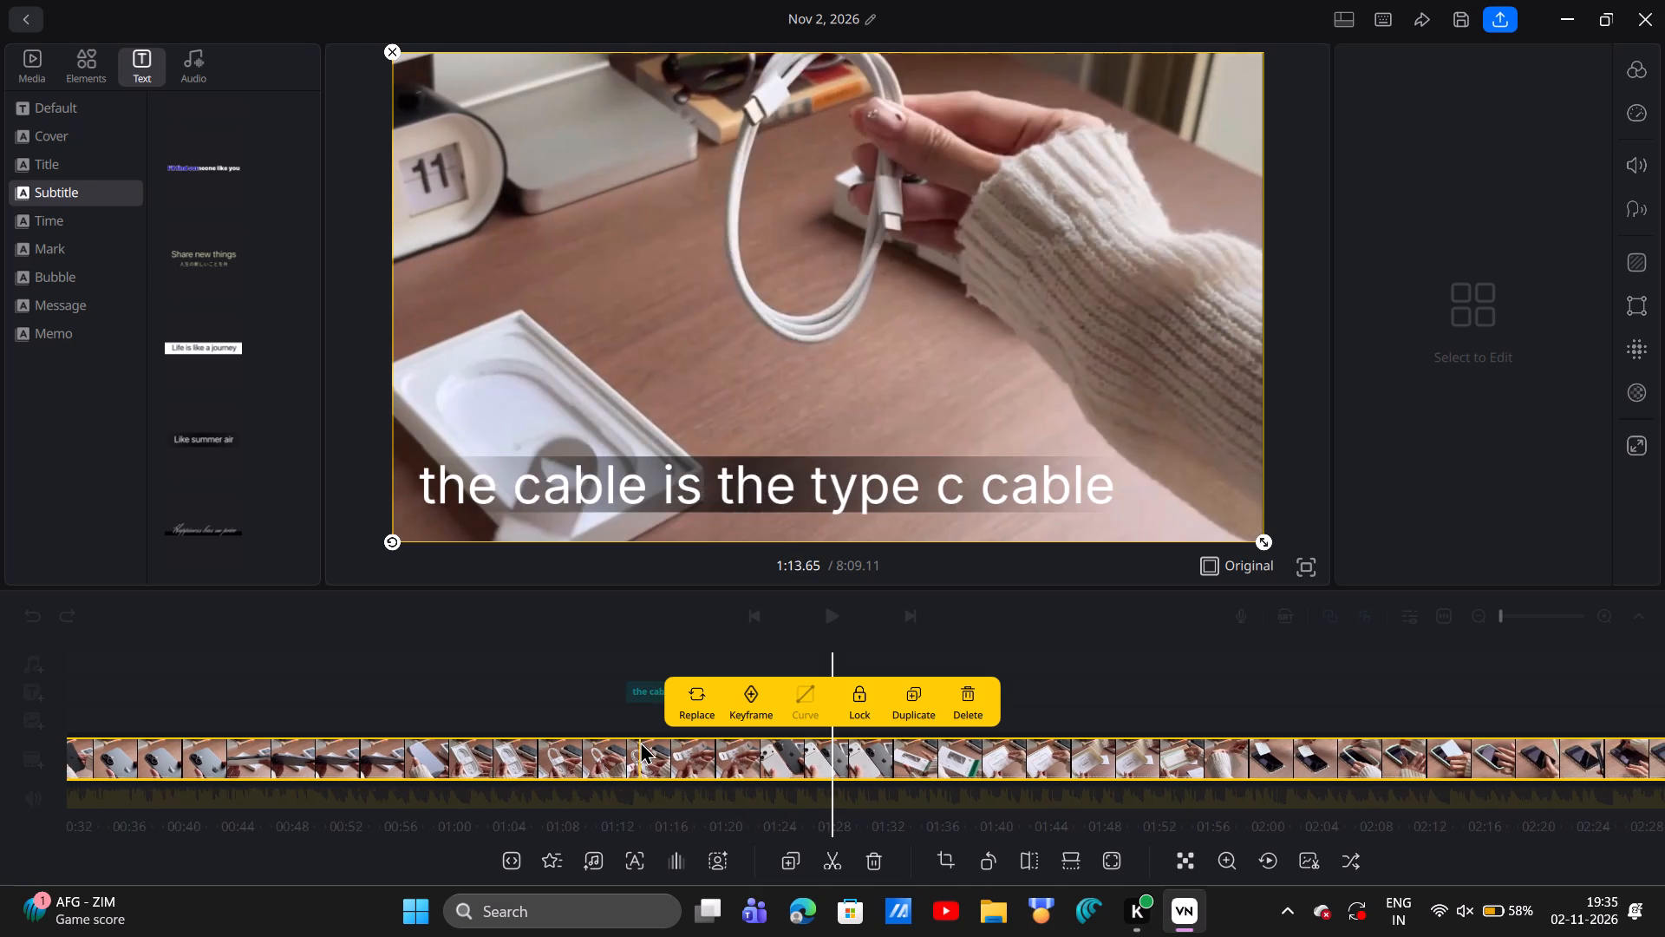
scroll(640, 741, "left", 4)
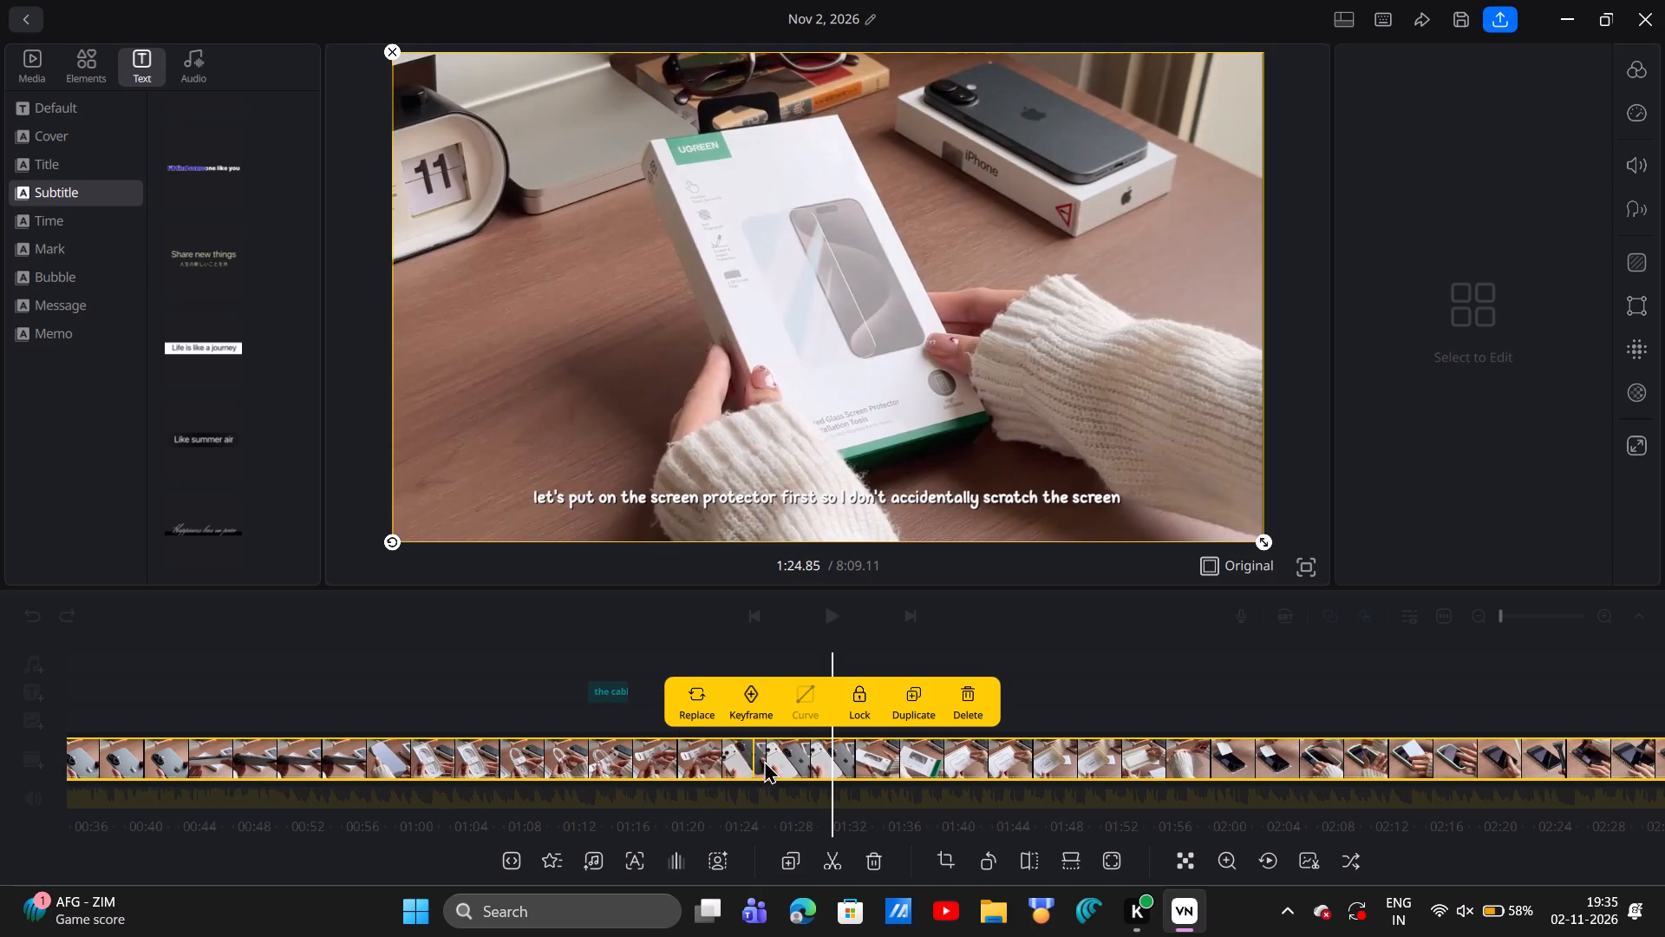
Place another "Like summer air" subtitle near the bottom of the frame at about 1:12.04, beside the cable subtitle on the timeline.
left_click(636, 758)
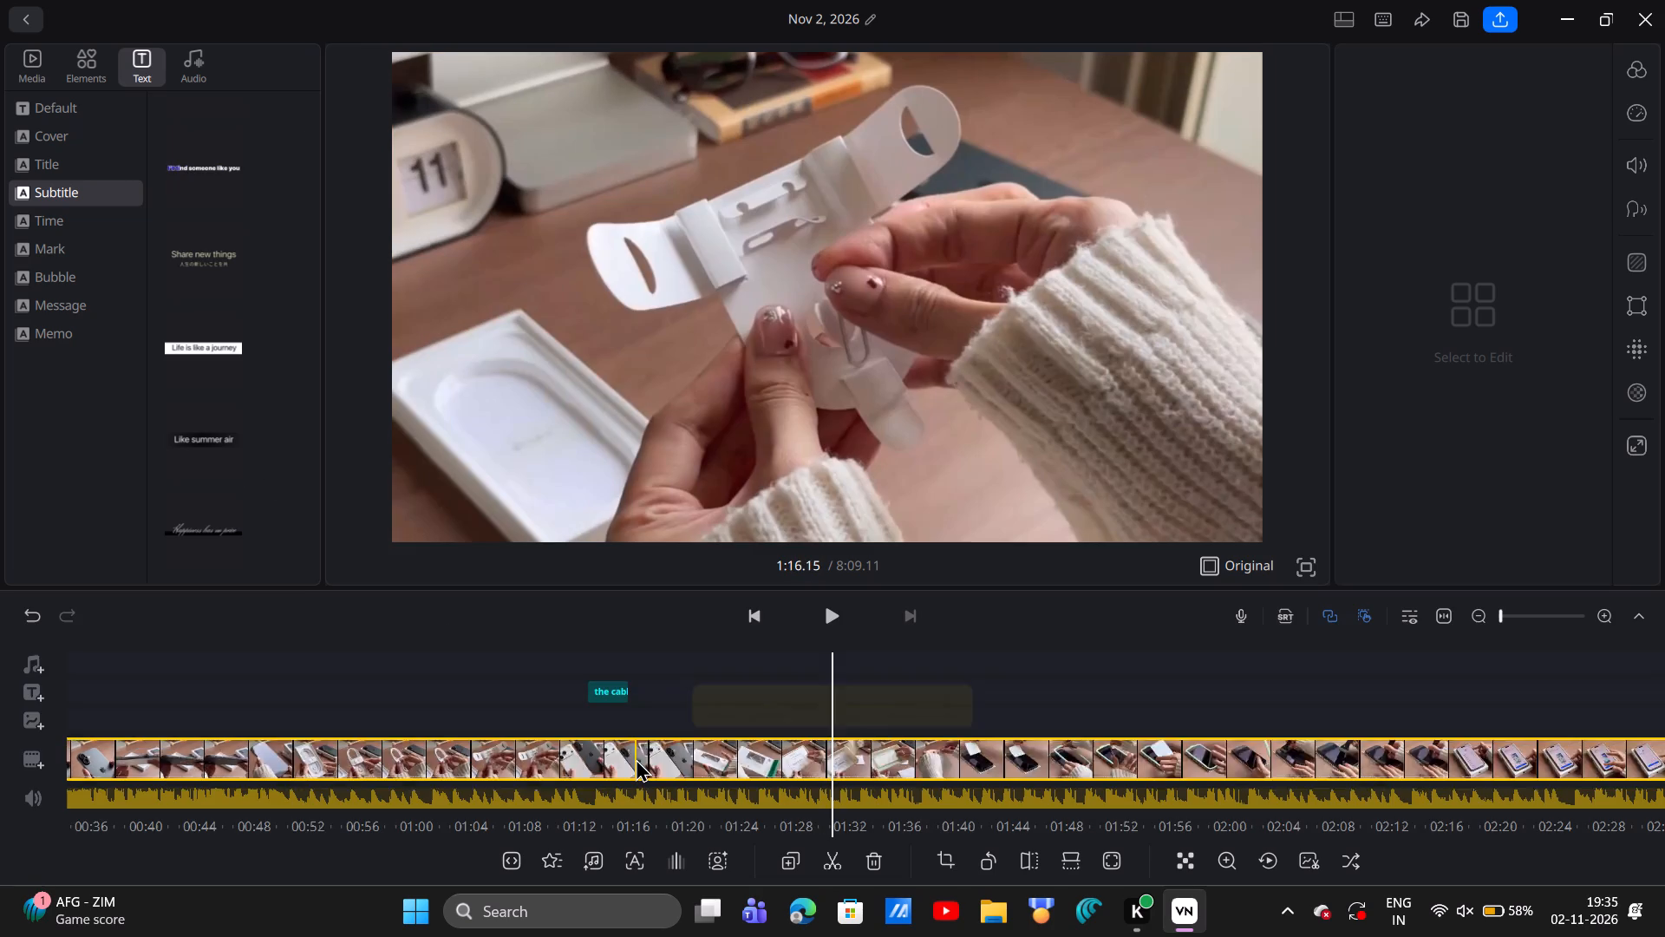
scroll(888, 758, "right", 1)
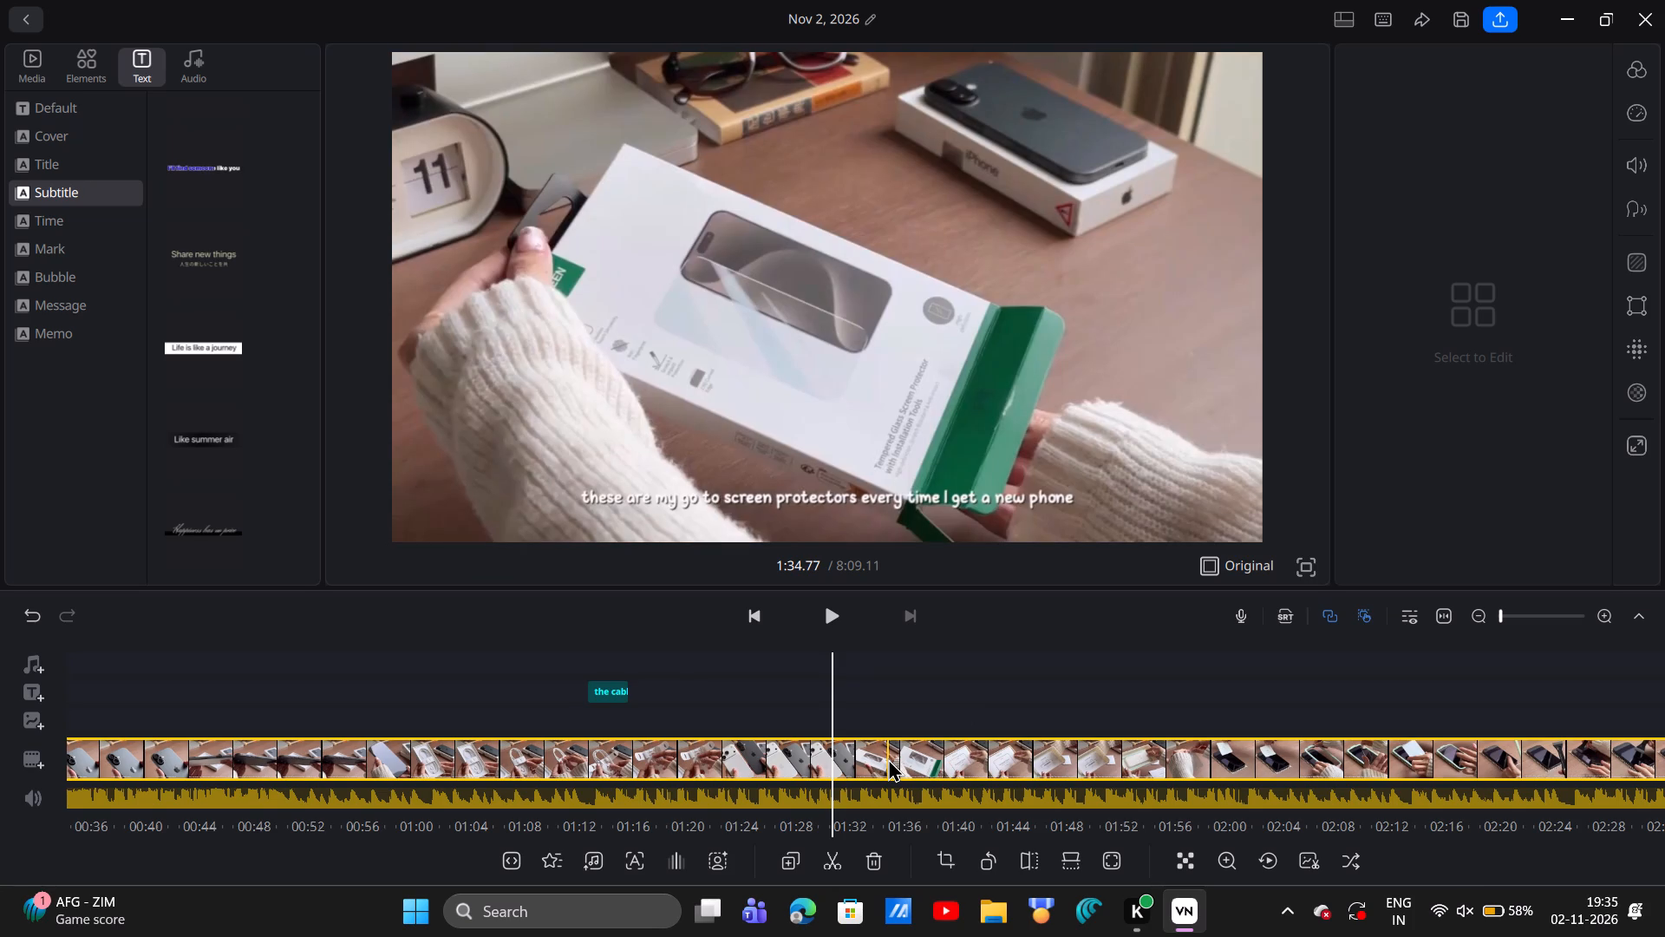
scroll(888, 758, "right", 5)
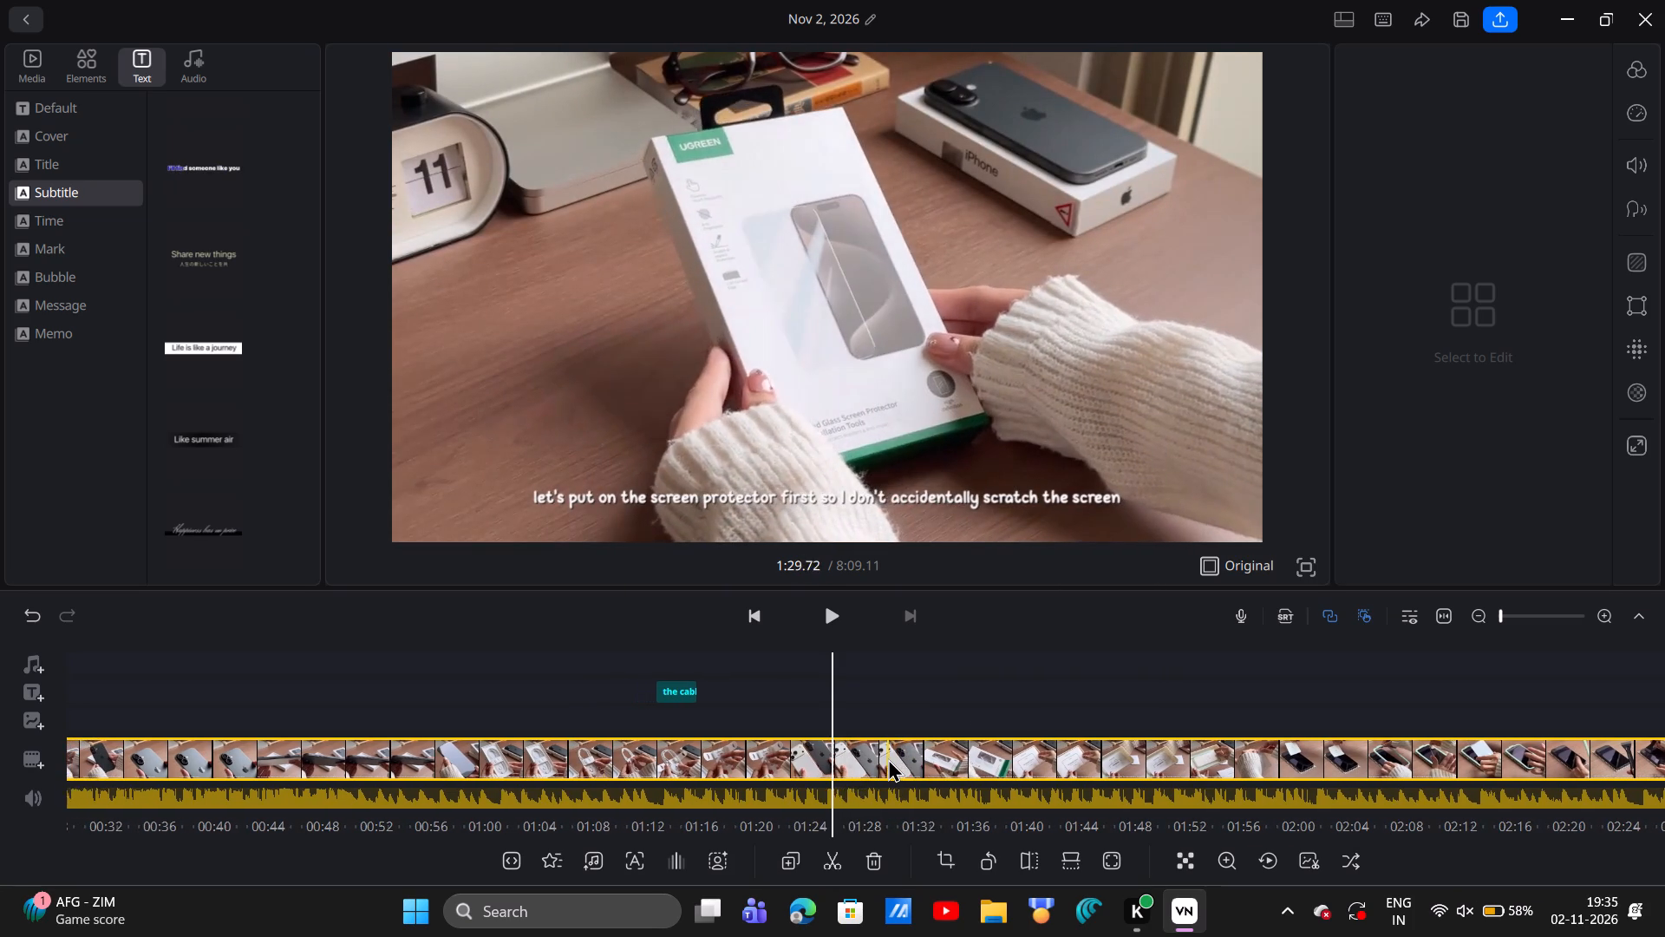
scroll(888, 758, "right", 3)
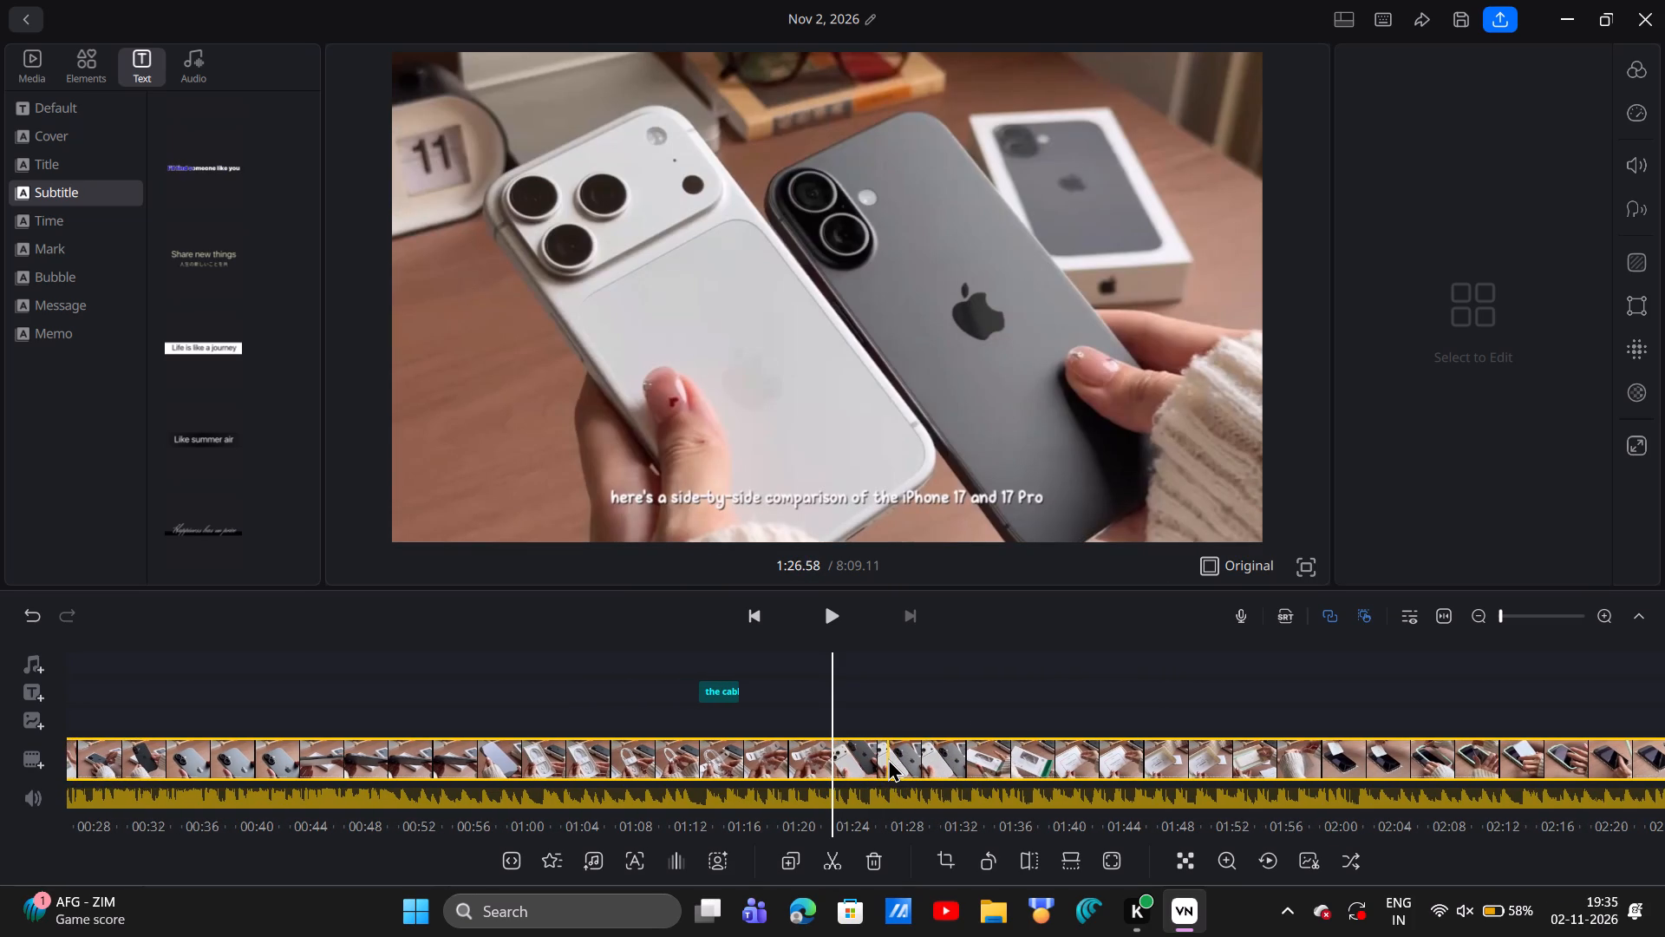
scroll(888, 758, "down", 1)
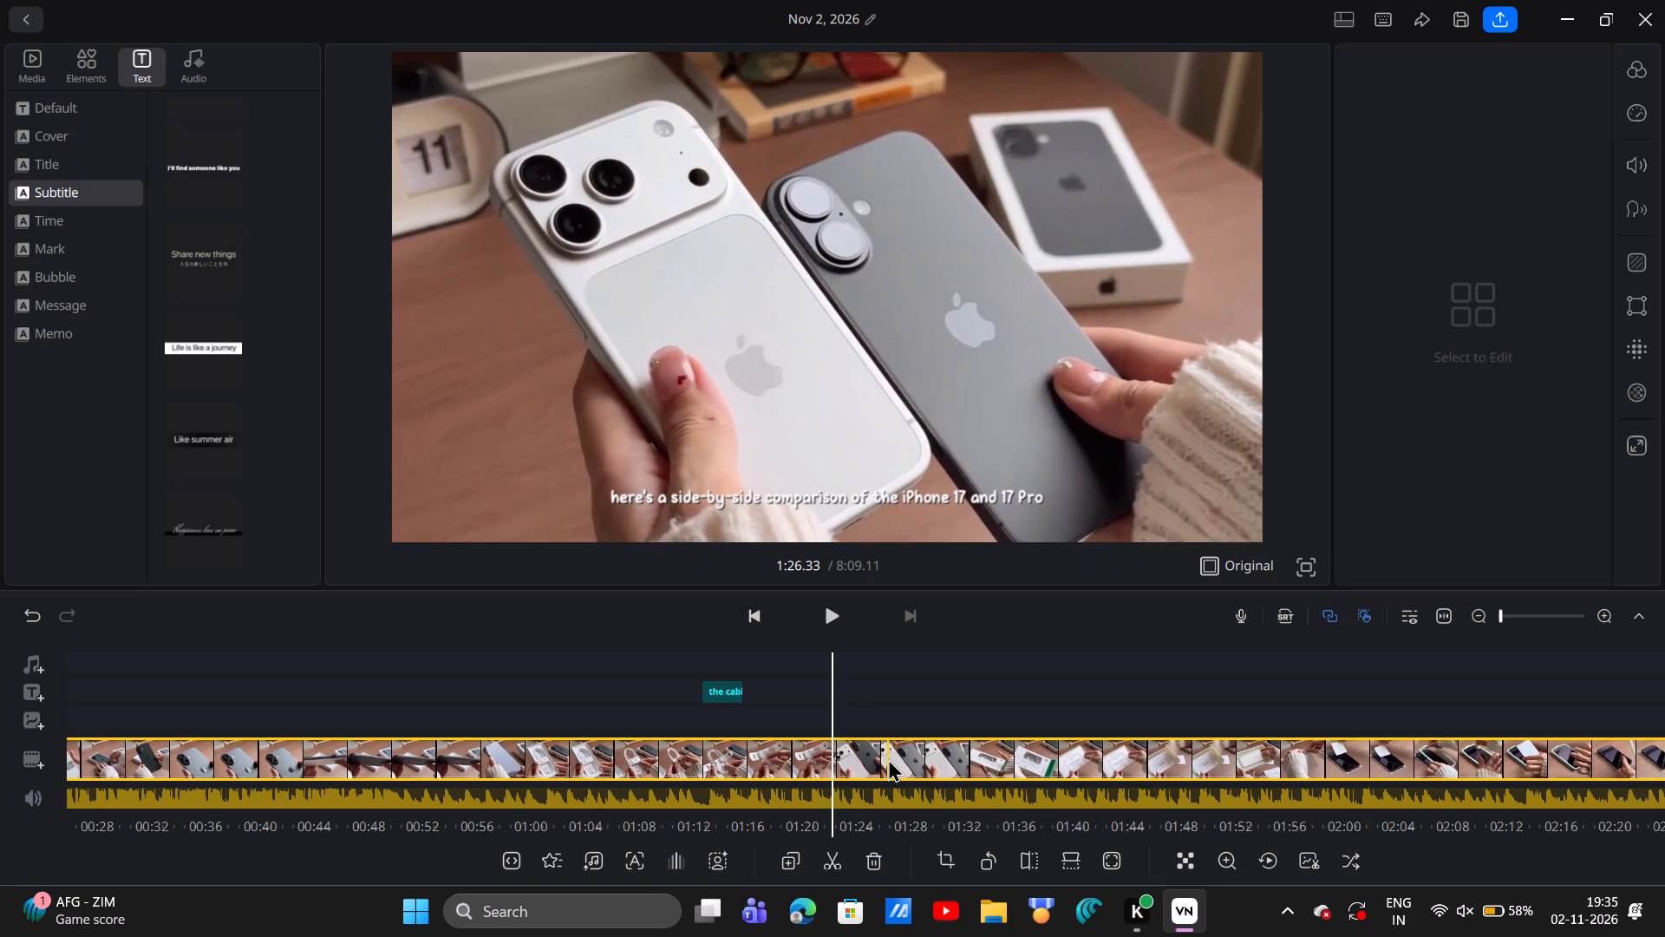
scroll(888, 758, "right", 11)
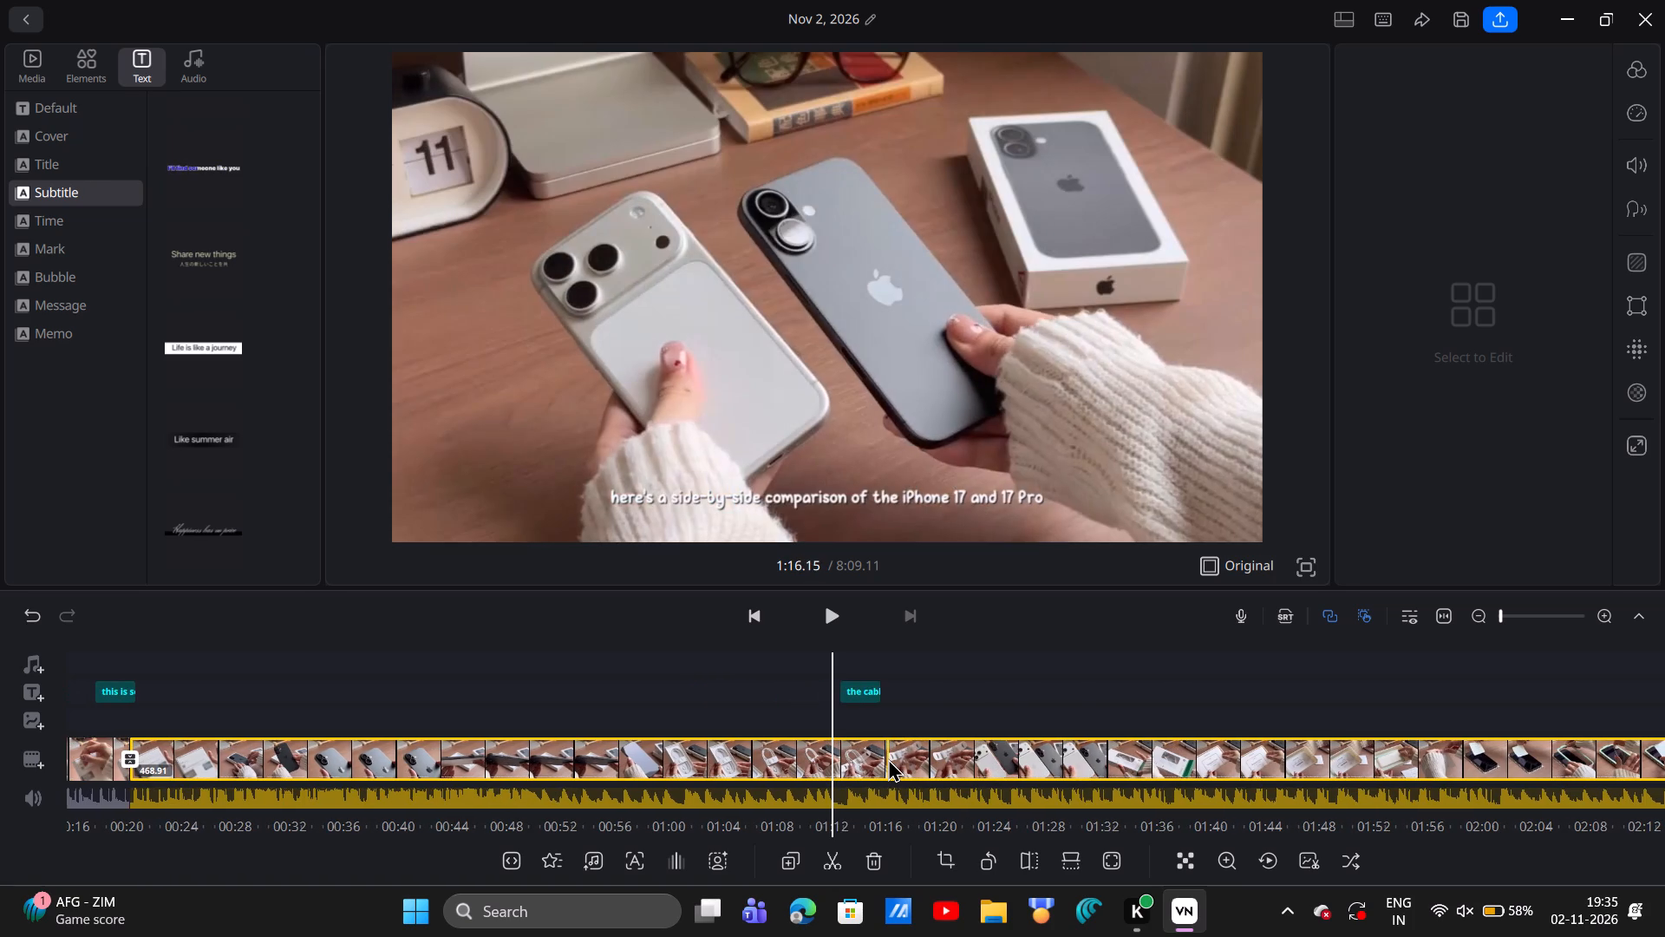
left_click_drag(207, 439, 239, 437)
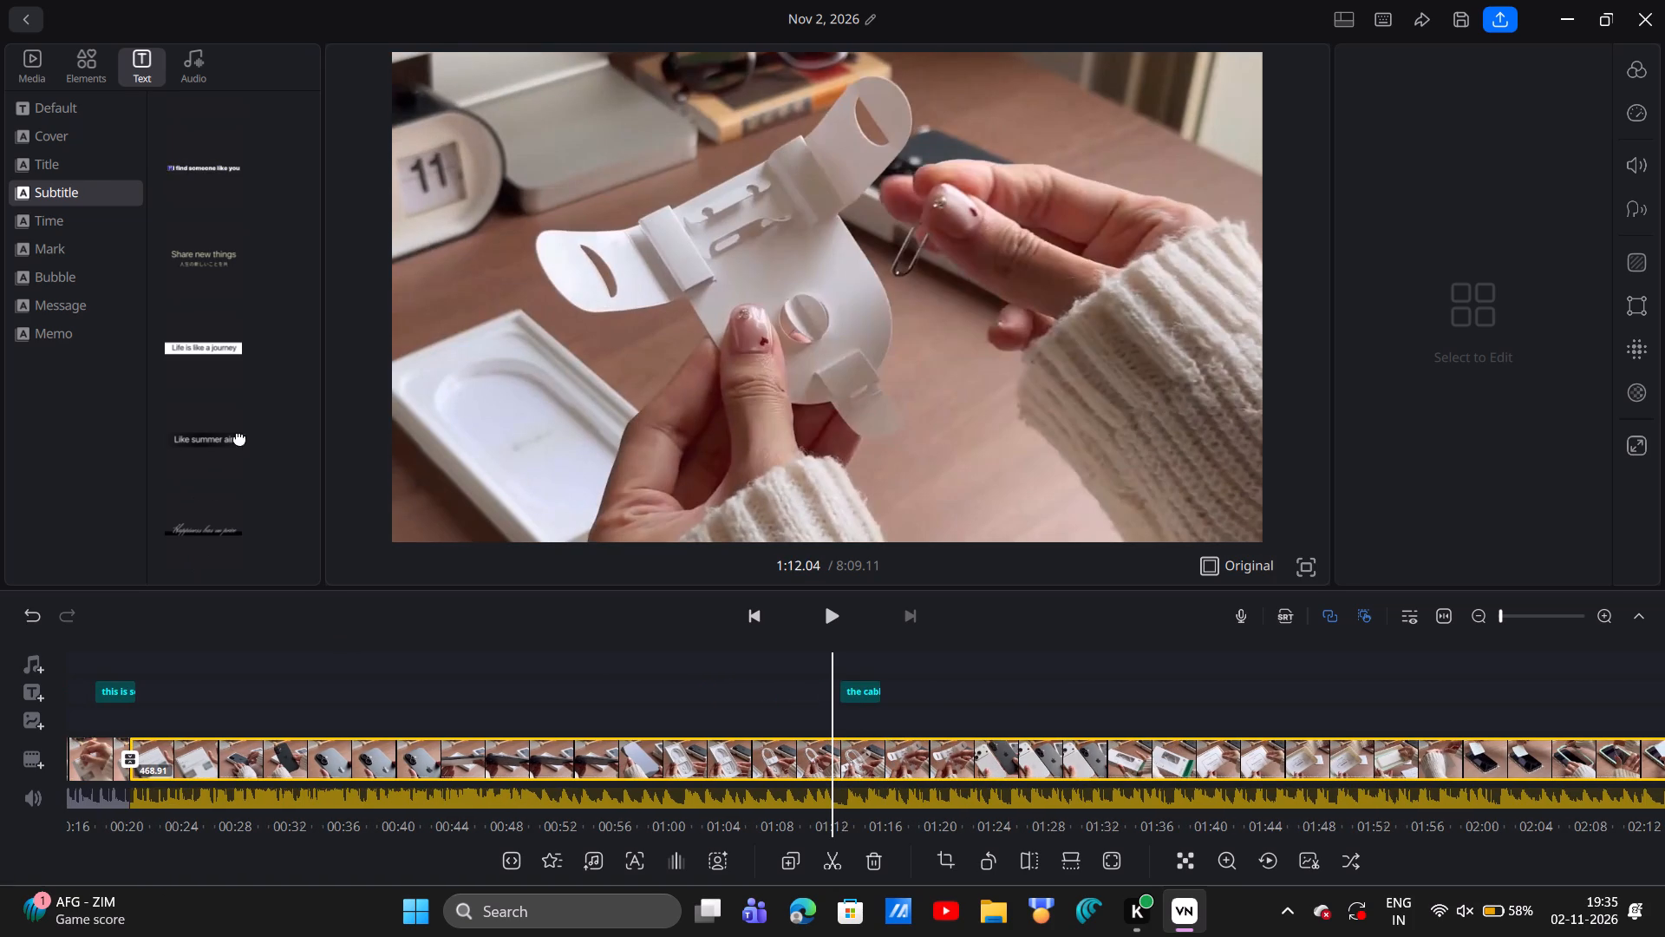
left_click_drag(239, 437, 766, 482)
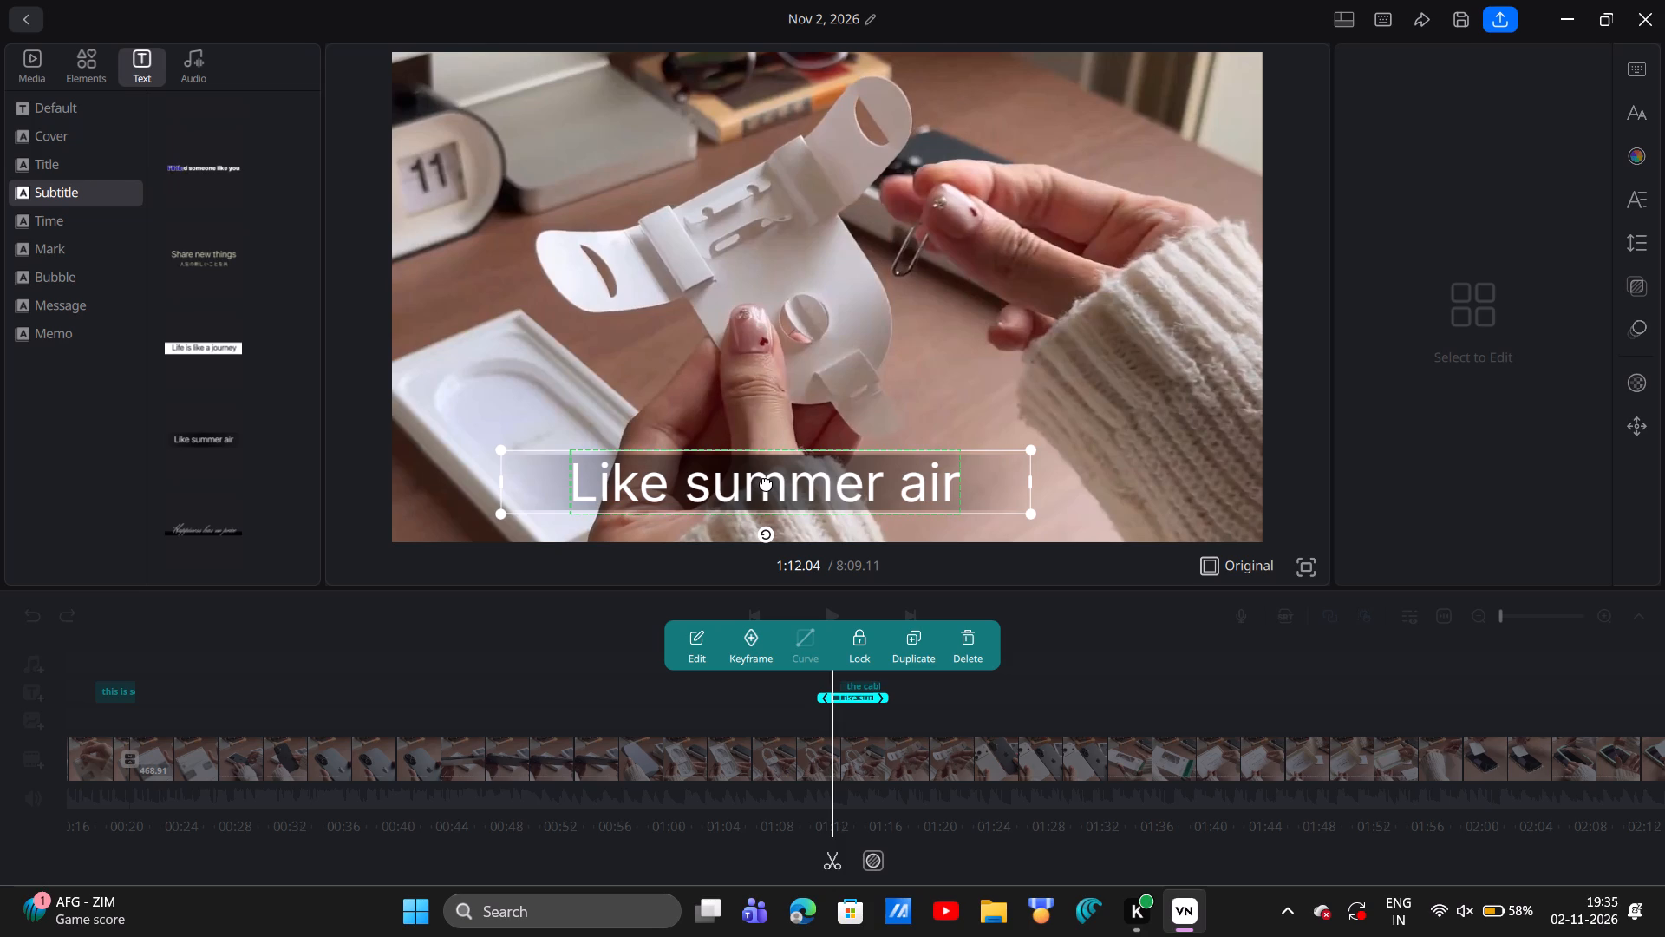
Replace the new subtitle's text with "after europe rules they kept" and deselect it.
key("t")
key("a")
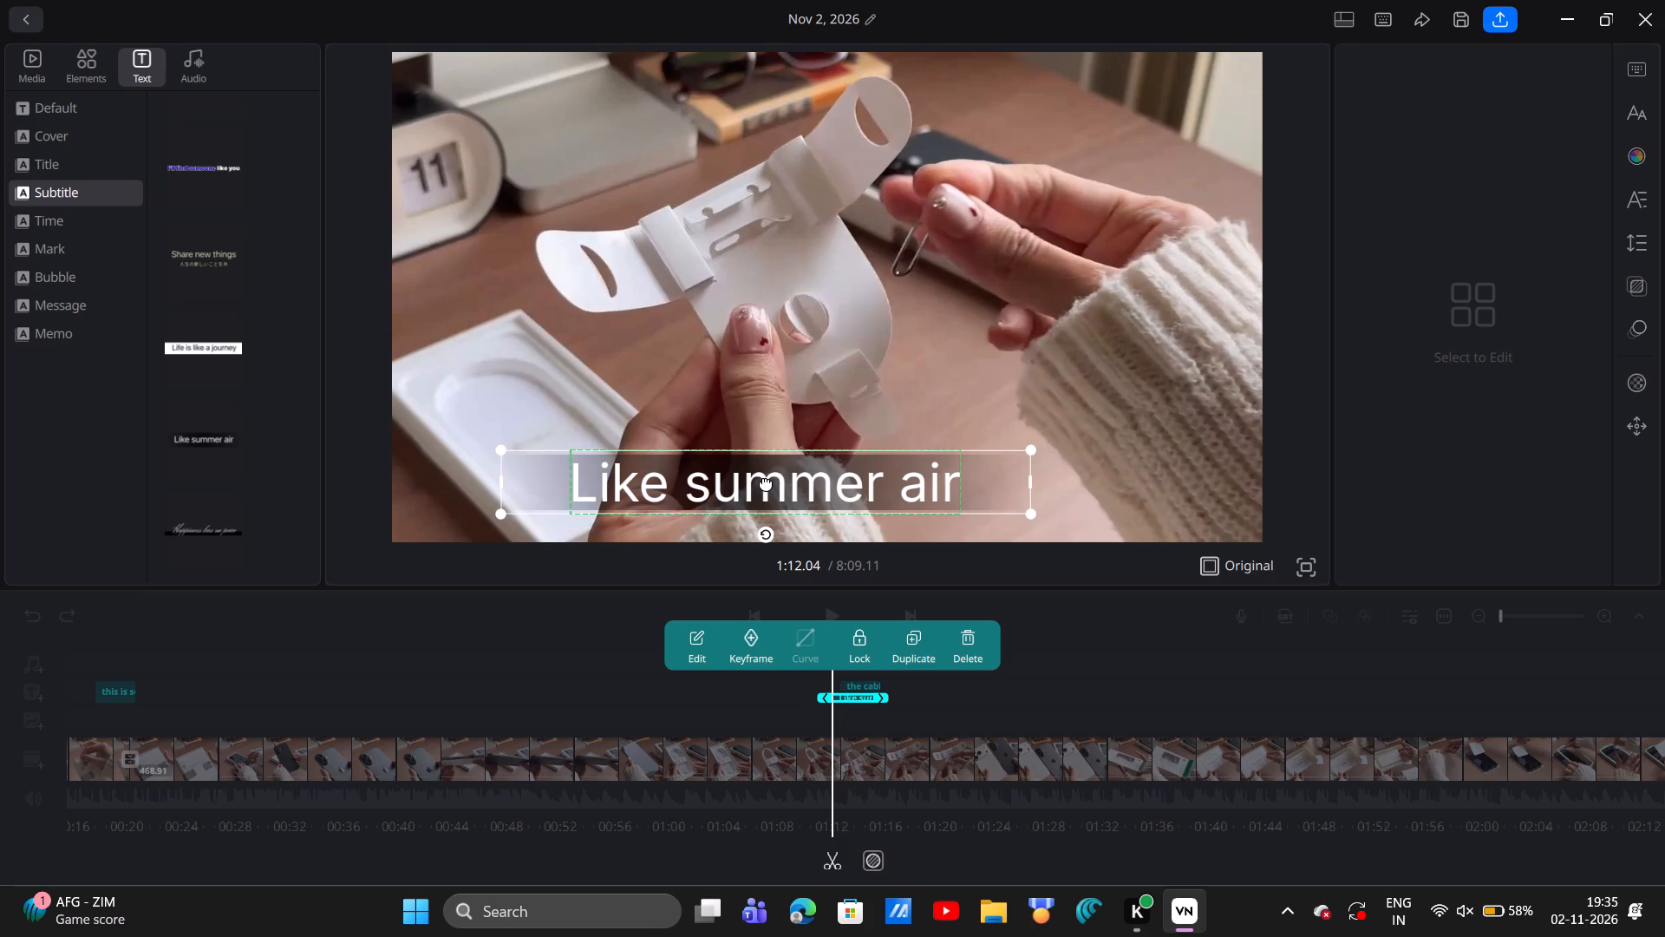
left_click(766, 482)
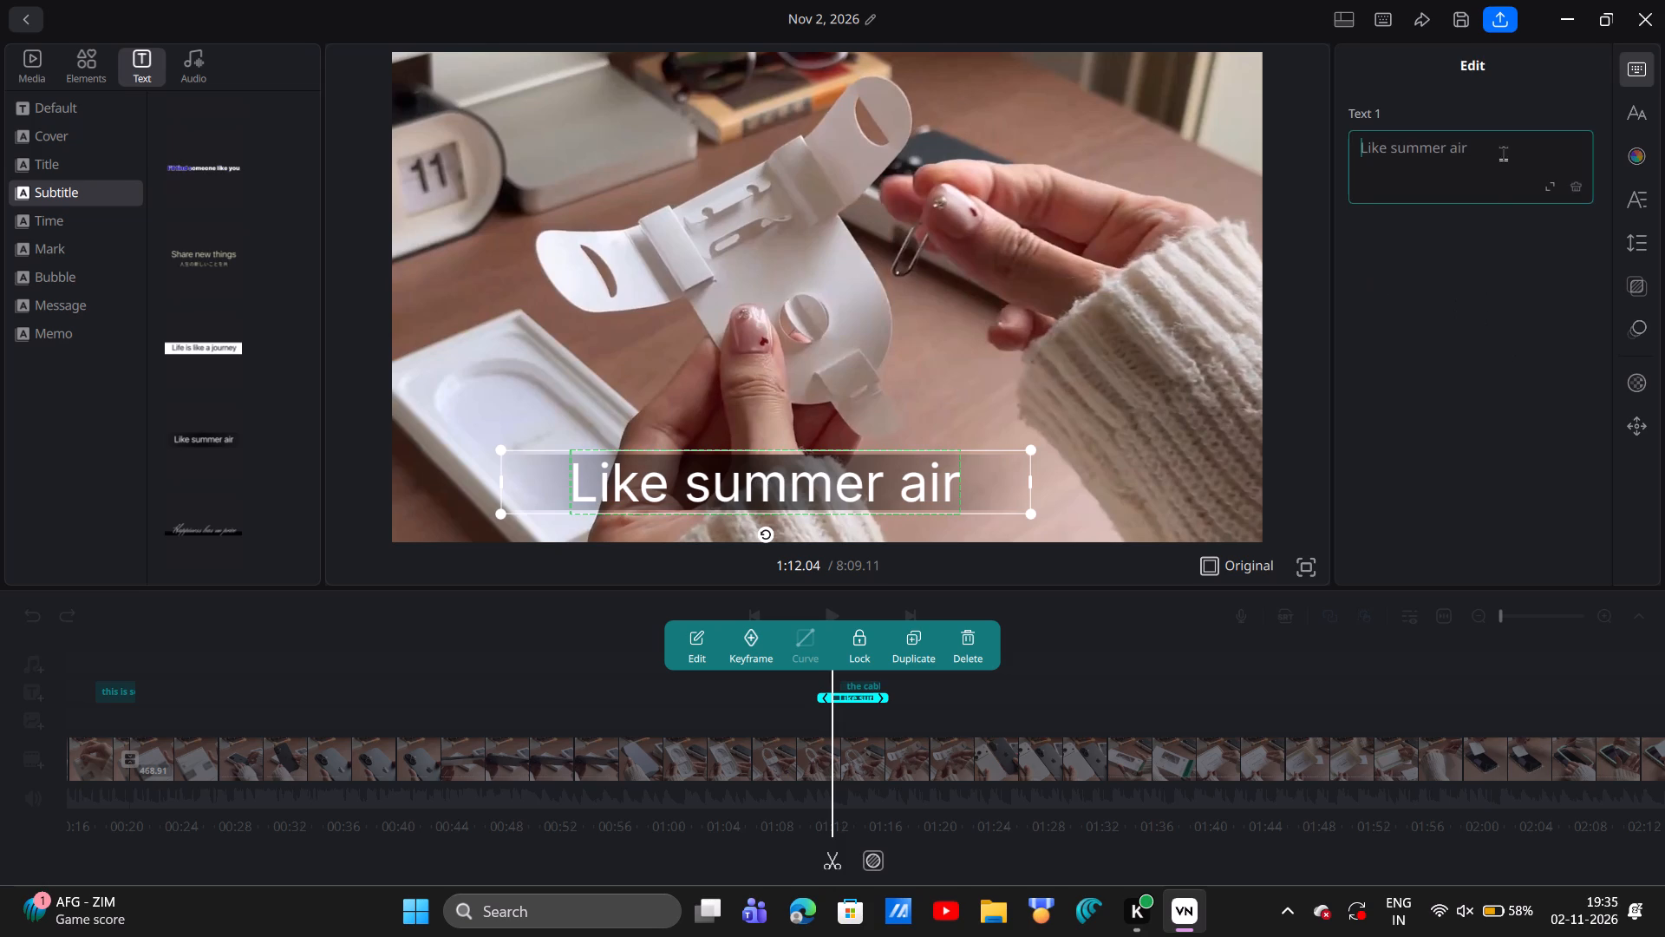
left_click(1499, 145)
type("afy+")
key("BackSpace")
key("BackSpace")
key("y")
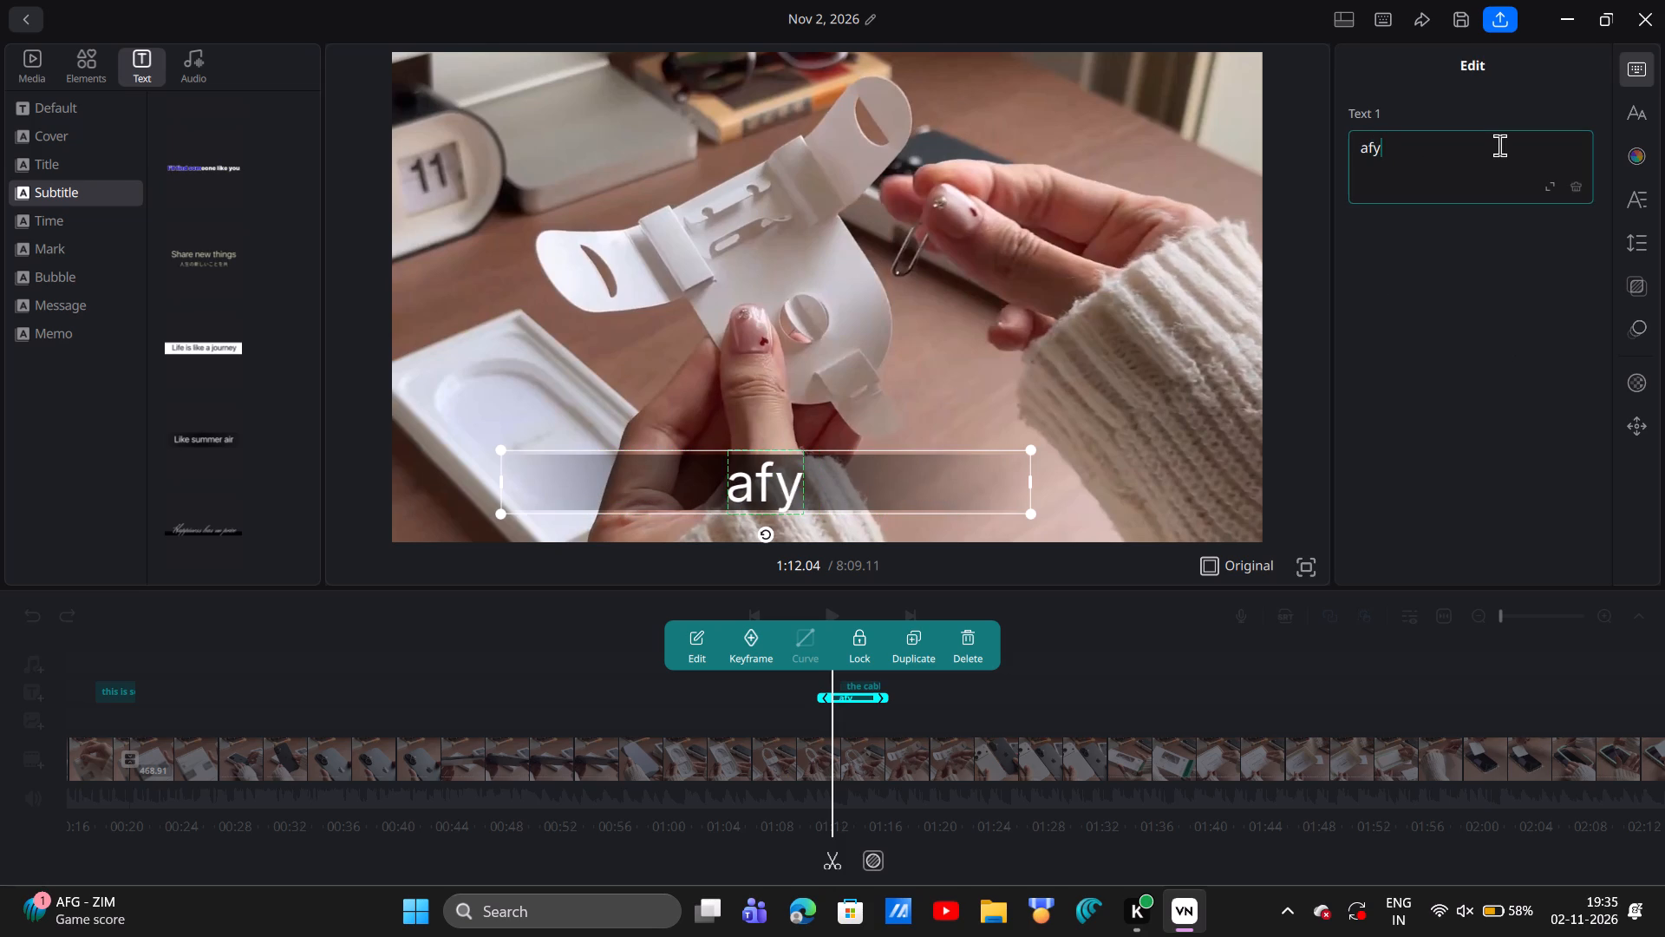
key("BackSpace")
type("ter")
key("space")
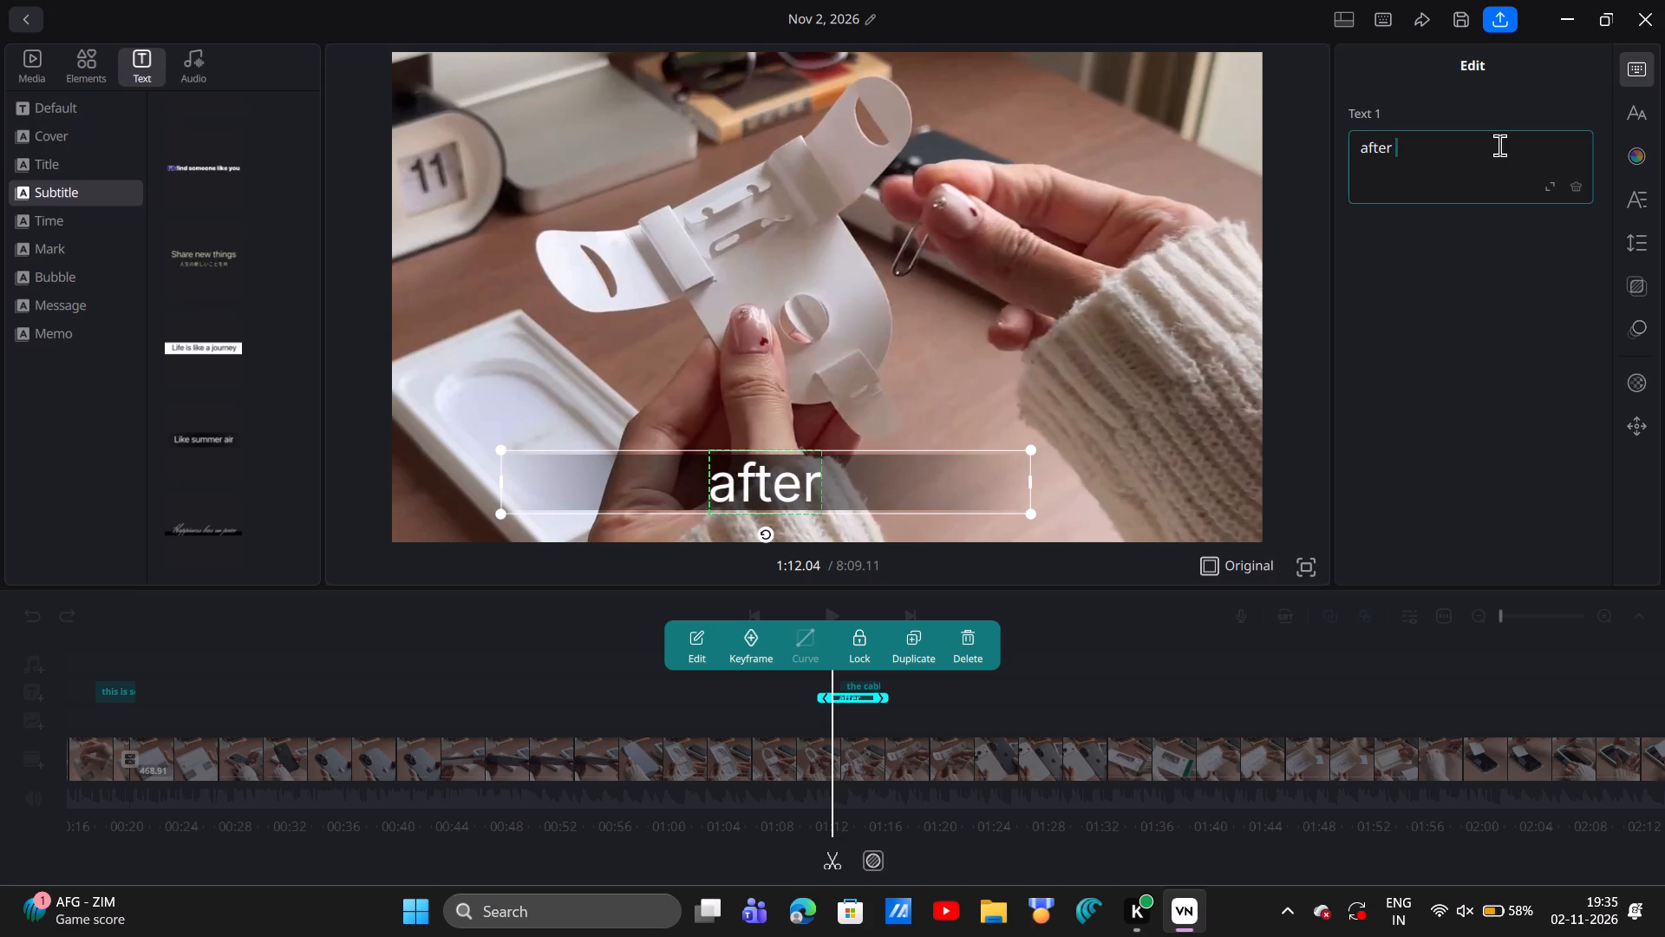
type("europe")
key("space")
key("space")
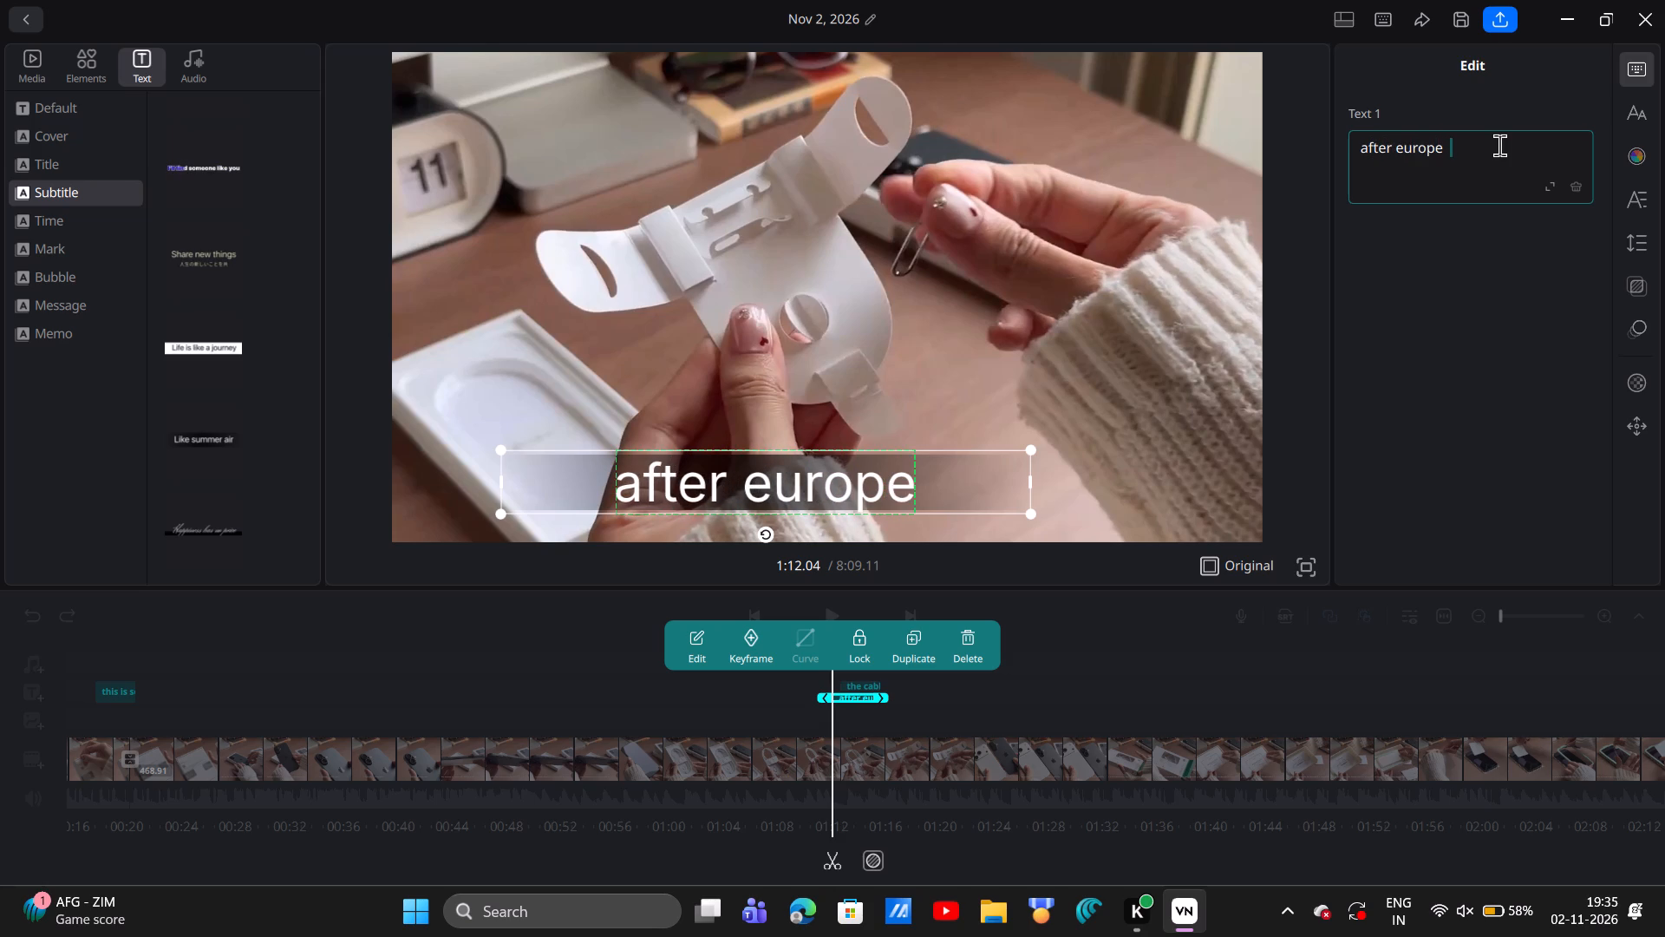
key("s")
key("BackSpace")
type("rules they")
key("space")
key("l")
key("BackSpace")
type("kept")
key("space")
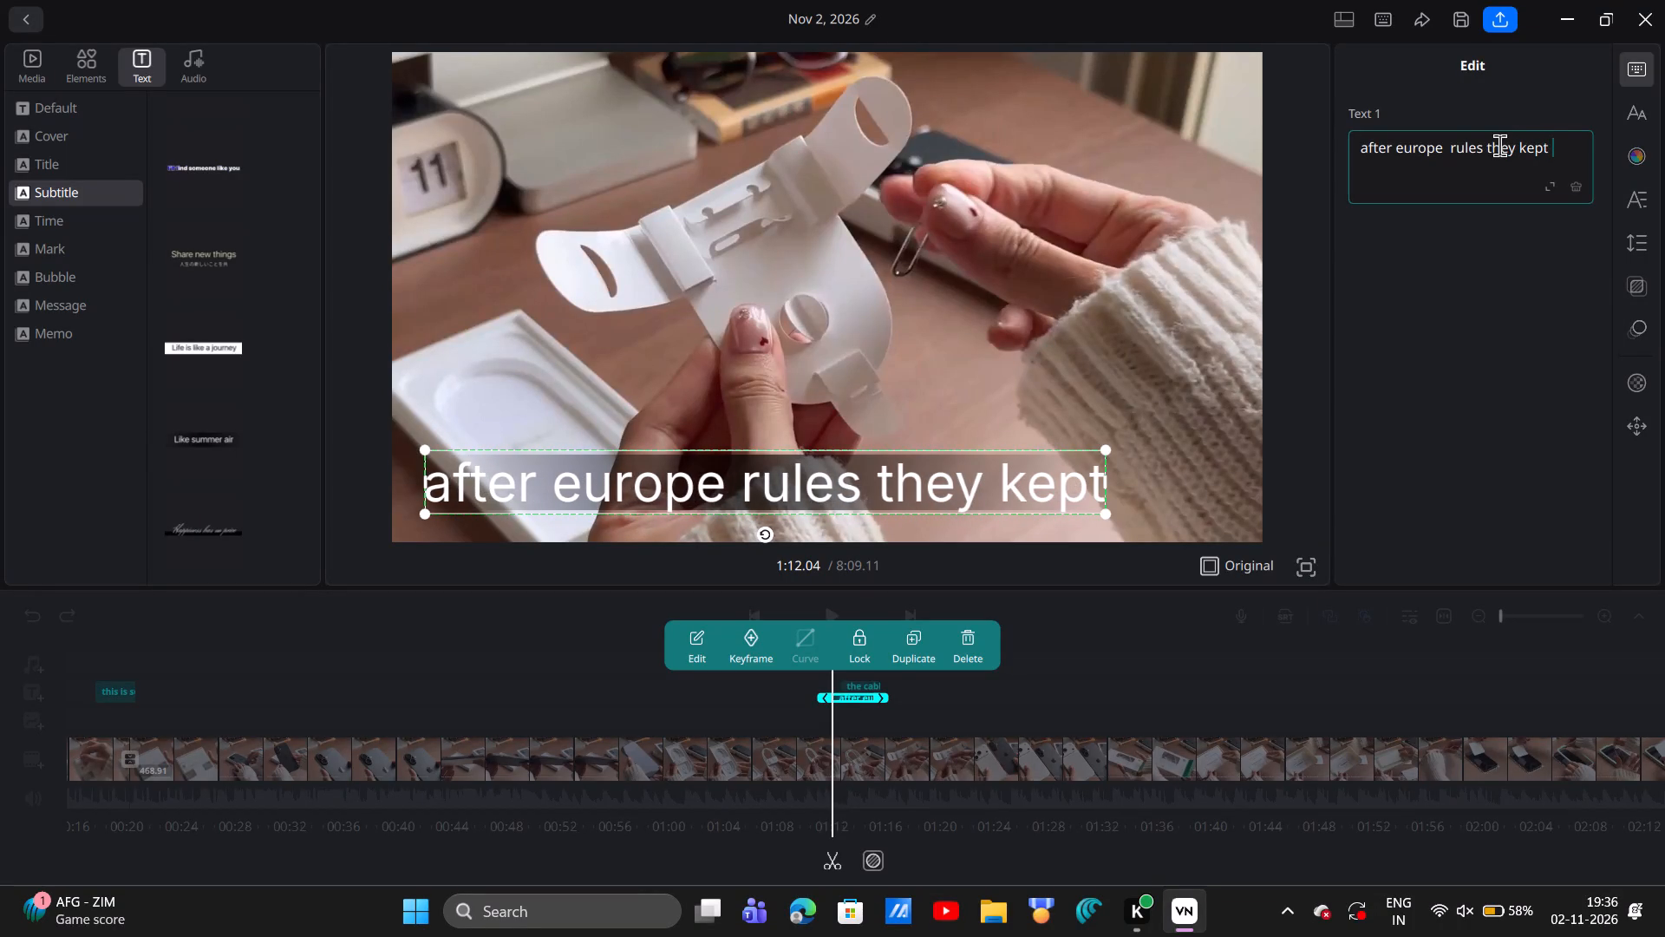
key("space")
key("n")
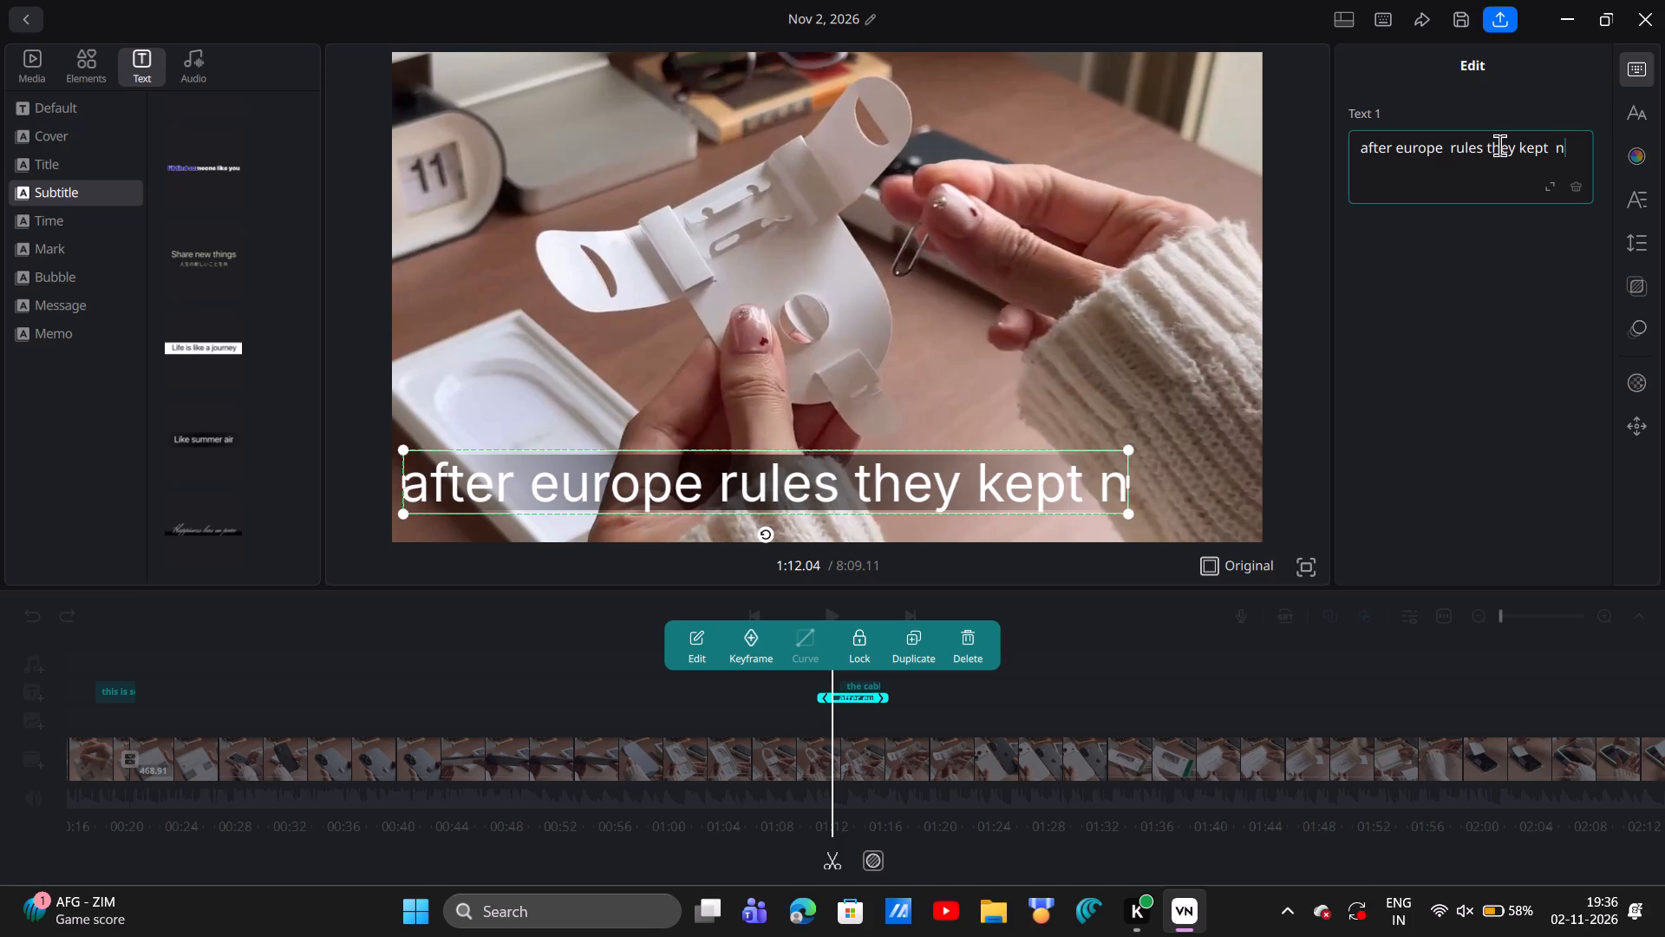
key("BackSpace")
key("space")
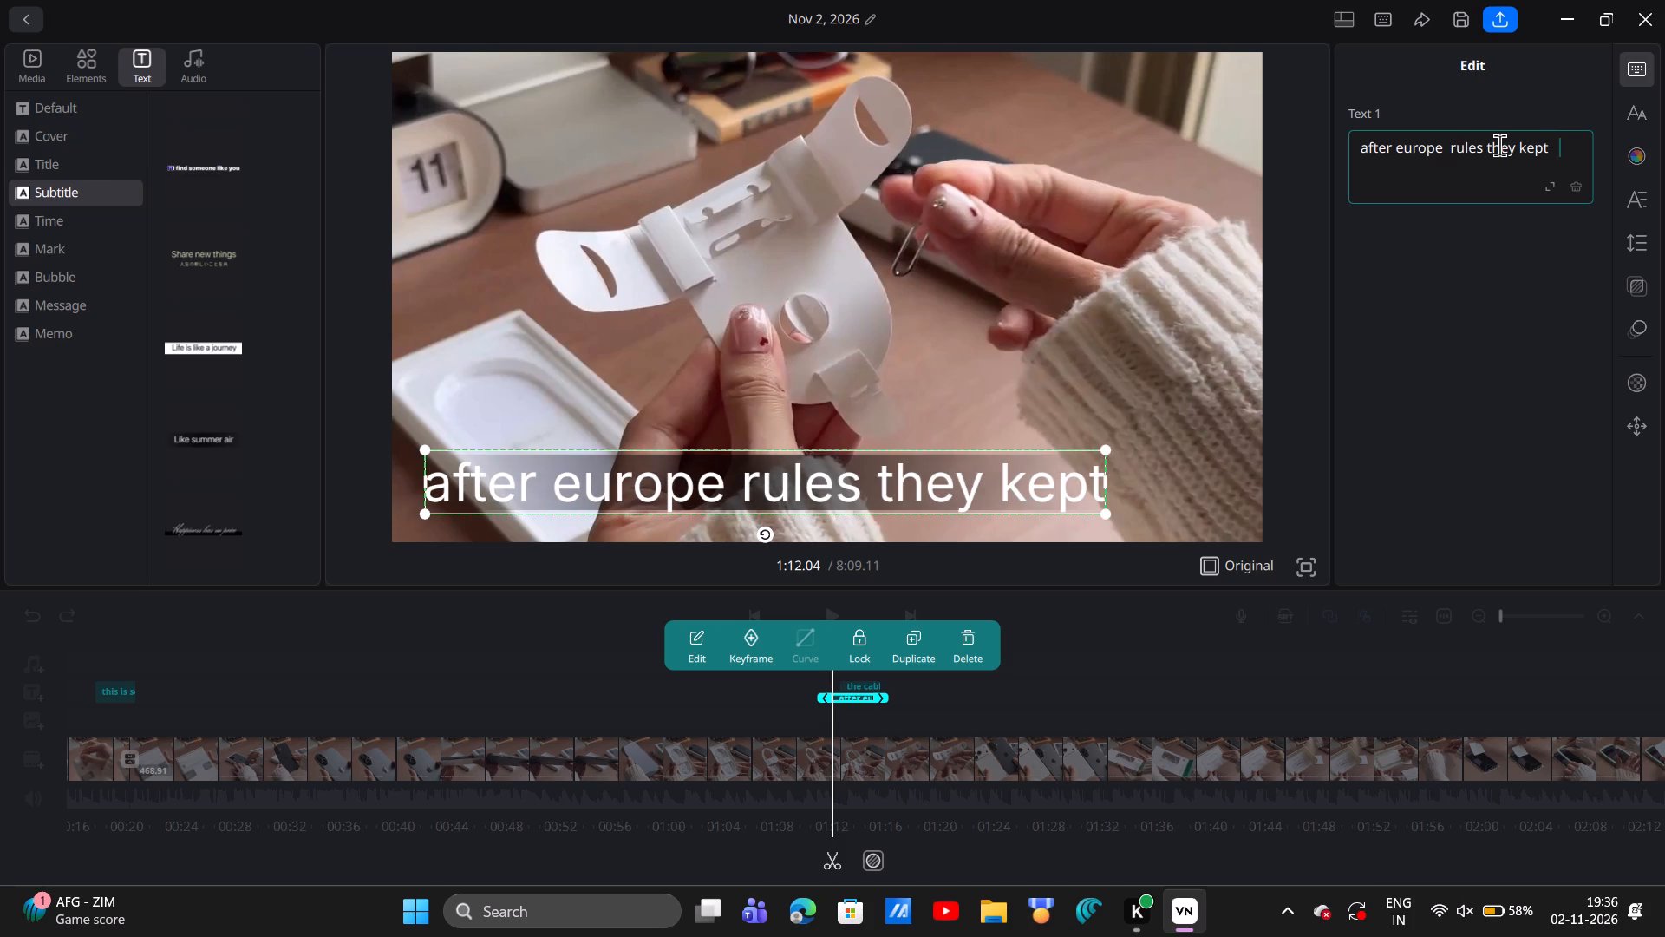
type("pin")
key("space")
left_click(1041, 644)
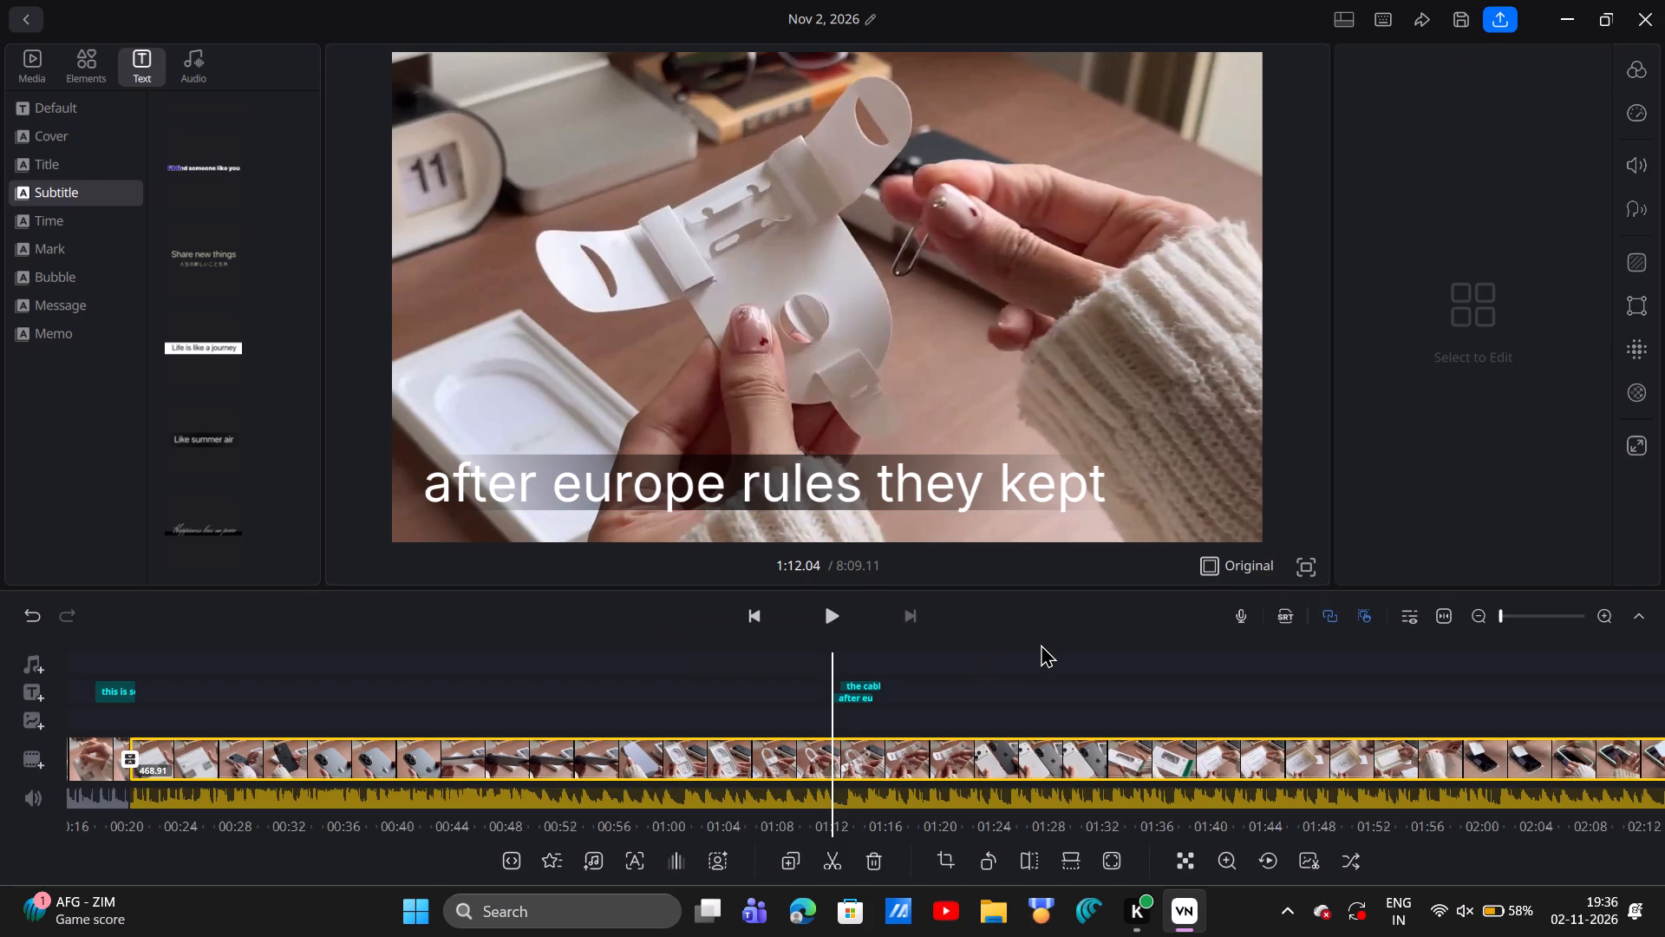
Place a "Happiness has no price" subtitle near the bottom of the frame at about 2:00.03, where the phone screen is wiped.
scroll(985, 740, "left", 6)
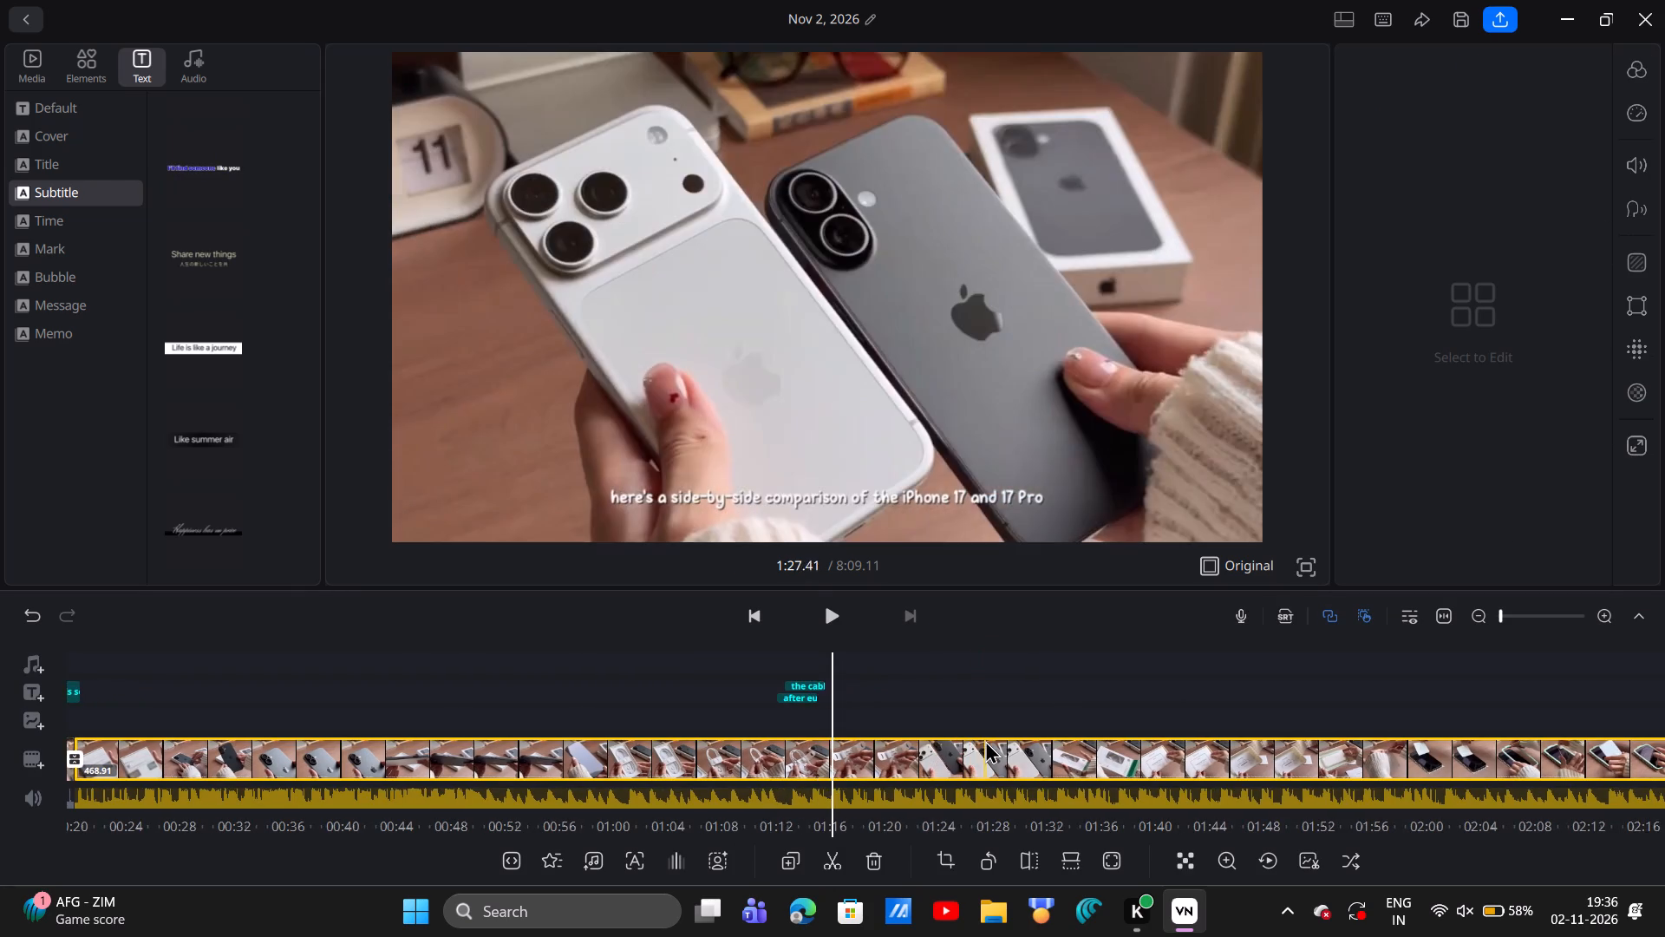
scroll(985, 740, "left", 14)
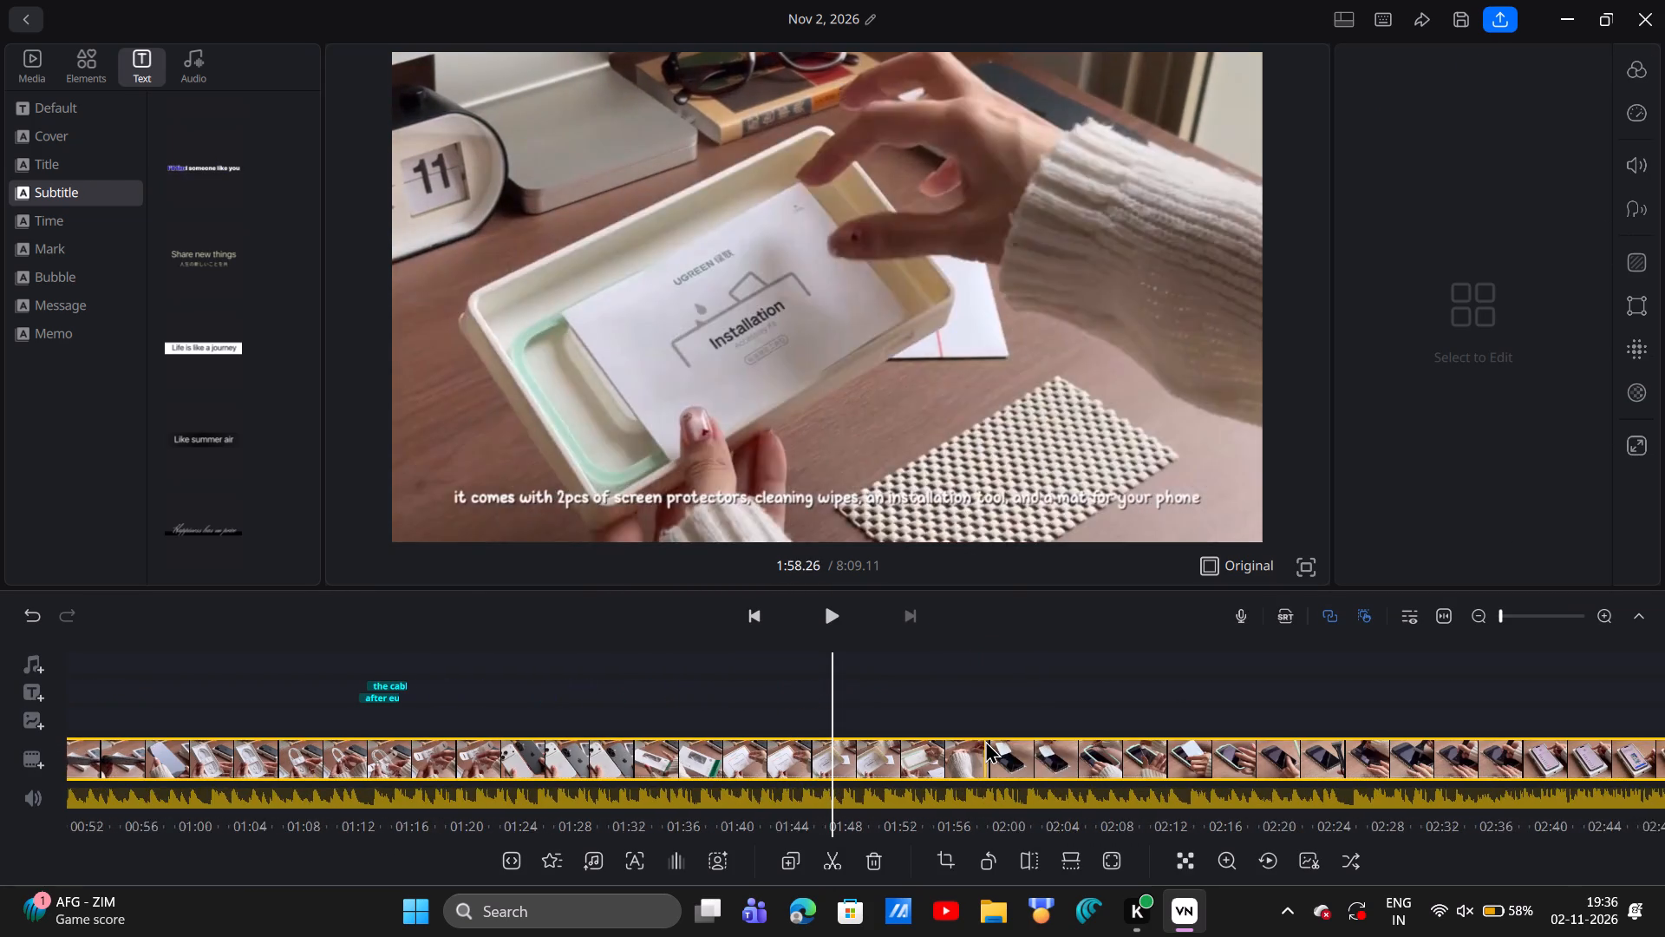
scroll(985, 740, "left", 3)
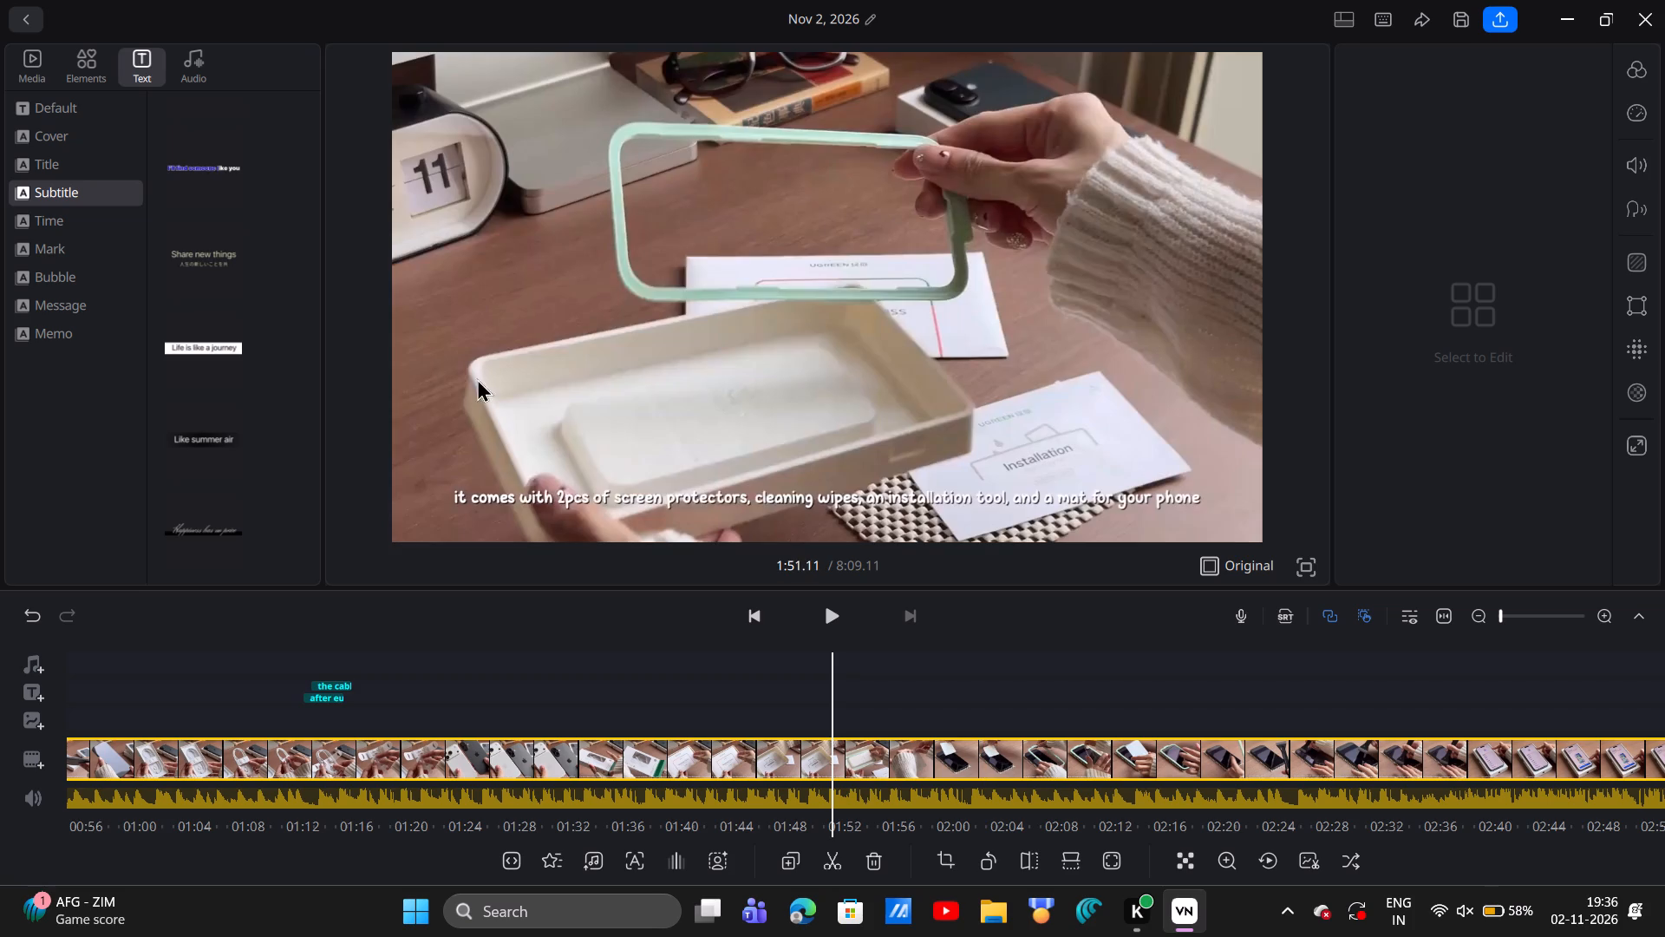
scroll(905, 780, "left", 5)
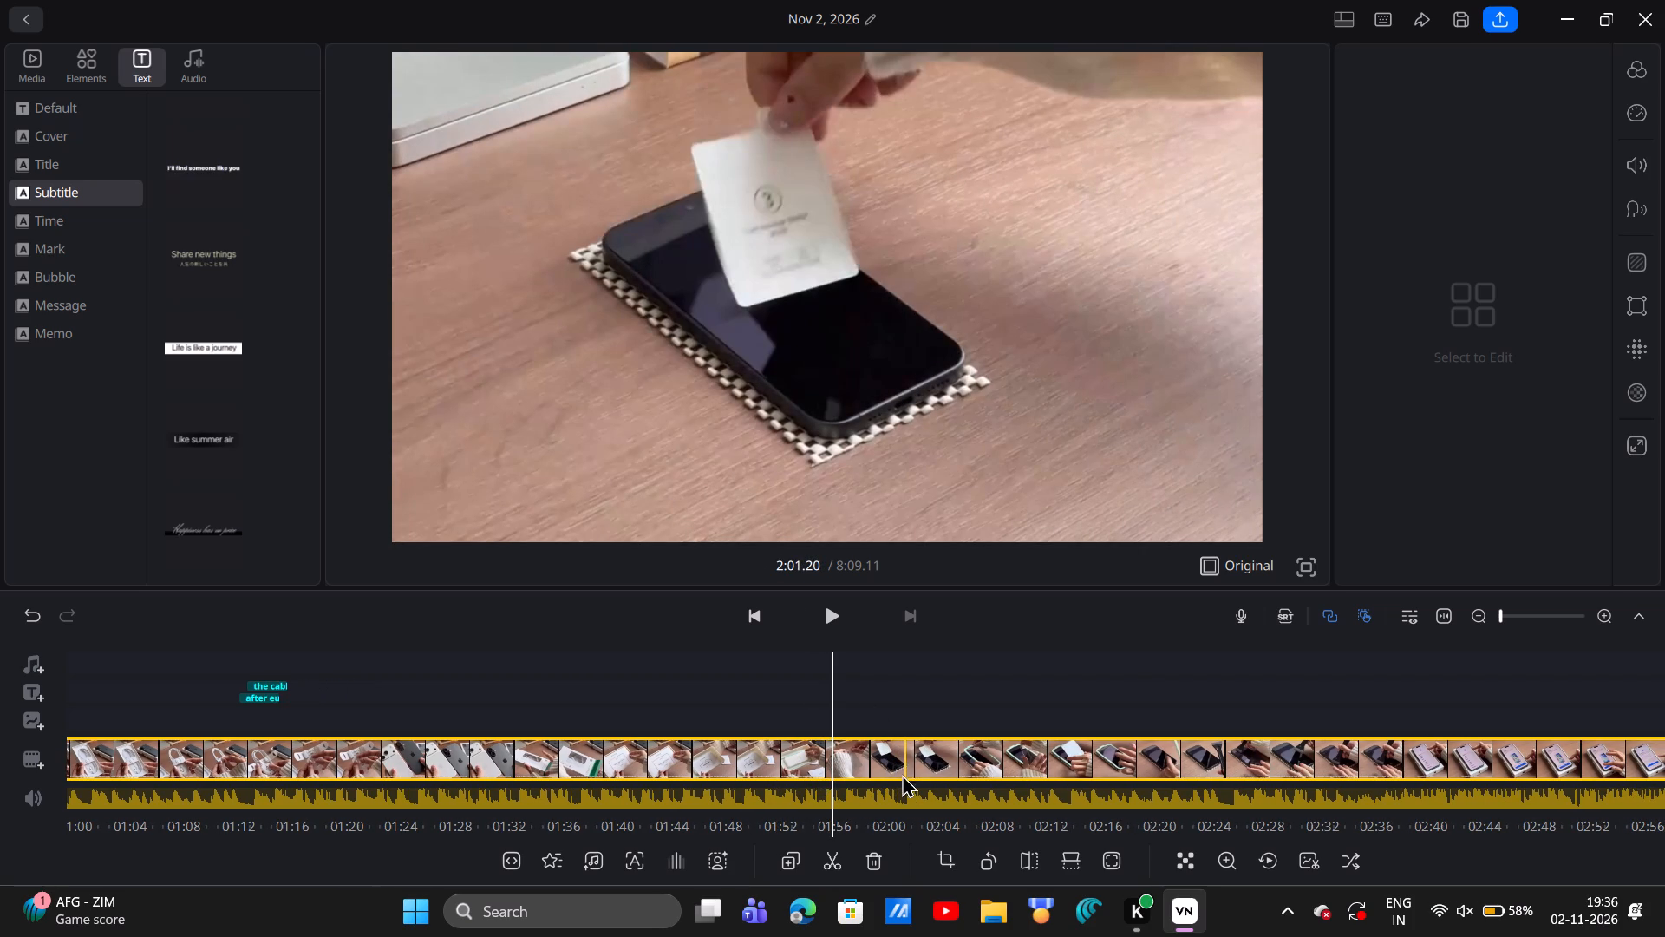
scroll(827, 738, "left", 1)
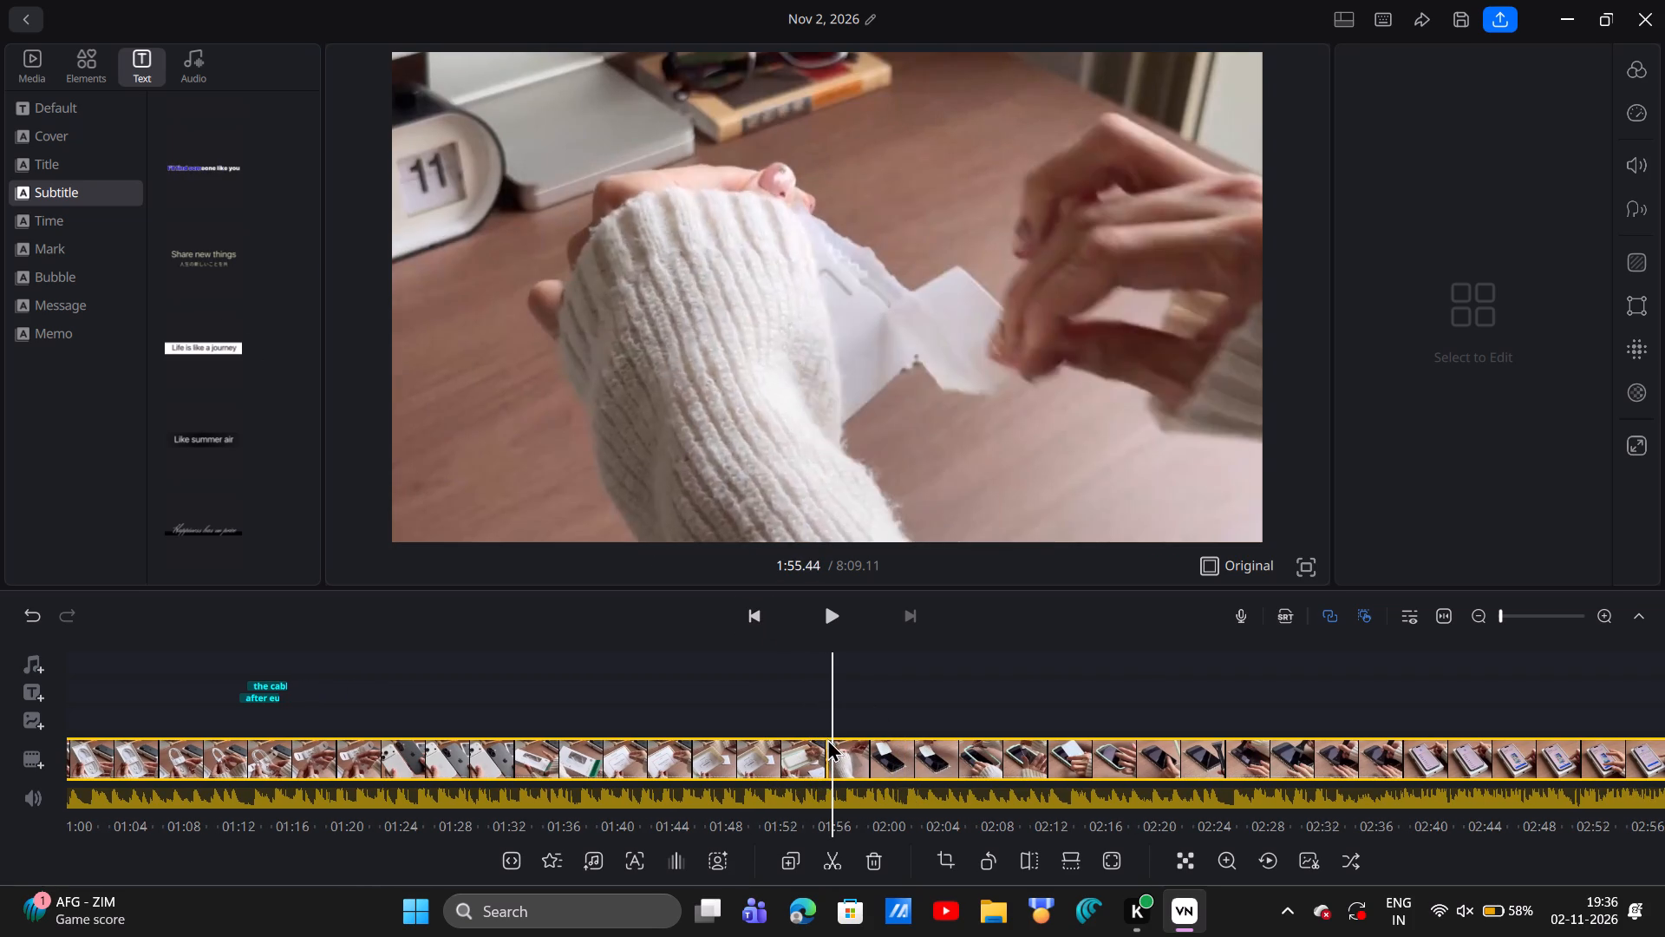
scroll(827, 738, "left", 2)
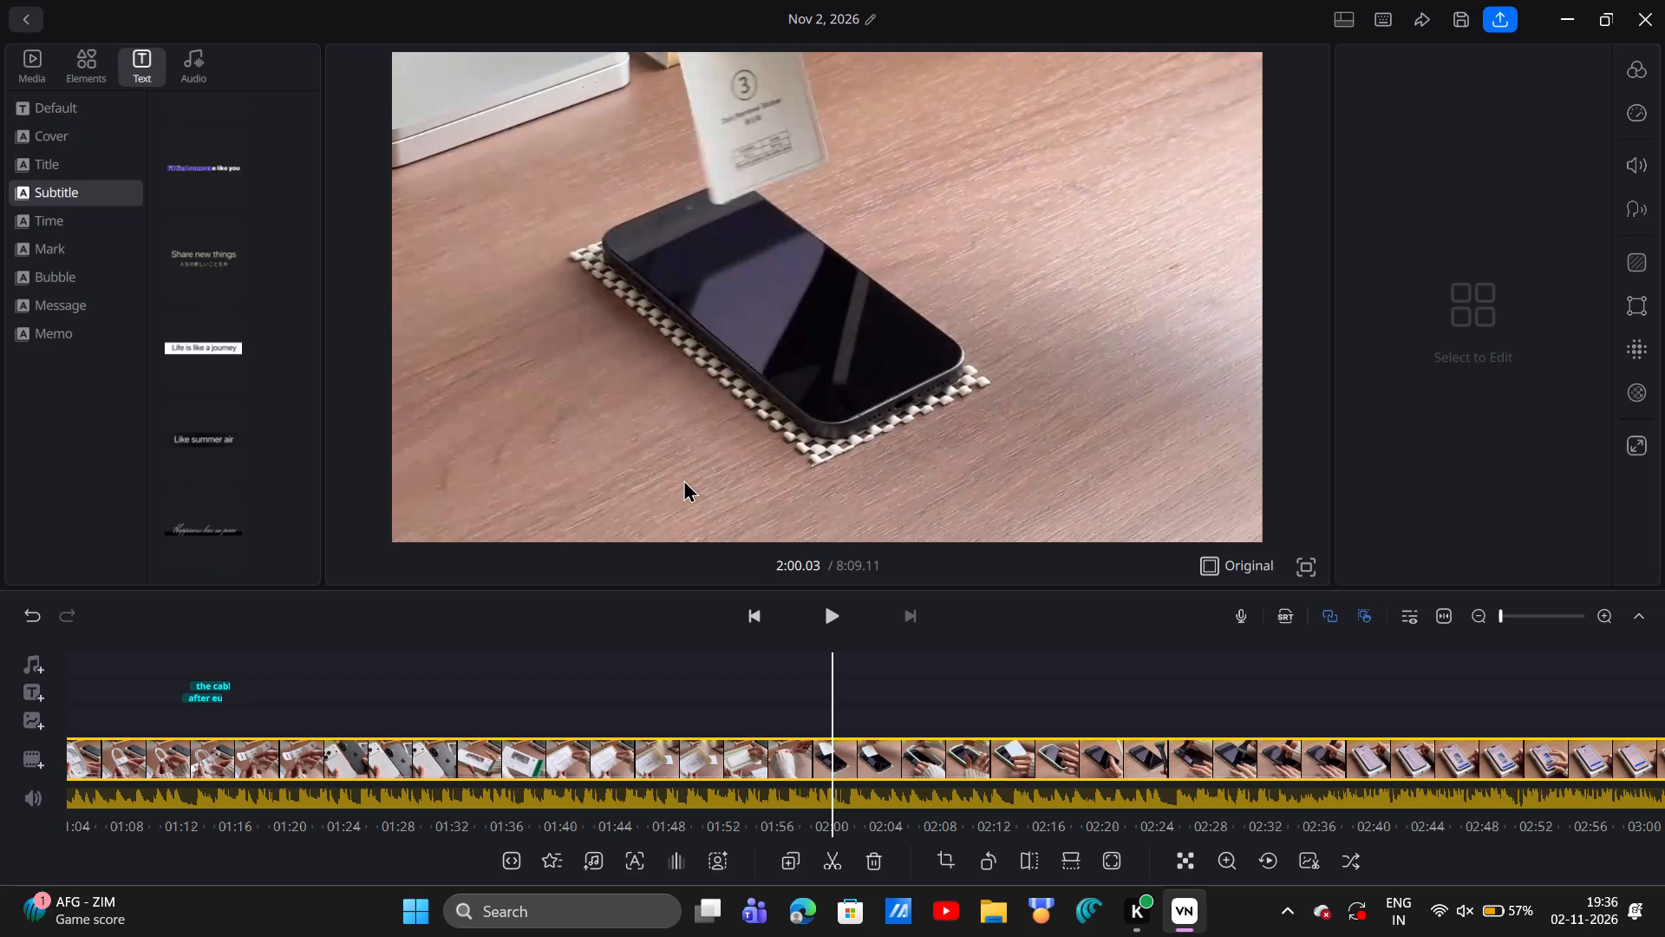
left_click_drag(197, 437, 209, 446)
left_click_drag(210, 528, 742, 497)
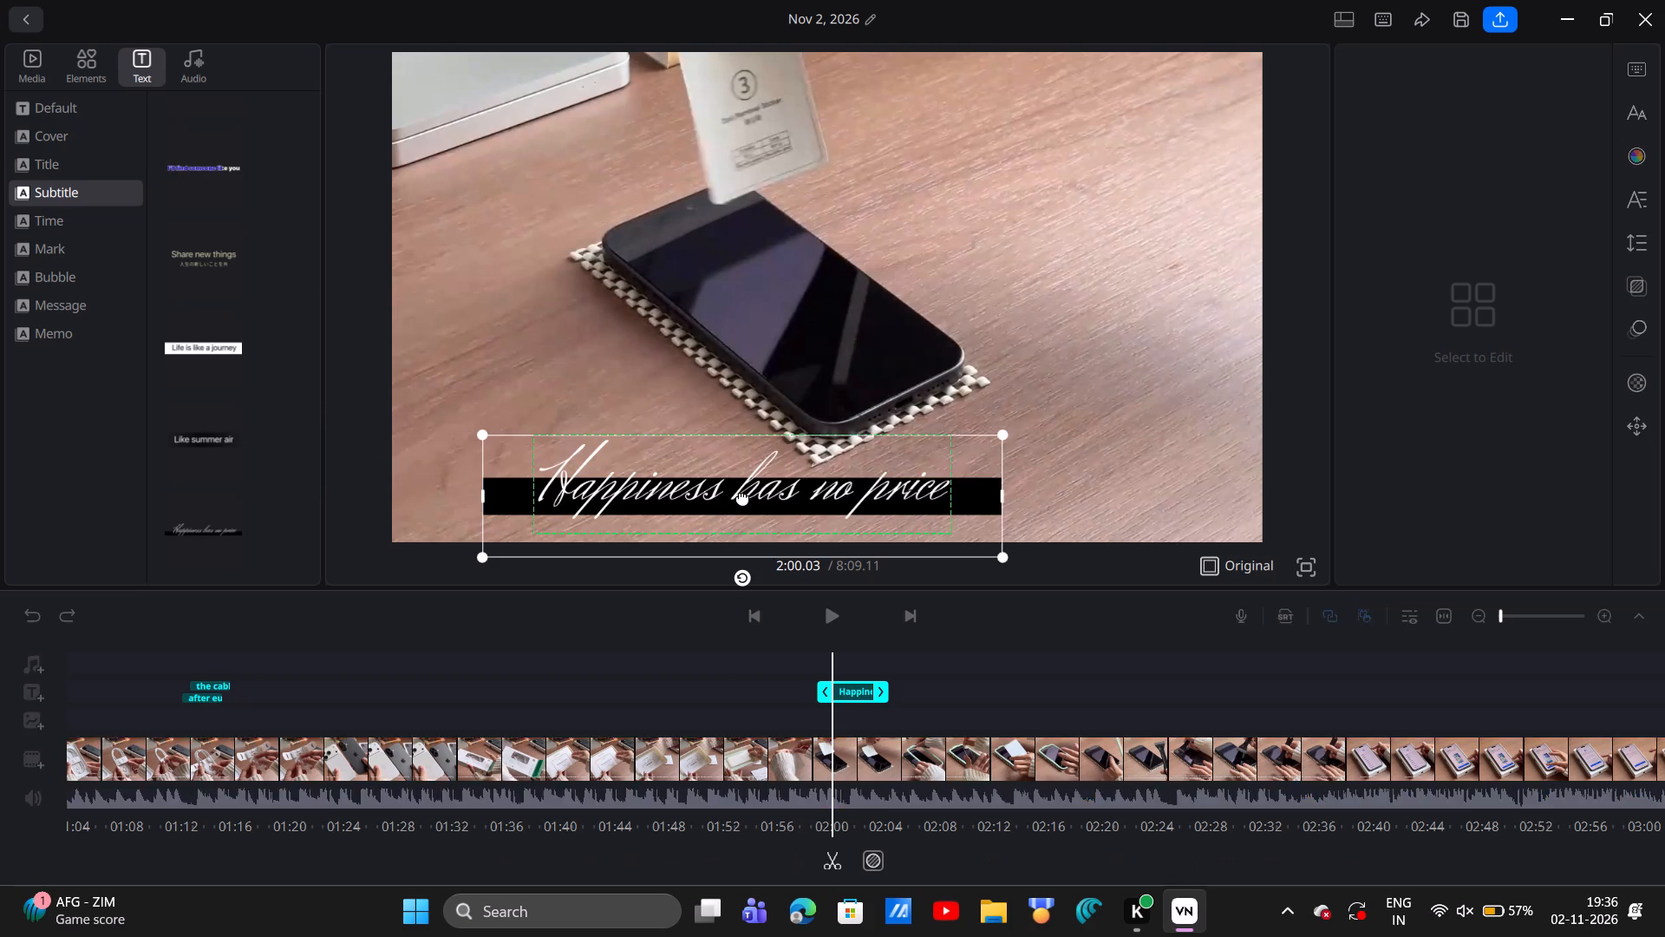
Replace the script-style subtitle's text with "first we need clean the screen of the display".
type("vv")
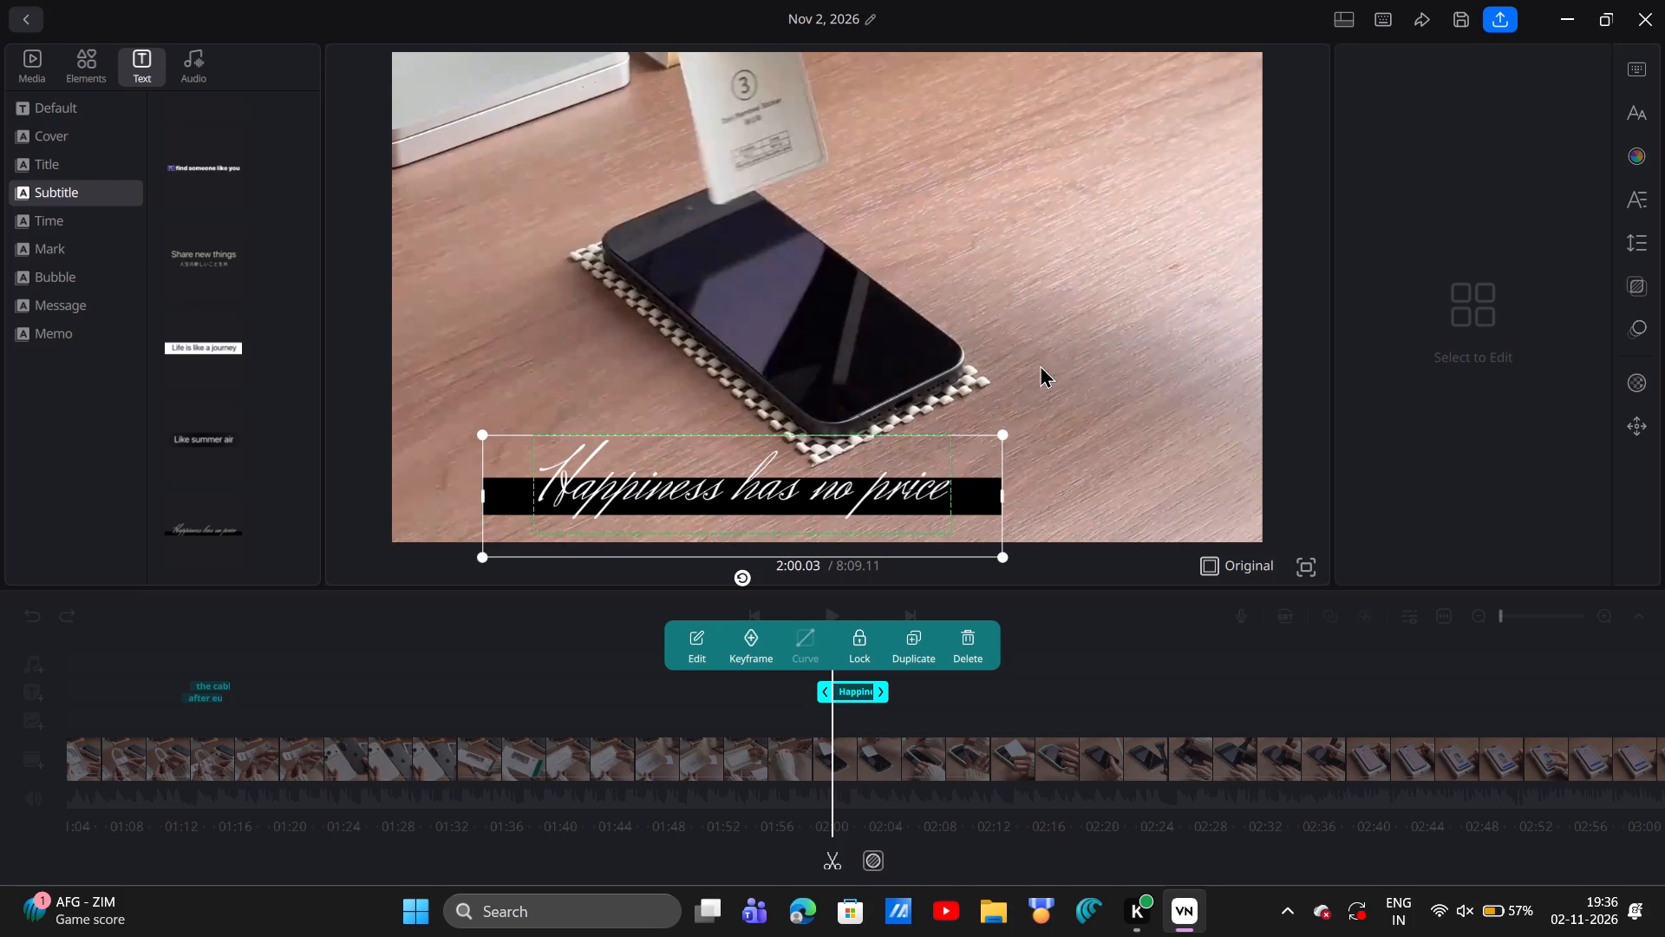
left_click(834, 502)
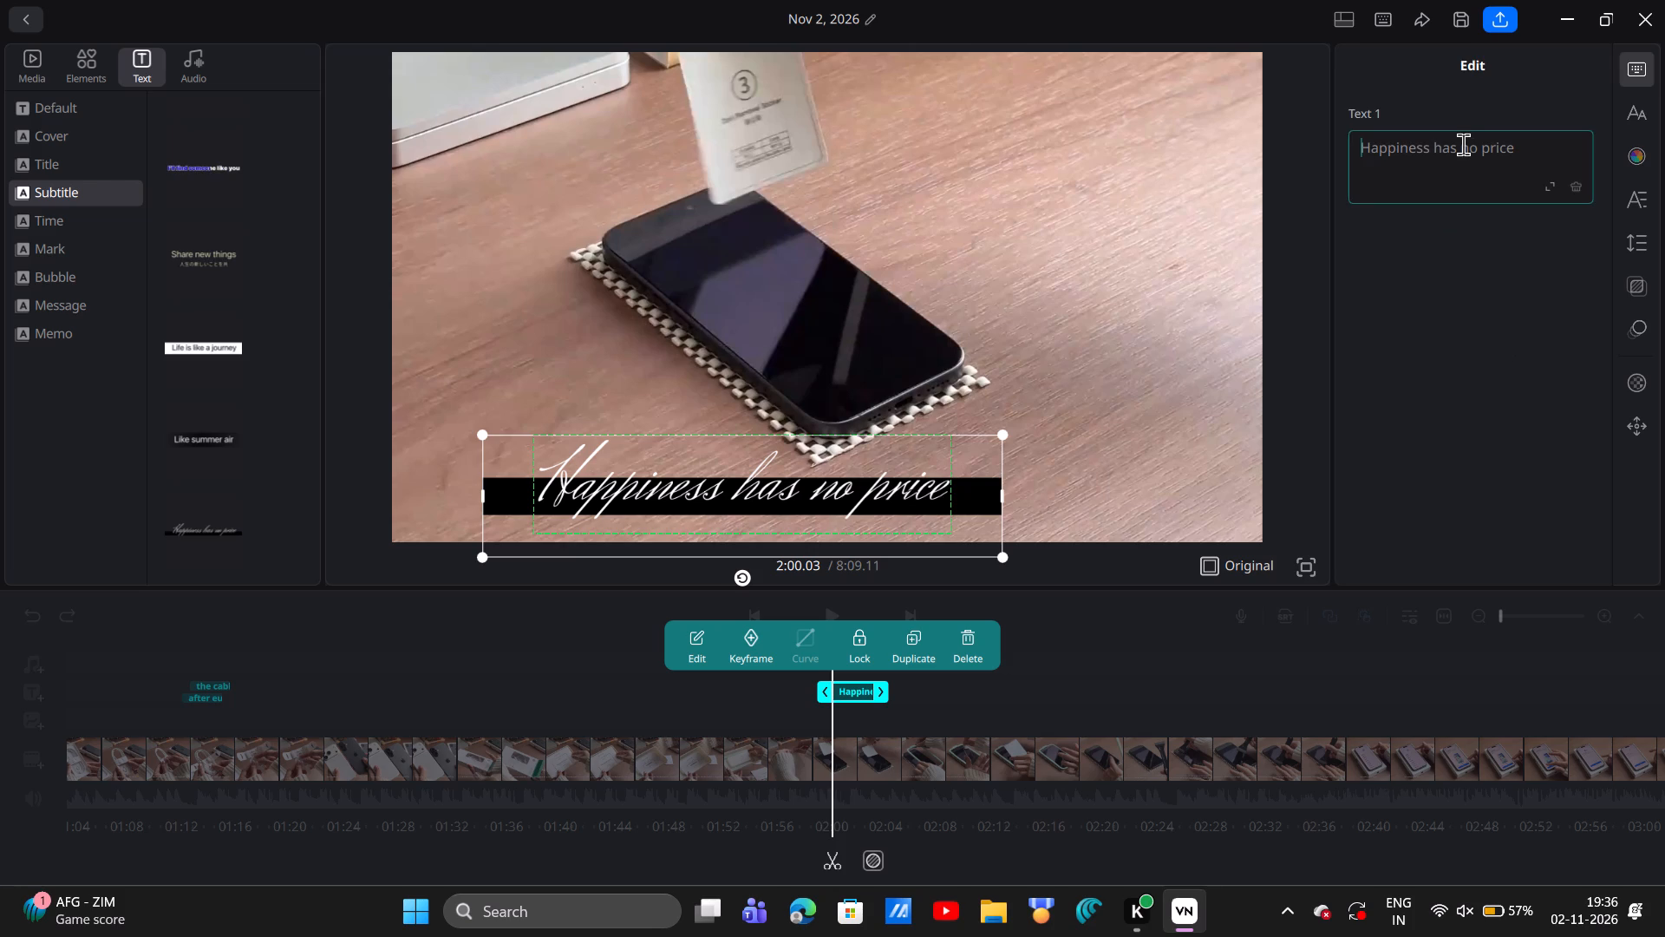
left_click(1463, 144)
key("h")
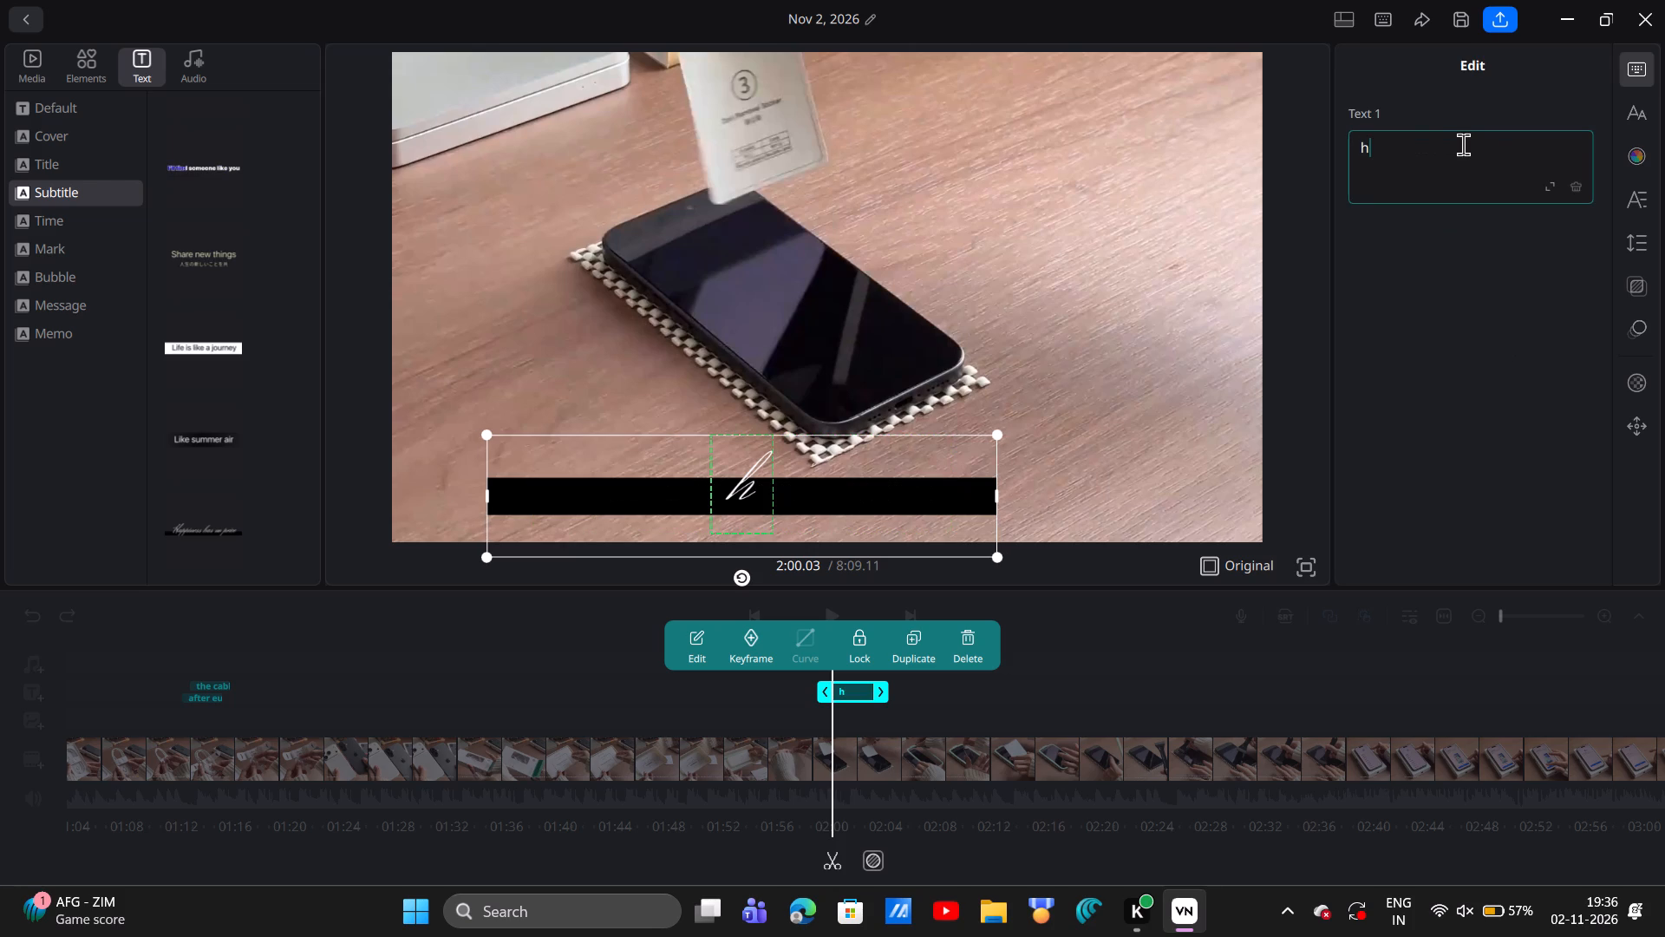
key("BackSpace")
type("the")
key("BackSpace")
key("BackSpace")
key("BackSpace")
type("first")
key("space")
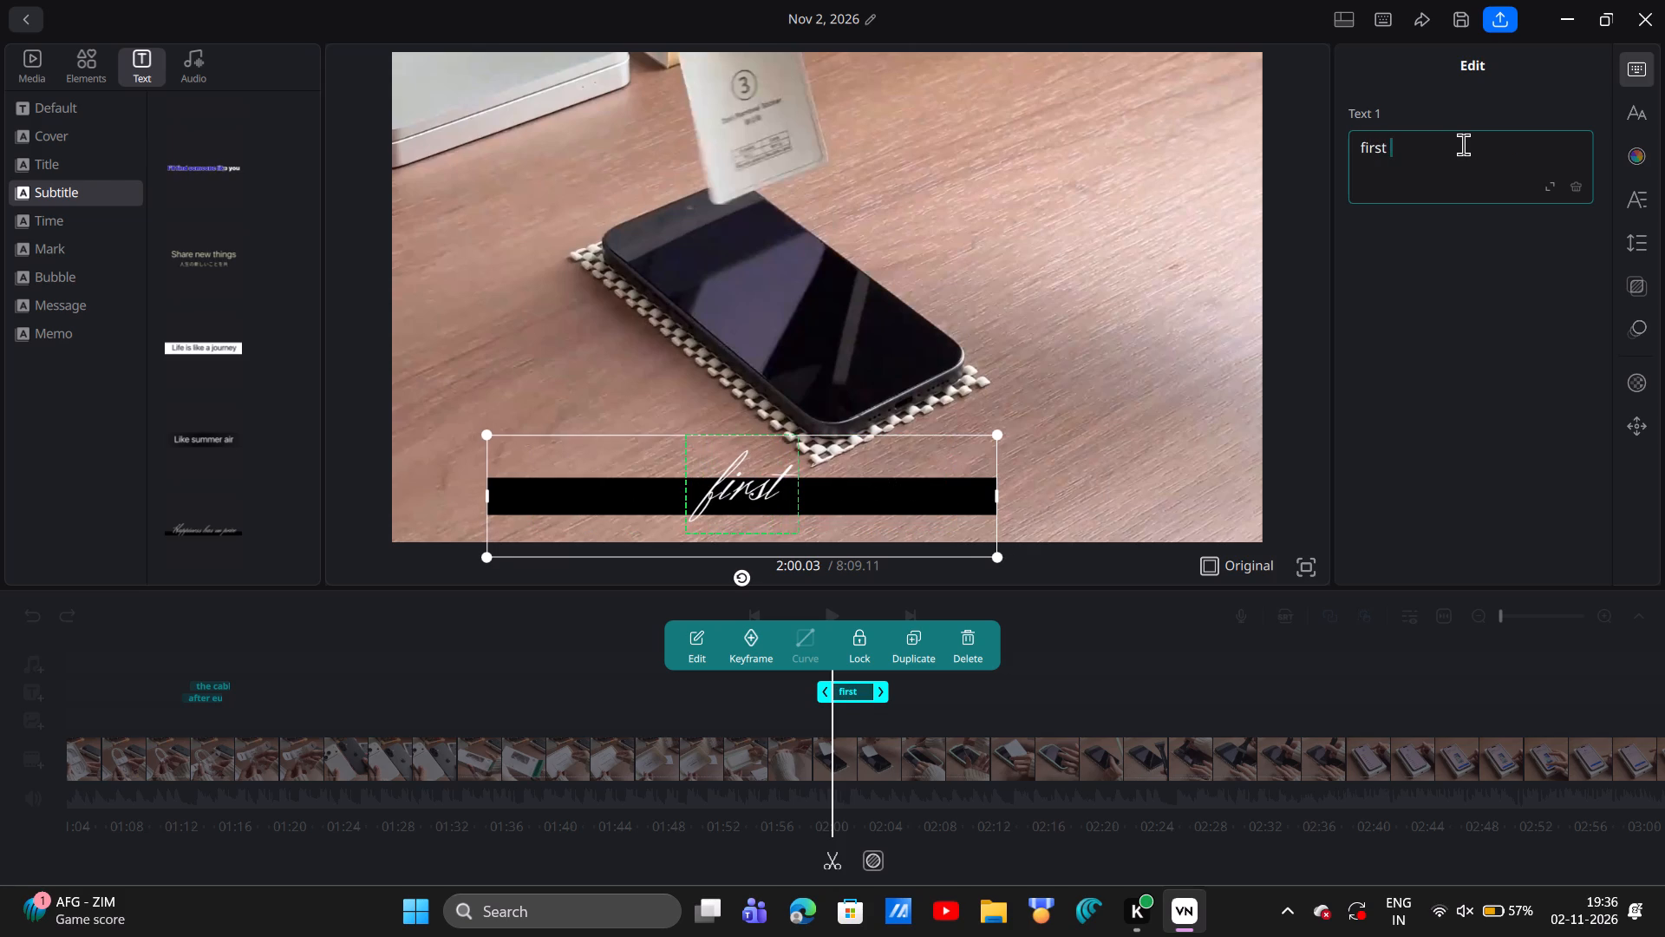
type("we")
key("space")
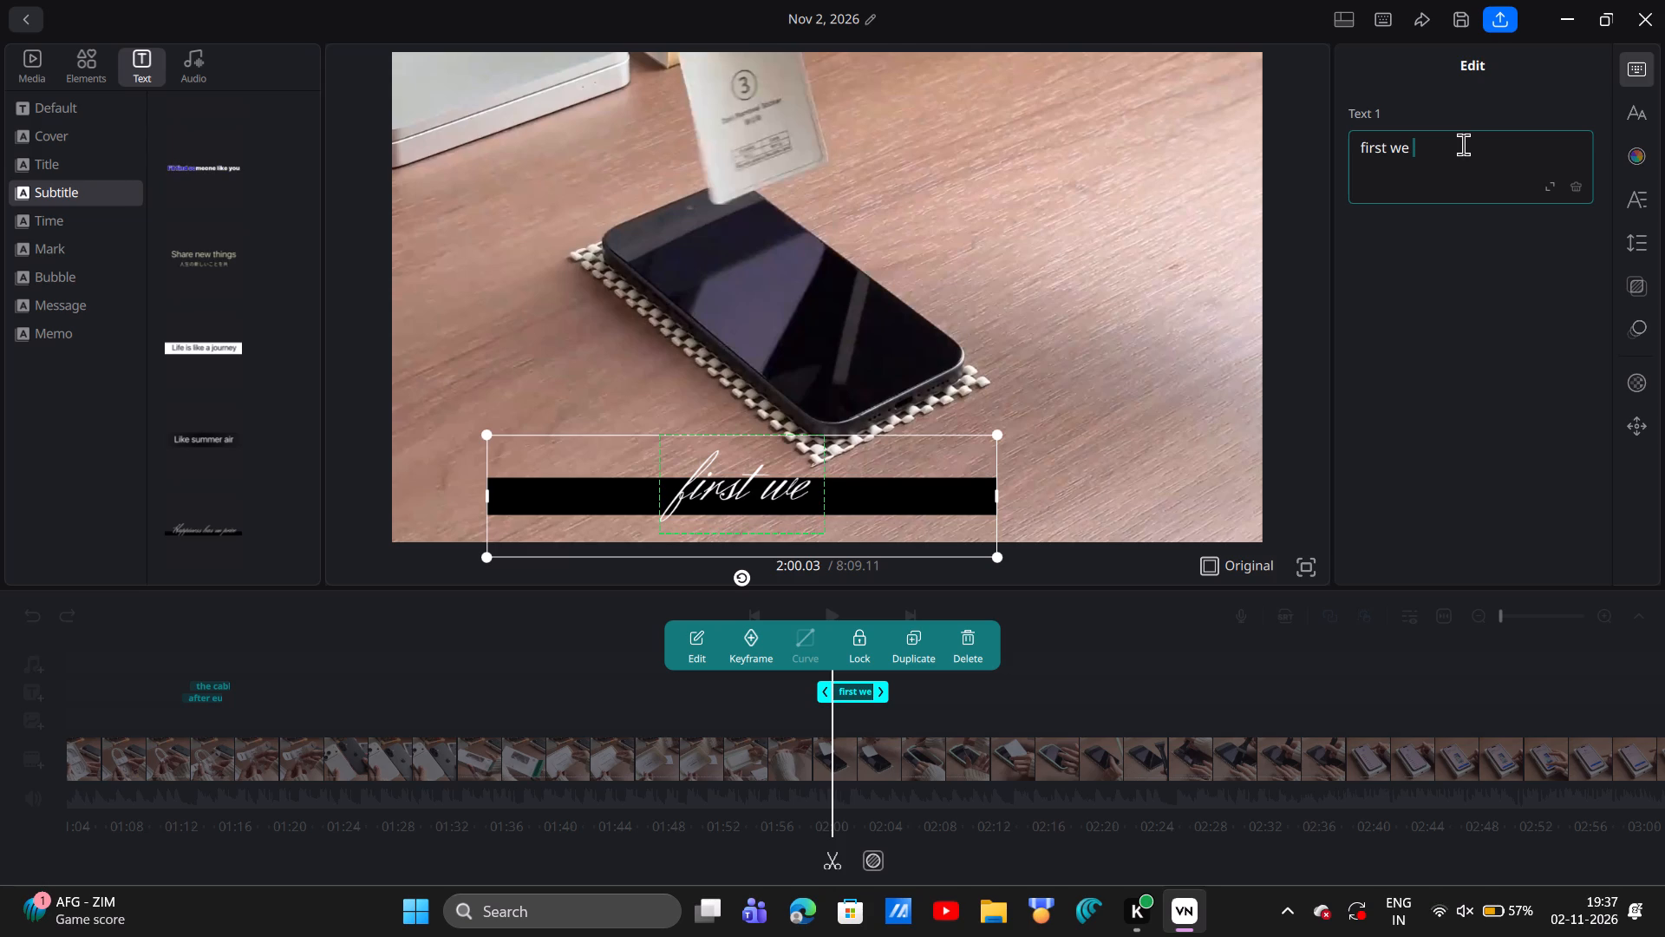
type("need clean the")
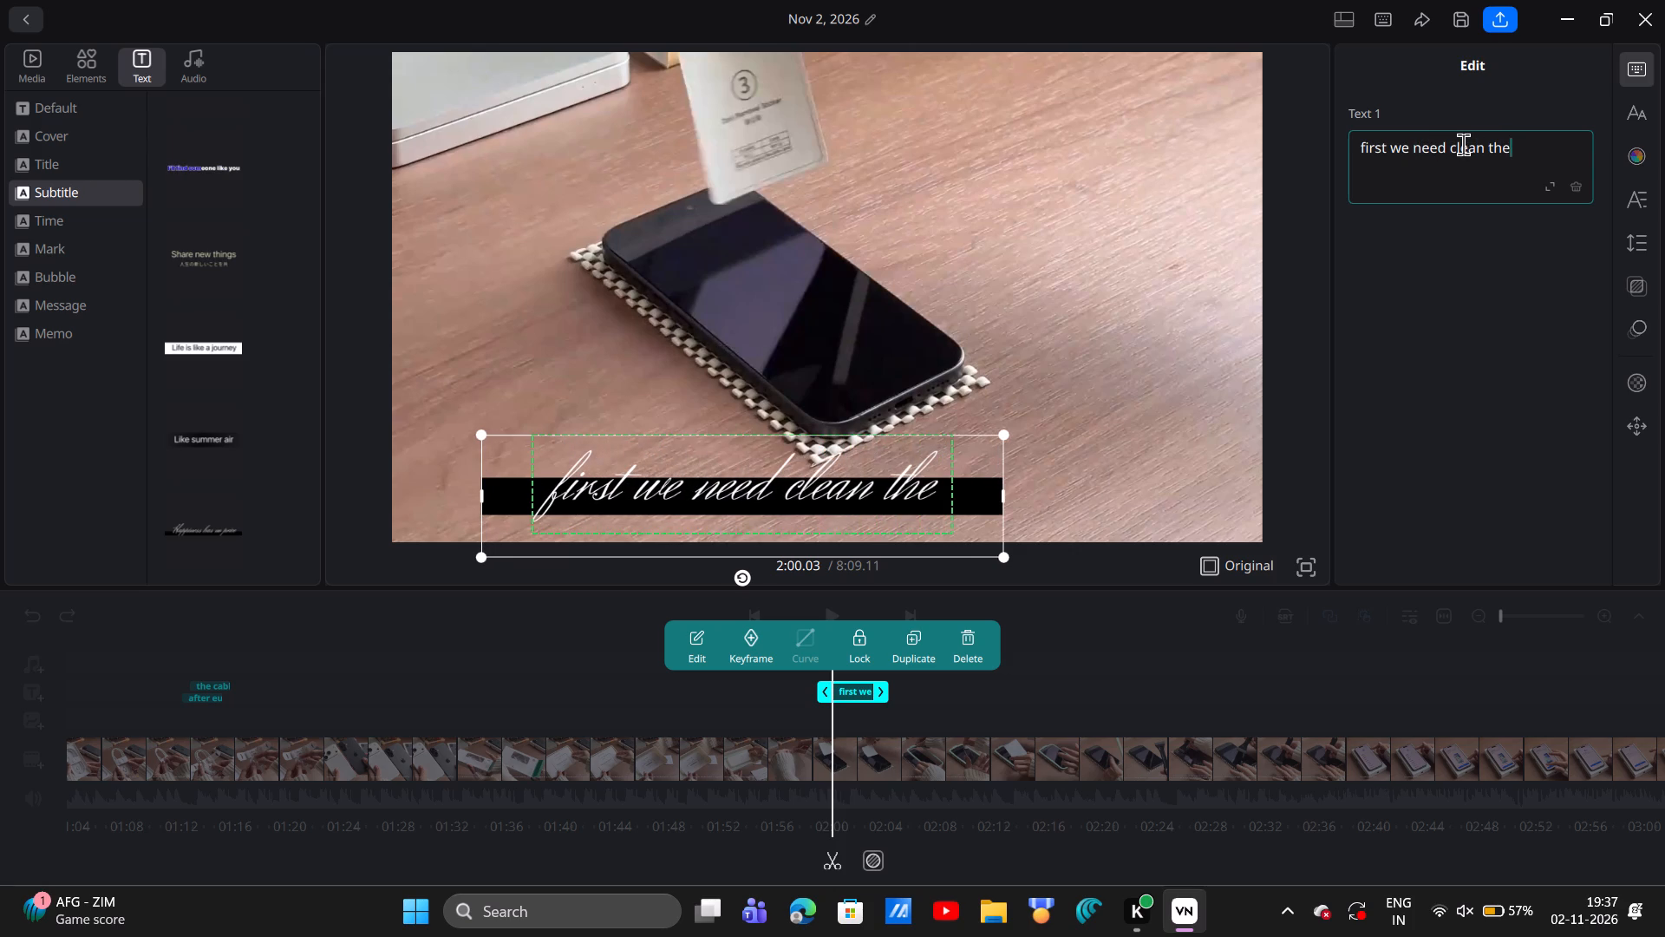
key("space")
key("d")
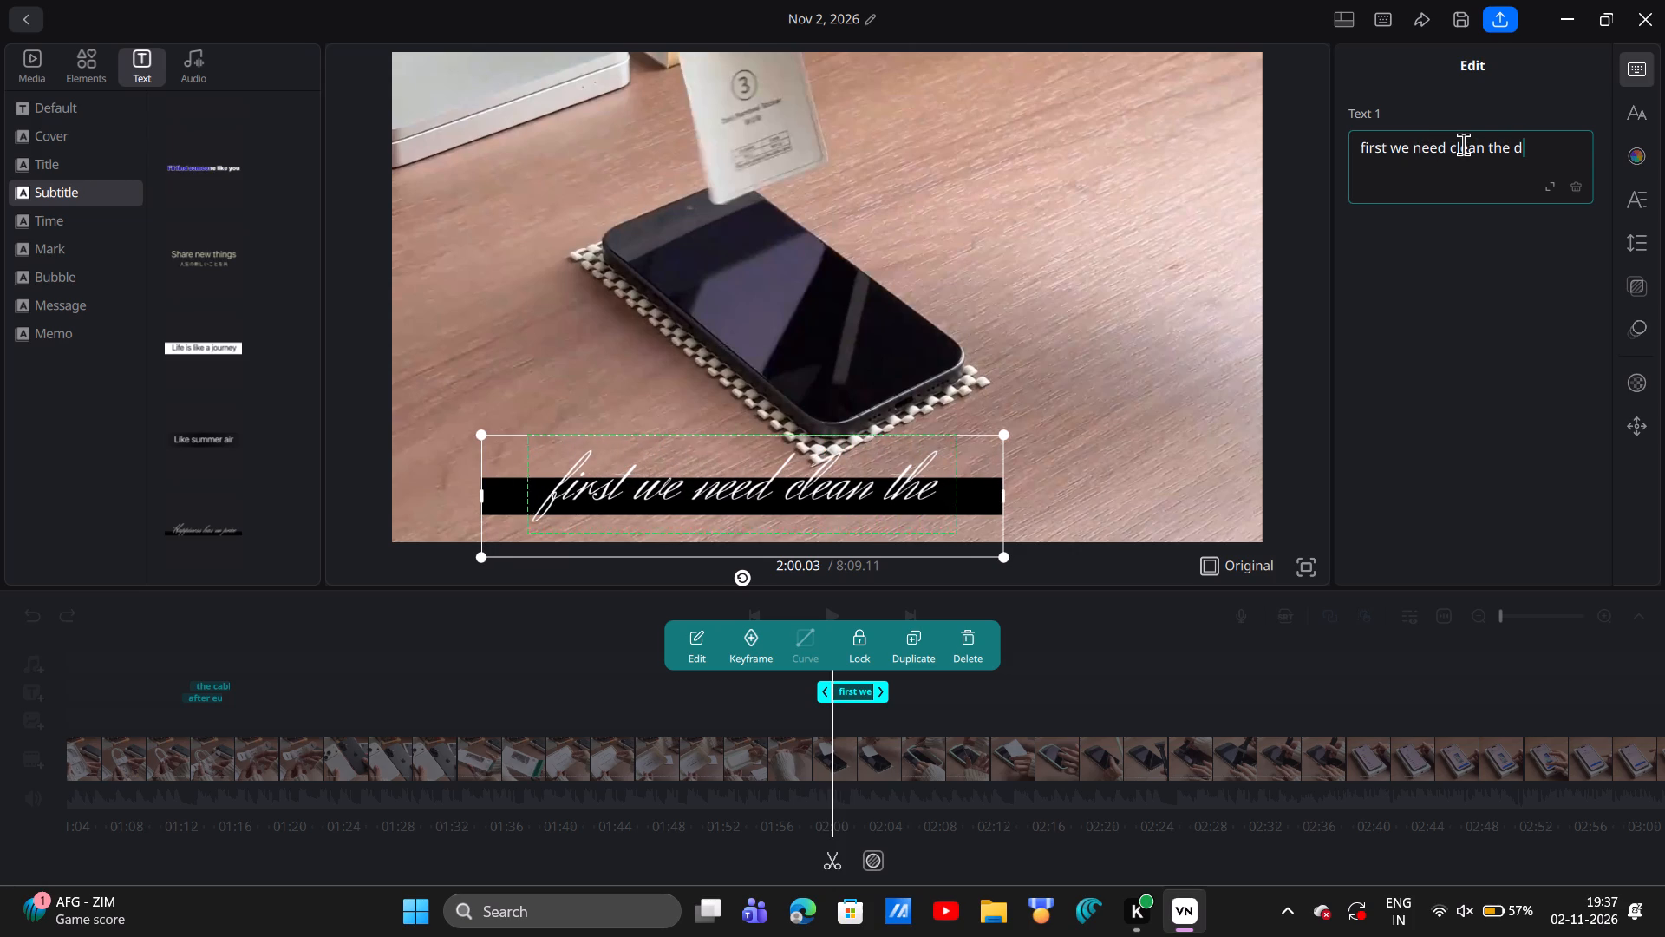
key("BackSpace")
type("screen of the displa")
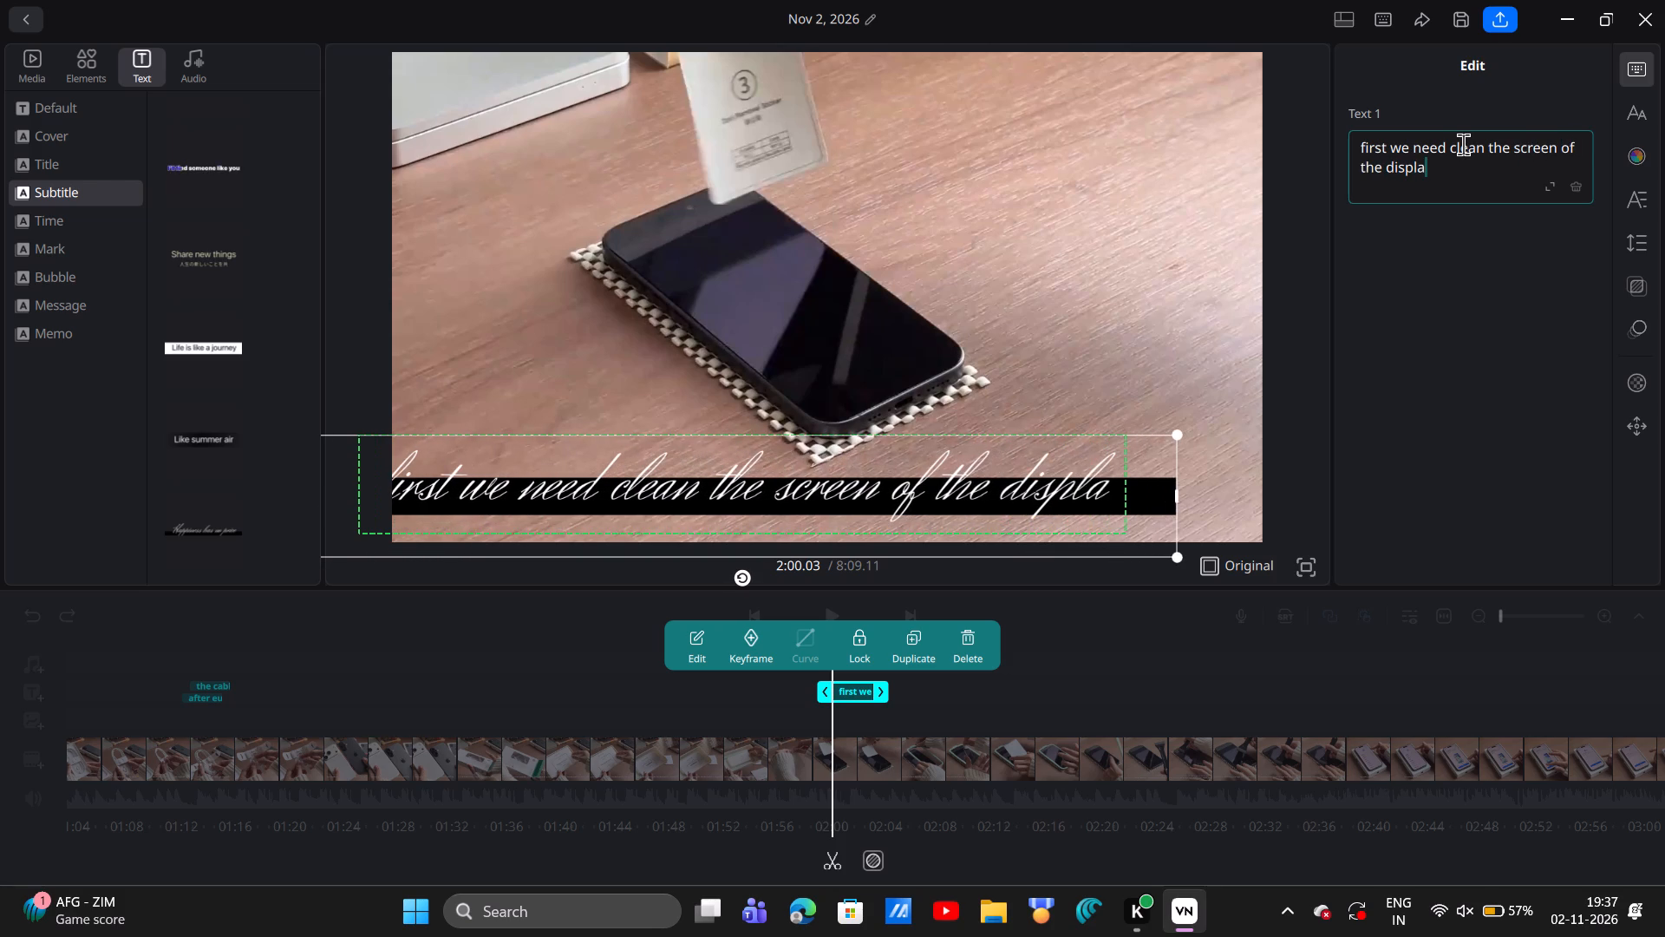
type("y")
key("space")
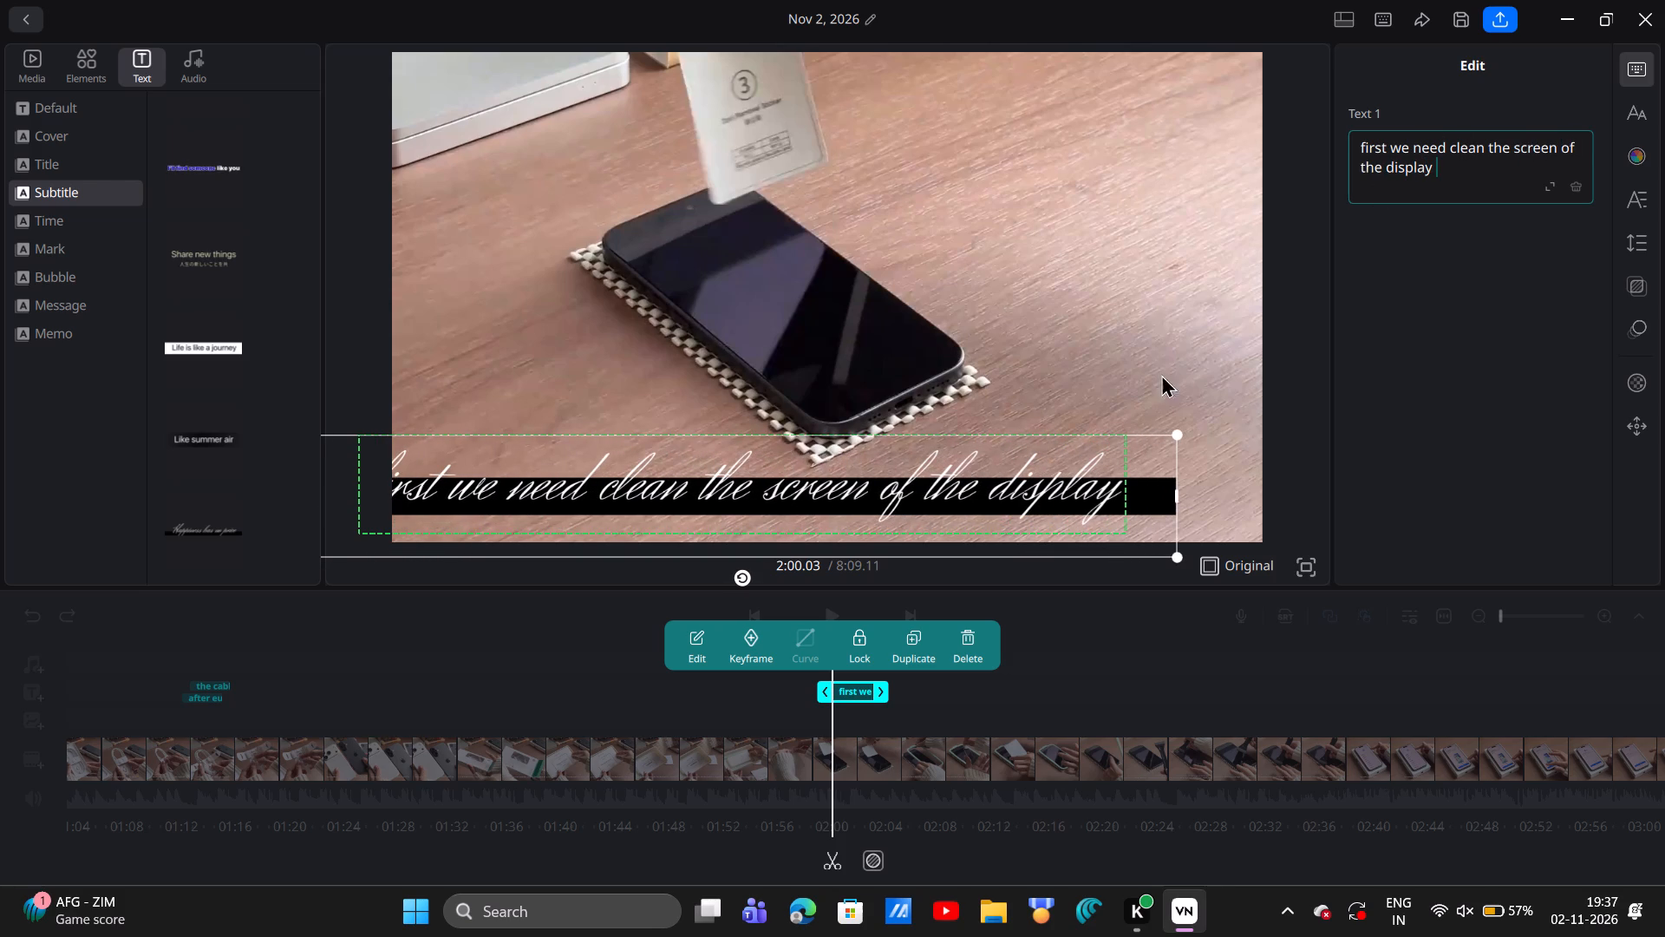
Move the screen-cleaning subtitle across and slightly down so the whole line fits inside the frame.
left_click_drag(936, 488, 1005, 511)
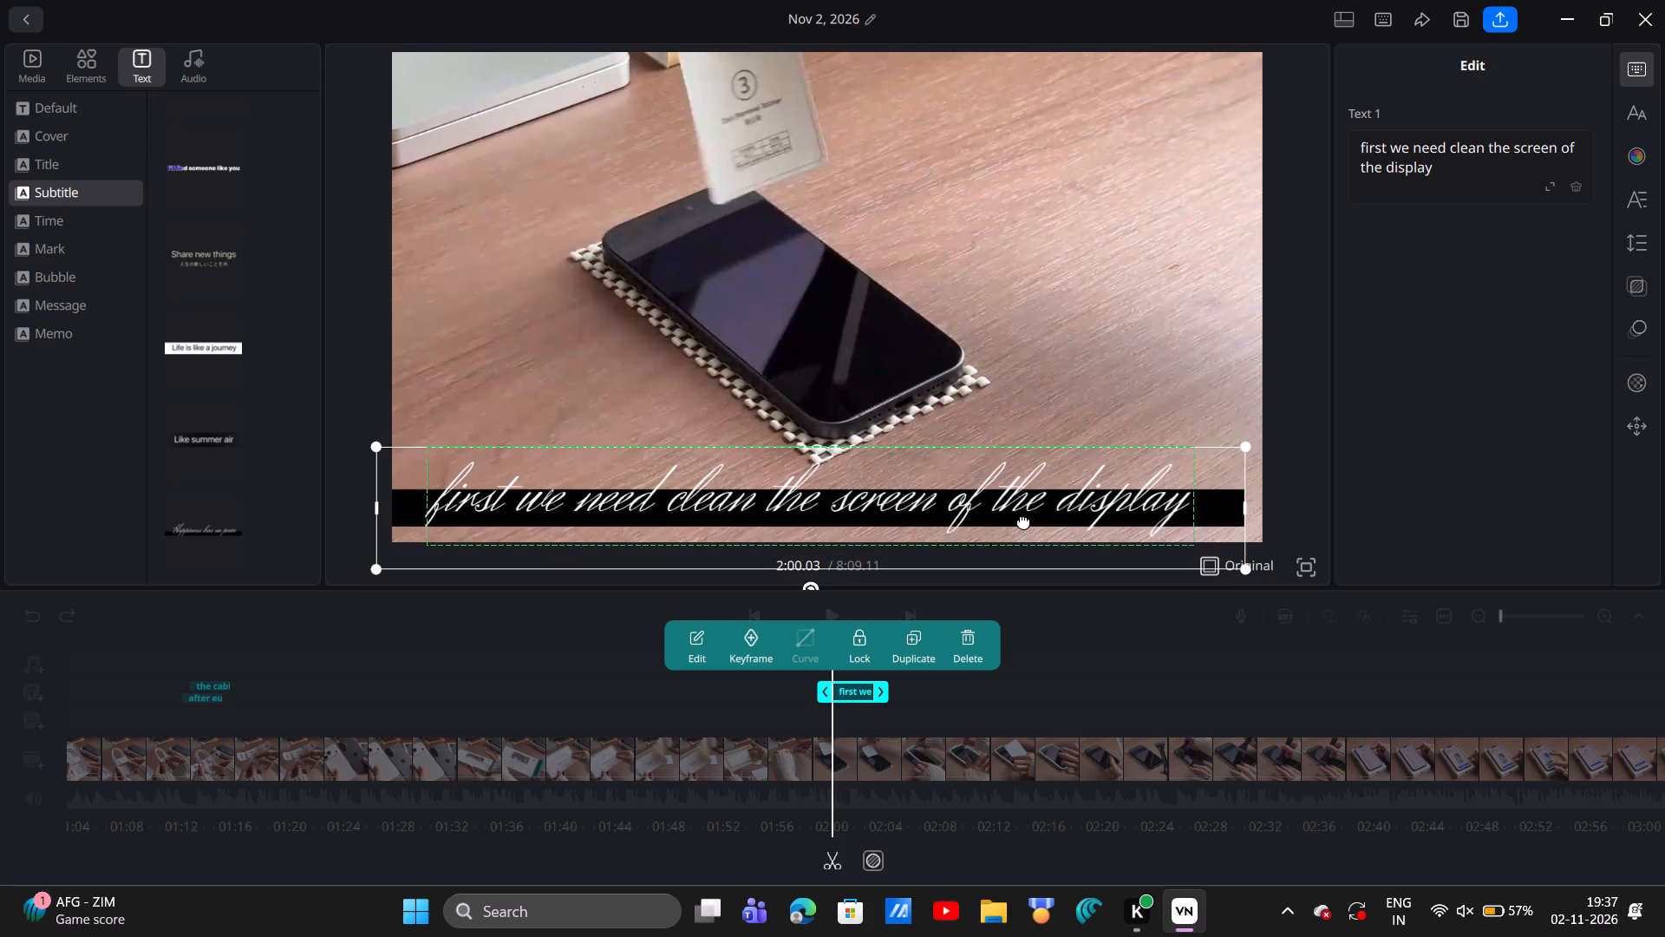
Shift the screen-cleaning subtitle slightly earlier on the timeline so it starts just before 2:00.
scroll(905, 764, "left", 1)
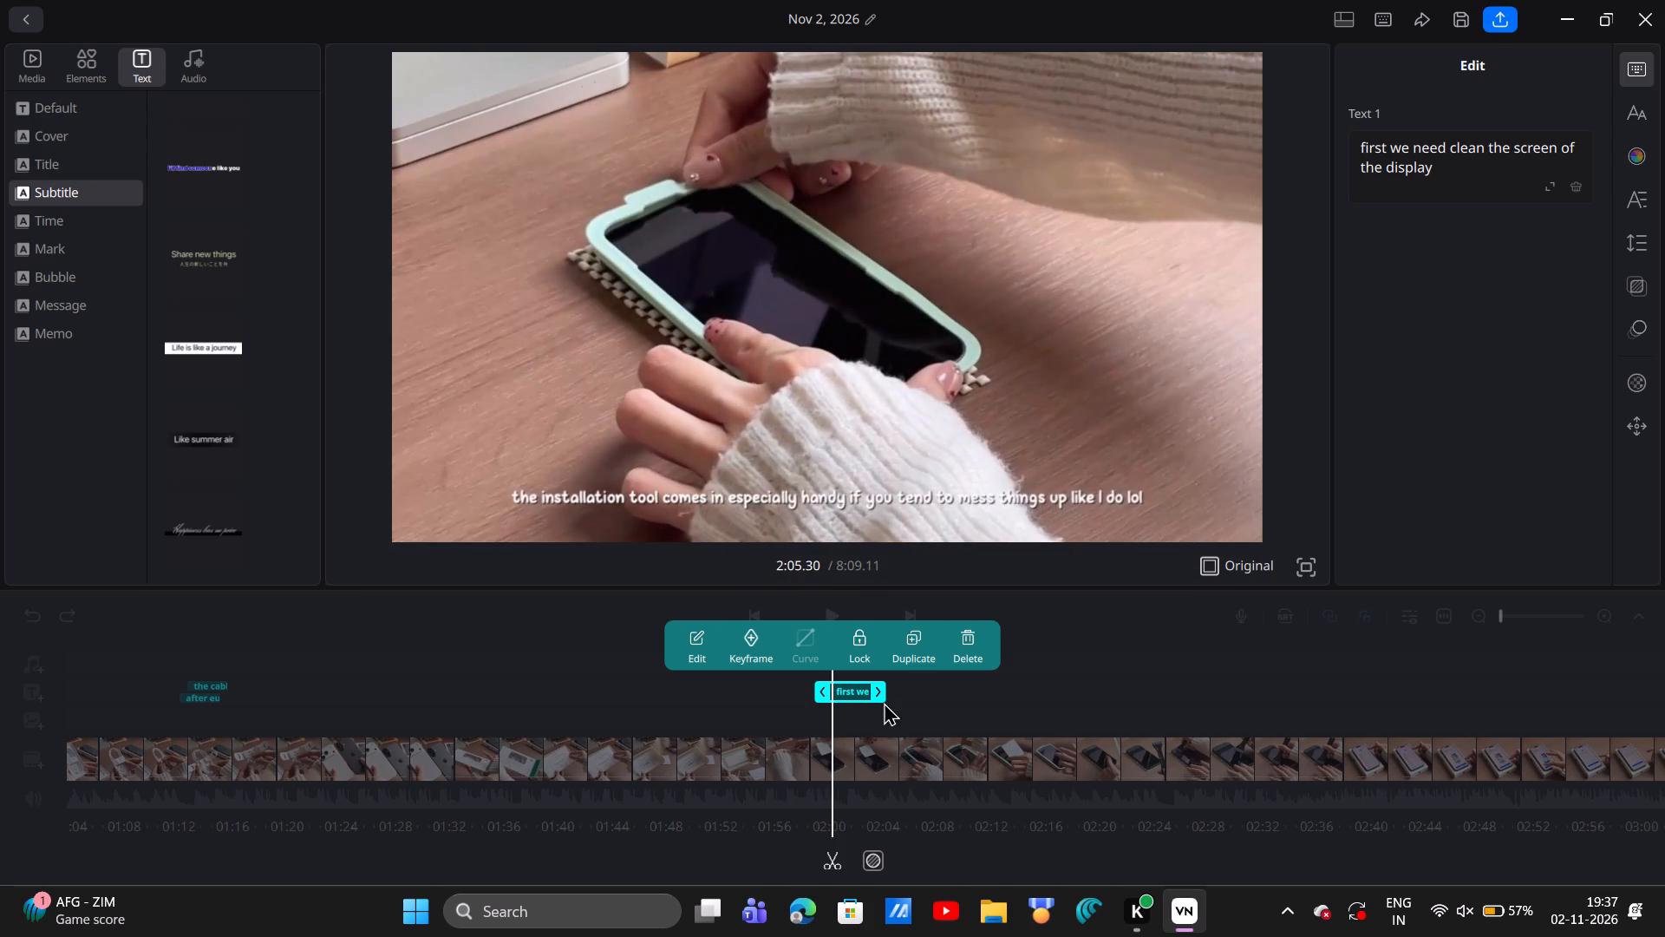
left_click_drag(870, 695, 851, 698)
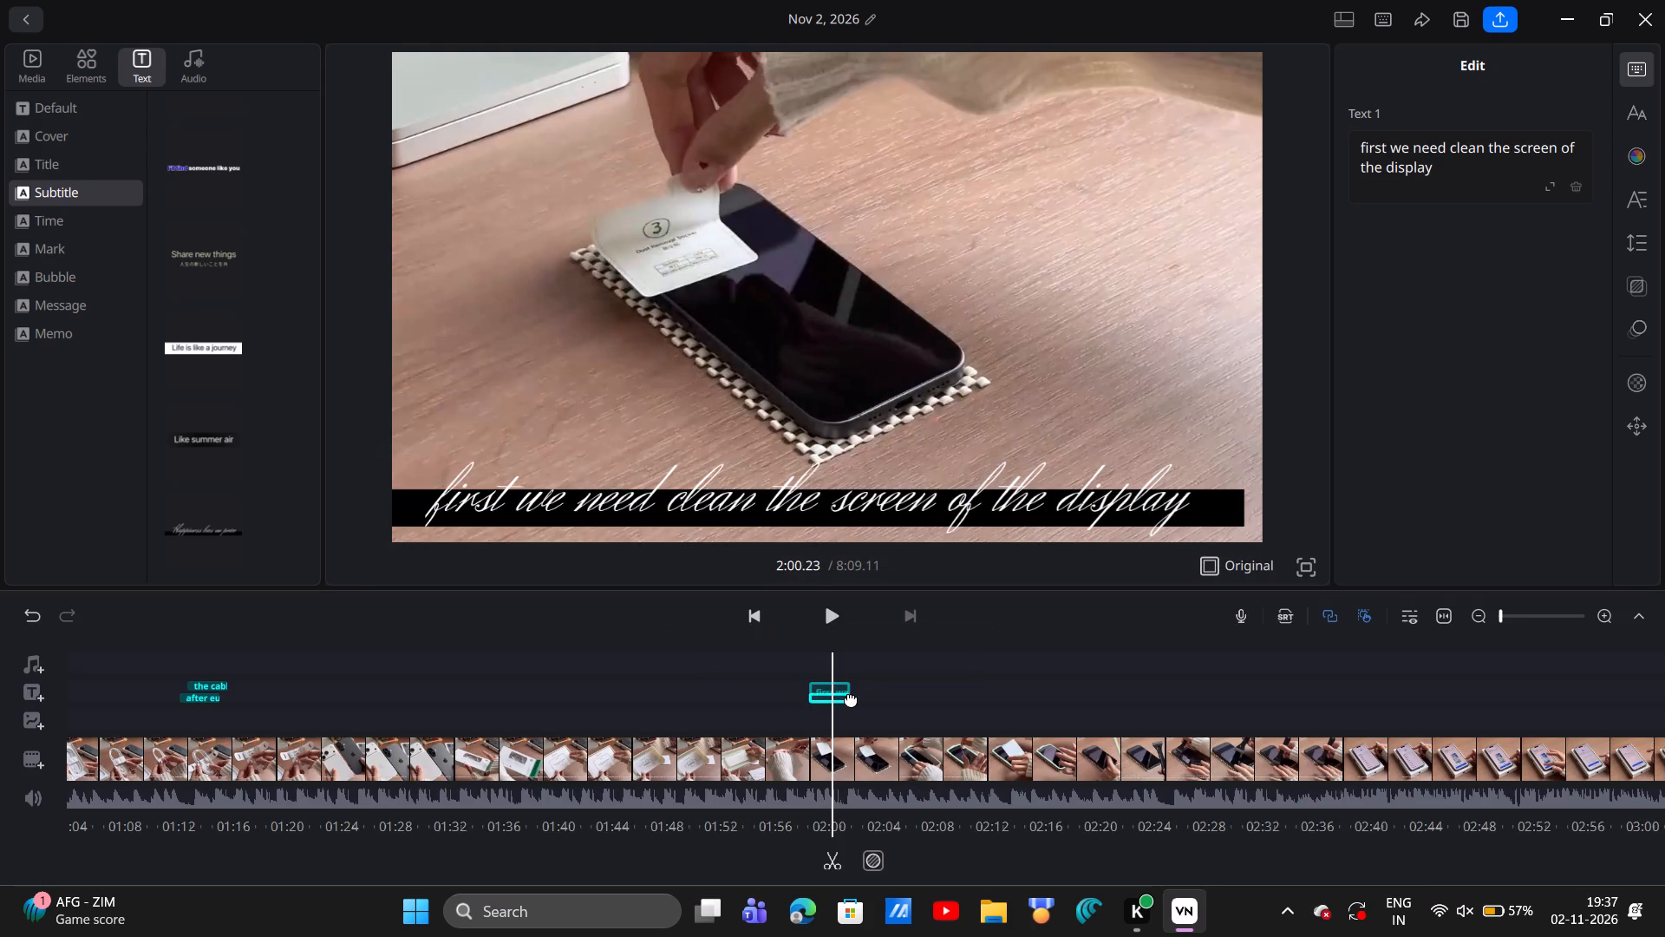
left_click_drag(851, 698, 852, 706)
Place a "Happiness has no price" subtitle near the bottom of the frame at about 2:11.15, where the screen protector is being applied.
scroll(888, 751, "left", 1)
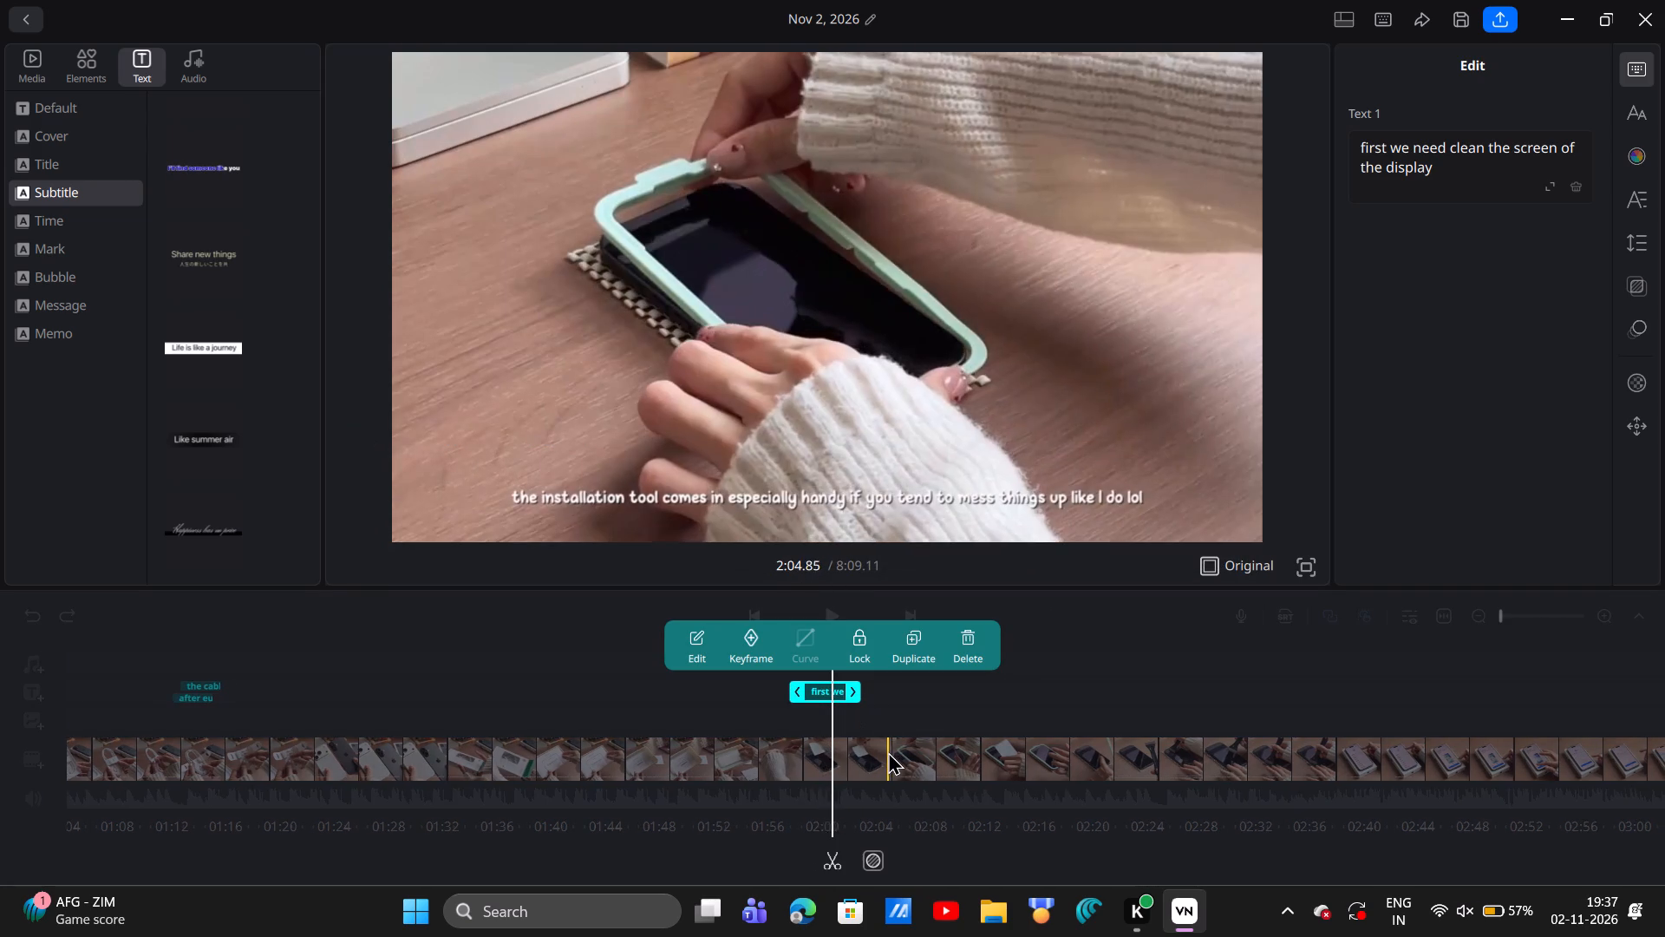
scroll(888, 751, "left", 4)
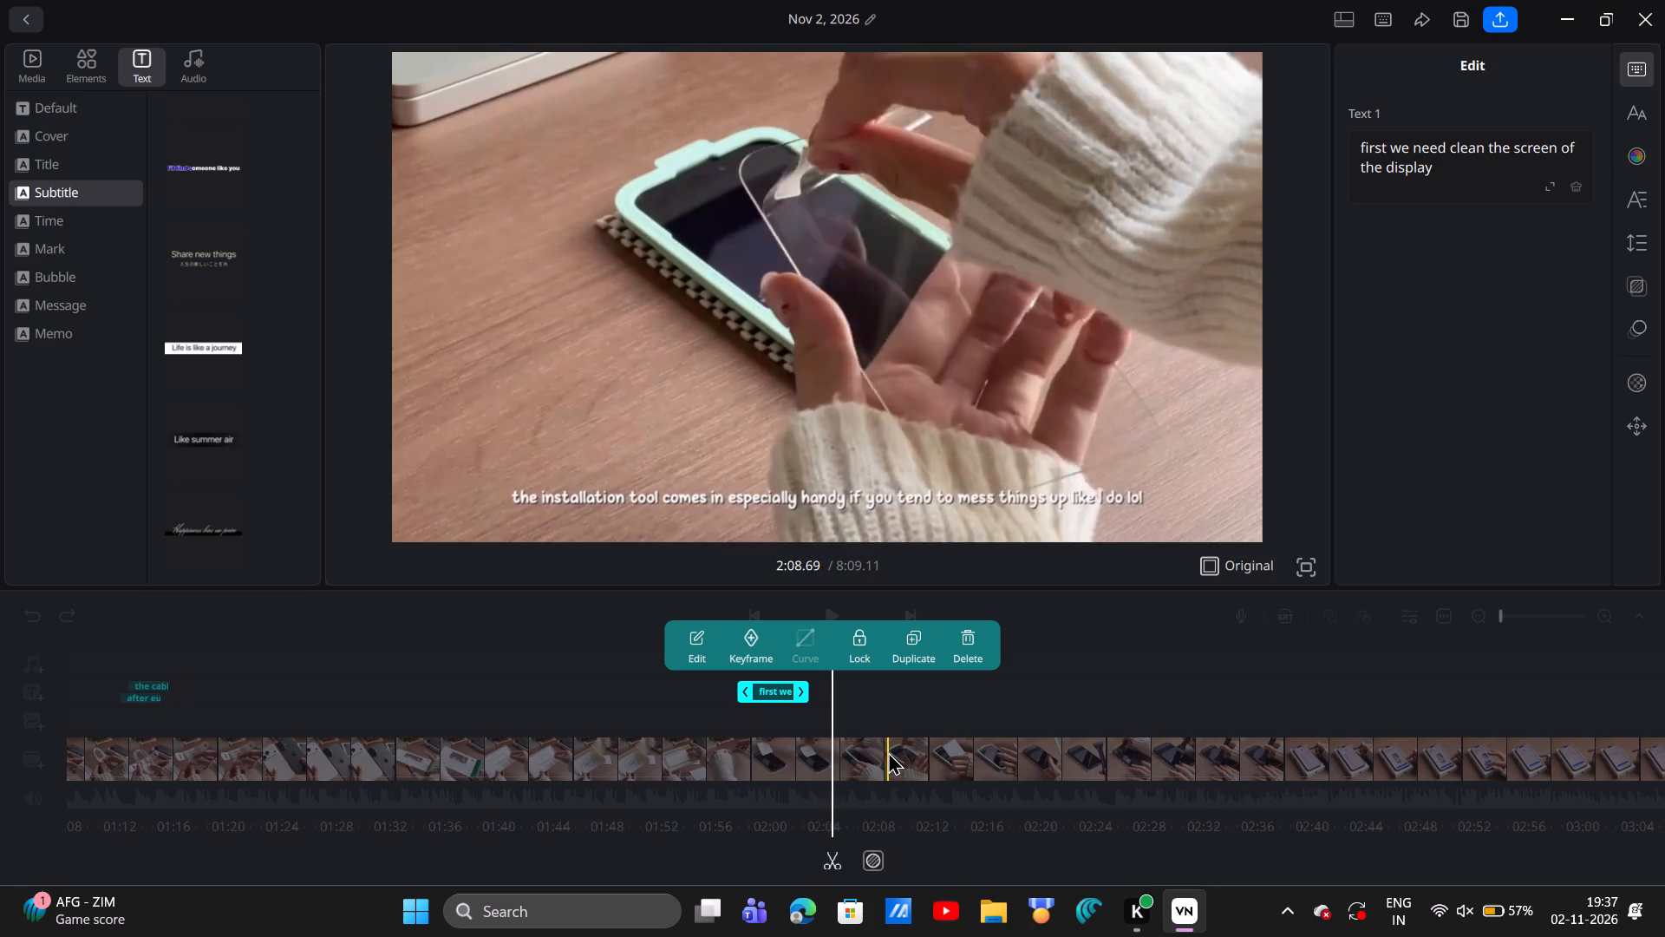
scroll(888, 751, "left", 3)
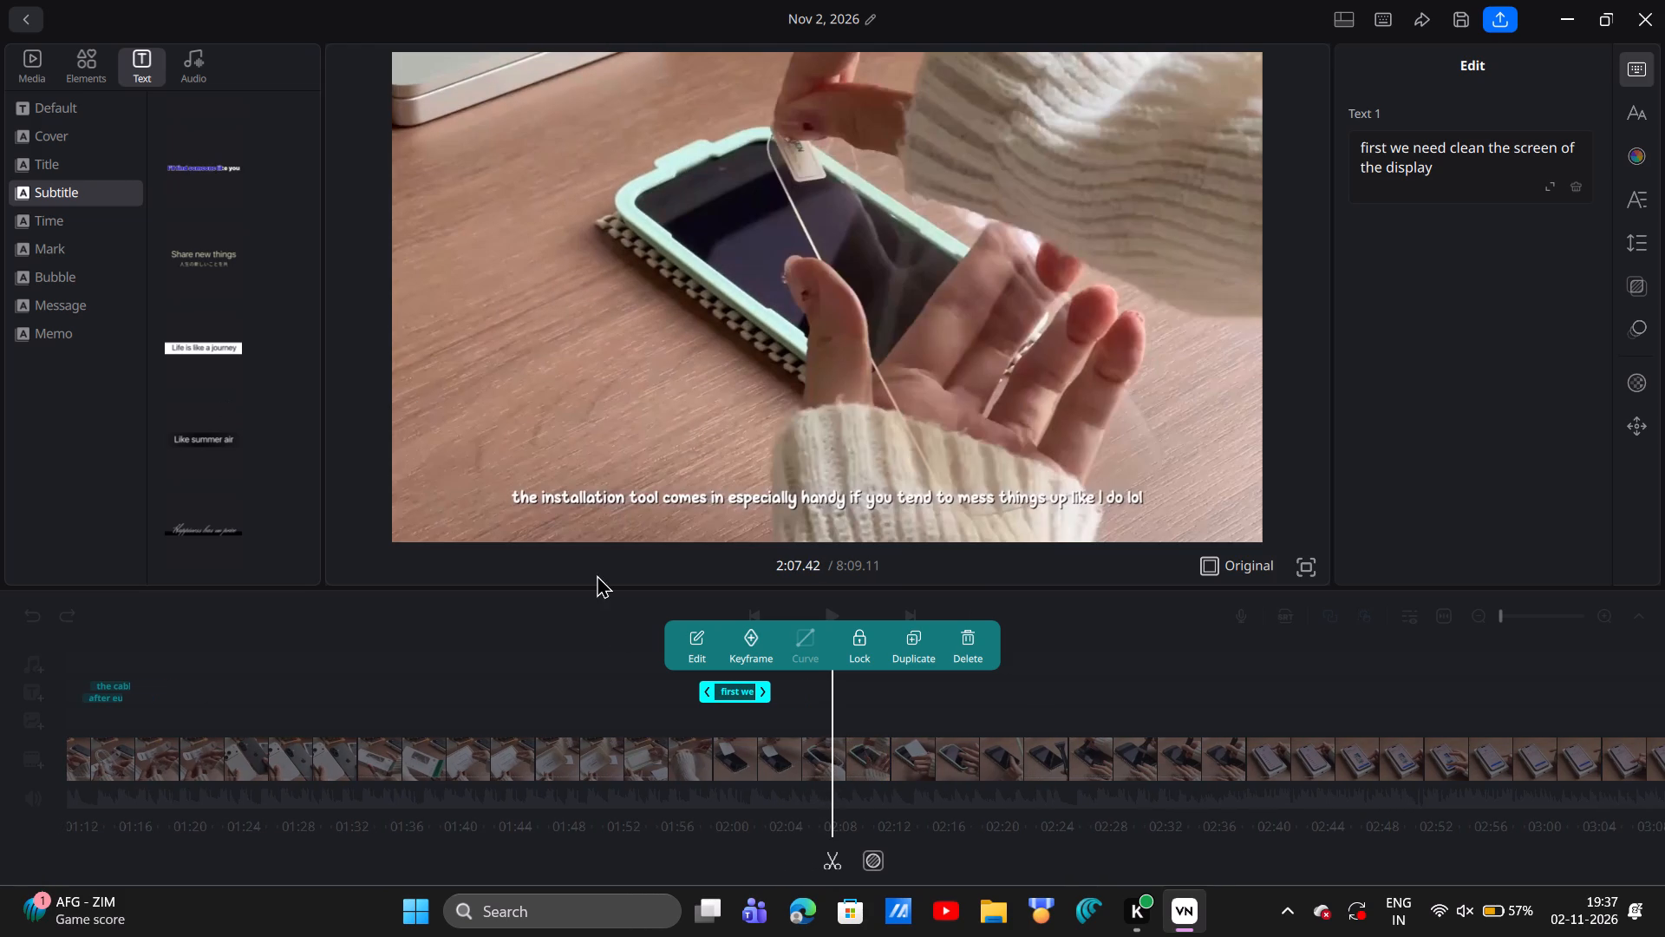
scroll(896, 768, "left", 2)
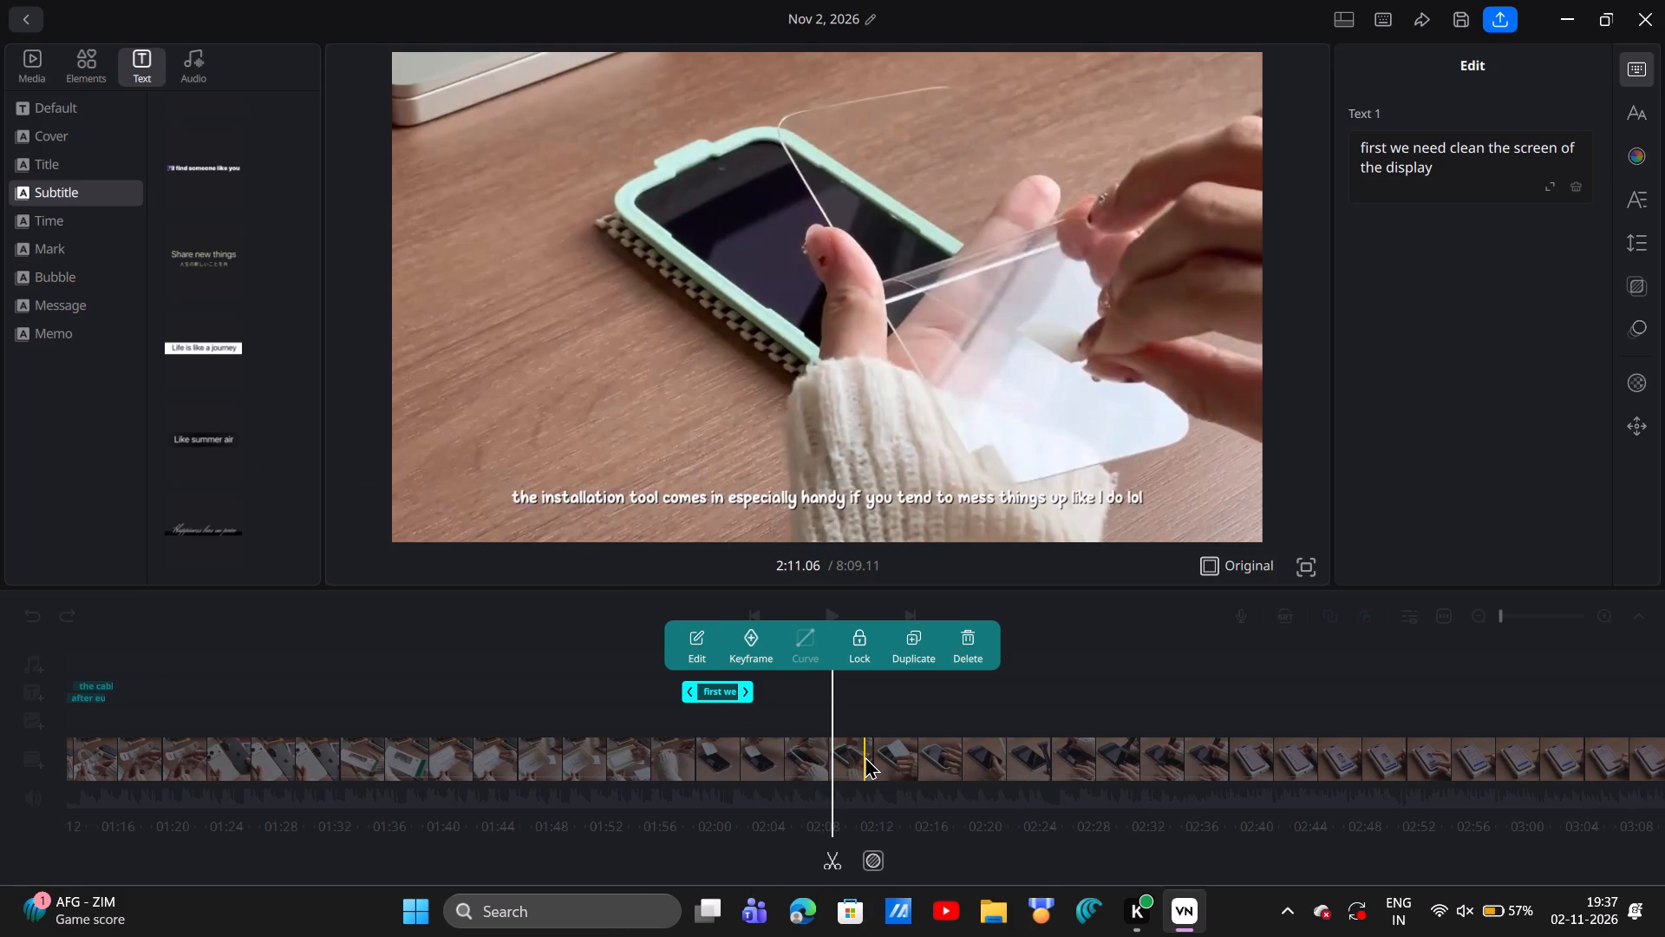
scroll(865, 756, "up", 1)
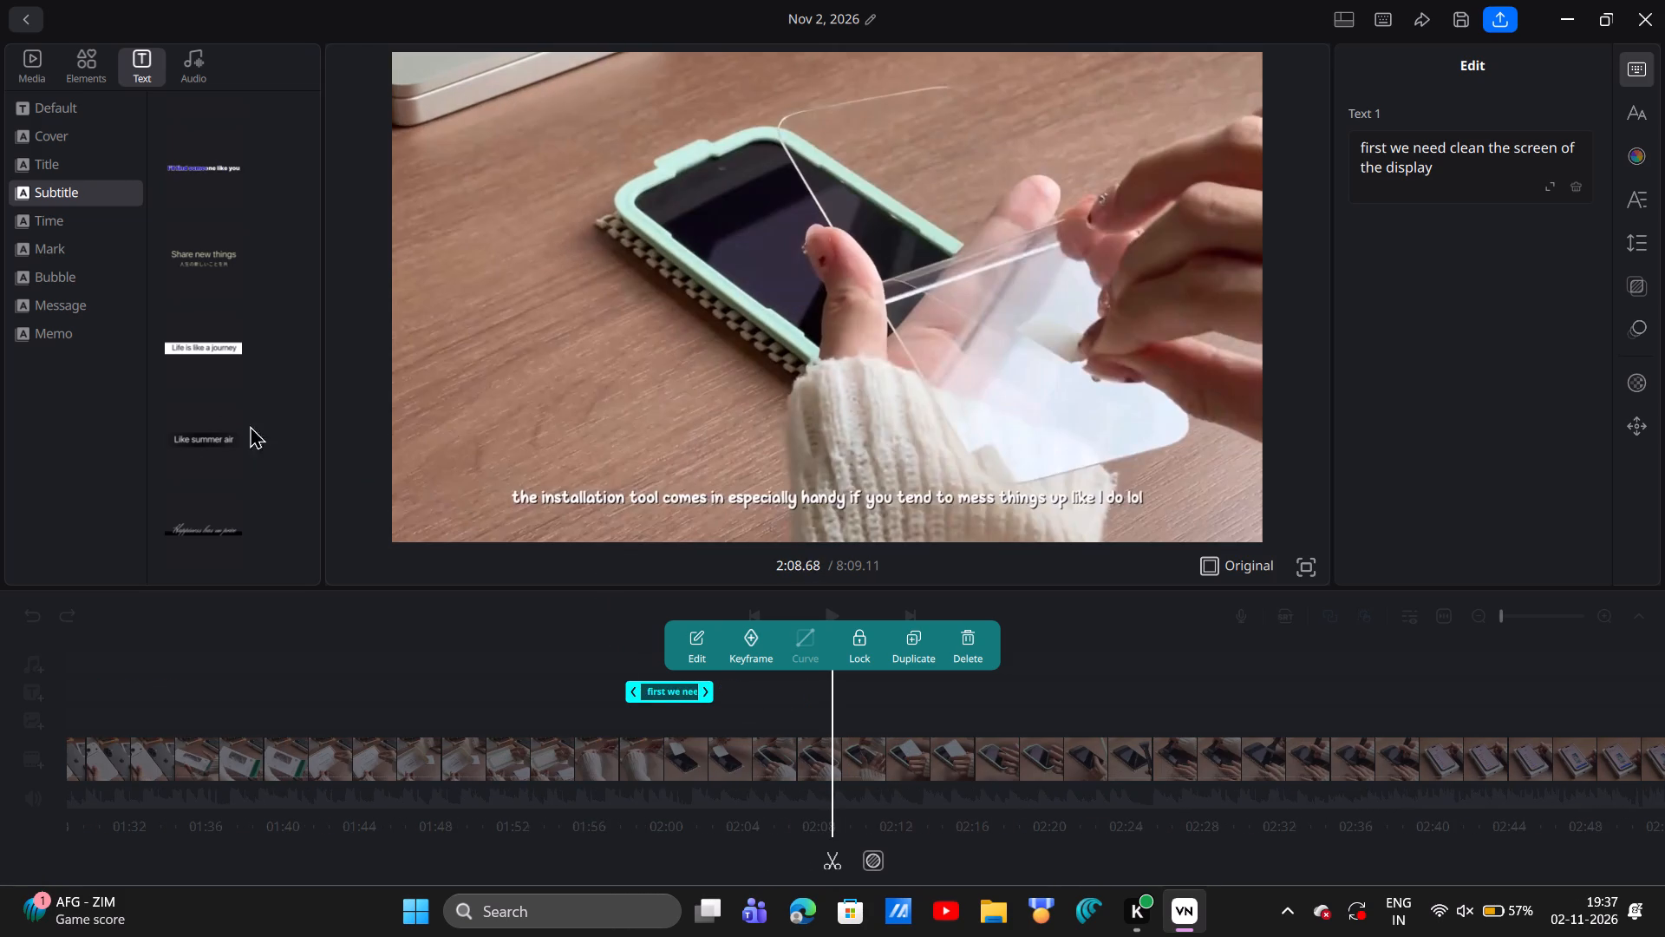
scroll(881, 754, "left", 1)
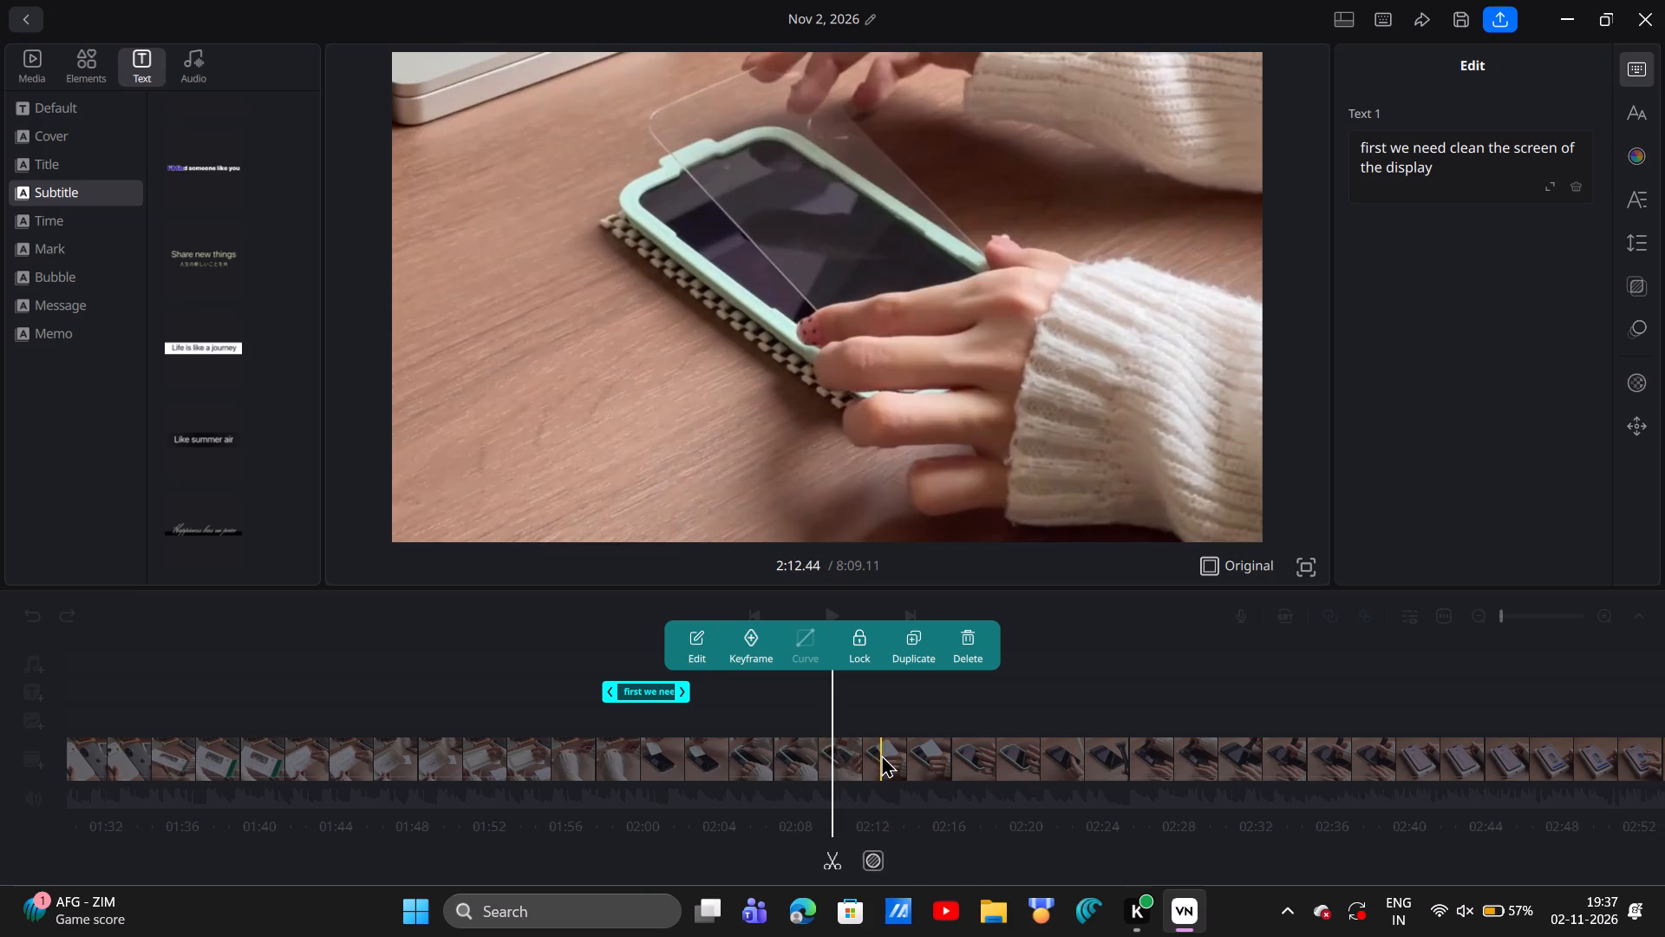
scroll(881, 754, "left", 1)
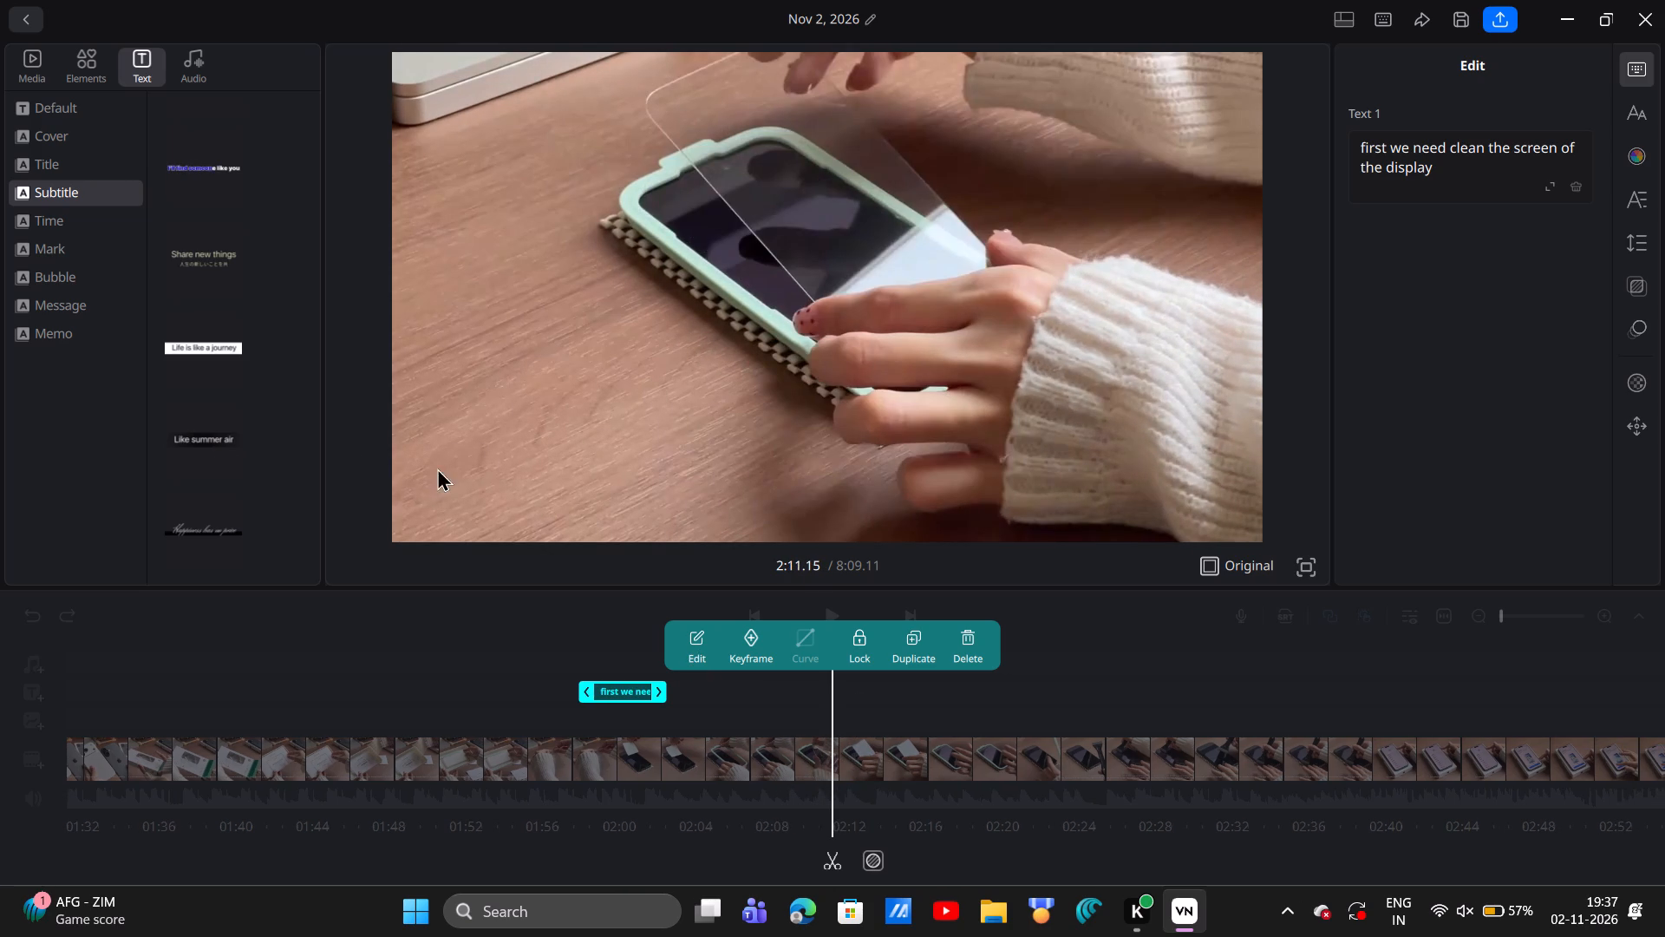
left_click_drag(229, 521, 813, 505)
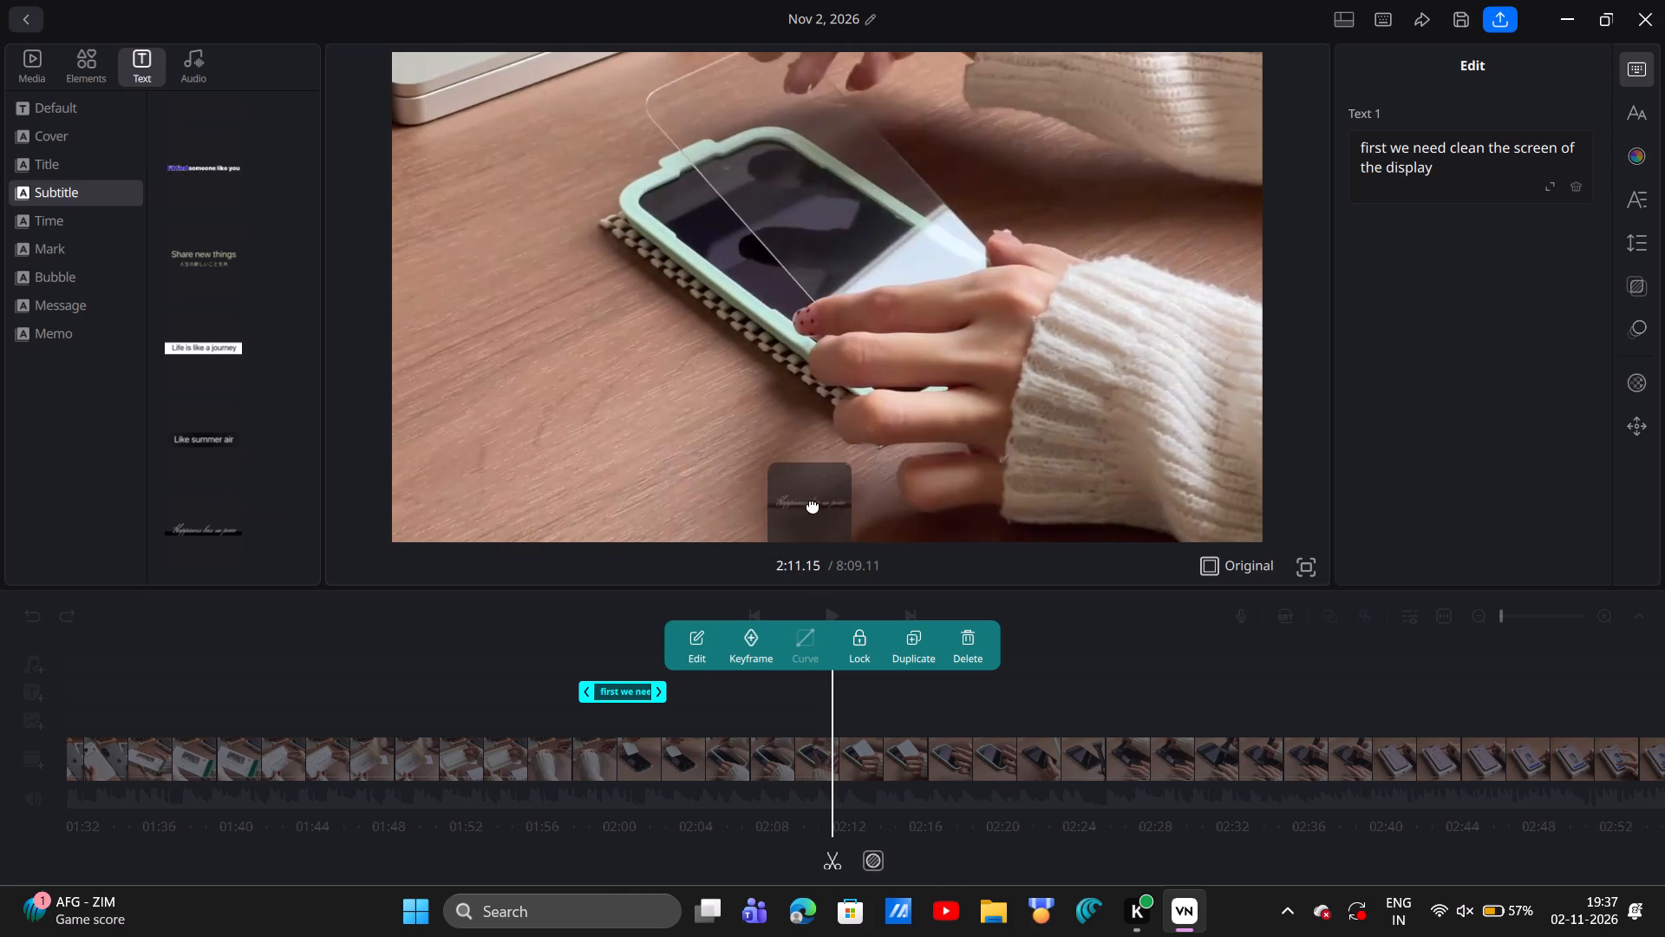
left_click_drag(813, 505, 813, 501)
Replace the new script-style subtitle's text with "the case should be the fitted correctly or else".
left_click(883, 503)
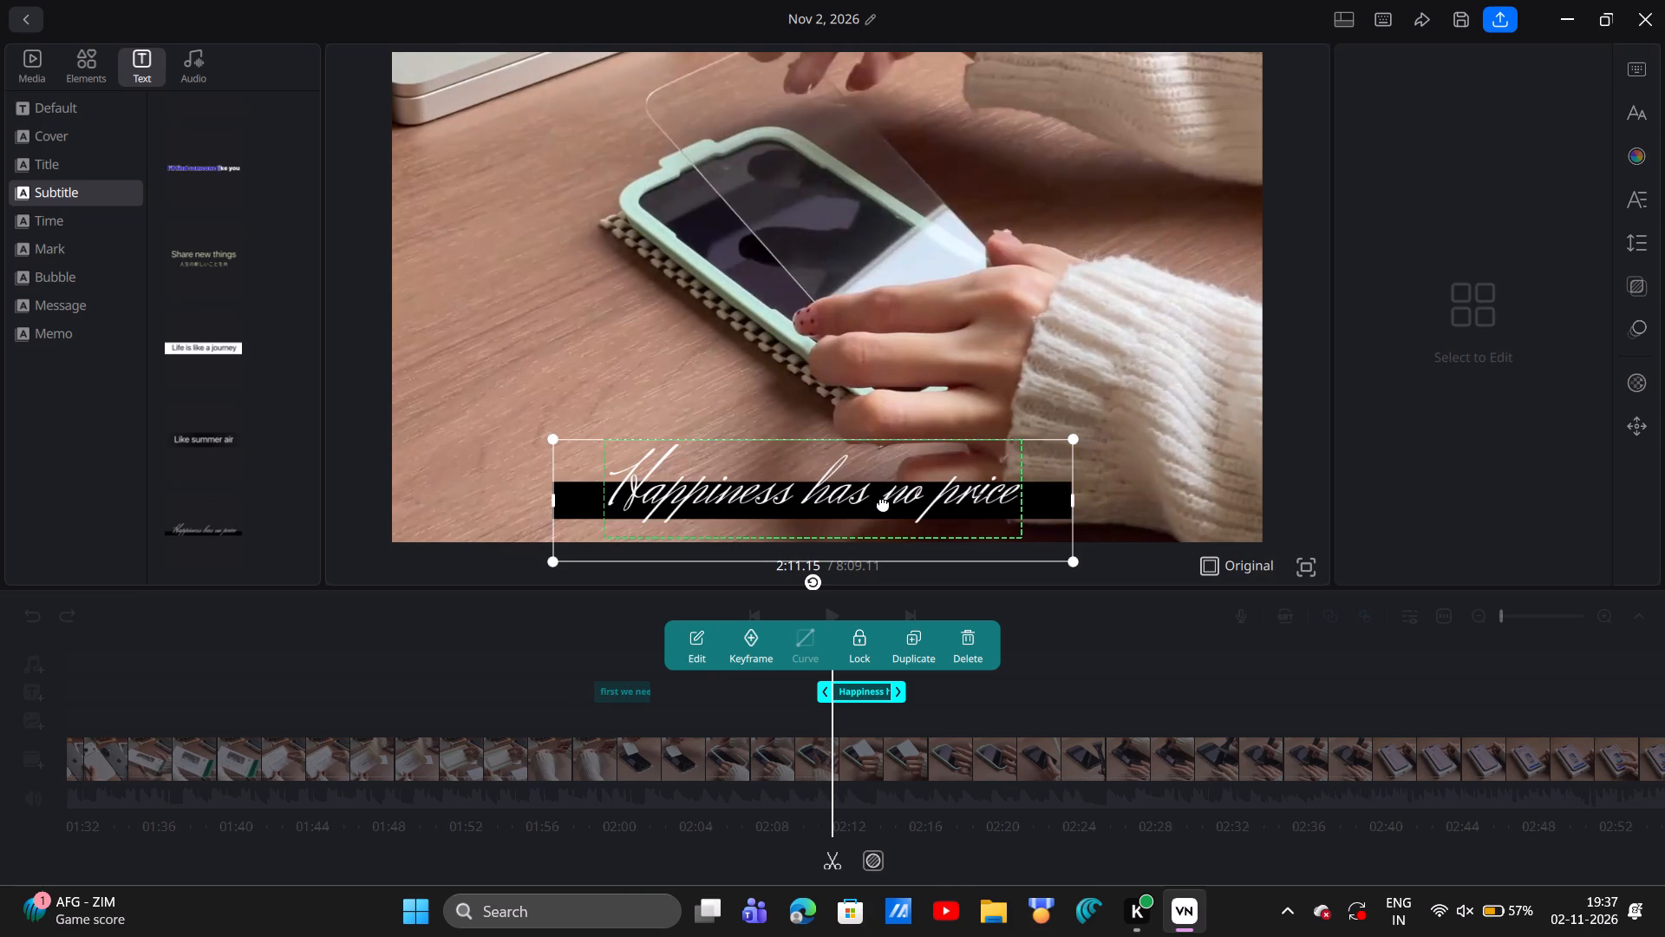
left_click(1410, 145)
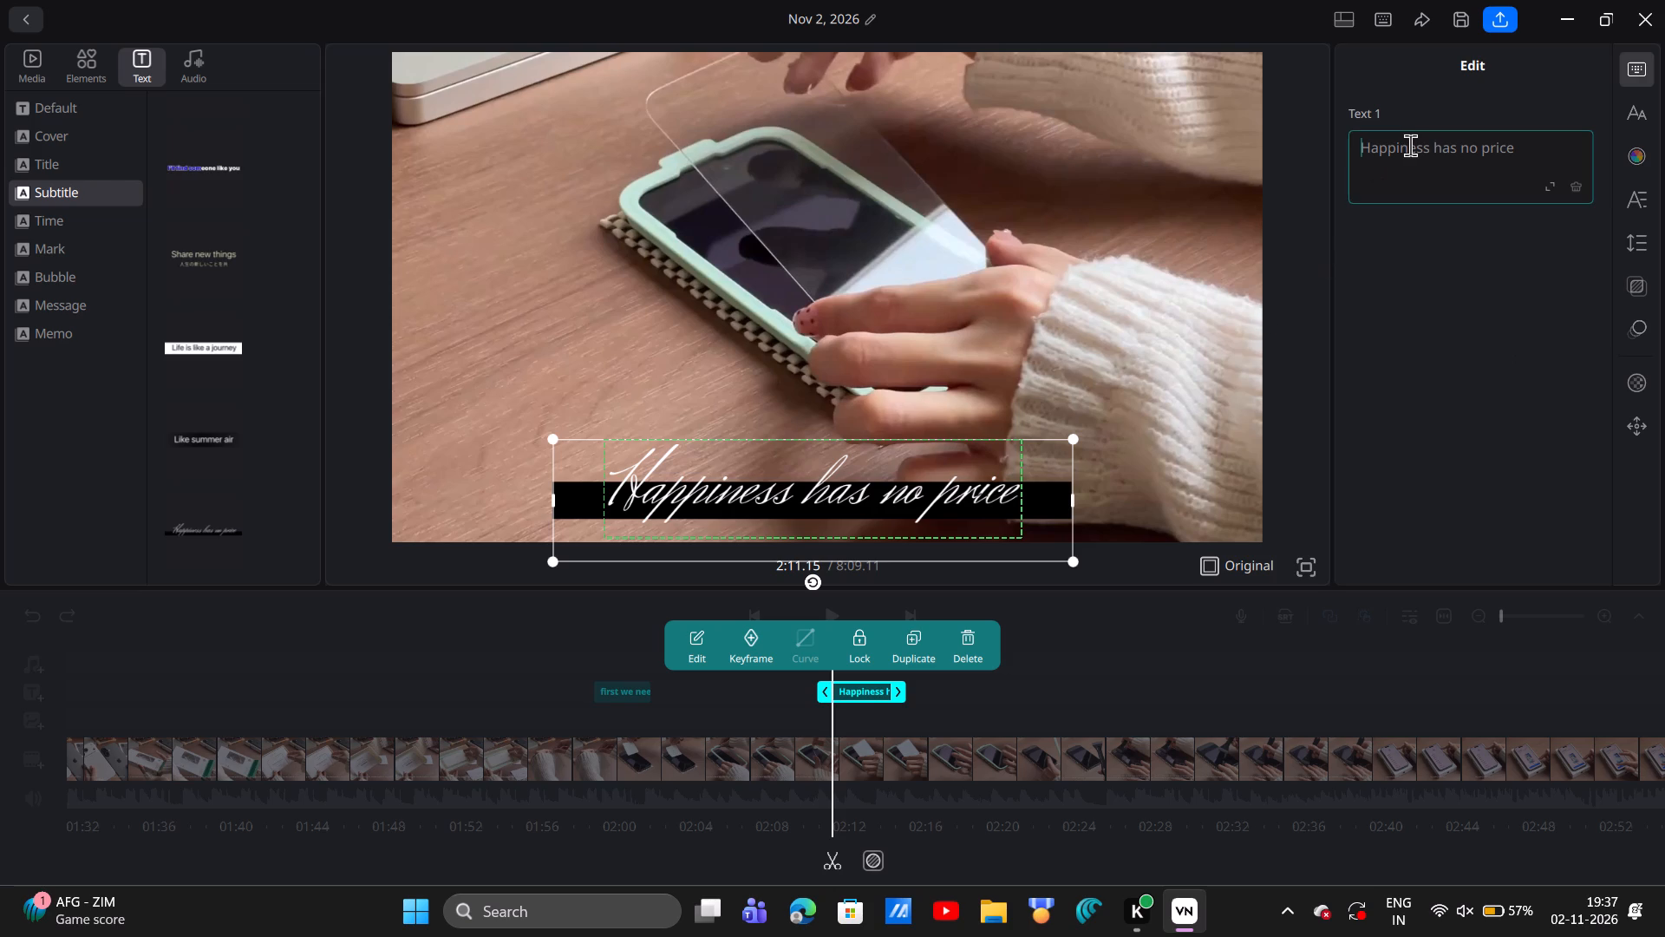
type("the")
key("space")
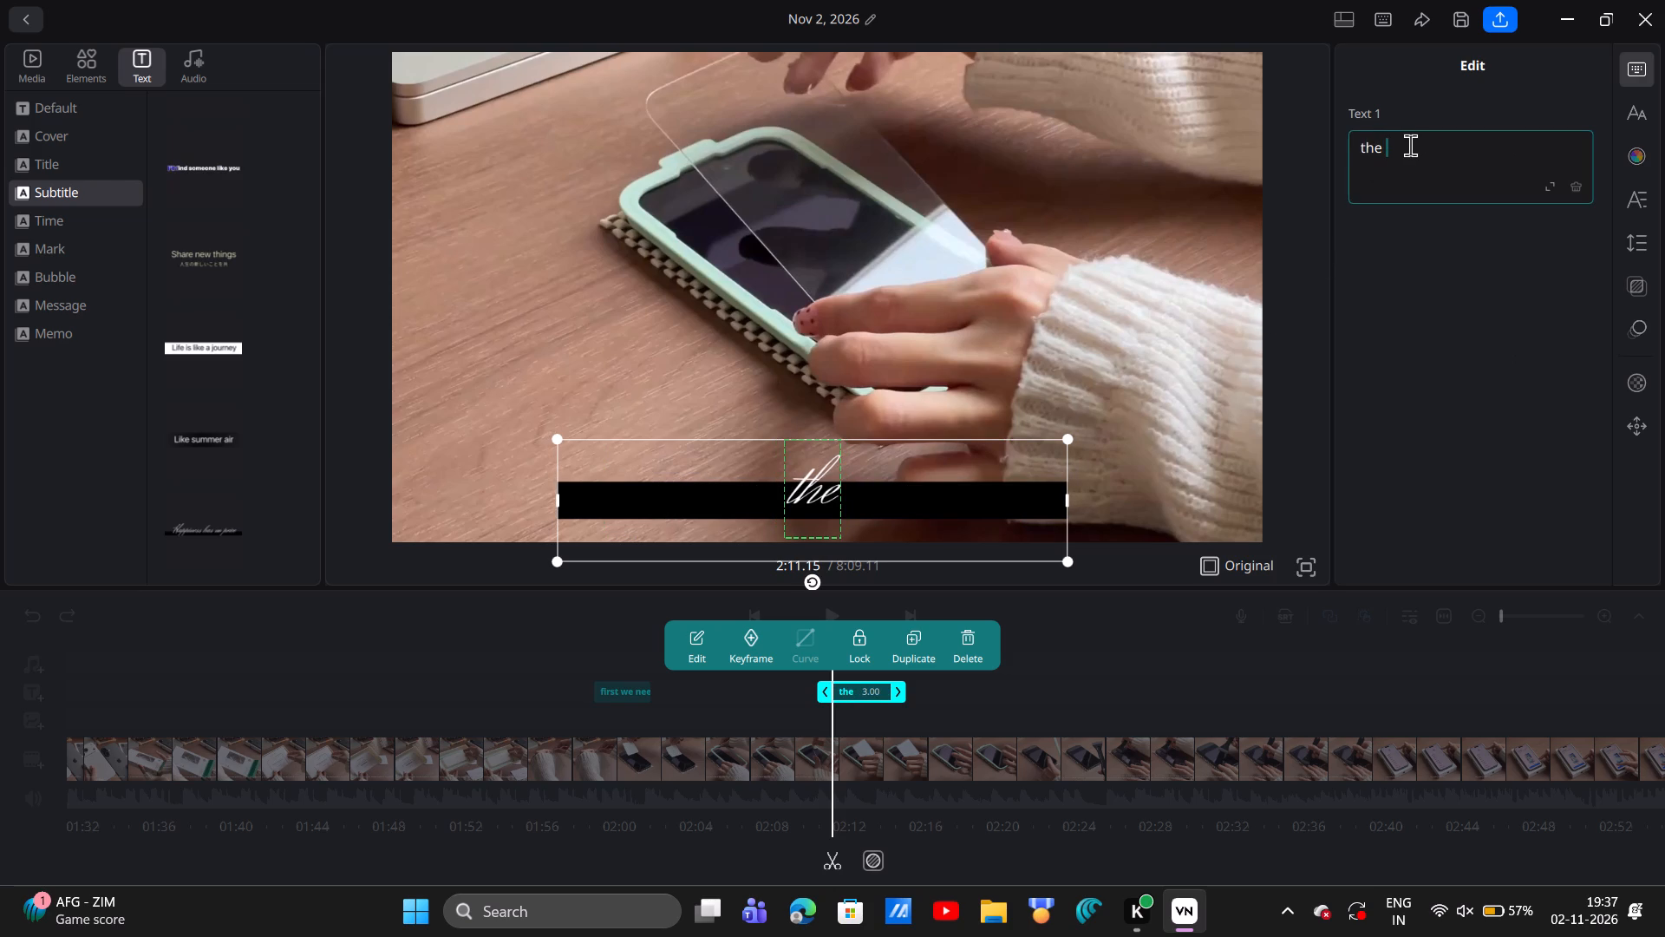
type("case of")
key("space")
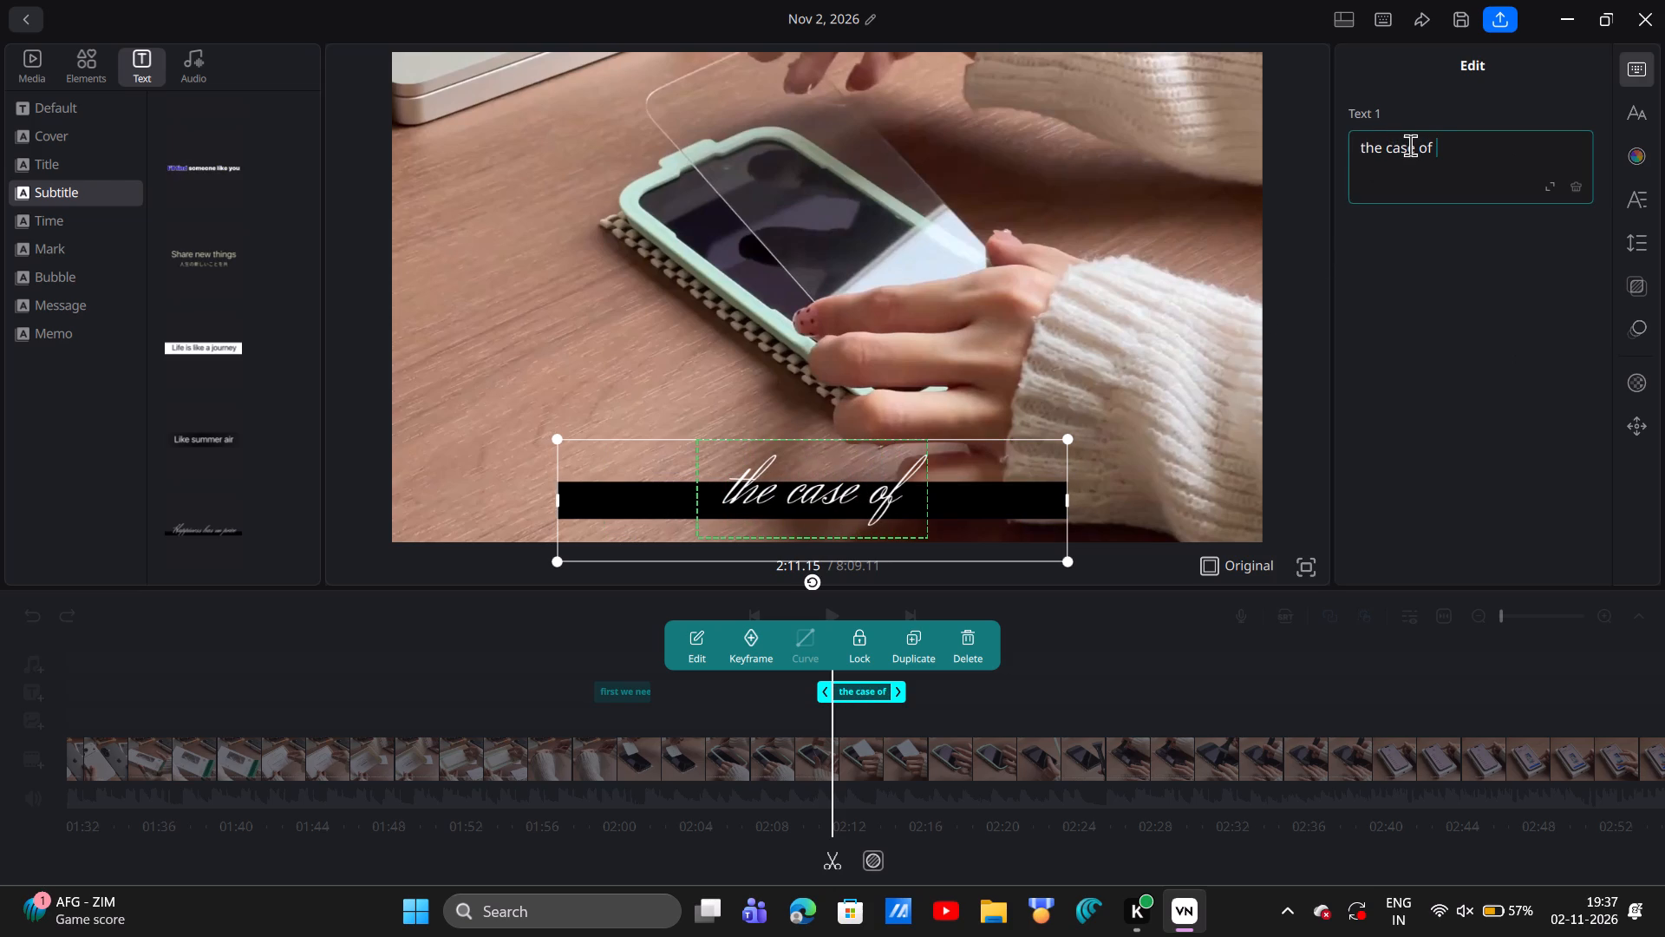
key("BackSpace")
key("BackSpace")
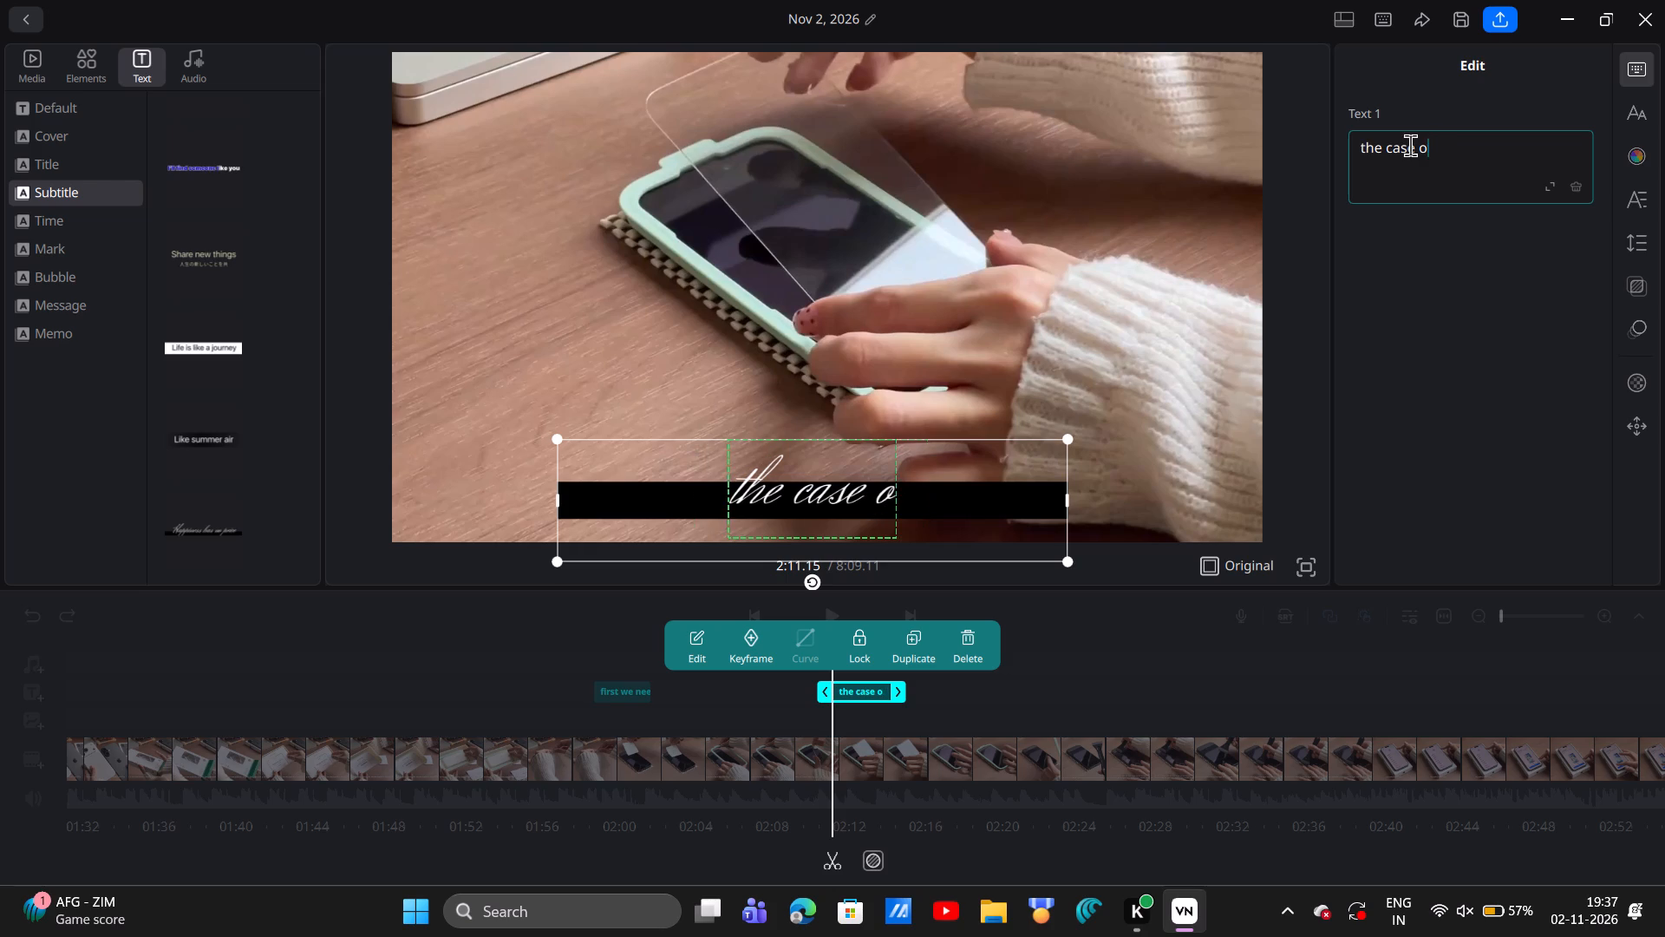
key("BackSpace")
key("s")
key("BackSpace")
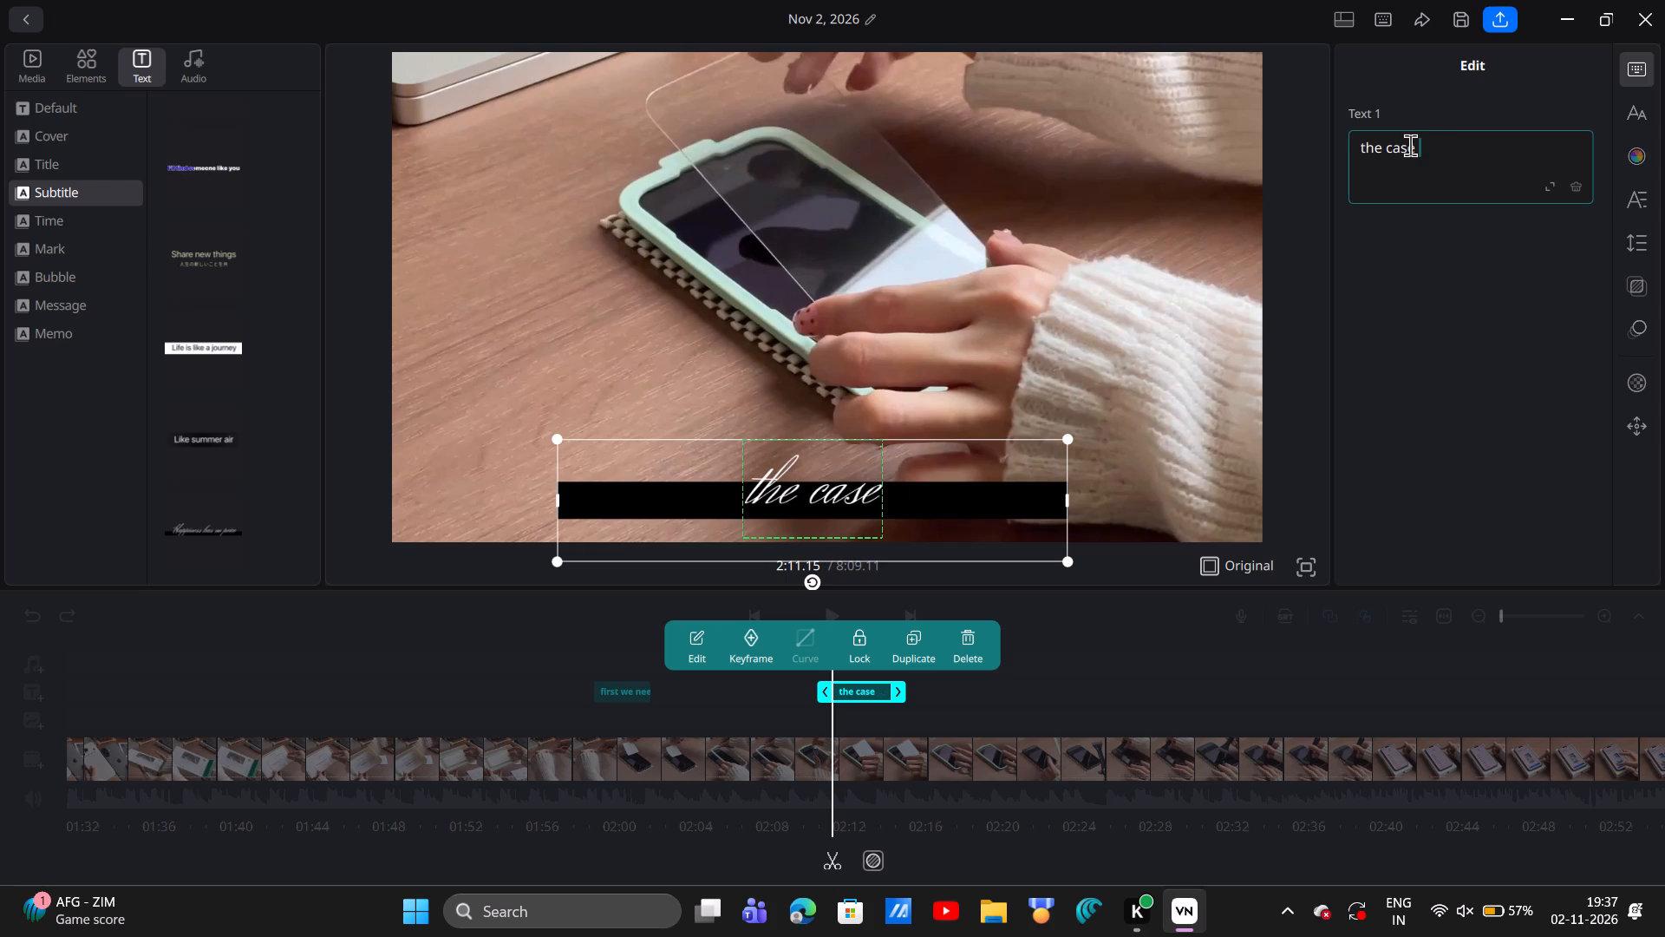
key("space")
type("should be the")
key("space")
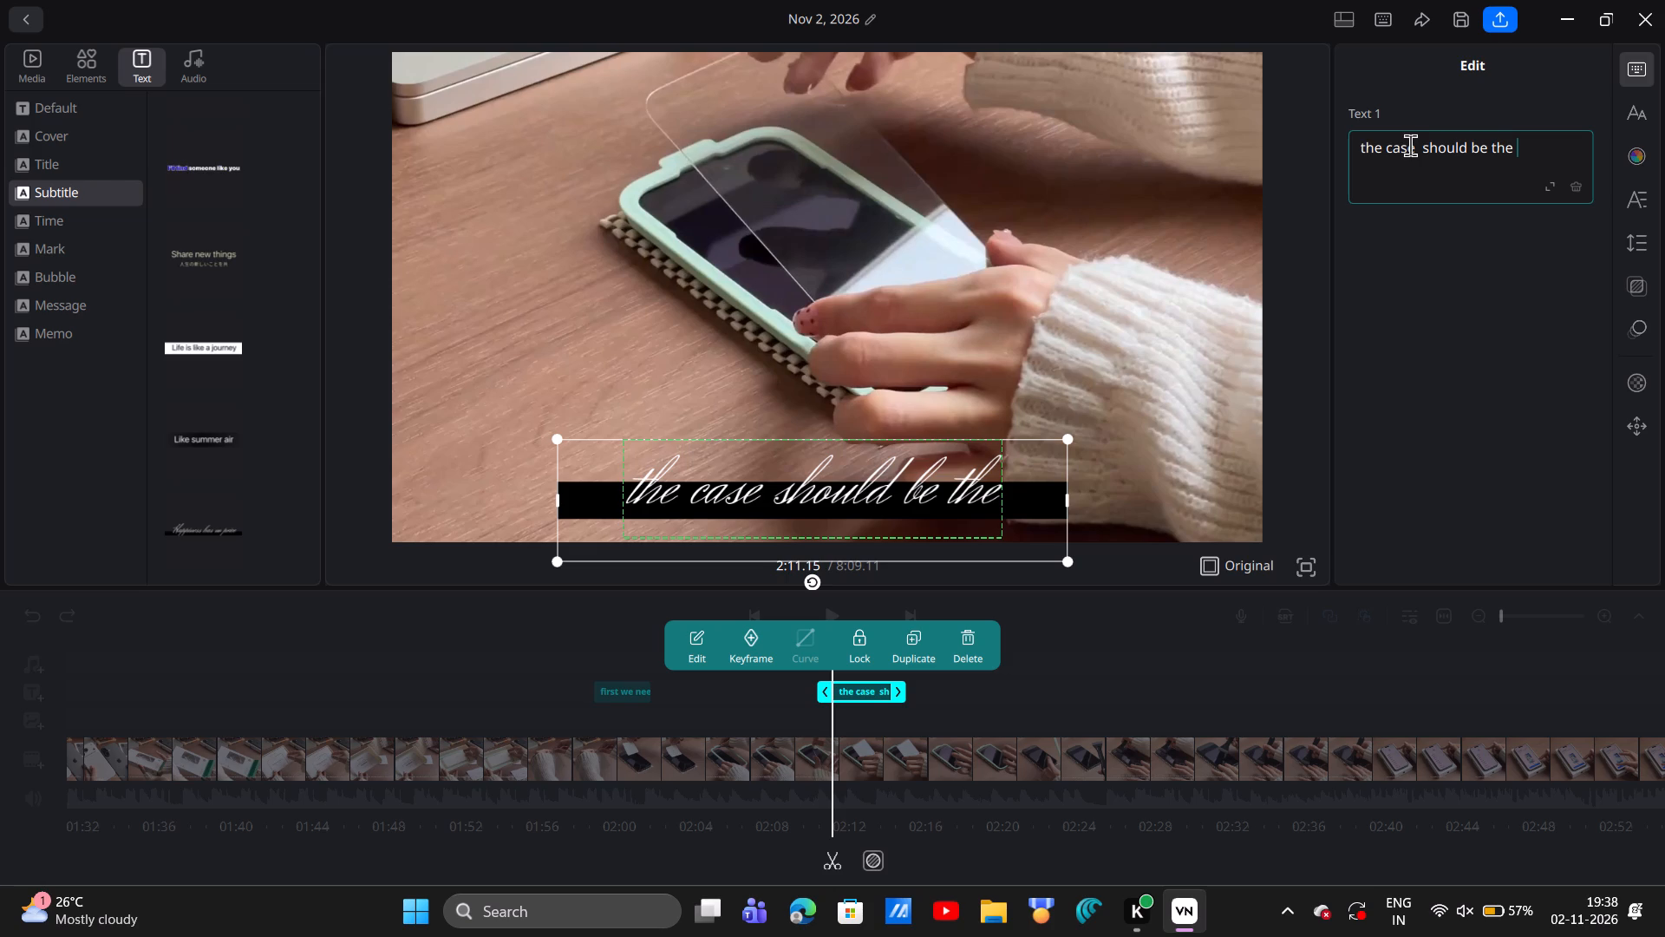
key("space")
type("fitted correcl")
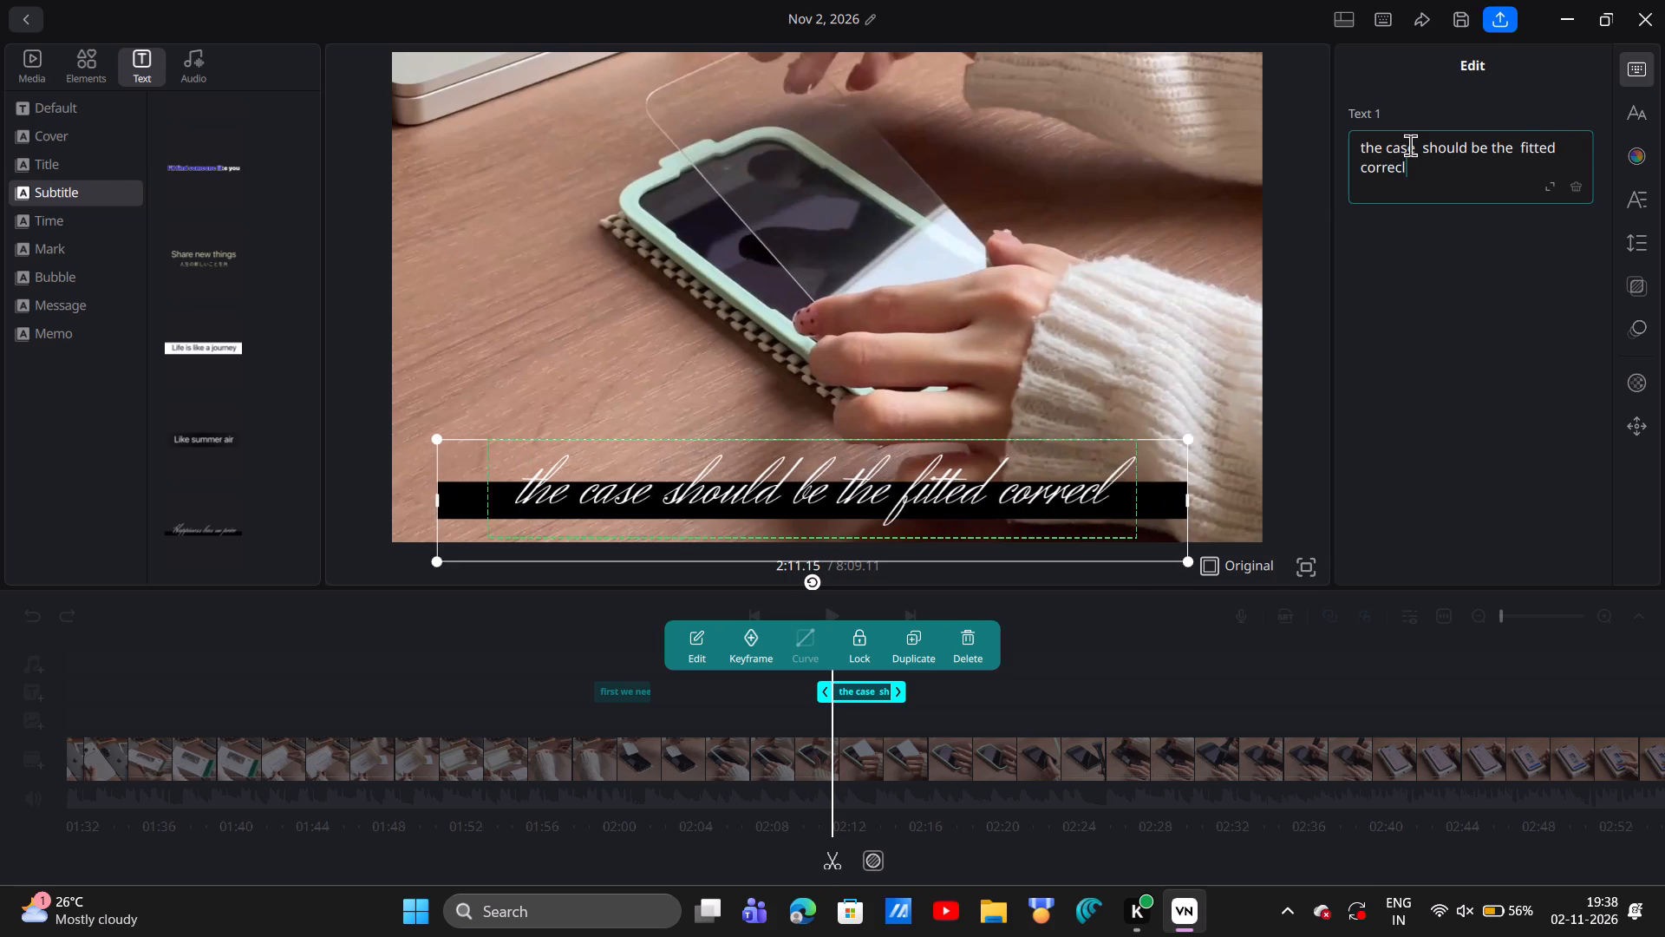
key("BackSpace")
type("tly or else")
key("space")
key("space")
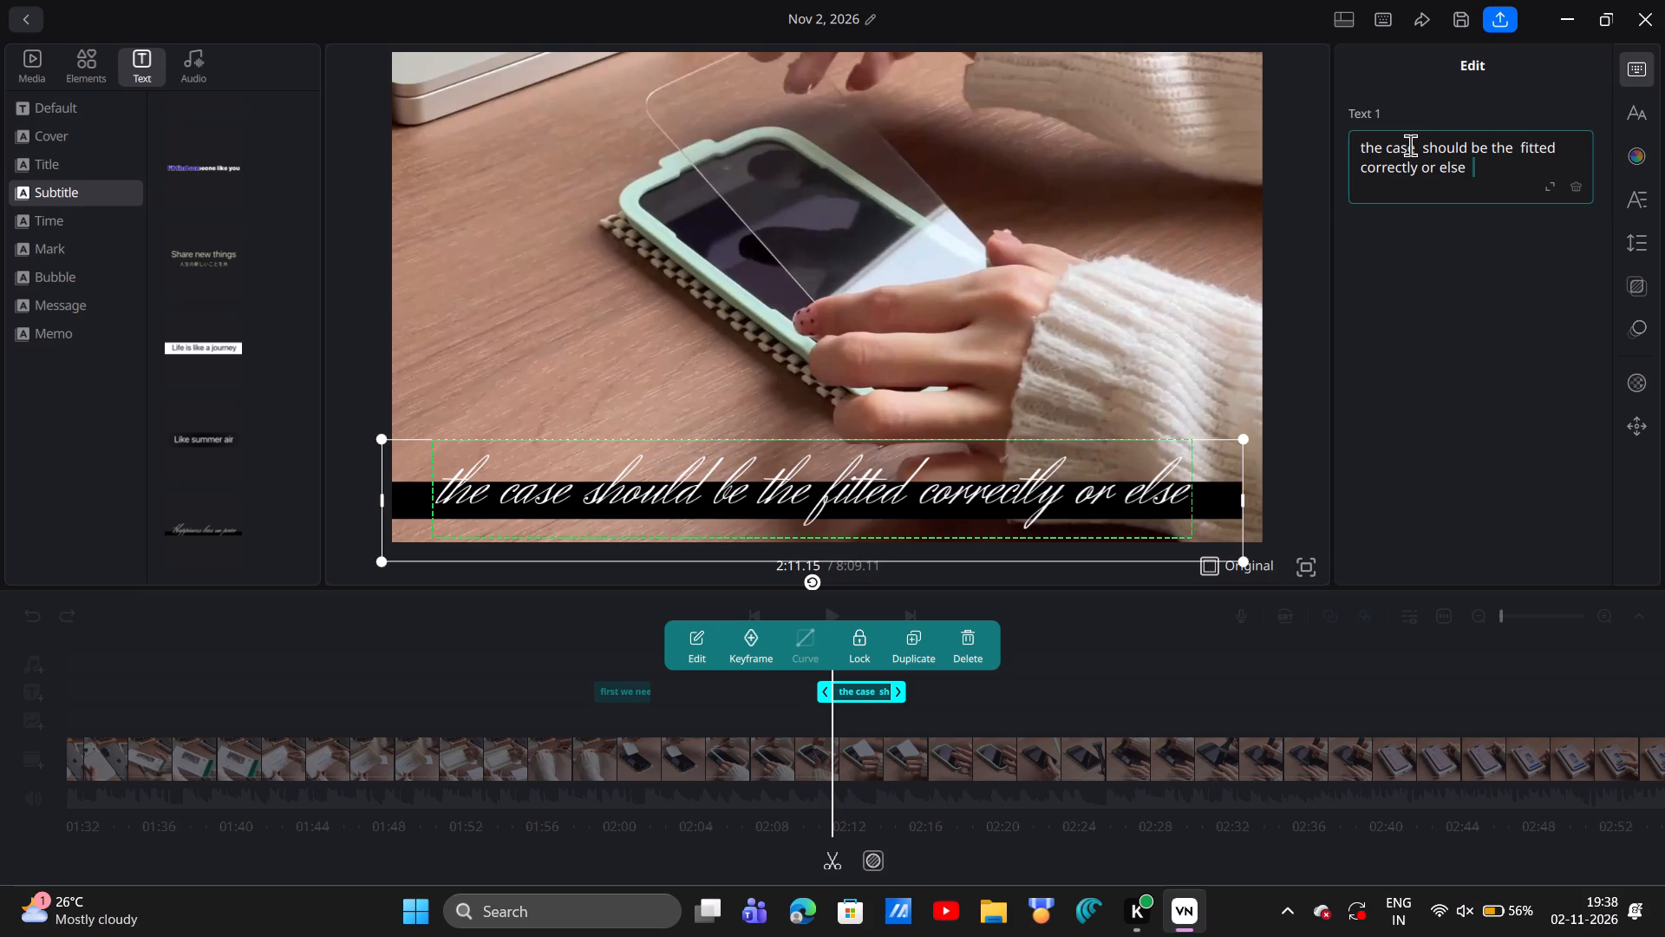
Move the case-fitting subtitle slightly across and down along the bottom of the frame.
left_click_drag(1038, 457, 1070, 466)
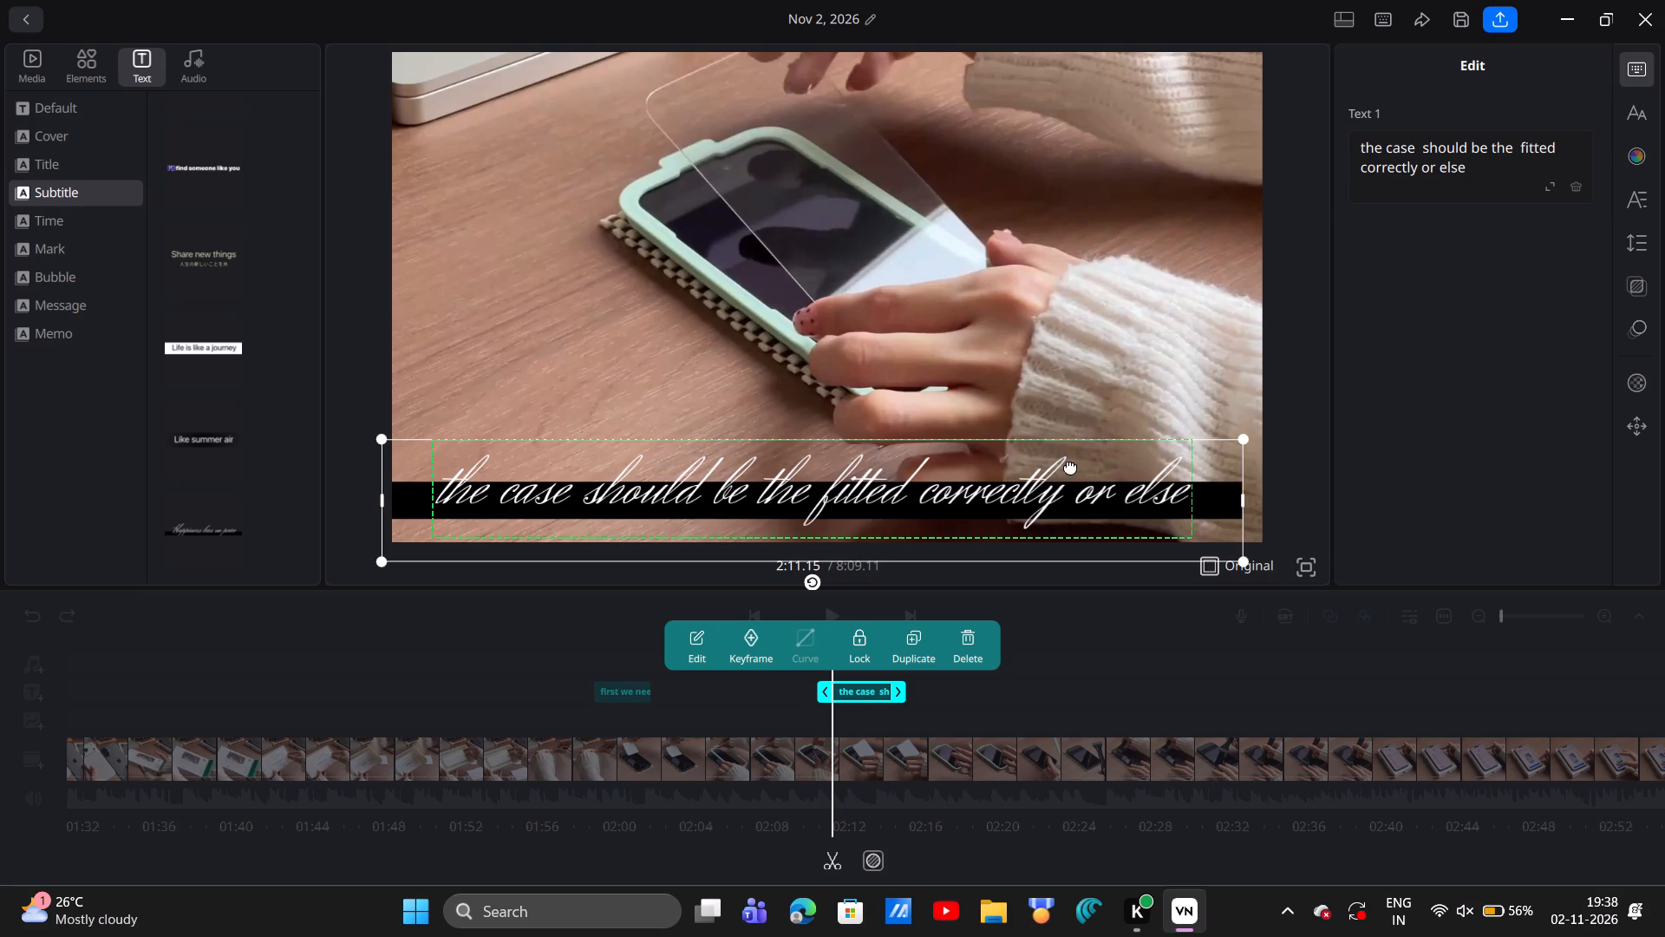
left_click_drag(1070, 466, 1074, 473)
Shorten the case-fitting subtitle on the timeline so it ends at about 2:12.90.
scroll(906, 750, "left", 1)
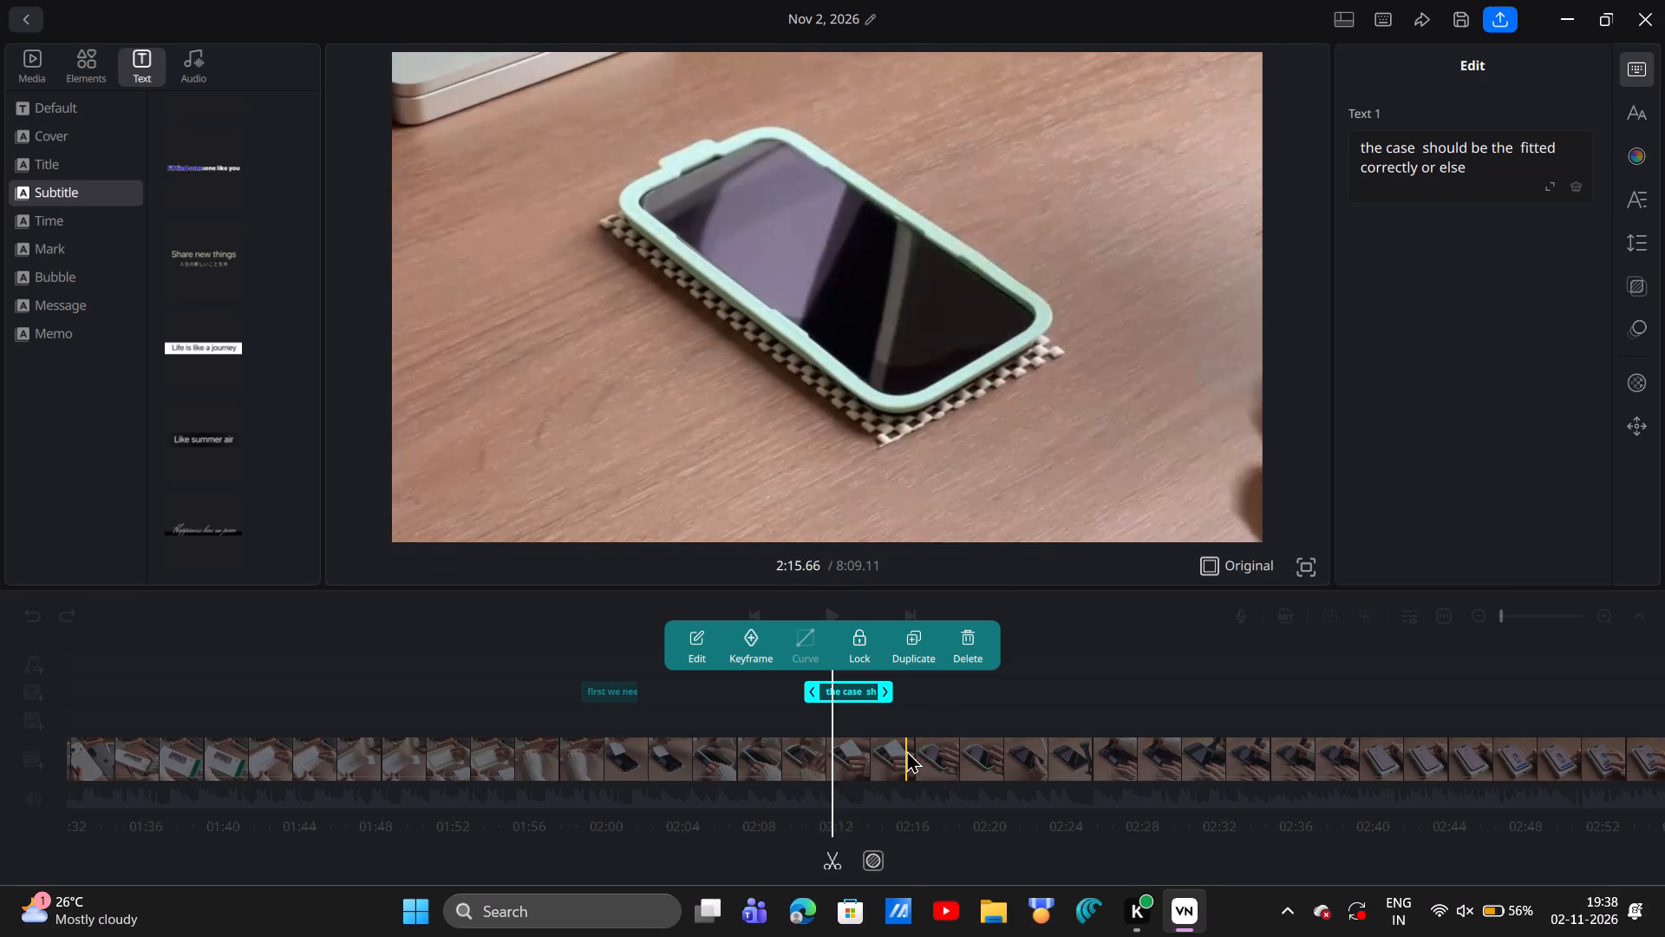
scroll(906, 750, "left", 3)
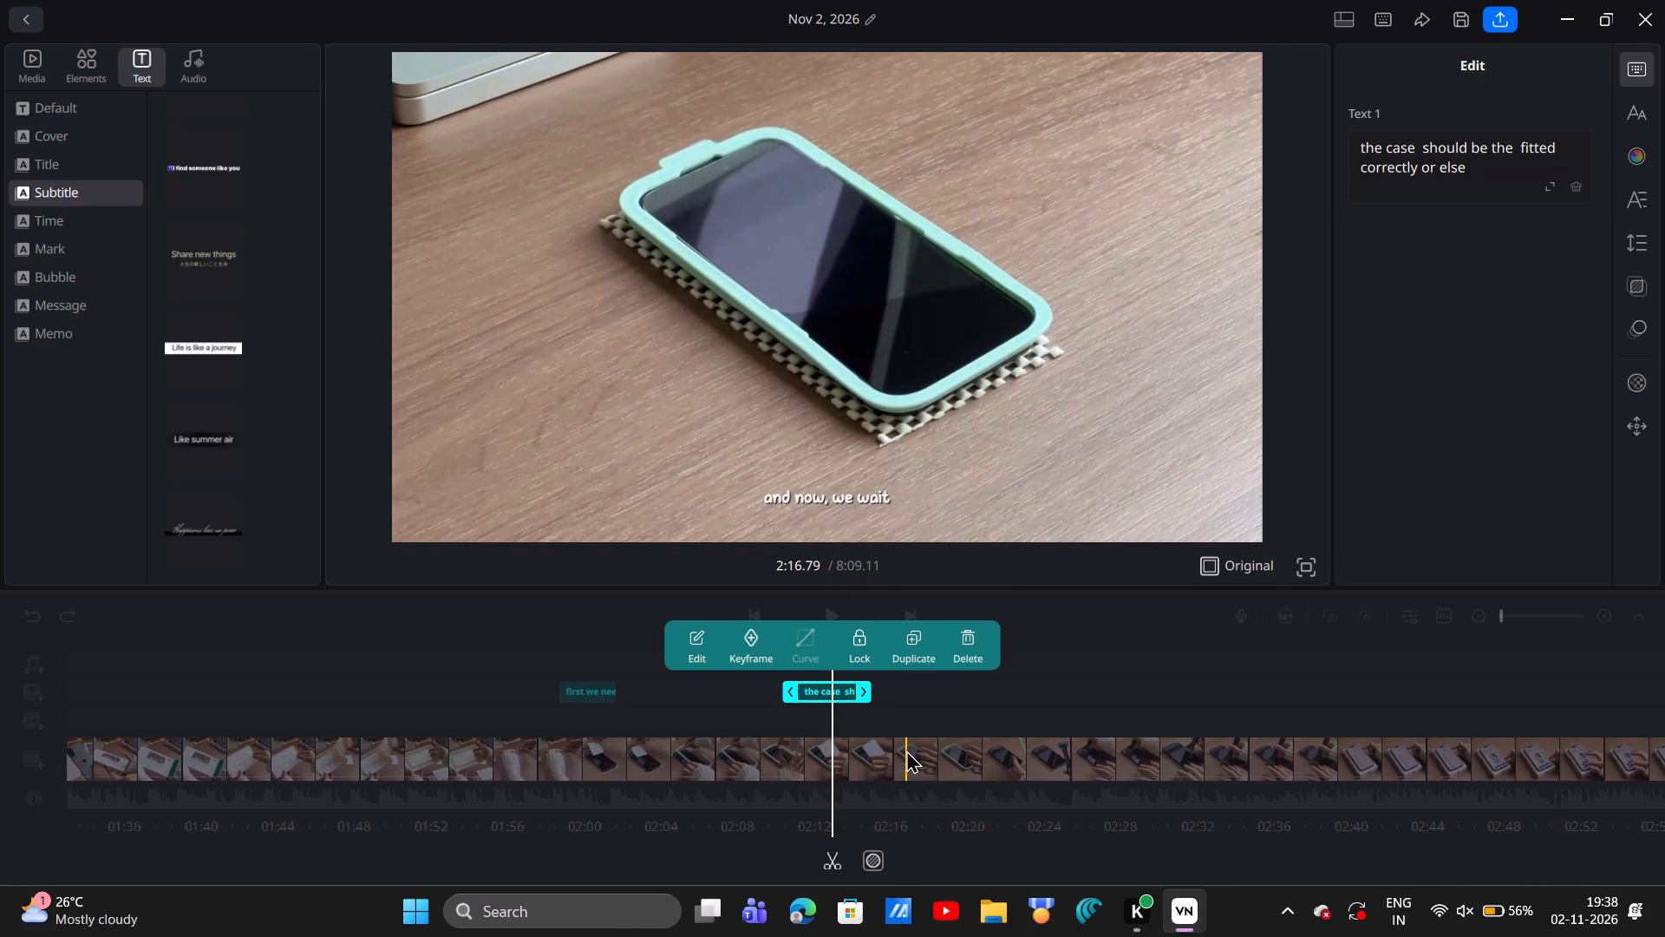
scroll(906, 750, "left", 1)
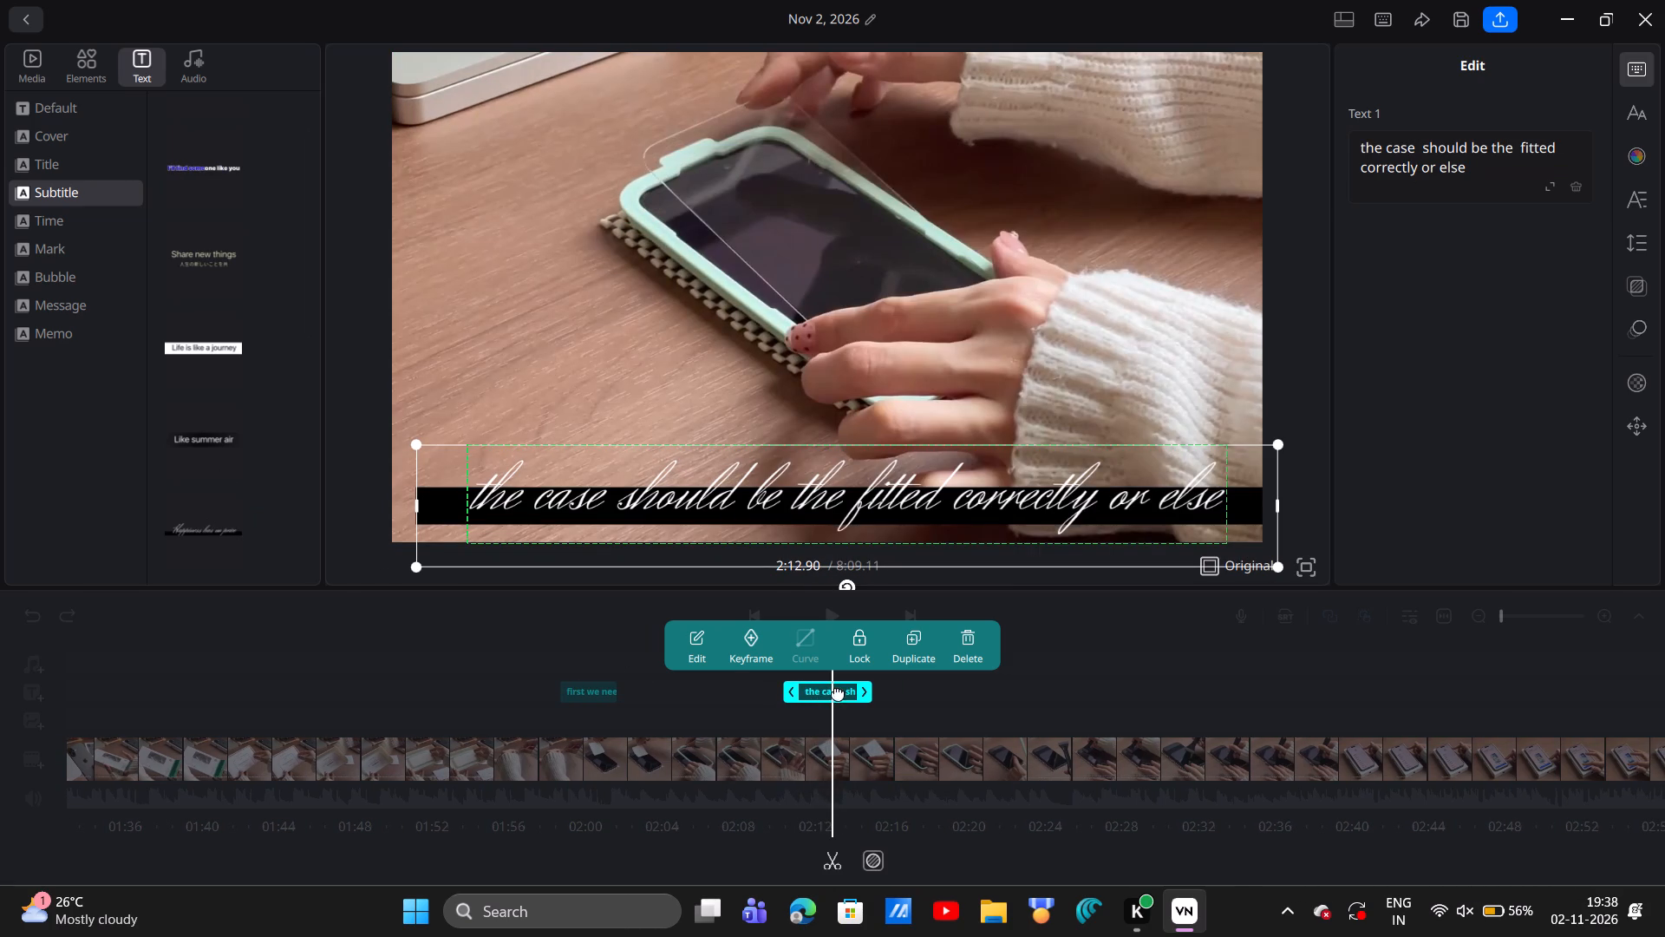
left_click_drag(864, 695, 821, 691)
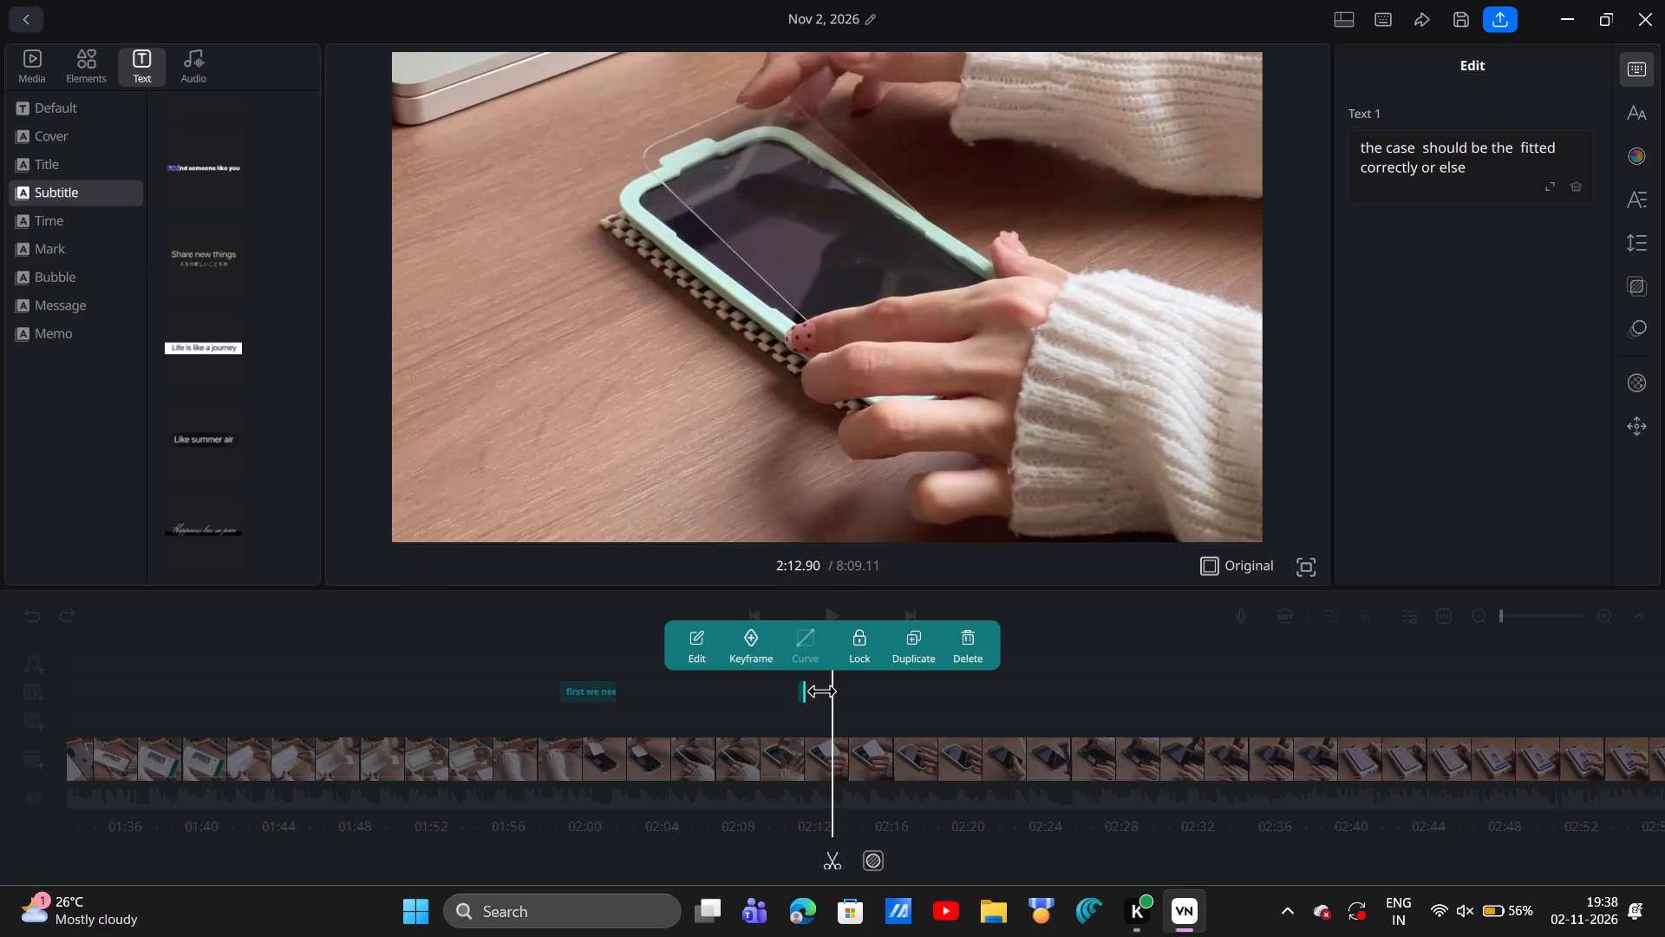
left_click_drag(821, 691, 839, 697)
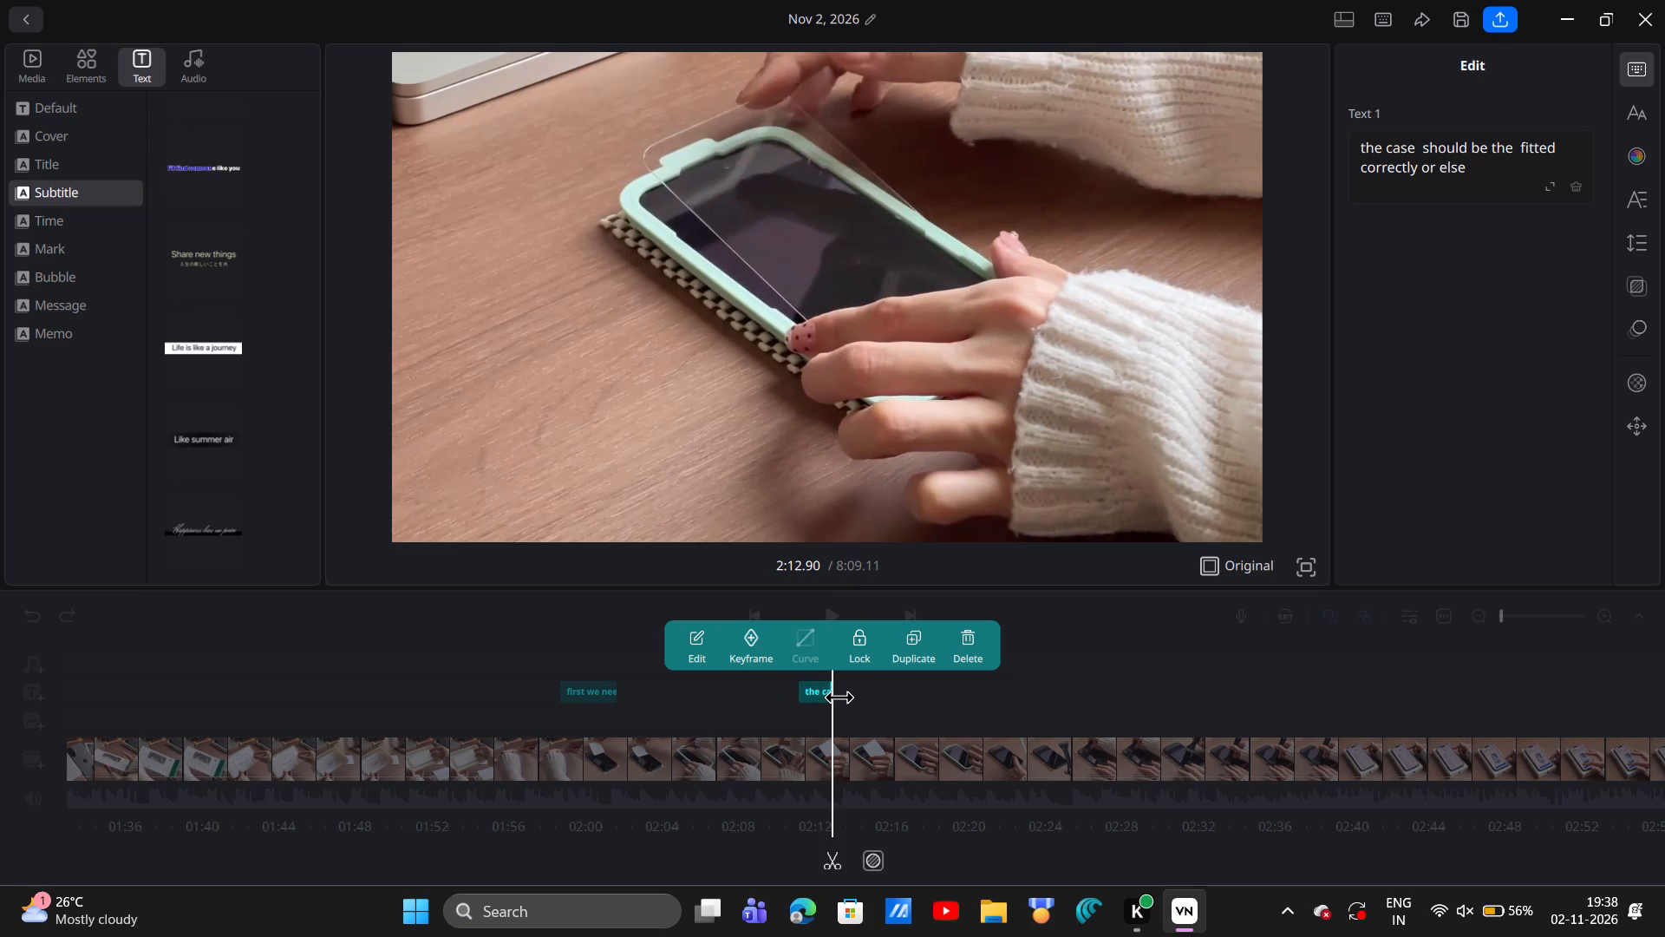
Place another "Happiness has no price" subtitle near the bottom of the frame at about 2:13.73.
scroll(928, 750, "left", 2)
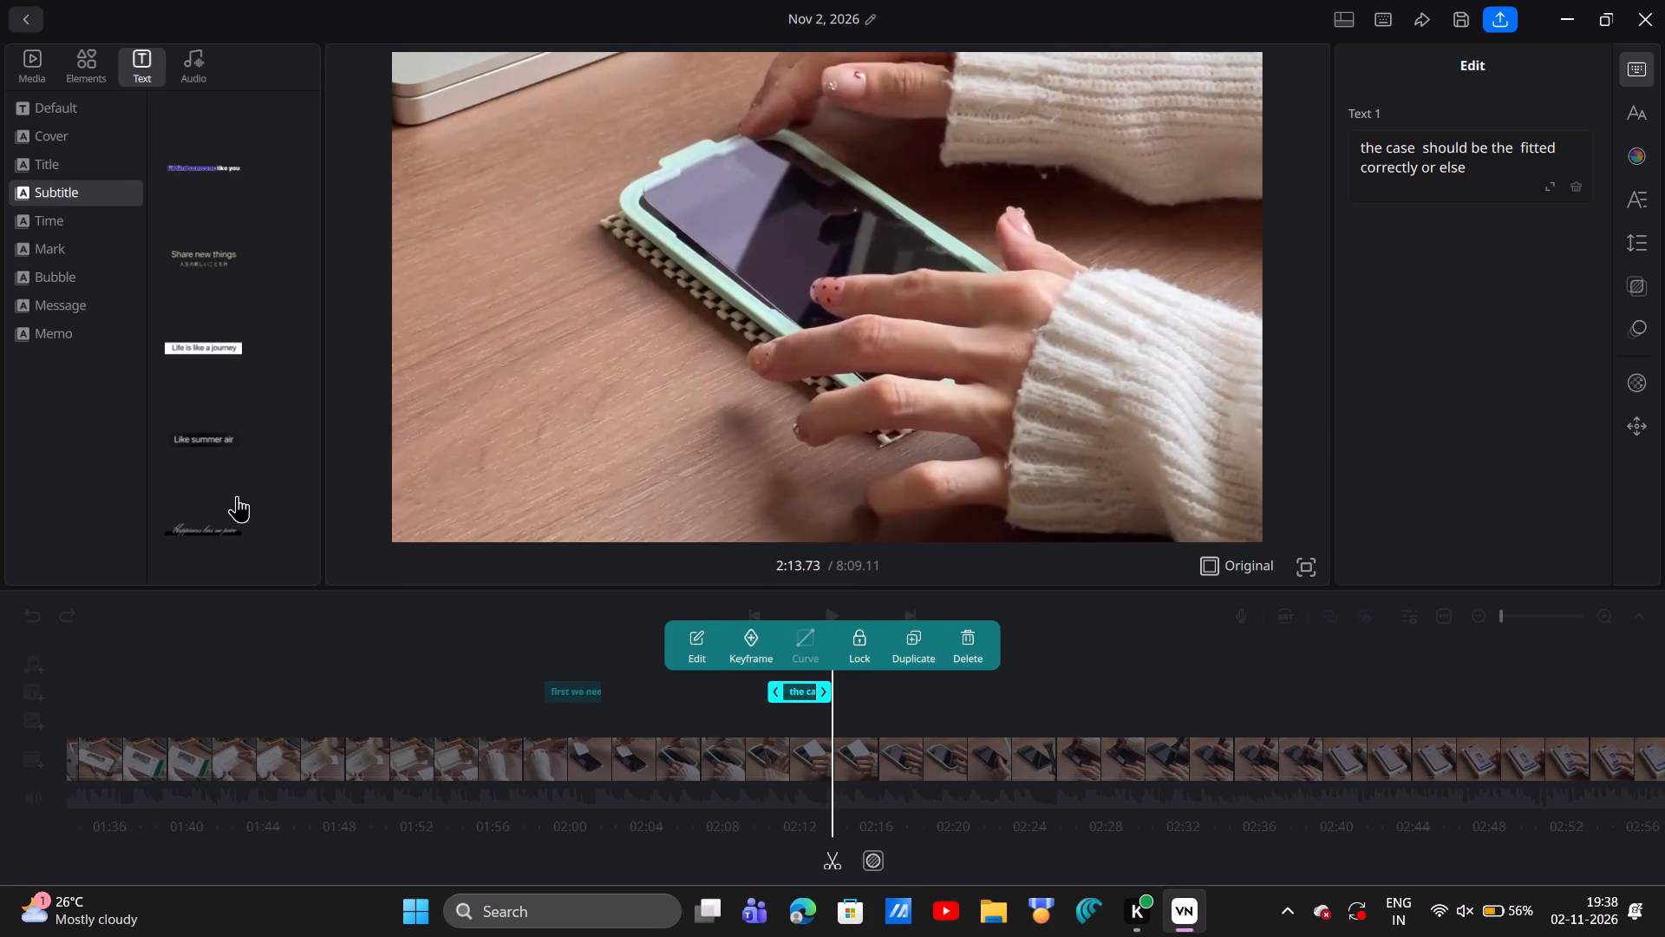
left_click_drag(234, 515, 757, 487)
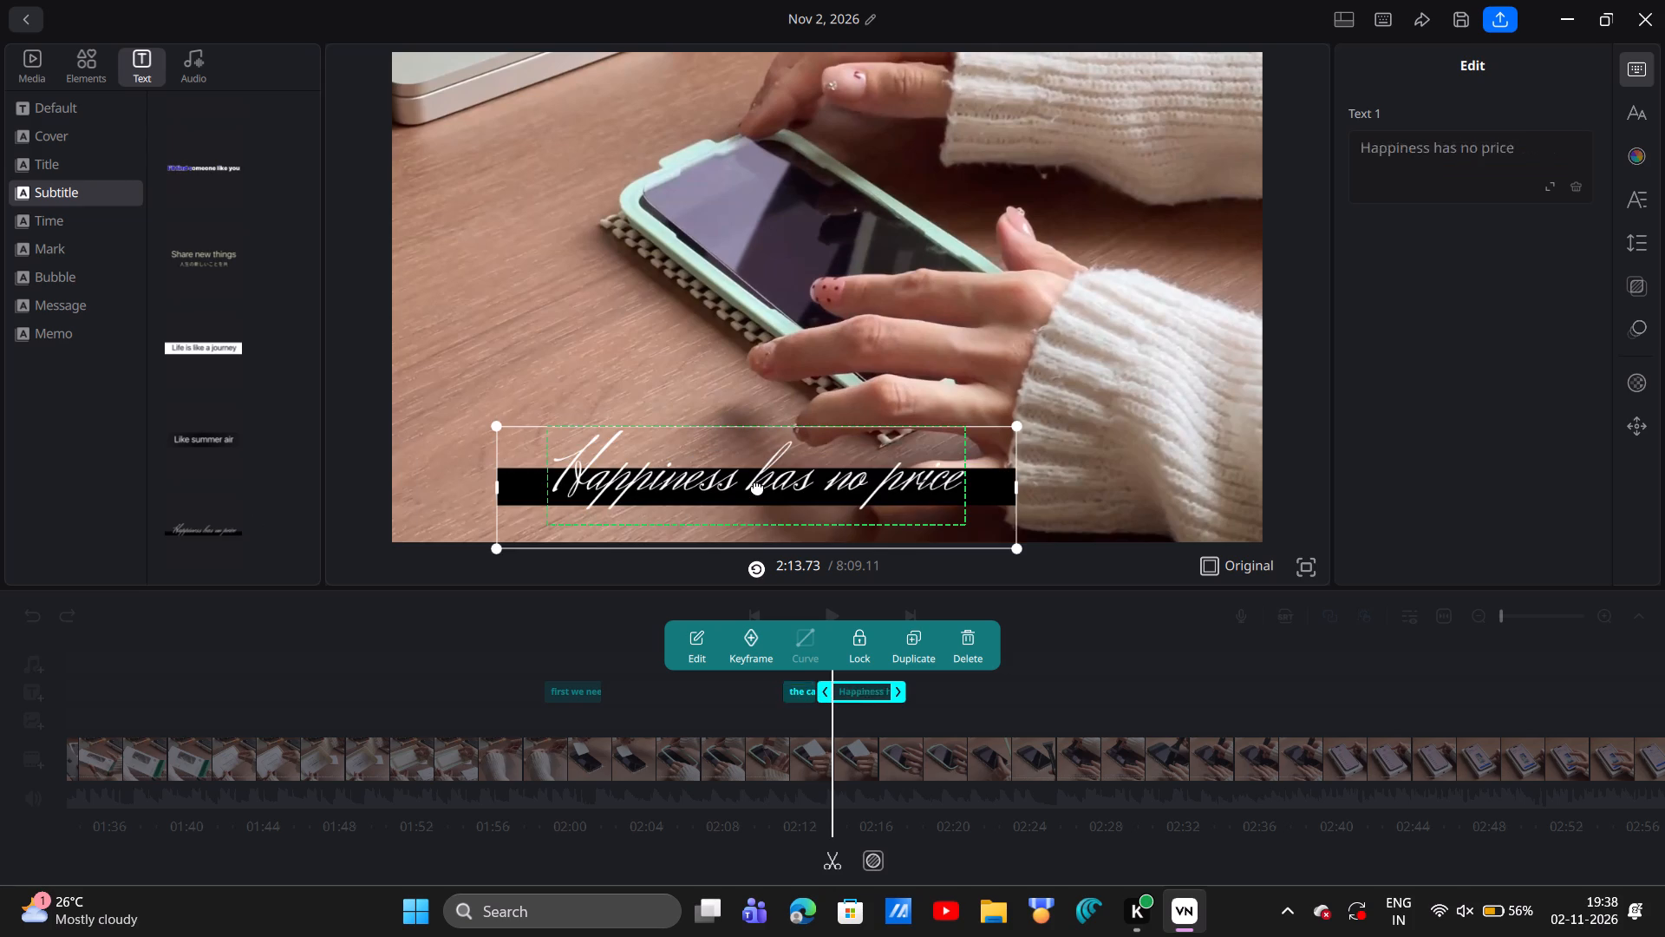
Replace the new "Happiness has no price" subtitle's text with "without this screen gaurd the cost is more".
type("wi")
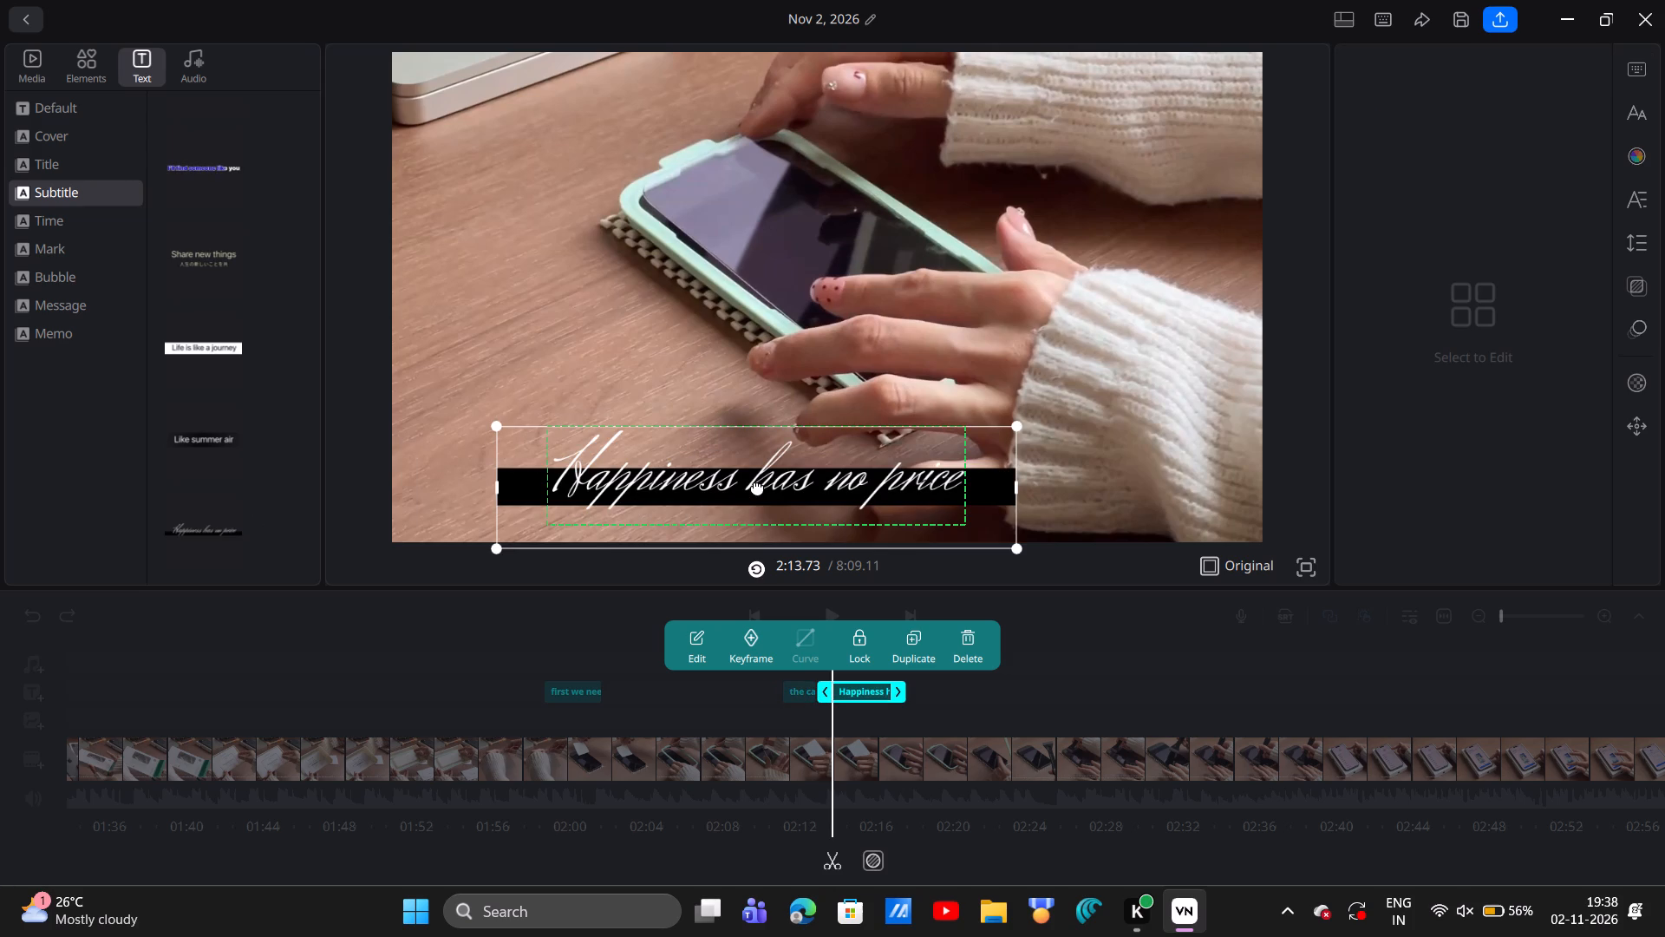
left_click(757, 487)
type("without this")
key("space")
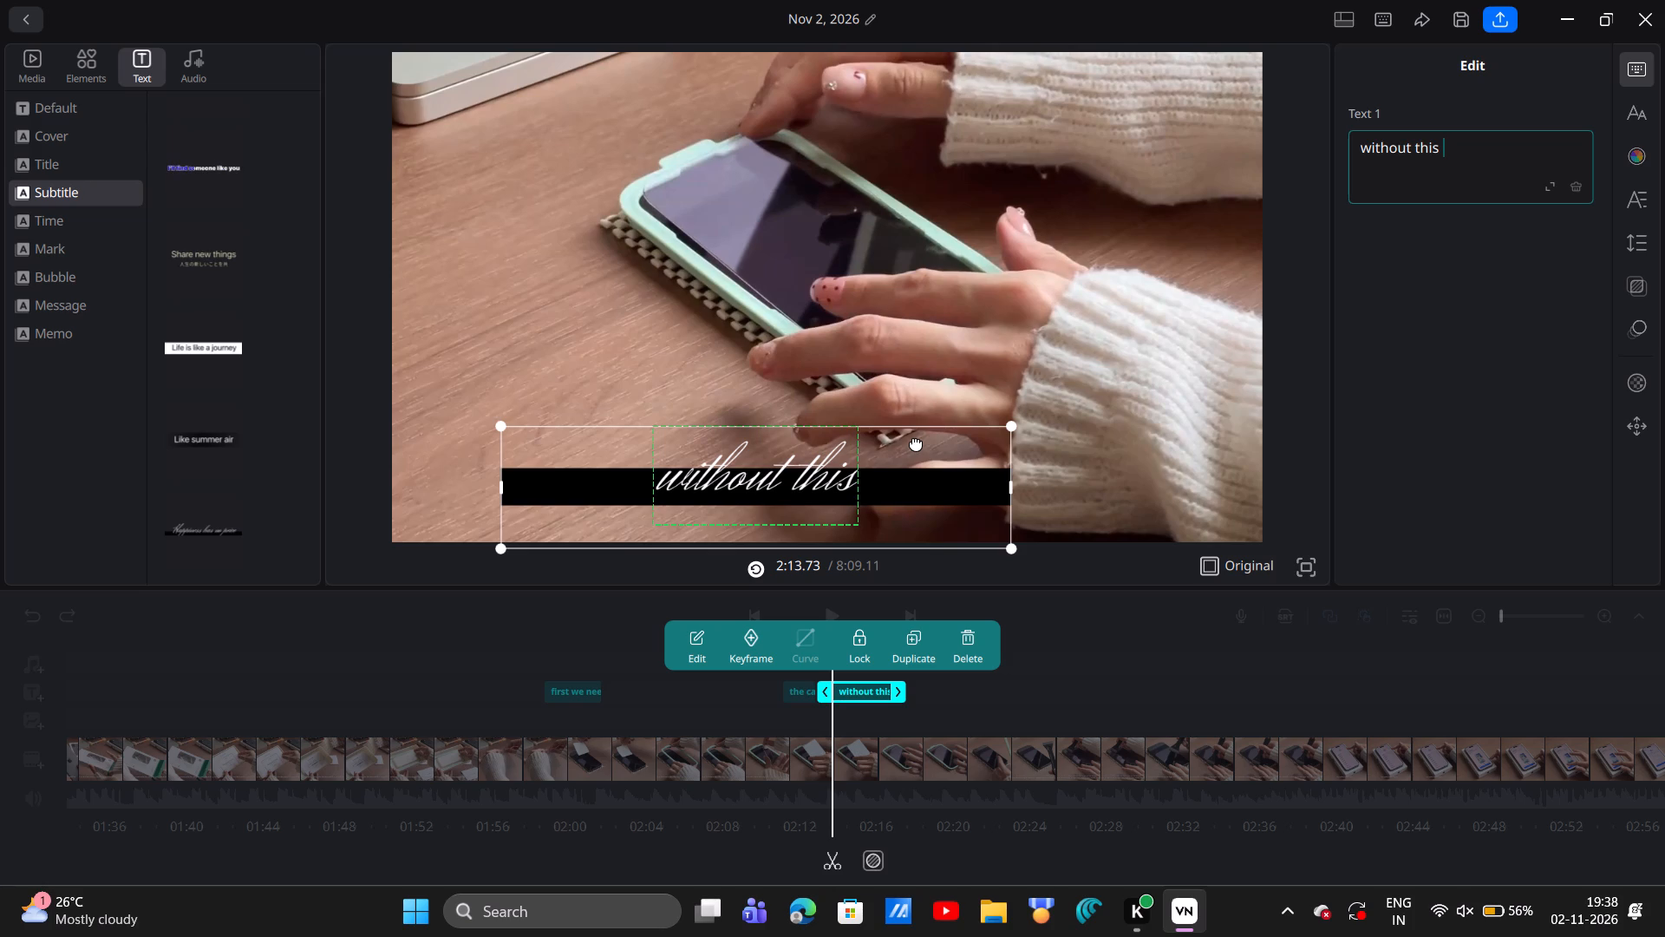
type("the scrr")
key("BackSpace")
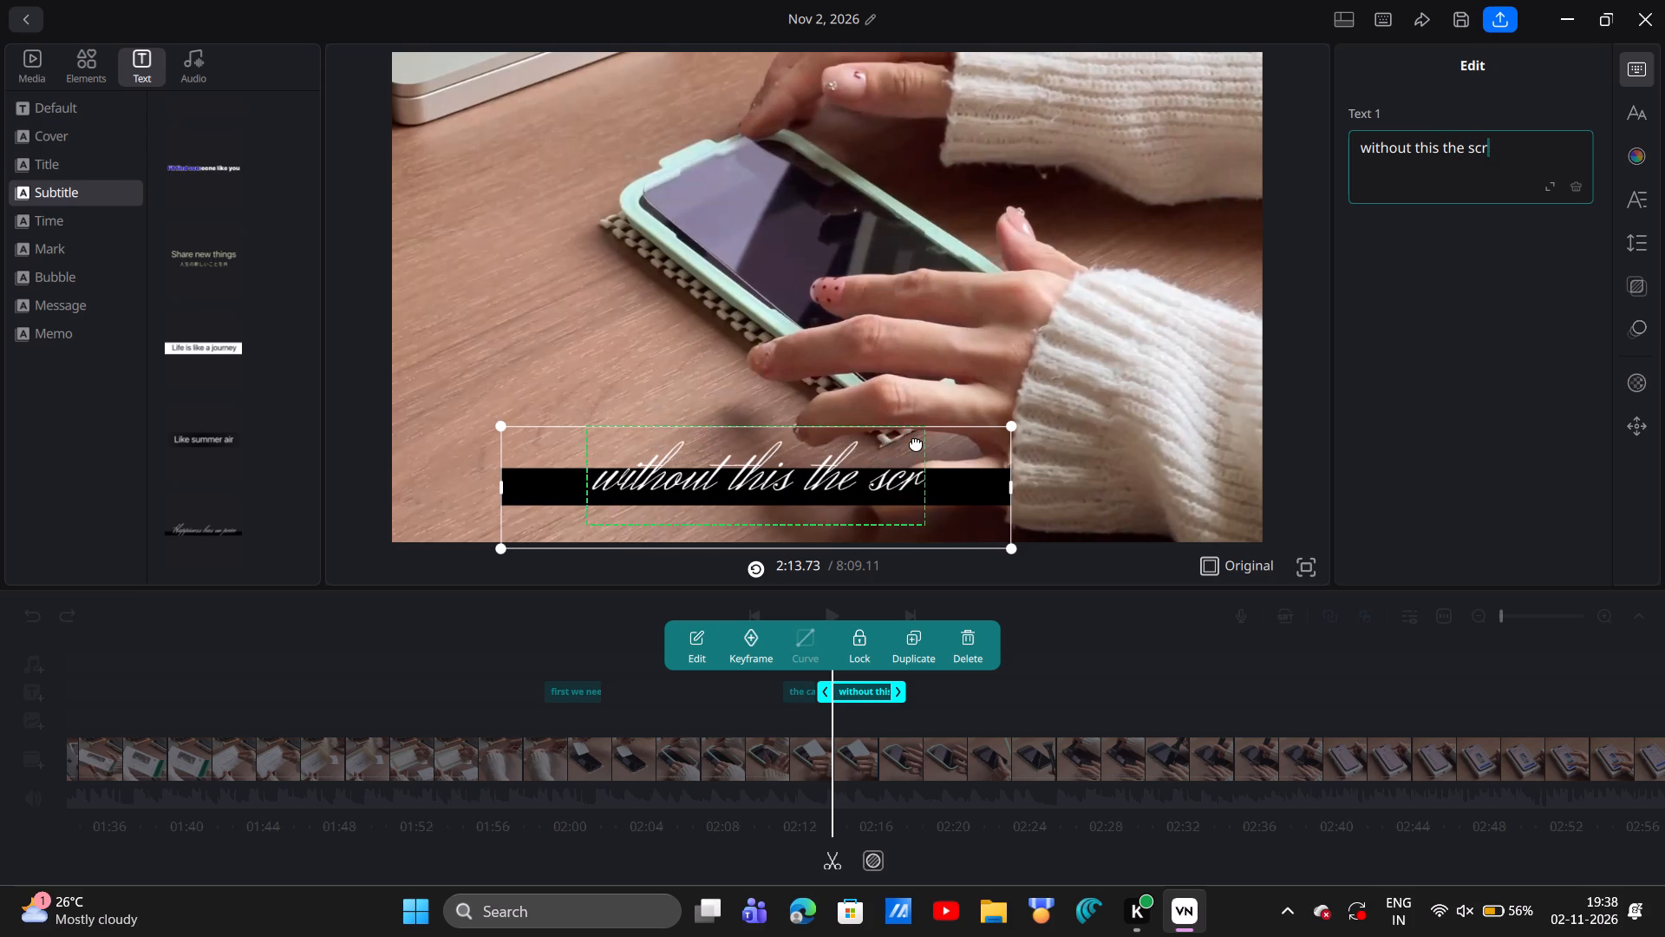
key("BackSpace")
key("BackSpace")
key("BackSpace")
key("BackSpace")
key("BackSpace")
key("BackSpace")
key("BackSpace")
key("s")
key("BackSpace")
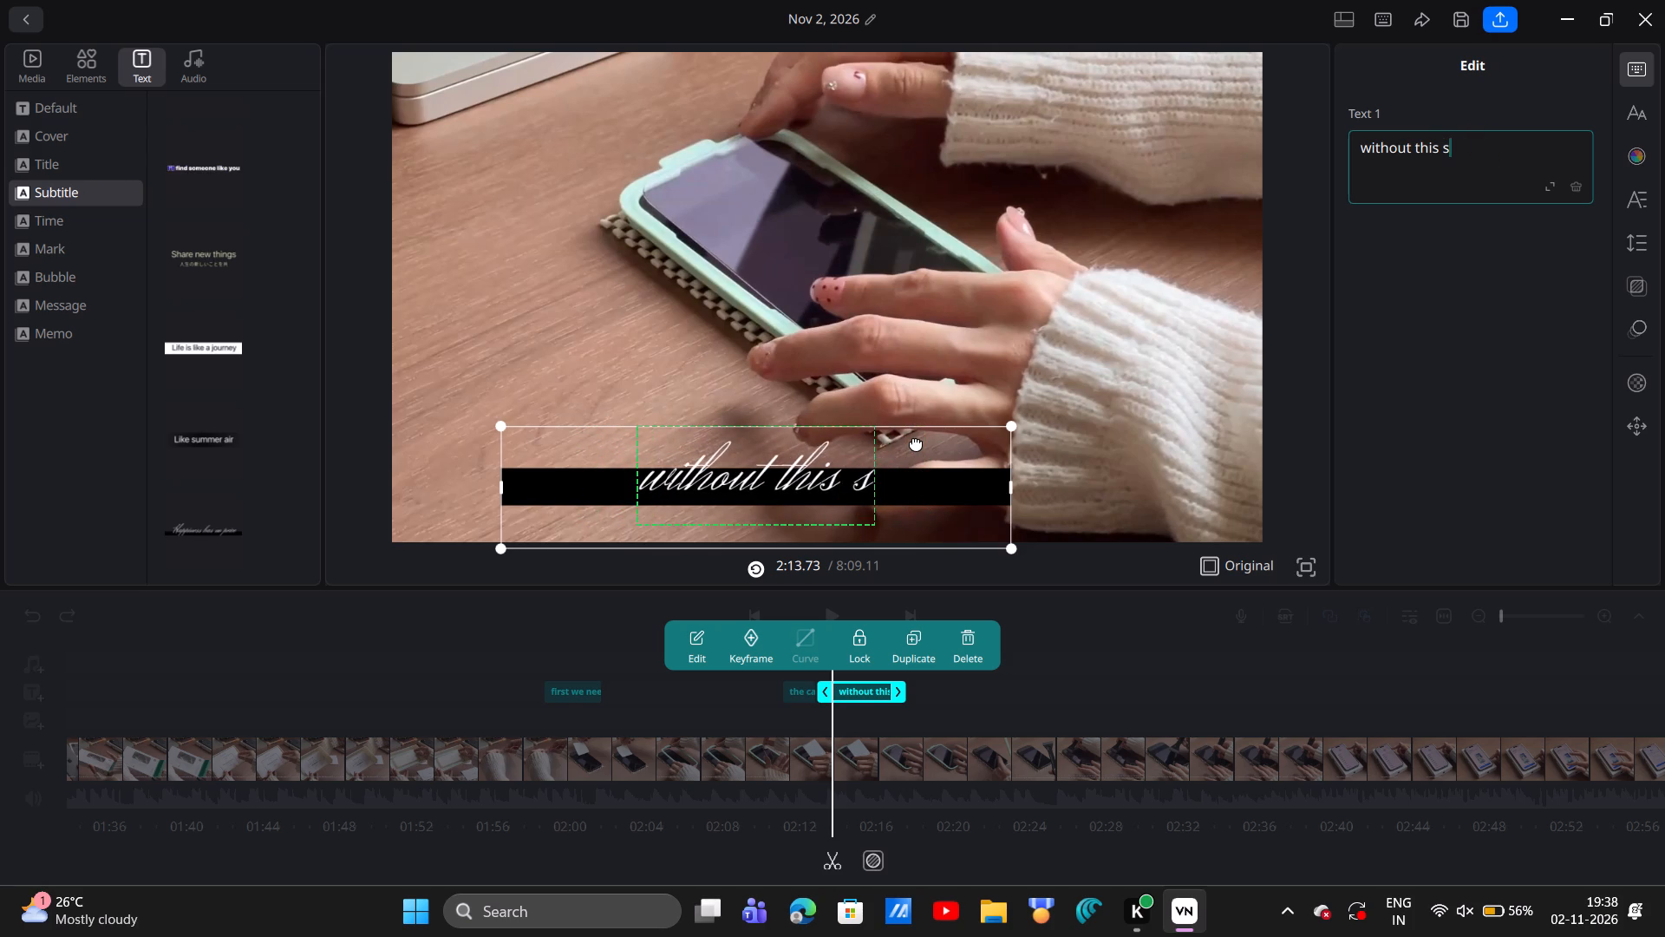
type("screen gaurd")
key("space")
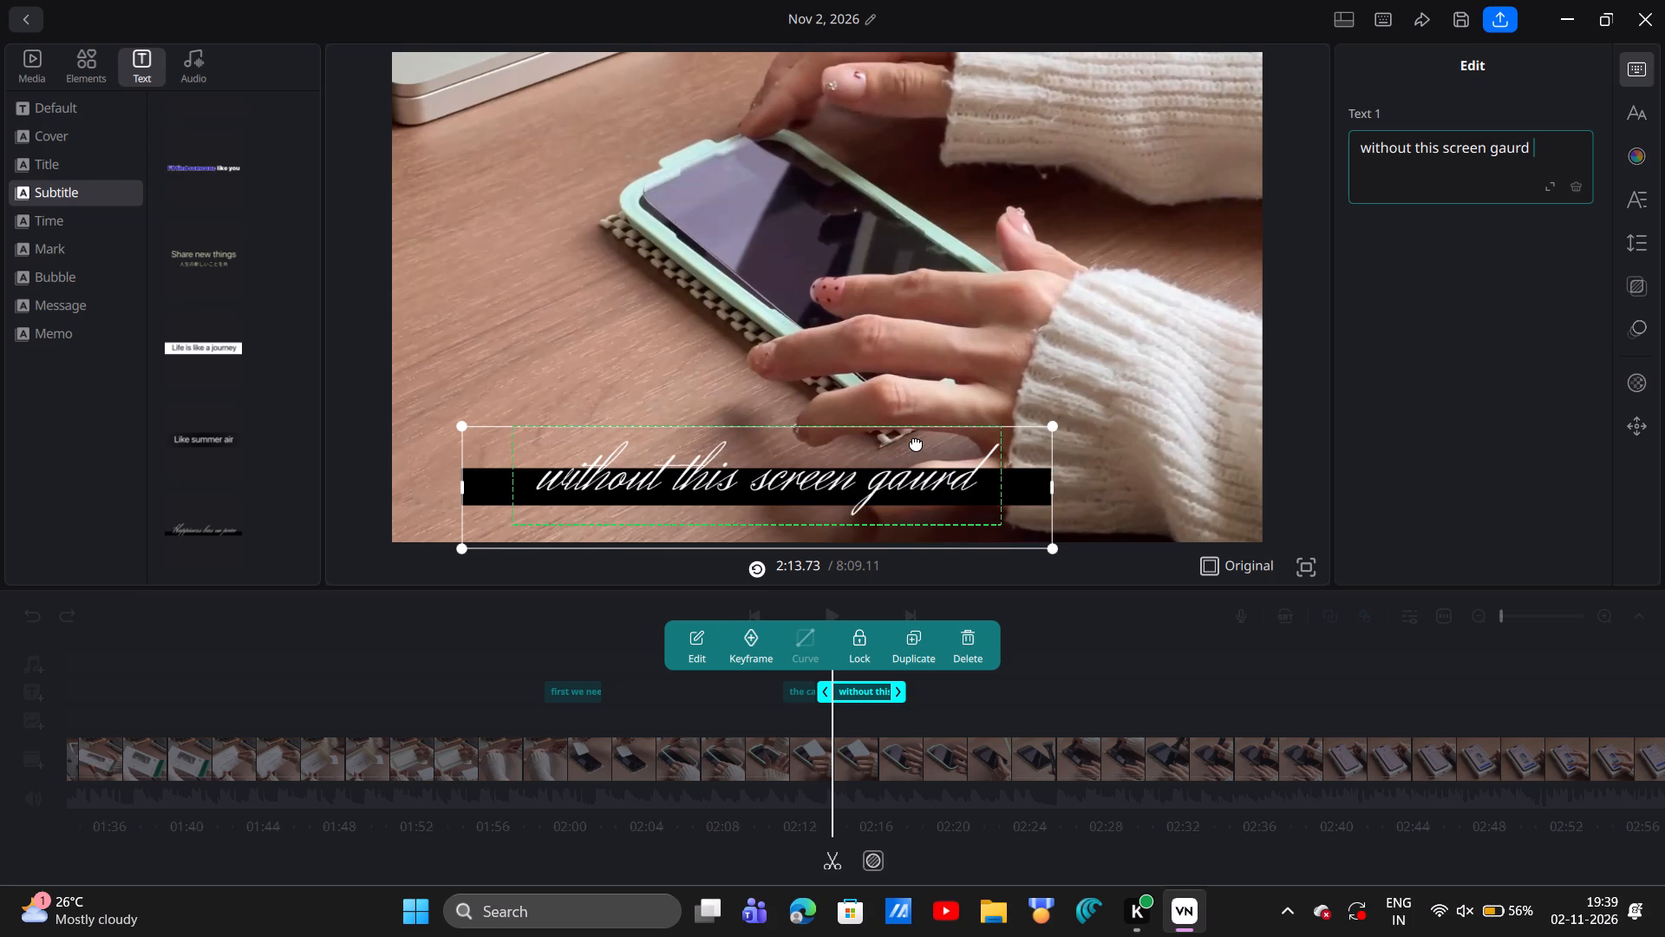
type("we")
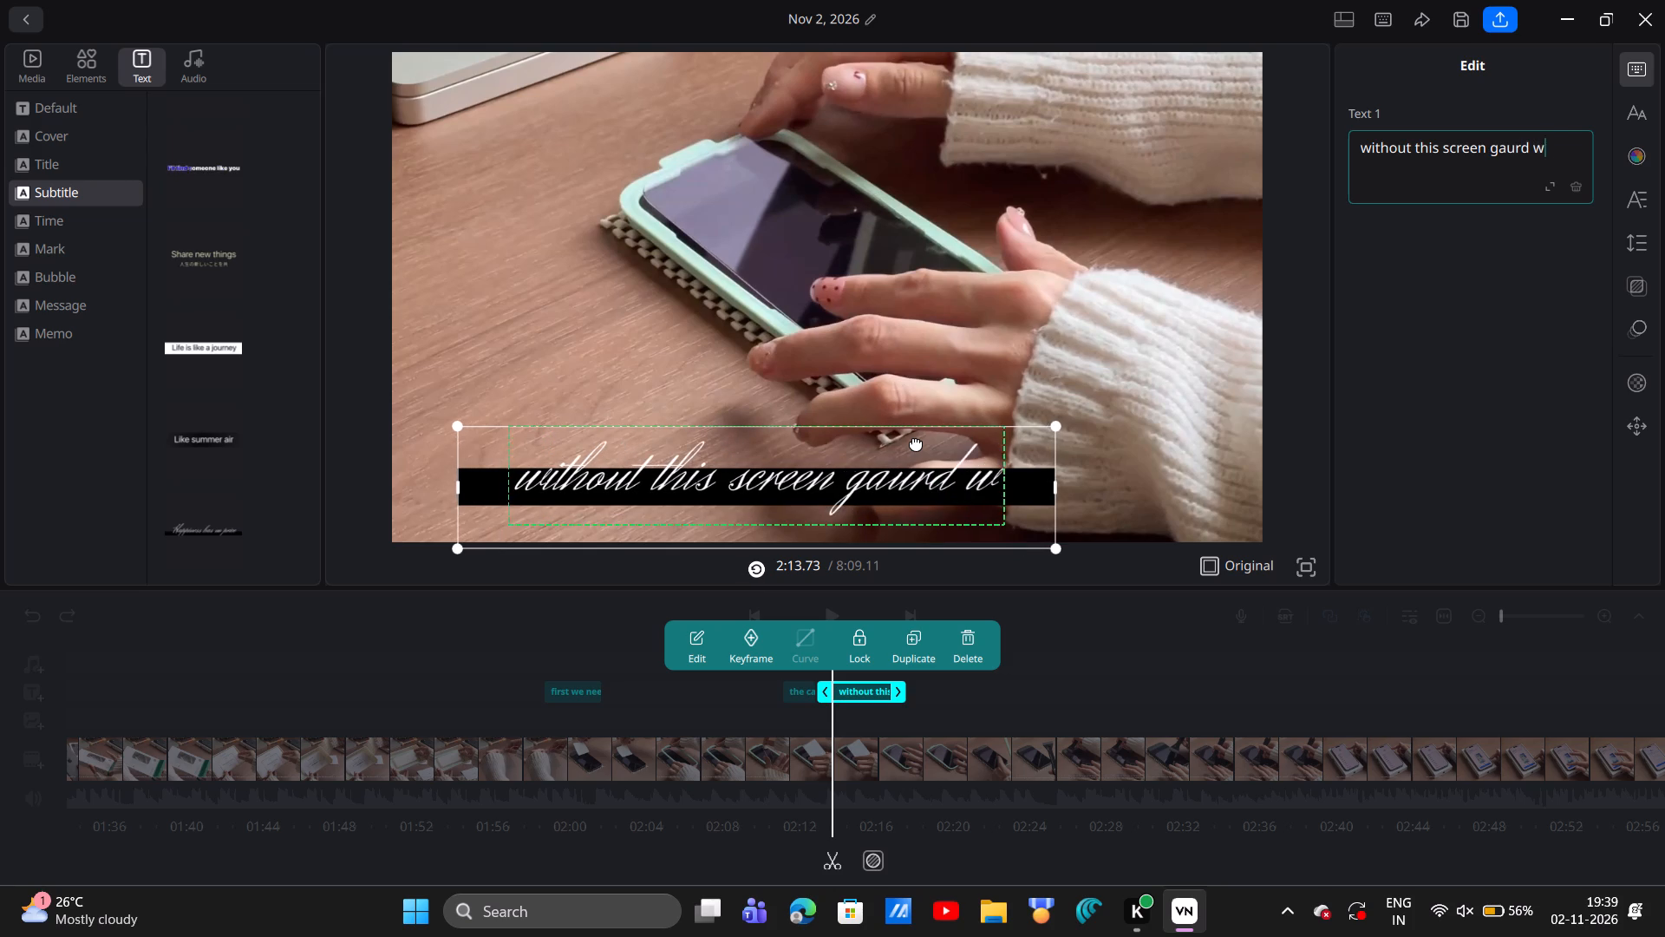
key("space")
key("space")
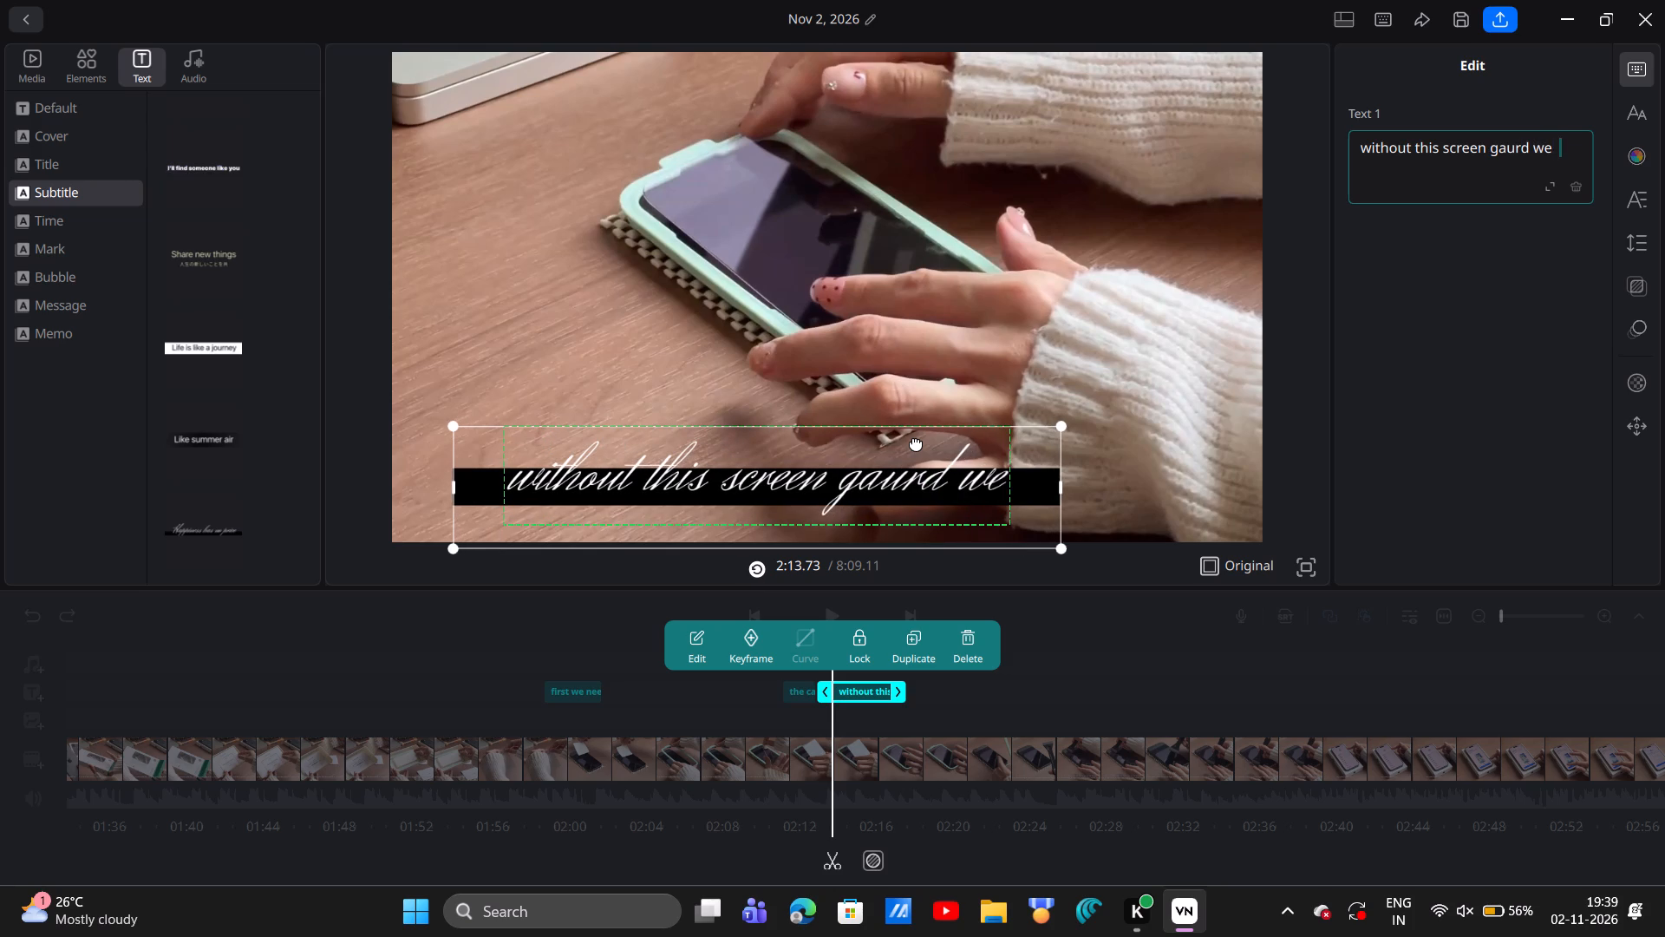
key("BackSpace")
key("BackSpace")
key("BackSpace")
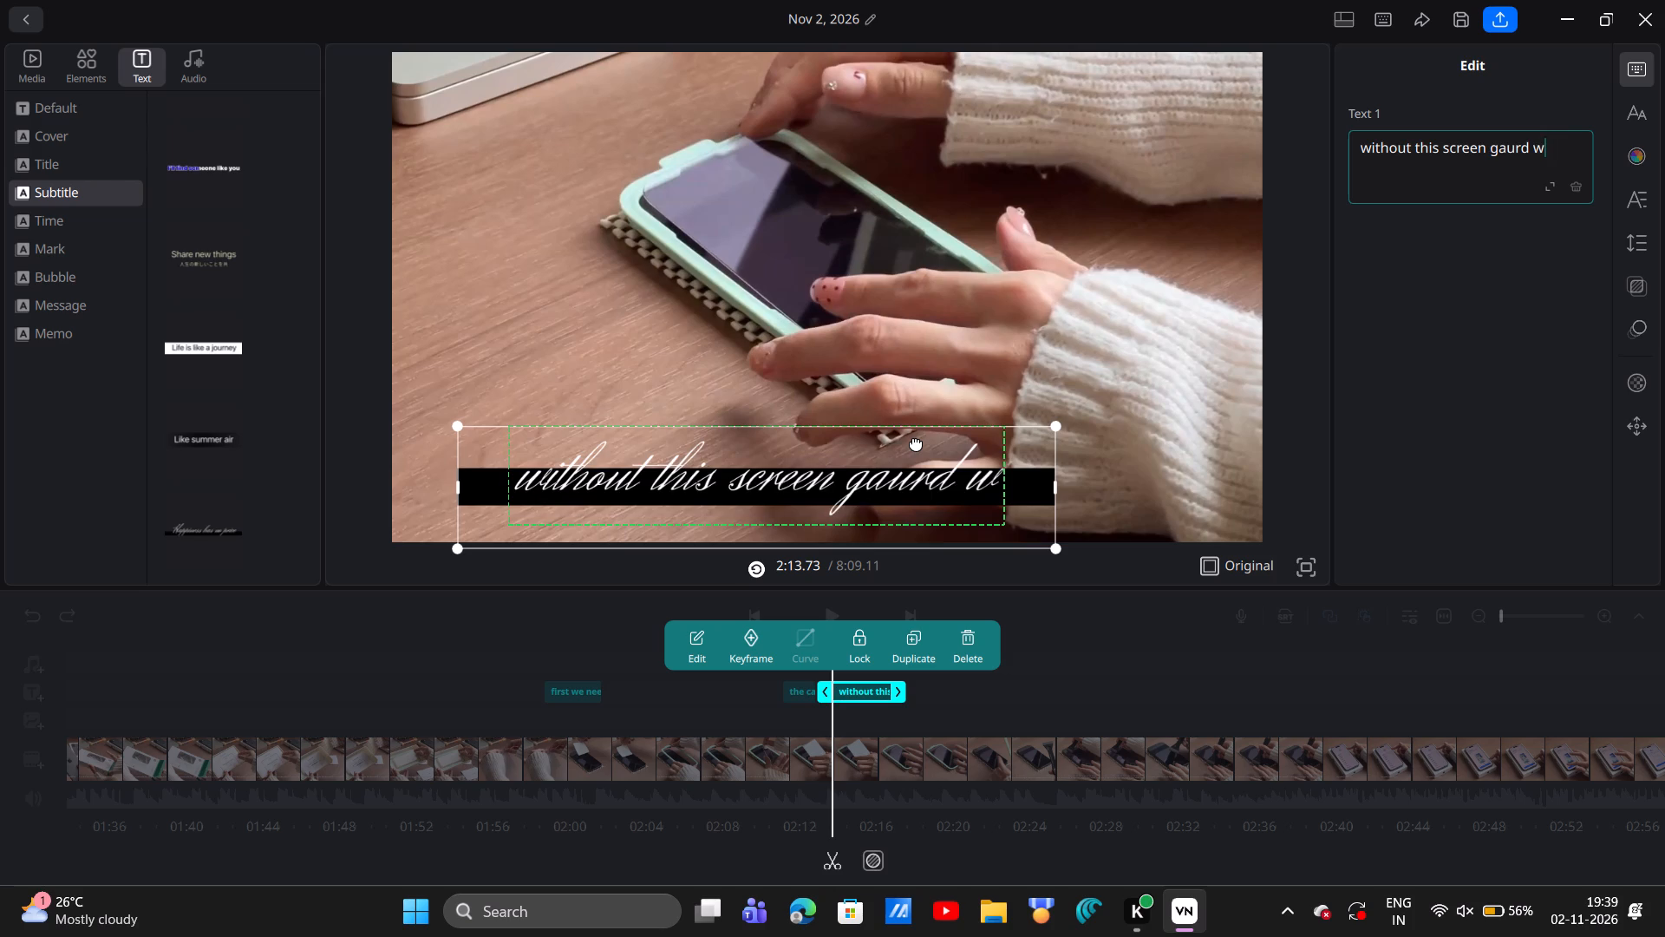
key("BackSpace")
type("the cost od")
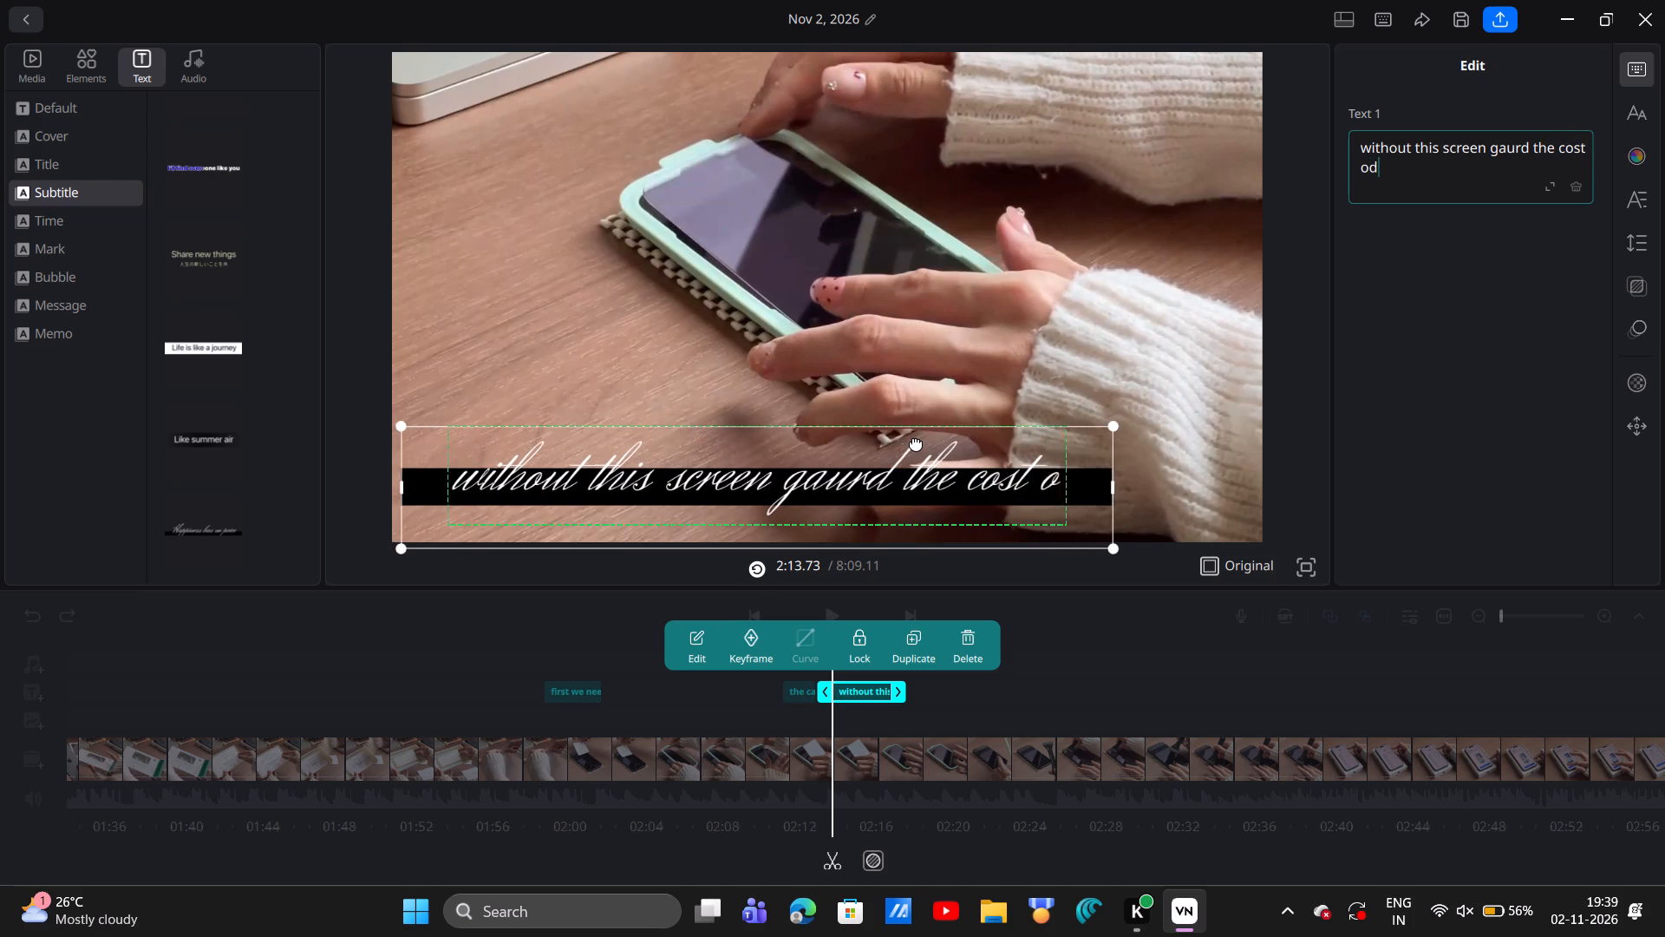
key("space")
key("BackSpace")
key("BackSpace")
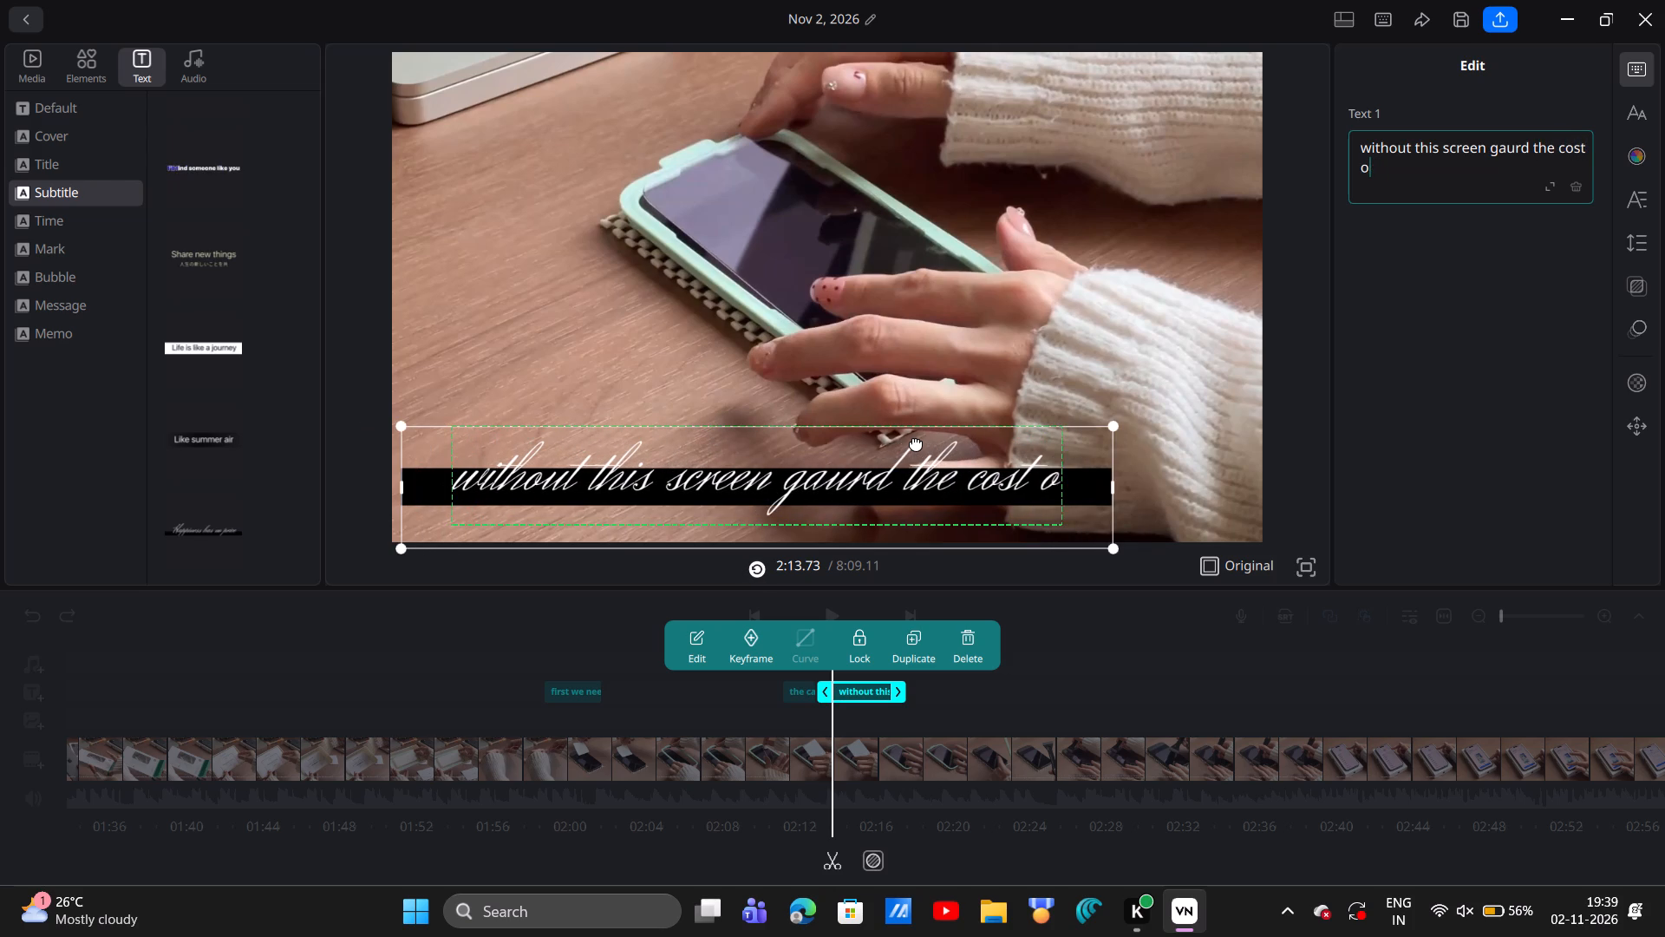
type("f repair is more")
key("space")
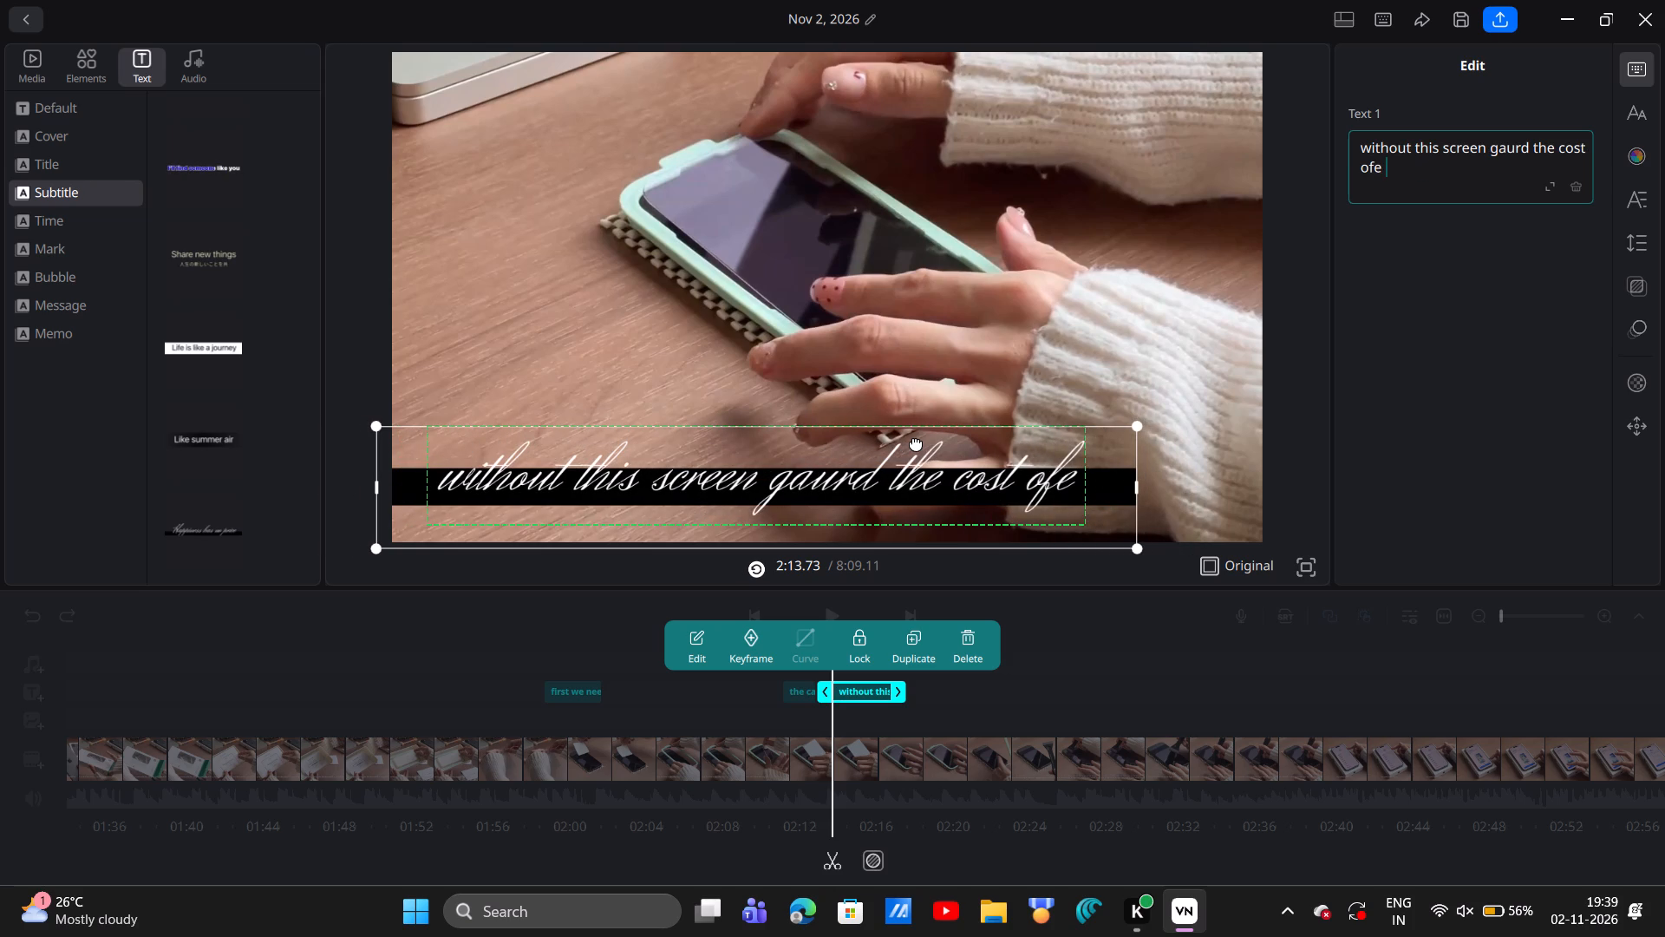
key("BackSpace")
key("BackSpace")
key("BackSpace")
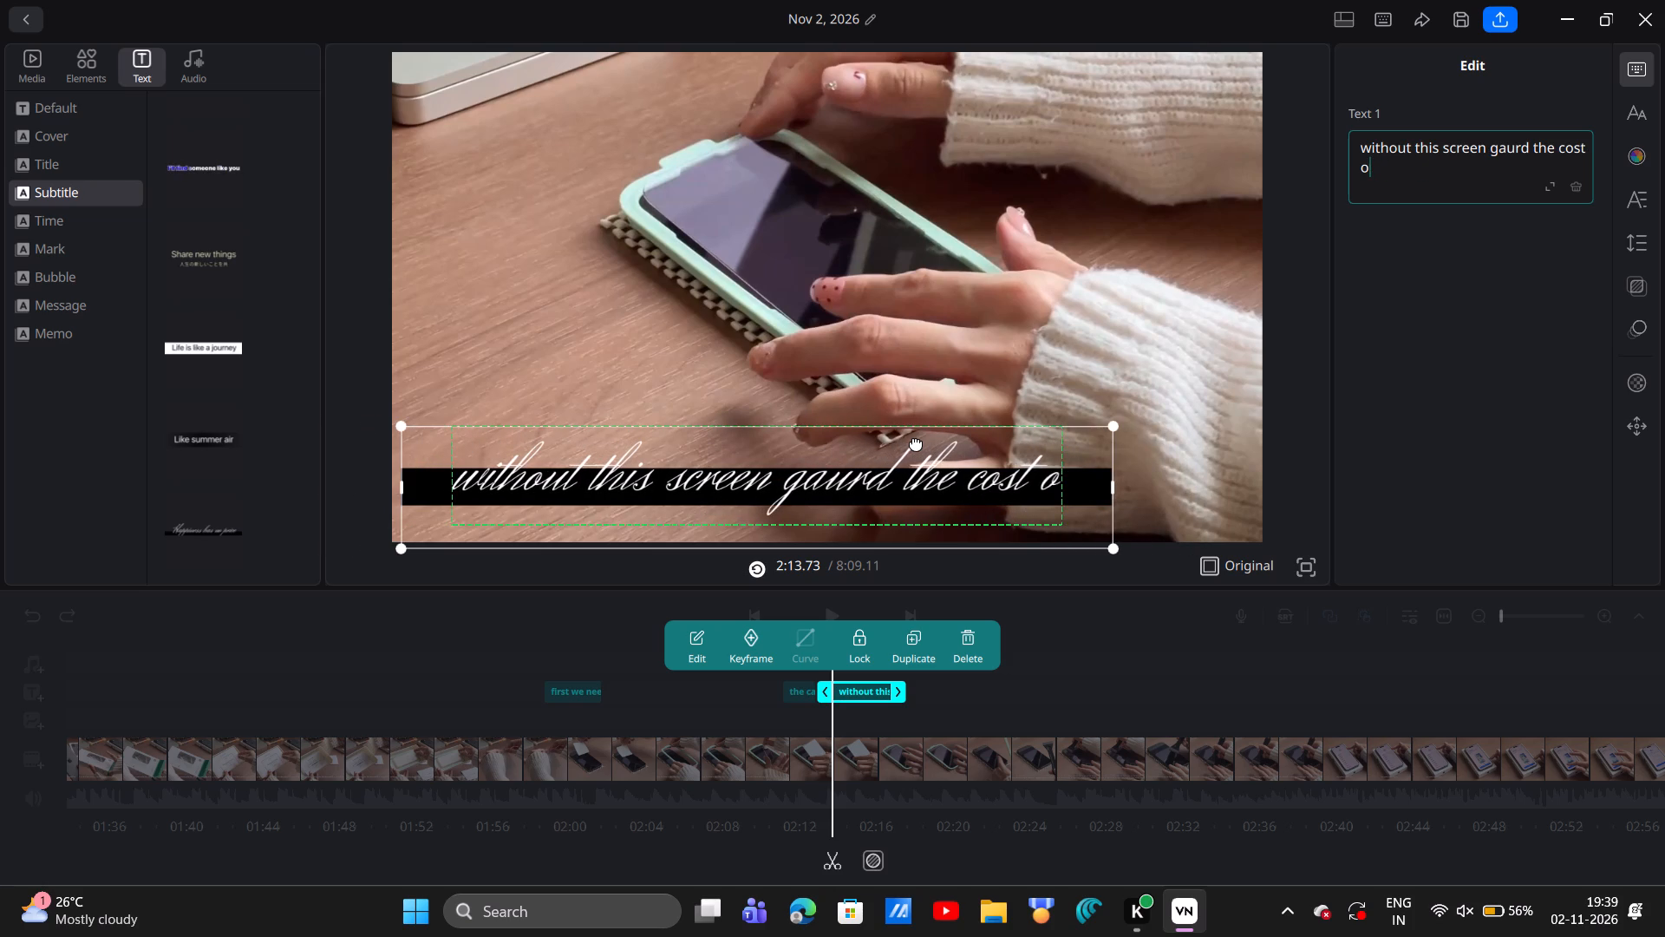
key("BackSpace")
type("is")
key("space")
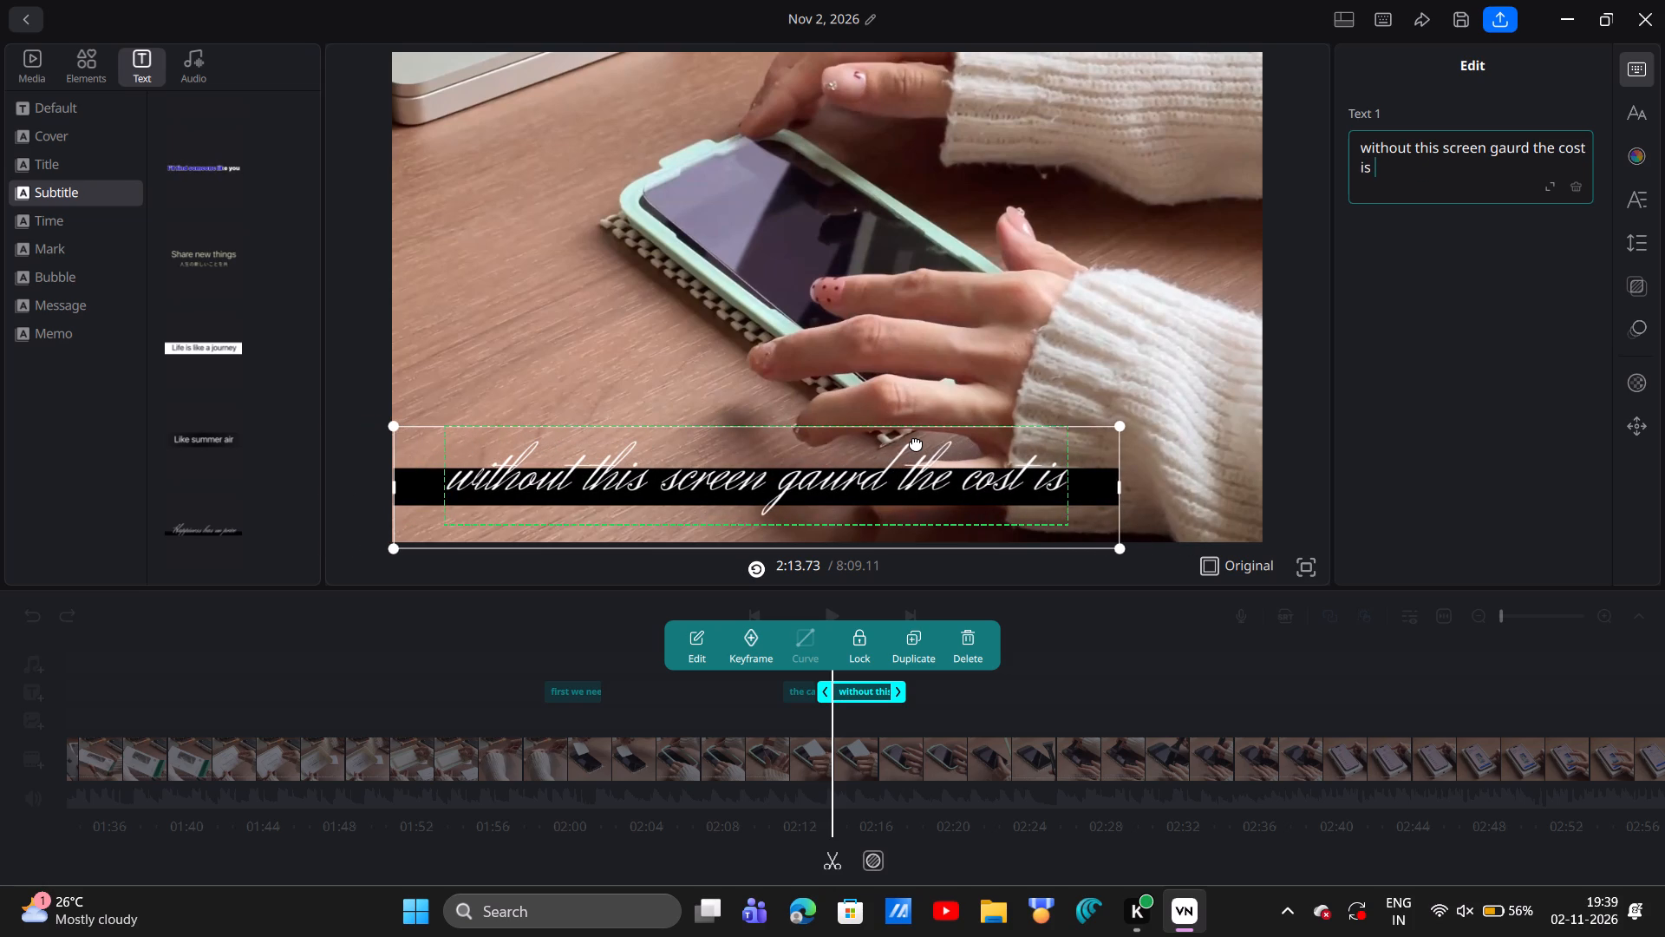
type("mo")
type("re")
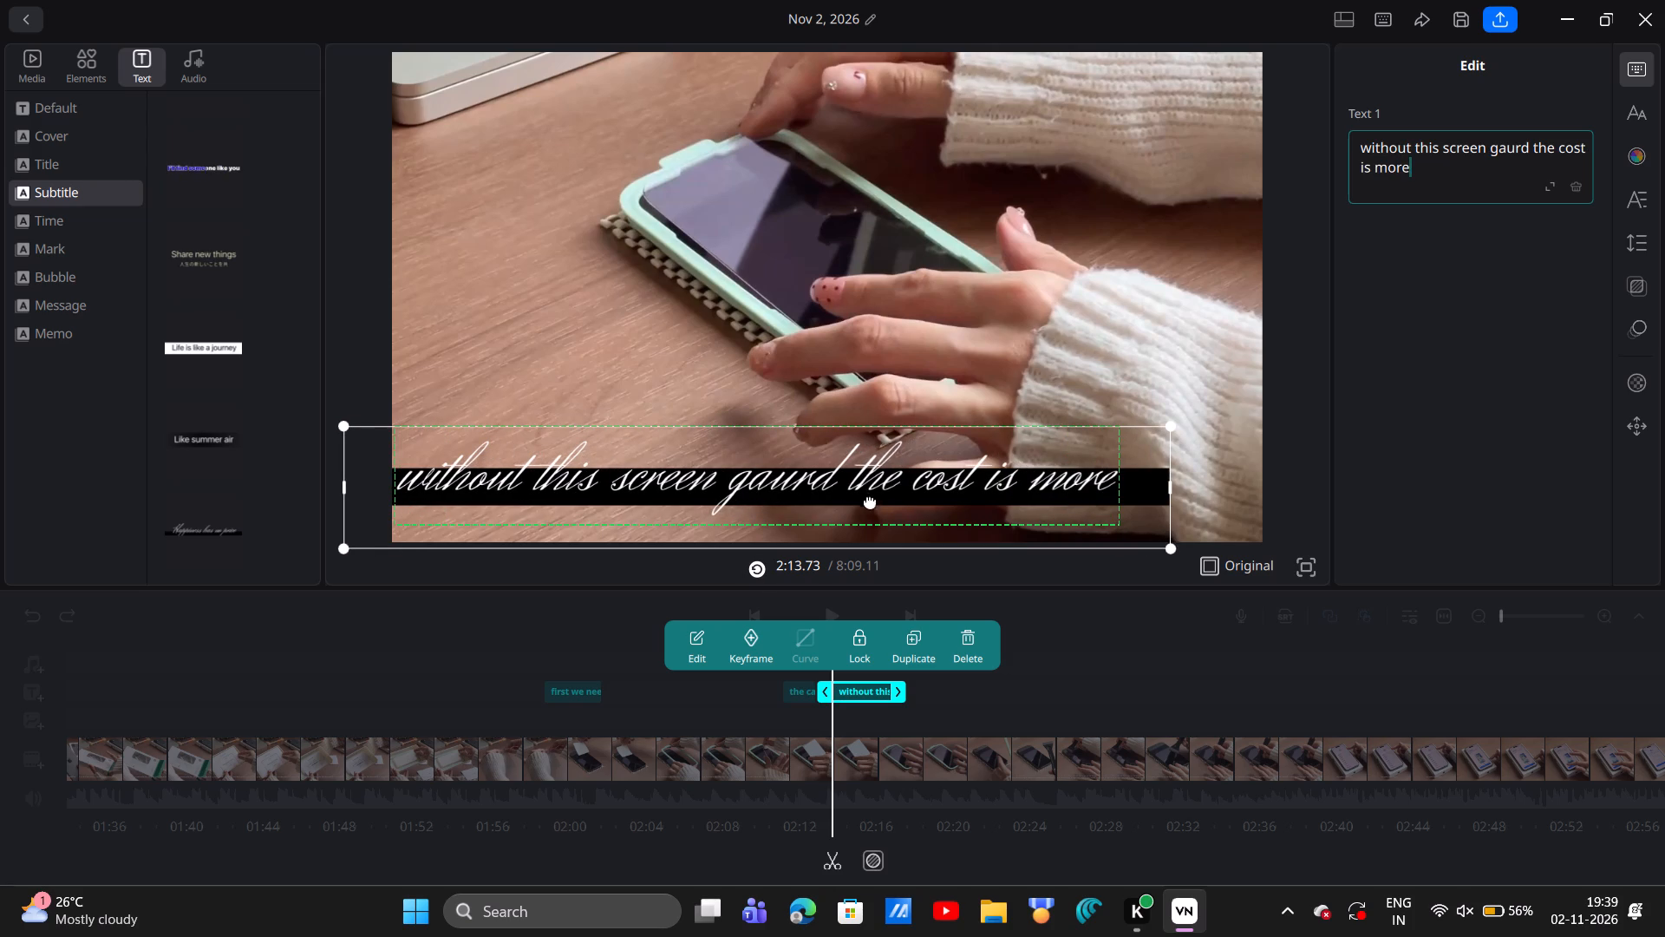
Move the screen-guard subtitle slightly across and down along the bottom of the frame.
left_click_drag(849, 512, 899, 537)
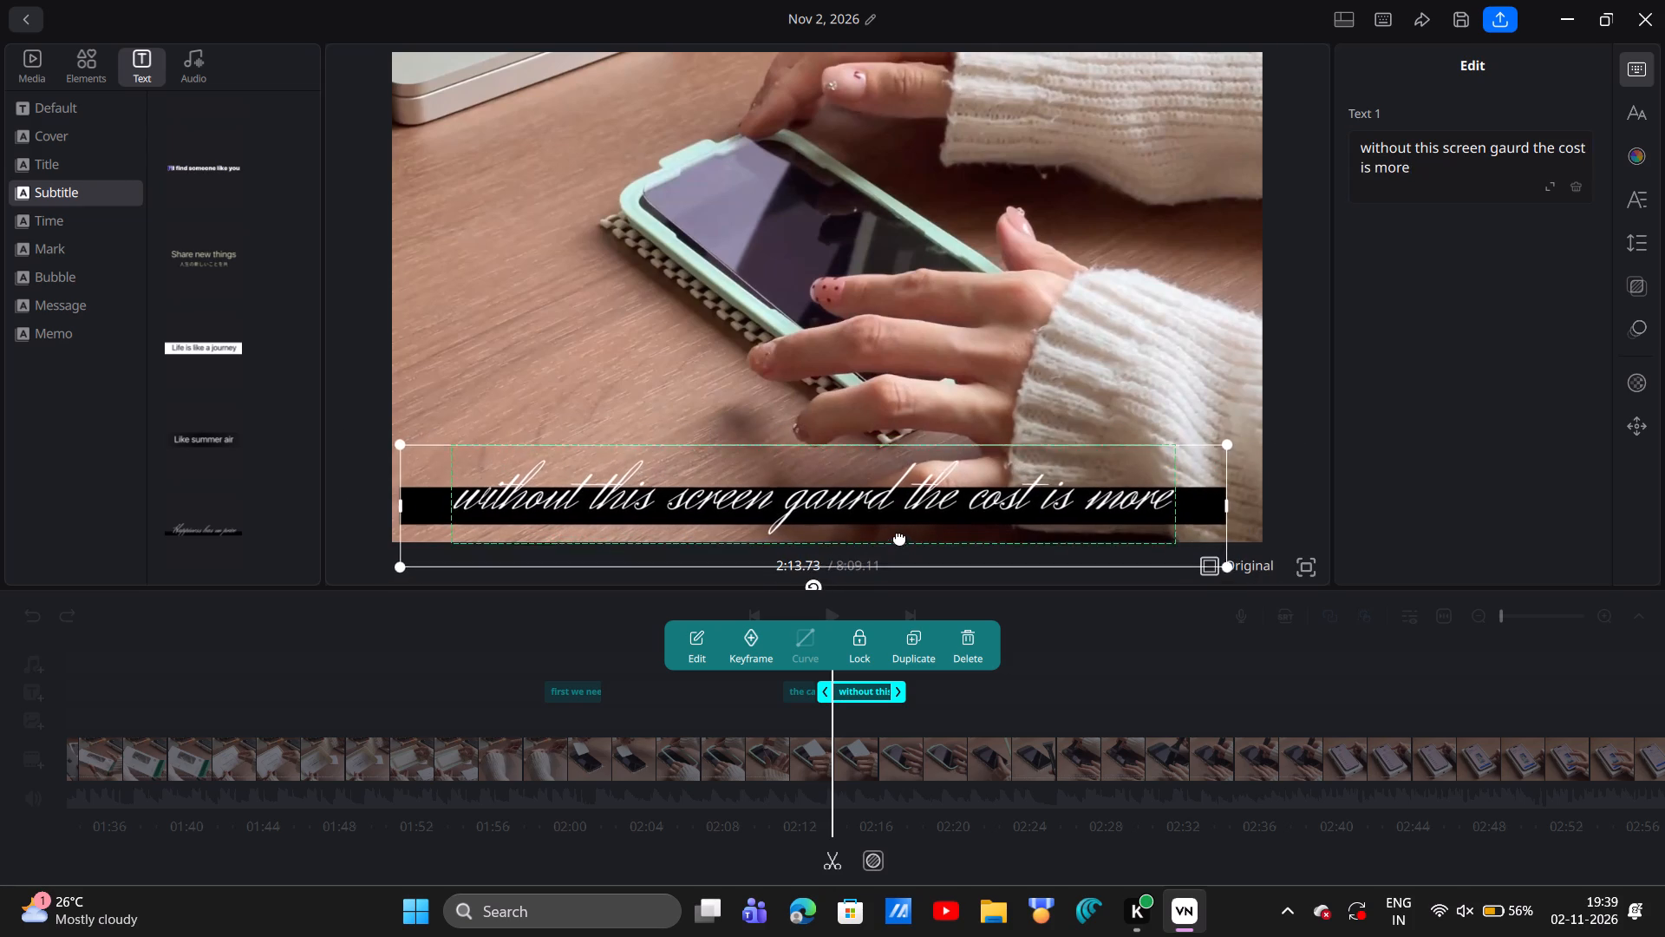
left_click(1058, 431)
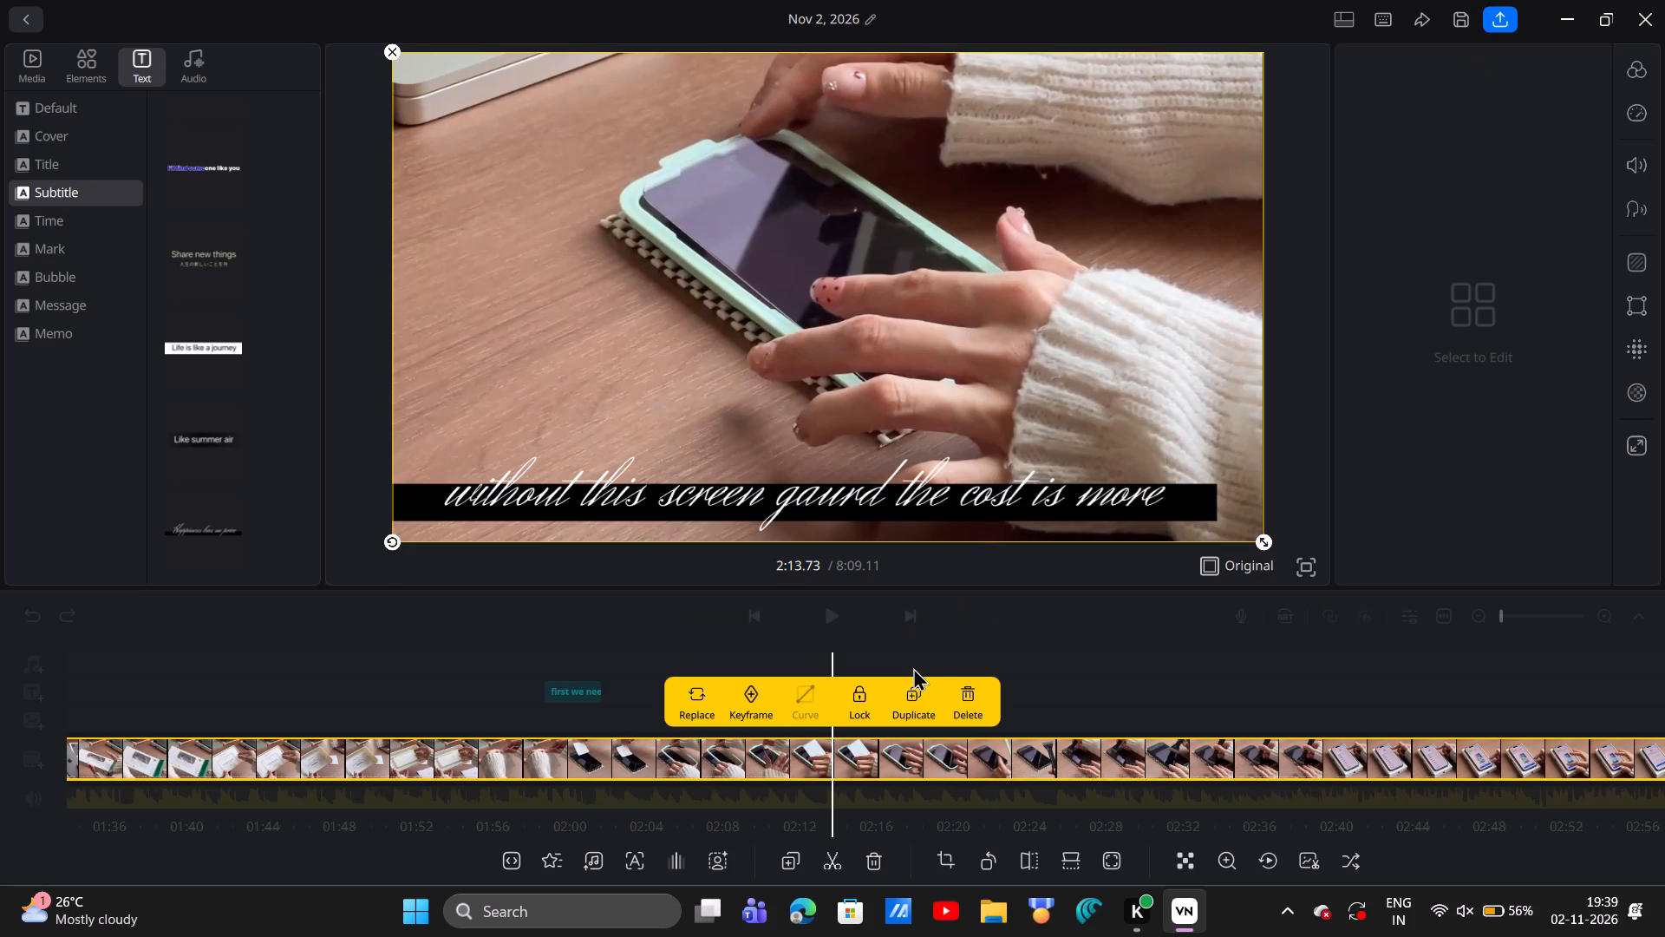
Shorten the screen-guard subtitle on the timeline so it ends at about 2:15.7.
left_click(913, 667)
left_click(869, 686)
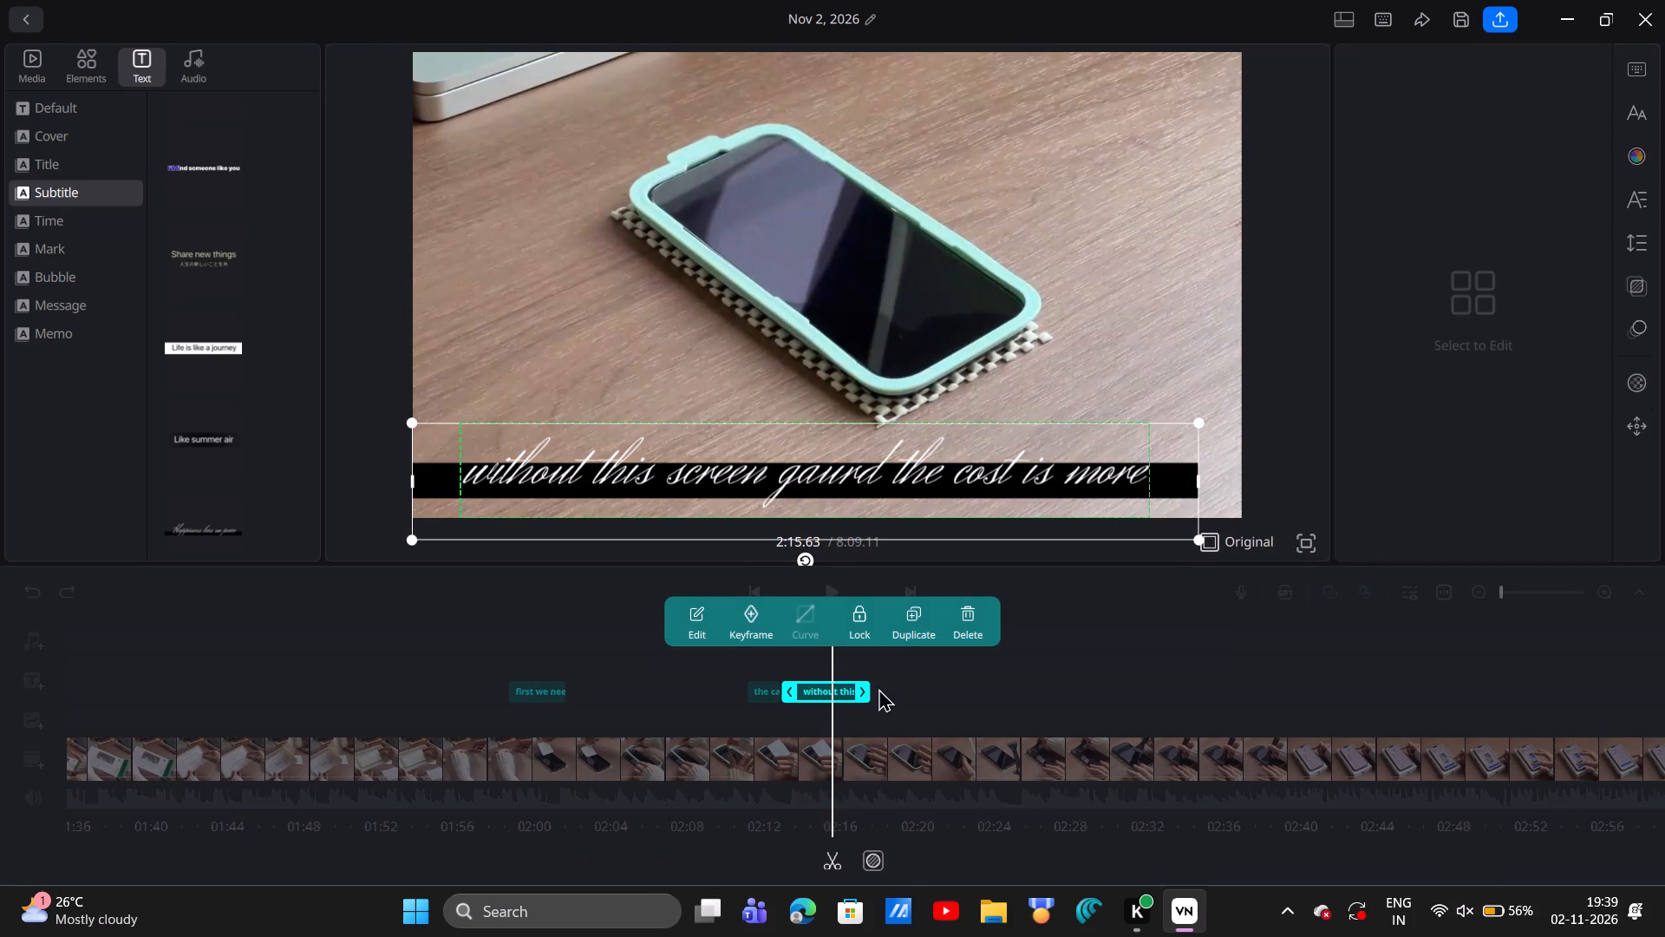
left_click_drag(859, 693, 831, 695)
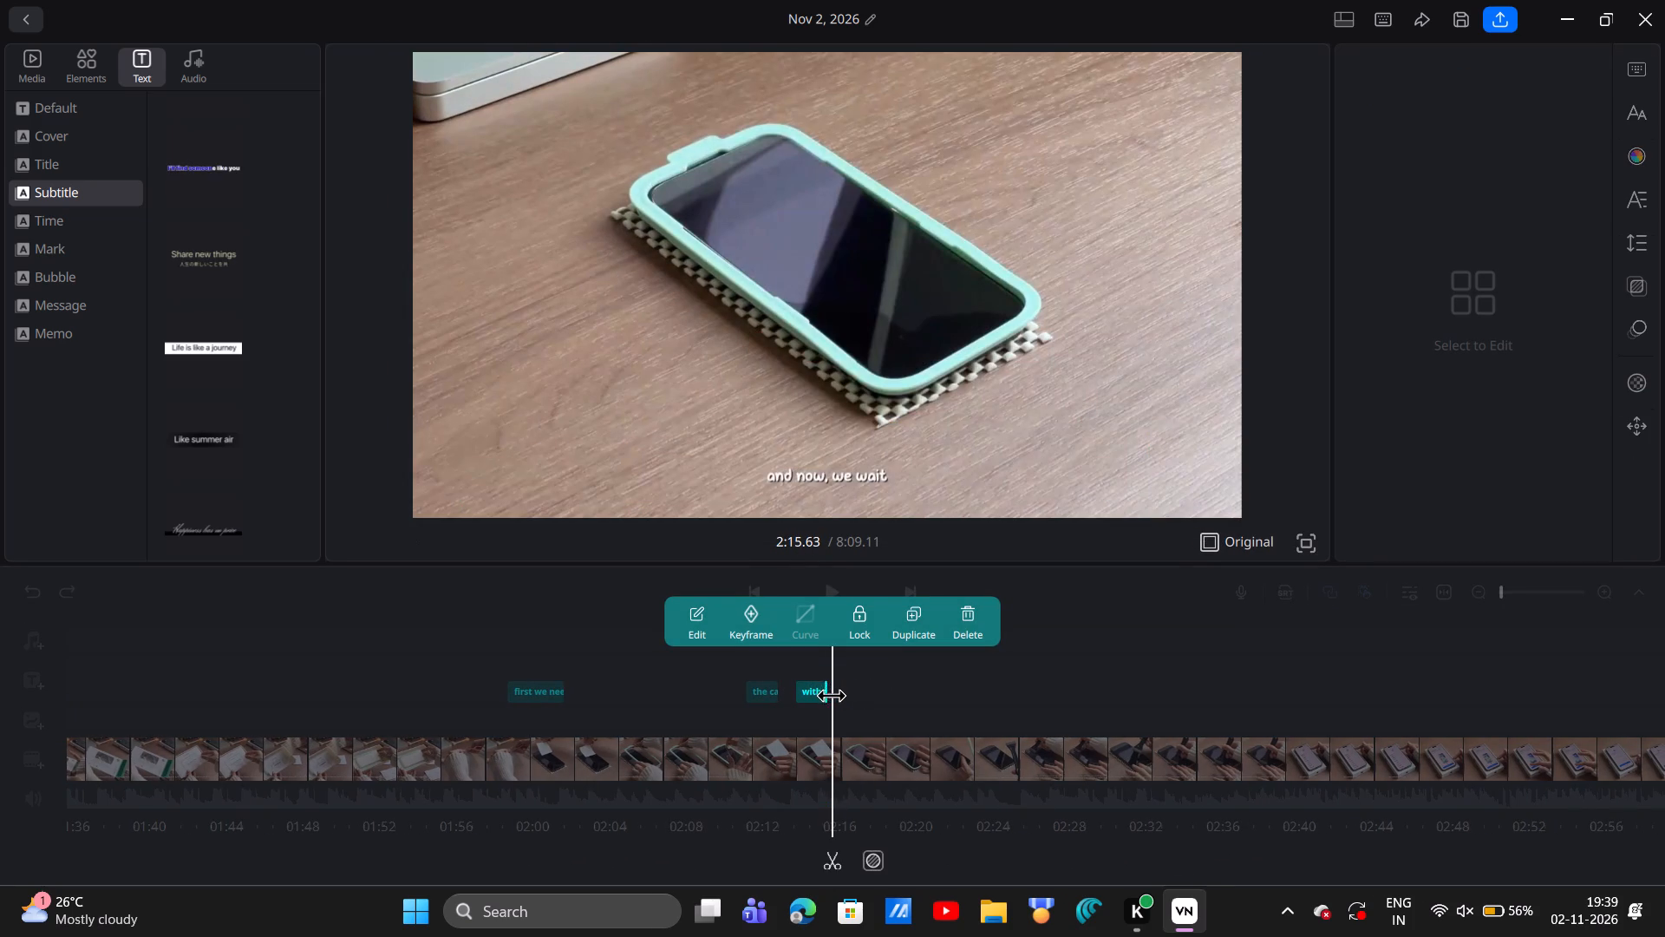
left_click_drag(831, 695, 839, 698)
Split the main video clip at about 1:58.43, just before the screen-cleaning subtitle begins.
scroll(682, 781, "right", 4)
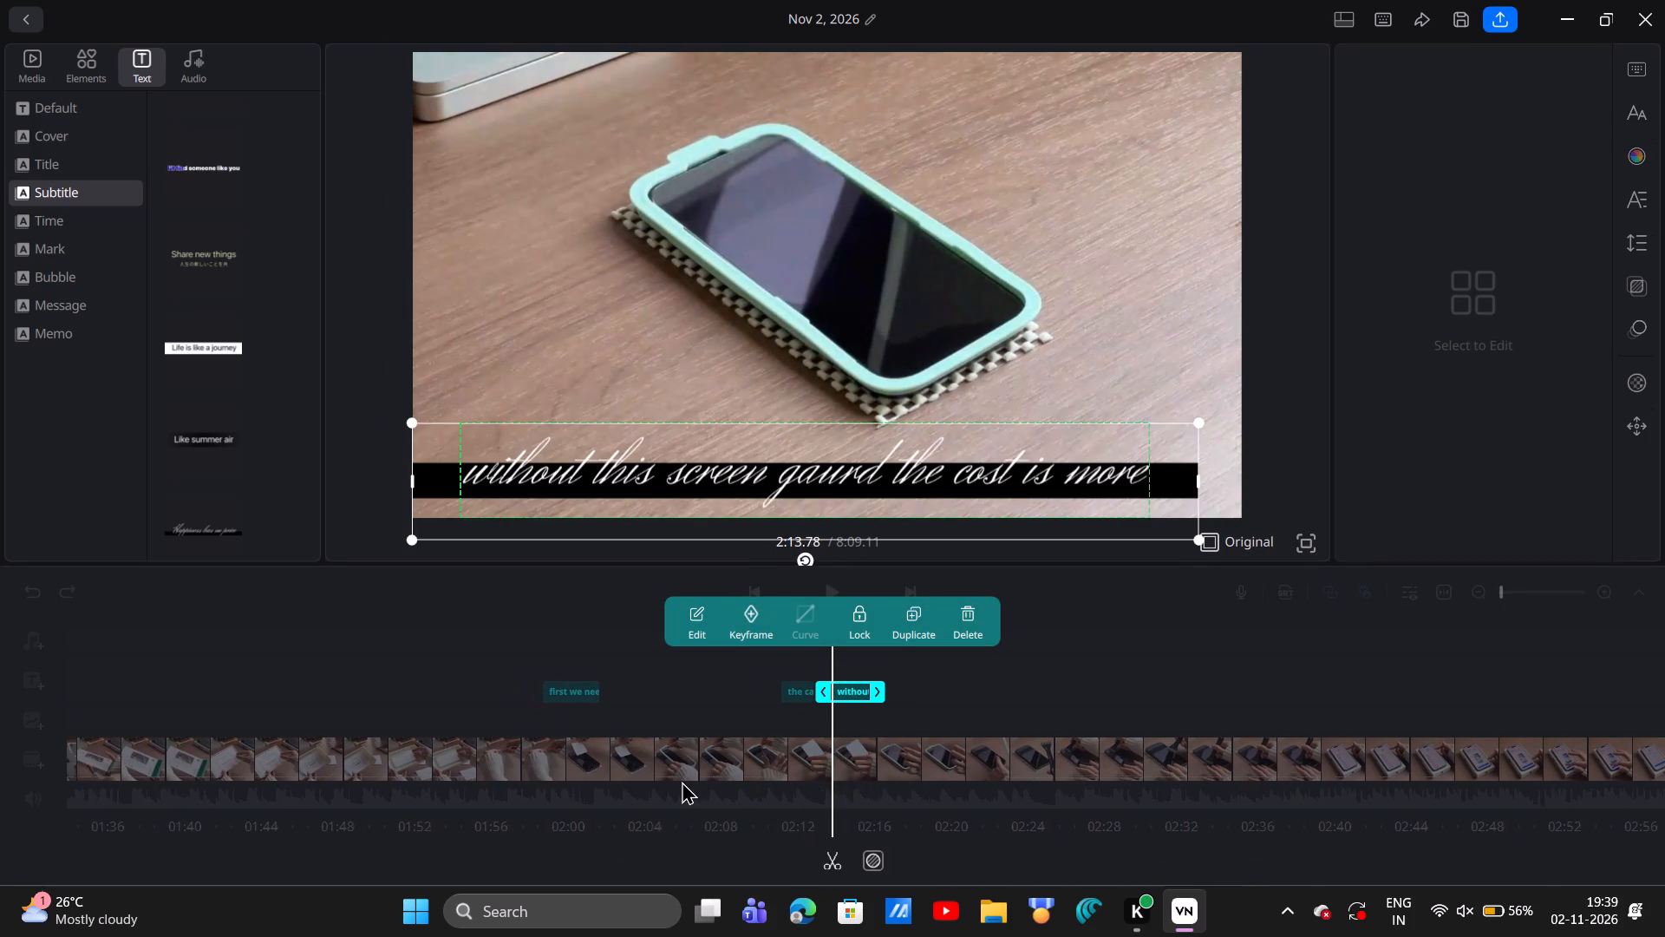
scroll(682, 781, "right", 12)
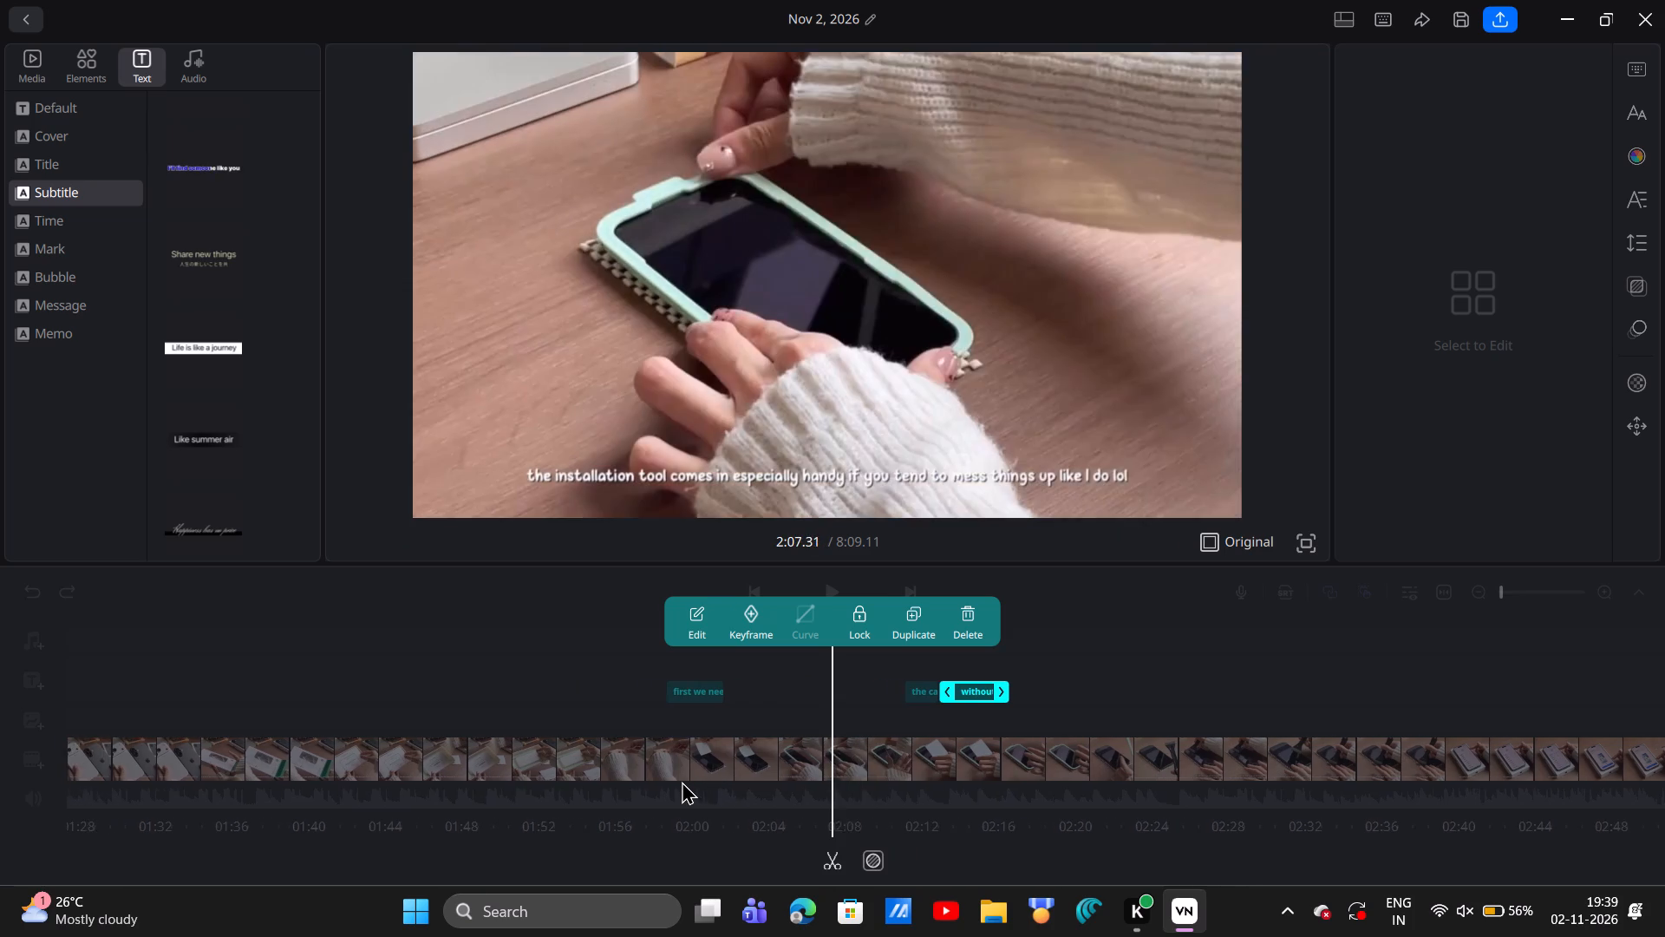
scroll(682, 781, "right", 2)
scroll(682, 781, "left", 1)
left_click(689, 708)
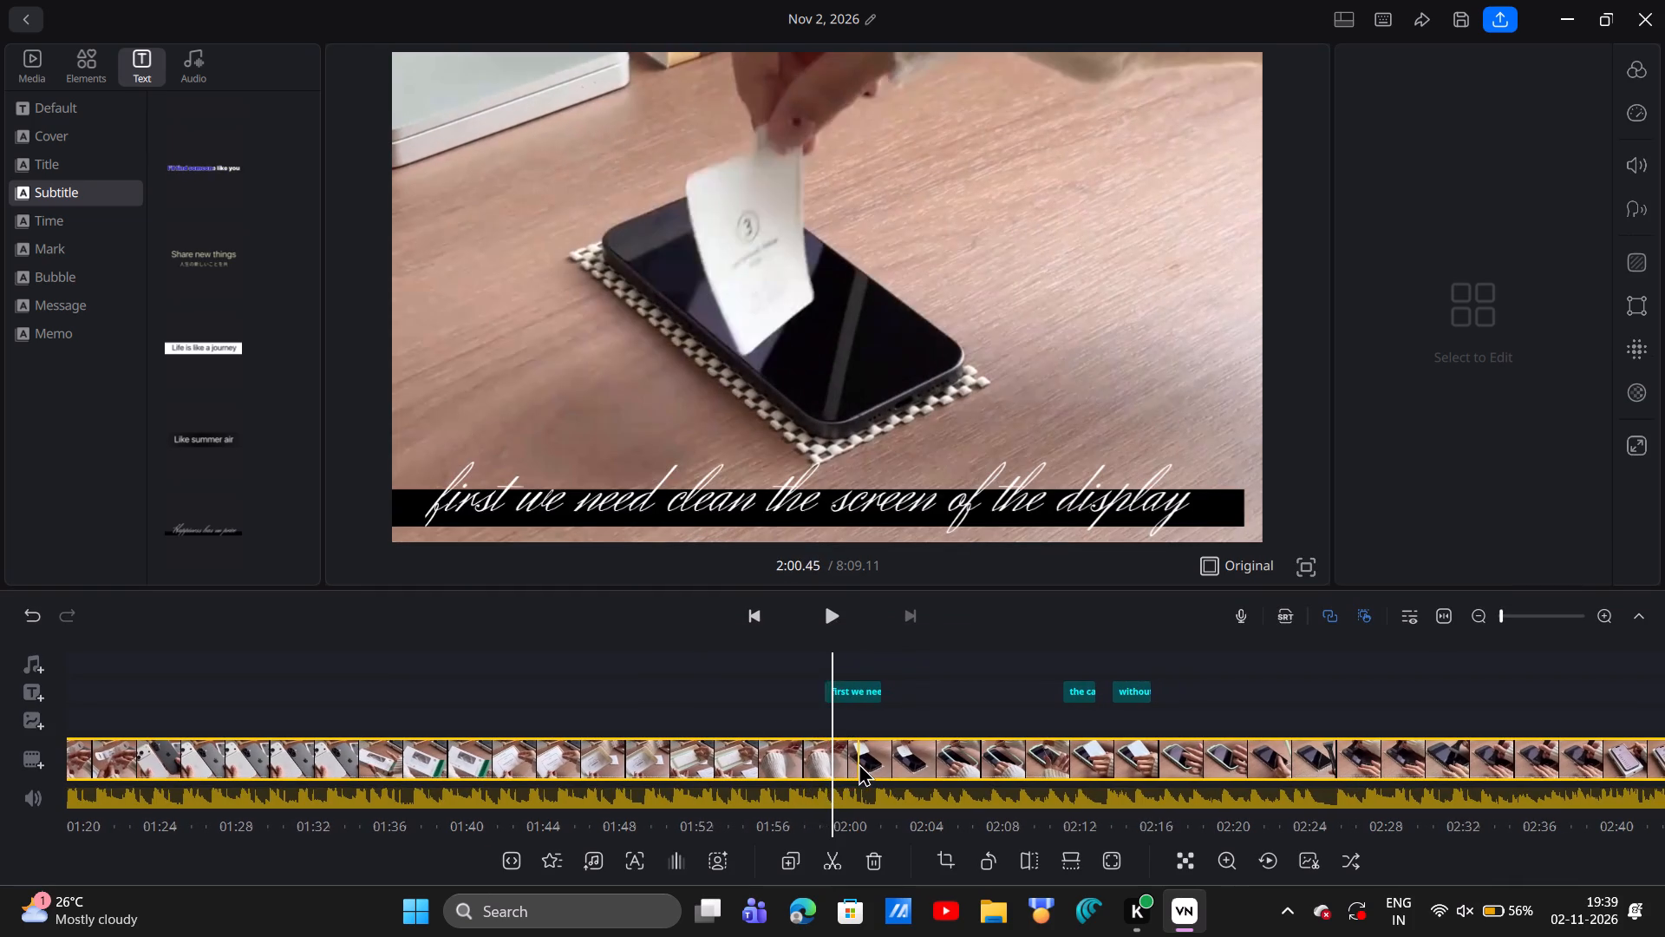
left_click(842, 858)
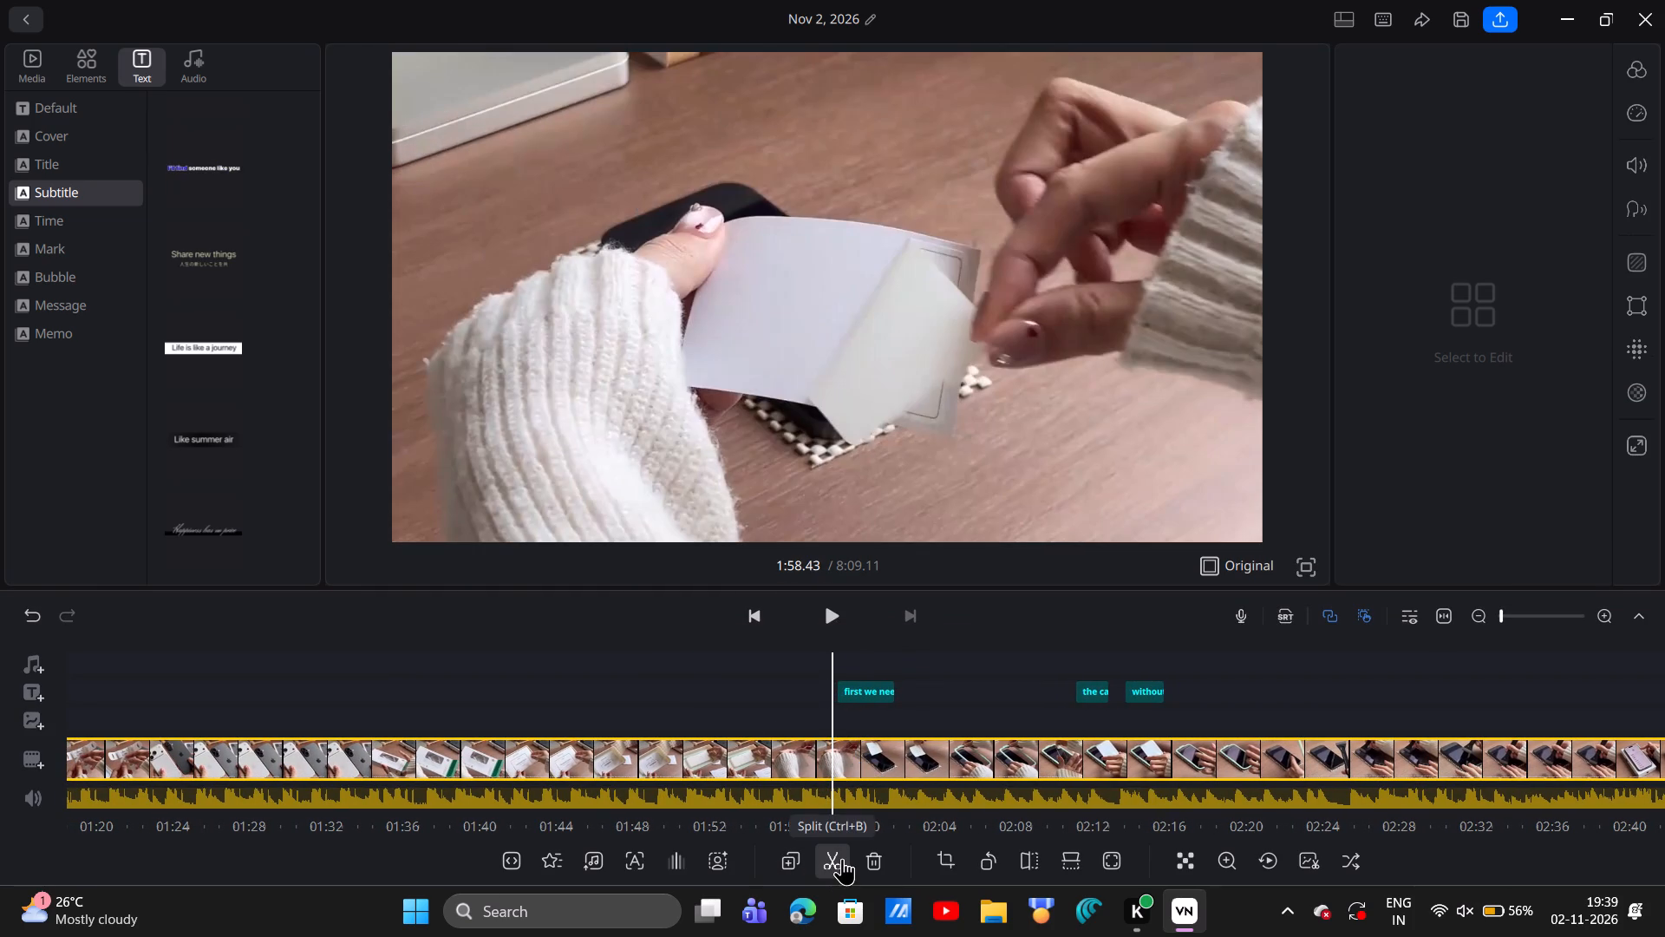
Preview the Black, White, Zoom 1, Zoom 2, Dissolve 1, Dissolve 2, Shake 1 and Light transitions at the 1:58.43 cut.
left_click(829, 755)
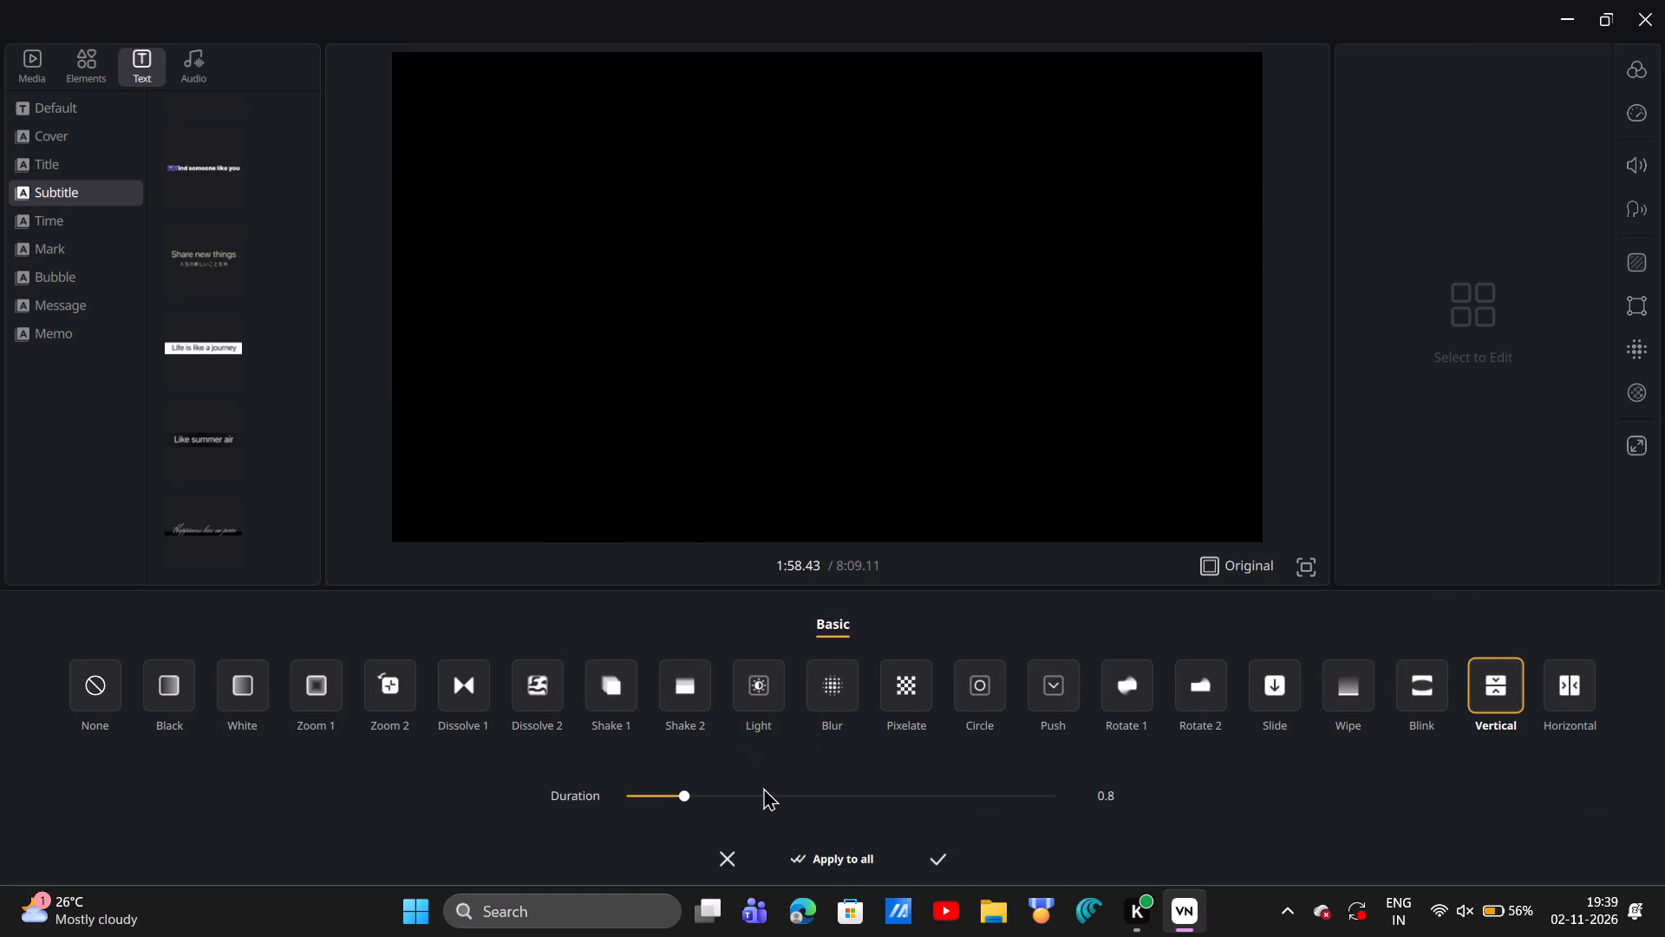
left_click(169, 682)
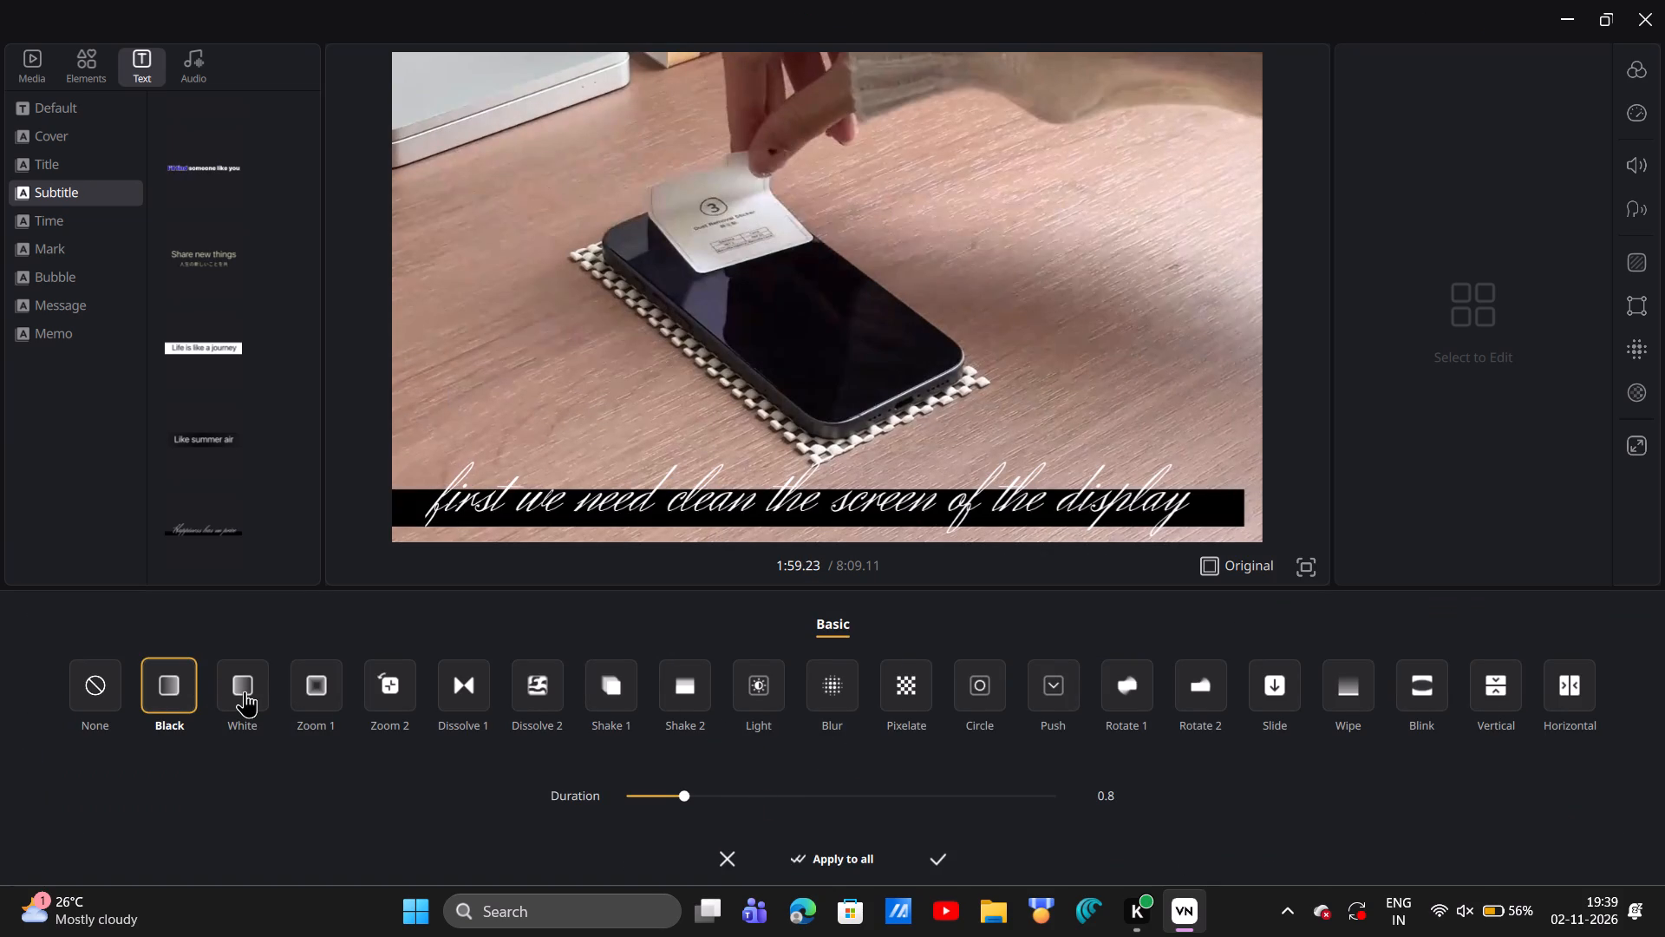
left_click(245, 691)
left_click(330, 691)
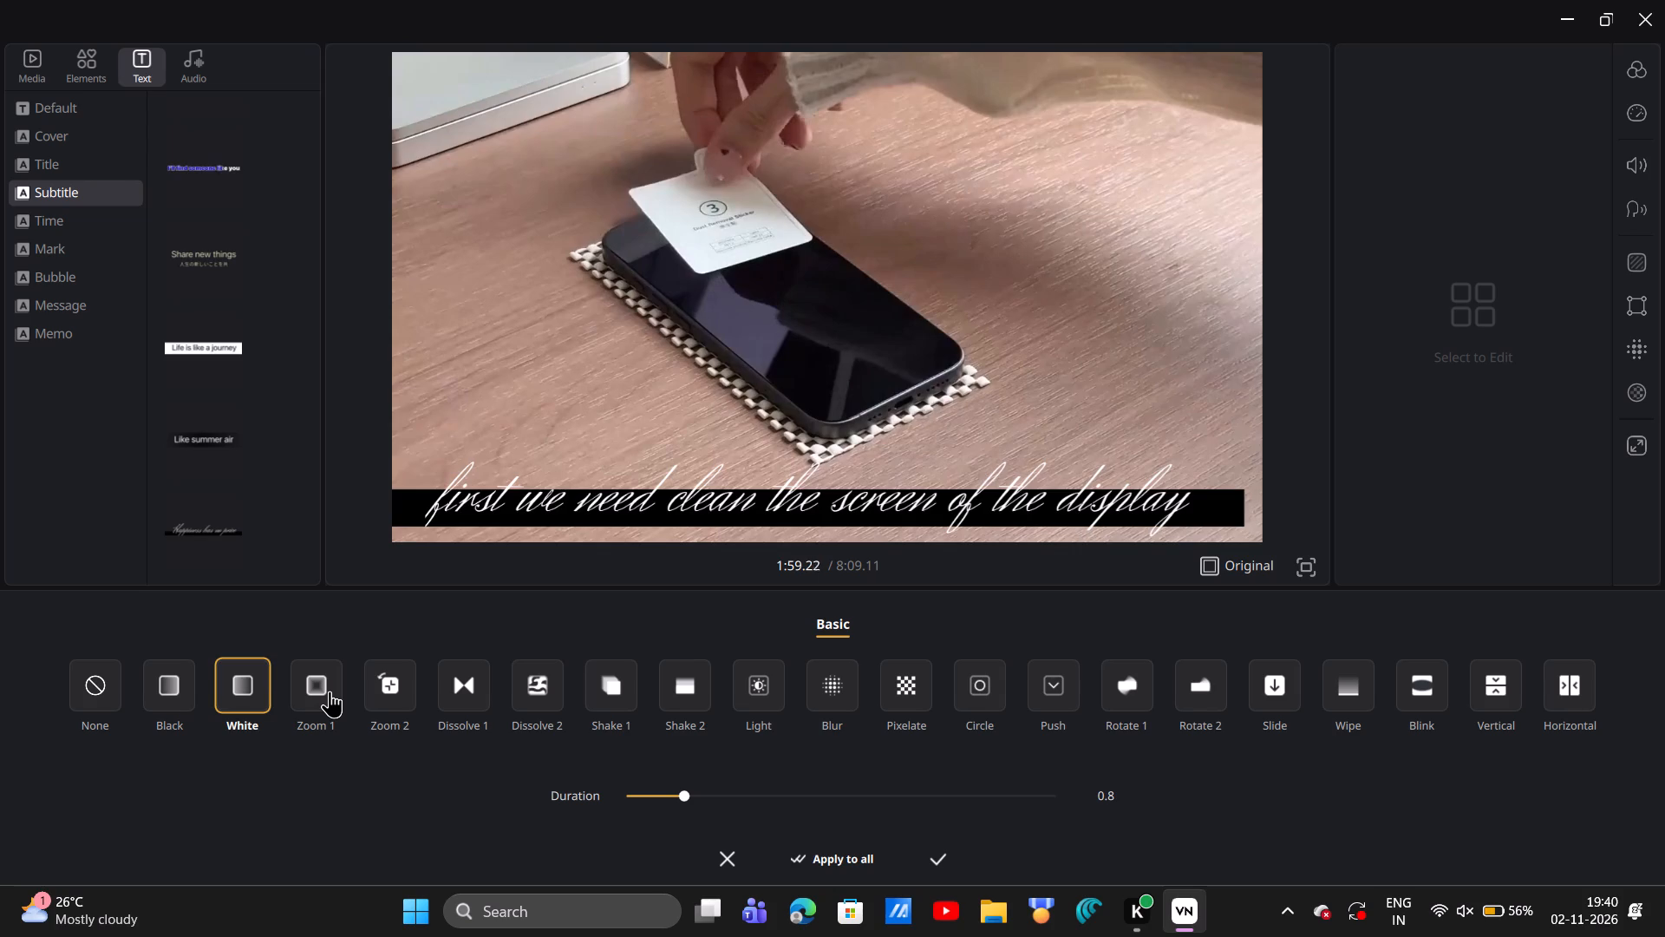
left_click(383, 686)
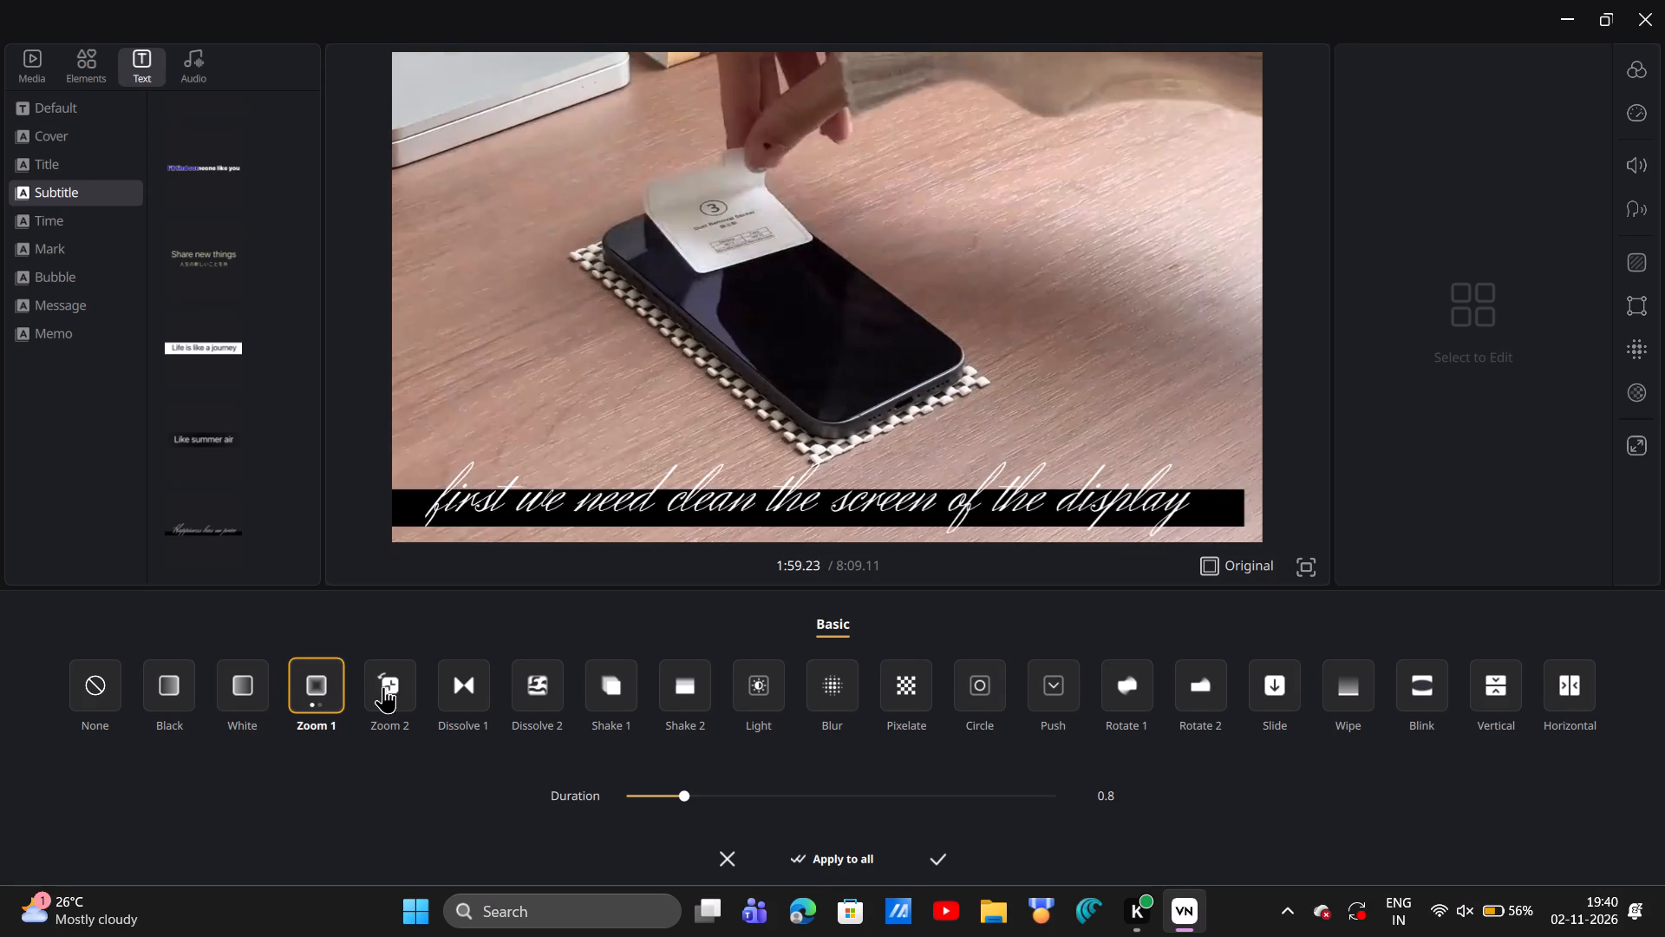
left_click(394, 704)
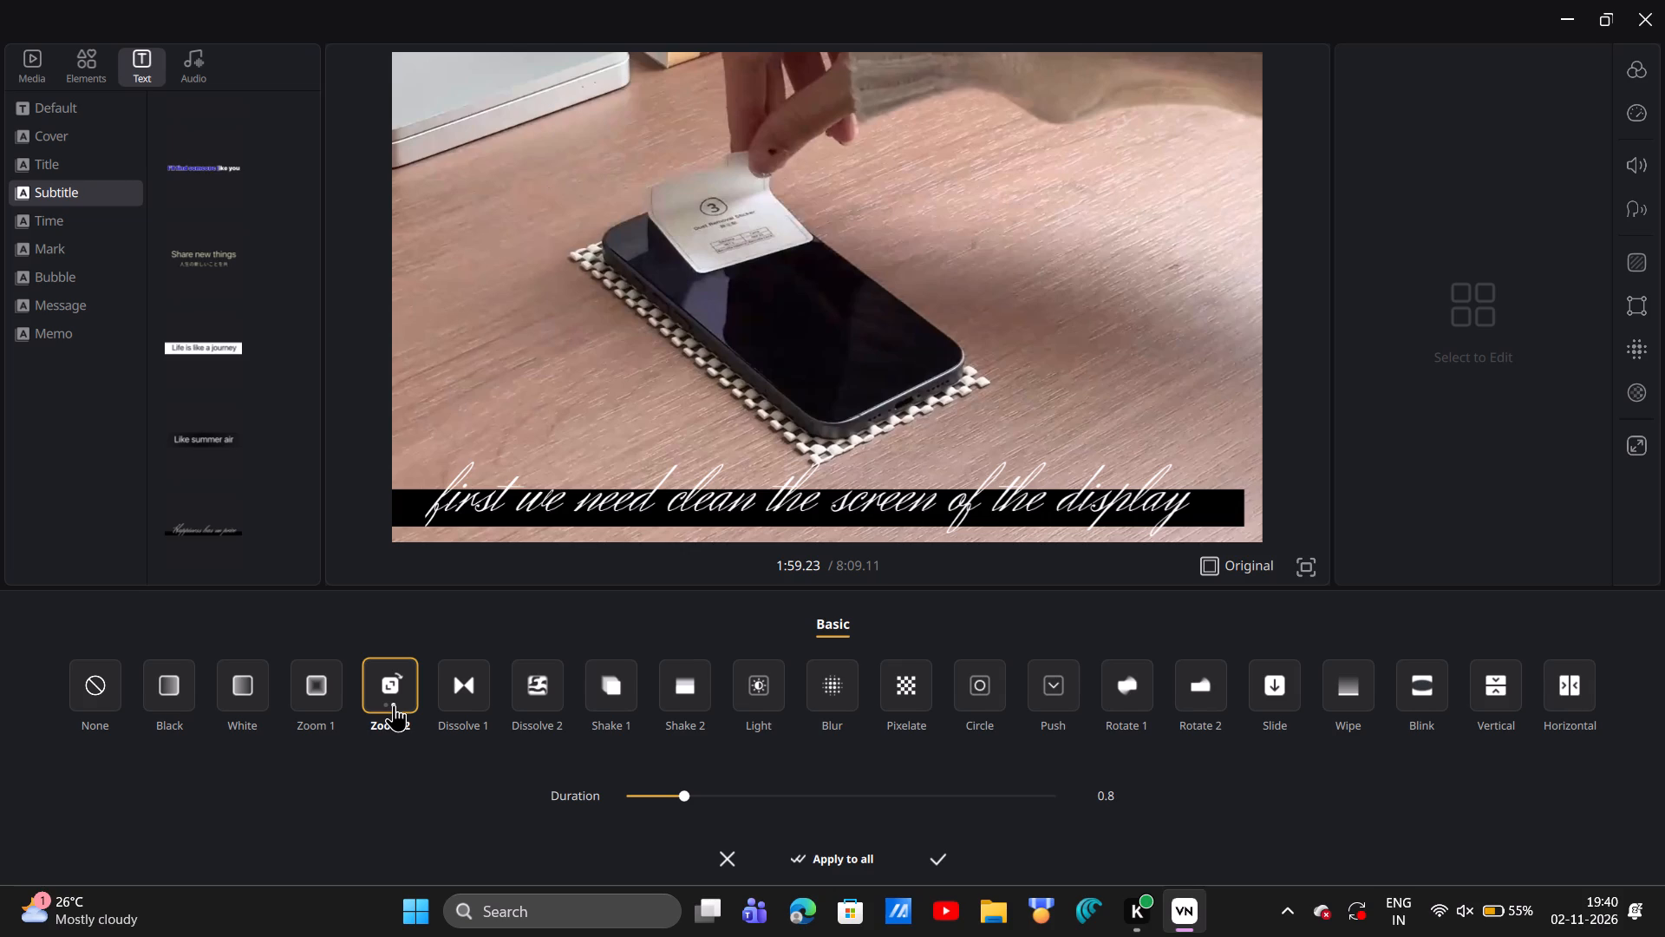
left_click(473, 686)
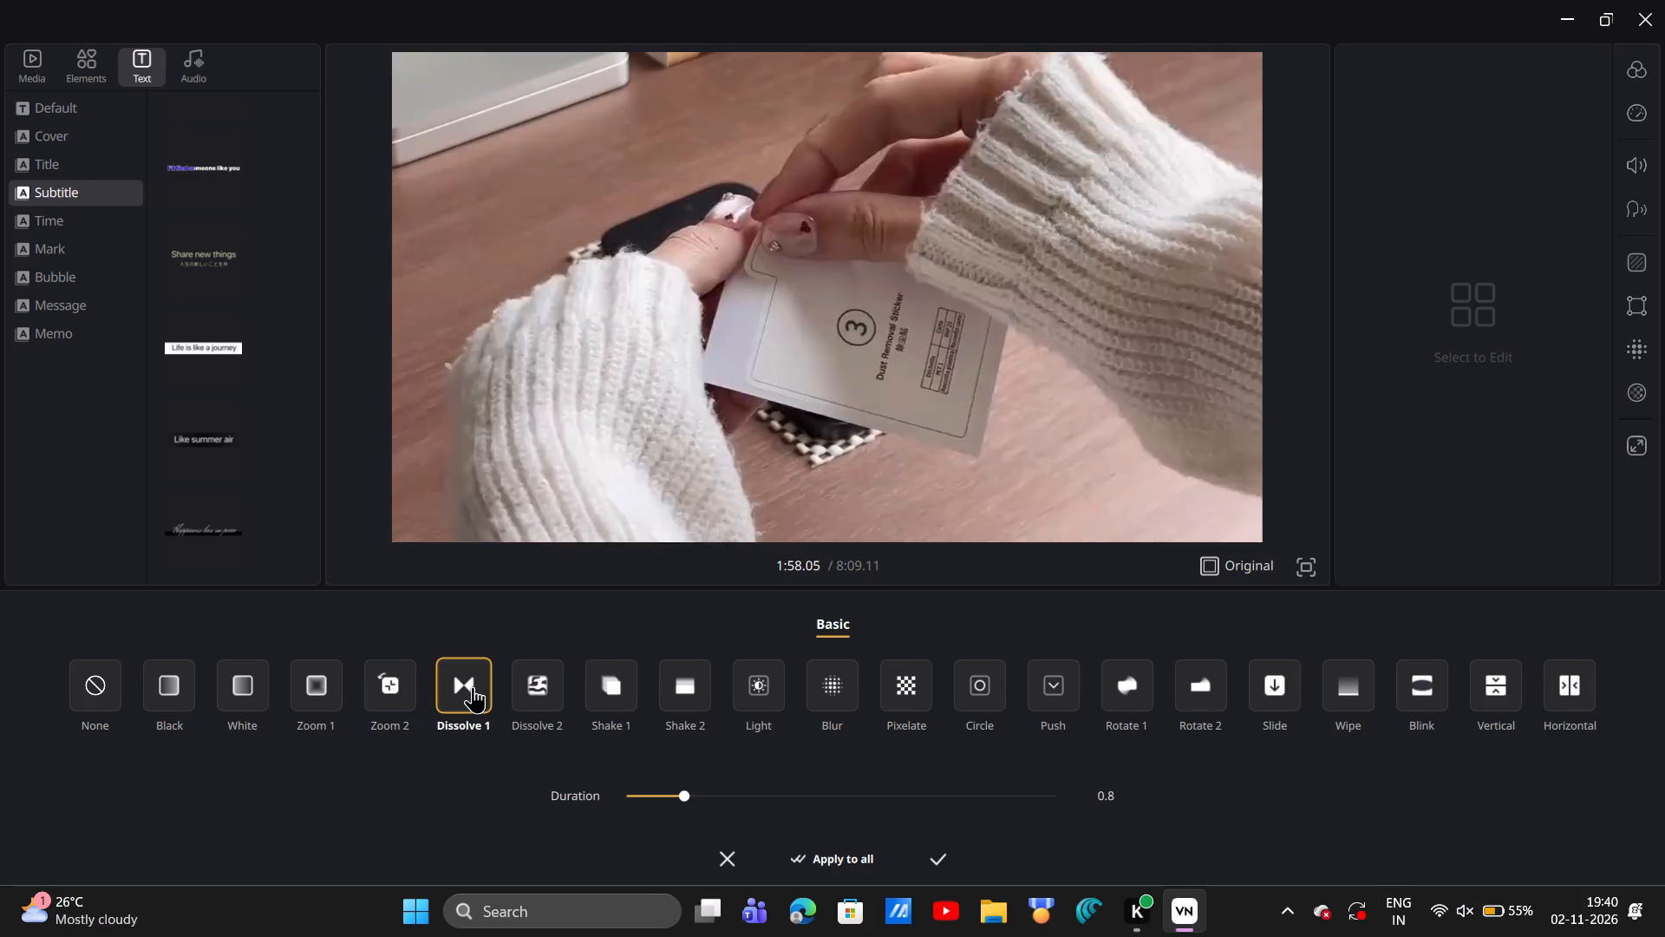
left_click(559, 695)
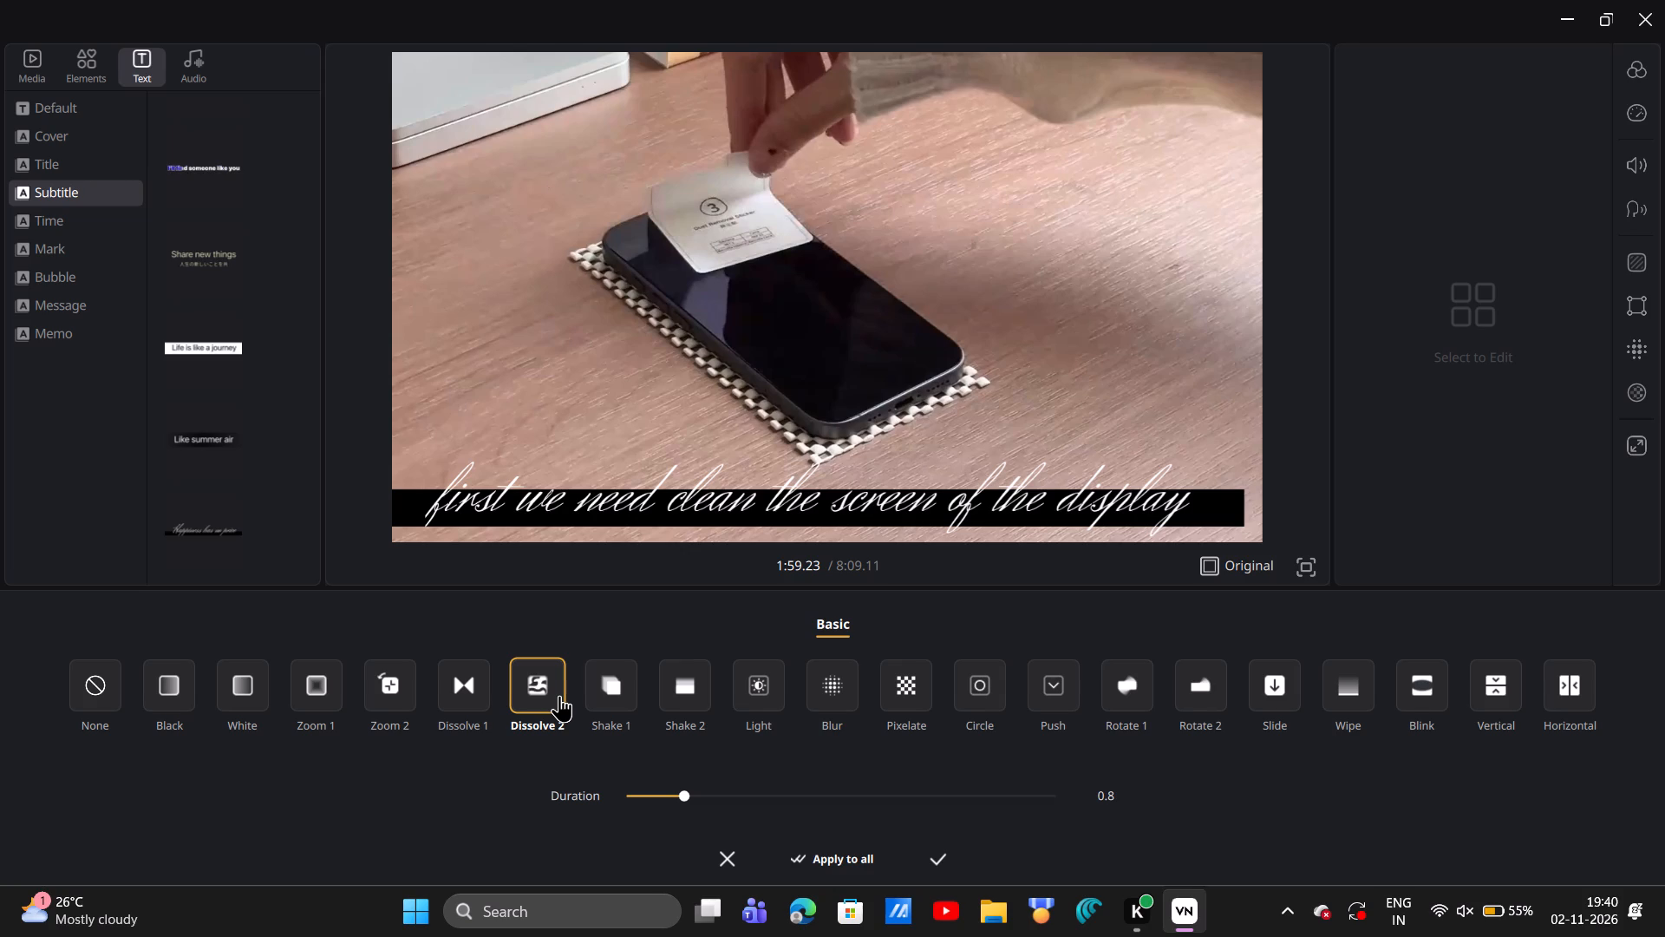
left_click(598, 691)
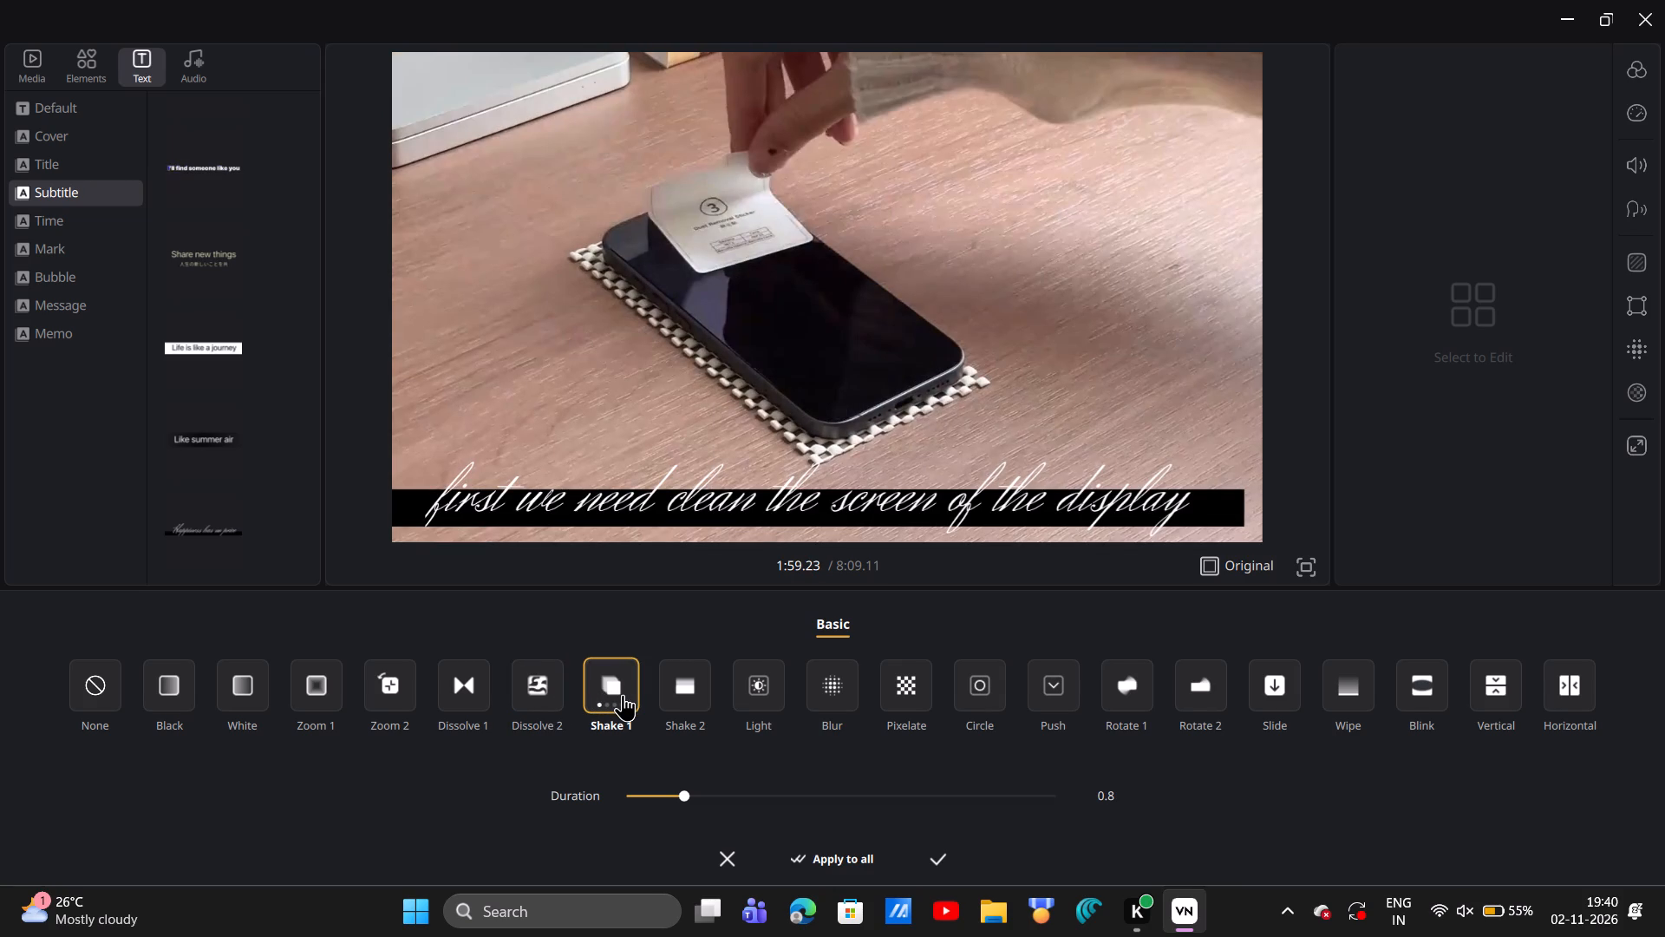
left_click(623, 694)
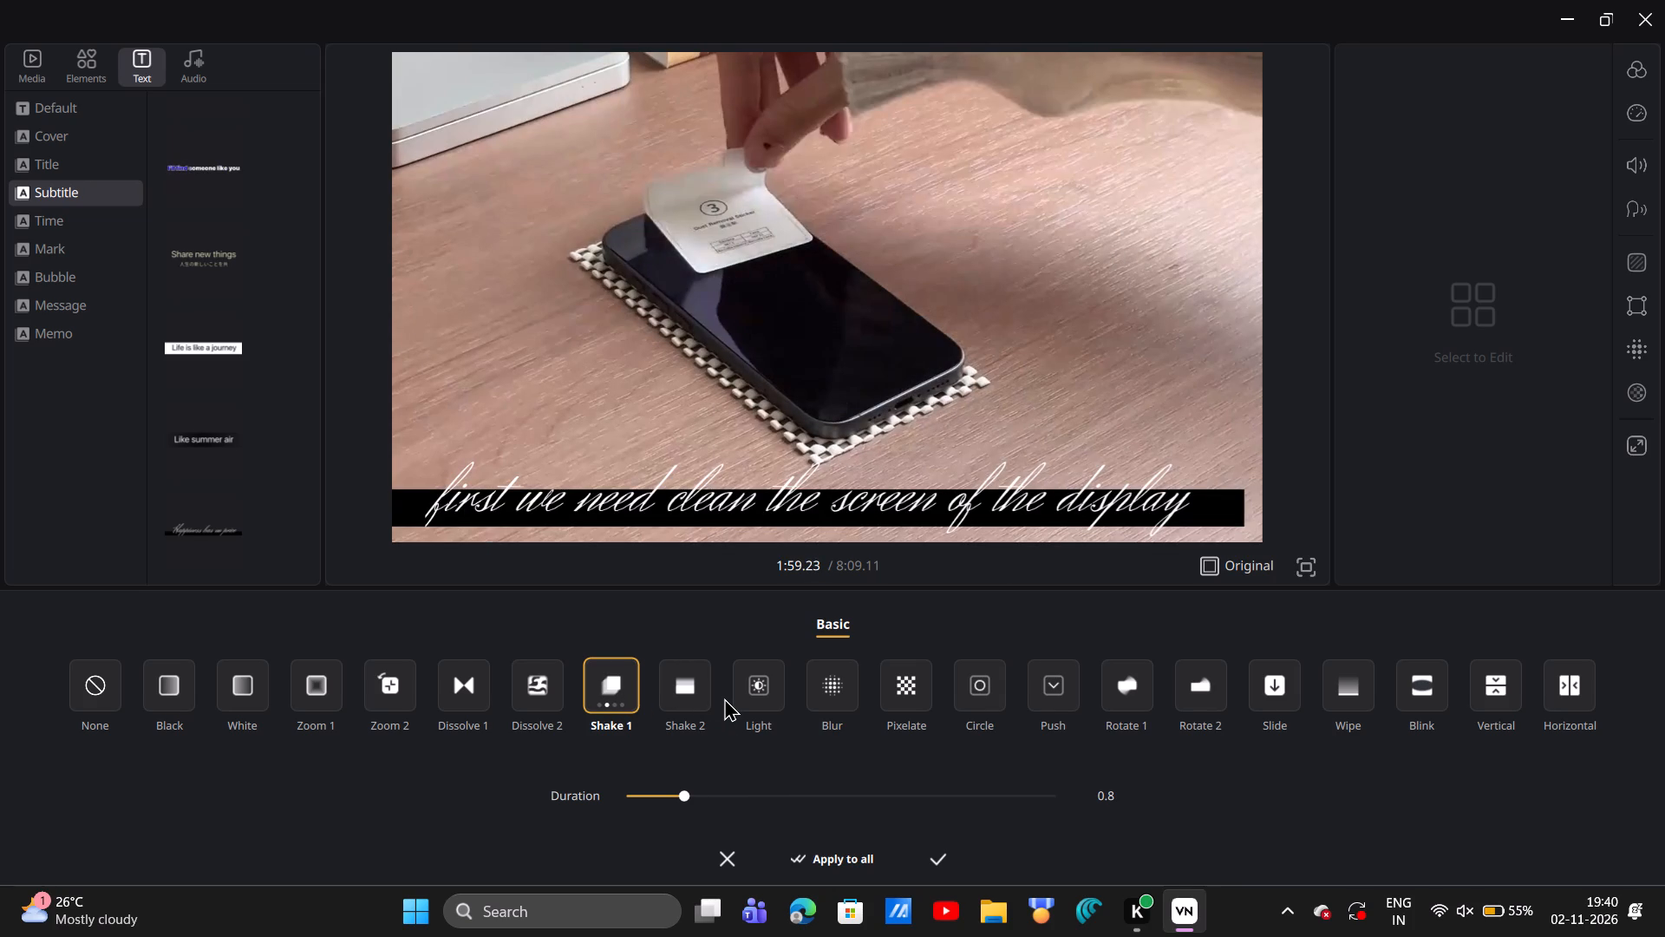
left_click(754, 692)
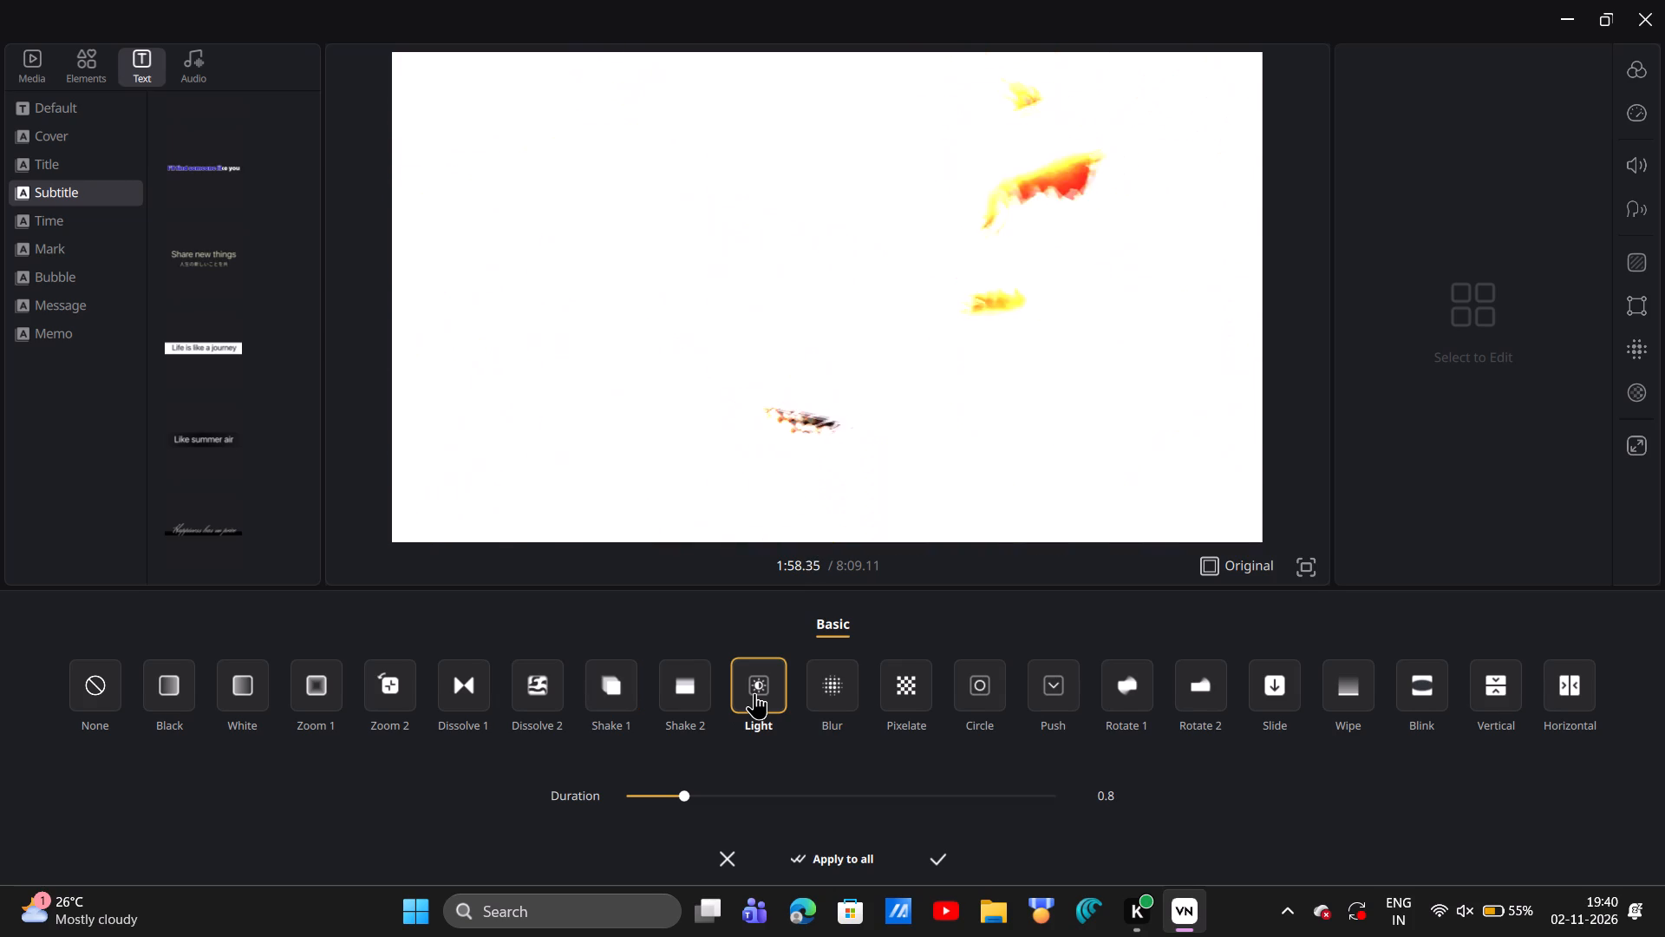
left_click(754, 692)
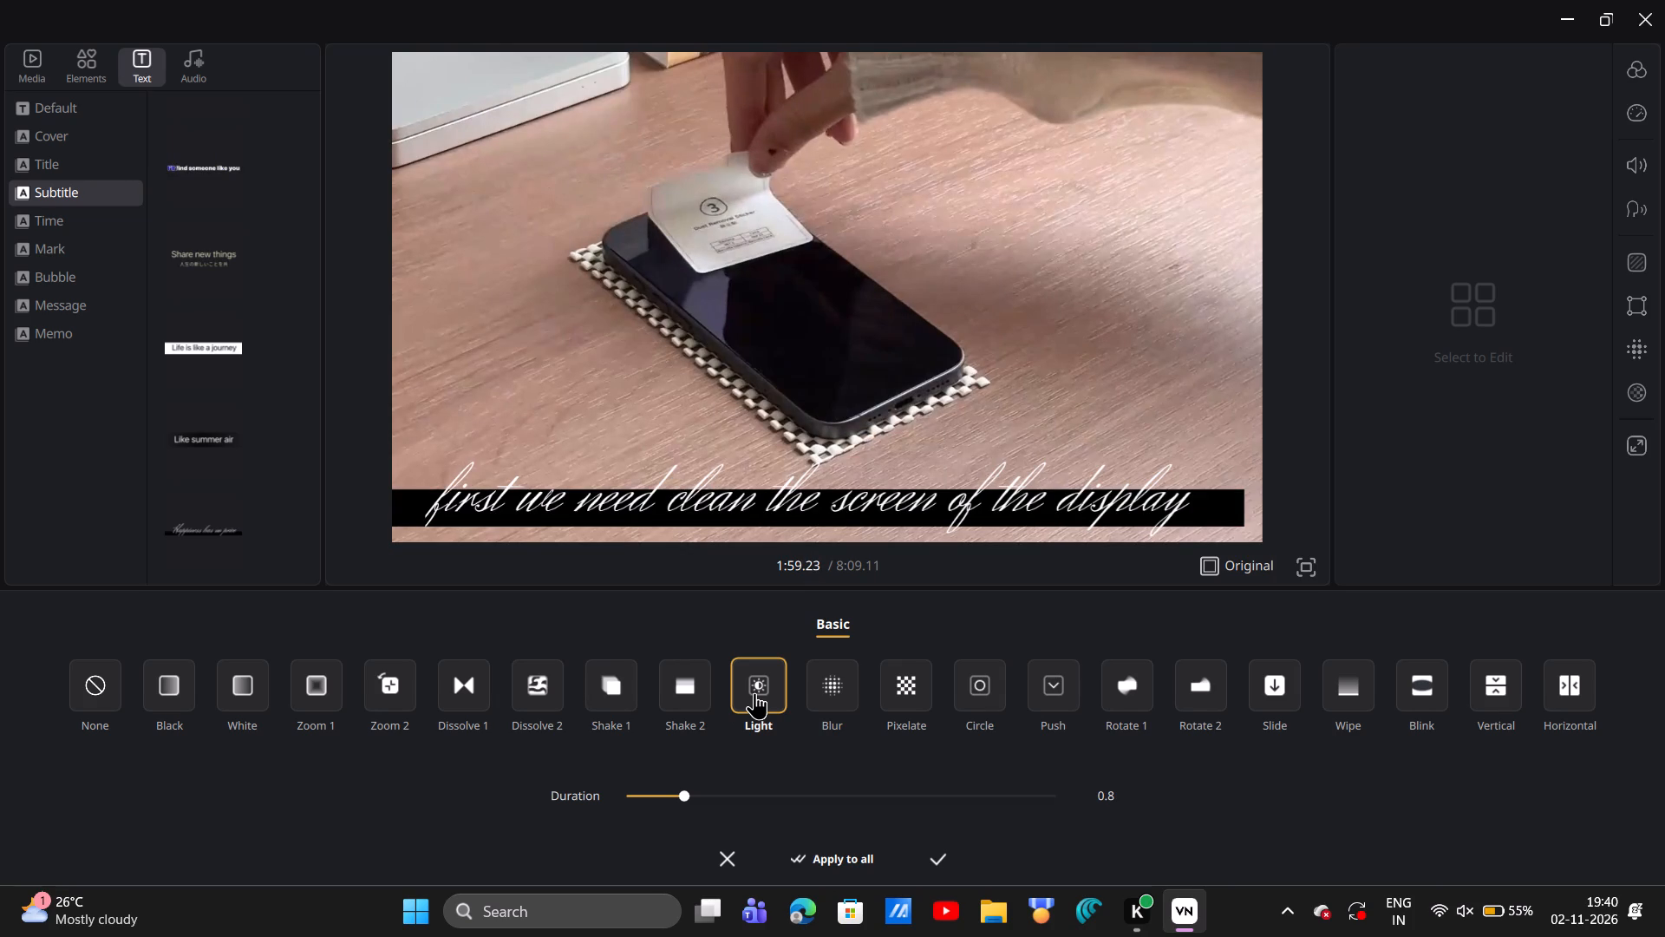
Apply the Blur transition with a duration of 2.0 at the 1:58.43 cut.
left_click(810, 700)
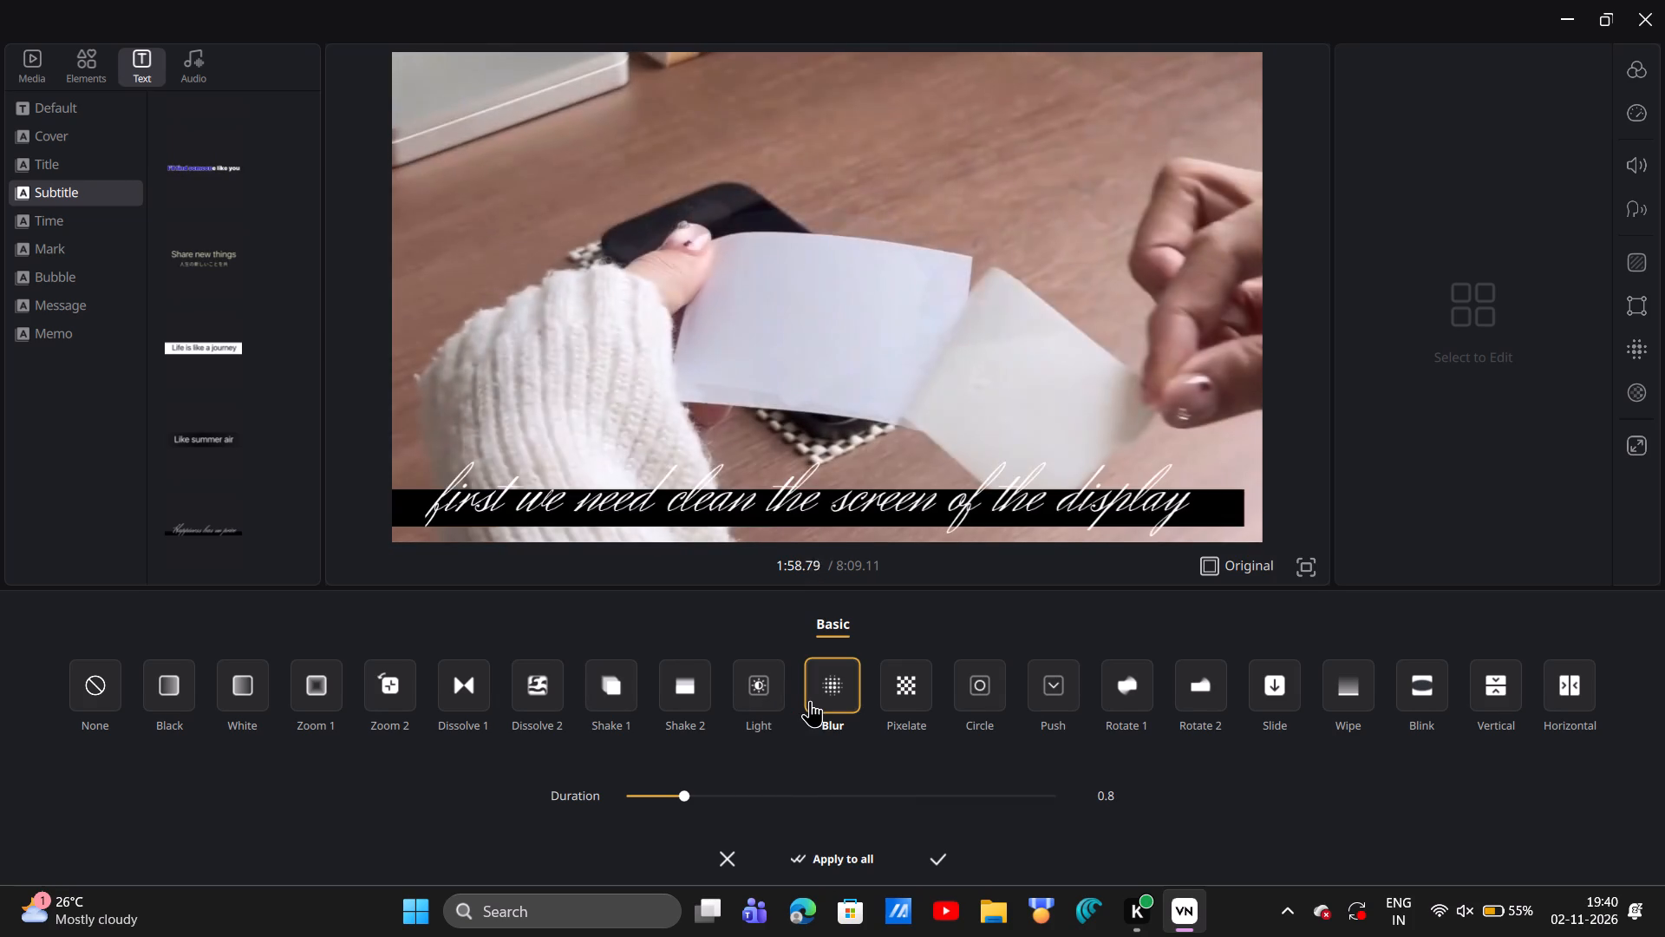
left_click_drag(758, 801, 852, 807)
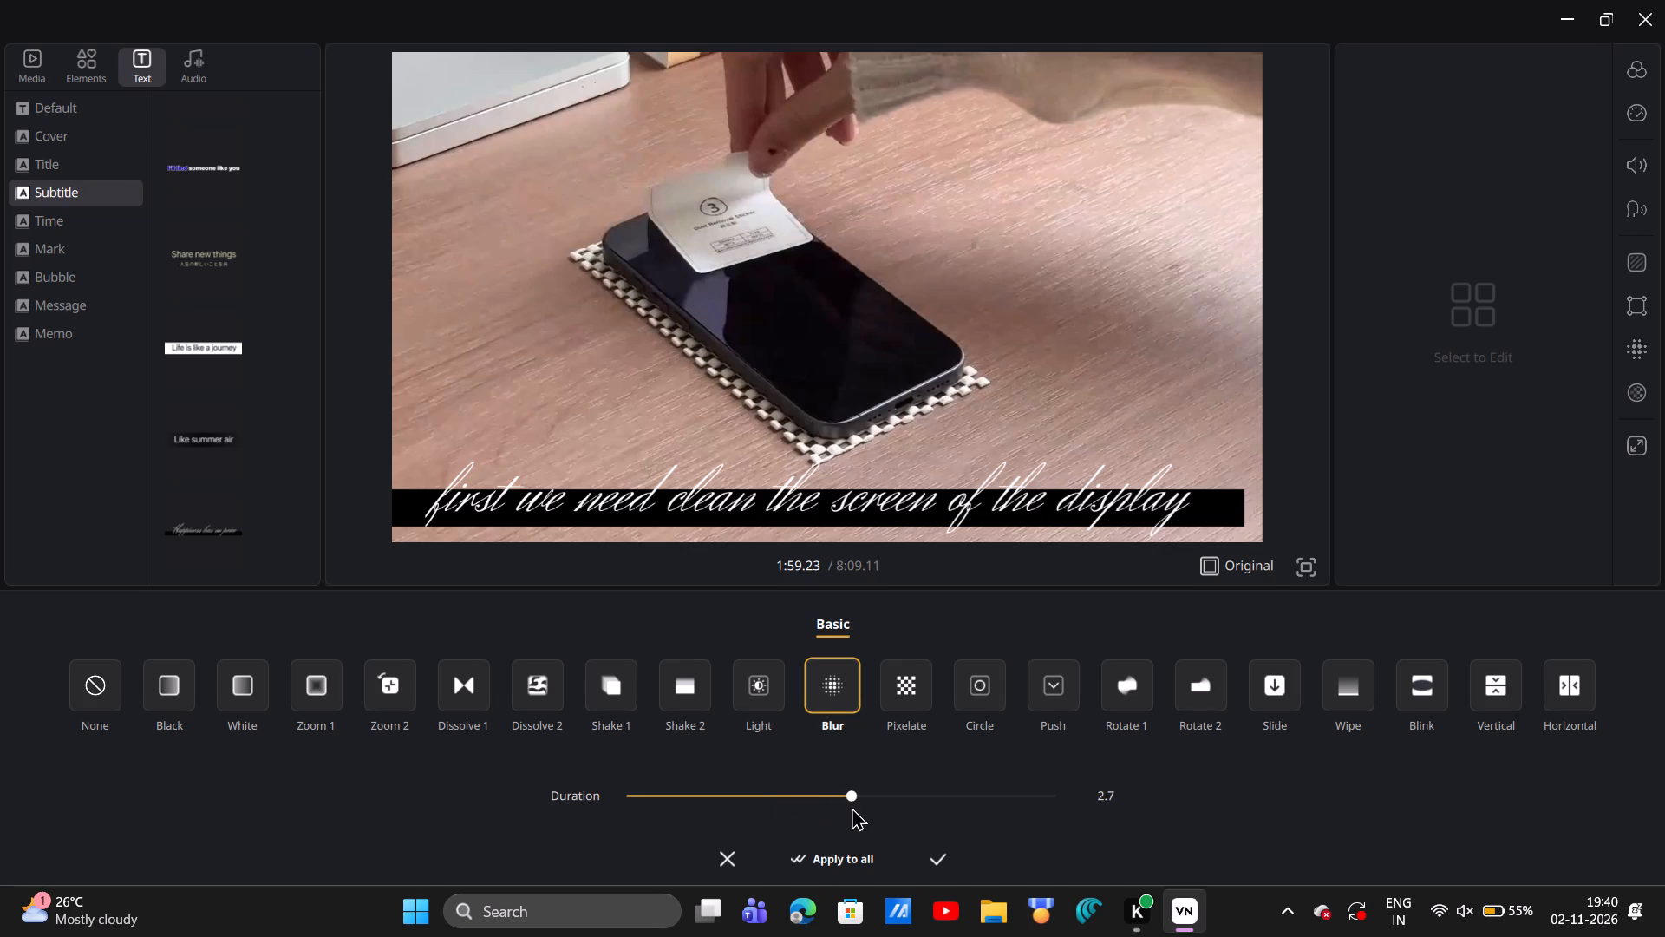
left_click_drag(852, 807, 847, 809)
left_click_drag(847, 809, 806, 791)
left_click_drag(806, 791, 790, 790)
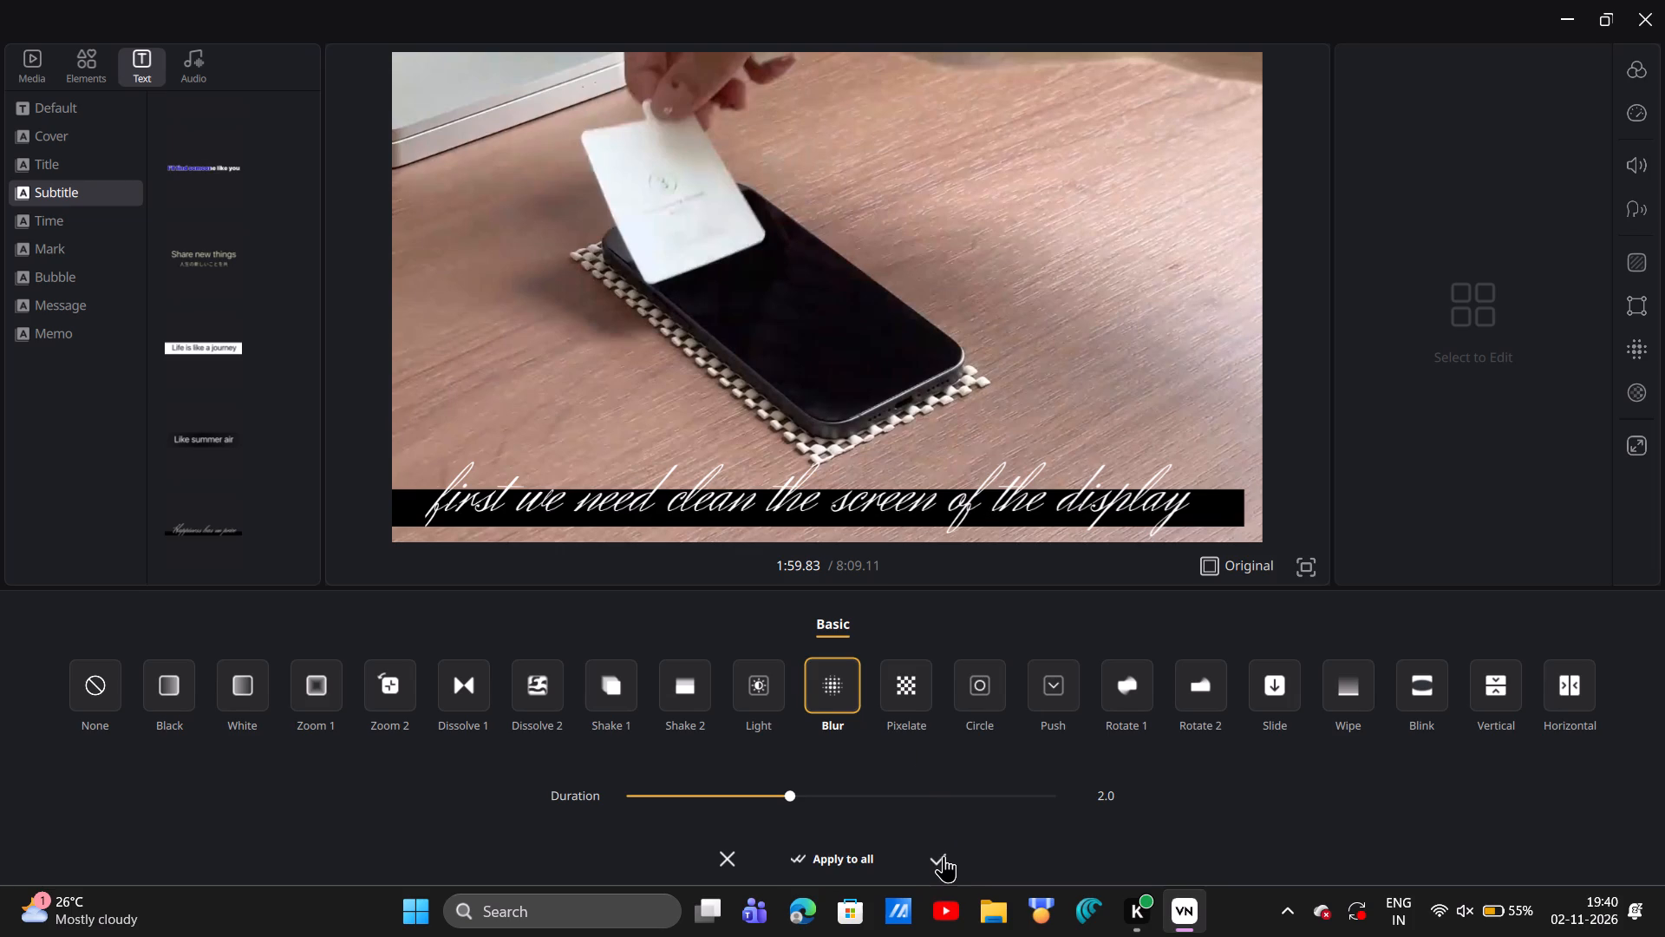
left_click(943, 857)
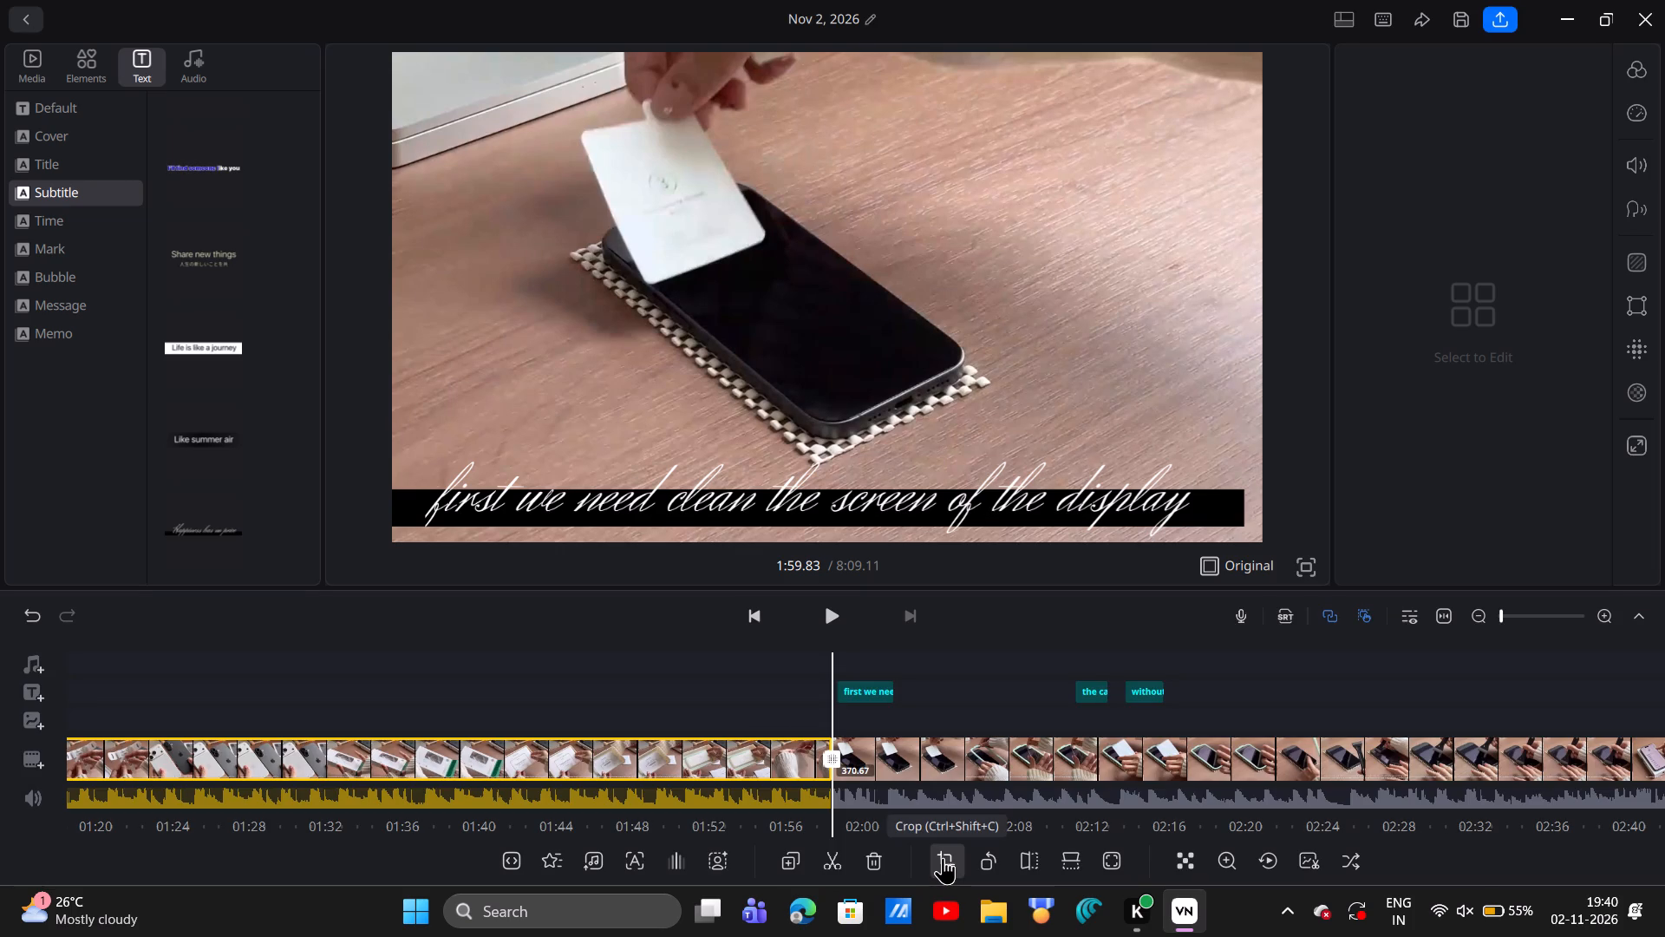
Split the main video clip at about 3:35.32, during the phone's setup screens.
scroll(972, 772, "left", 1)
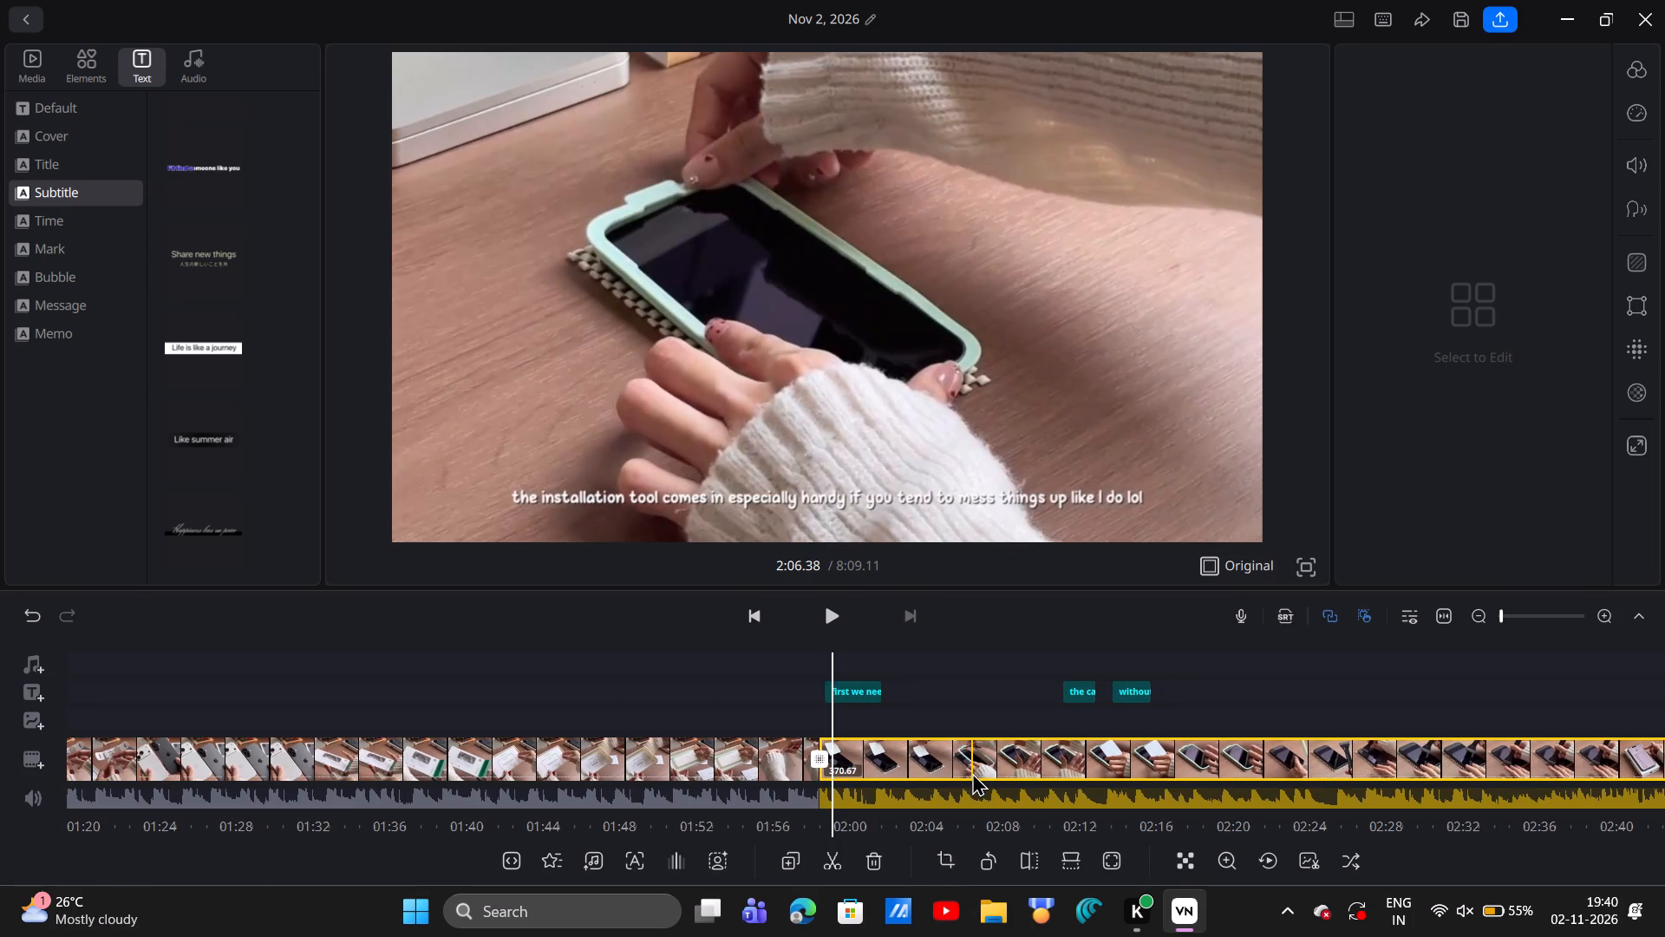
scroll(972, 772, "left", 4)
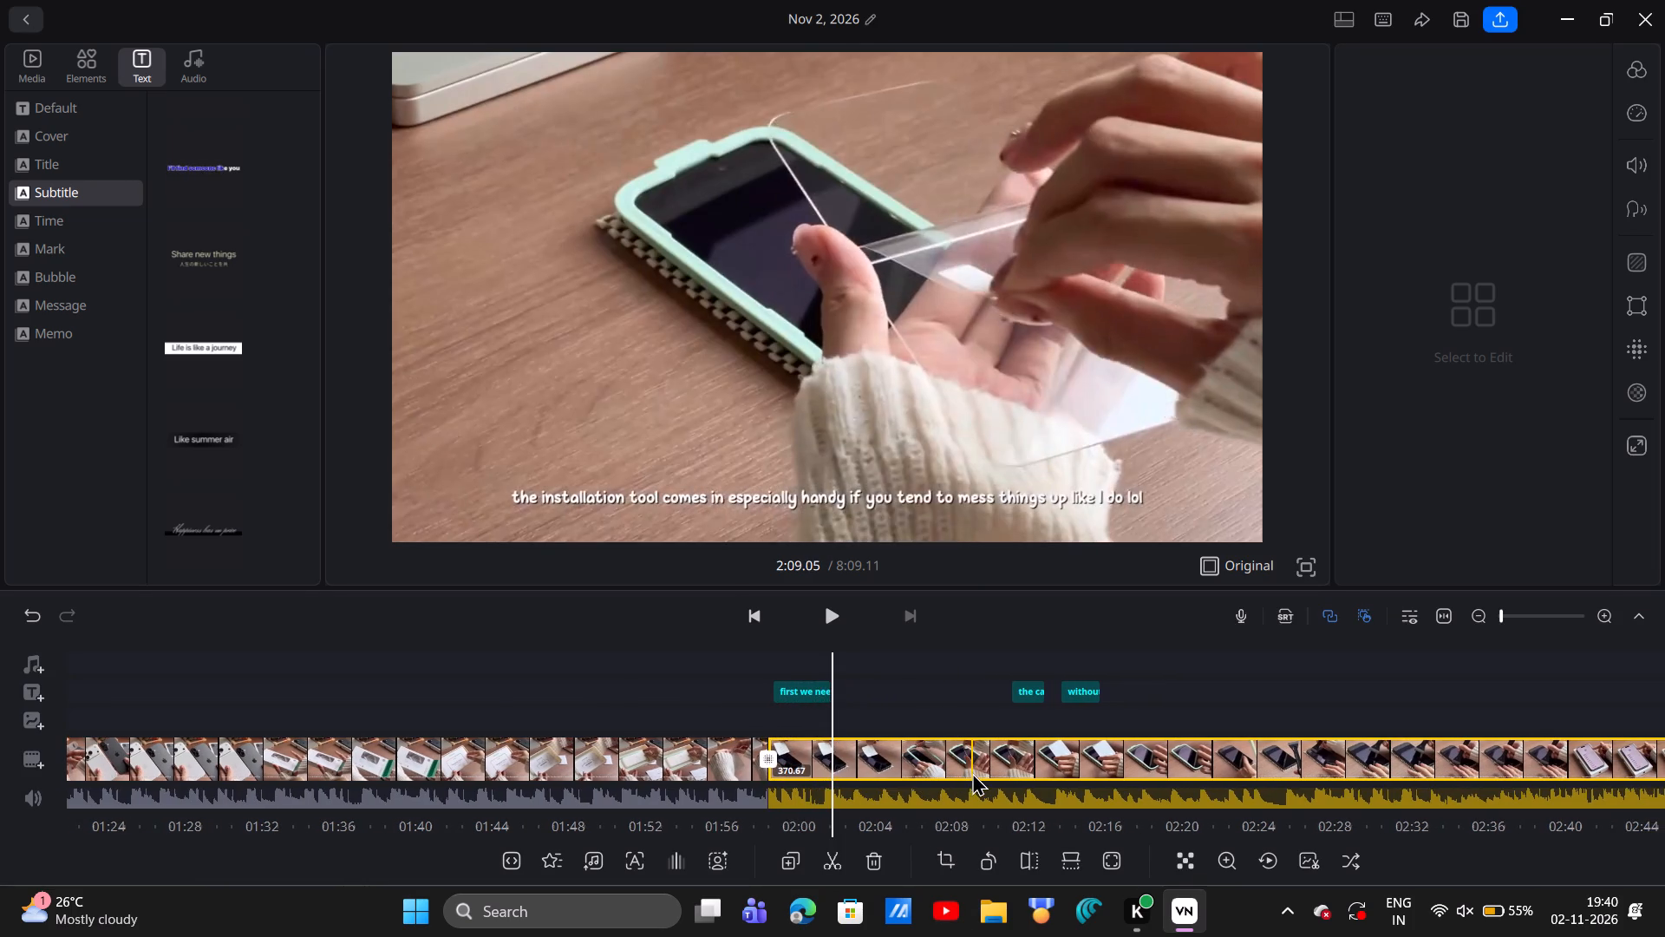
scroll(972, 772, "left", 7)
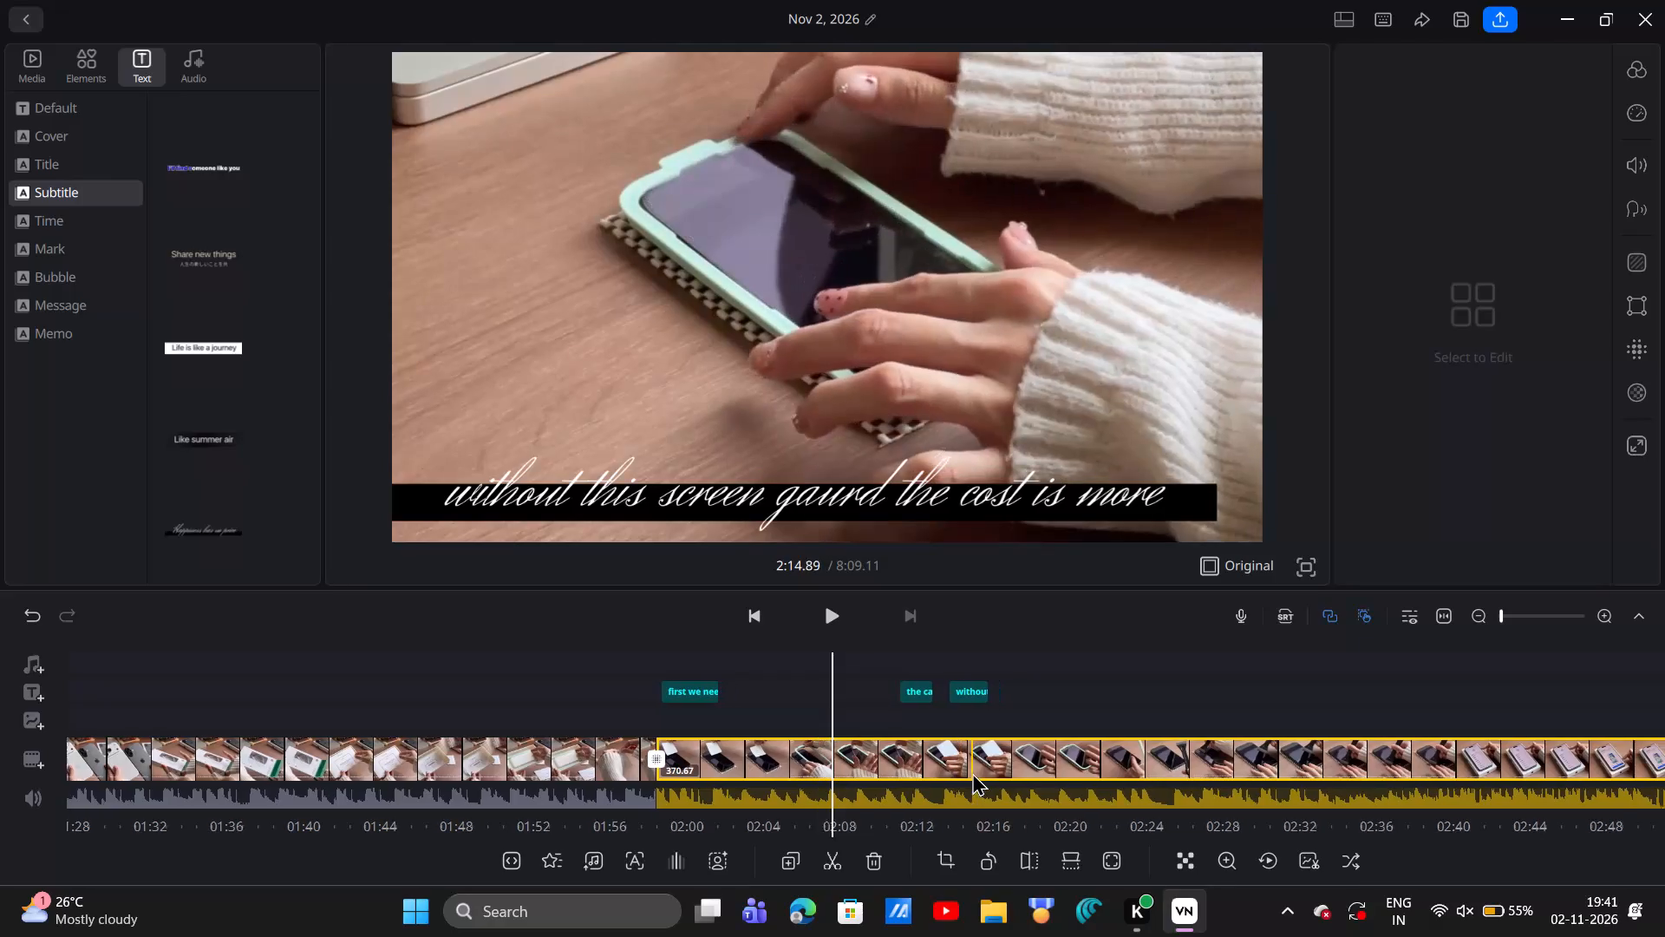
scroll(972, 772, "left", 1)
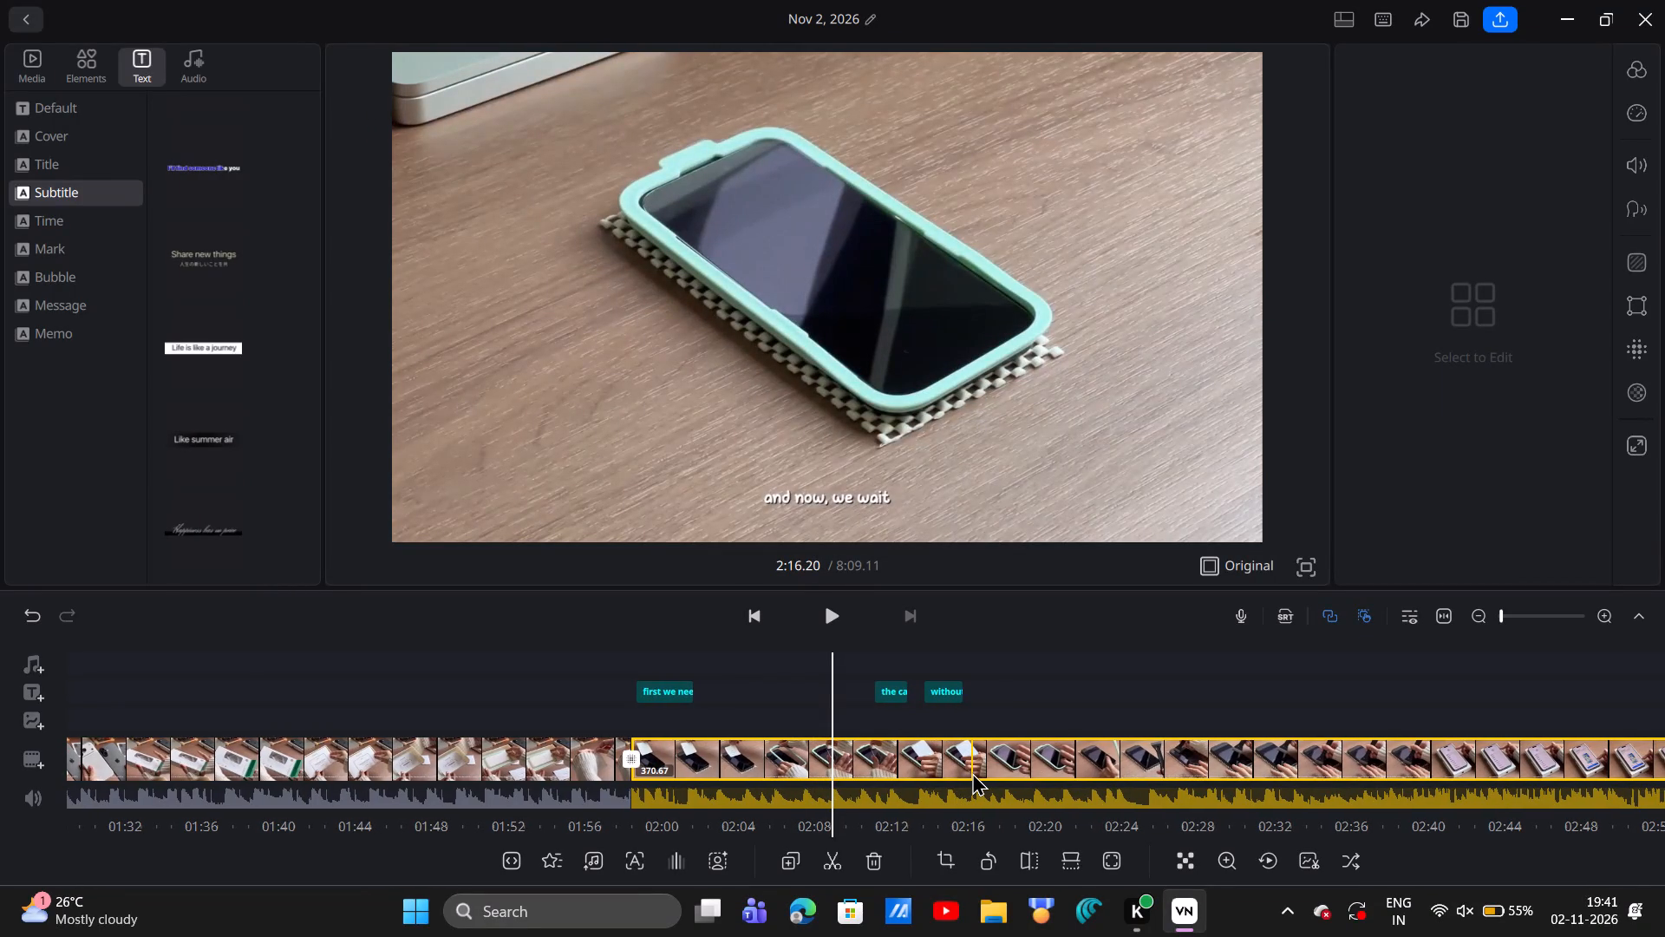
scroll(972, 772, "left", 1)
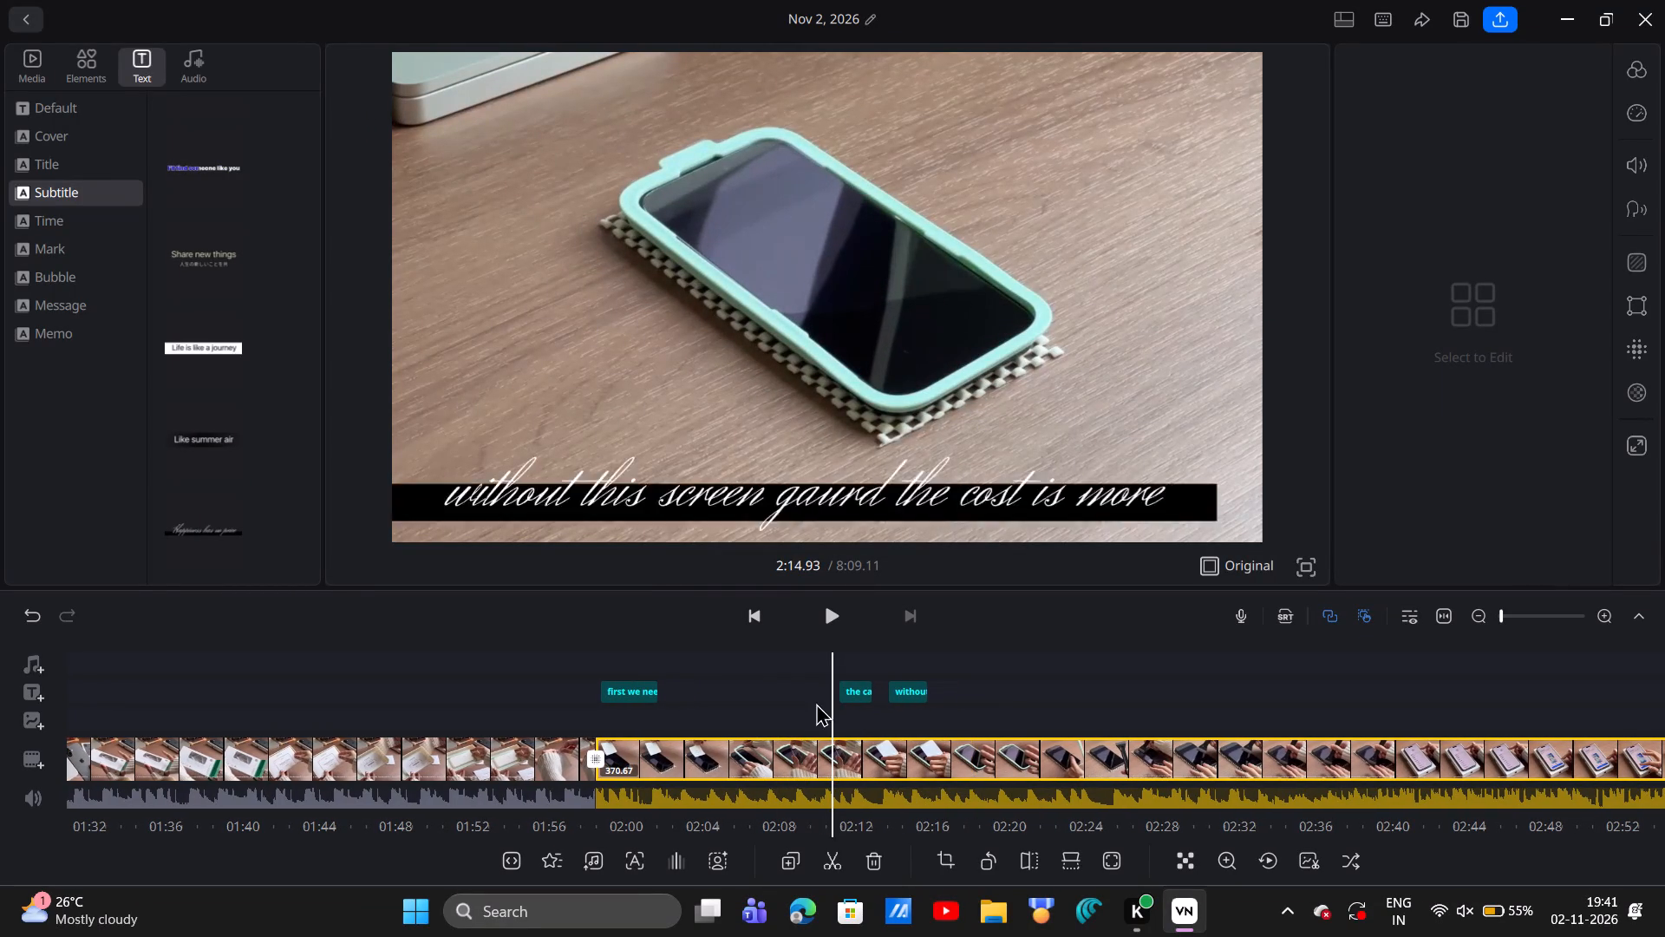
scroll(885, 752, "left", 4)
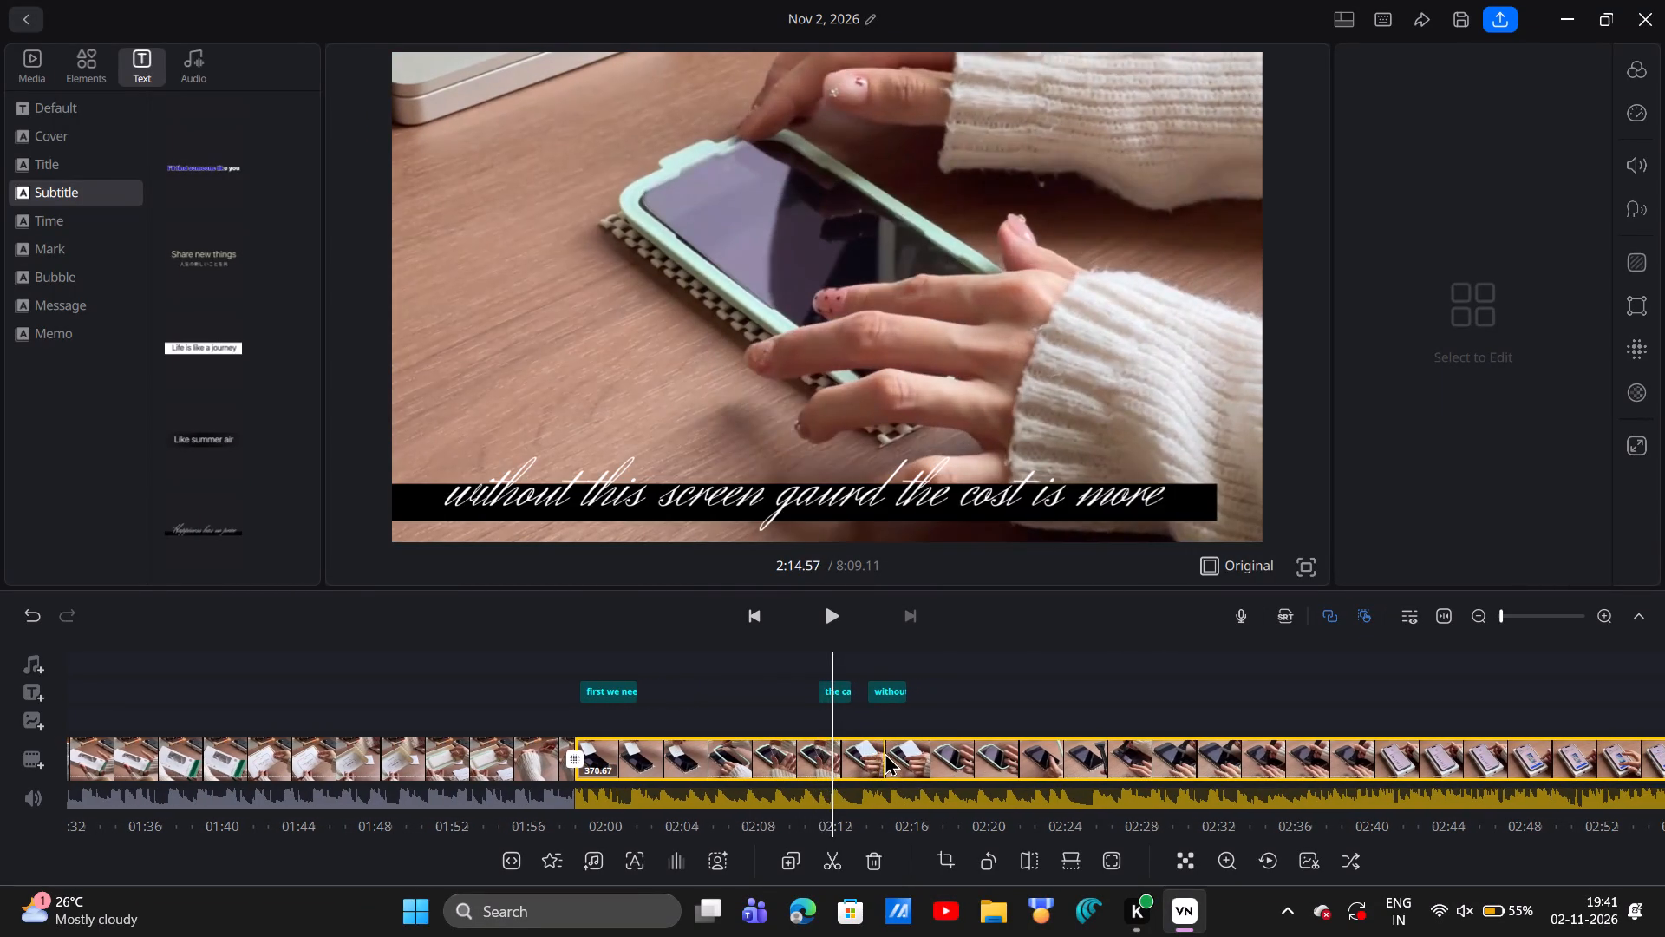
scroll(885, 752, "left", 7)
scroll(885, 752, "down", 4, "ctrl")
scroll(885, 752, "left", 2)
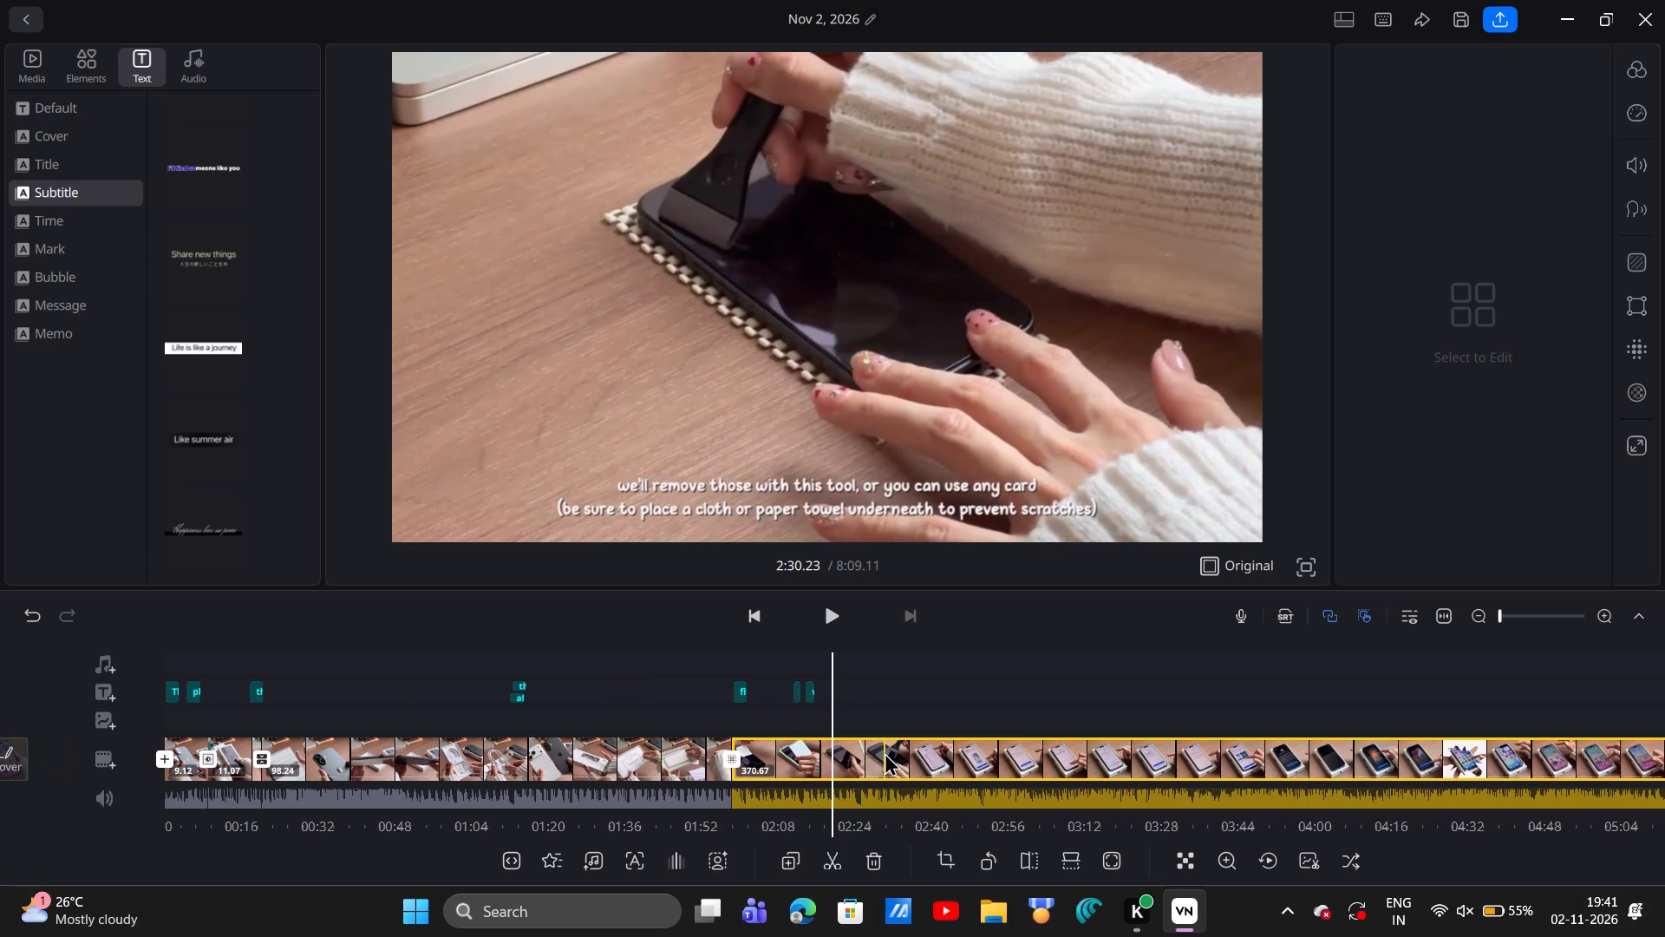
scroll(885, 752, "left", 11)
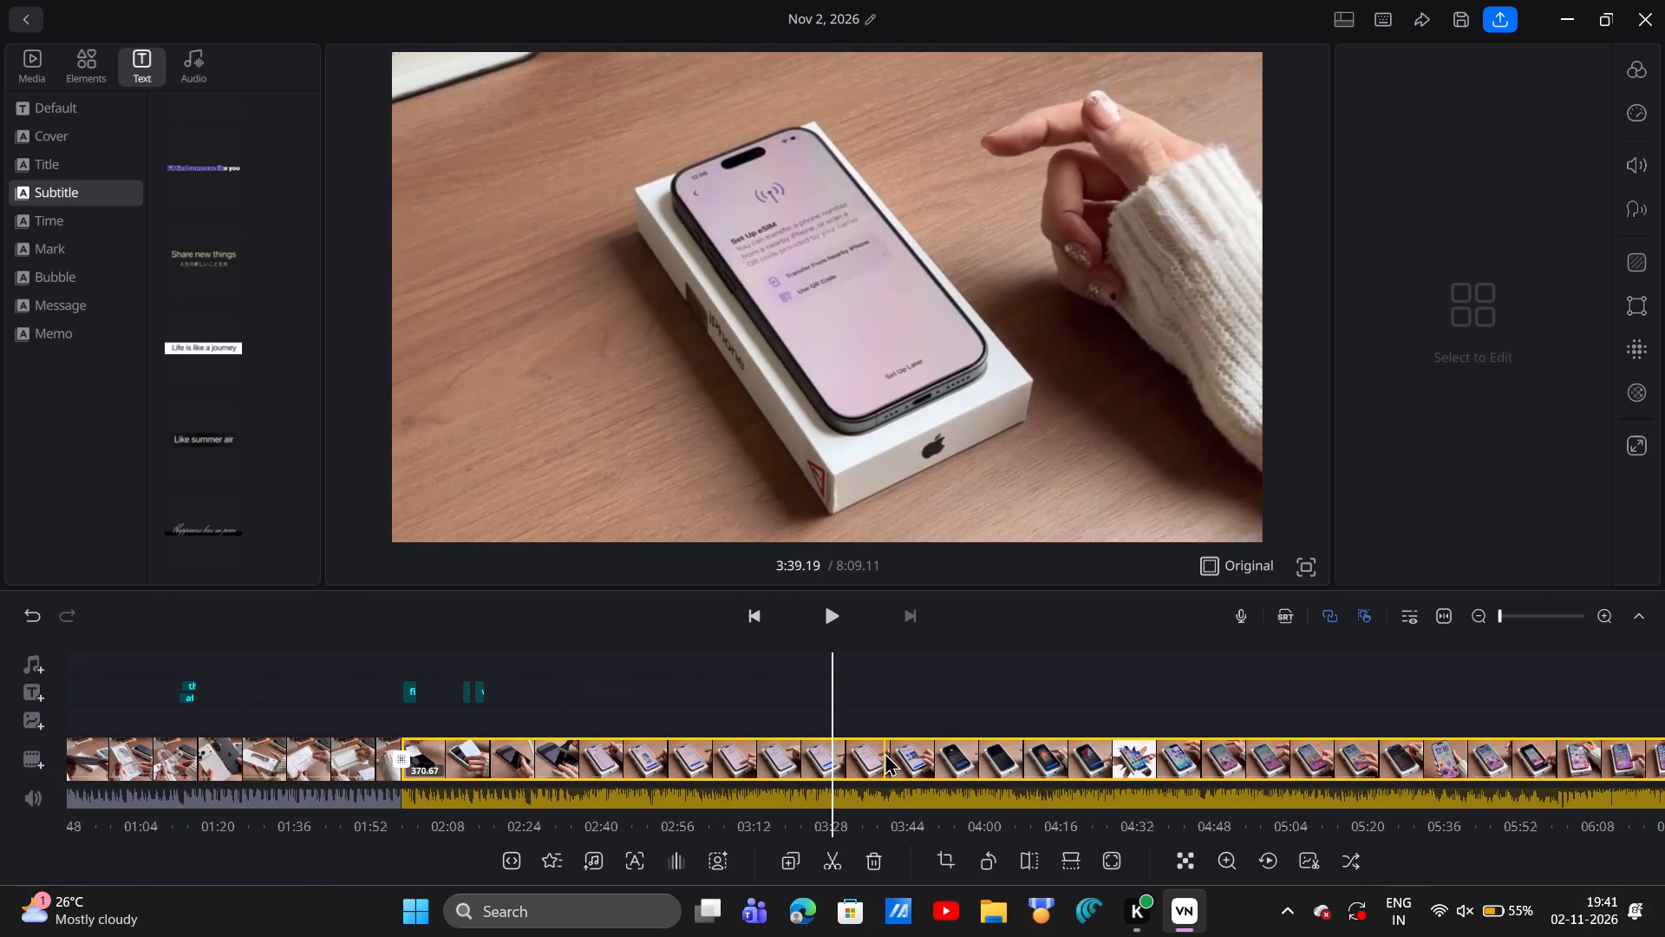
scroll(885, 752, "left", 9)
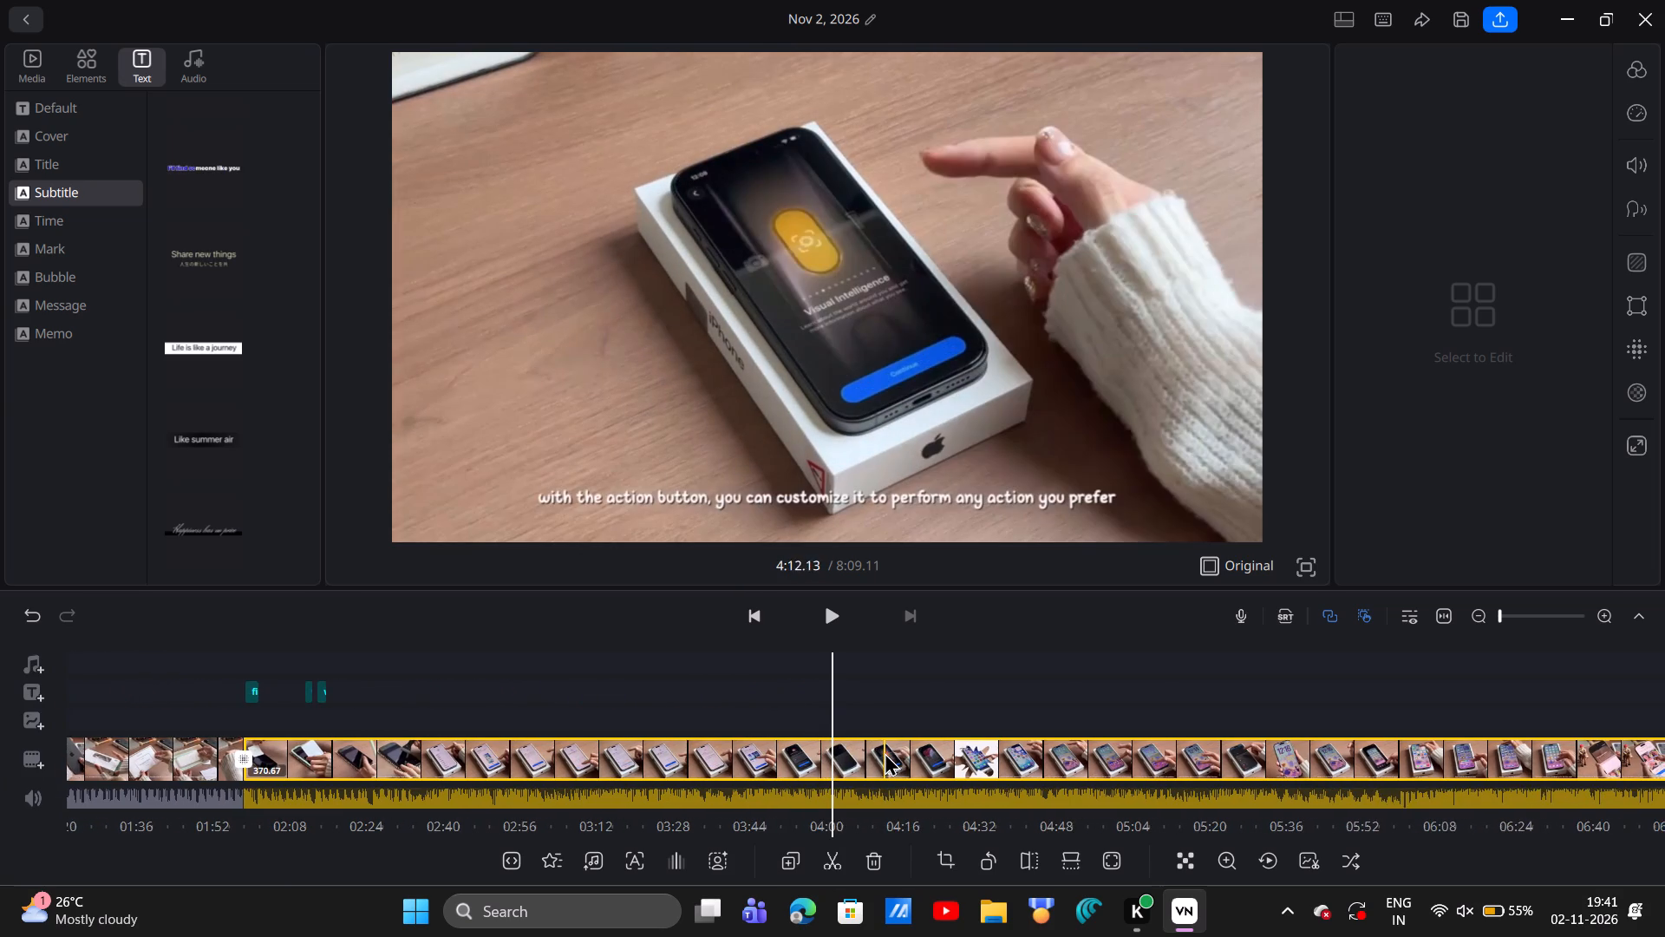
scroll(885, 752, "left", 1)
scroll(885, 752, "right", 5)
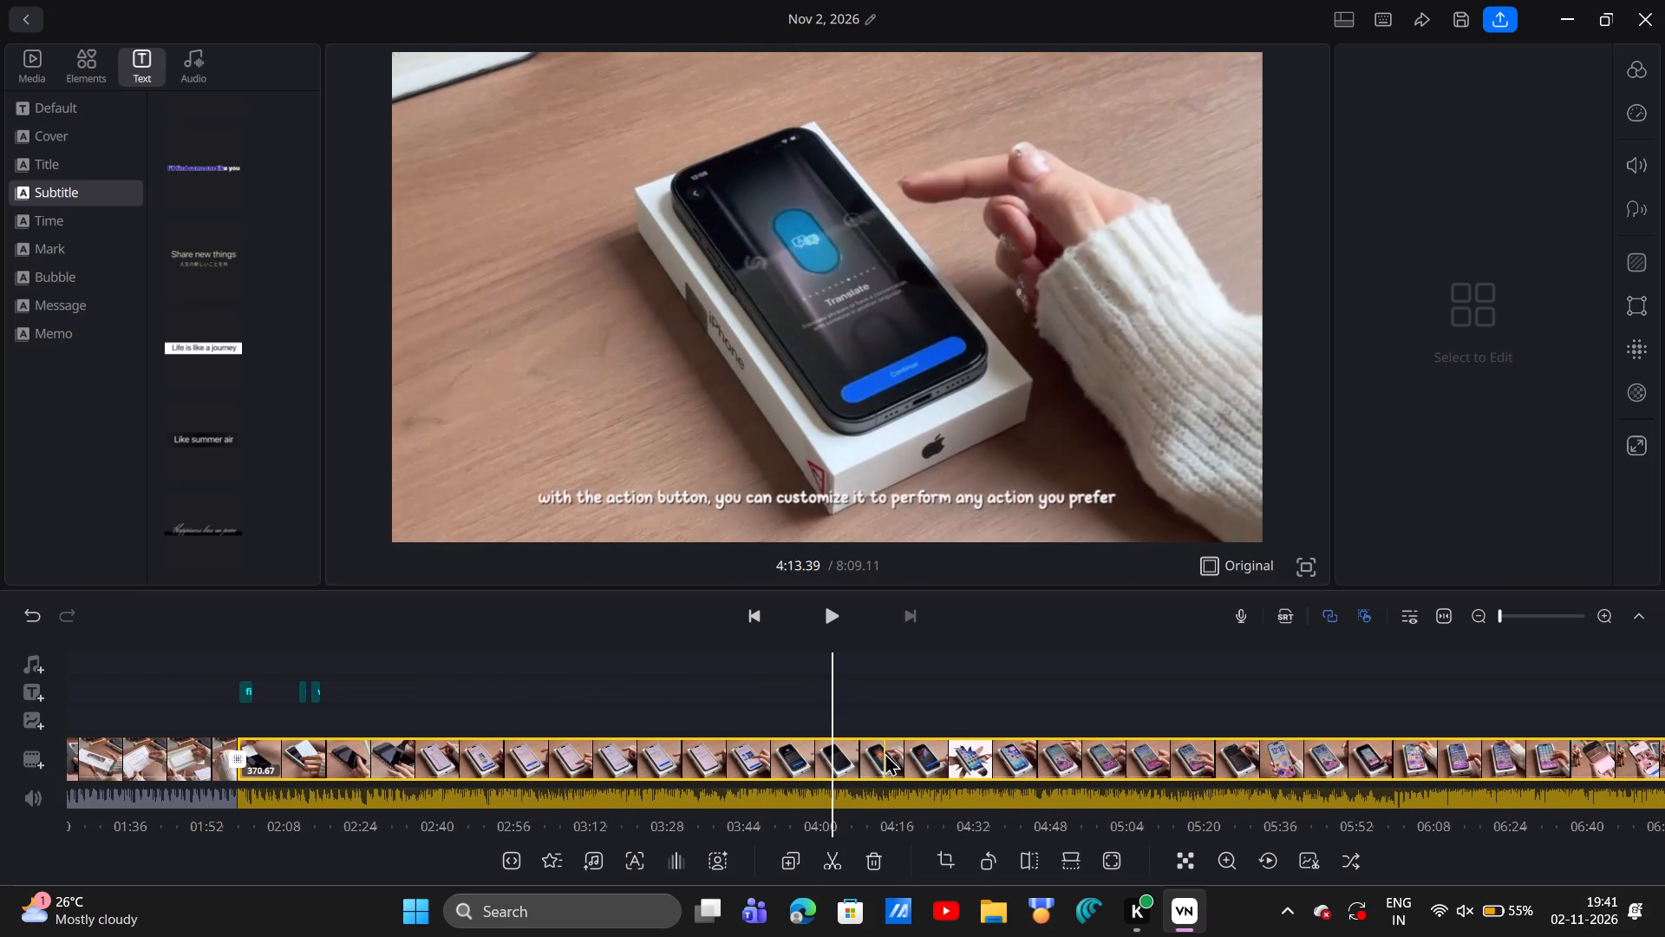
scroll(885, 752, "right", 11)
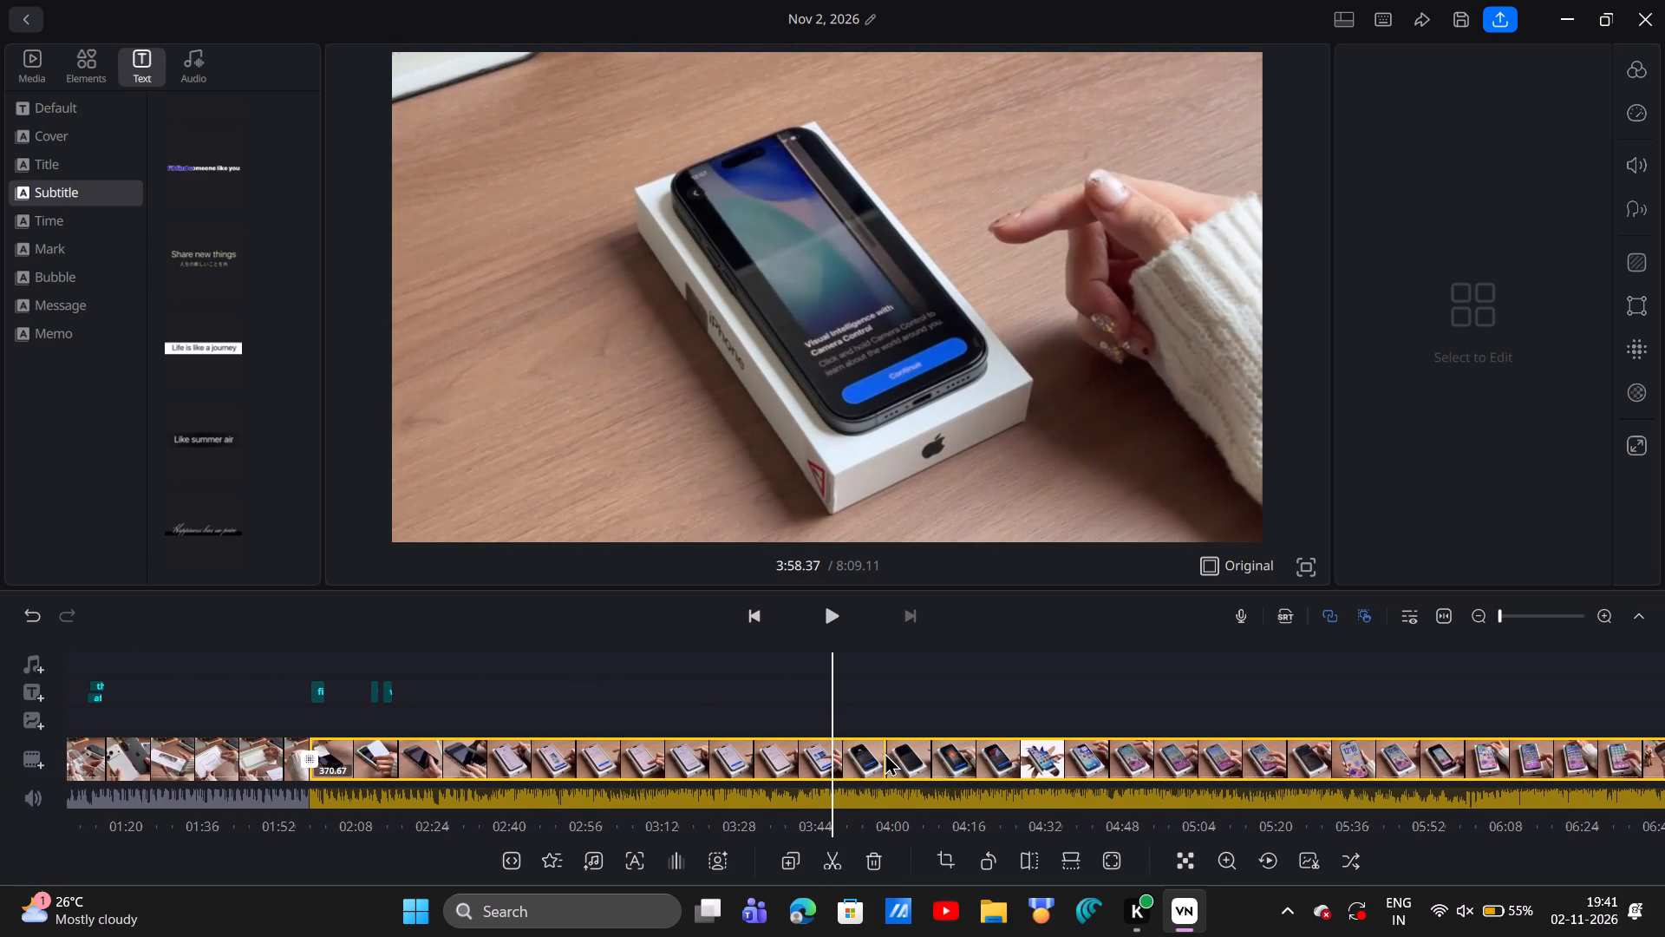
scroll(885, 752, "right", 2)
scroll(885, 752, "left", 1)
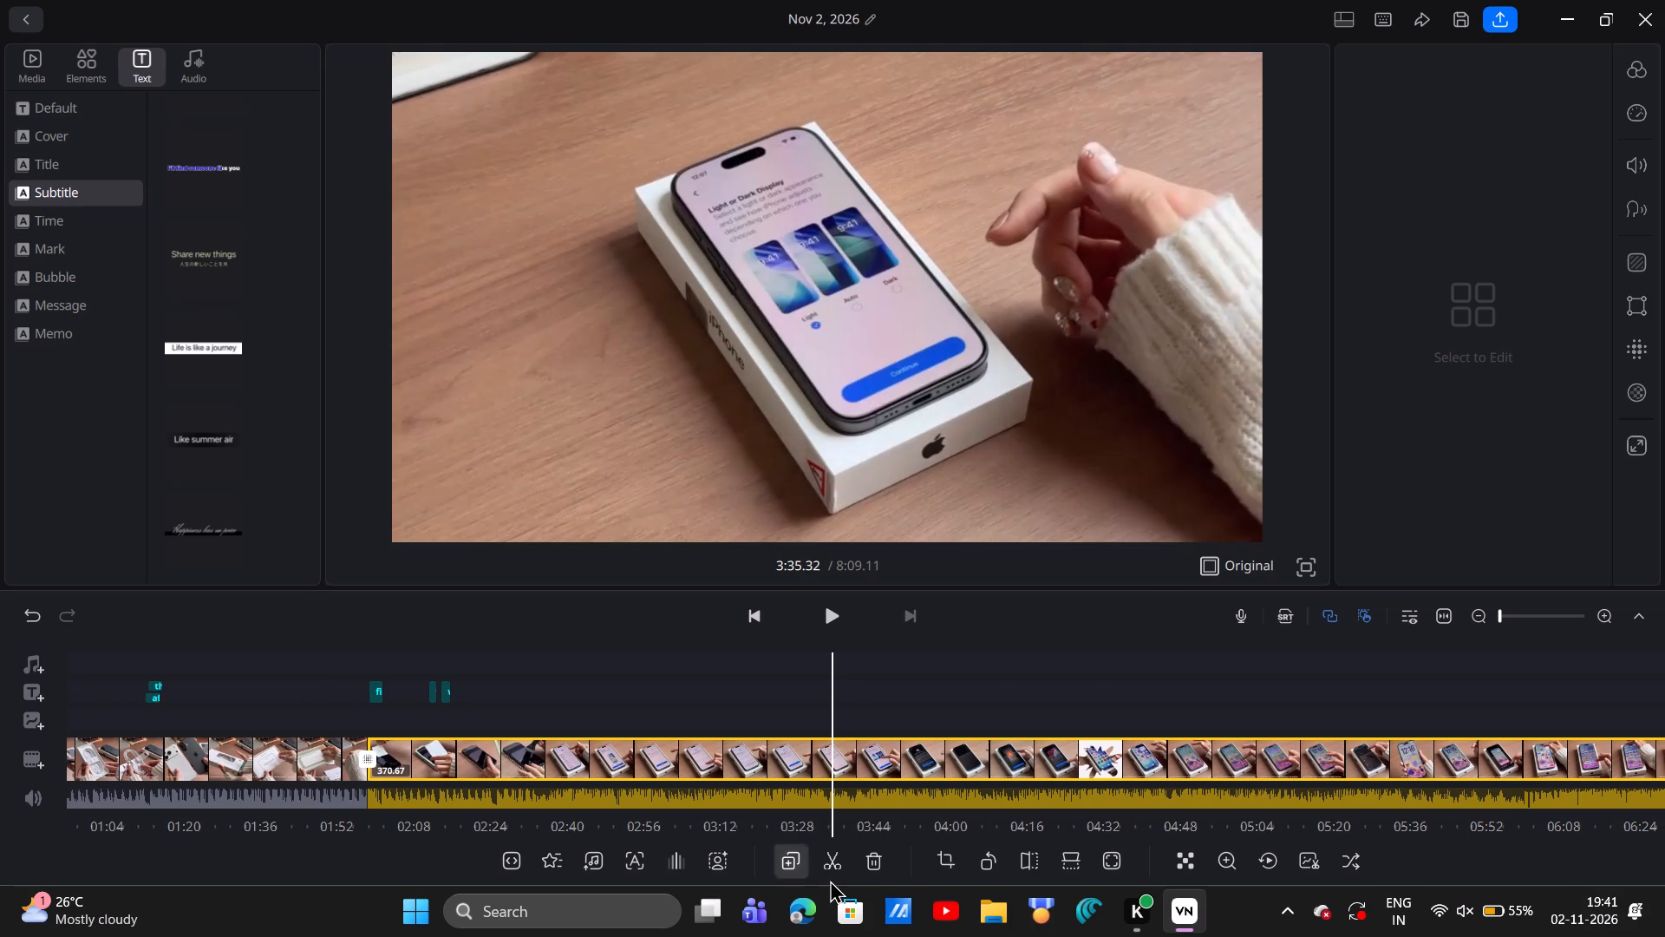
left_click(836, 875)
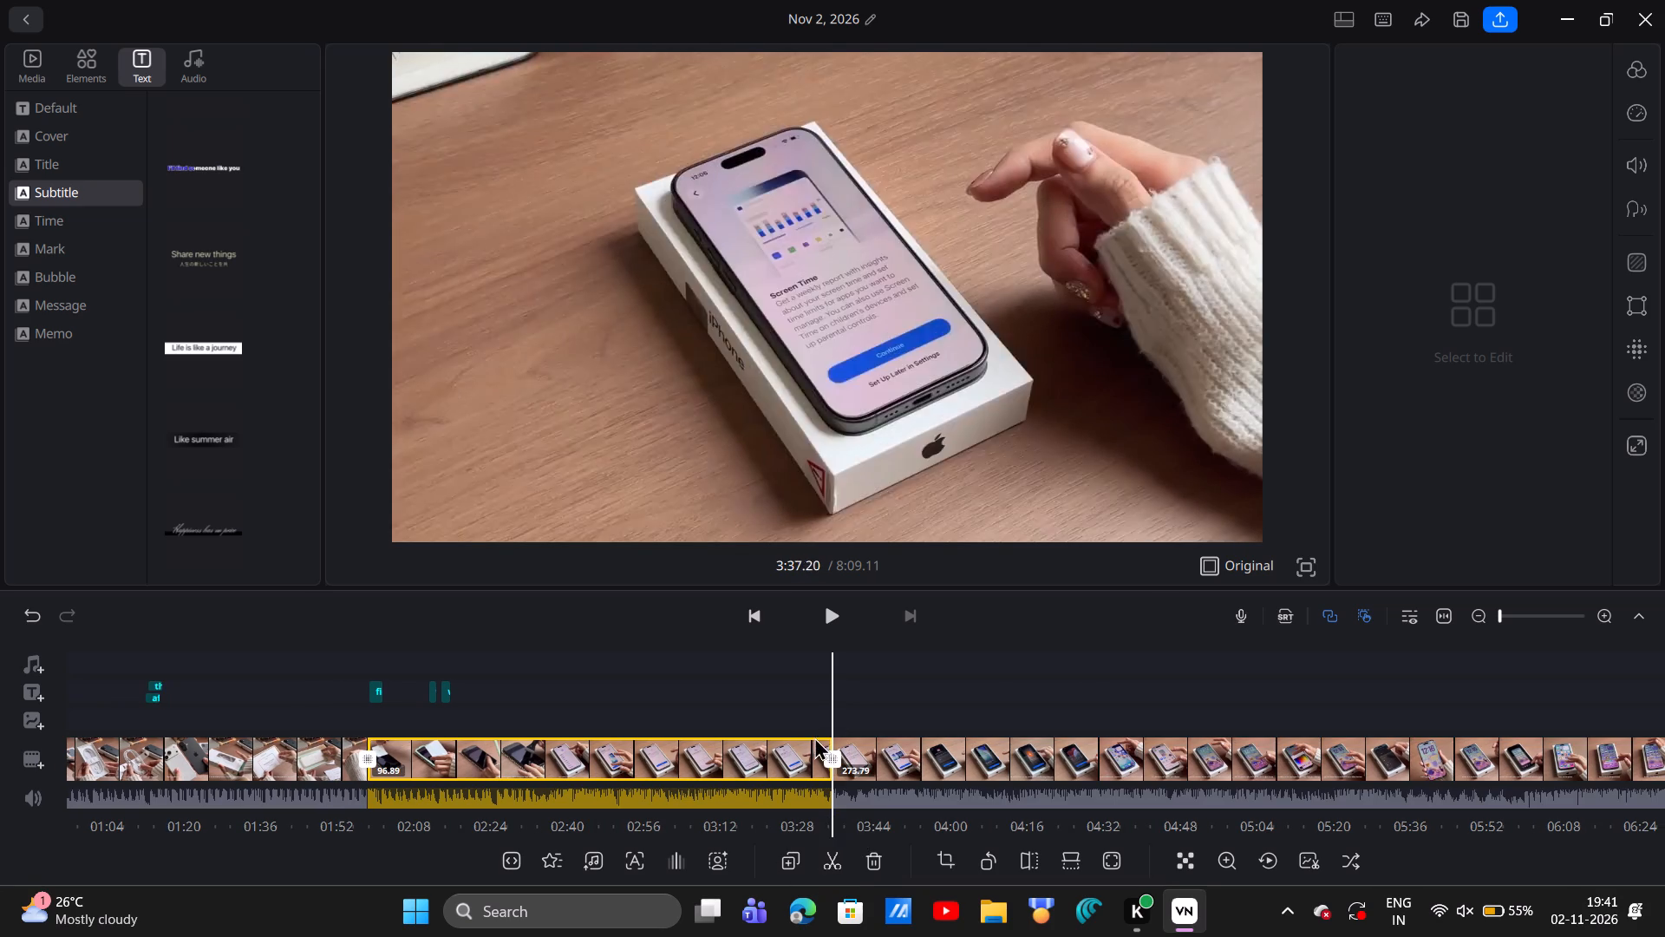
Preview the Expand, Jitter down, Glitch 01, RGB 02 and Shake effects on the clip starting at 1:58.43.
left_click(541, 860)
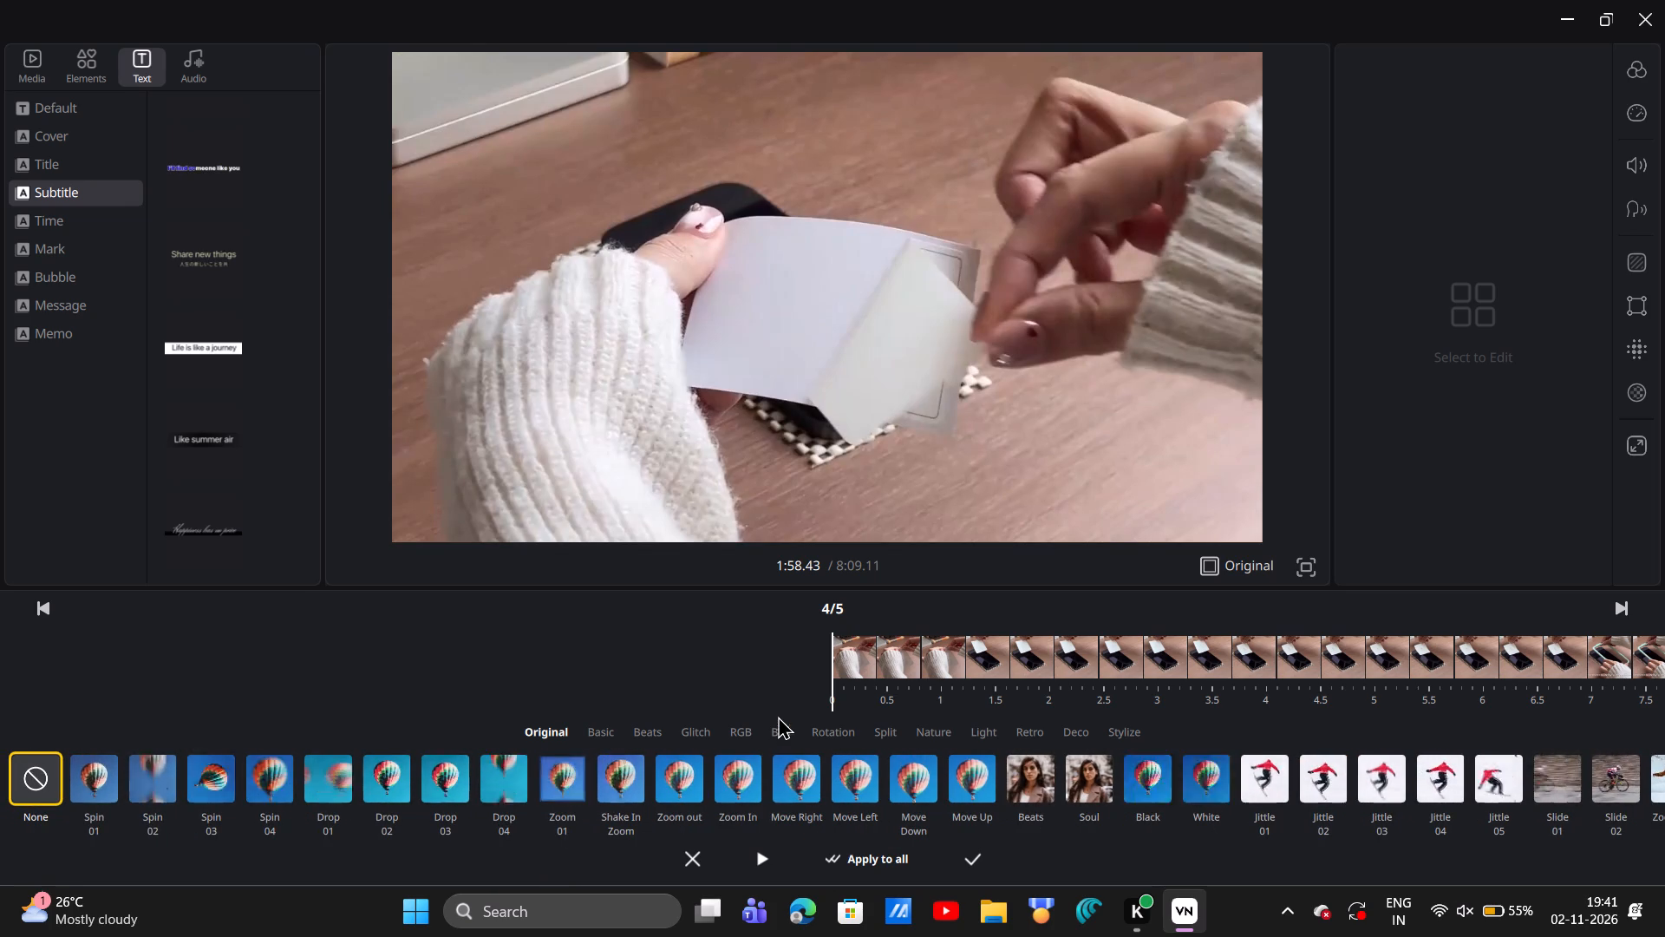
left_click(685, 730)
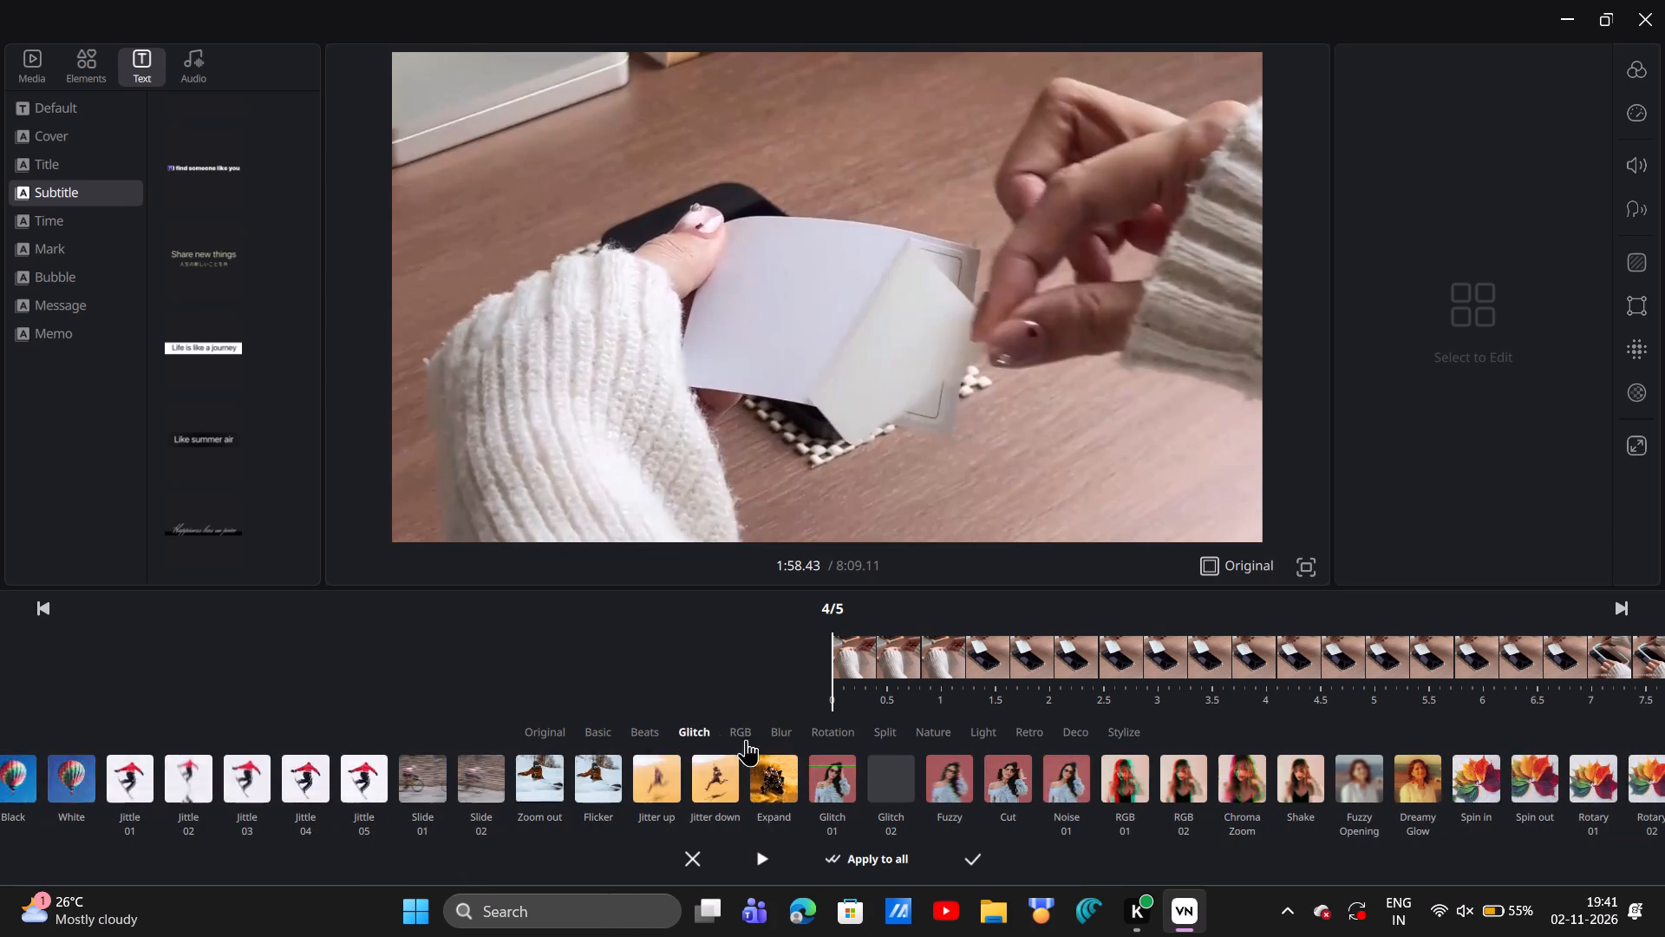
left_click(756, 772)
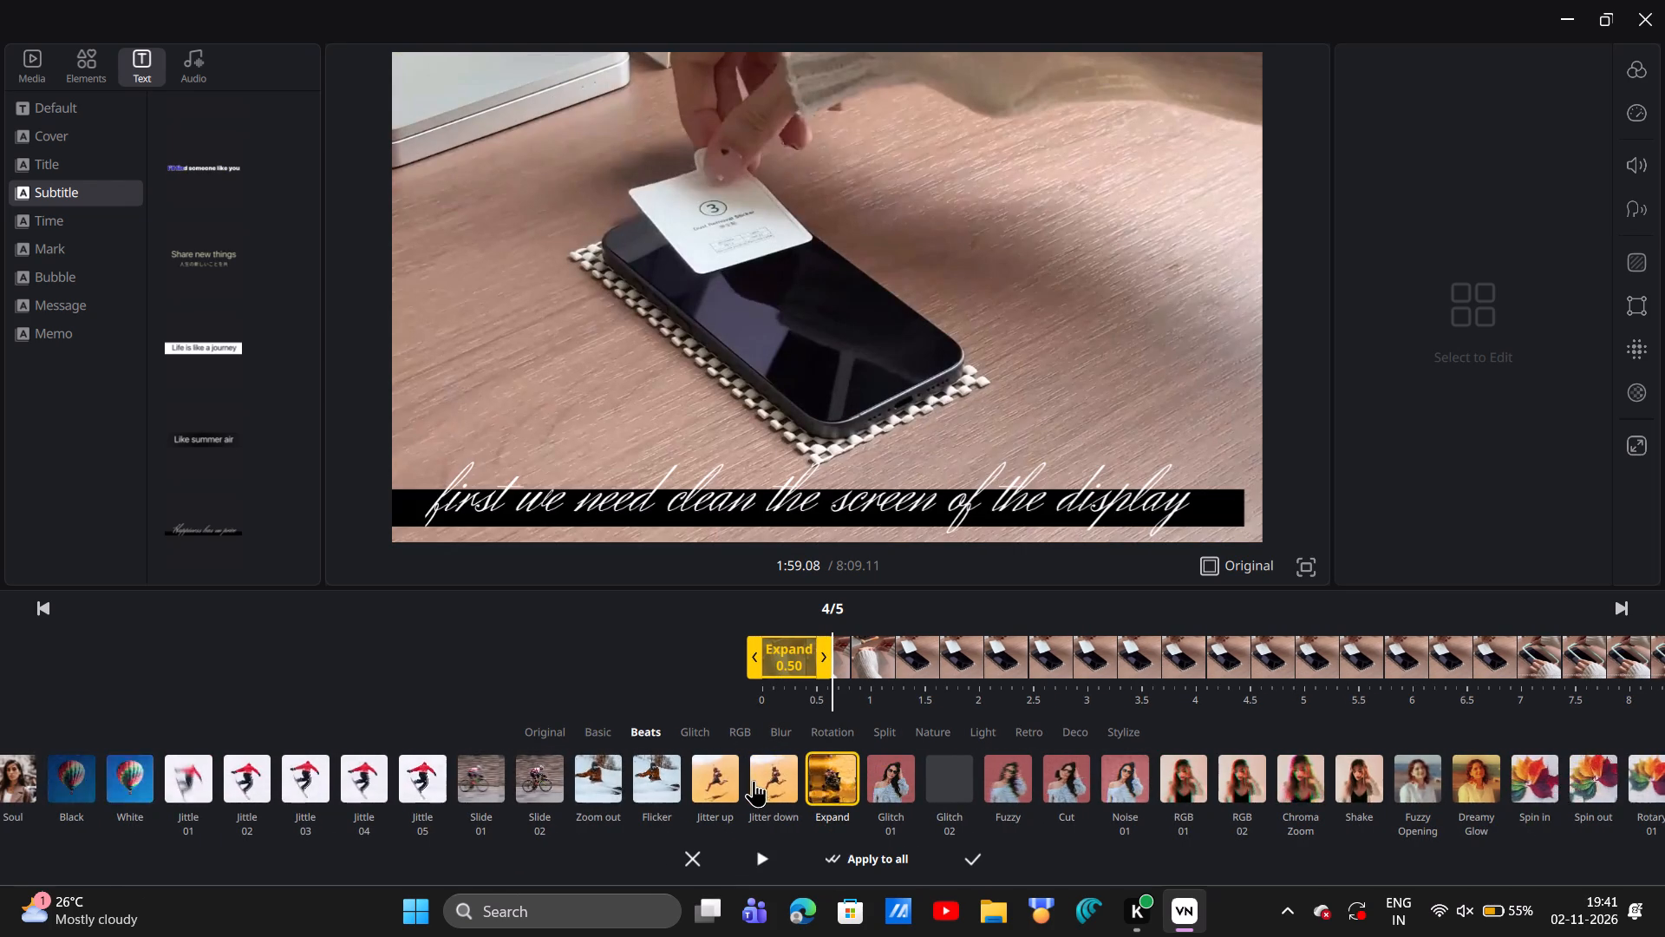
left_click(754, 781)
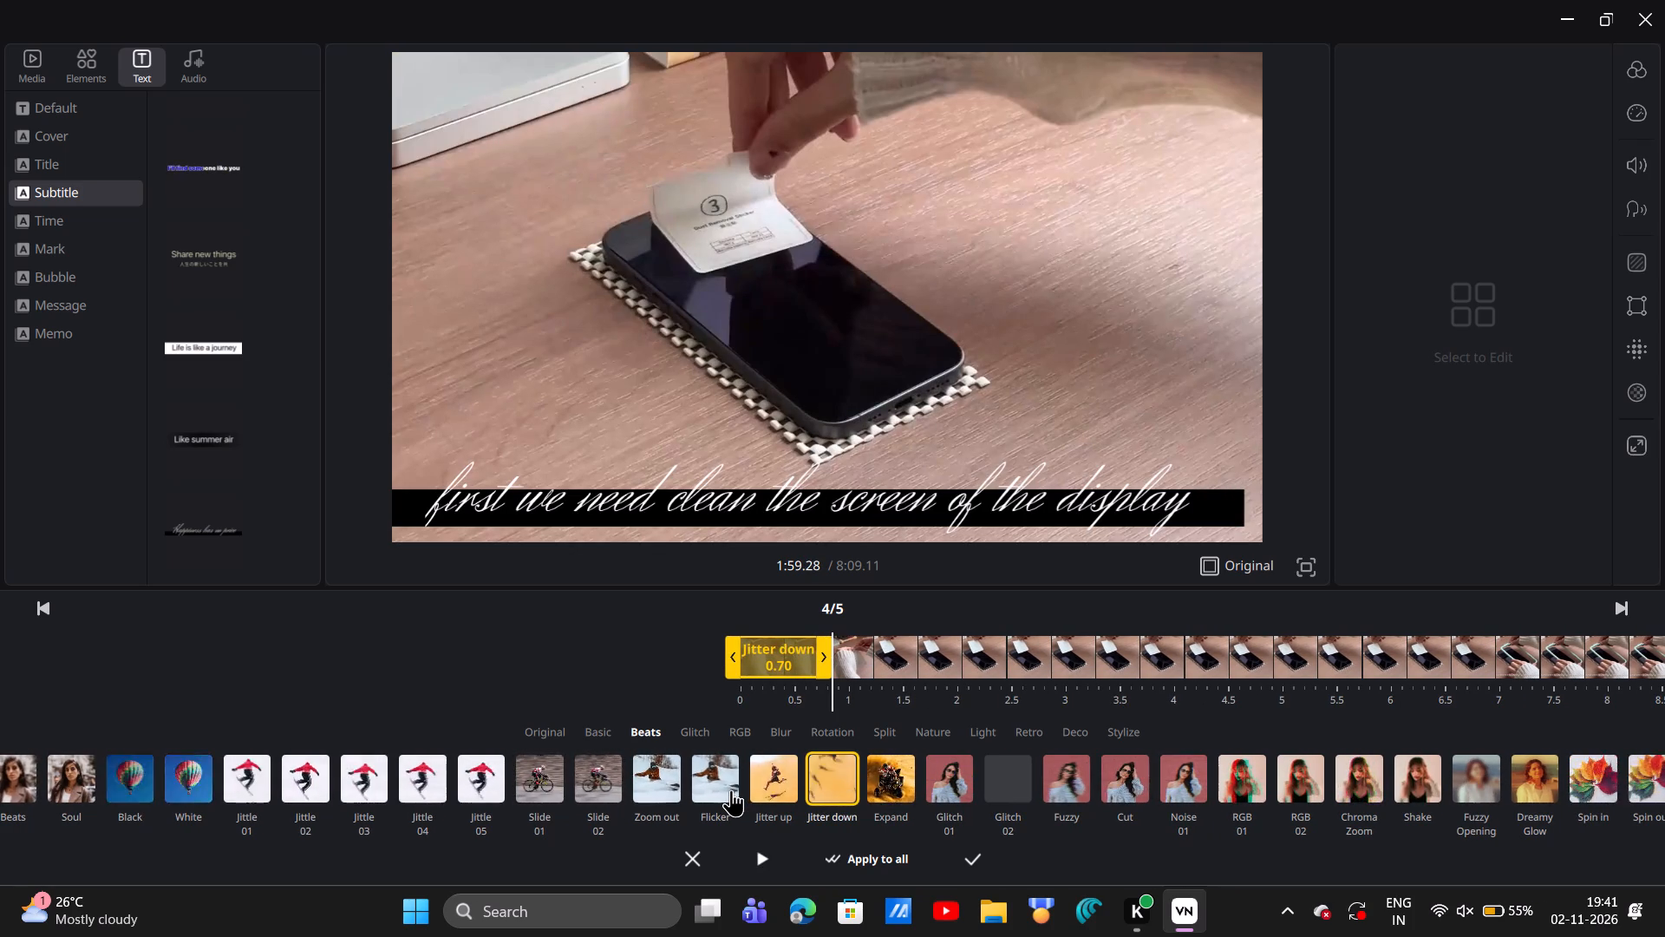
left_click(882, 786)
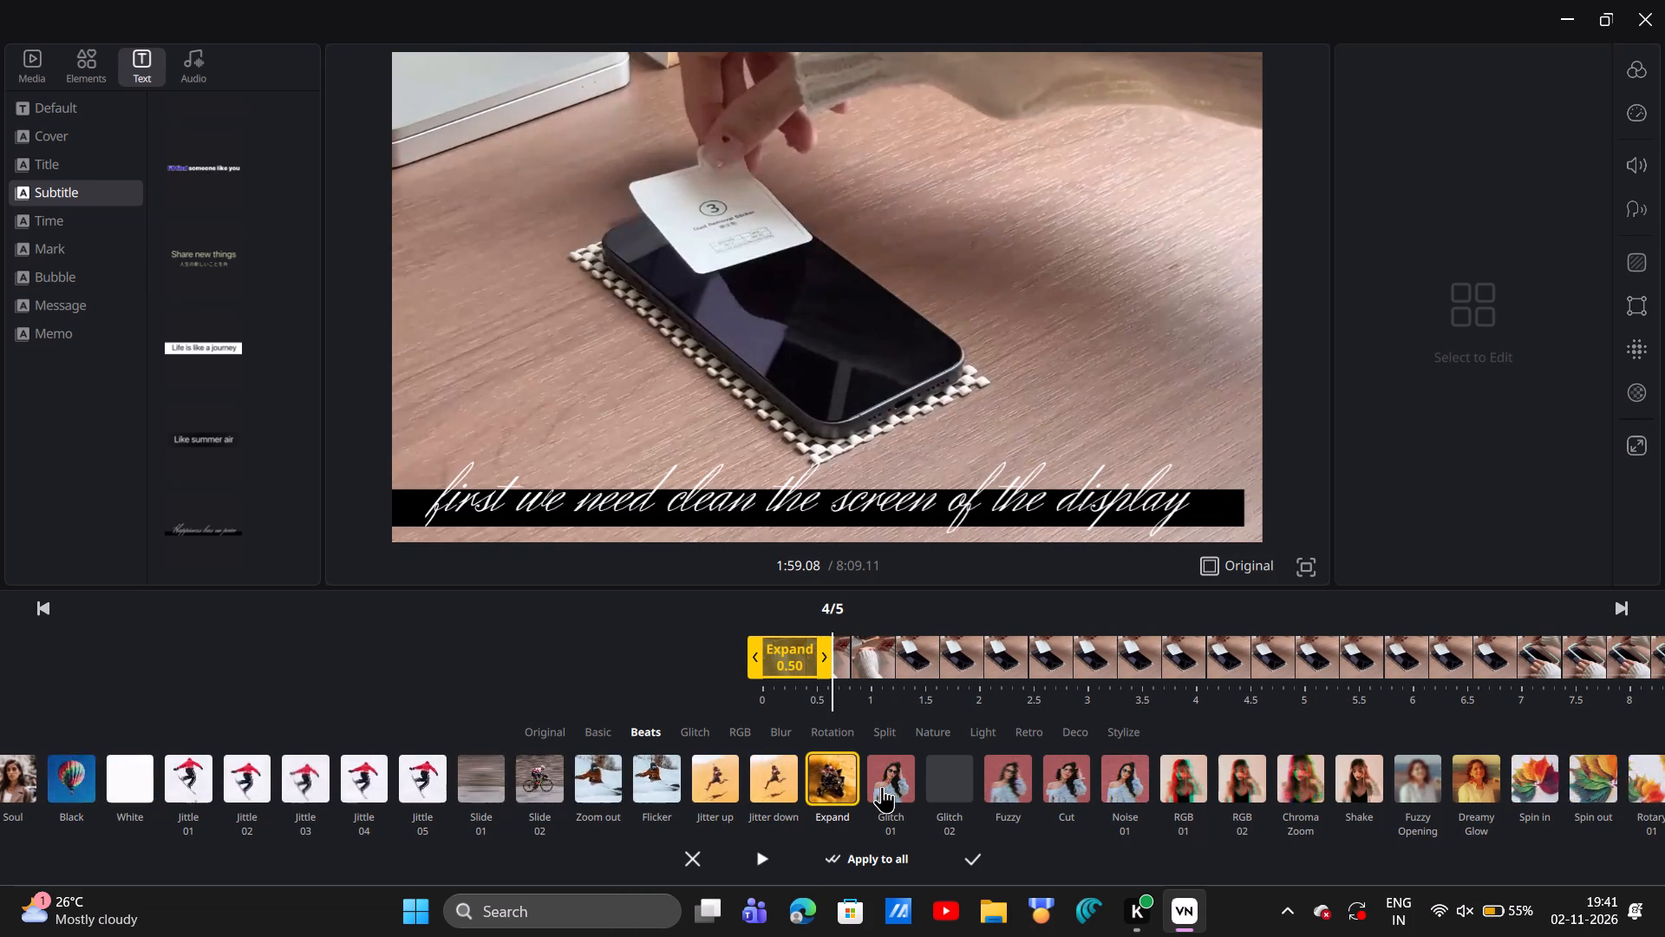
left_click(882, 786)
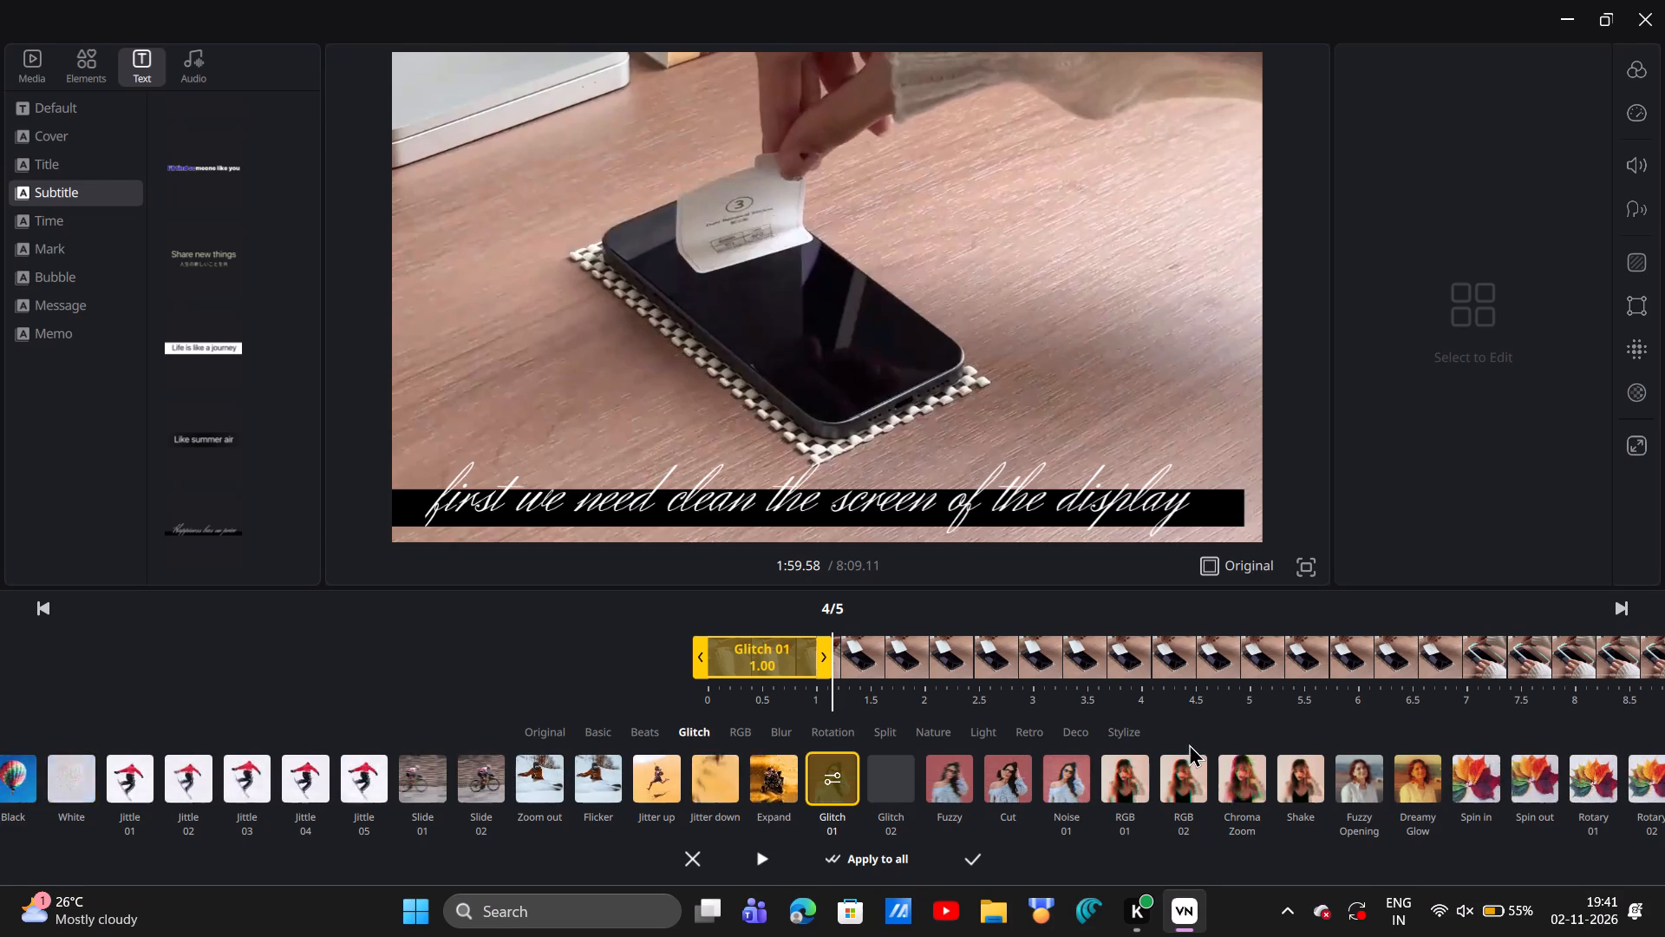
left_click(1170, 761)
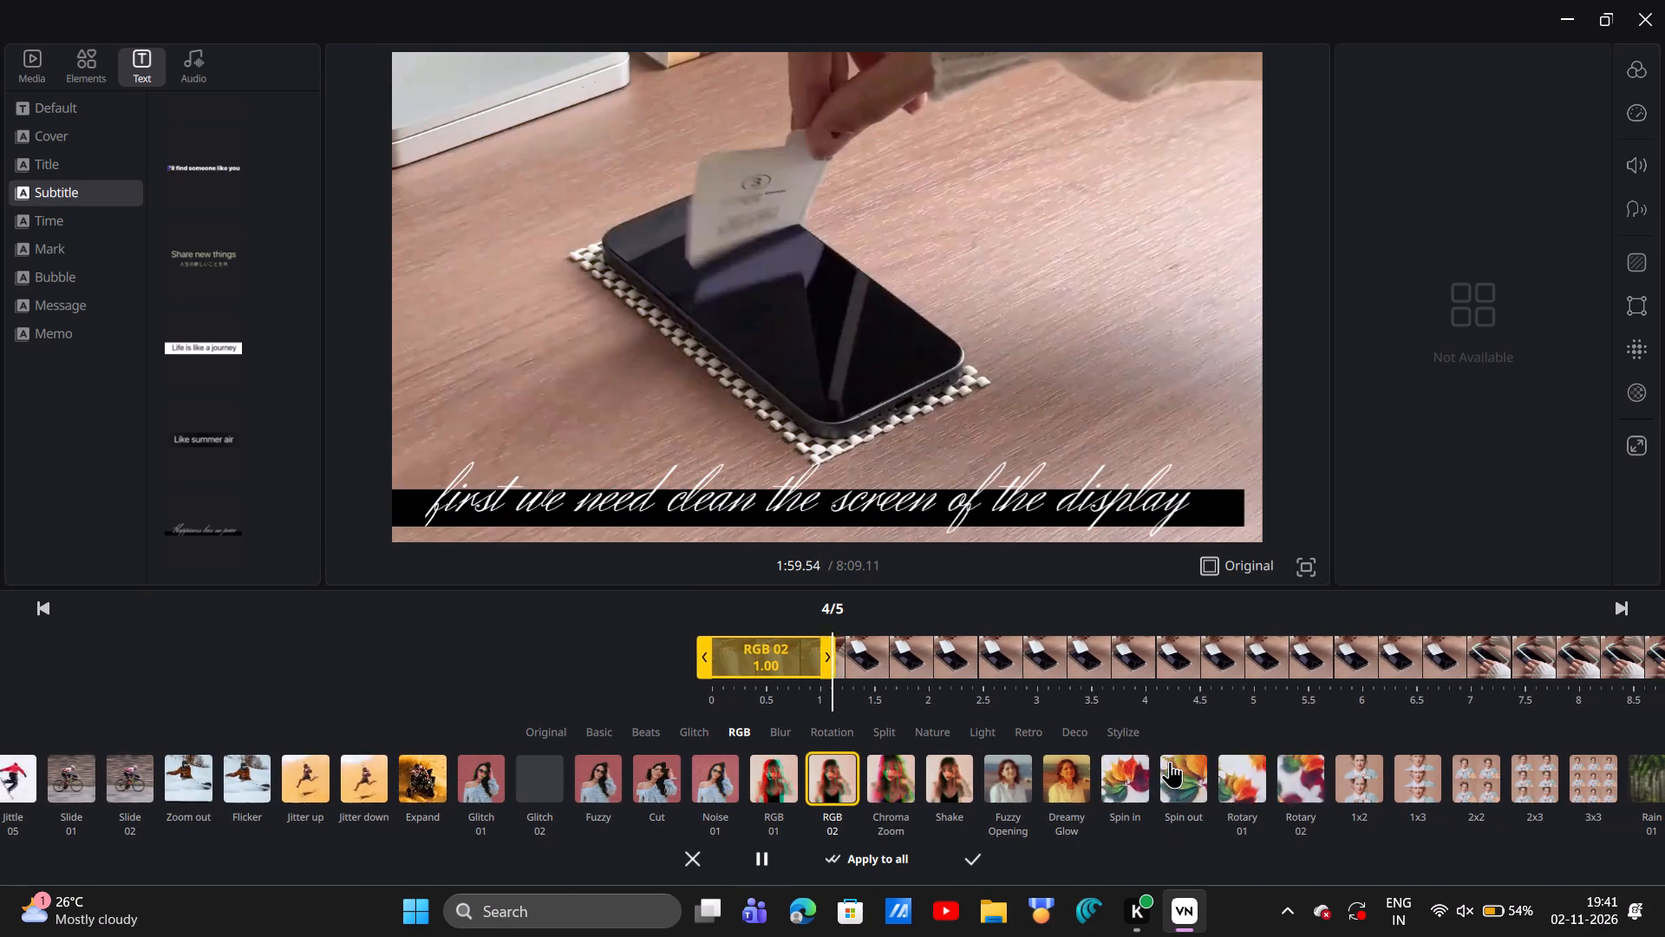
left_click(944, 779)
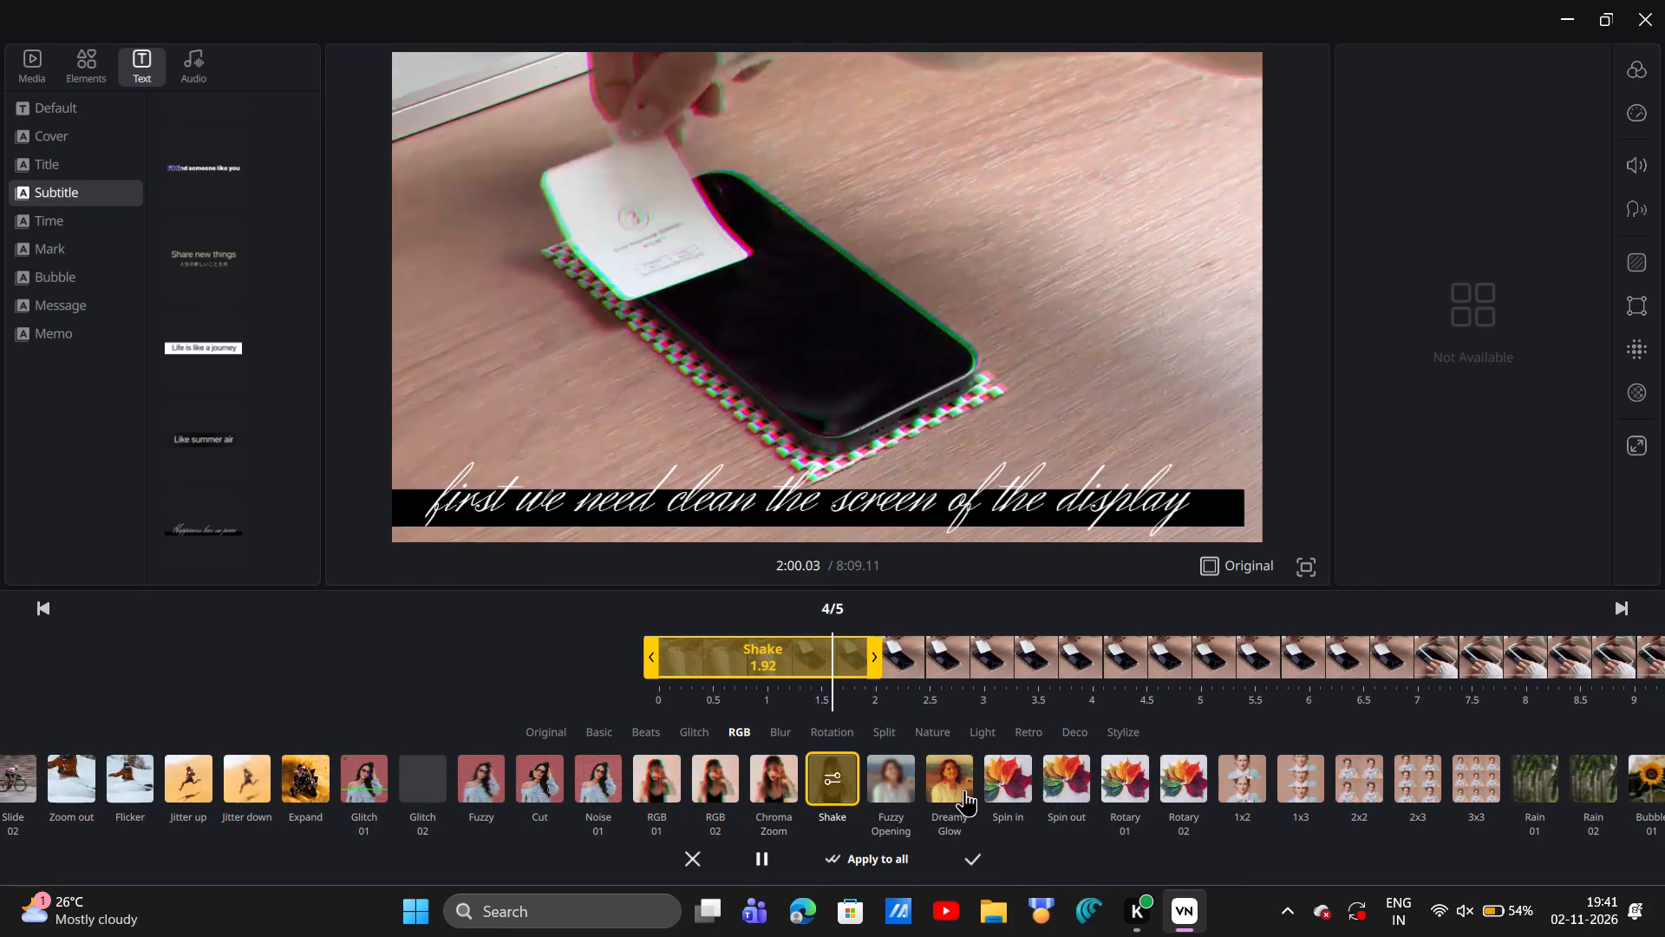
Preview the Dreamy Glow, Spin out, Rotary 02, 1x3, 2x3, Rain 01, Bubble 01 and Snowfall effects on the clip starting at 1:58.43.
left_click(965, 790)
left_click(965, 790)
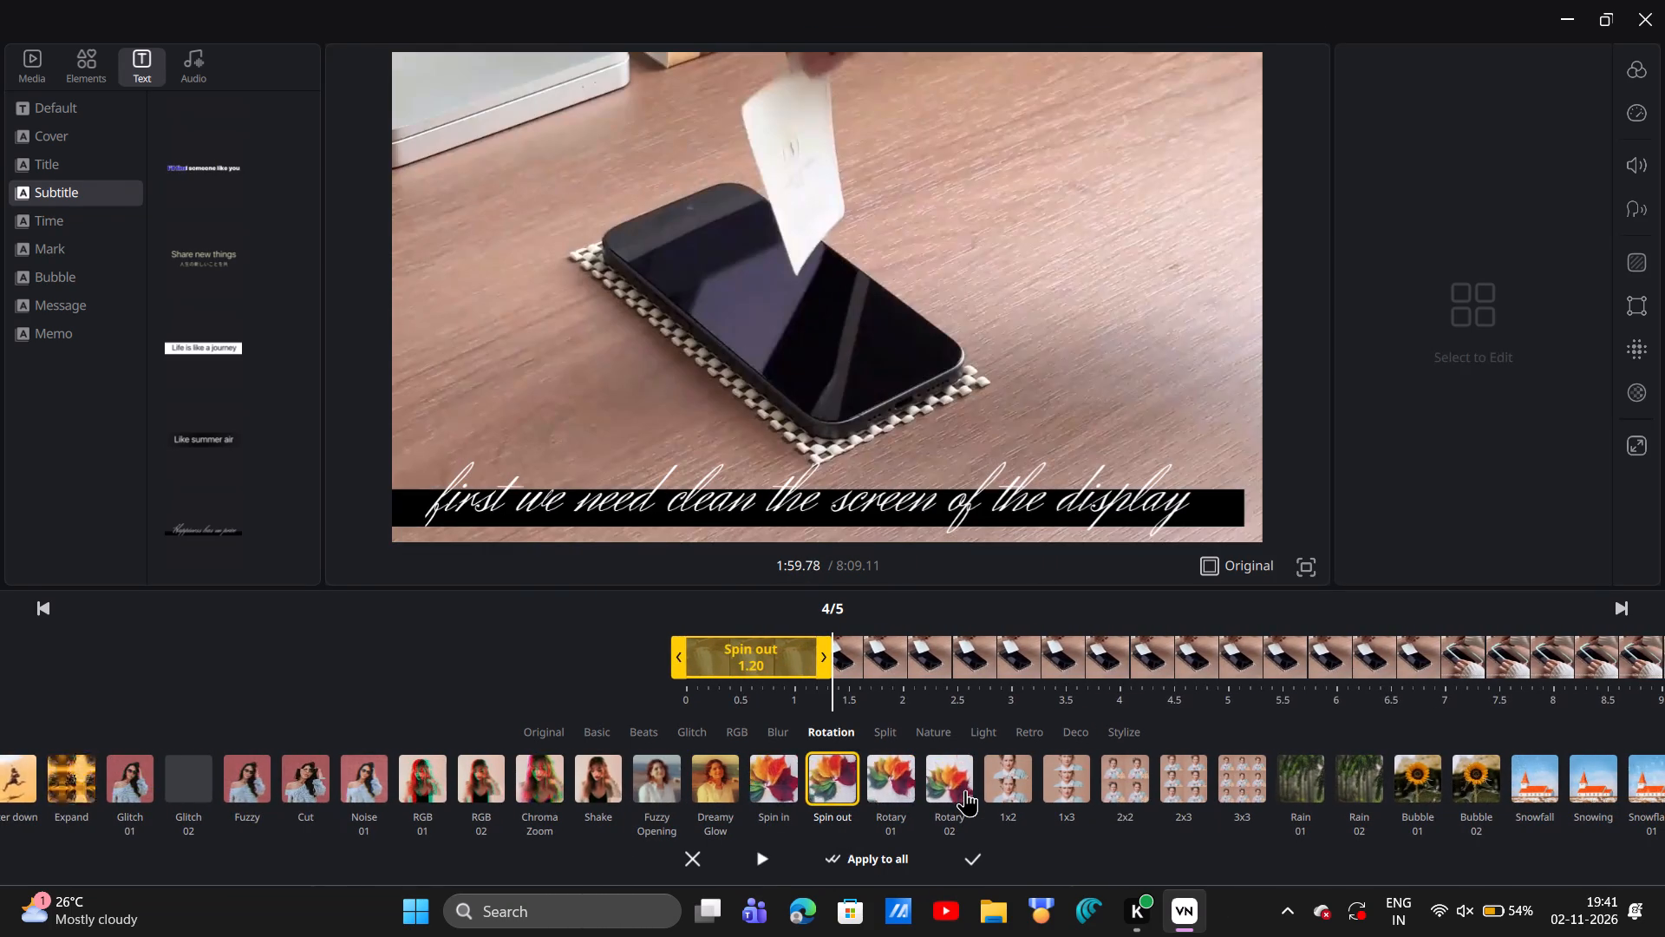
left_click(965, 790)
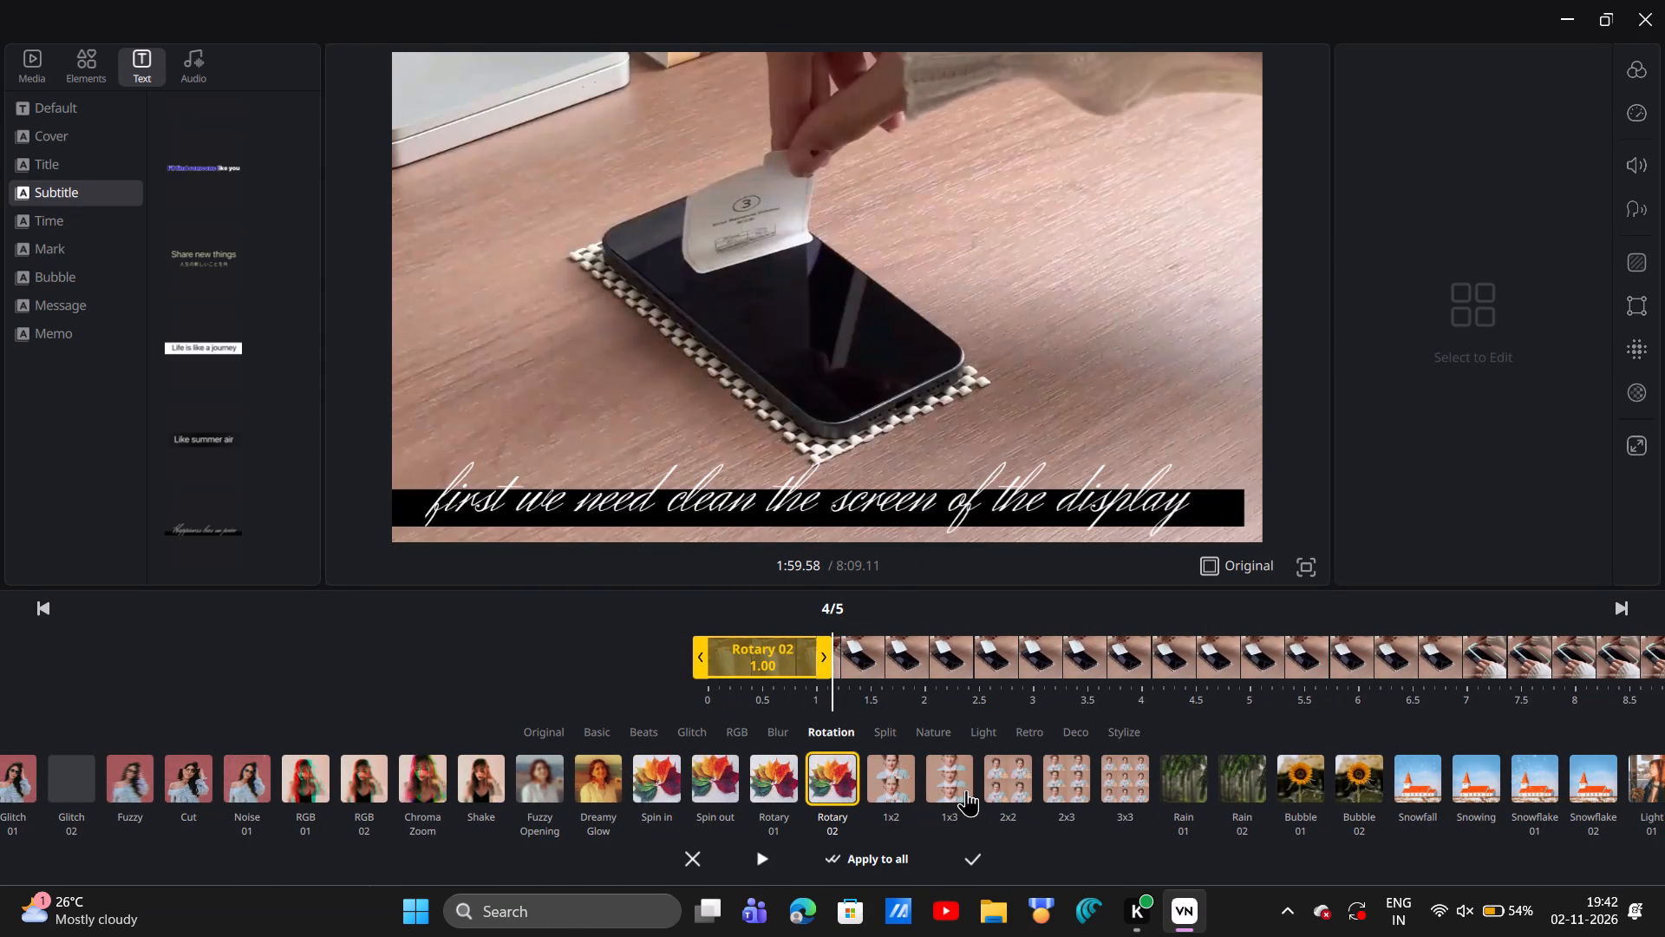
left_click(977, 792)
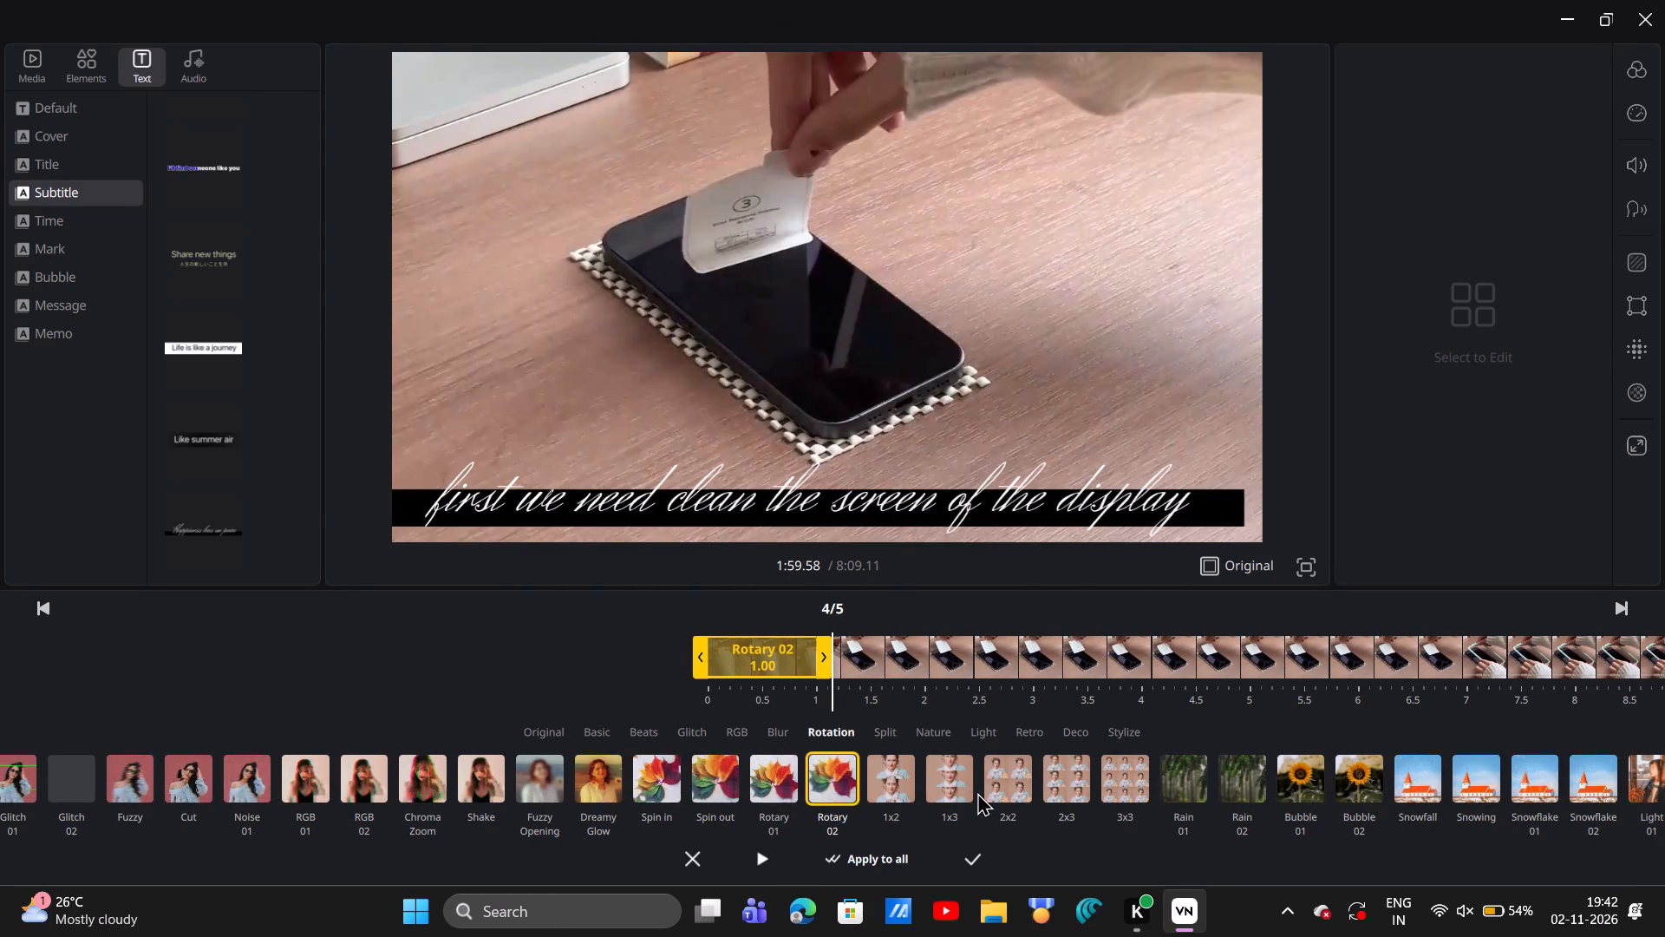
left_click(957, 779)
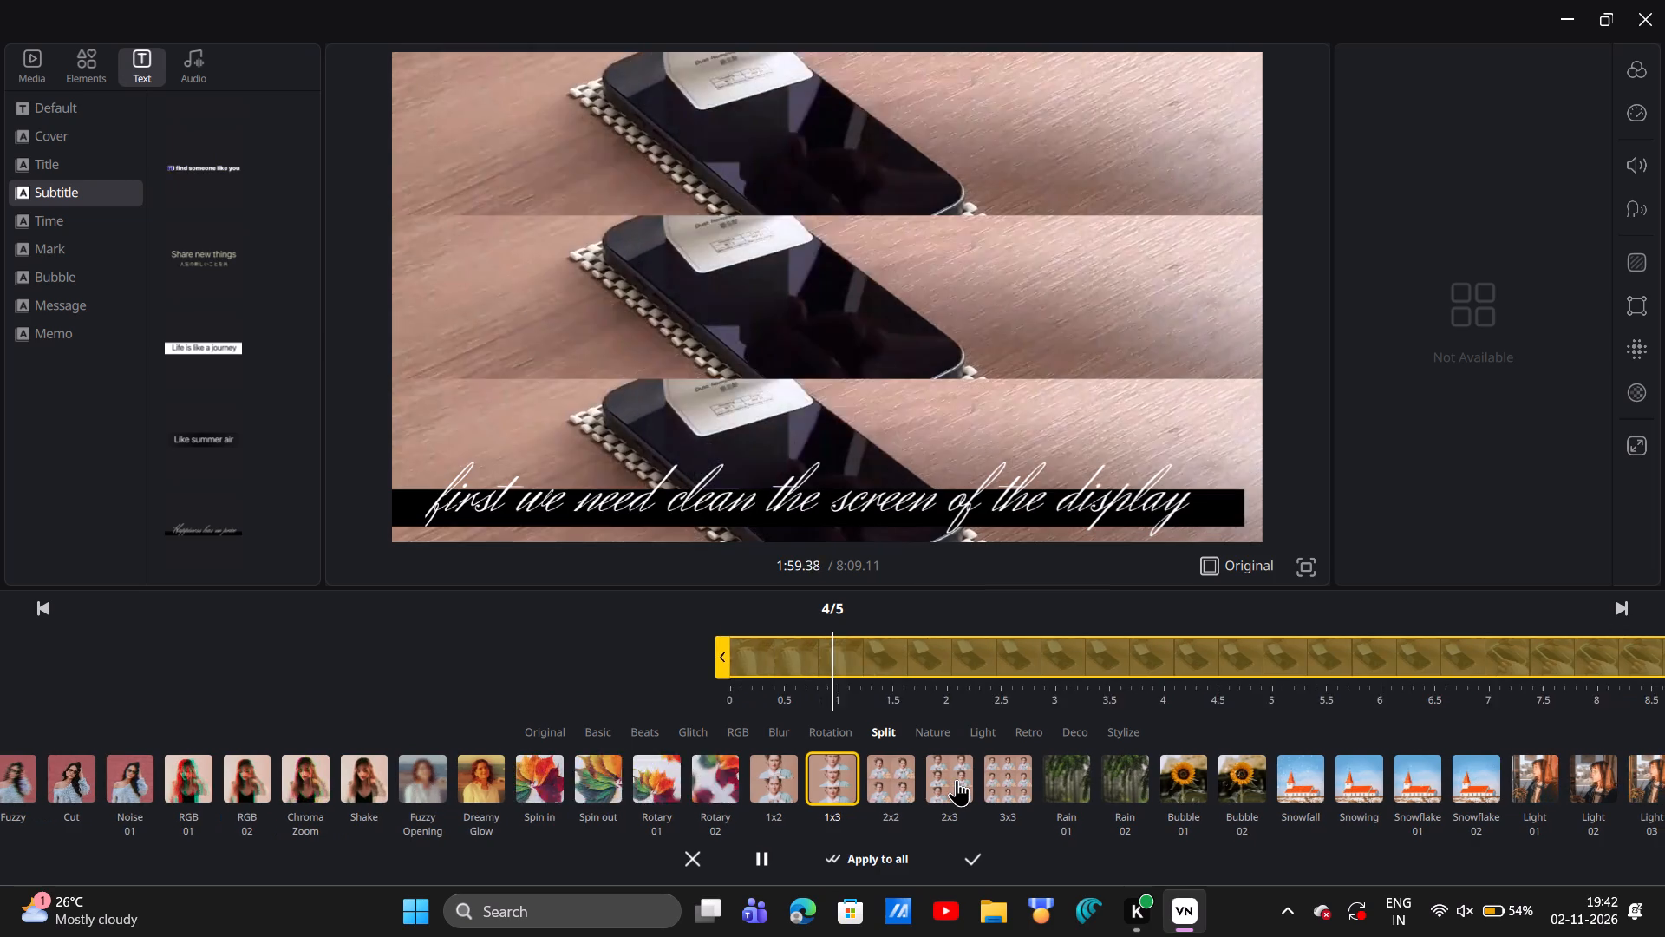
left_click(957, 779)
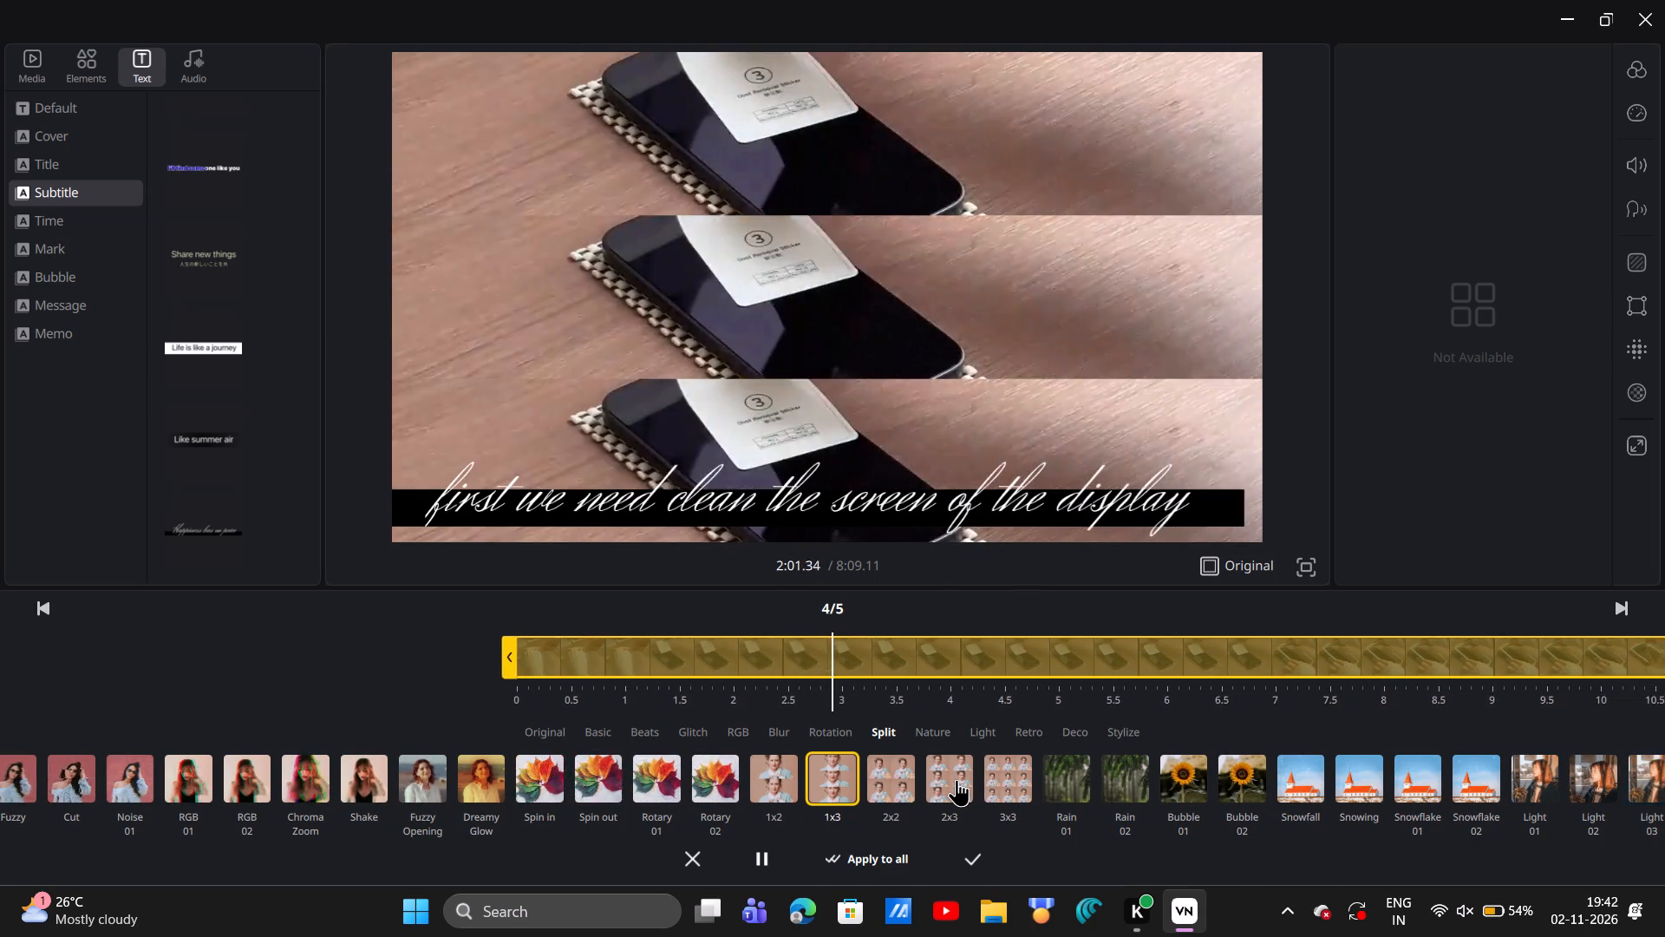
left_click(957, 779)
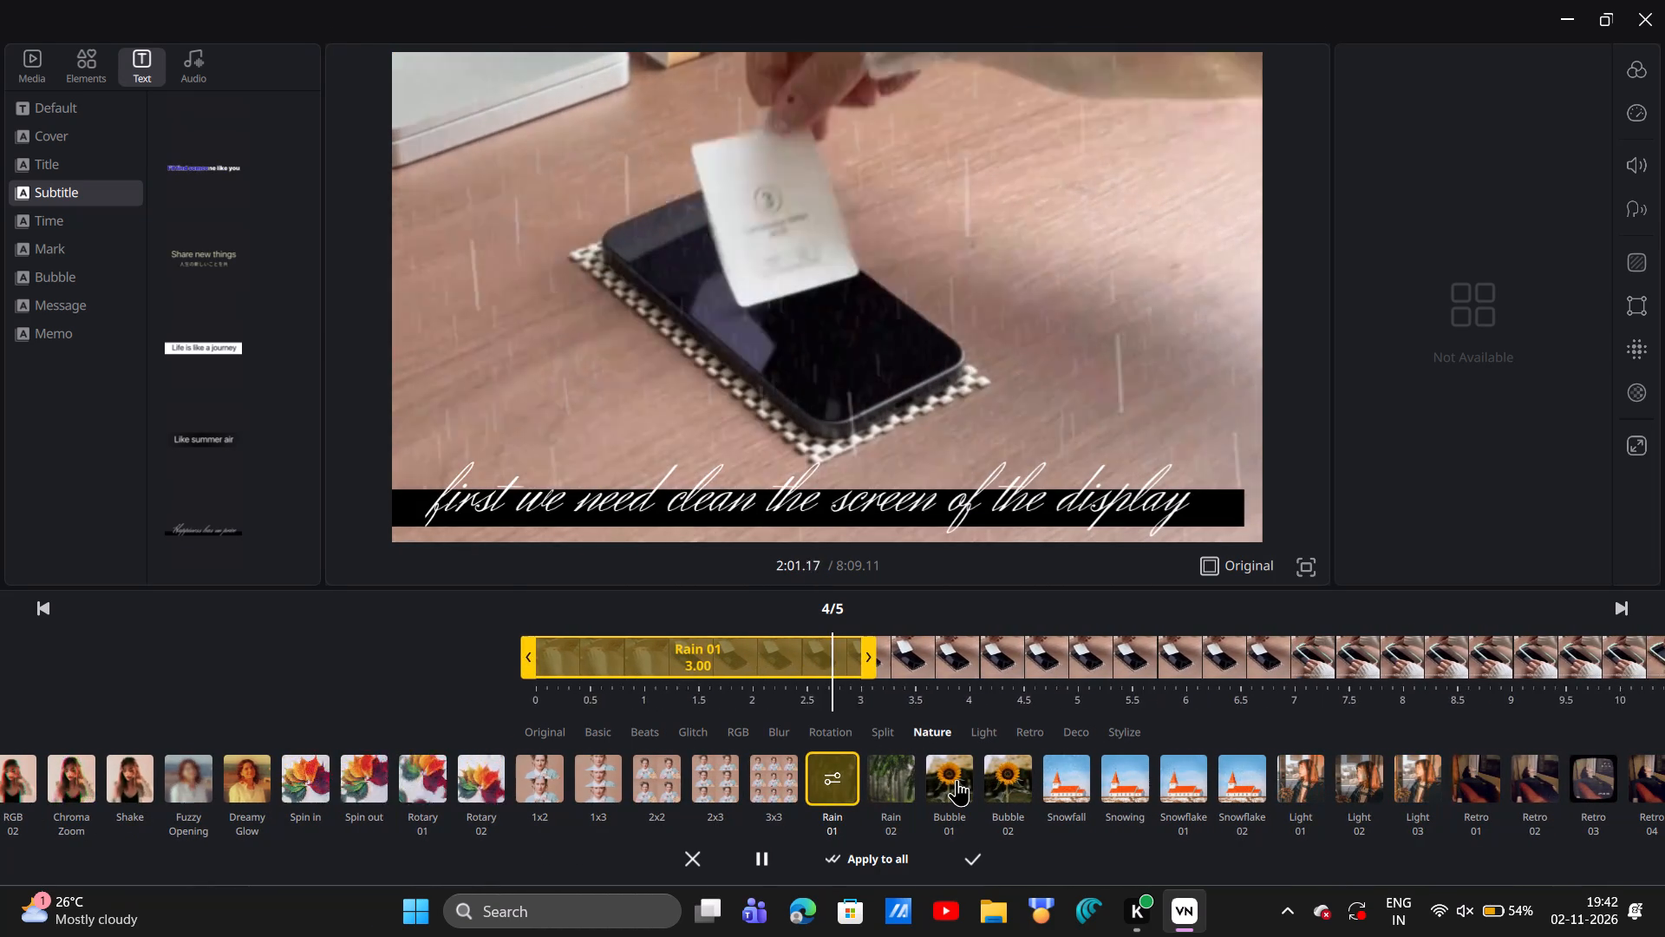
left_click(957, 779)
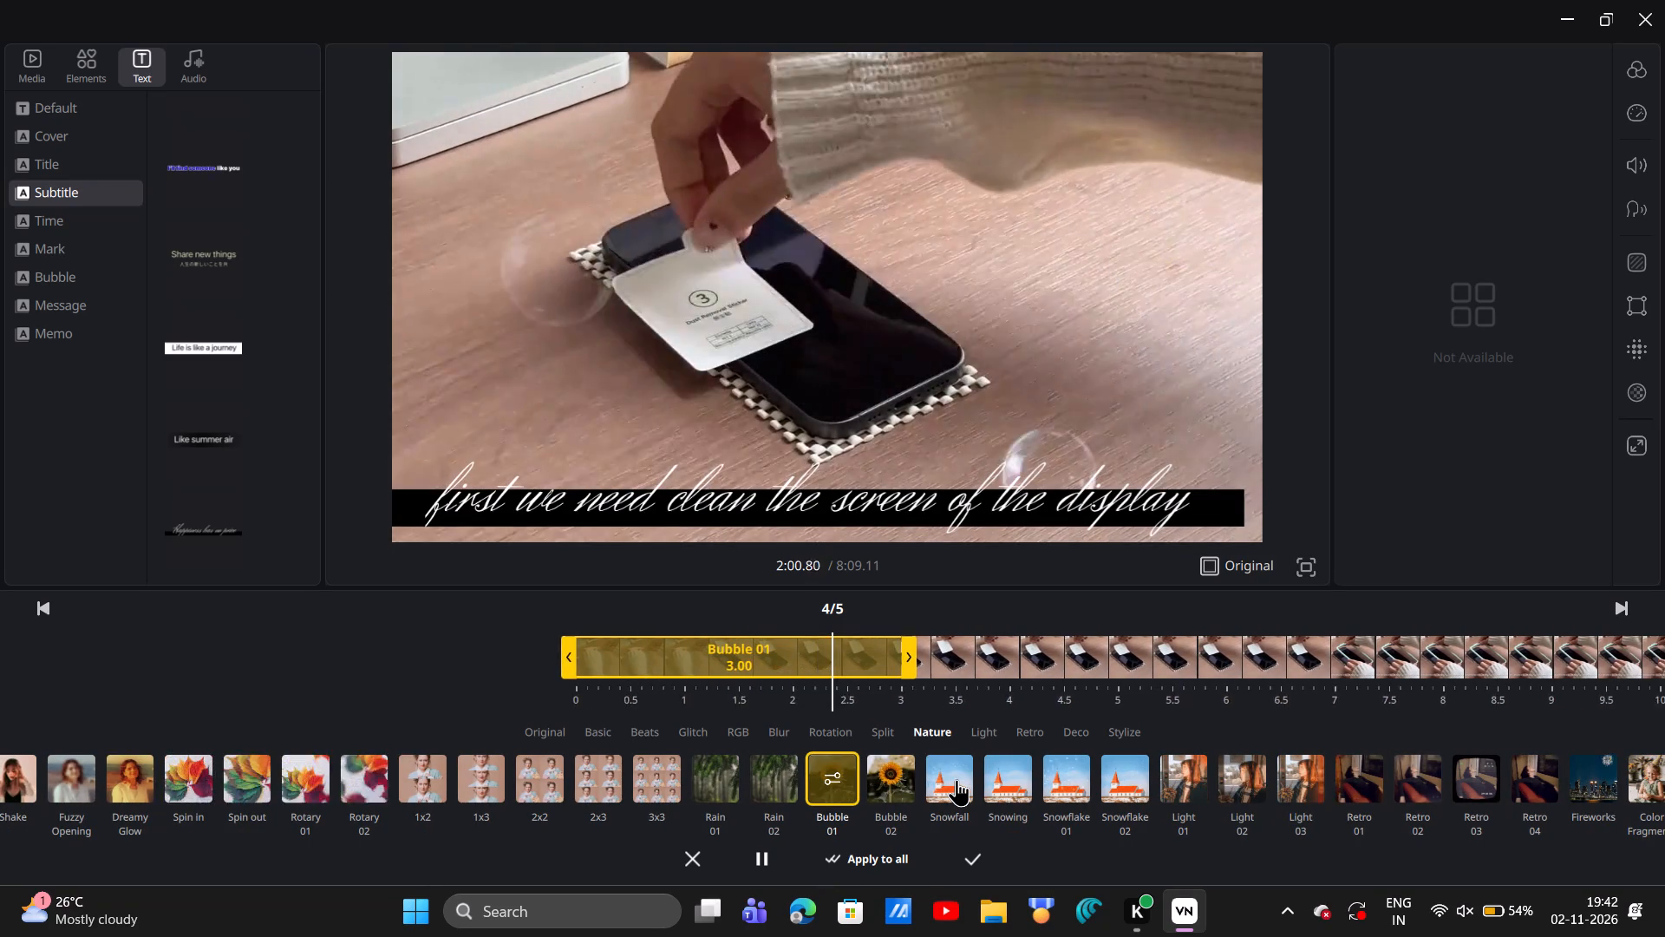
left_click(971, 781)
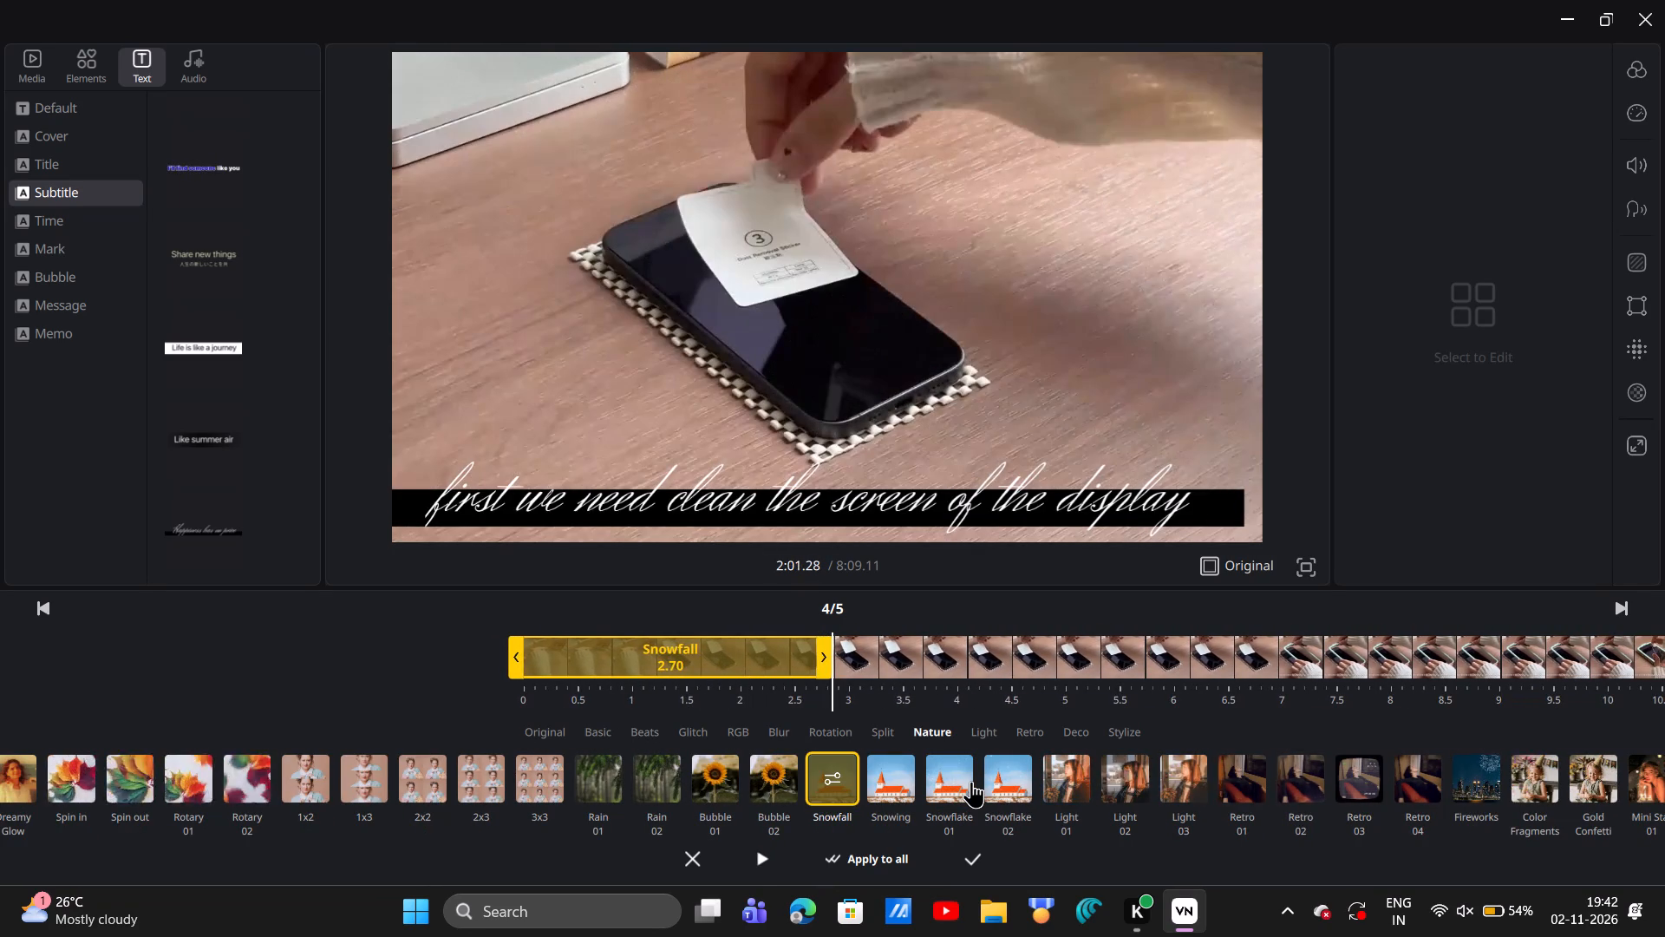
Preview the Light 01, Light 03, Retro 01, Retro 02 and Retro 03 effects on the same clip.
left_click(1079, 763)
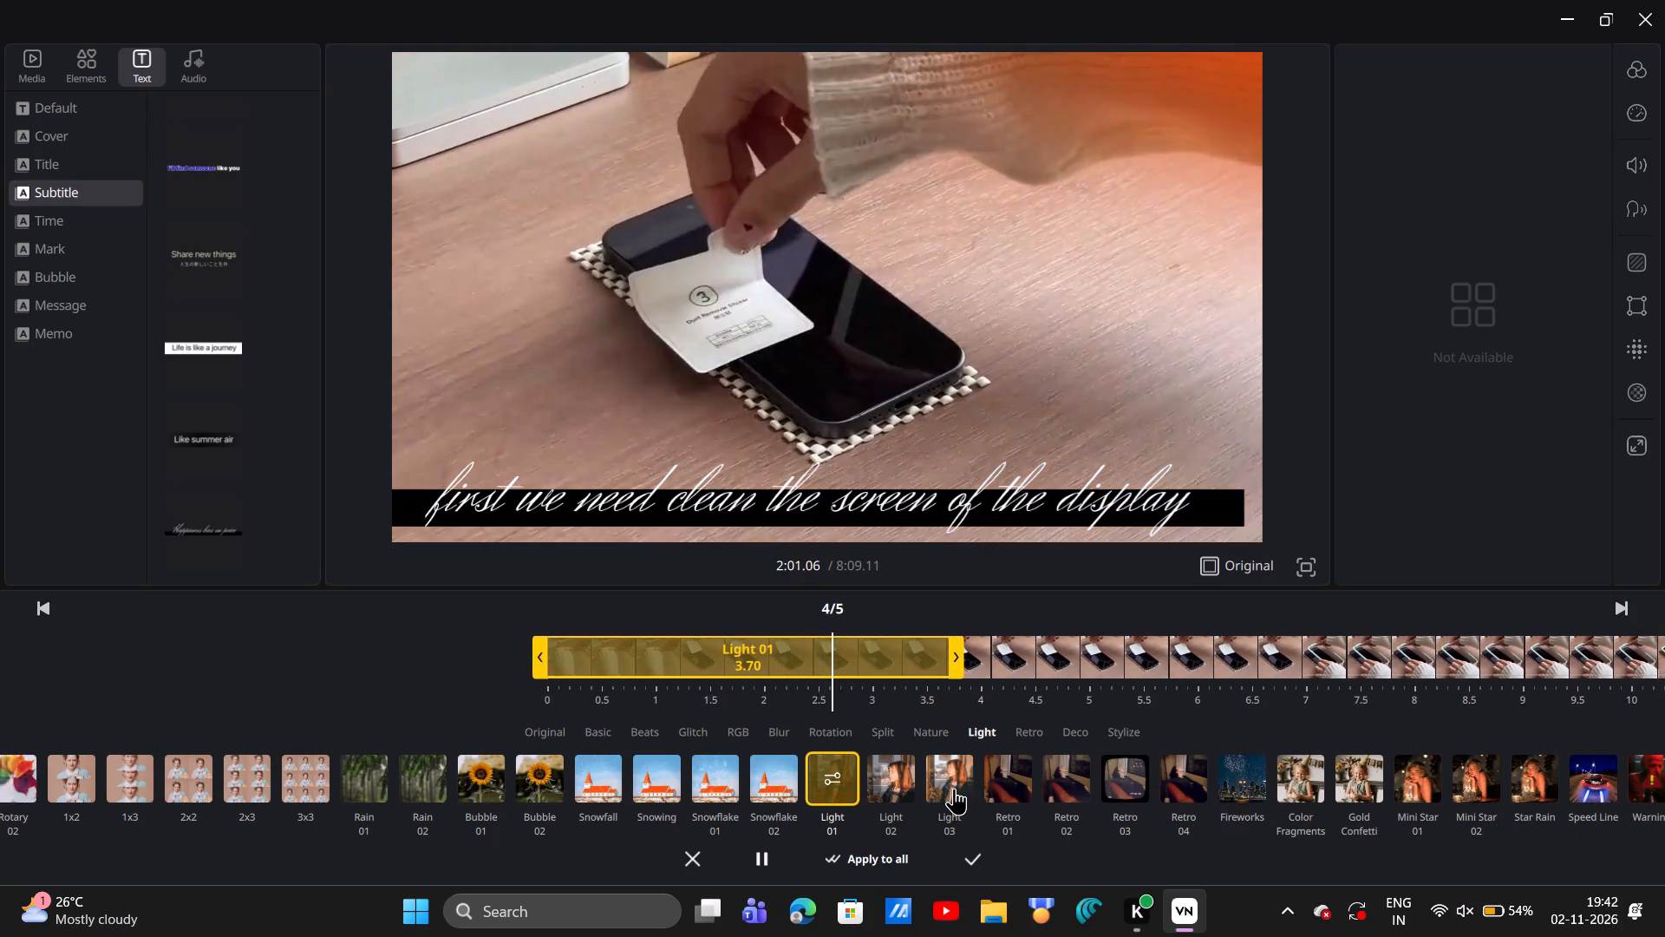
left_click(954, 788)
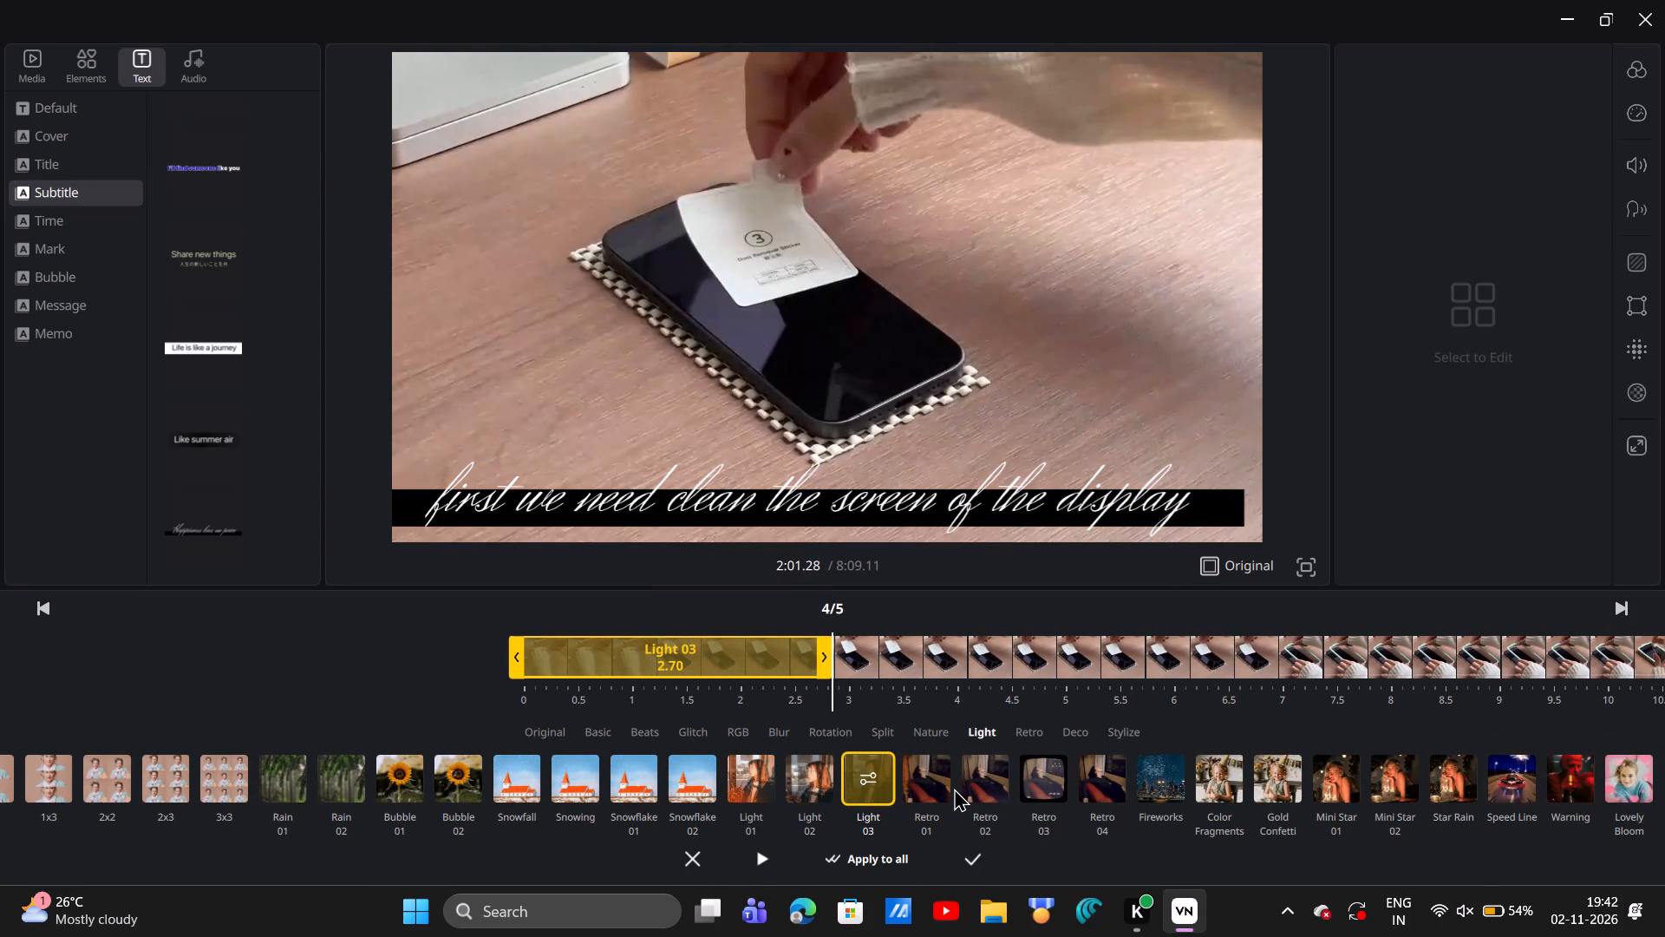
left_click(955, 783)
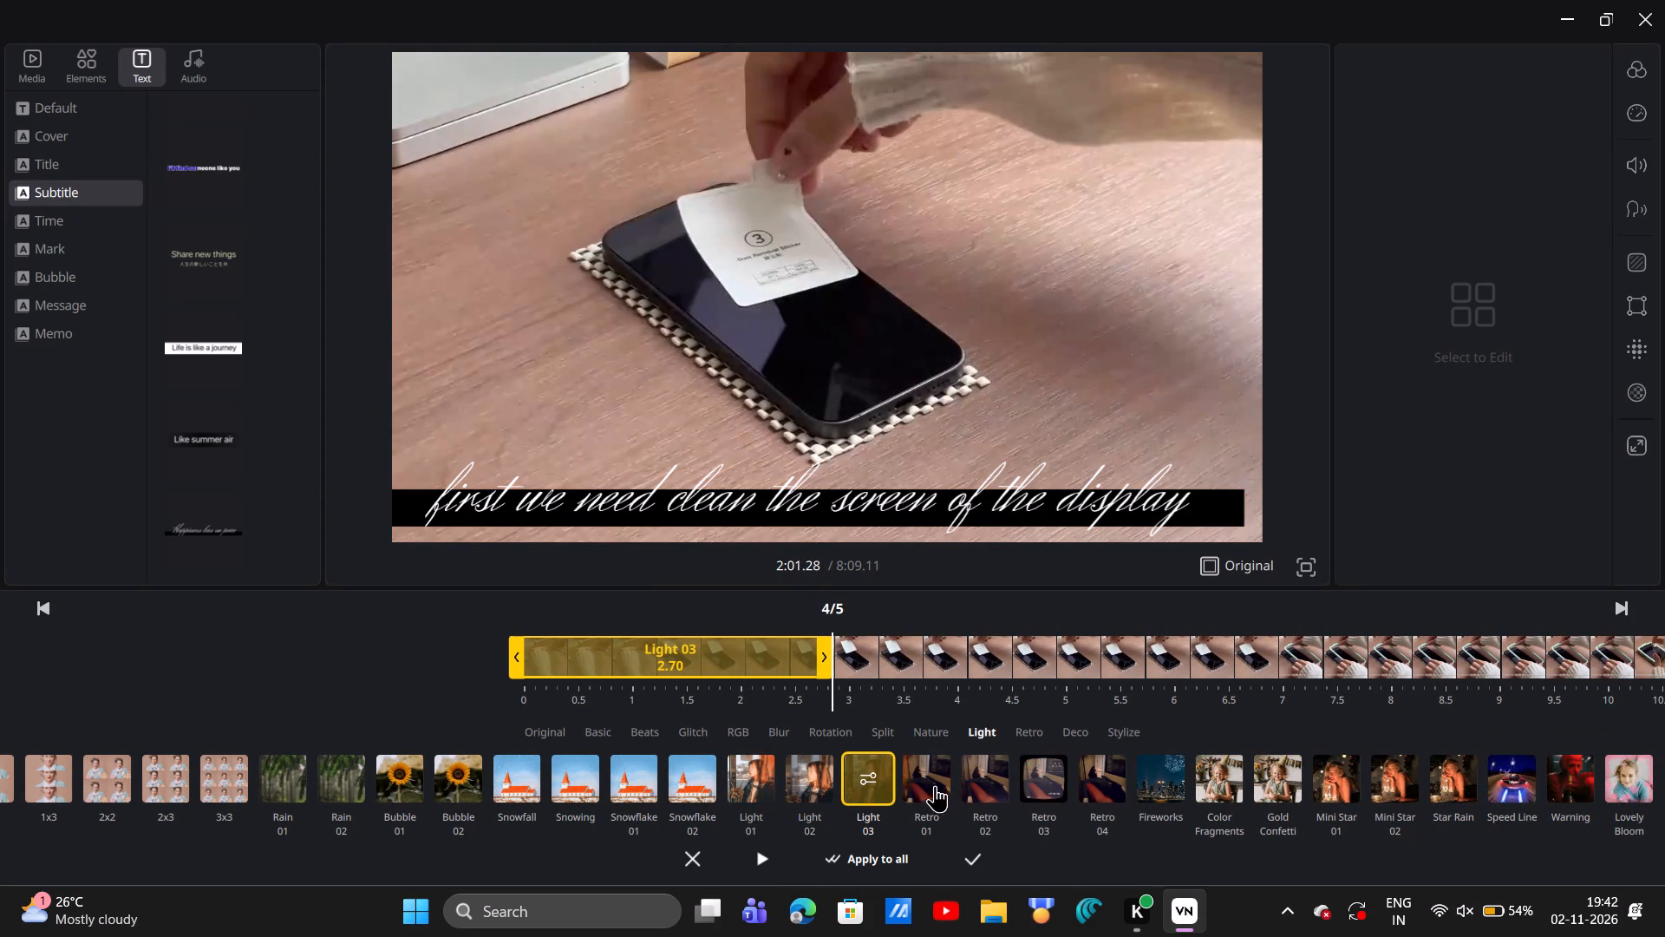
left_click(936, 789)
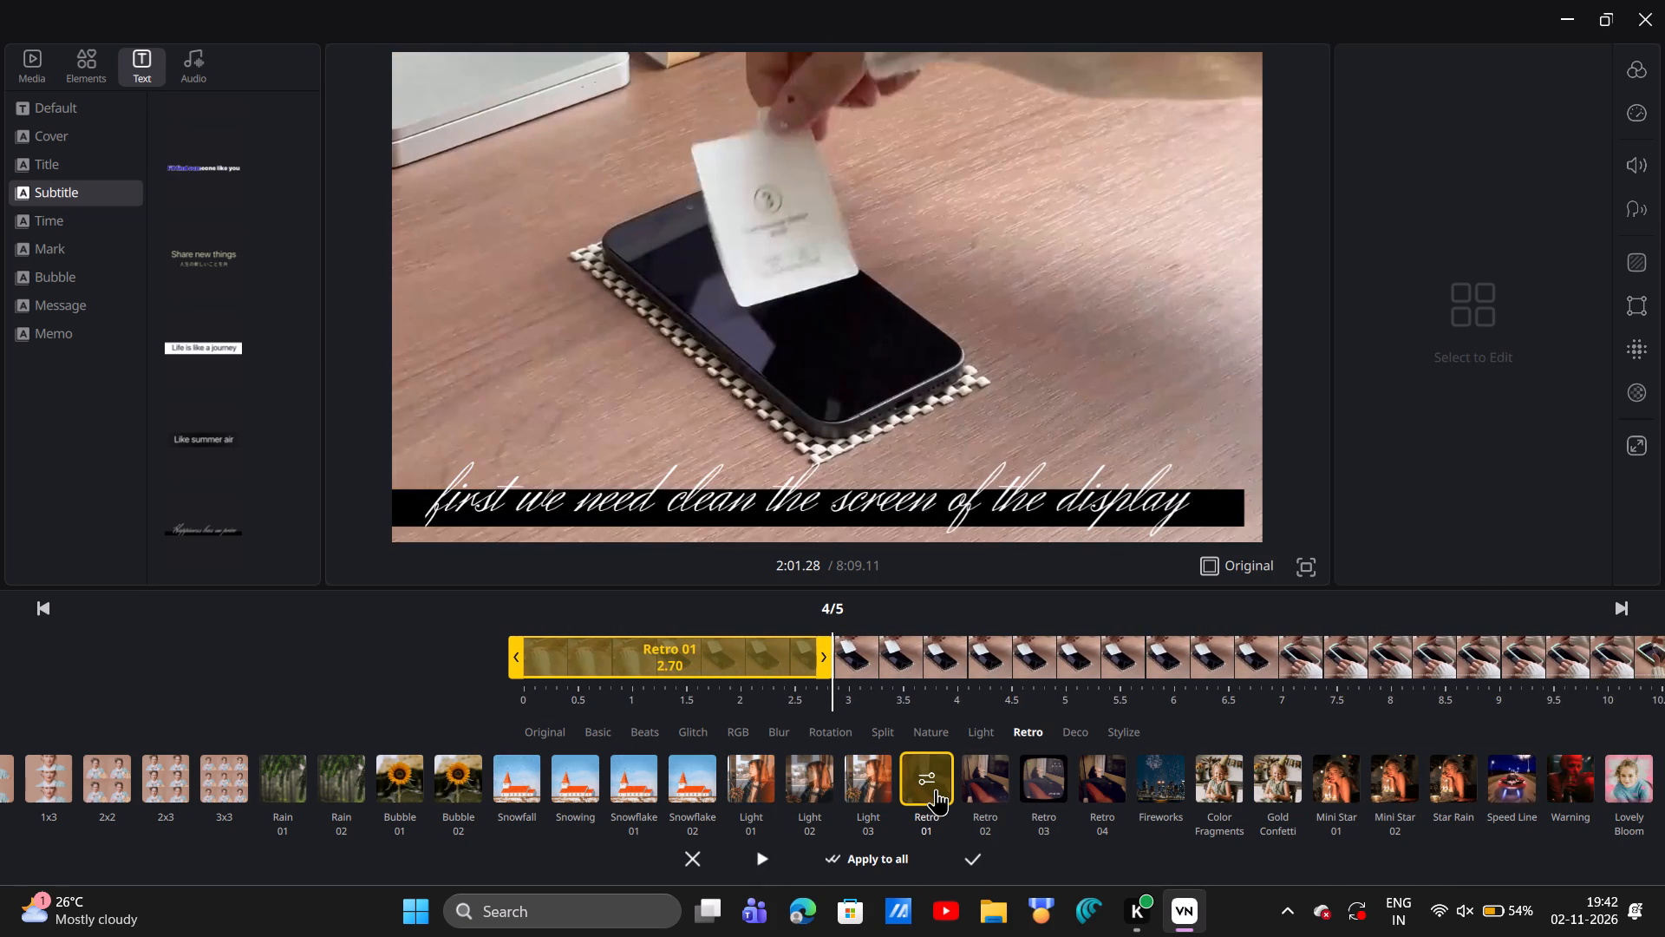
left_click(988, 783)
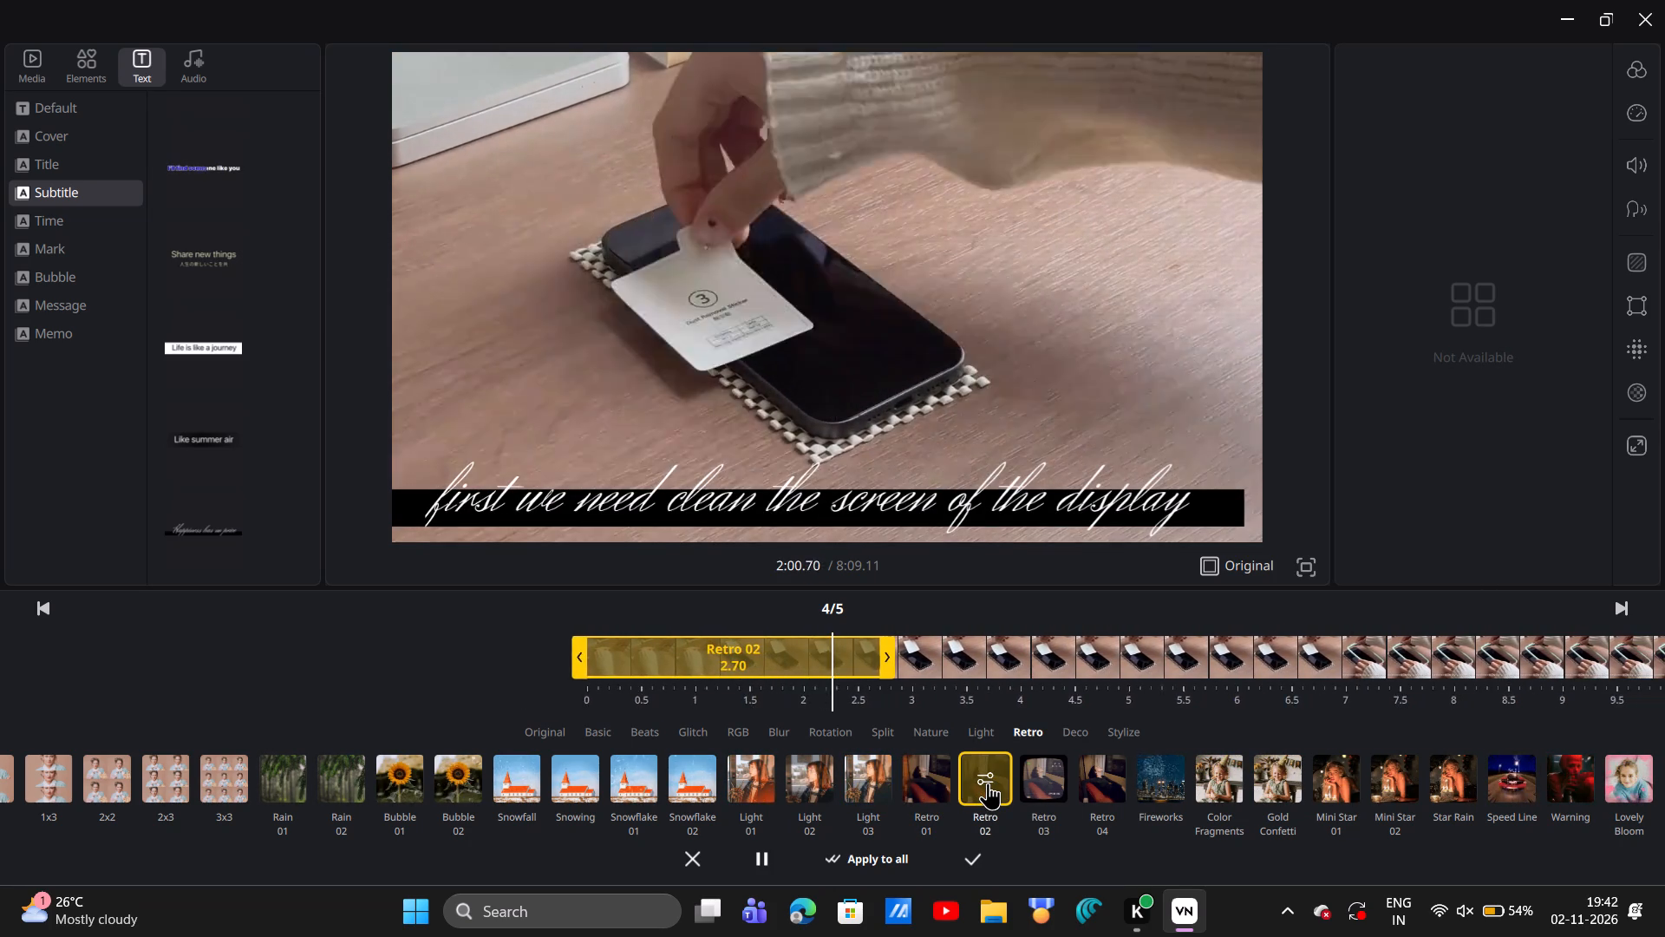
left_click(1035, 793)
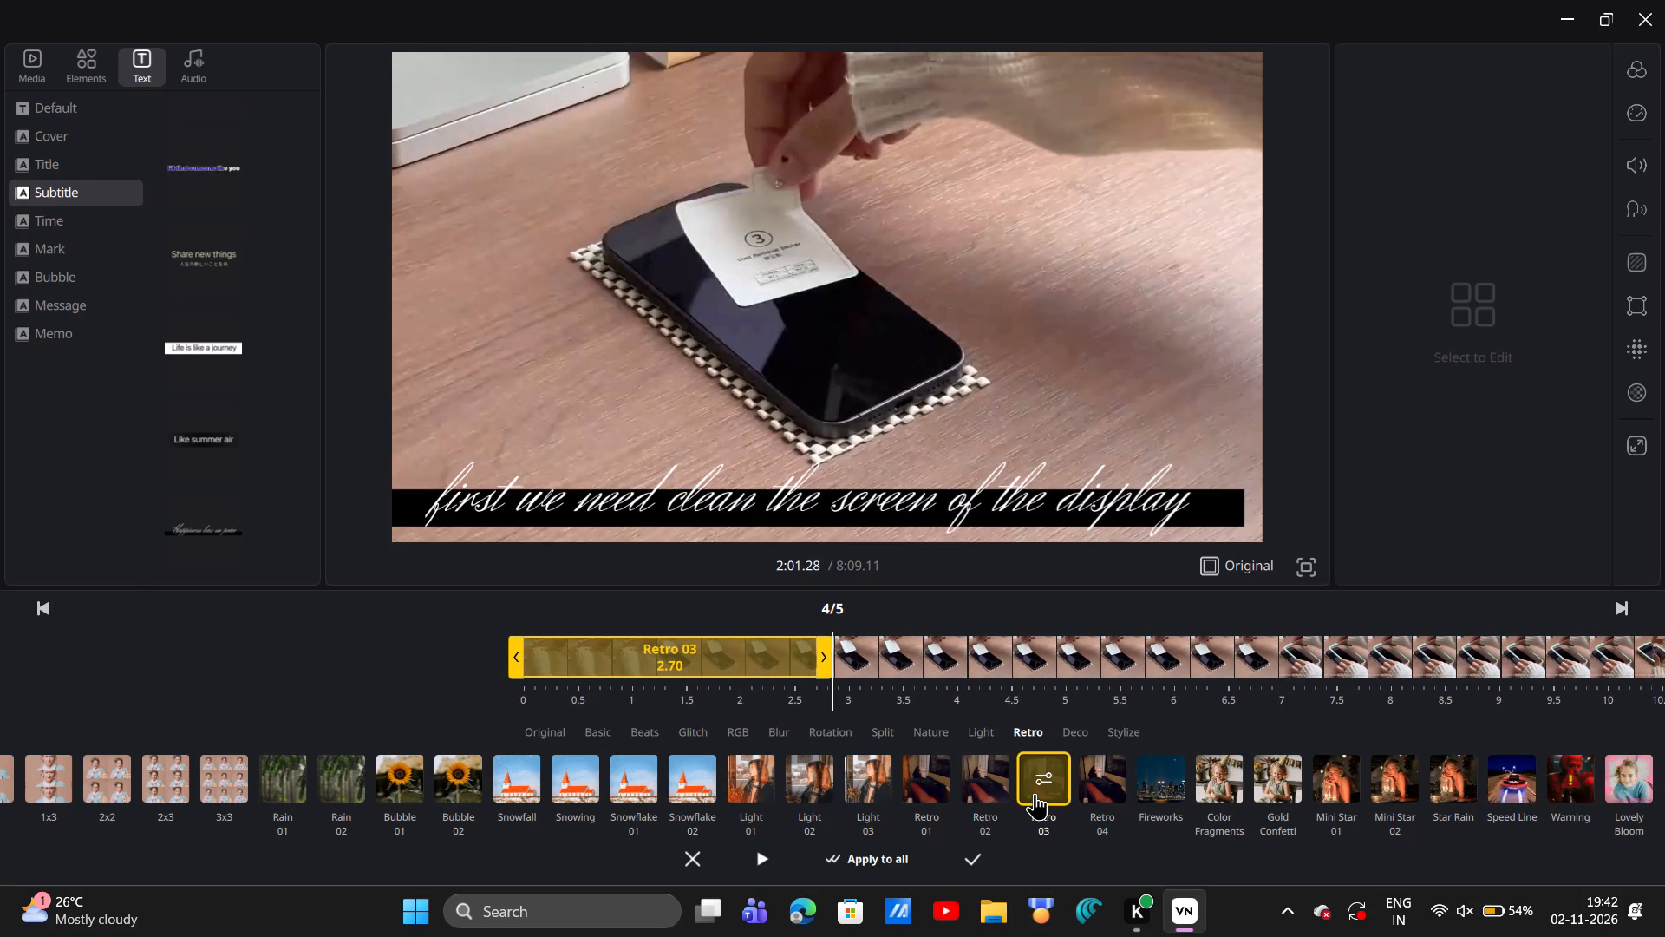
right_click(1035, 793)
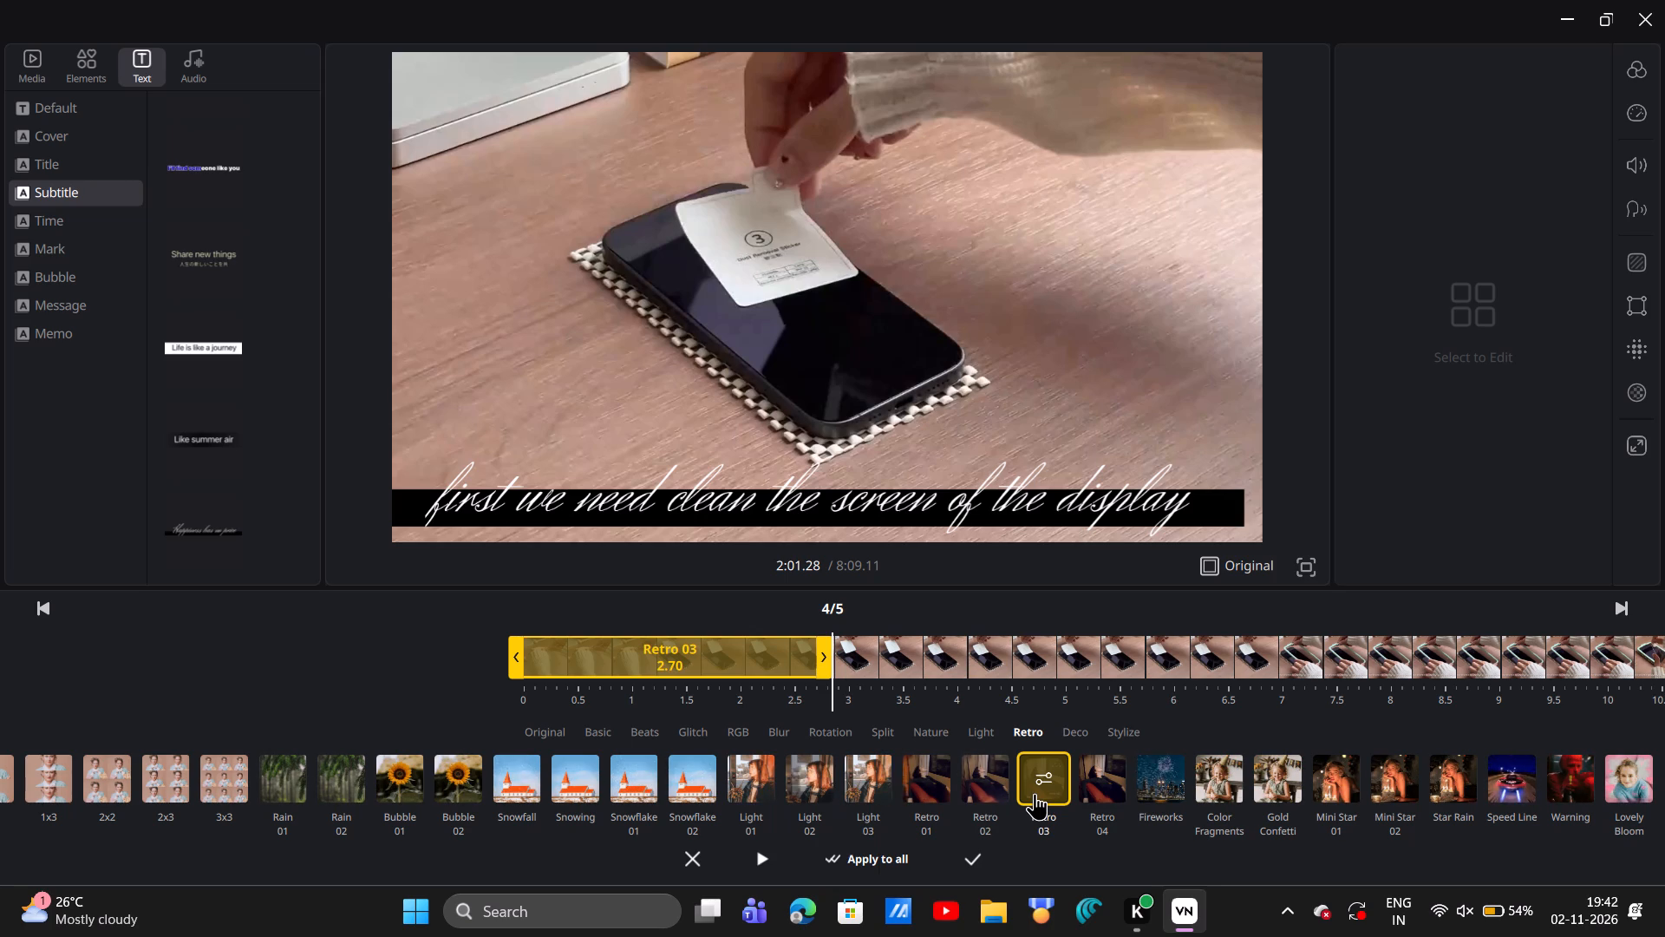
Apply the Retro 04 effect with a duration of 2.70 to the clip starting at 1:58.43.
left_click(1087, 792)
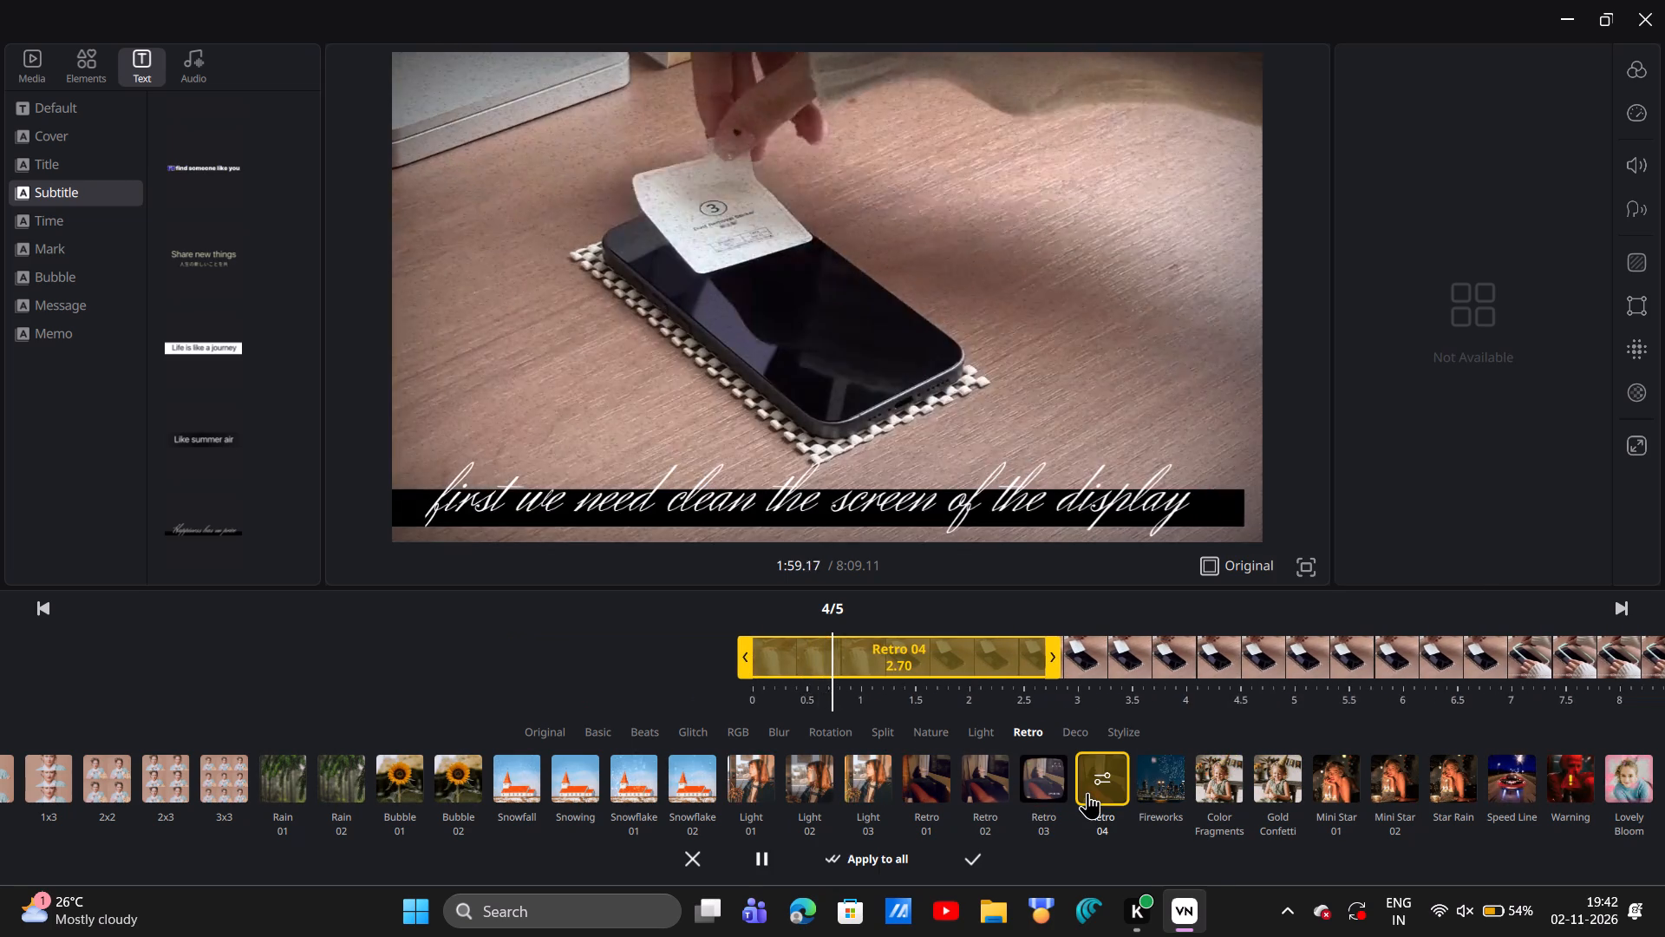
left_click(974, 862)
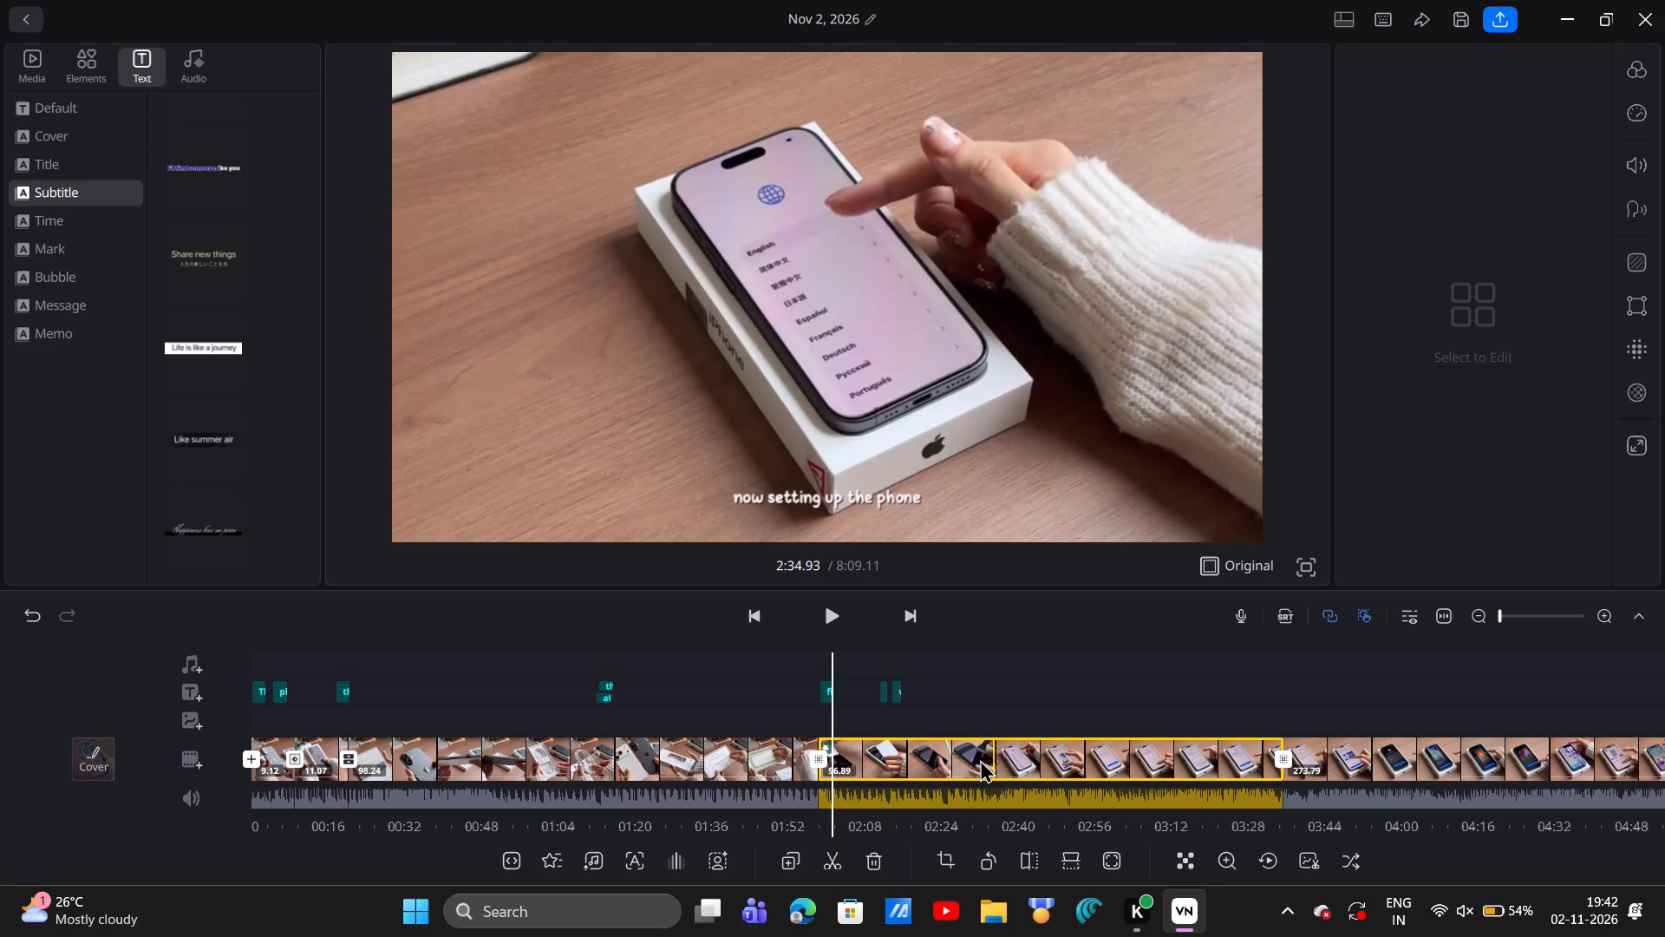
Add the script-style "Happiness has no price" subtitle on a black bar near the bottom of the frame at 3:41.58.
scroll(976, 763, "left", 10)
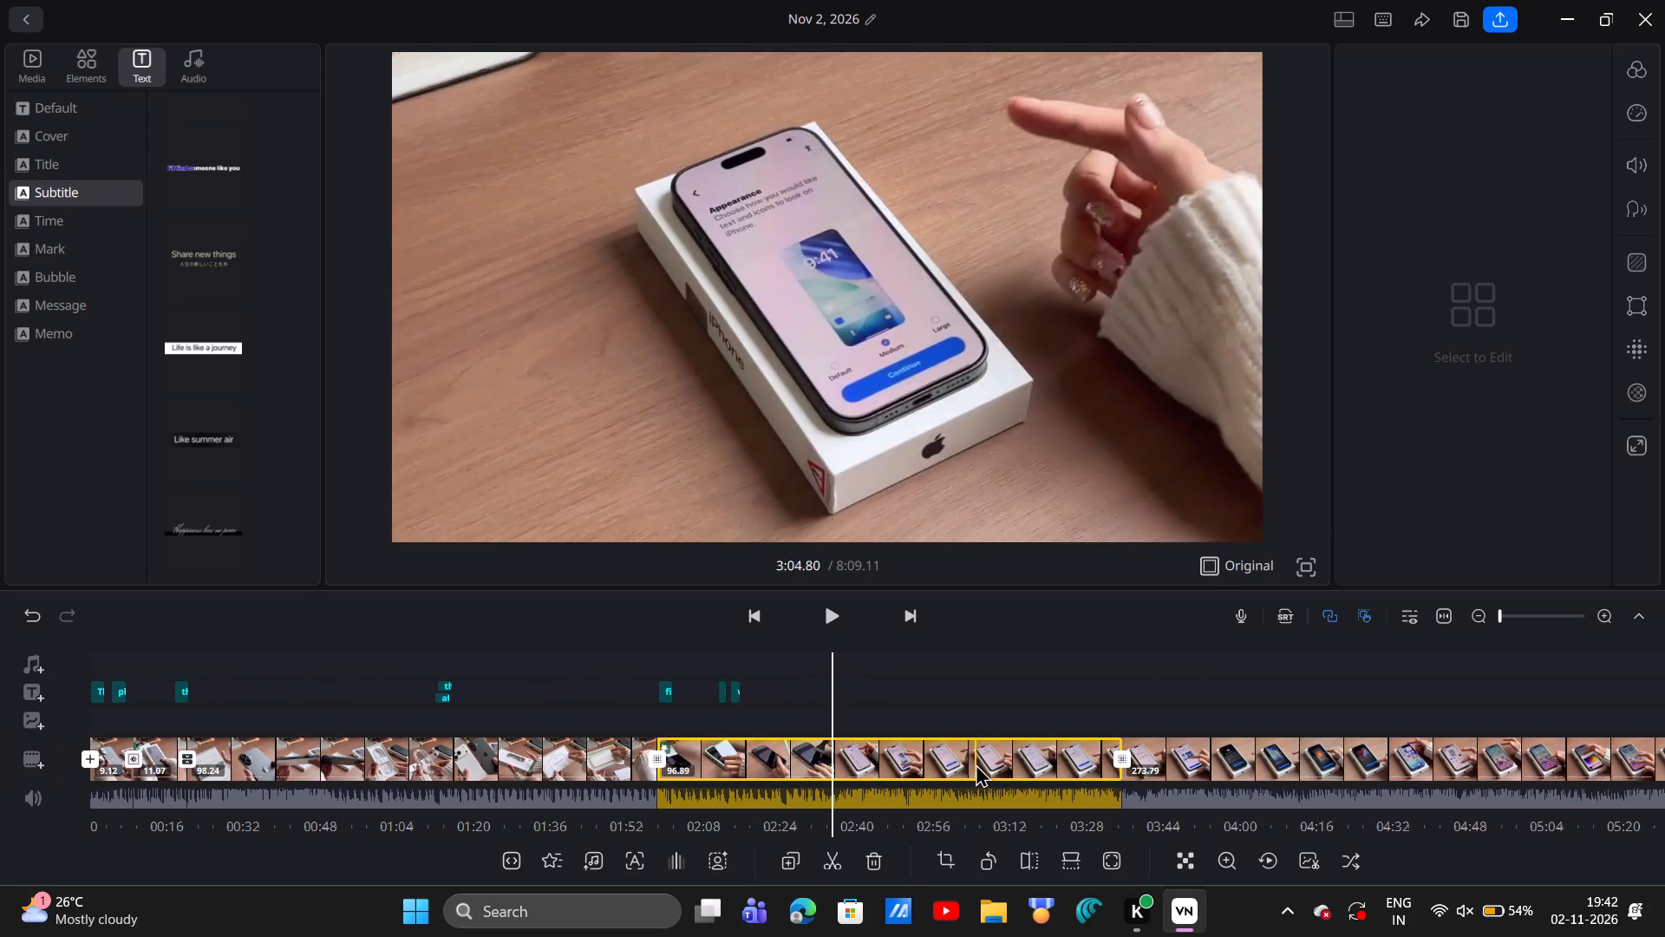
scroll(976, 763, "left", 4)
scroll(976, 763, "down", 3, "ctrl")
scroll(976, 763, "up", 1, "ctrl")
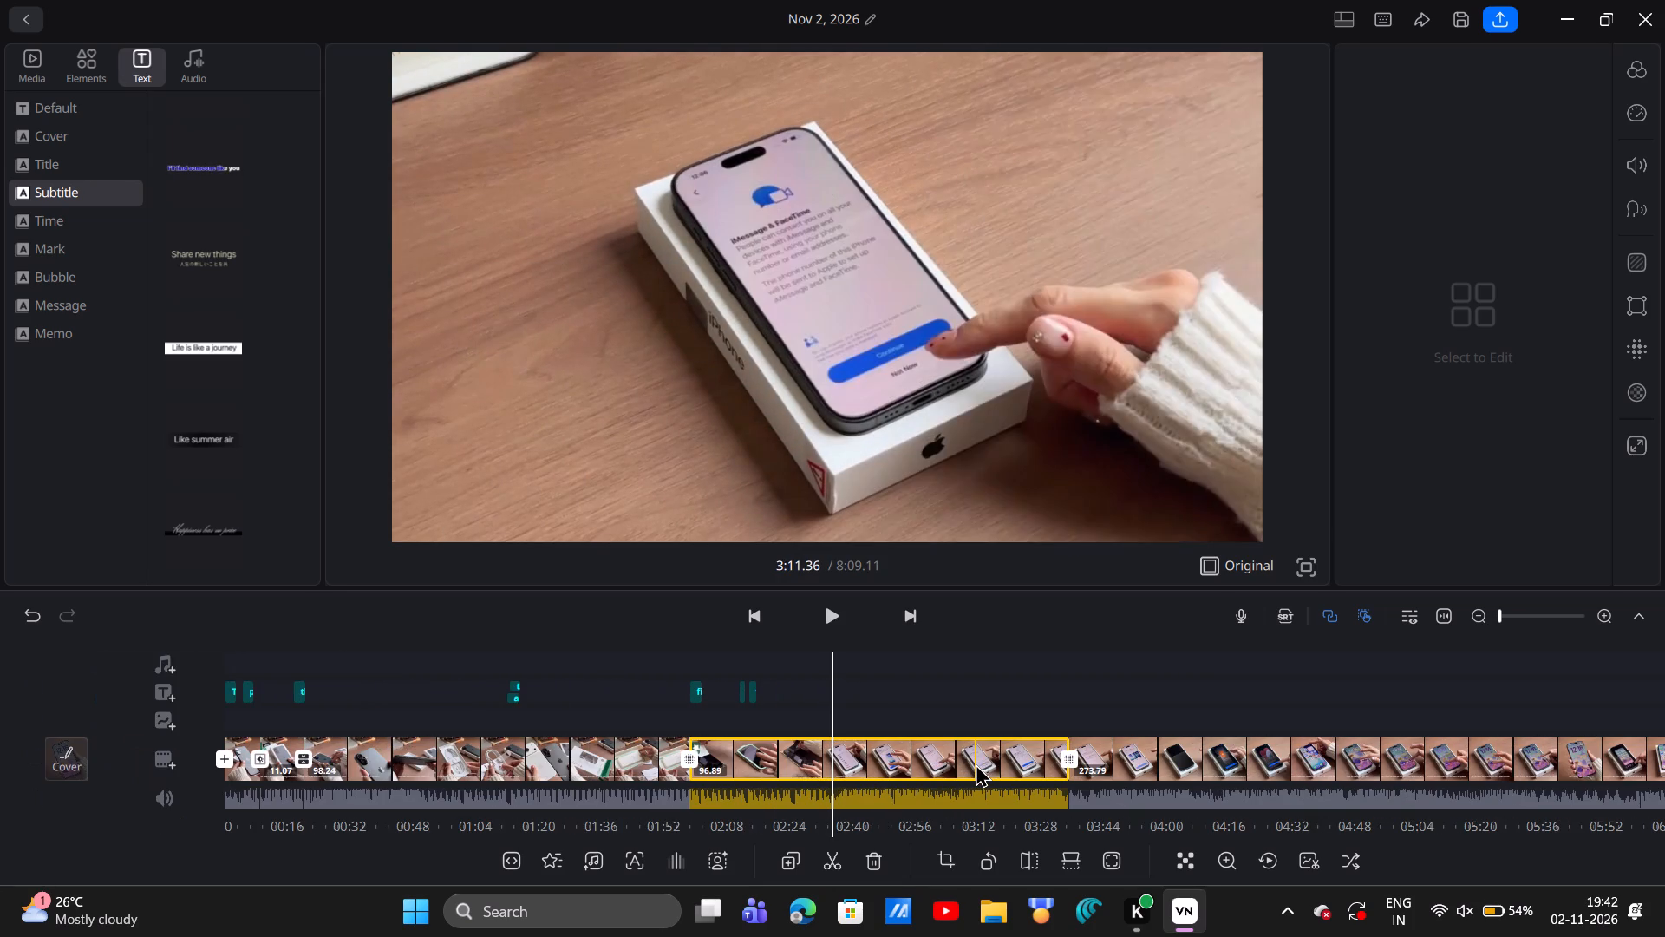
scroll(976, 763, "left", 8)
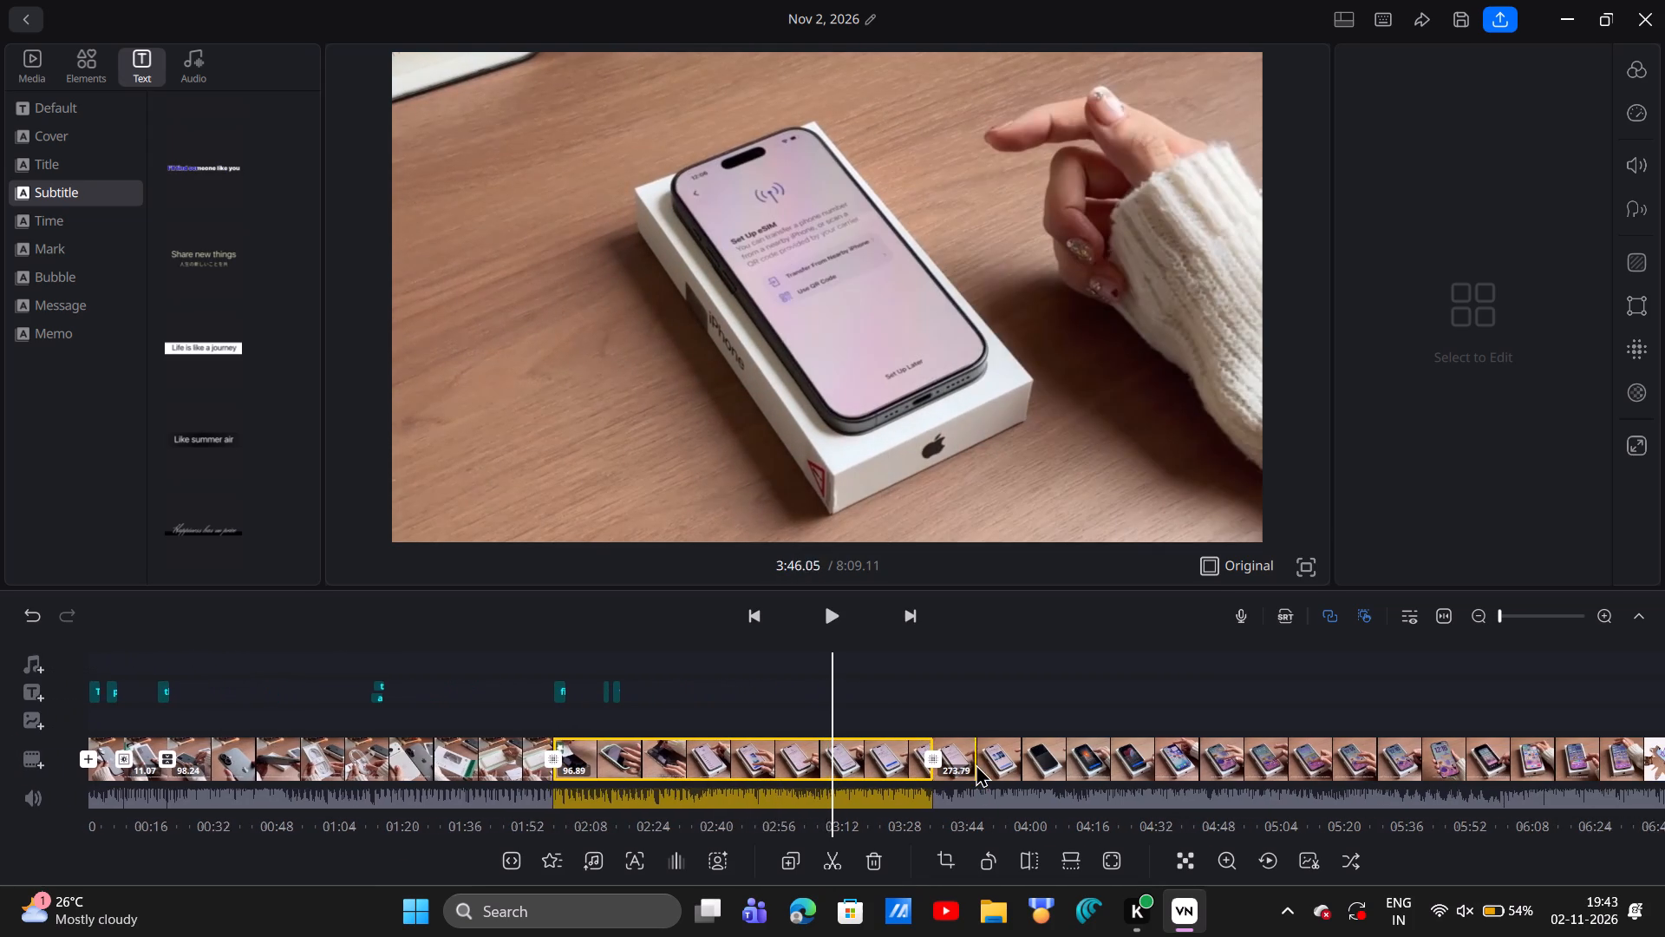
scroll(976, 763, "left", 1)
scroll(976, 763, "down", 1, "ctrl")
scroll(976, 763, "left", 5)
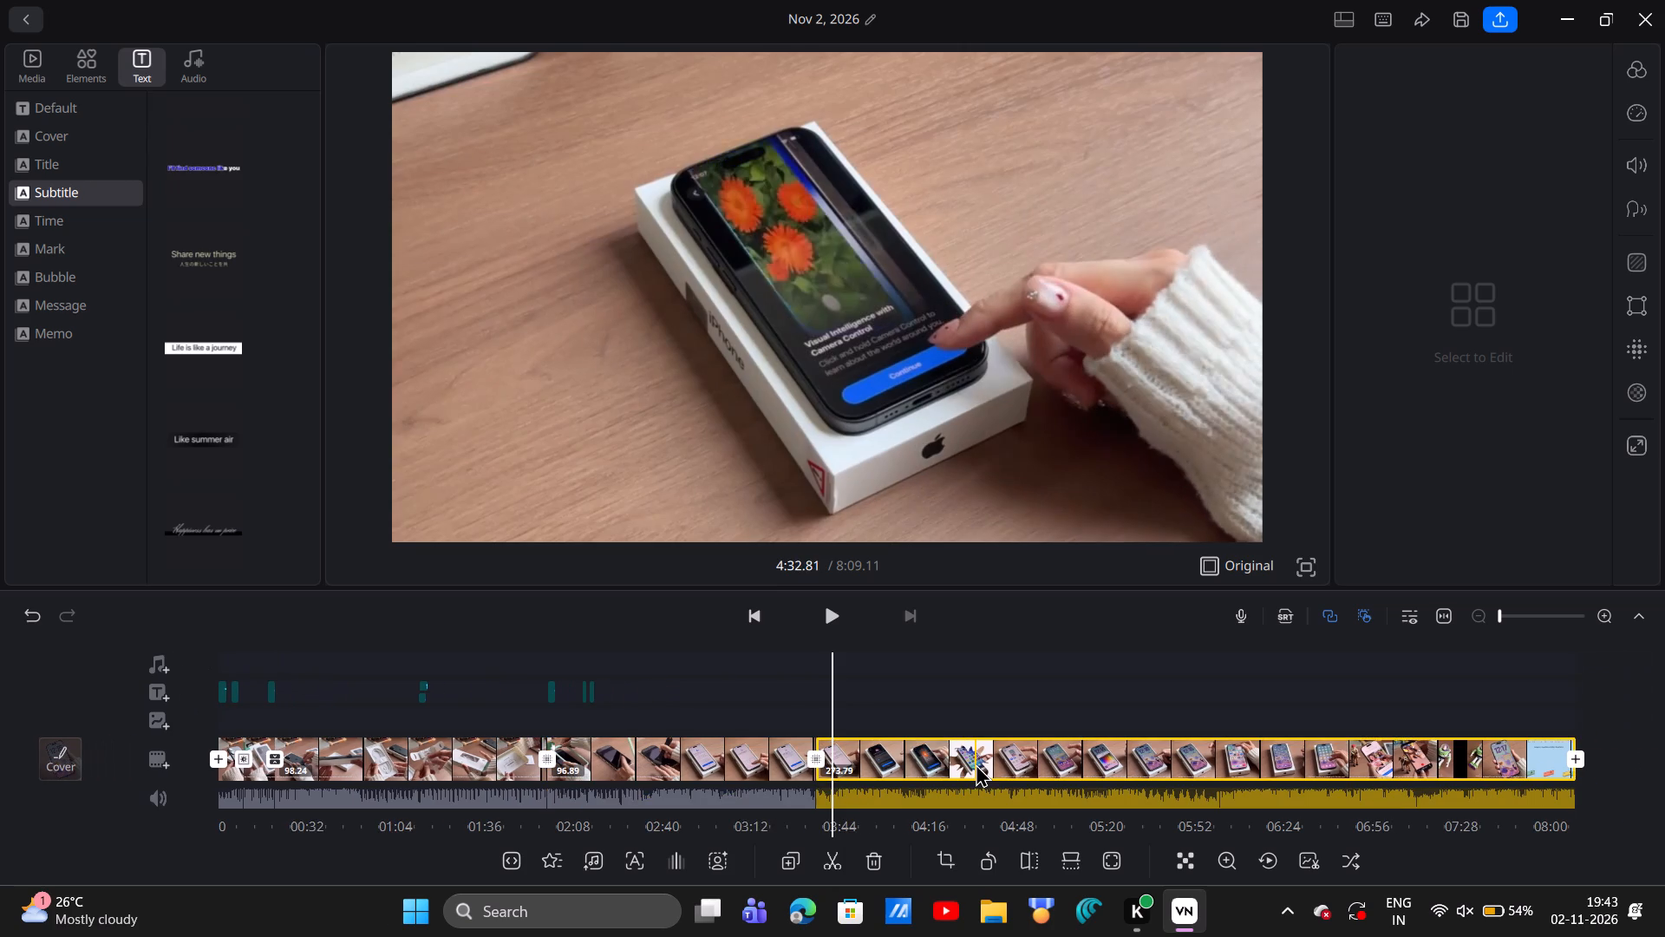
scroll(976, 763, "left", 1)
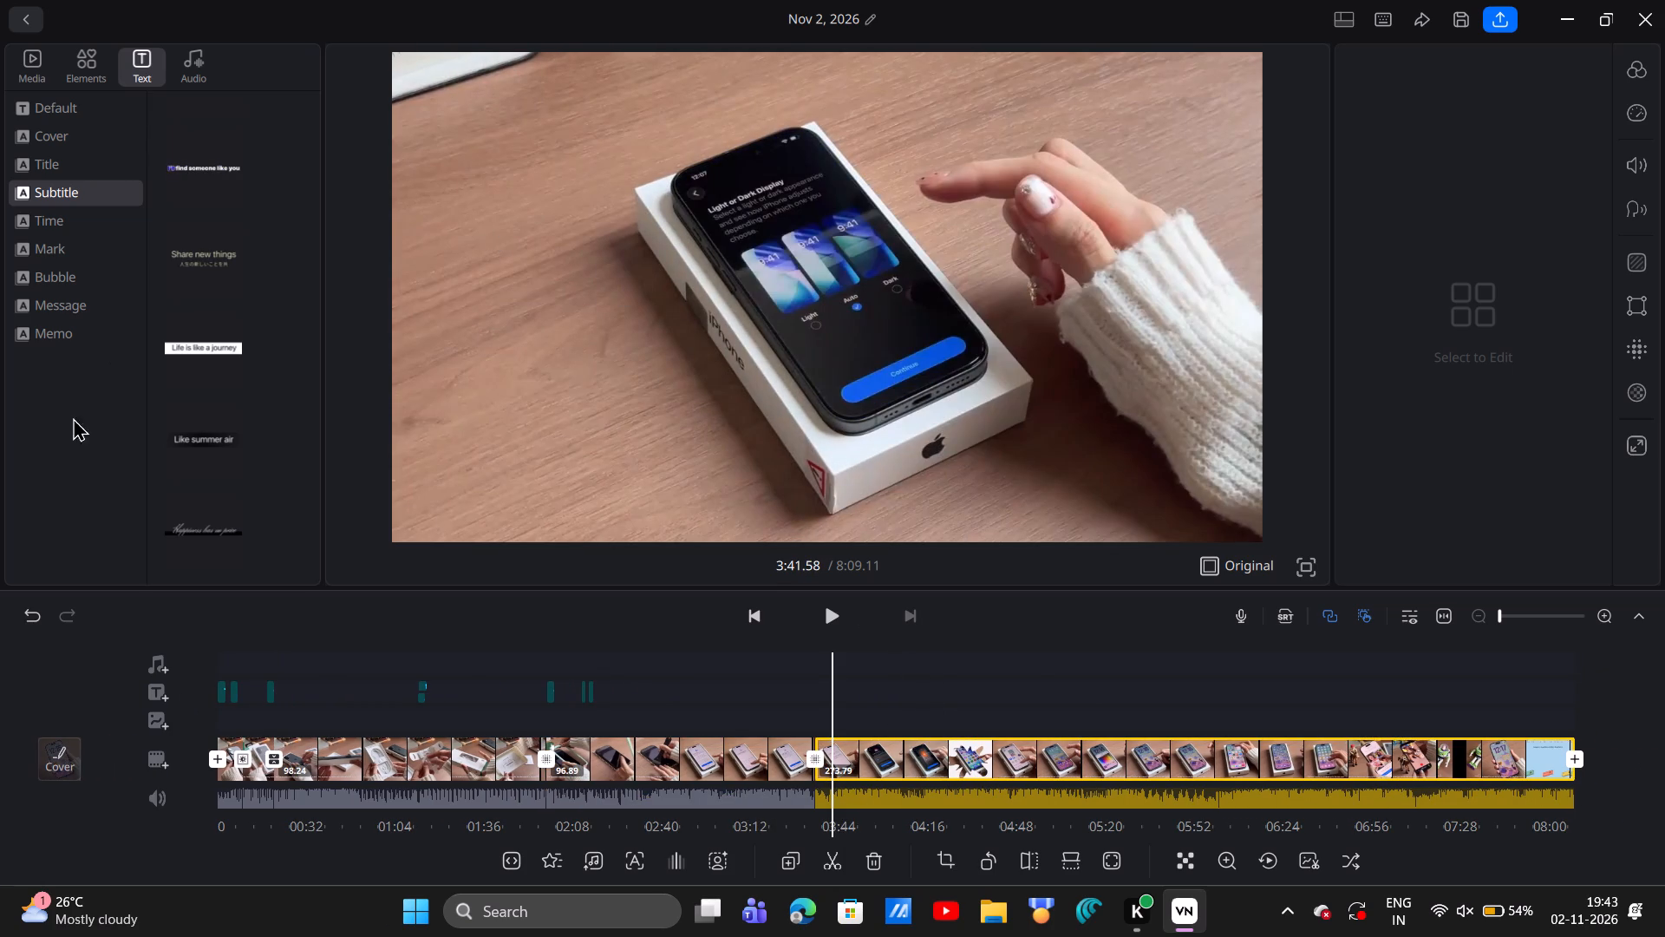
left_click_drag(212, 521, 775, 469)
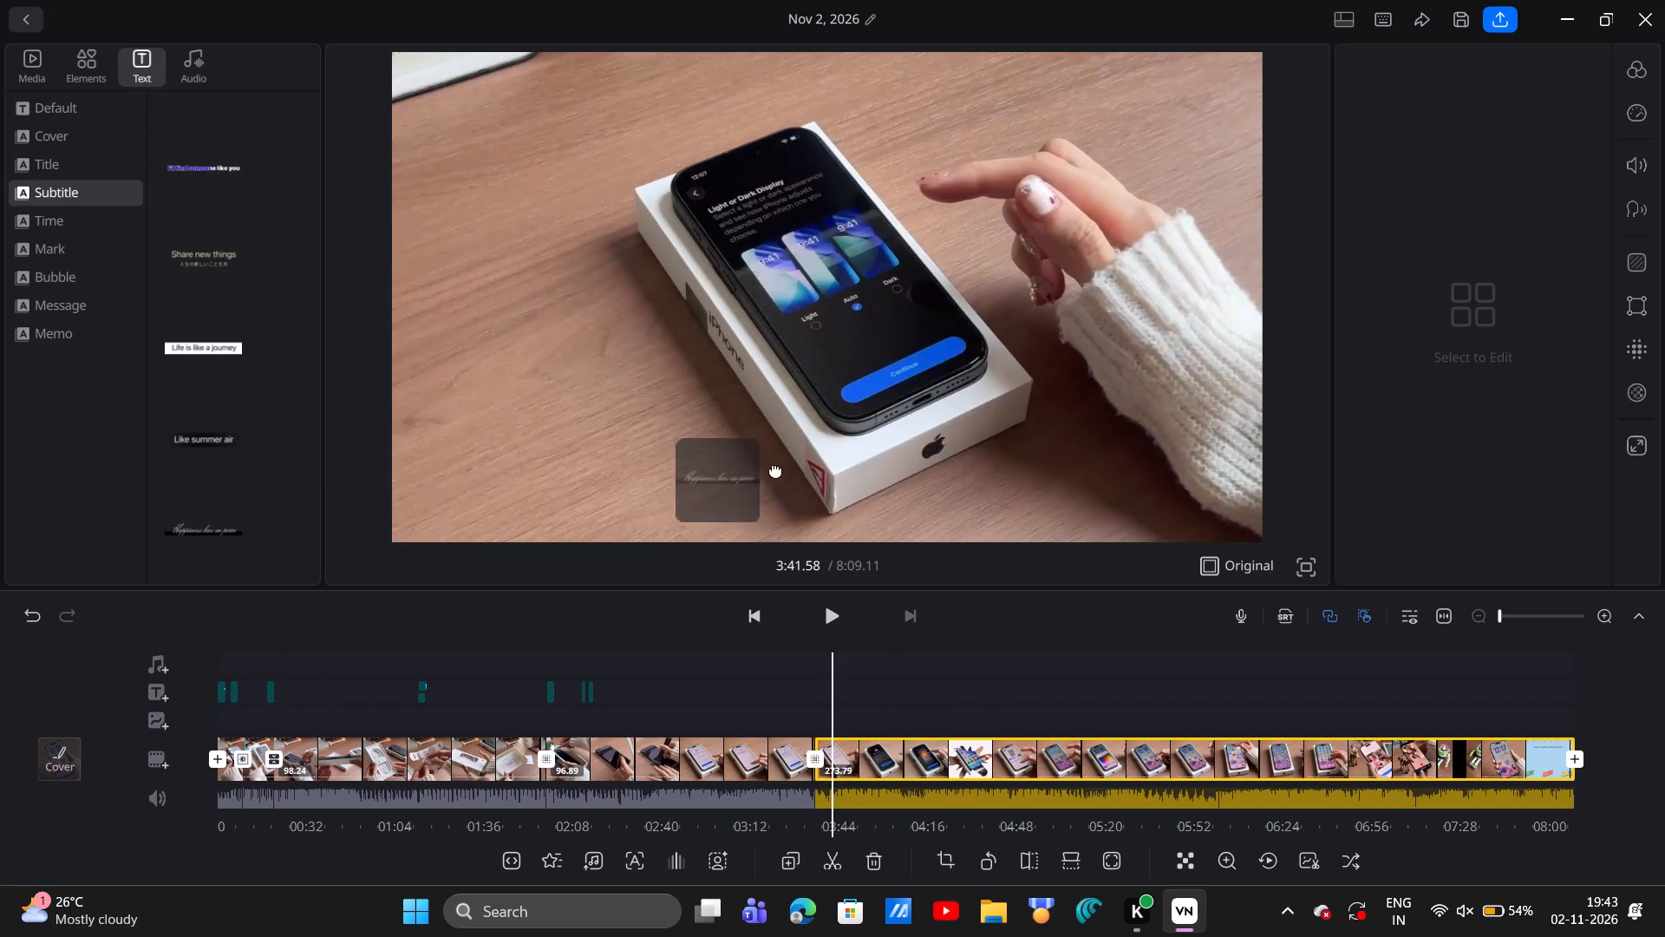
left_click_drag(775, 469, 925, 495)
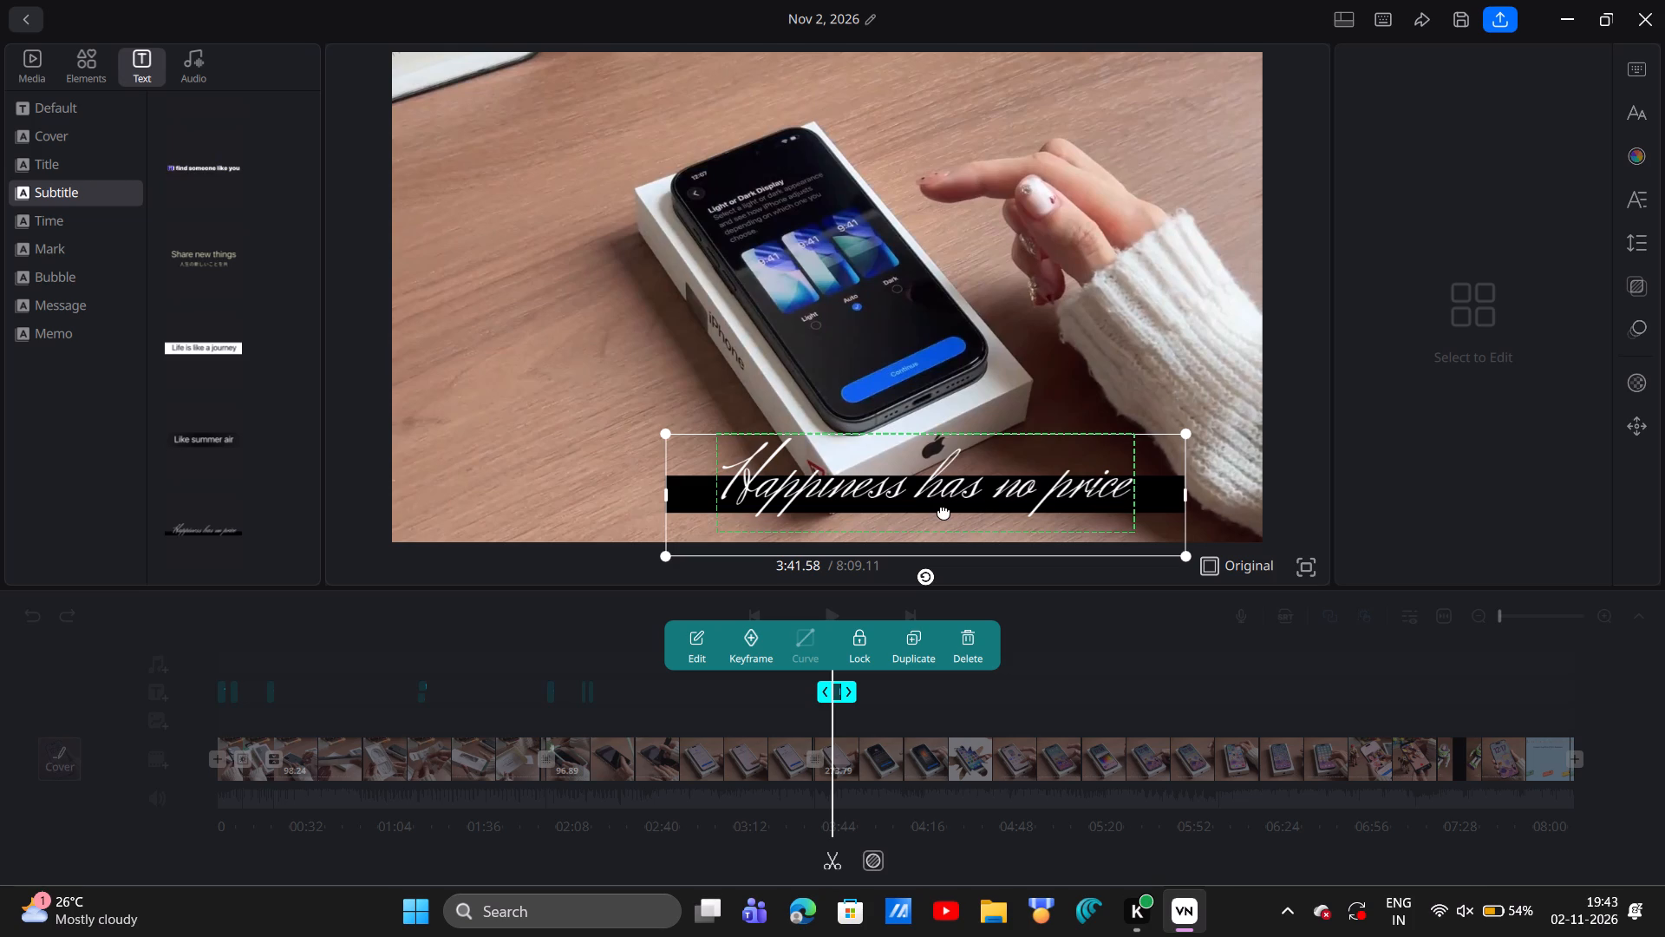
Replace the "Happiness has no price" subtitle text at 3:41.58 with "the phone comes with the lastest ios update".
left_click(993, 484)
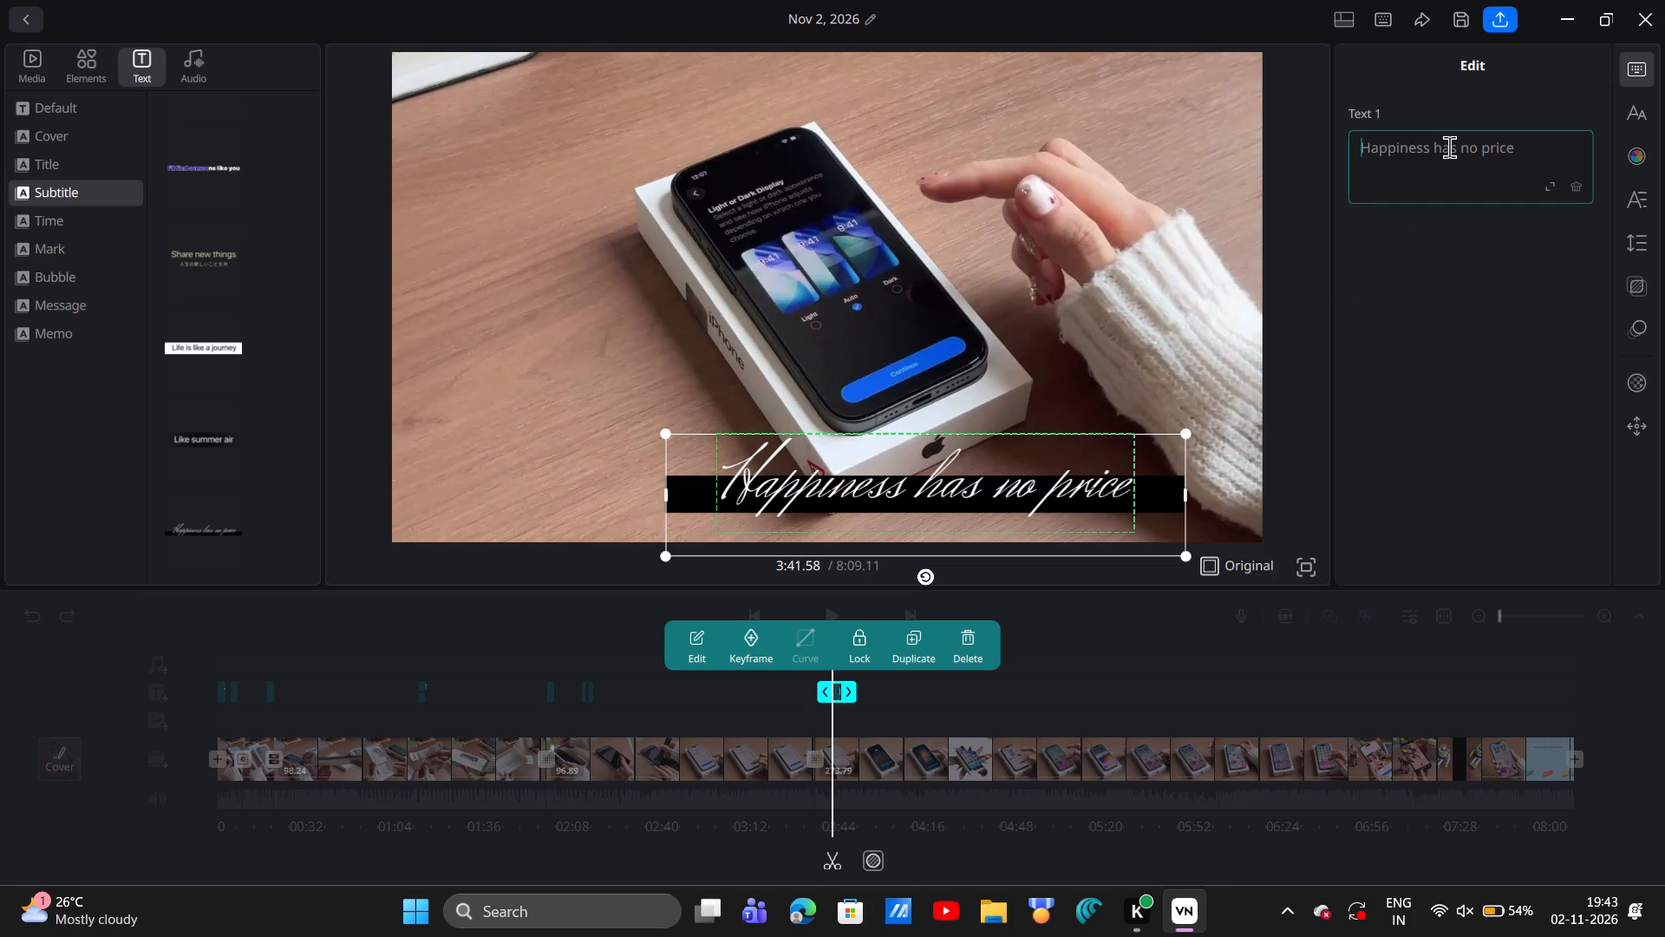
left_click(1449, 147)
type("thr")
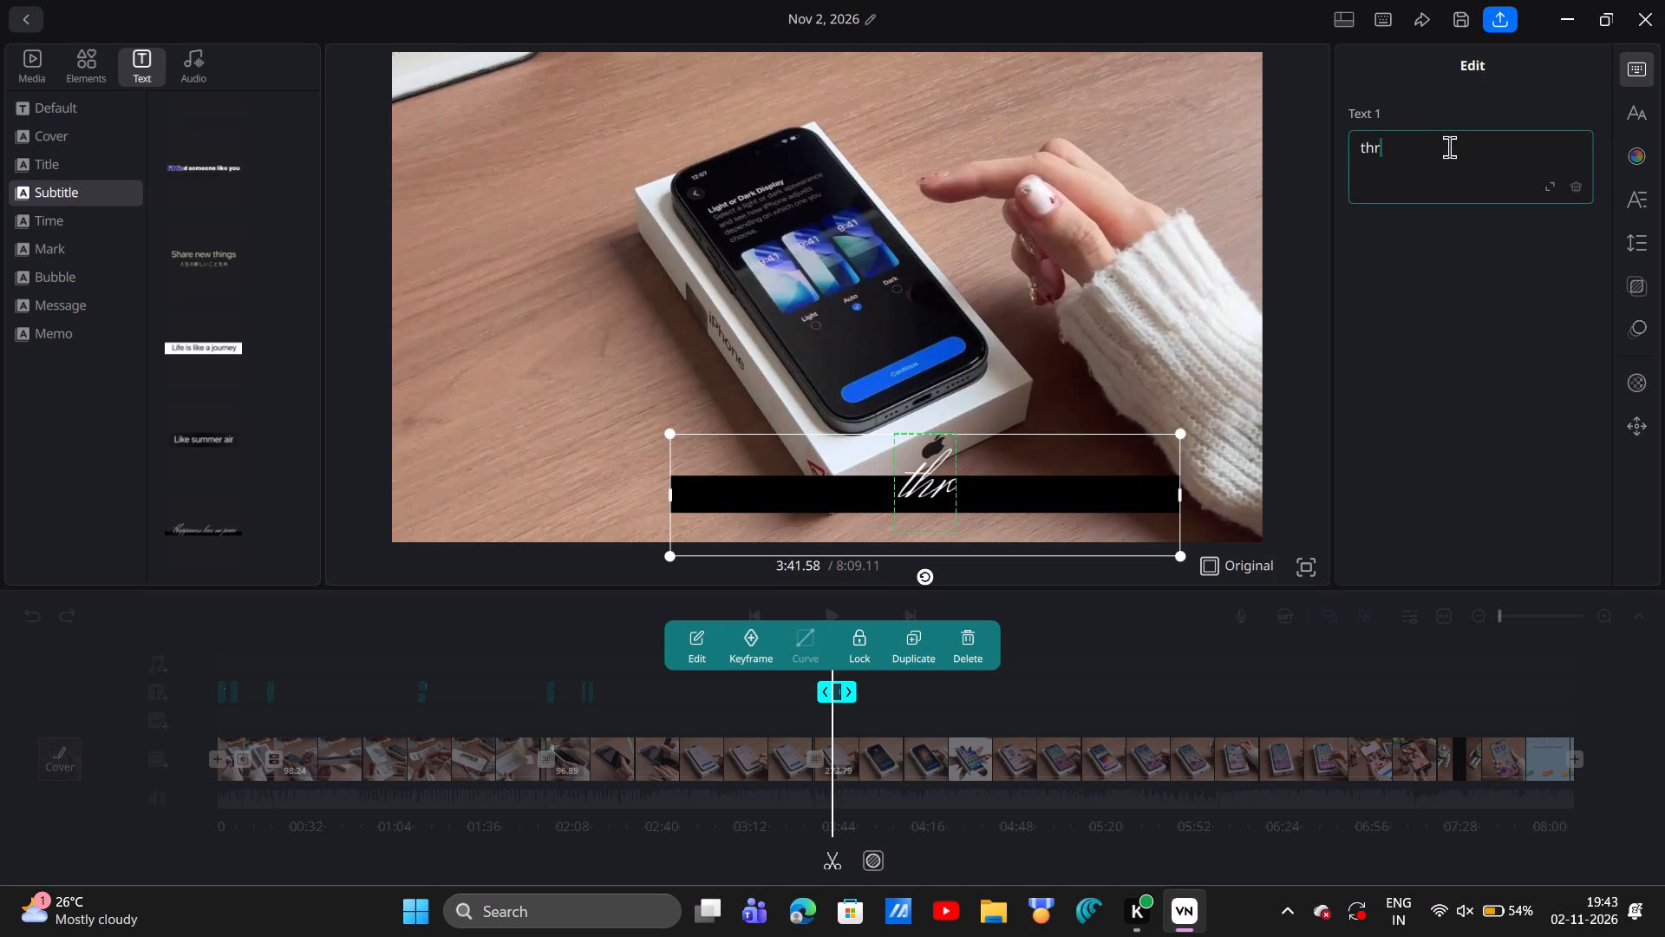
key("space")
key("BackSpace")
key("BackSpace")
type("e")
key("space")
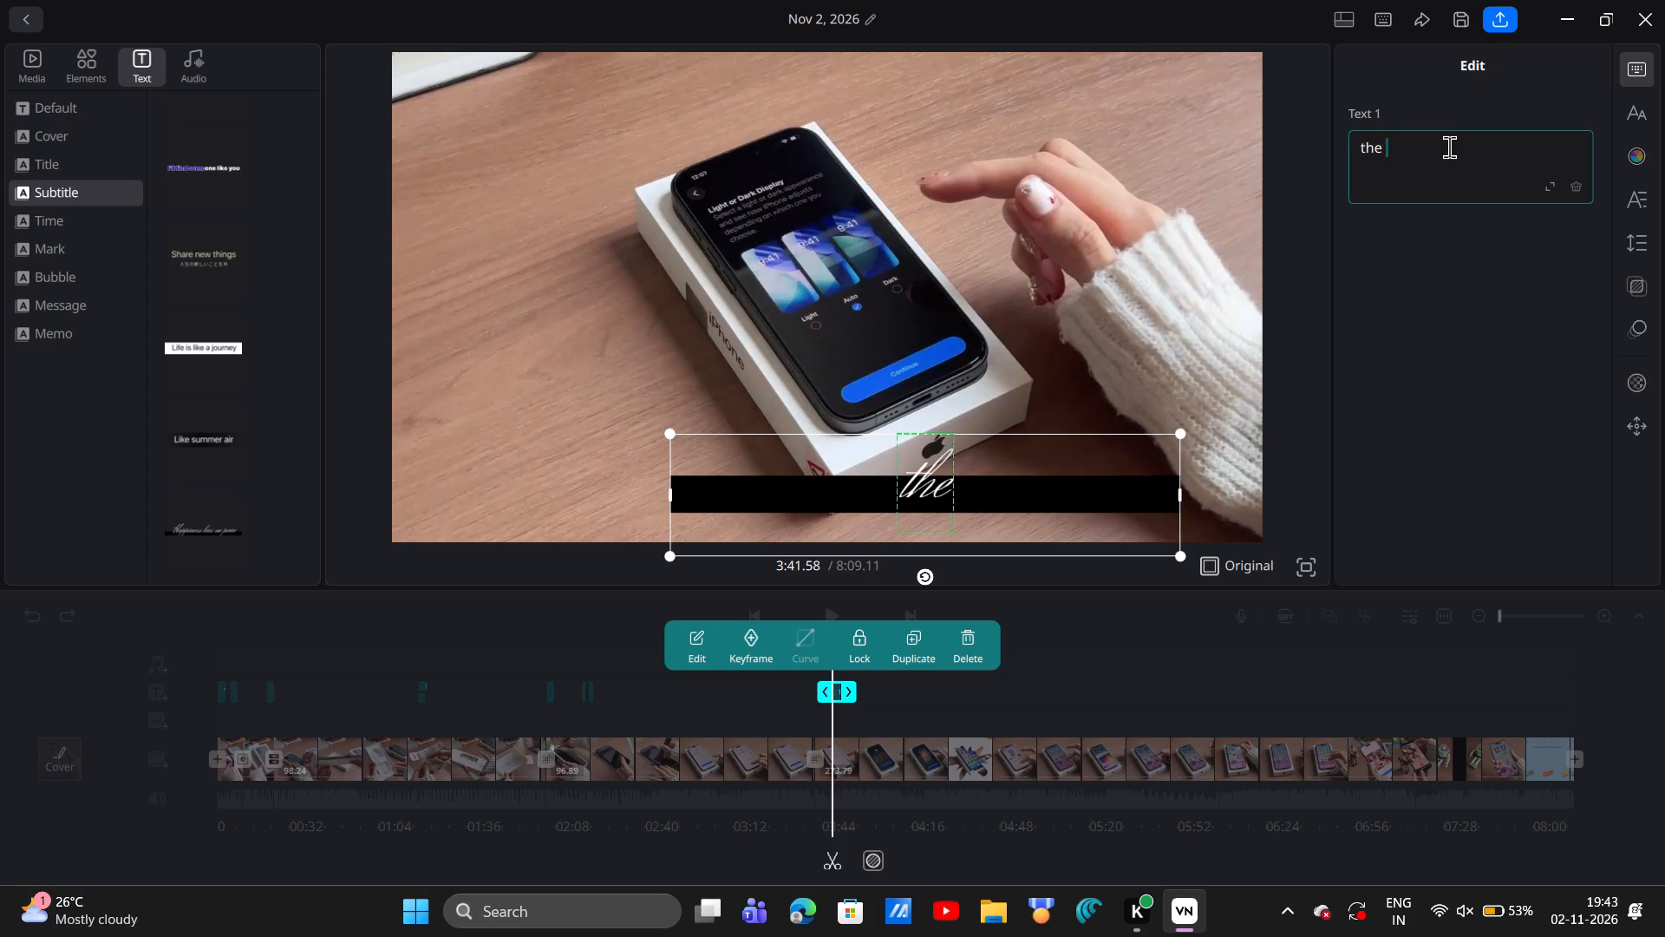
key("space")
key("space")
type("pho")
type("ne")
key("space")
key("space")
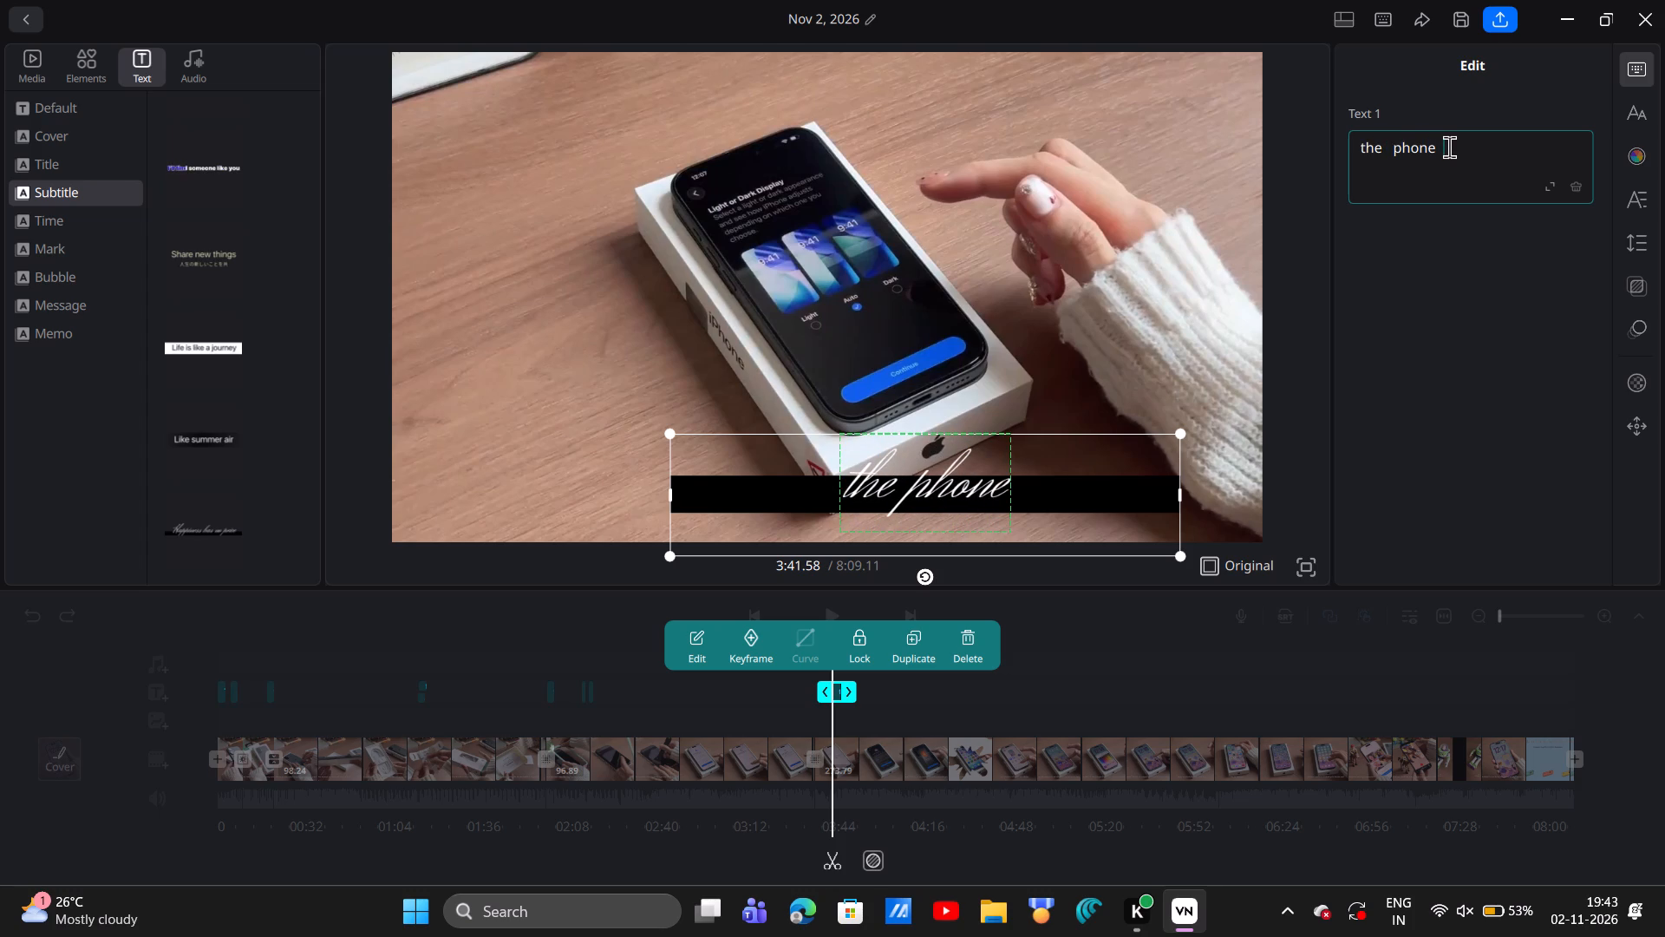
key("space")
type("and")
key("space")
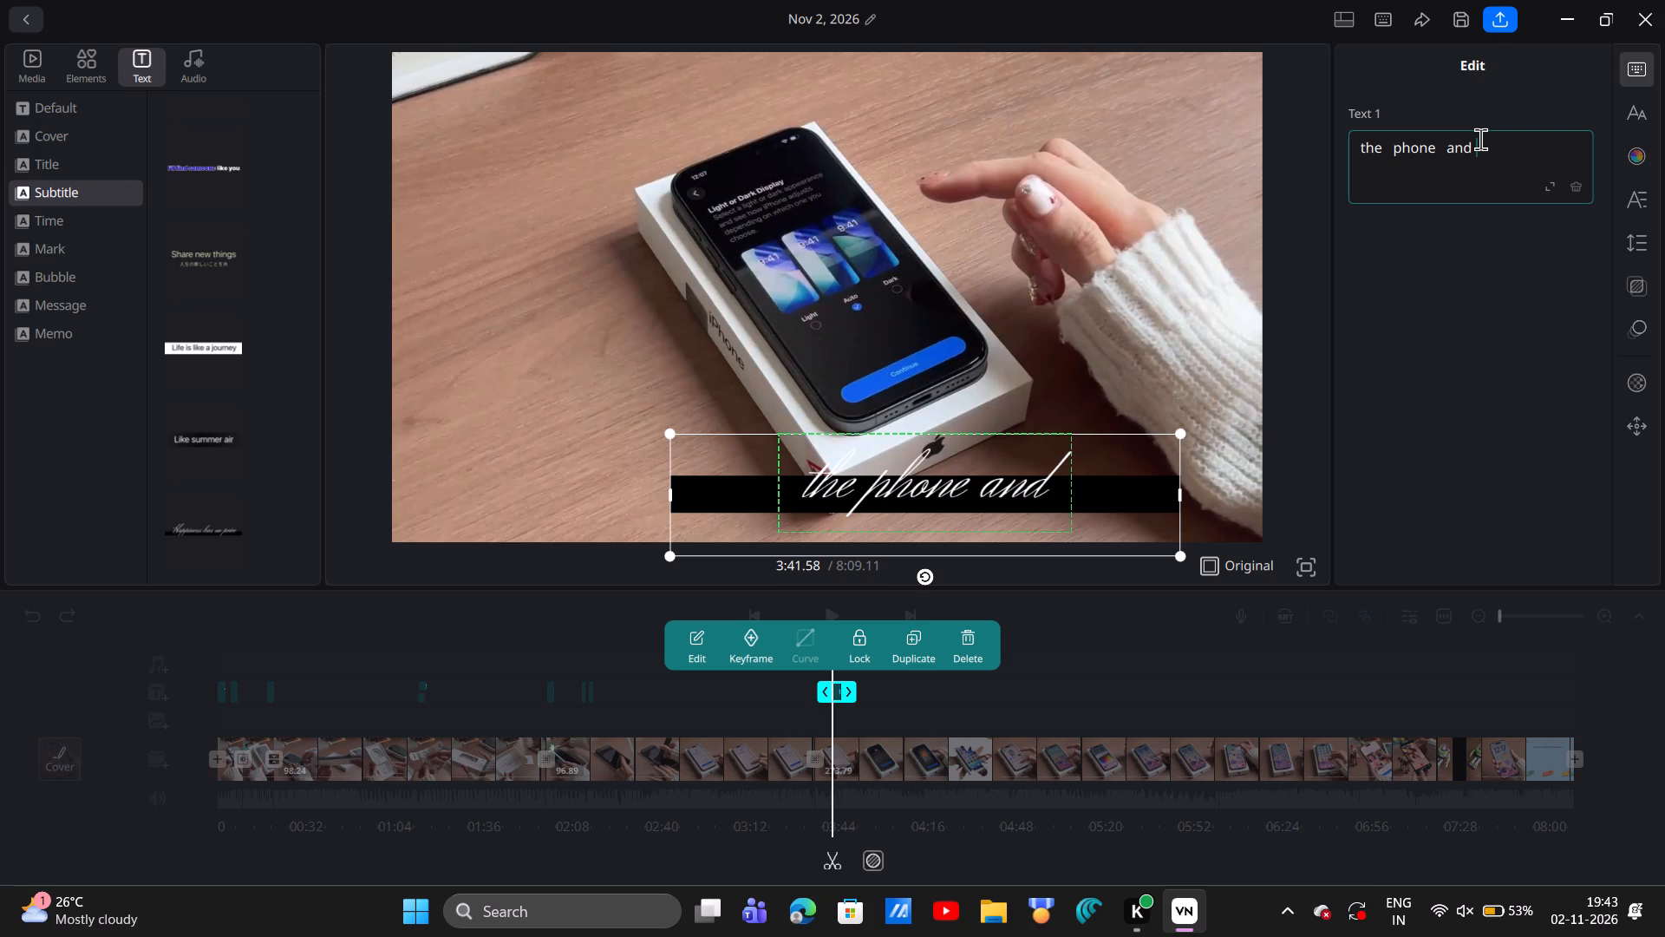
type("com")
key("BackSpace")
key("BackSpace")
key("BackSpace")
key("BackSpace")
key("BackSpace")
key("BackSpace")
key("BackSpace")
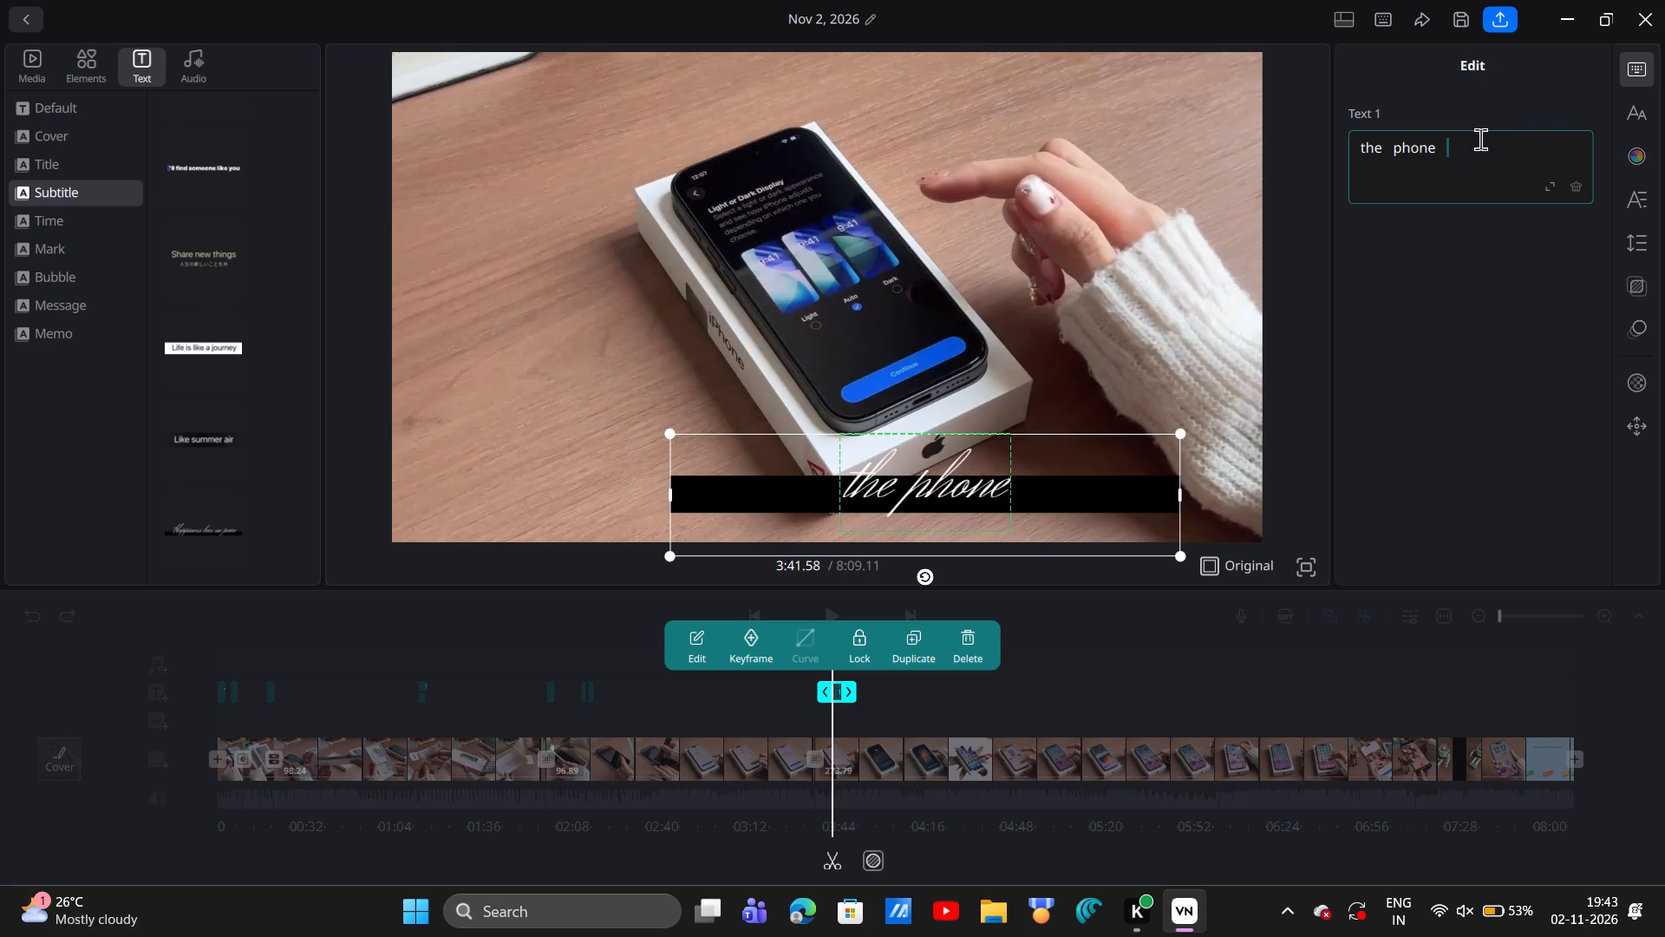
key("space")
type("comes")
key("space")
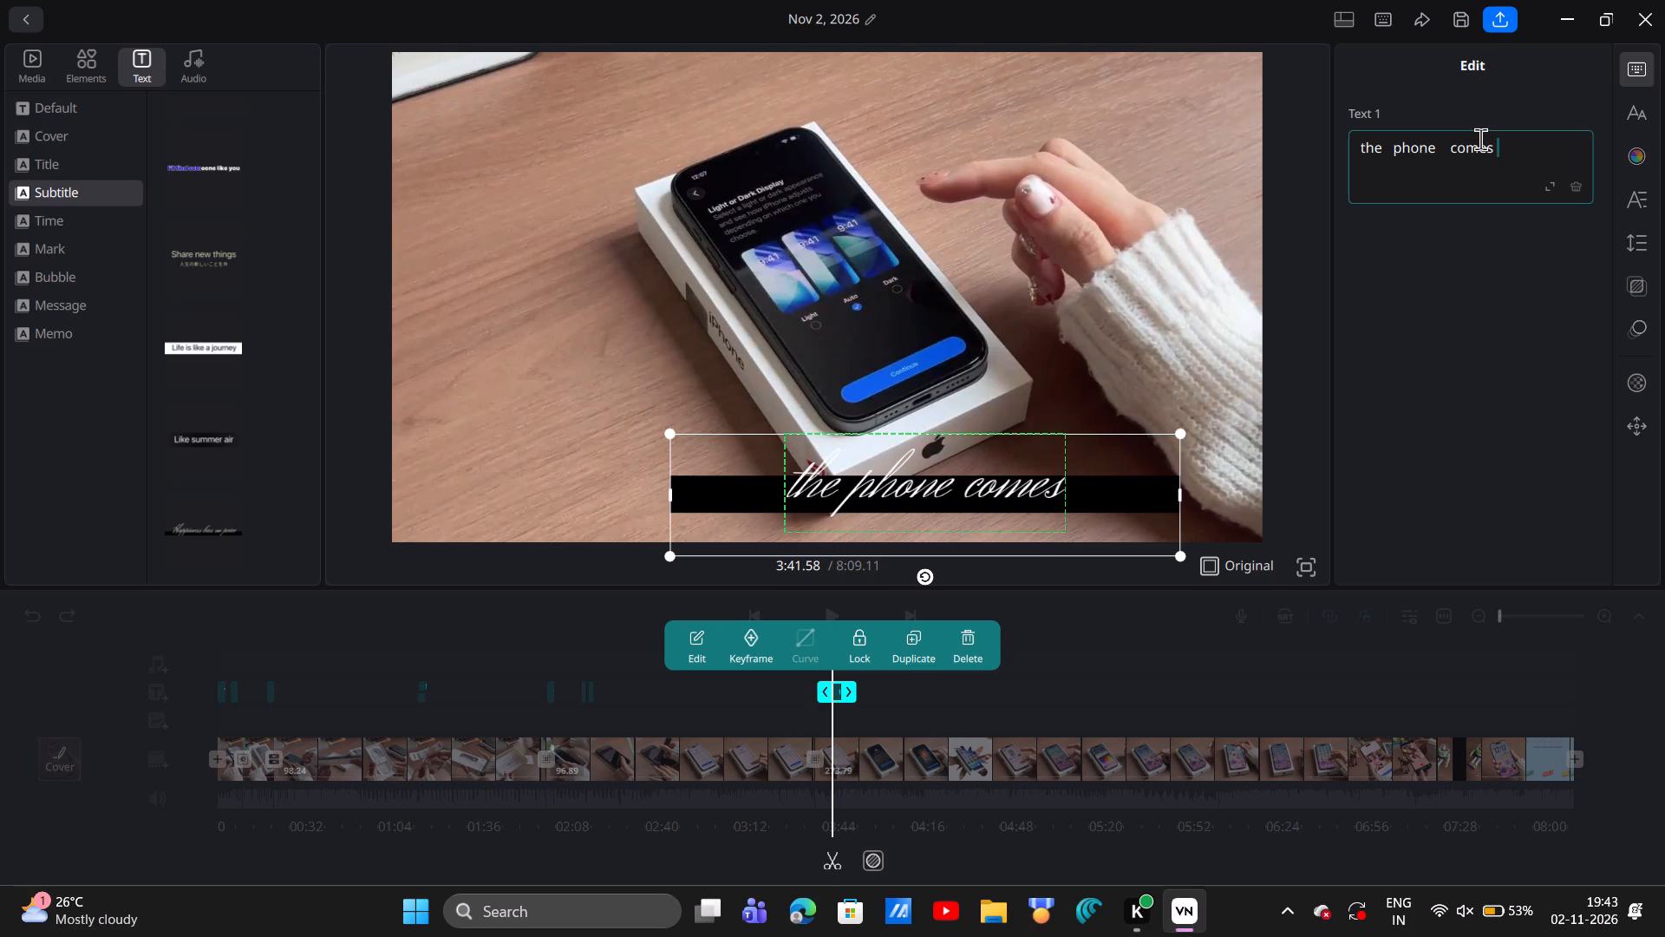
key("BackSpace")
key("space")
type("with")
key("space")
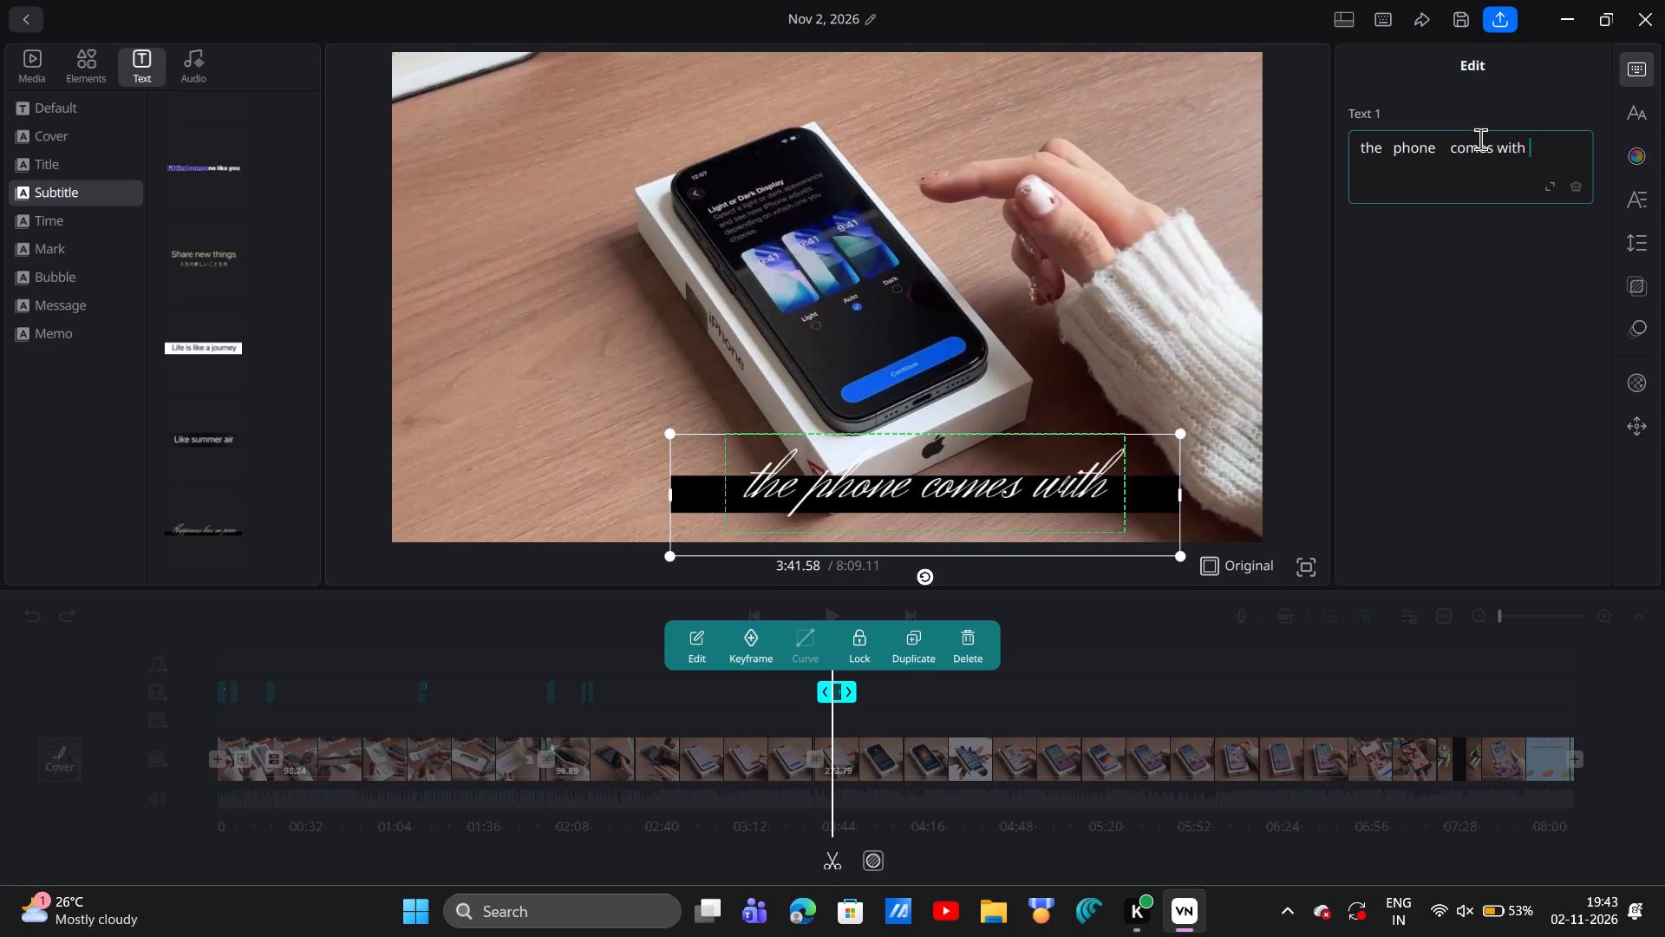
type("the")
key("space")
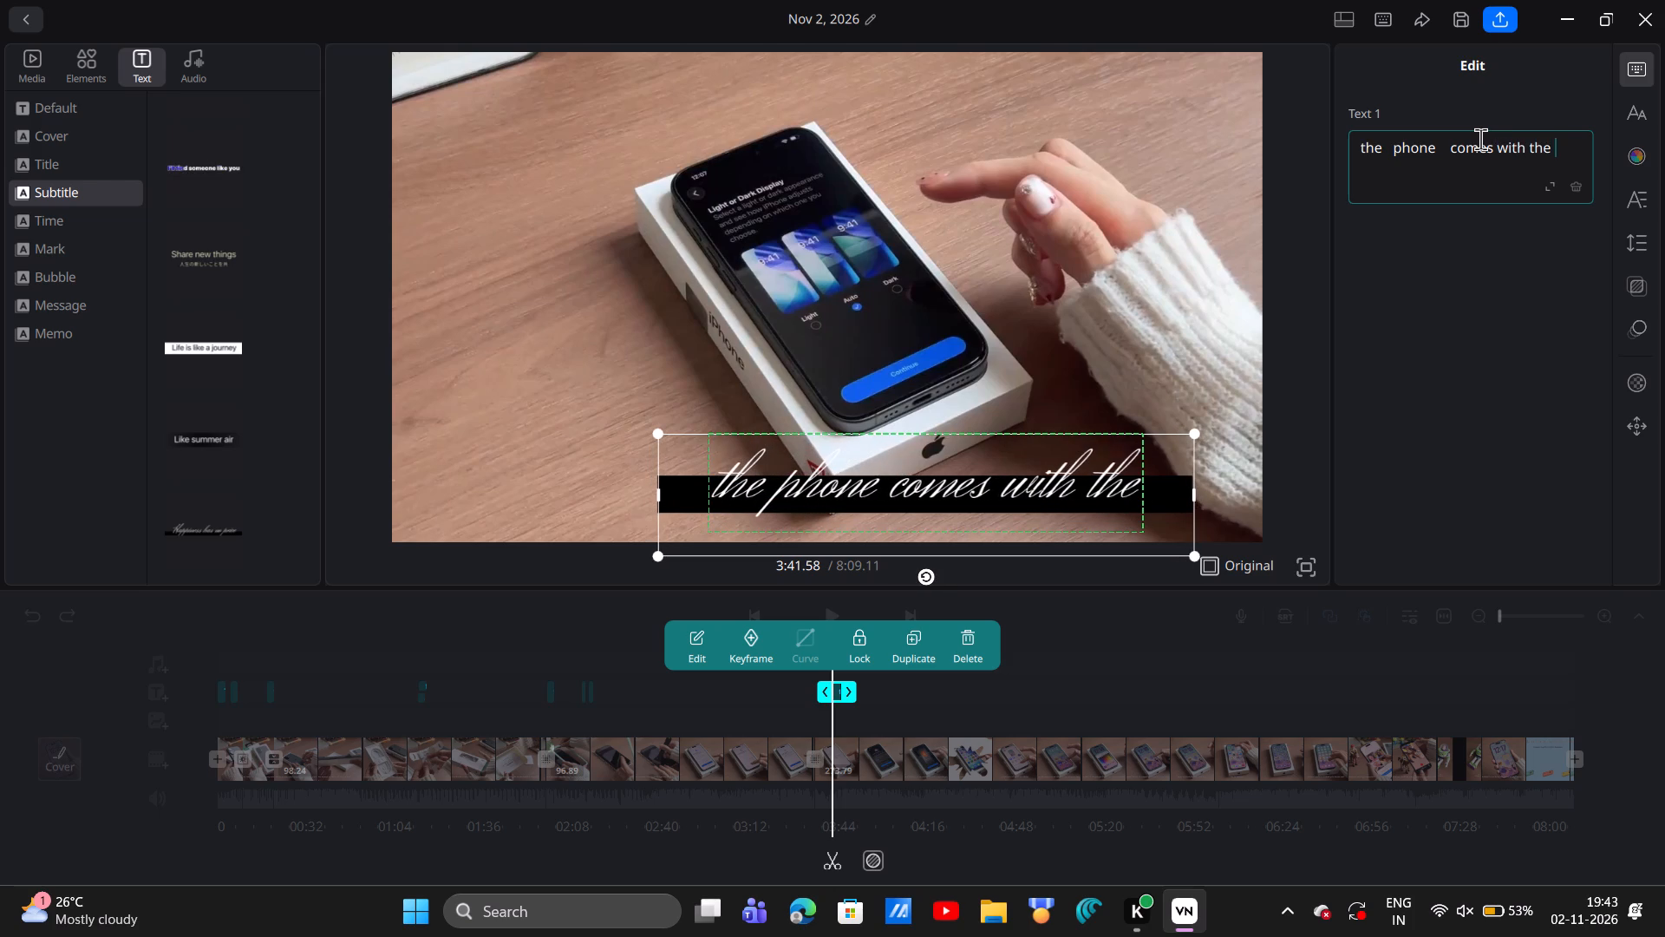
key("space")
type("lastest")
key("space")
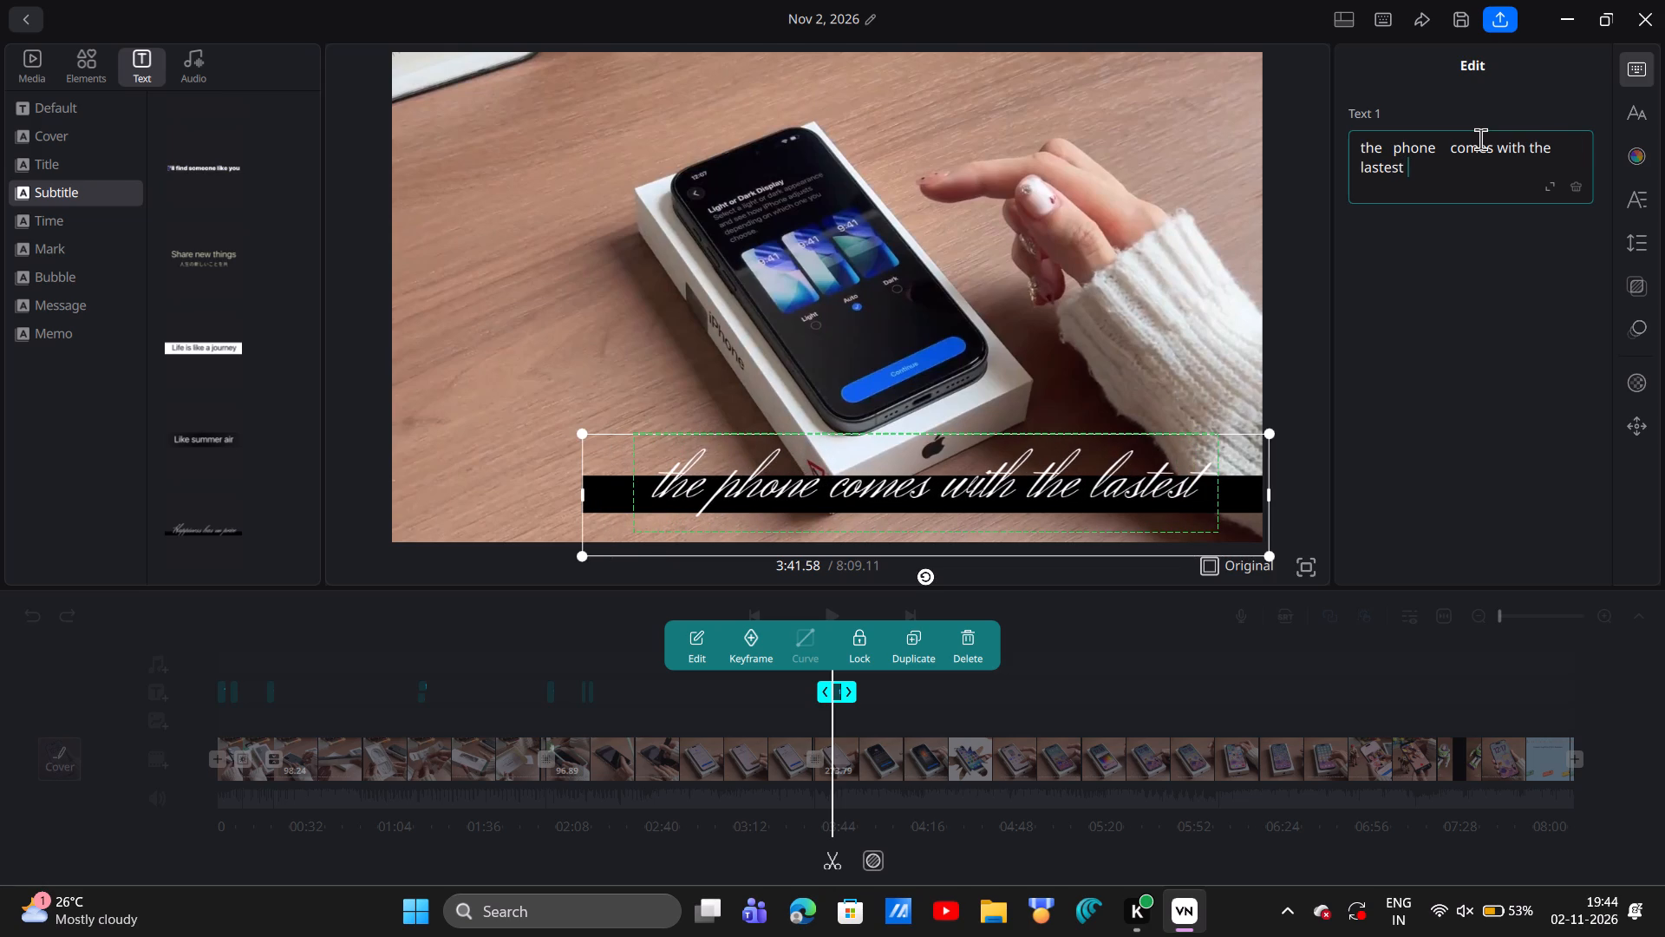
key("v")
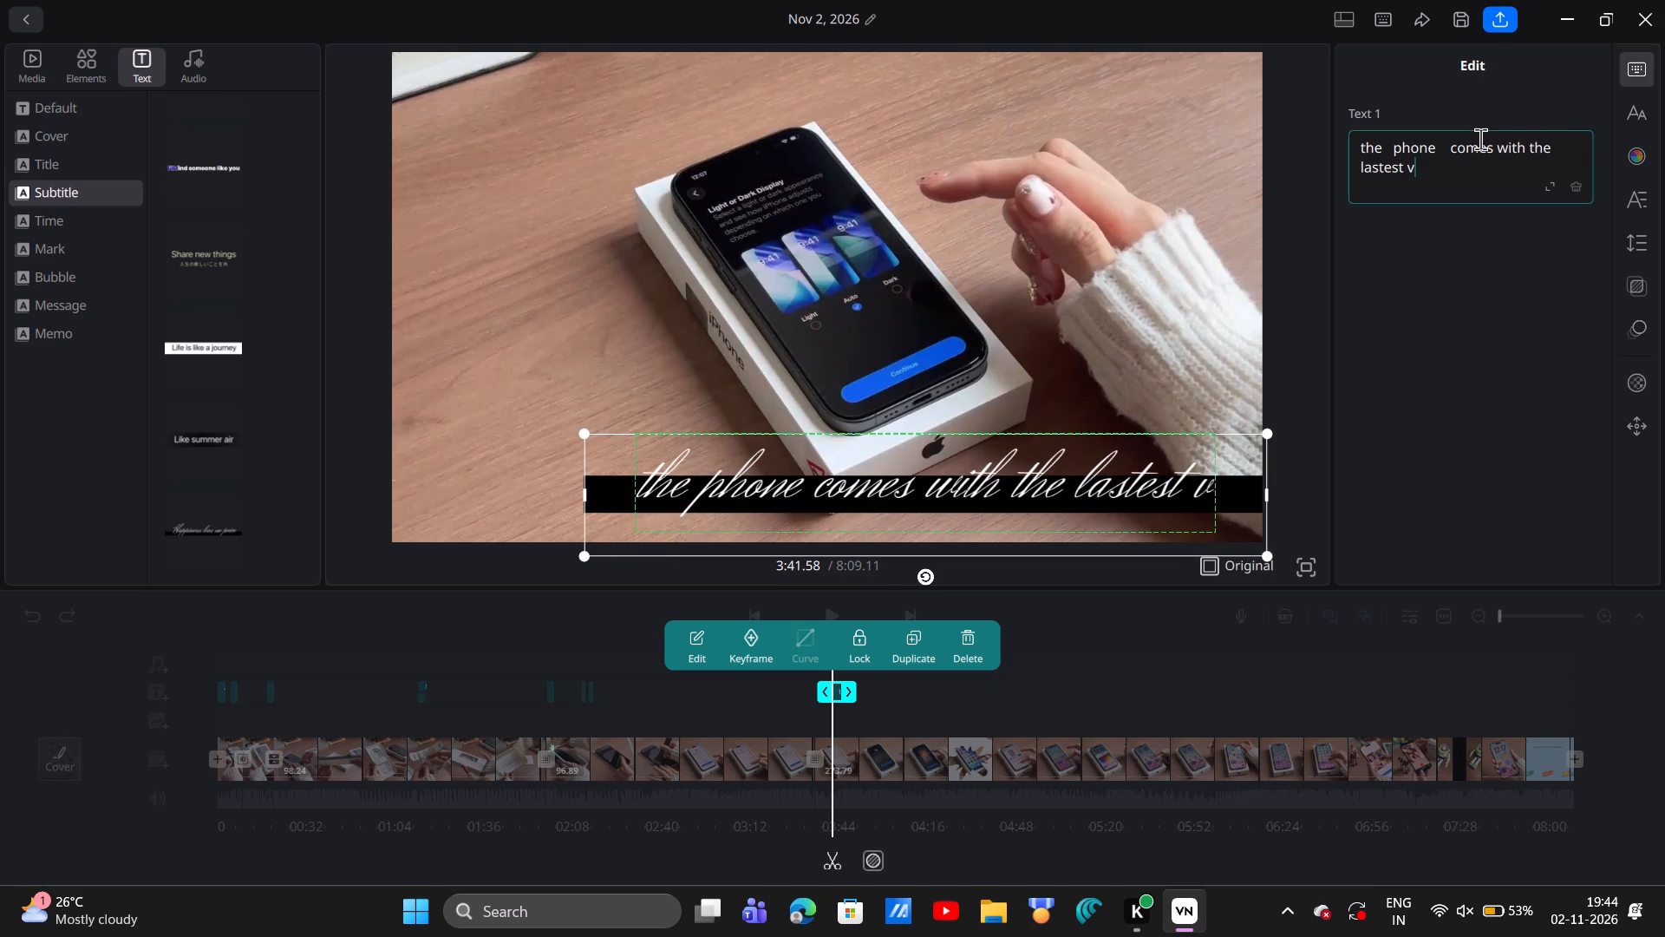
key("BackSpace")
type("ios upad")
key("BackSpace")
key("BackSpace")
type("date")
key("space")
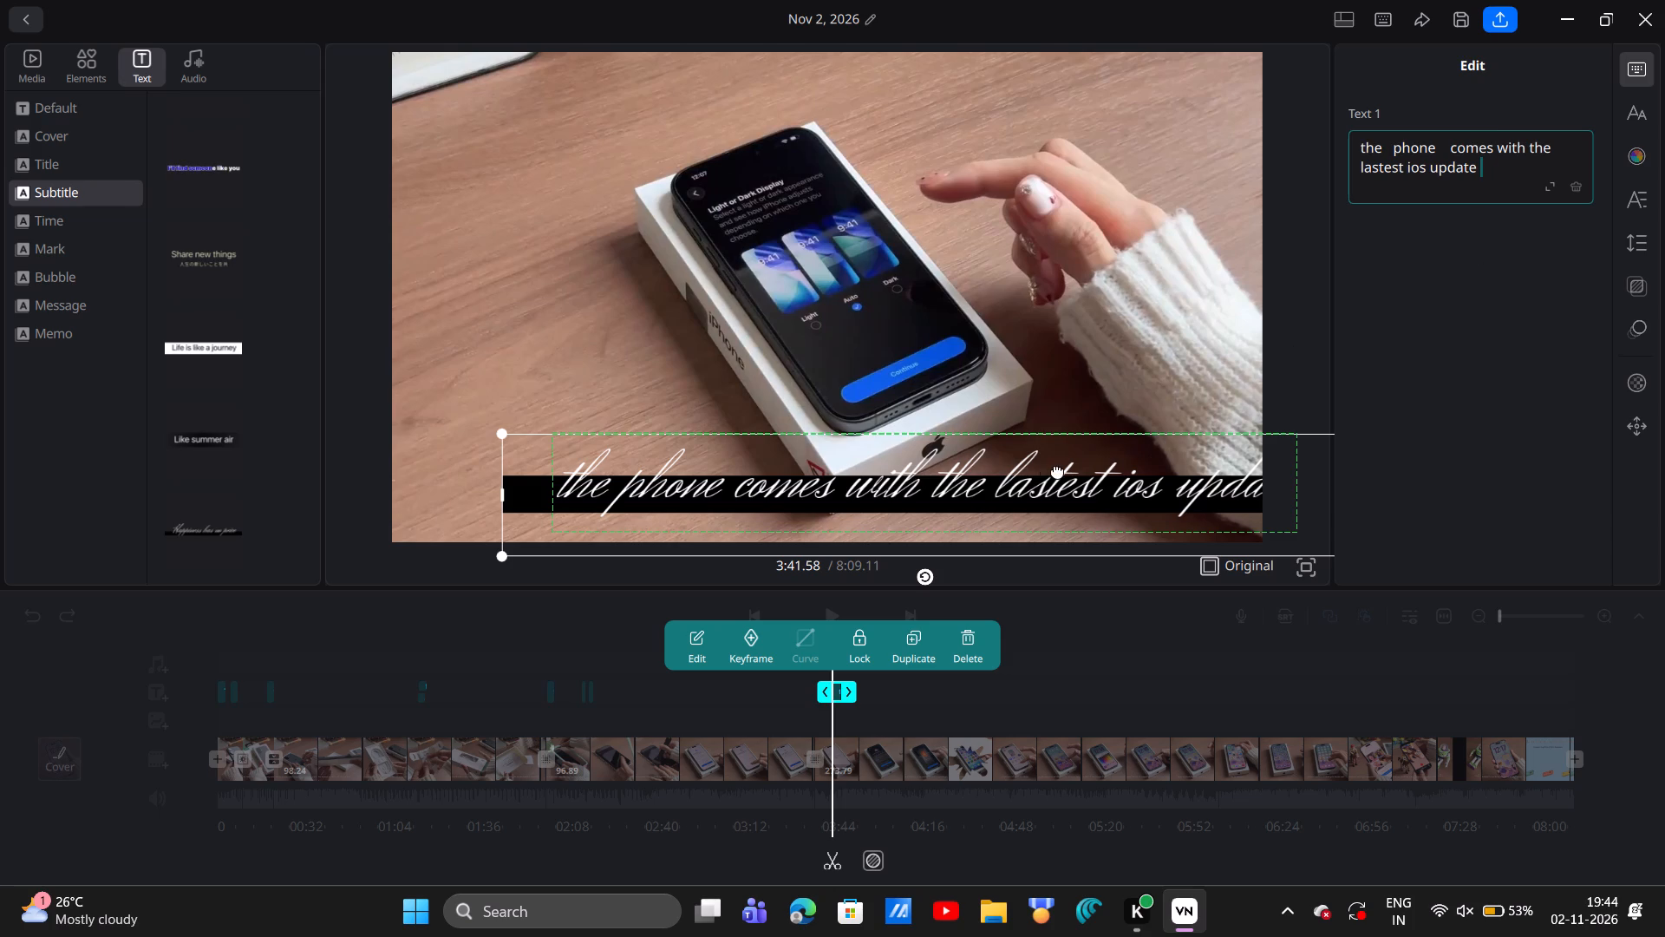
Reposition the widened subtitle so its whole black bar fits centred near the bottom of the video frame.
left_click_drag(1003, 464, 771, 471)
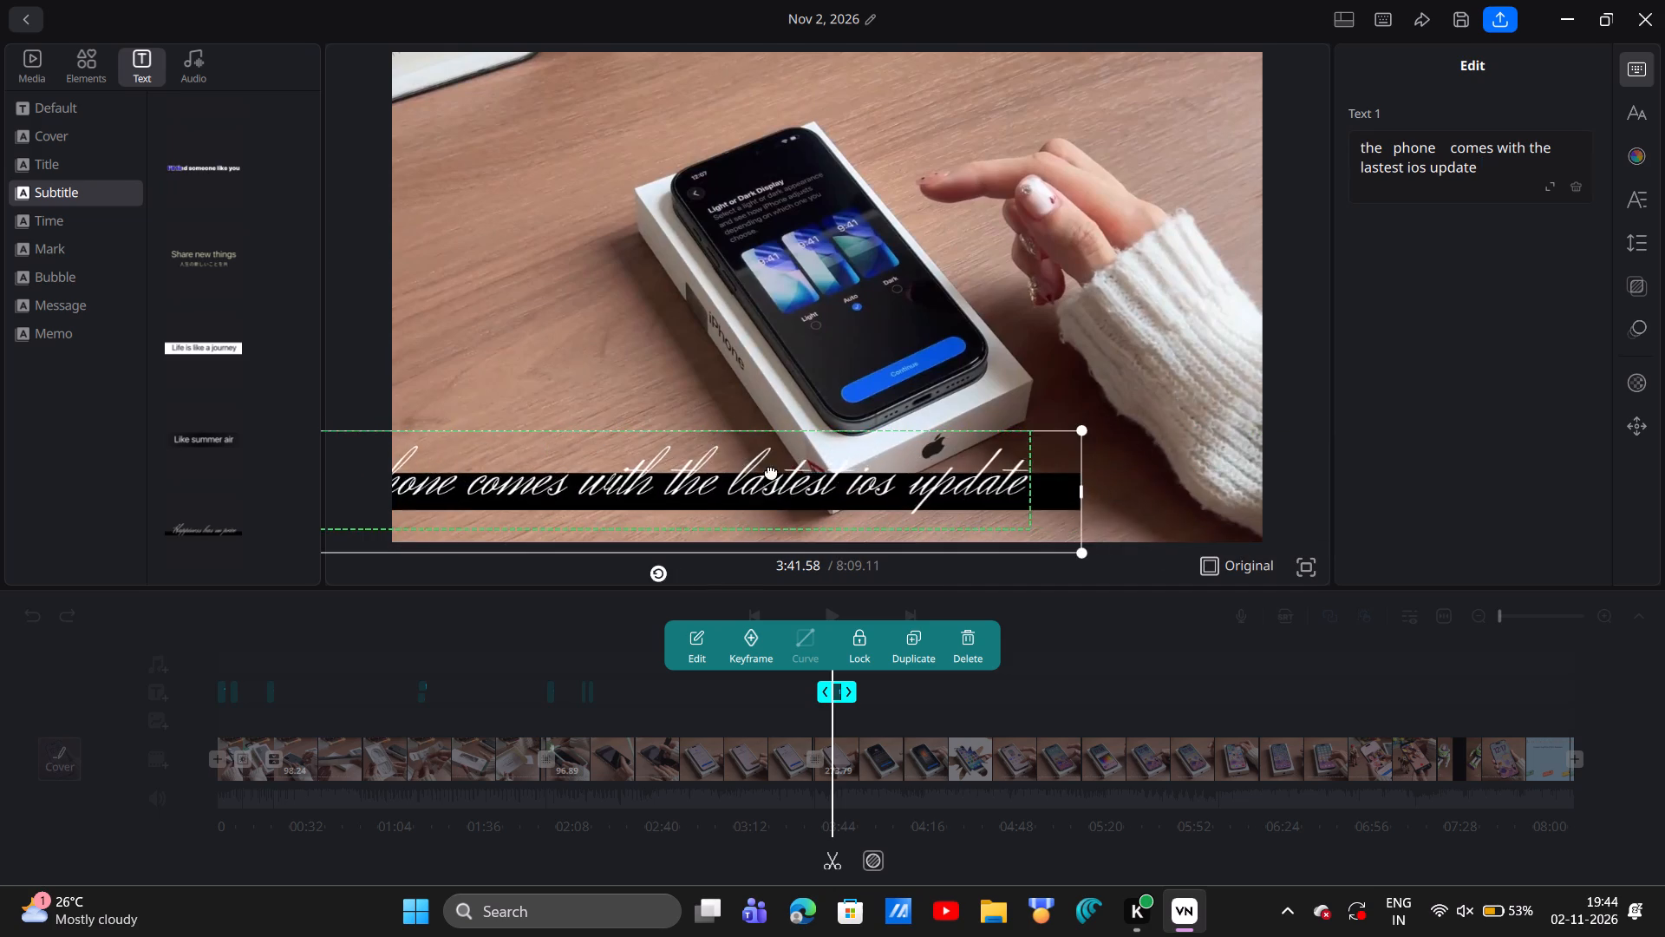
left_click_drag(771, 471, 820, 456)
left_click_drag(829, 466, 859, 462)
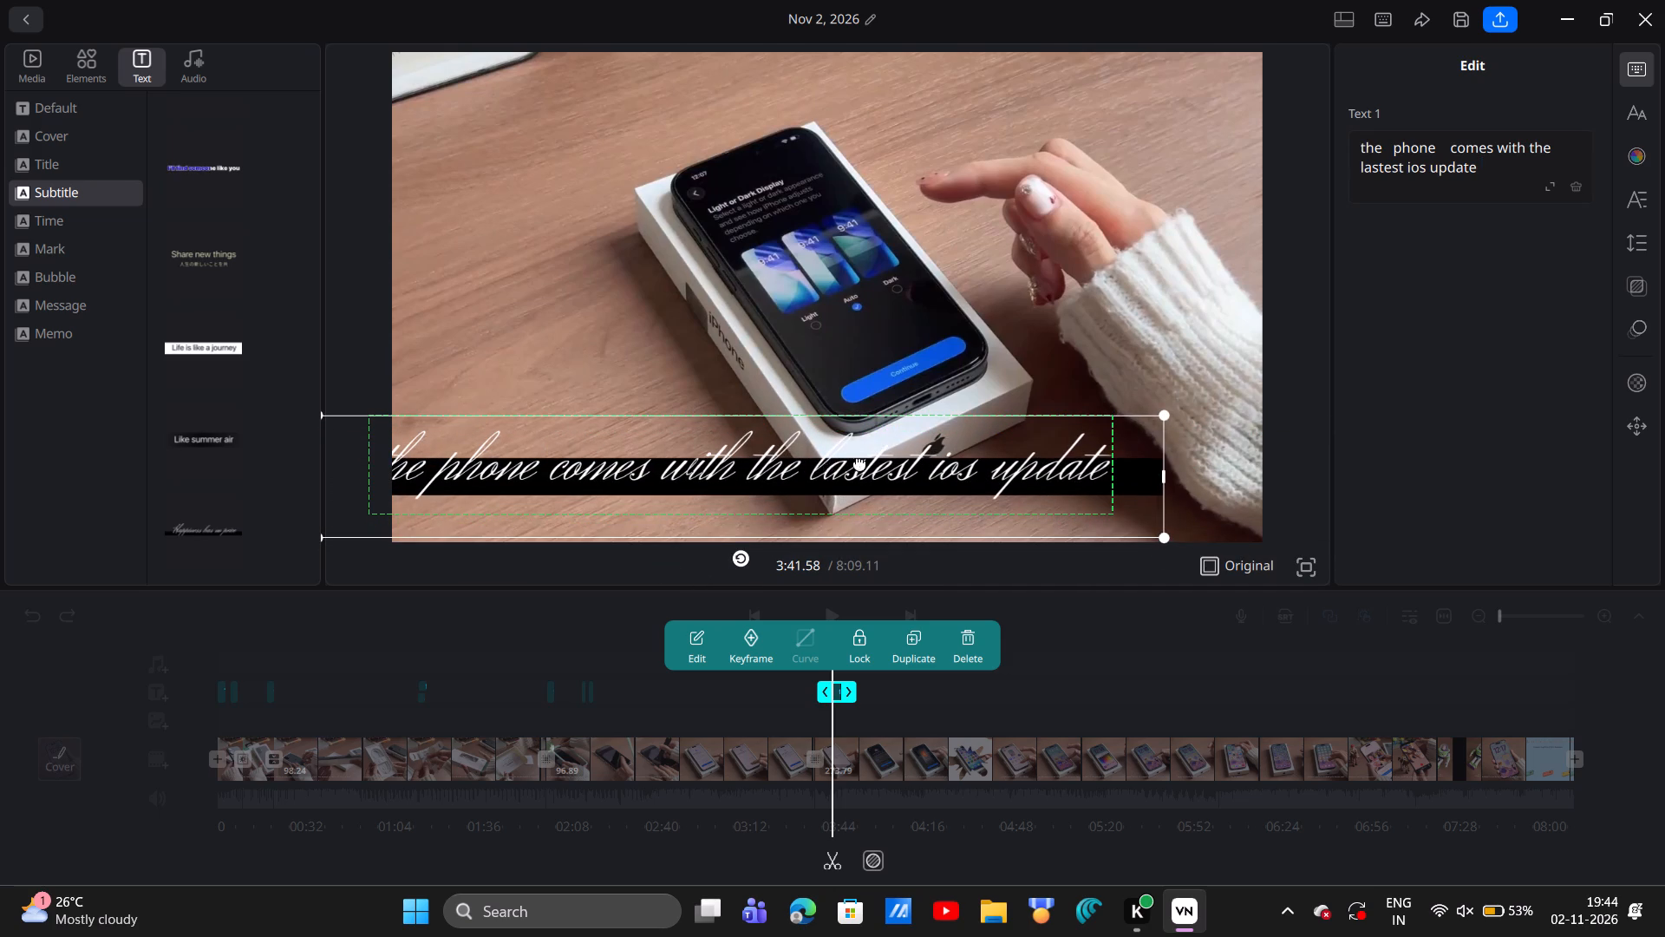
left_click_drag(859, 462, 916, 477)
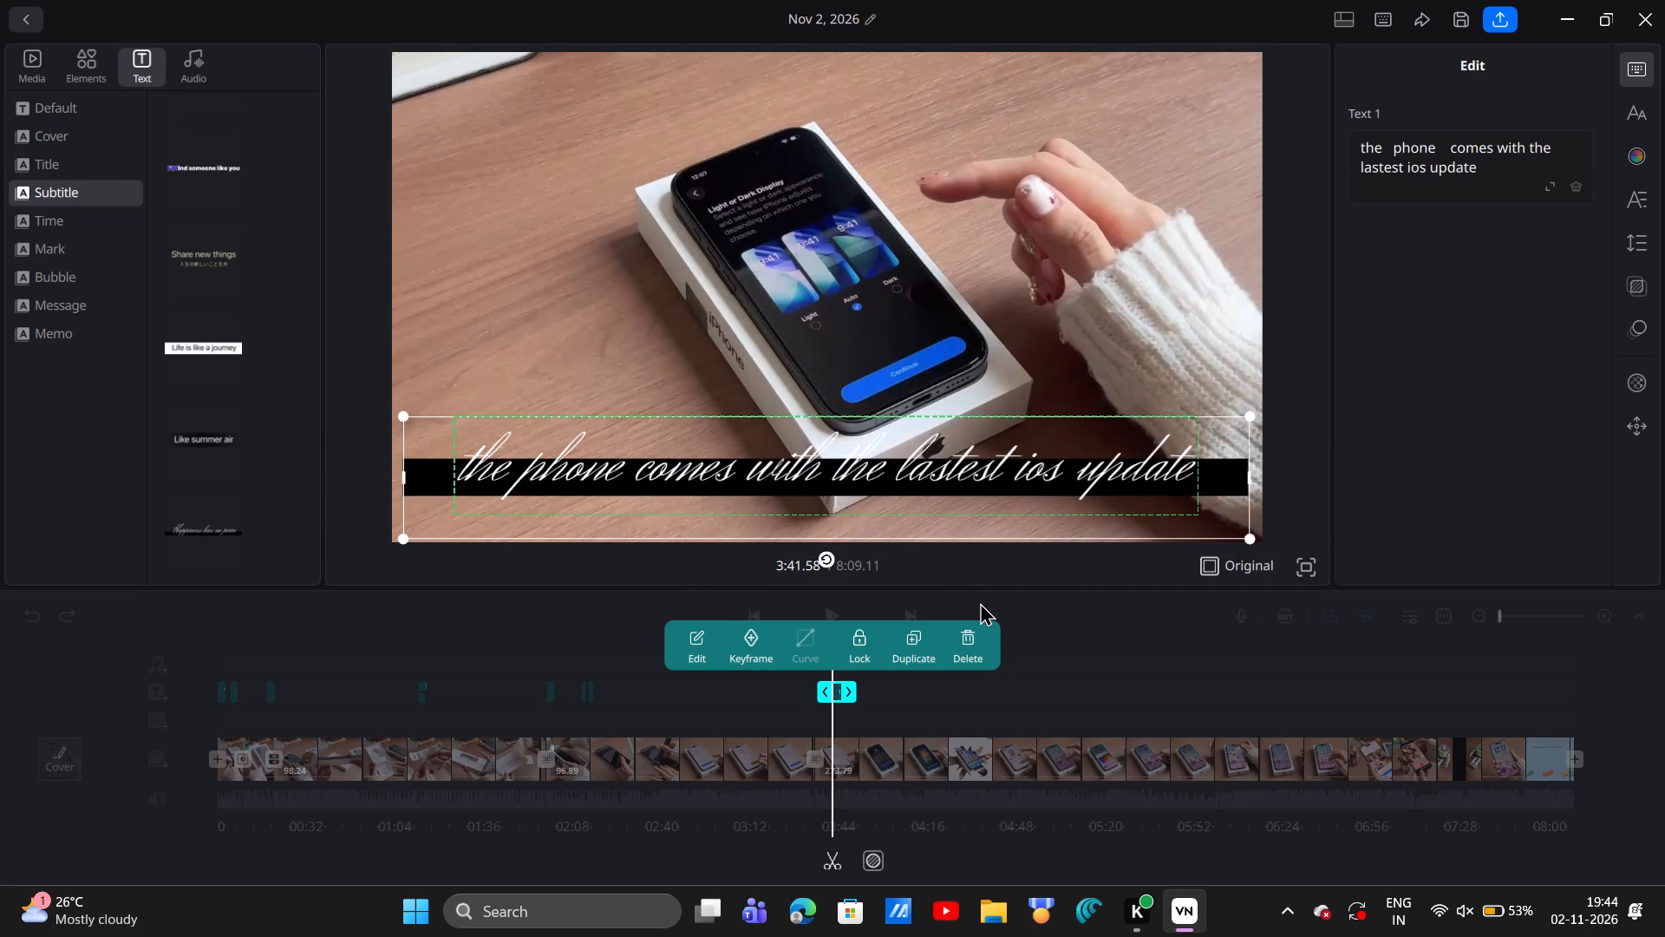
Add another script-style "Happiness has no price" subtitle on a black bar near the bottom of the frame at 3:46.34.
key("space")
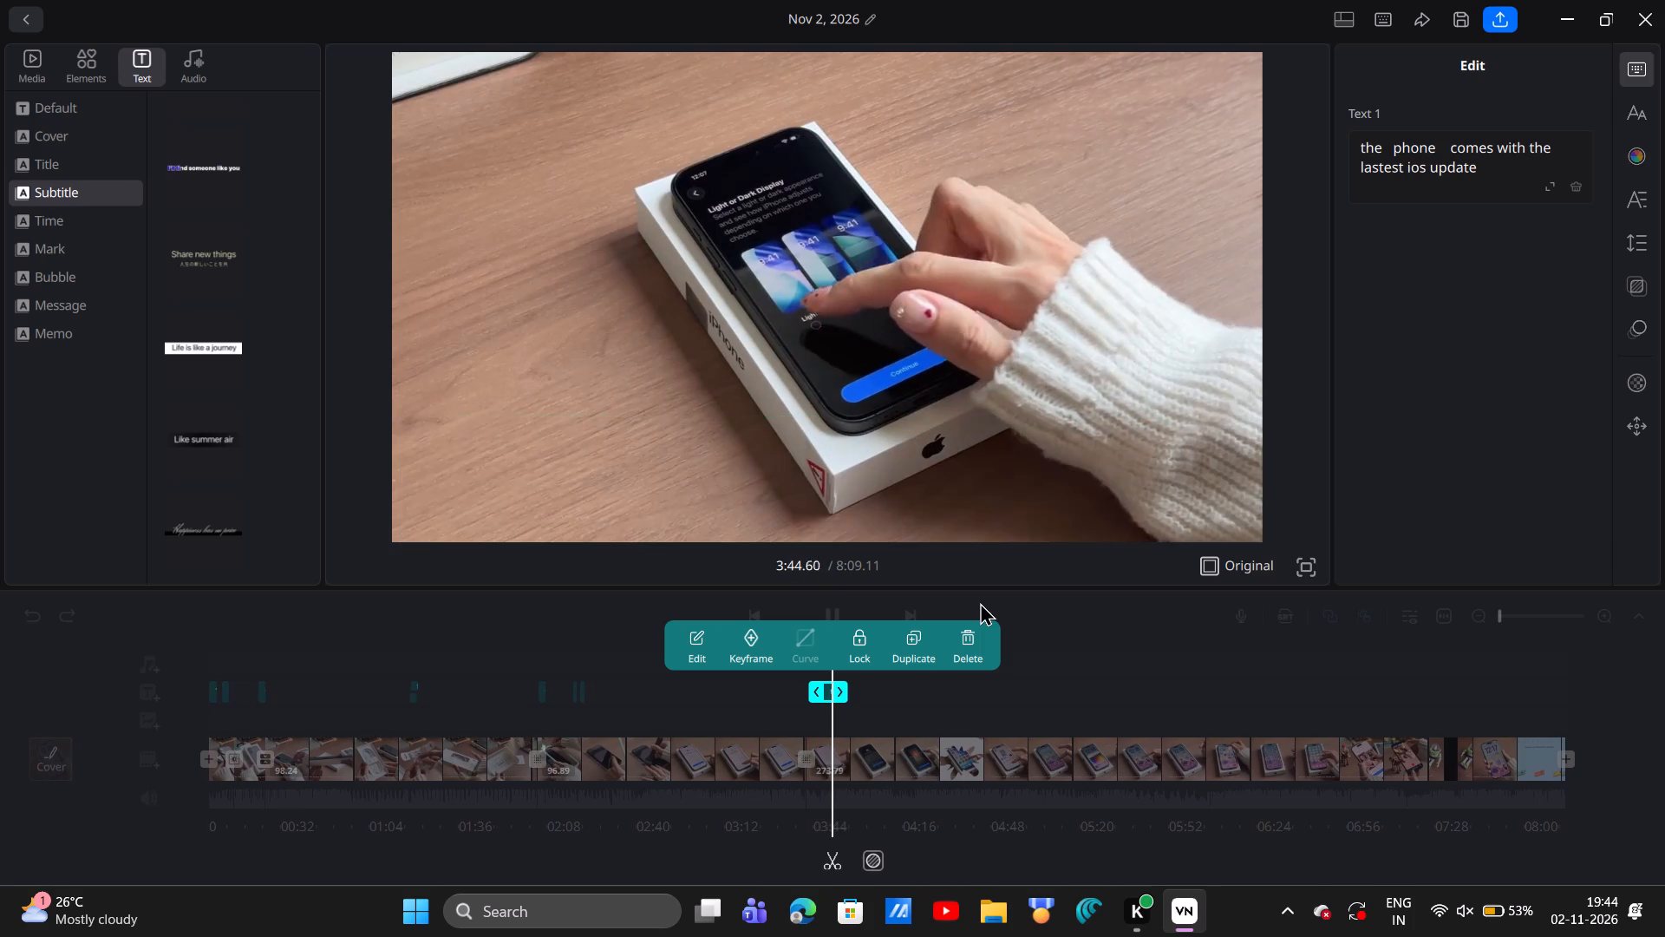
key("space")
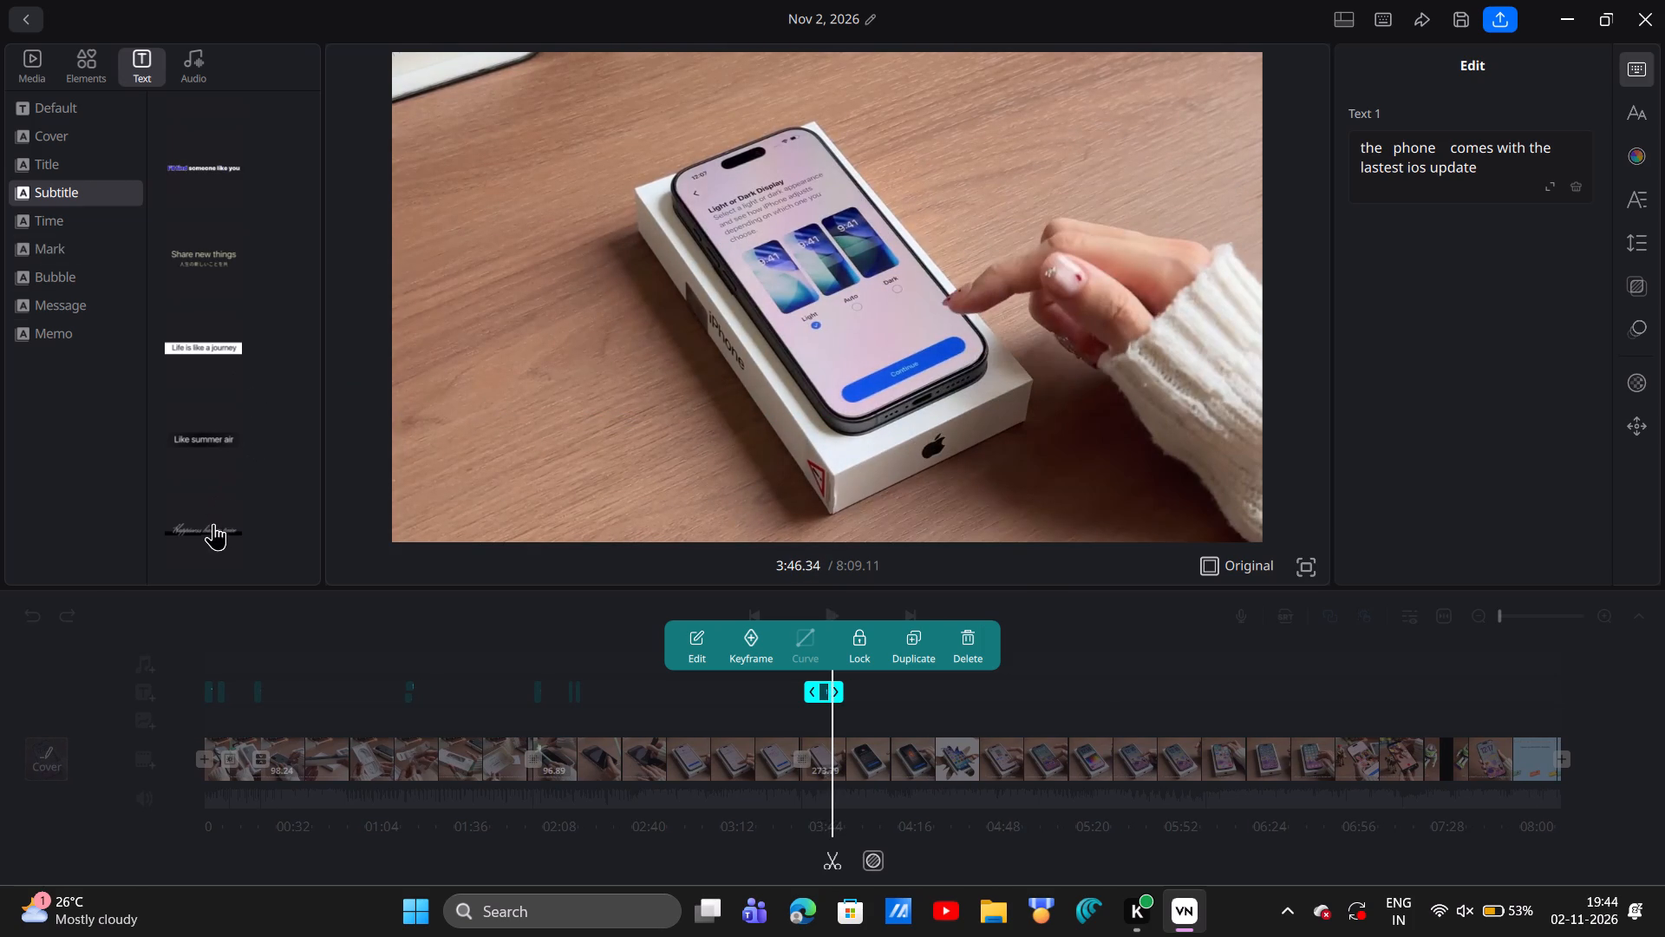
left_click_drag(213, 524, 728, 488)
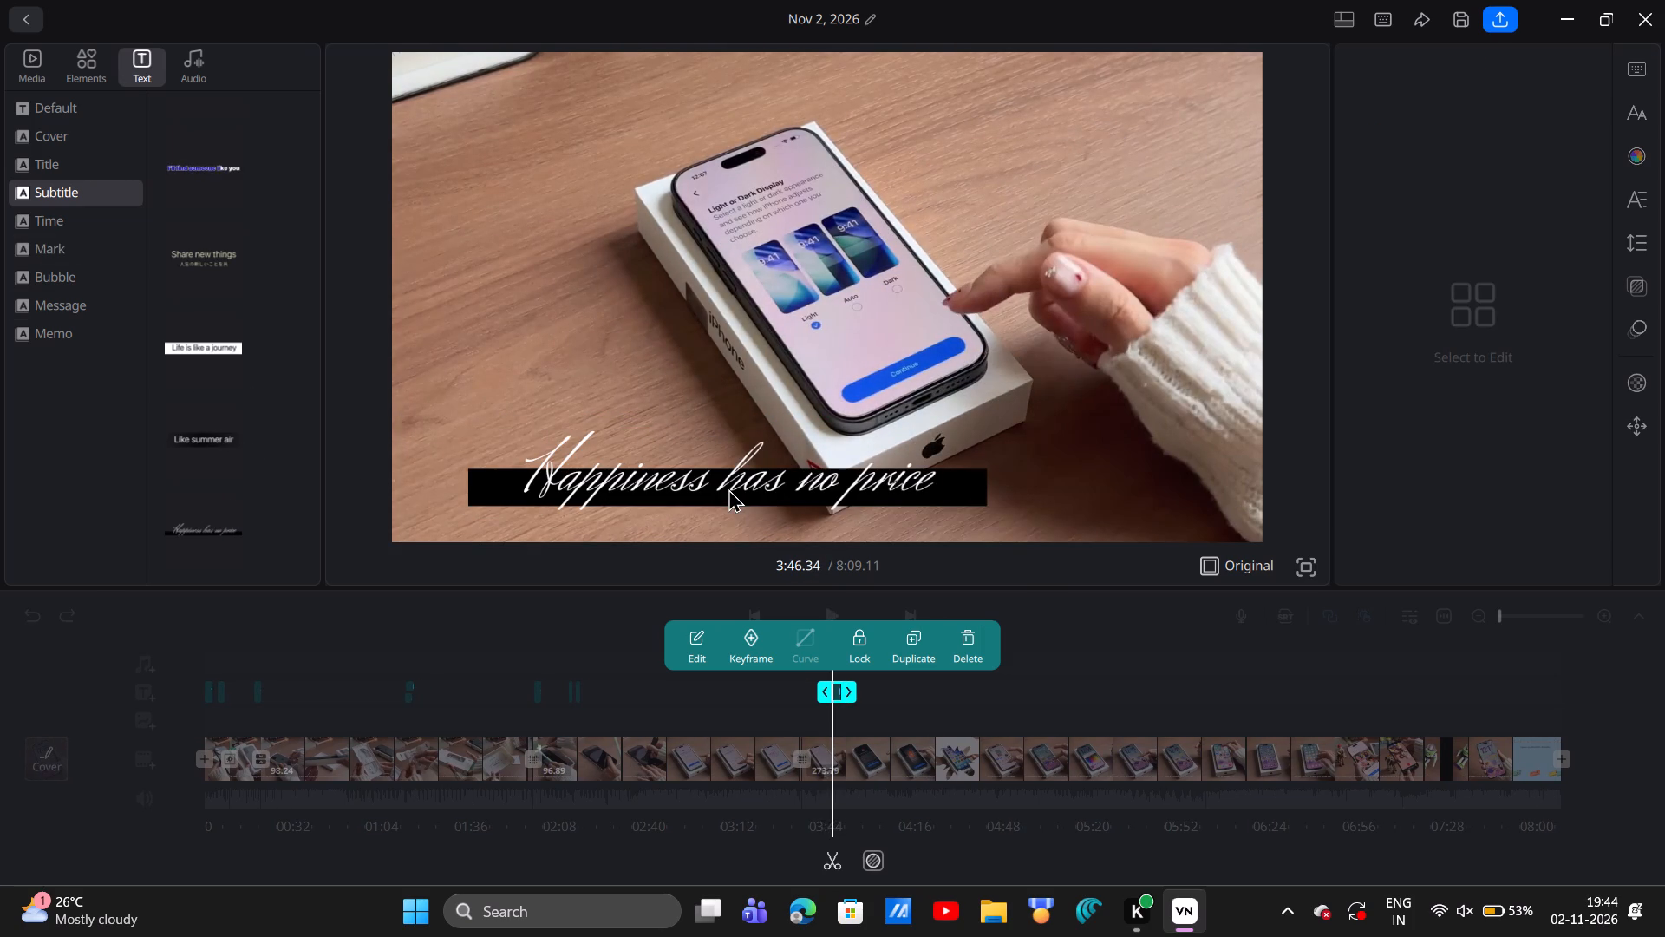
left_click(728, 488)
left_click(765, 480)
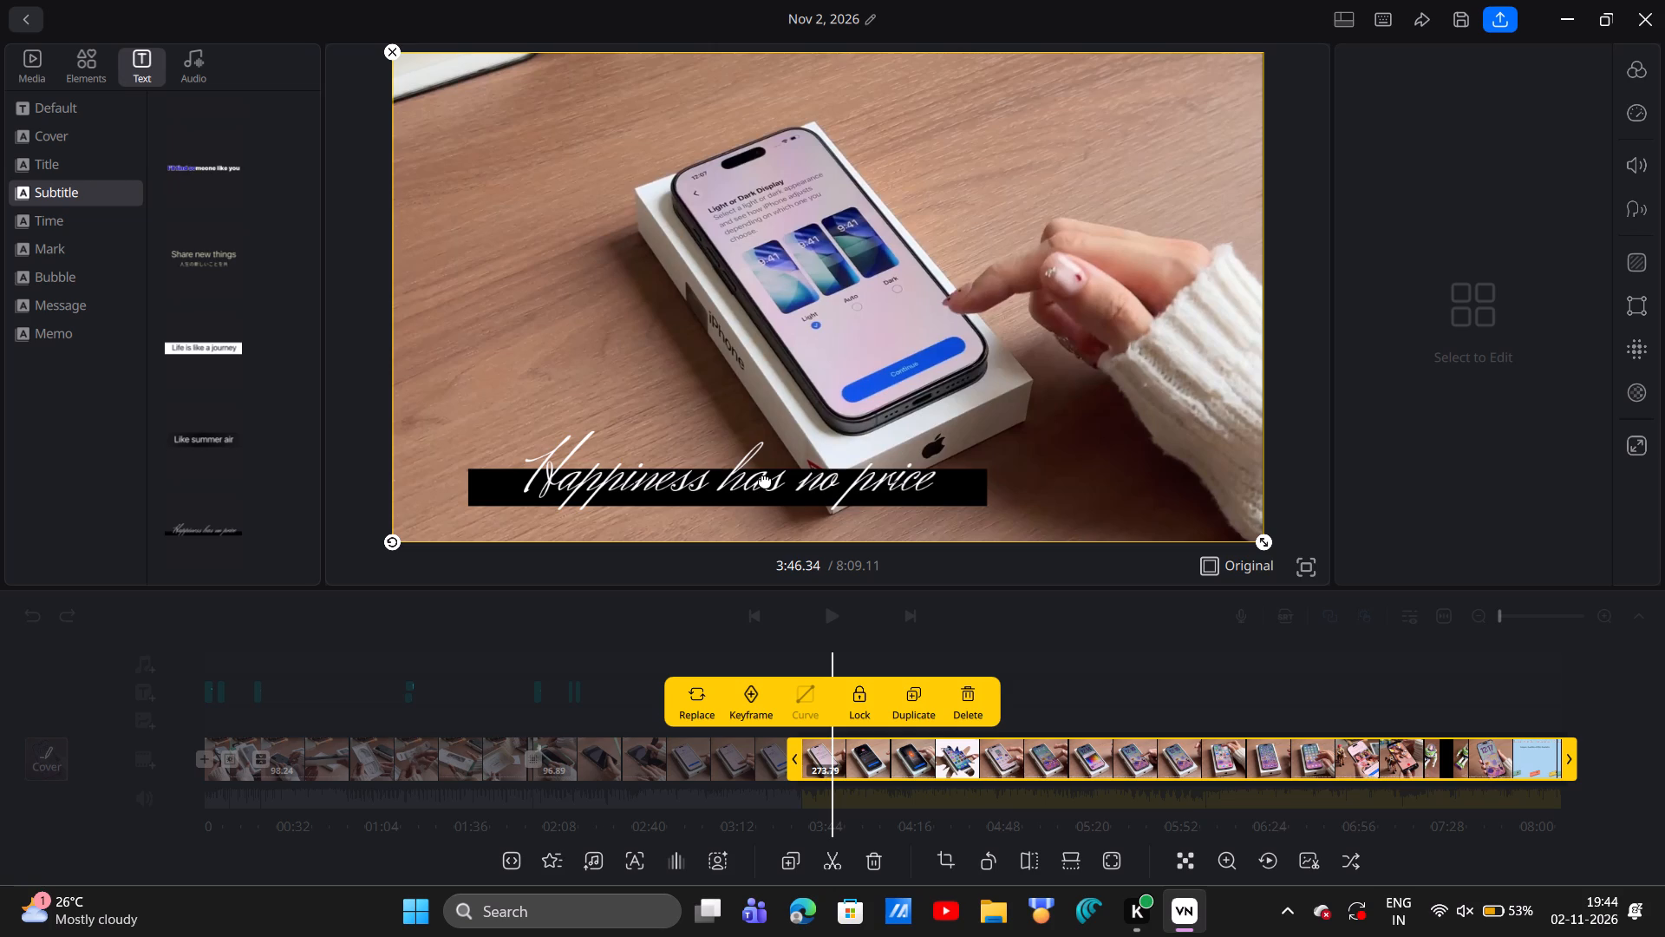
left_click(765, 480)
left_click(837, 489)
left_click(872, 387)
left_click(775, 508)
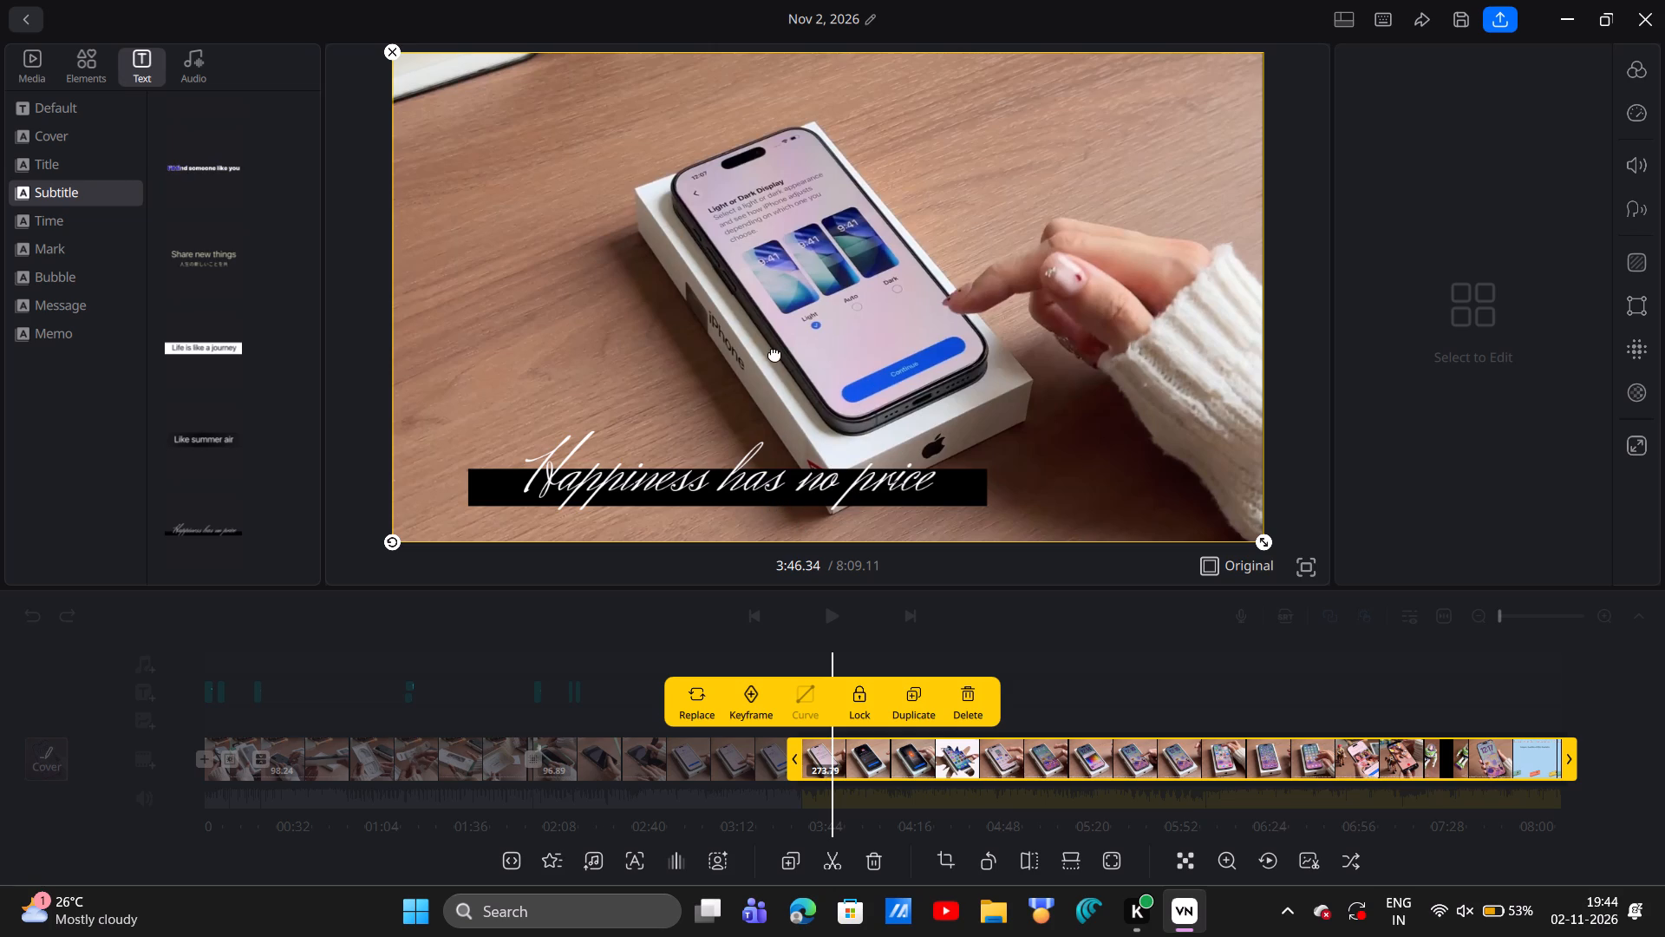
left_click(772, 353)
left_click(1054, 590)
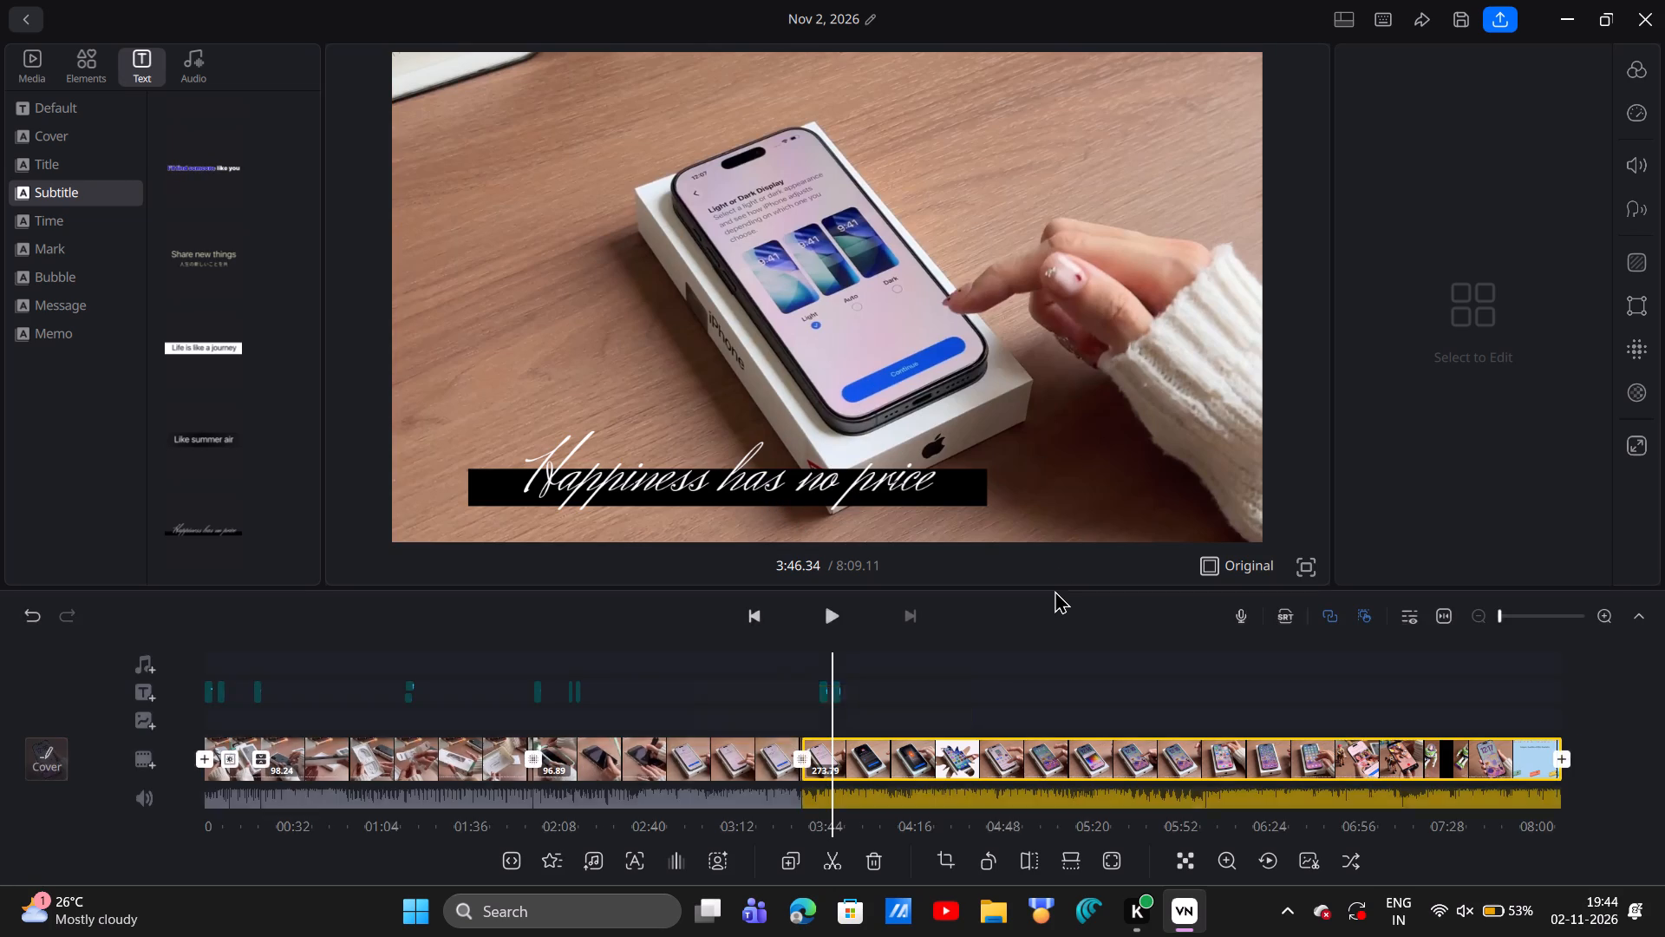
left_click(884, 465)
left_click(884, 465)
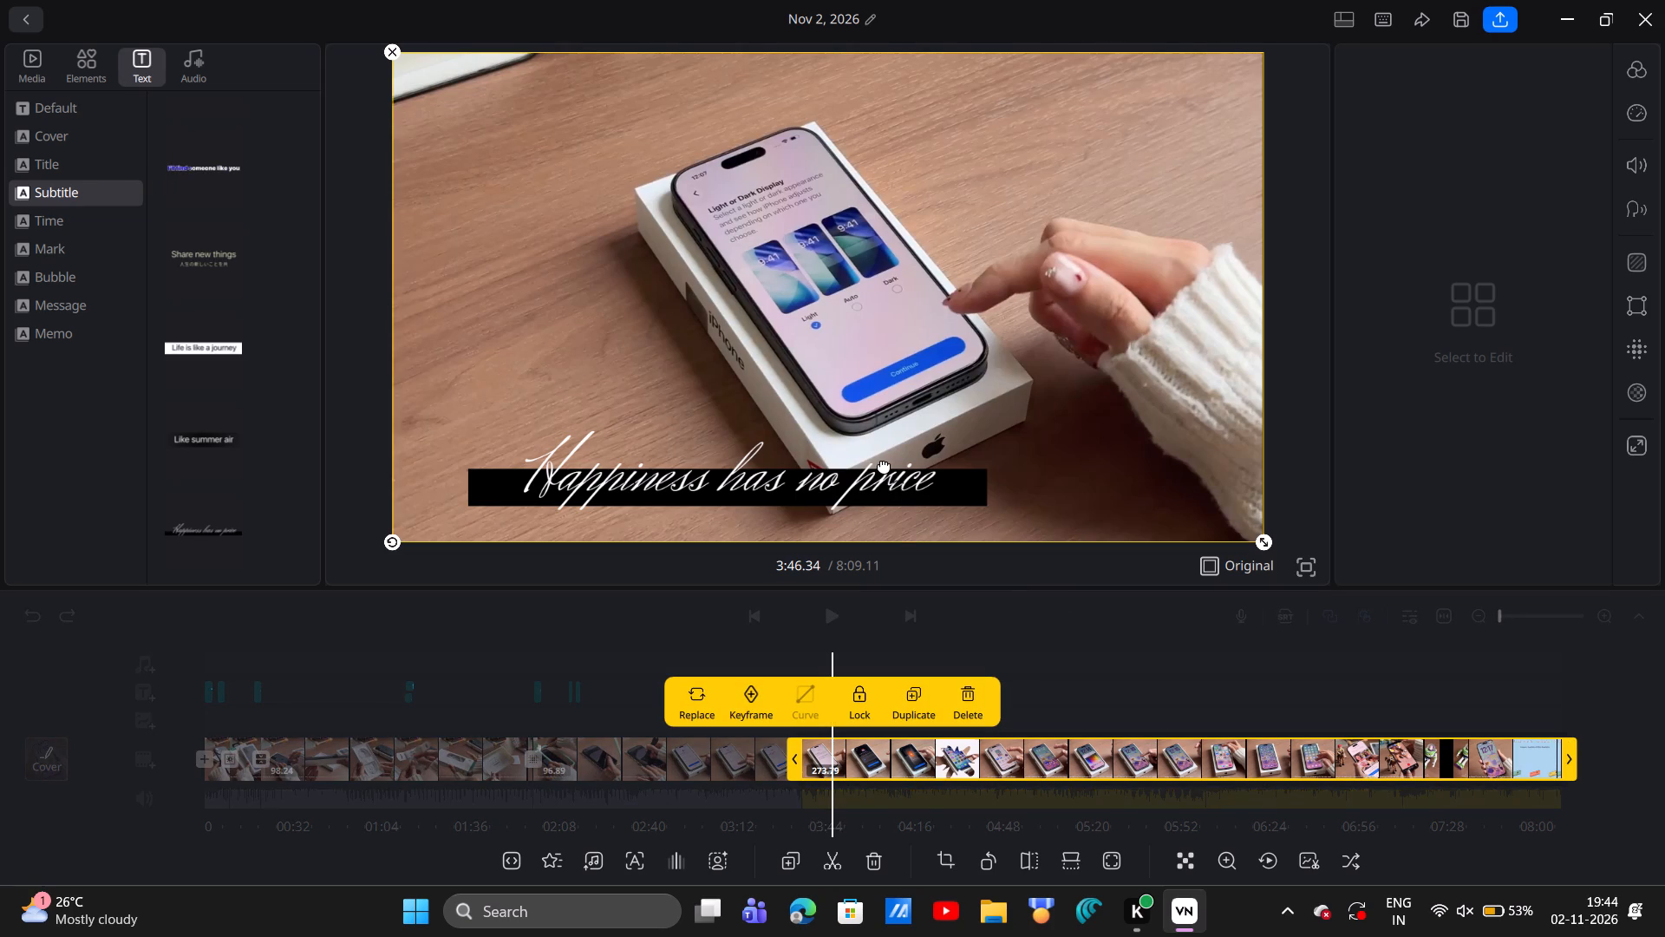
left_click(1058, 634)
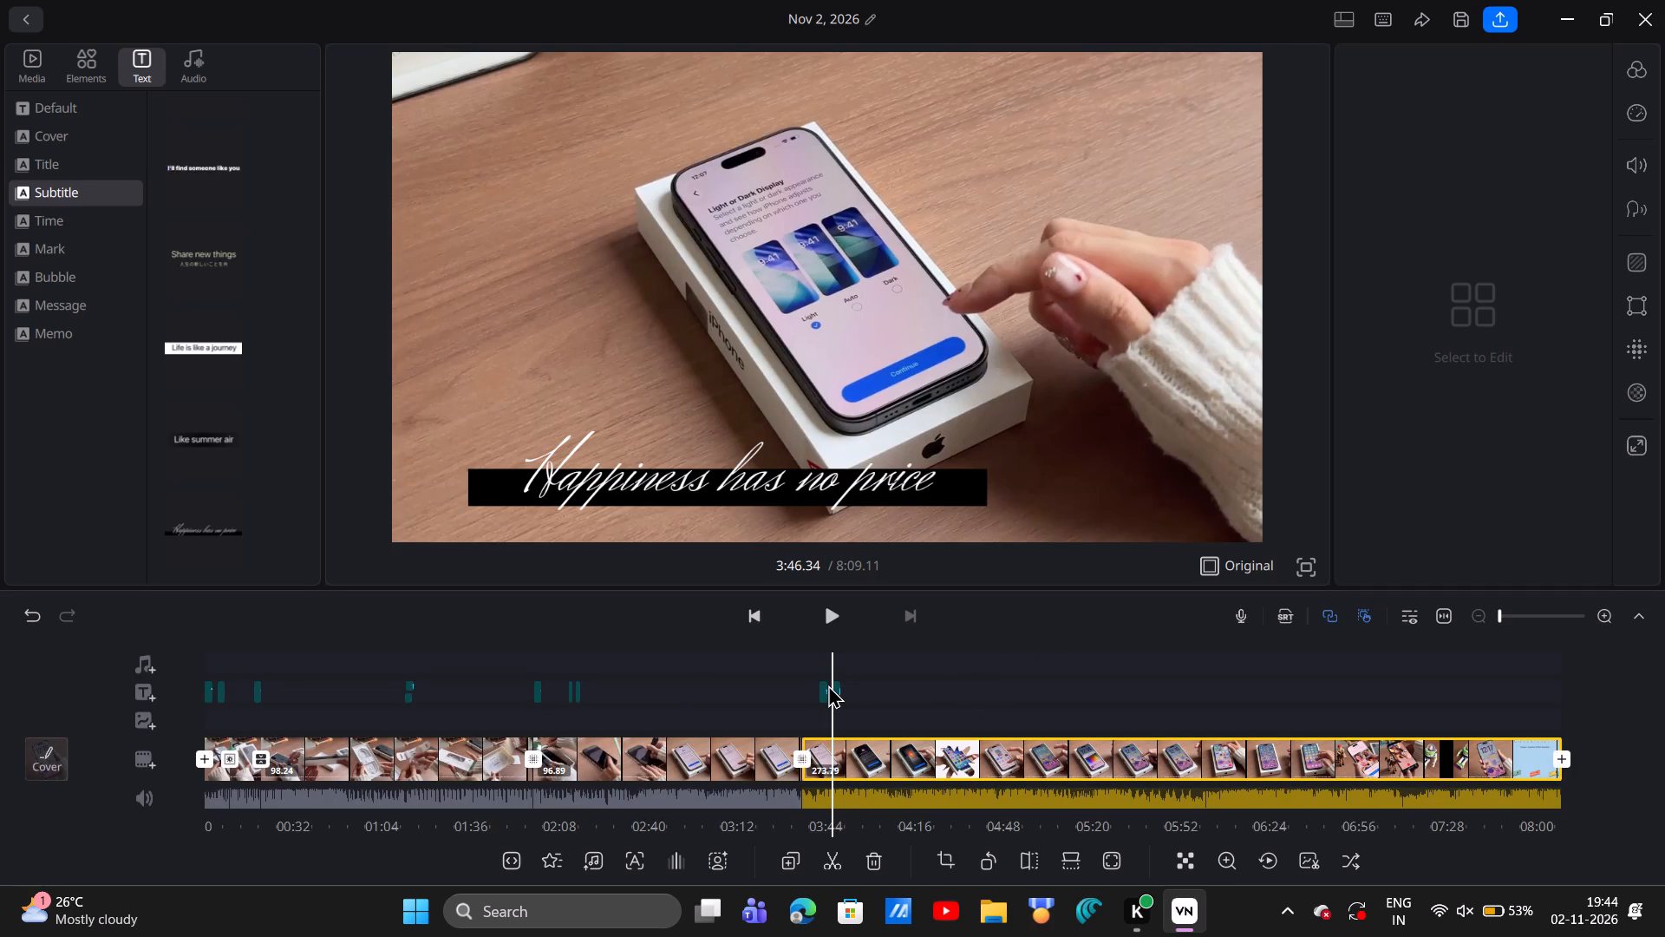
Replace the "Happiness has no price" subtitle text at 3:46.34 with "our fav dark mode w e enable them".
left_click(828, 685)
left_click(825, 685)
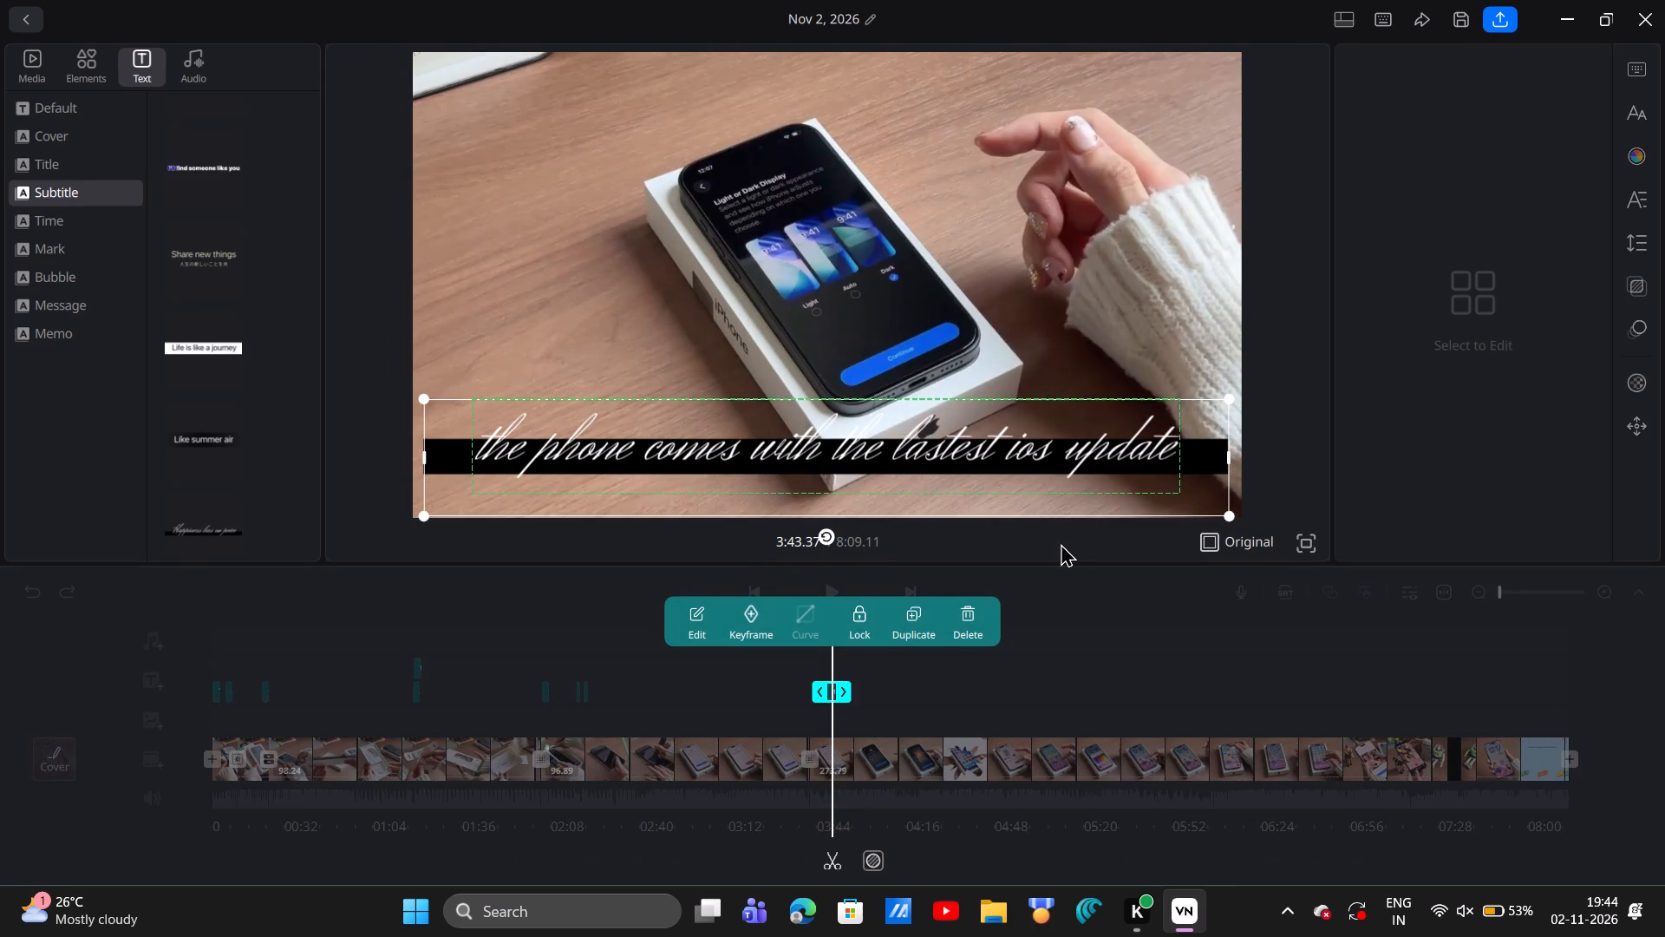
key("space")
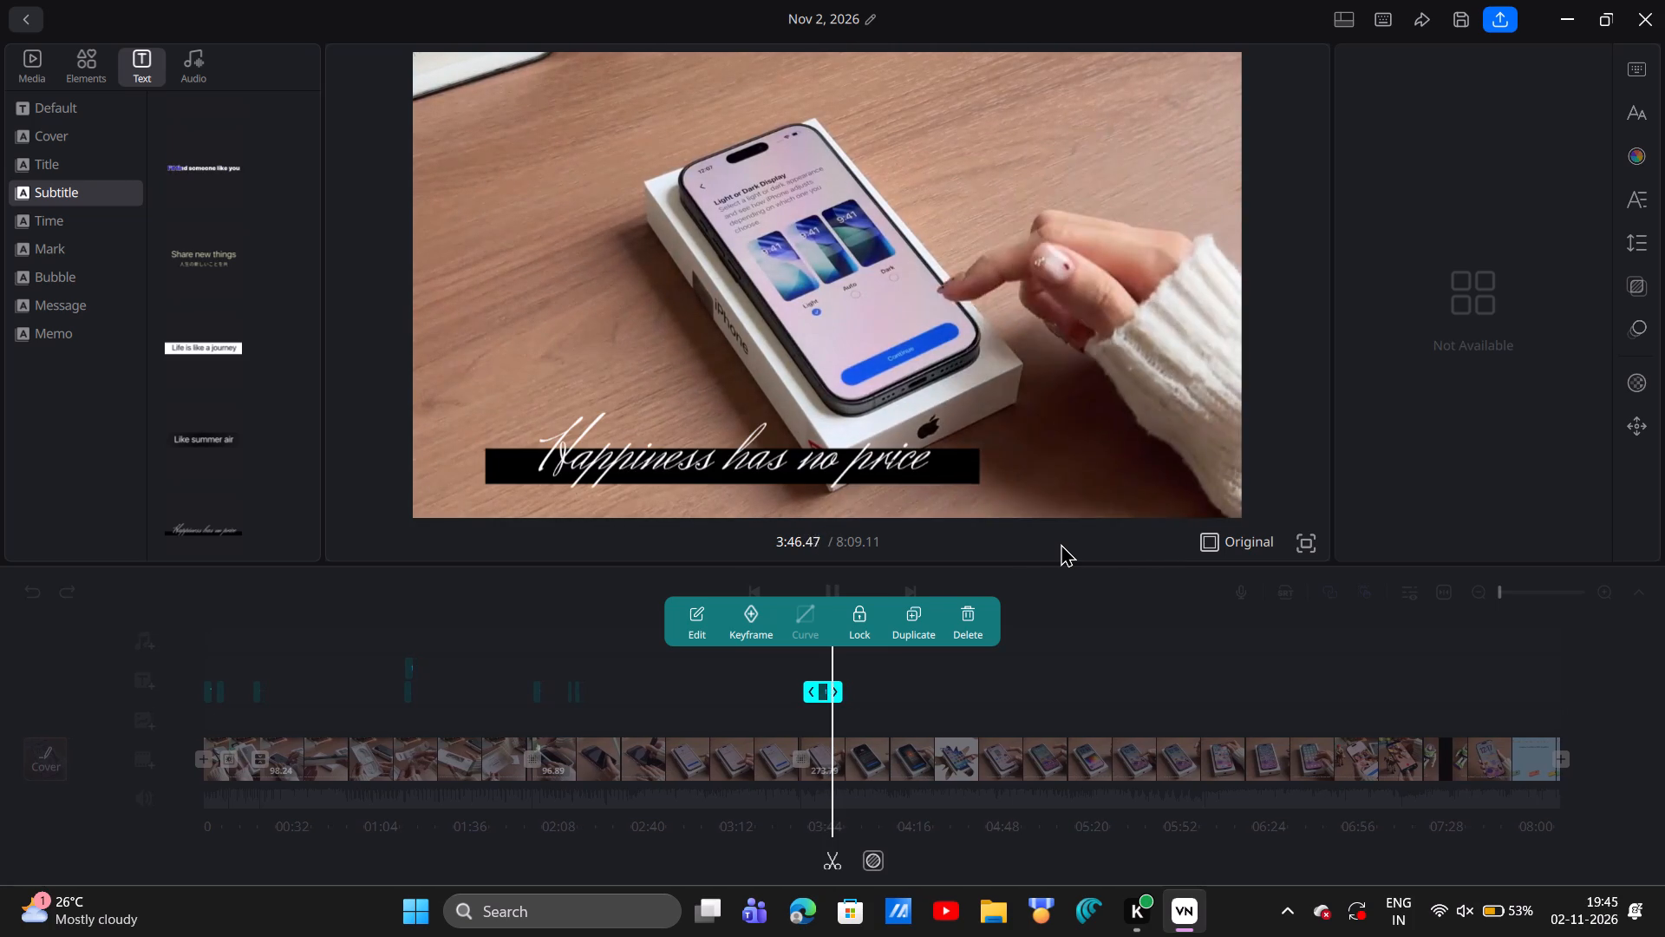
key("space")
left_click(878, 459)
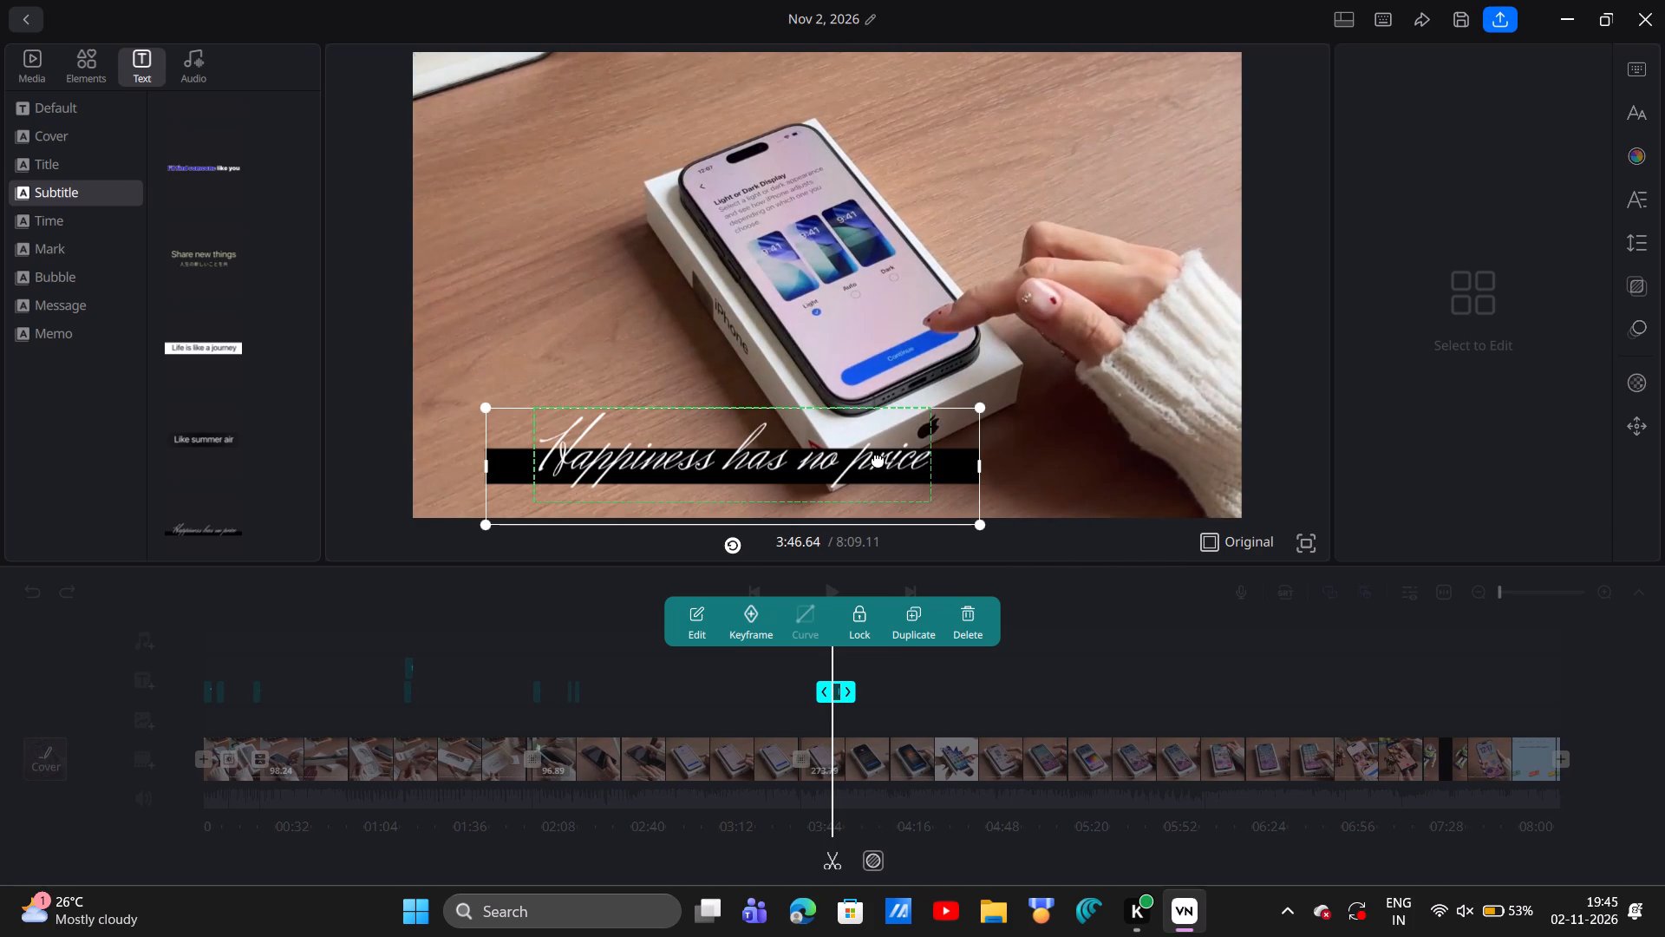
left_click(886, 456)
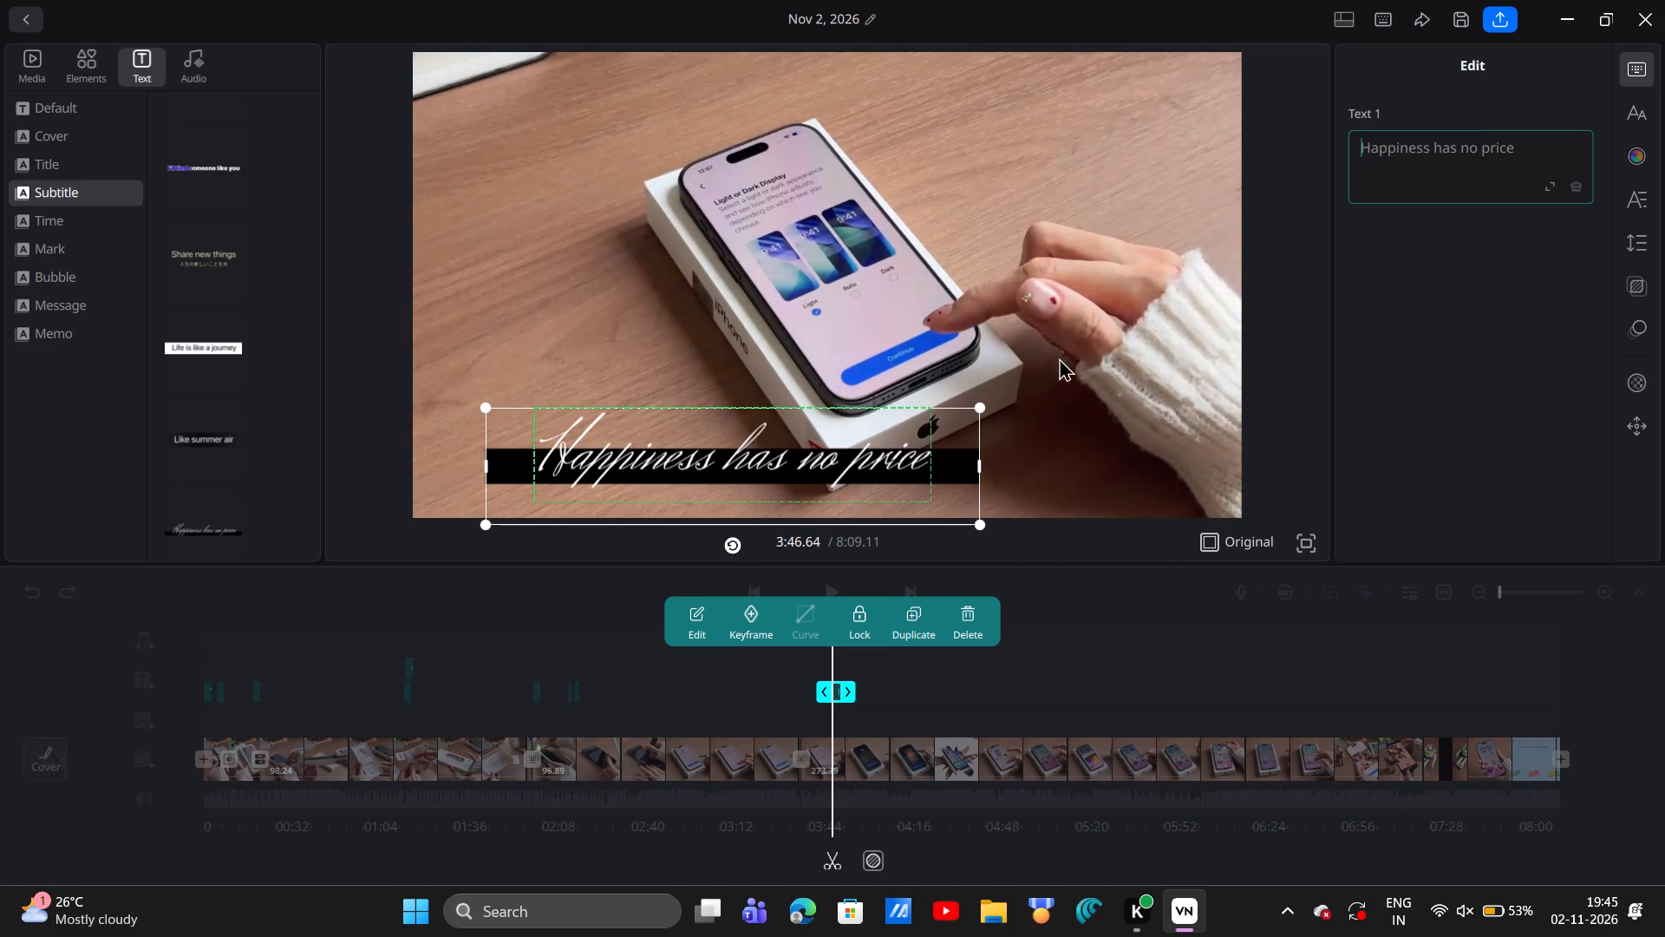
left_click(1505, 159)
type("we")
key("space")
key("BackSpace")
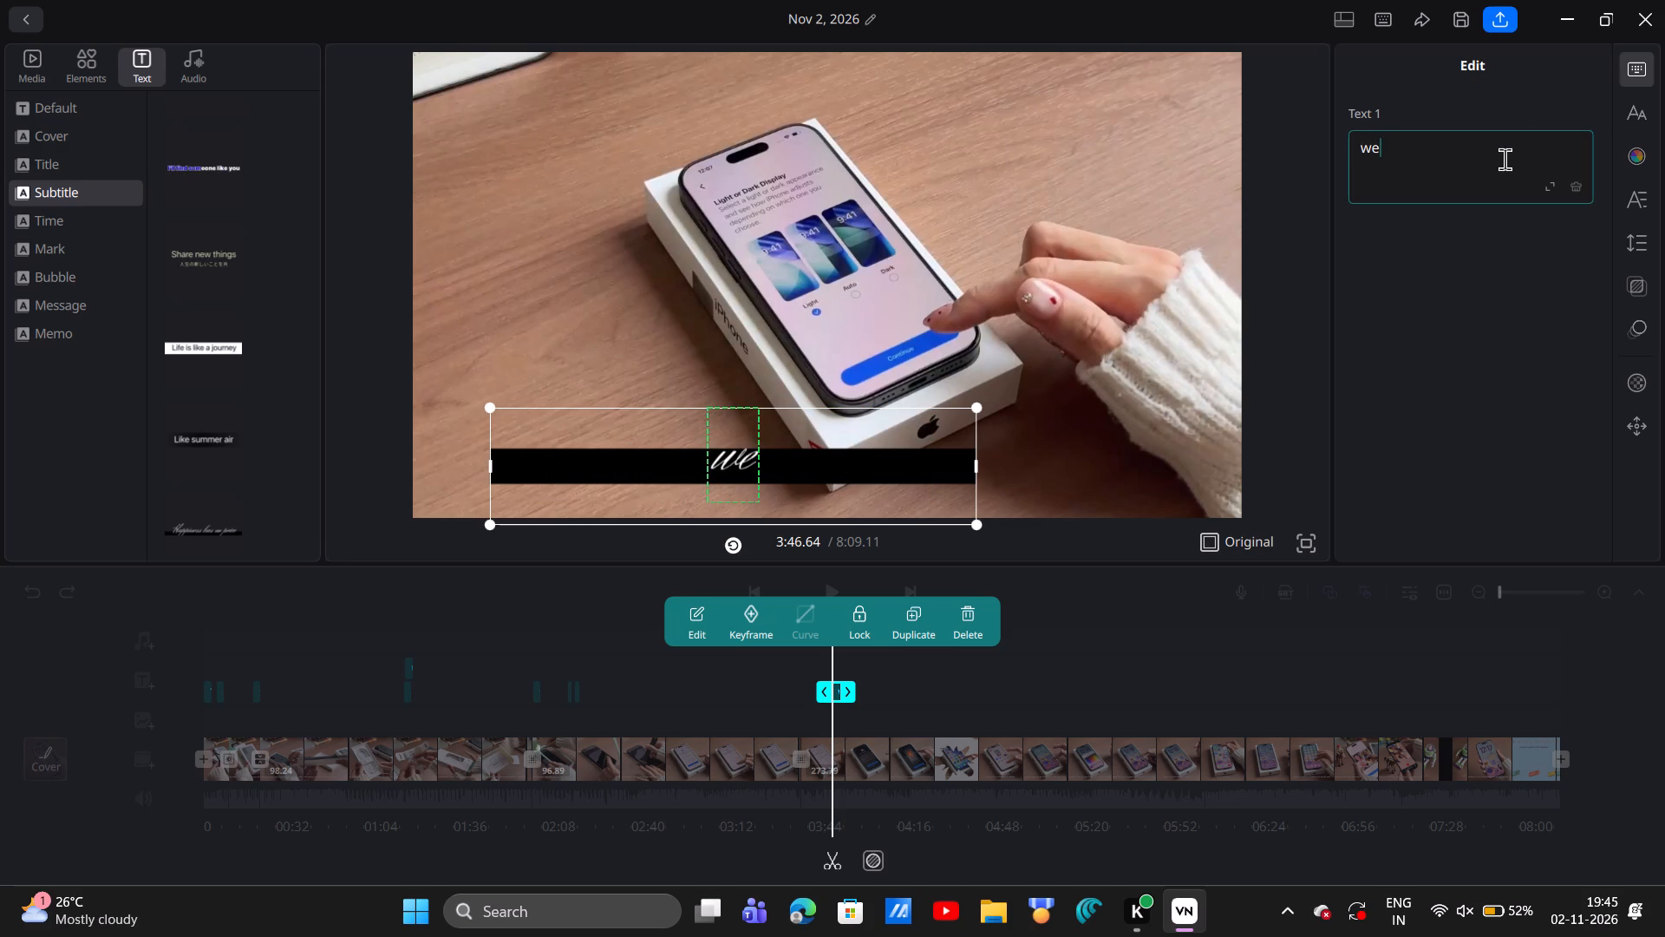
key("BackSpace")
type("mo")
key("BackSpace")
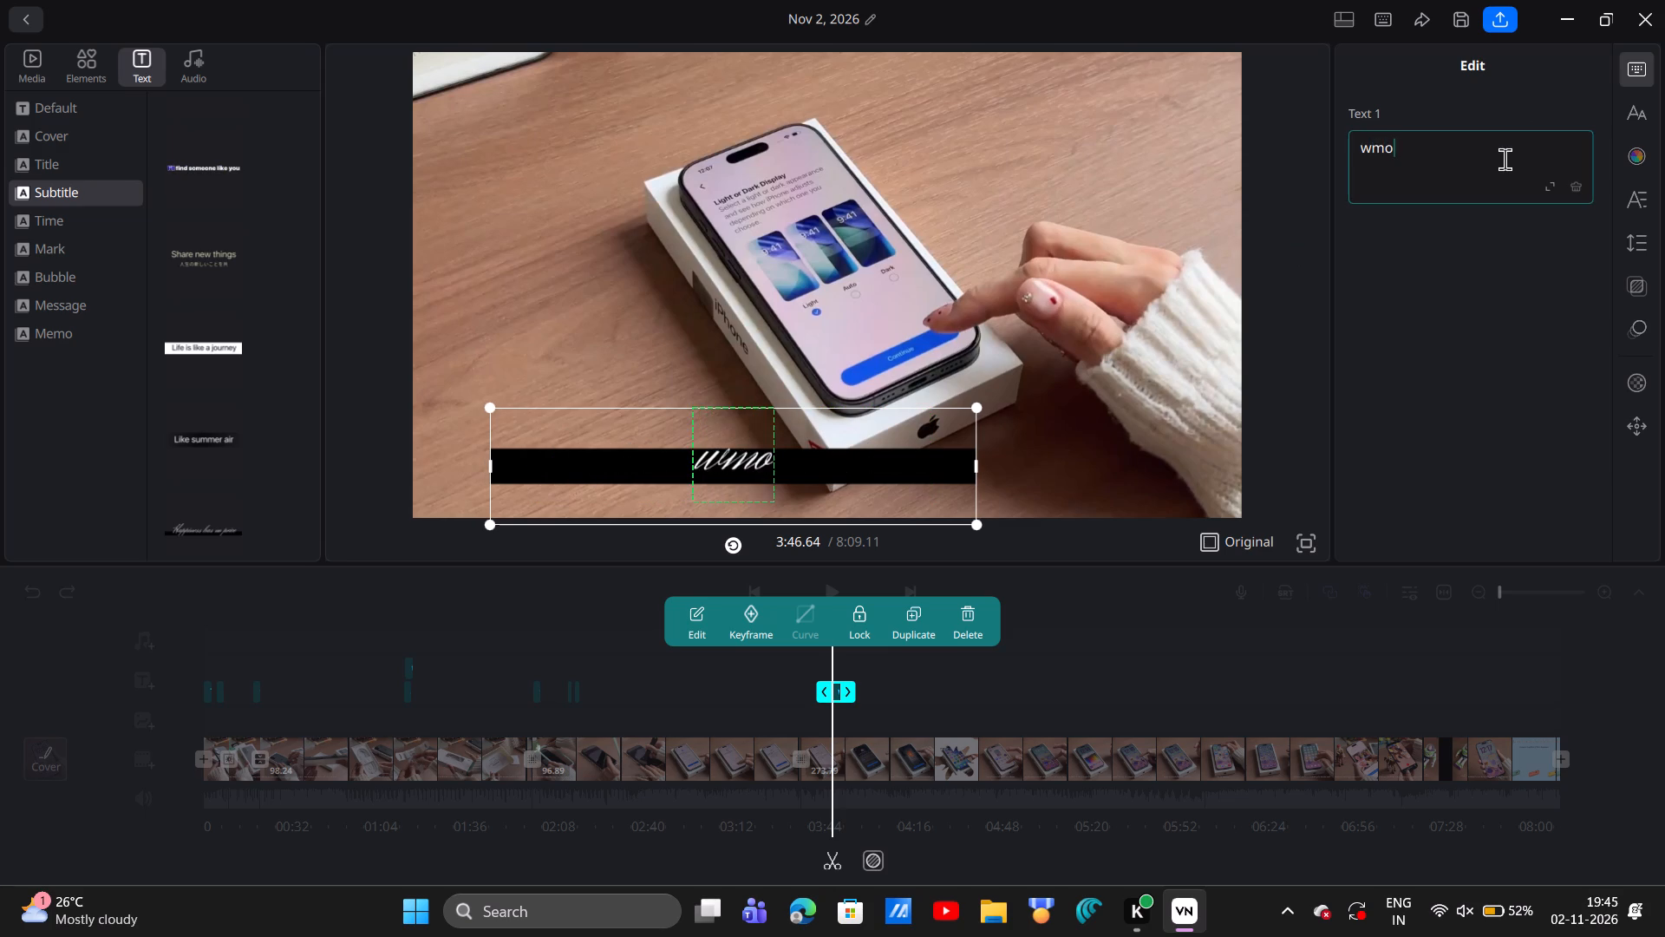
key("BackSpace")
key("BackSpace")
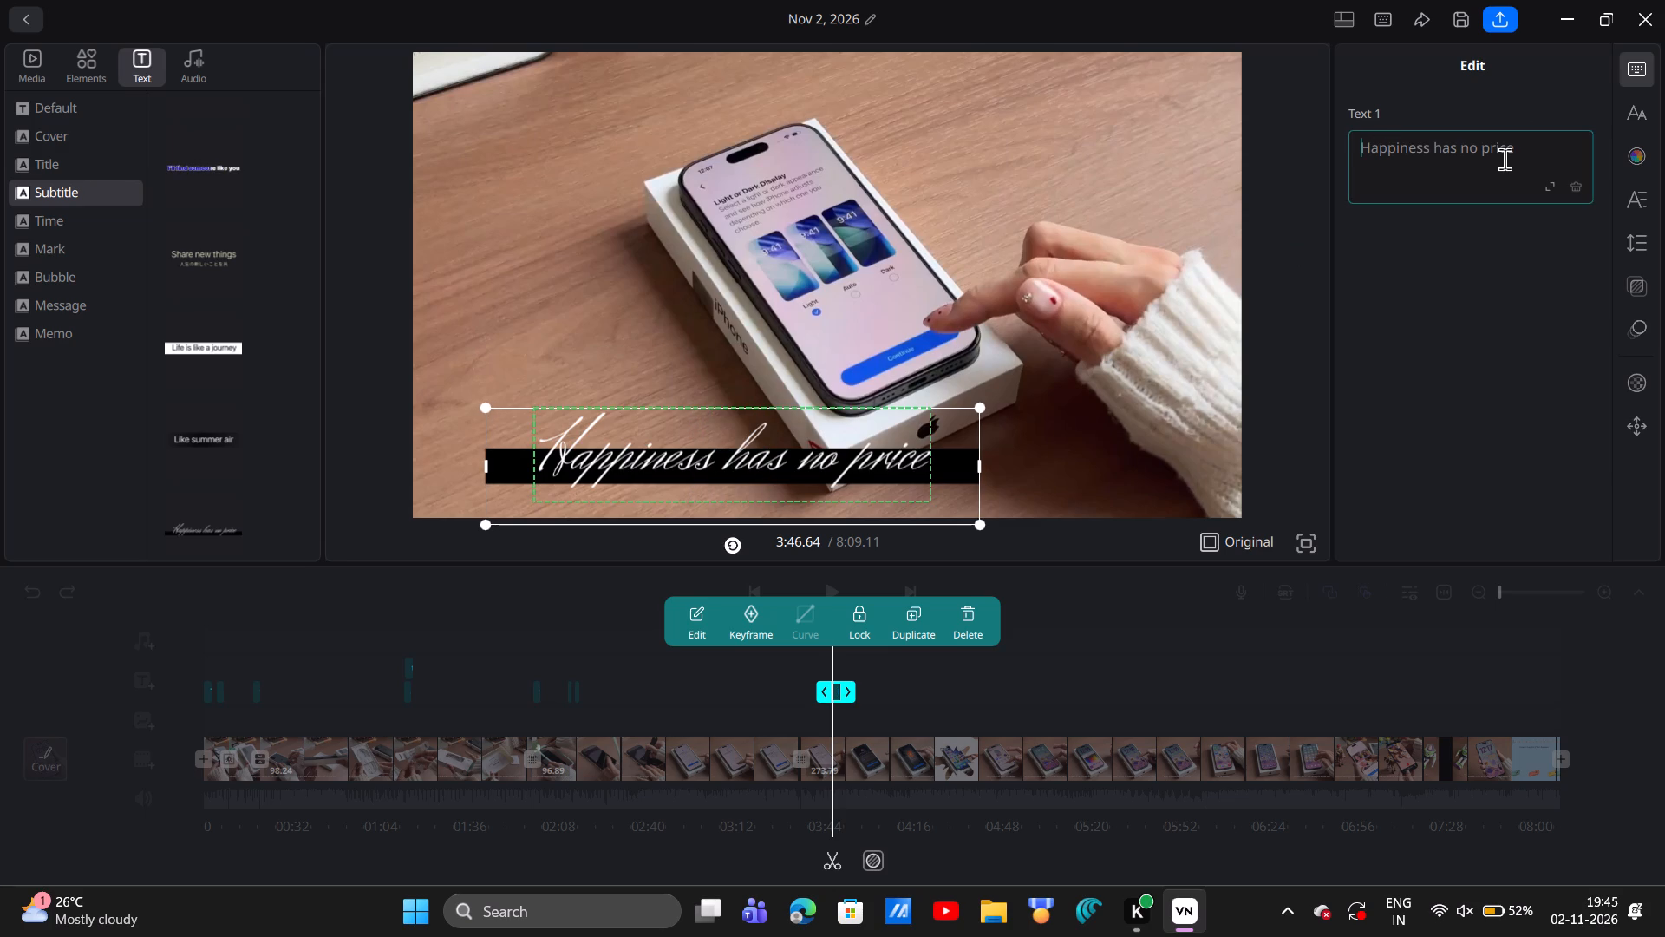
type("our fav dark mode w e")
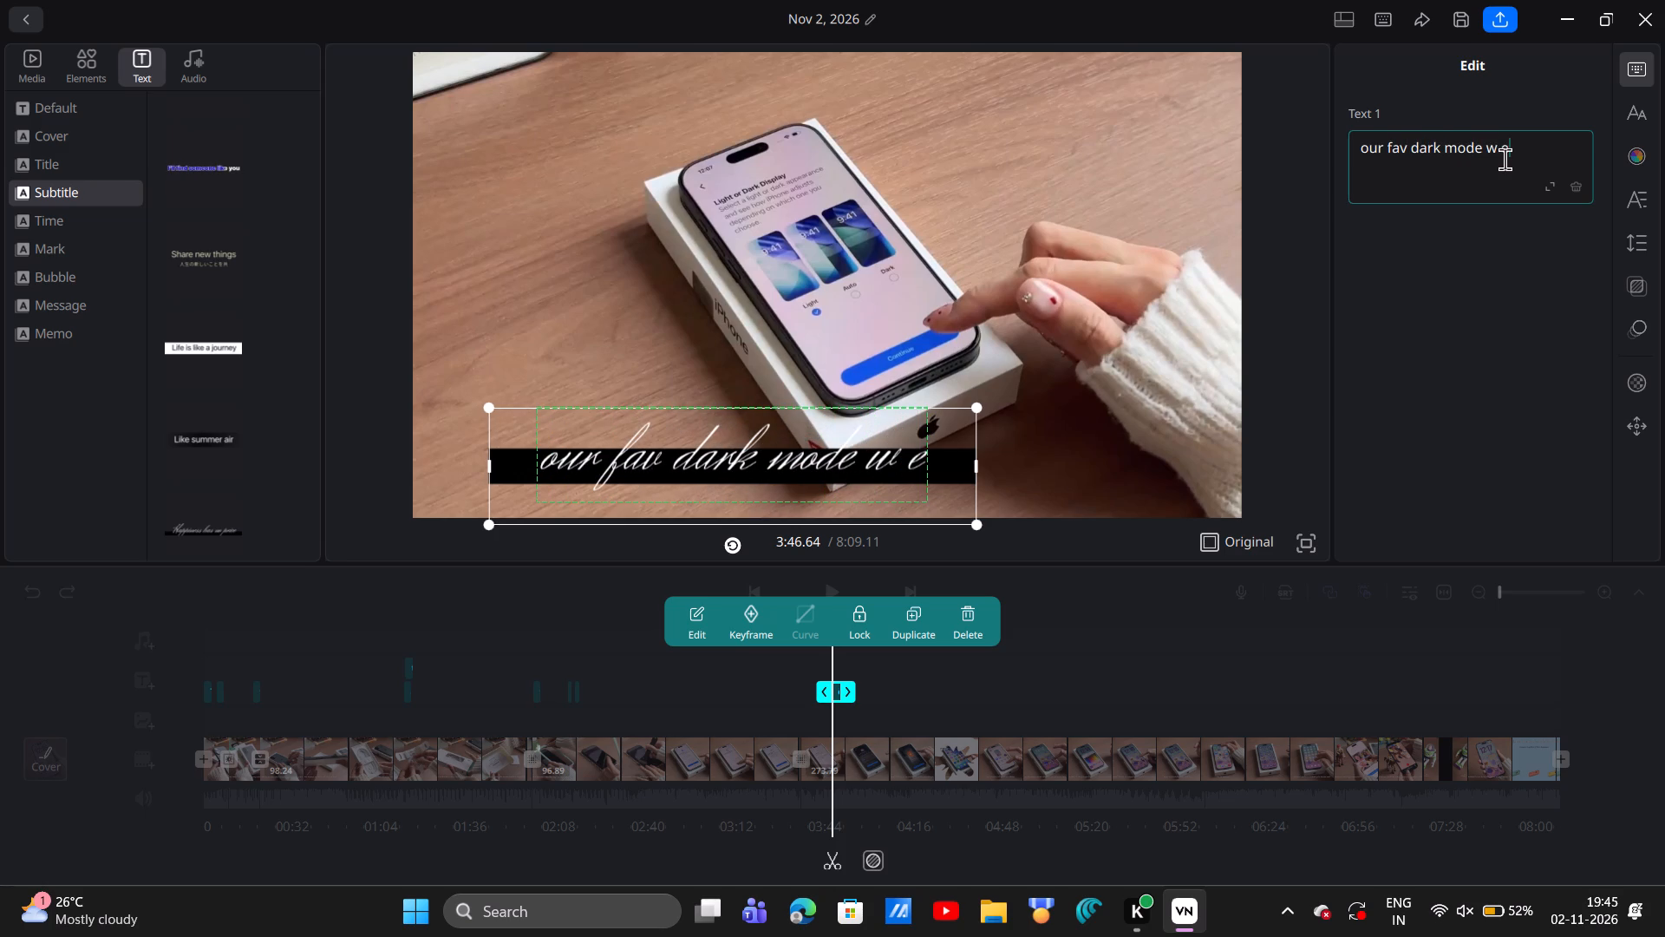
key("space")
key("BackSpace")
key("BackSpace")
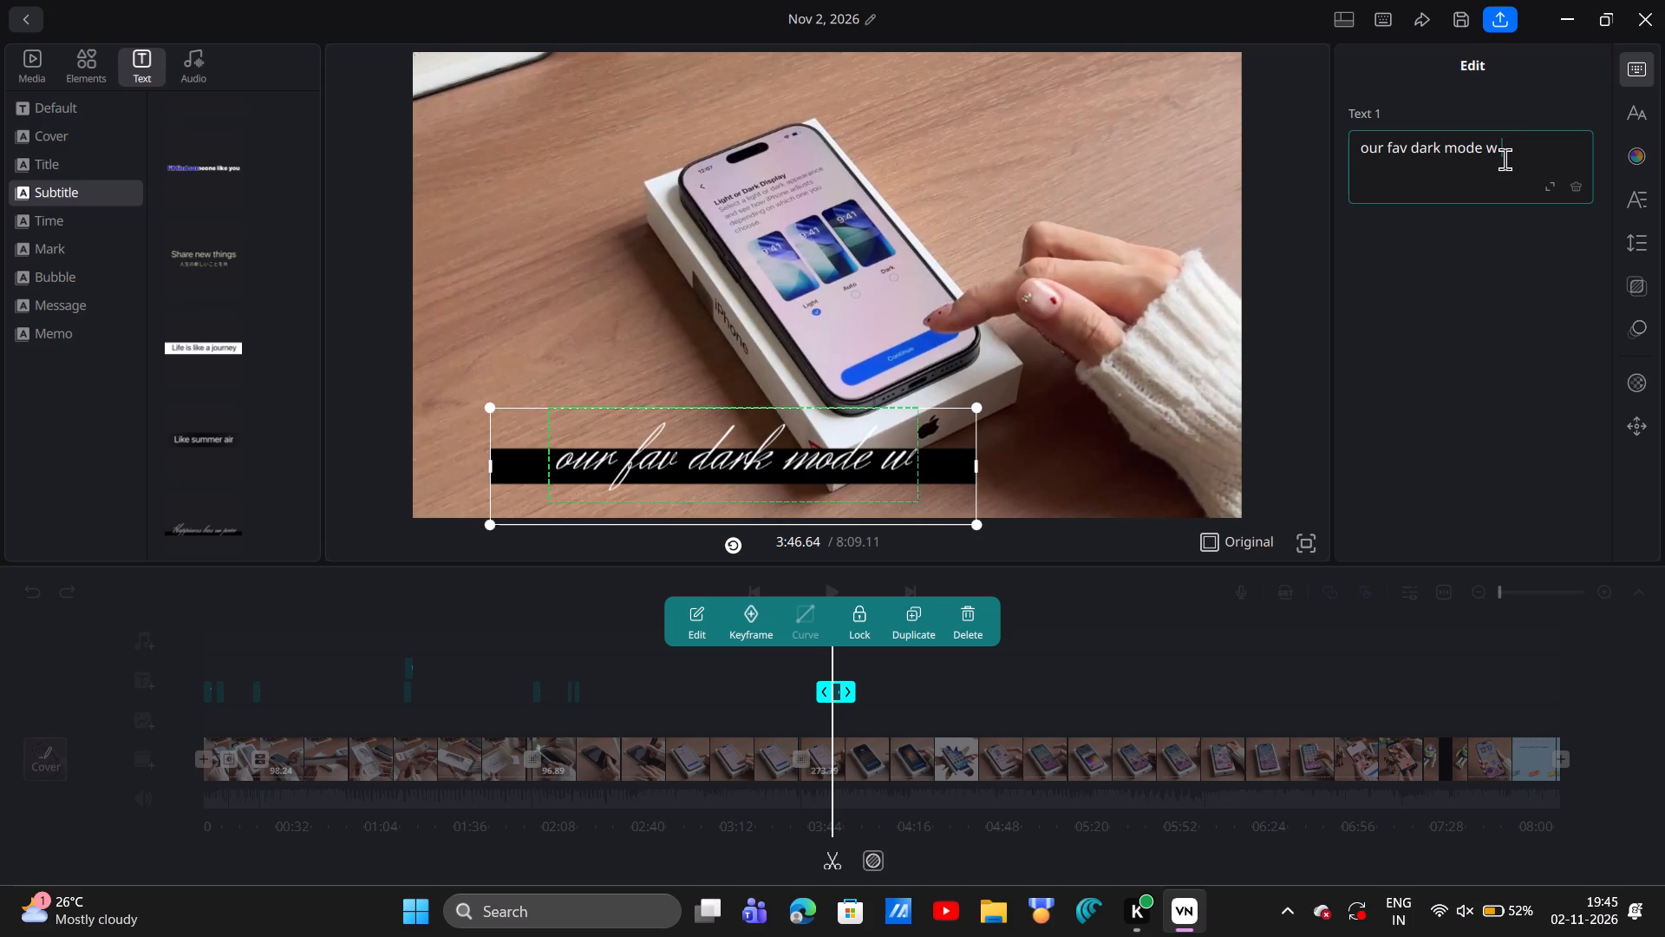
key("e")
key("space")
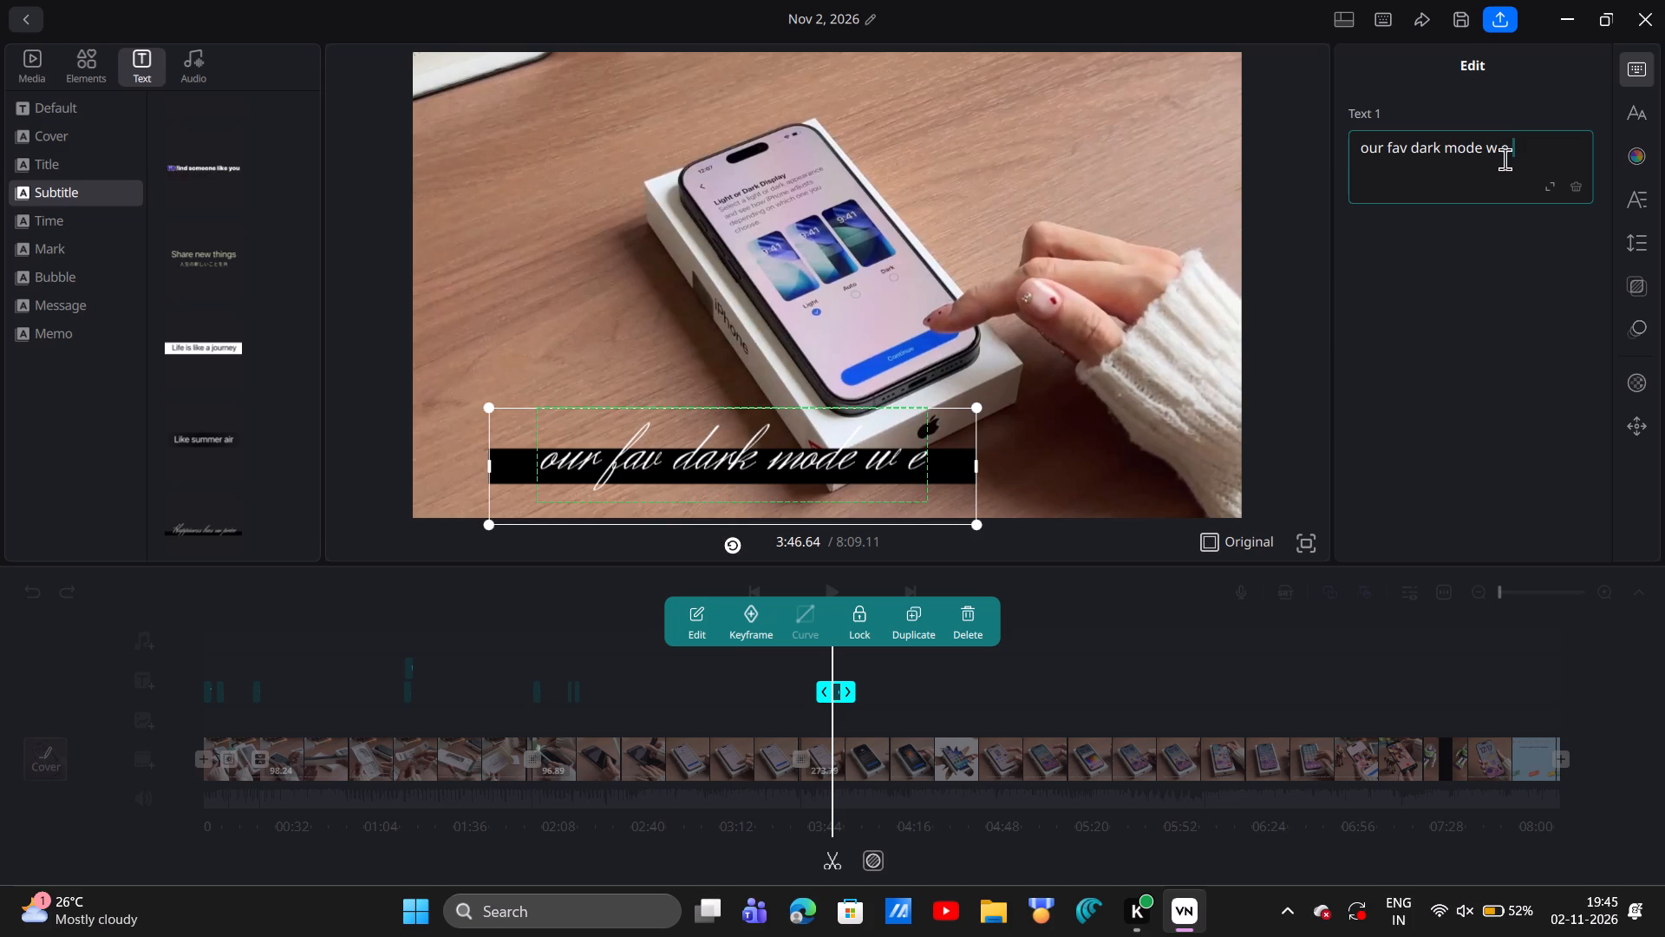
key("space")
key("e")
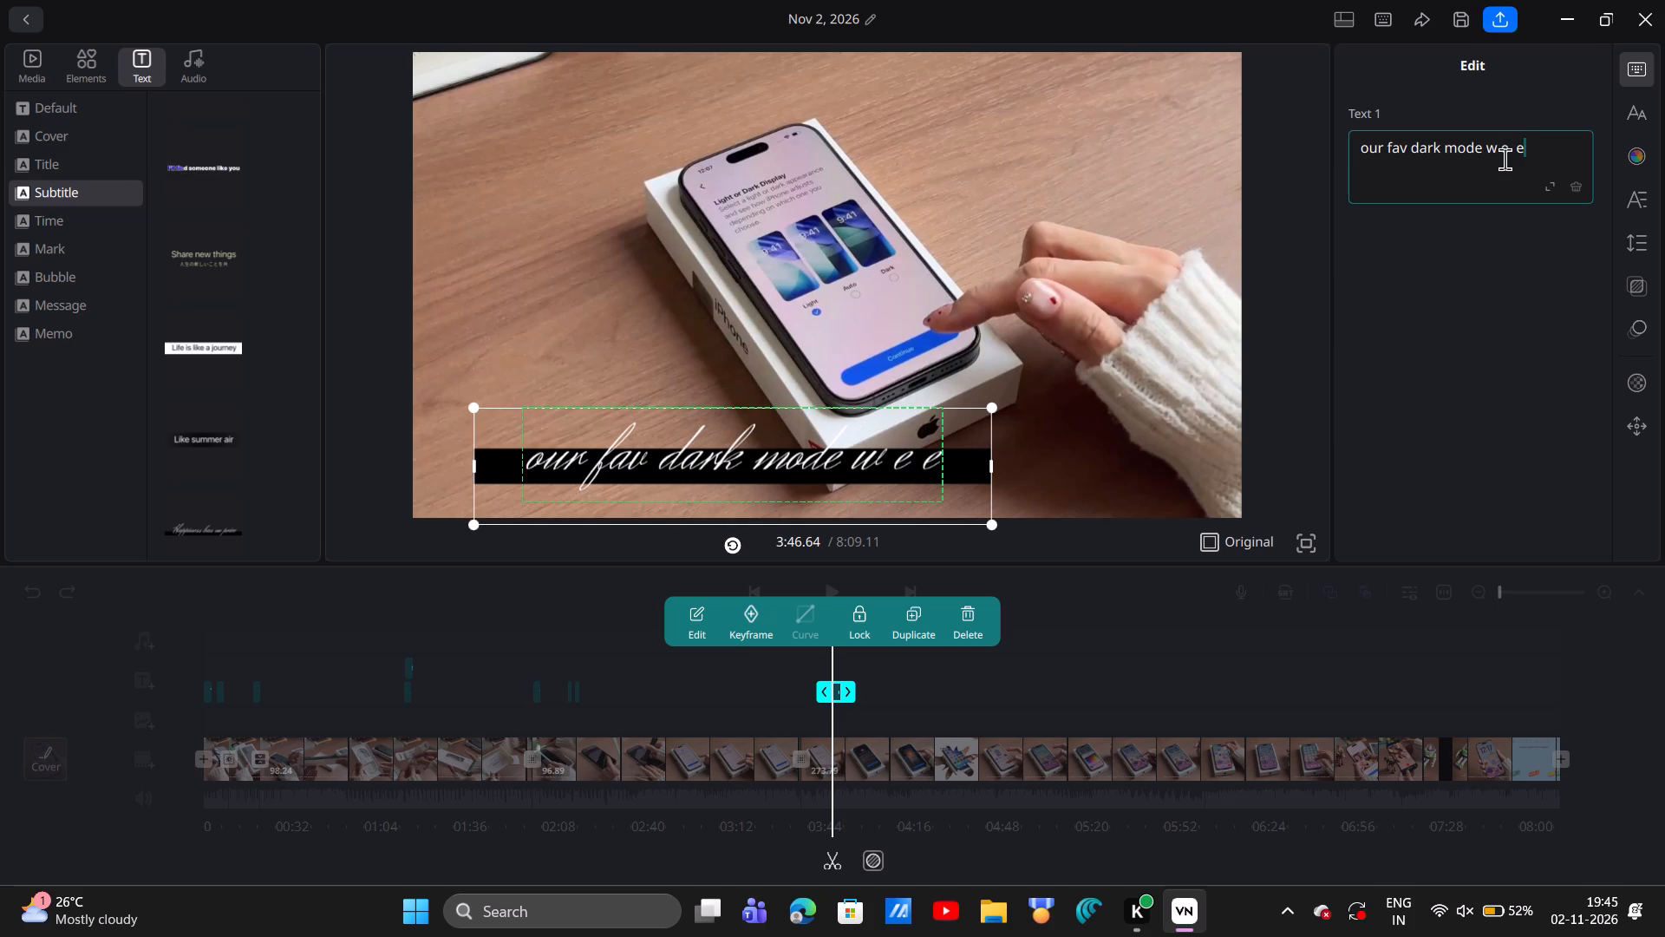
type("nable them m")
key("BackSpace")
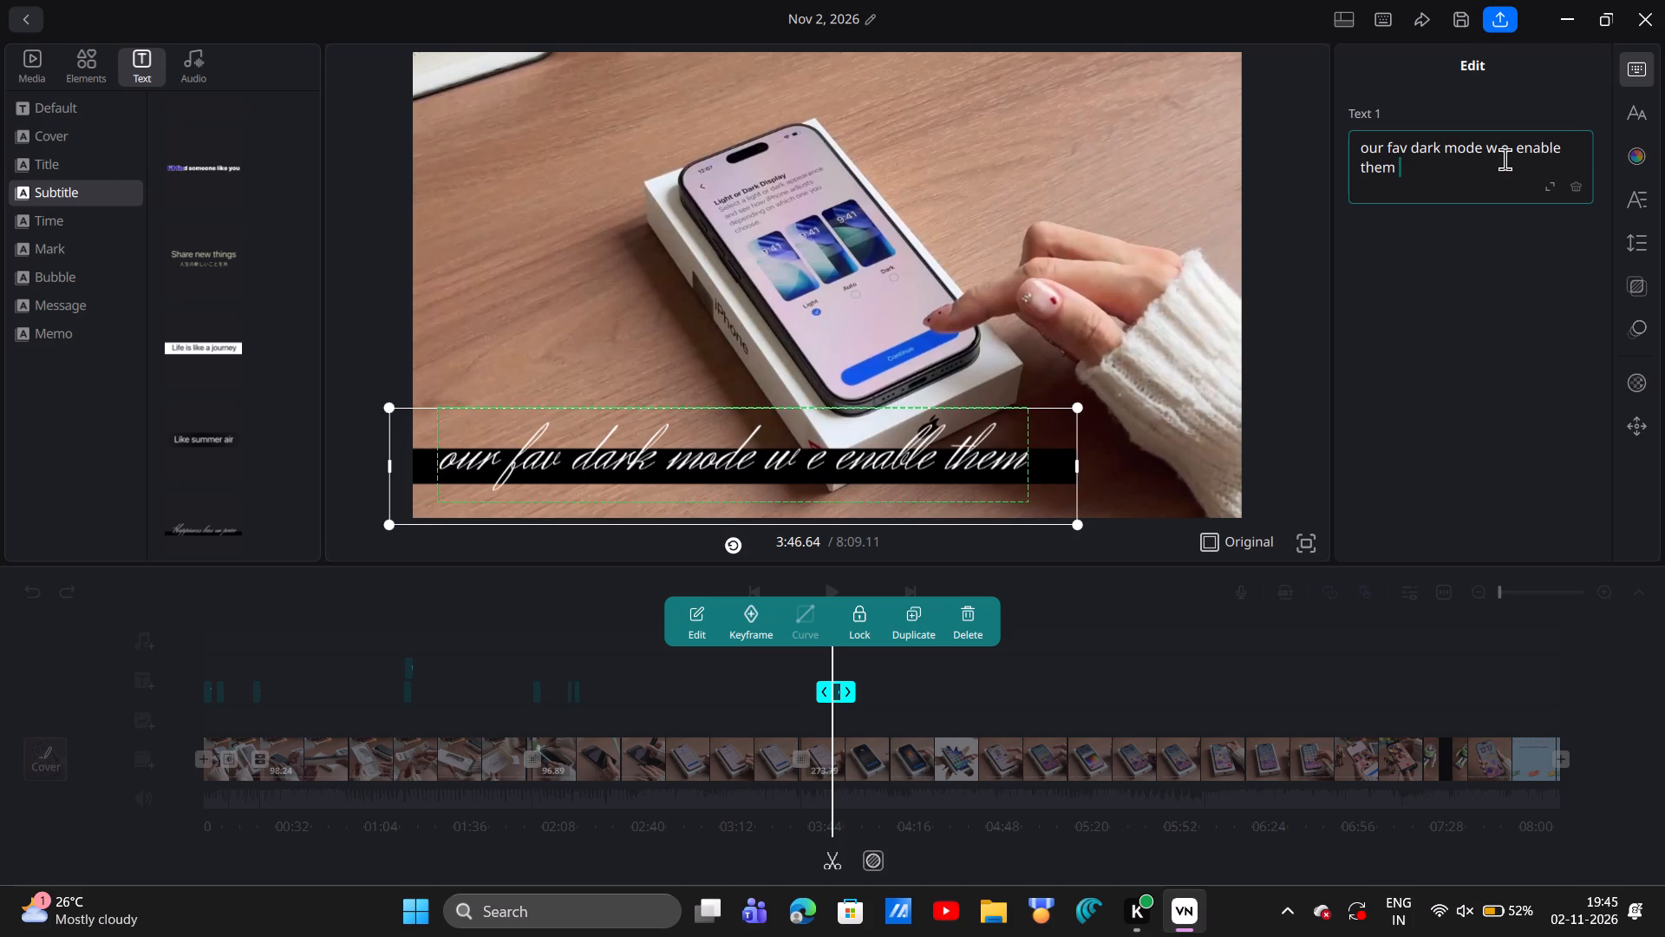
Reposition the widened "our fav dark mode" subtitle so its whole black bar fits centred near the bottom of the video frame.
left_click_drag(806, 439, 916, 433)
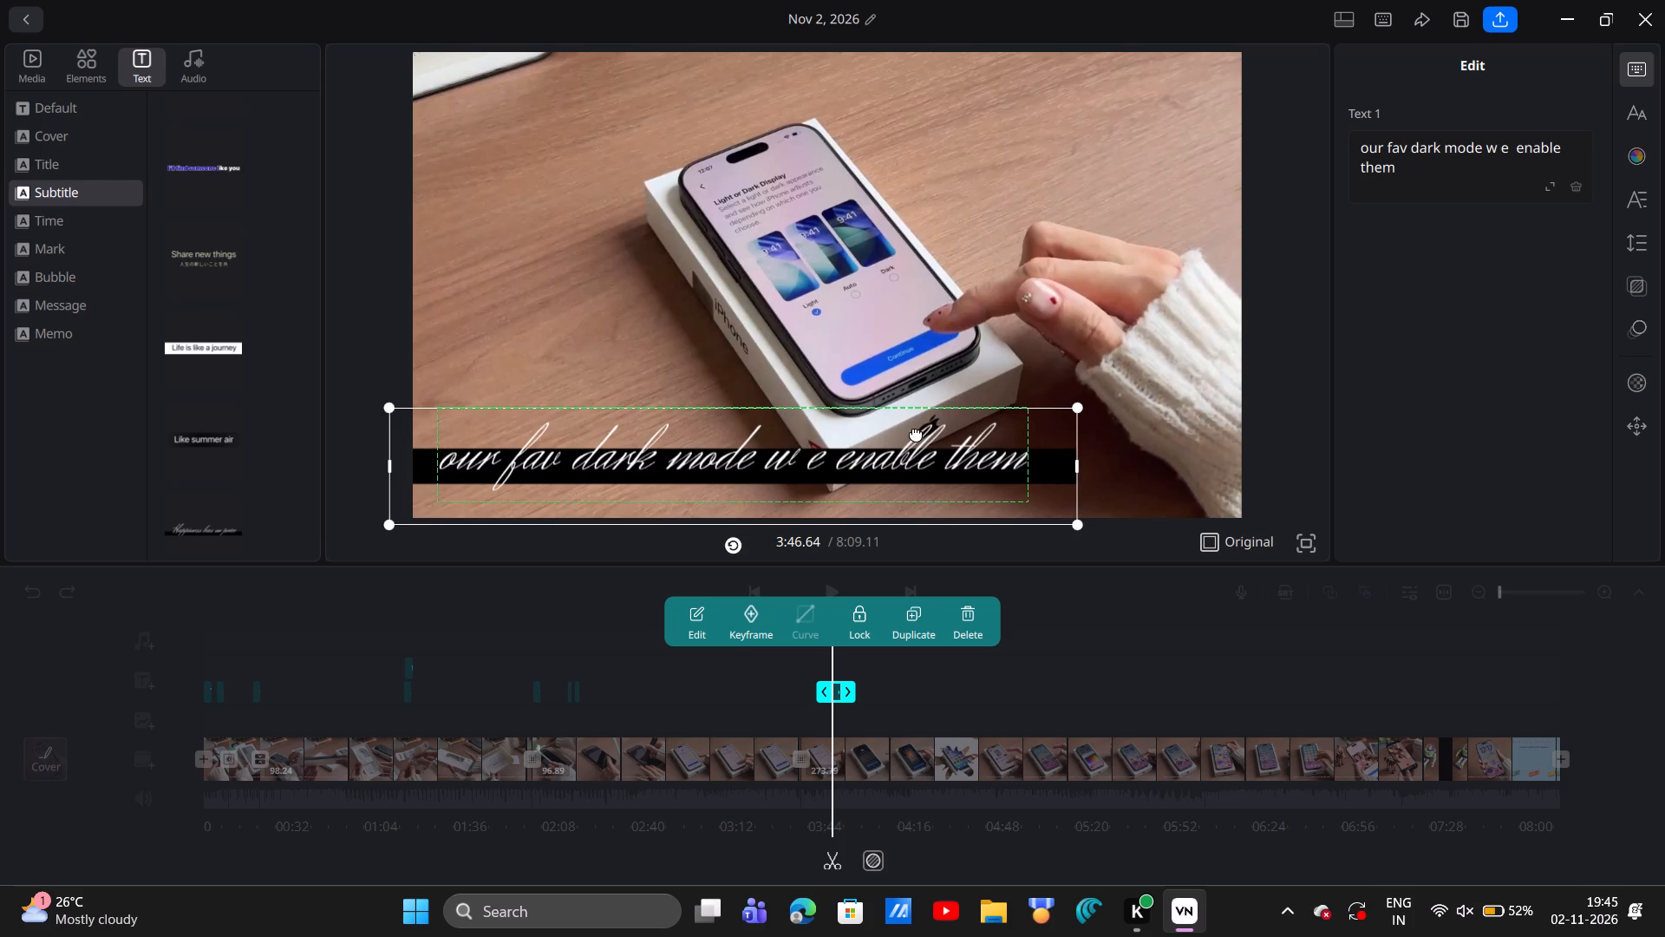
left_click_drag(916, 433, 906, 458)
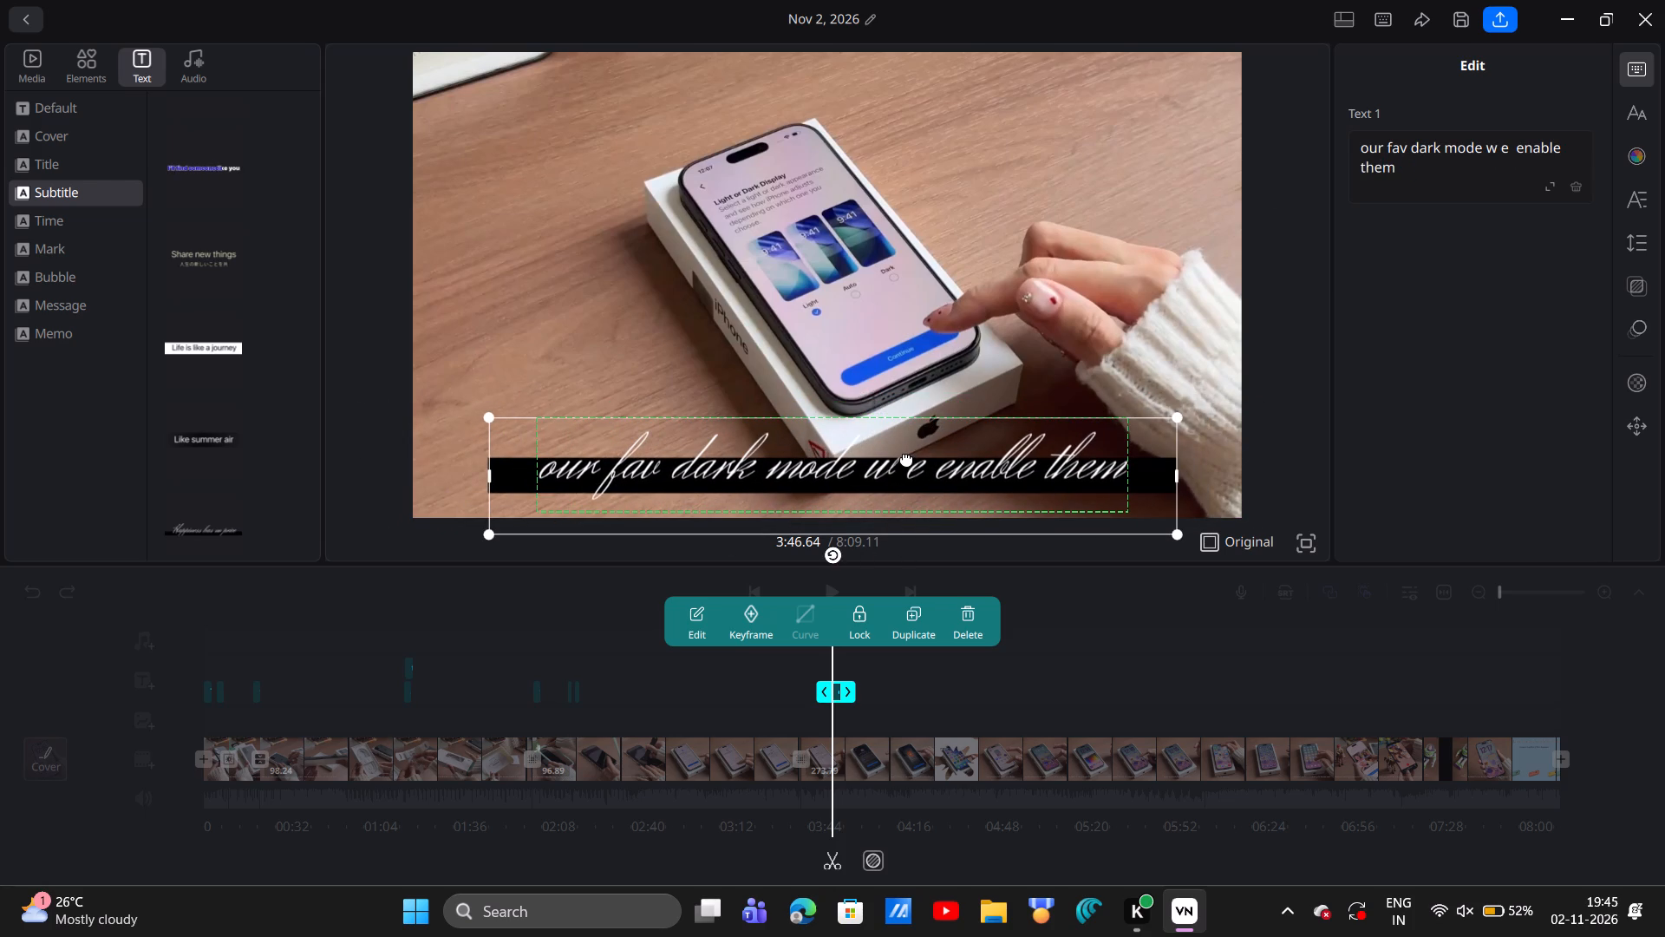
Add another script-style "Happiness has no price" subtitle on a black bar near the bottom of the frame at 3:51.57.
key("space")
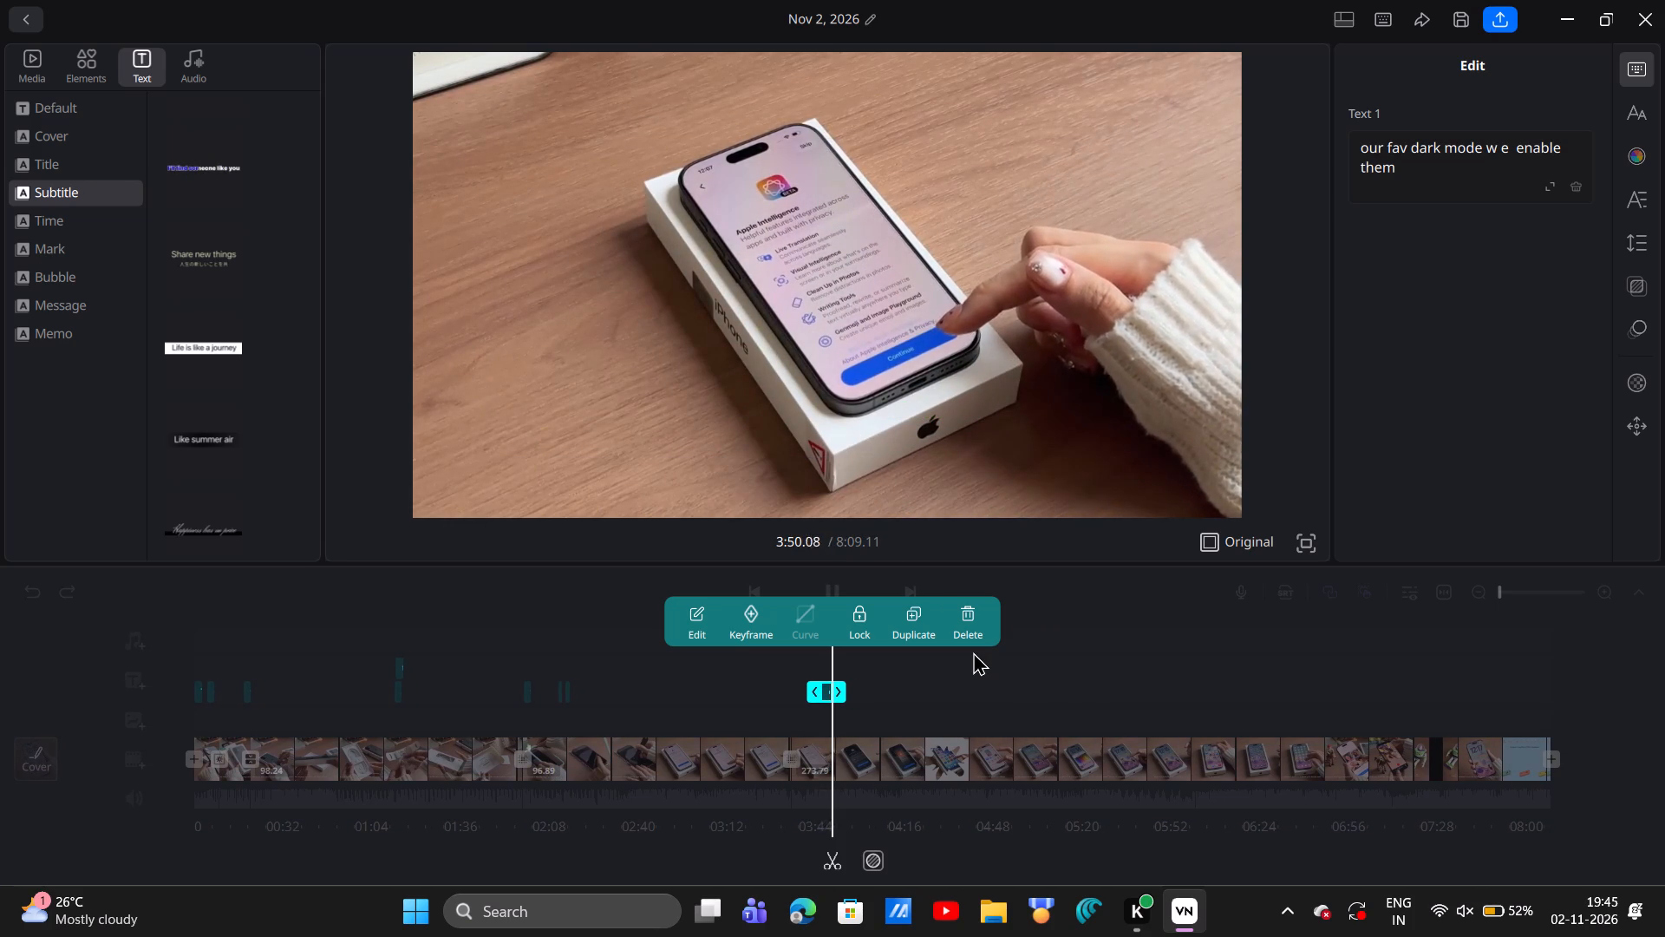
key("space")
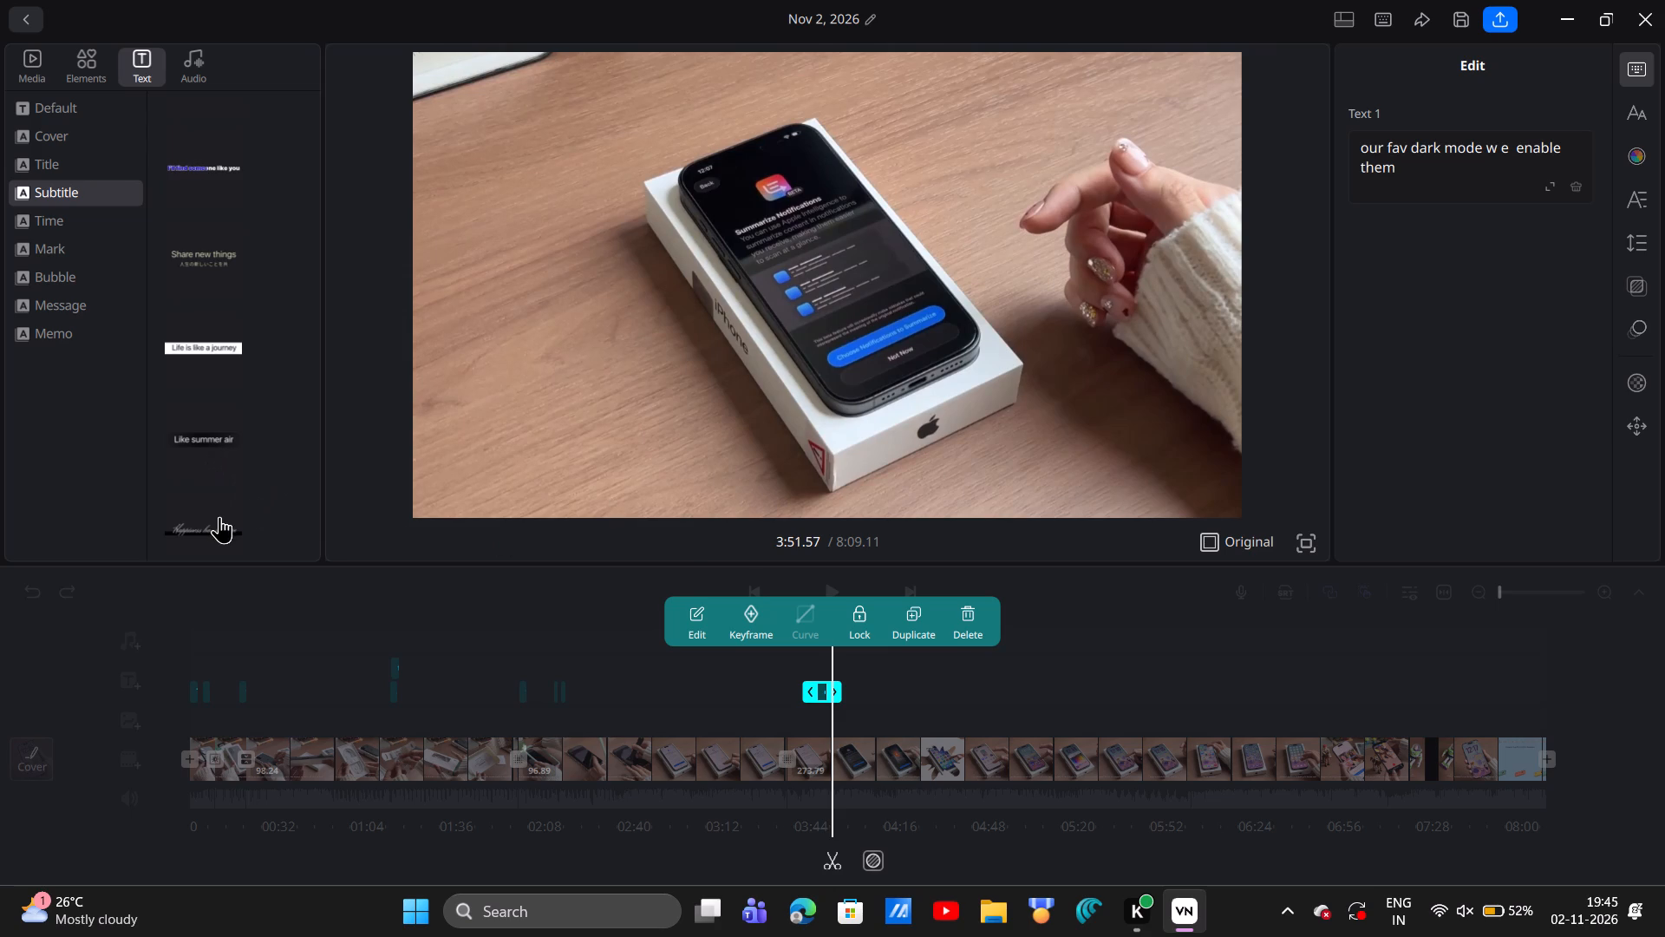
left_click_drag(219, 516, 793, 468)
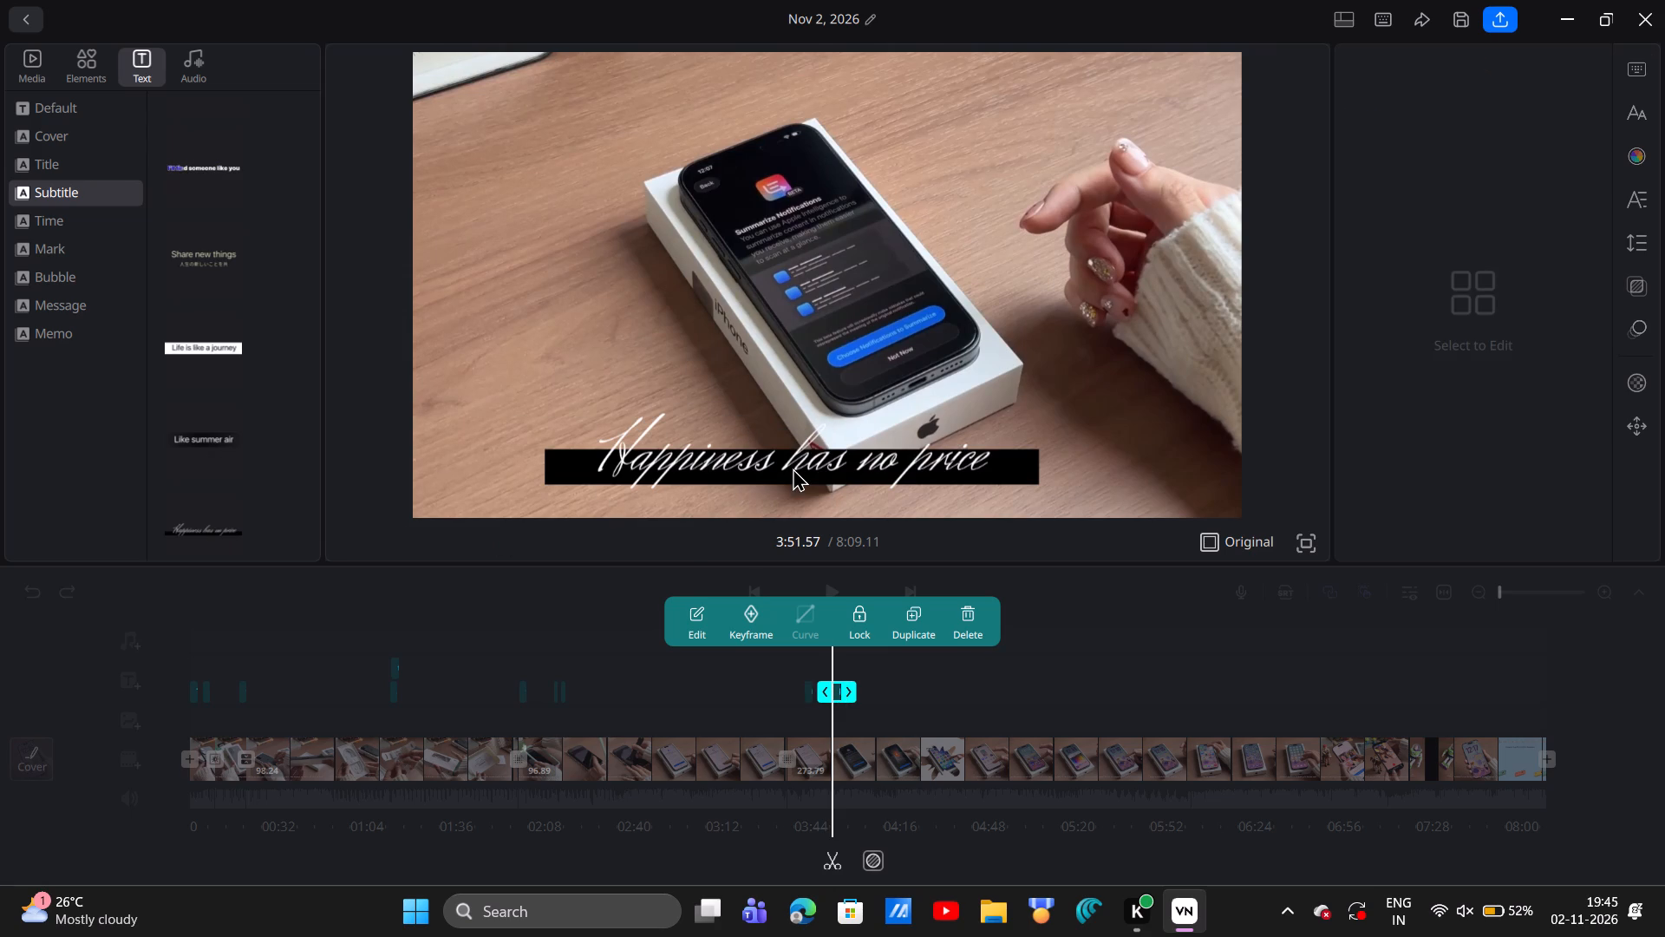
Replace the "Happiness has no price" subtitle text at 3:51.57 with "the updatees are upto date".
left_click(793, 463)
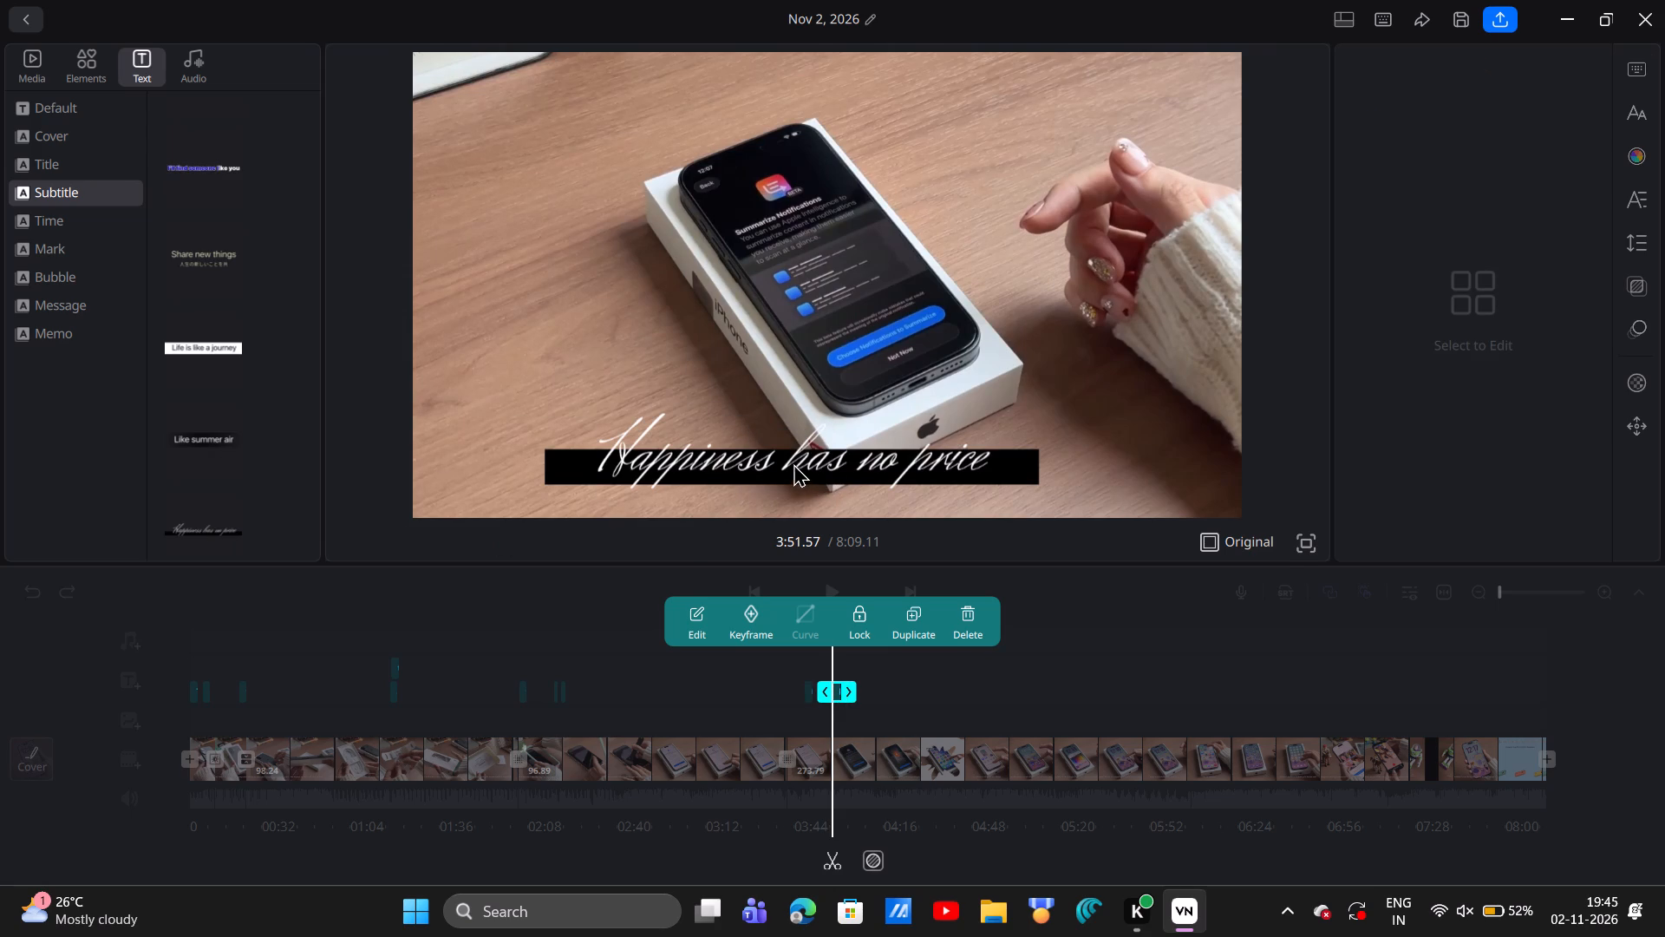
left_click(793, 463)
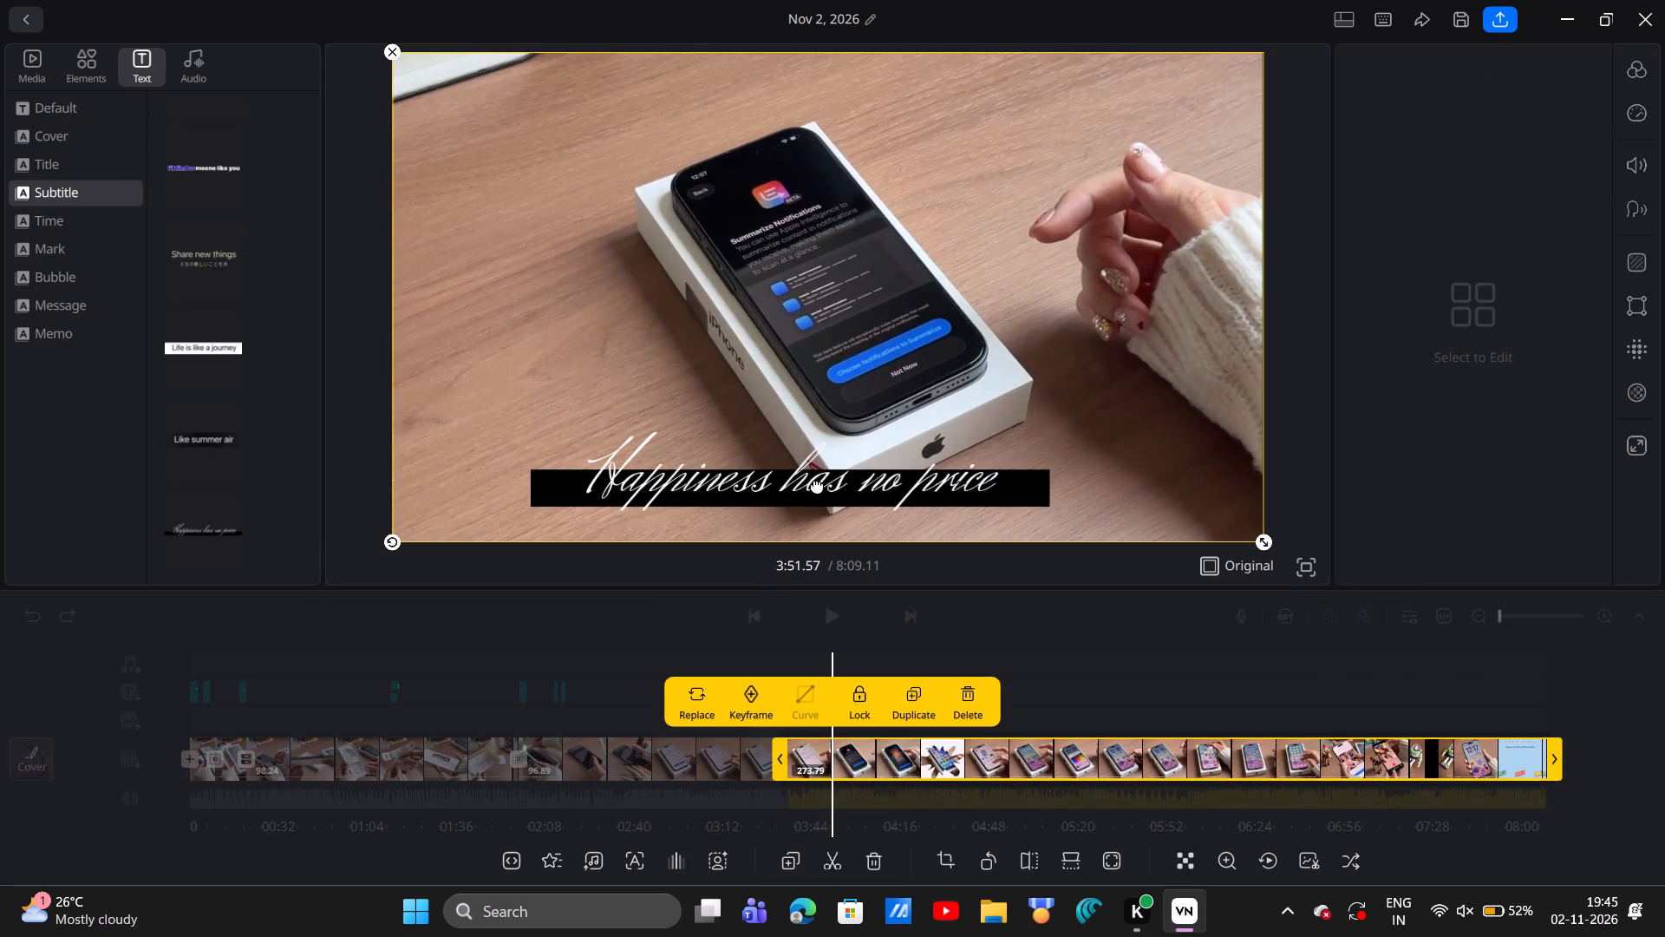
left_click(829, 492)
left_click(829, 492)
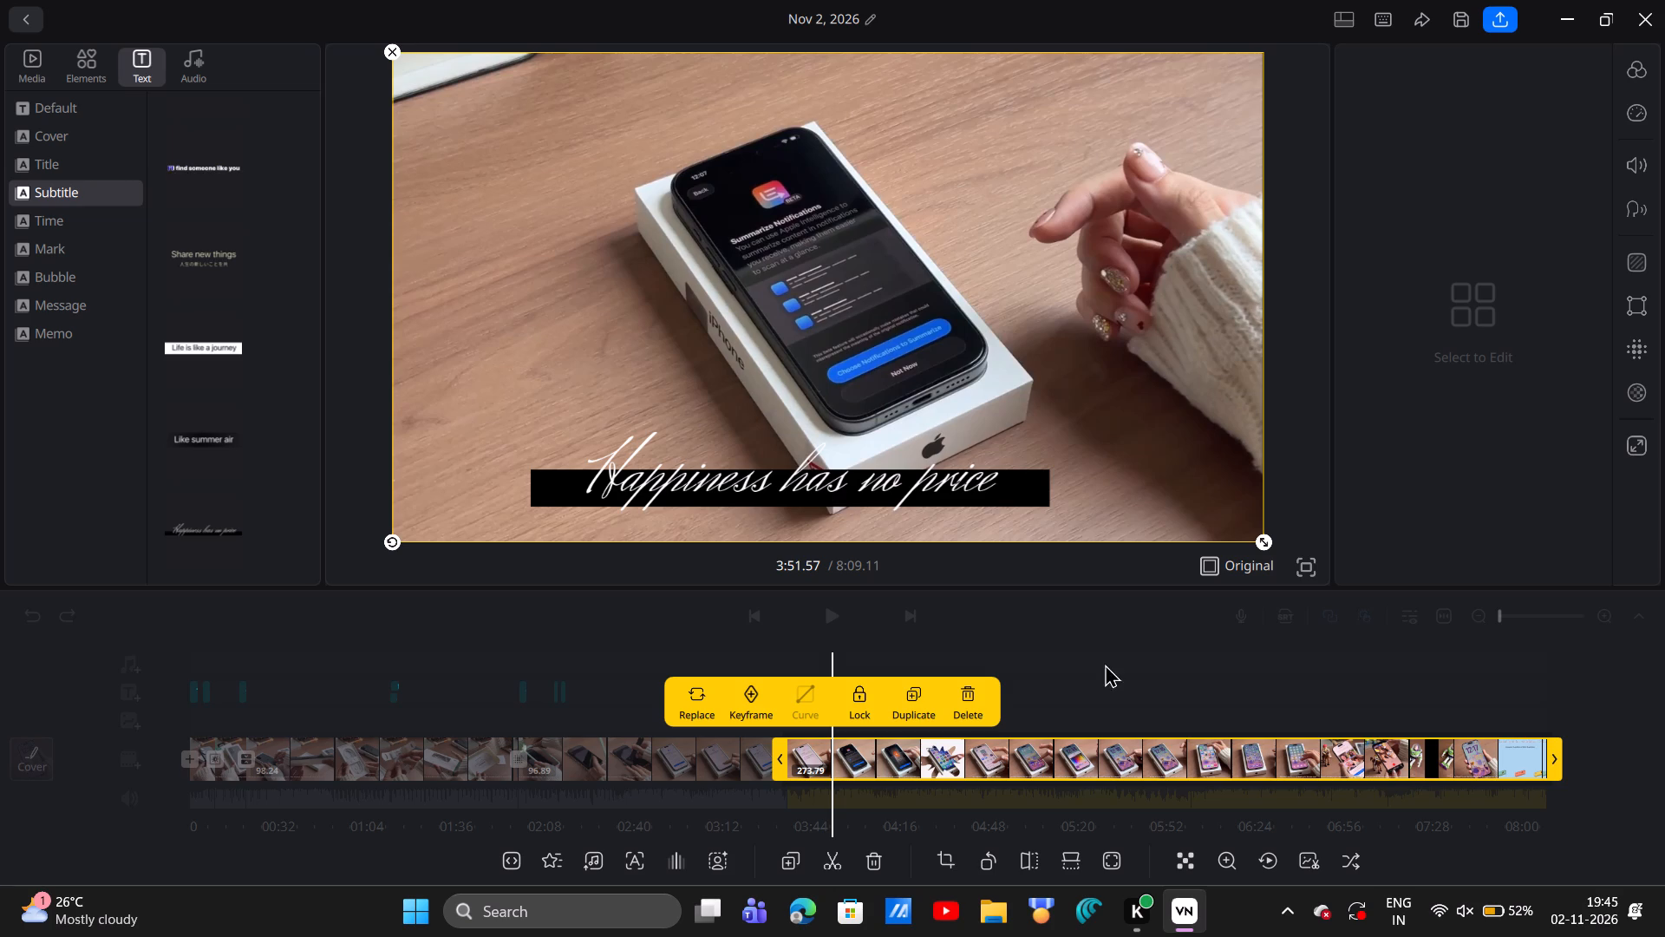
left_click(1117, 674)
left_click(826, 691)
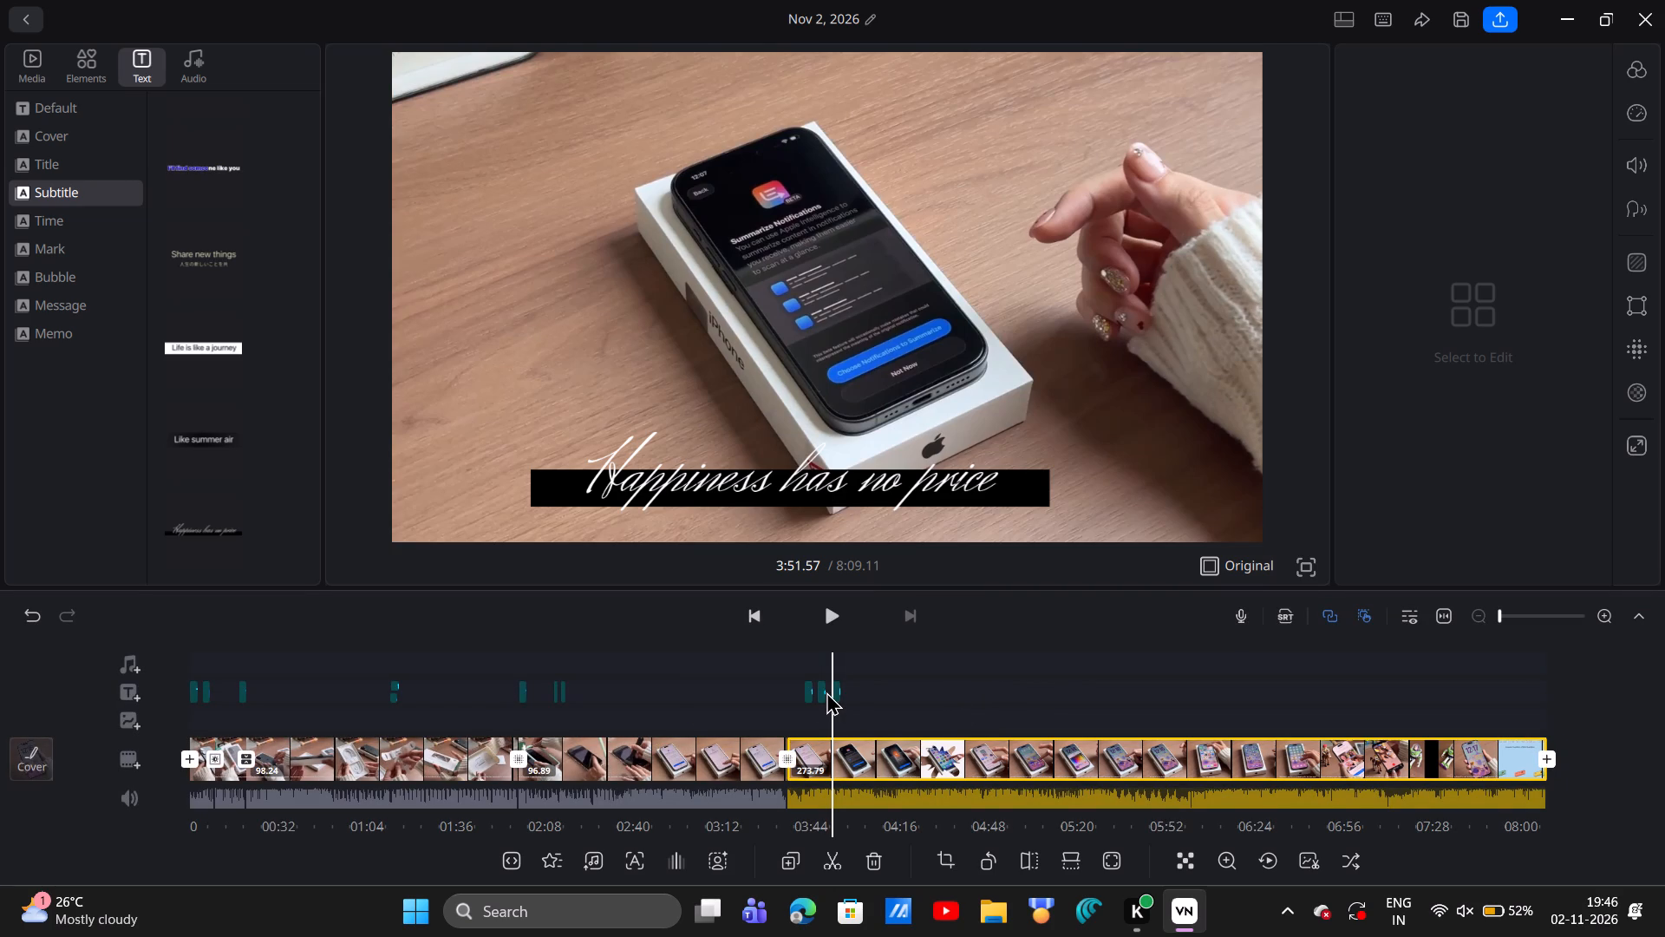
left_click(826, 691)
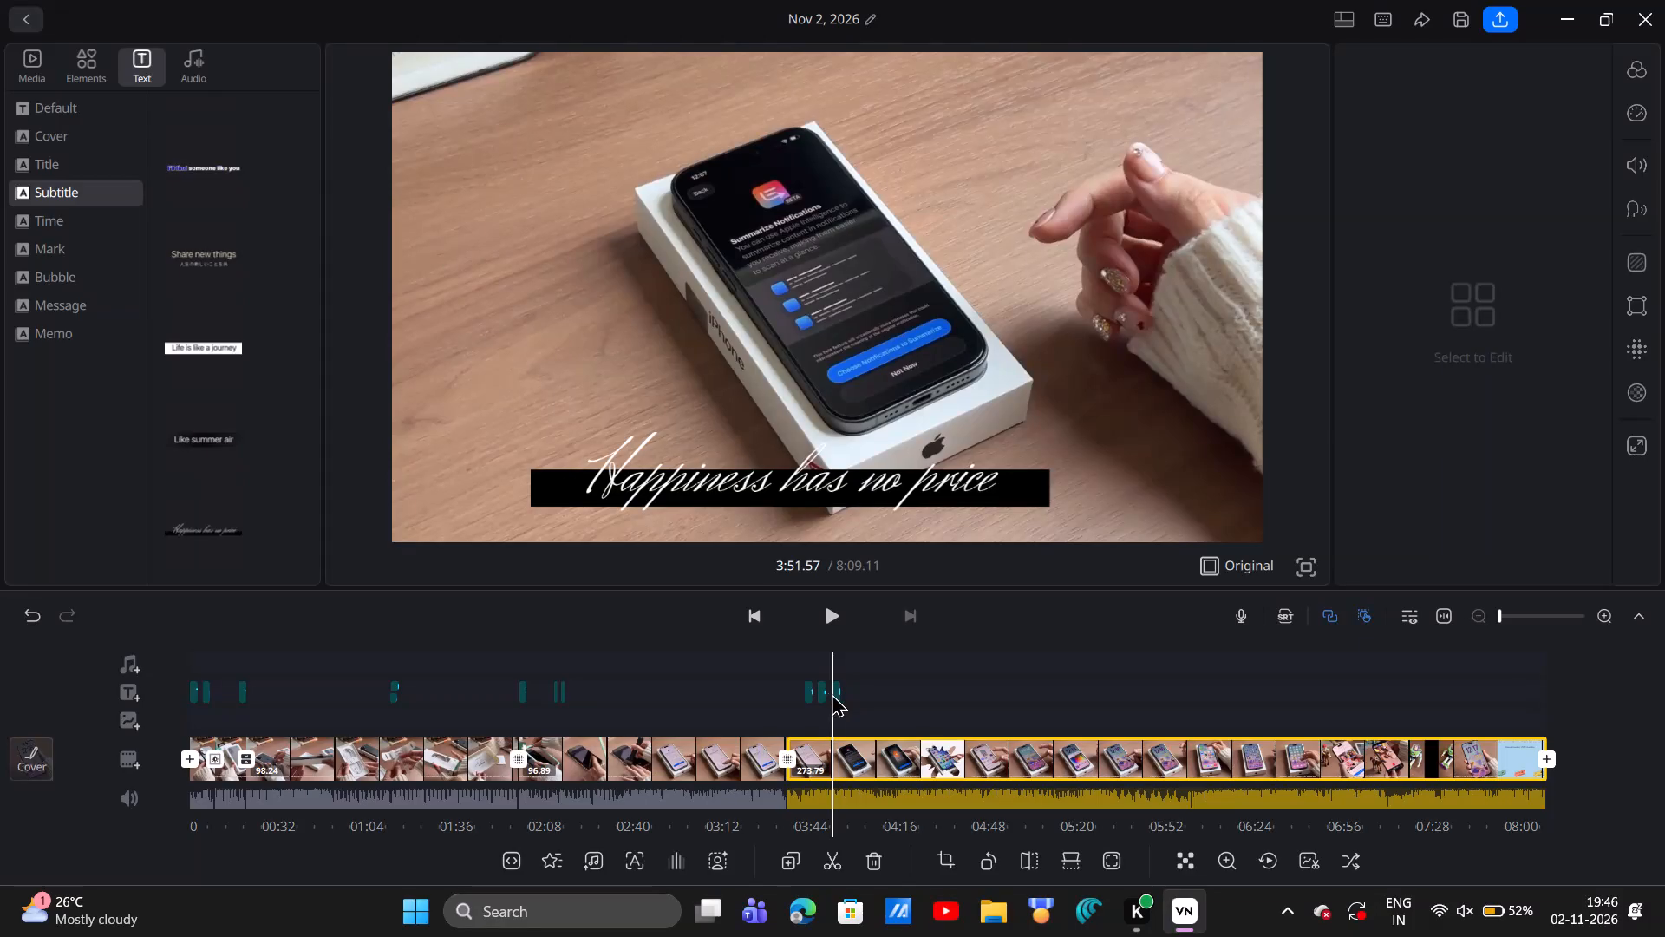
left_click(837, 692)
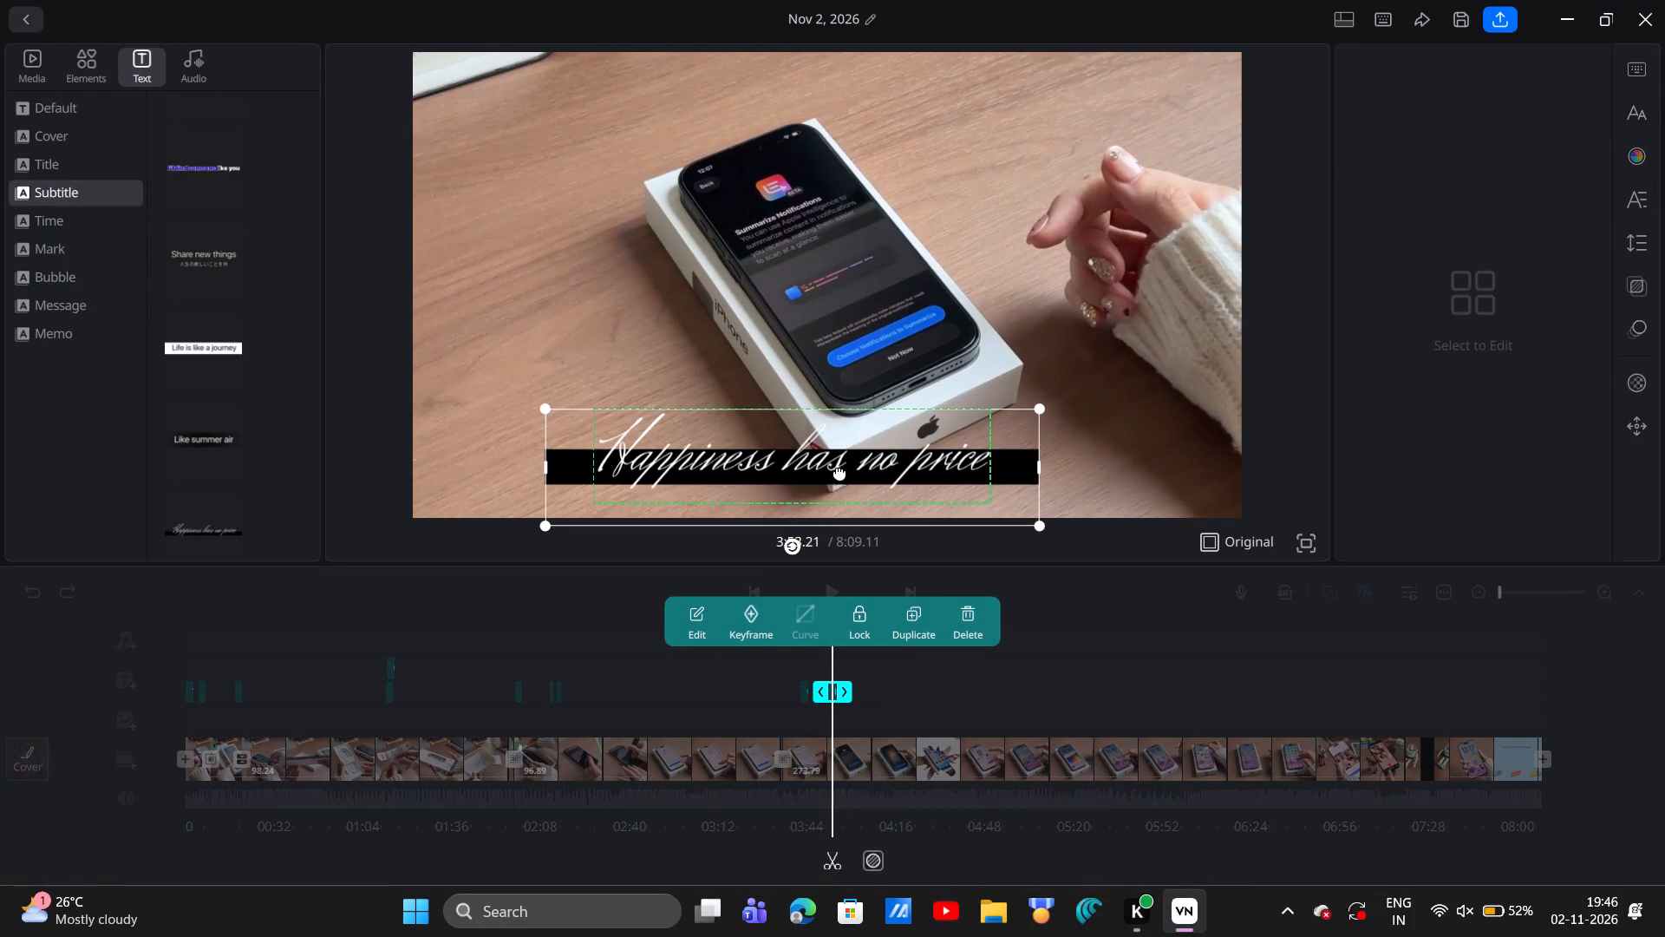
left_click(836, 472)
left_click(1403, 150)
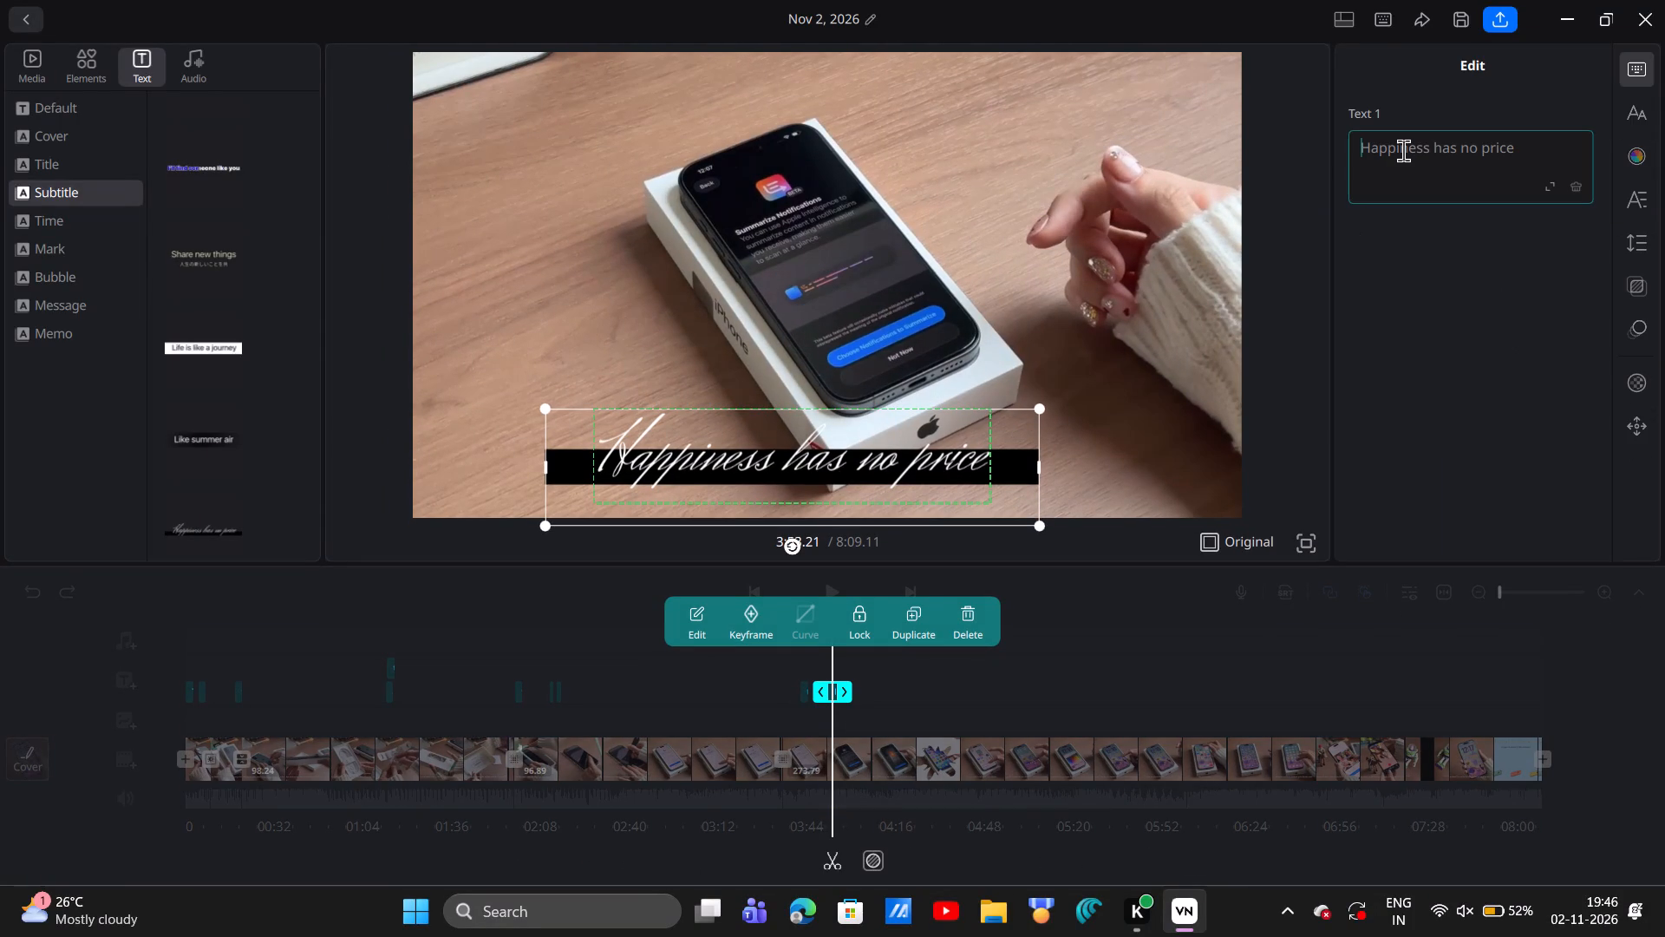
type("the up")
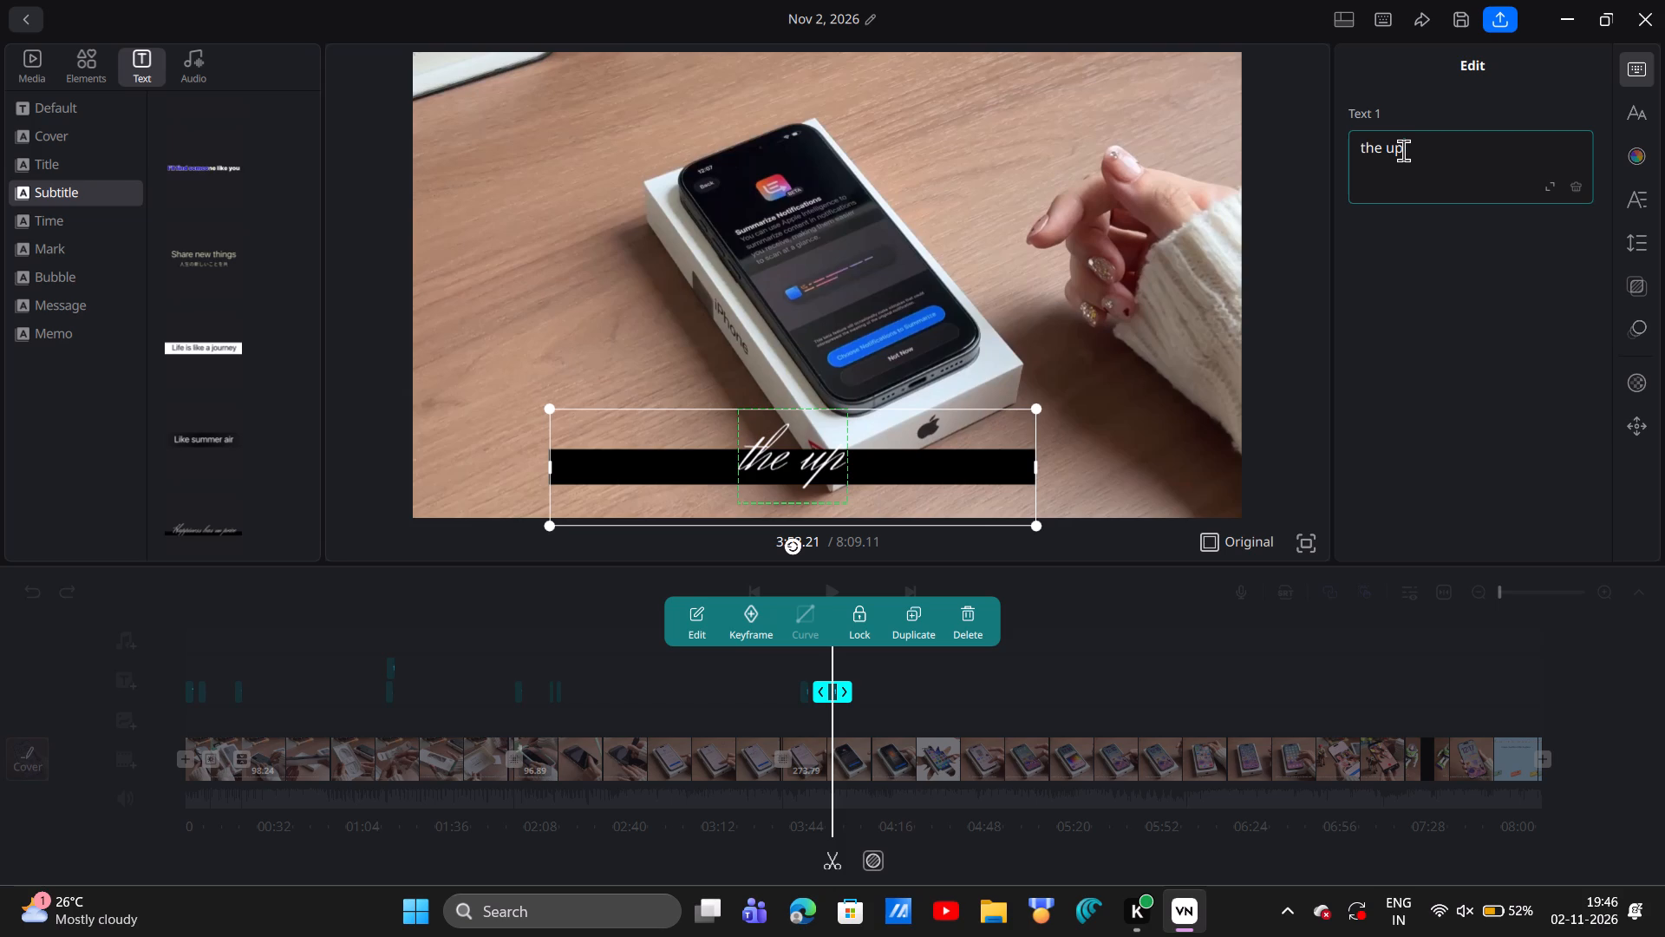
type("datees")
key("space")
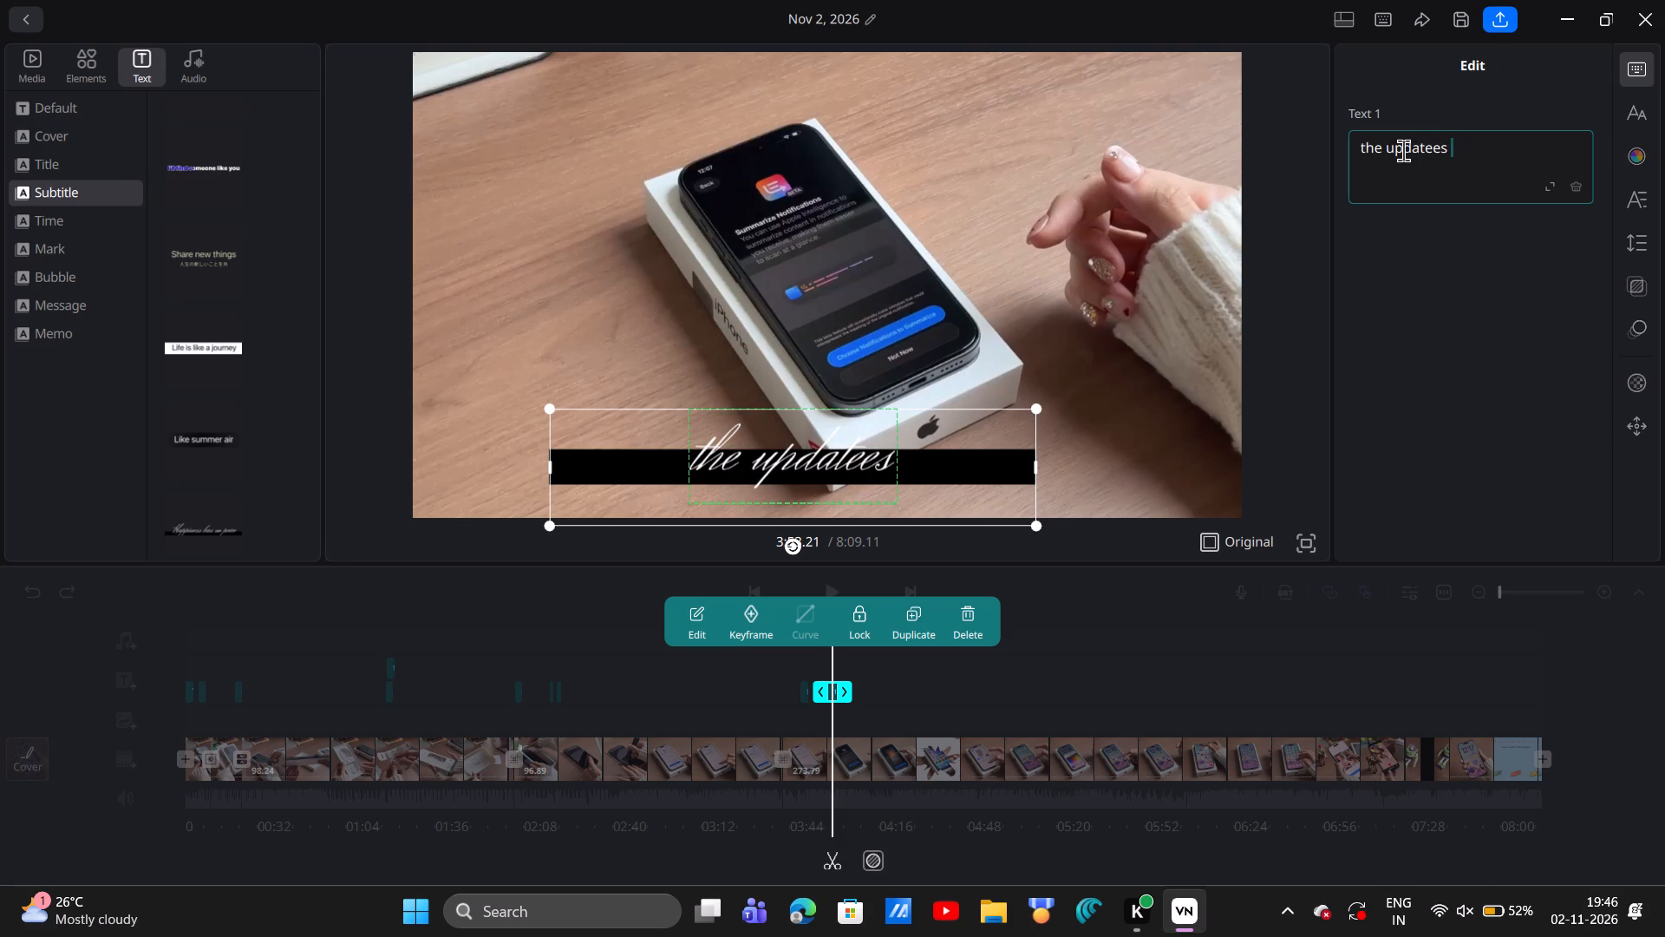
type("up")
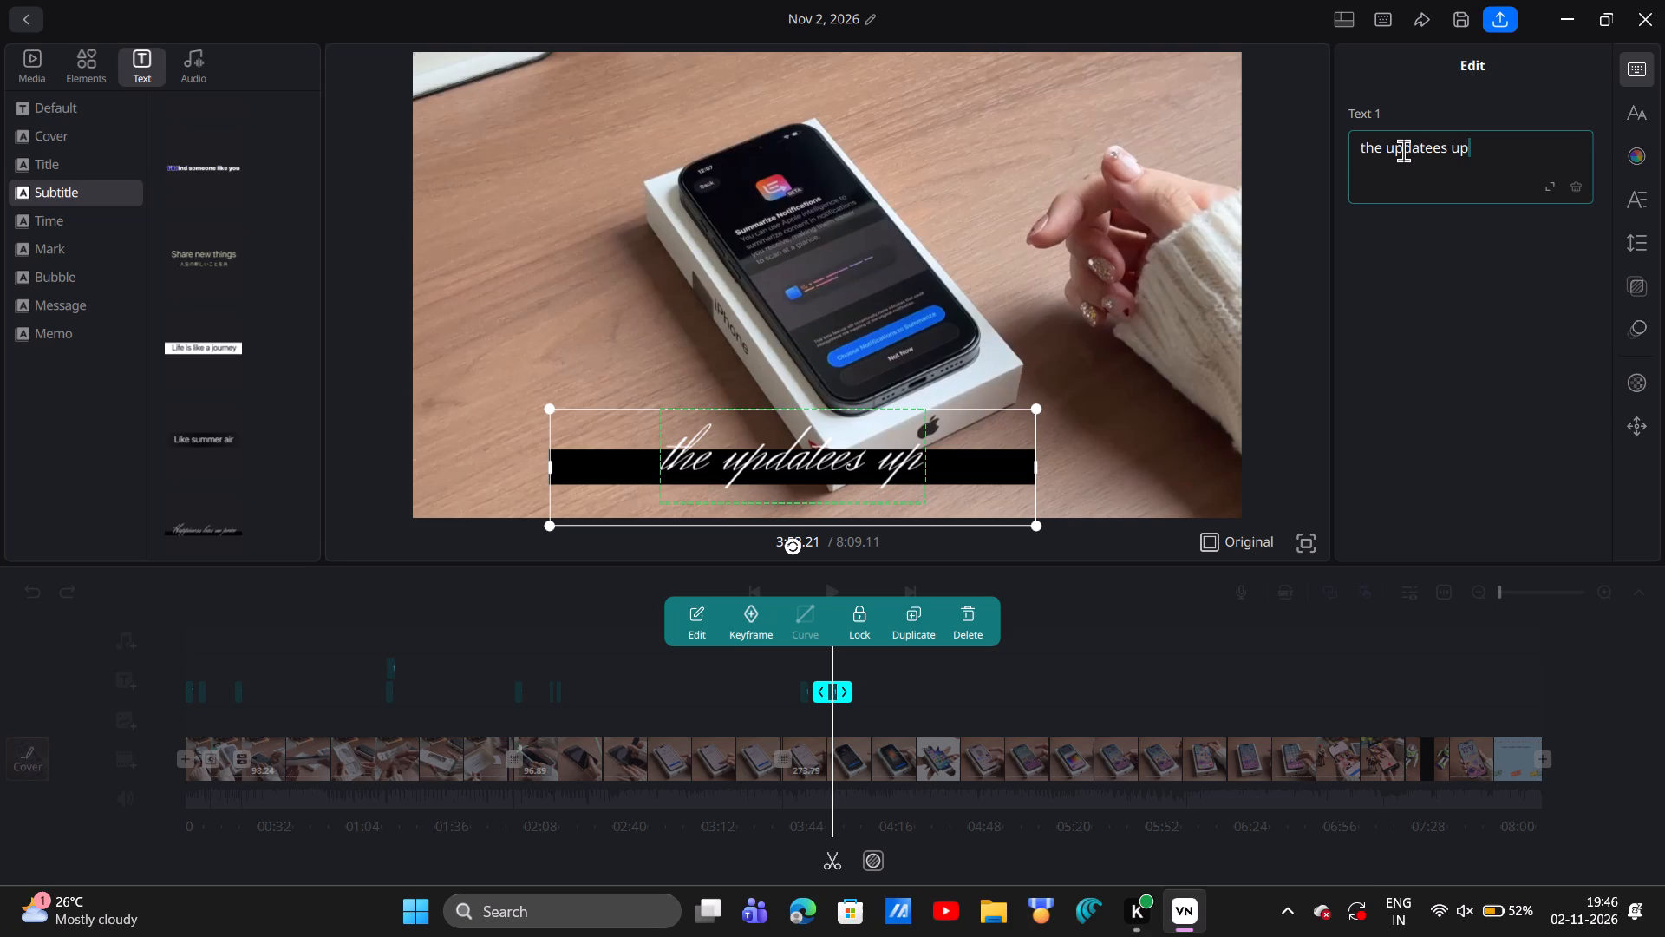
key("BackSpace")
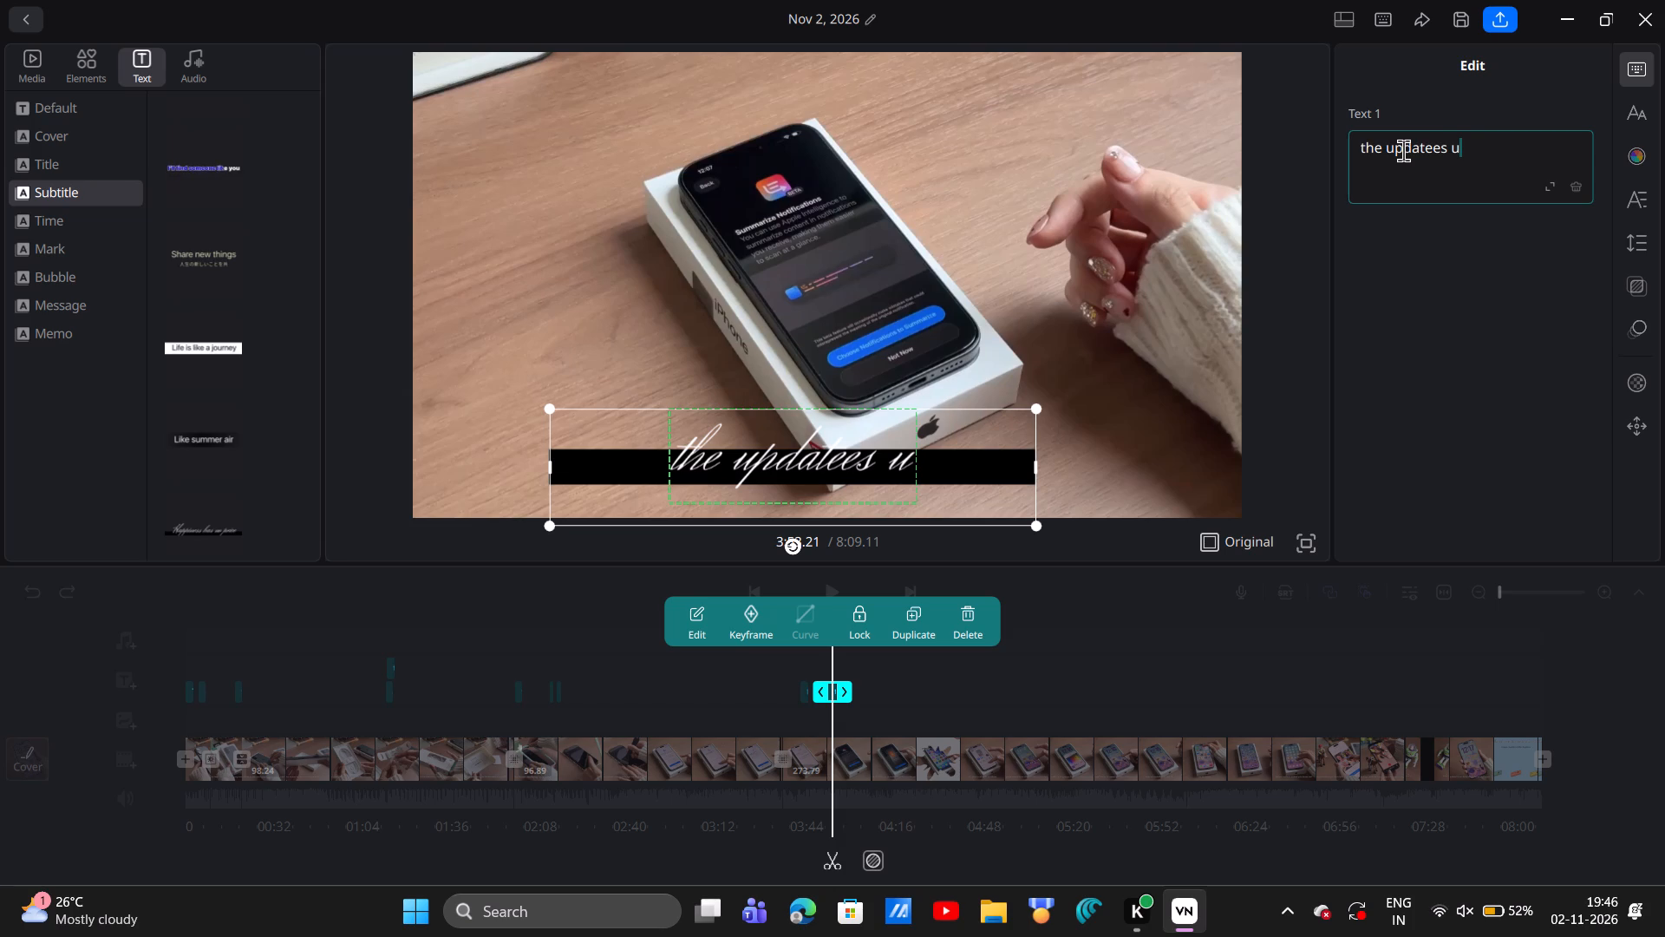
key("BackSpace")
key("space")
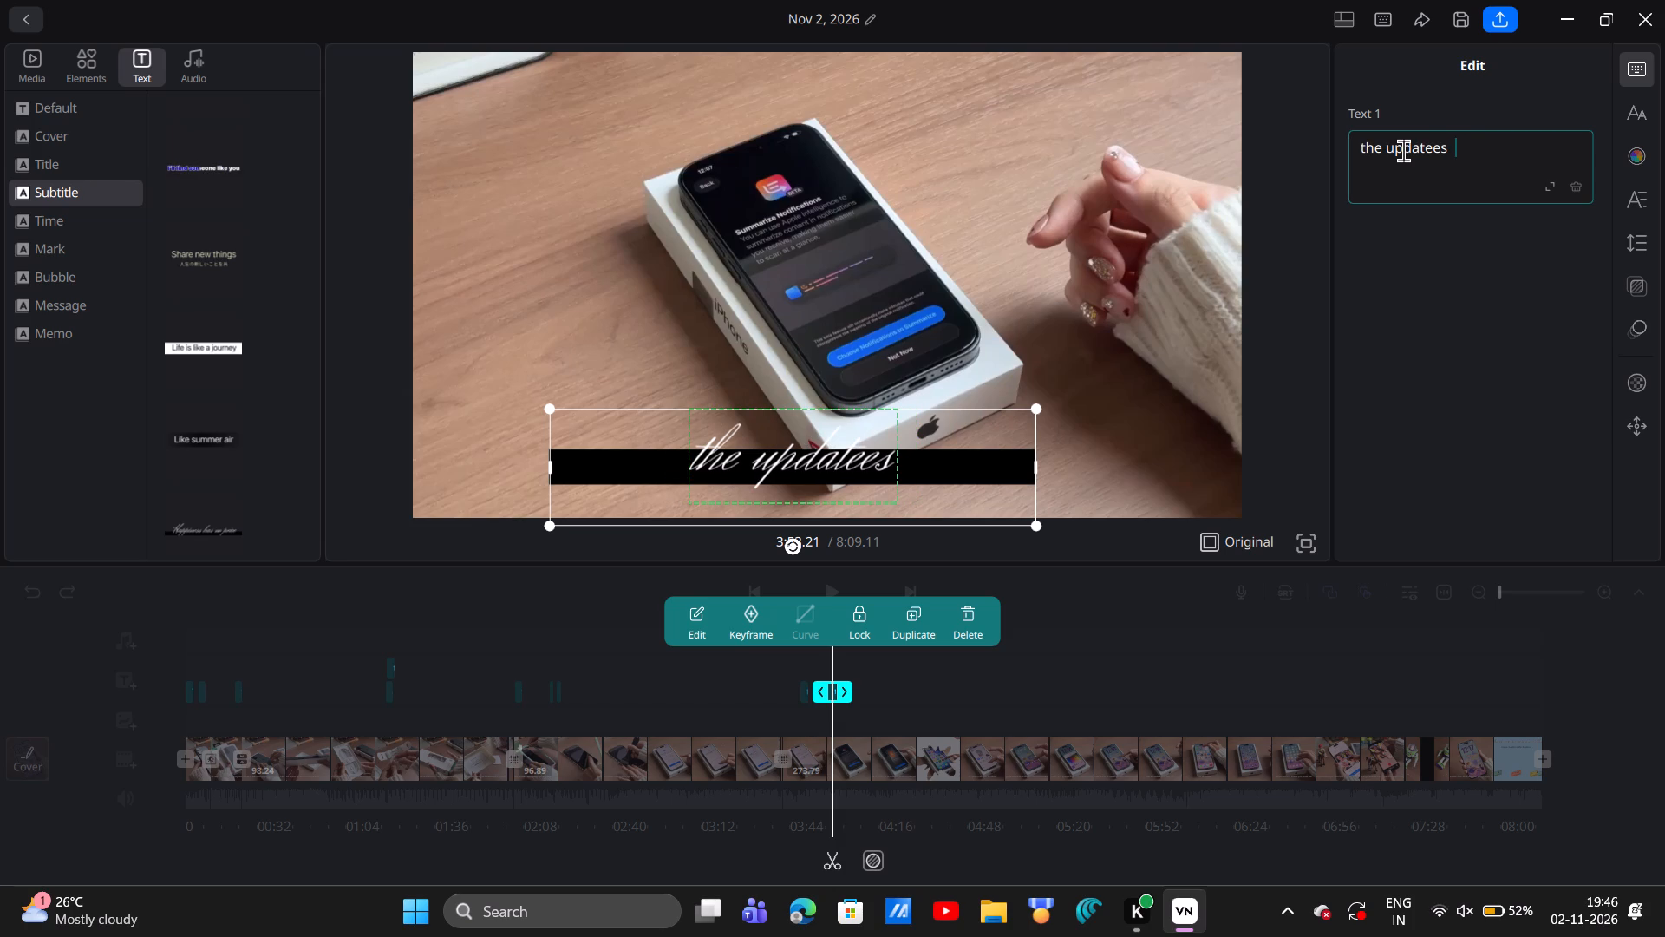
key("space")
key("space")
key("space")
type("and")
key("space")
key("BackSpace")
key("BackSpace")
key("BackSpace")
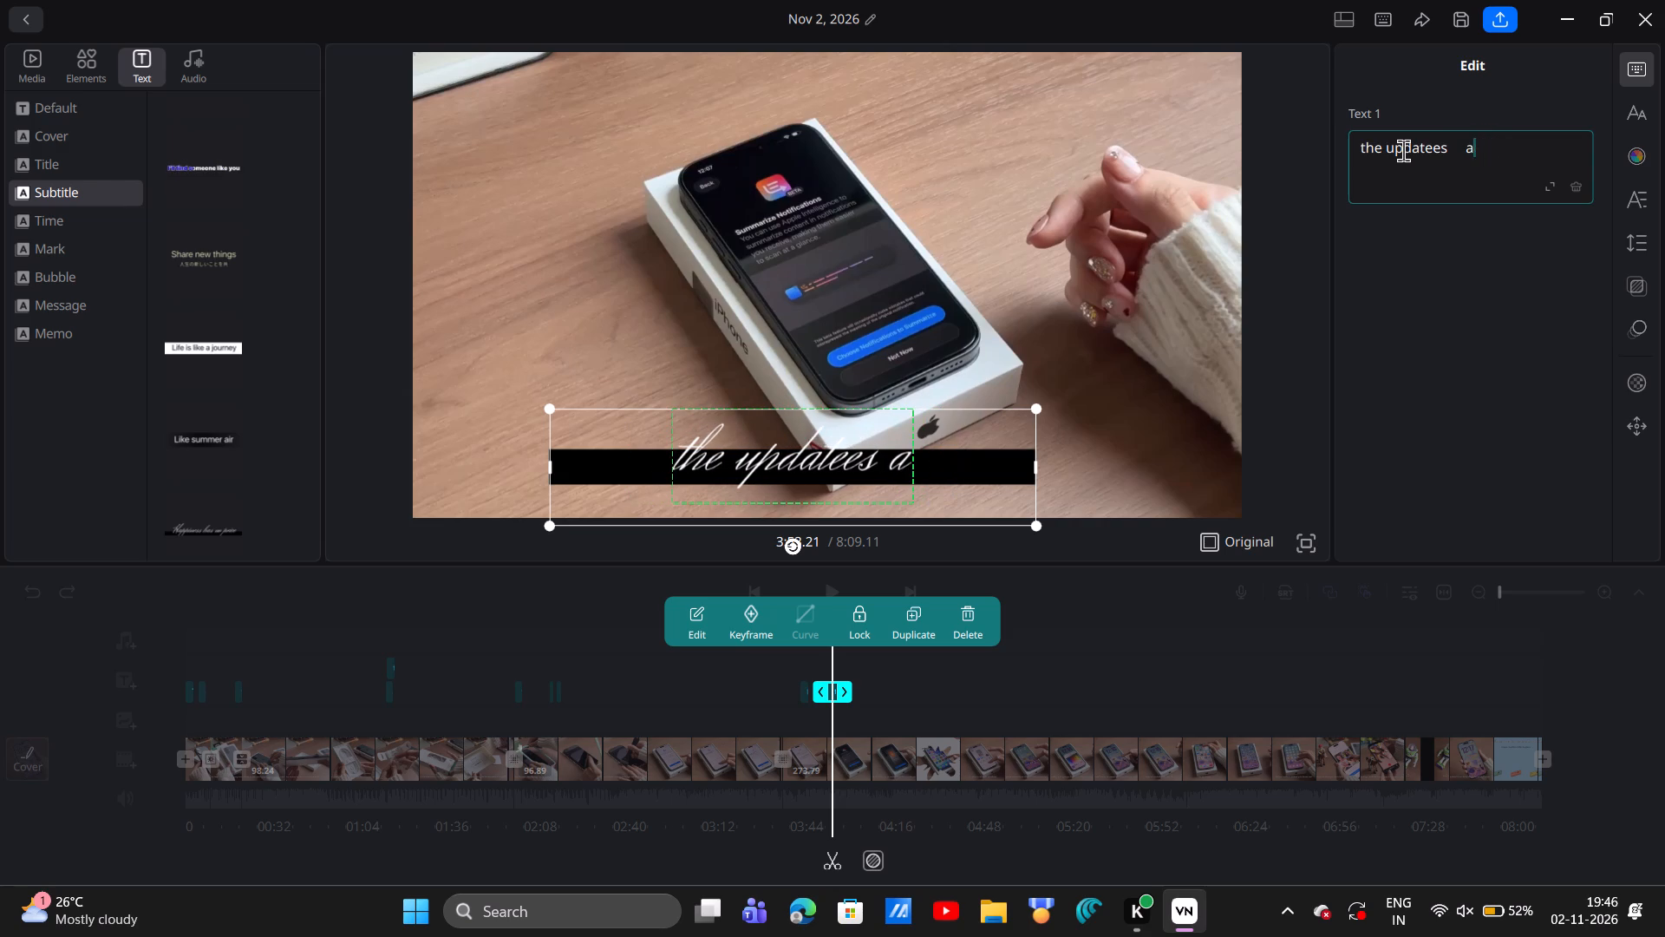
type("re upto date")
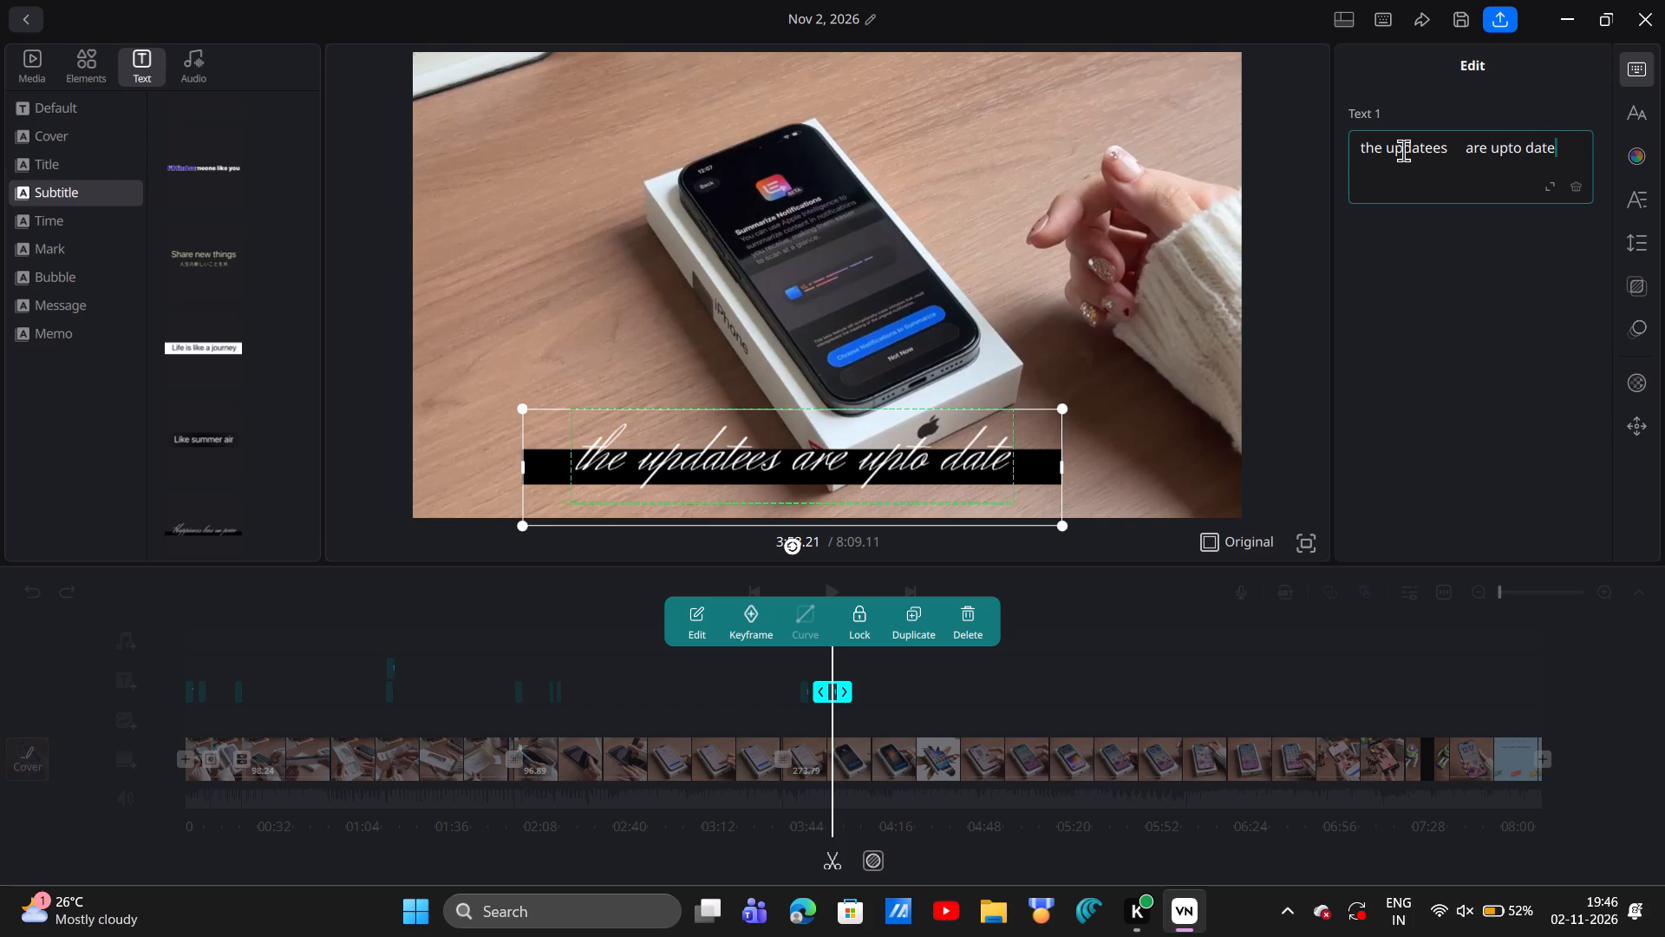
key("space")
Finish the "the updatees are upto date" subtitle text with trailing spaces and deselect the subtitle.
key("space")
key("space")
key("space")
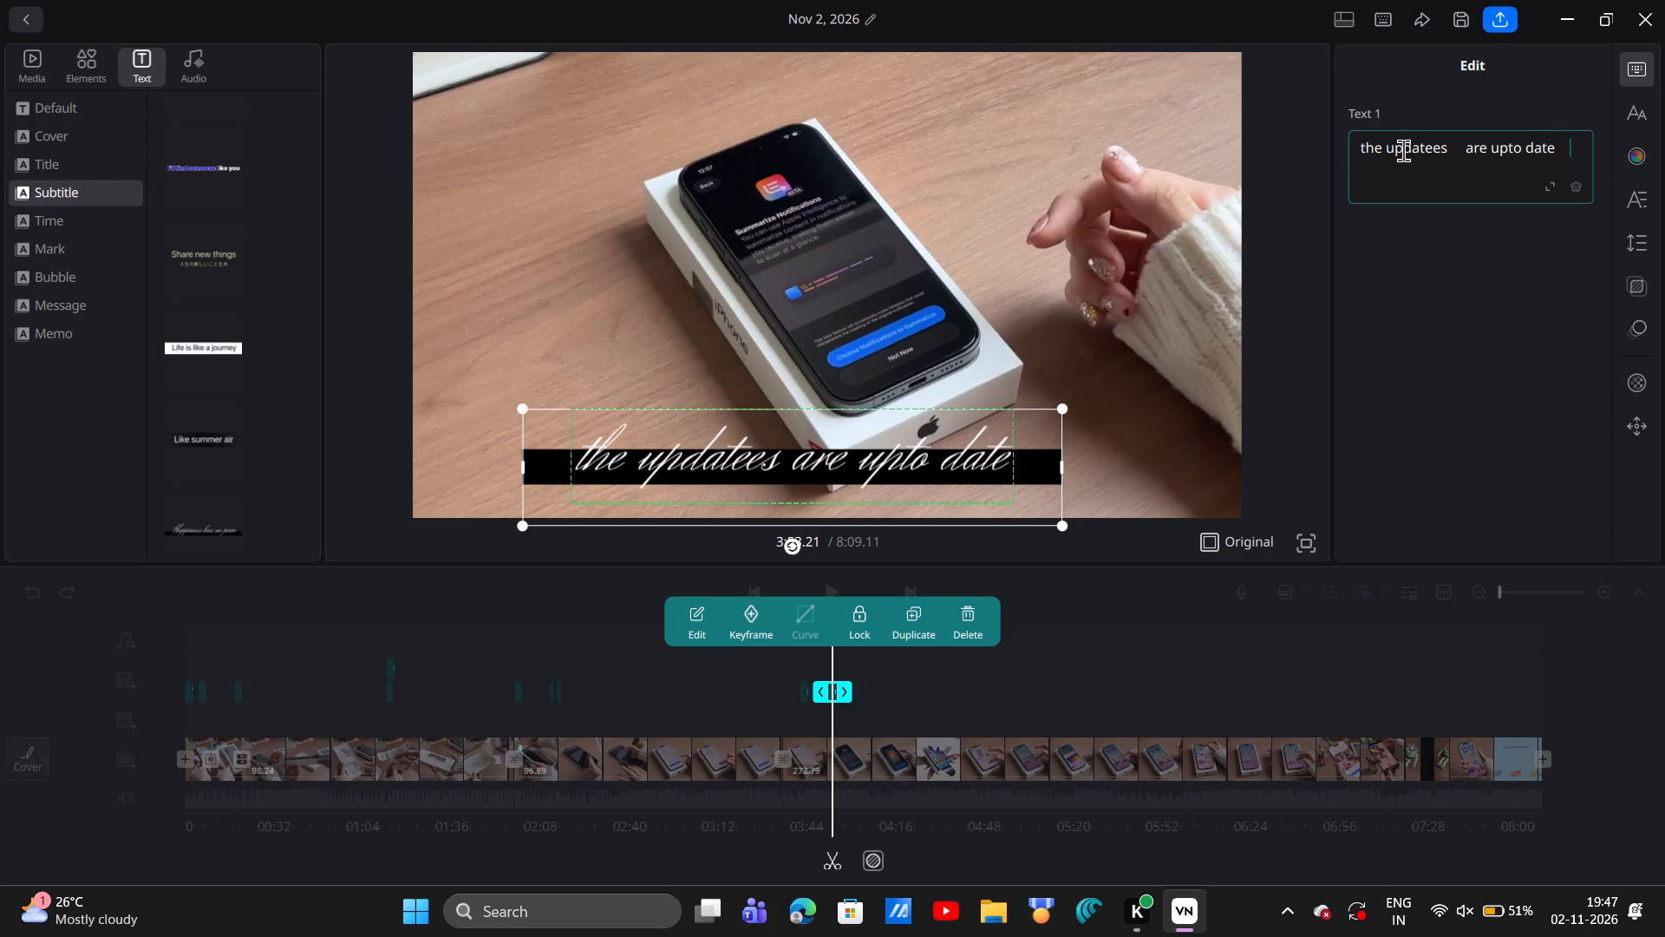
key("space")
left_click(1042, 653)
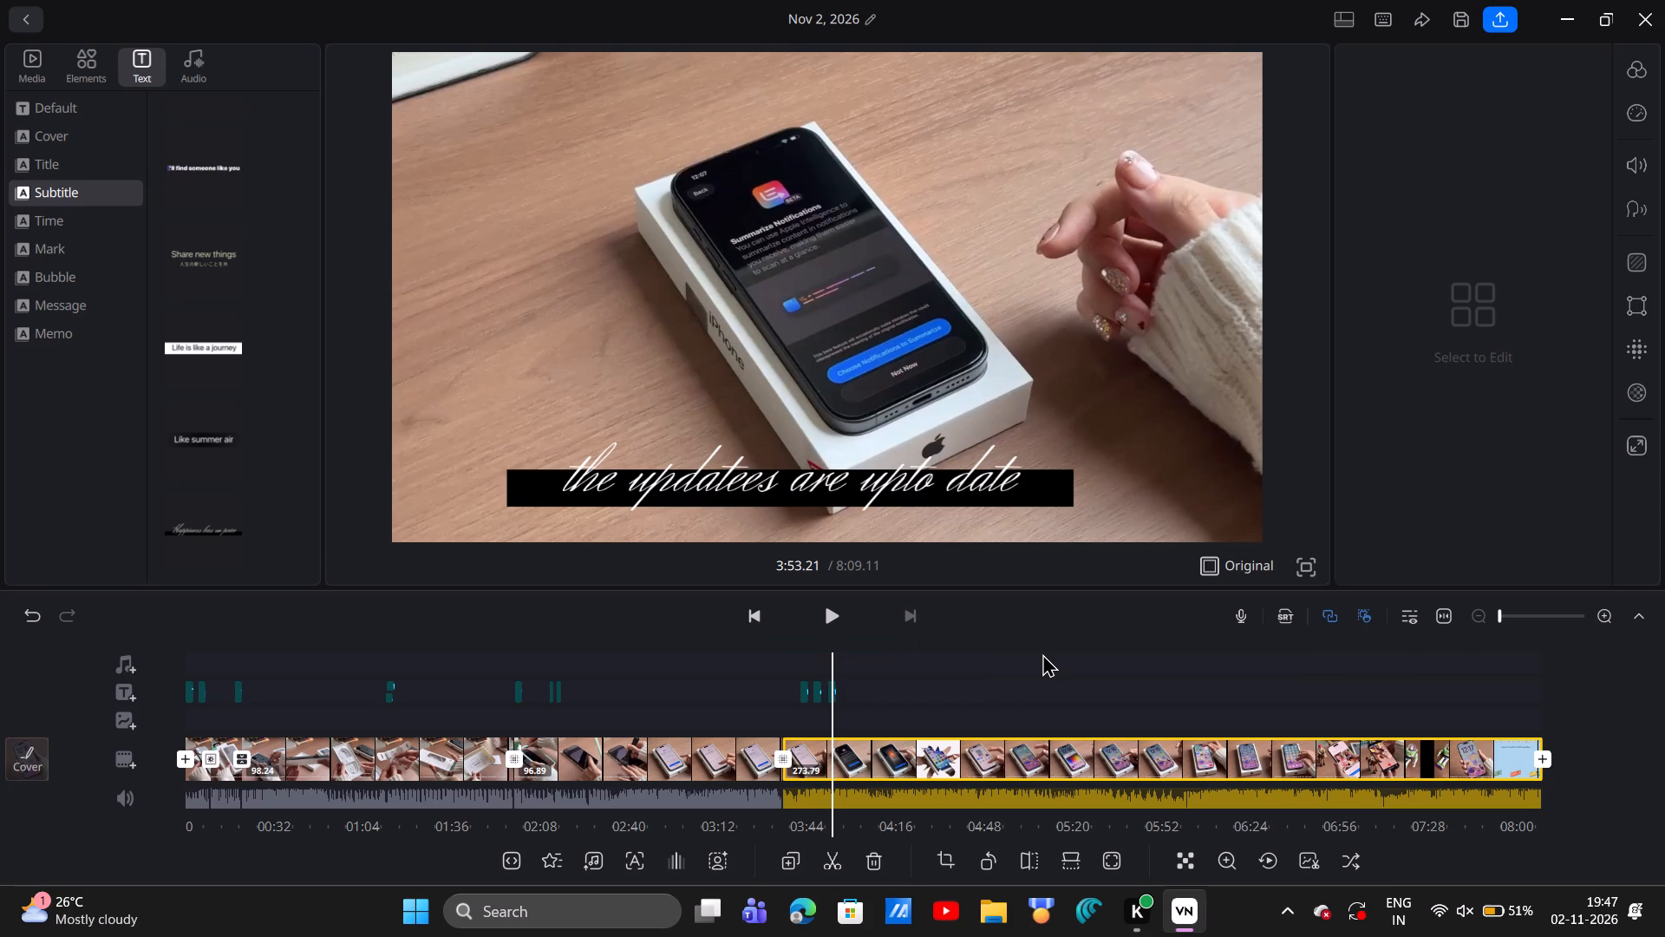
Add another script-style "Happiness has no price" subtitle on a black bar near the bottom of the frame at 4:01.32.
scroll(1042, 653, "left", 1)
key("space")
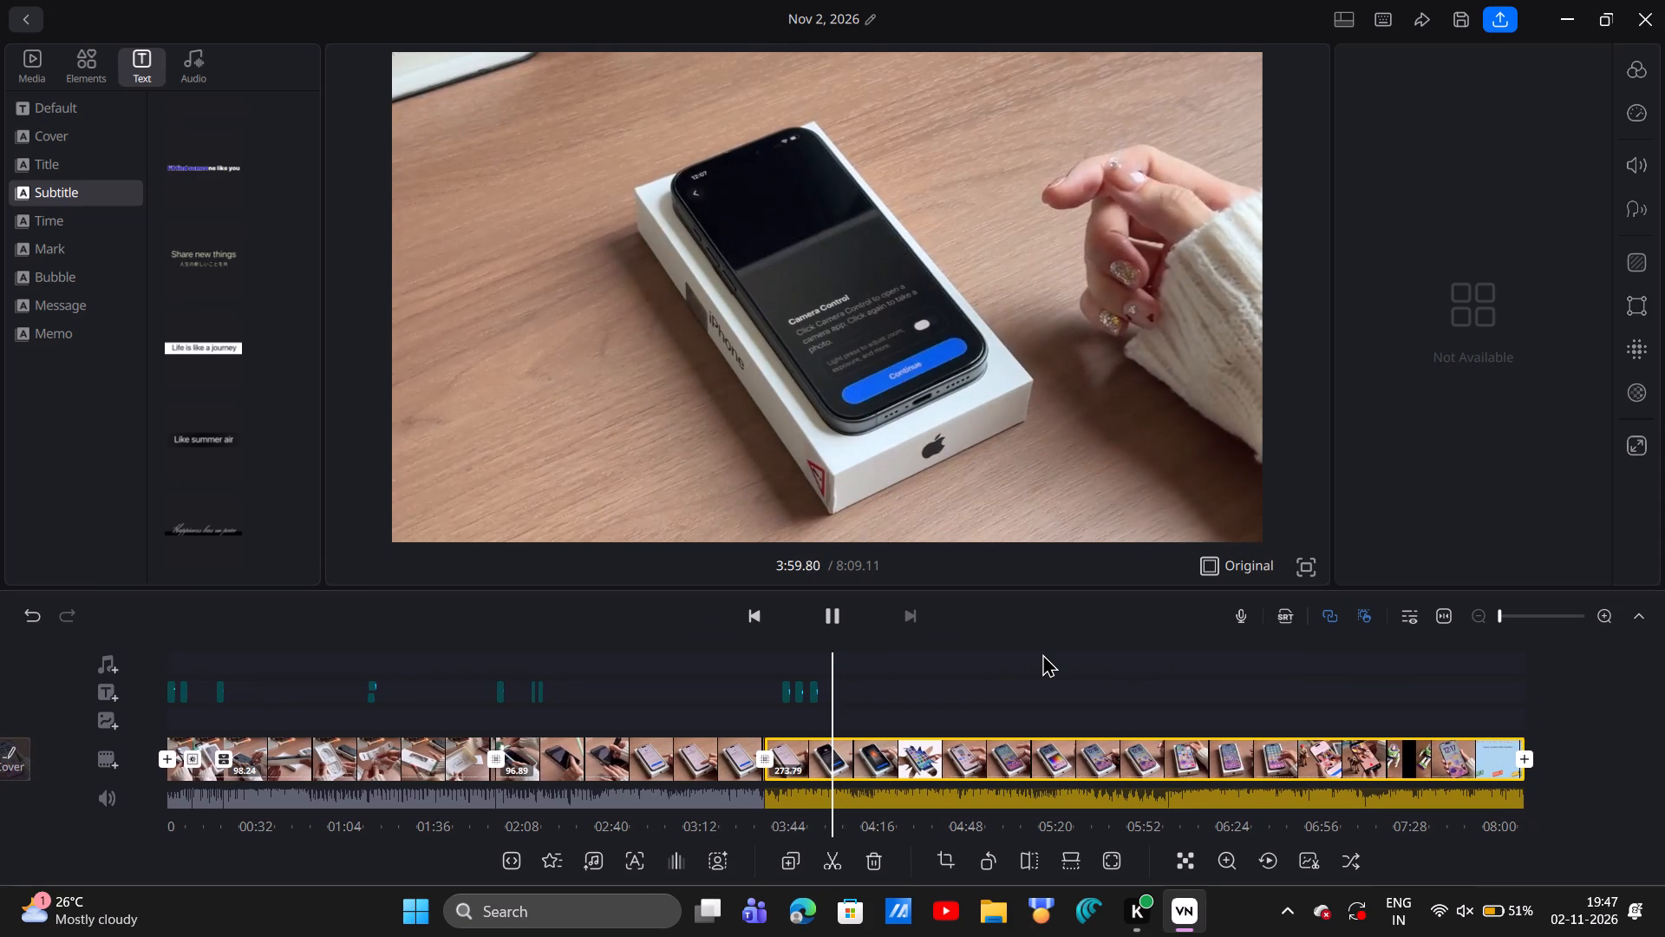
key("space")
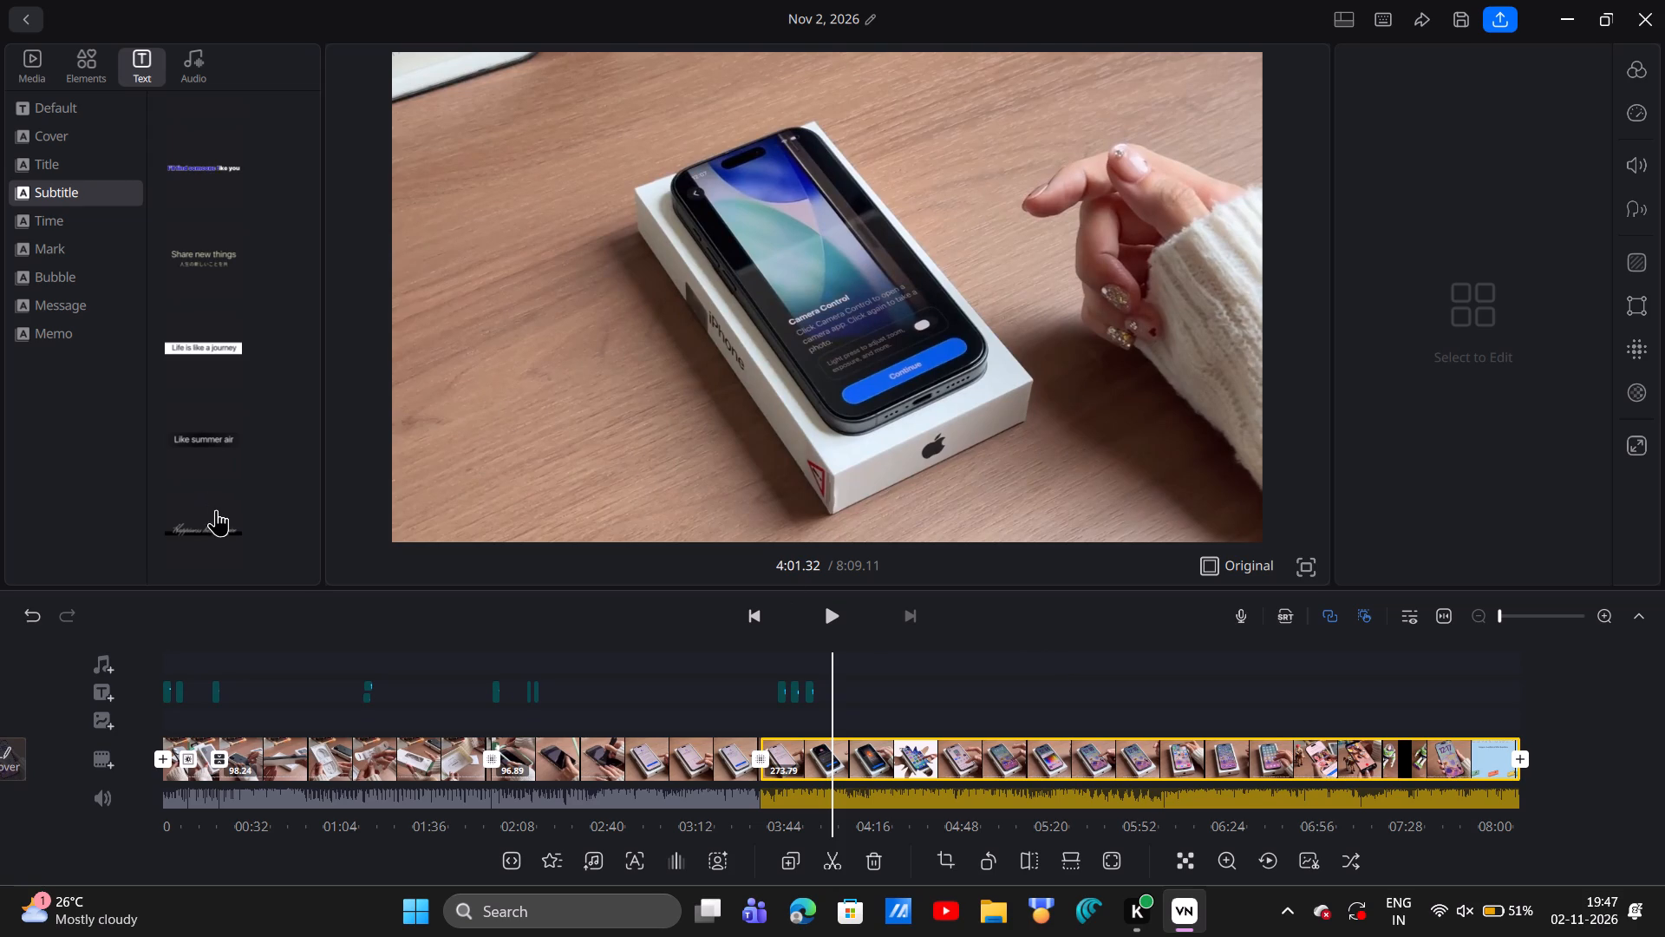
left_click_drag(219, 517, 790, 488)
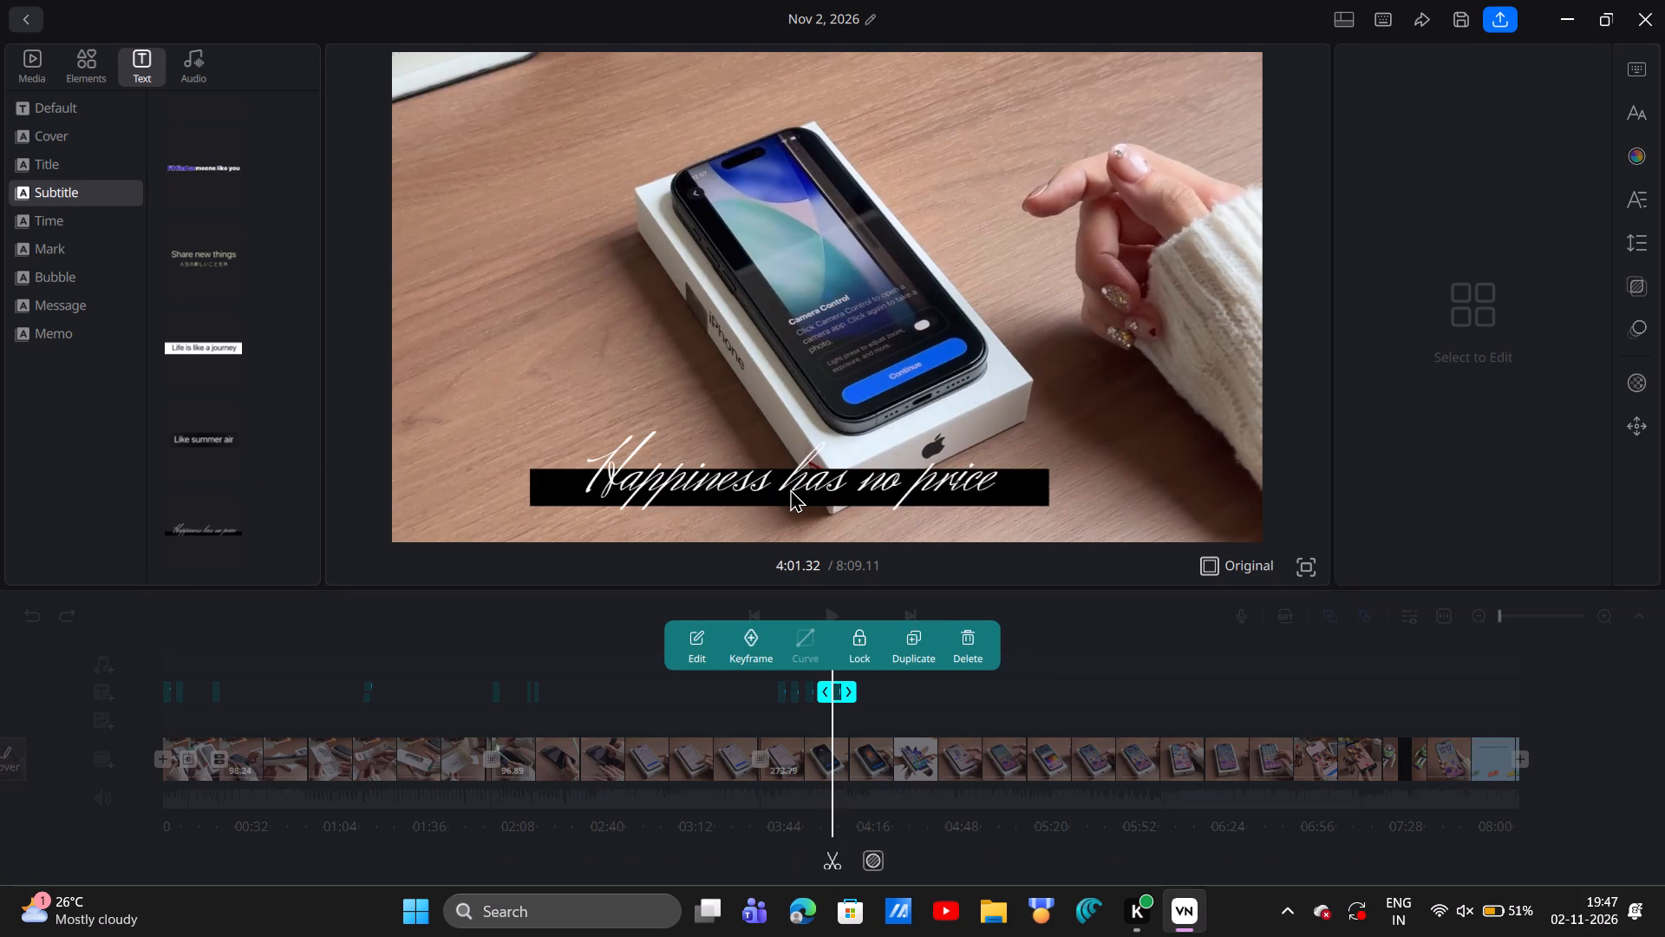
left_click(730, 474)
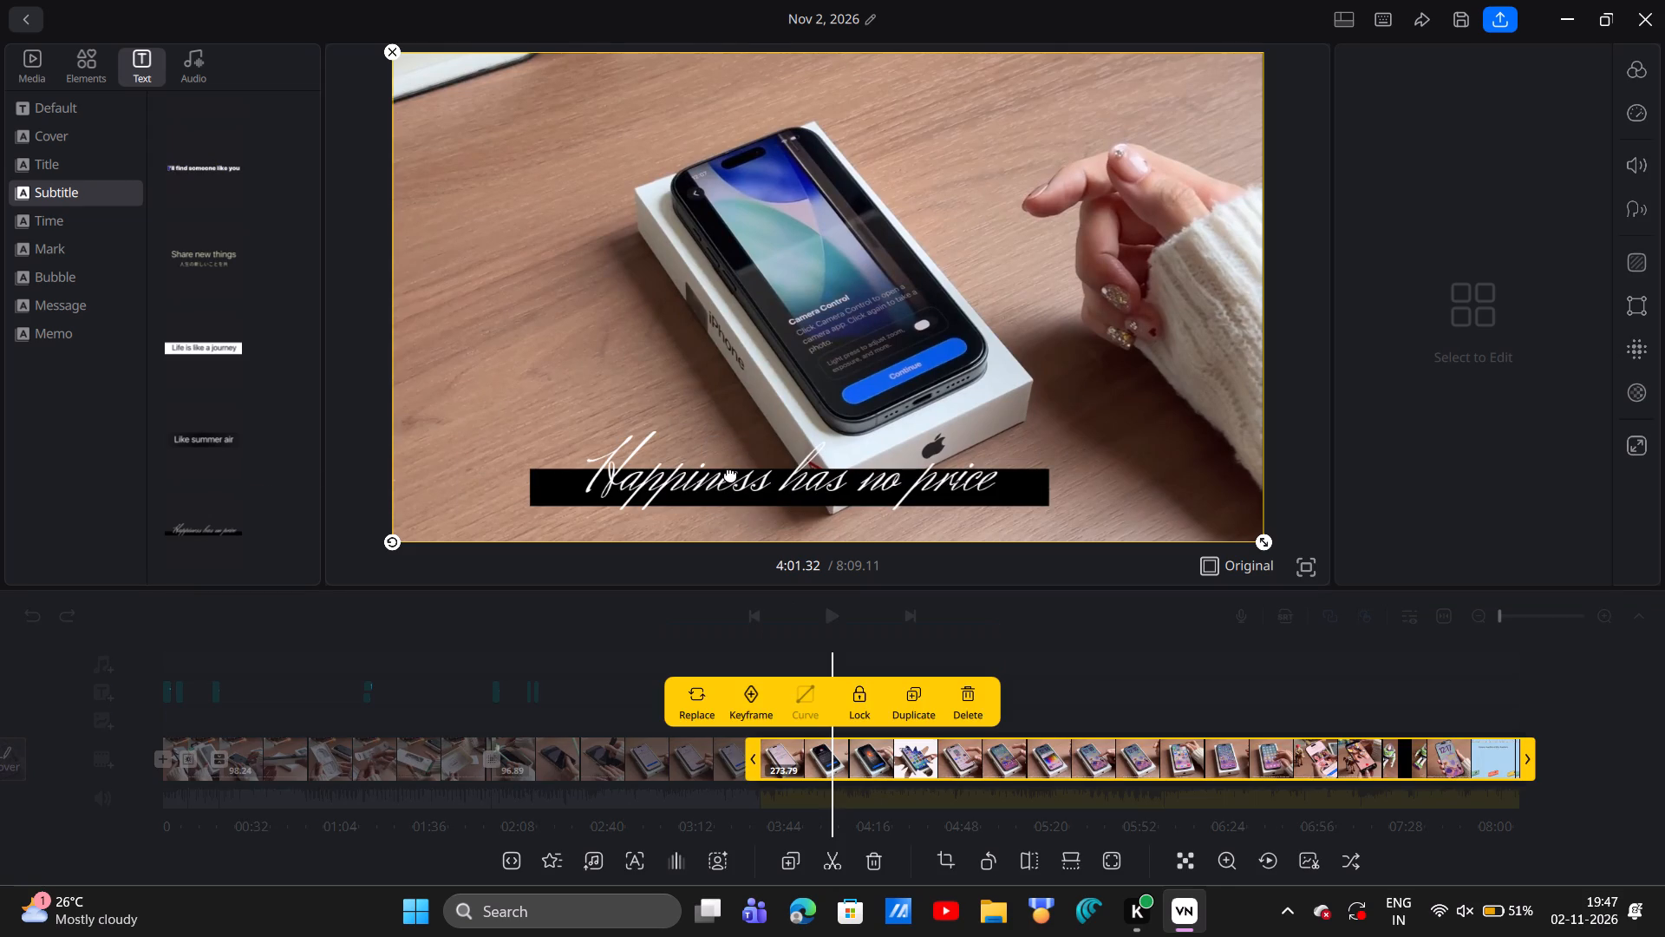
left_click(800, 485)
left_click(886, 498)
left_click(915, 492)
left_click(1014, 602)
Replace the "Happiness has no price" subtitle text at 4:01.32 with "completeling the first set-up for my iphone".
left_click(838, 691)
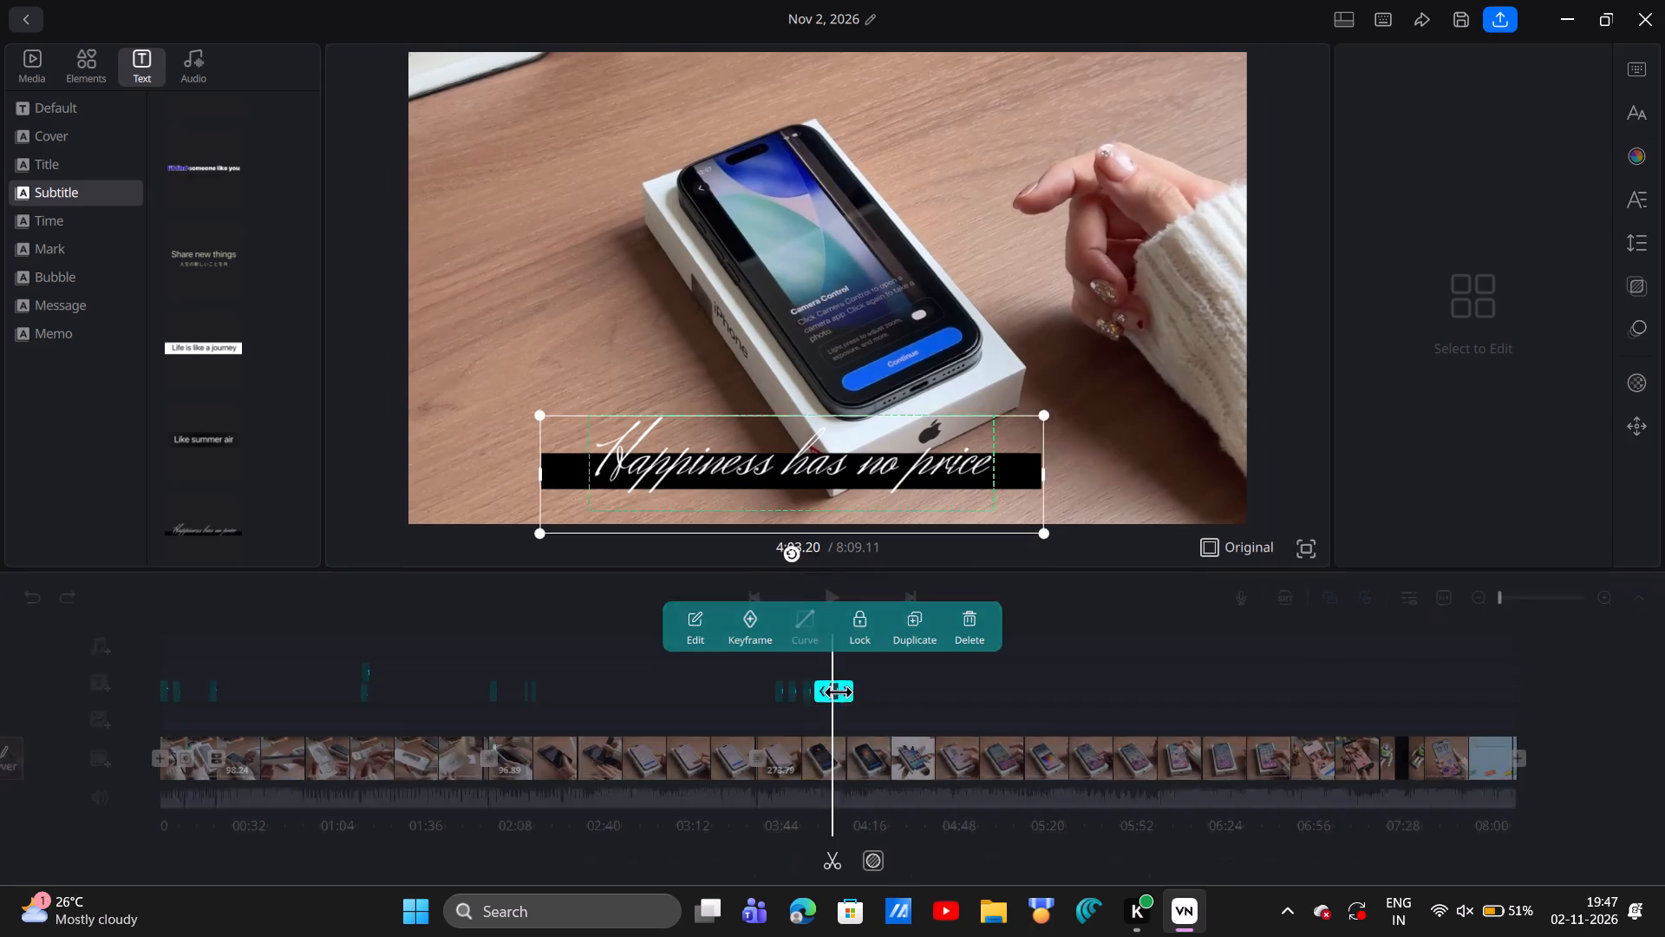
left_click(804, 455)
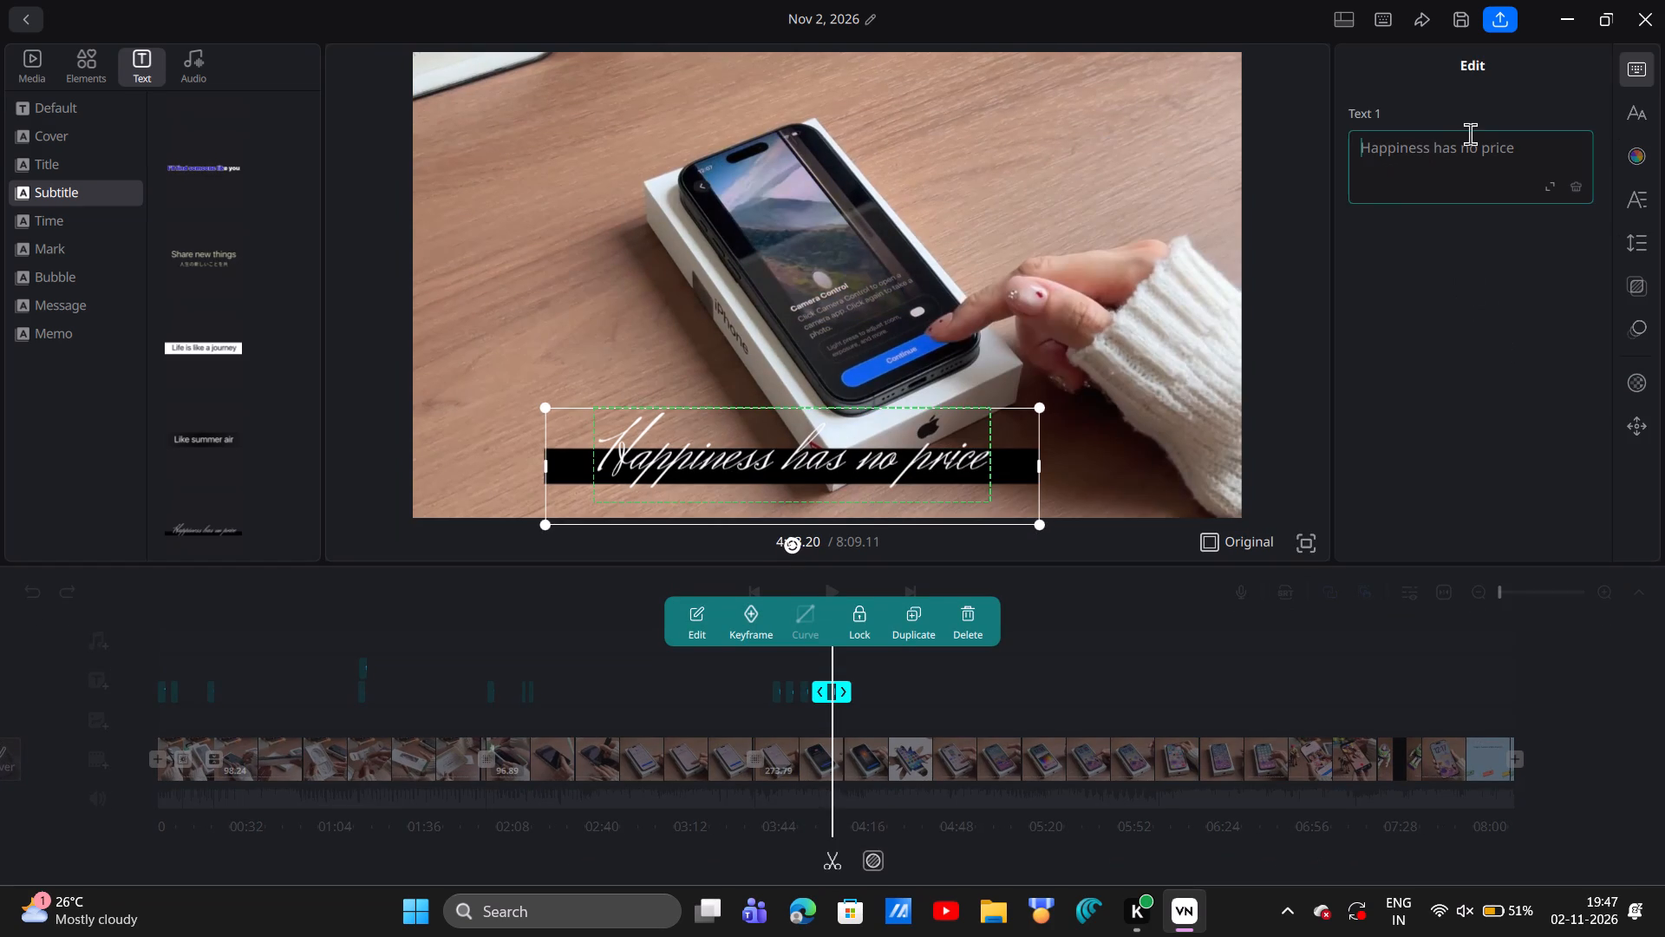
left_click(1456, 163)
type("com")
type("plet")
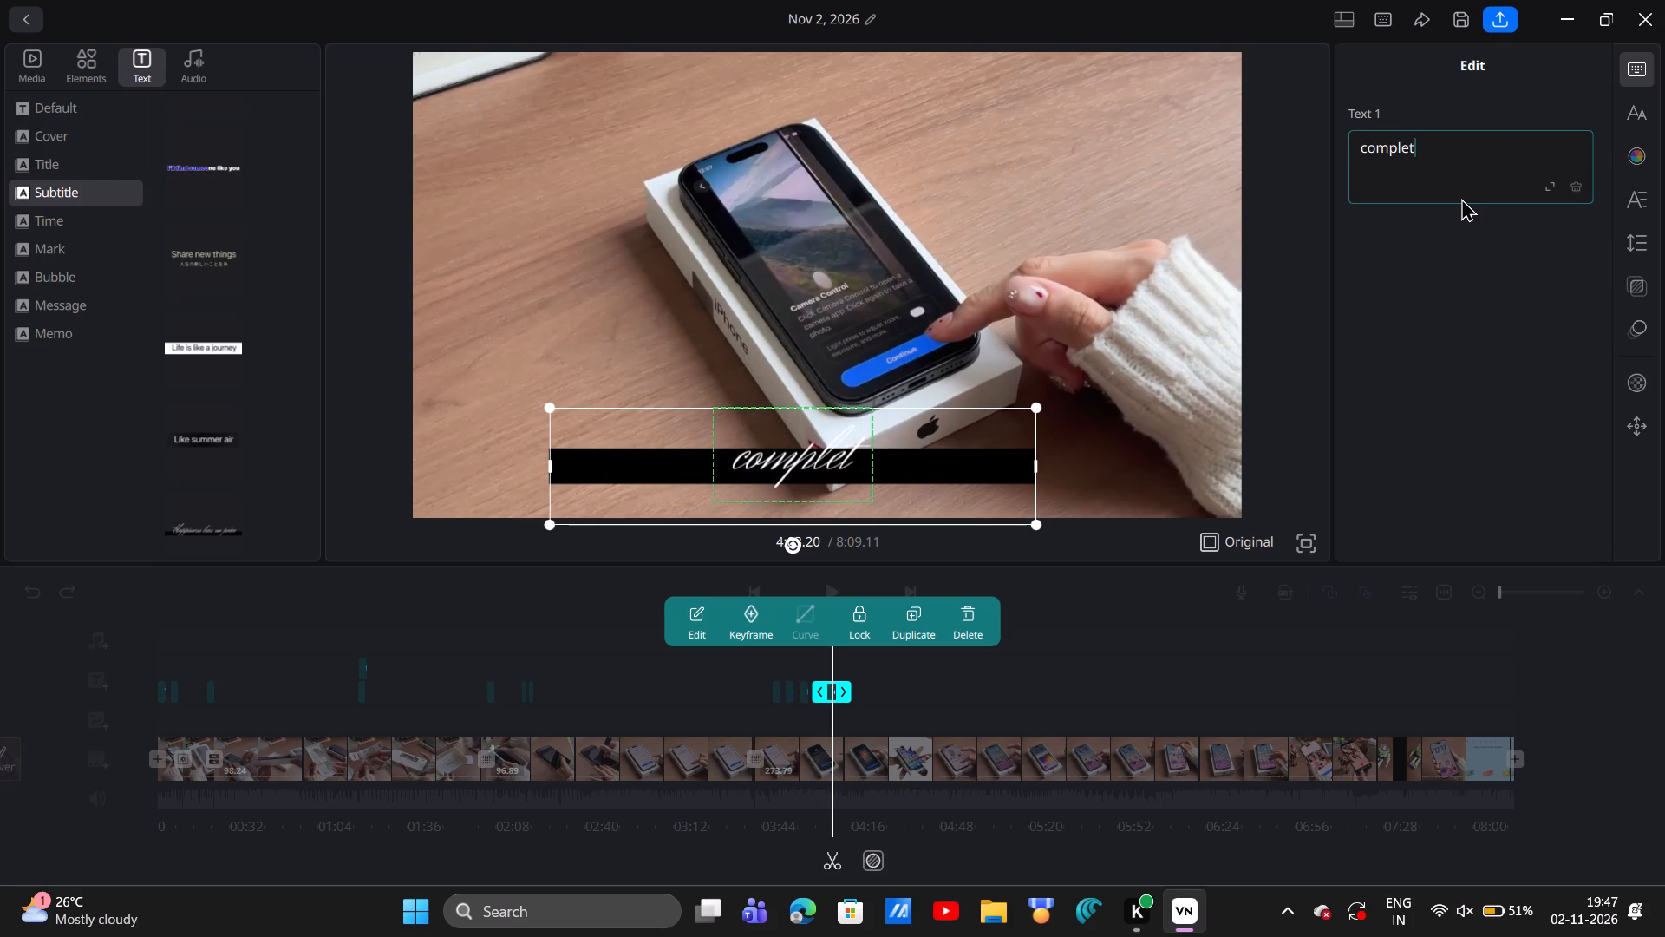
type("eling th")
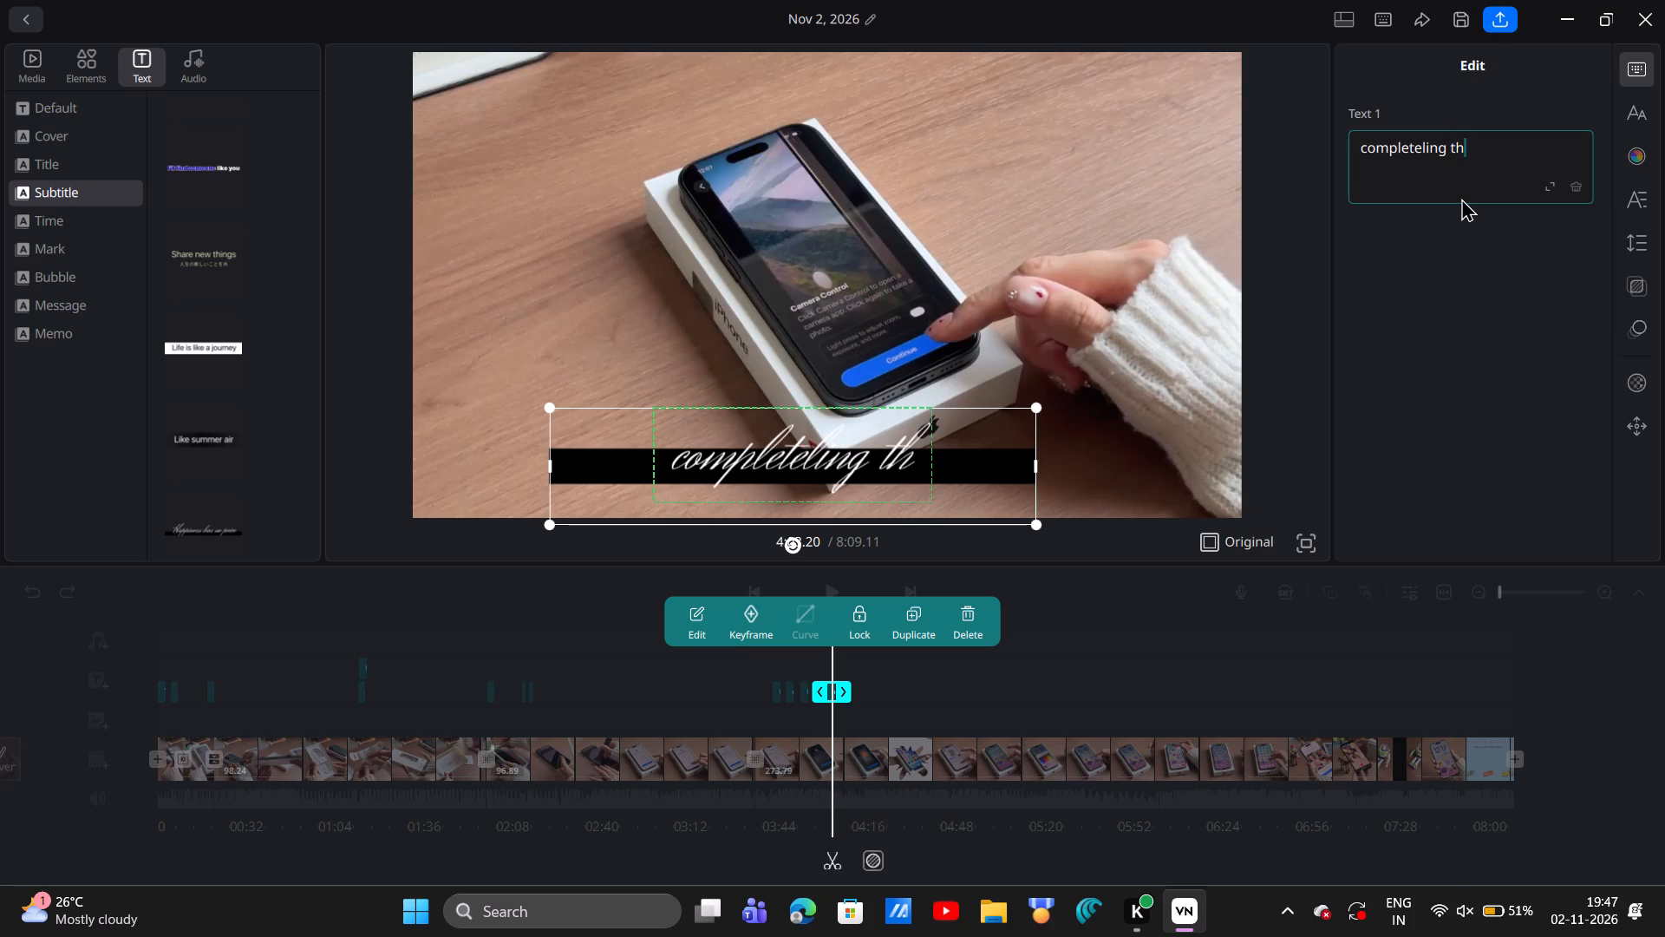
key("e")
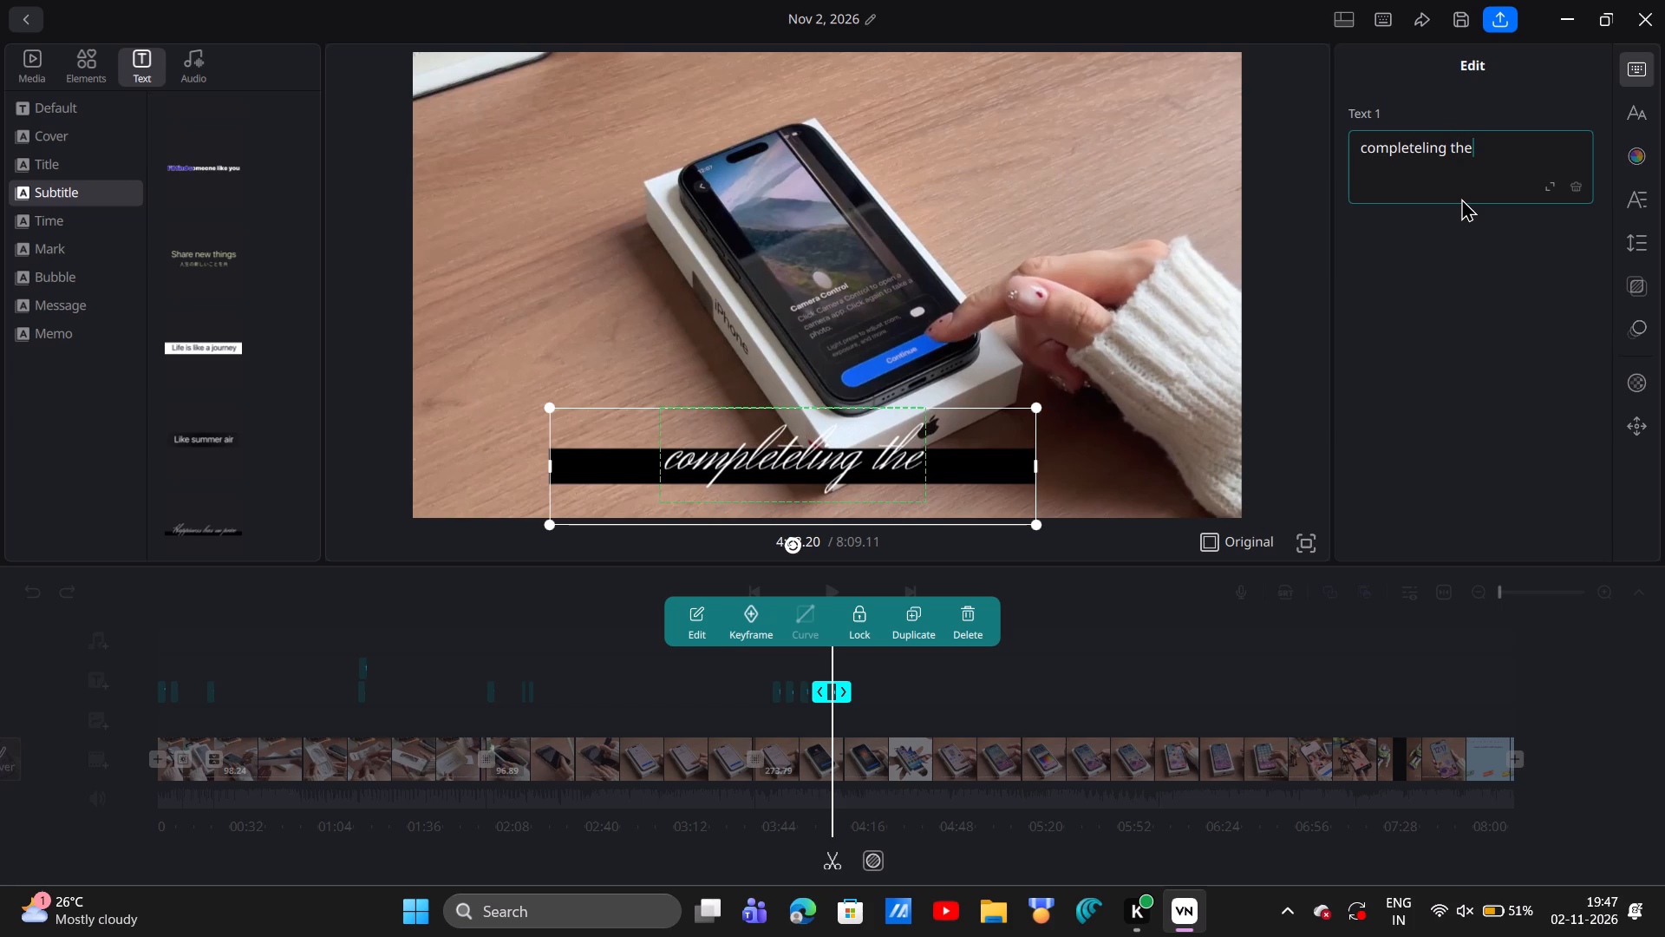
key("space")
key("space")
key("space")
key("BackSpace")
key("f")
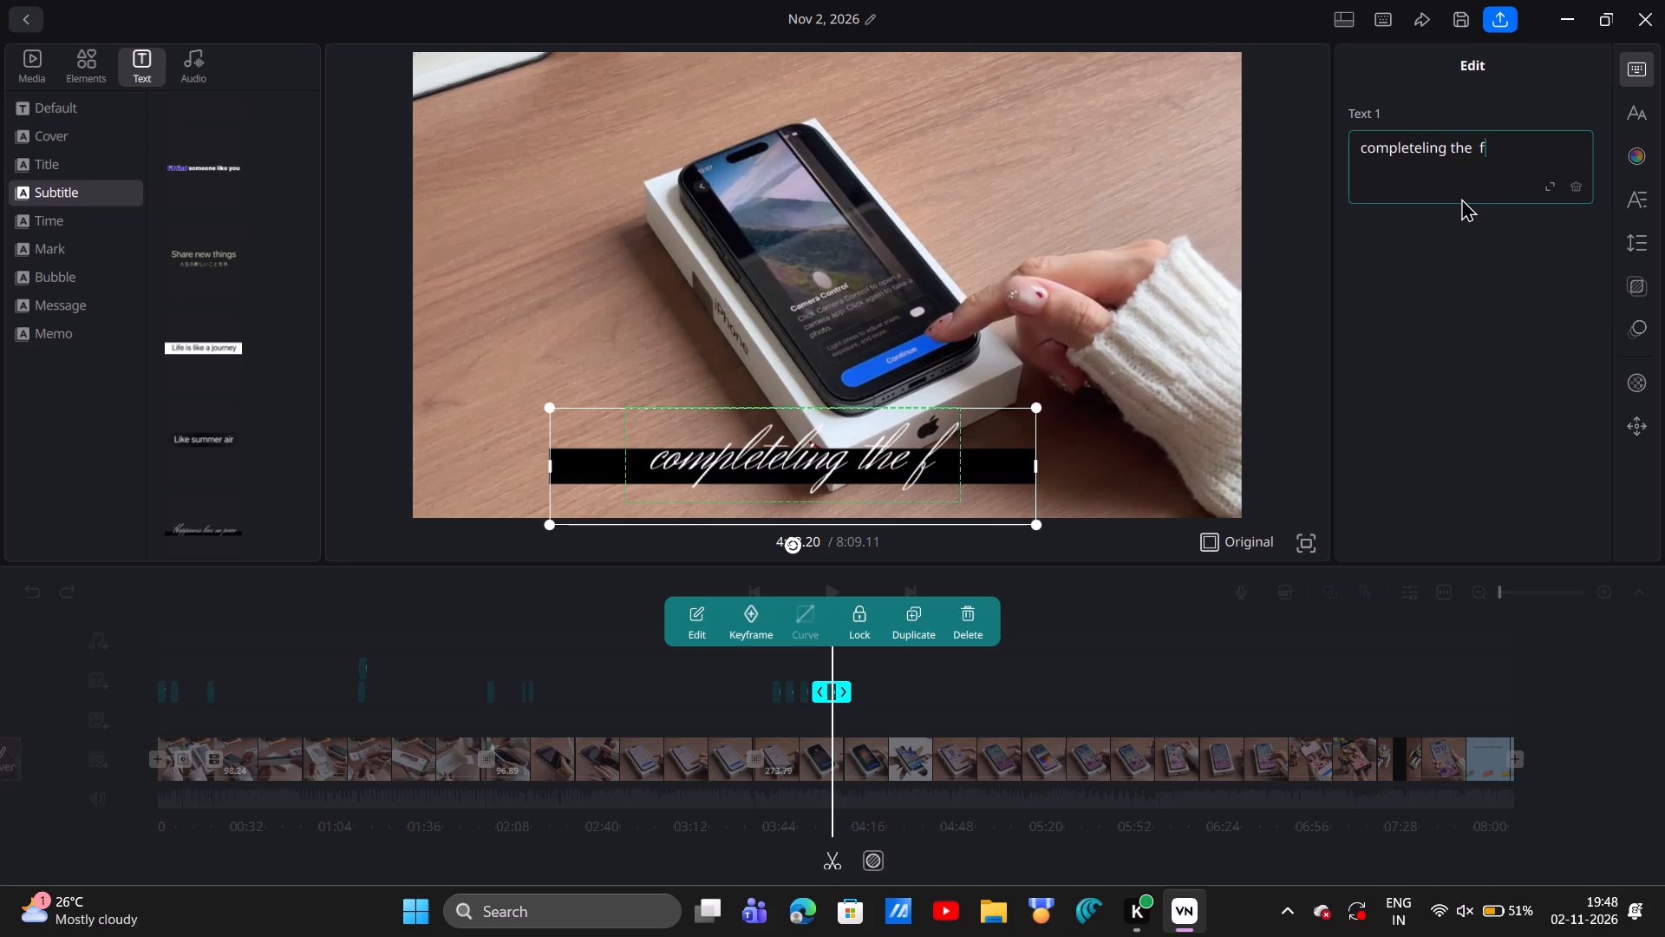
type("irst")
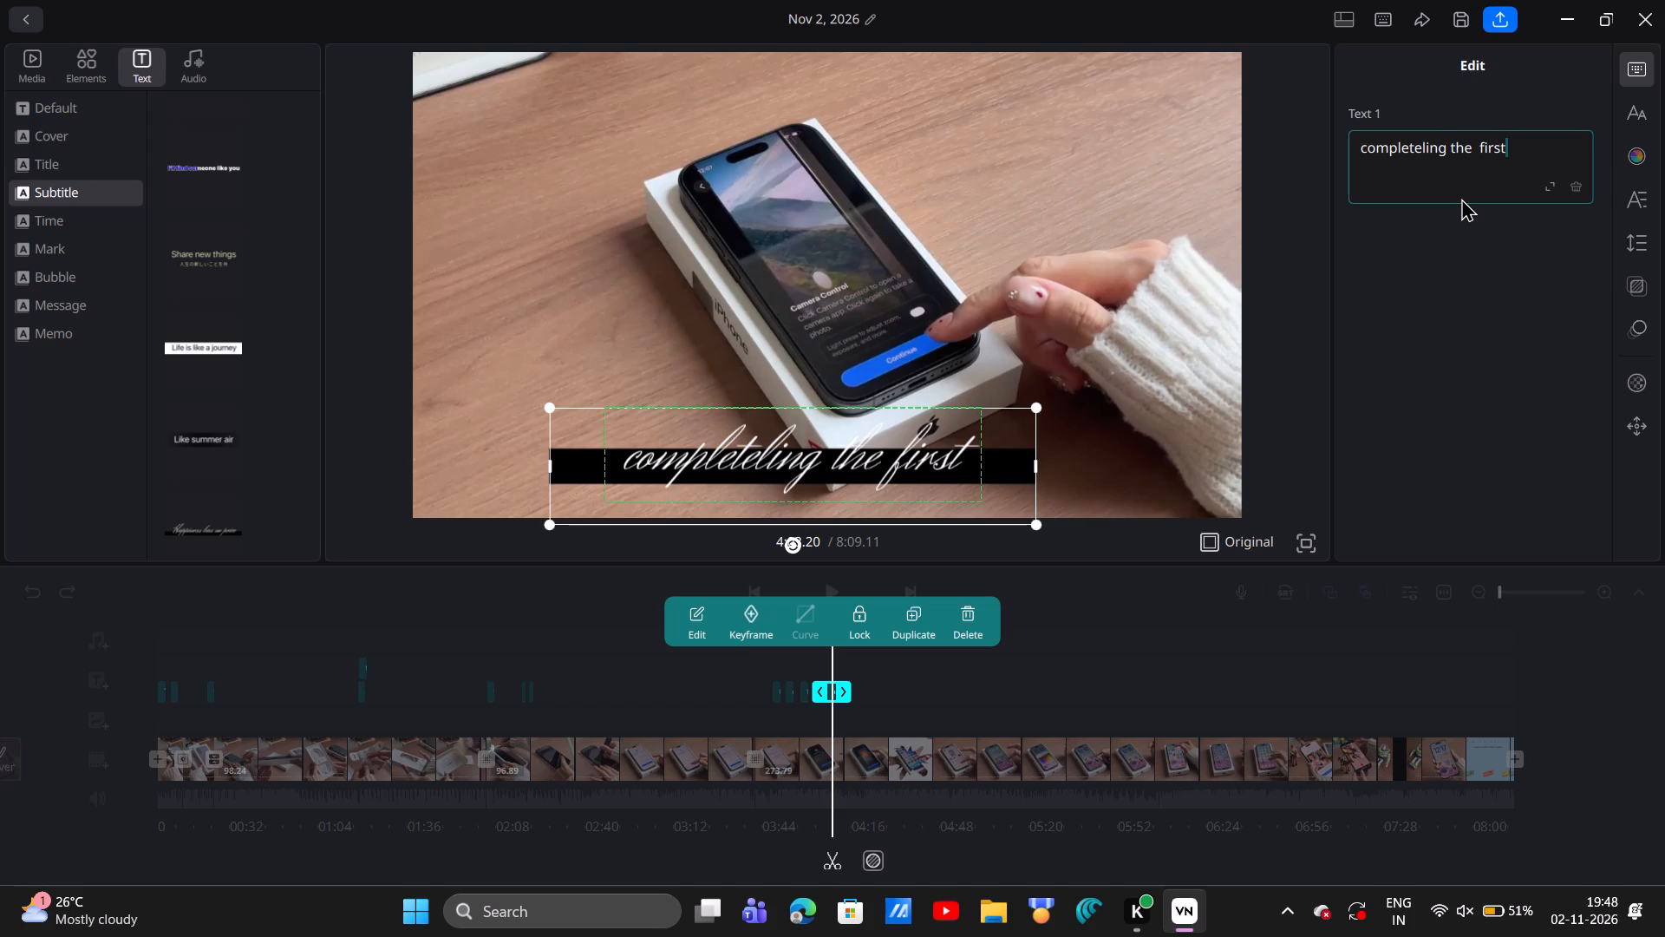
key("space")
type("set")
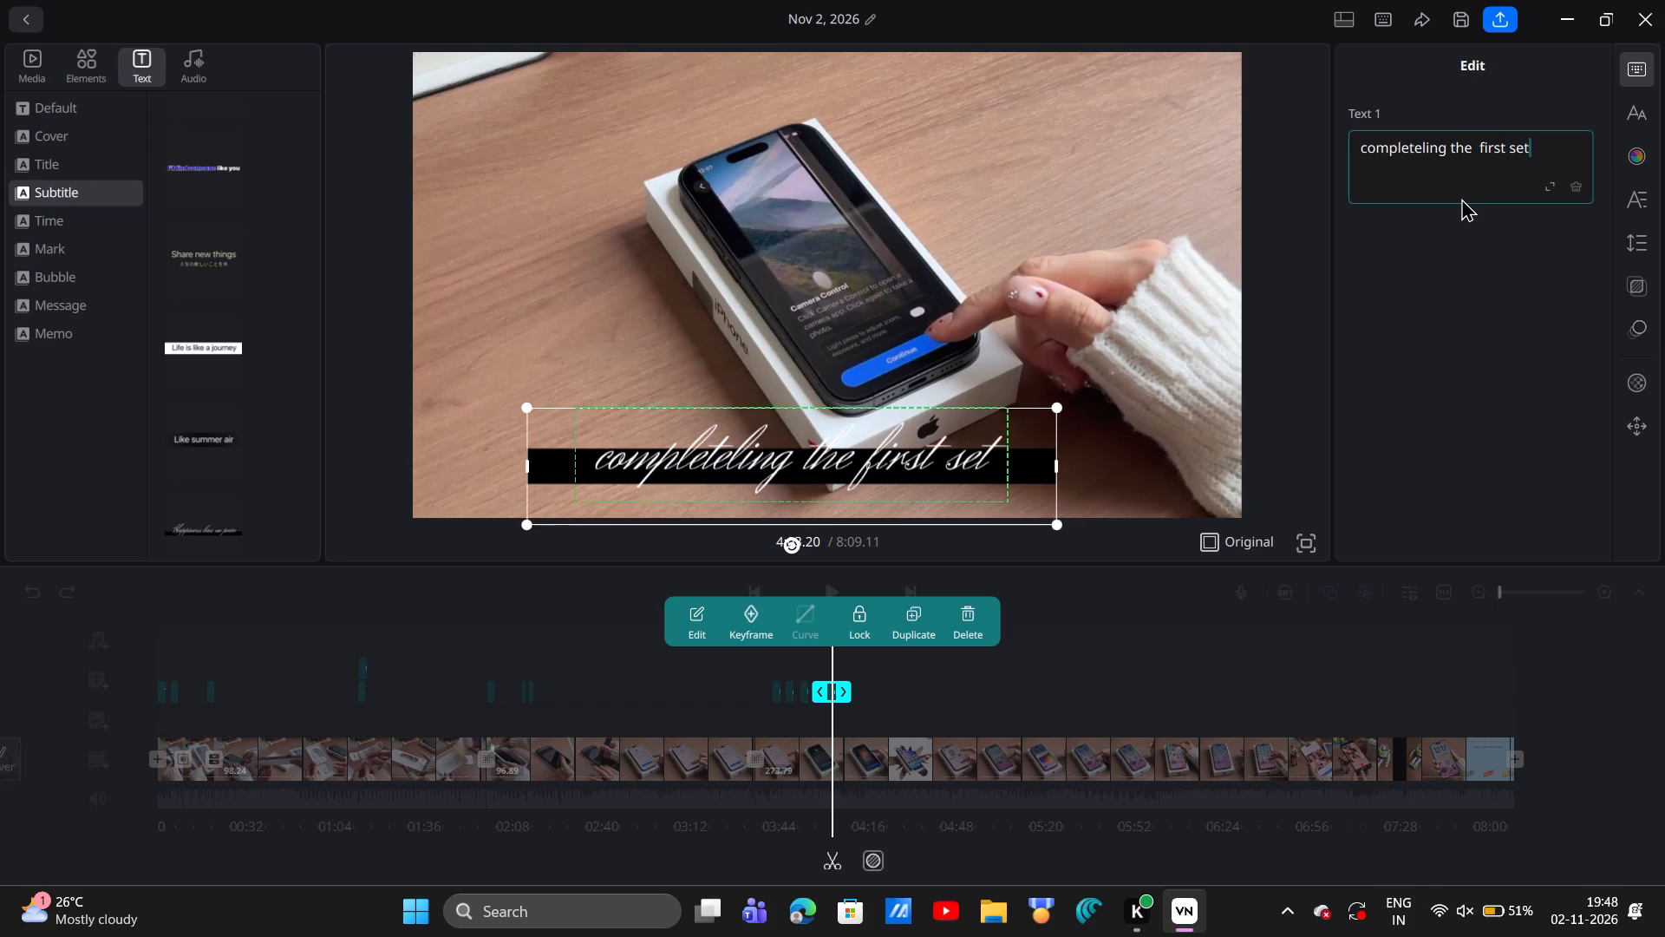
key("minus")
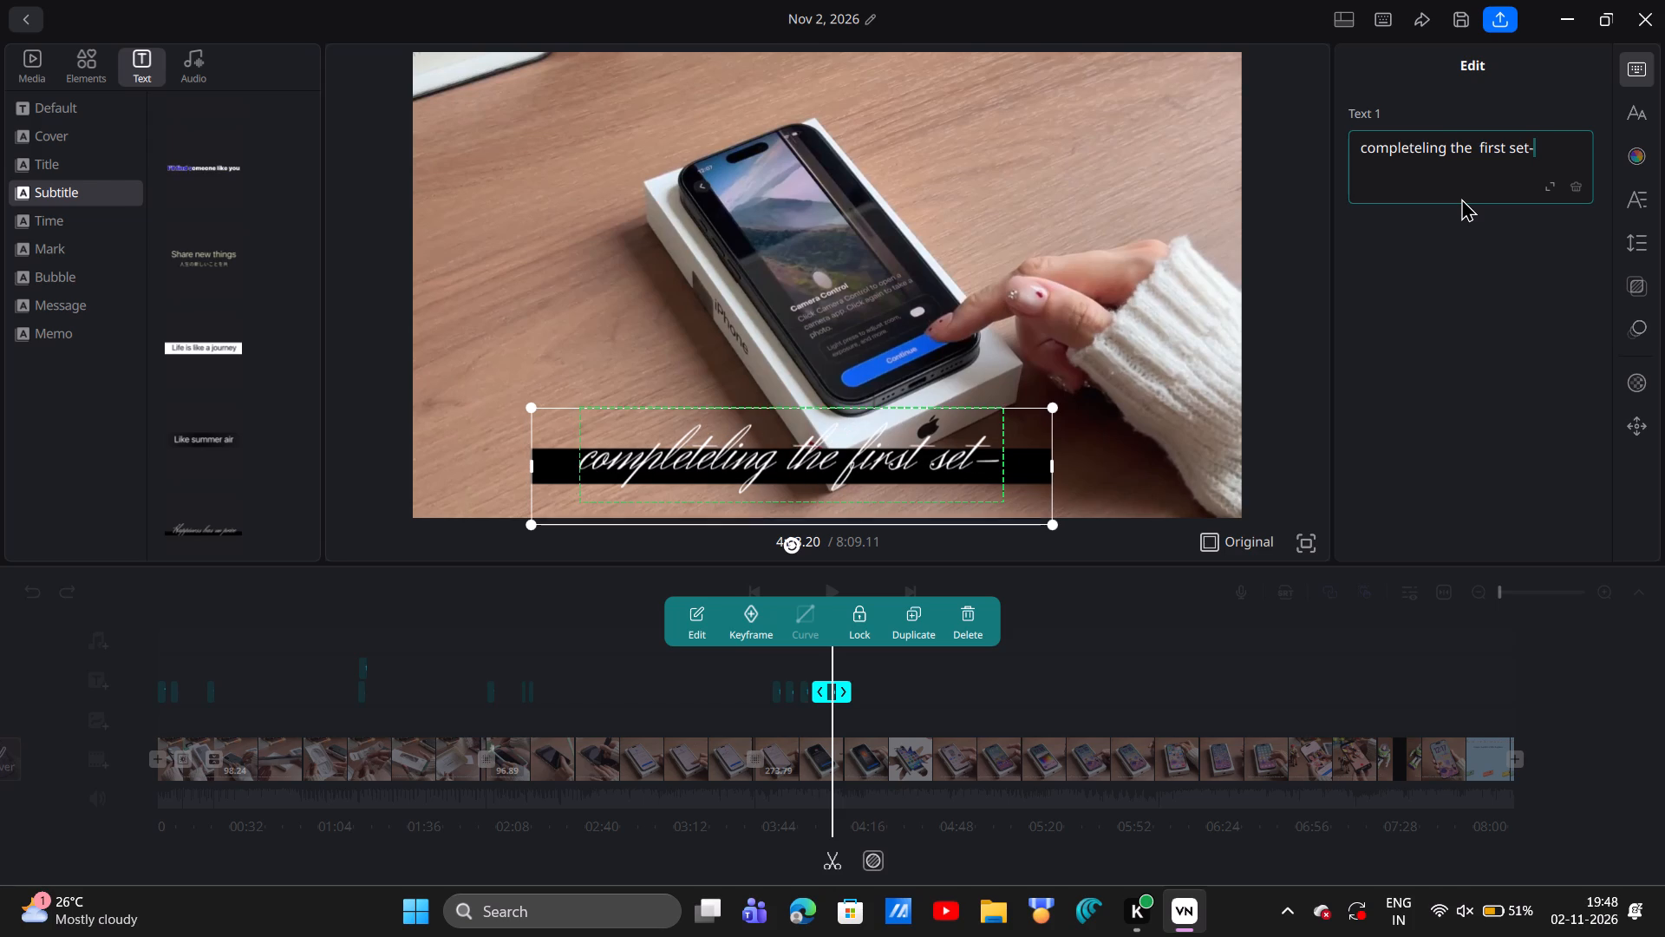
type("up for")
key("space")
type("my iphone")
key("space")
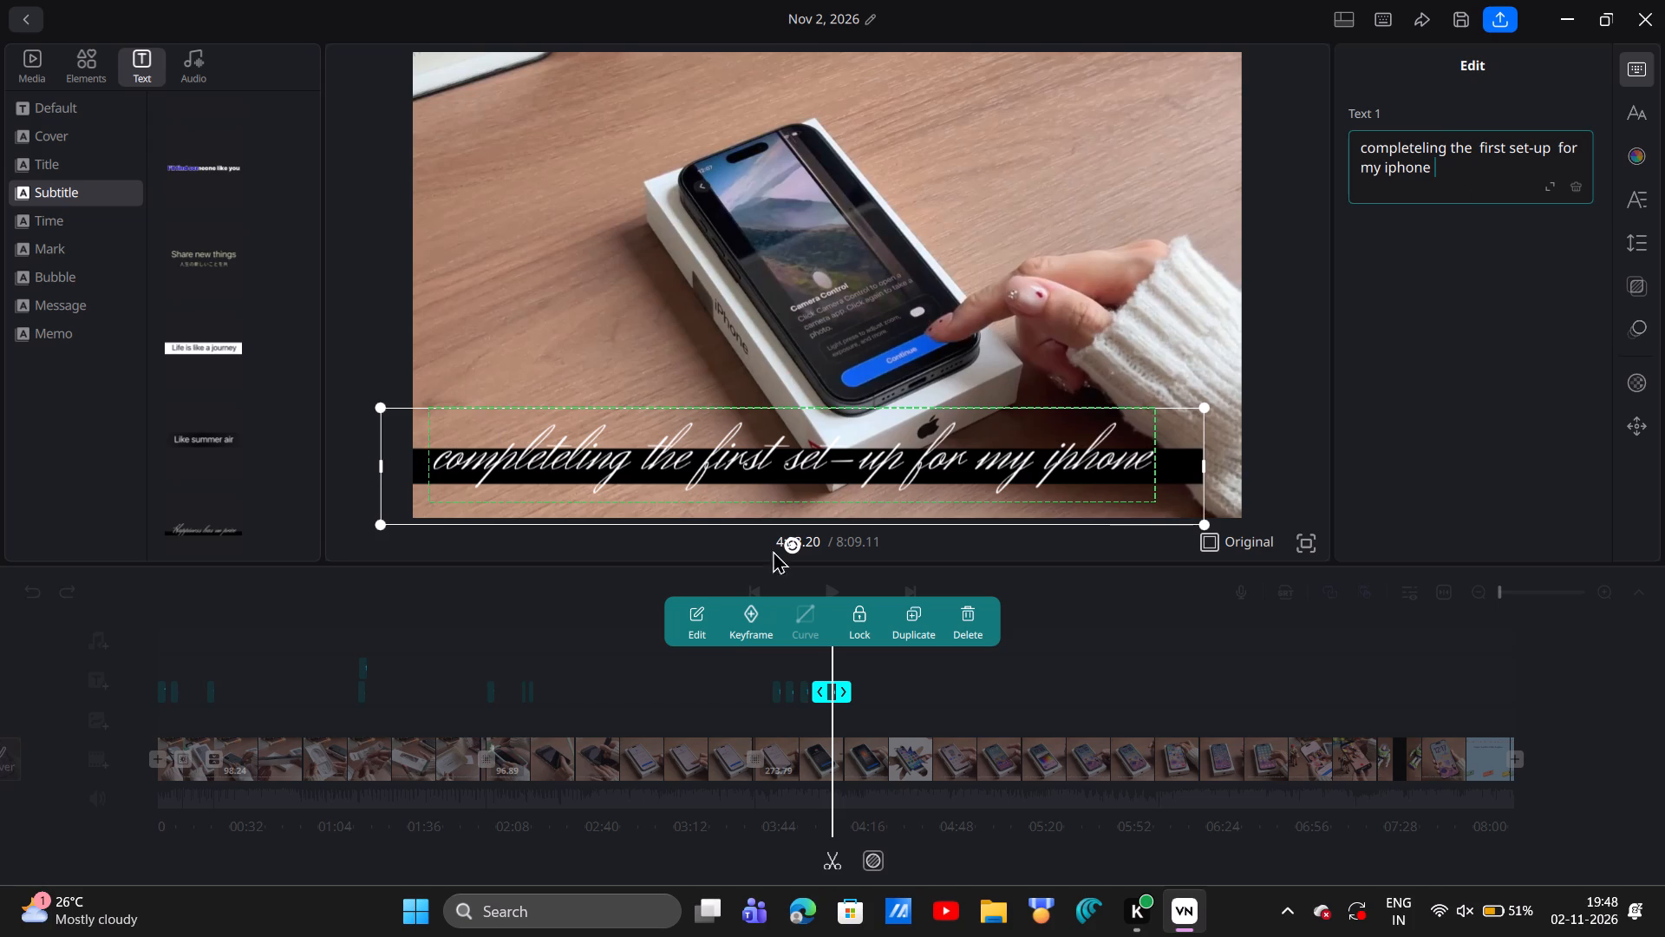
key("space")
left_click(1122, 672)
Add another script-style "Happiness has no price" subtitle on a black bar near the bottom of the frame at 4:28.34.
key("space")
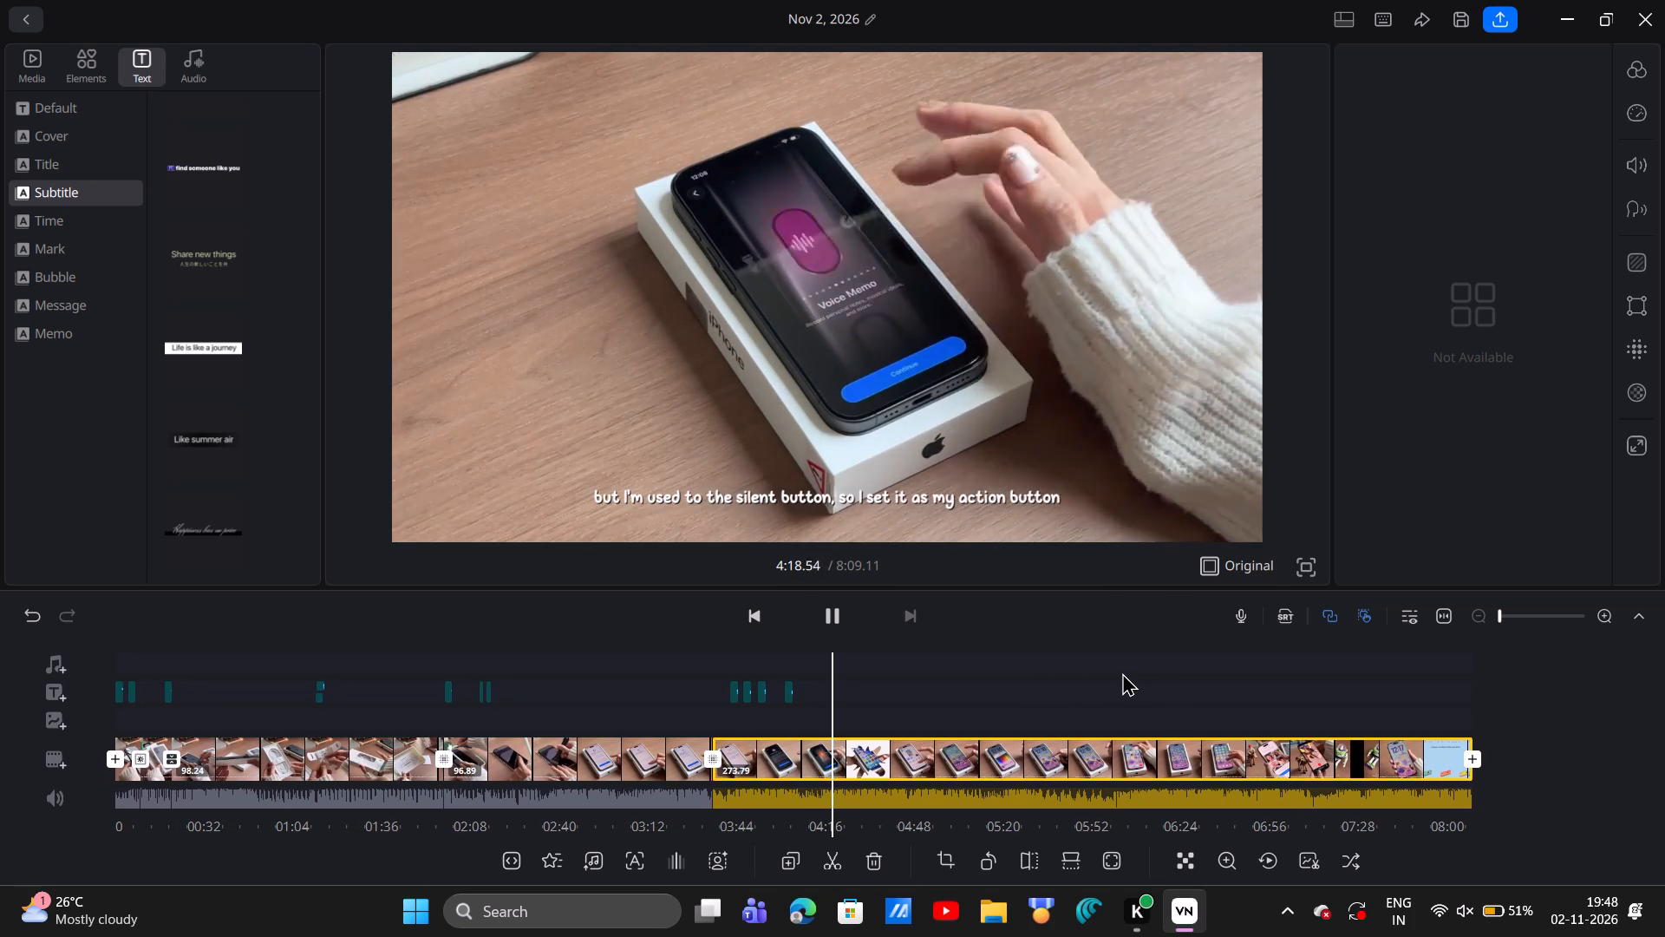
left_click(861, 740)
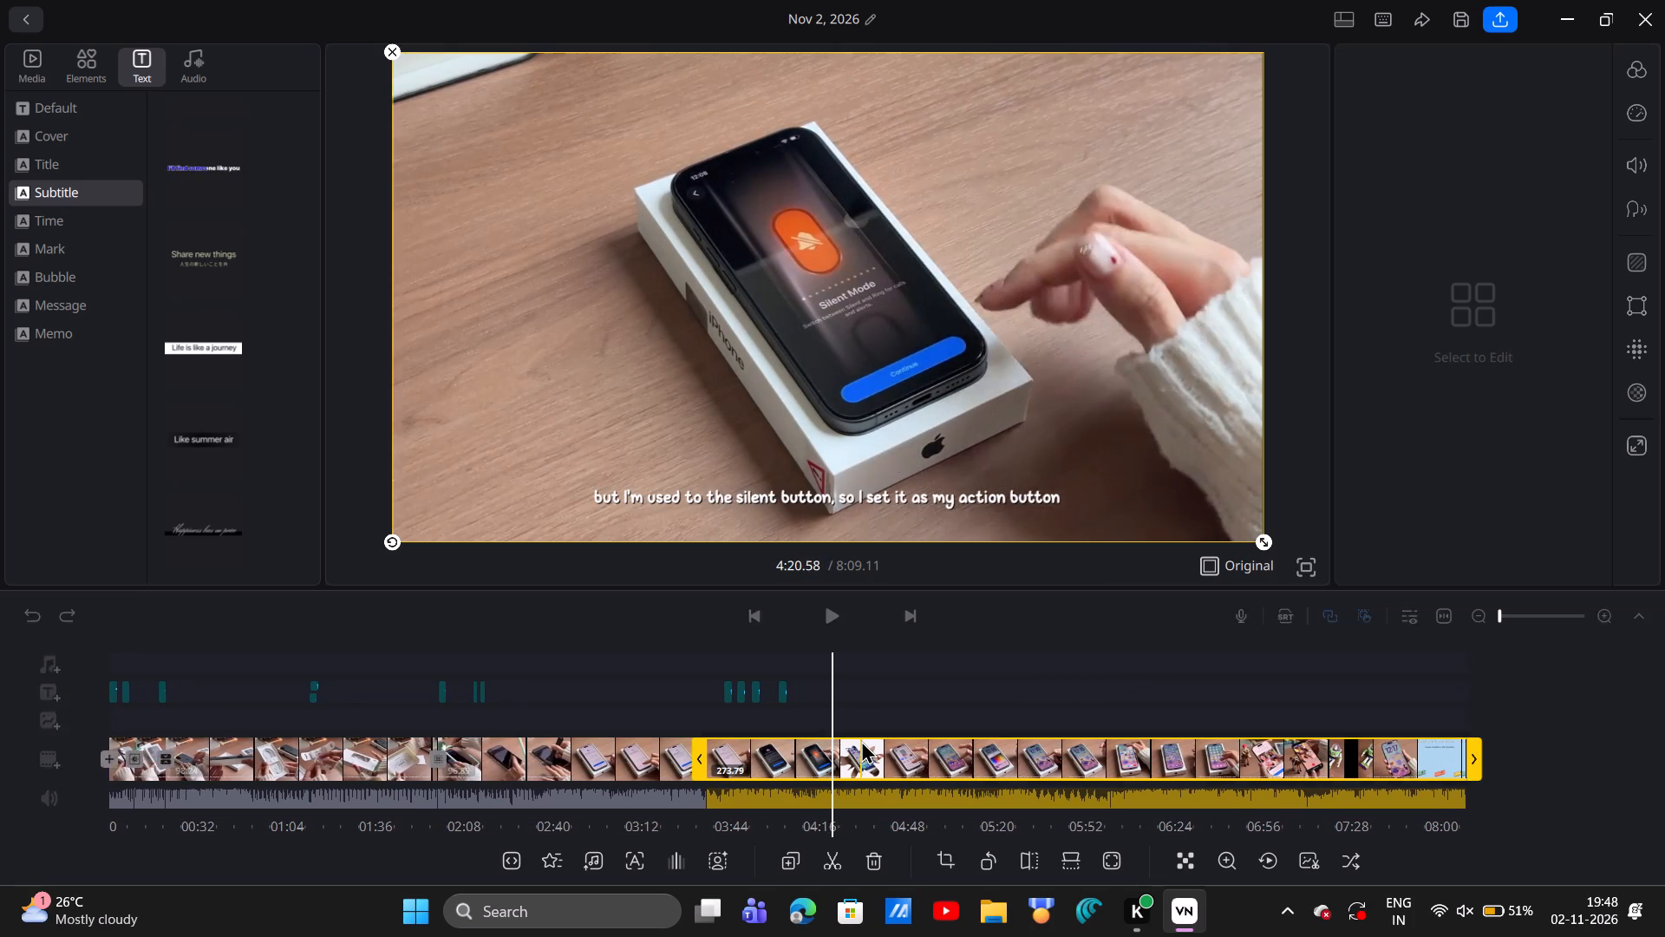
scroll(861, 740, "left", 1)
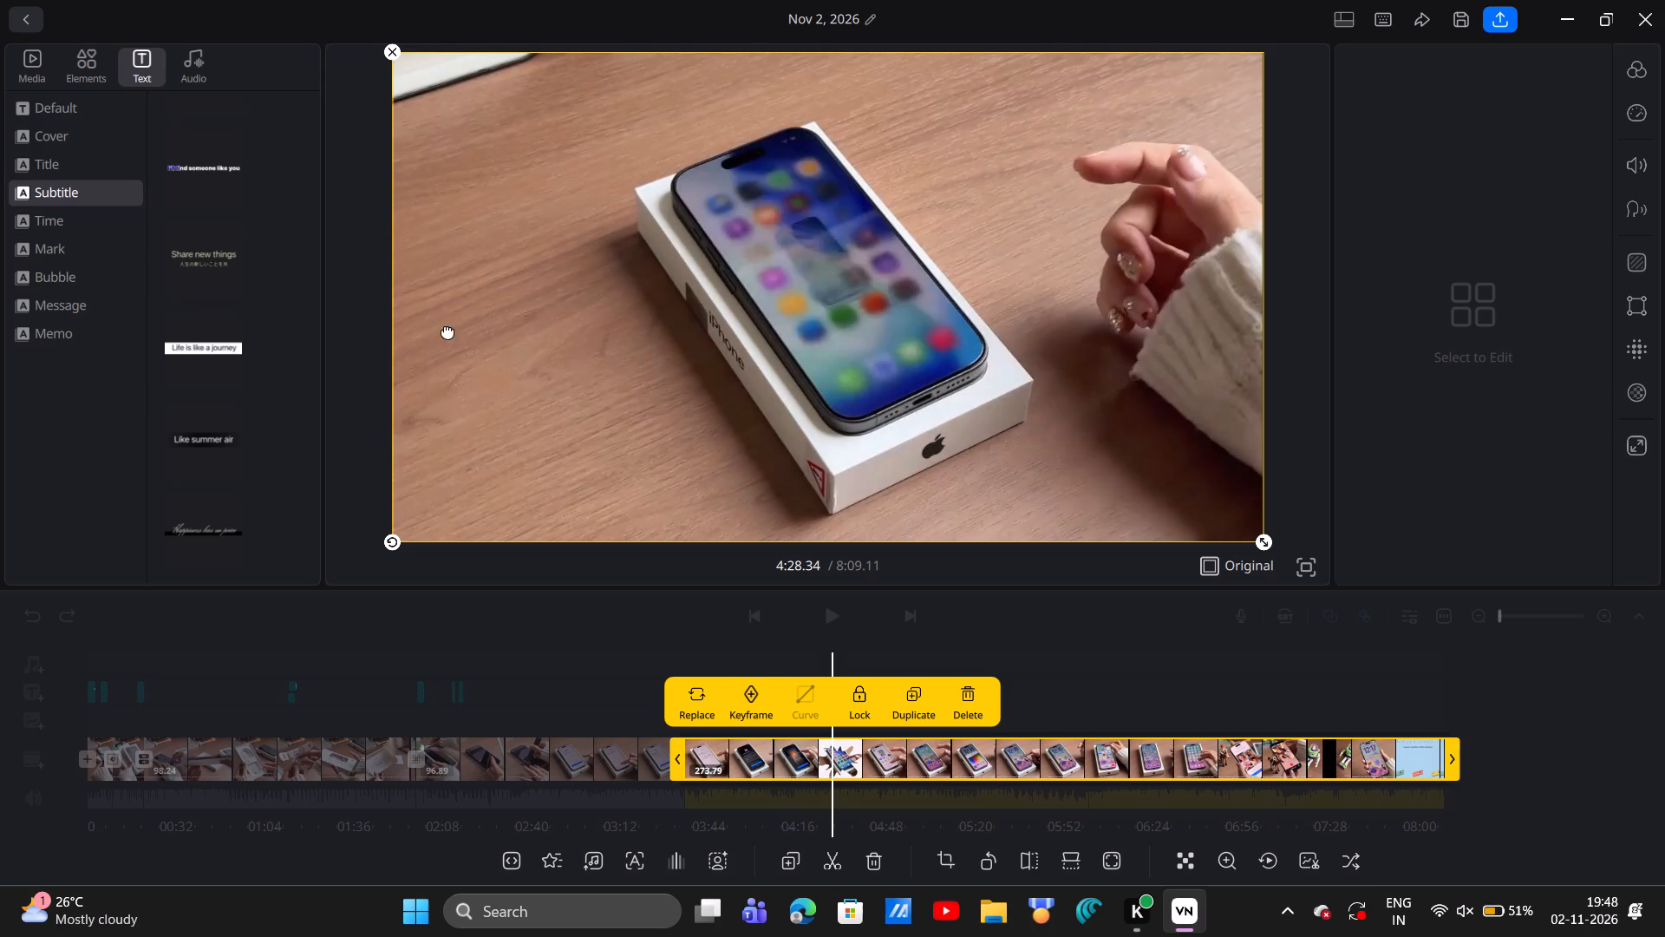
left_click_drag(232, 522, 836, 482)
Replace the "Happiness has no price" subtitle text at 4:28.34 with "my iphone comes with special key button" and deselect the subtitle.
type("th")
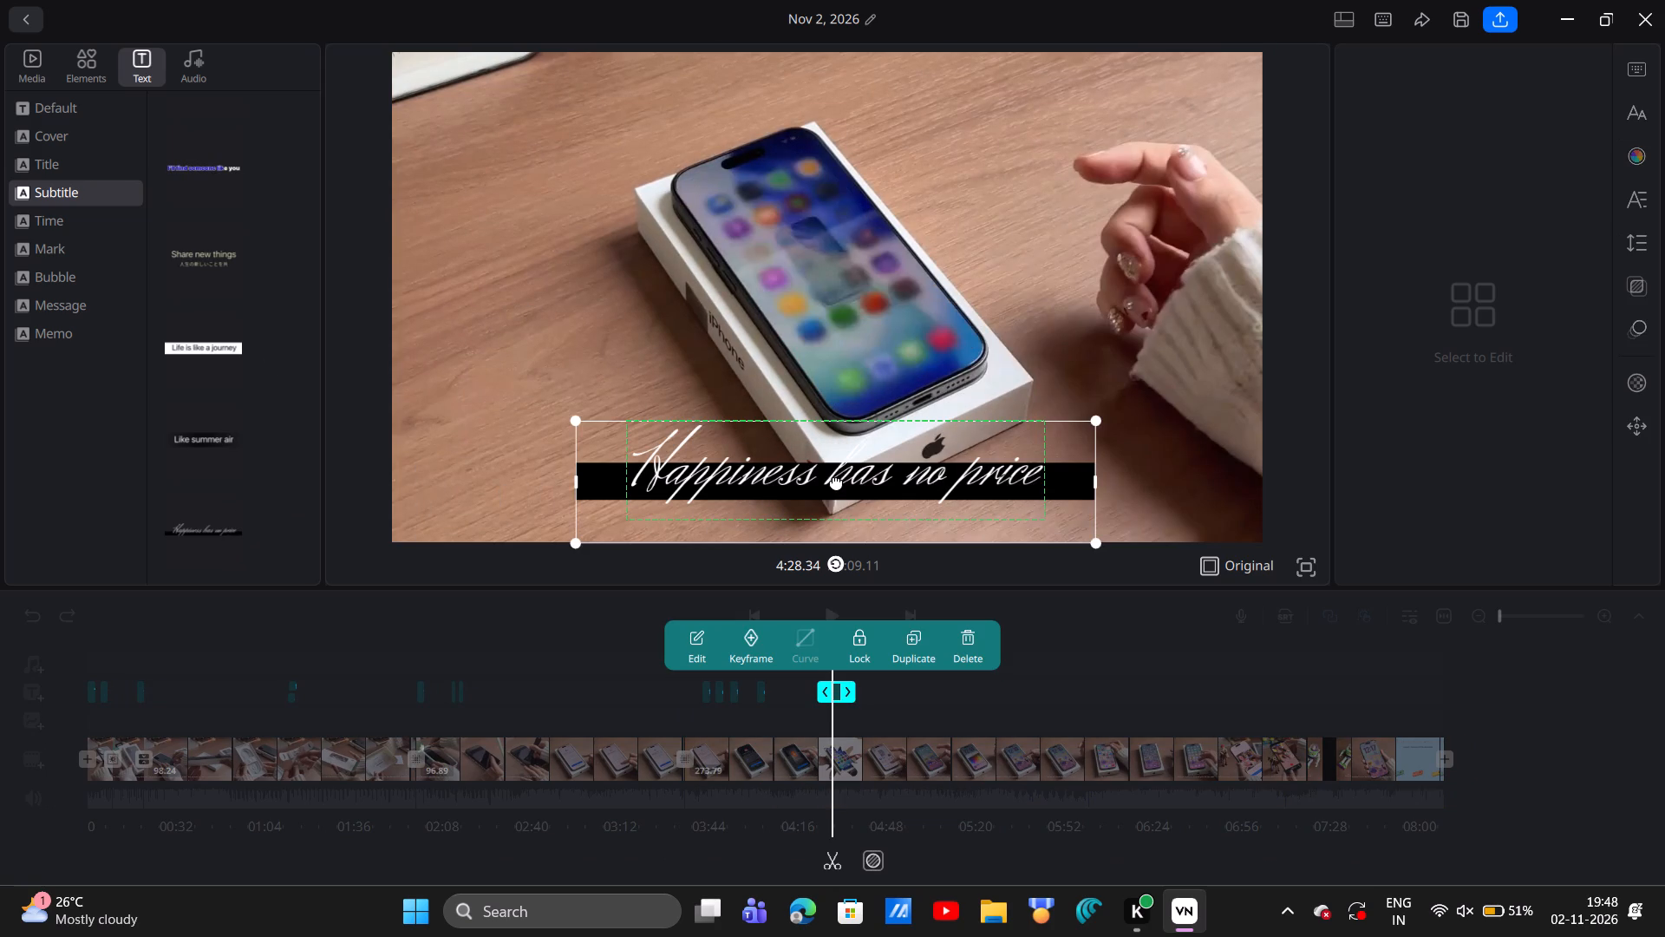
left_click(715, 493)
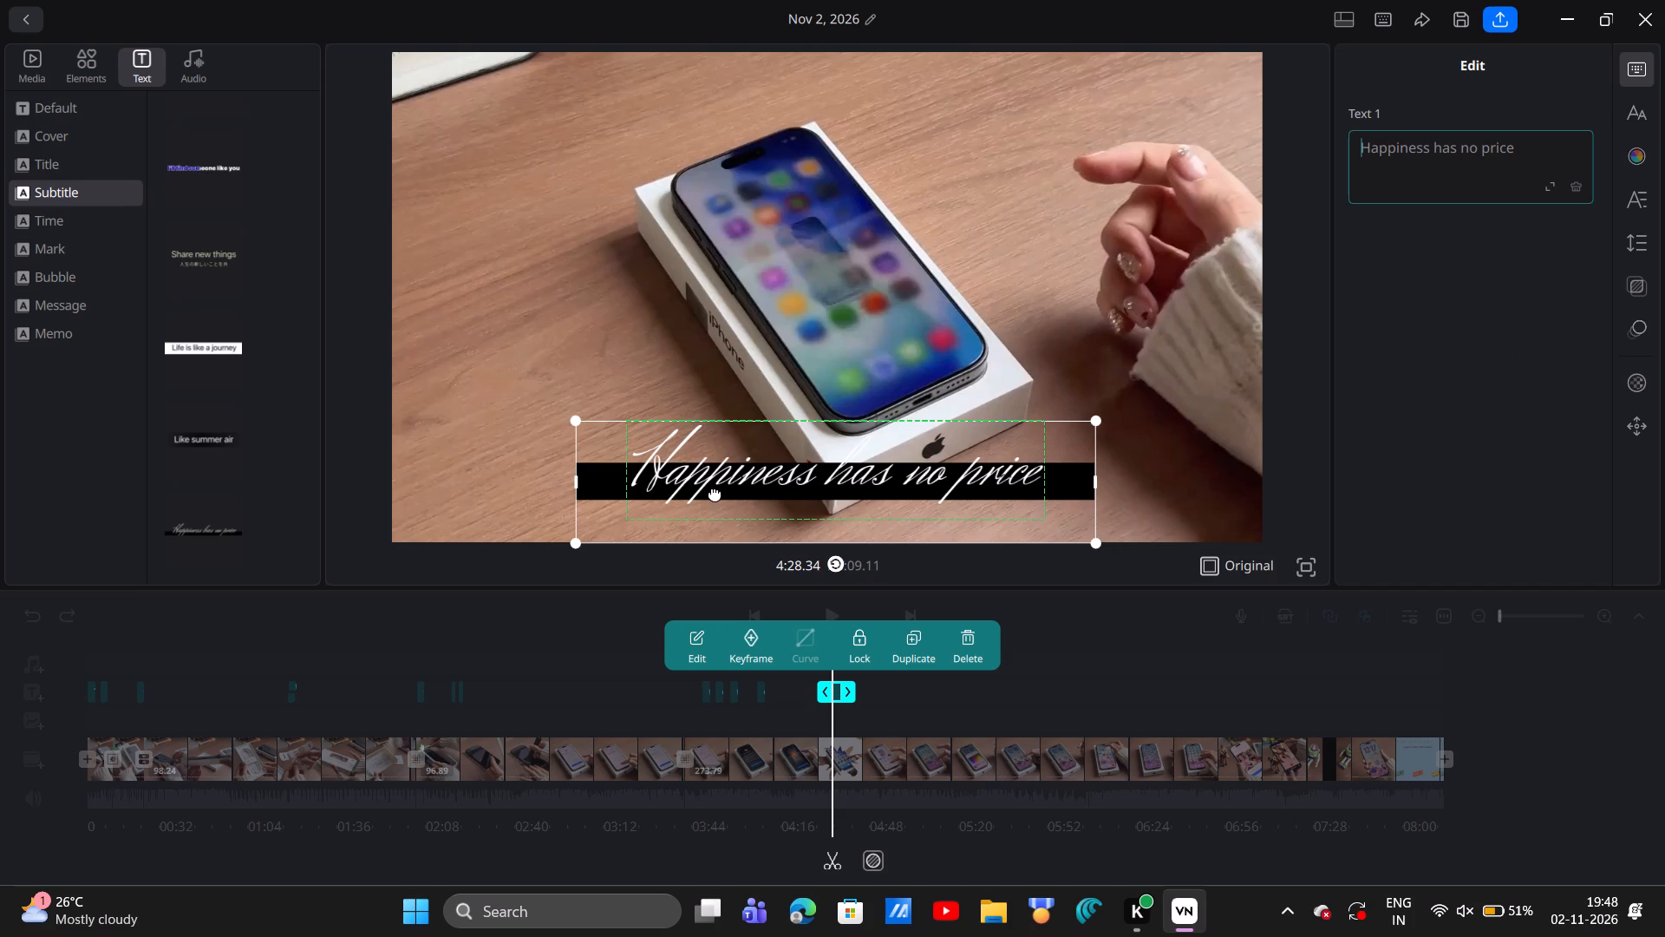
left_click(1404, 193)
left_click(1430, 176)
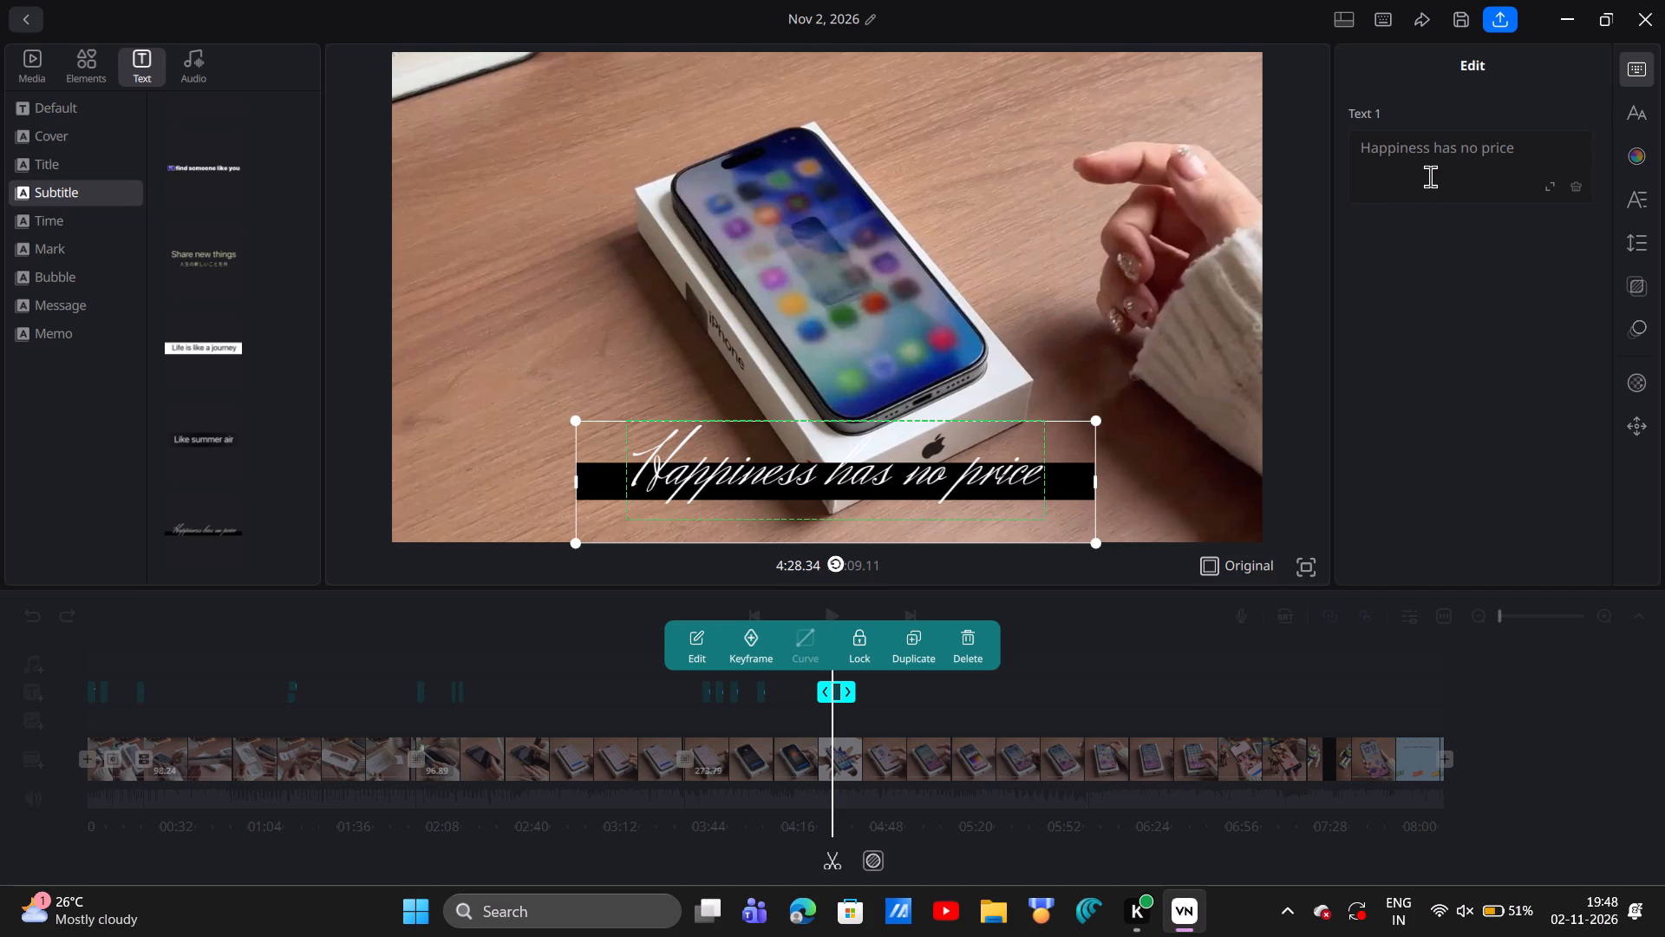
type("the")
key("space")
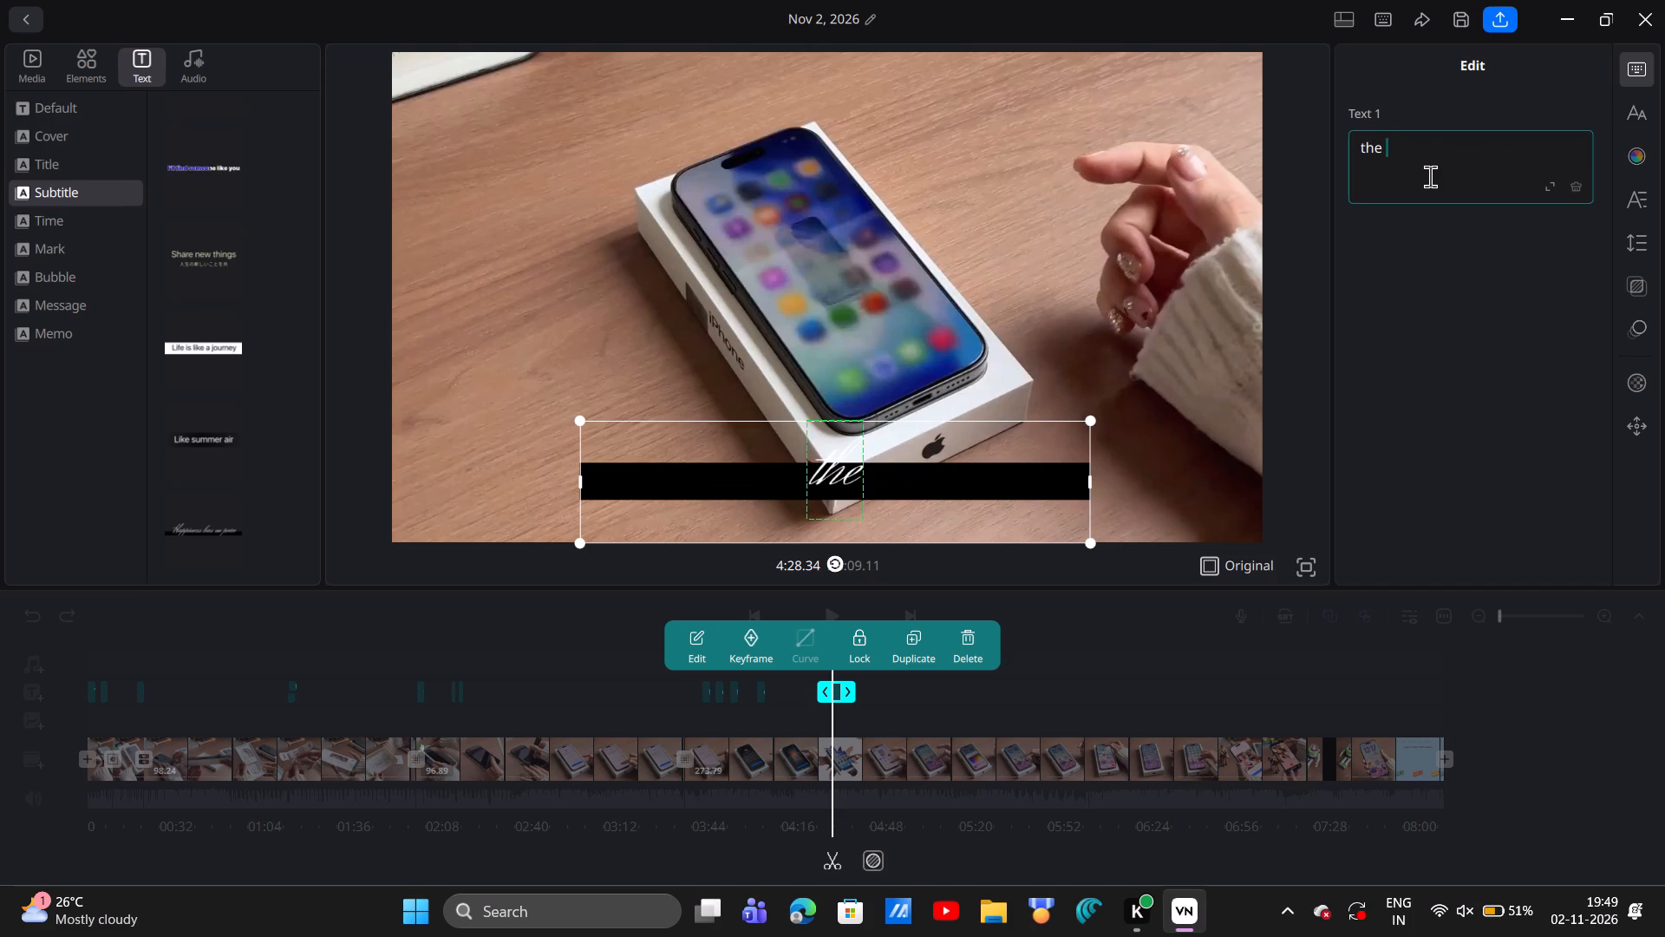
key("space")
key("BackSpace")
key("m")
key("BackSpace")
key("BackSpace")
key("BackSpace")
key("BackSpace")
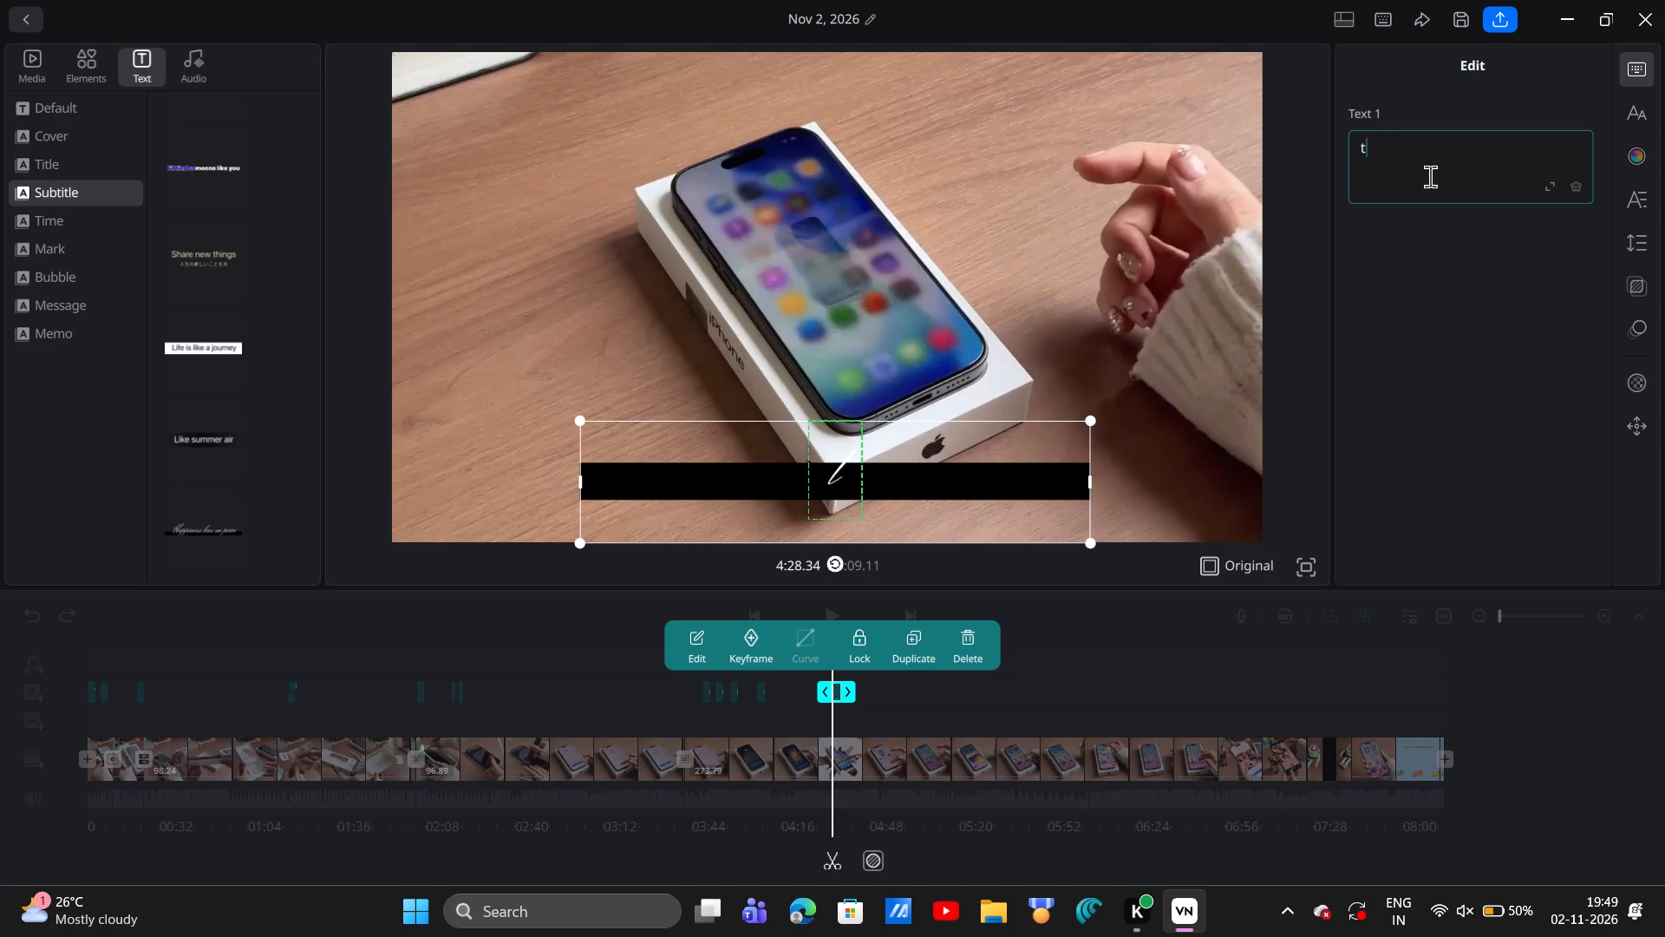
key("BackSpace")
type("my")
key("space")
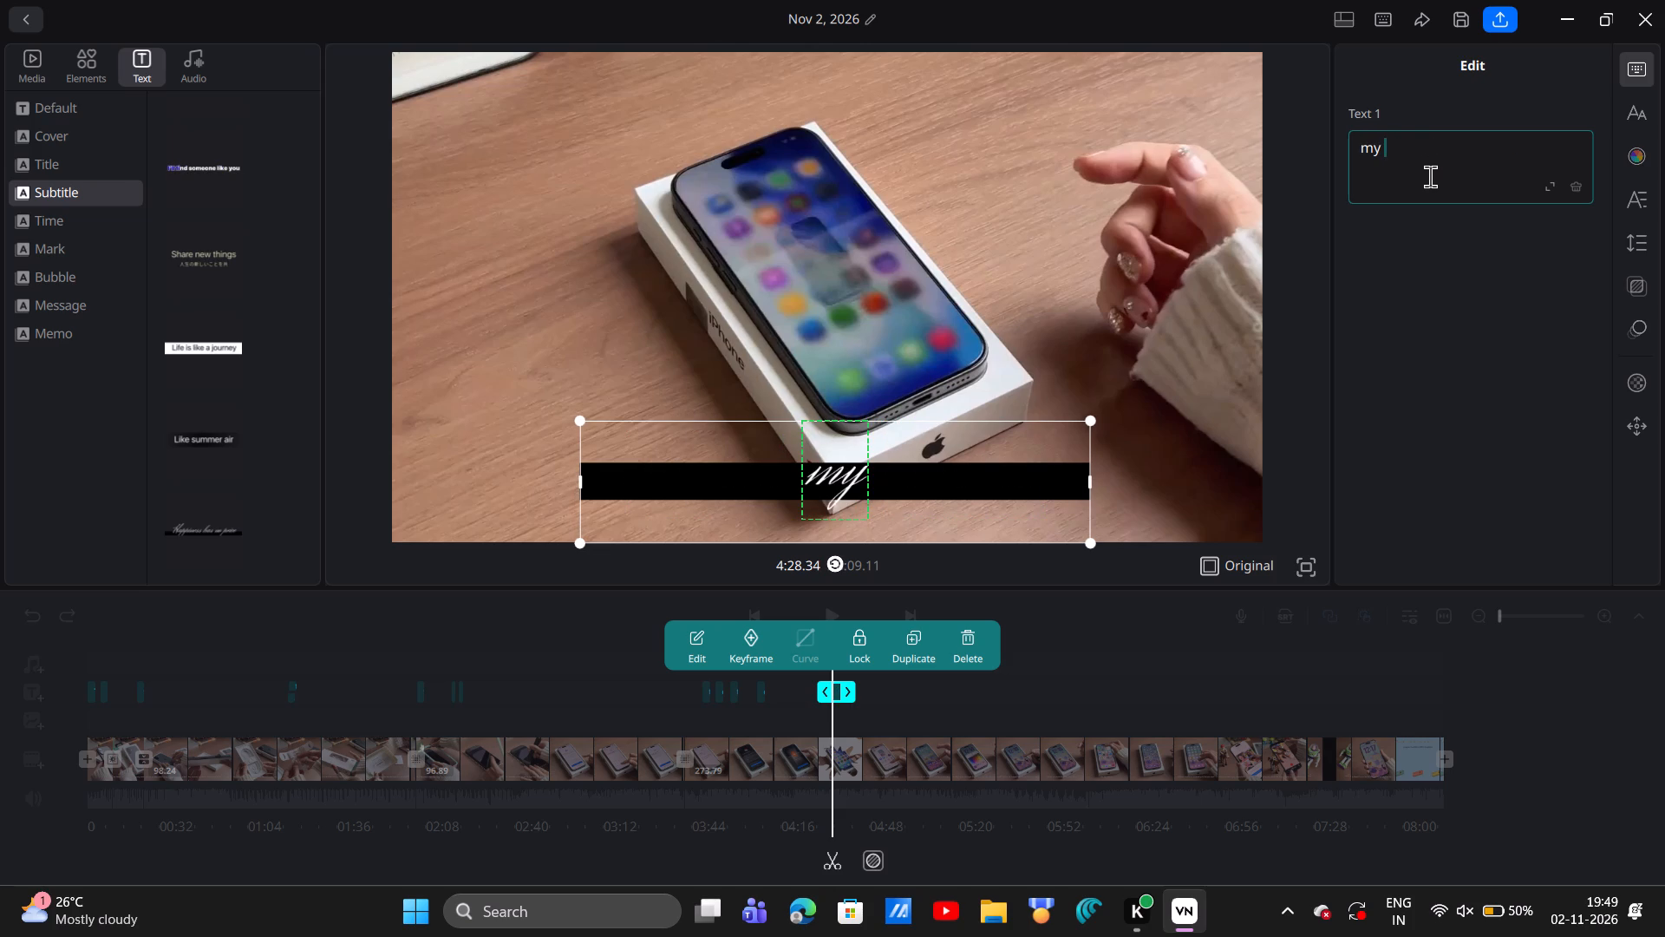
key("space")
type("ip")
type("hone comes with")
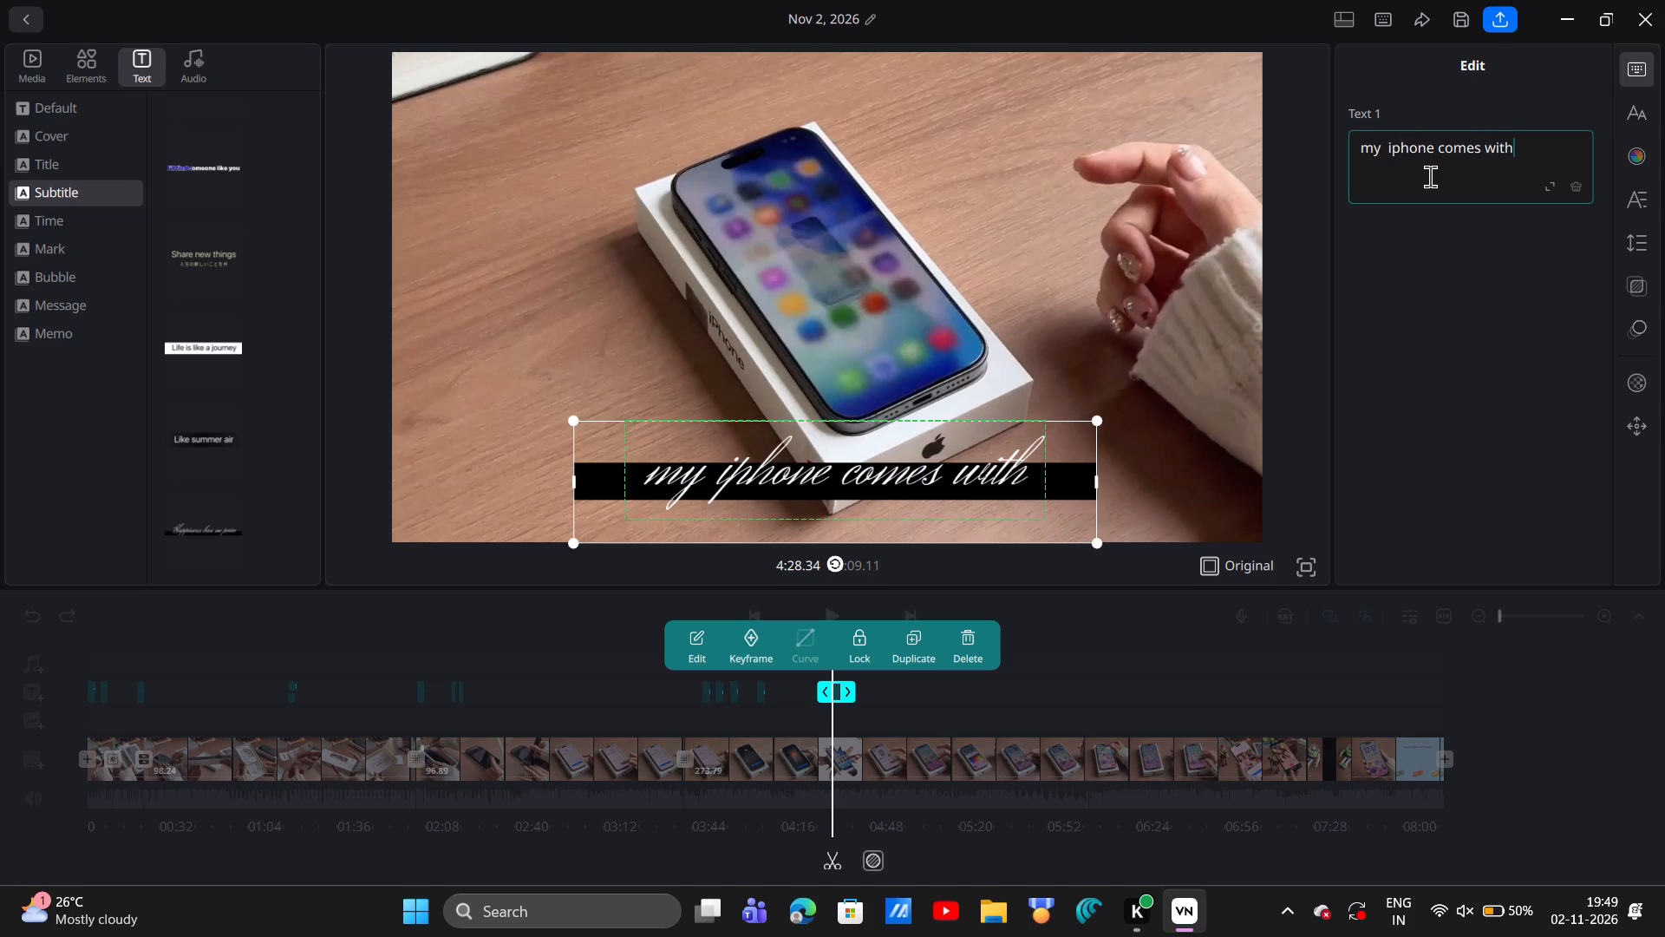
key("space")
type("special")
key("space")
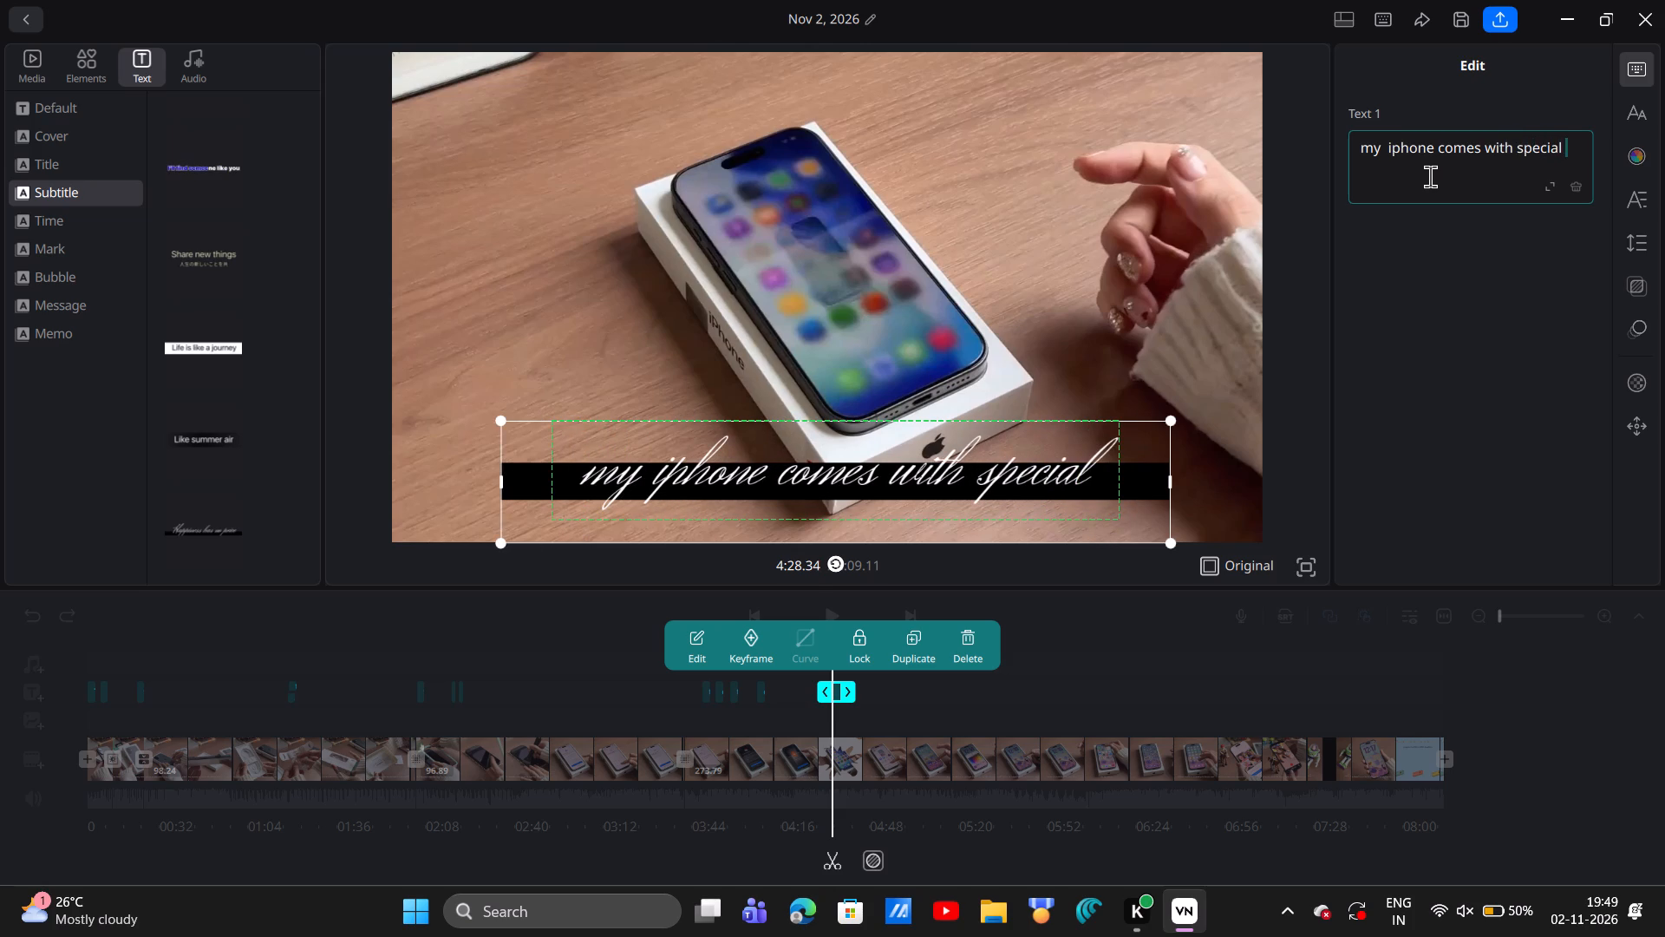
type("hey")
key("BackSpace")
key("BackSpace")
key("BackSpace")
type("key button")
key("space")
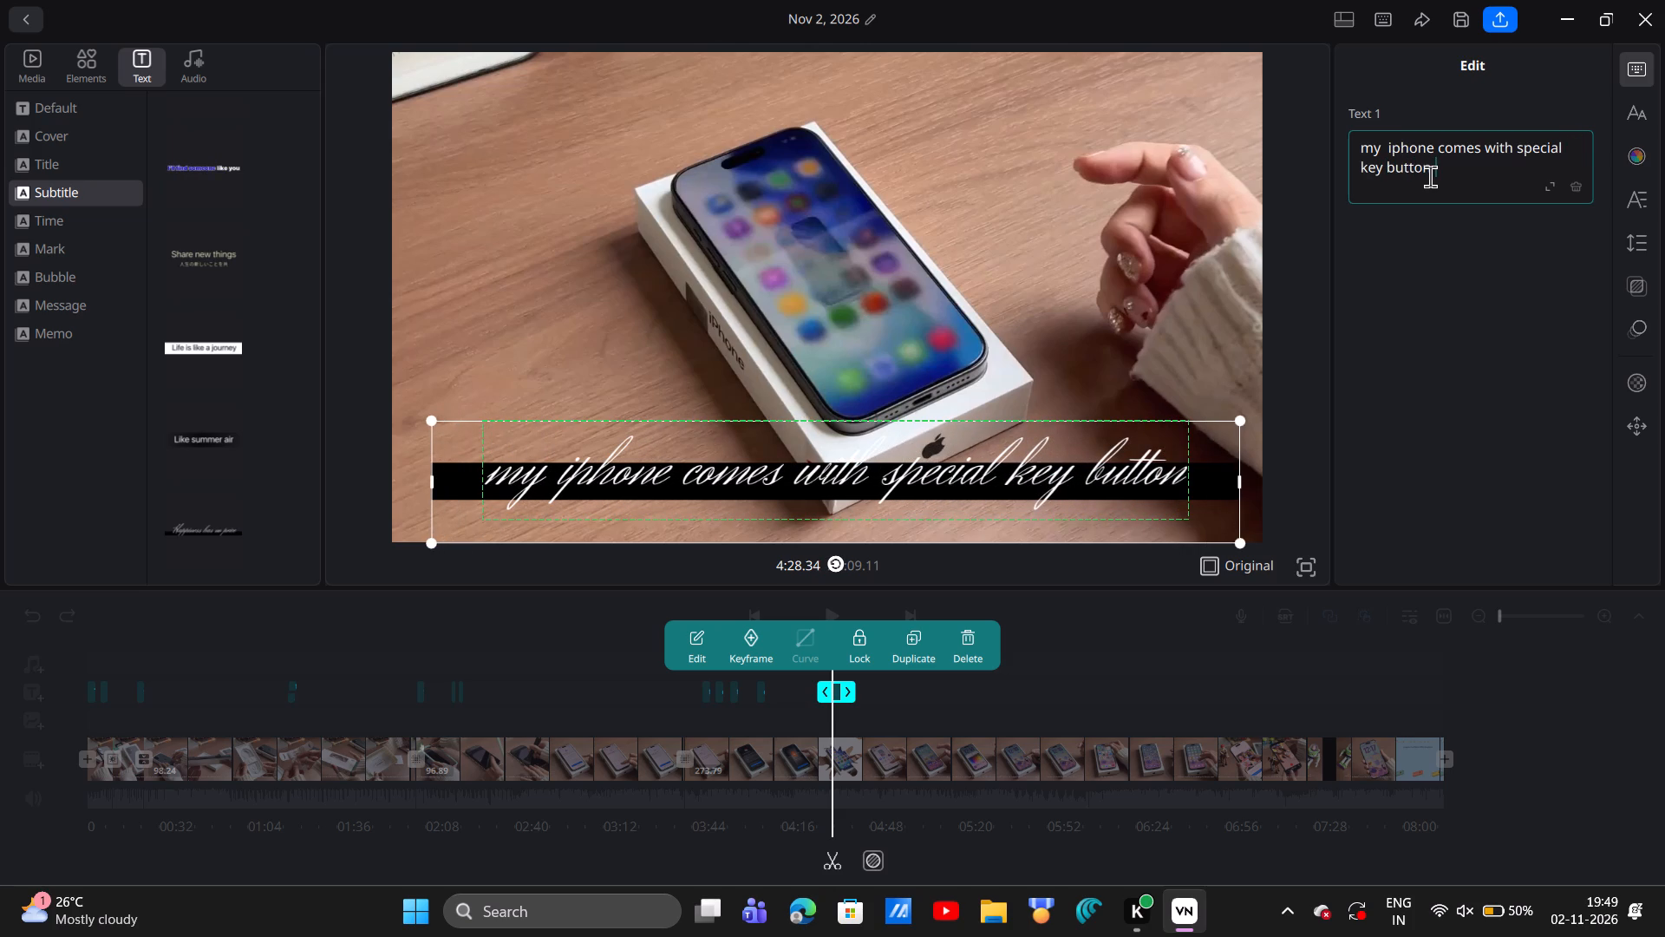
key("space")
left_click(1144, 594)
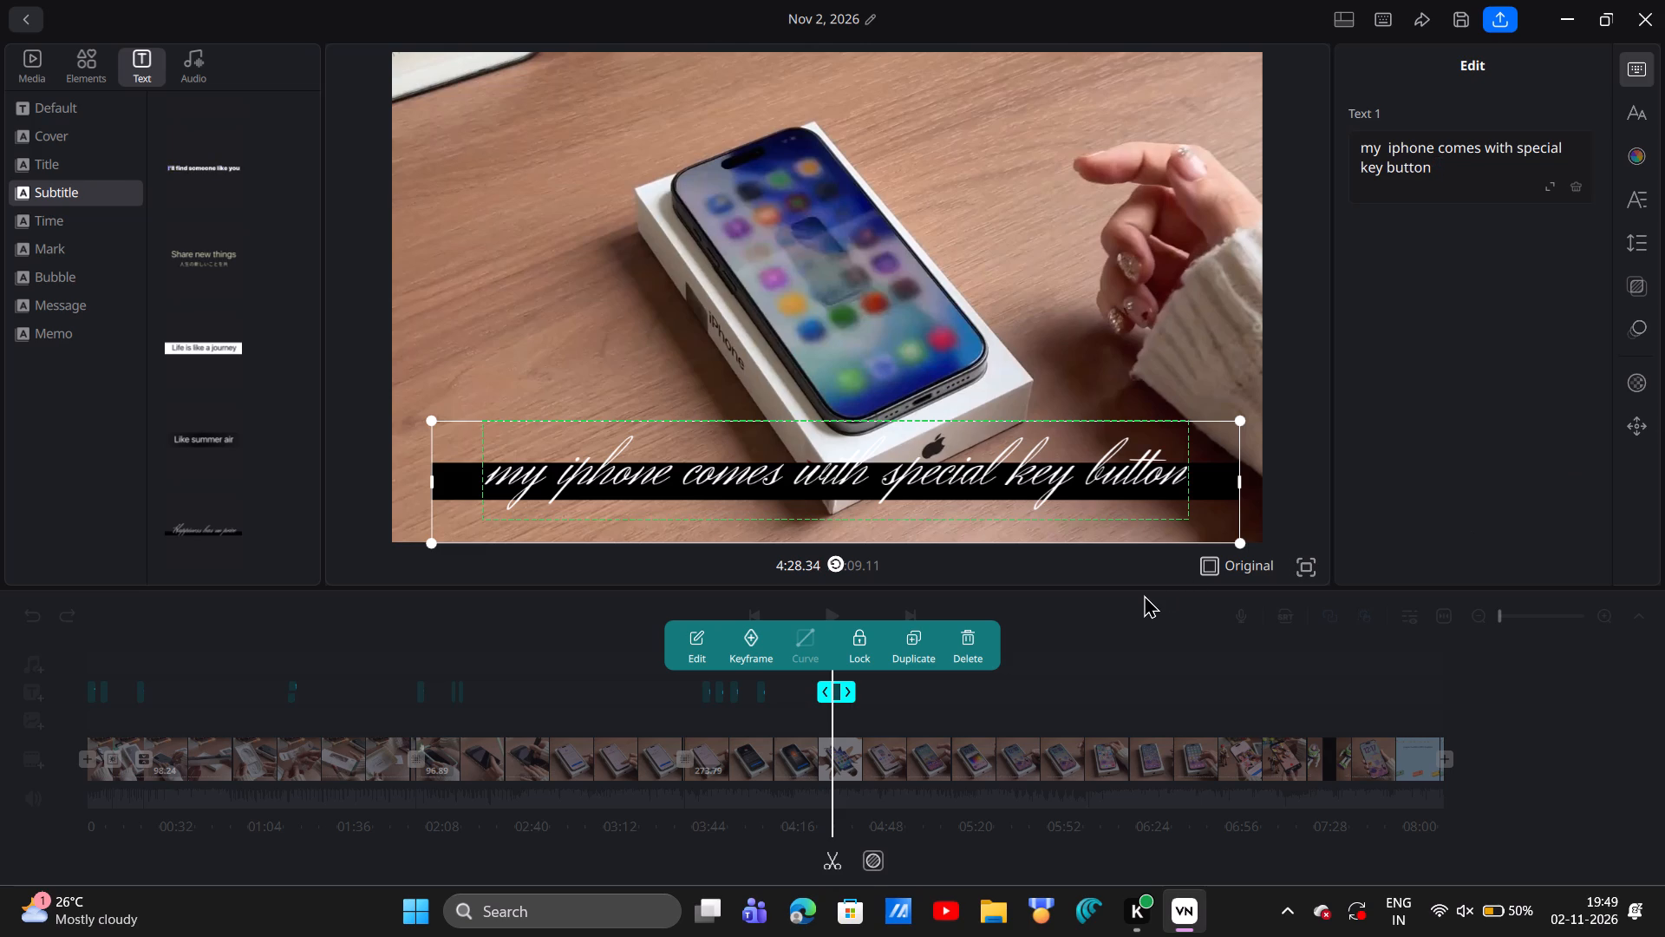
Split the last main-track clip at 4:37.52, where the quick customization caption shows.
key("space")
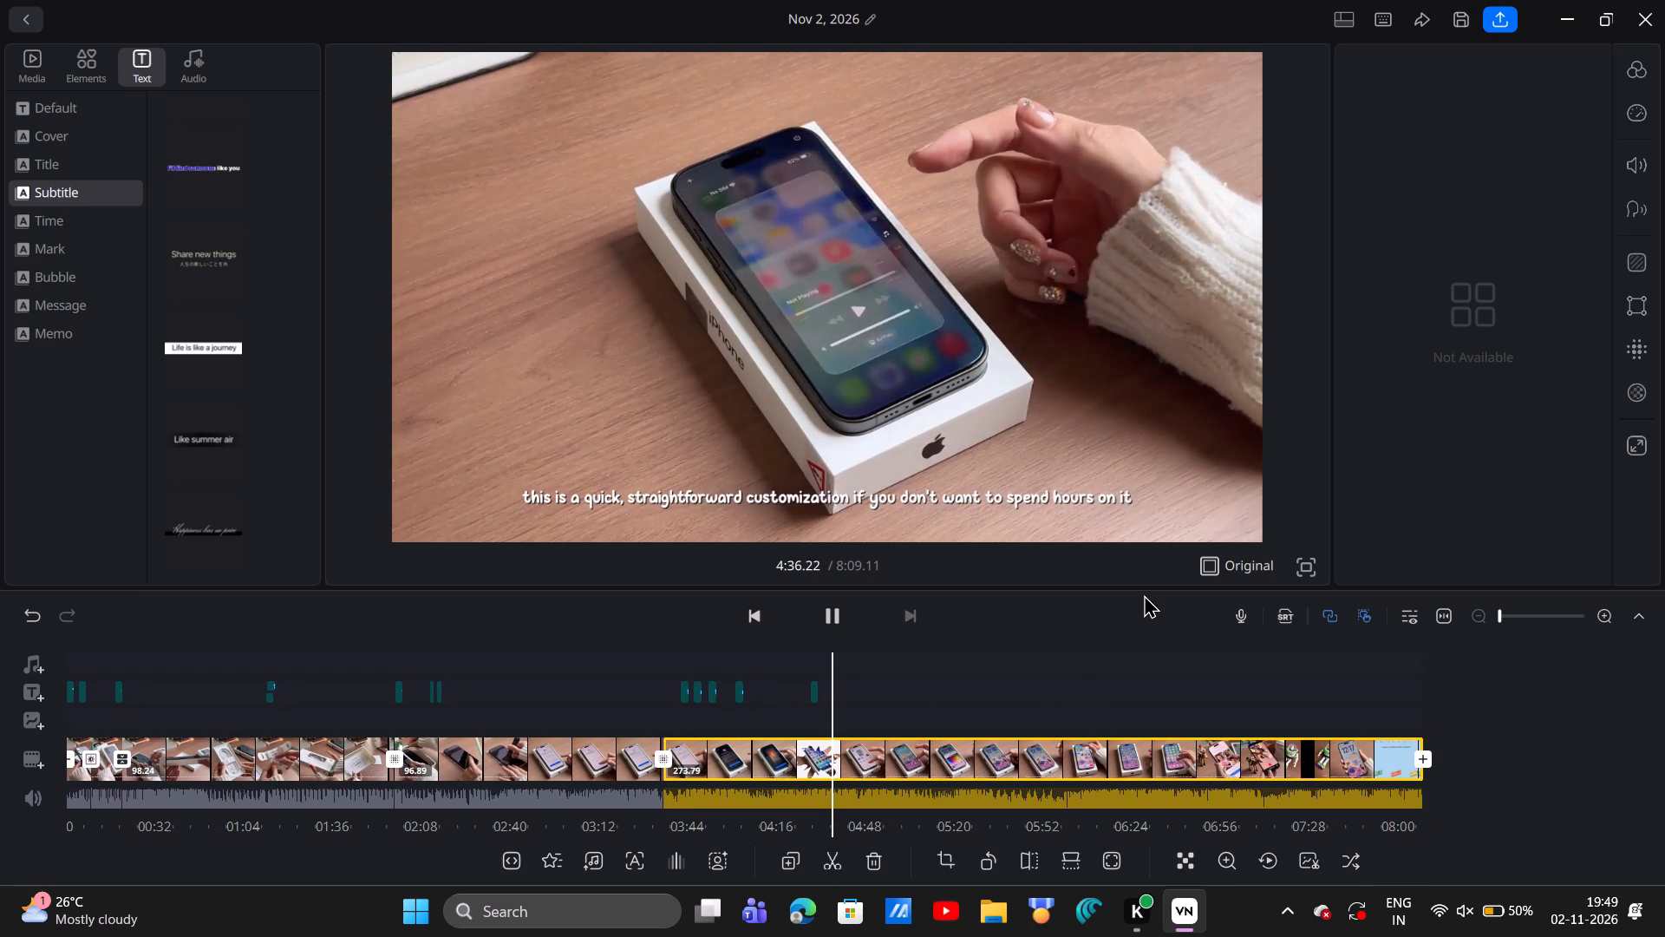
left_click(846, 615)
scroll(820, 788, "right", 1)
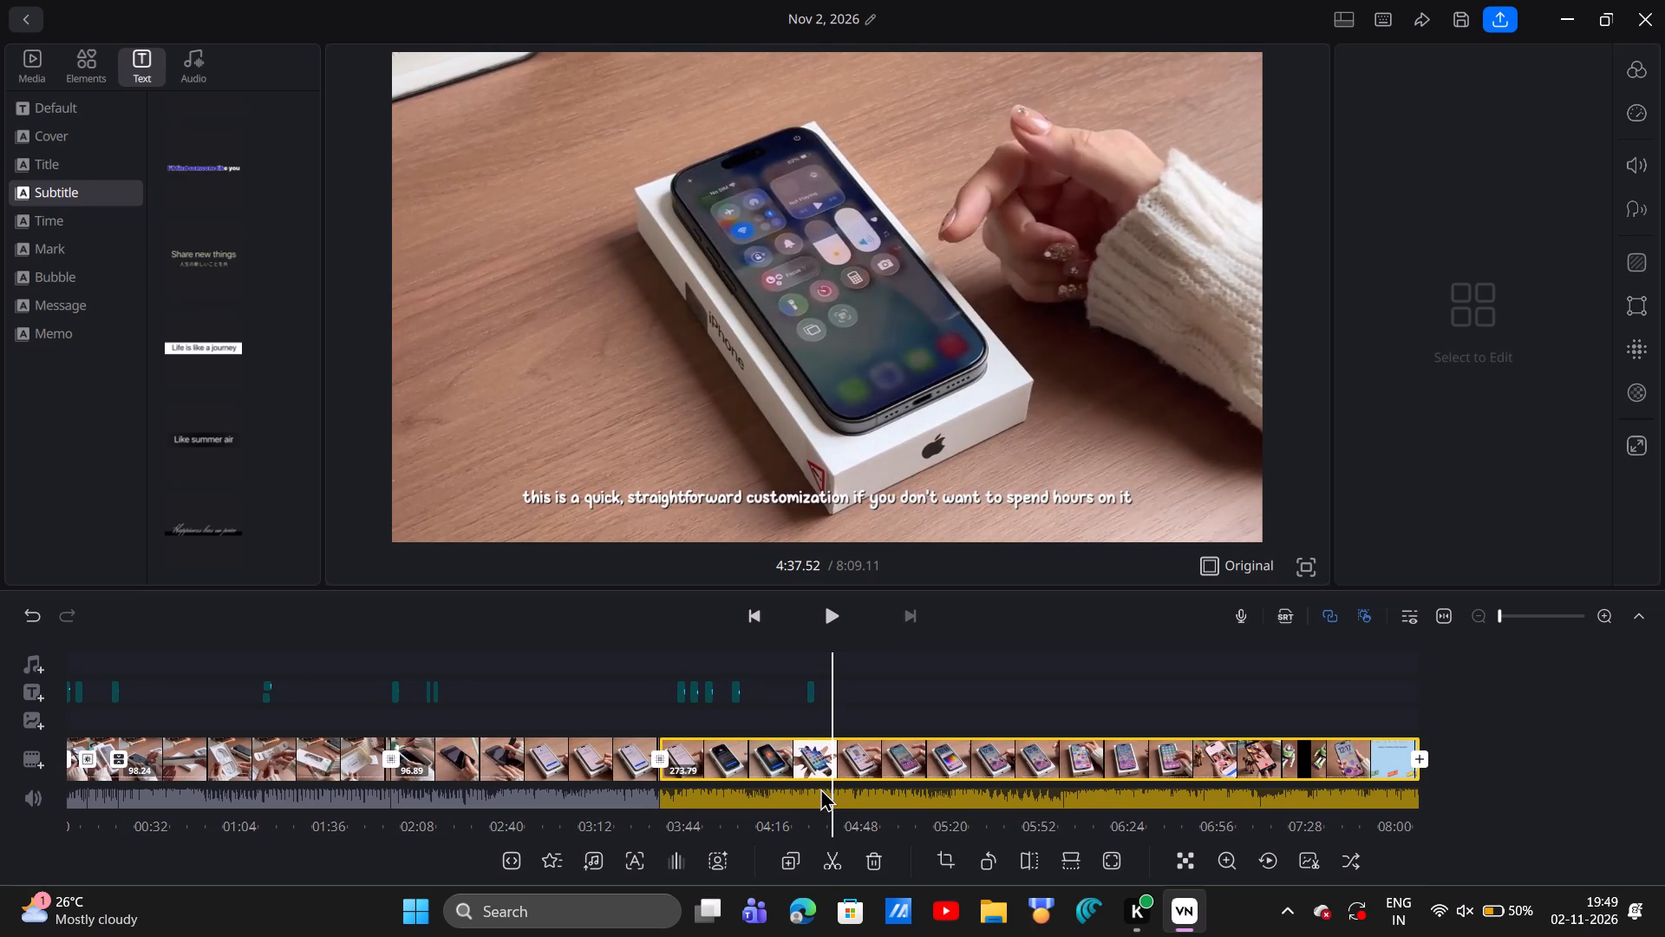
scroll(820, 788, "right", 1)
left_click(822, 854)
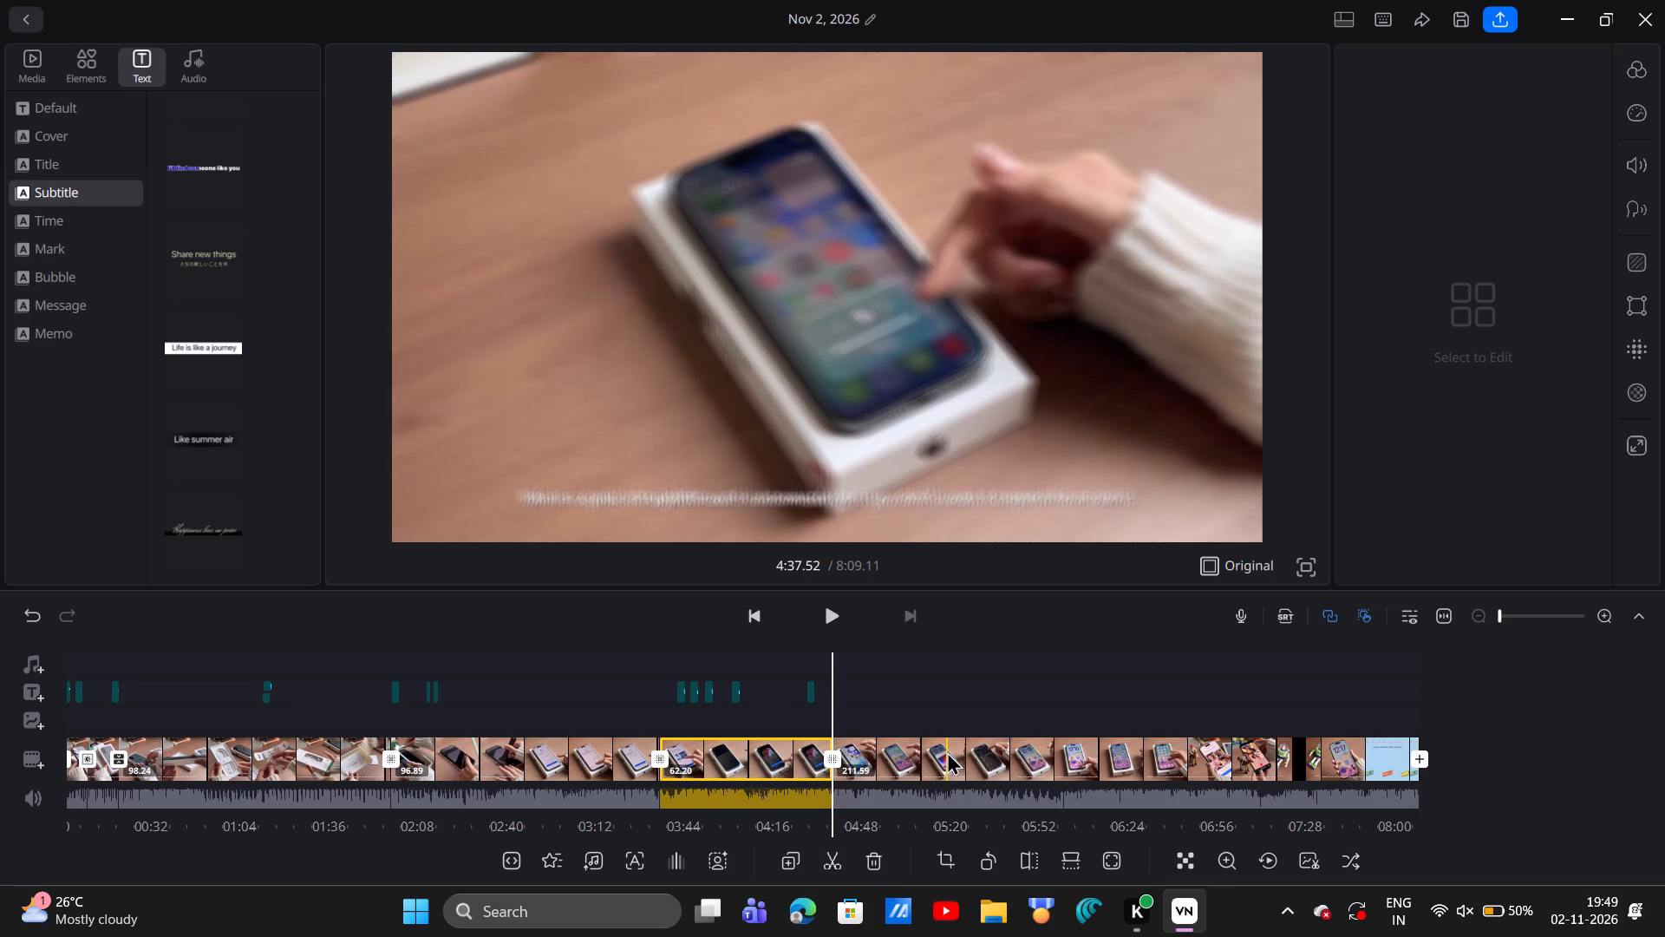
Split the last main-track clip again at 5:12.93, where the eyedropper color caption shows.
scroll(947, 751, "down", 9, "ctrl")
scroll(947, 751, "left", 12)
scroll(947, 751, "right", 1)
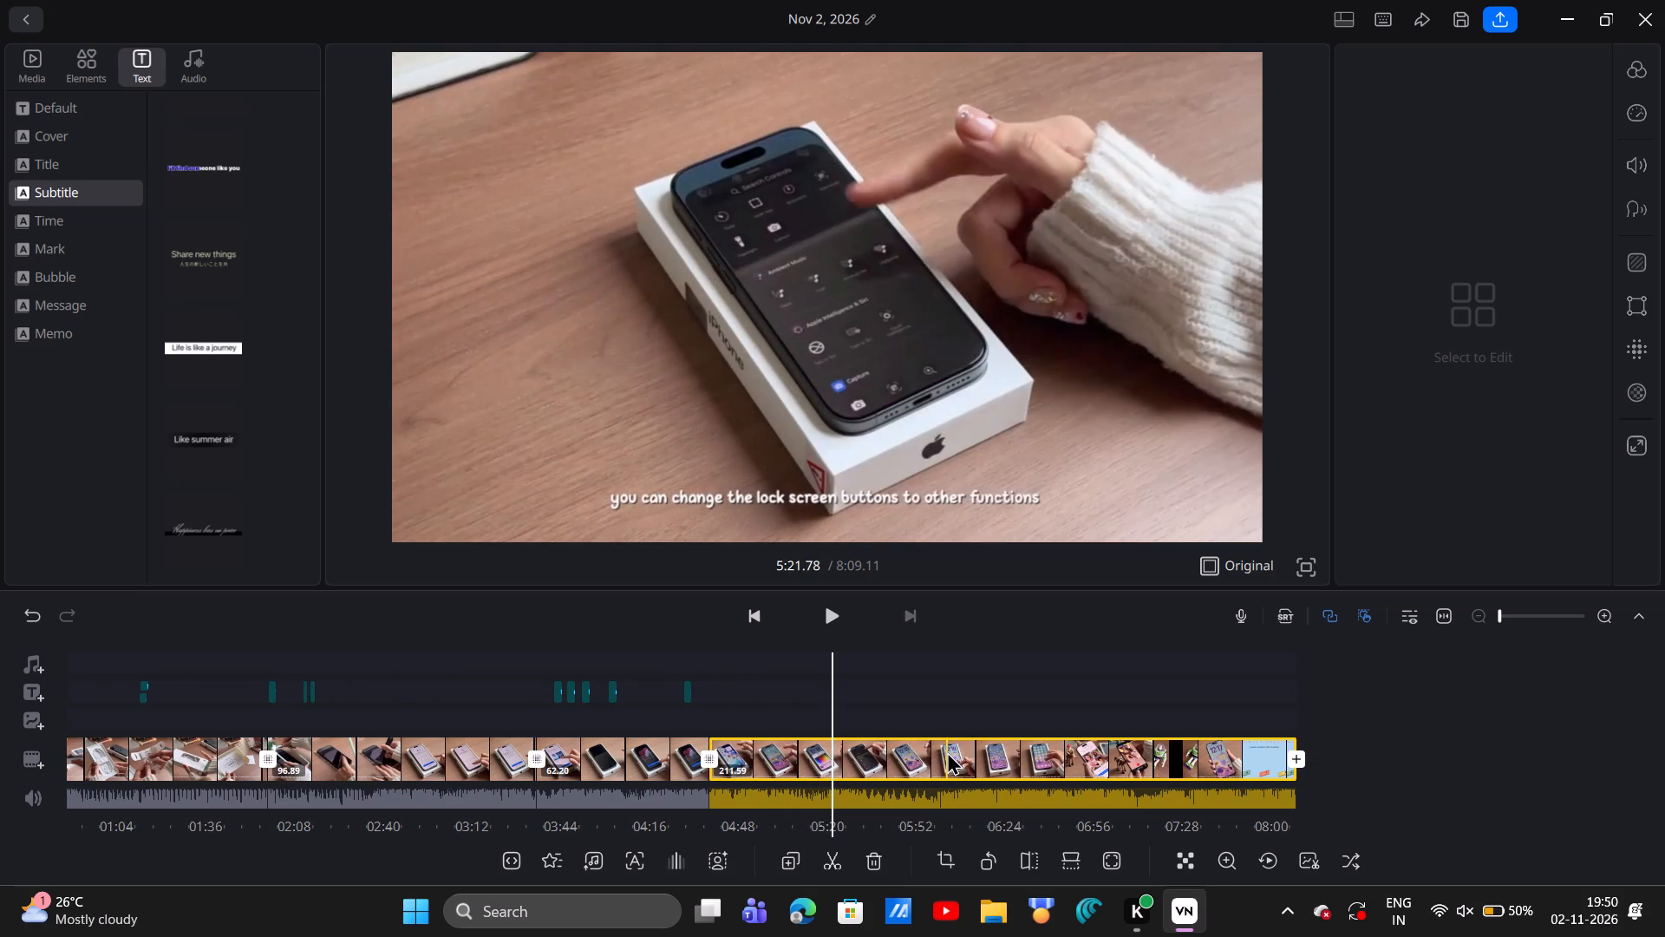
scroll(947, 751, "right", 1)
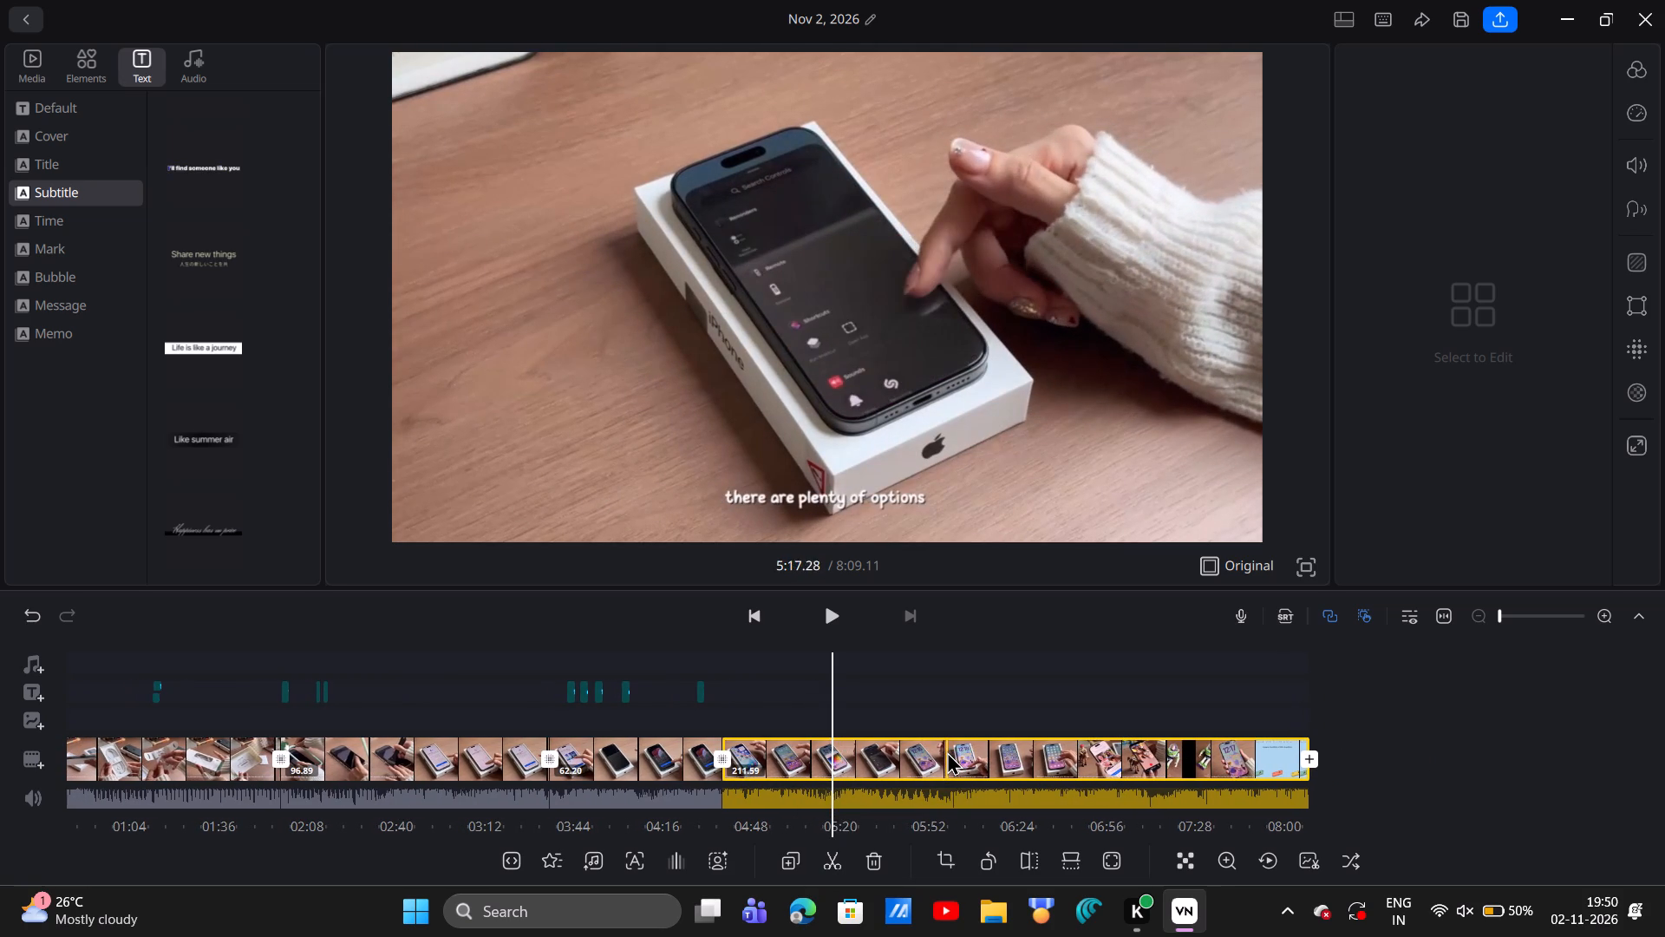
scroll(947, 751, "right", 2)
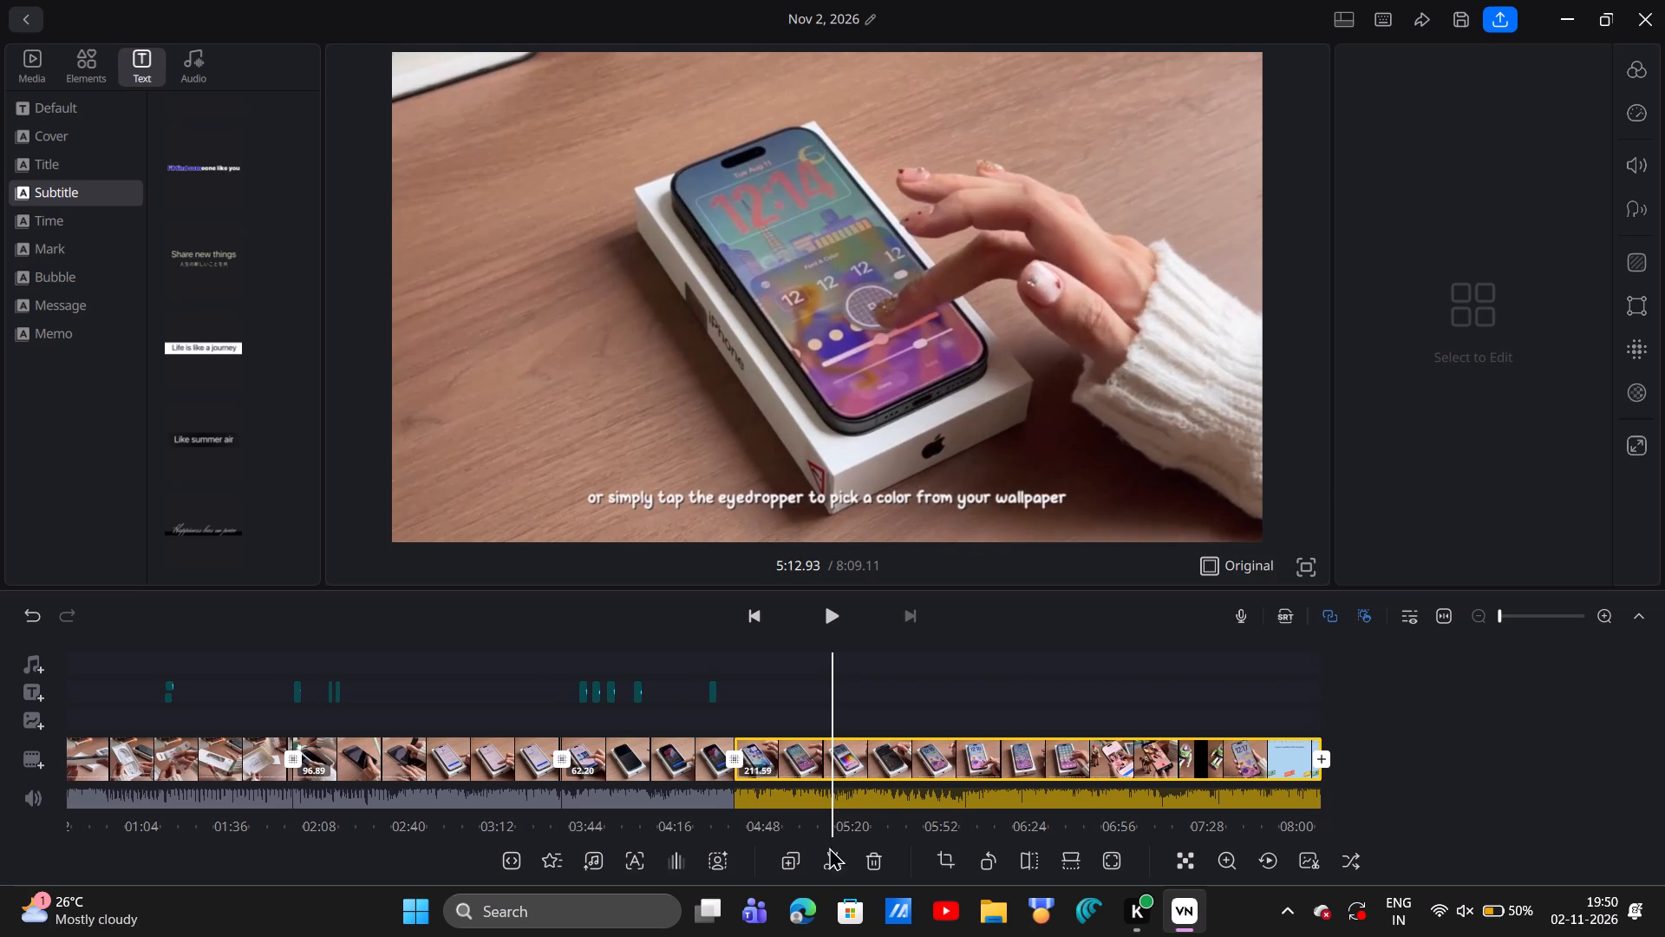
left_click(845, 867)
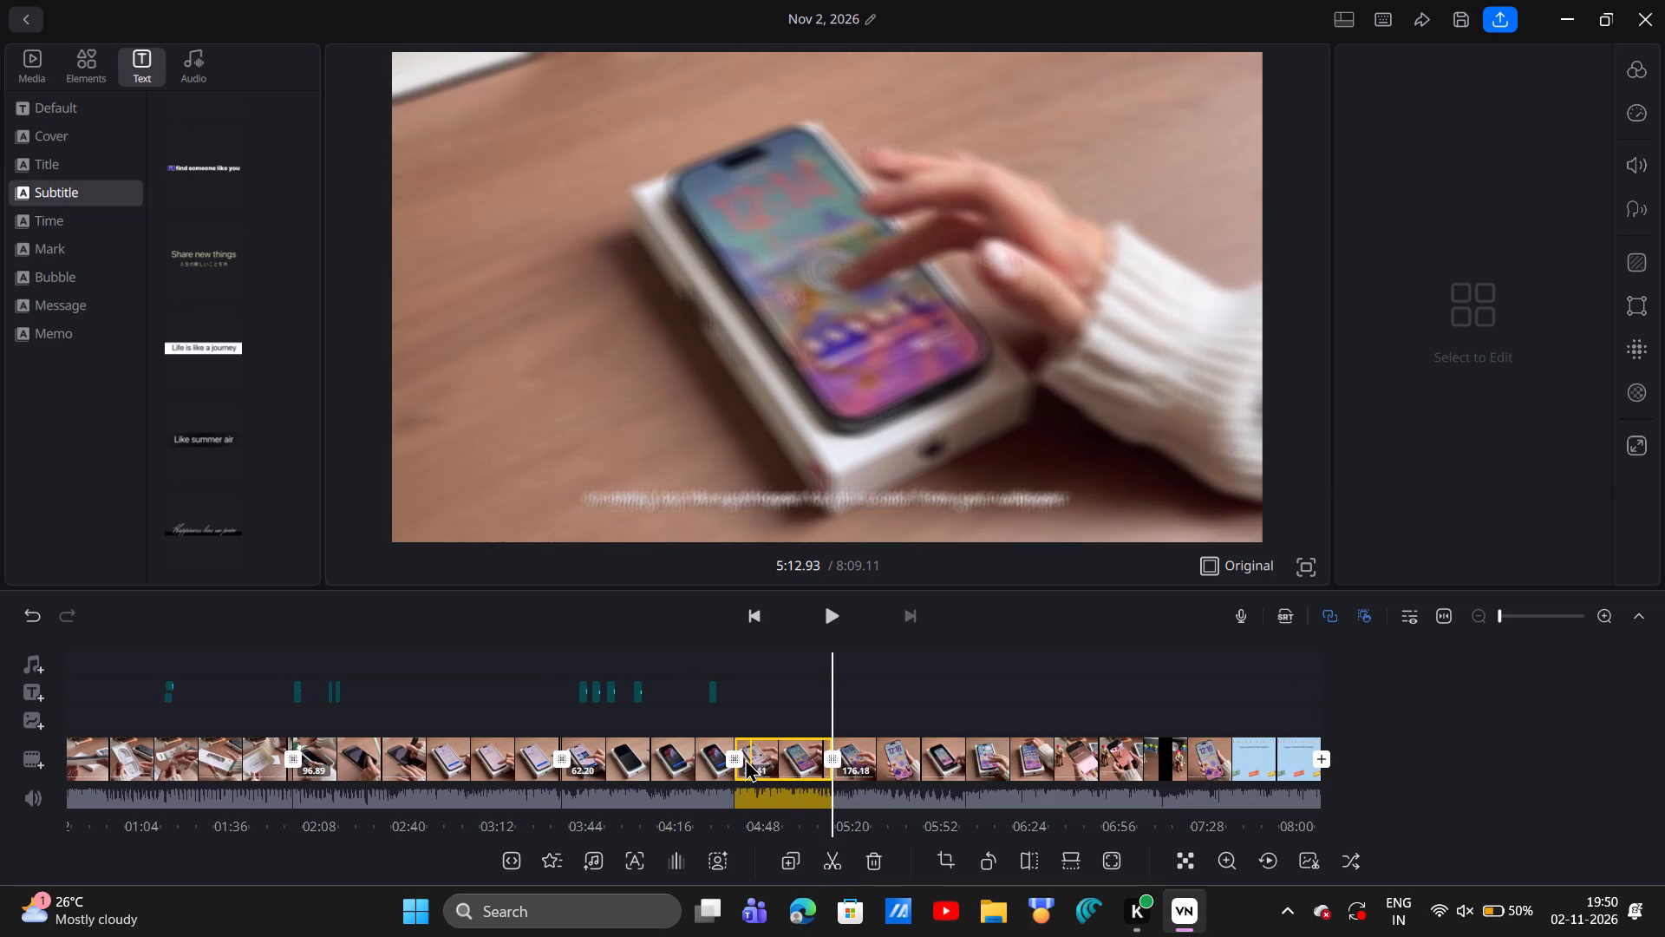
Change the transition at the 4:37.52 cut to Dissolve 1 with a duration of 0.8.
left_click(737, 757)
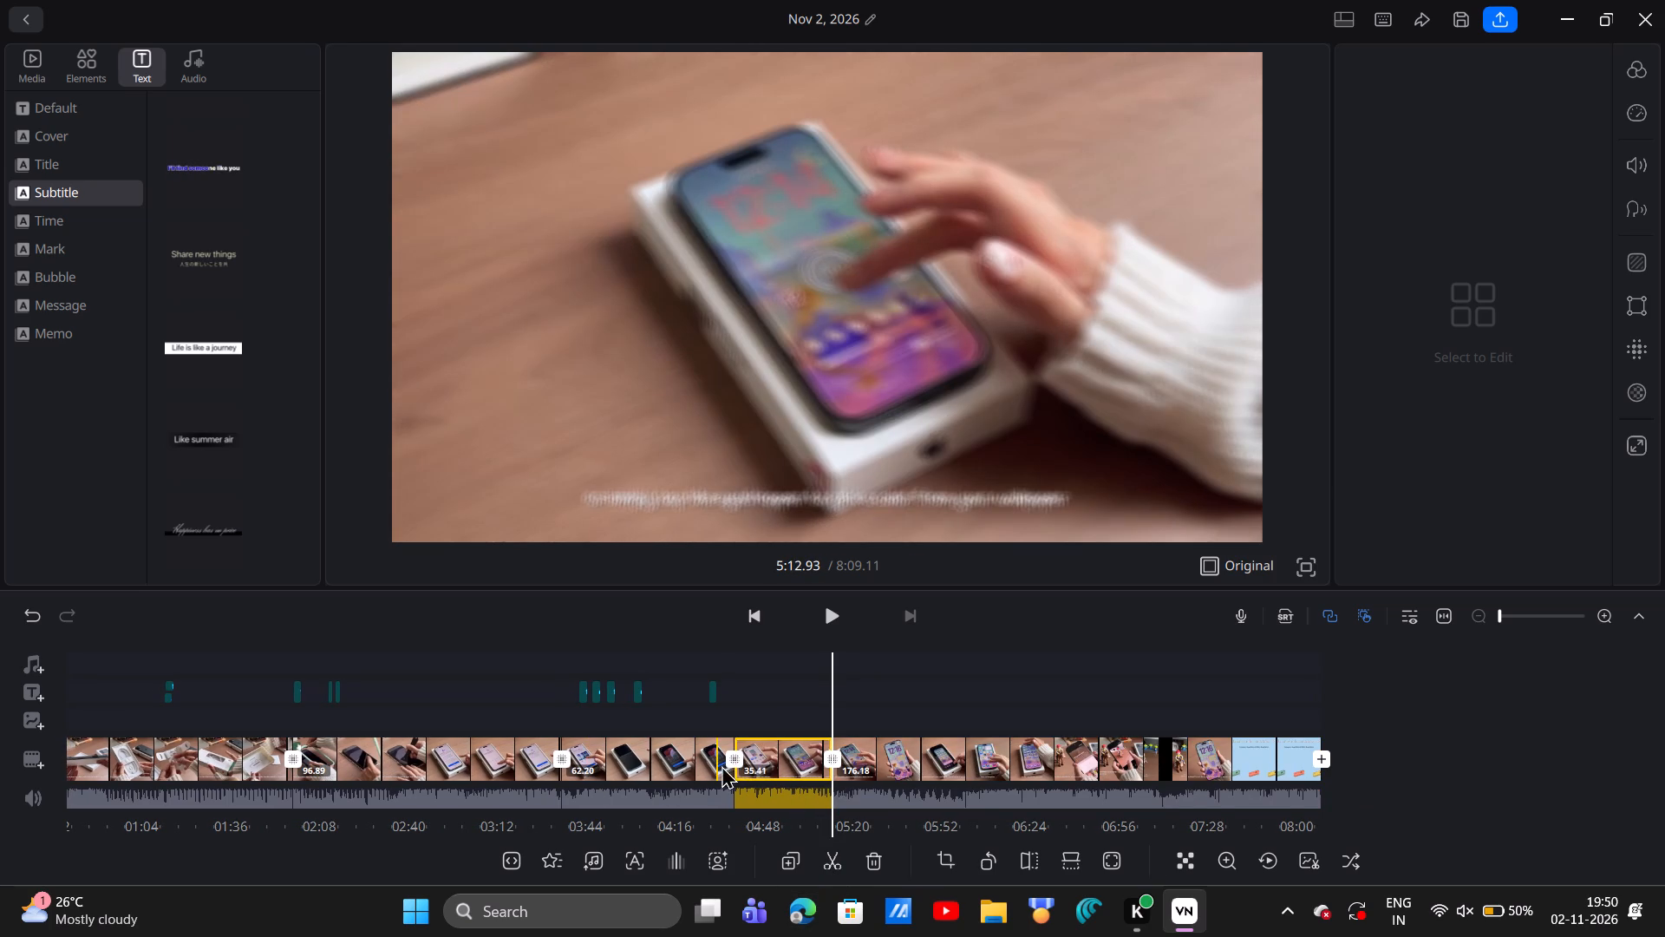
left_click(735, 758)
left_click(735, 758)
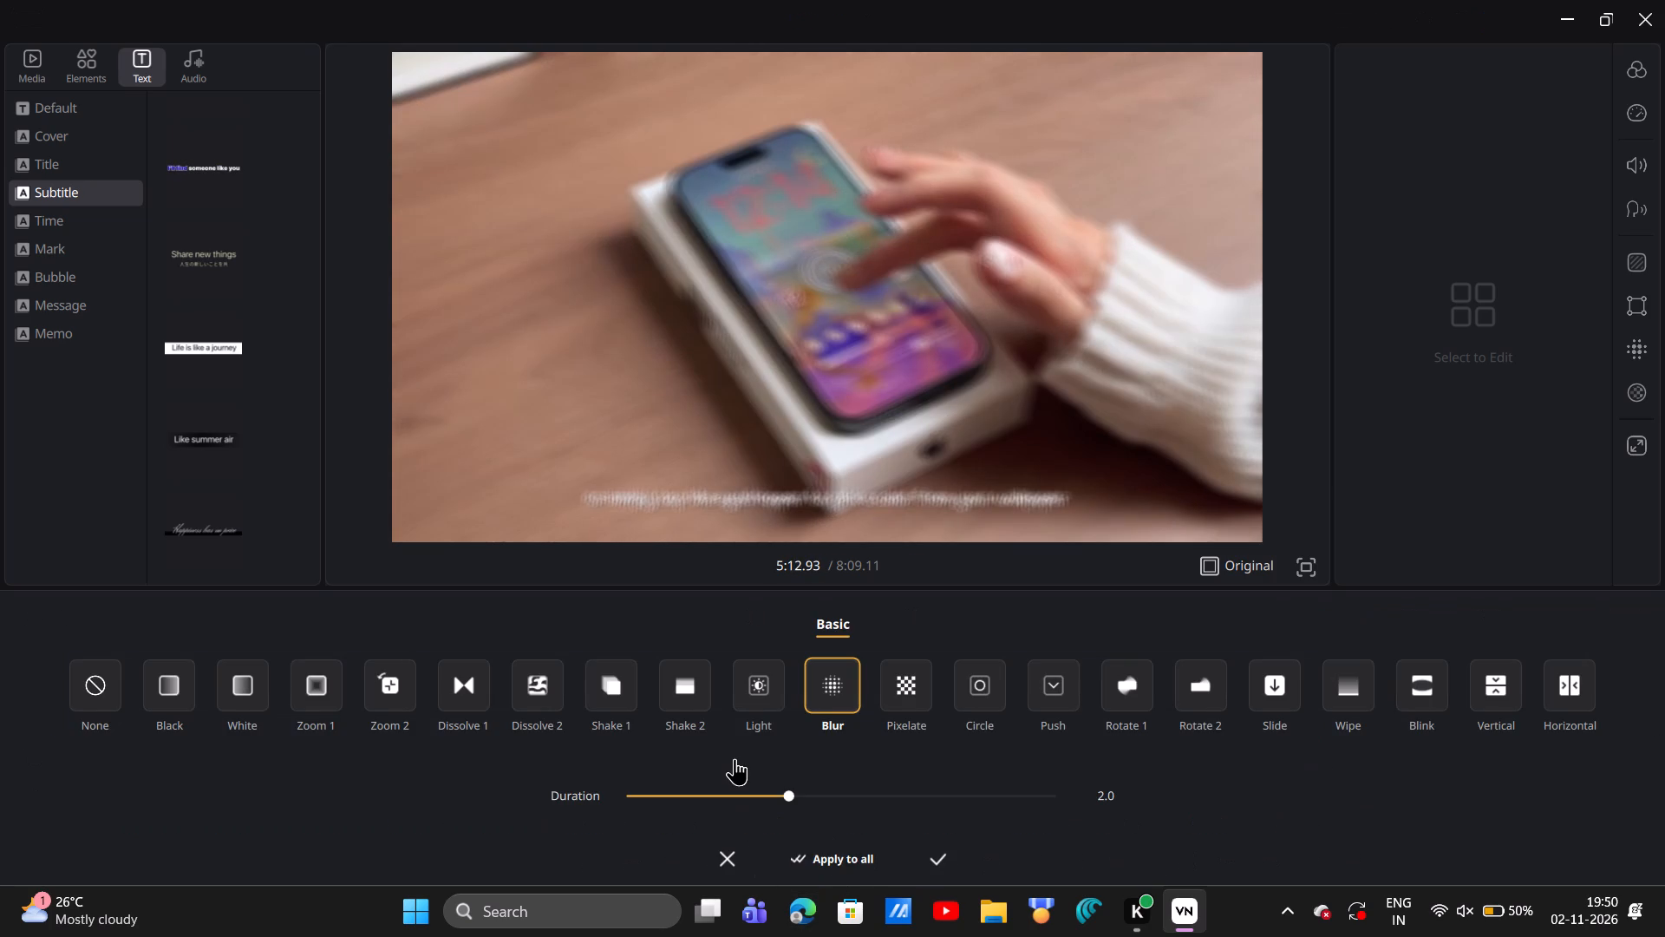
left_click(322, 697)
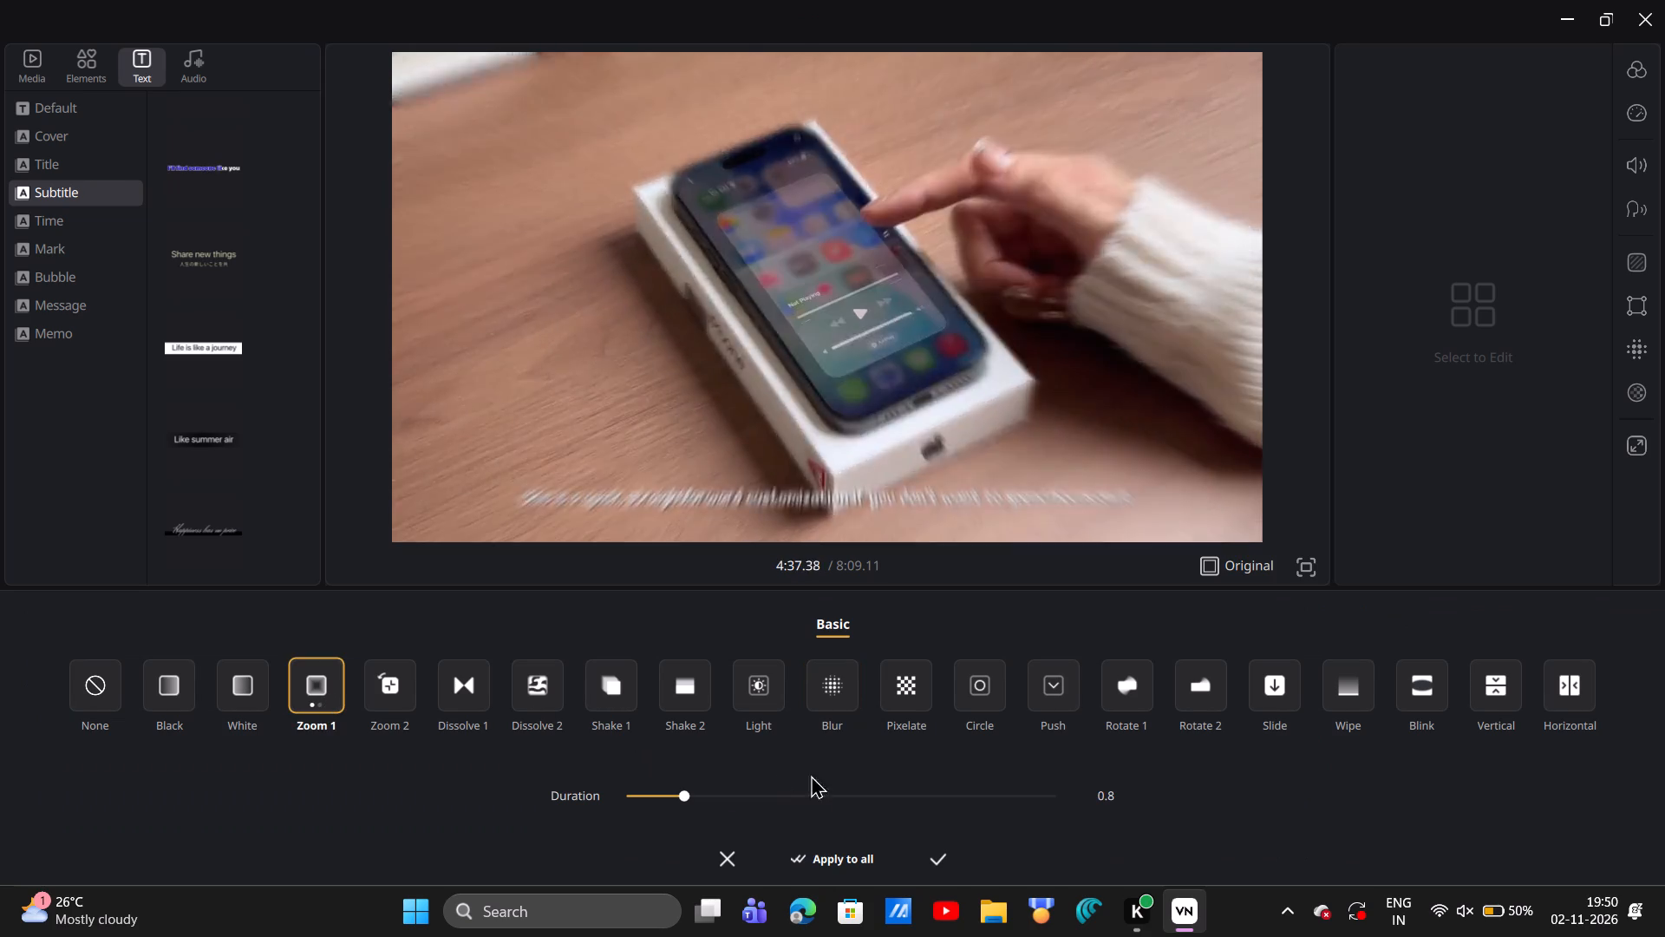
left_click(510, 691)
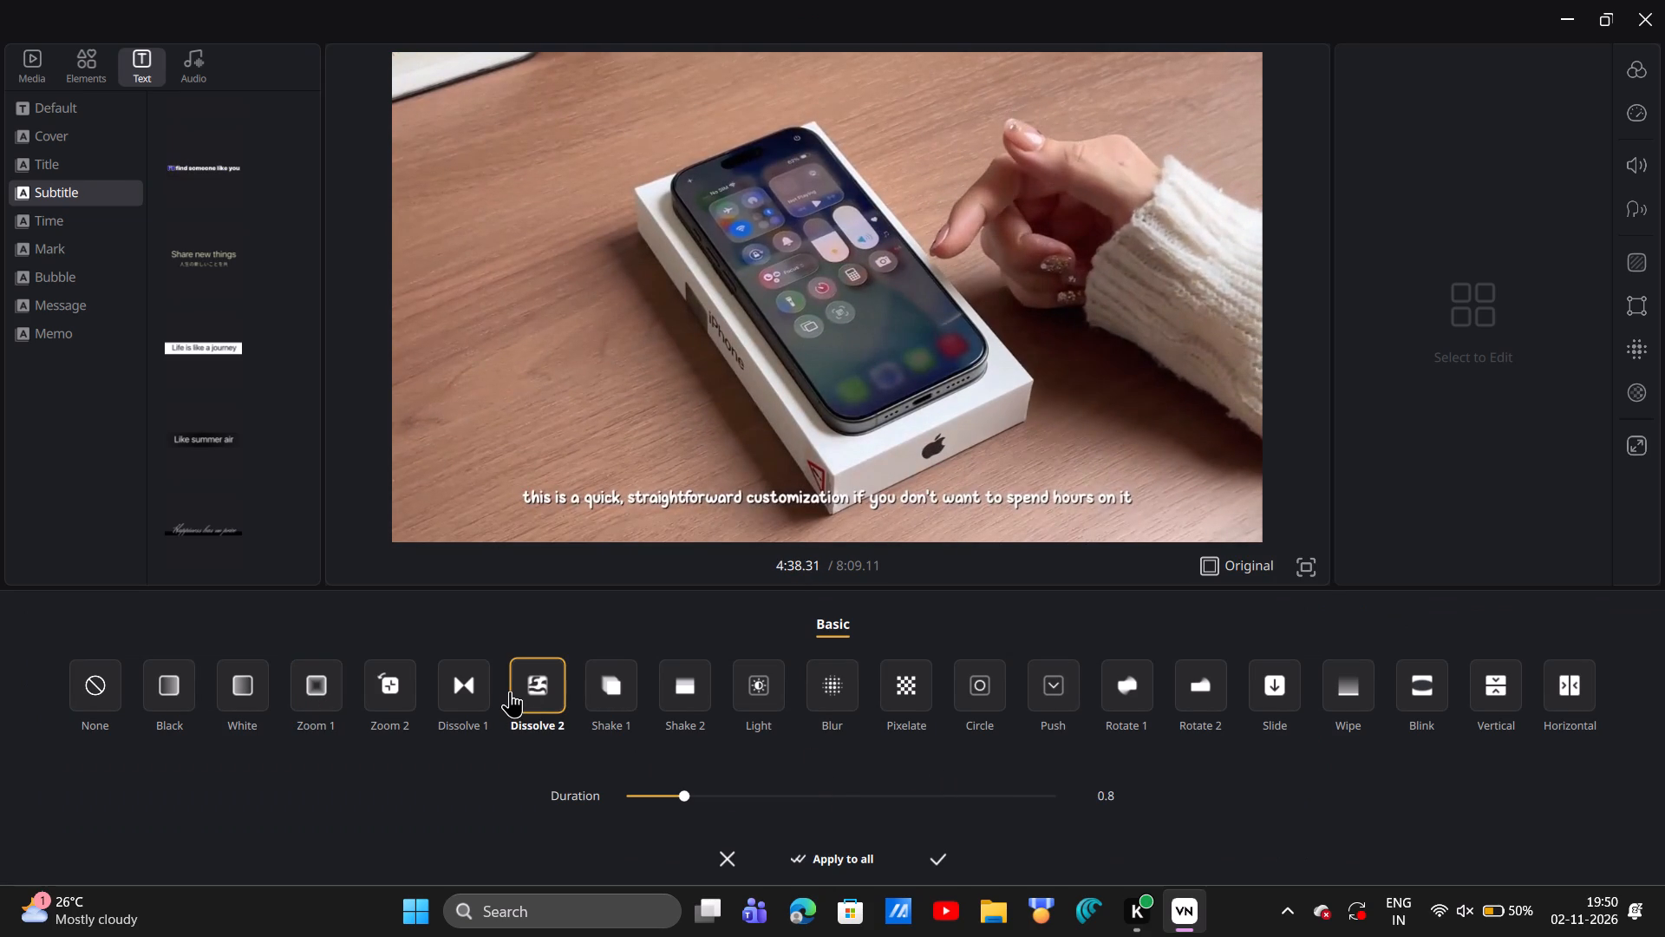
left_click(462, 691)
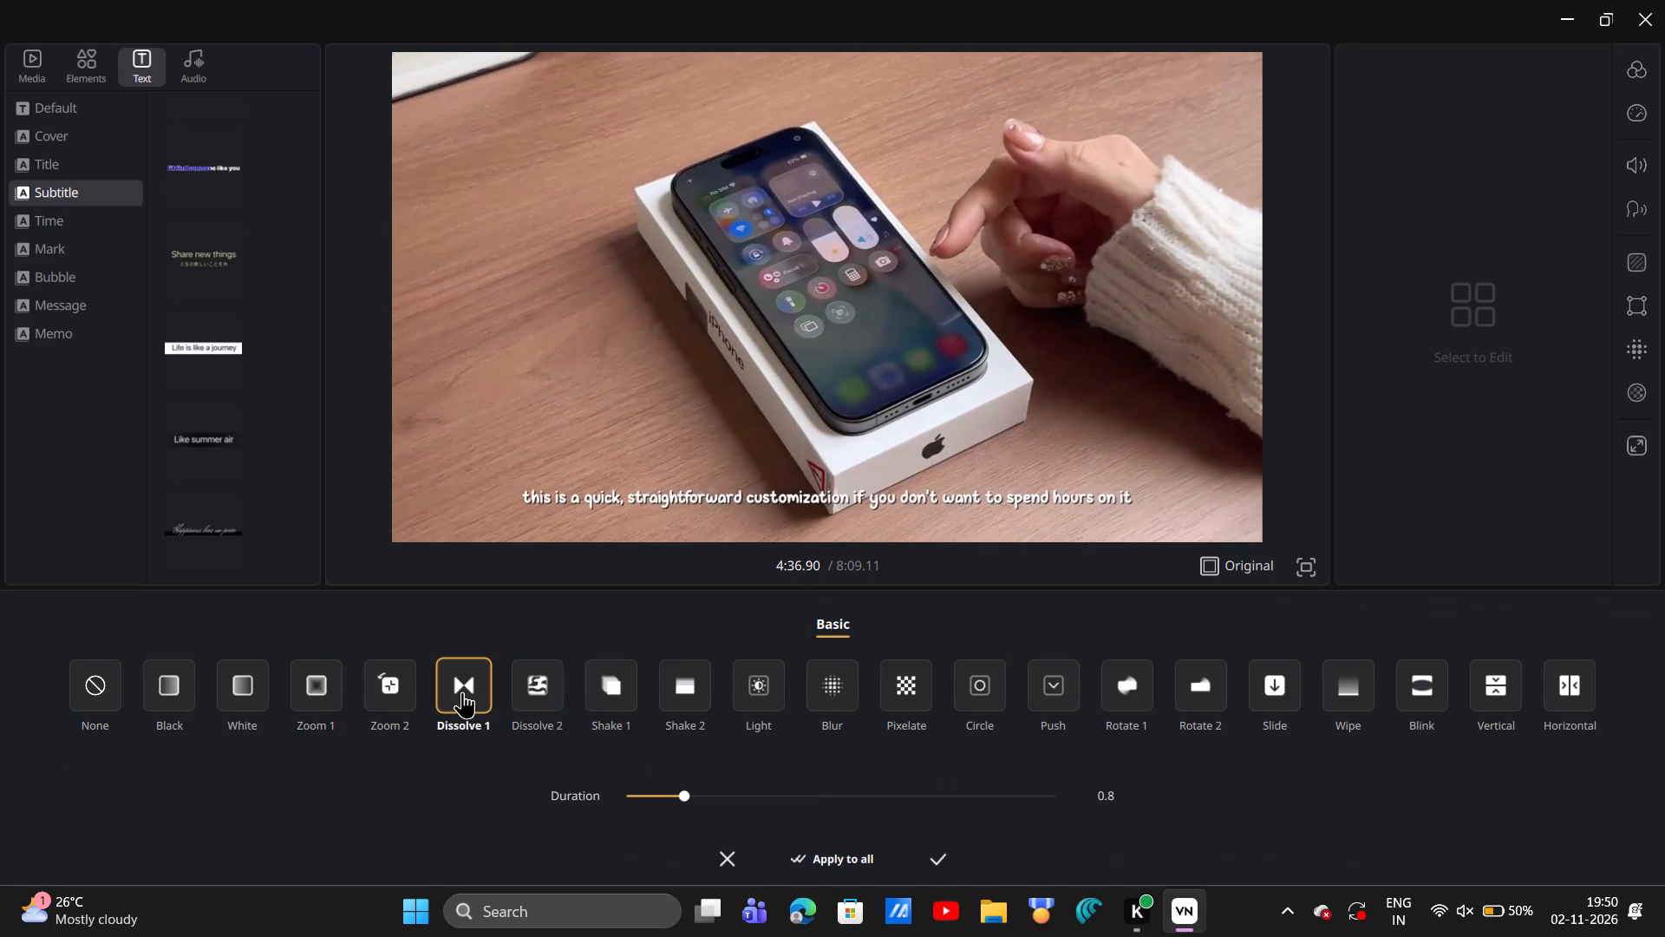
left_click(942, 856)
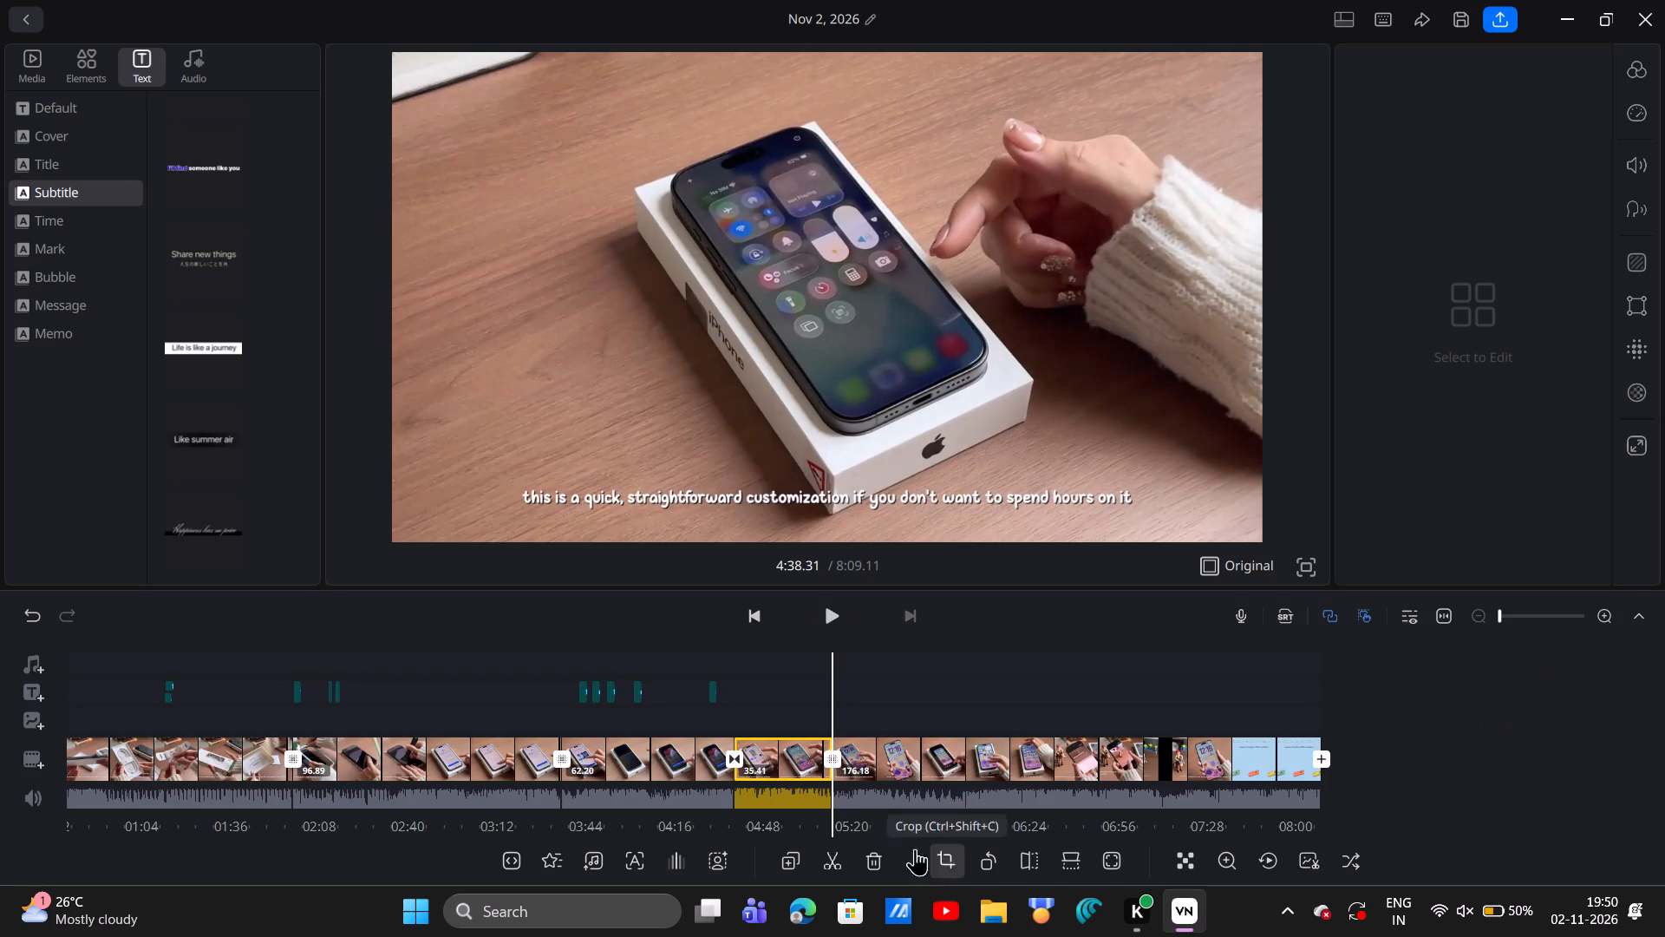
Change the transition at the 5:12.93 cut to the first variant of Rotate 1 with a duration of 0.8.
left_click(829, 760)
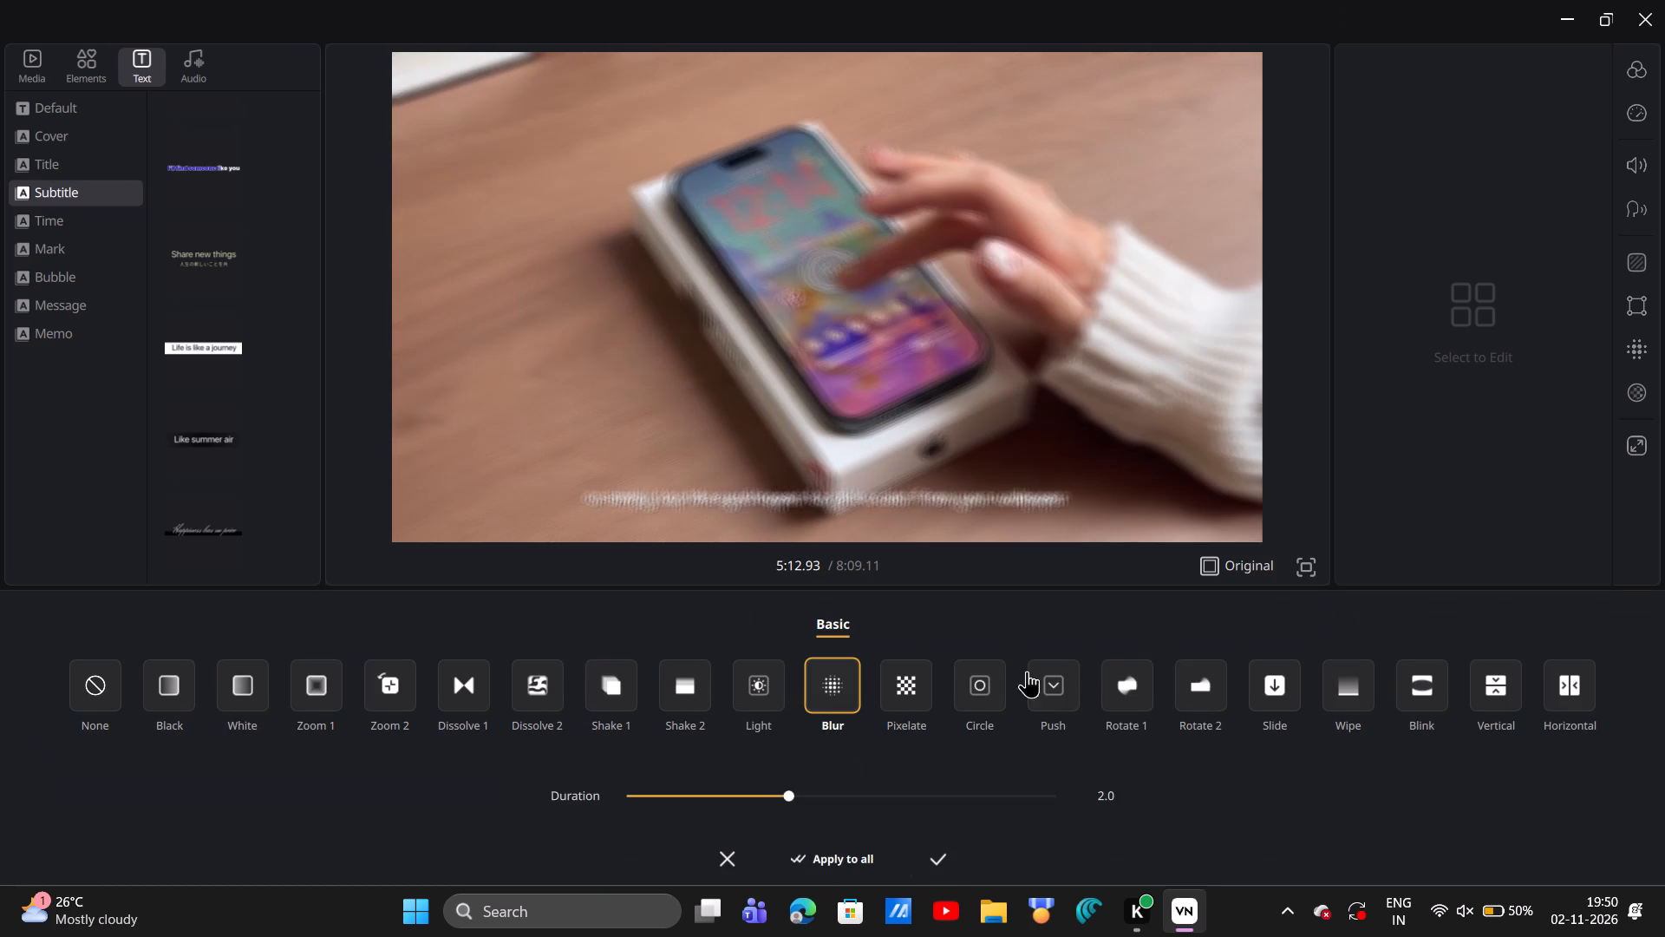
left_click(1142, 693)
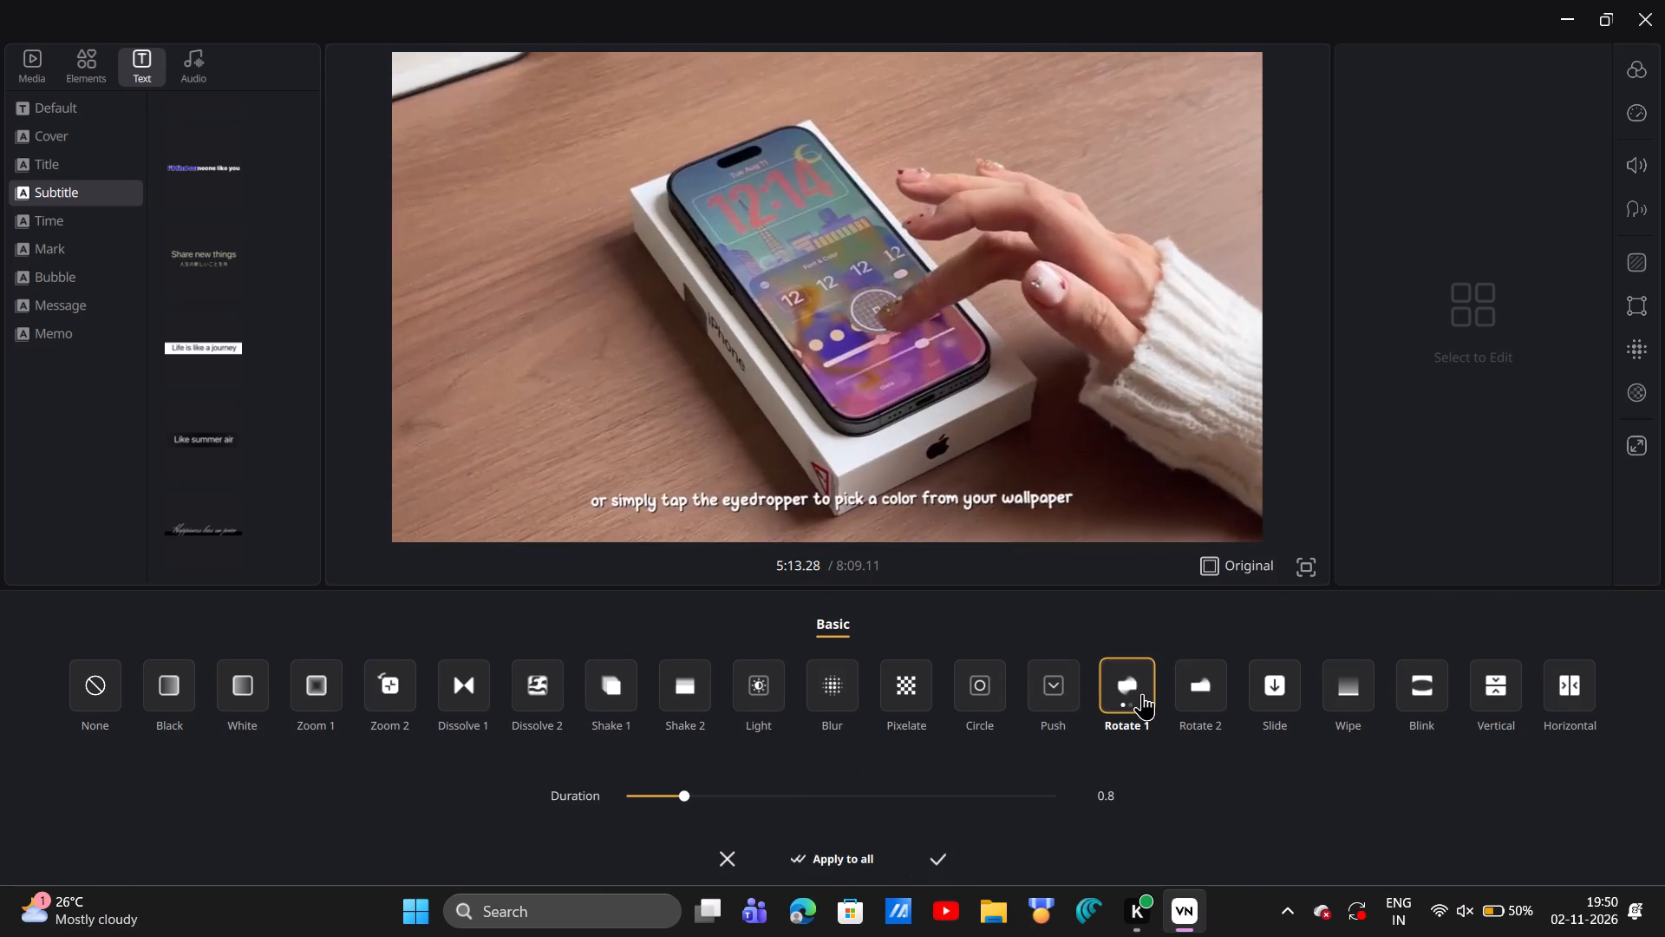
left_click(1140, 705)
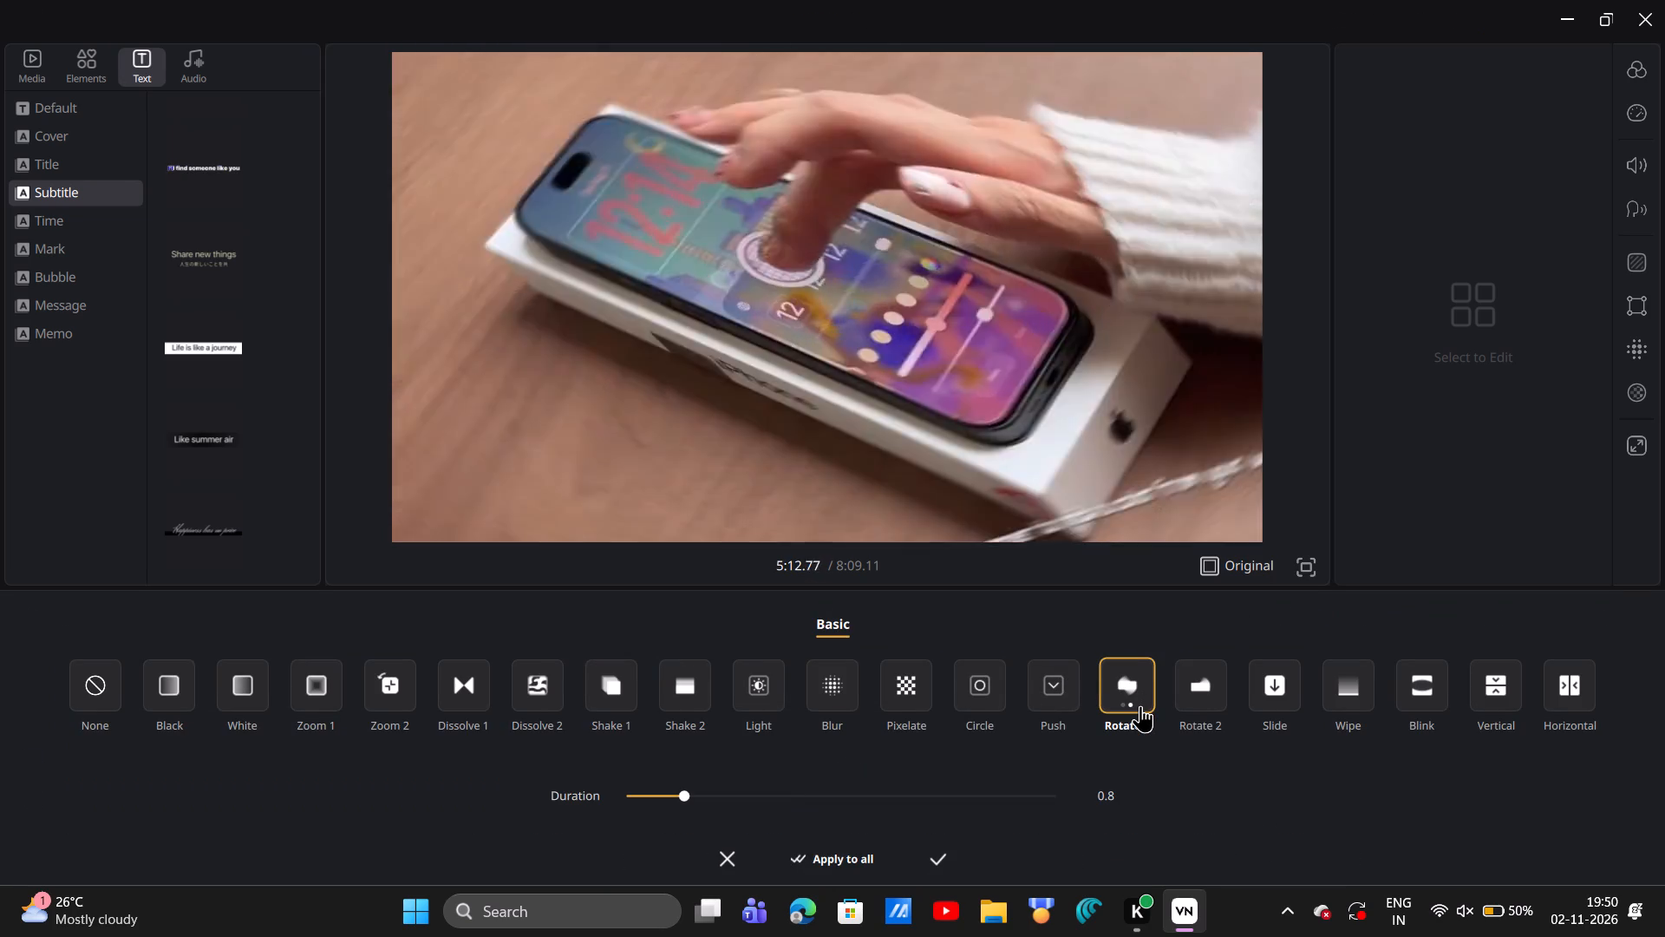
left_click(1140, 705)
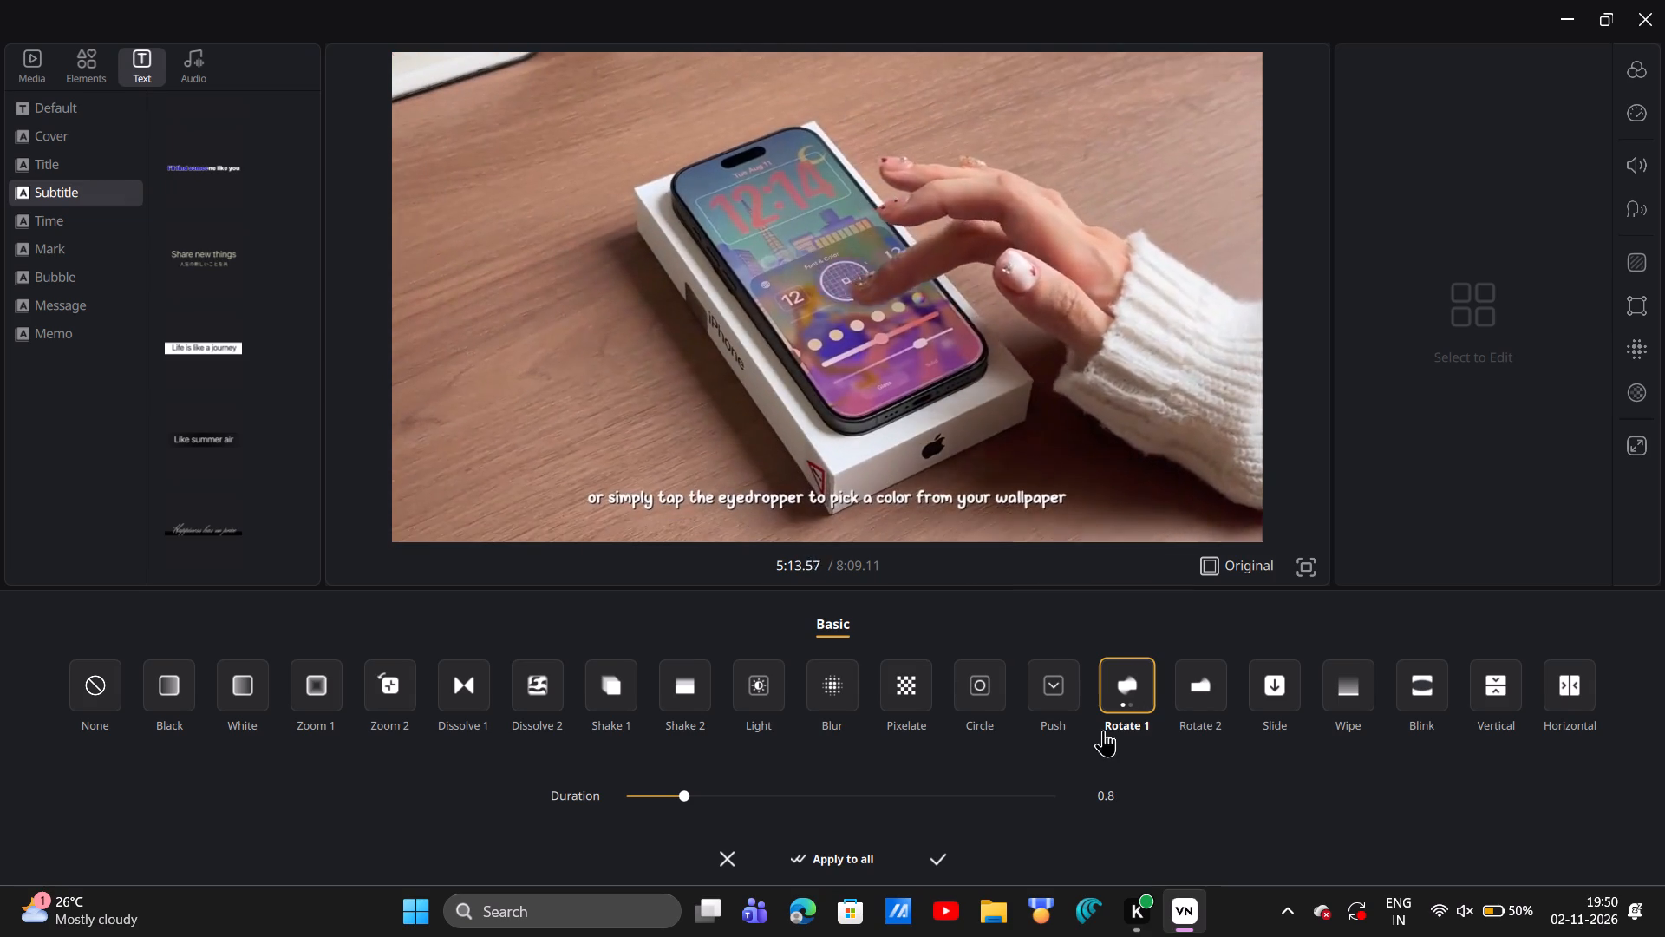
left_click(940, 852)
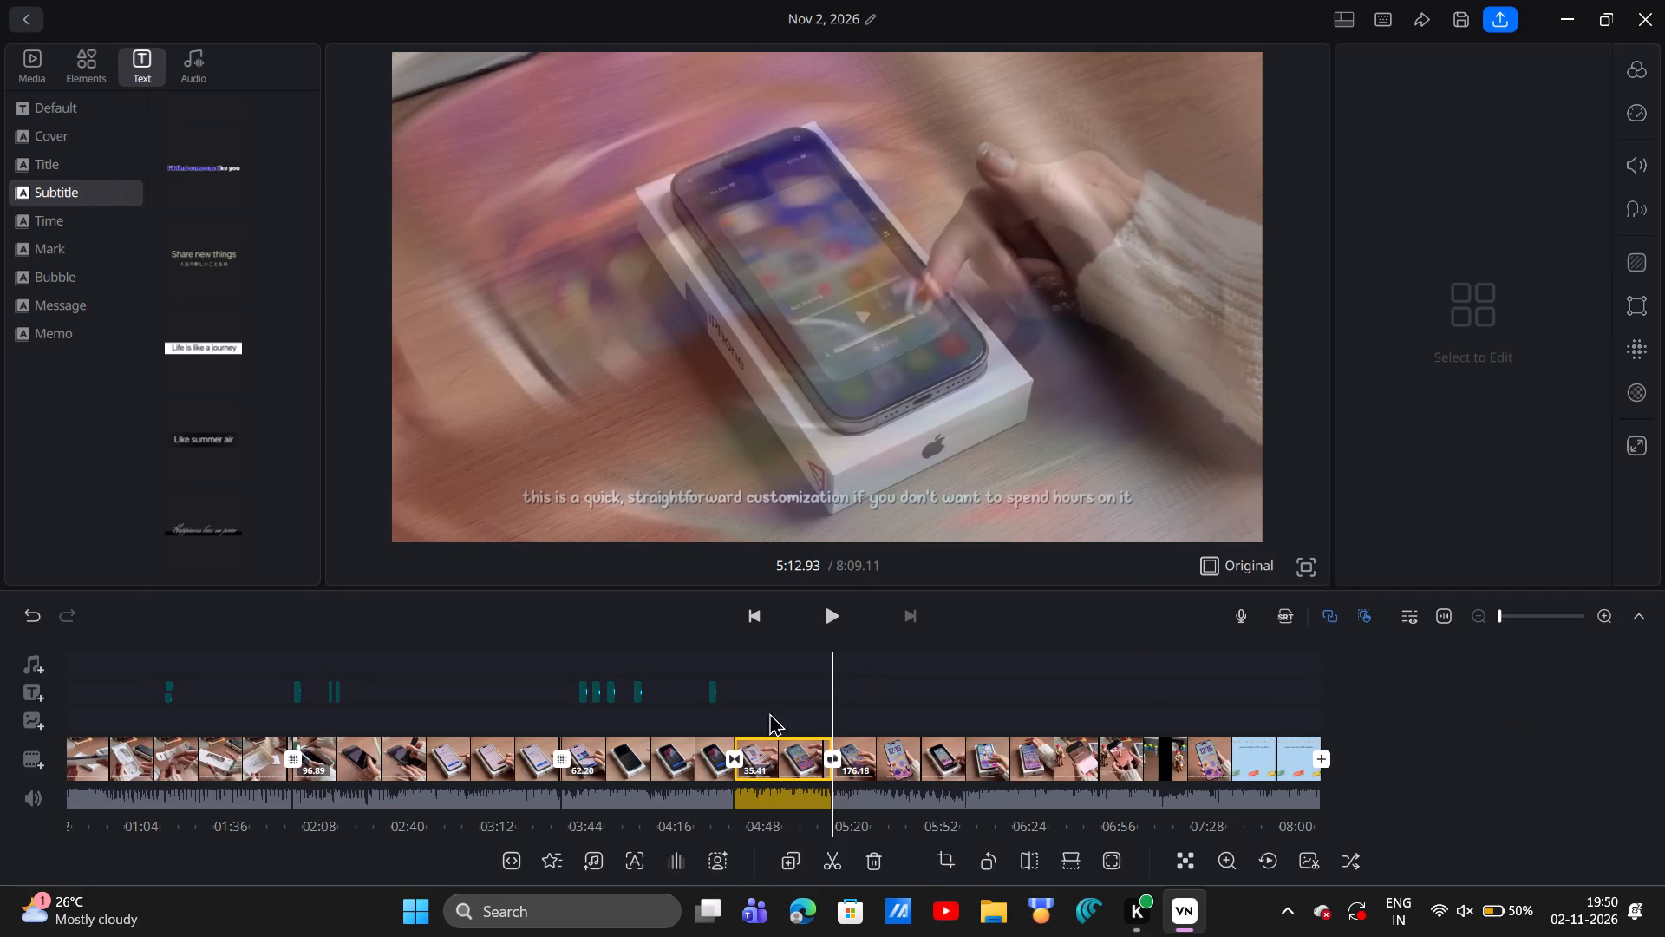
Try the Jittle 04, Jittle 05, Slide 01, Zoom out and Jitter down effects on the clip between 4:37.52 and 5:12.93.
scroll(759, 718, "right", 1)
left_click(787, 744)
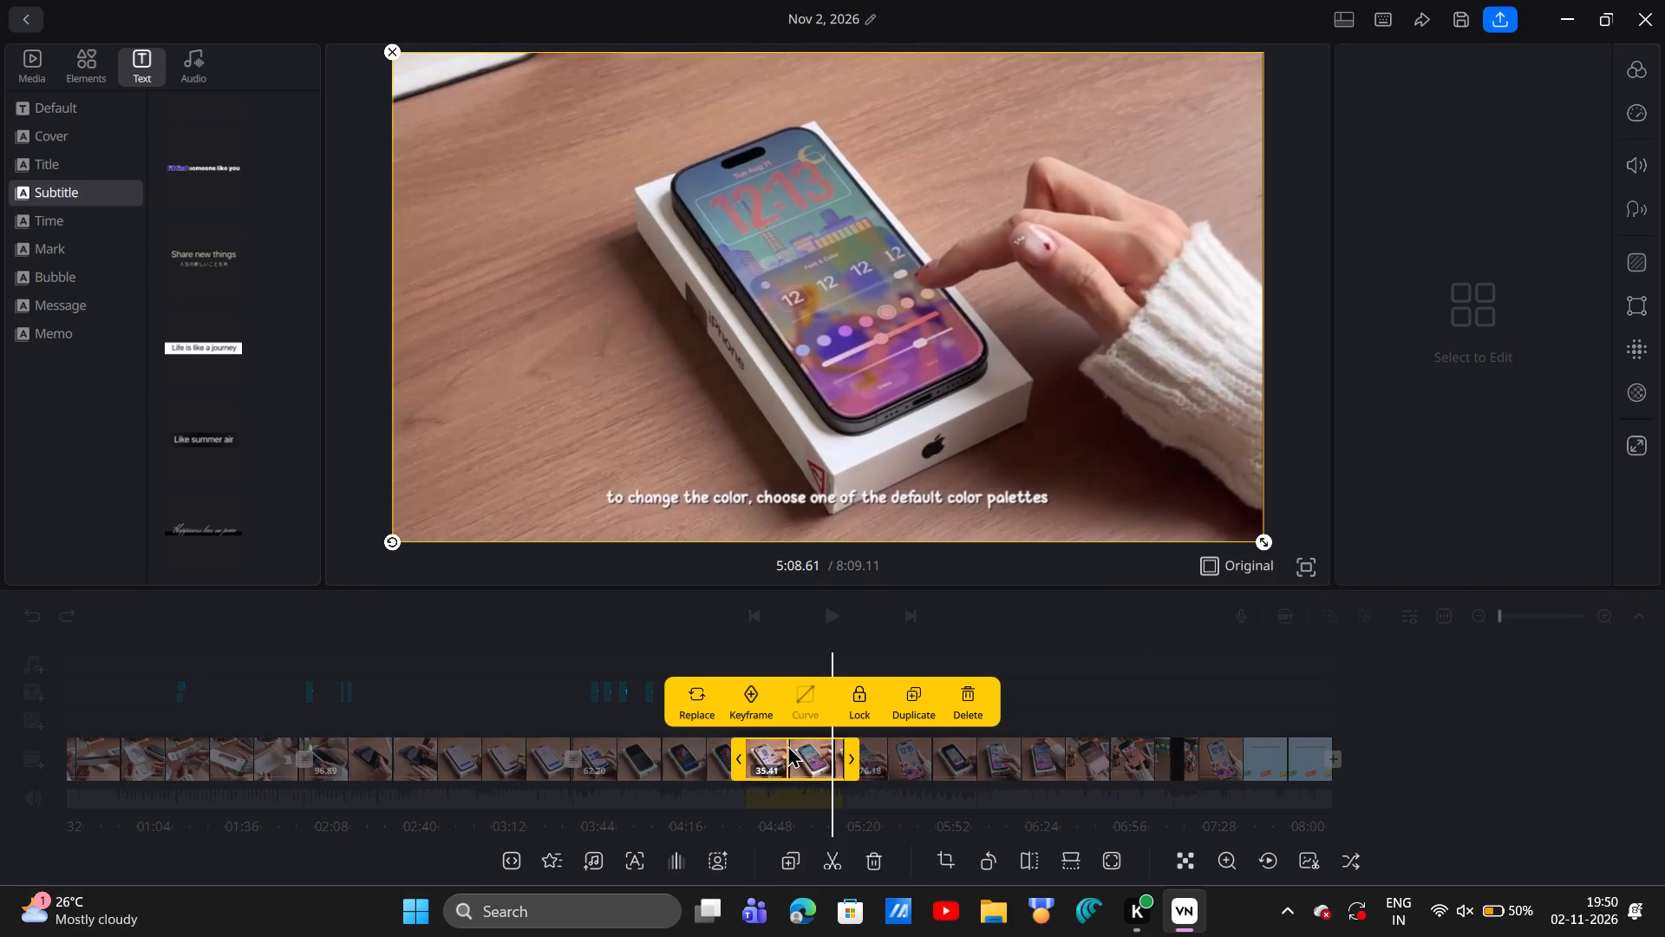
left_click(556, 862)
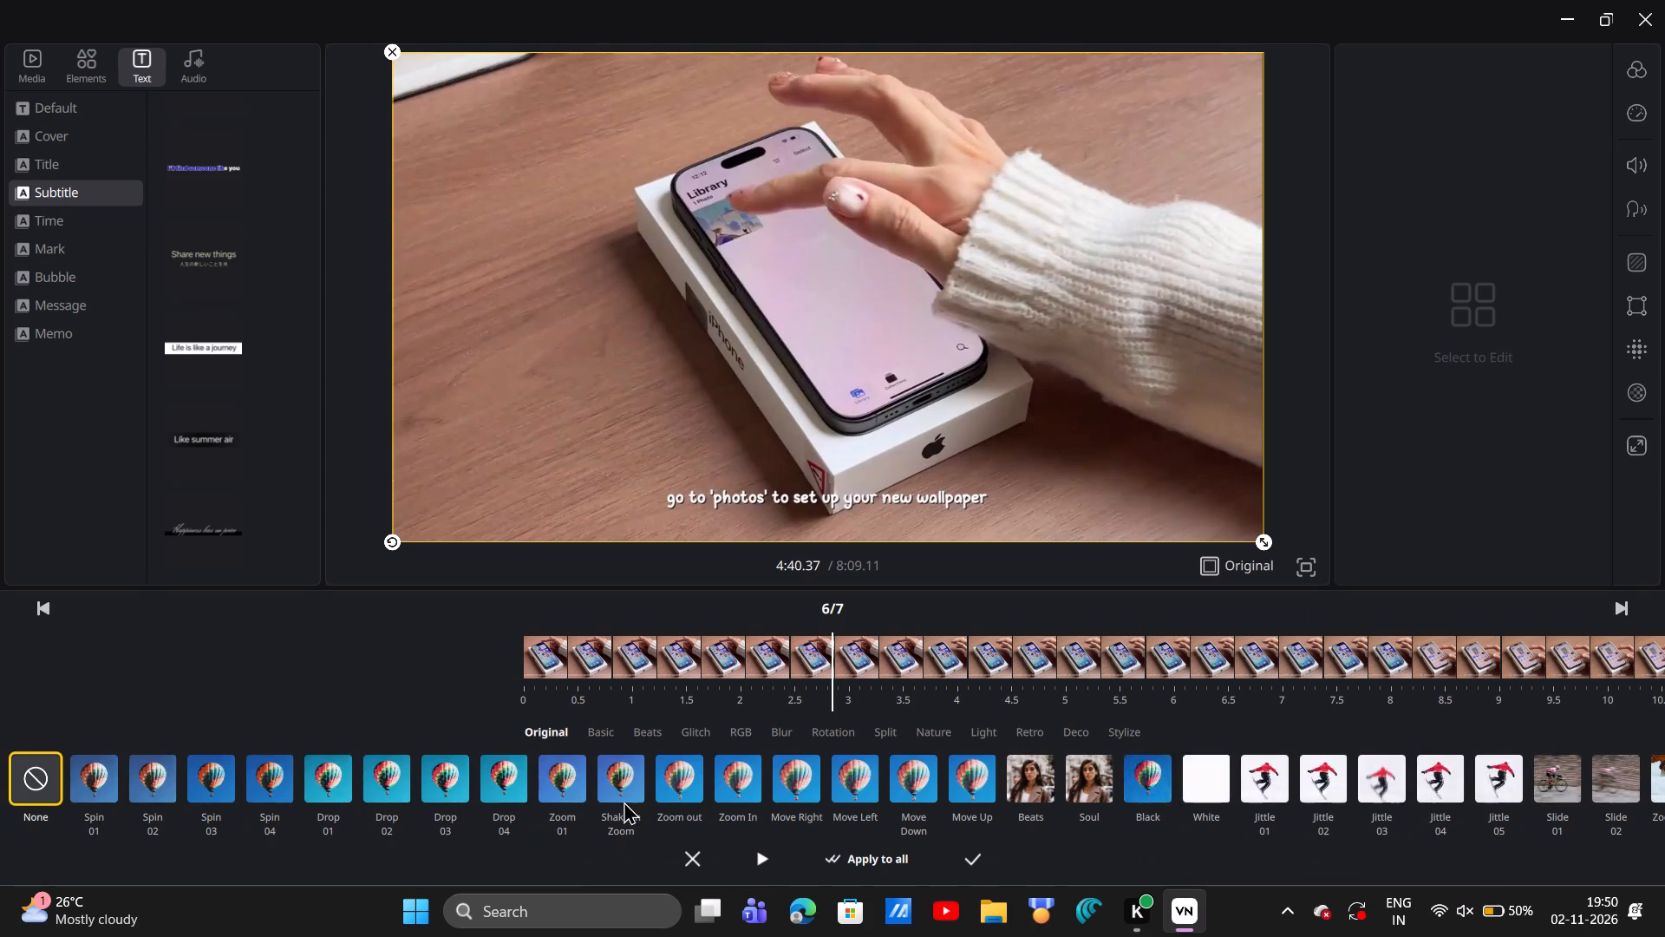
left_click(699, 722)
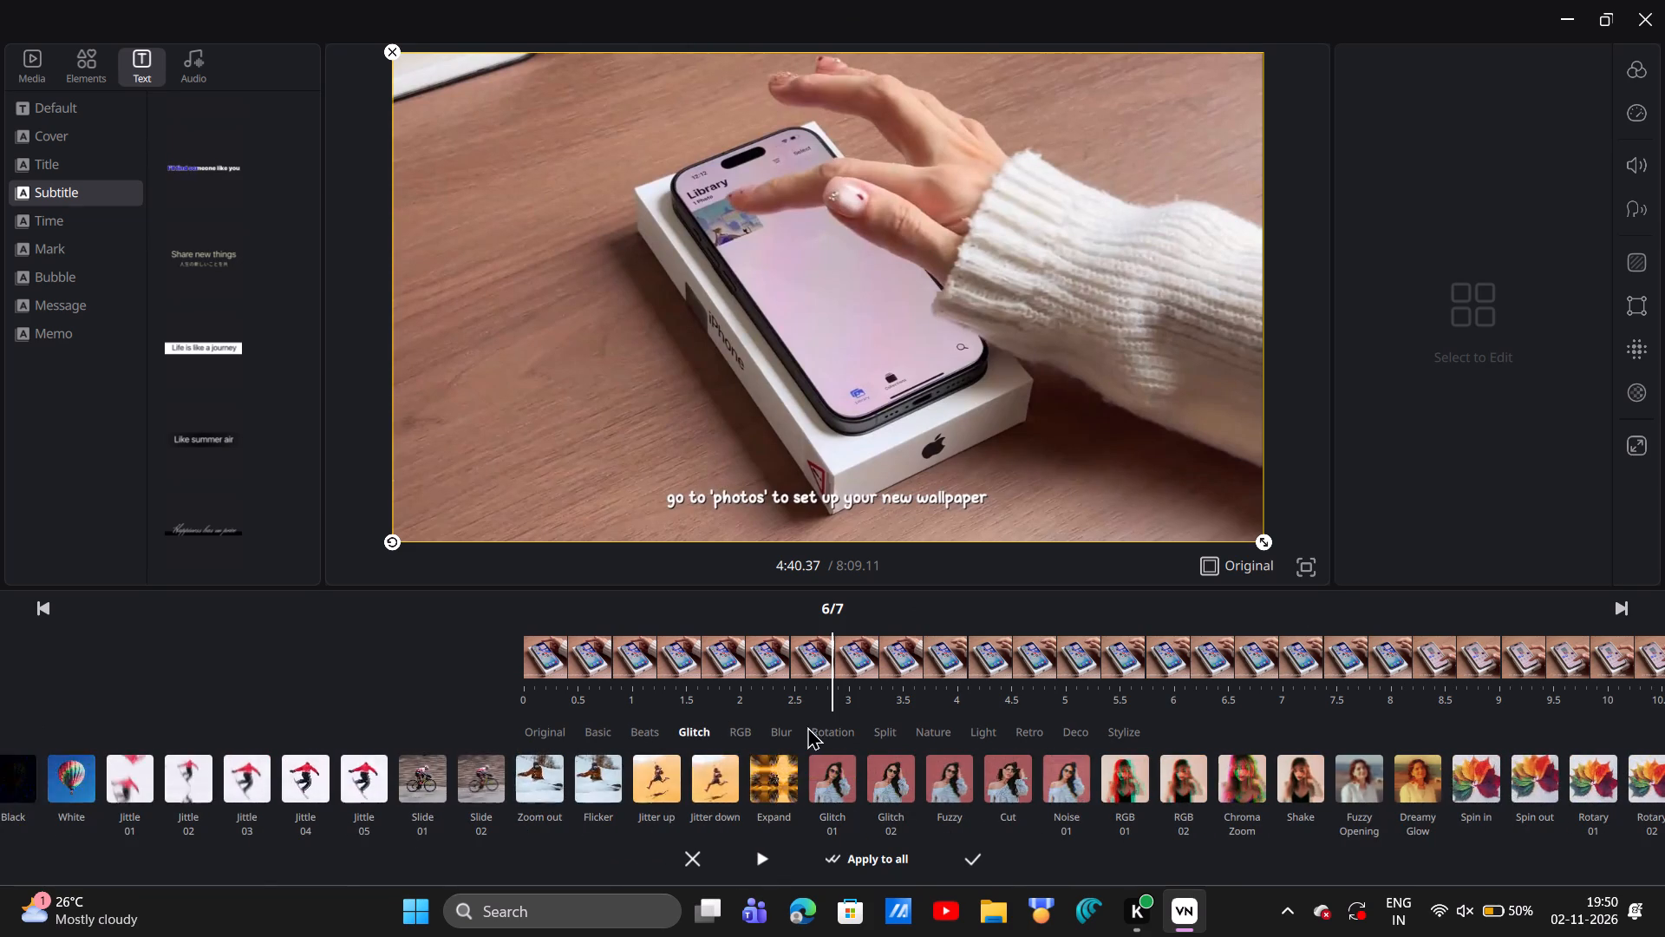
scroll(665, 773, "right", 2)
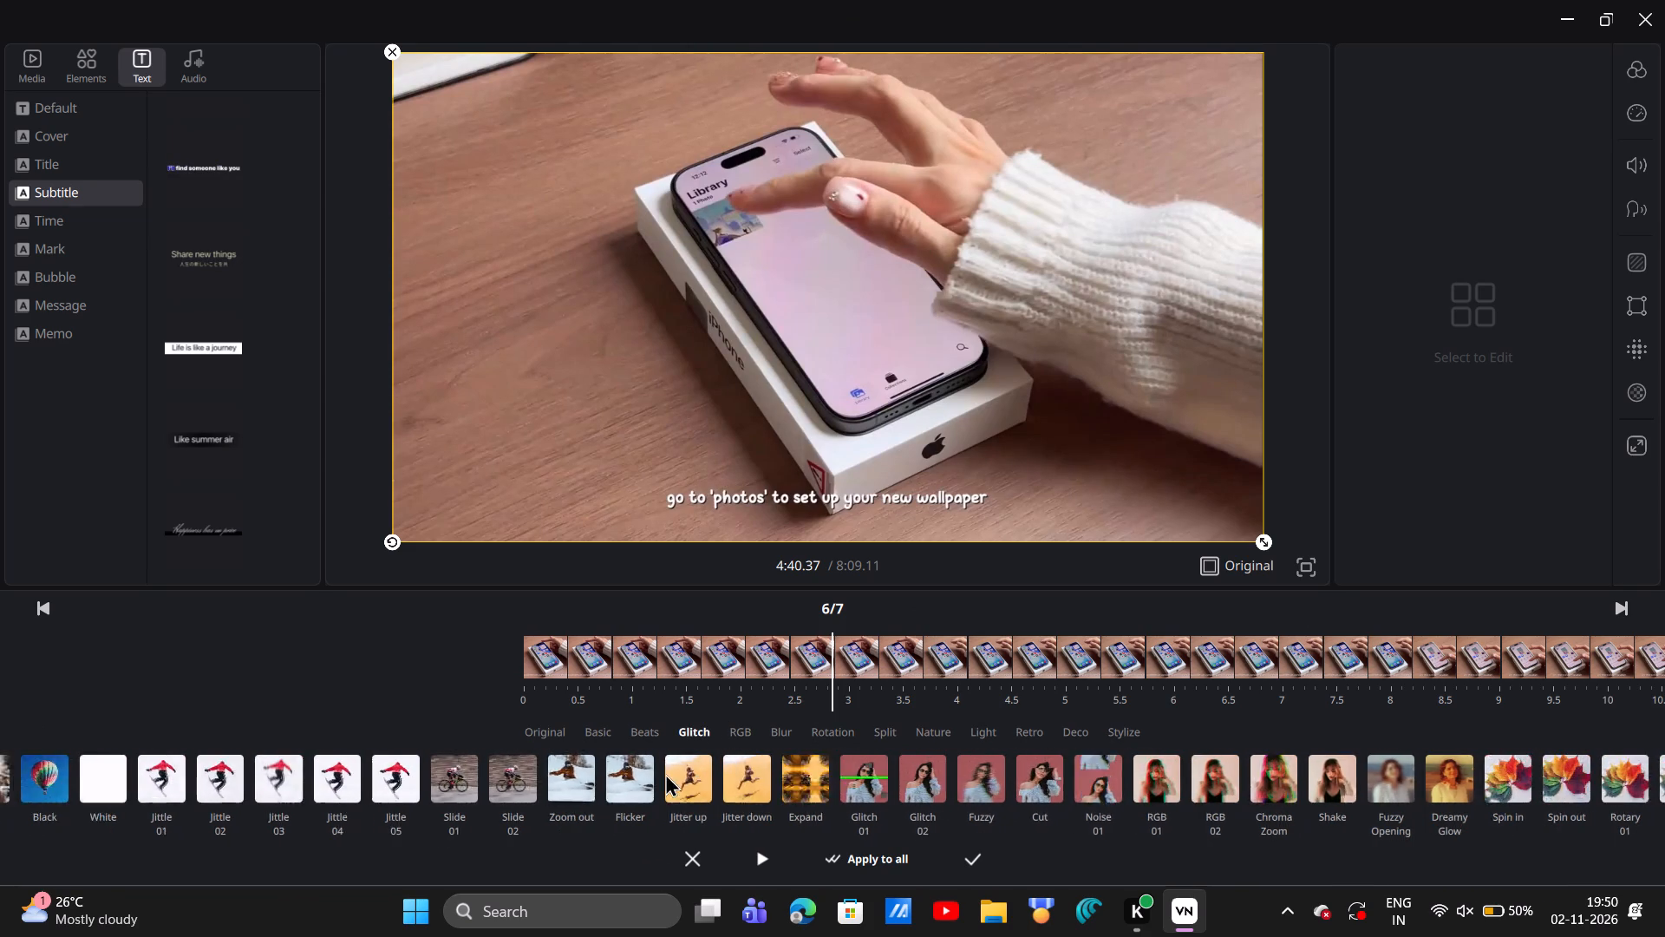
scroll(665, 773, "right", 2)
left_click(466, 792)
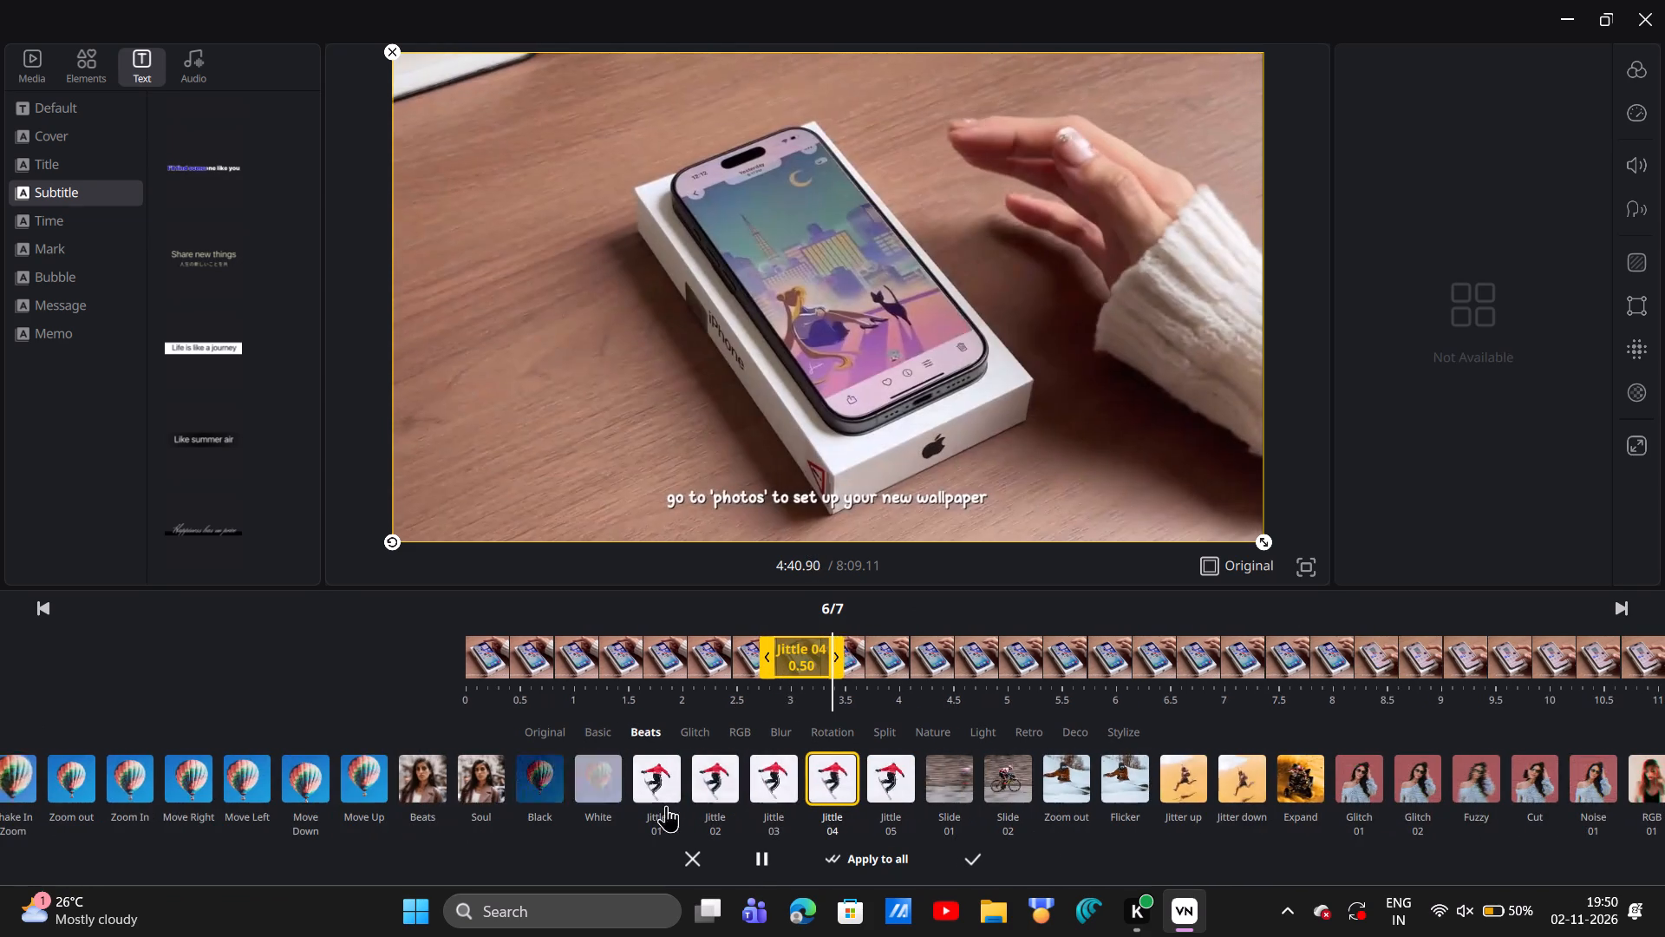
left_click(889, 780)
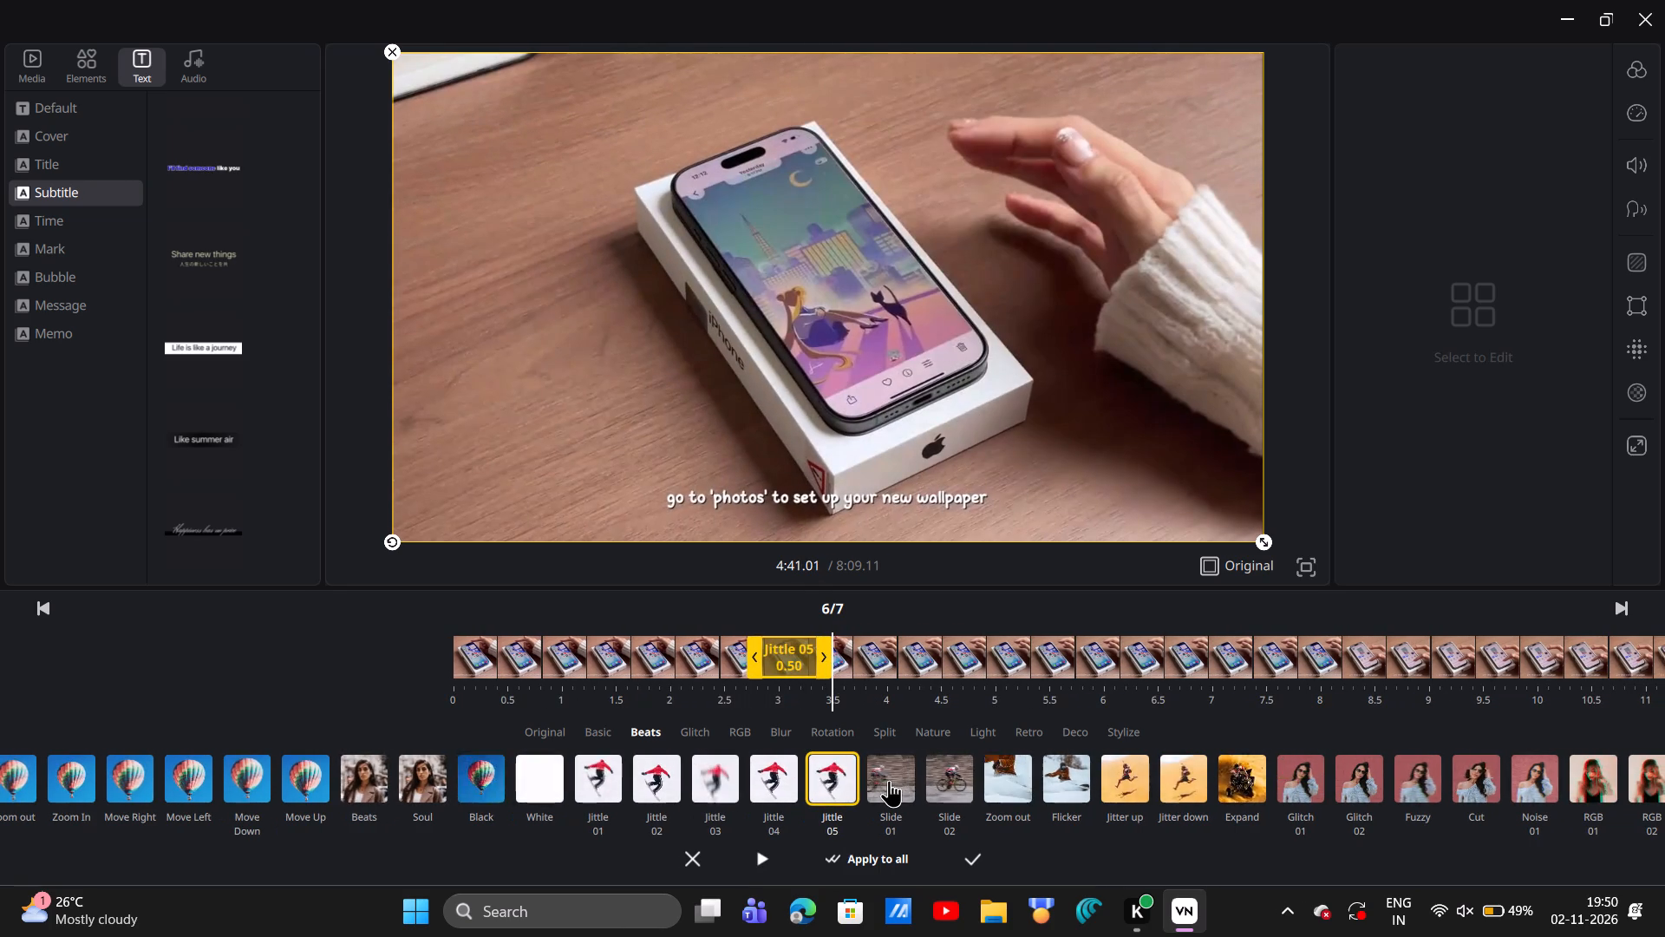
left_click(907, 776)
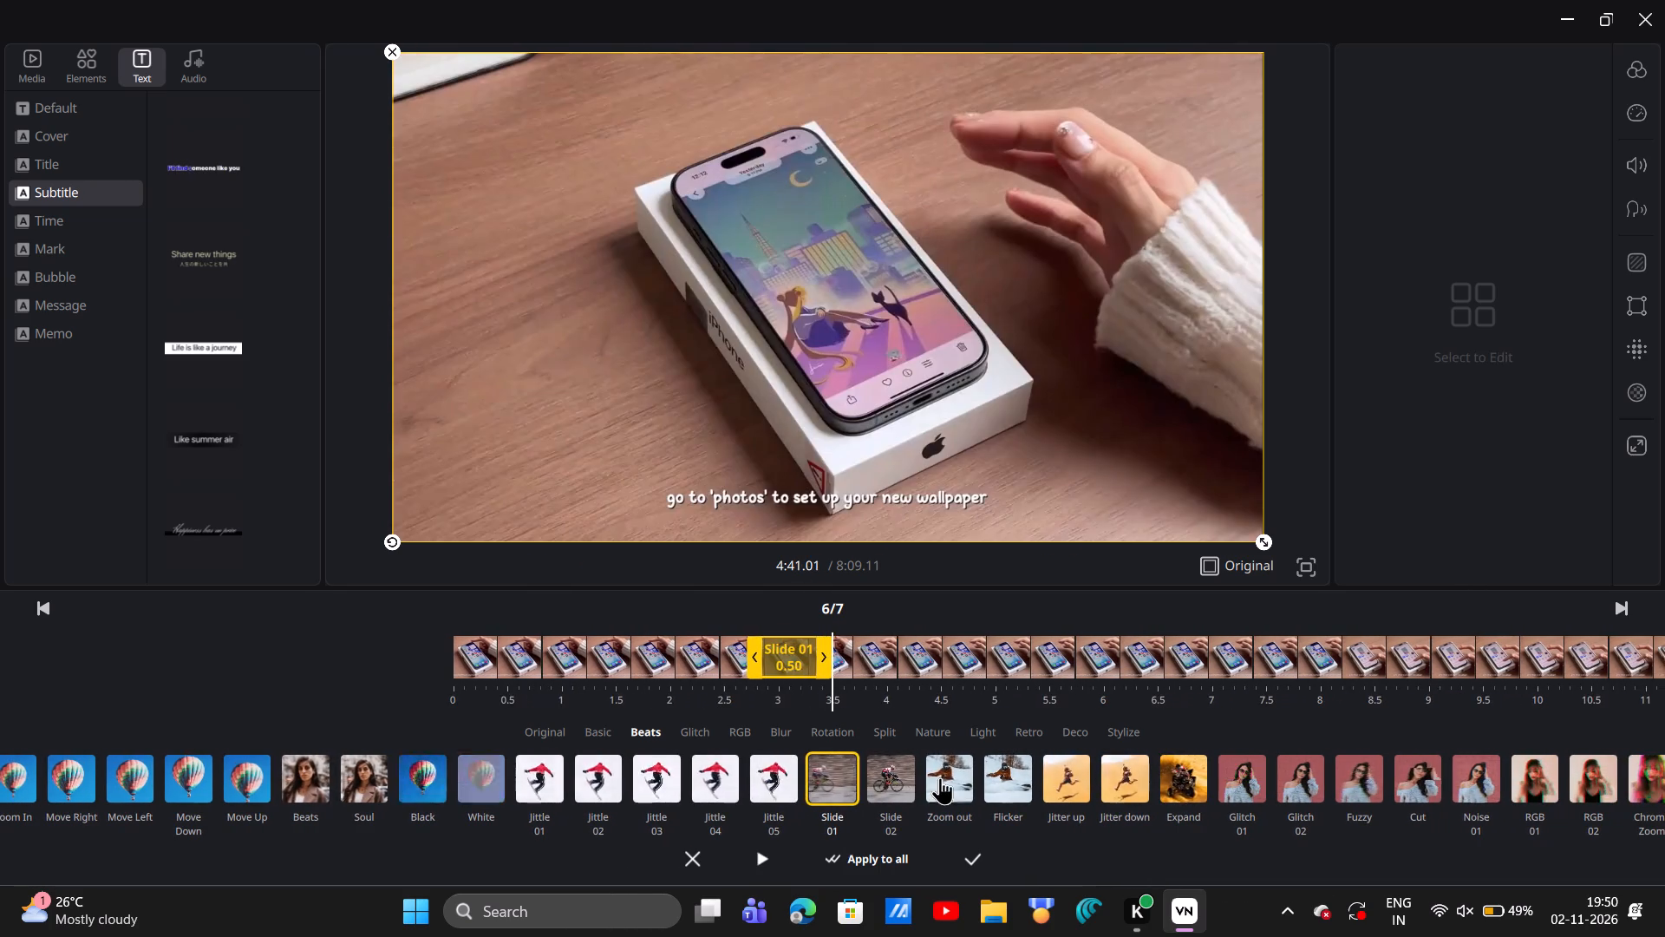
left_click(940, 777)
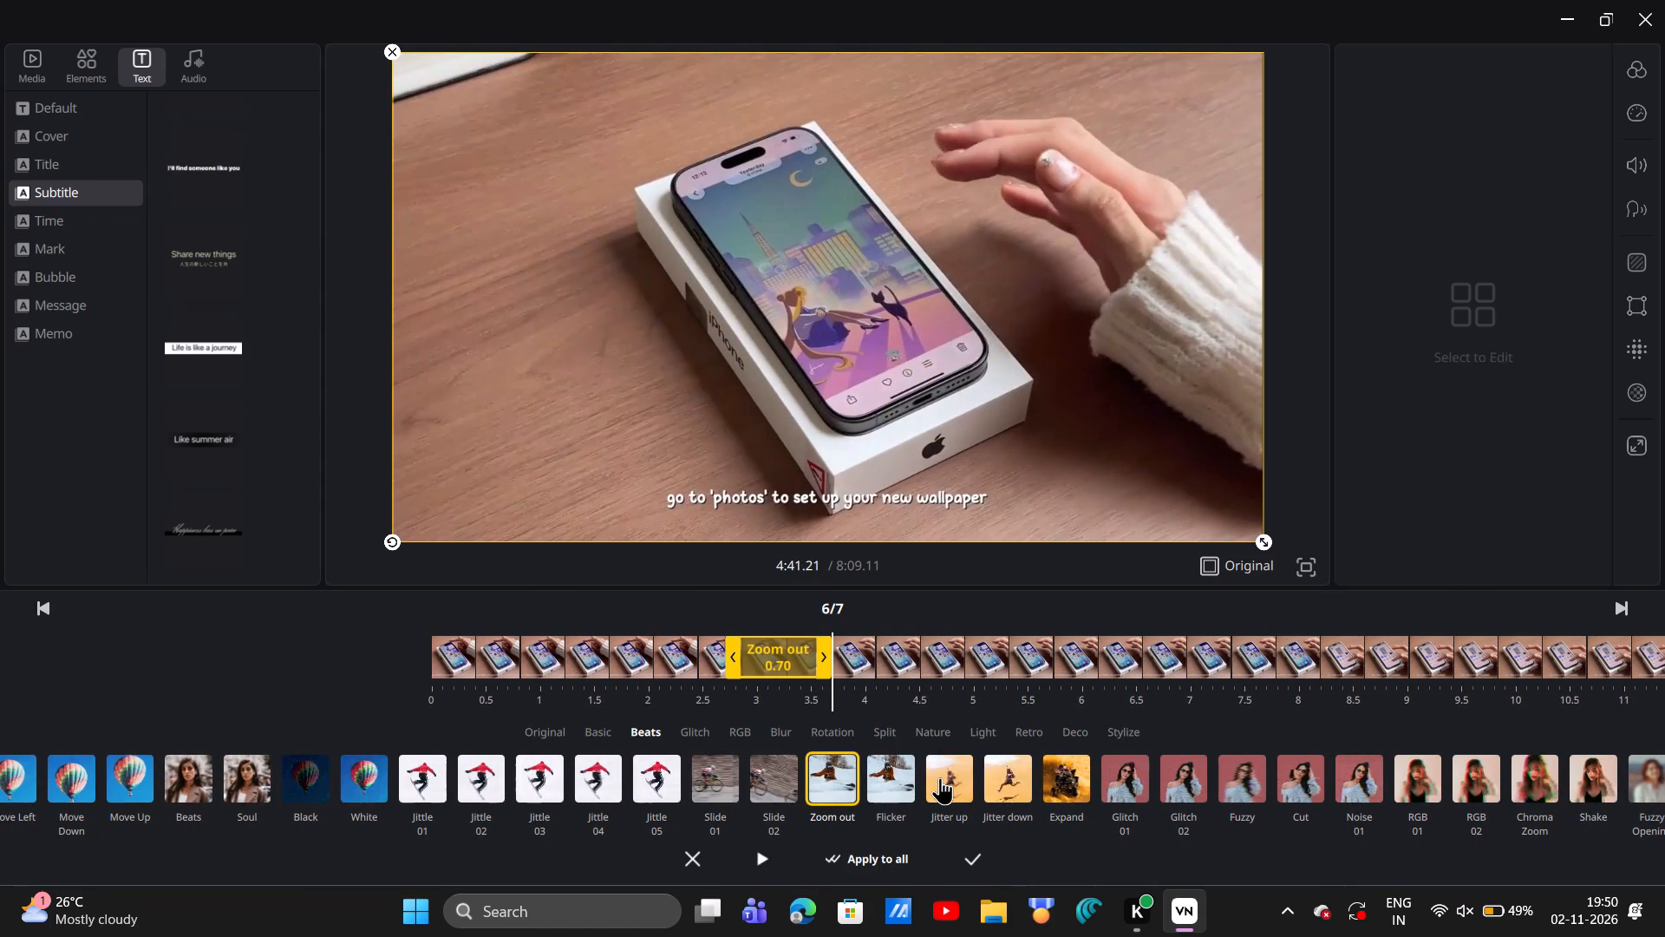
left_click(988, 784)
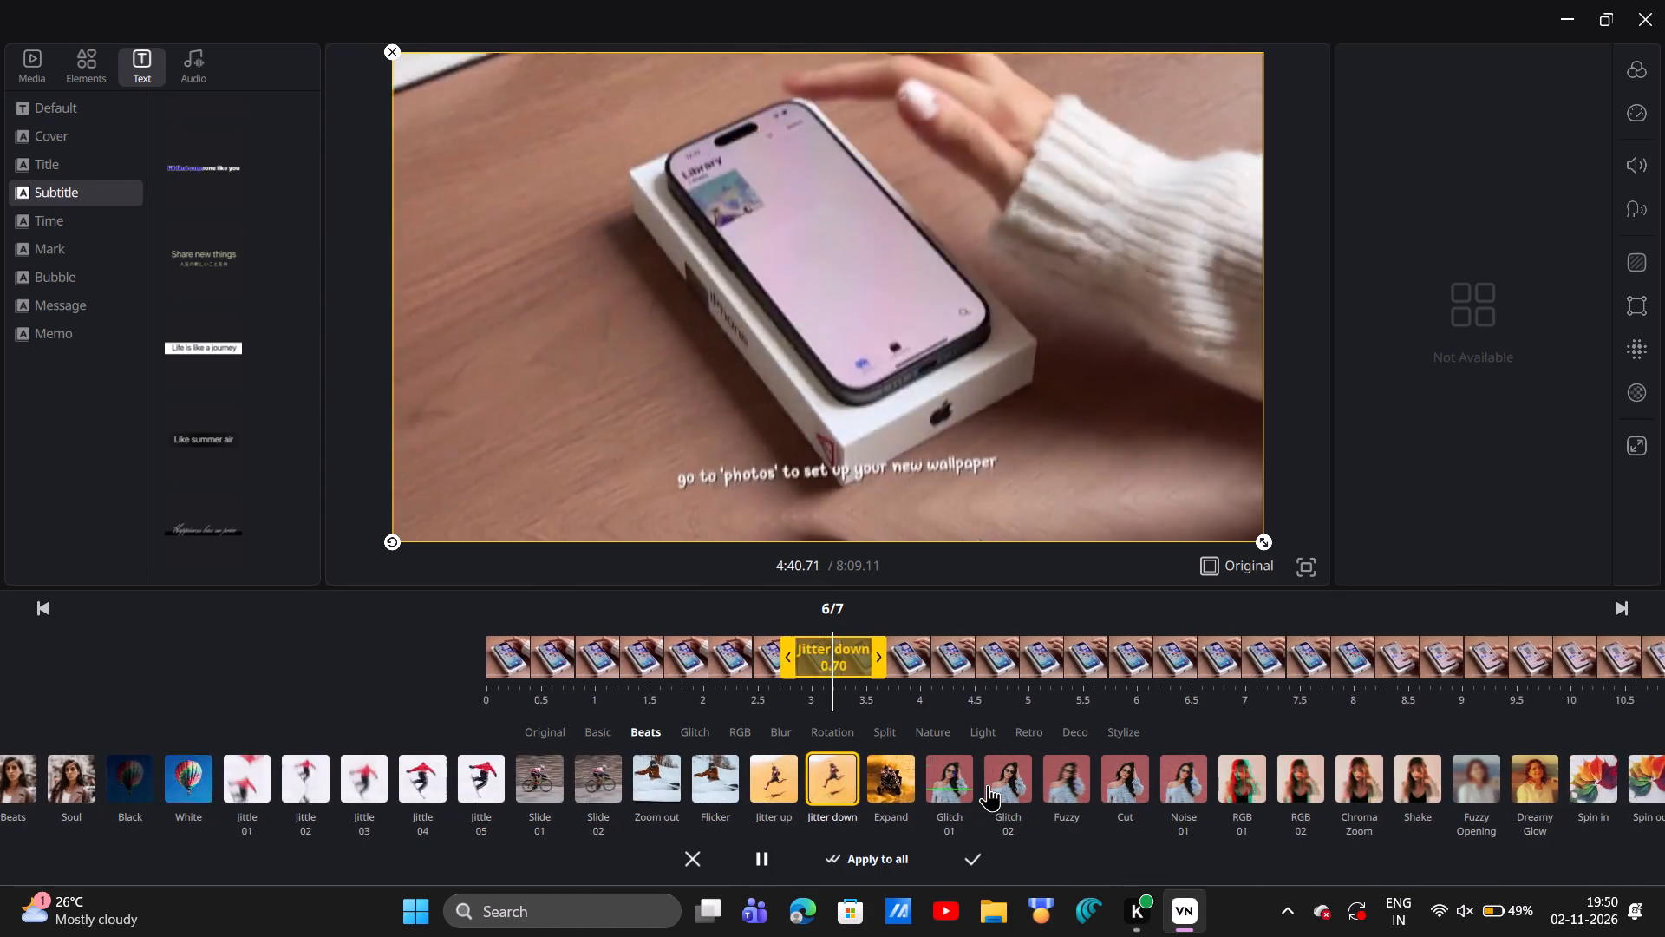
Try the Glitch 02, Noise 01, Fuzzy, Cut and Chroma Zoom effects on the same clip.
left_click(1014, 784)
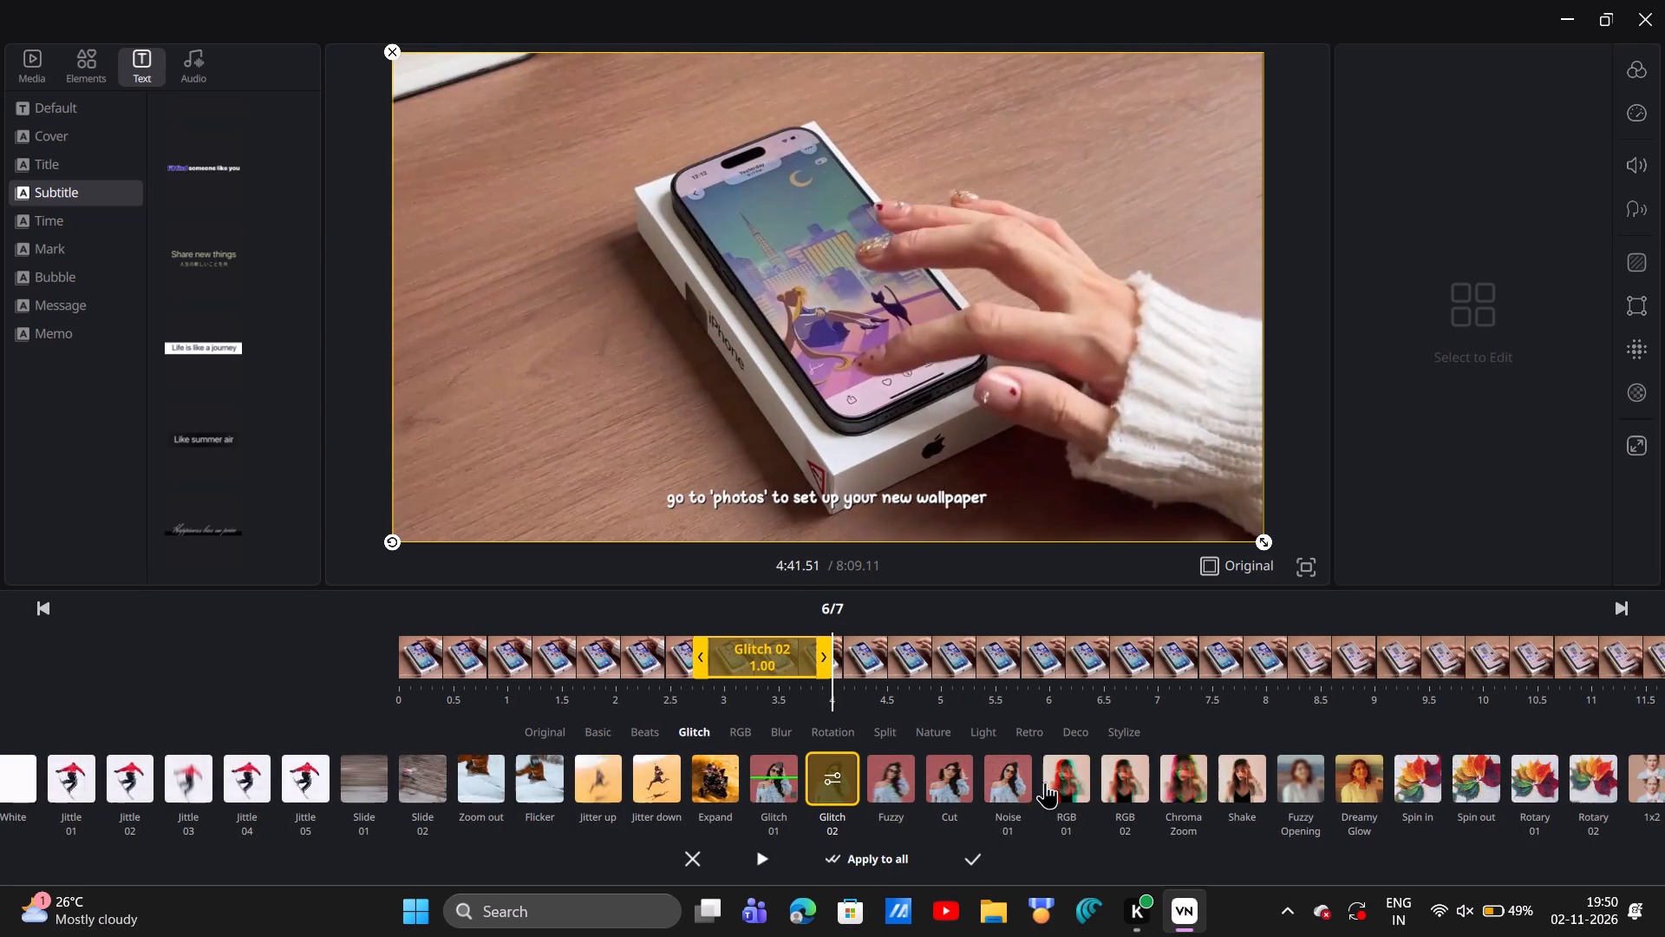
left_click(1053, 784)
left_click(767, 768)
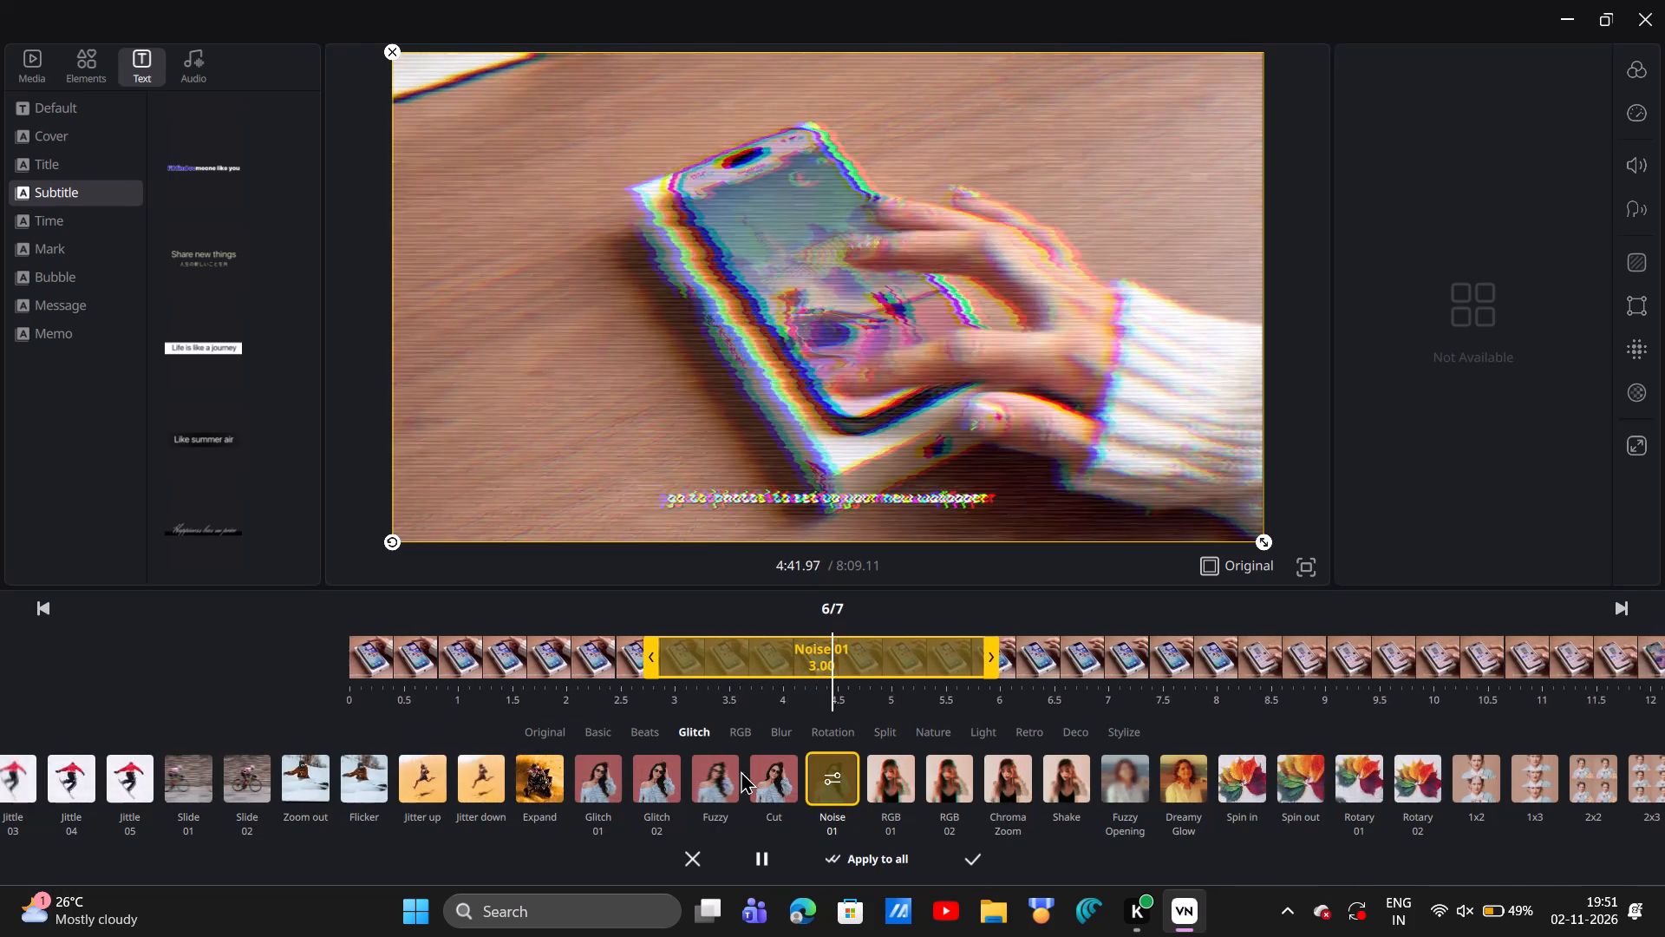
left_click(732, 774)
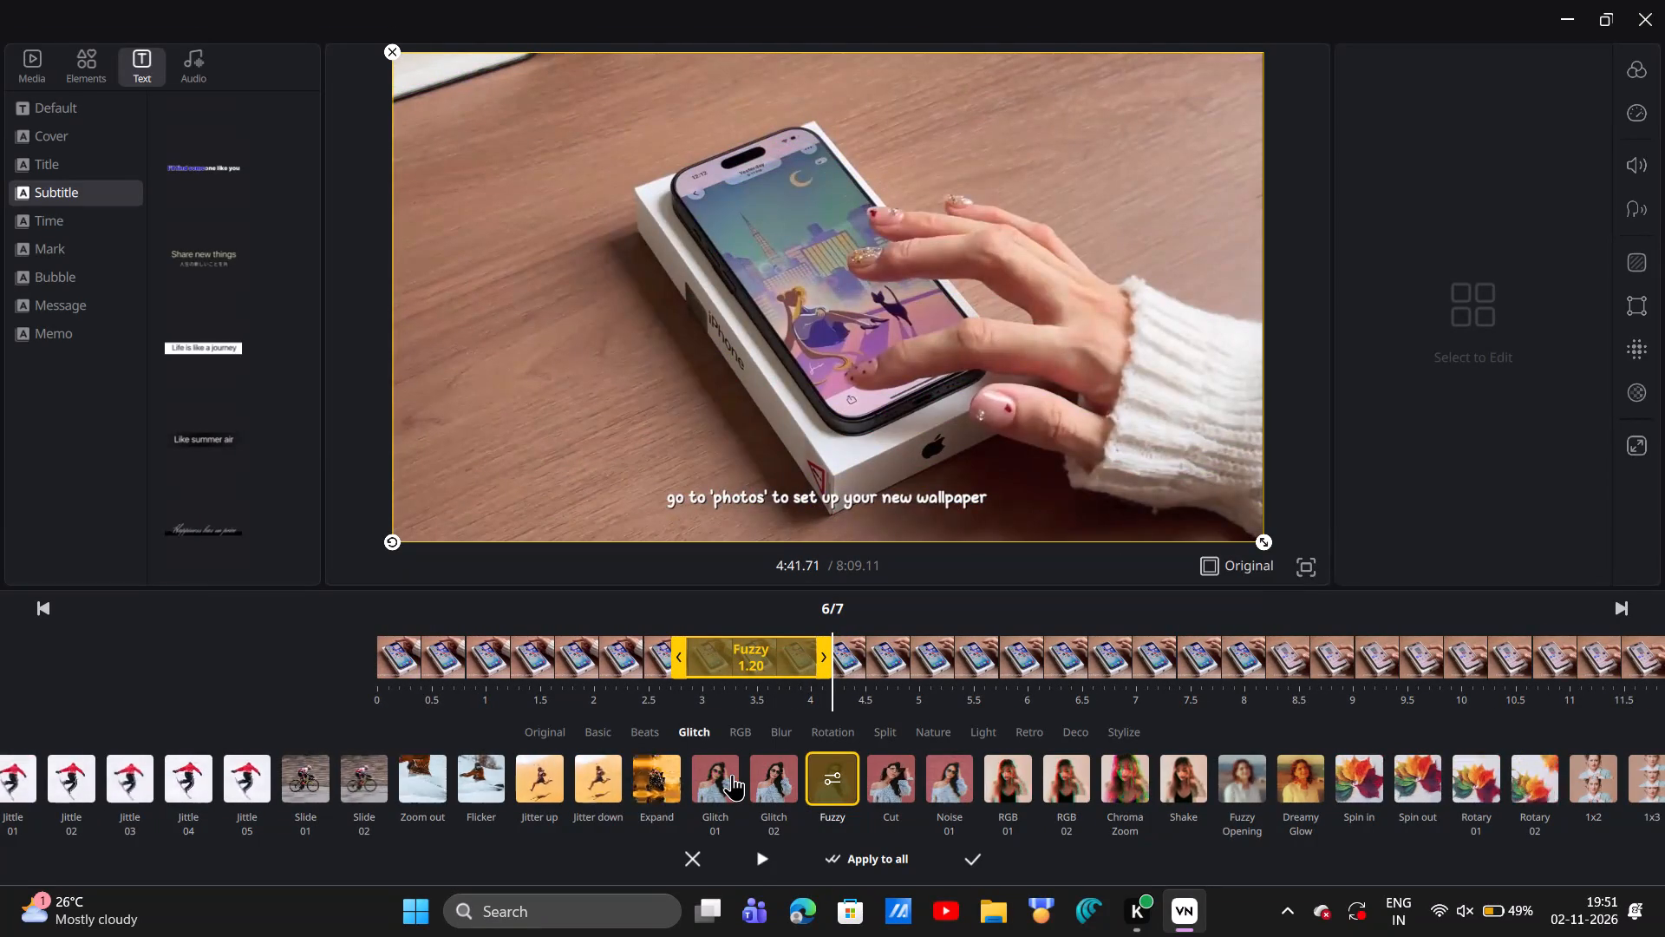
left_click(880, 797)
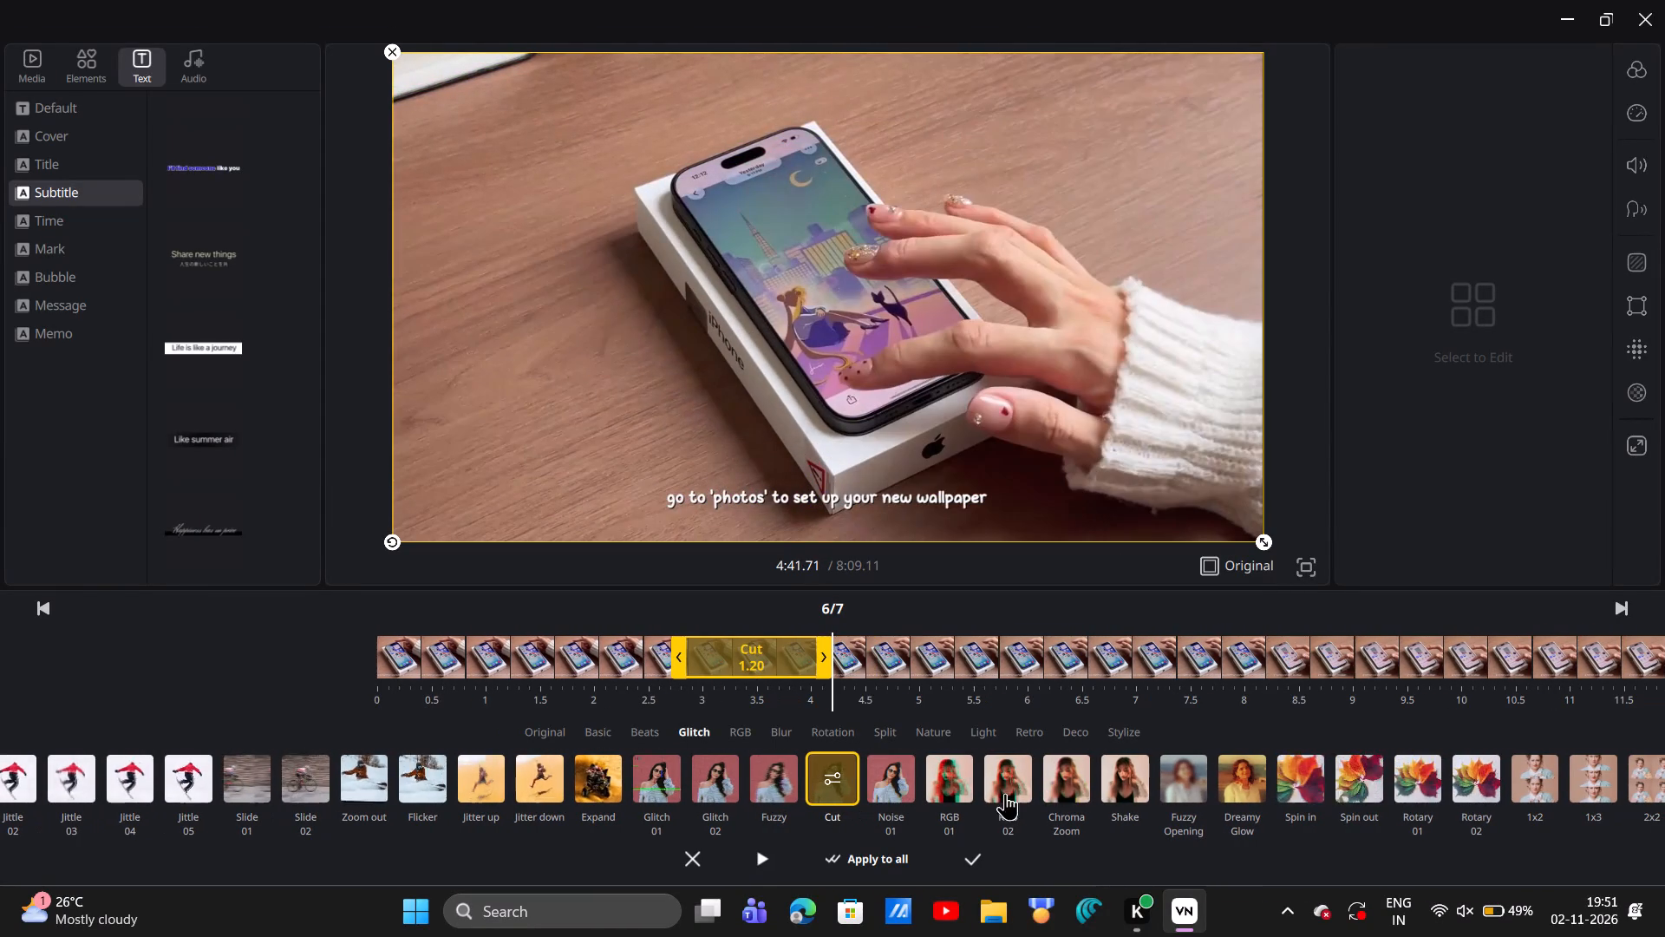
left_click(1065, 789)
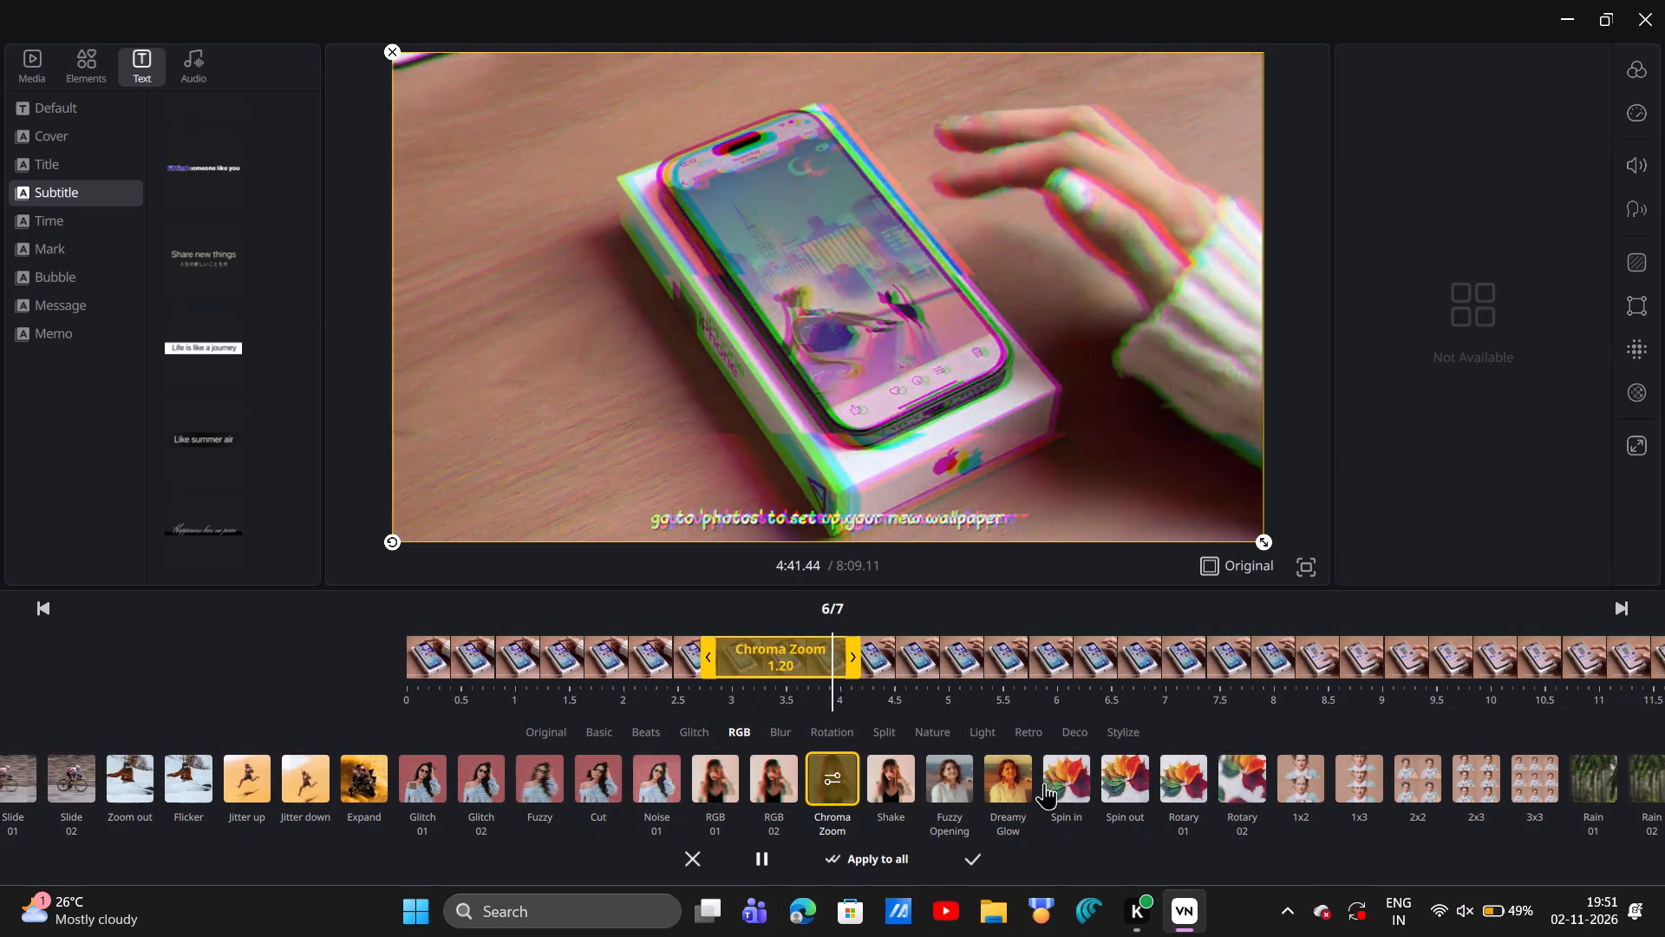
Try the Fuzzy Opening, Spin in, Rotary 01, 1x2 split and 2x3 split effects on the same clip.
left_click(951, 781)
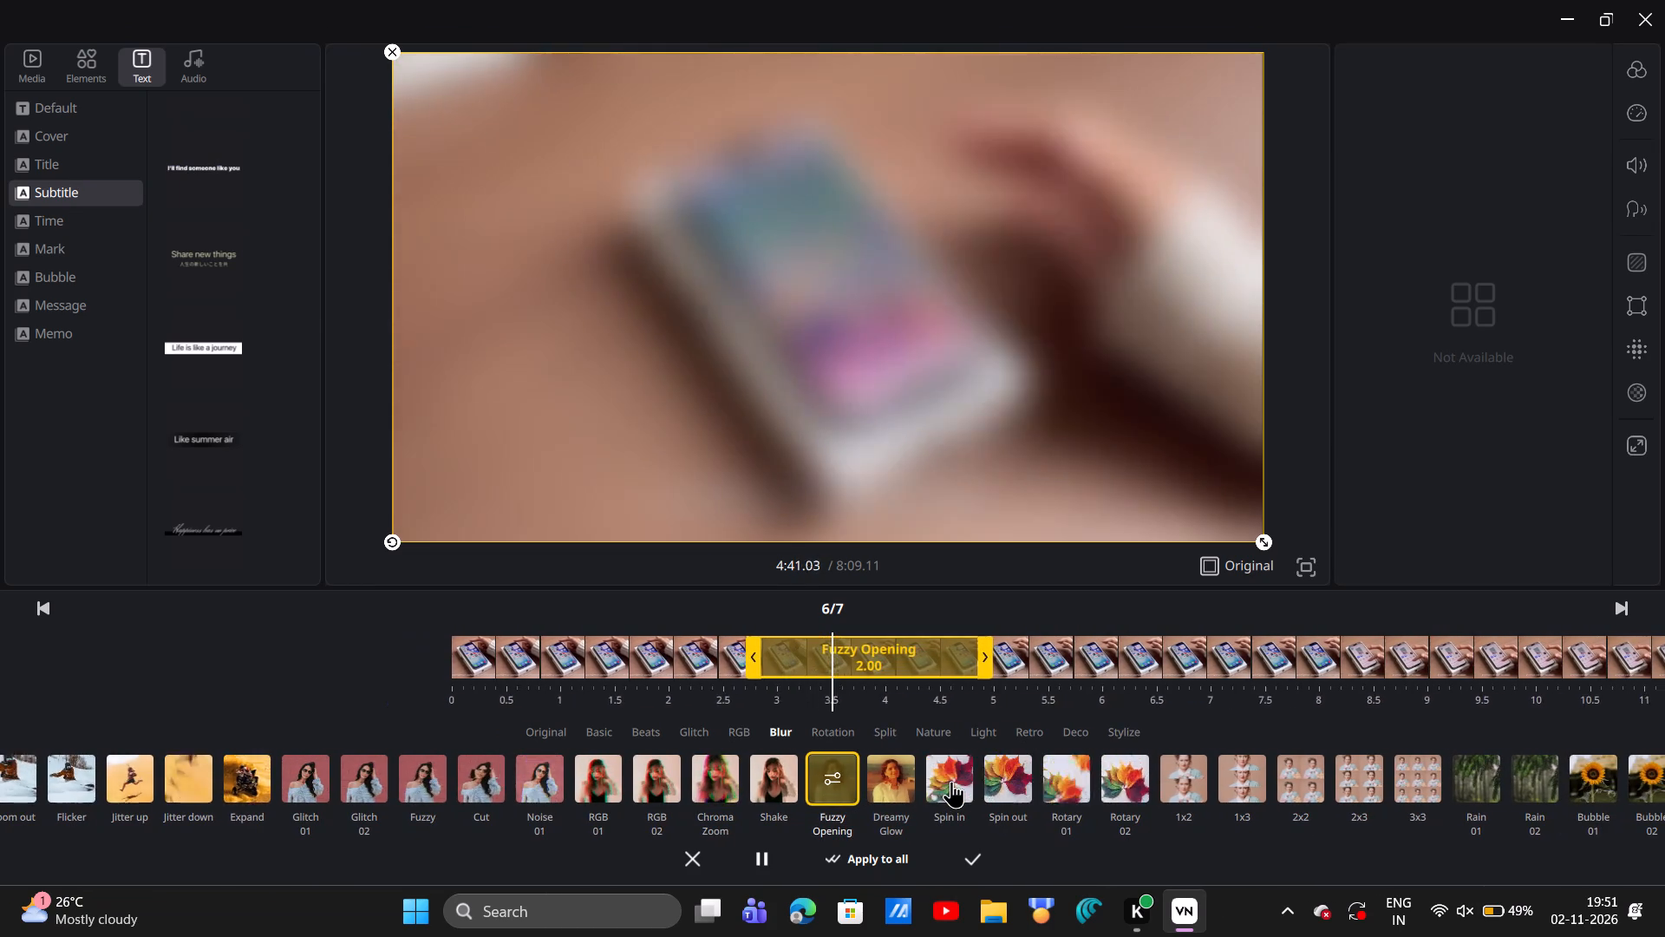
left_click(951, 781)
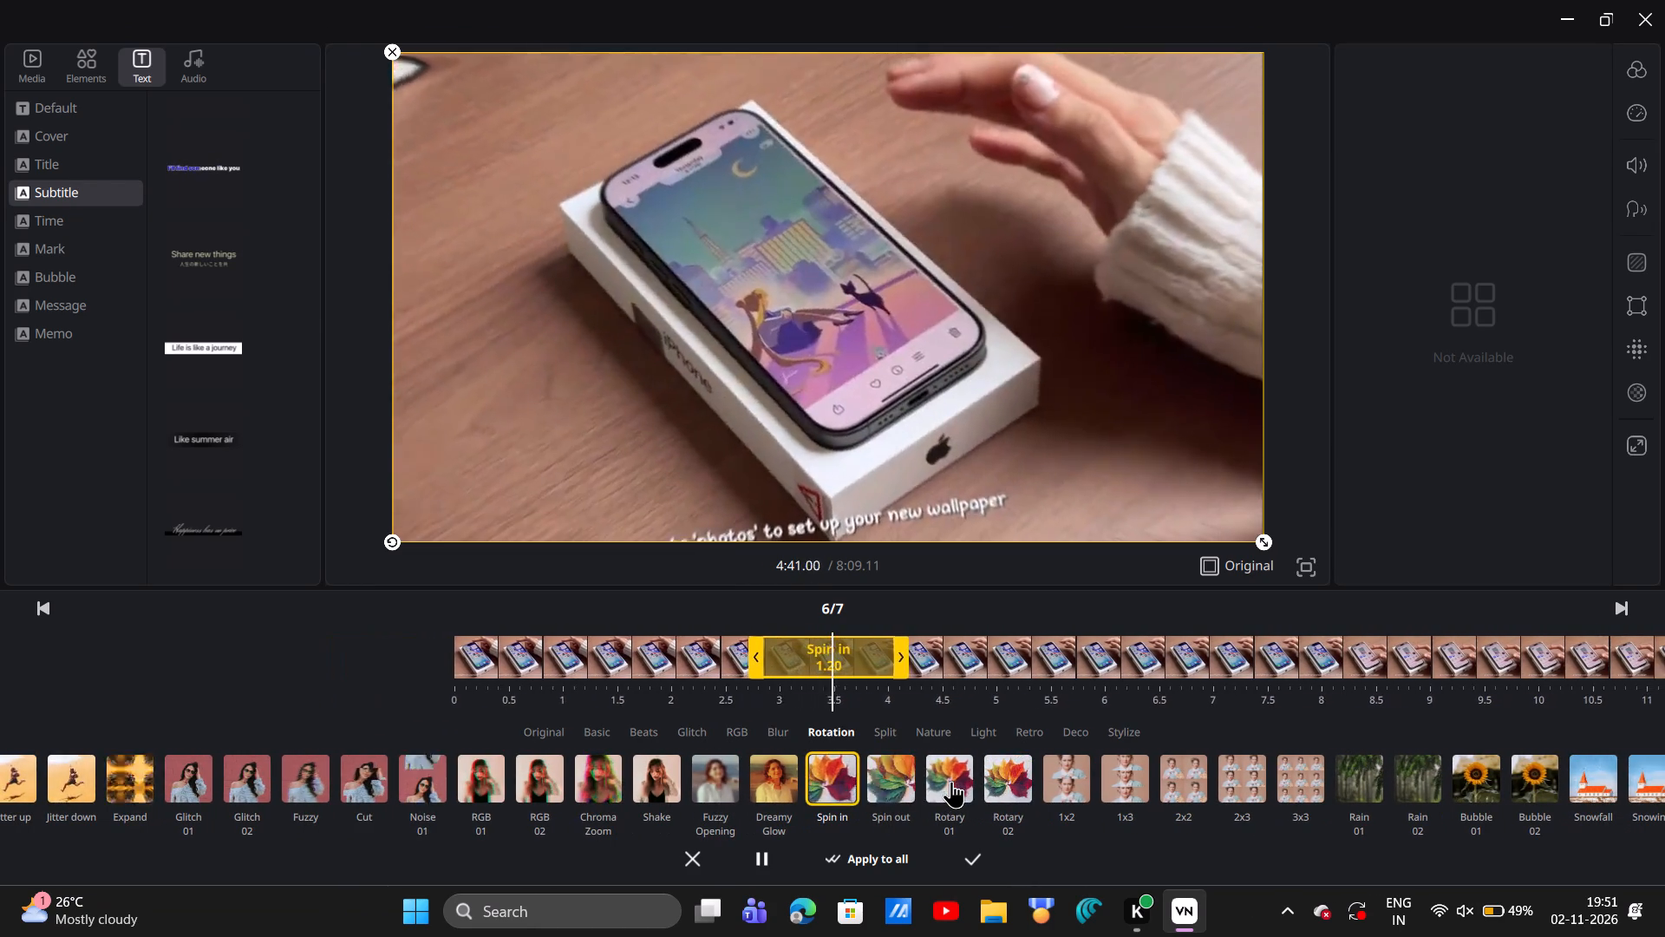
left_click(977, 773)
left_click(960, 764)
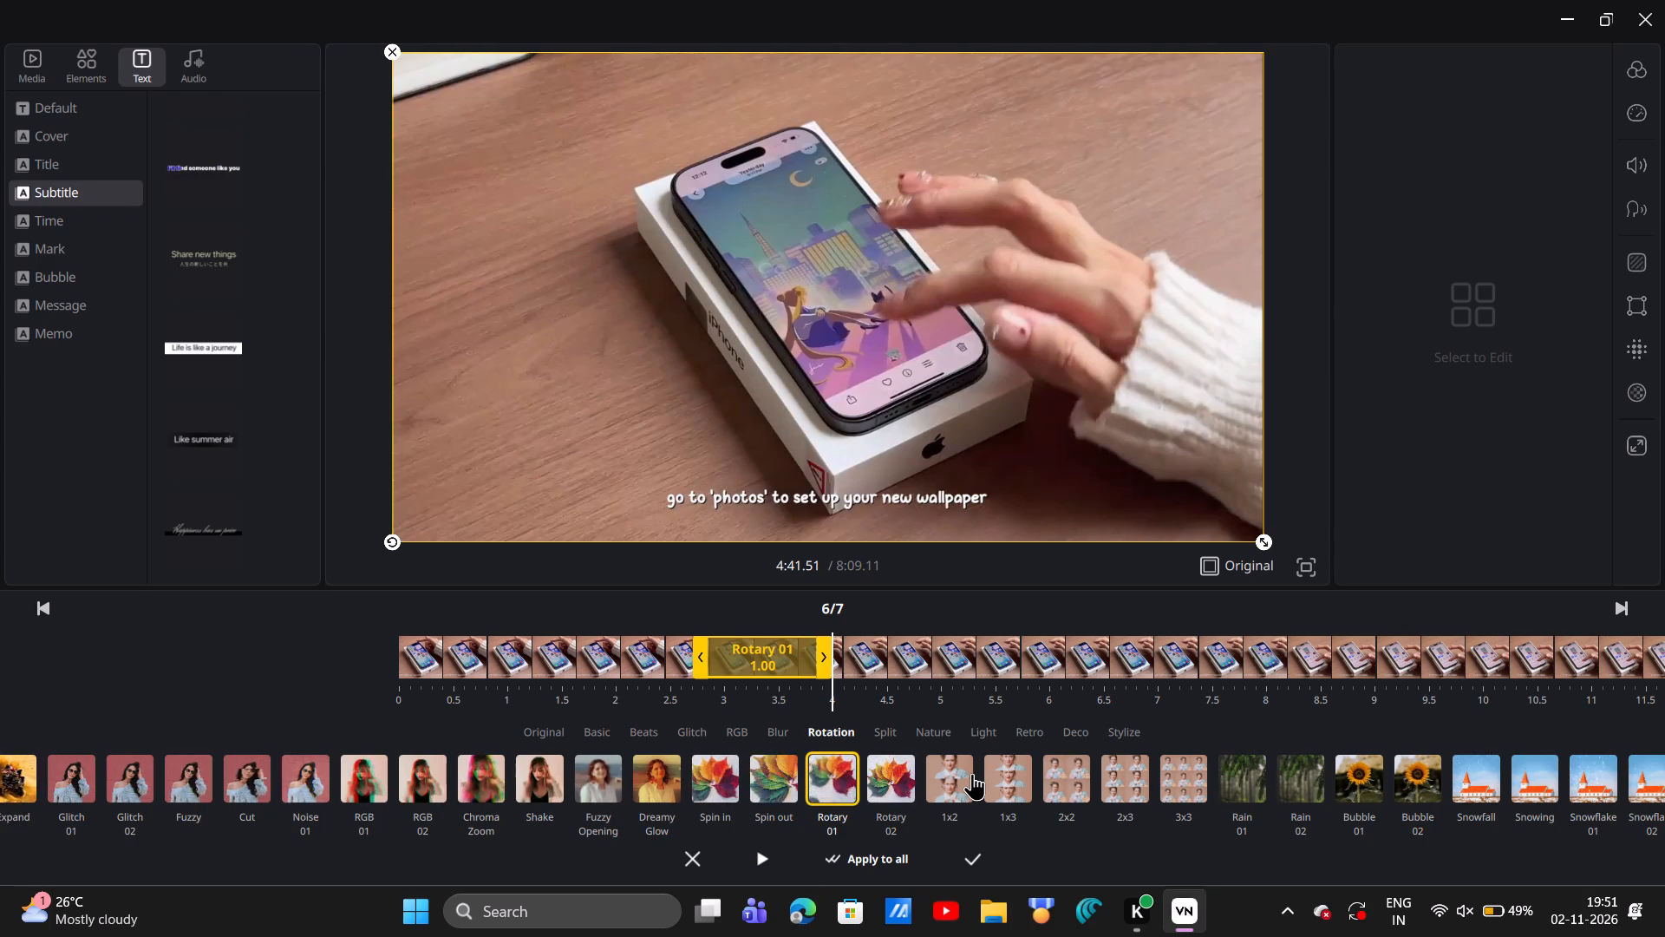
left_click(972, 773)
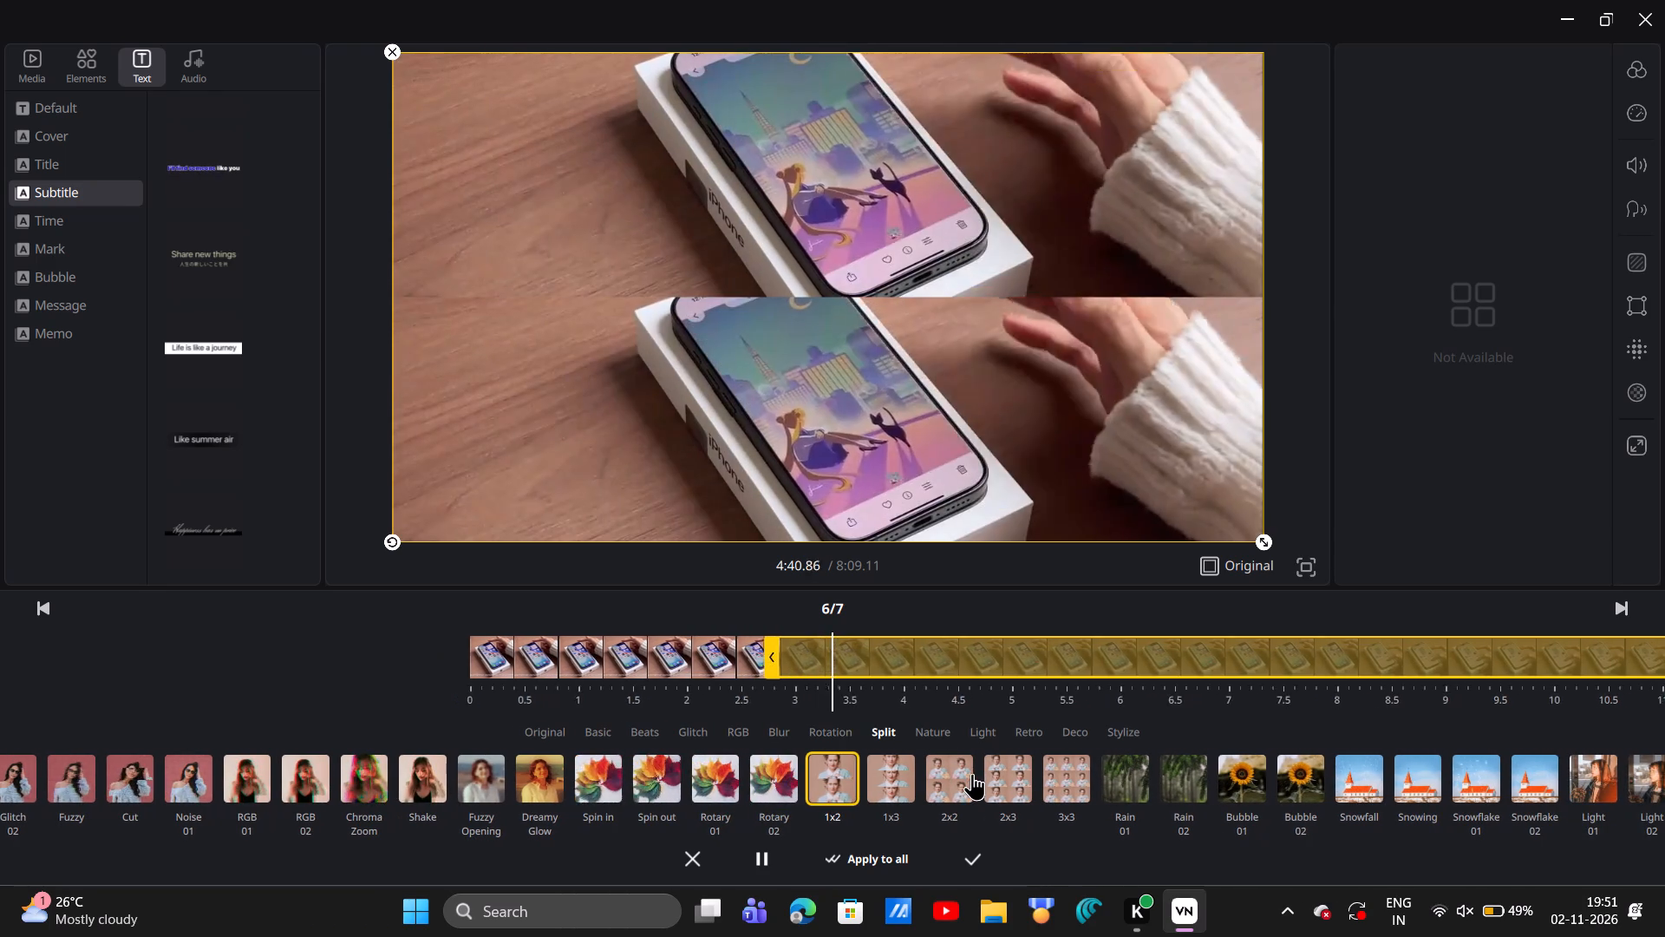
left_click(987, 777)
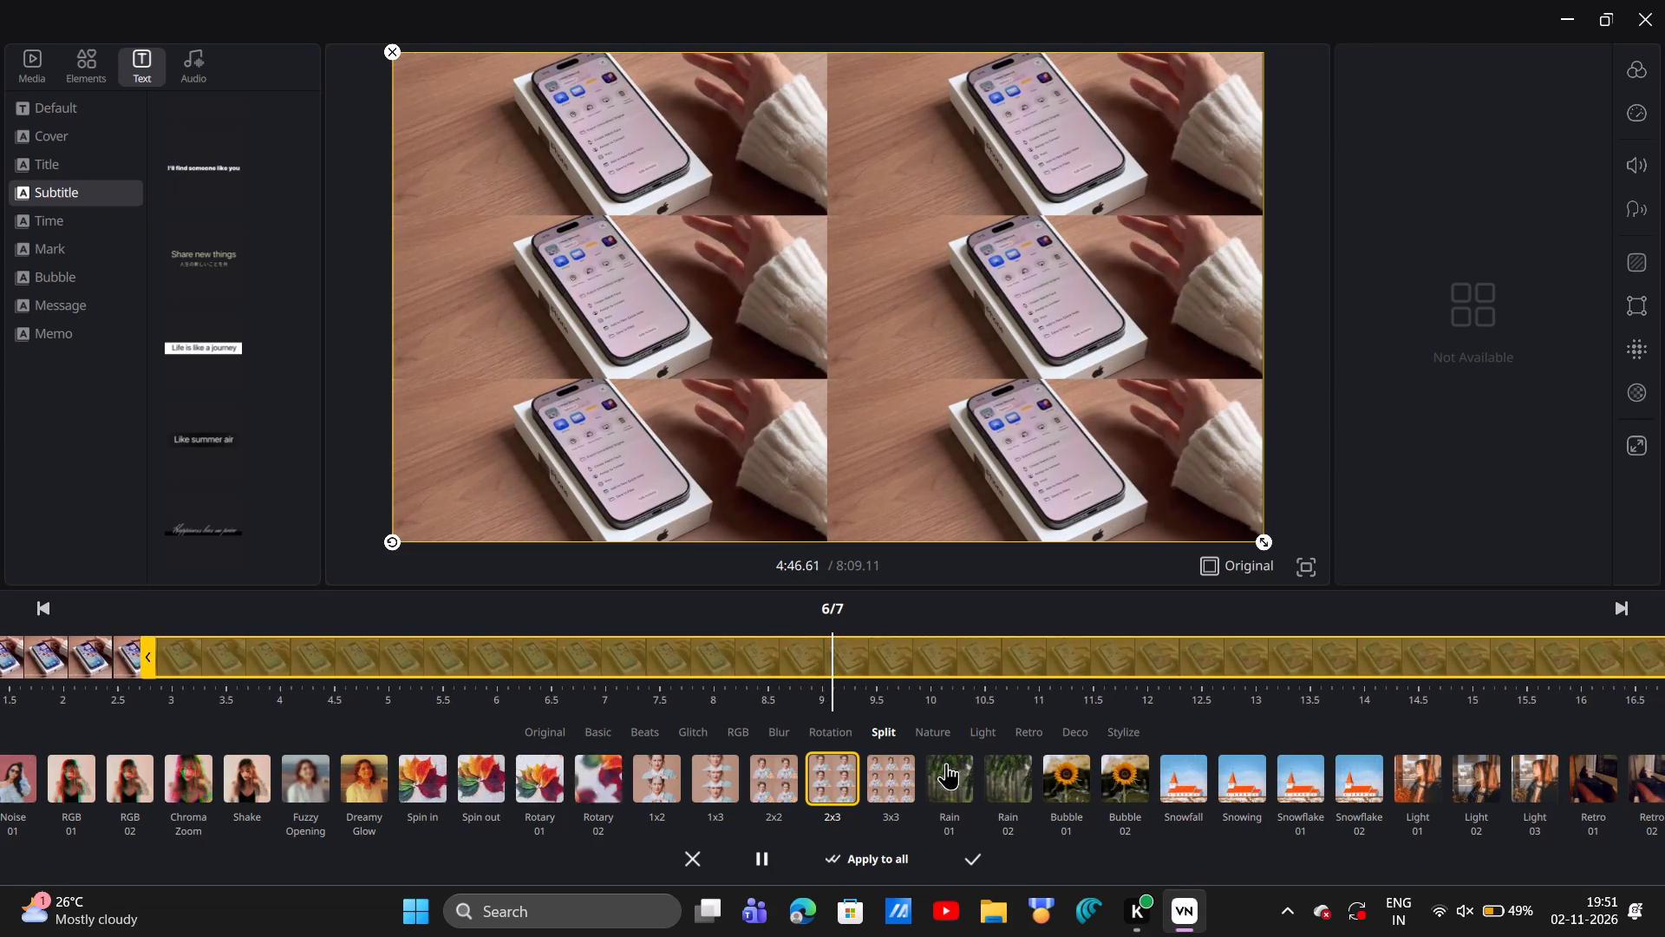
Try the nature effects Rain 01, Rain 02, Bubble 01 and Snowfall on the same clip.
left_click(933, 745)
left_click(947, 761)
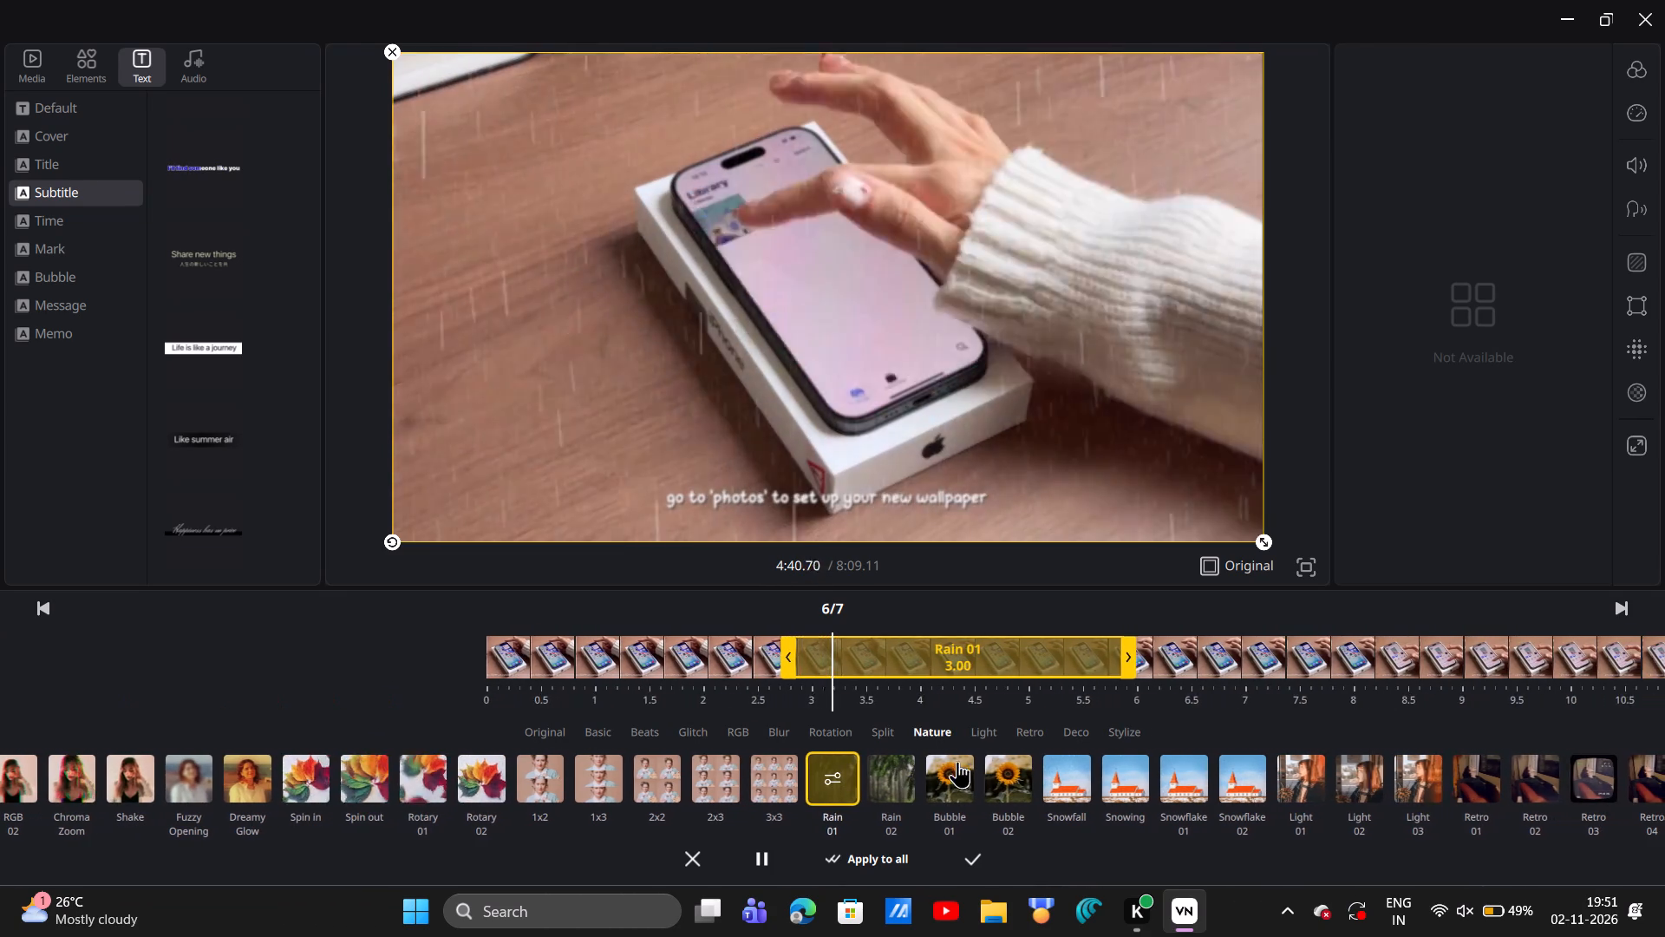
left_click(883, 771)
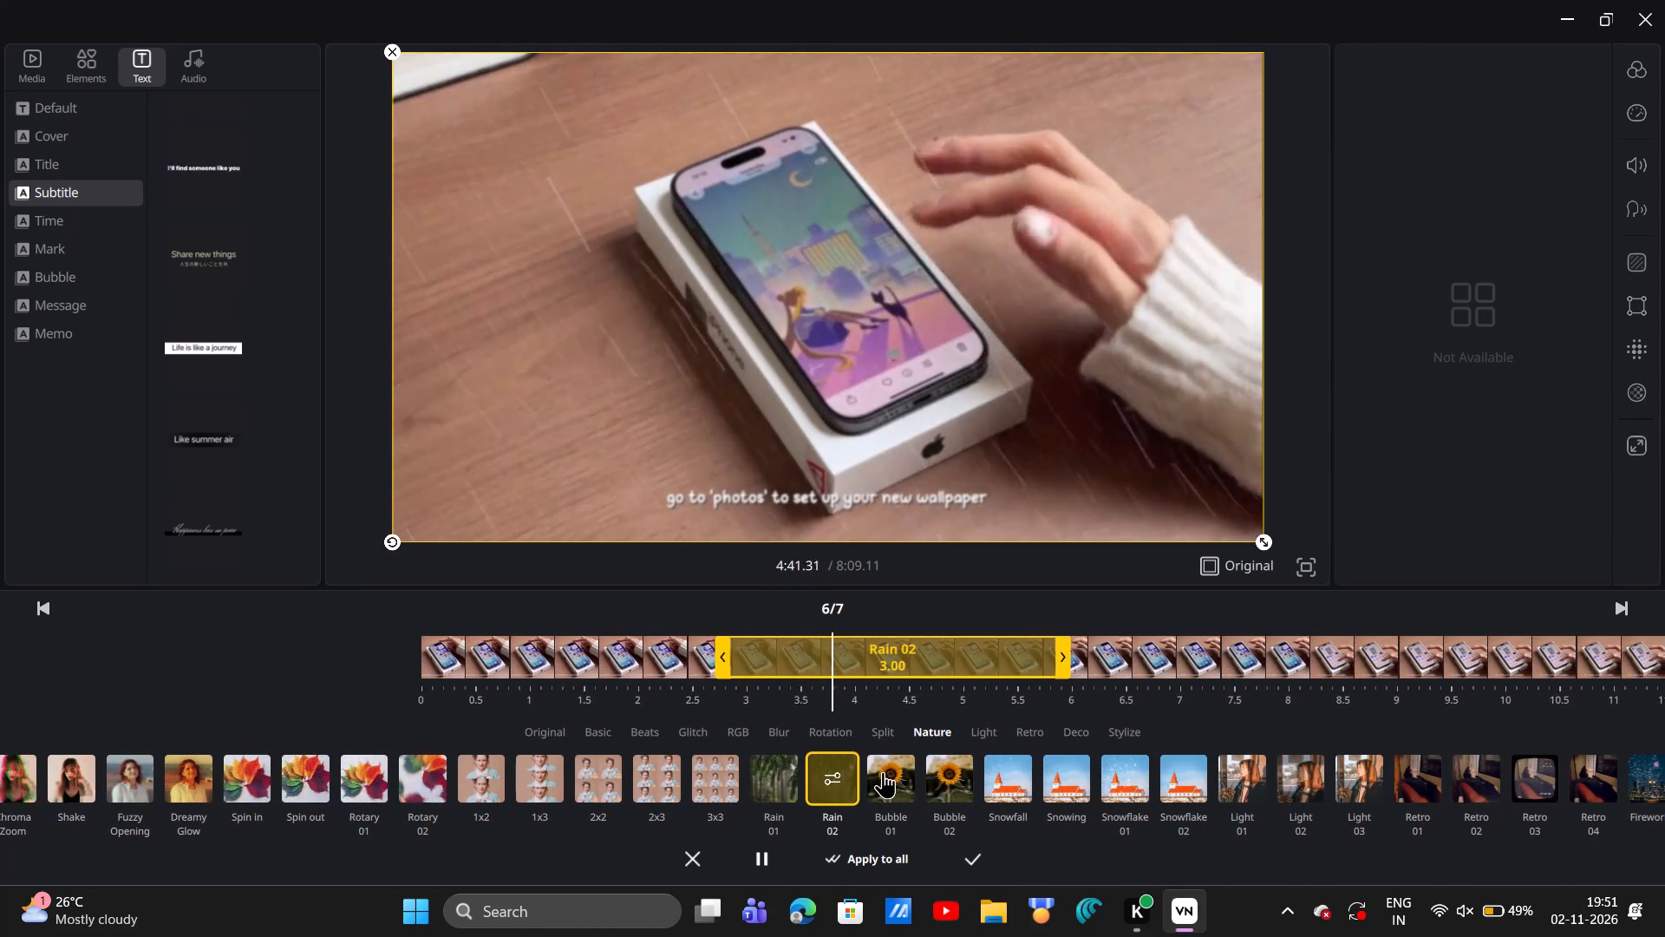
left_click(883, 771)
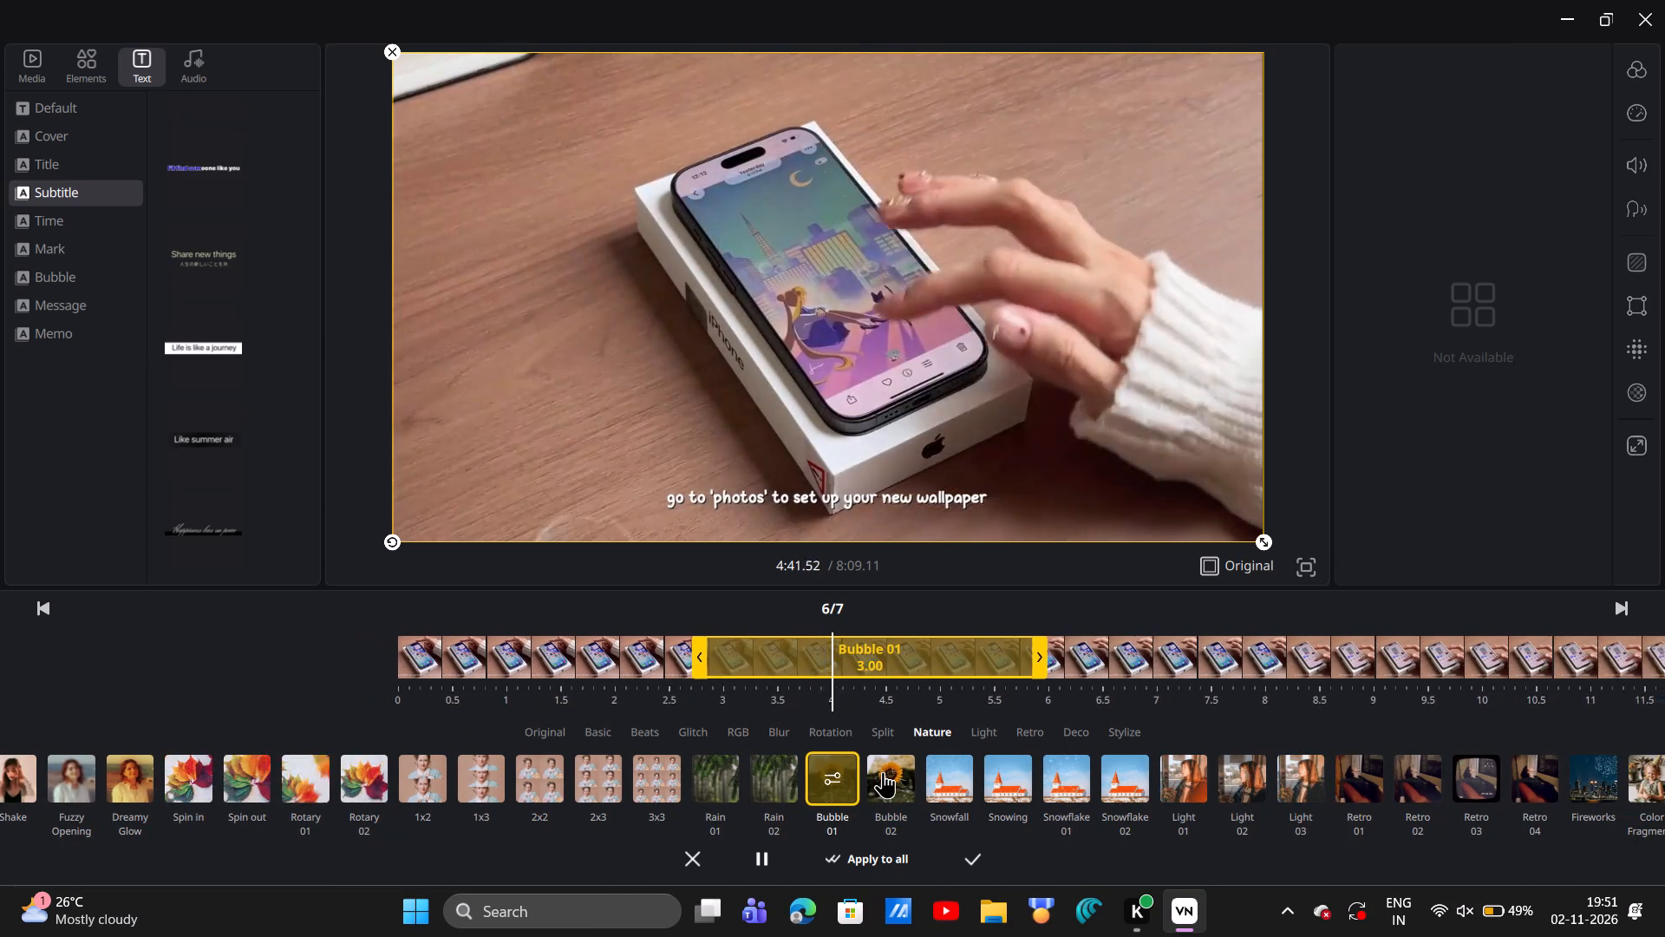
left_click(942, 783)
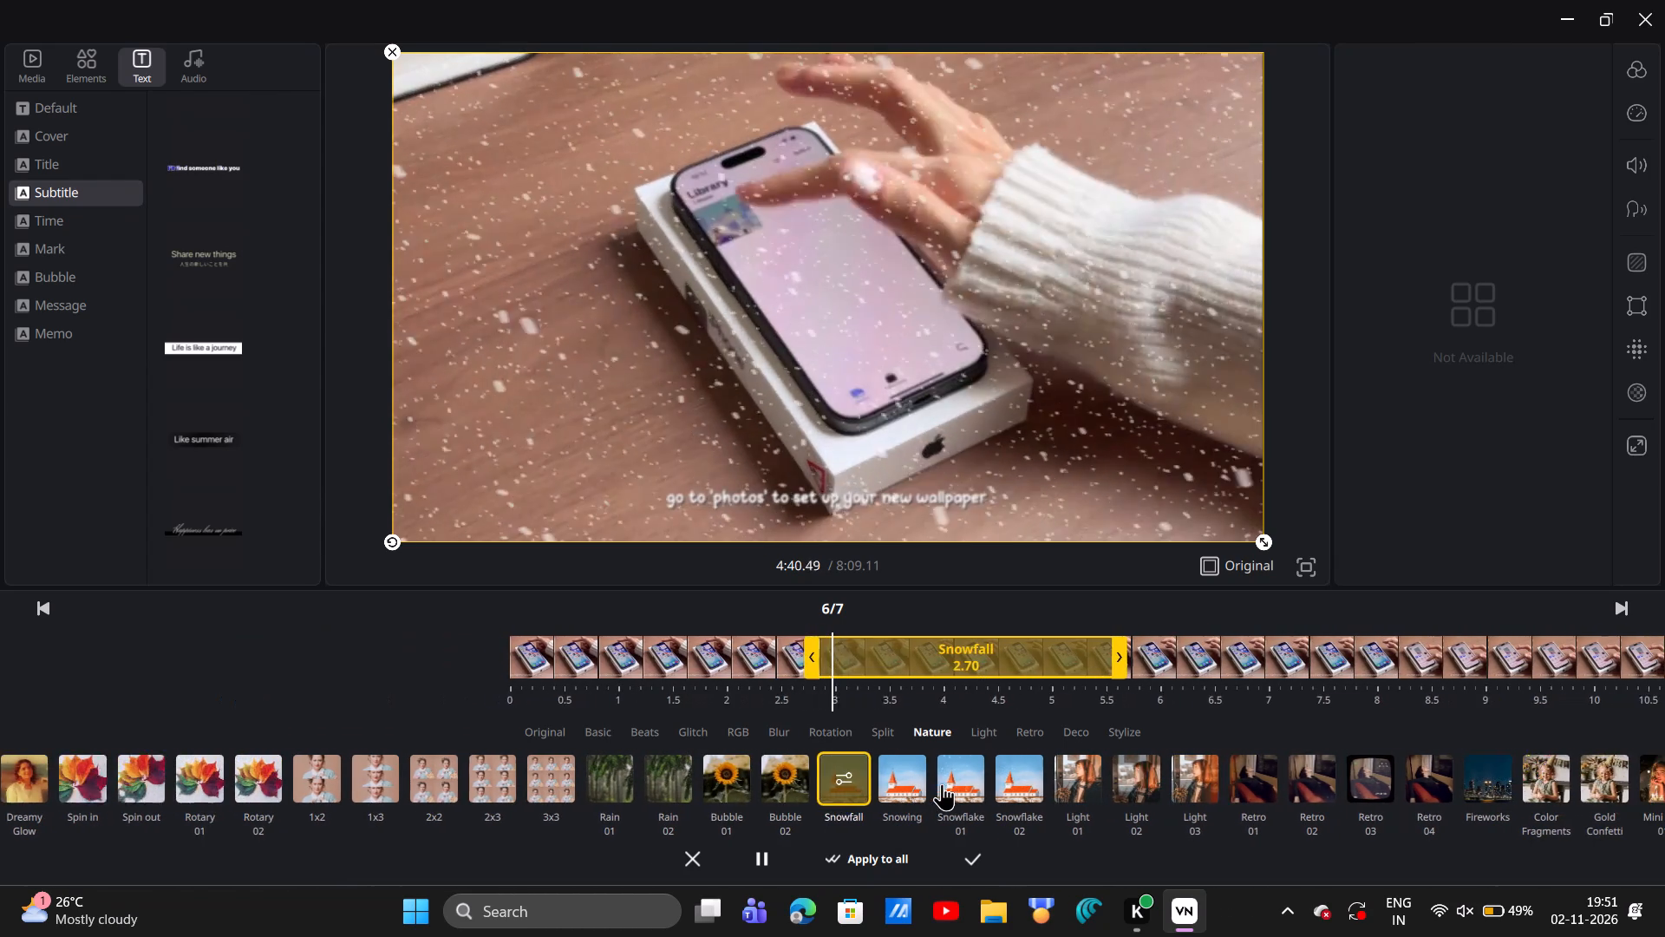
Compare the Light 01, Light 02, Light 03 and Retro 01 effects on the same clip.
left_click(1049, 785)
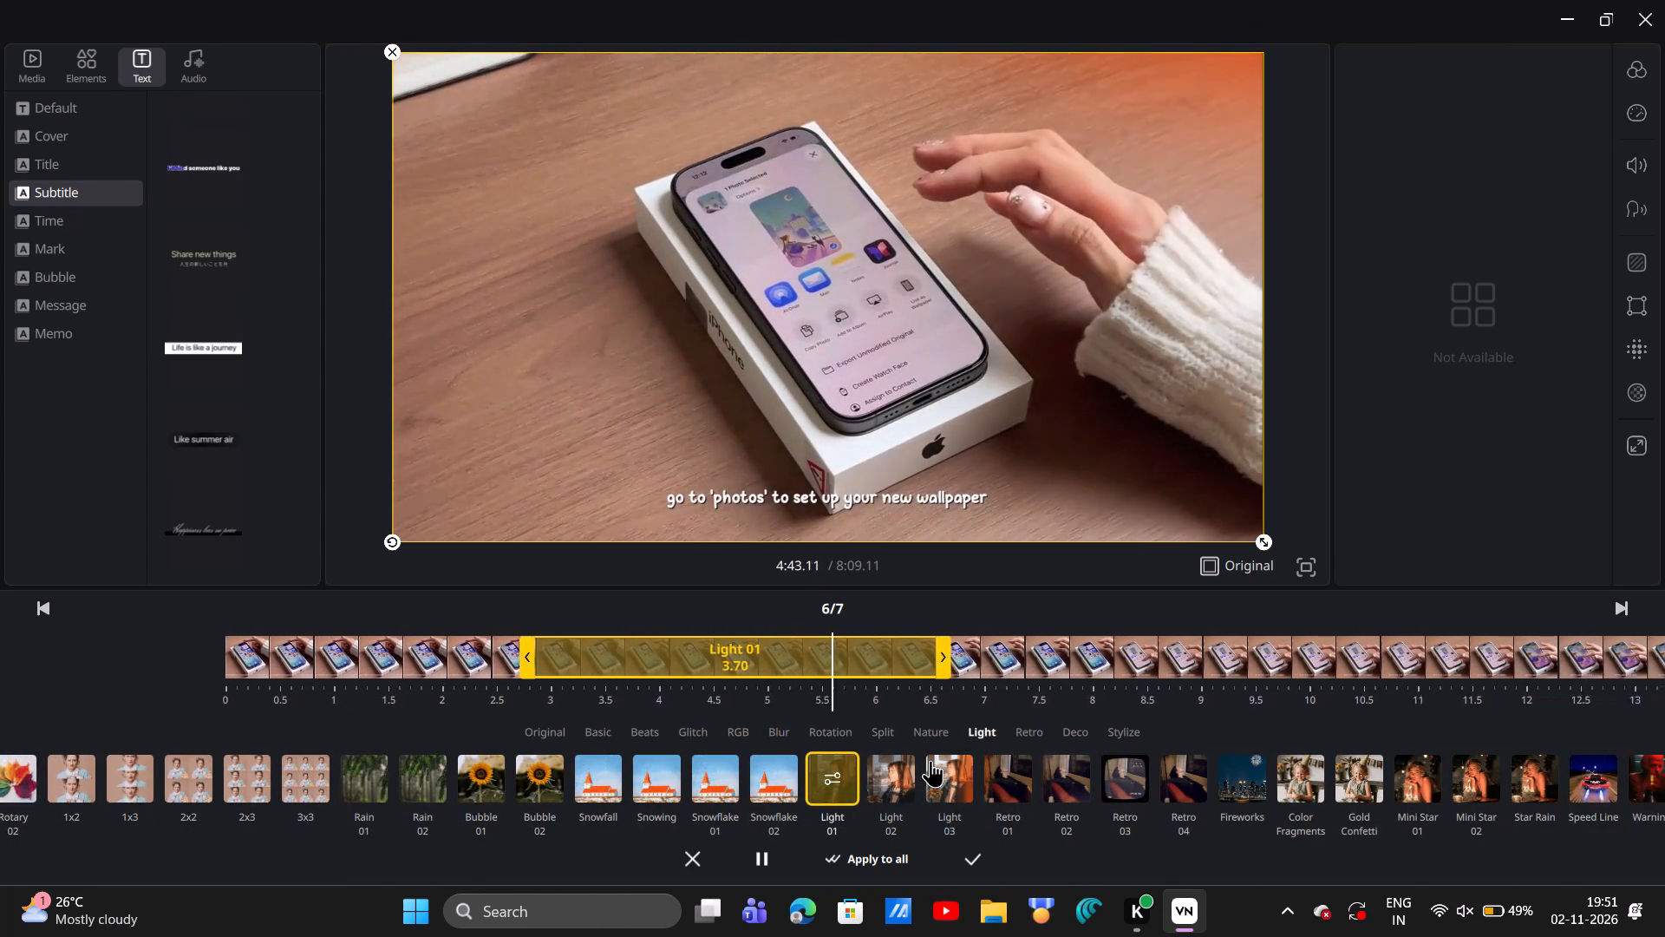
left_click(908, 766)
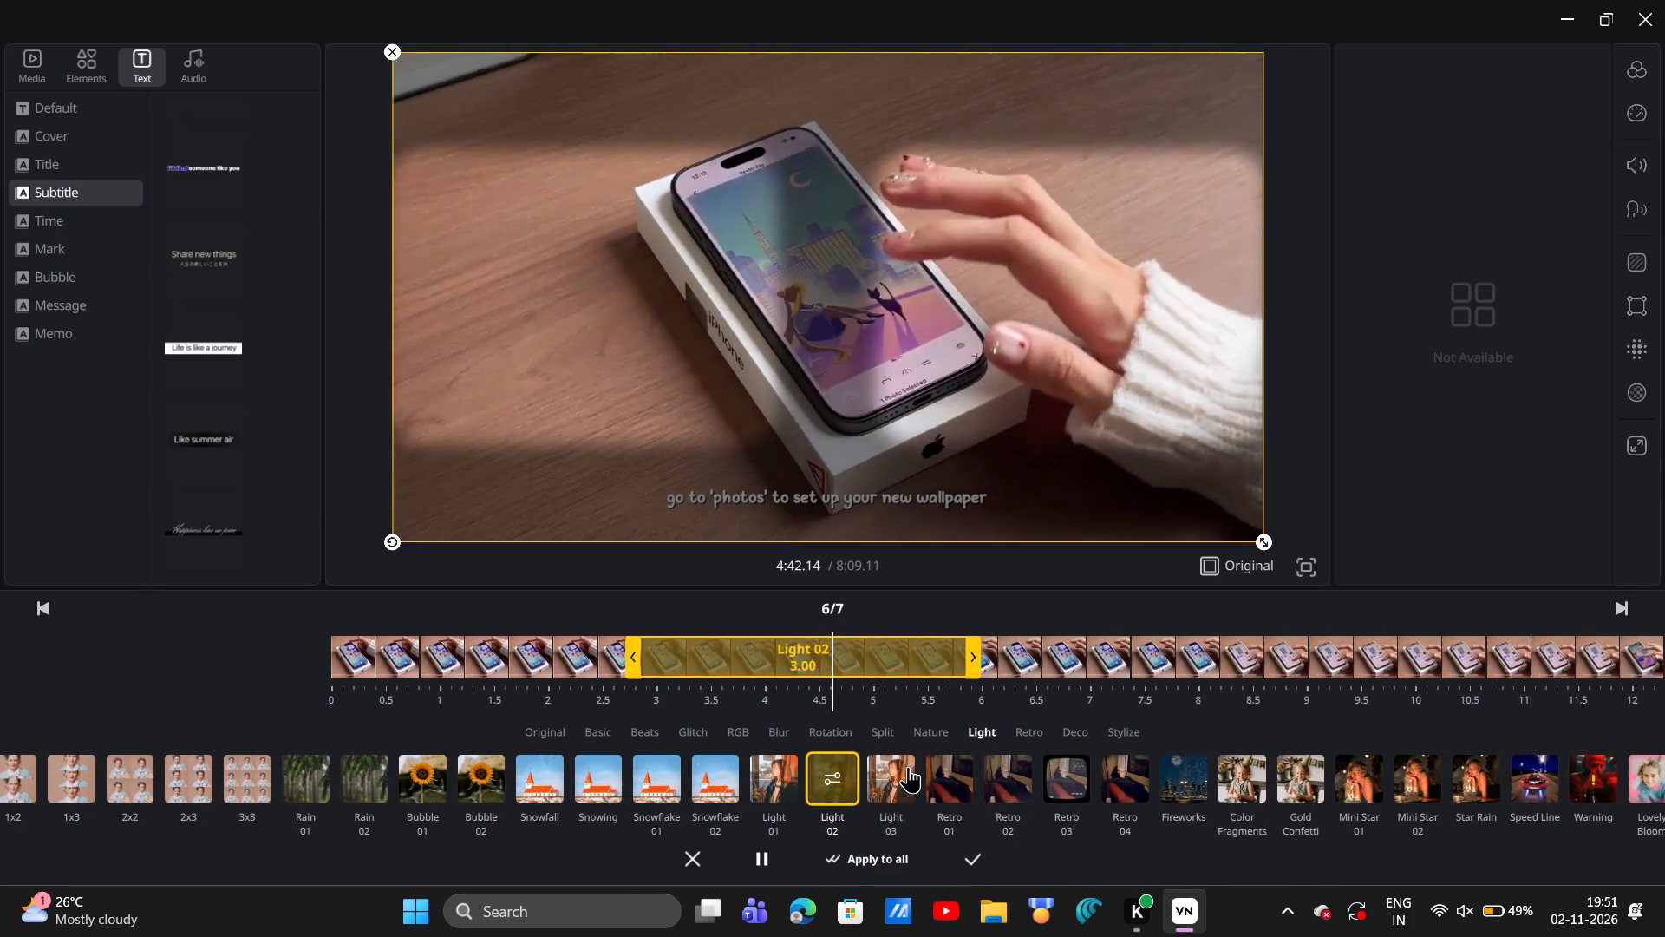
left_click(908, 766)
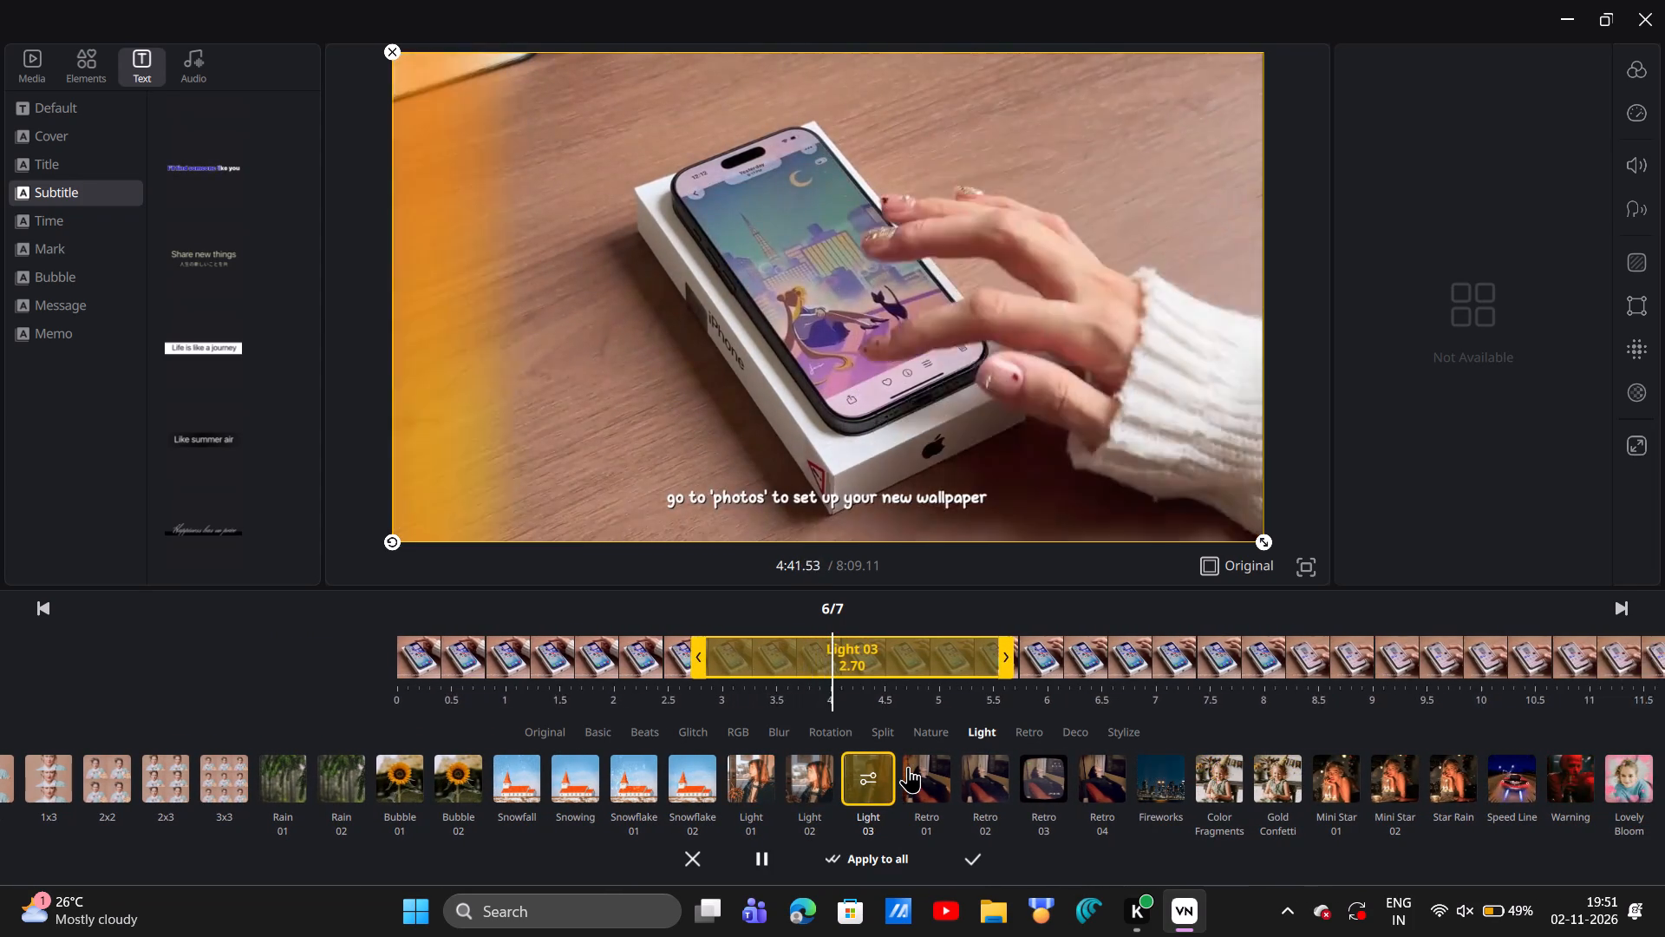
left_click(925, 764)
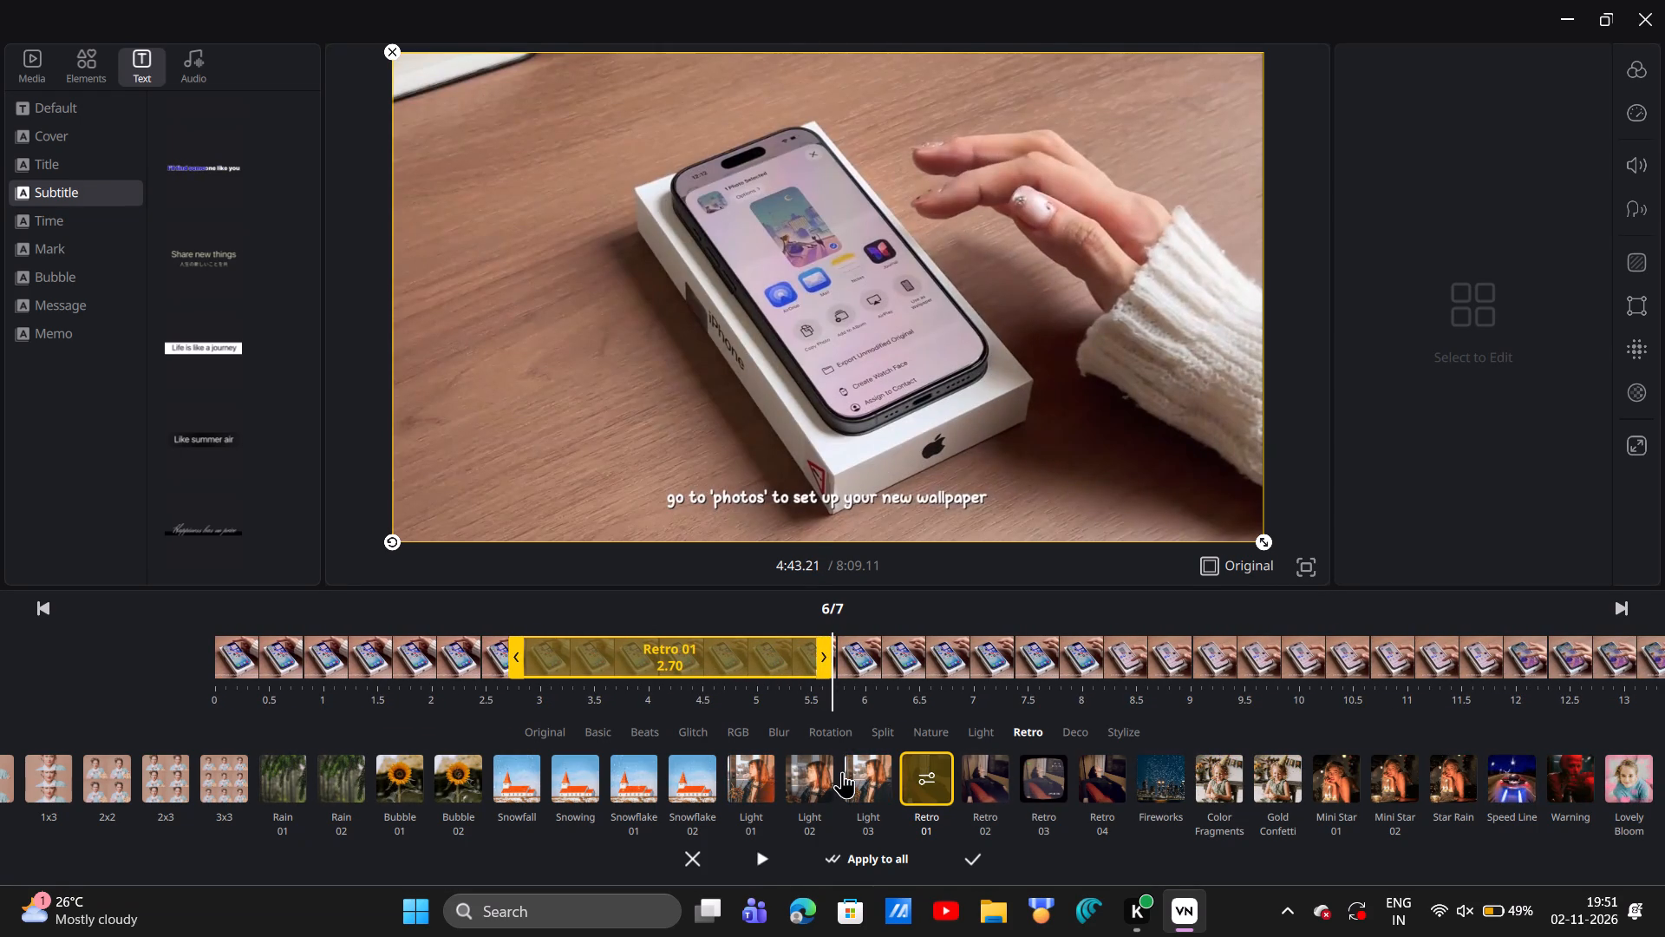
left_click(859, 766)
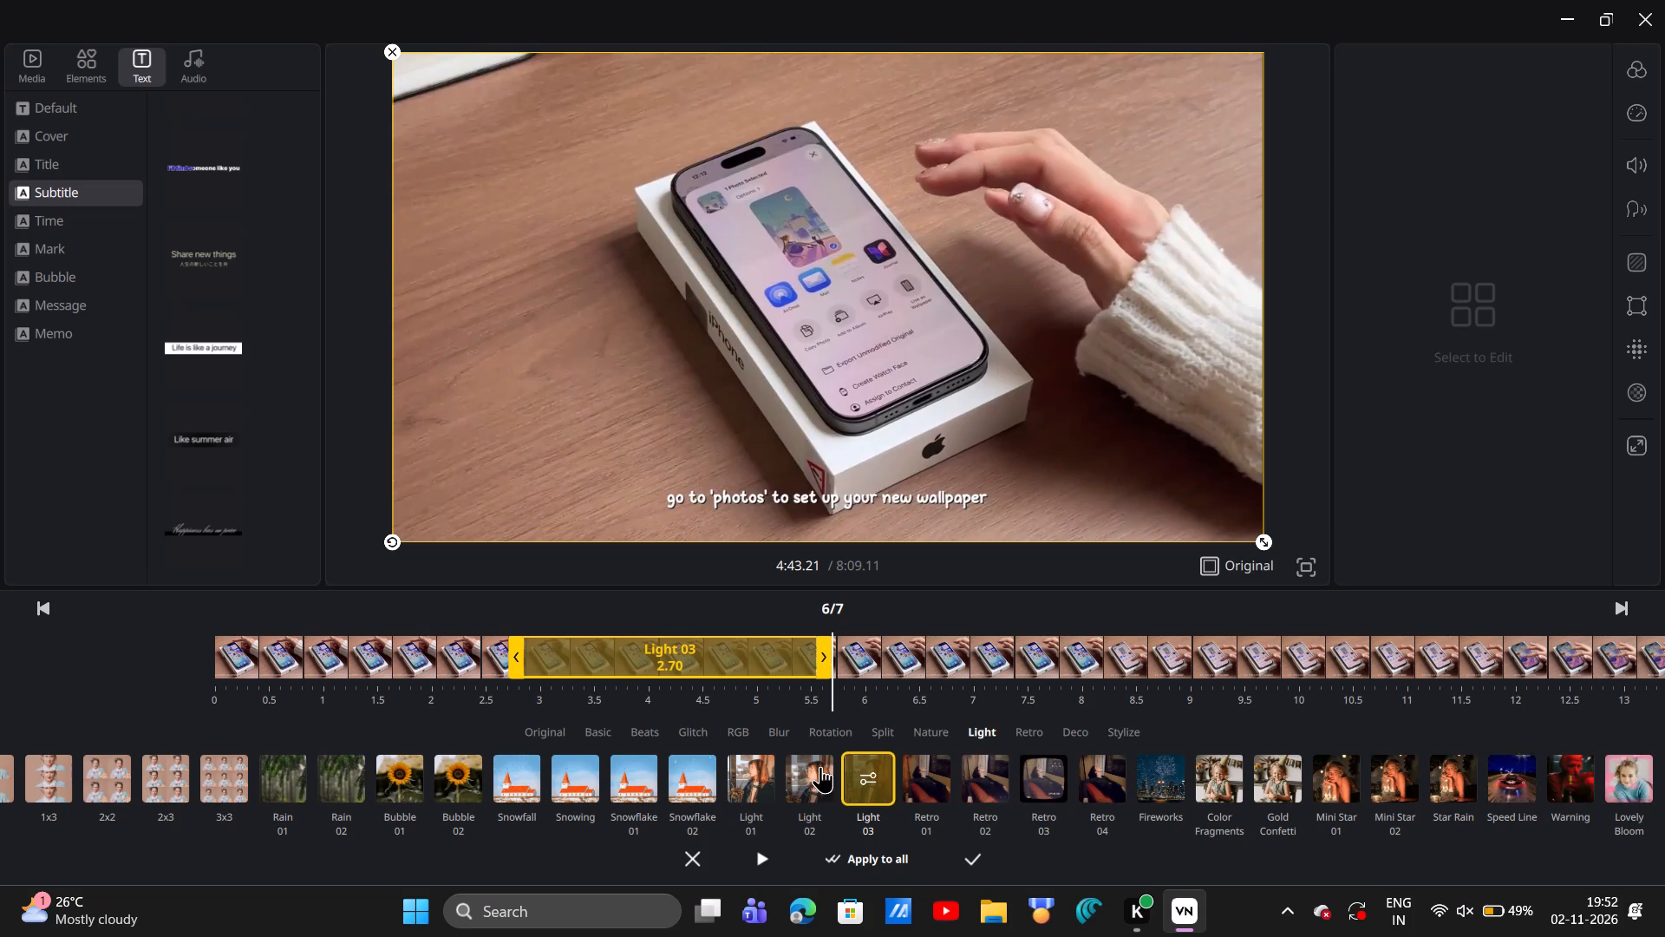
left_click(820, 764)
Try Retro 02 and Retro 03, choose the Retro 04 effect for the clip, and leave the effects editor.
left_click(973, 790)
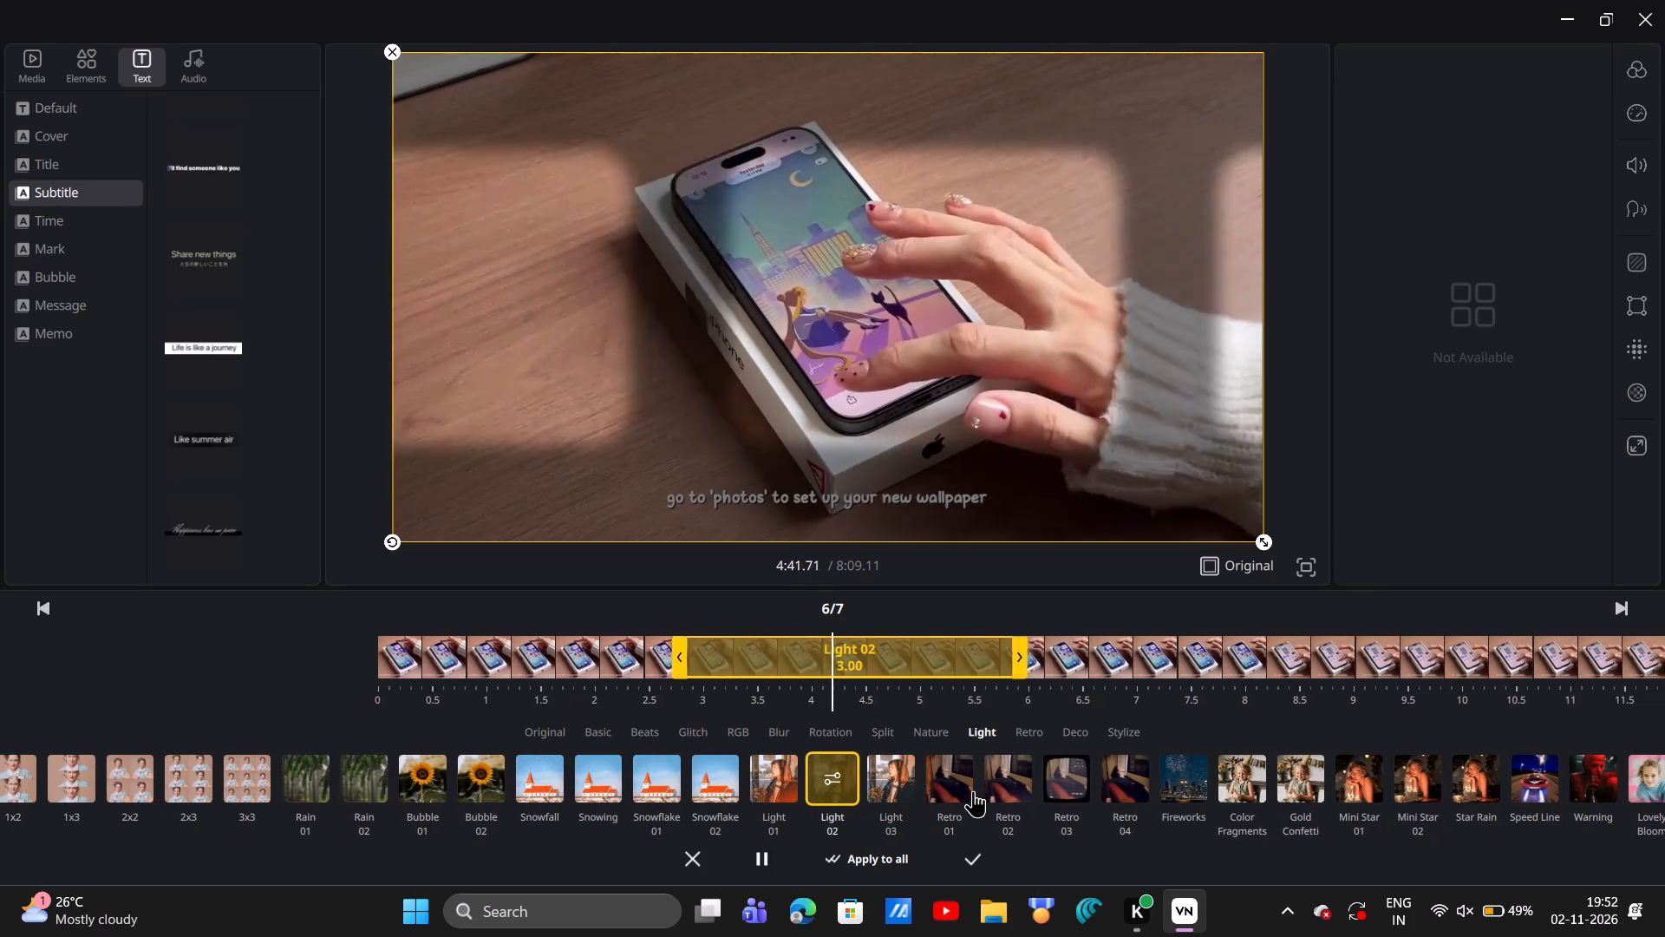
left_click(973, 790)
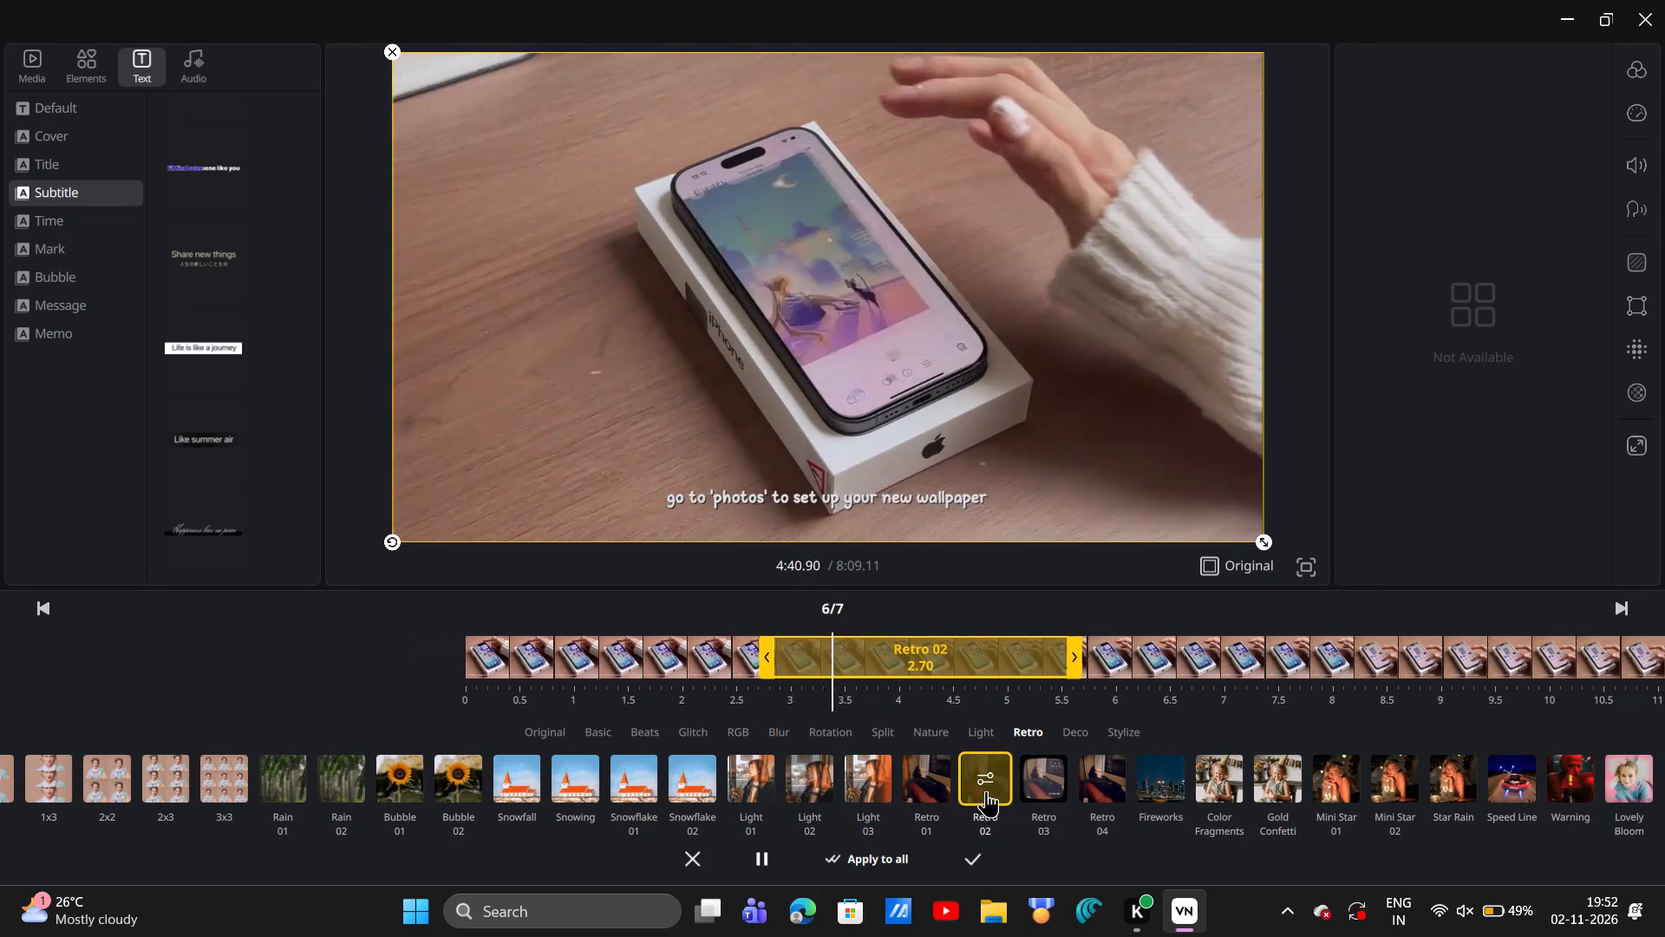
left_click(1033, 789)
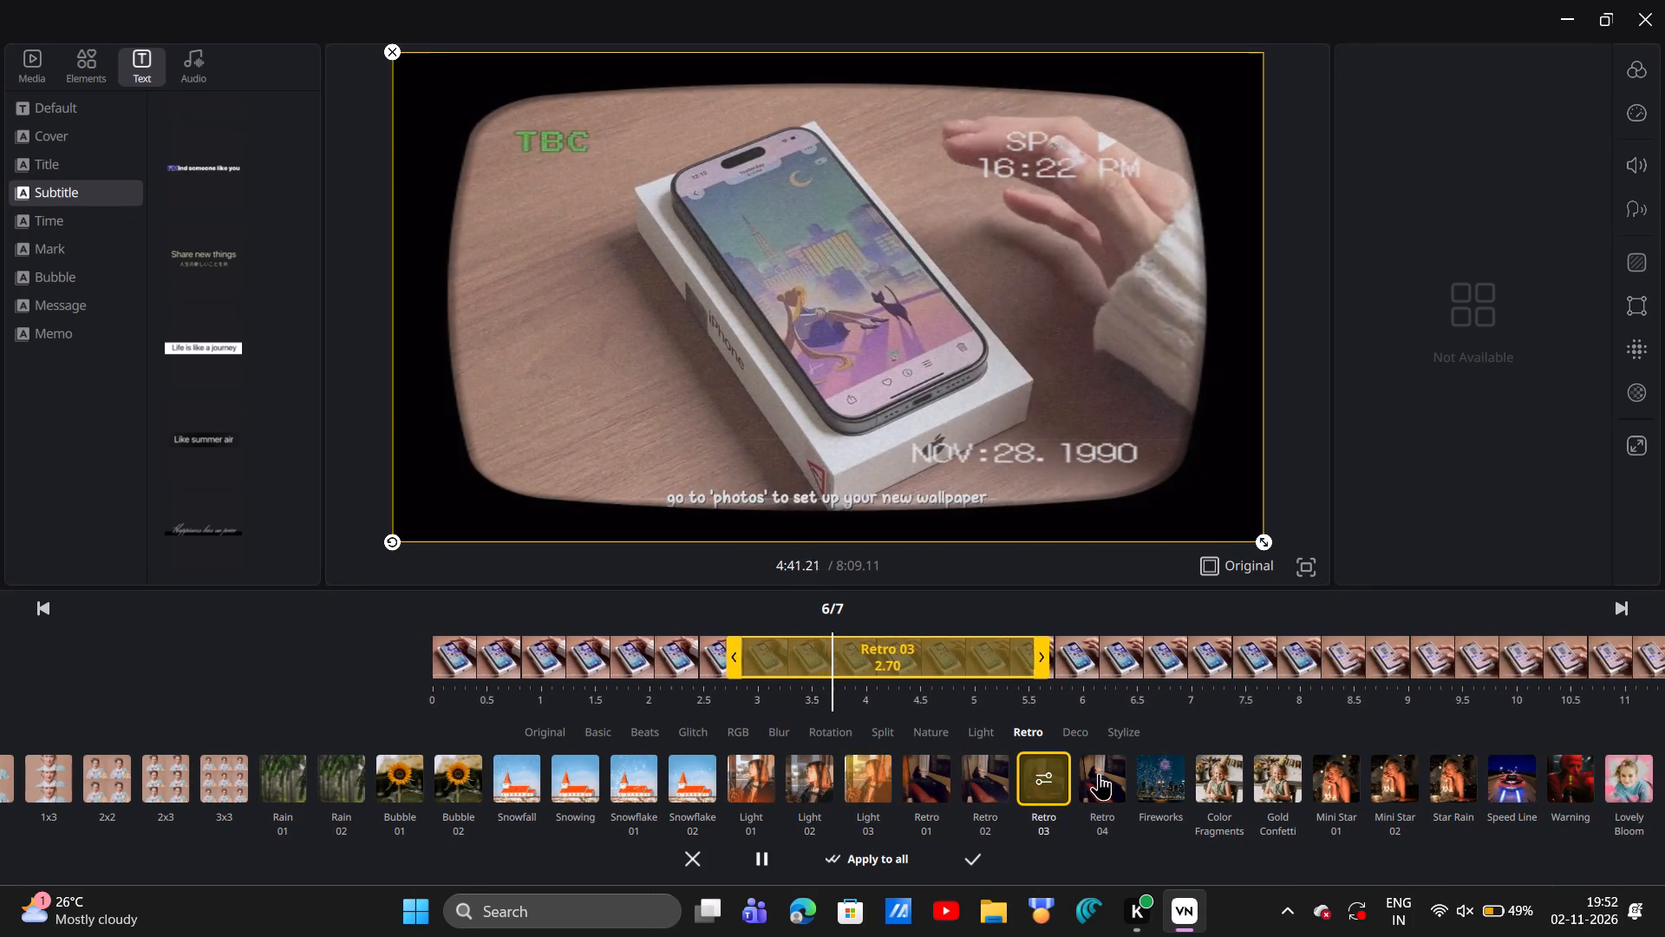
left_click(1099, 773)
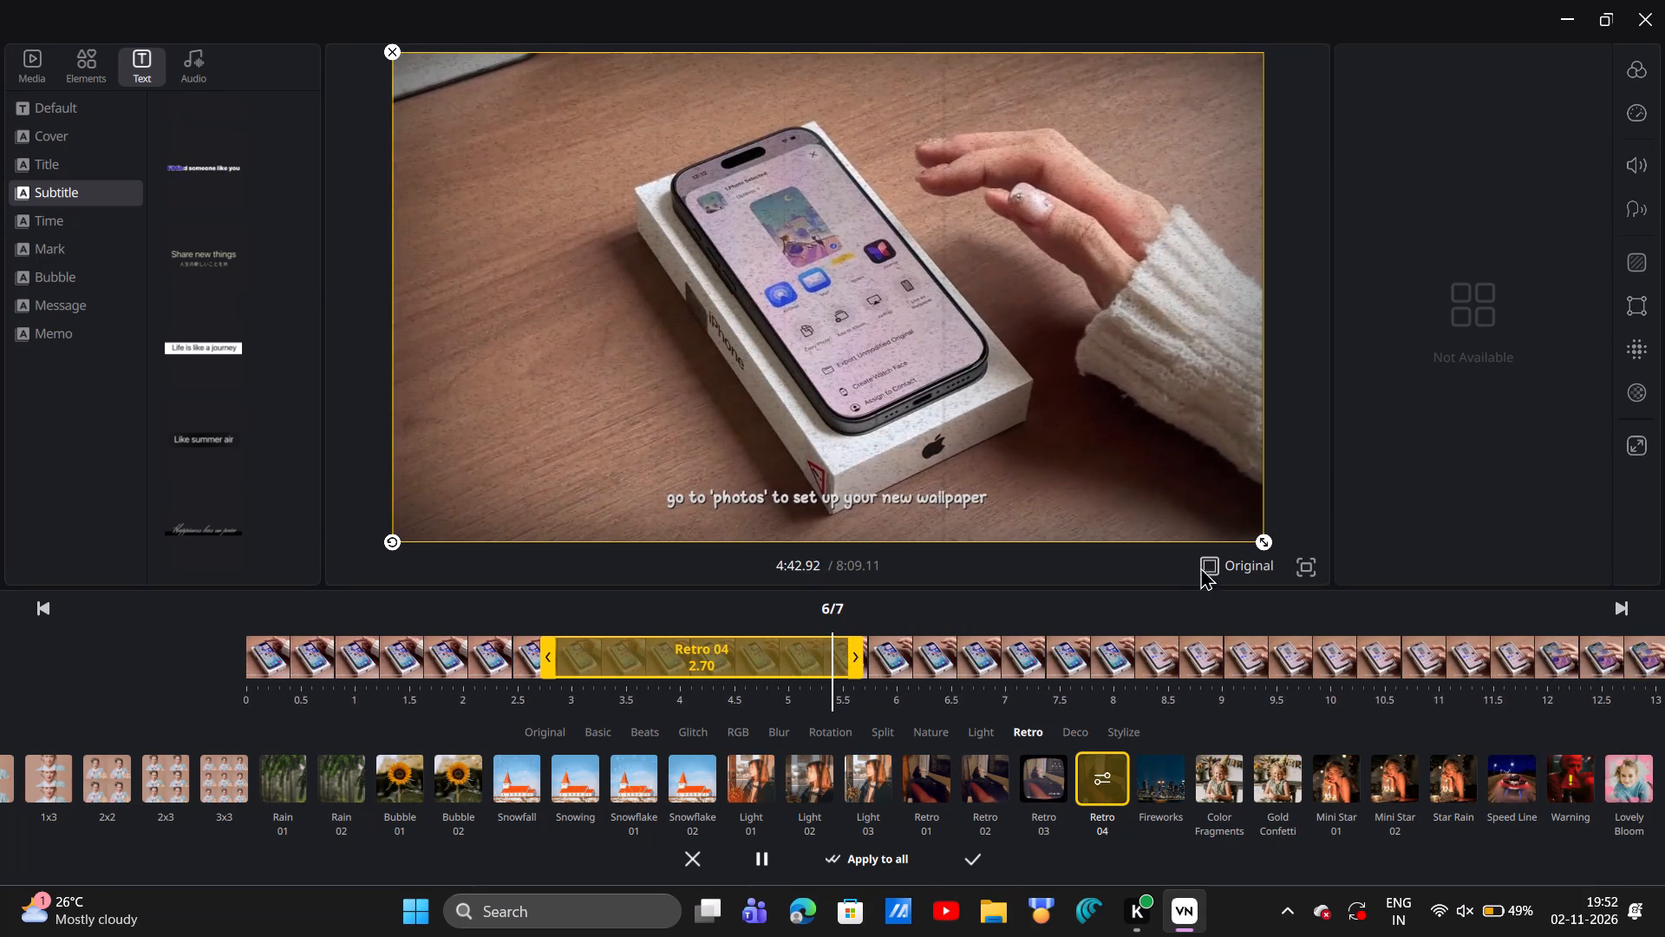
left_click(1397, 518)
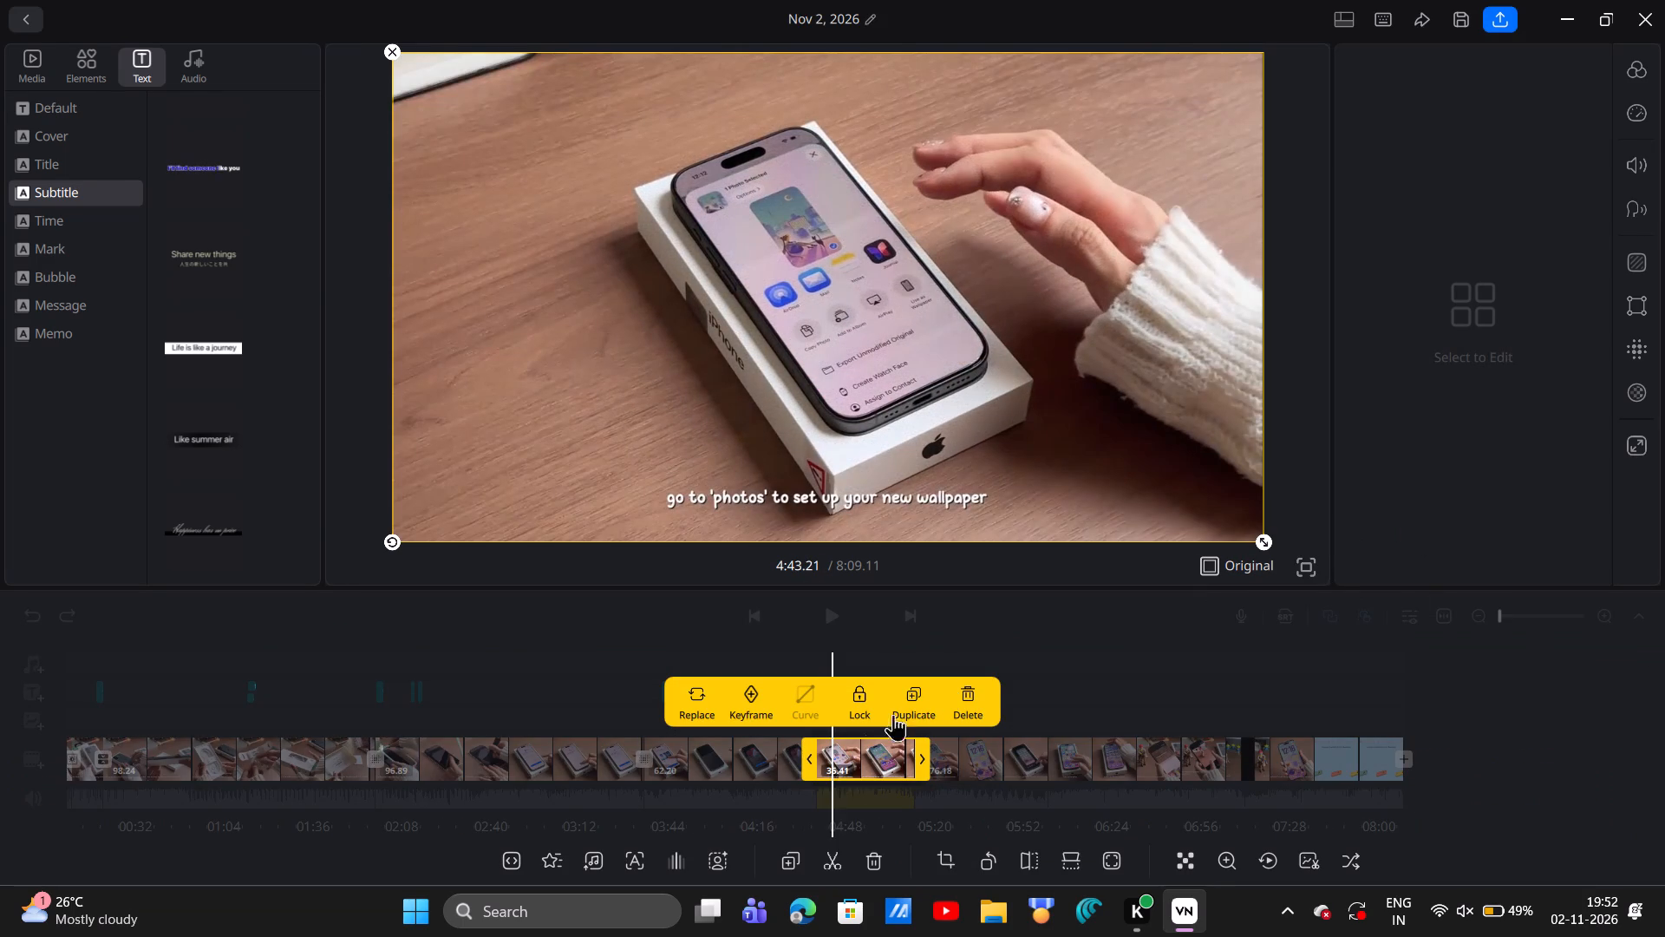
Apply the Retro 04 effect to the sixth clip at about 4:51 and leave the effects editor.
left_click(856, 757)
left_click(558, 850)
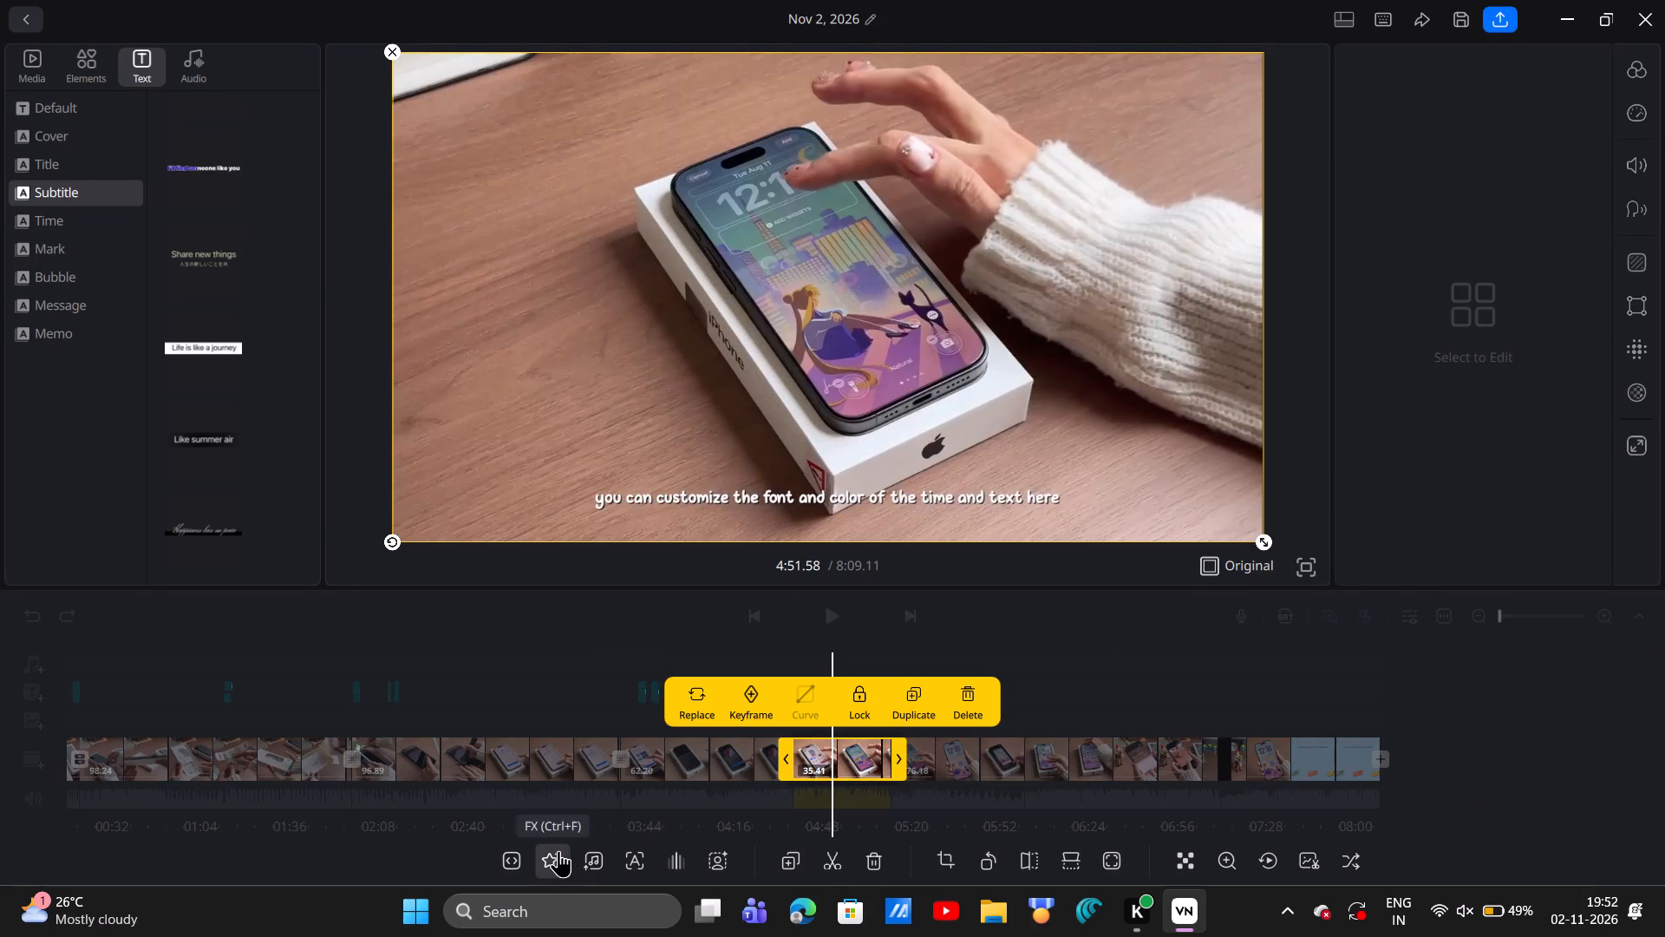
scroll(1027, 768, "left", 11)
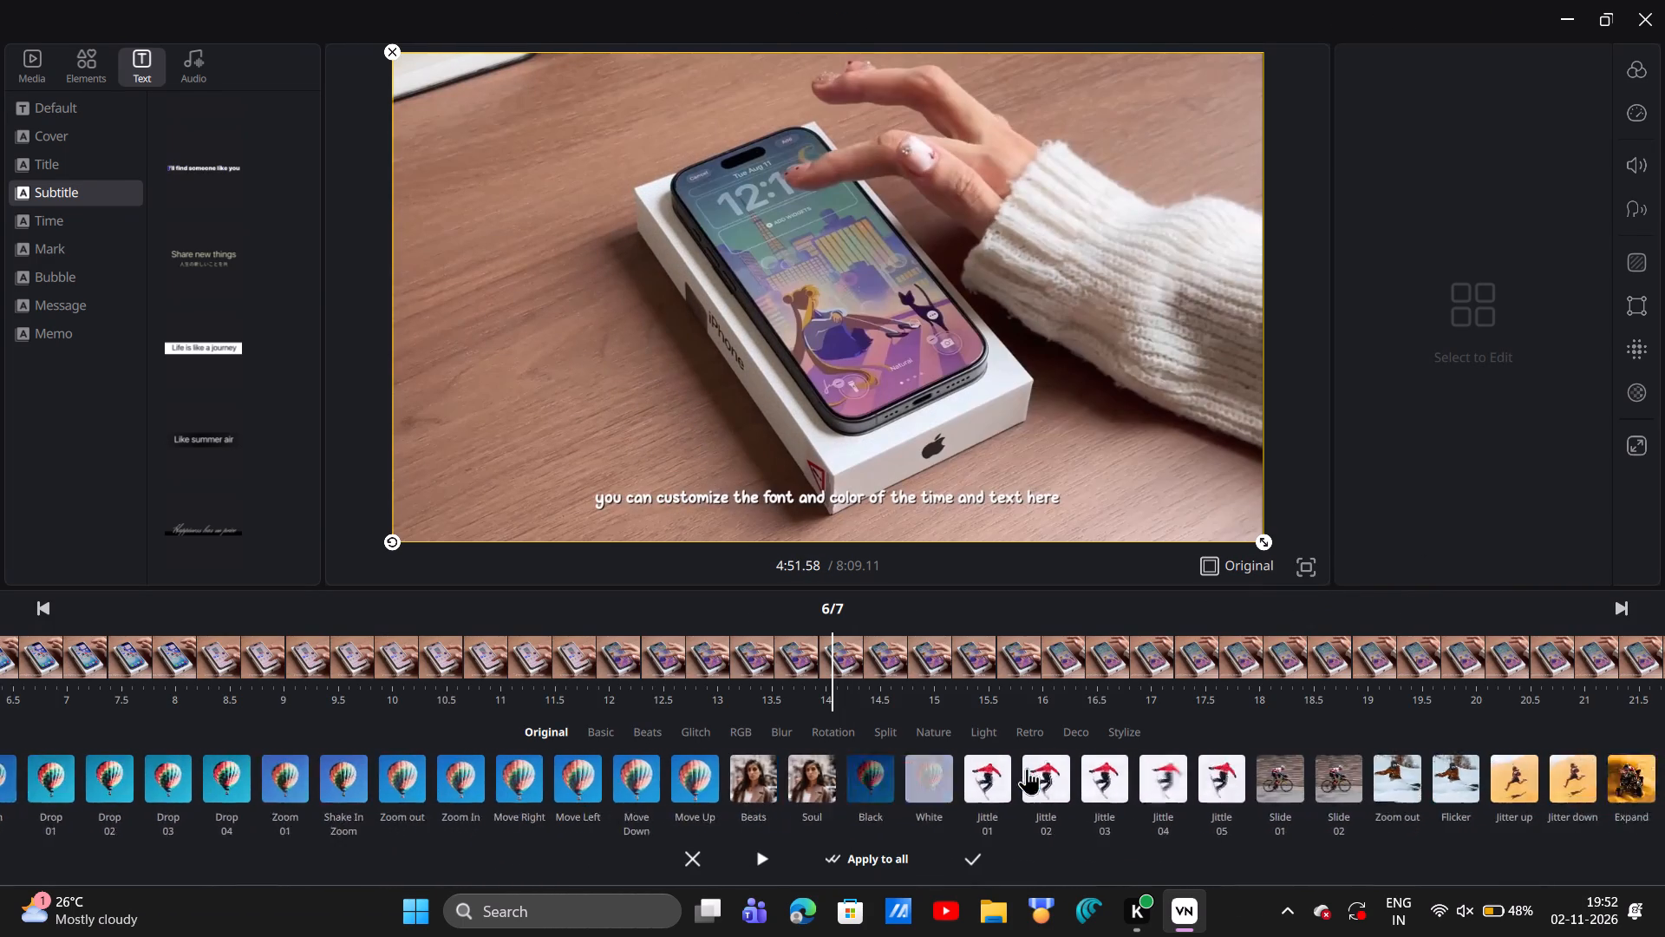
left_click(982, 720)
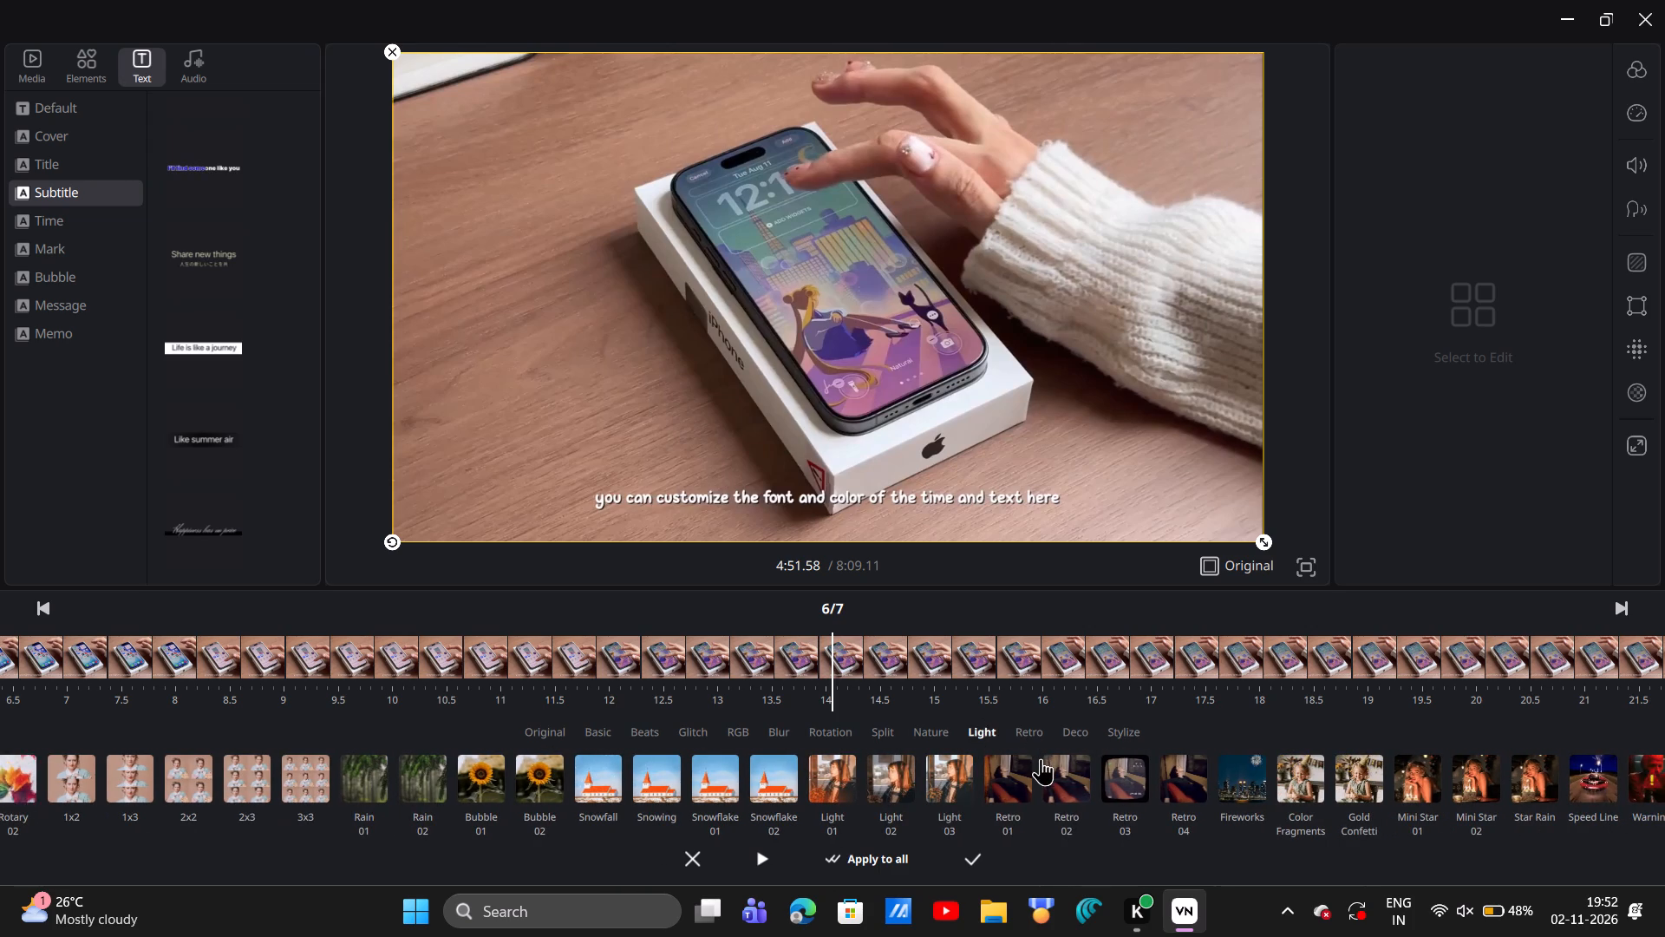
left_click(1189, 772)
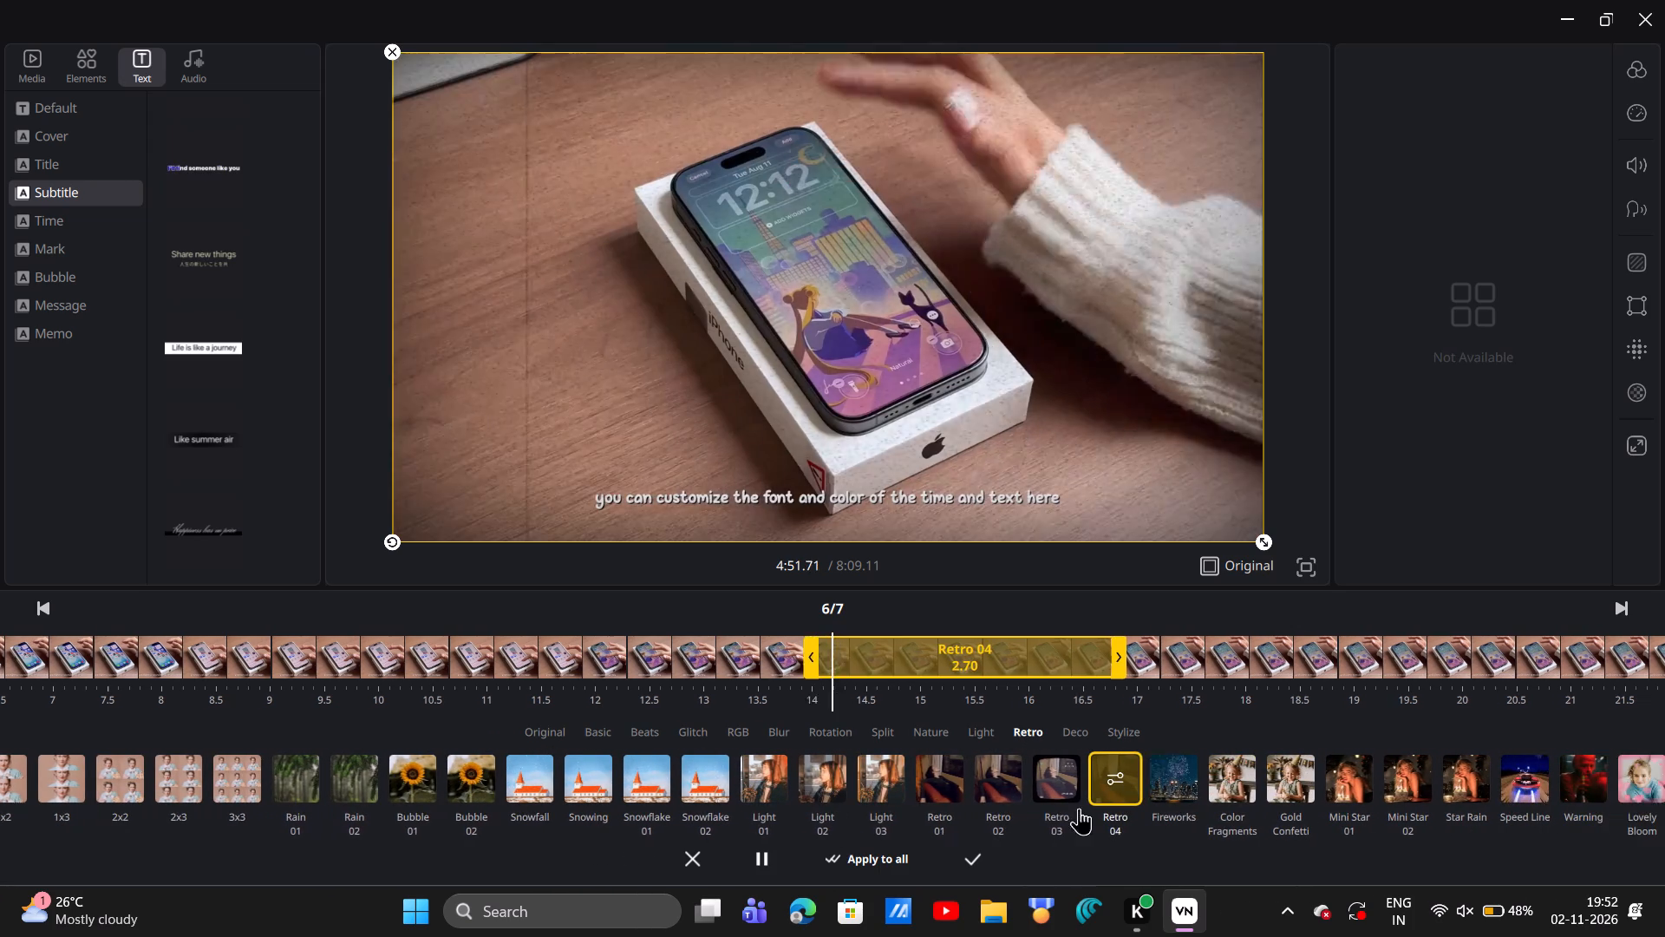
left_click(963, 861)
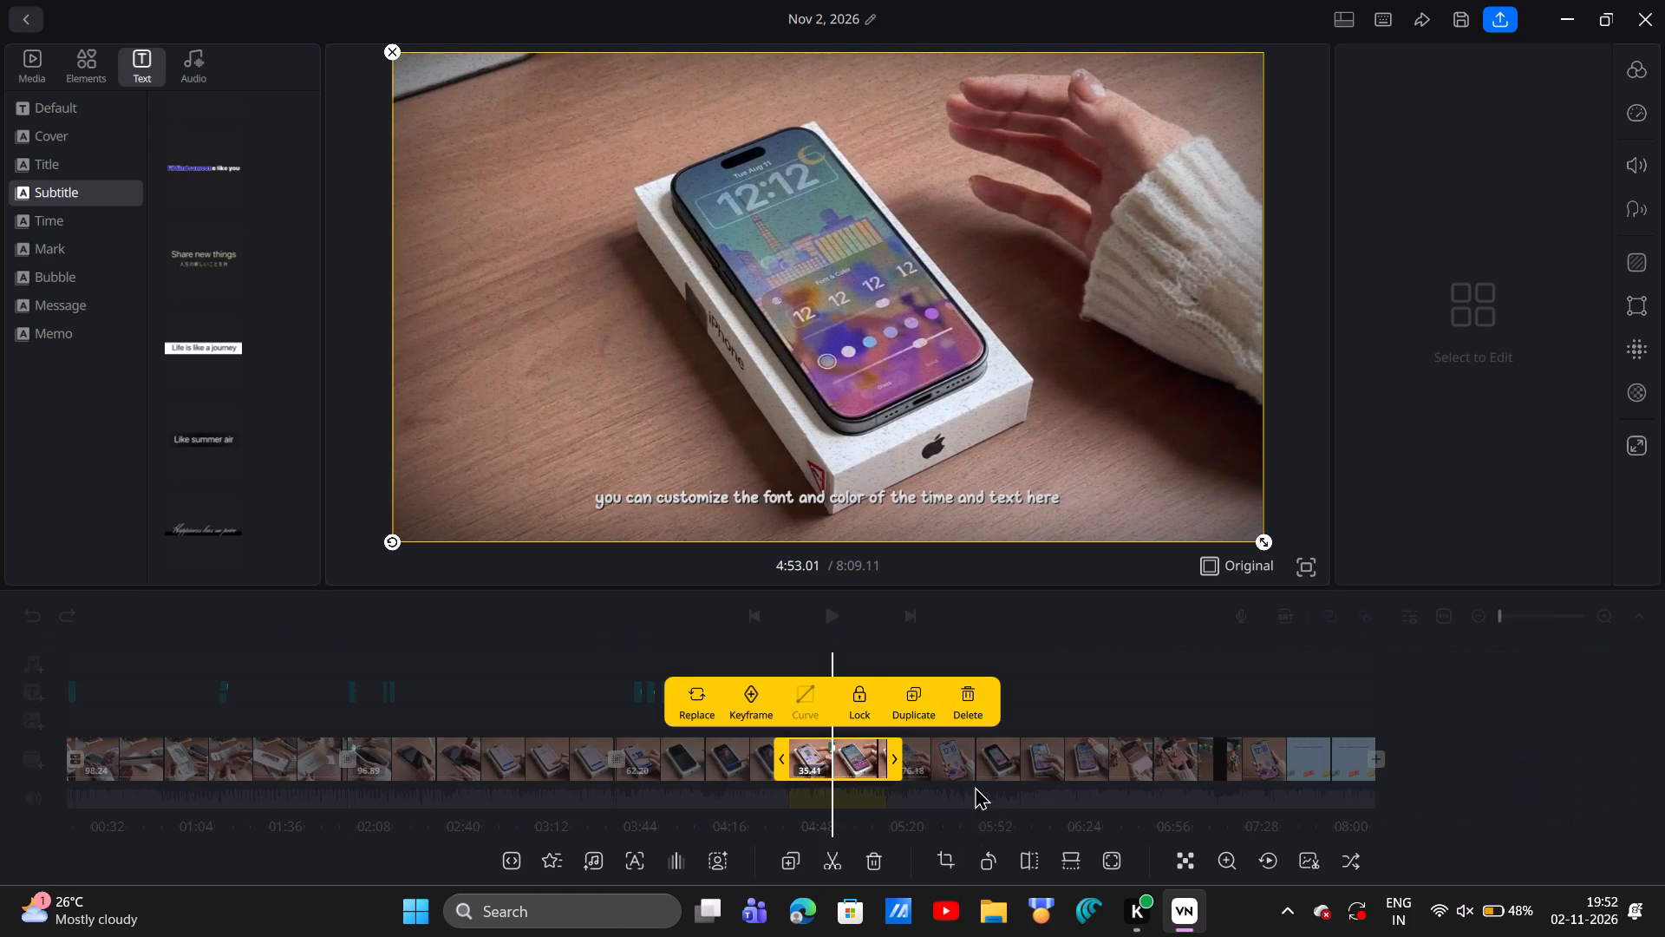
Add the script-style "Happiness has no price" subtitle at about 5:32 and move it to the bottom centre of the frame.
scroll(976, 785, "left", 2)
scroll(907, 772, "left", 2)
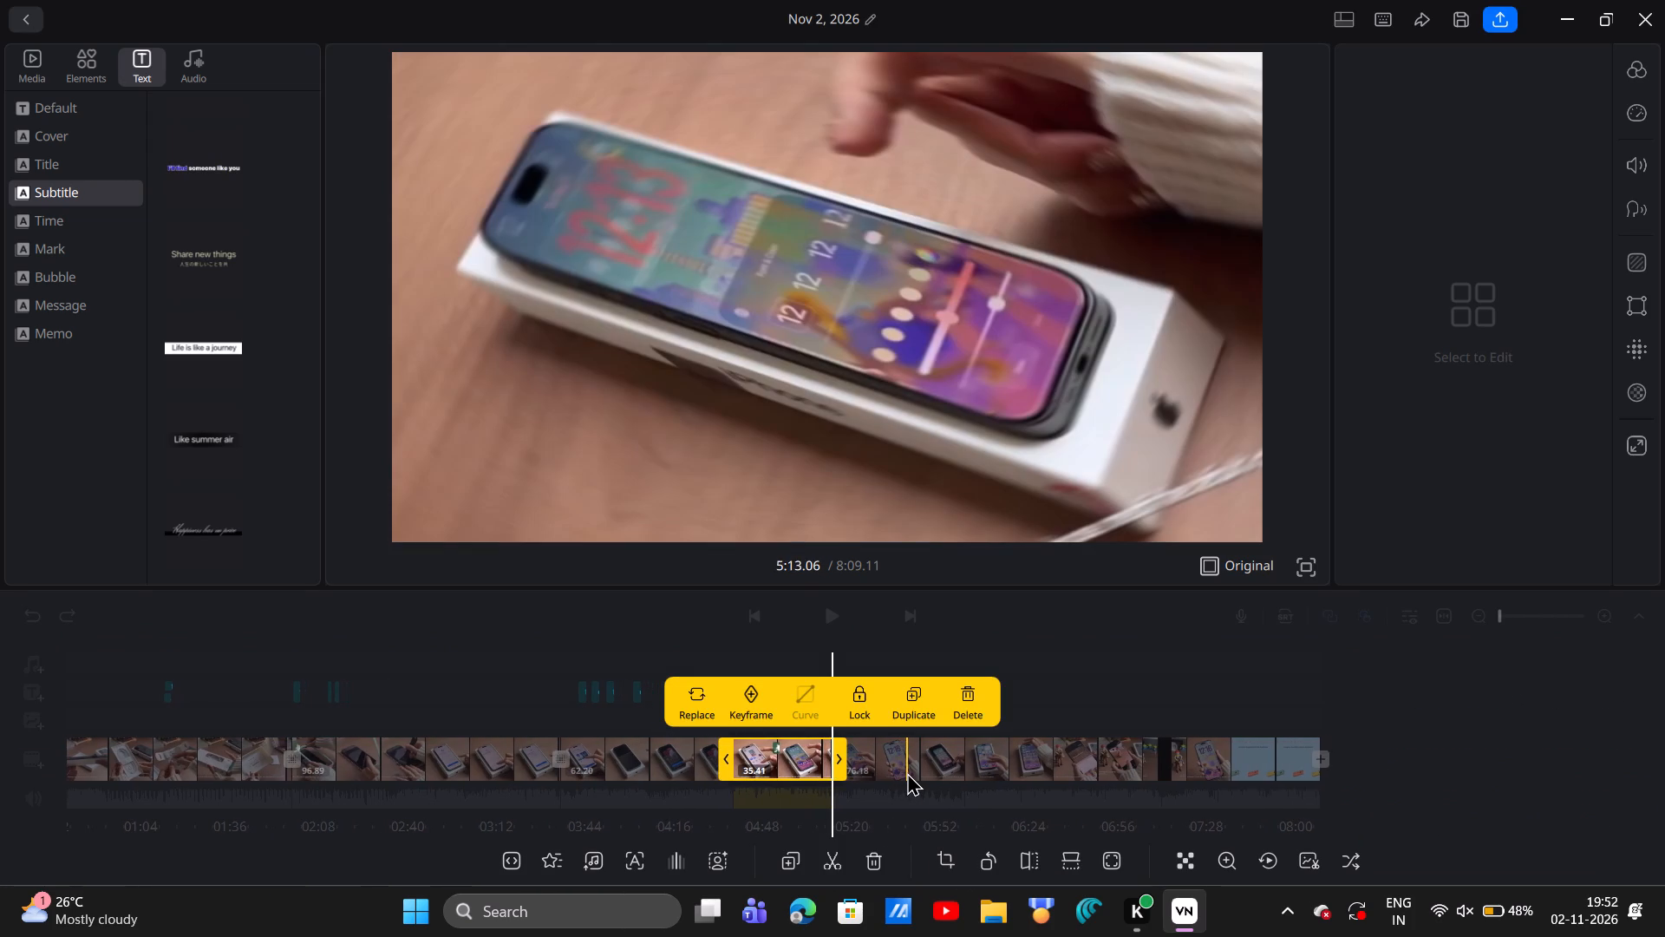
scroll(907, 772, "left", 4)
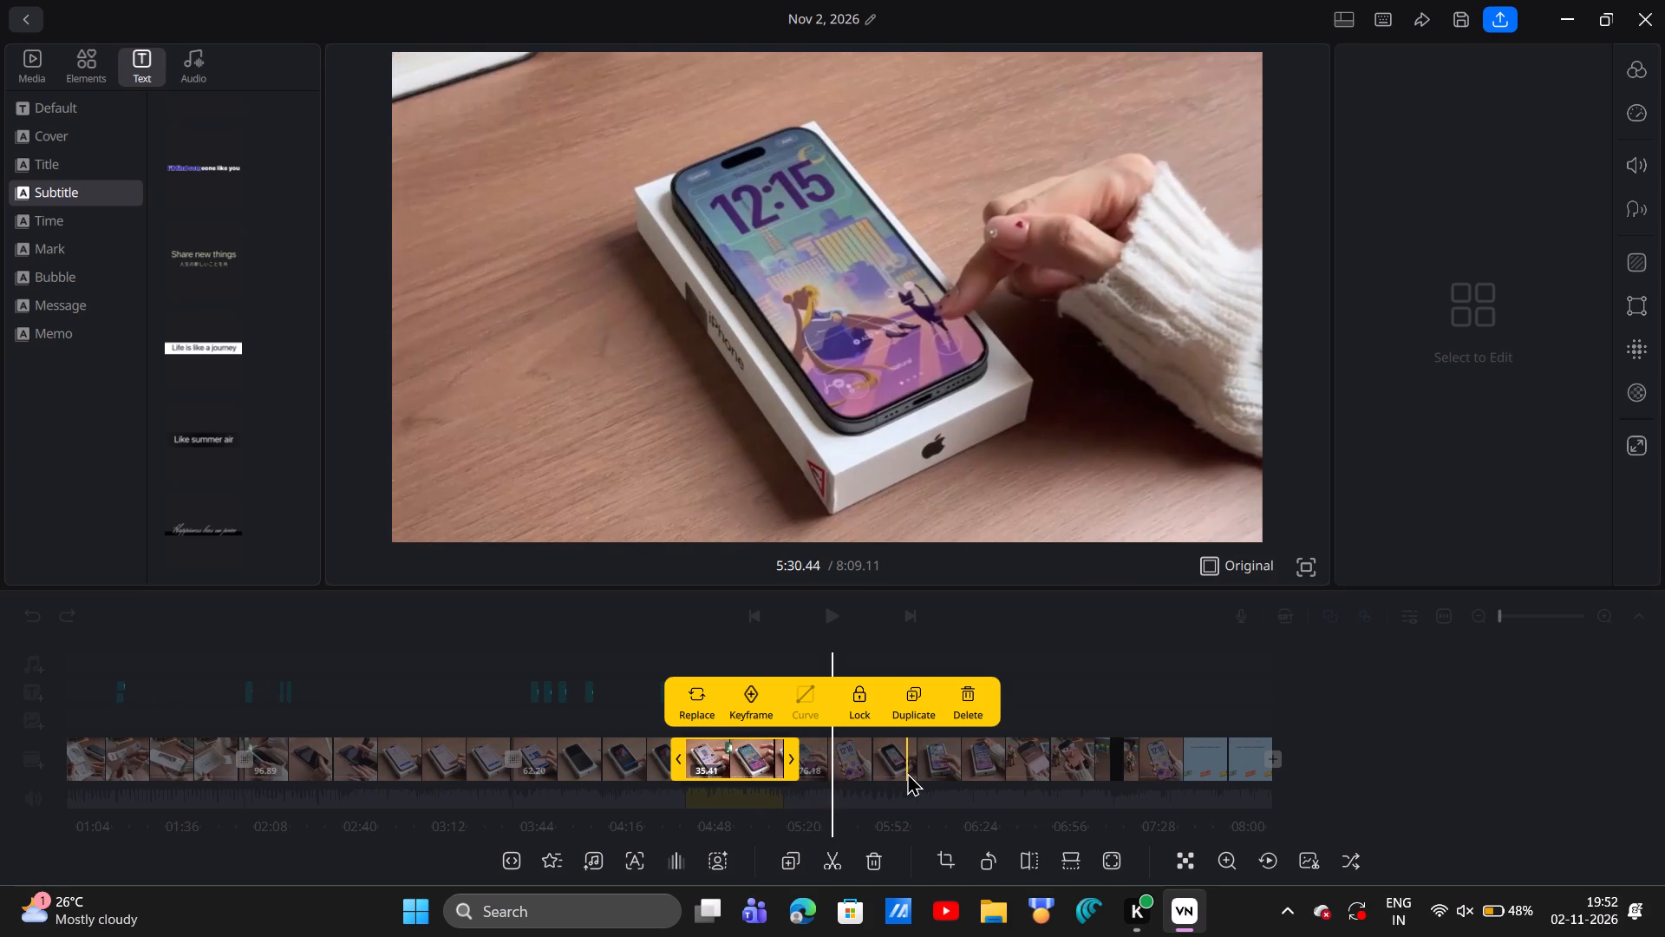
scroll(907, 772, "left", 3)
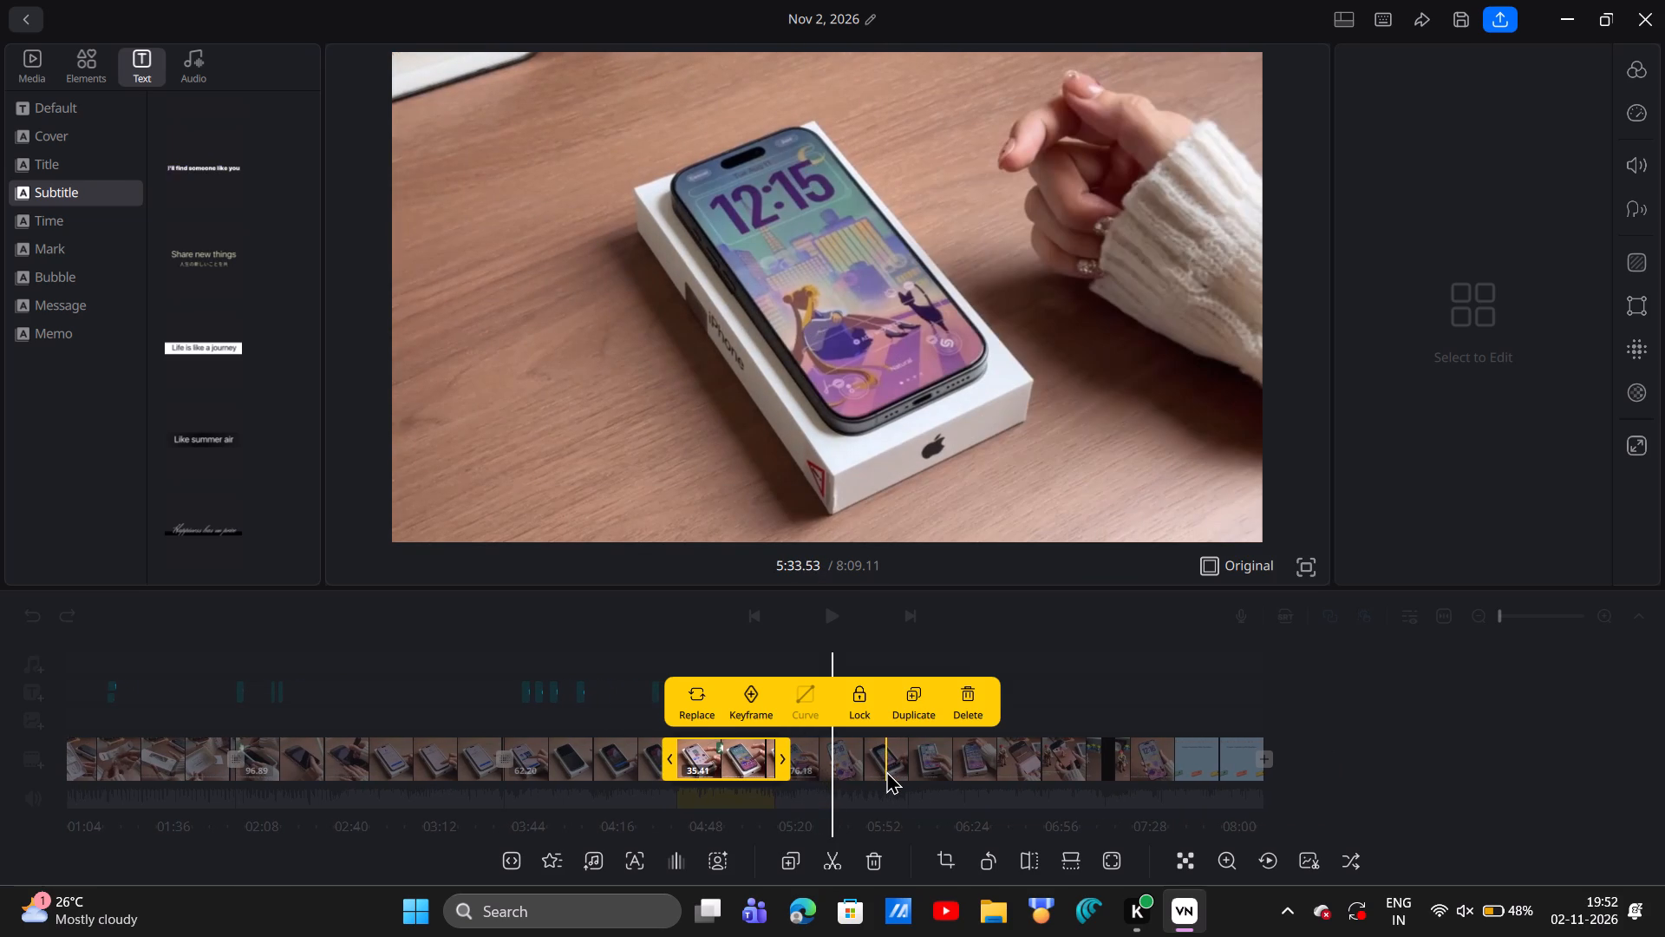
scroll(886, 770, "right", 1)
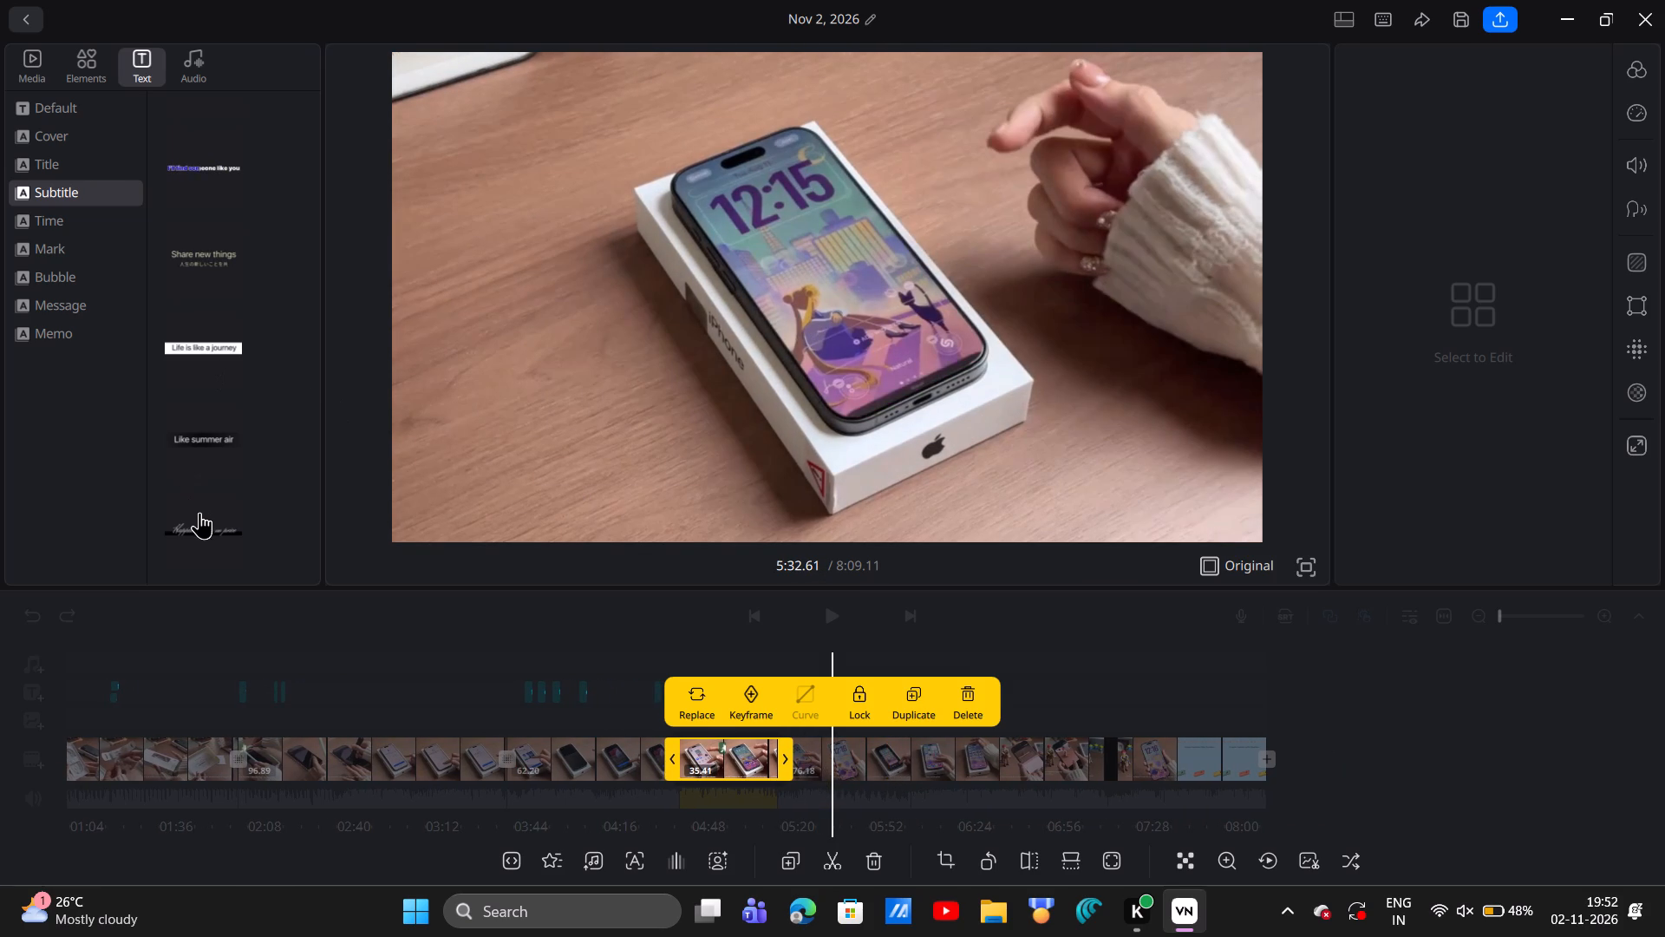
left_click_drag(204, 515, 582, 462)
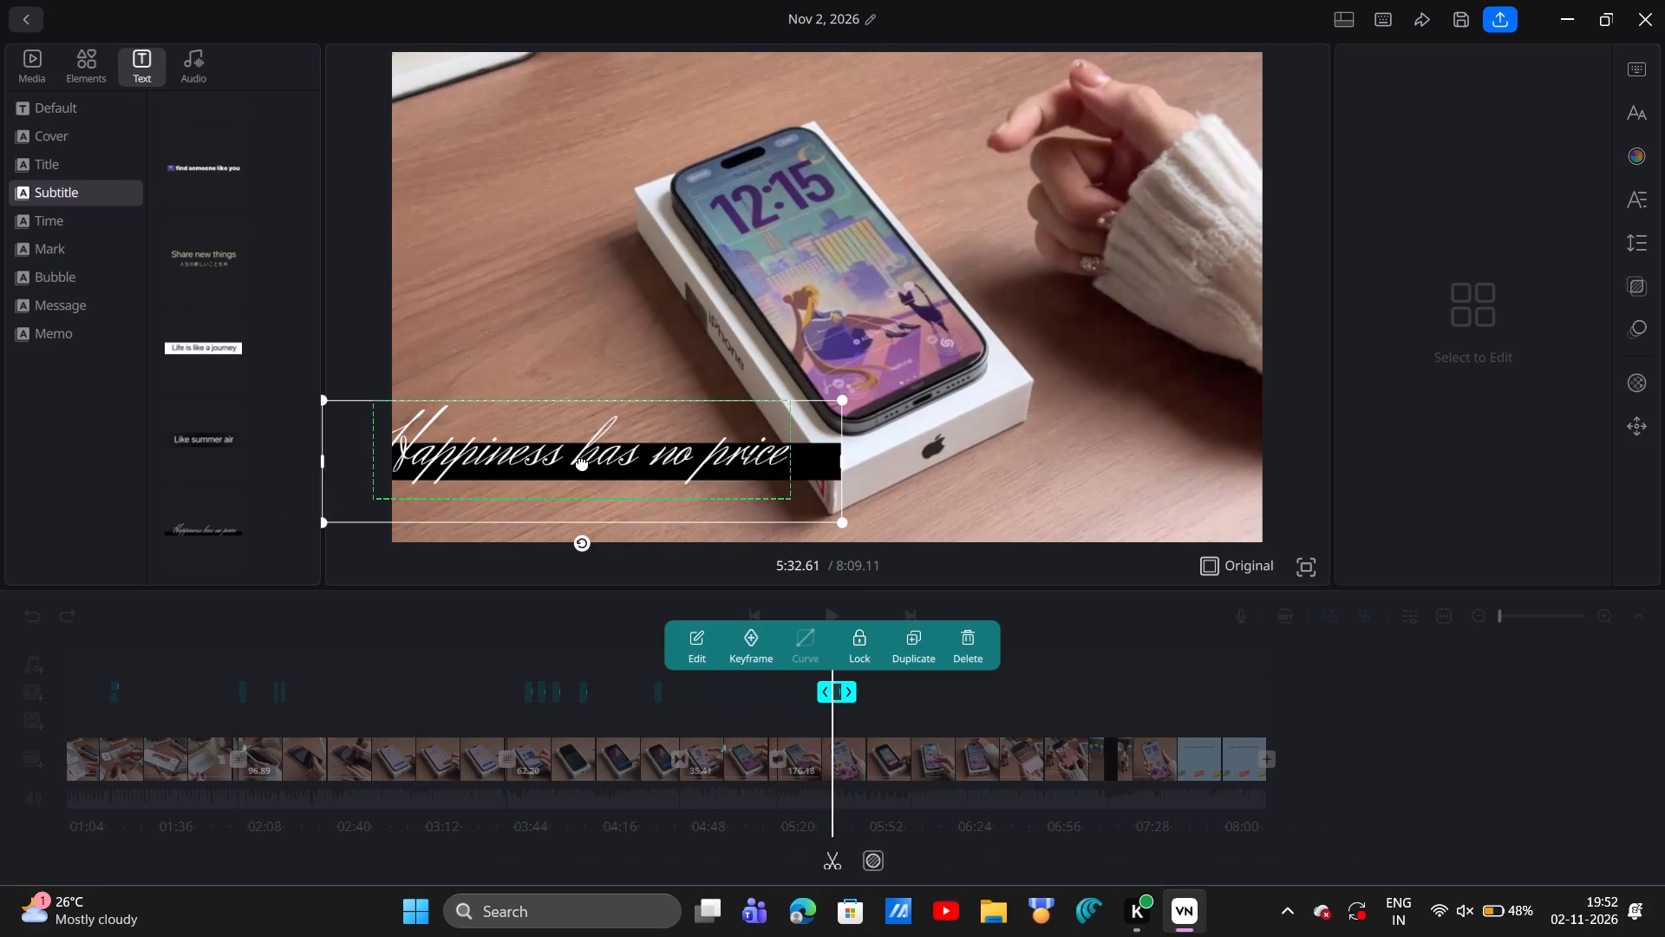
key("t")
key("t")
left_click_drag(595, 462, 793, 517)
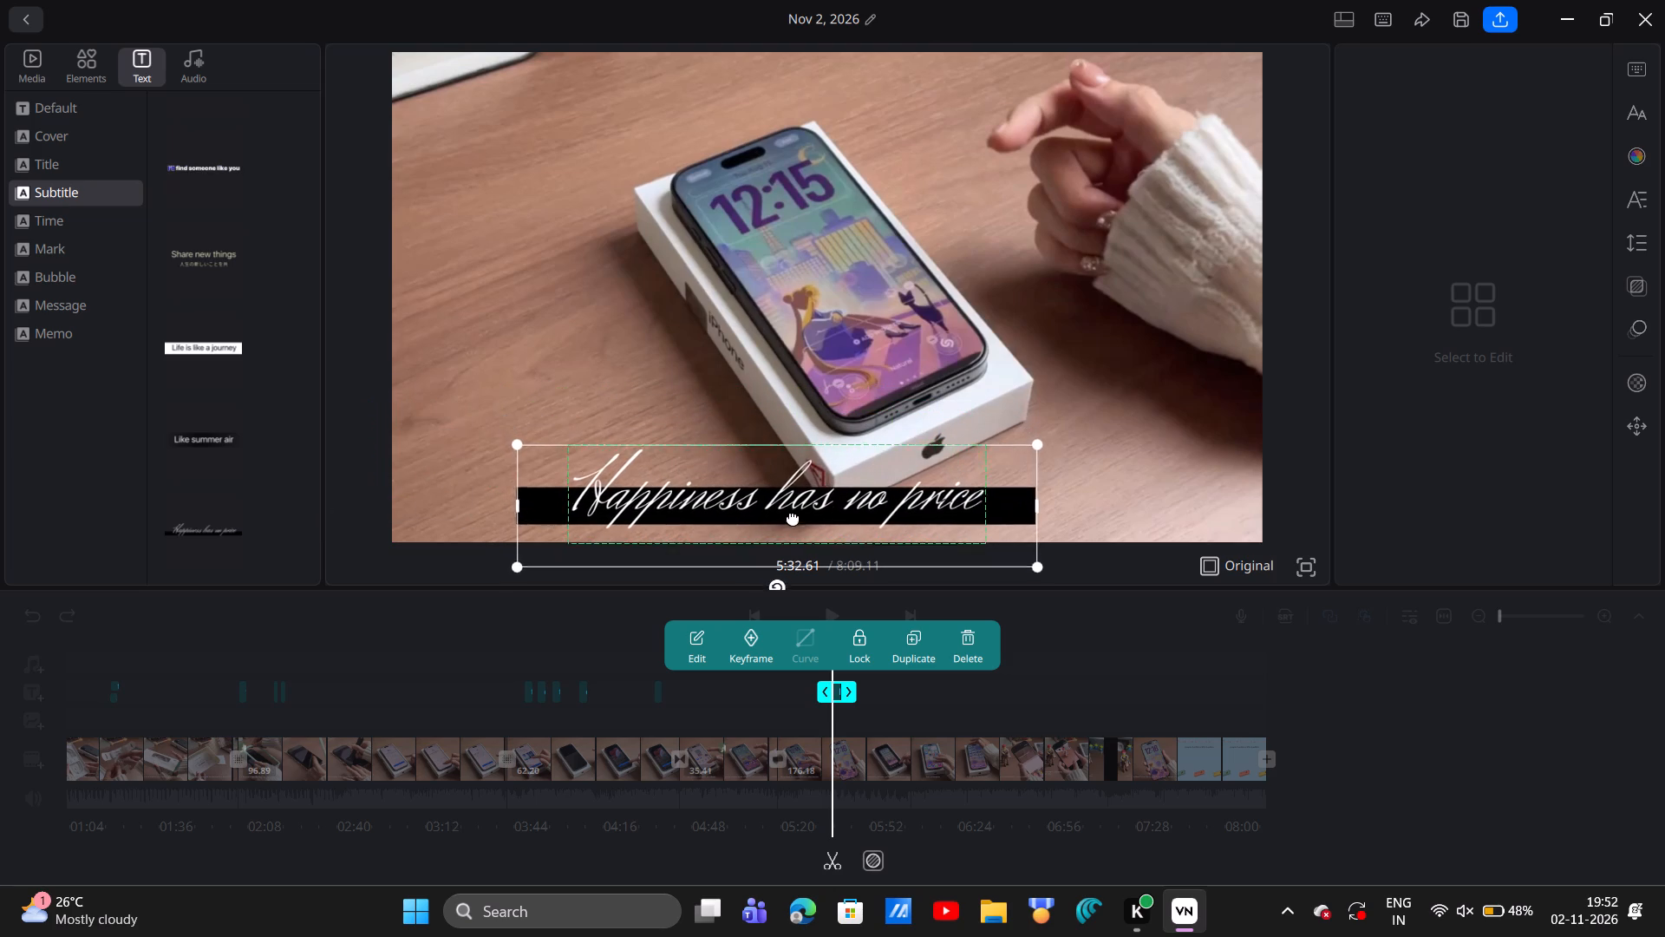
left_click_drag(793, 517, 808, 521)
Replace the subtitle's text with "this is my one of the wallapaper and hows" and deselect it.
left_click(887, 510)
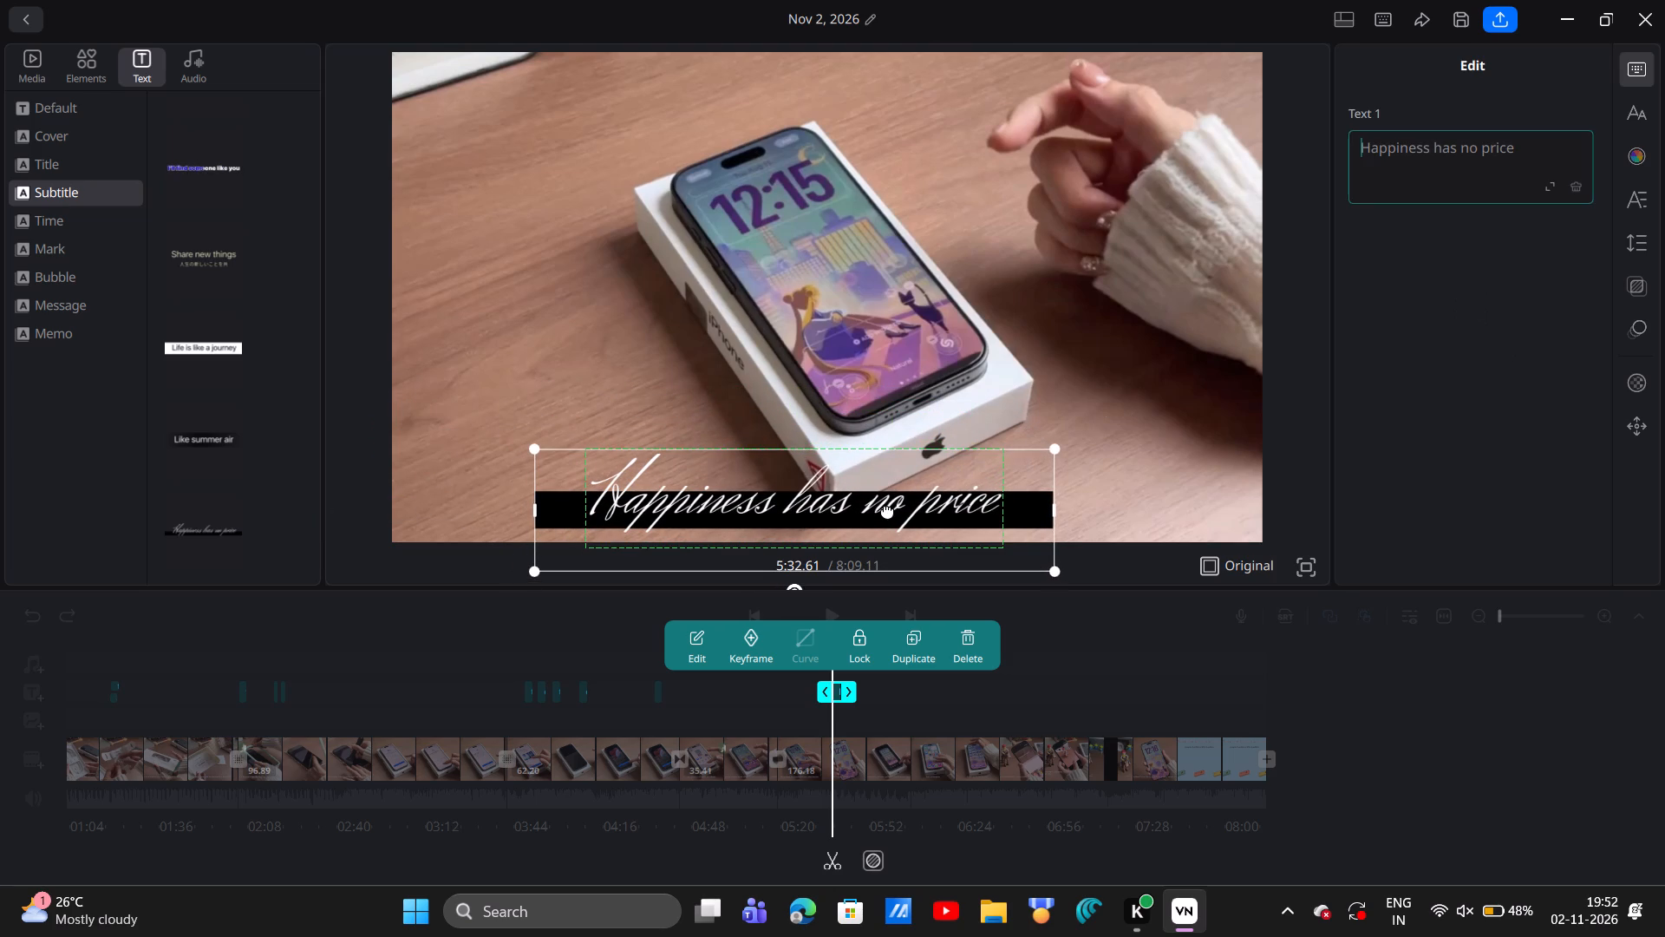
left_click(1444, 173)
type("thi")
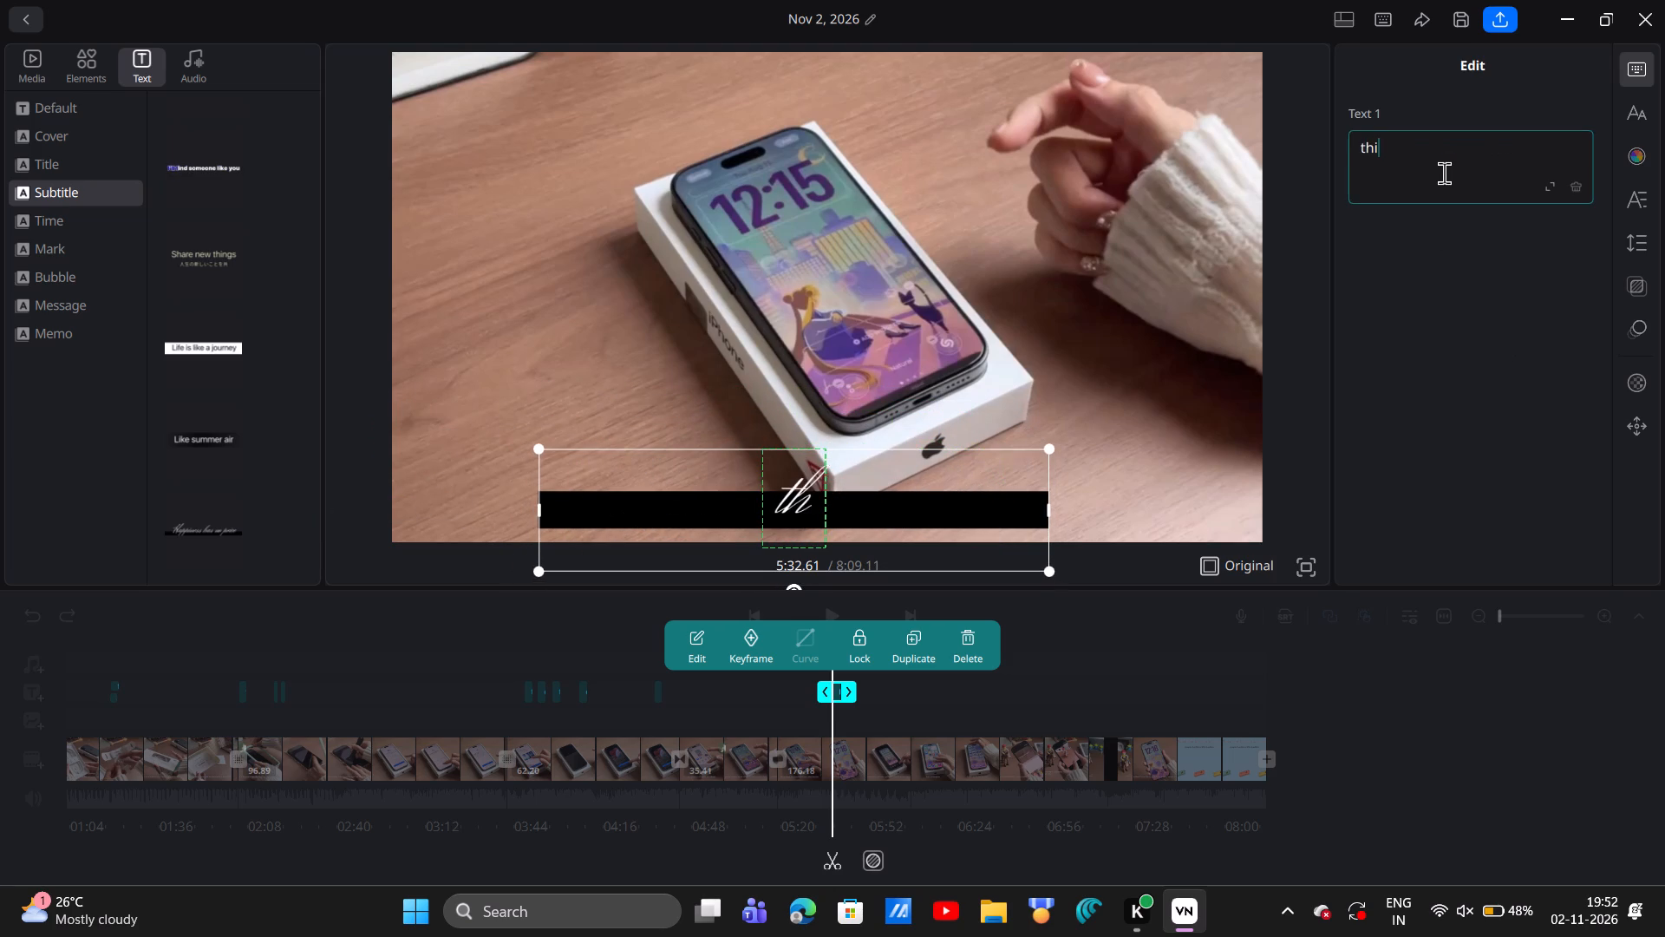
type("s is my")
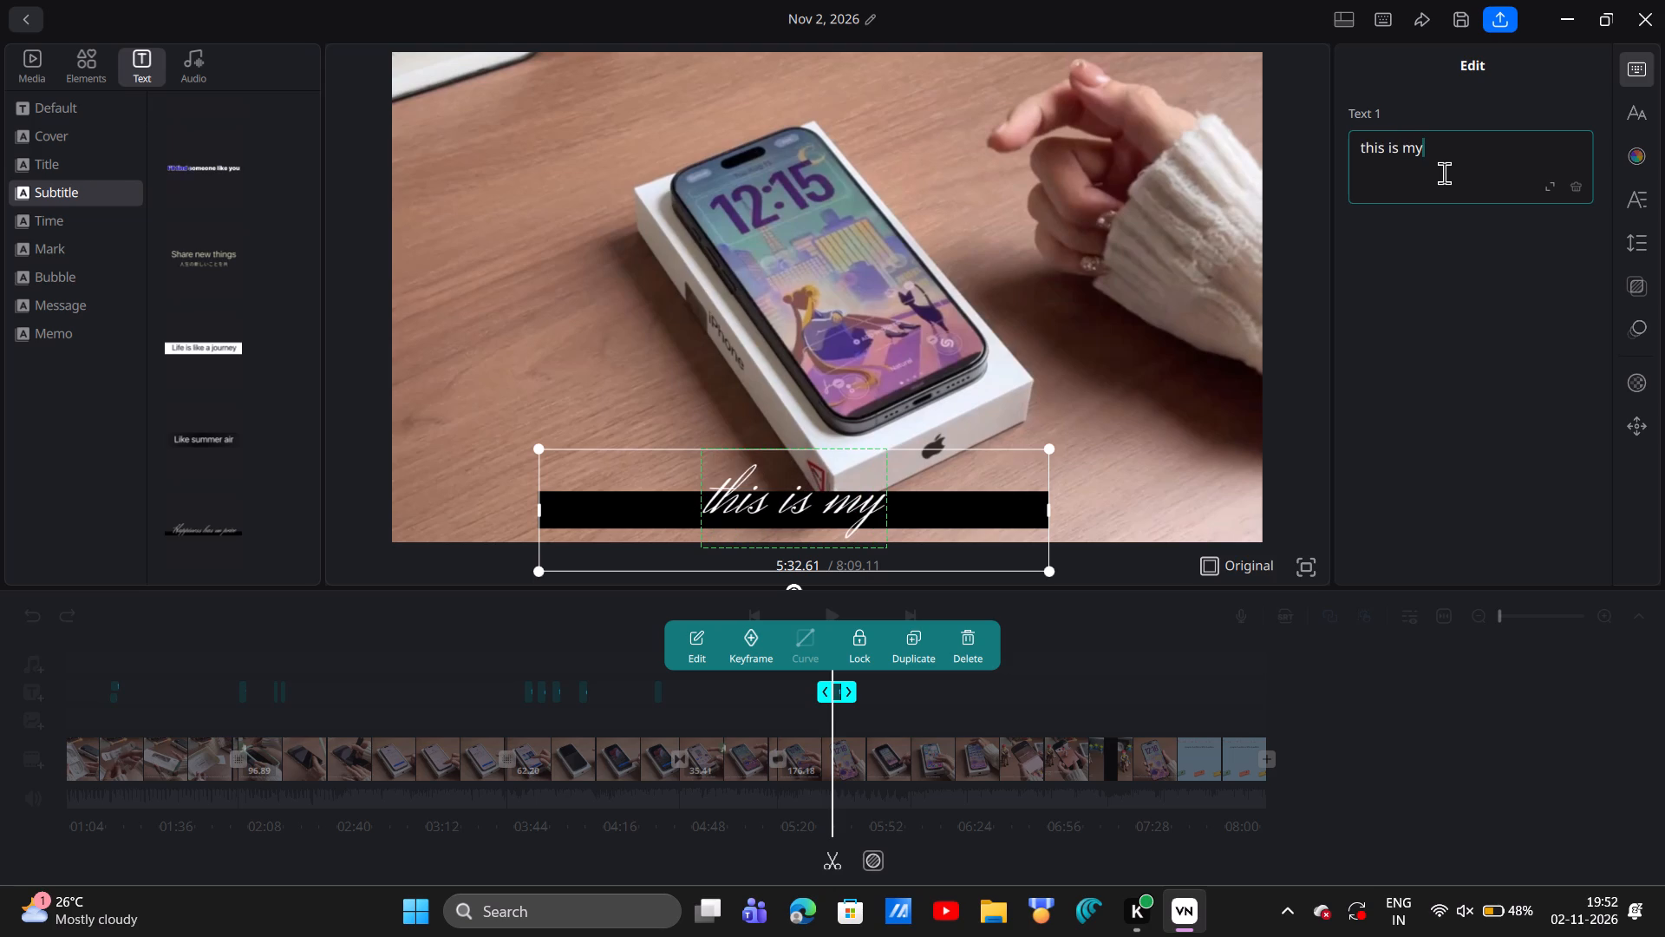
key("space")
type("be")
key("BackSpace")
key("BackSpace")
type("one of the")
key("space")
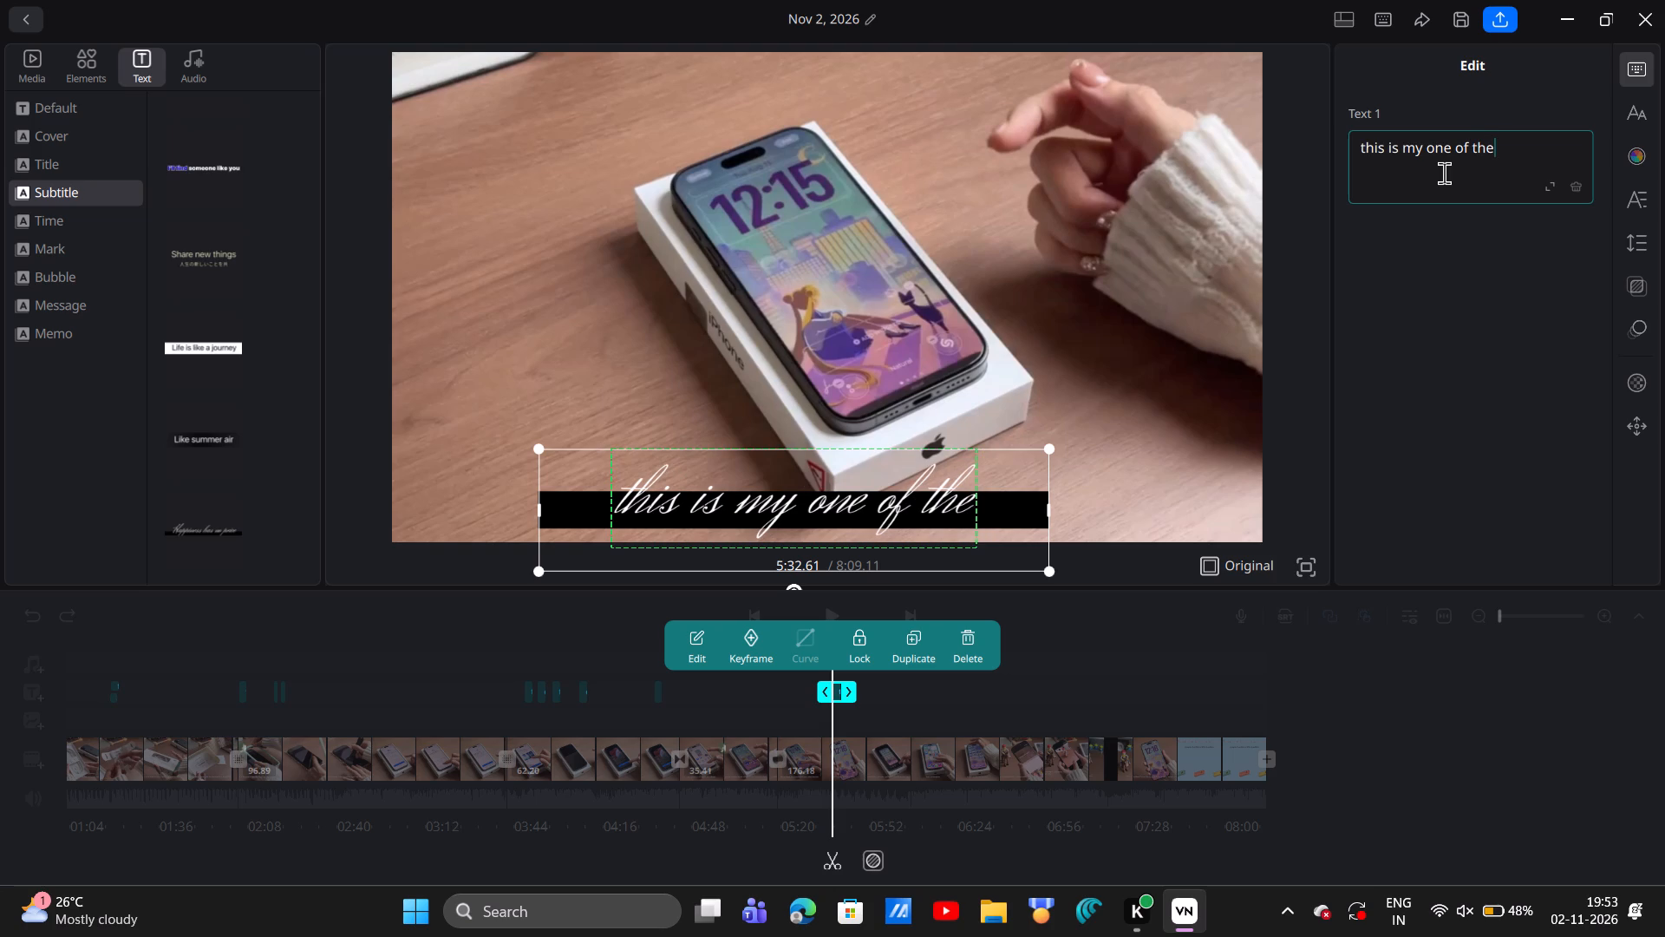
type("wallapaper")
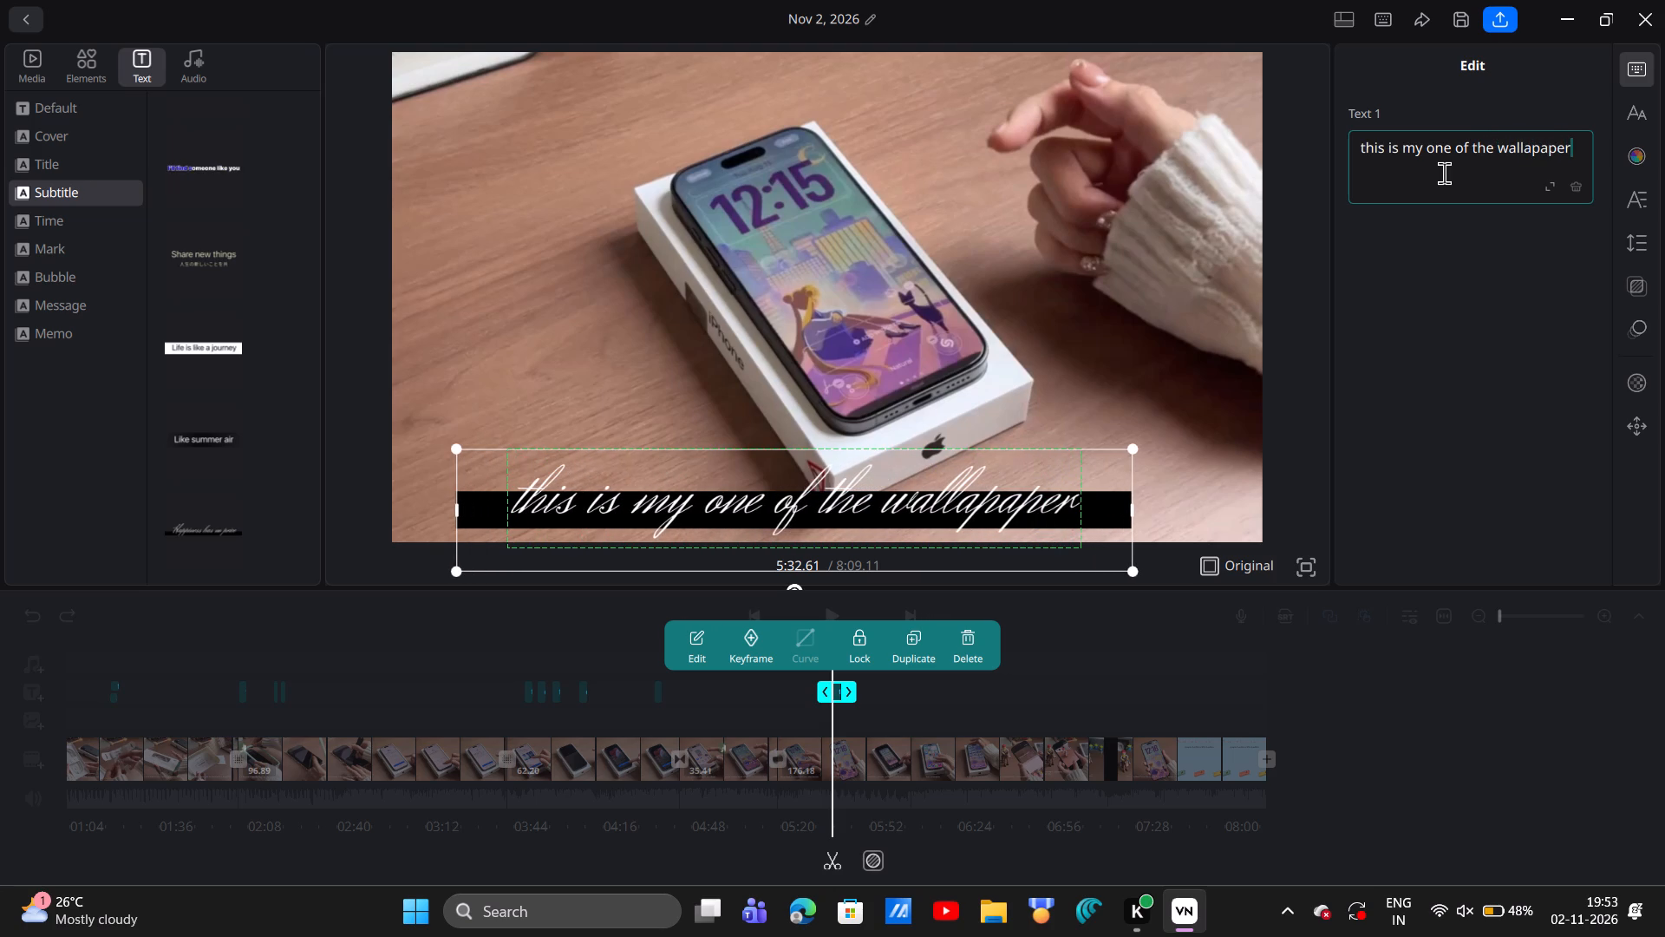
key("space")
key("space")
type("and")
key("space")
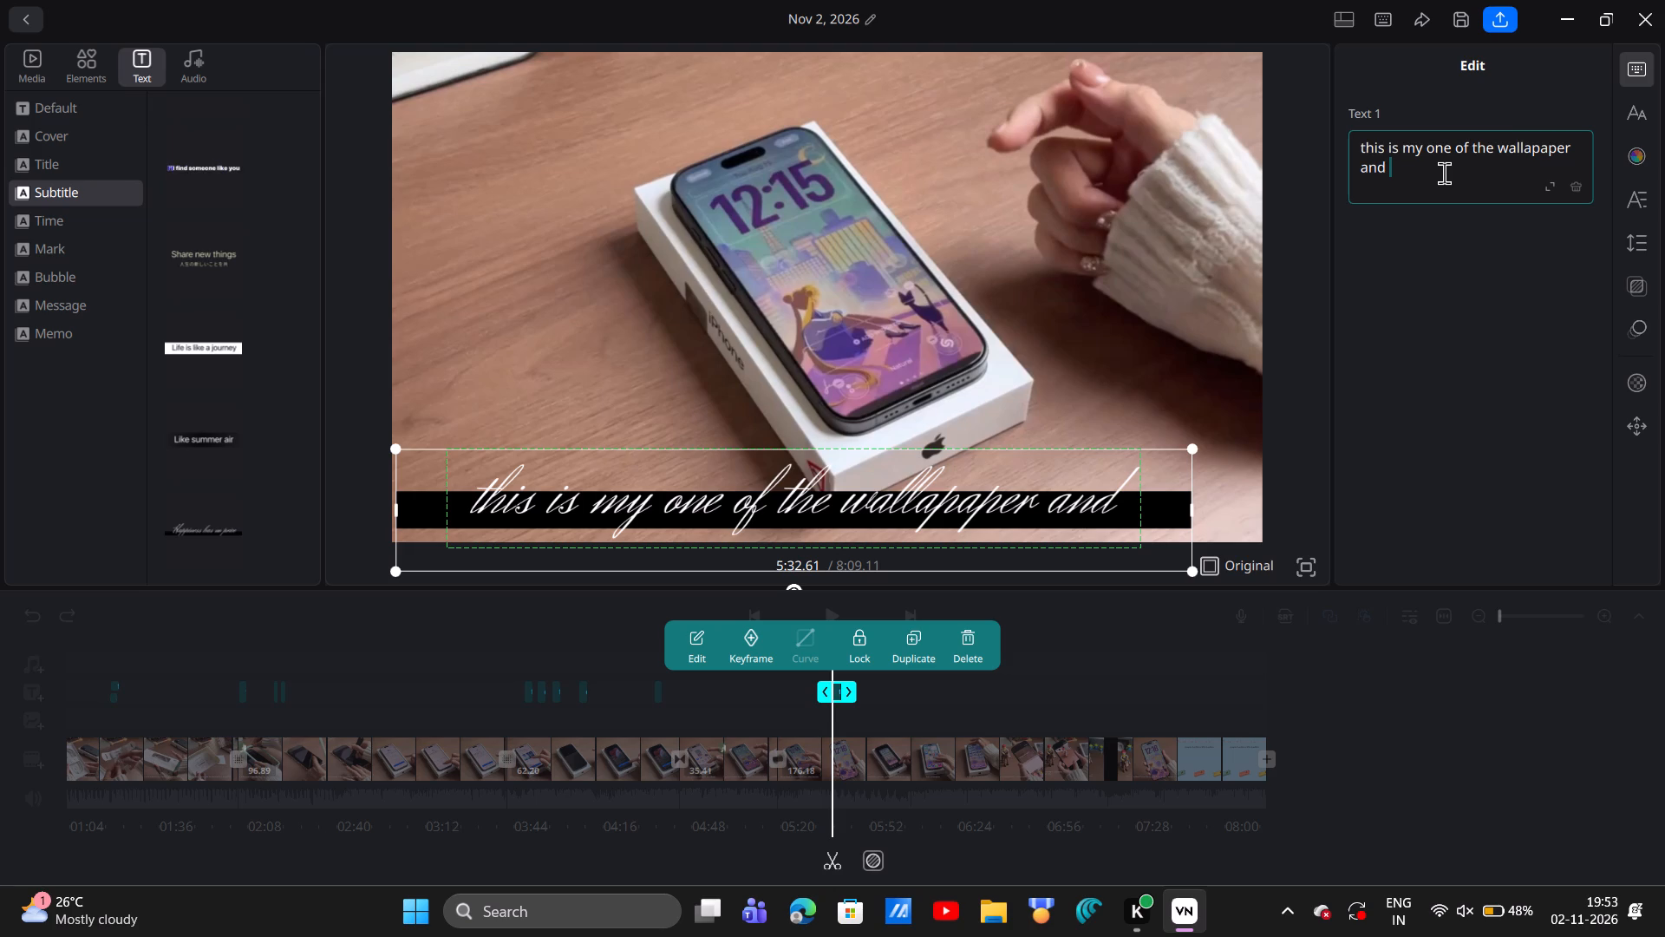
type("hows")
key("space")
type("it")
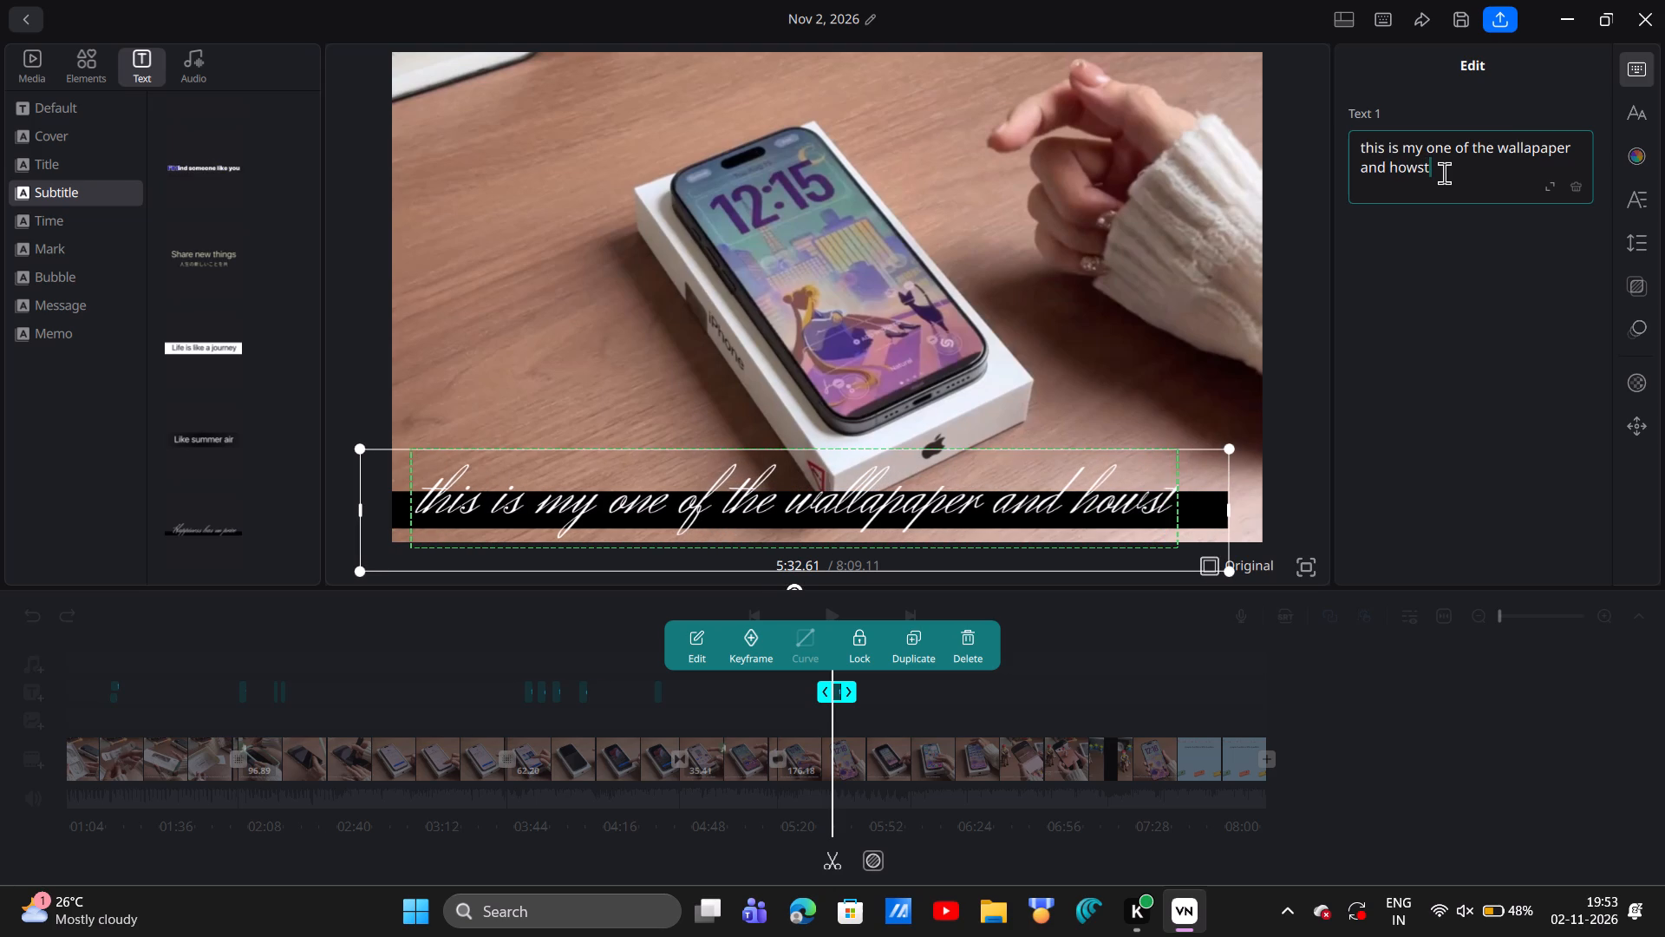
key("BackSpace")
key("space")
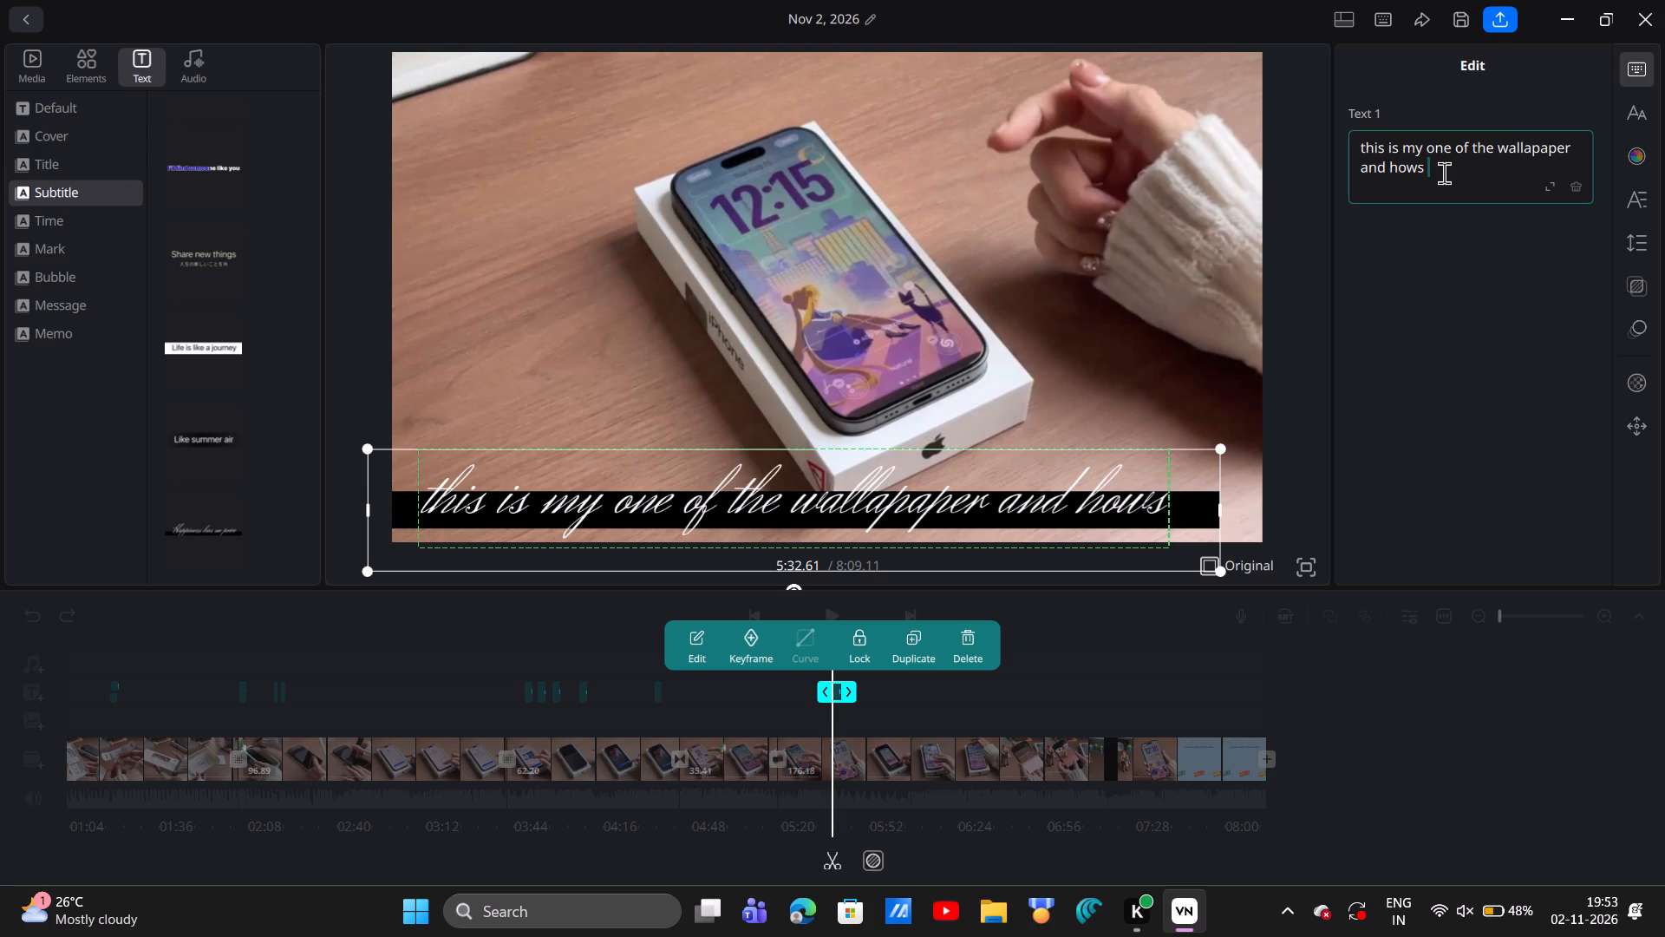
key("space")
left_click(885, 711)
Add the white-background "Life is like a journey" subtitle at about 5:39, at the lower left of the video frame.
key("space")
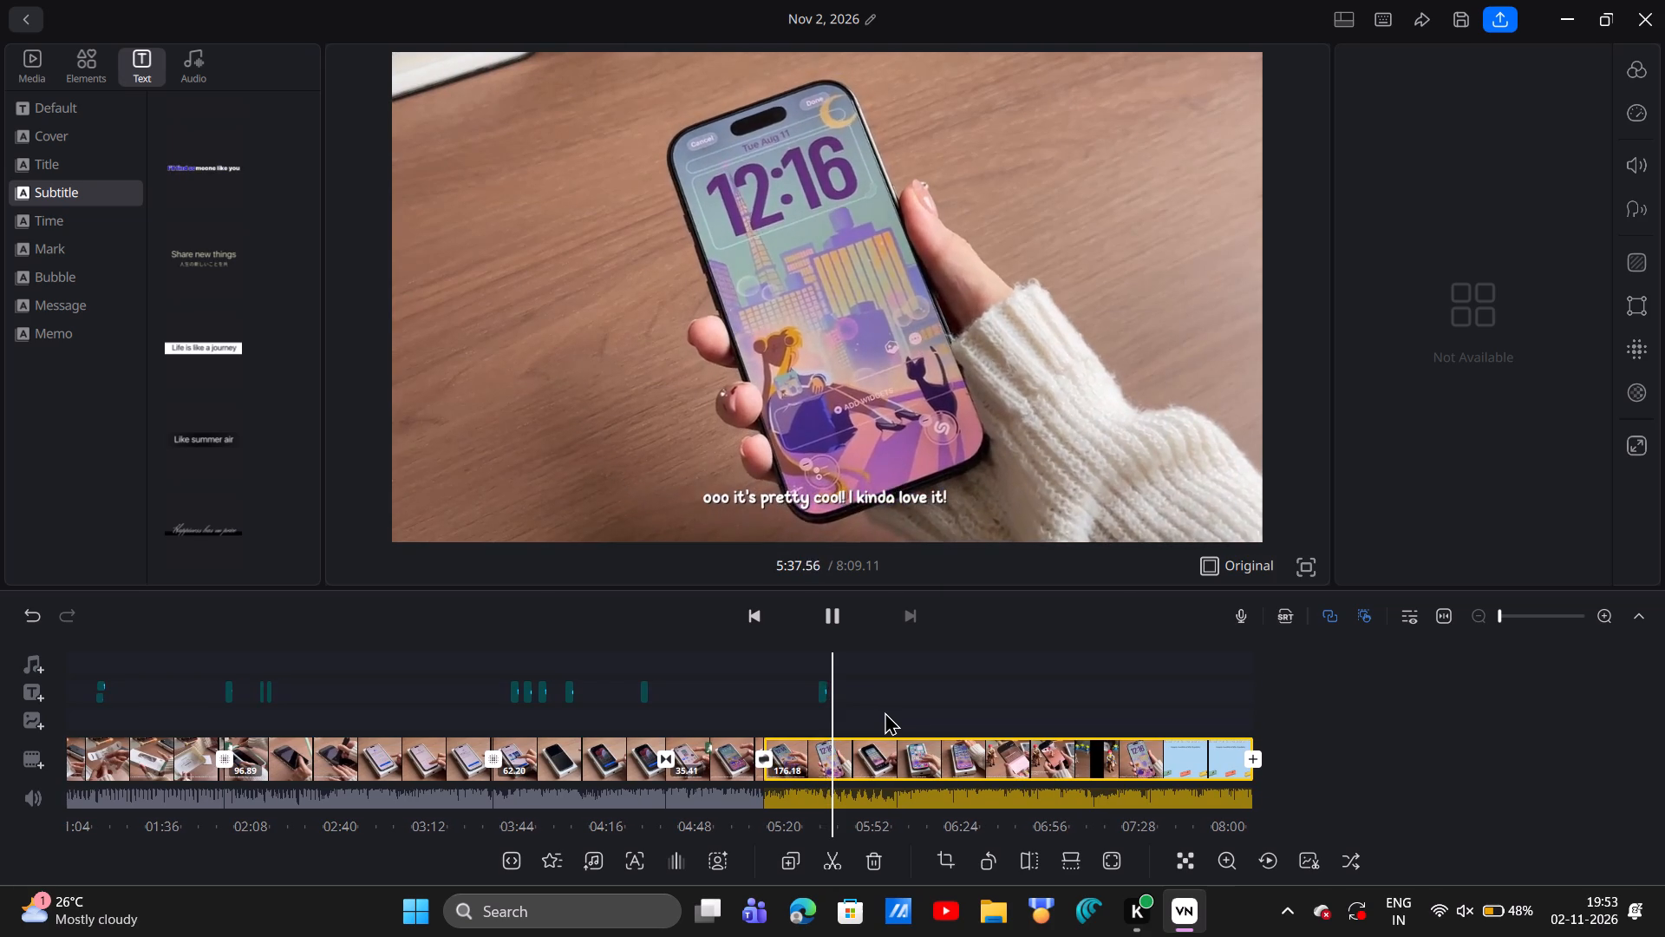
key("space")
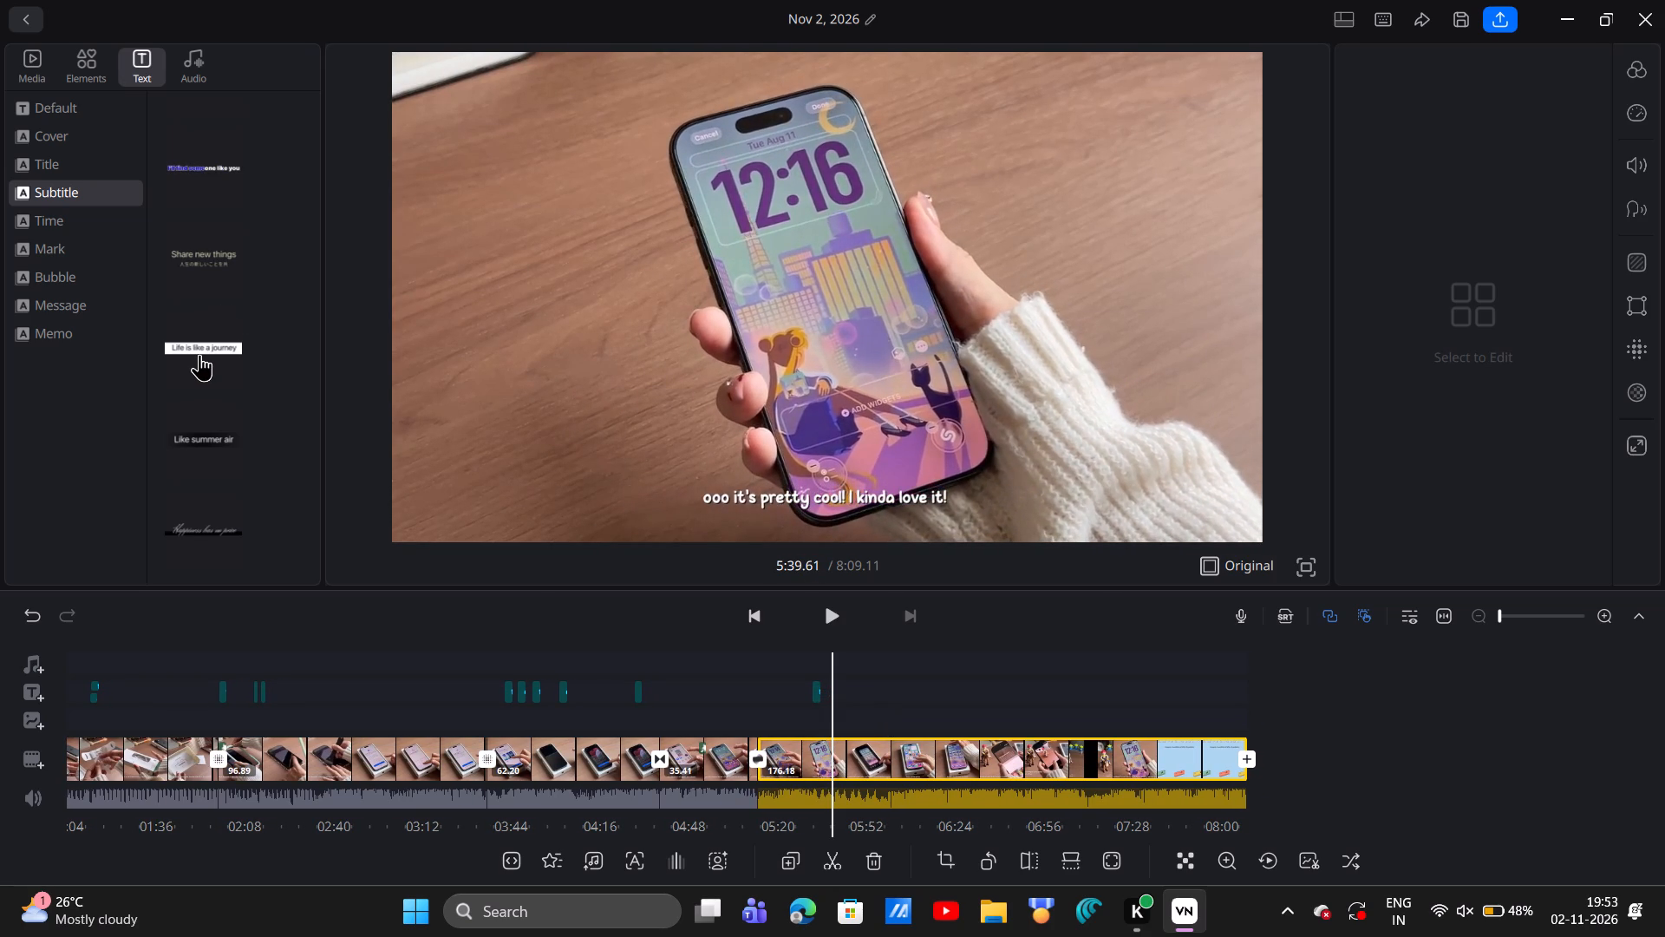
left_click_drag(199, 353, 565, 510)
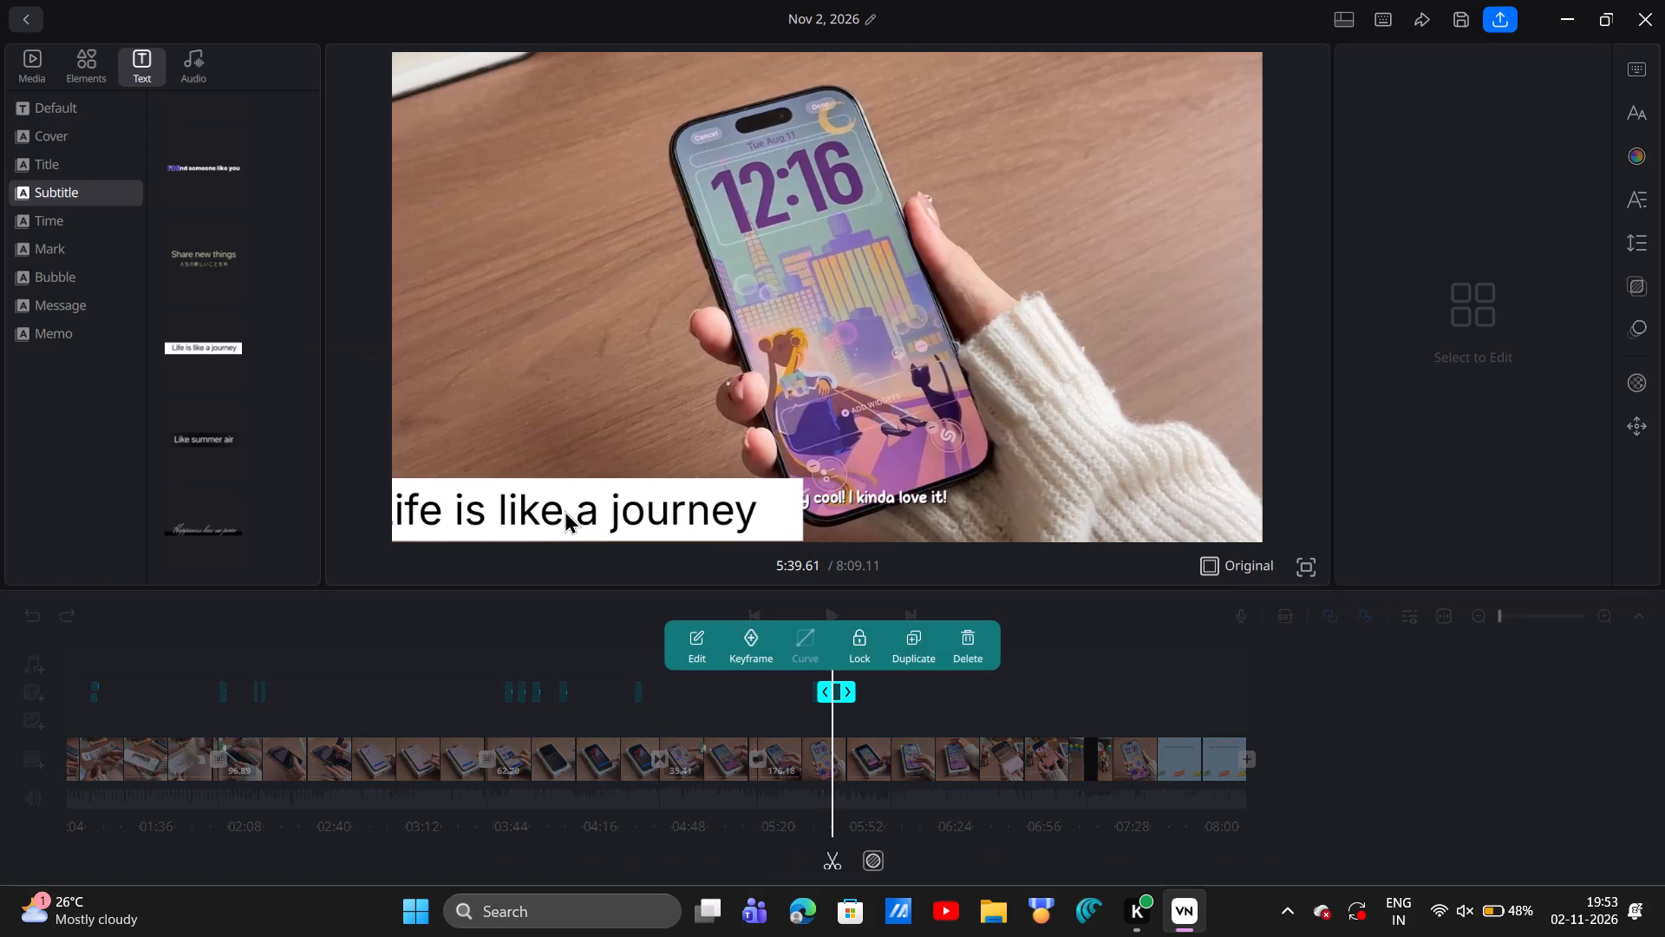
Try to select and reposition the "Life is like a journey" subtitle in the preview.
double_click(582, 506)
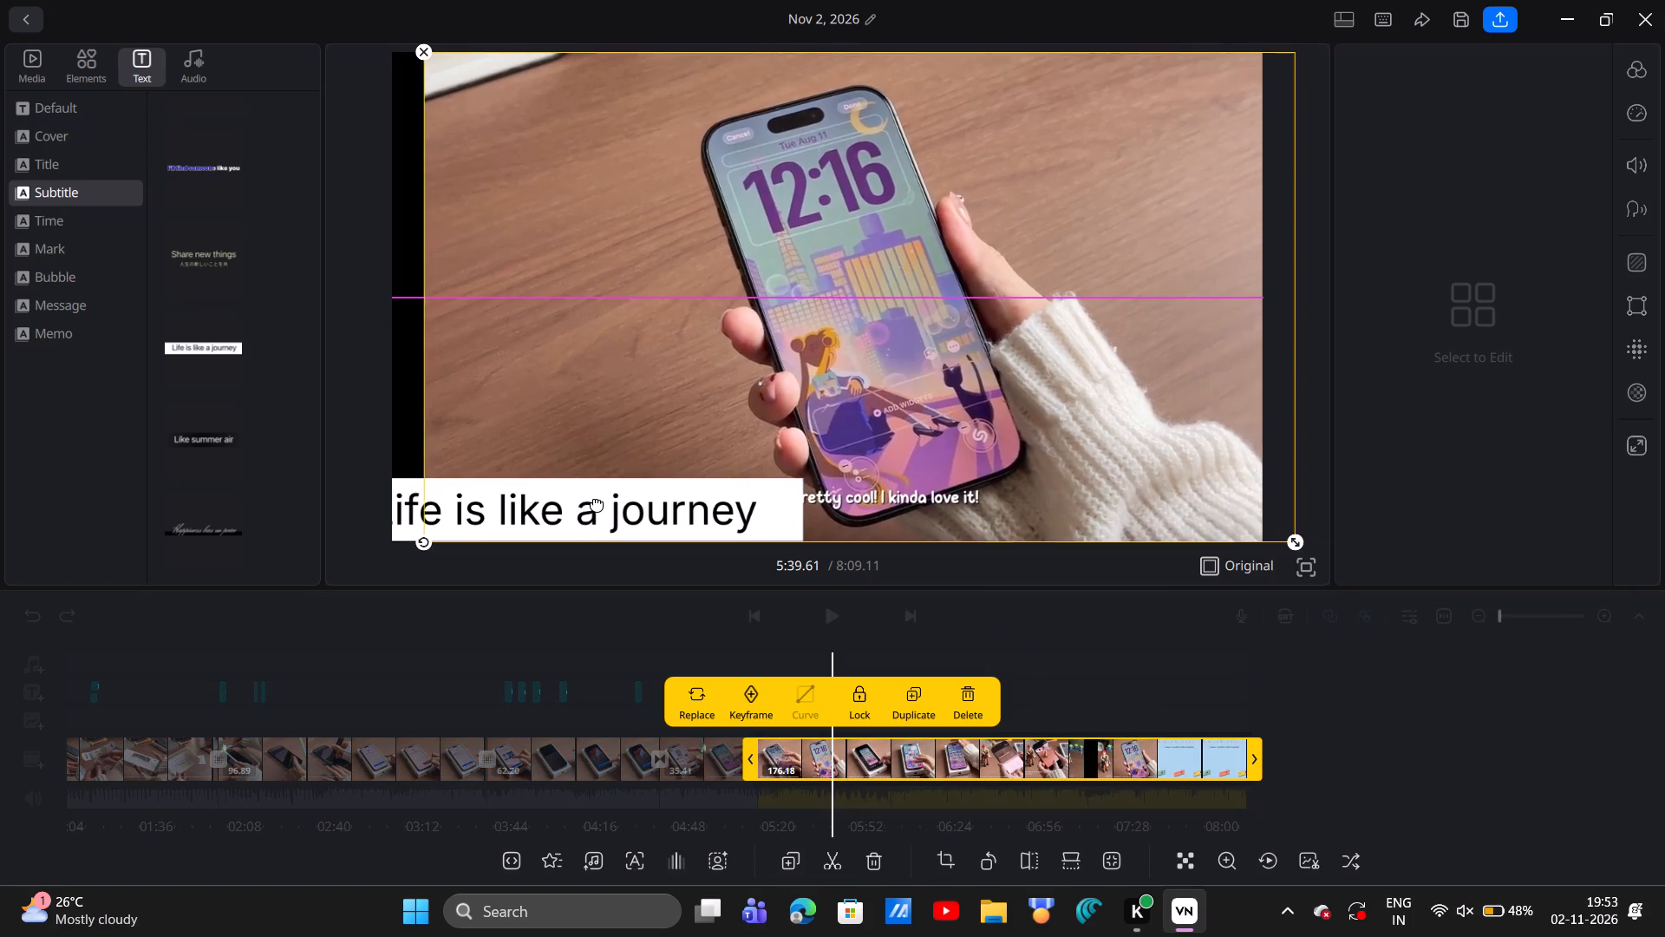
left_click(602, 510)
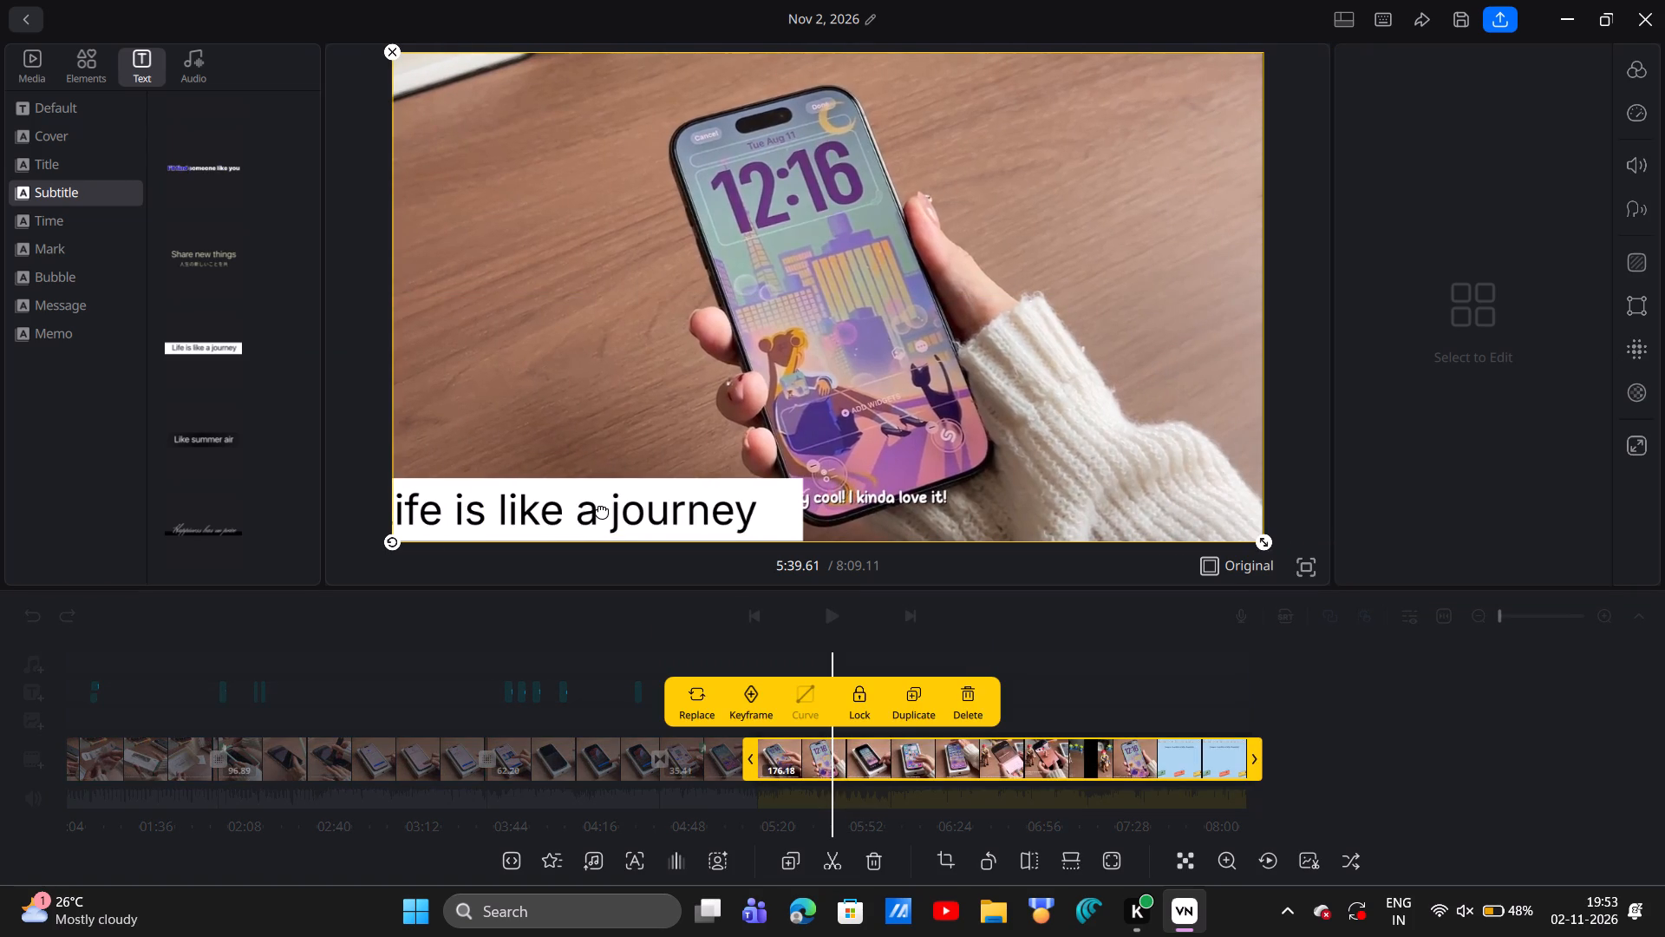
left_click(610, 612)
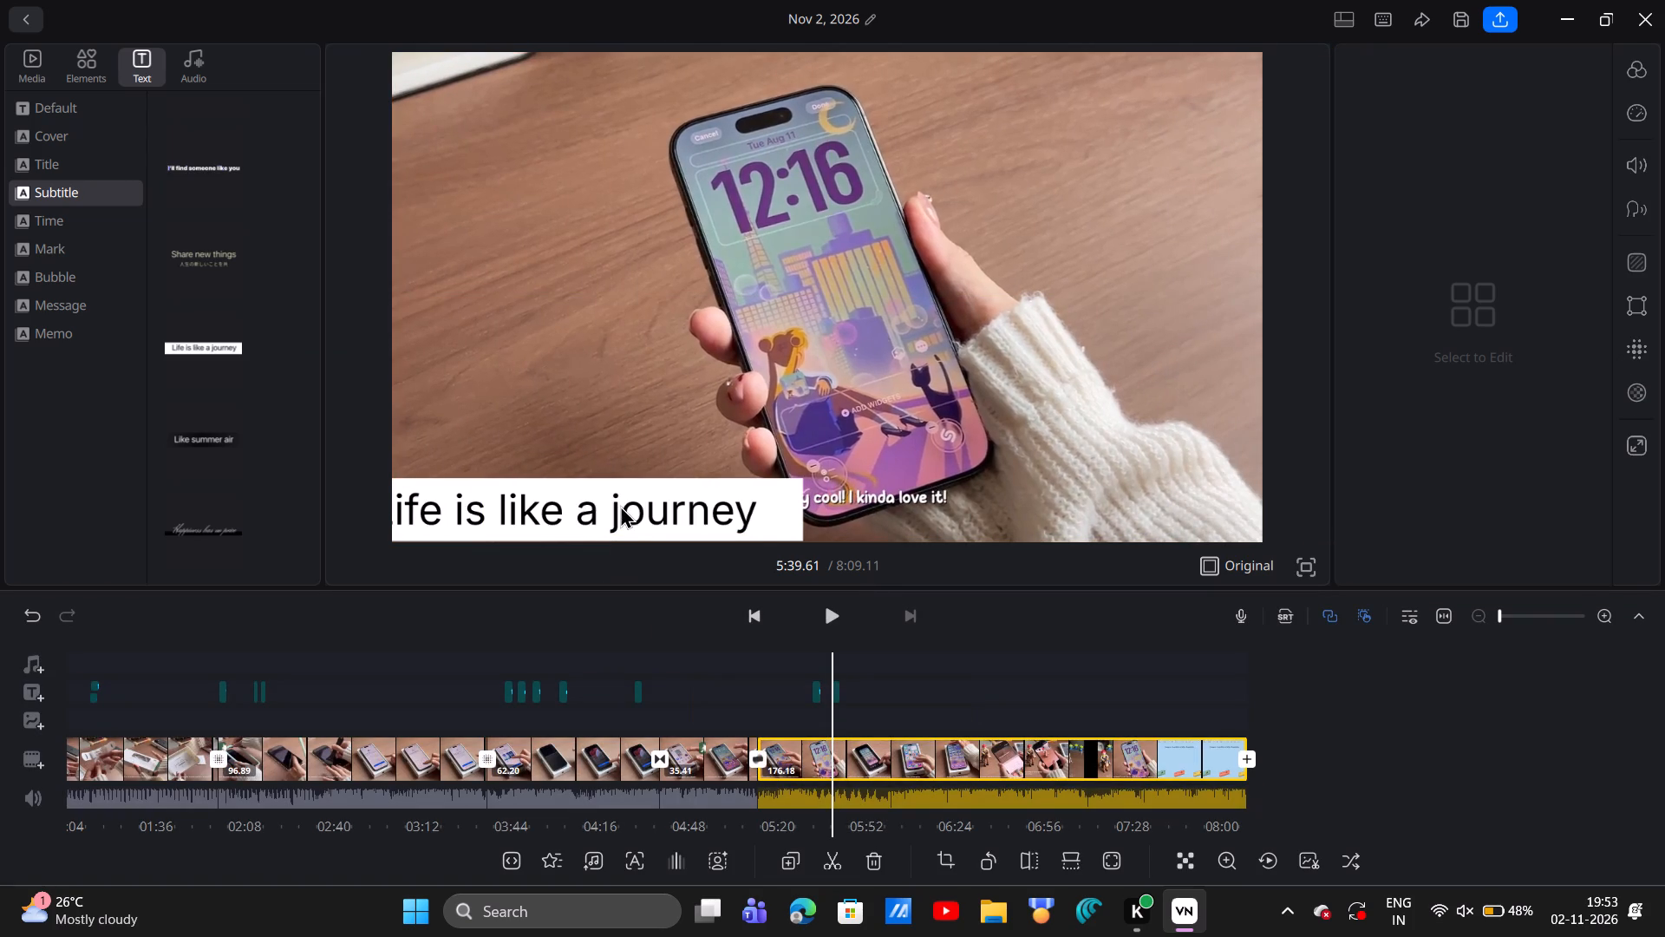
left_click(620, 505)
left_click_drag(652, 499, 680, 429)
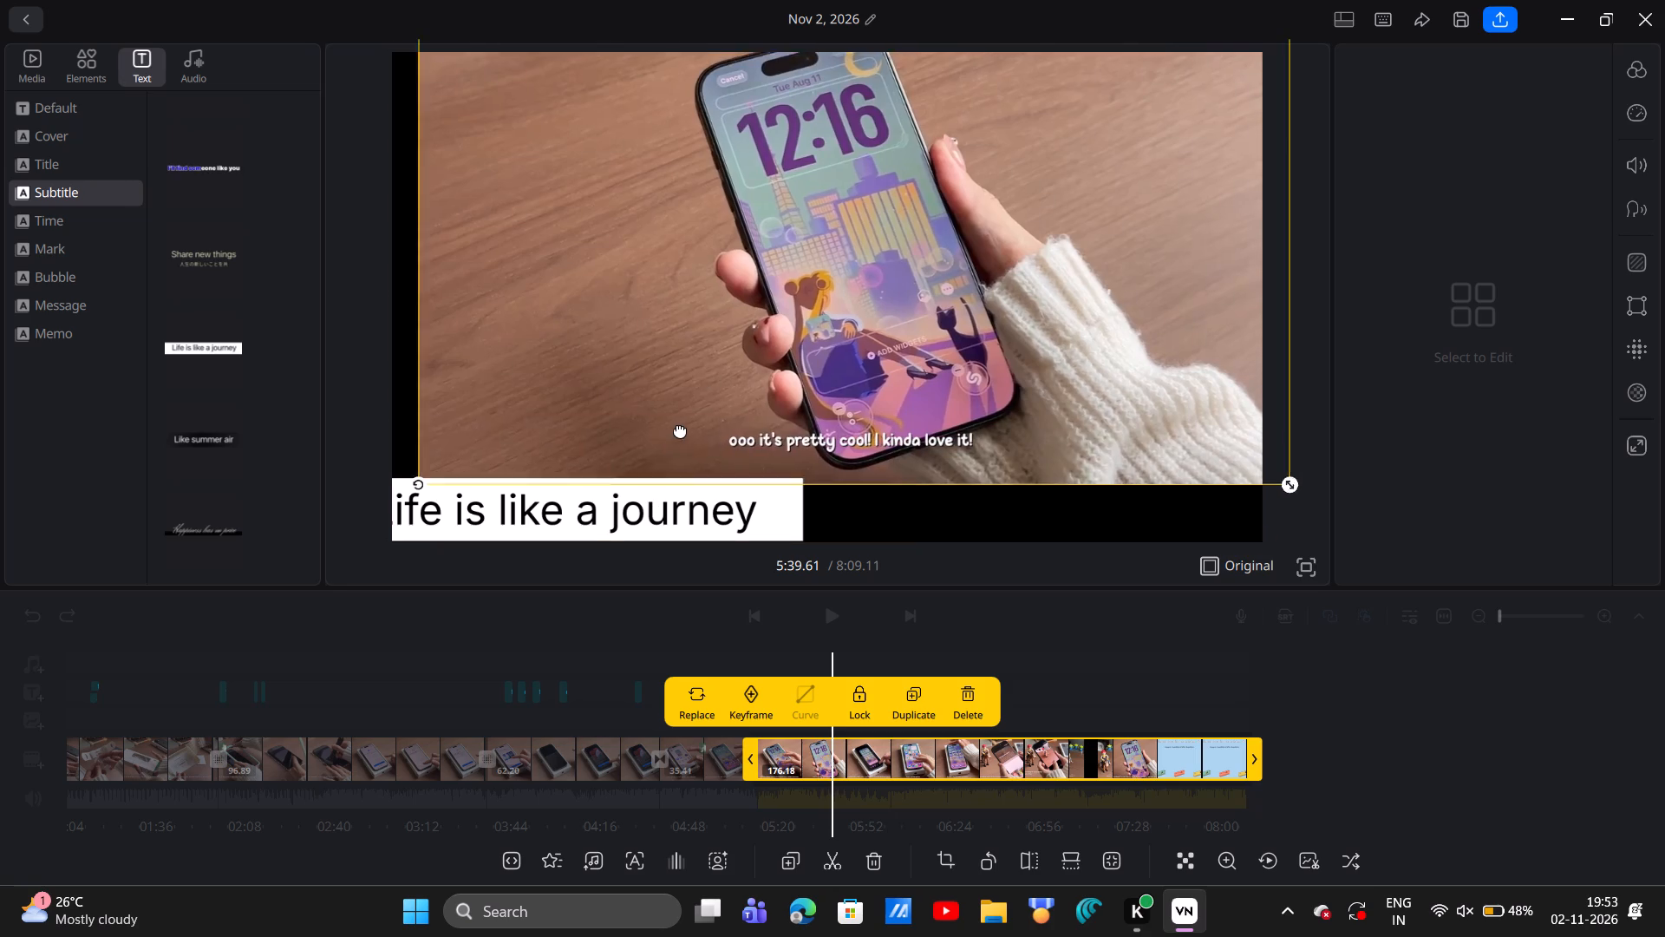
left_click_drag(680, 429, 678, 428)
left_click_drag(679, 494, 715, 494)
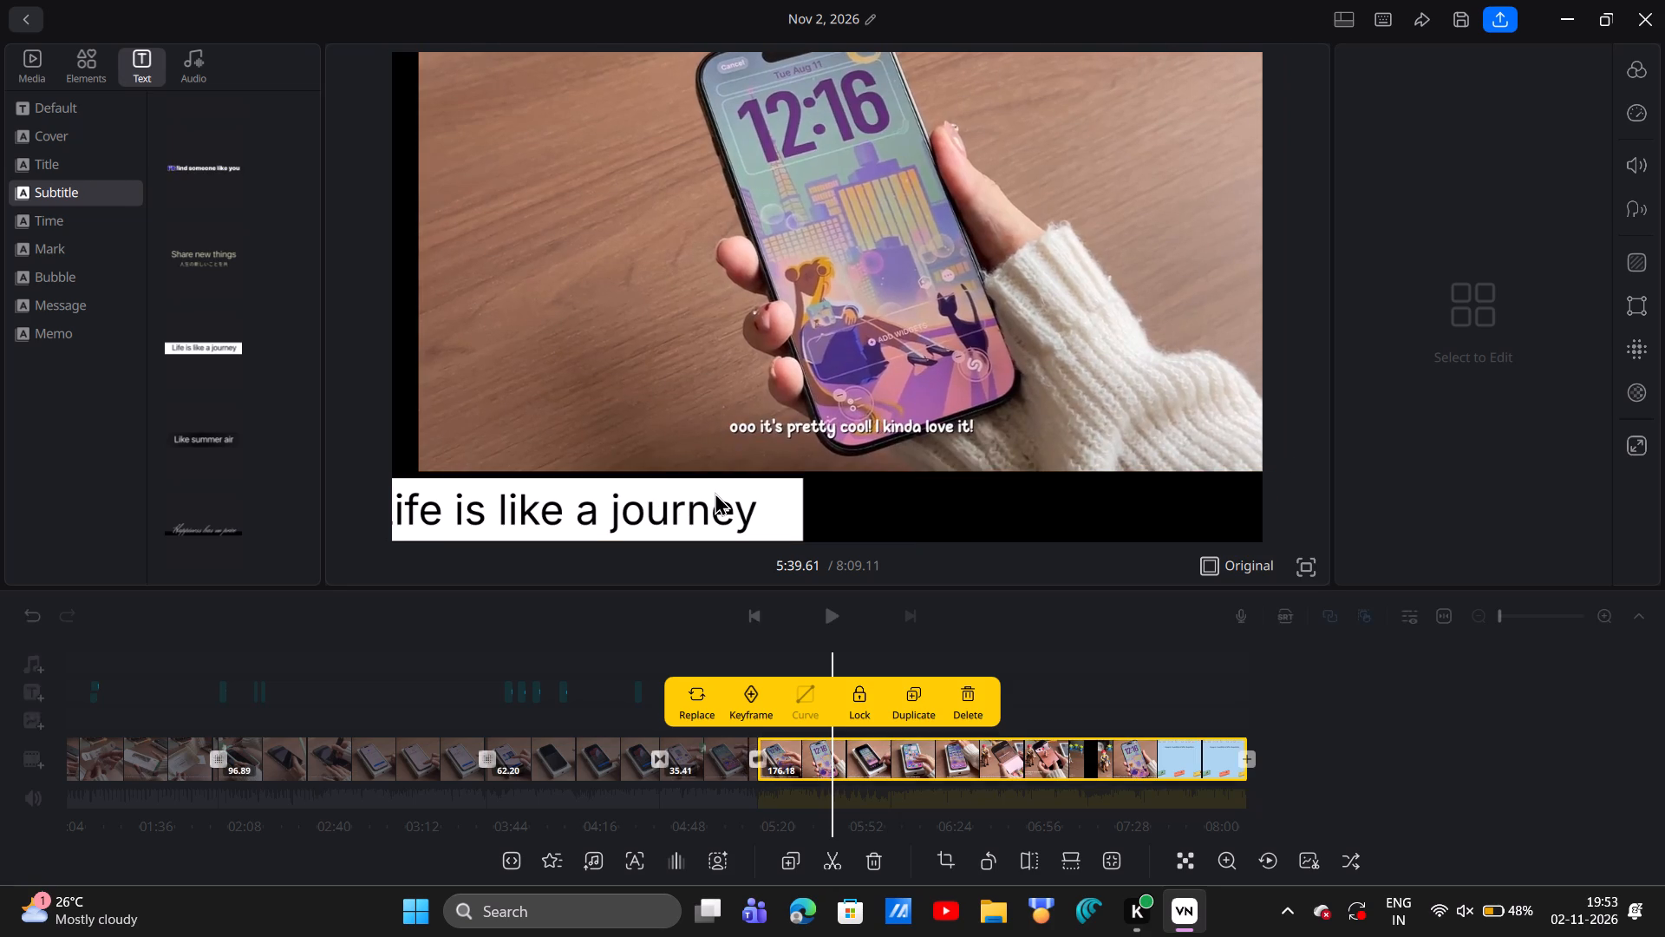
left_click(715, 494)
left_click_drag(715, 494, 732, 500)
left_click(732, 500)
left_click_drag(732, 500, 785, 499)
left_click(785, 499)
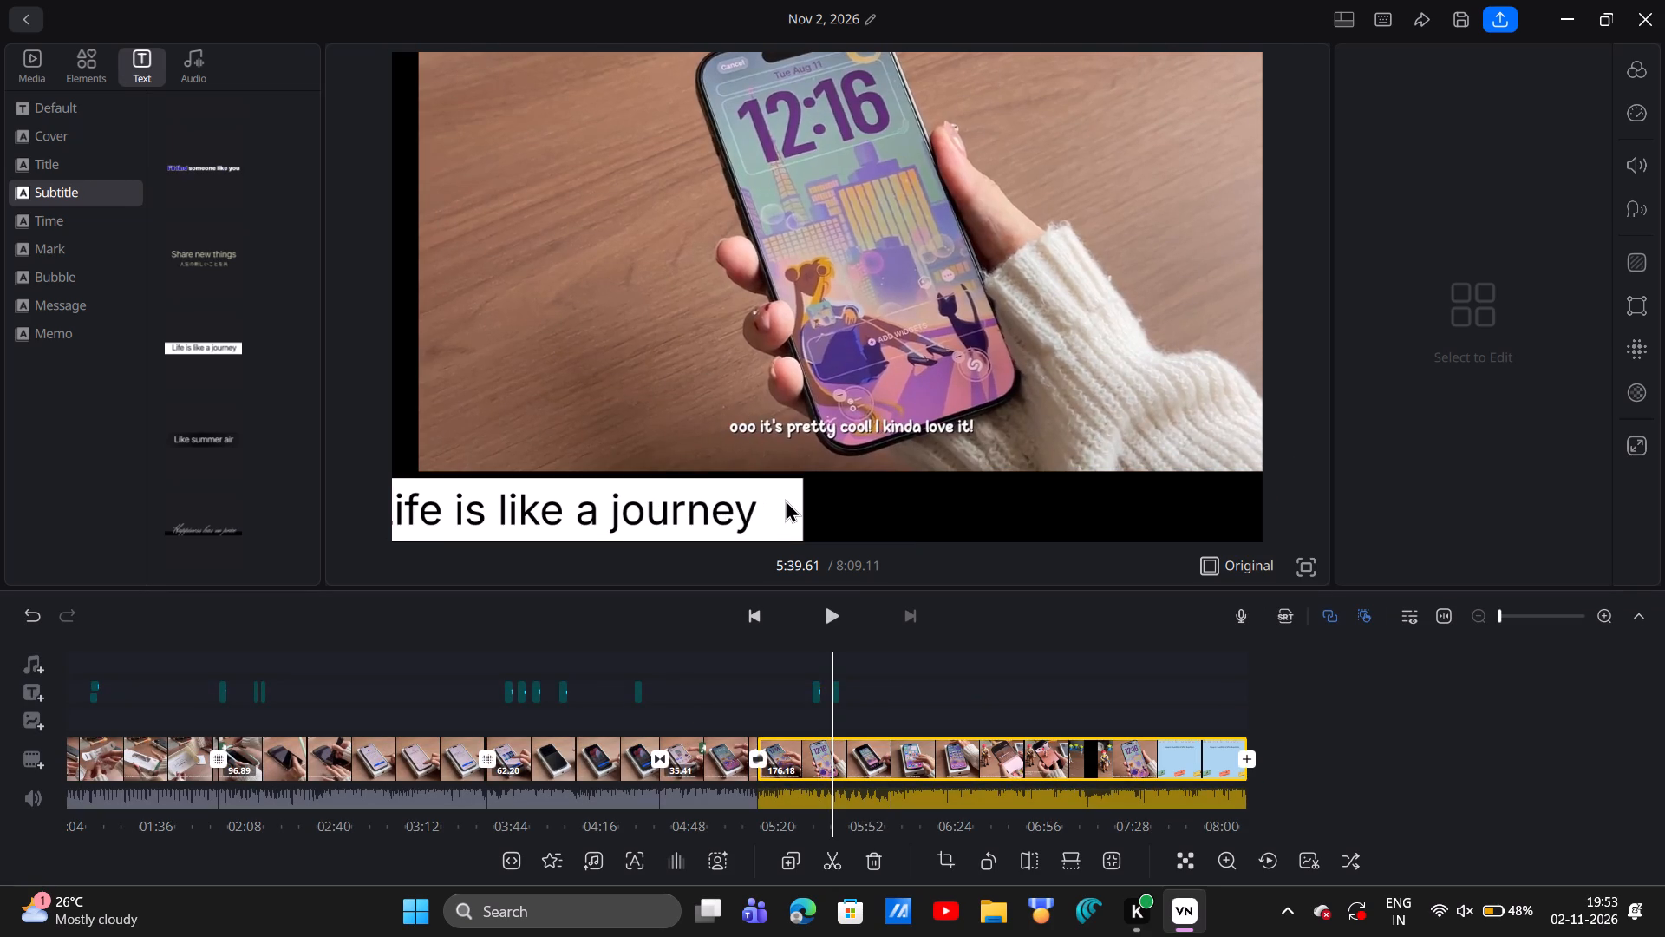
double_click(781, 496)
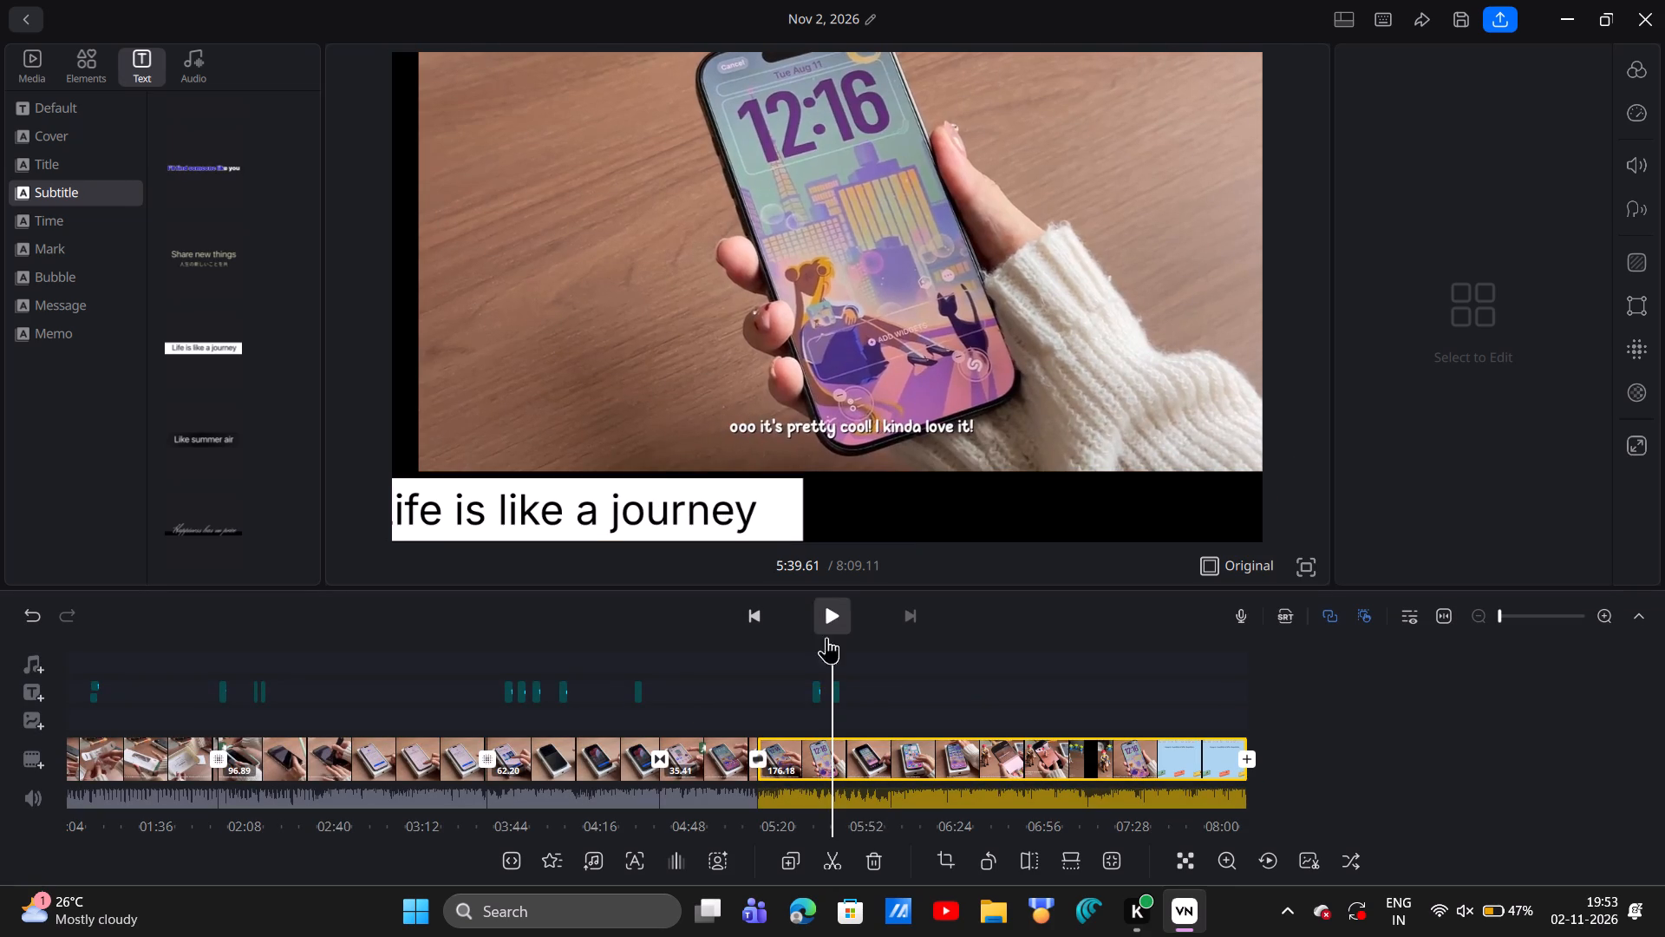
Move the white-background "Life is like a journey" subtitle fully inside the frame, over the lower part of the footage.
left_click(818, 688)
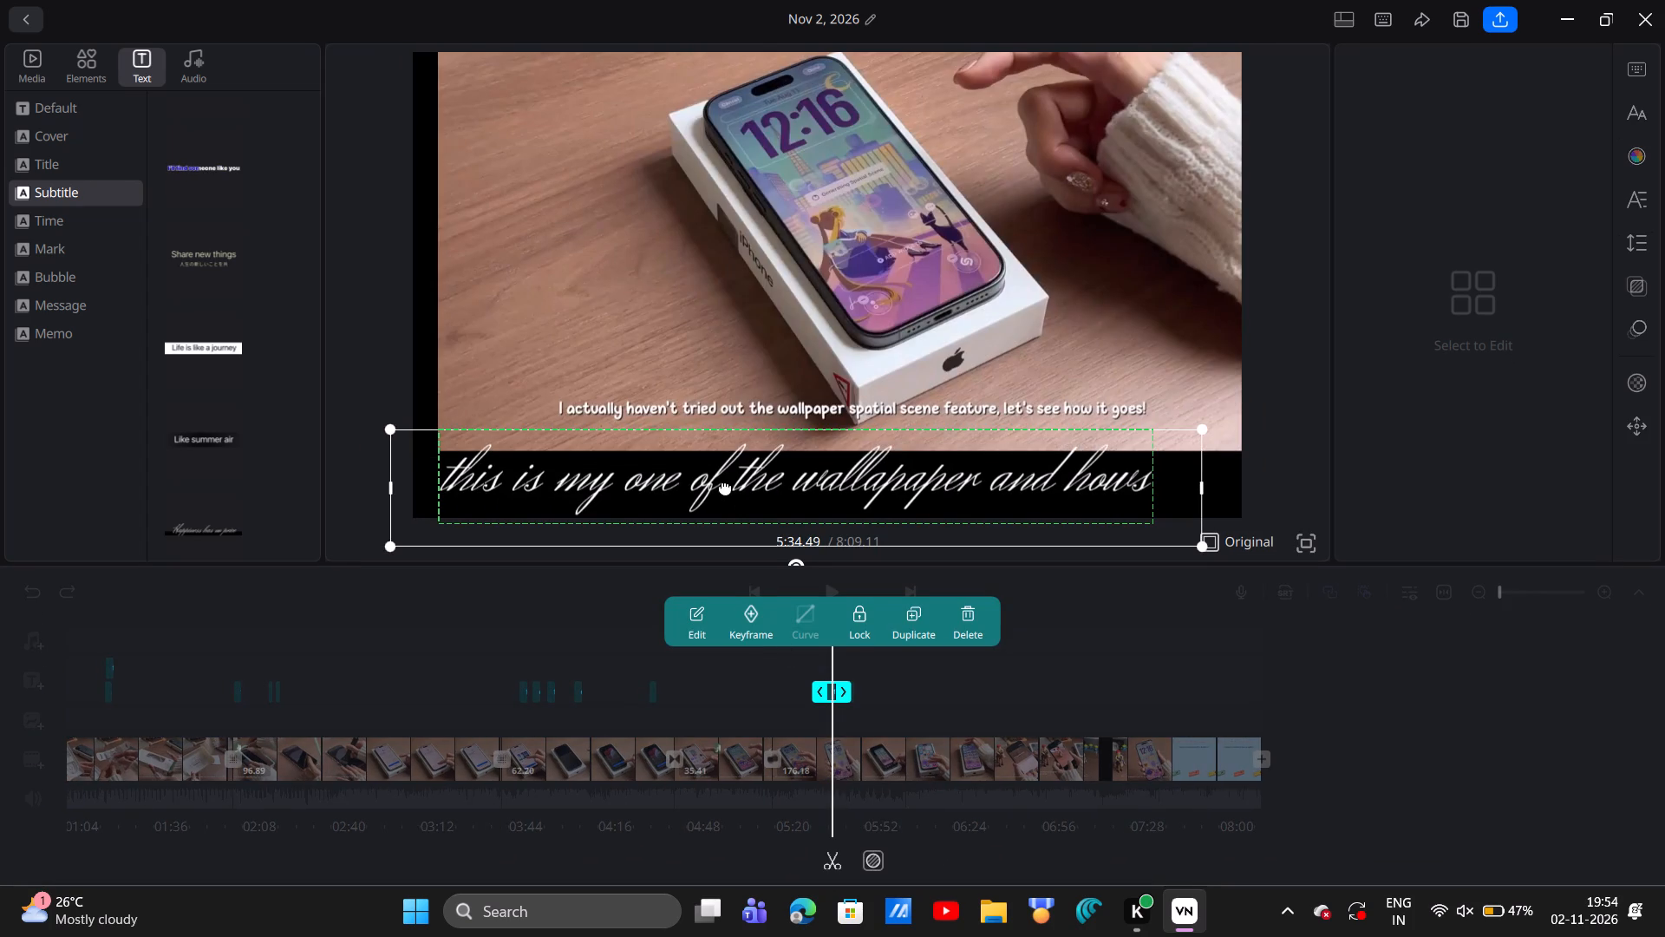
left_click(918, 704)
scroll(918, 704, "left", 1)
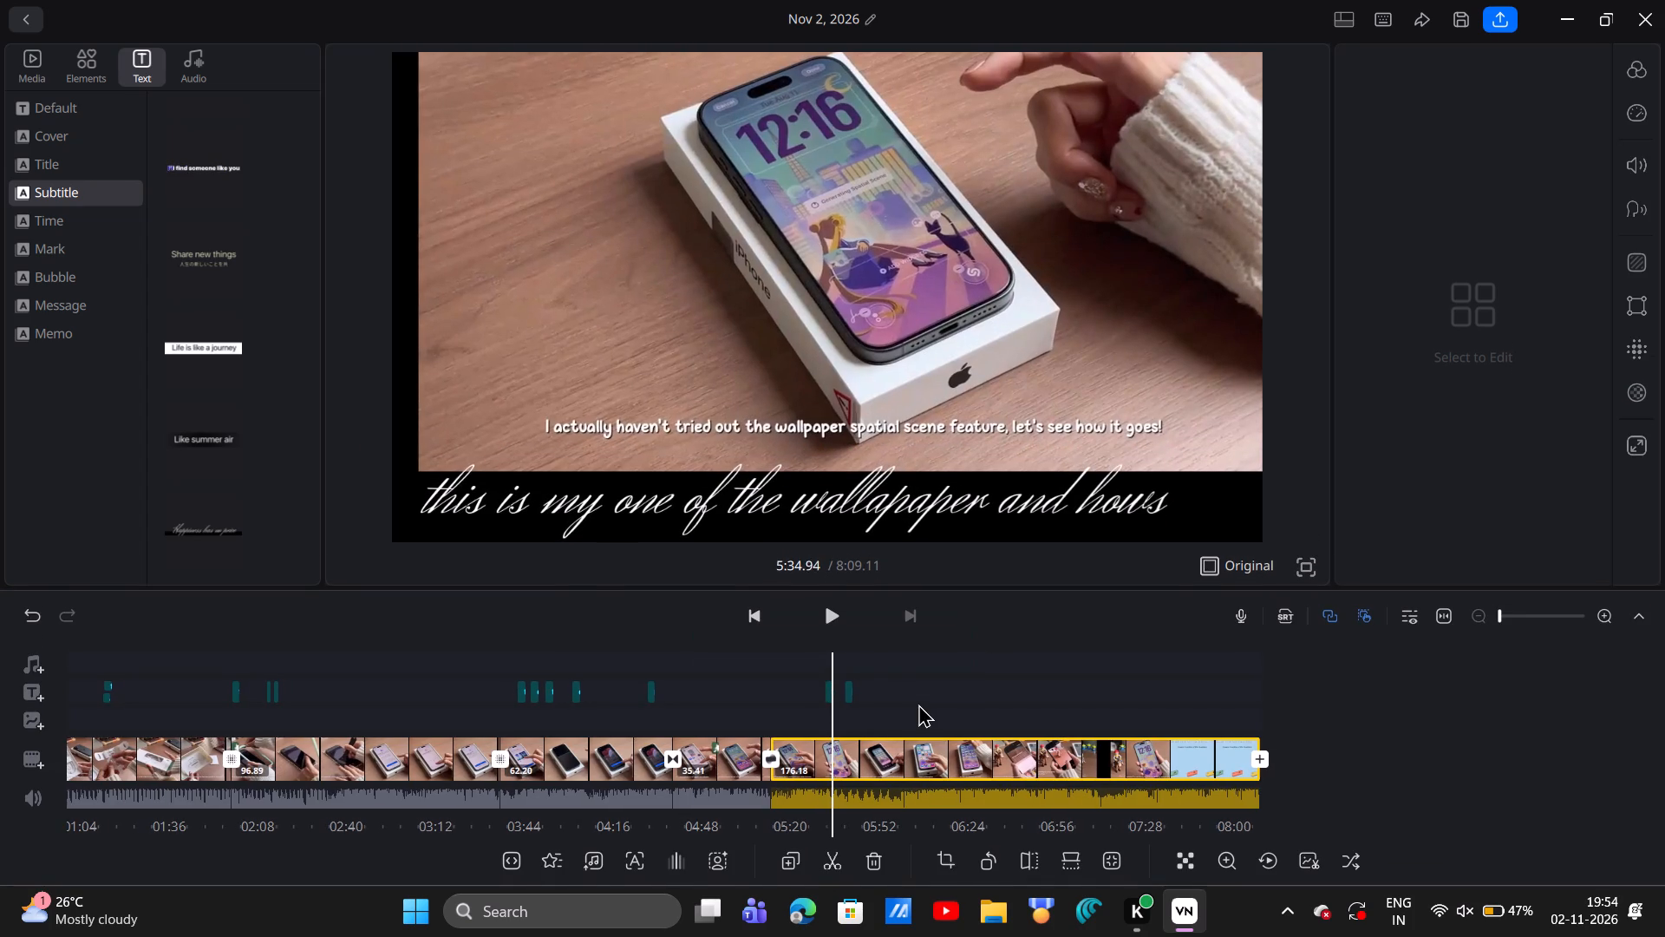
scroll(918, 704, "left", 1)
left_click(849, 686)
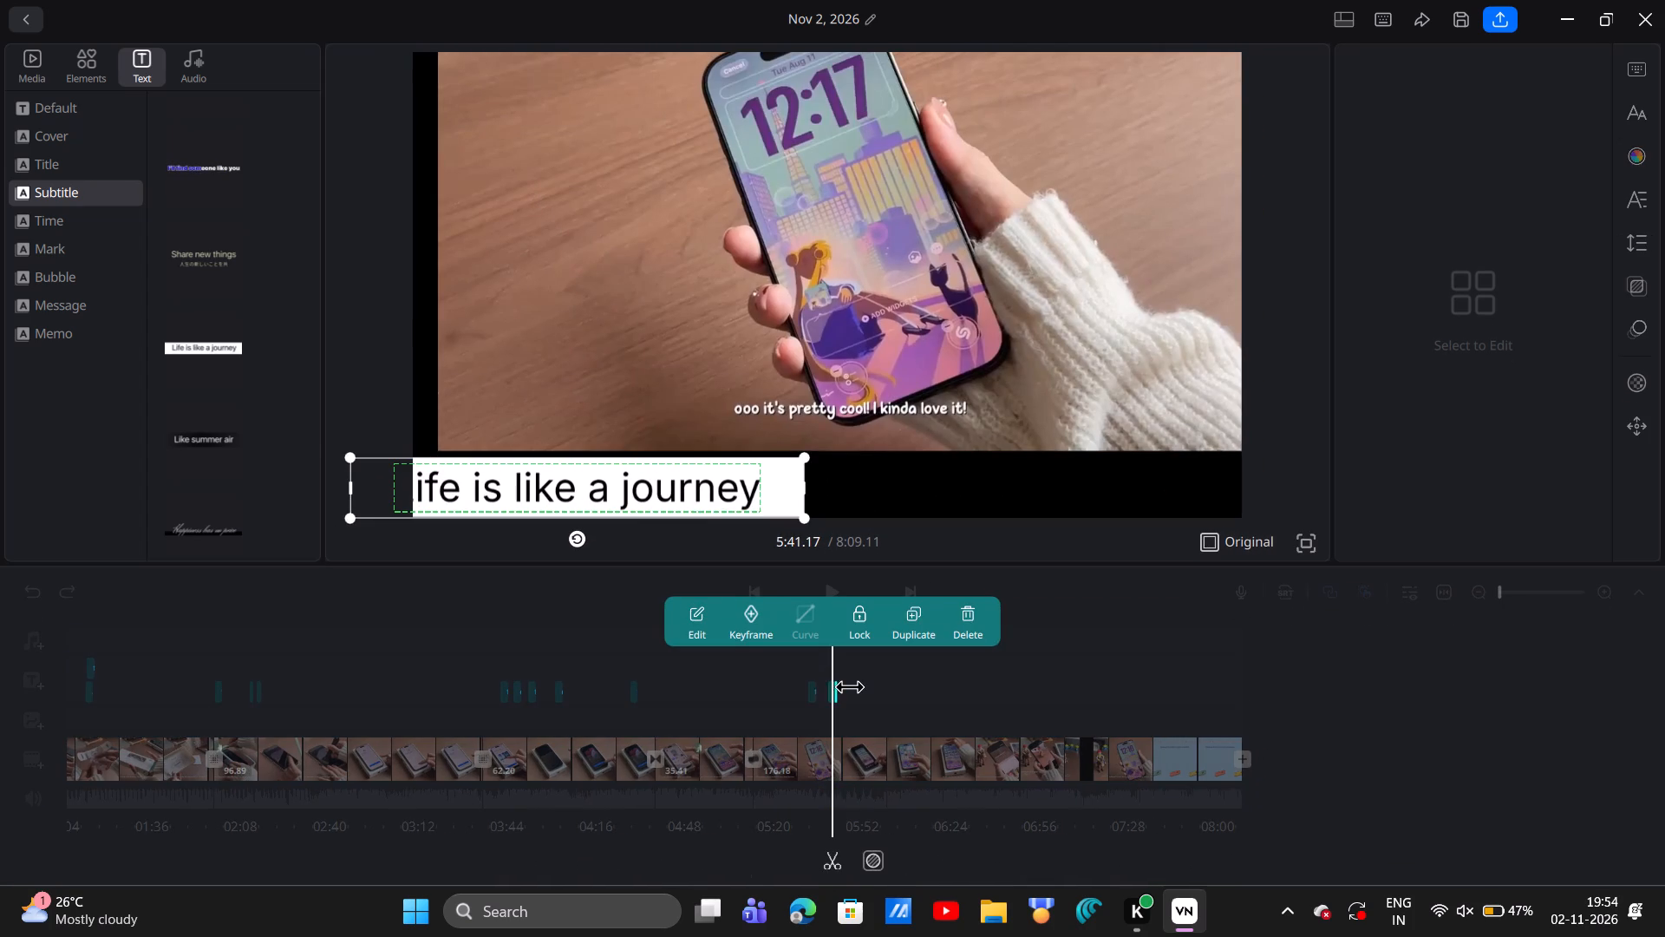
left_click_drag(693, 499, 845, 408)
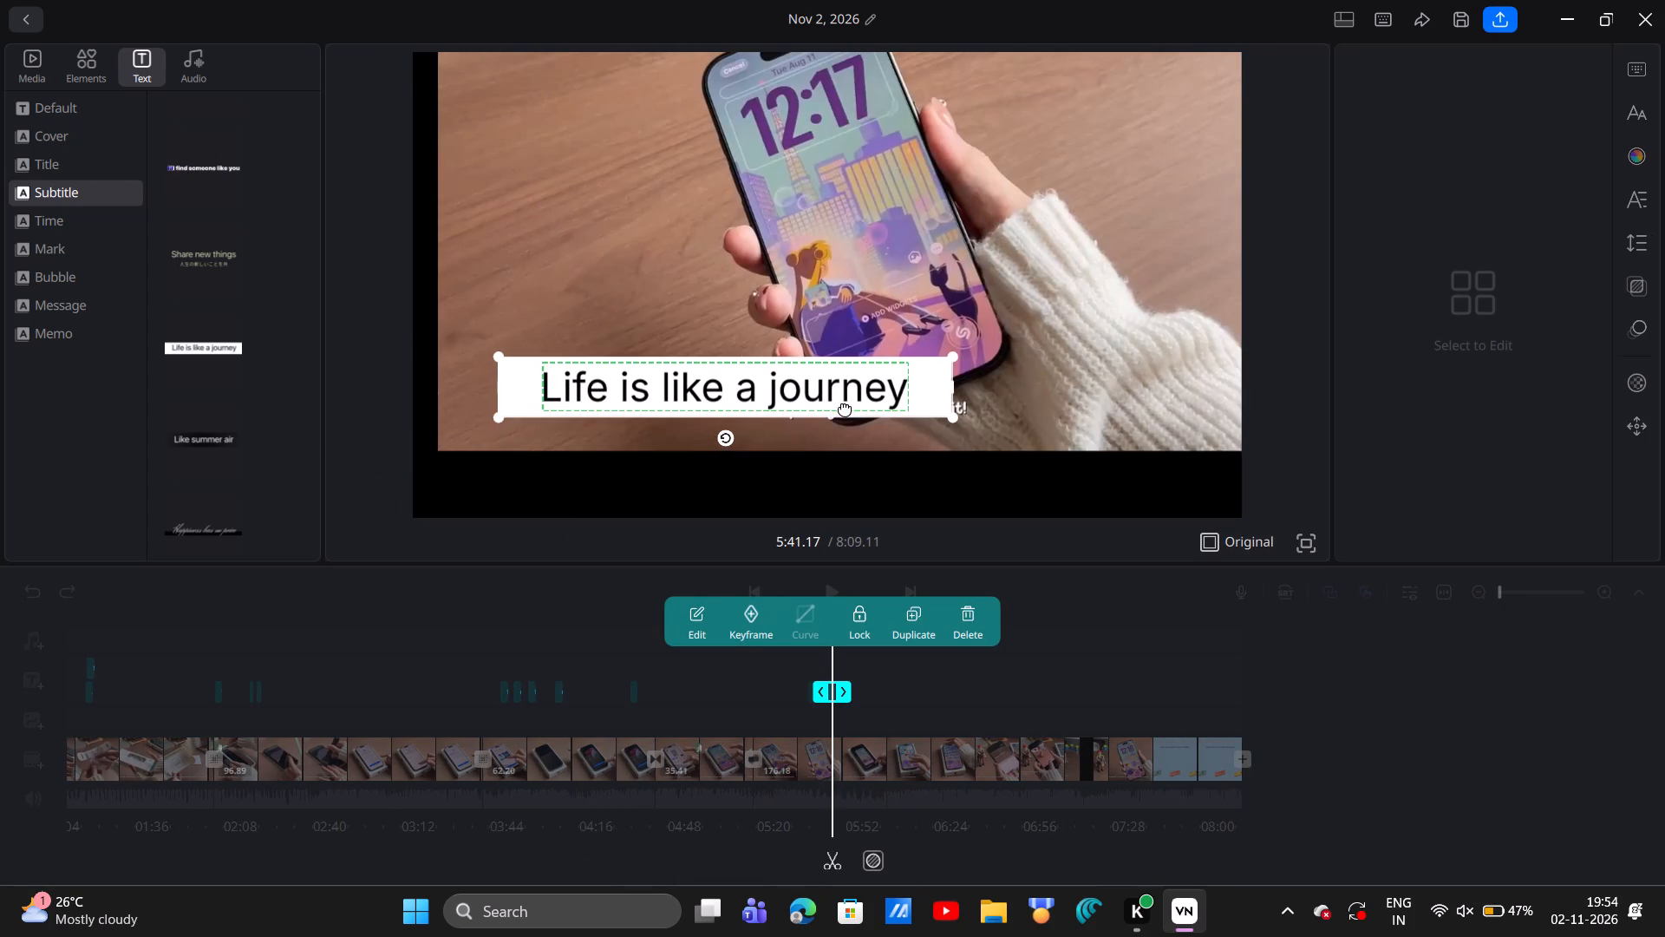
Replace the "Life is like a journey" subtitle's text with "this is also good retina display".
left_click(800, 392)
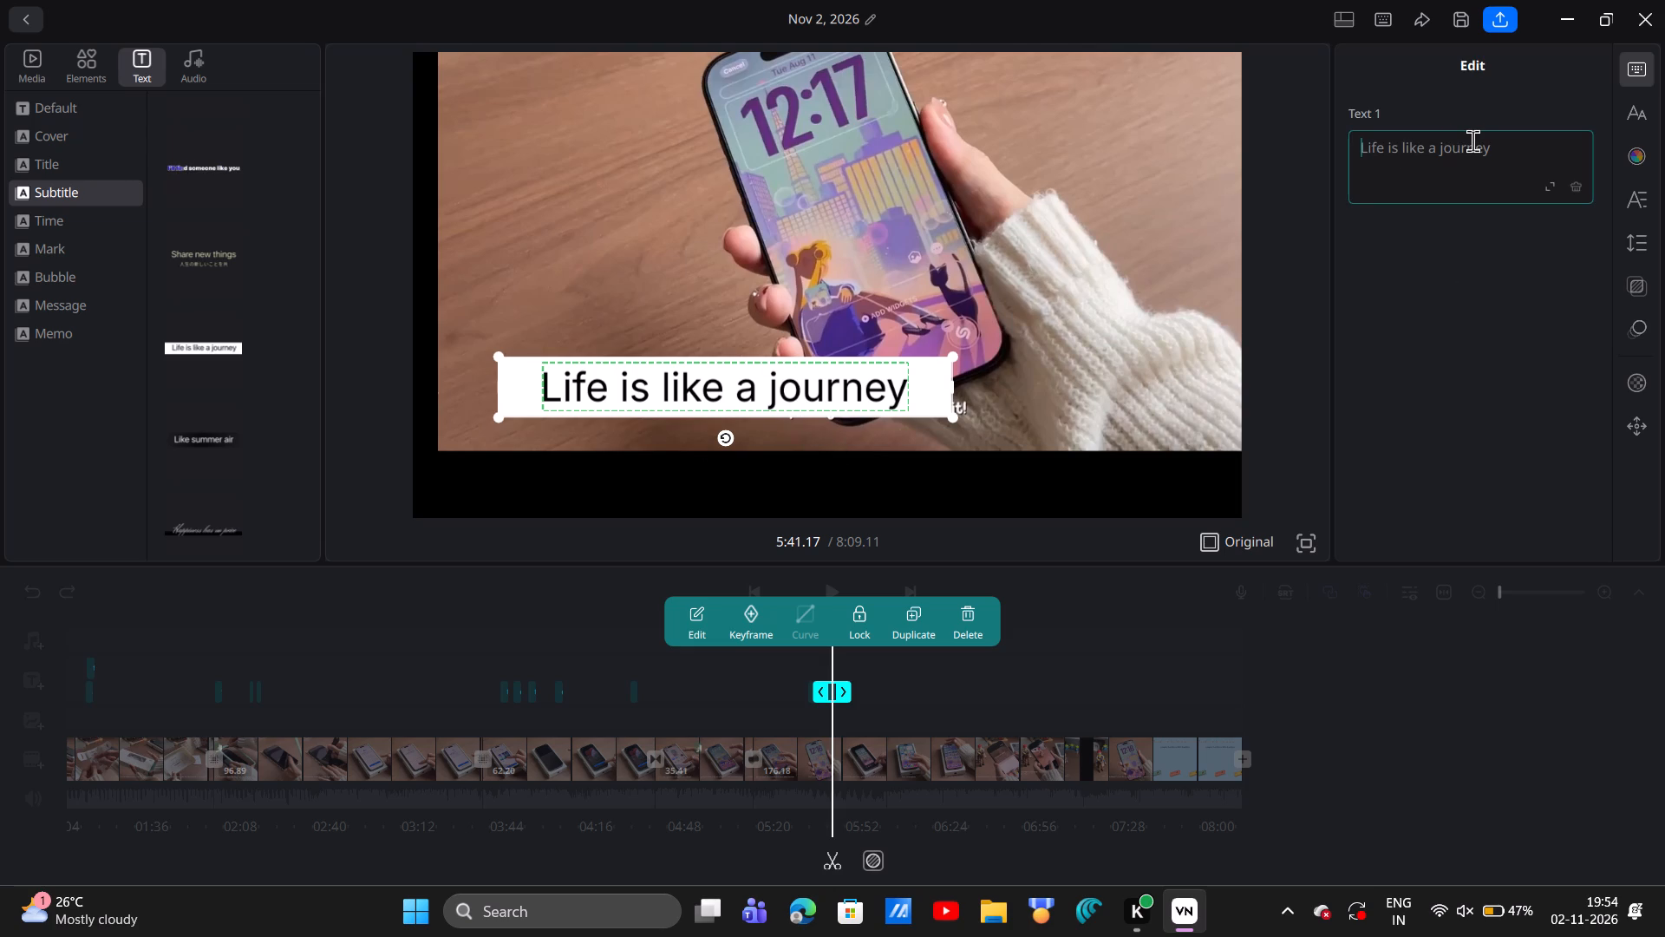
type("th")
type("is")
key("space")
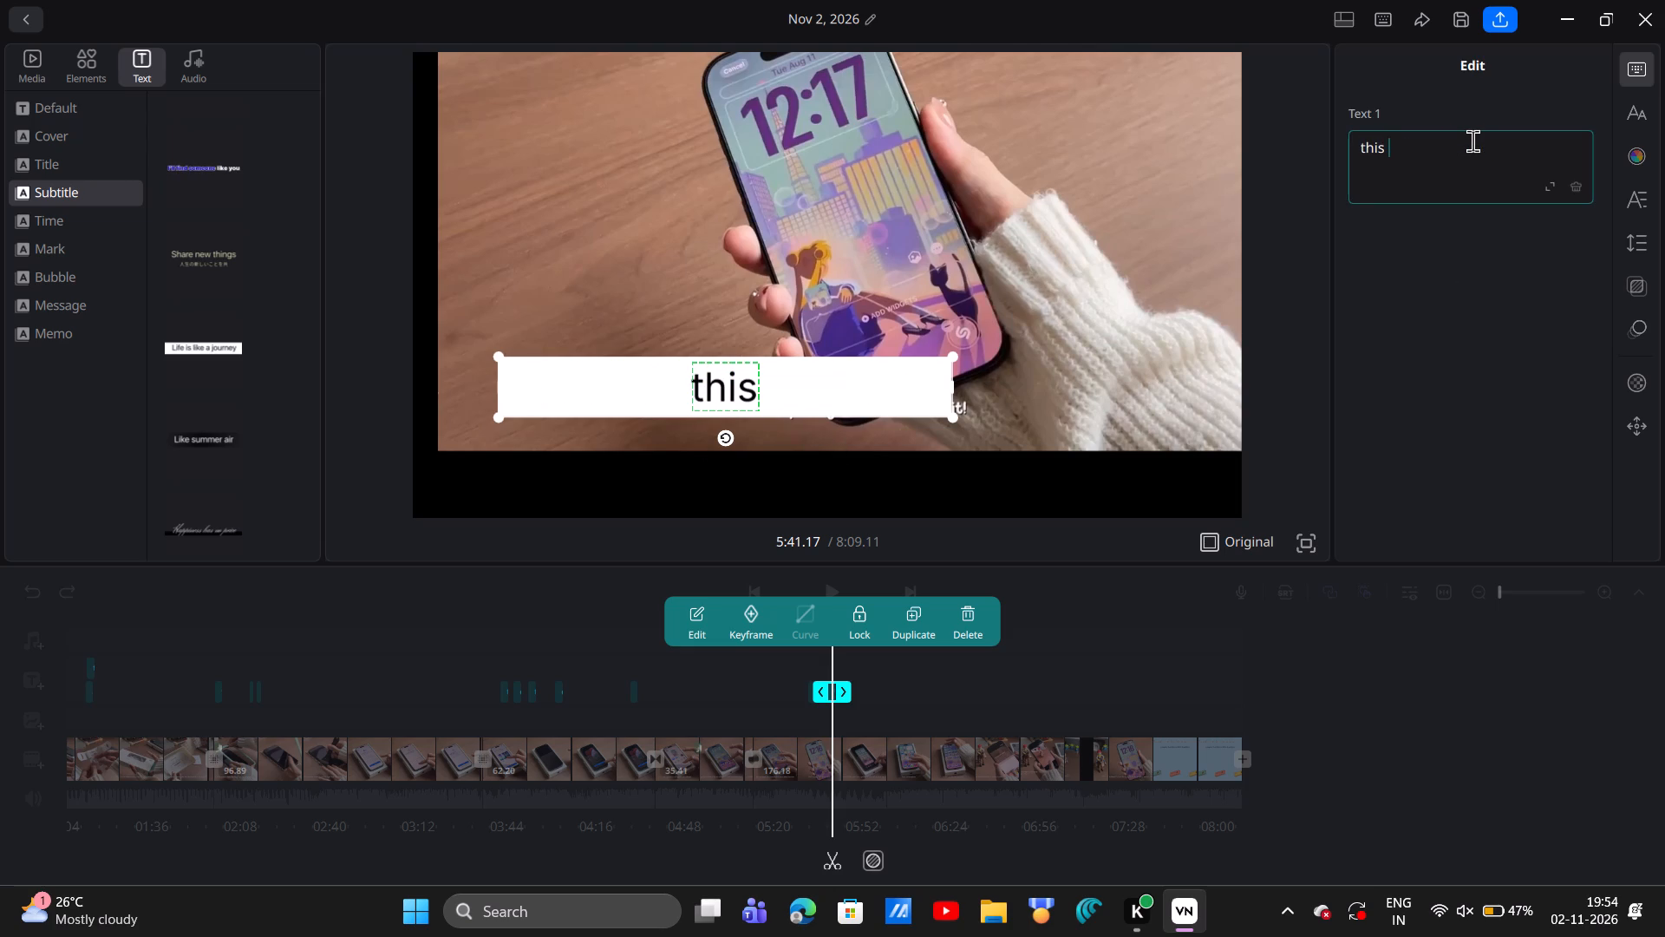
type("is also")
key("space")
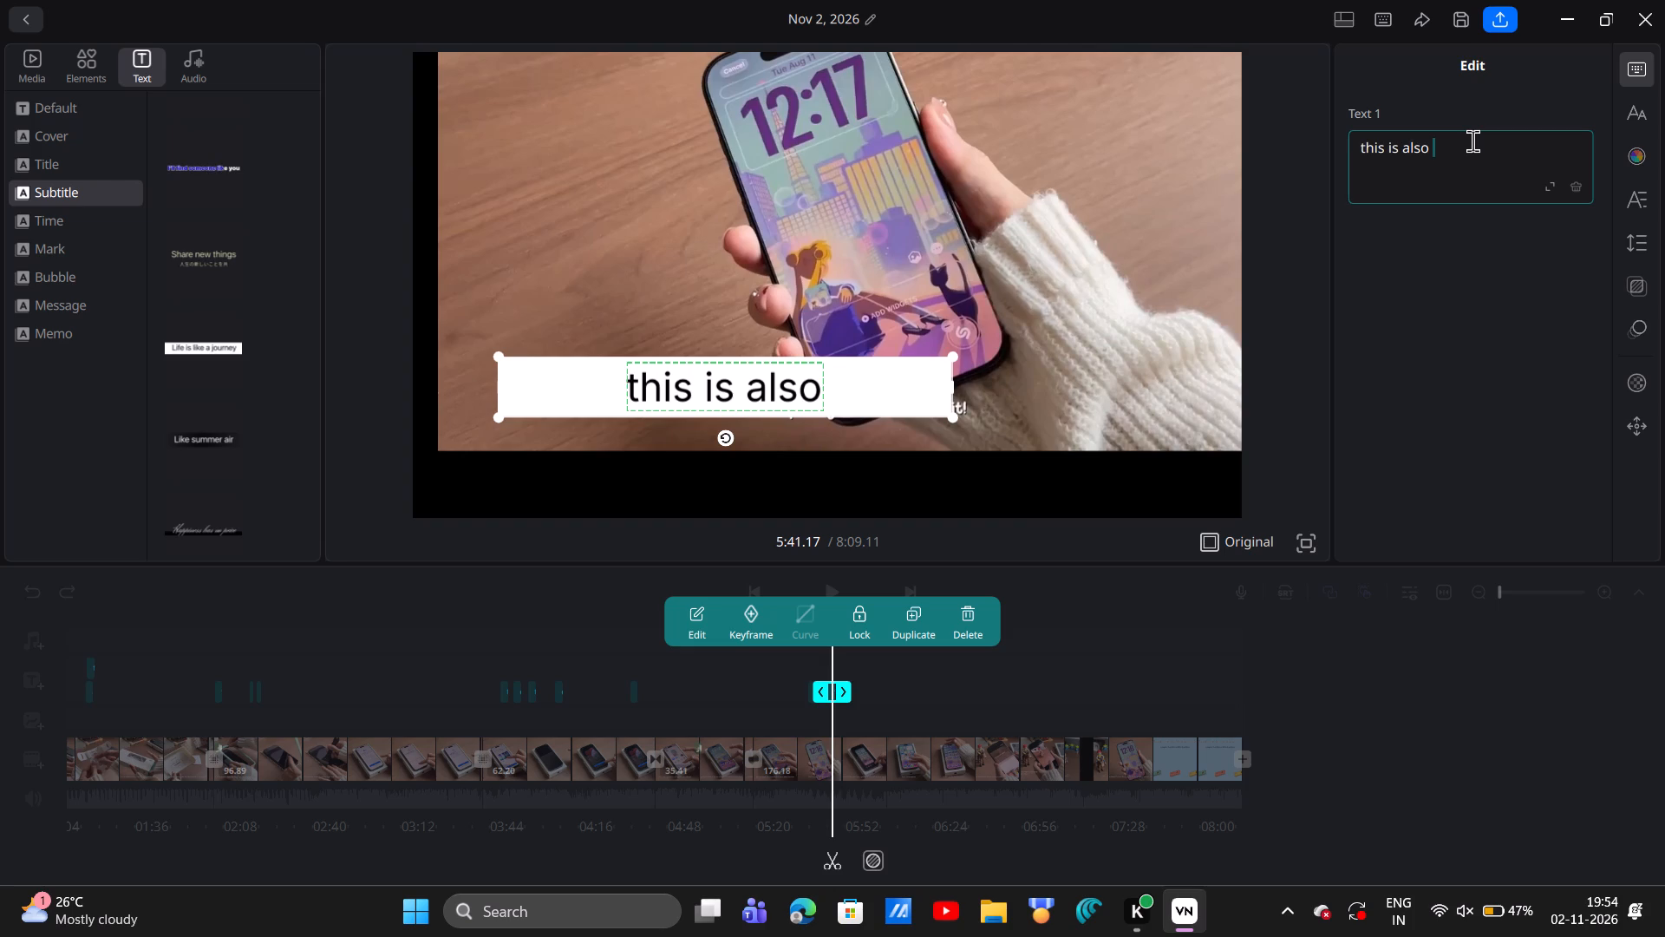
type("good retina")
key("space")
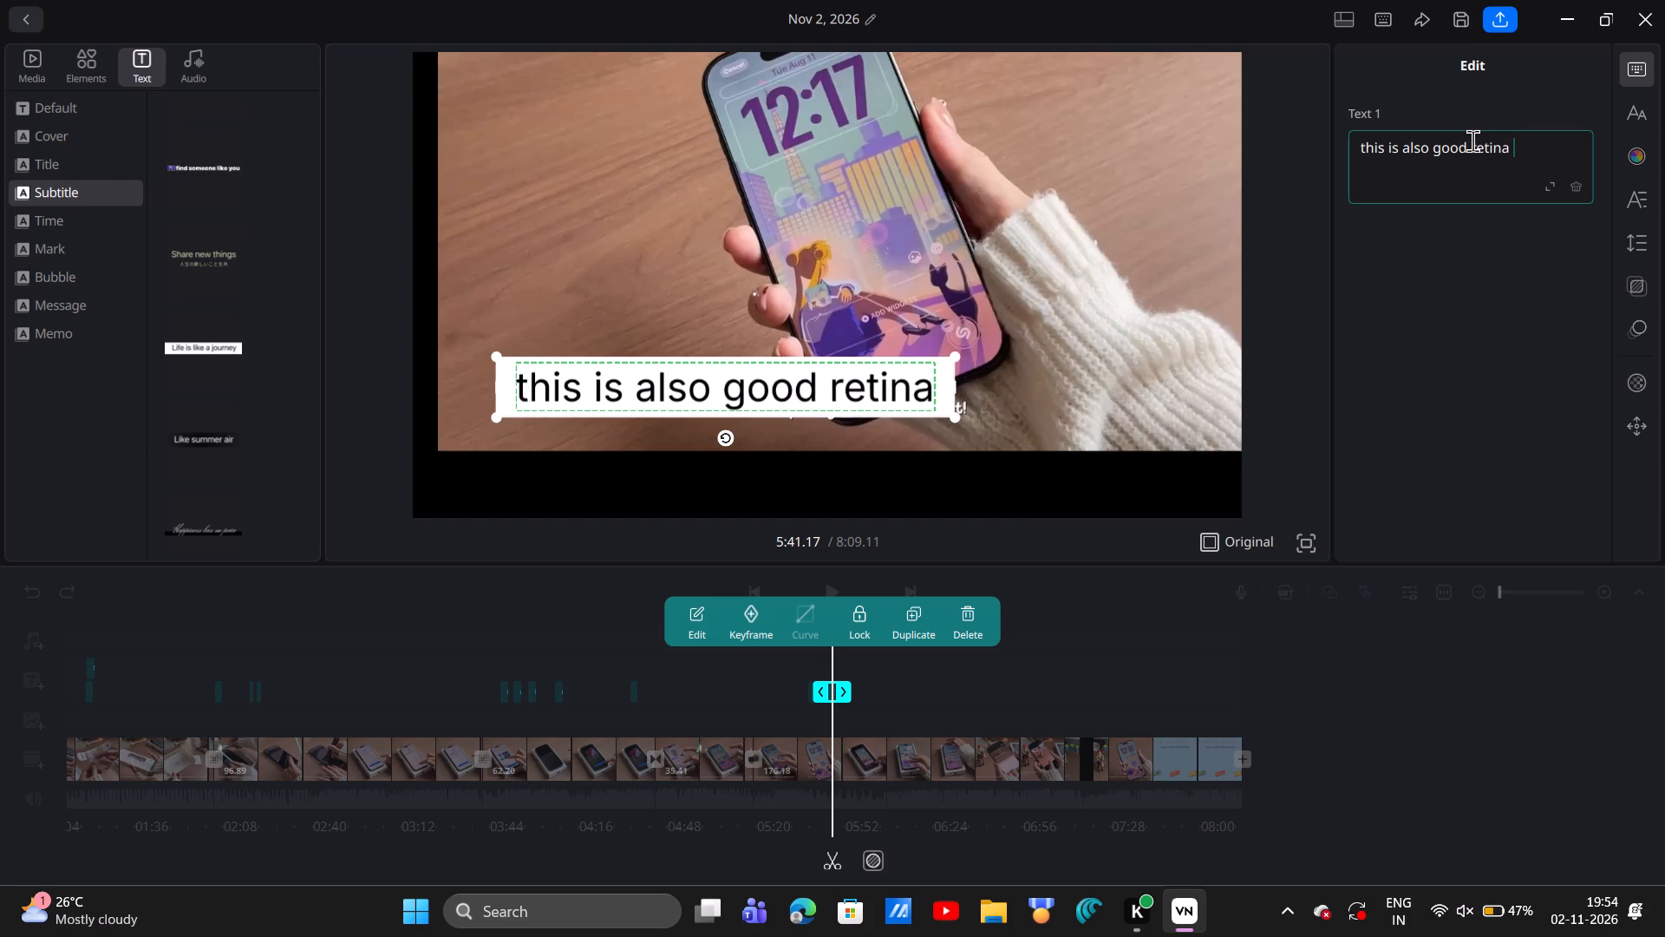
type("display")
key("space")
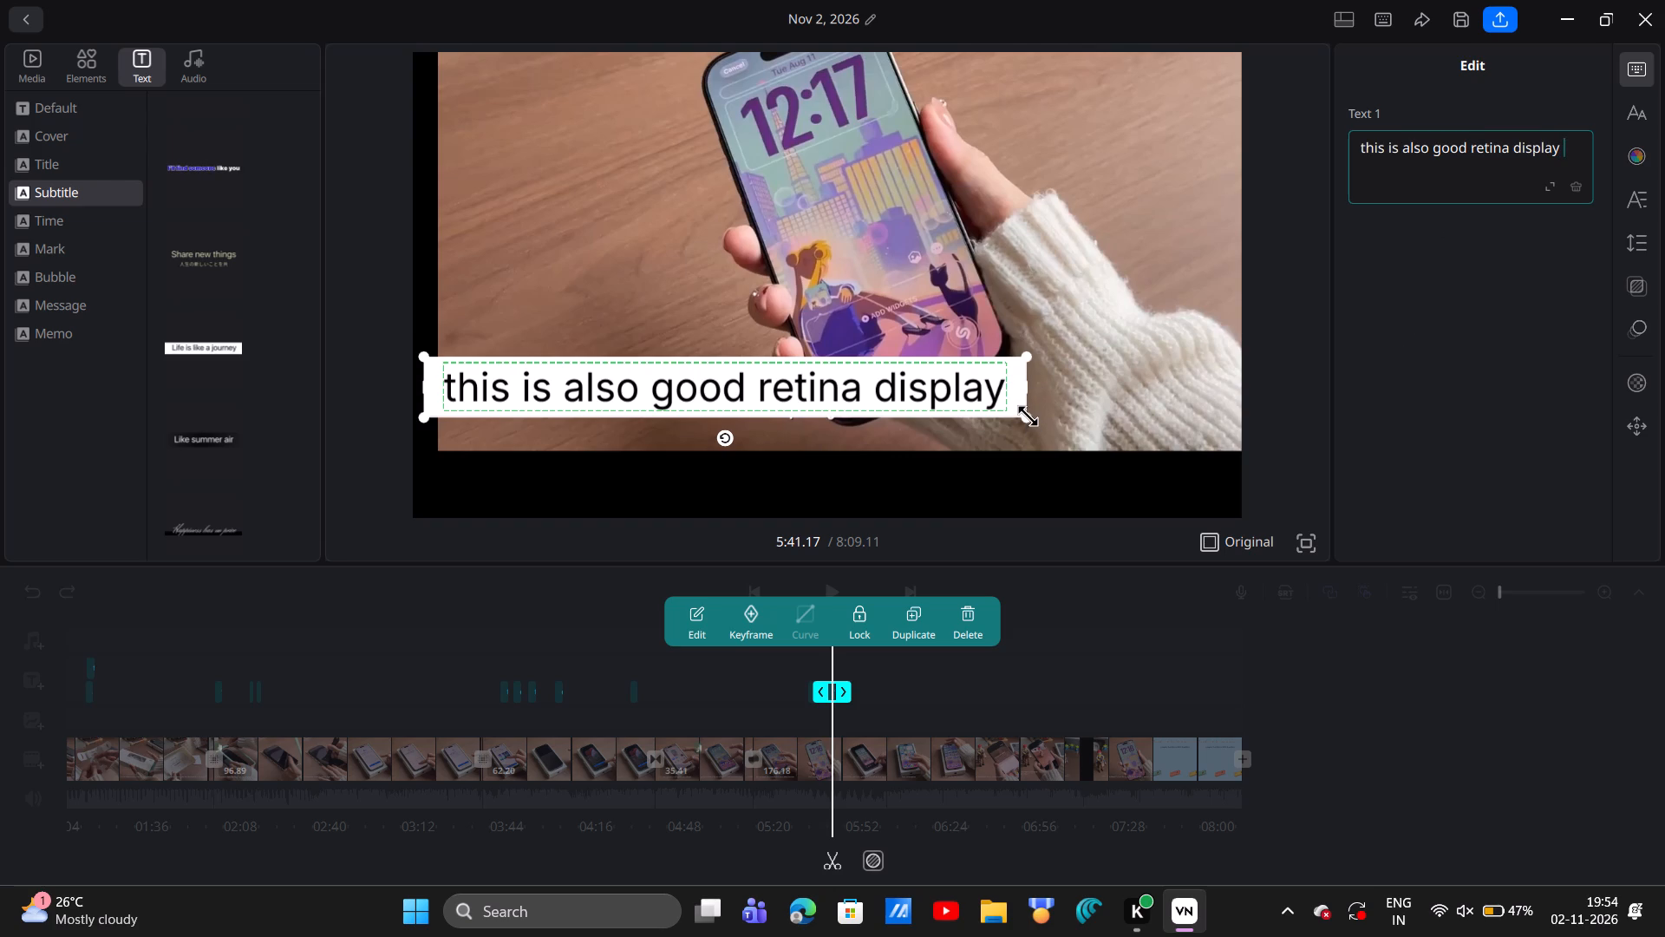
Shrink the retina display subtitle to about two thirds of its size and place it low over the phone.
left_click_drag(1028, 416, 820, 355)
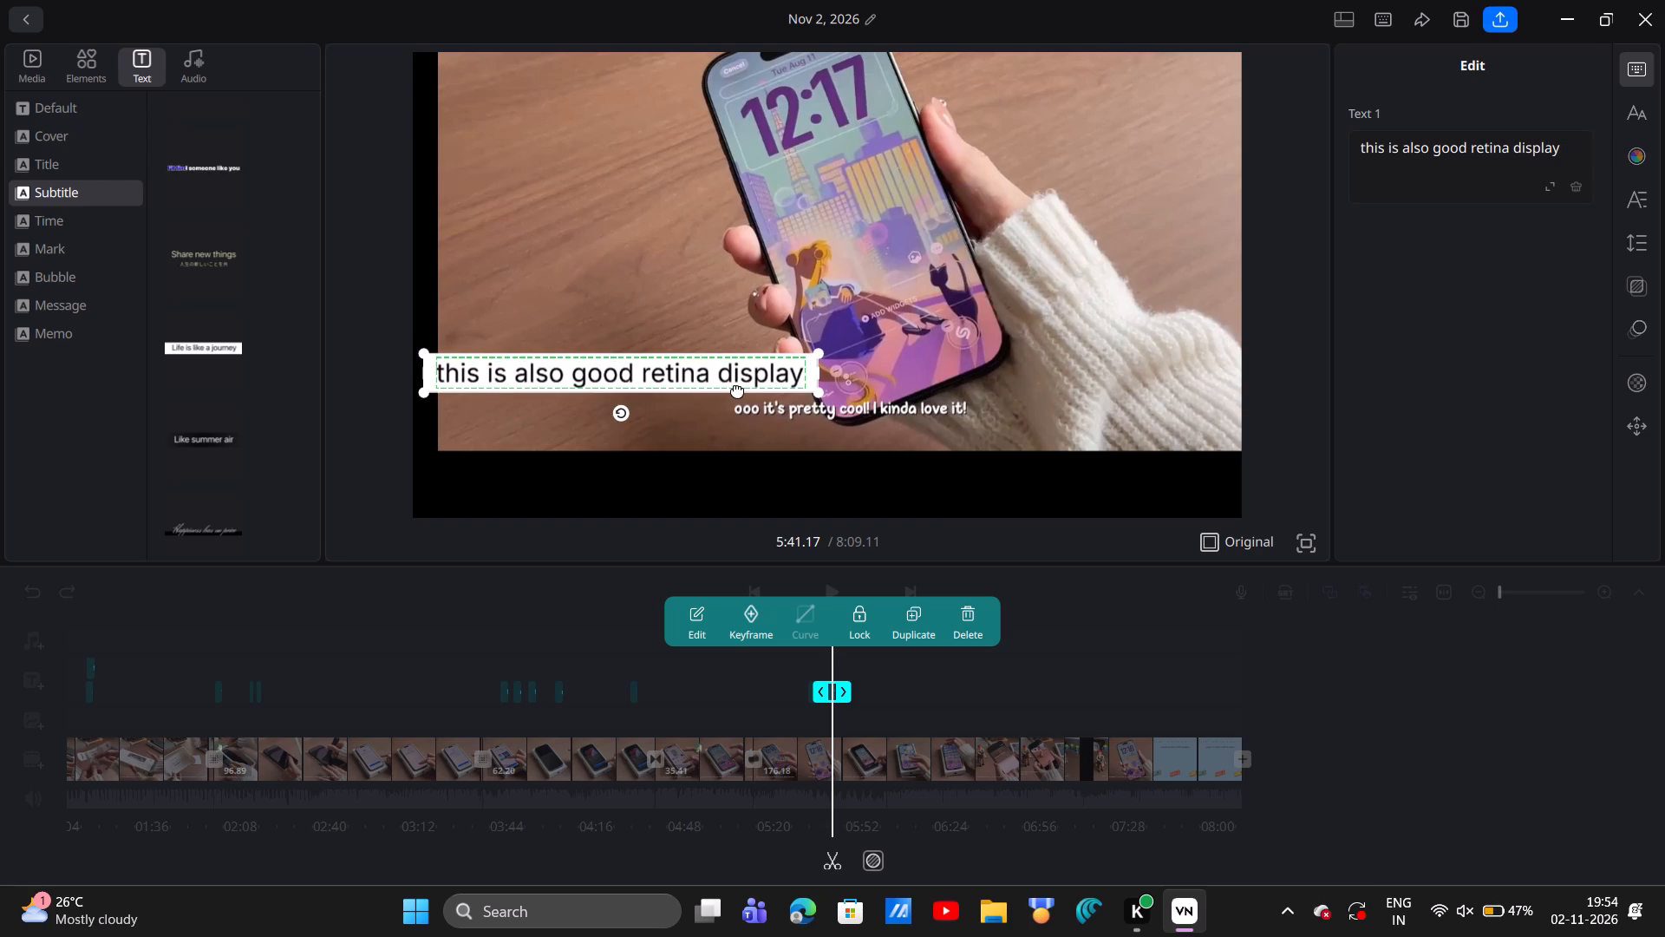
left_click_drag(735, 380, 965, 419)
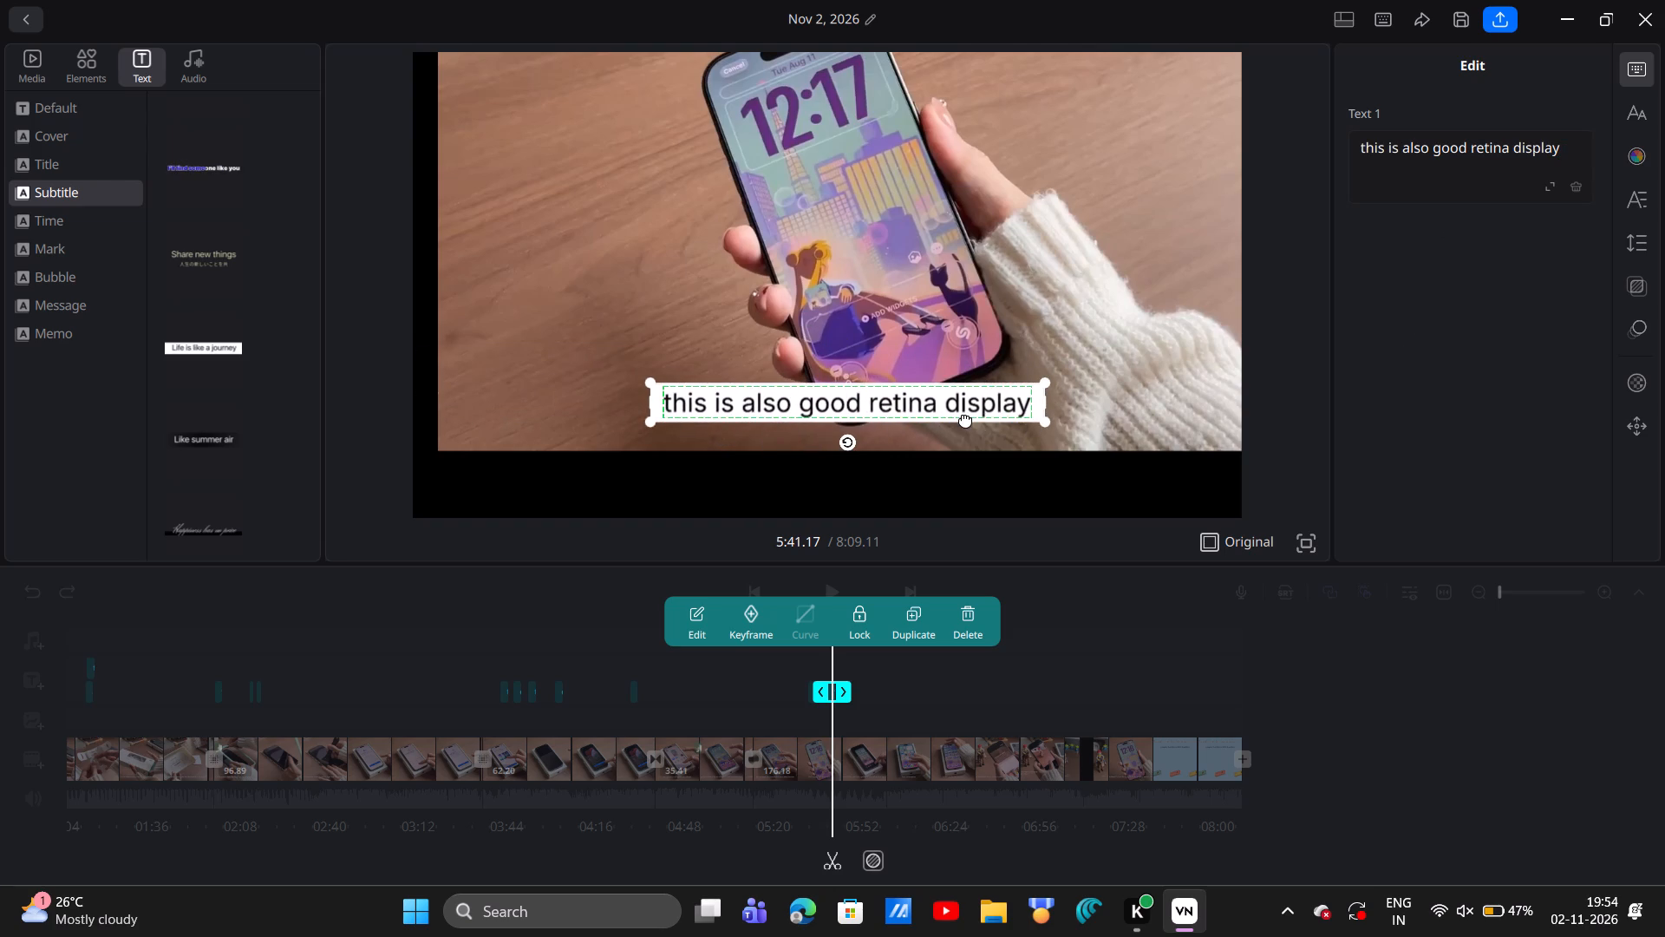
Reposition the last video clip in the preview so the footage fills the frame without the black borders.
left_click_drag(999, 272, 997, 395)
left_click(652, 272)
left_click_drag(643, 259, 620, 320)
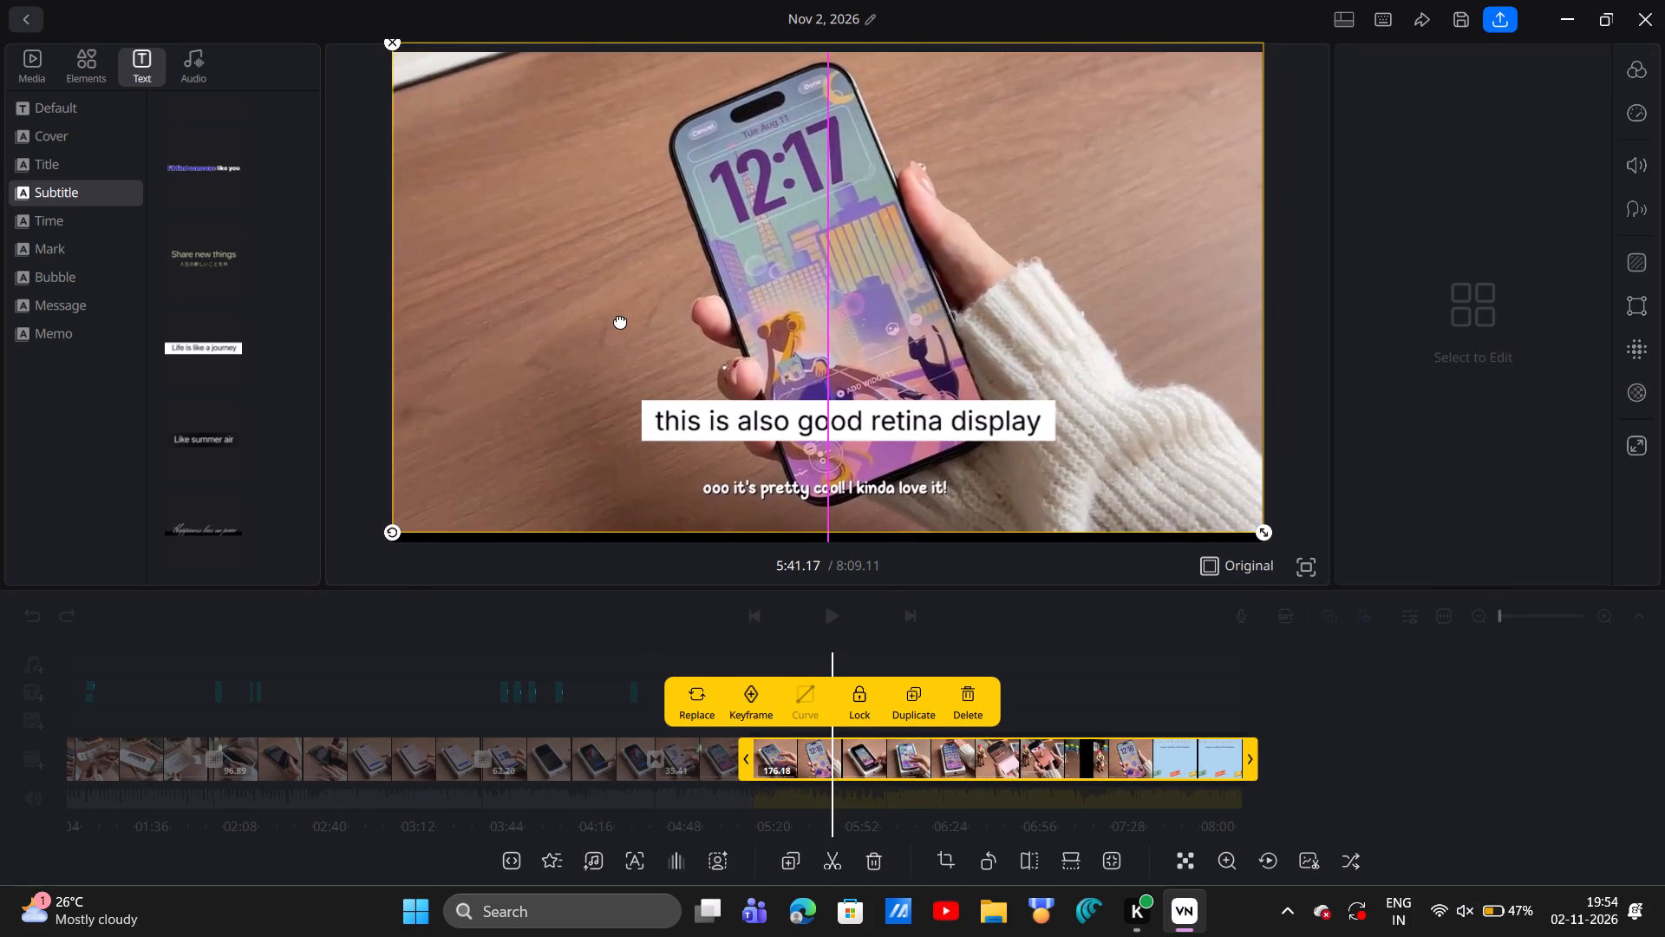
left_click_drag(620, 320, 626, 330)
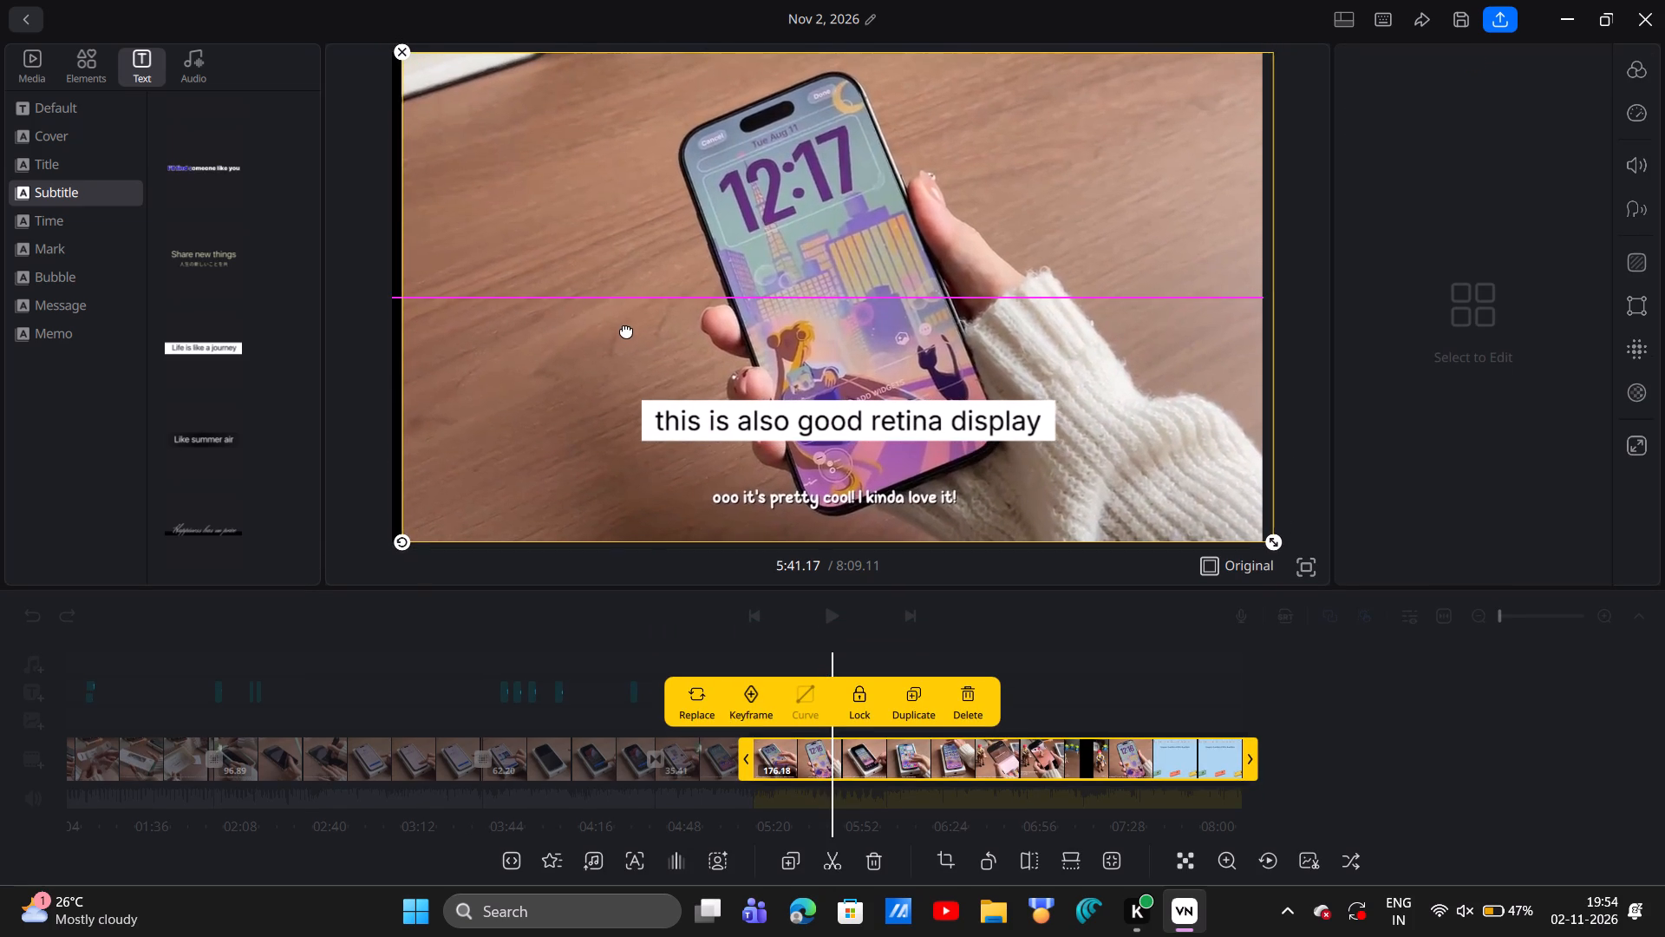
left_click_drag(626, 330, 616, 324)
Move the "this is also good retina display" subtitle to the bottom centre, over the footage's built-in caption, and deselect it.
left_click(676, 406)
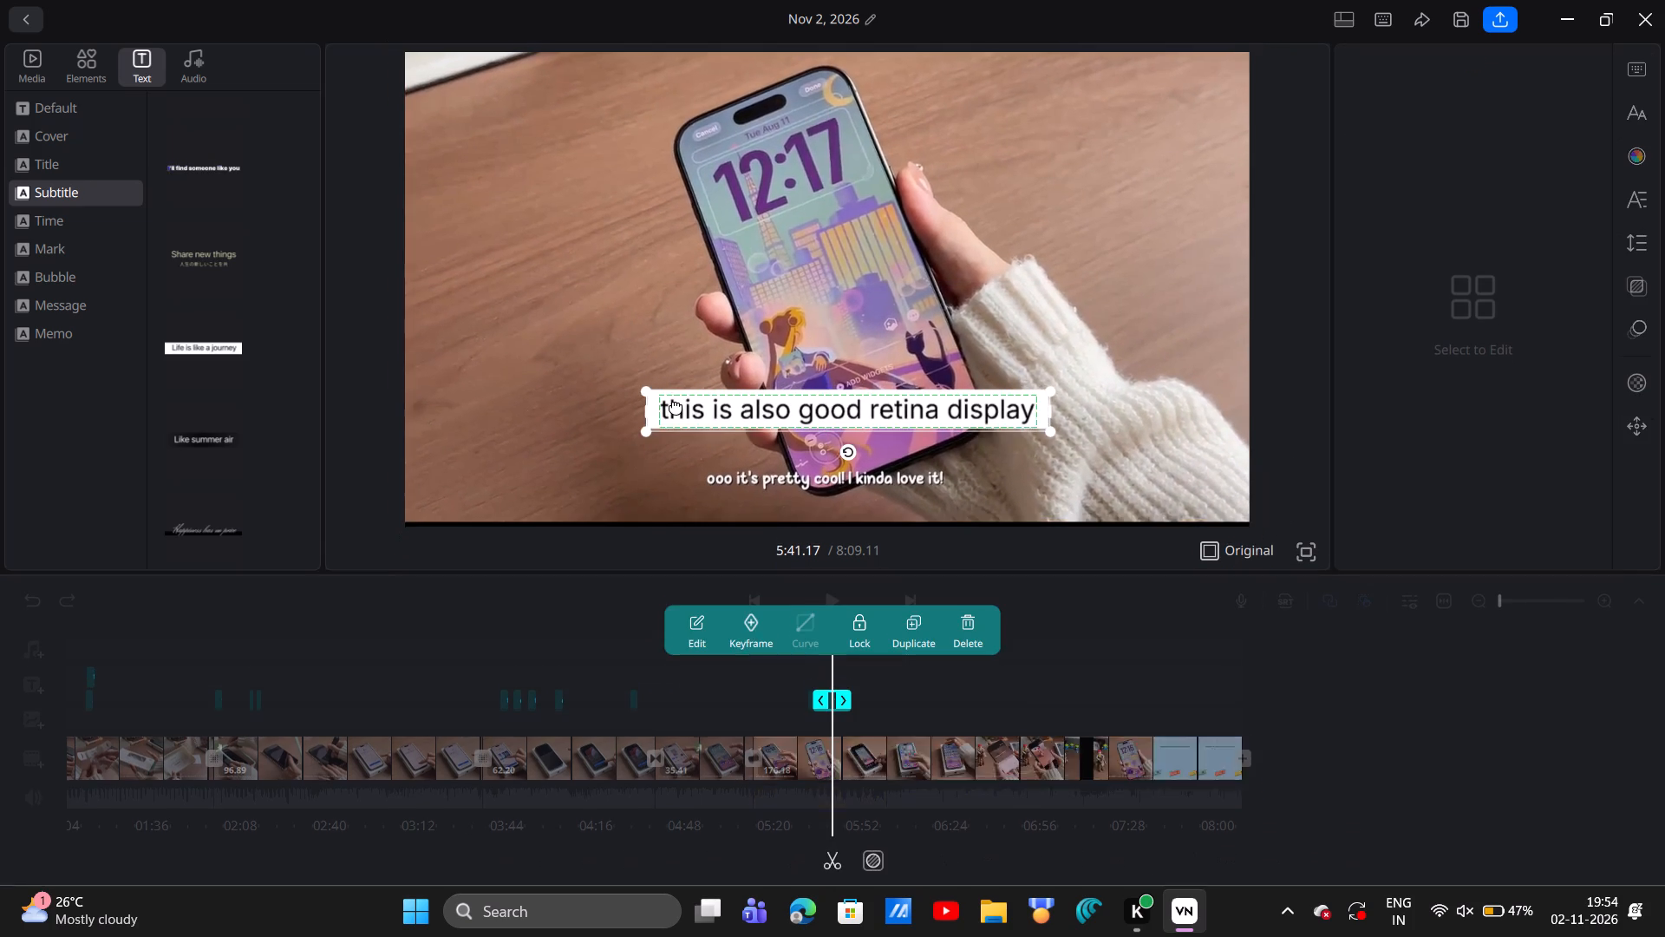
left_click_drag(702, 410, 700, 483)
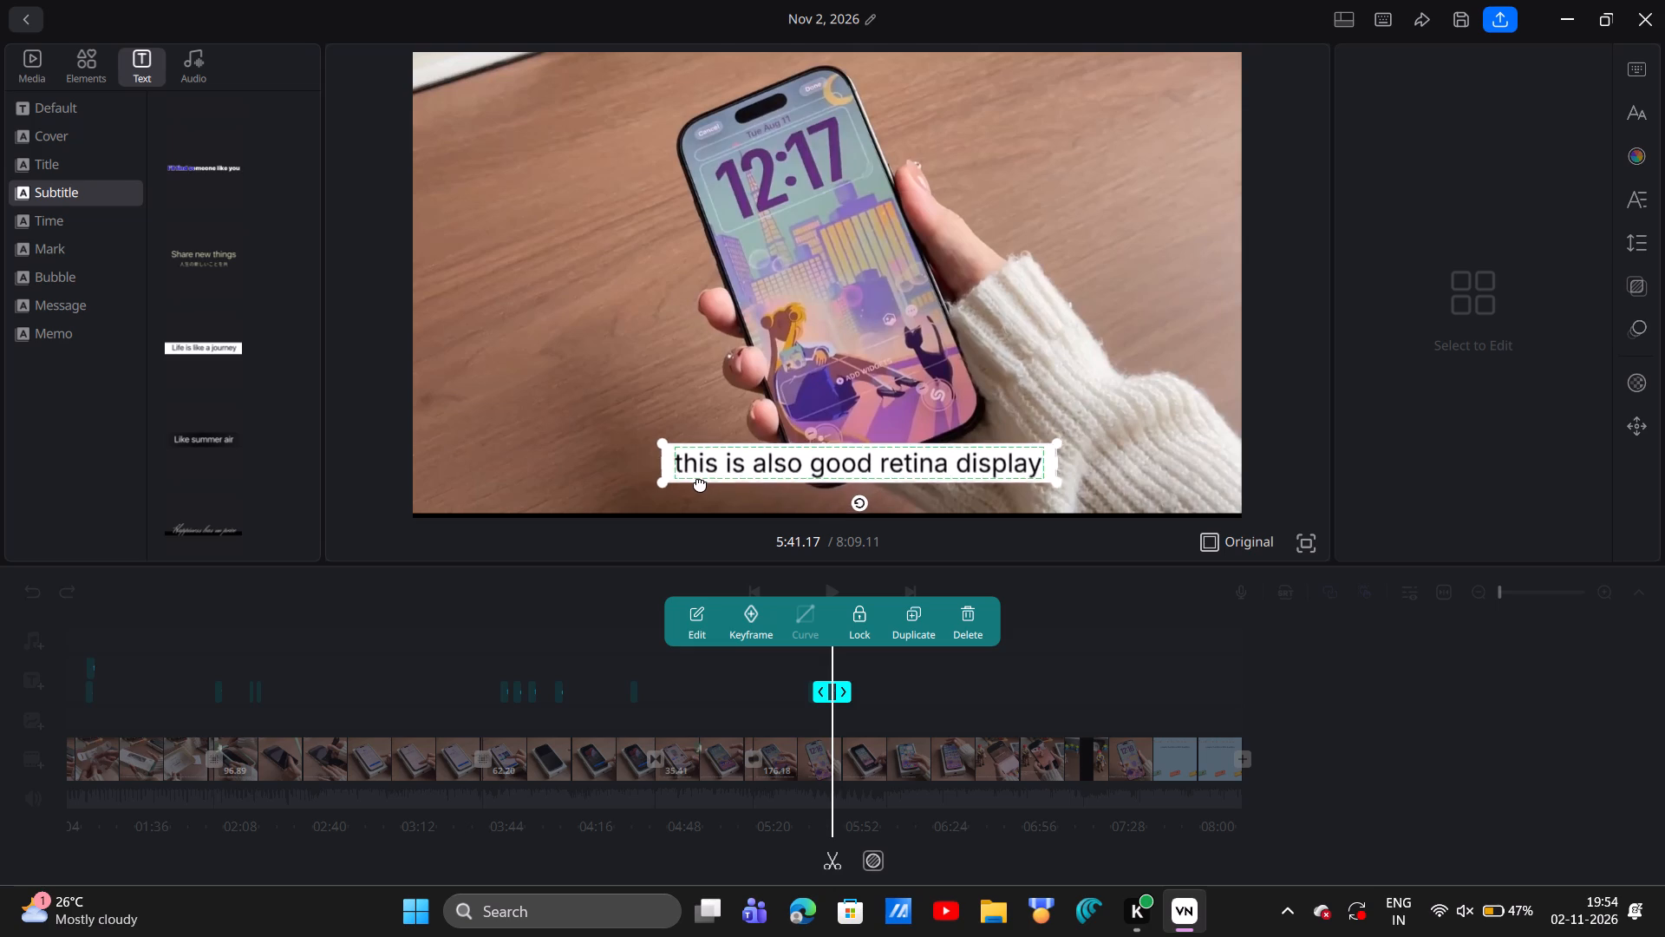
left_click_drag(700, 483, 684, 482)
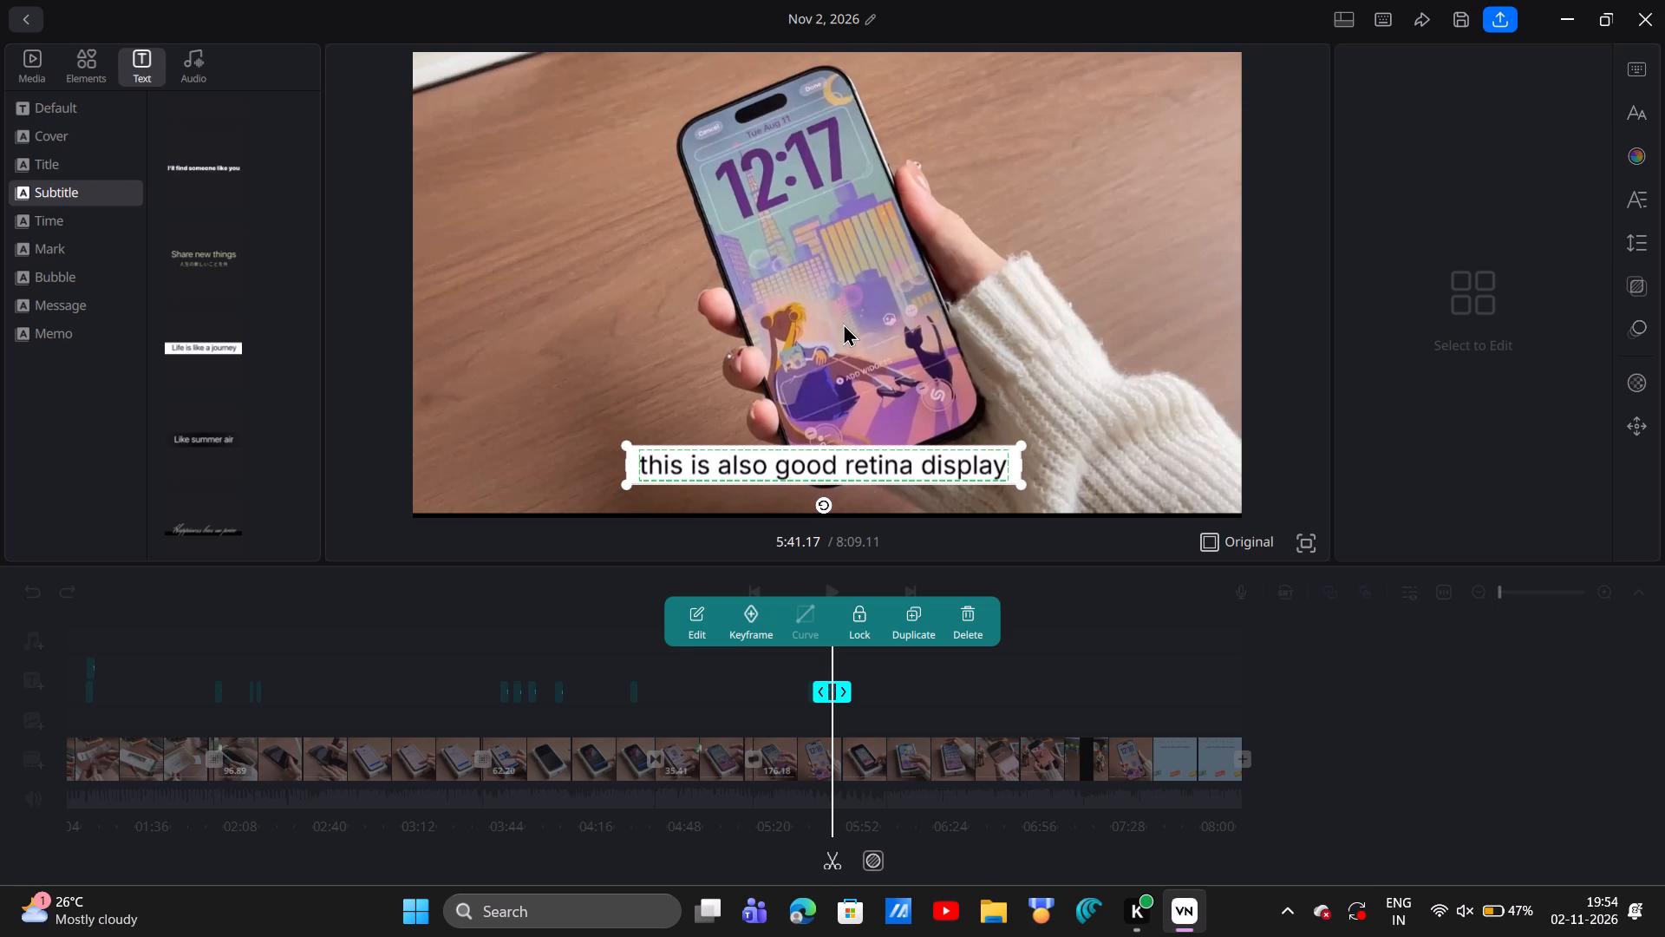
left_click(559, 630)
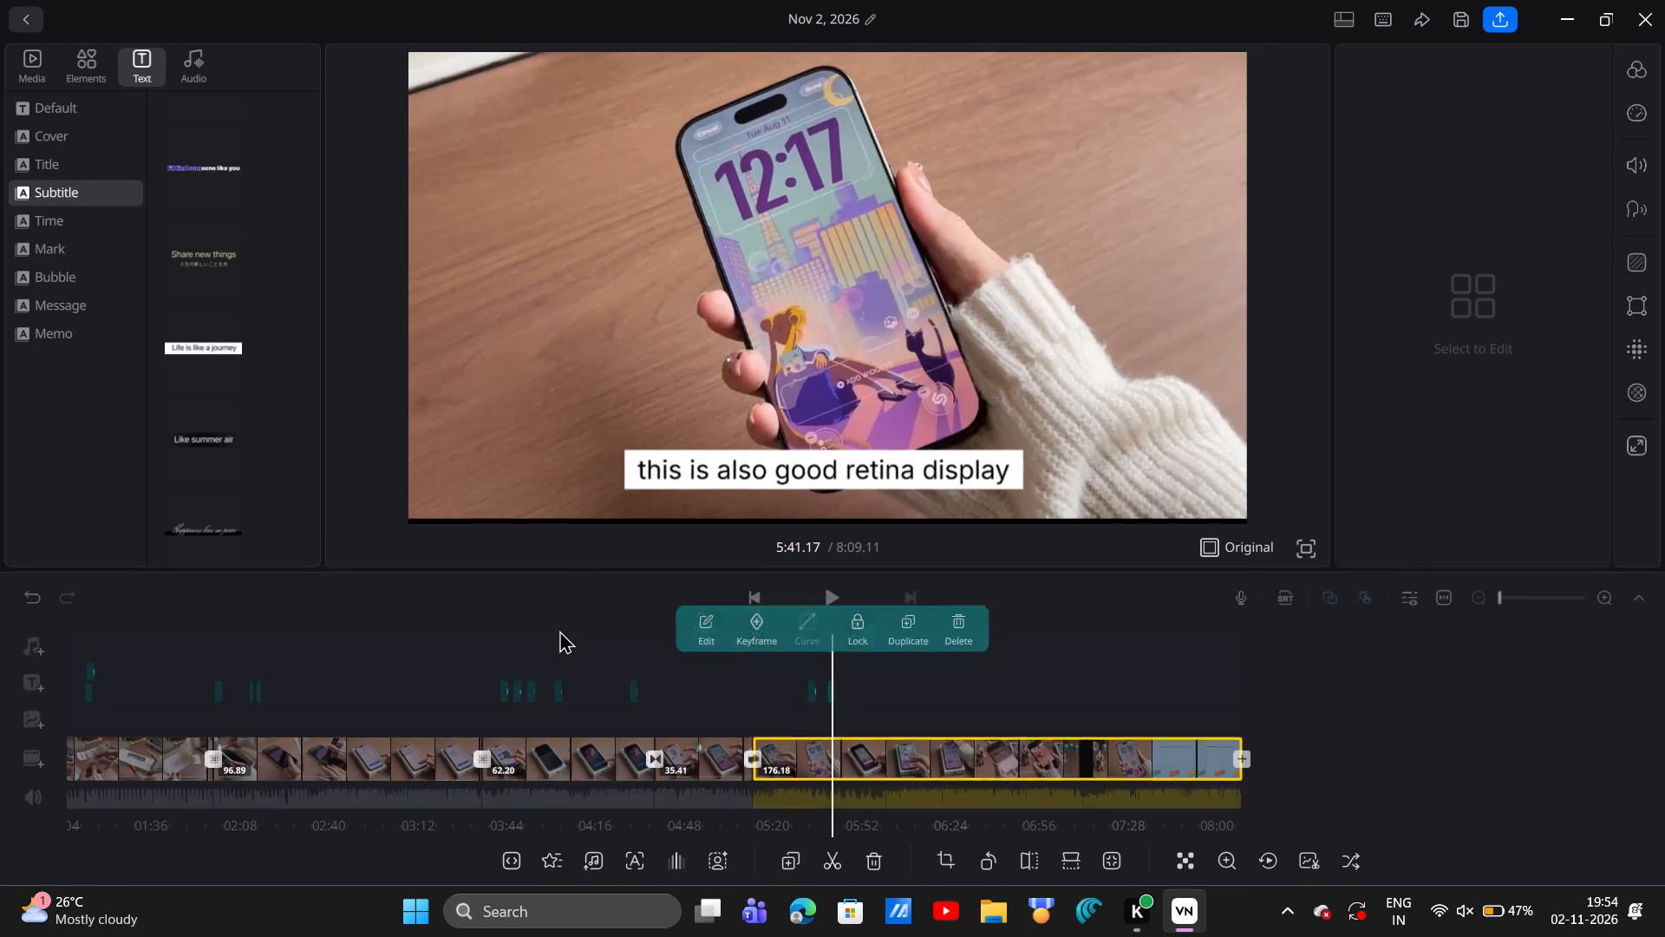
Add the script-style "Happiness has no price" subtitle at about 6:22, at the bottom centre of the video frame.
key("space")
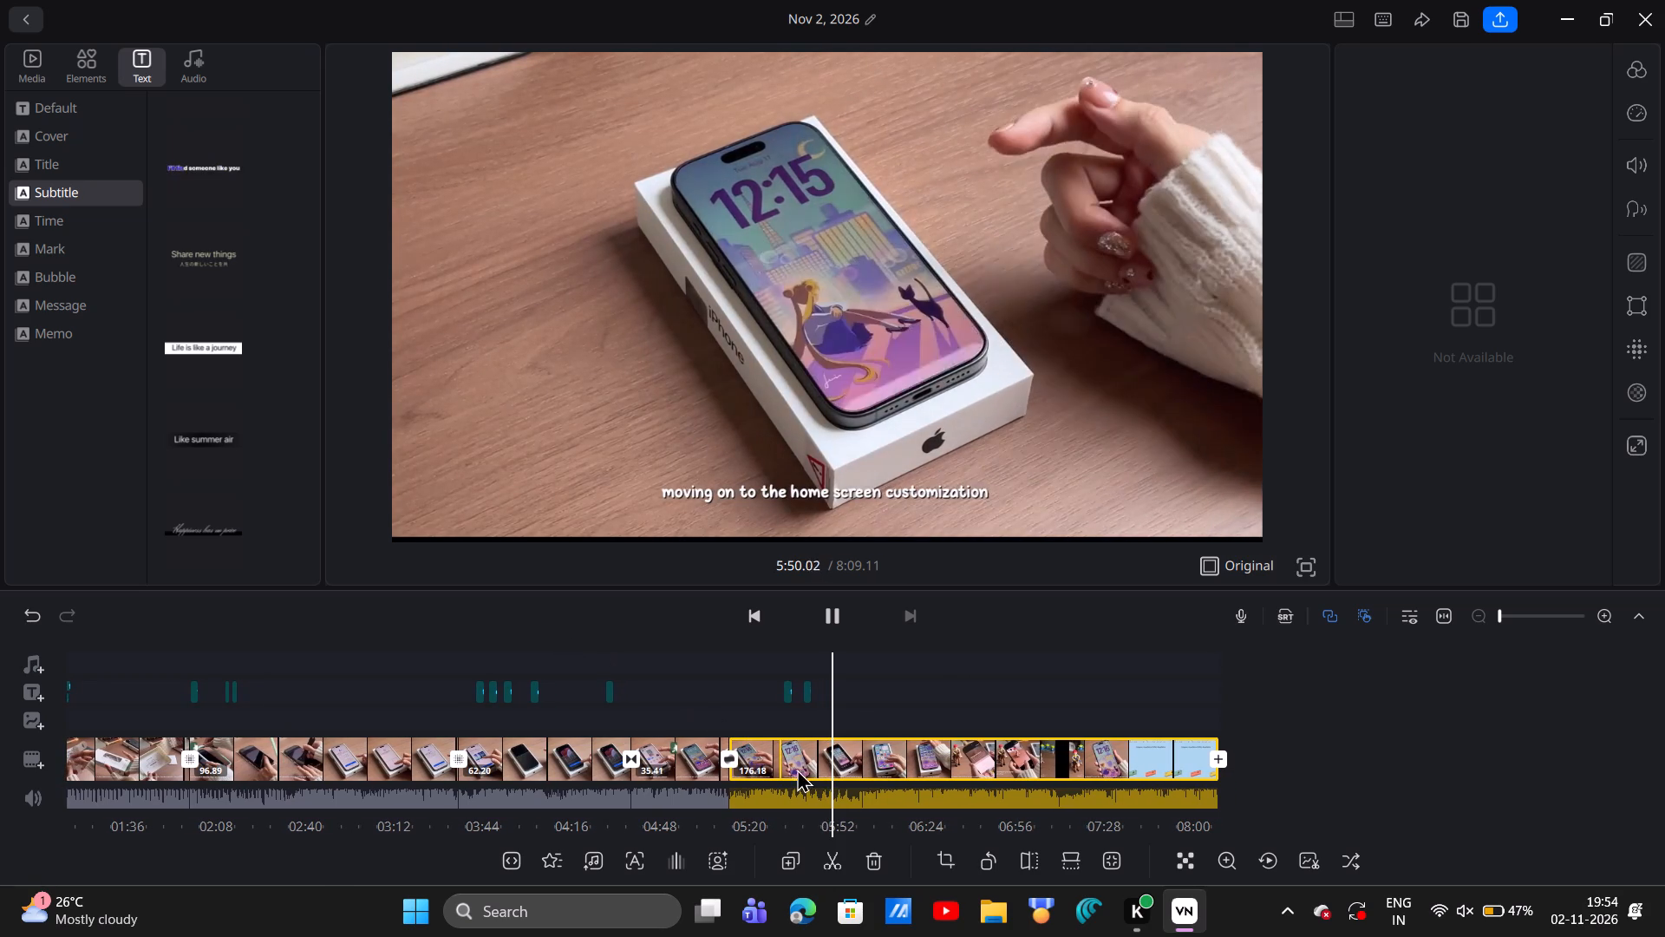
scroll(799, 764, "left", 6)
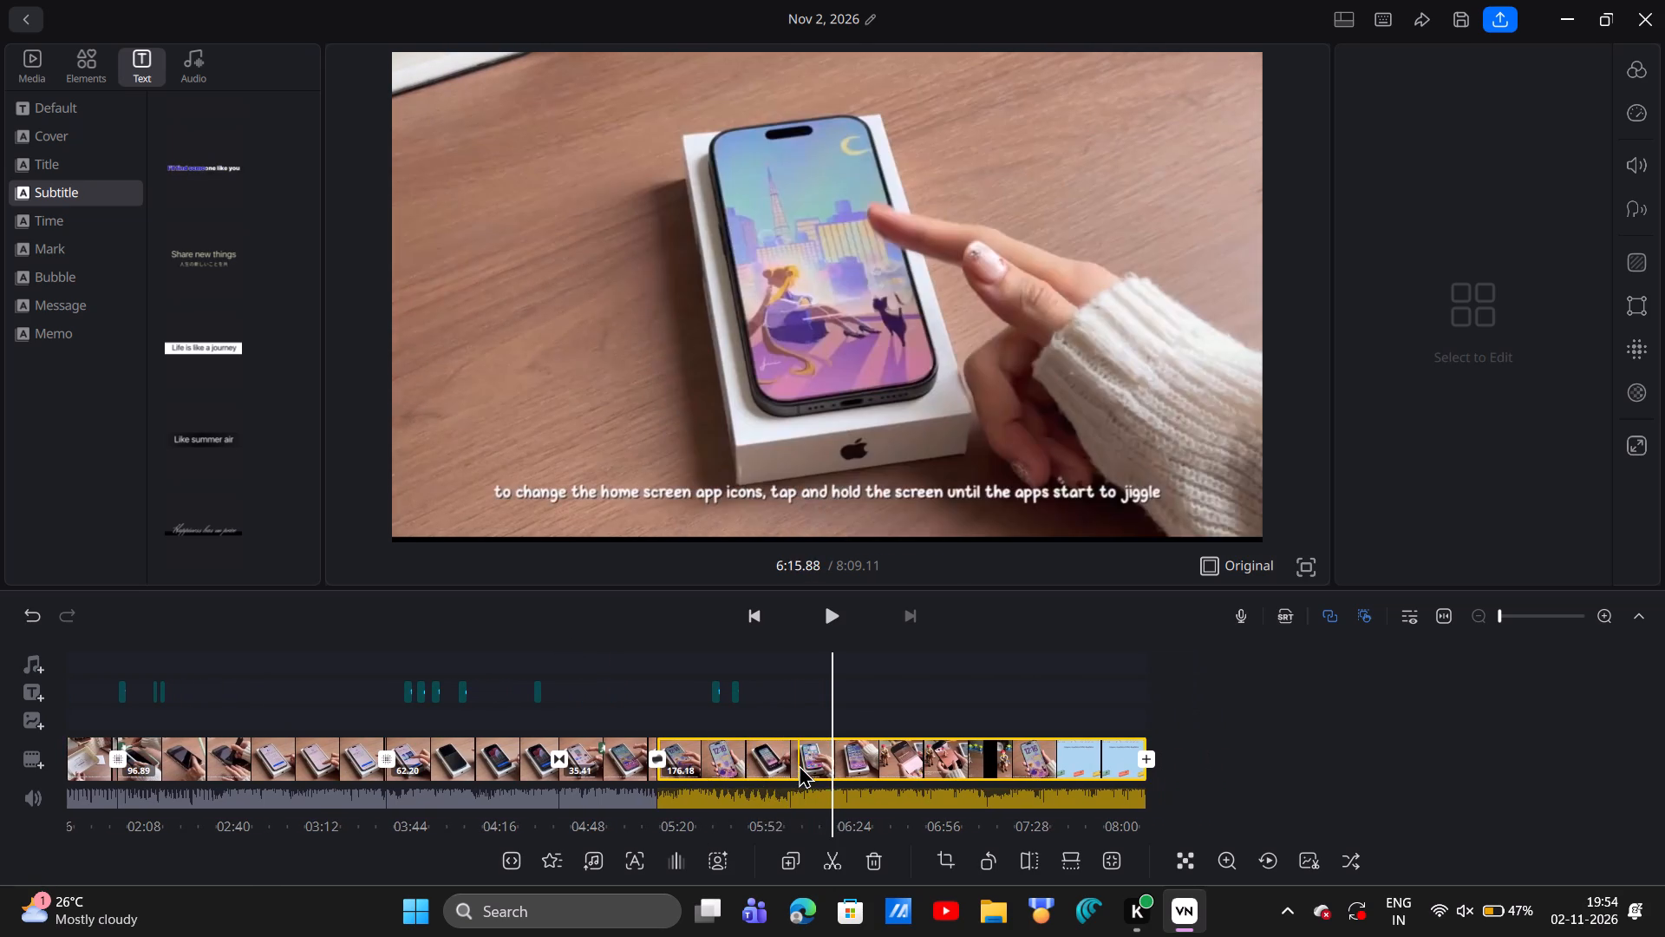
scroll(799, 764, "left", 2)
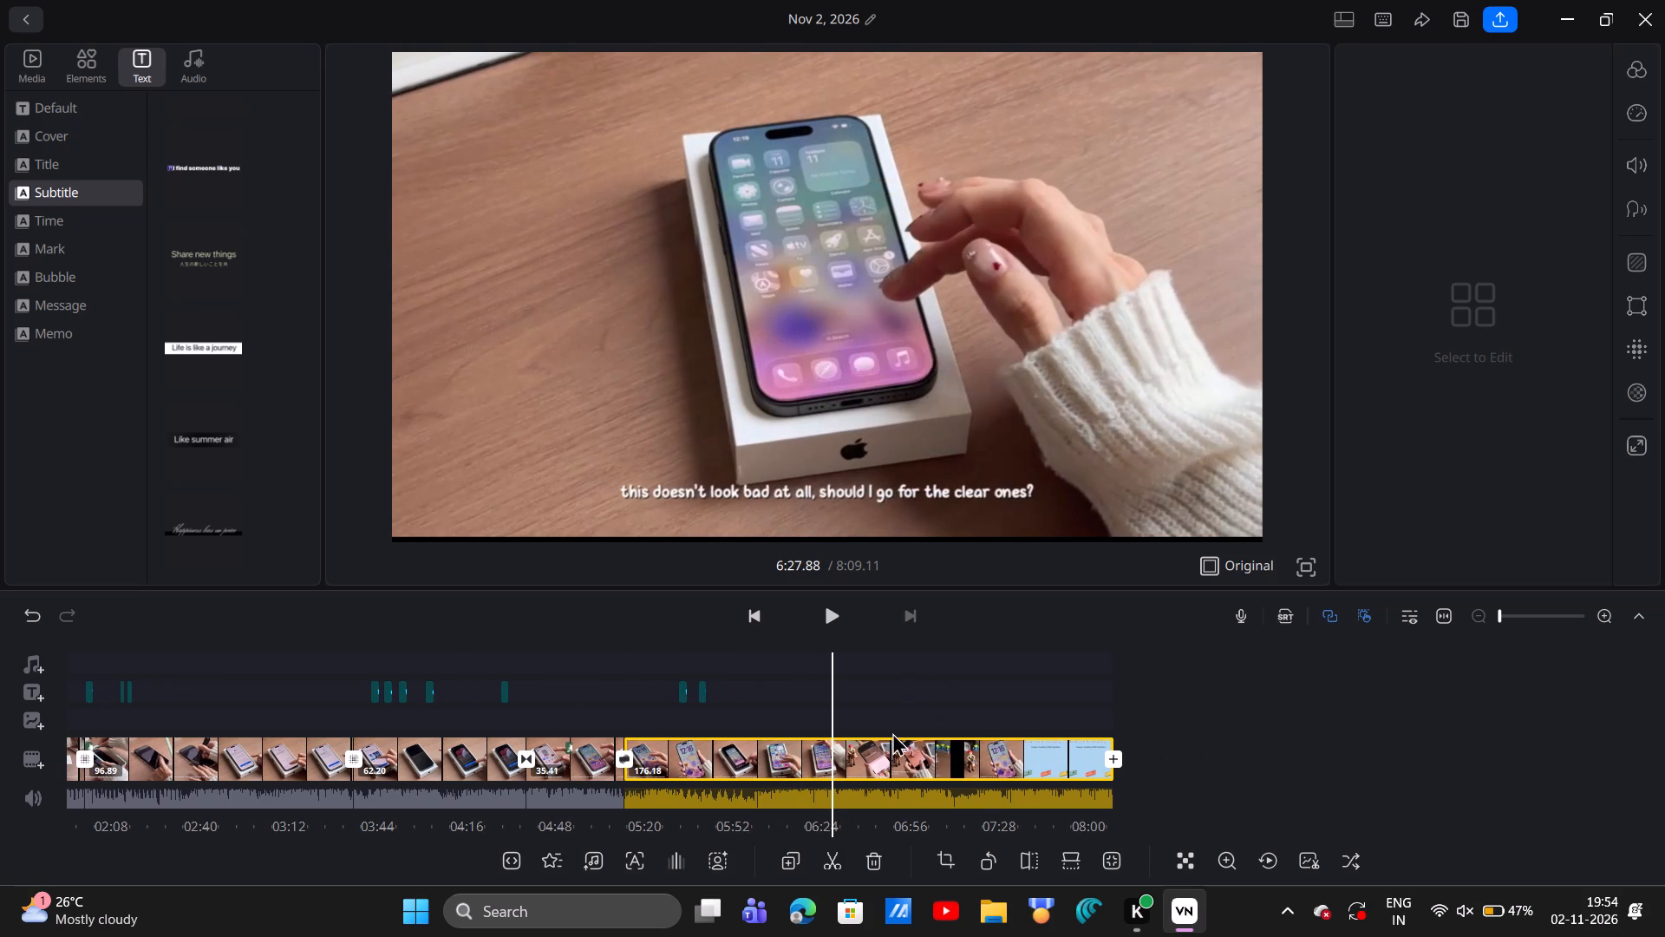
scroll(783, 776, "right", 1)
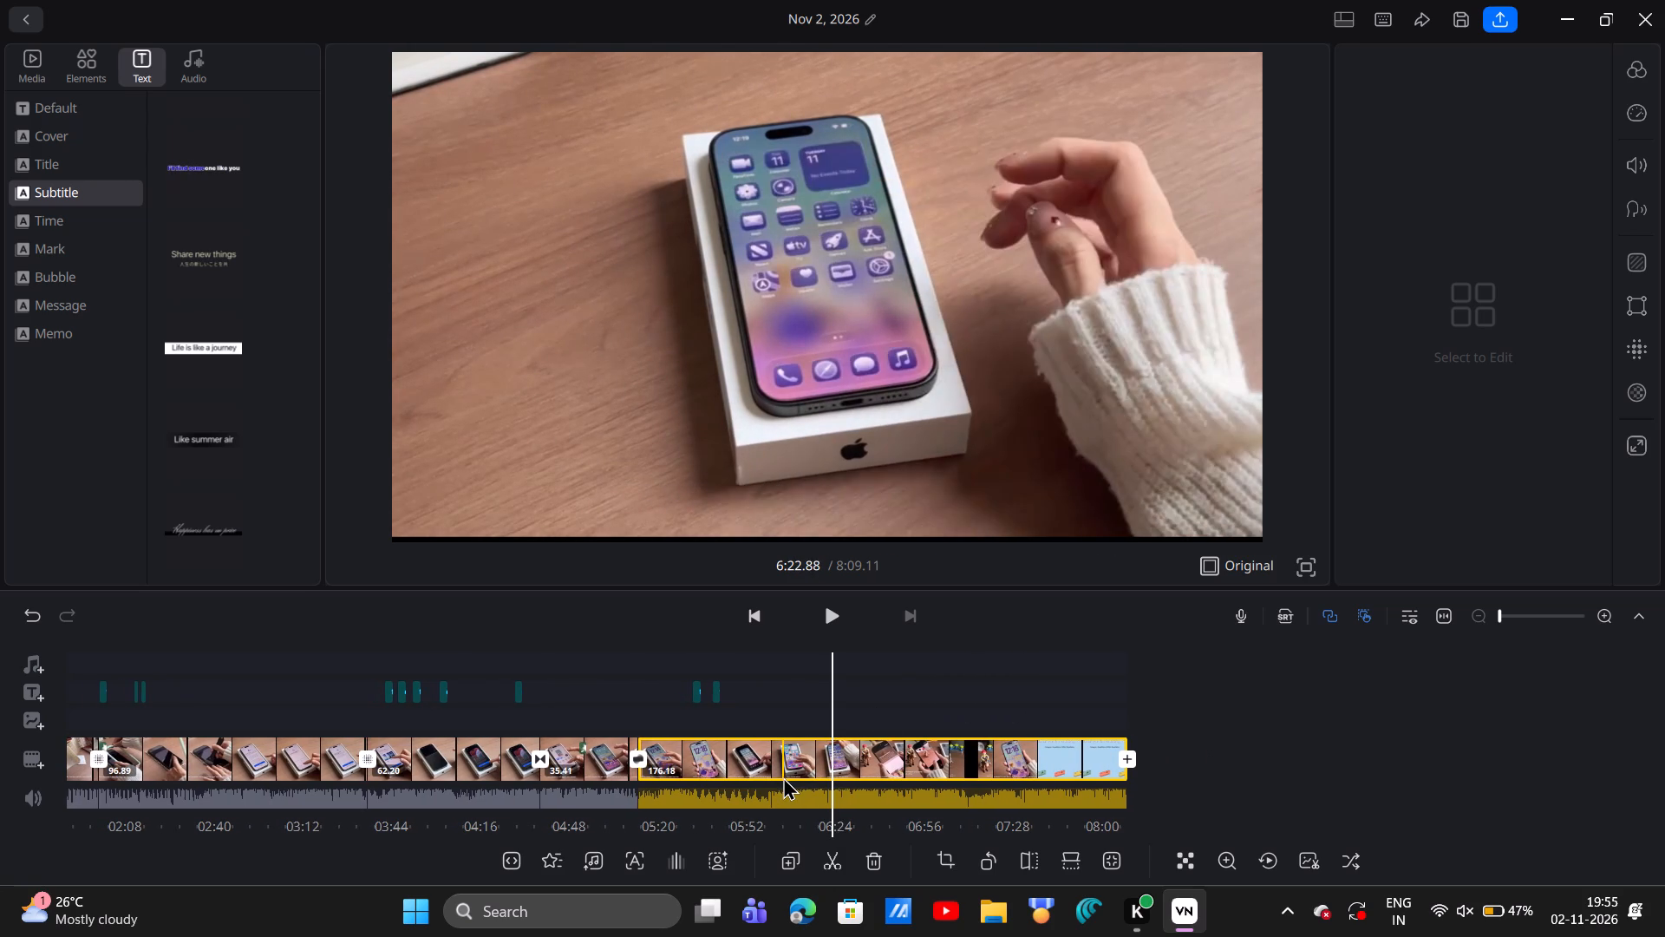
scroll(783, 776, "right", 1)
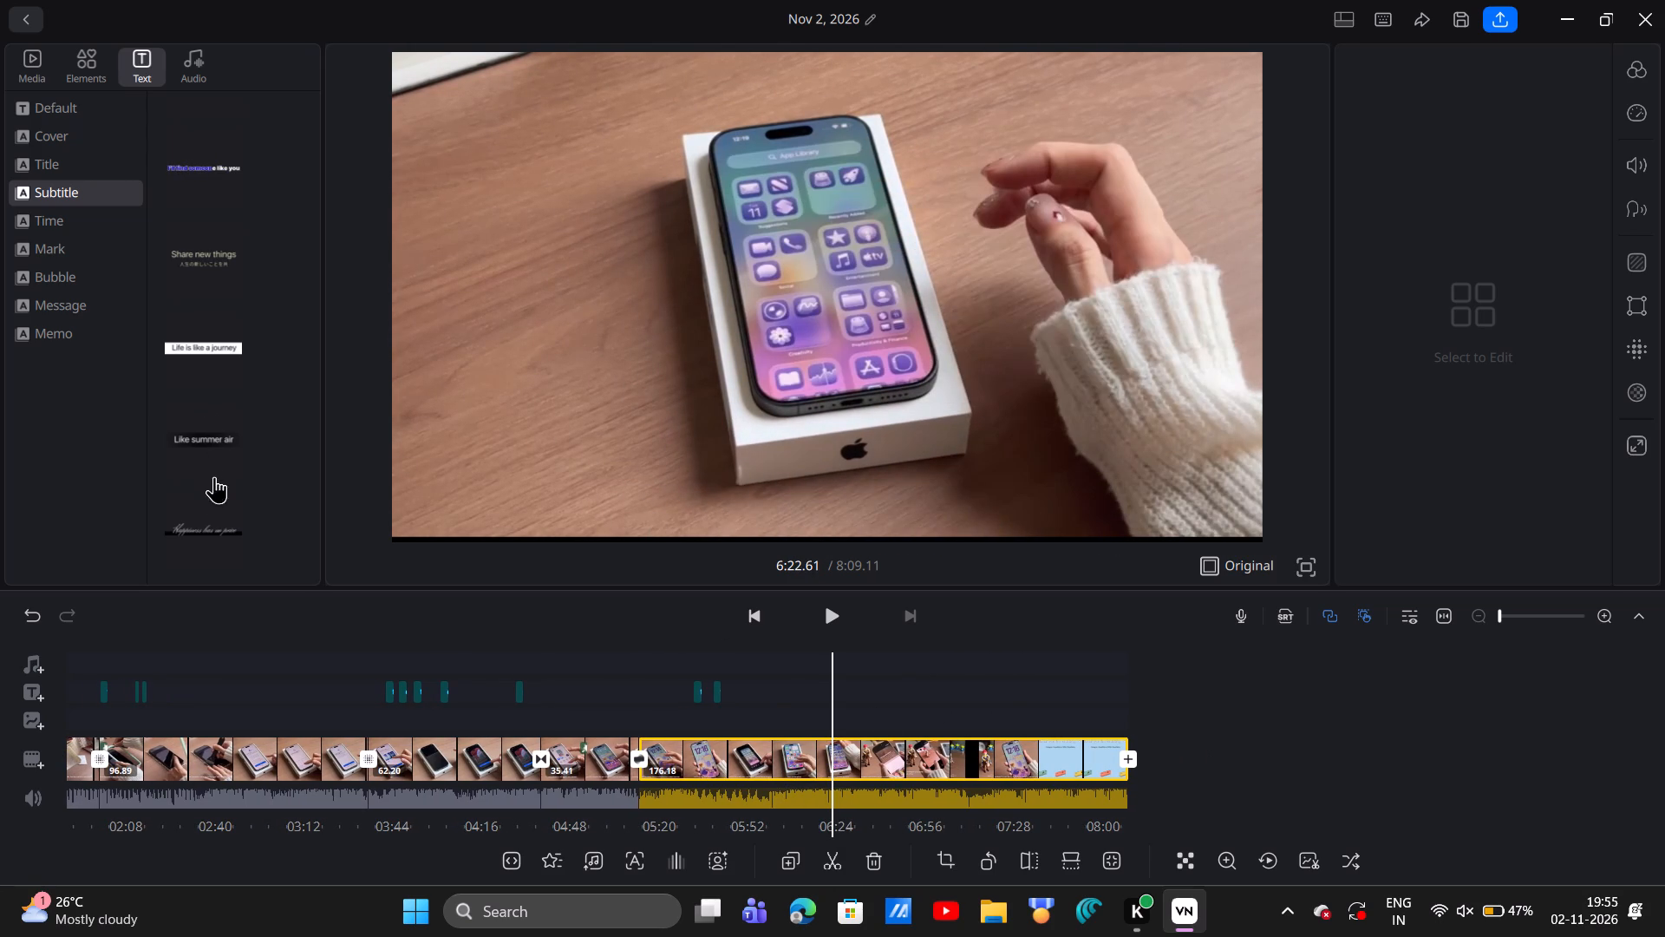
left_click_drag(229, 522, 859, 472)
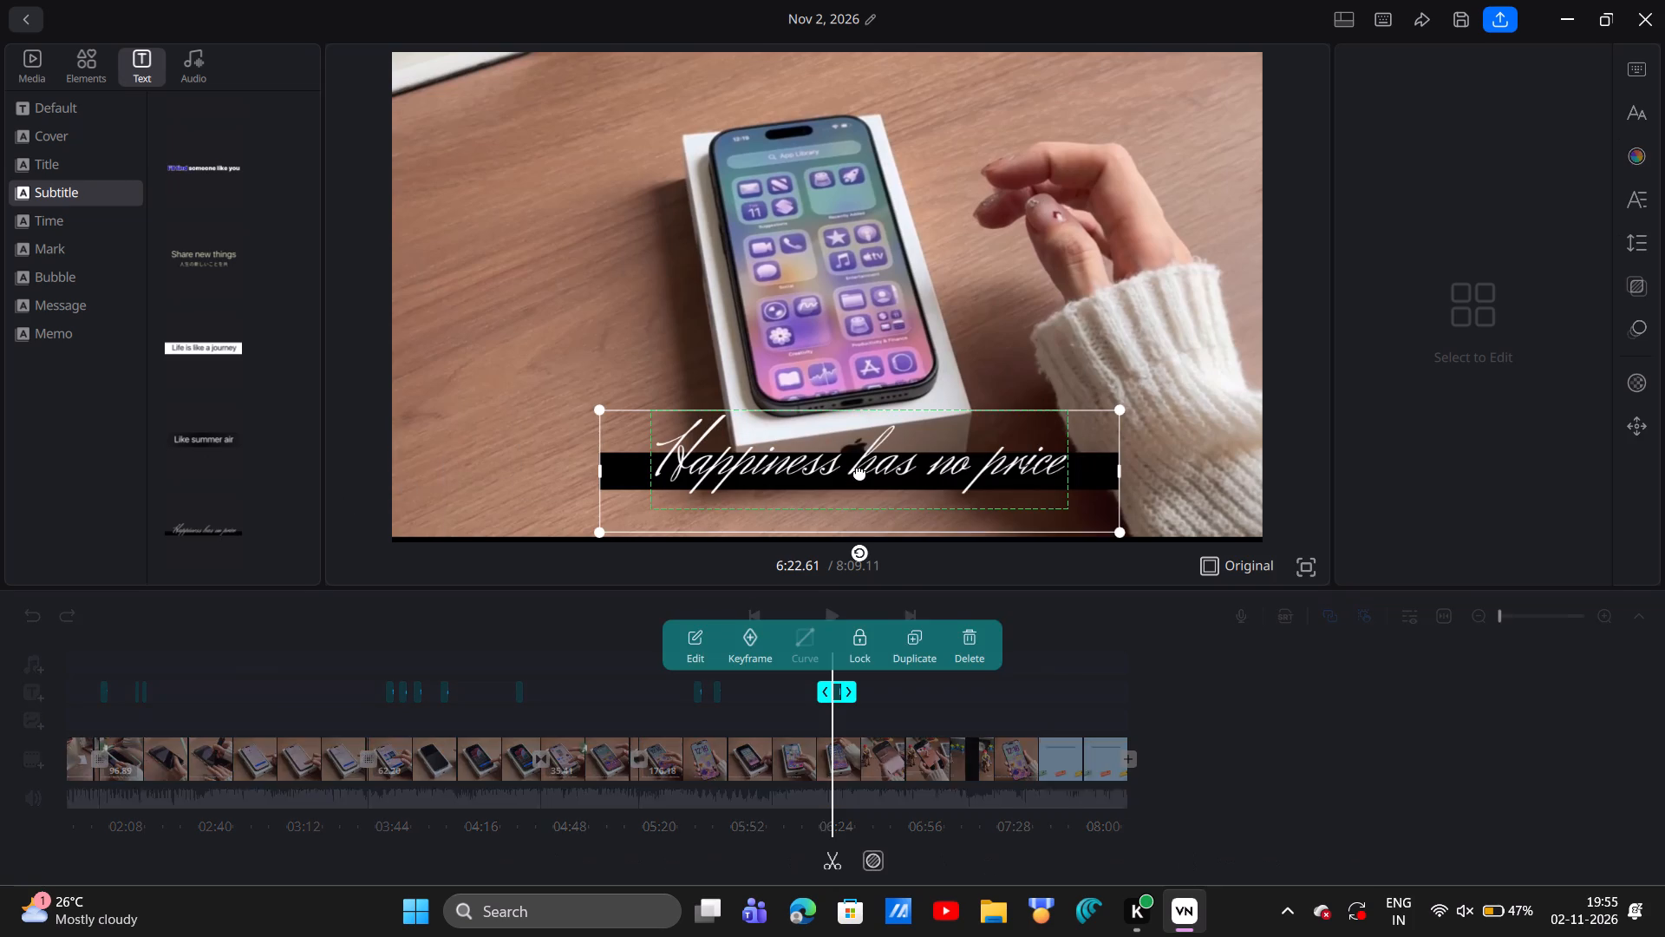
Replace the new script-style subtitle's text with "the icons are also customized".
left_click(889, 468)
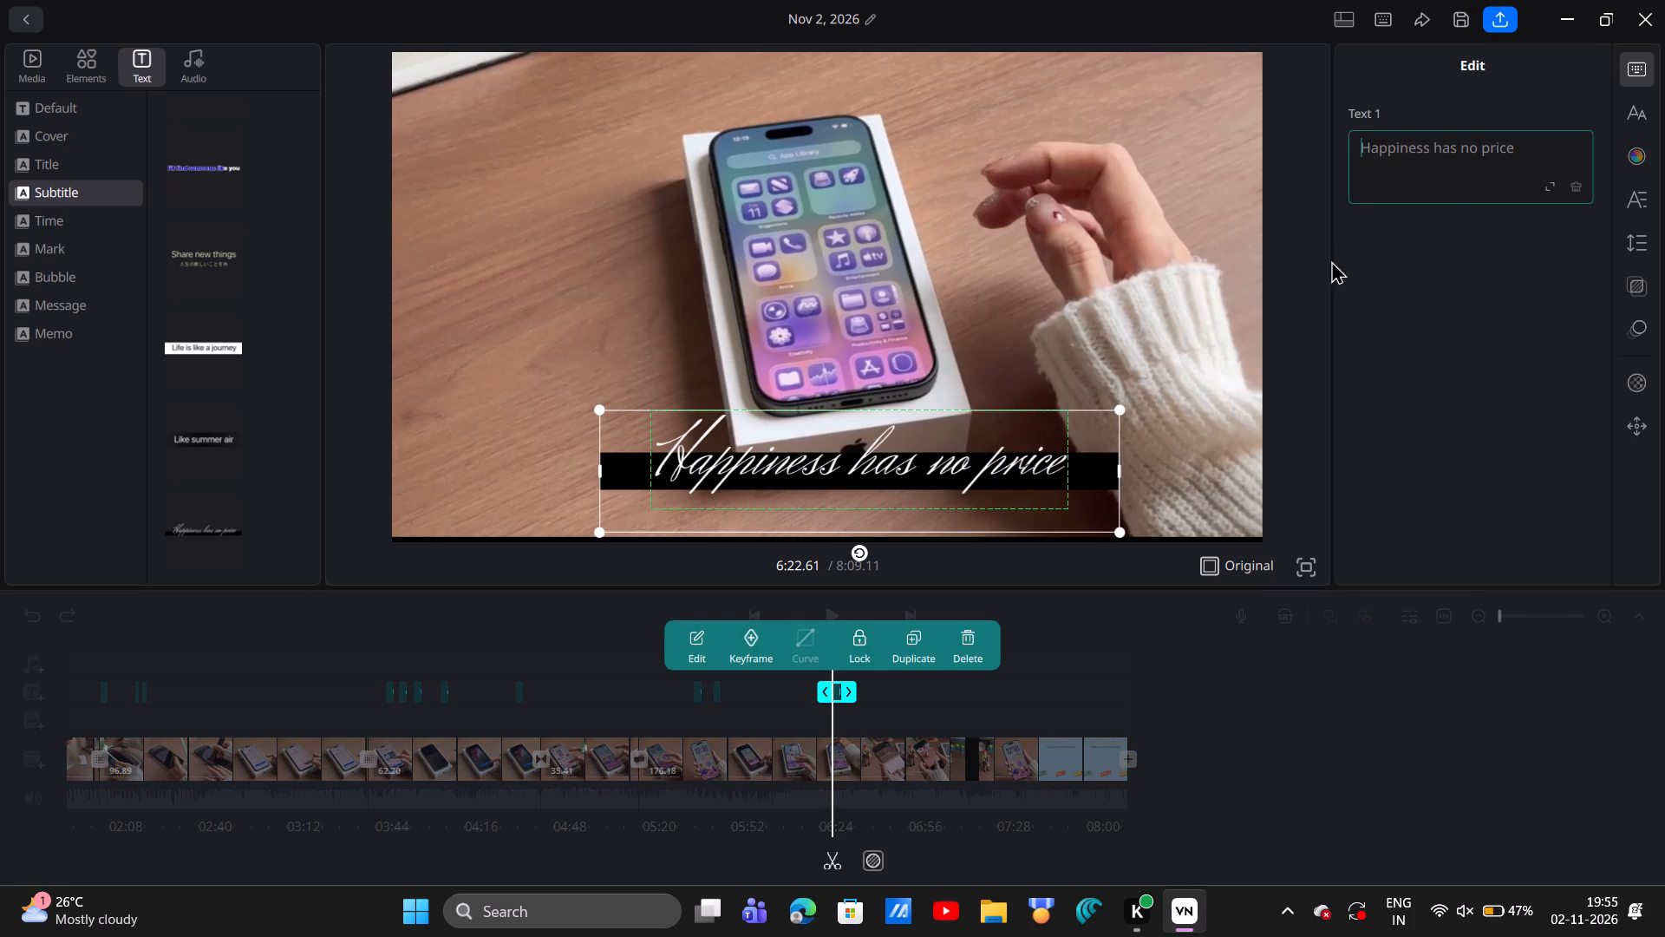
left_click(1468, 141)
type("the icons")
key("space")
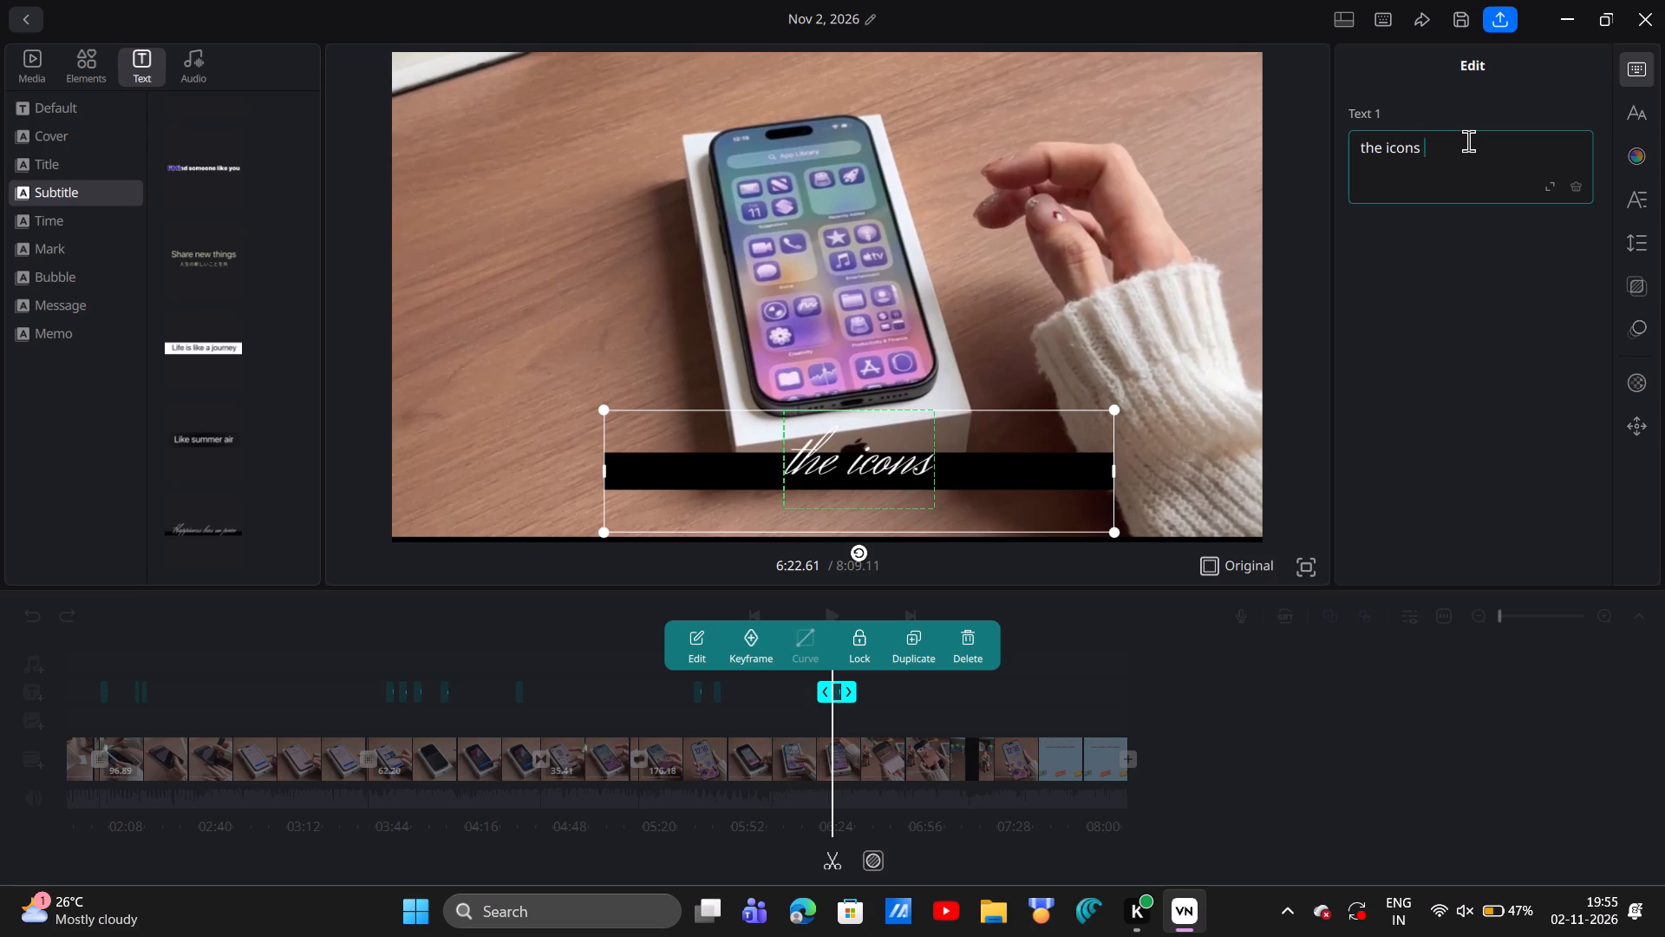
key("space")
key("a")
key("BackSpace")
key("space")
key("space")
key("f")
key("BackSpace")
type("are")
key("space")
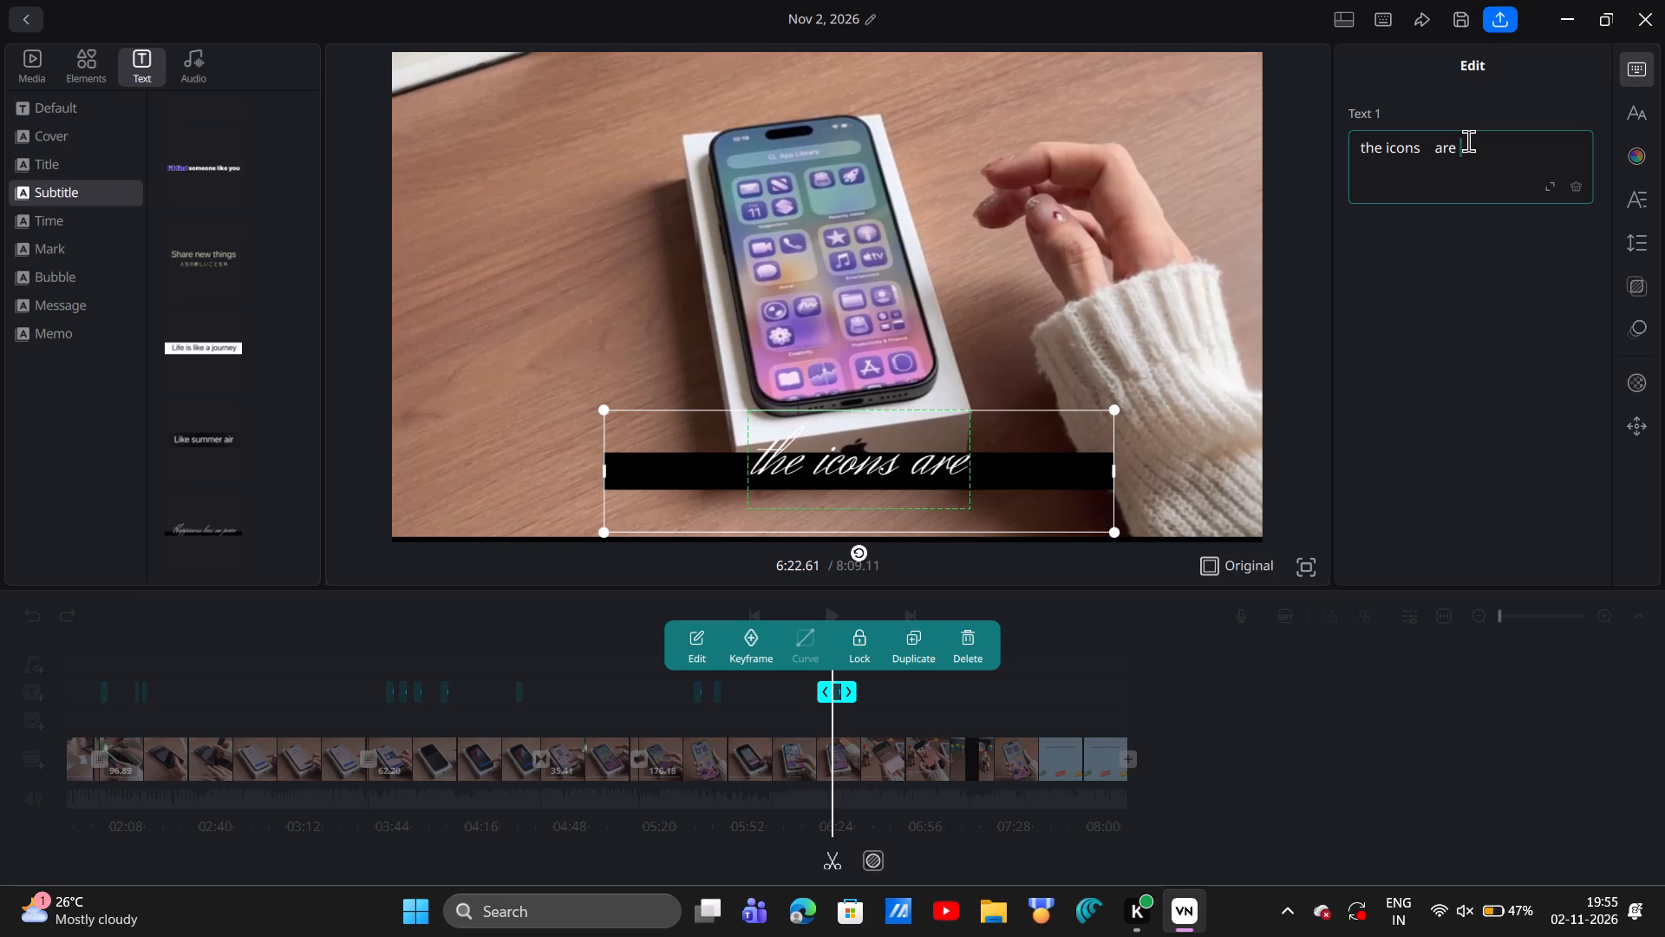
type("al")
type("so customiz")
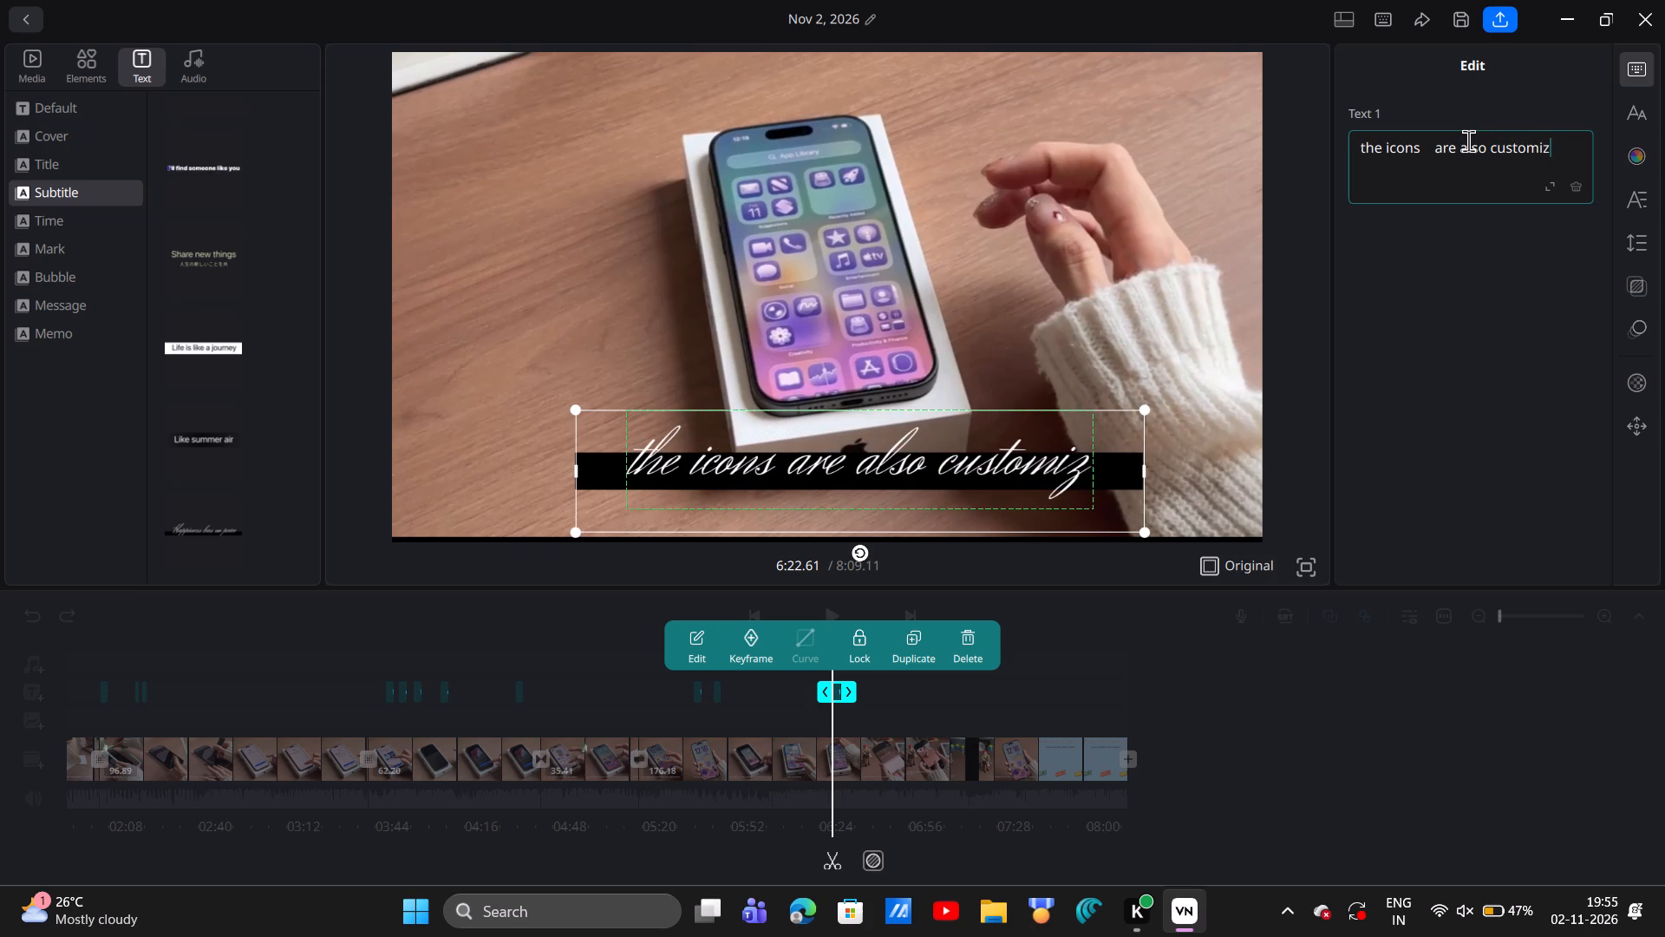
type("ed")
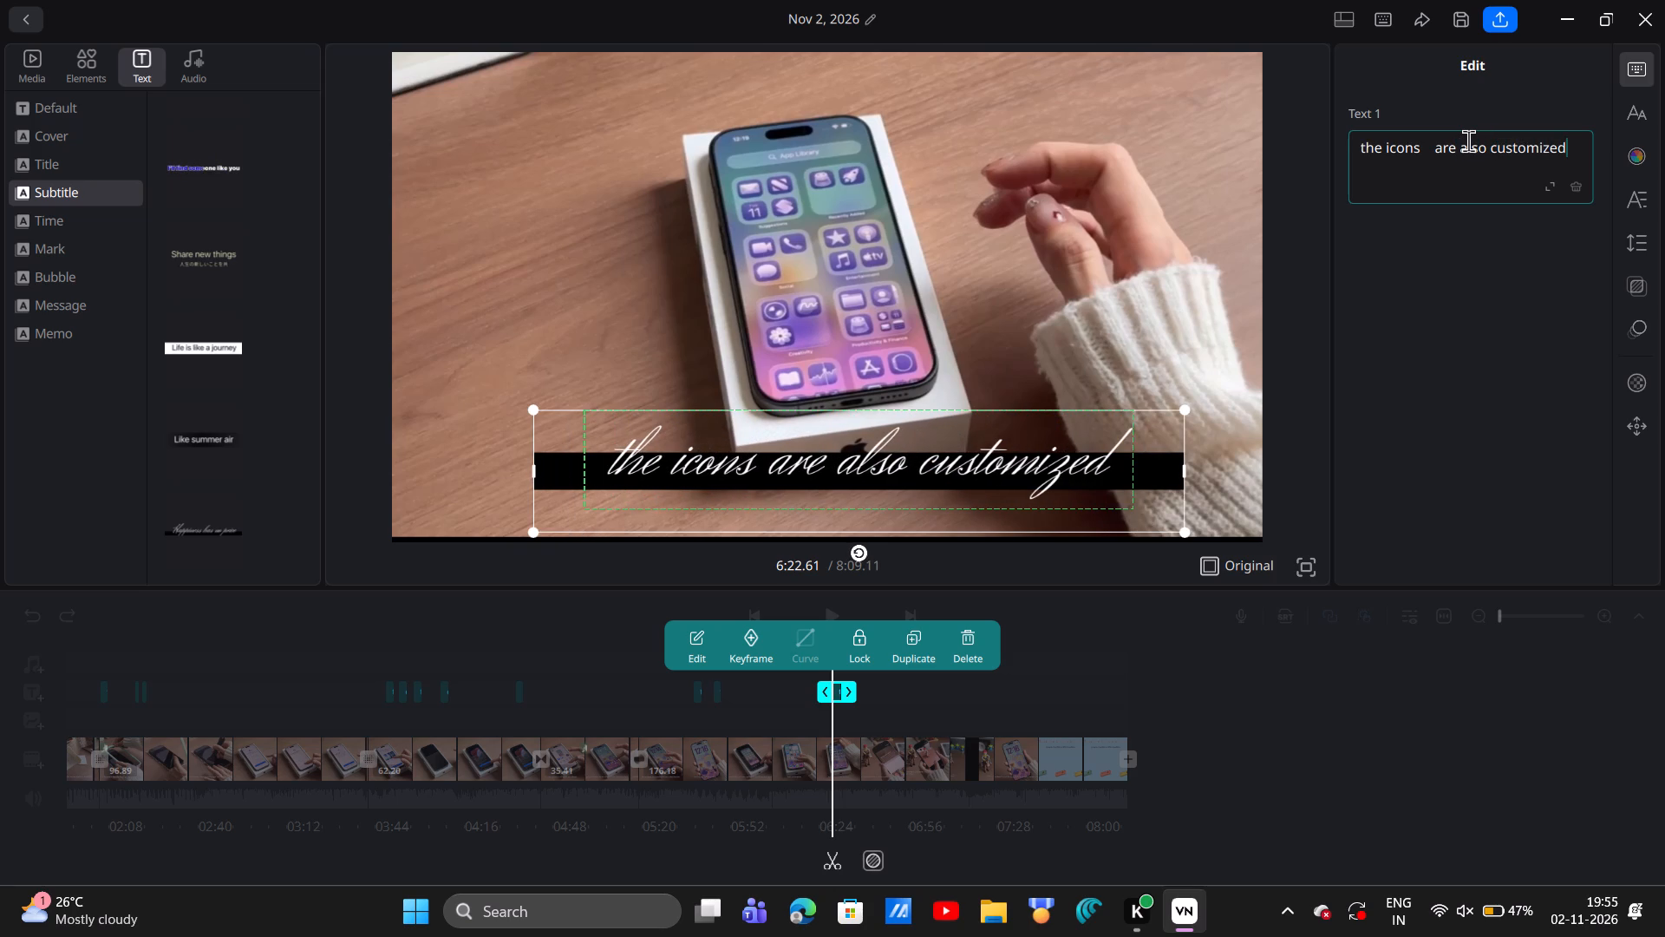
key("space")
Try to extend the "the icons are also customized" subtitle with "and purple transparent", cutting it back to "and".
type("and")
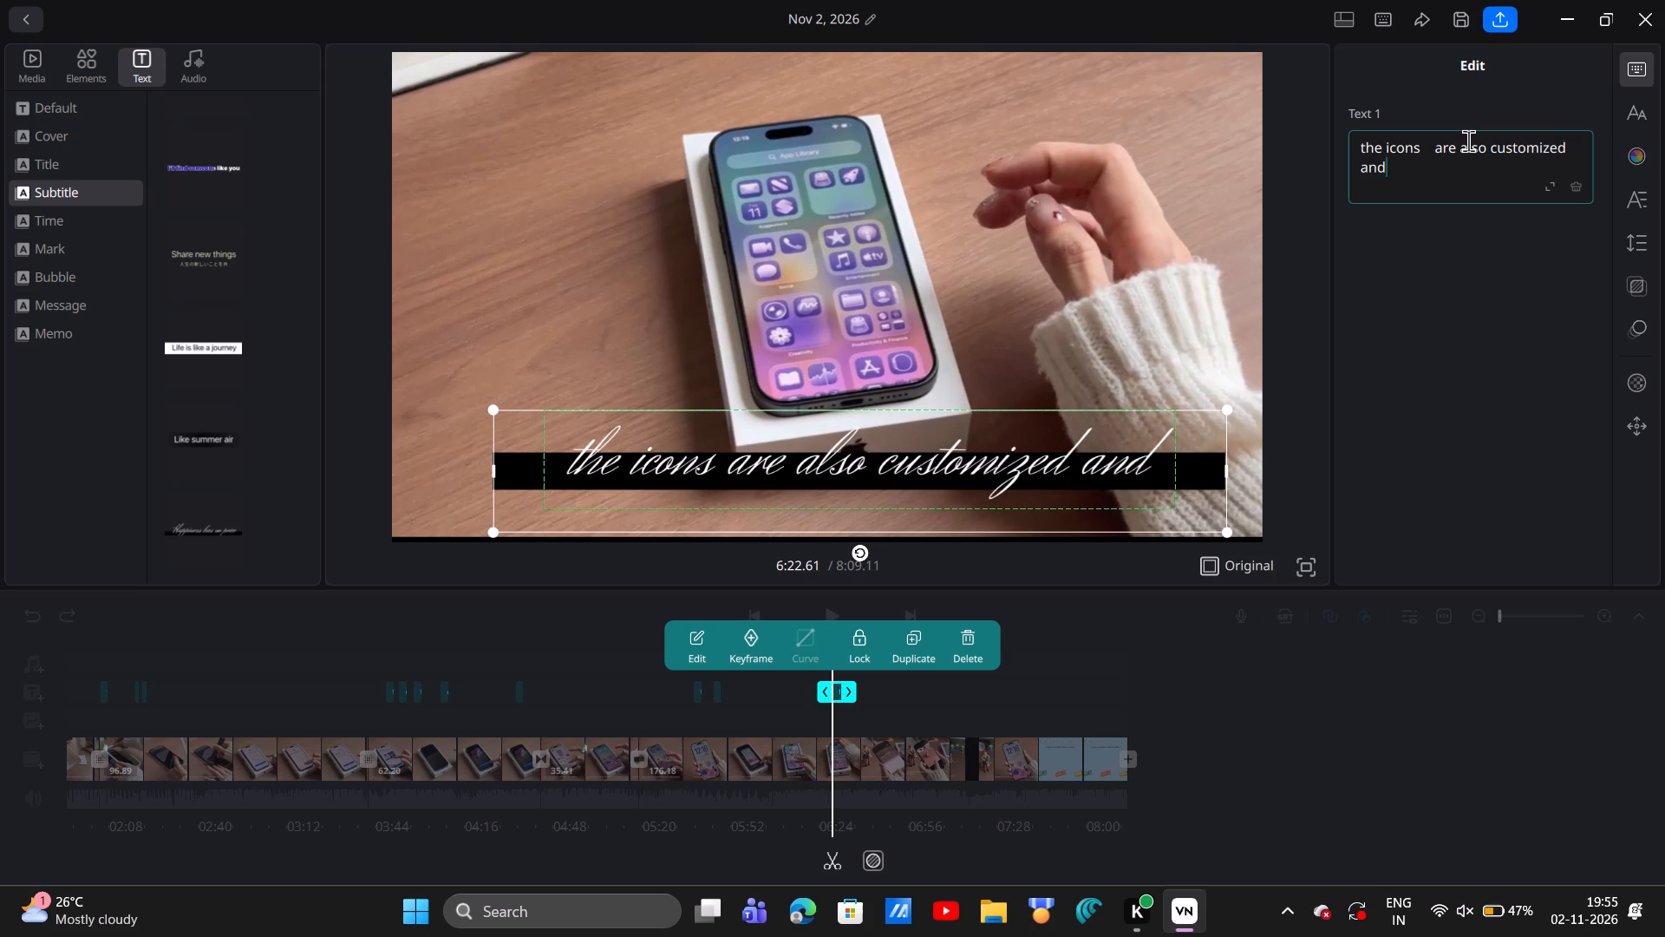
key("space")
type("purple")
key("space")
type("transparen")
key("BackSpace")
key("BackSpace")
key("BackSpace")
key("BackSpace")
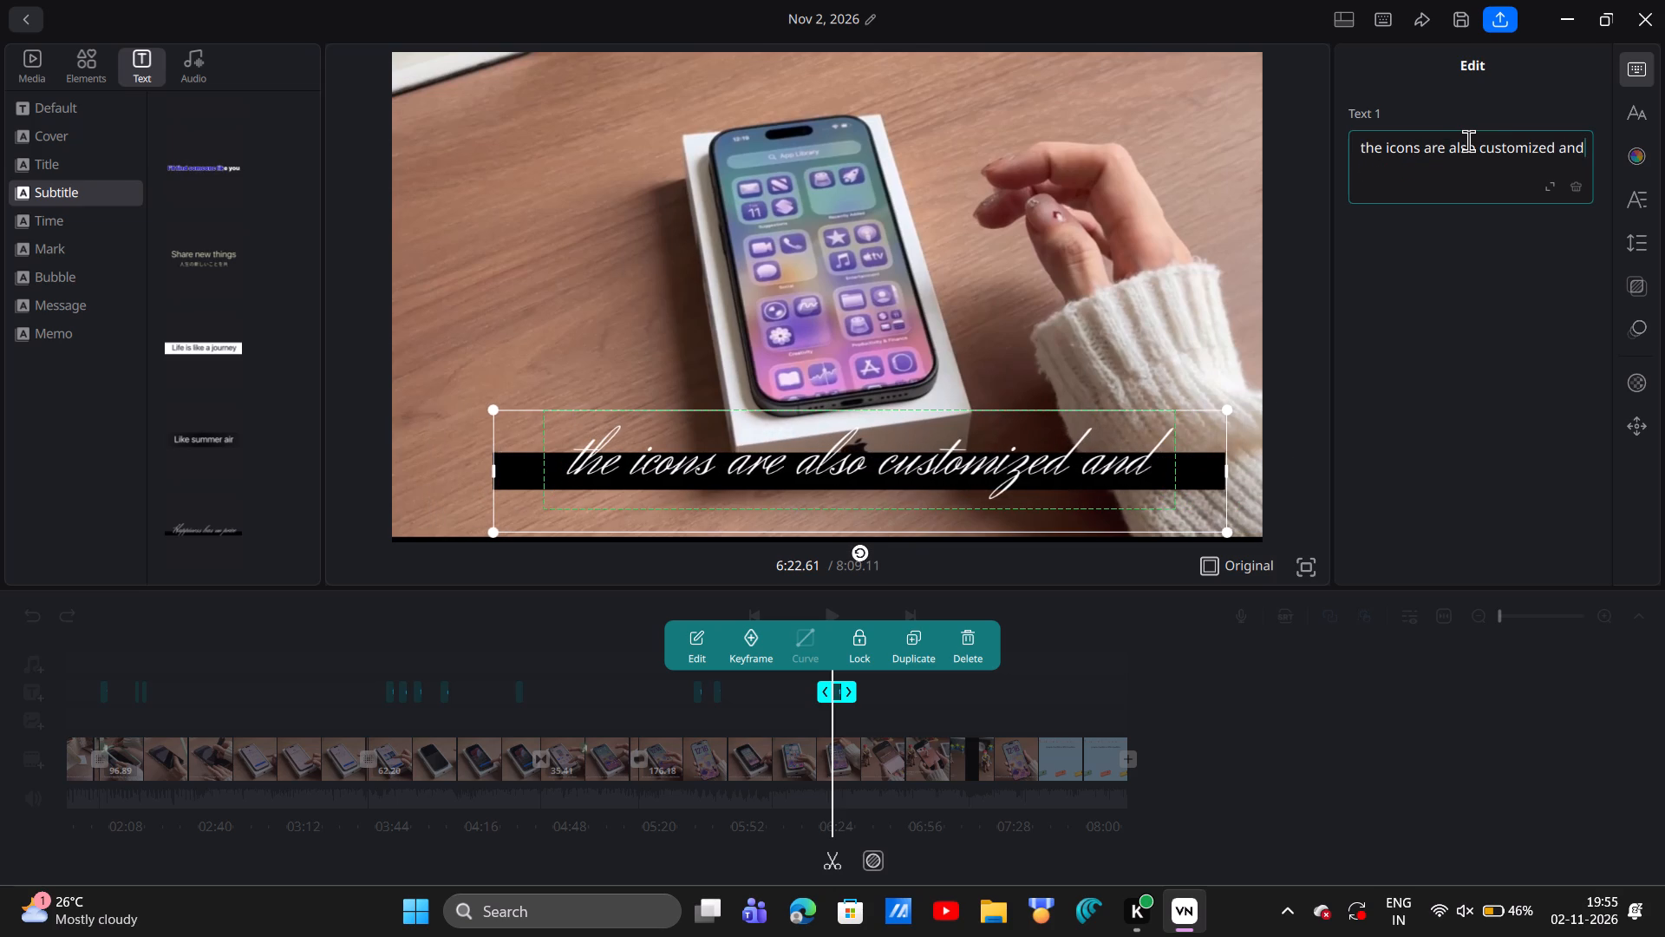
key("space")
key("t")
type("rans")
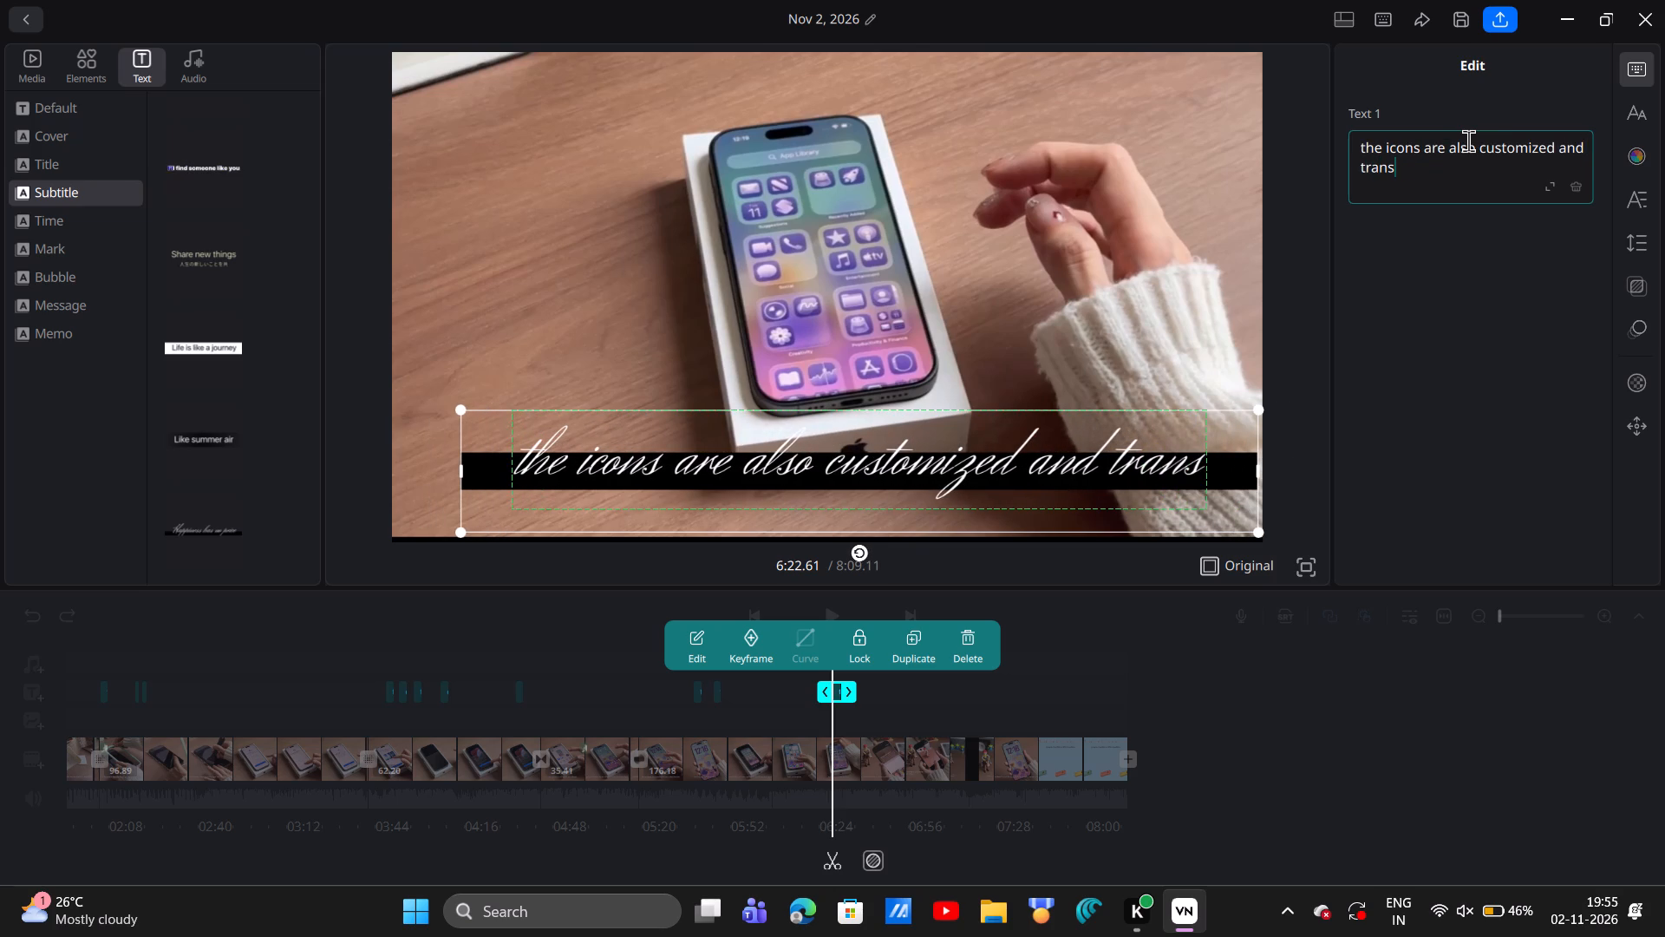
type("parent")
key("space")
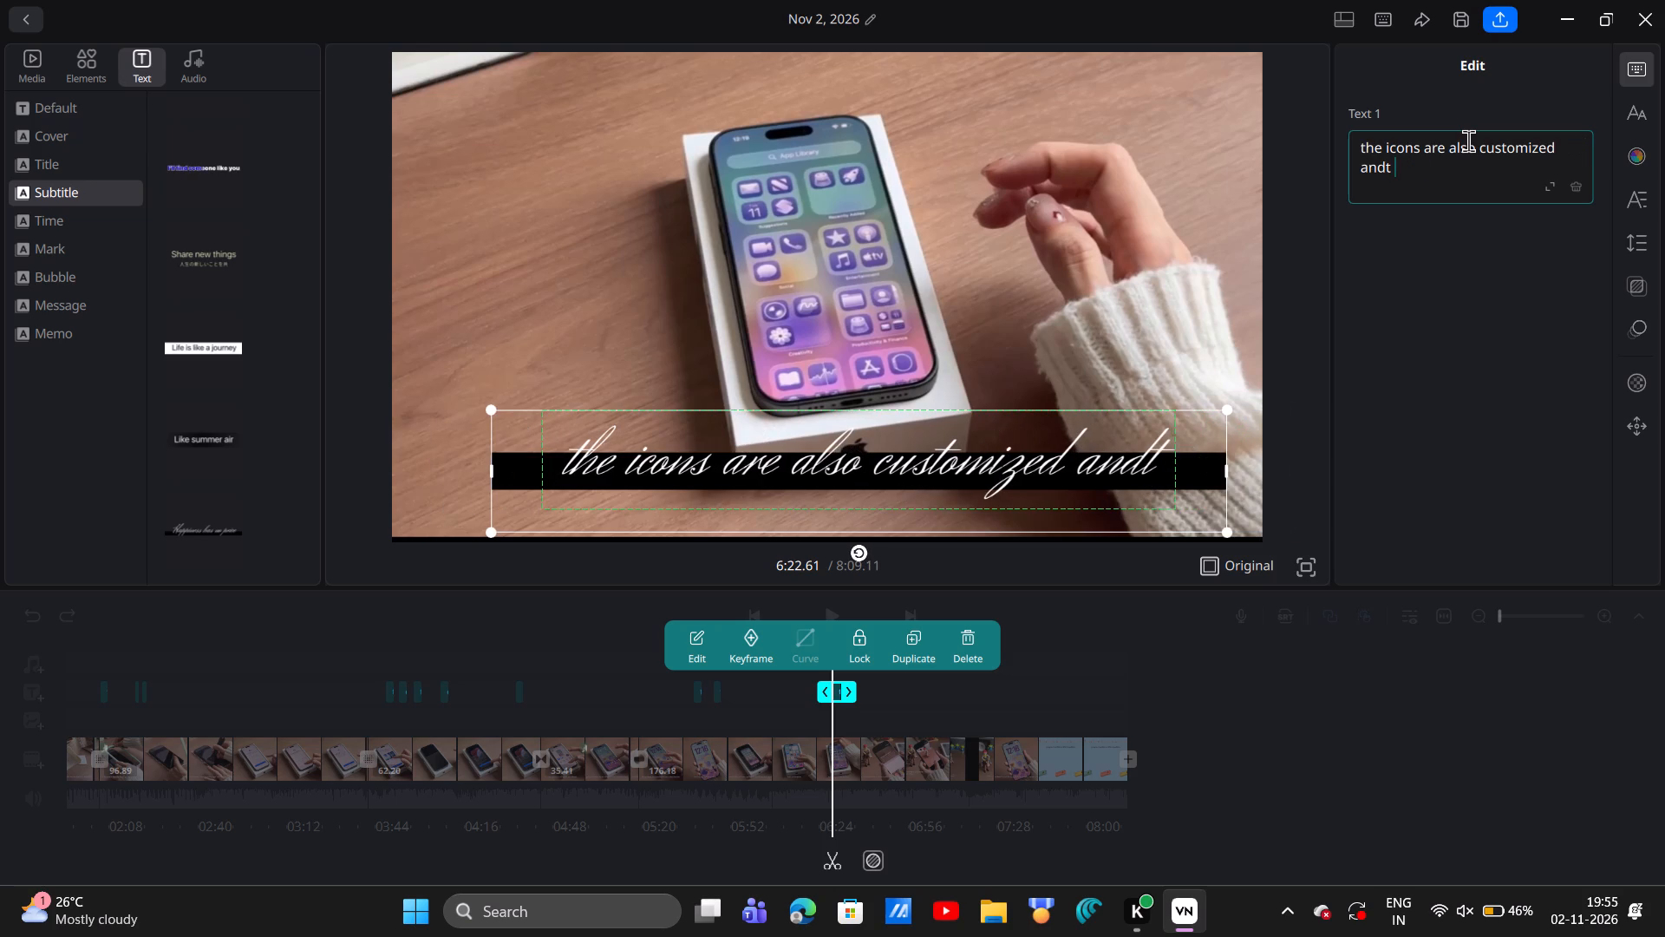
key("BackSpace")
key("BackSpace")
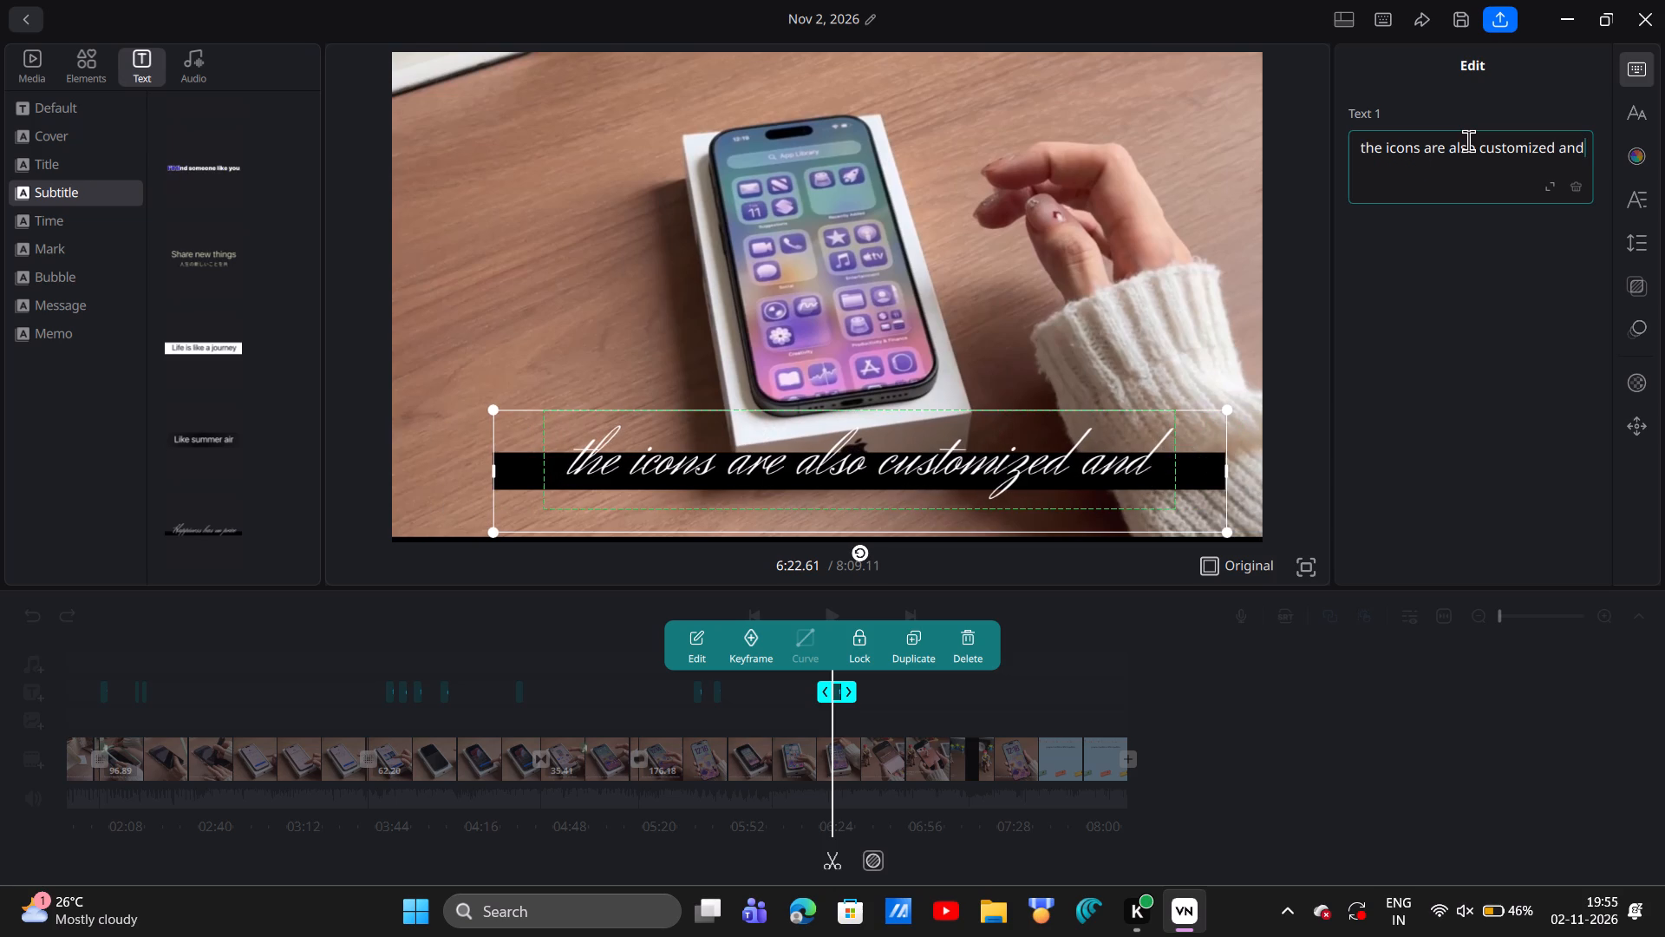
Move the "the icons are also customized and" subtitle down and left in the frame, towards the bottom-left corner.
left_click_drag(827, 436, 623, 458)
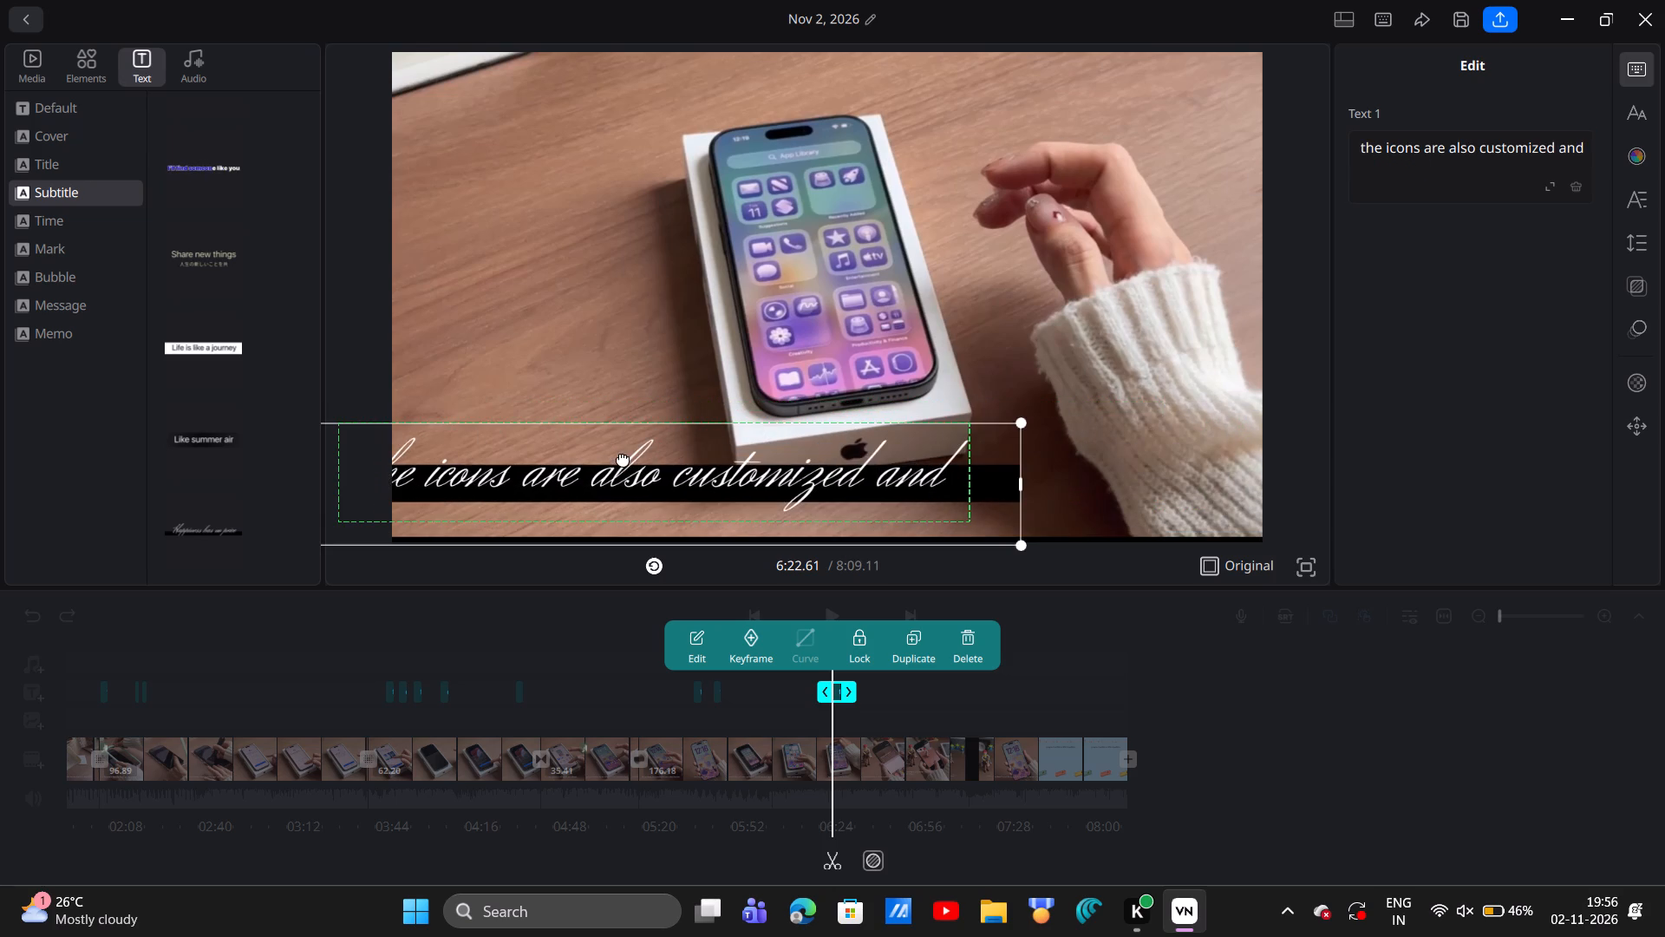
left_click_drag(623, 458, 686, 466)
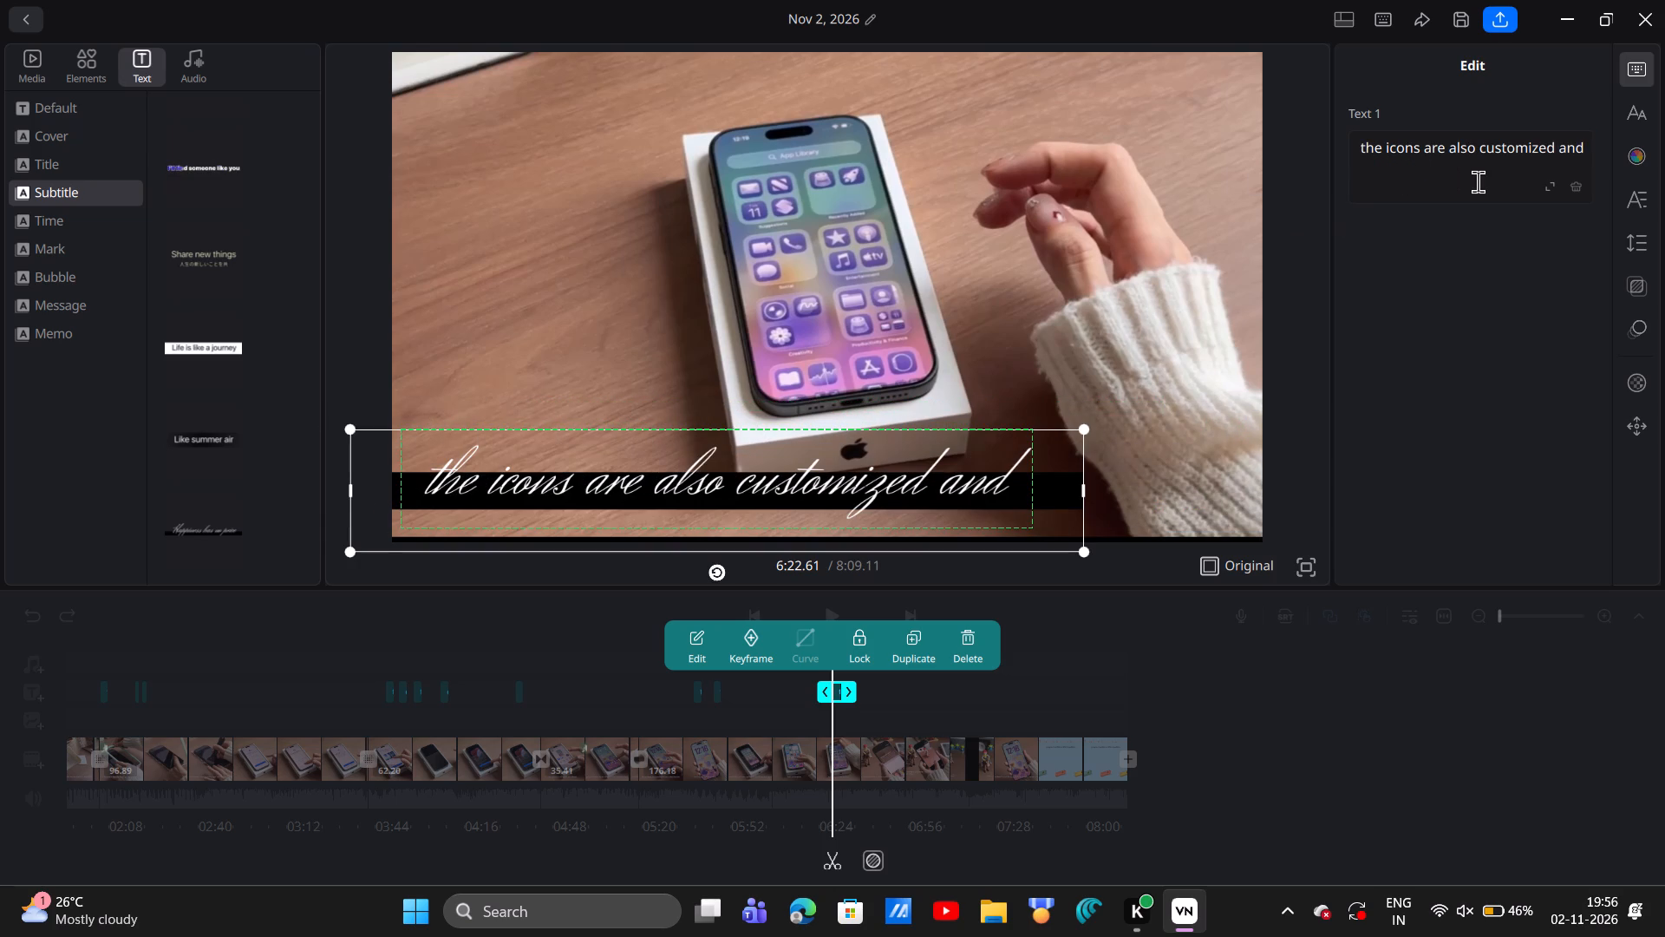
Try to add "transparent" at the end of the "the icons are also customized and" subtitle, and deselect it.
left_click(1481, 181)
key("Return")
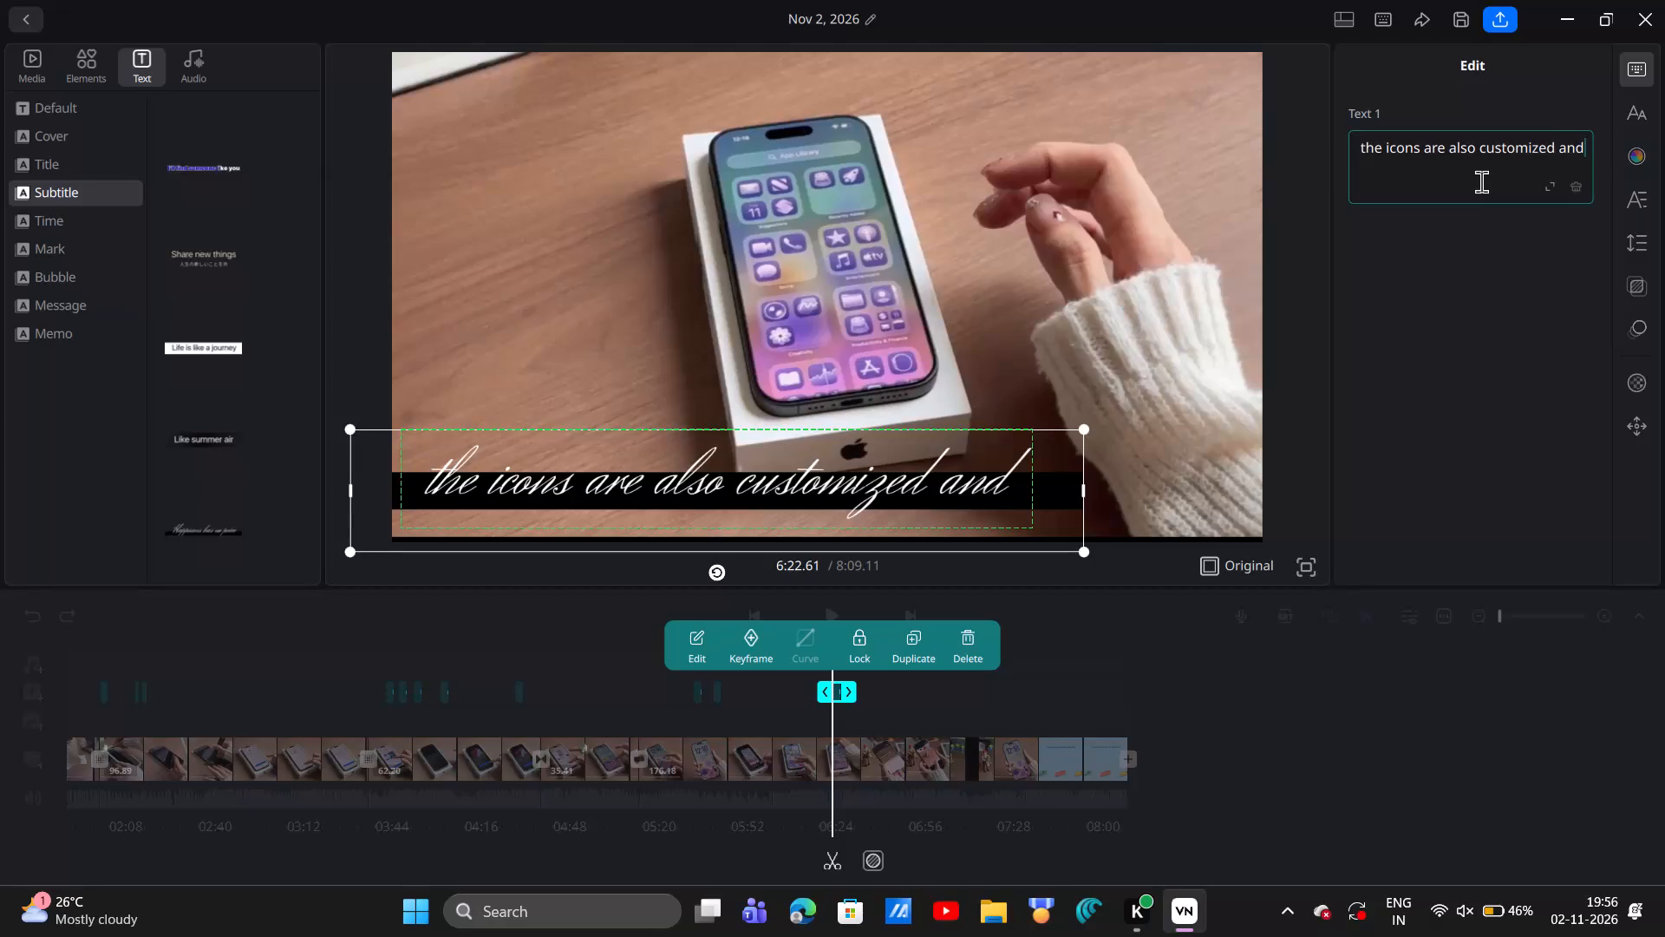
type("tr")
type("ansparent")
key("space")
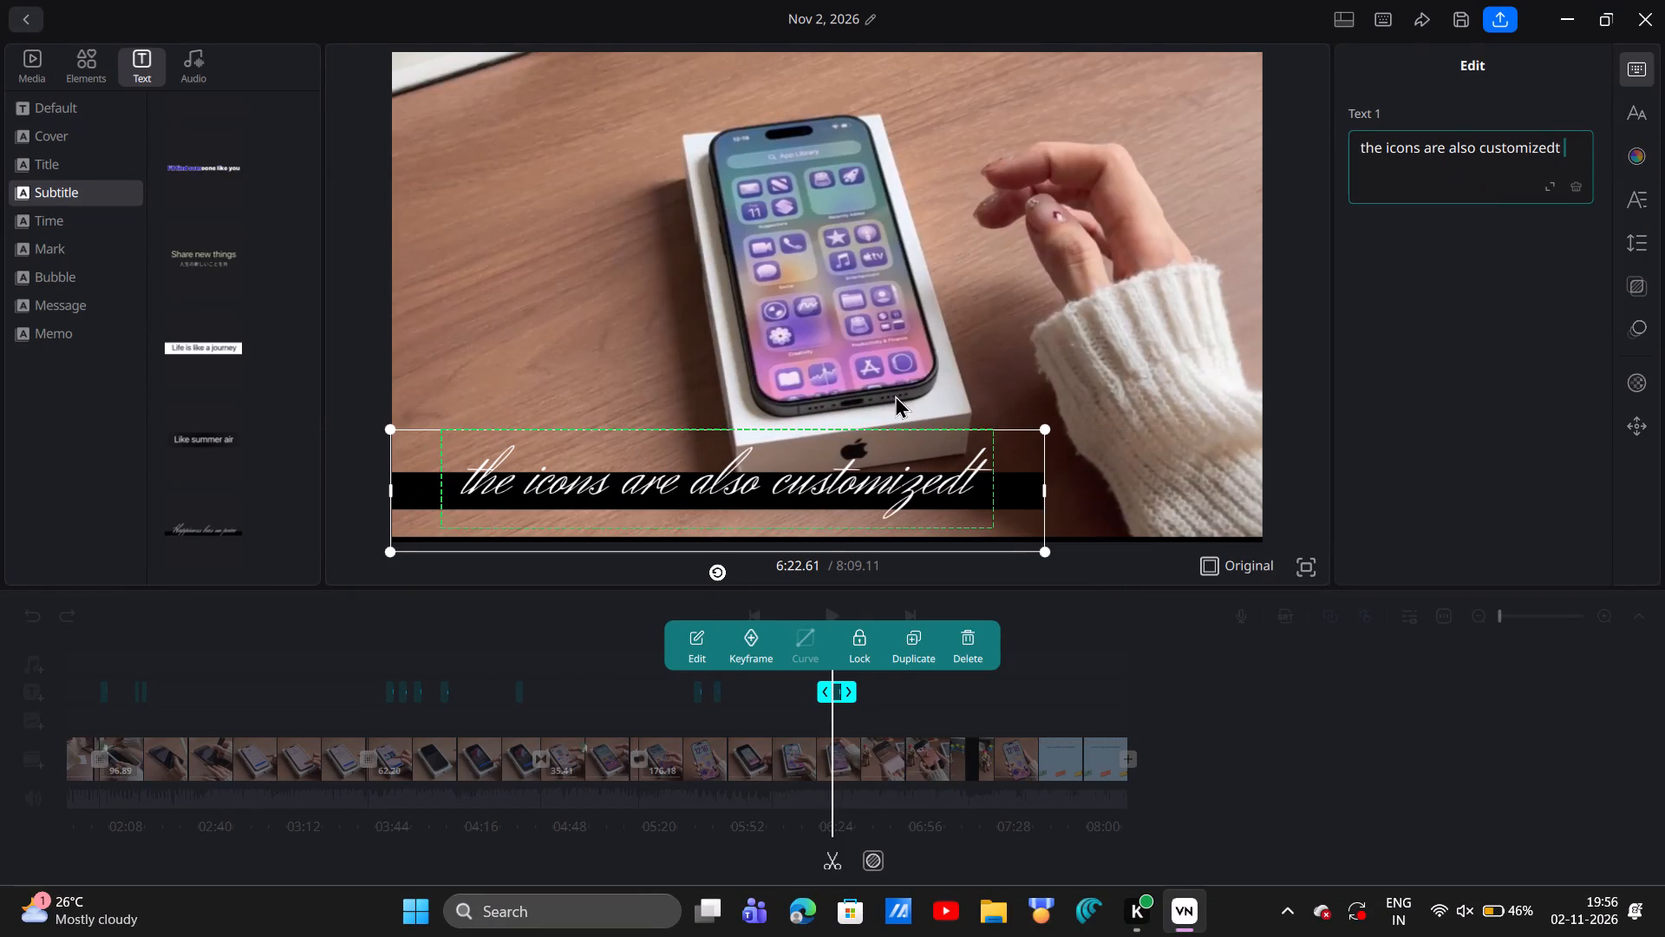
left_click(860, 773)
Add the script-style "Happiness has no price" subtitle at about 2:42, at the bottom centre of the video frame.
key("space")
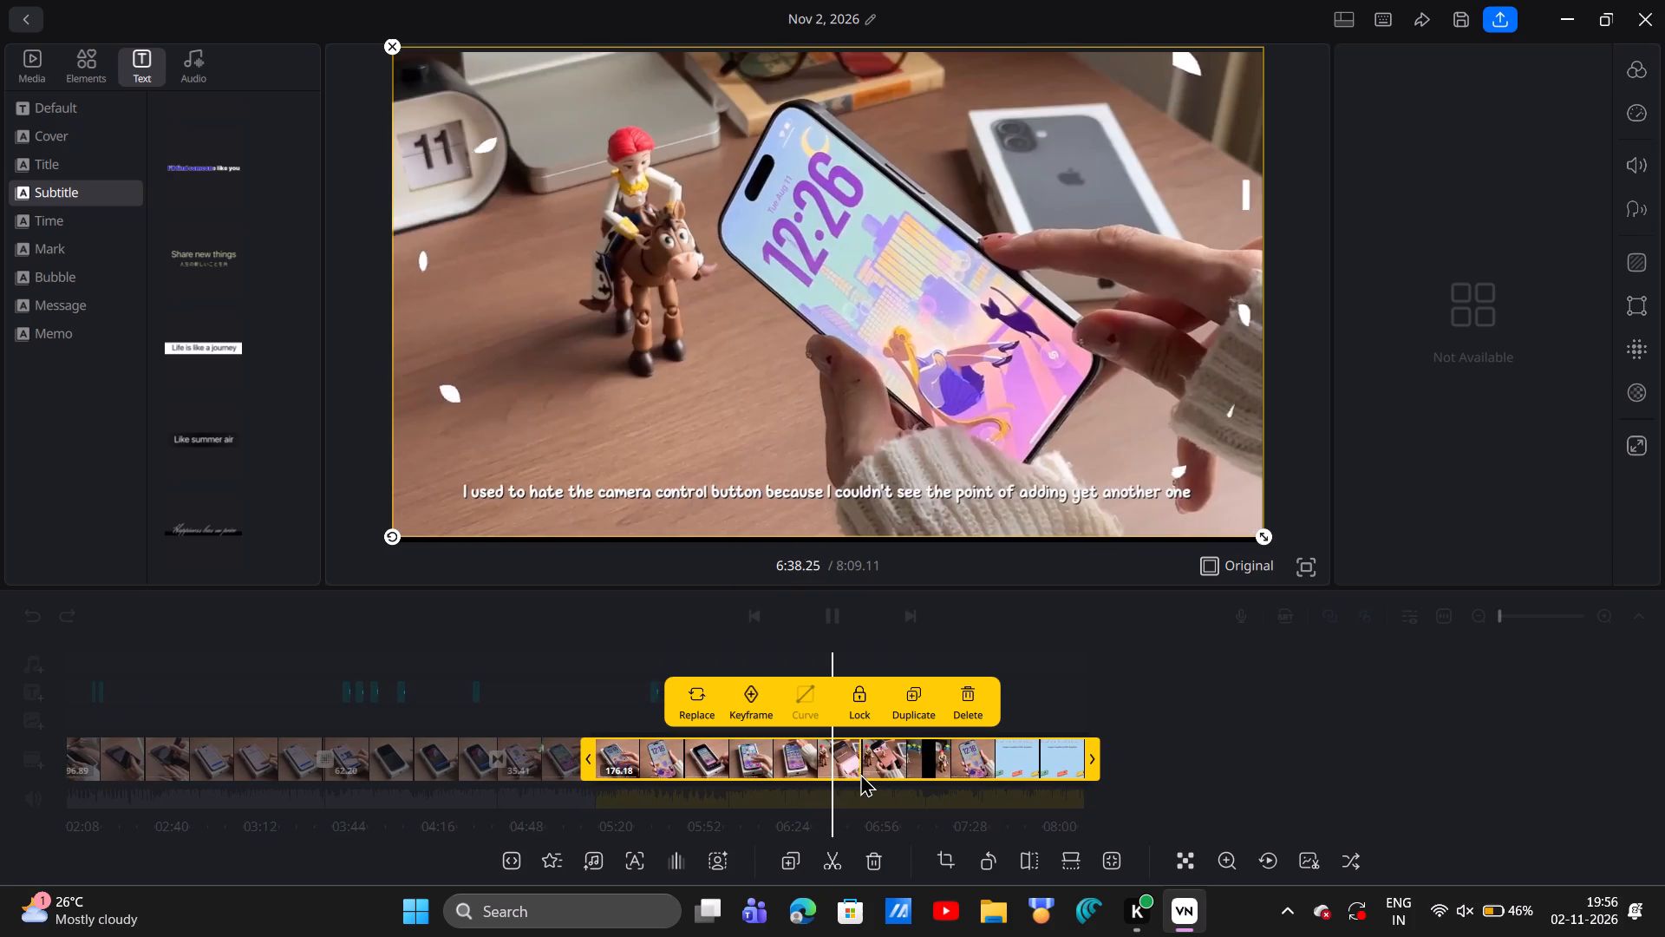
key("space")
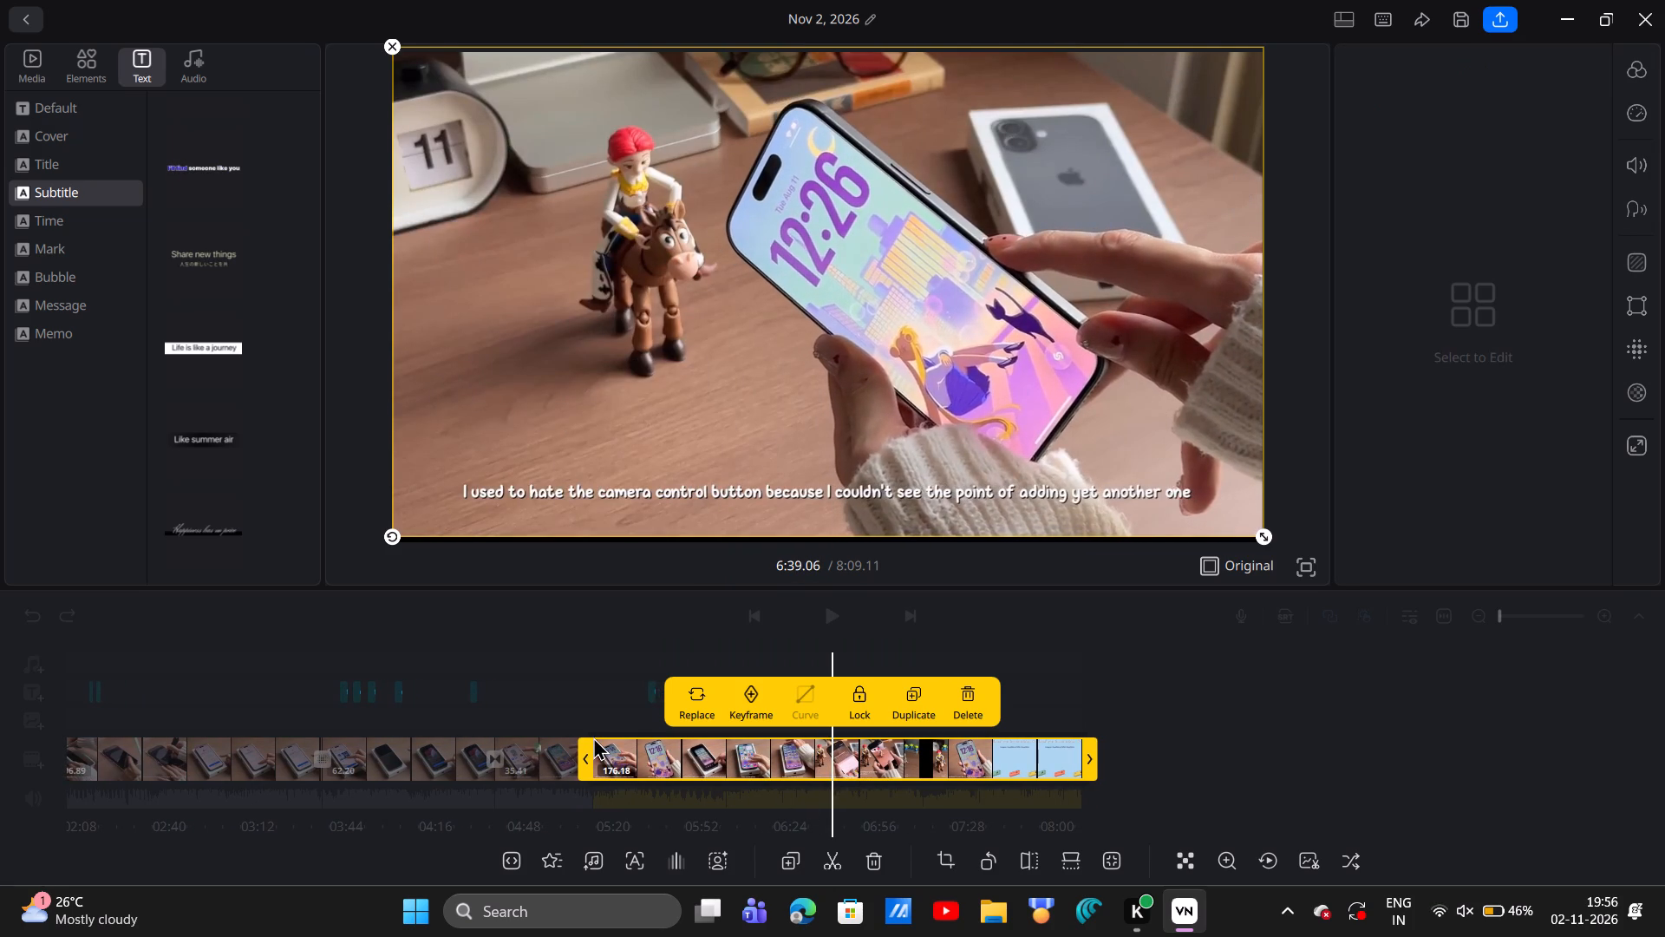
scroll(593, 737, "right", 11)
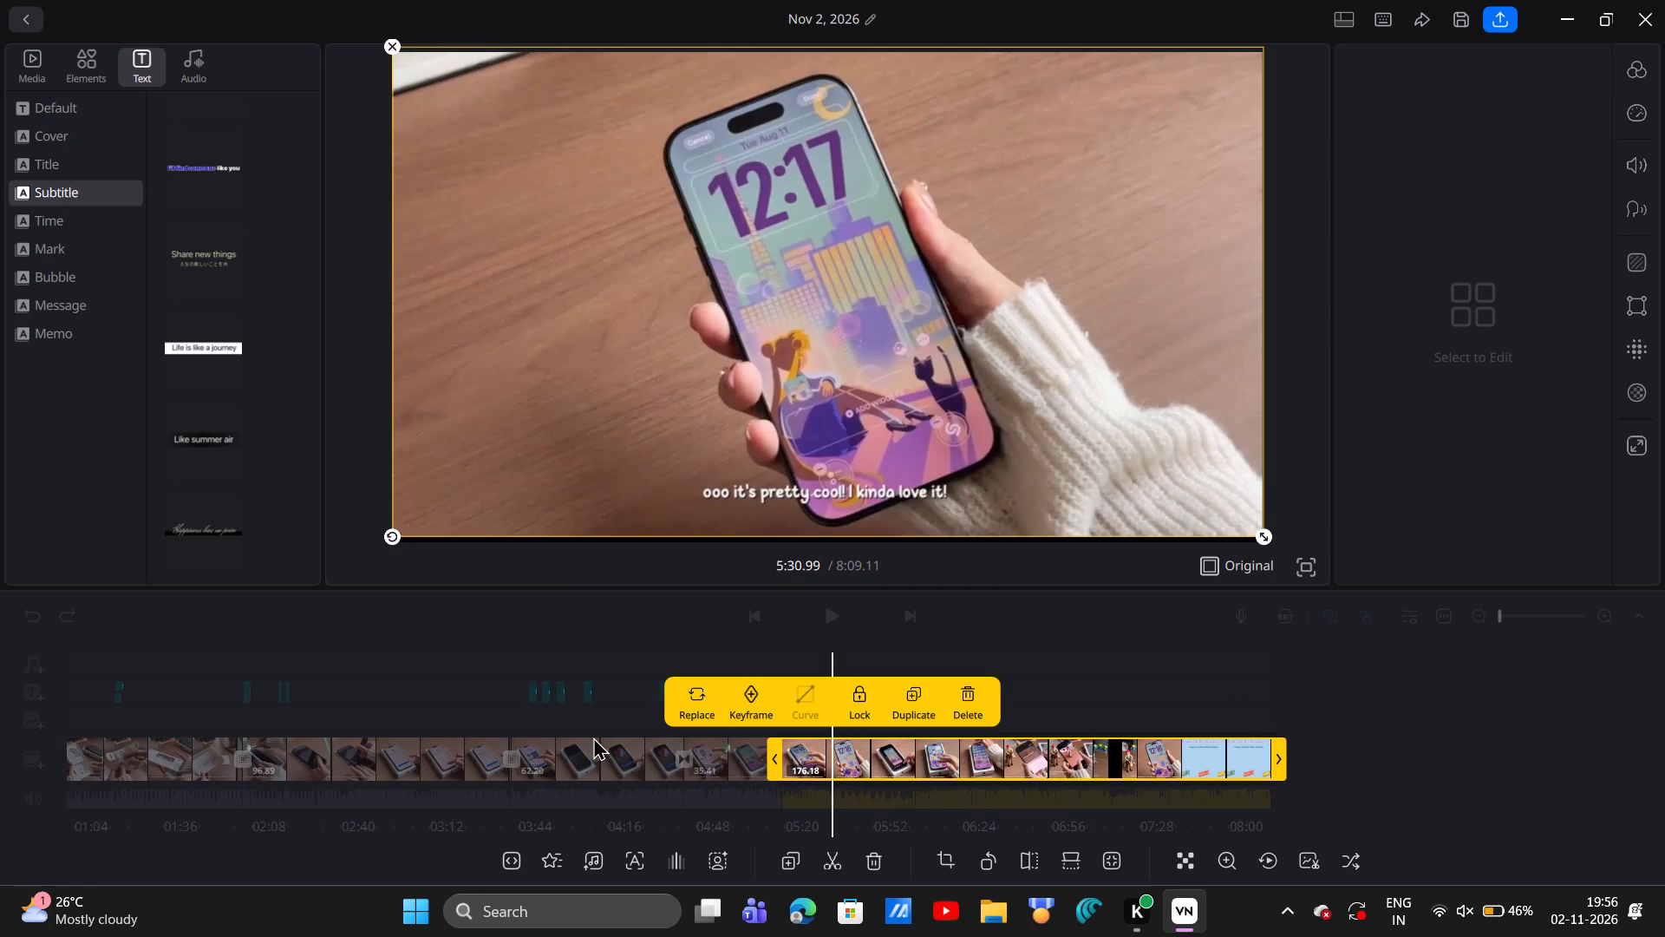
scroll(593, 737, "right", 12)
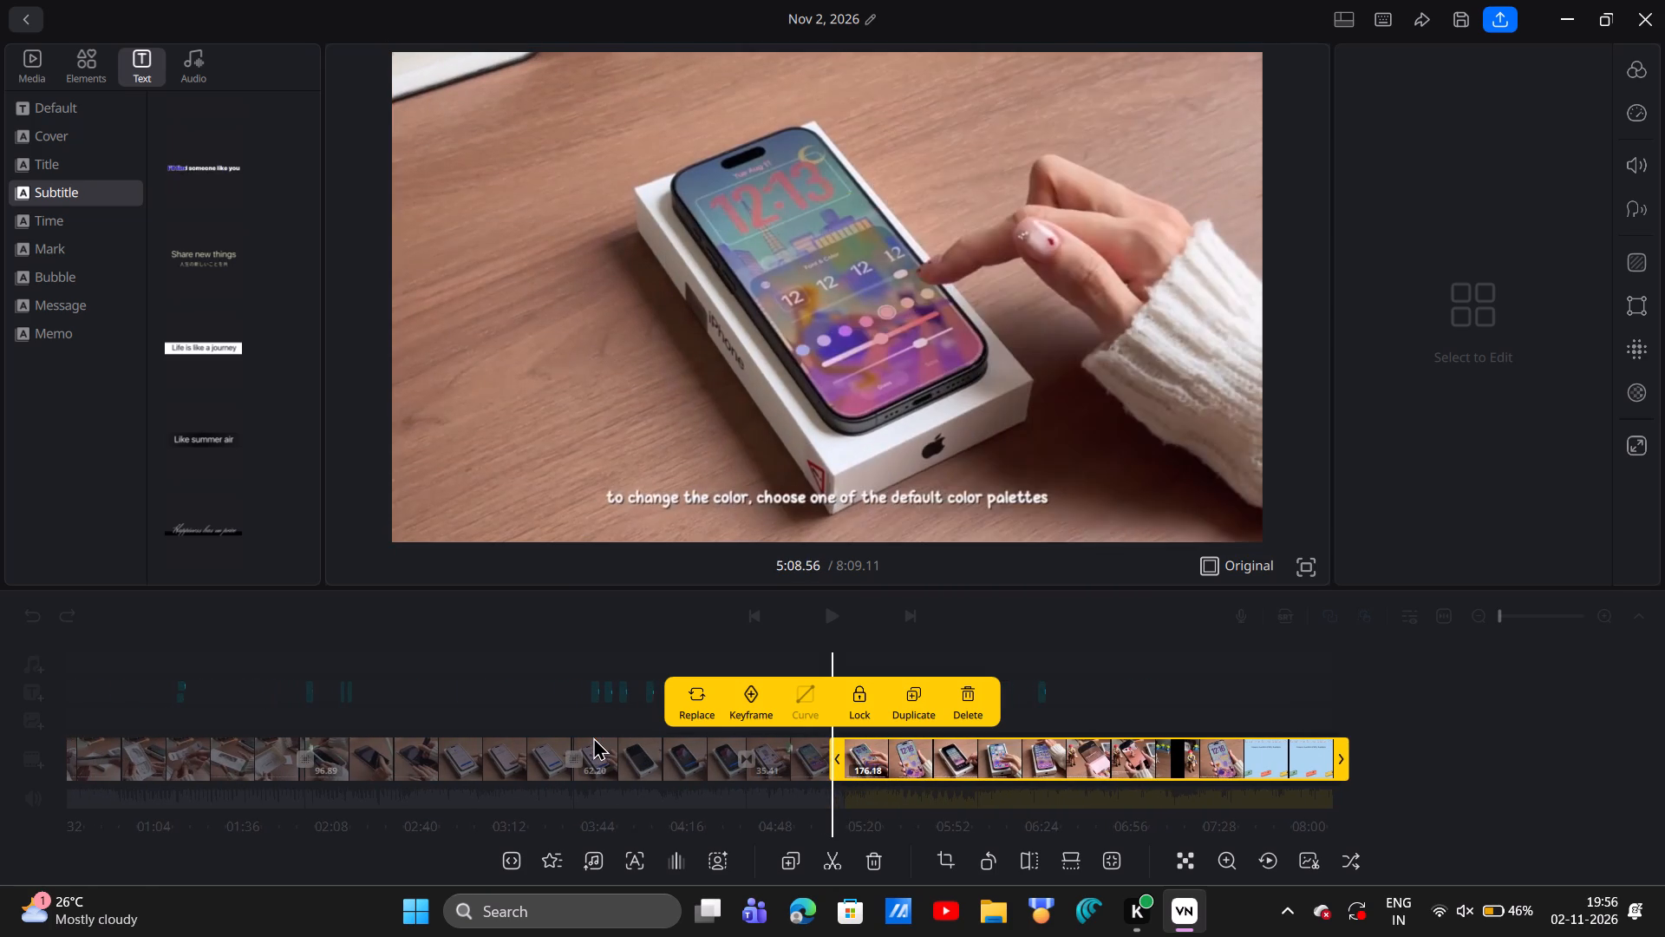
scroll(593, 737, "right", 13)
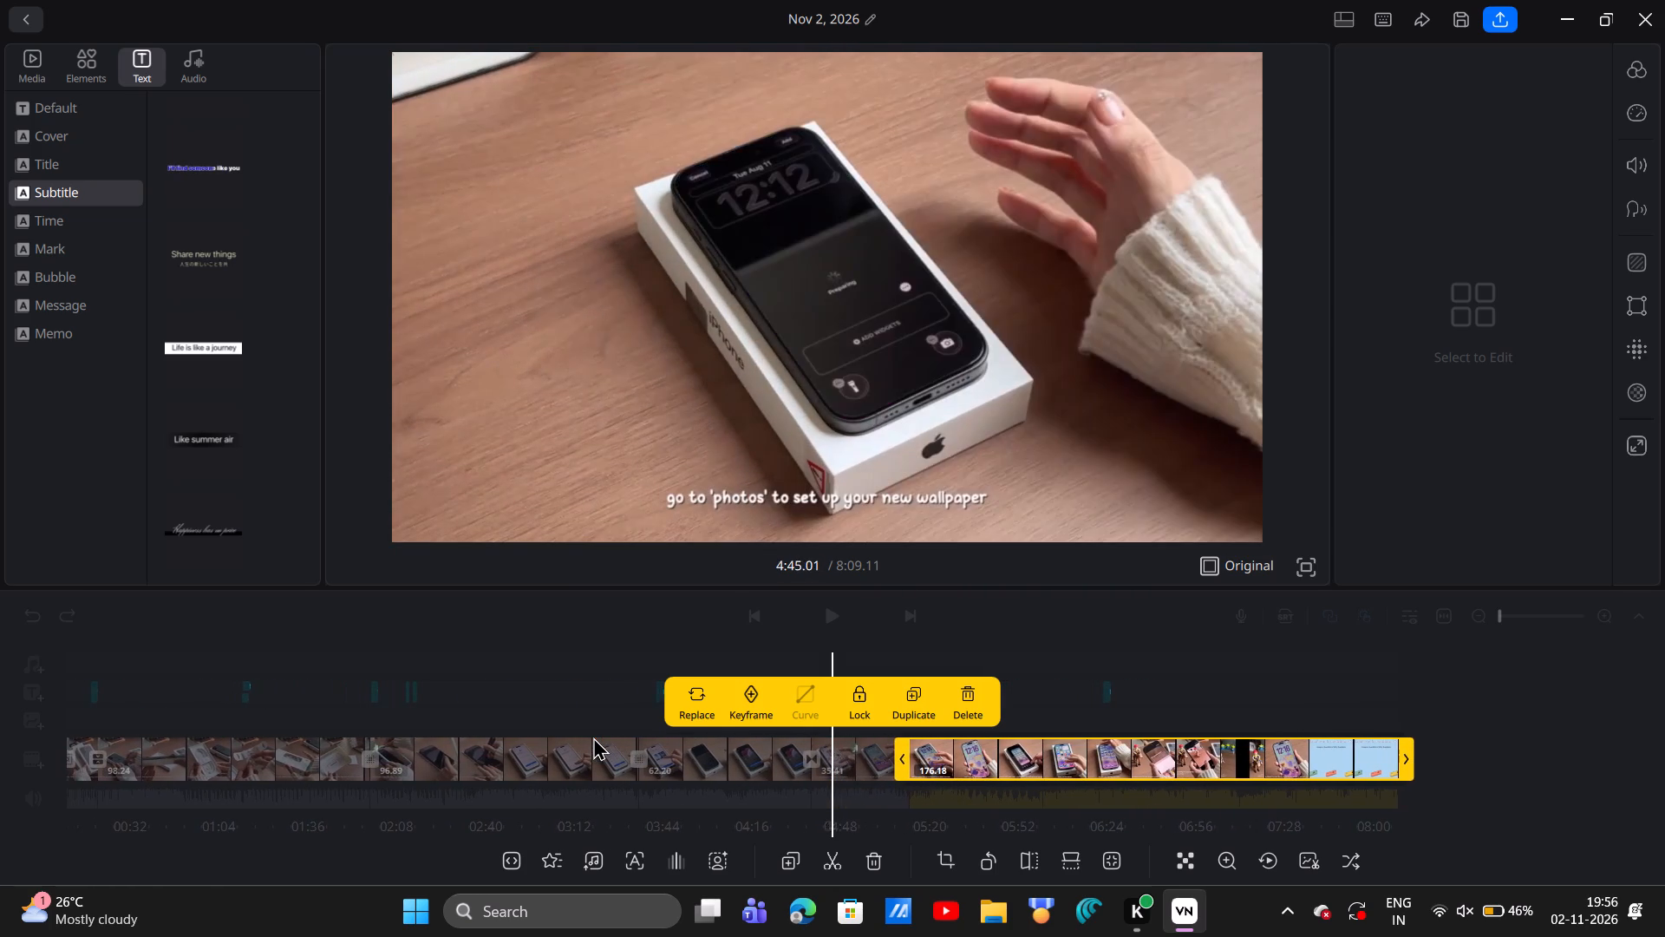
scroll(593, 737, "right", 10)
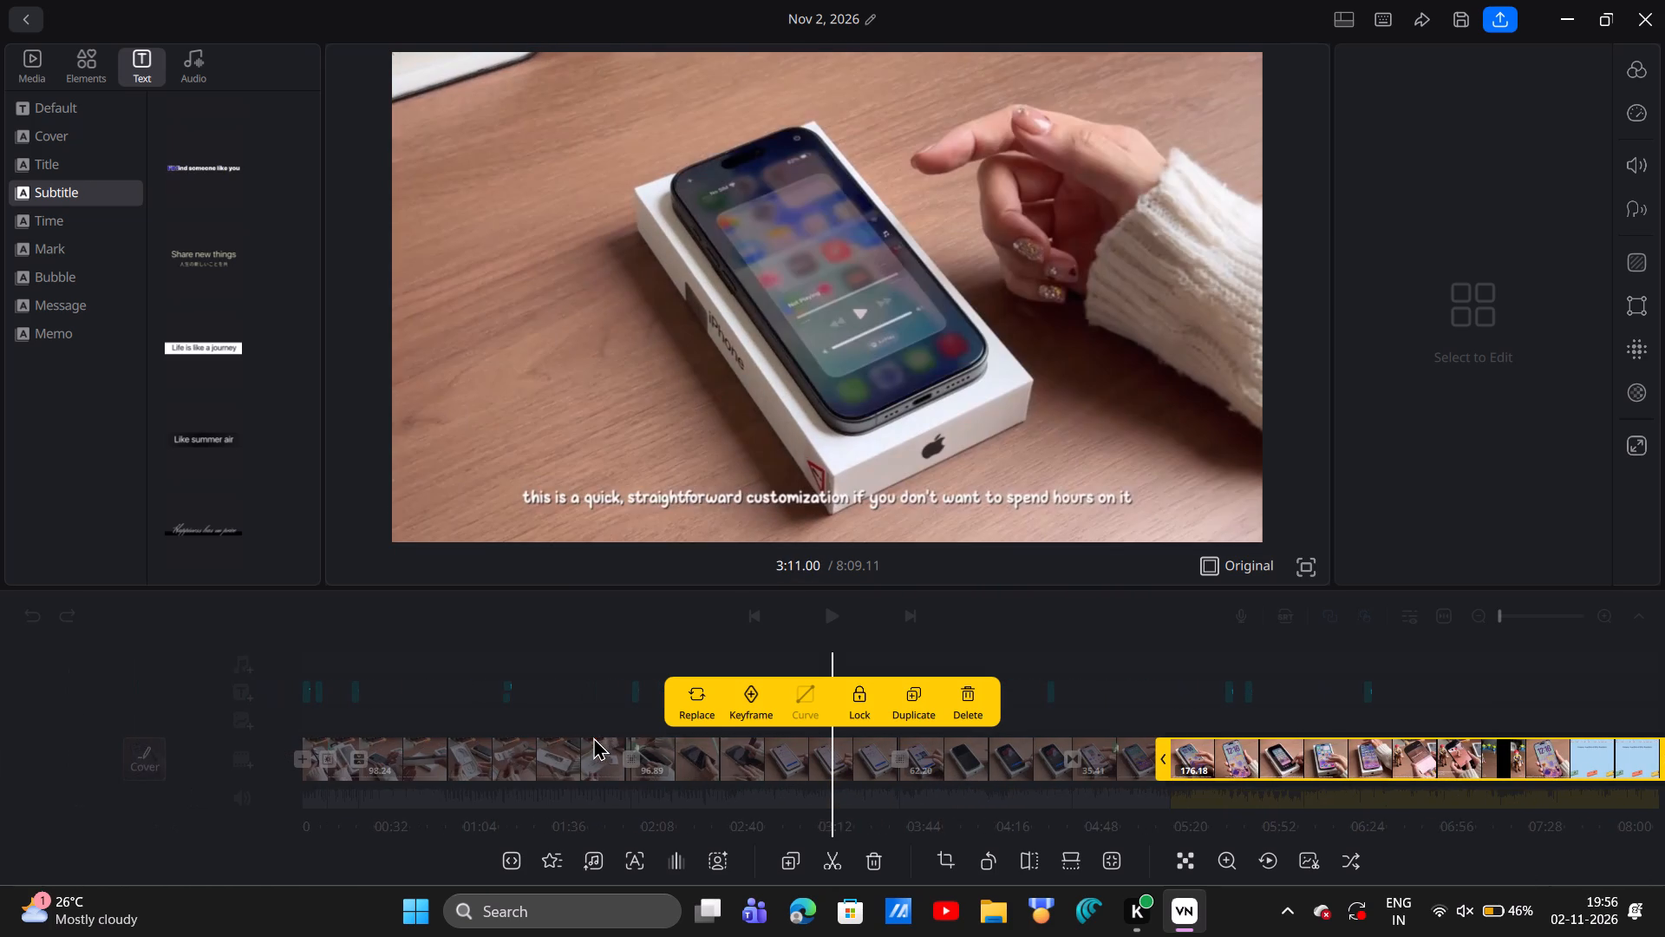
scroll(643, 742, "right", 3)
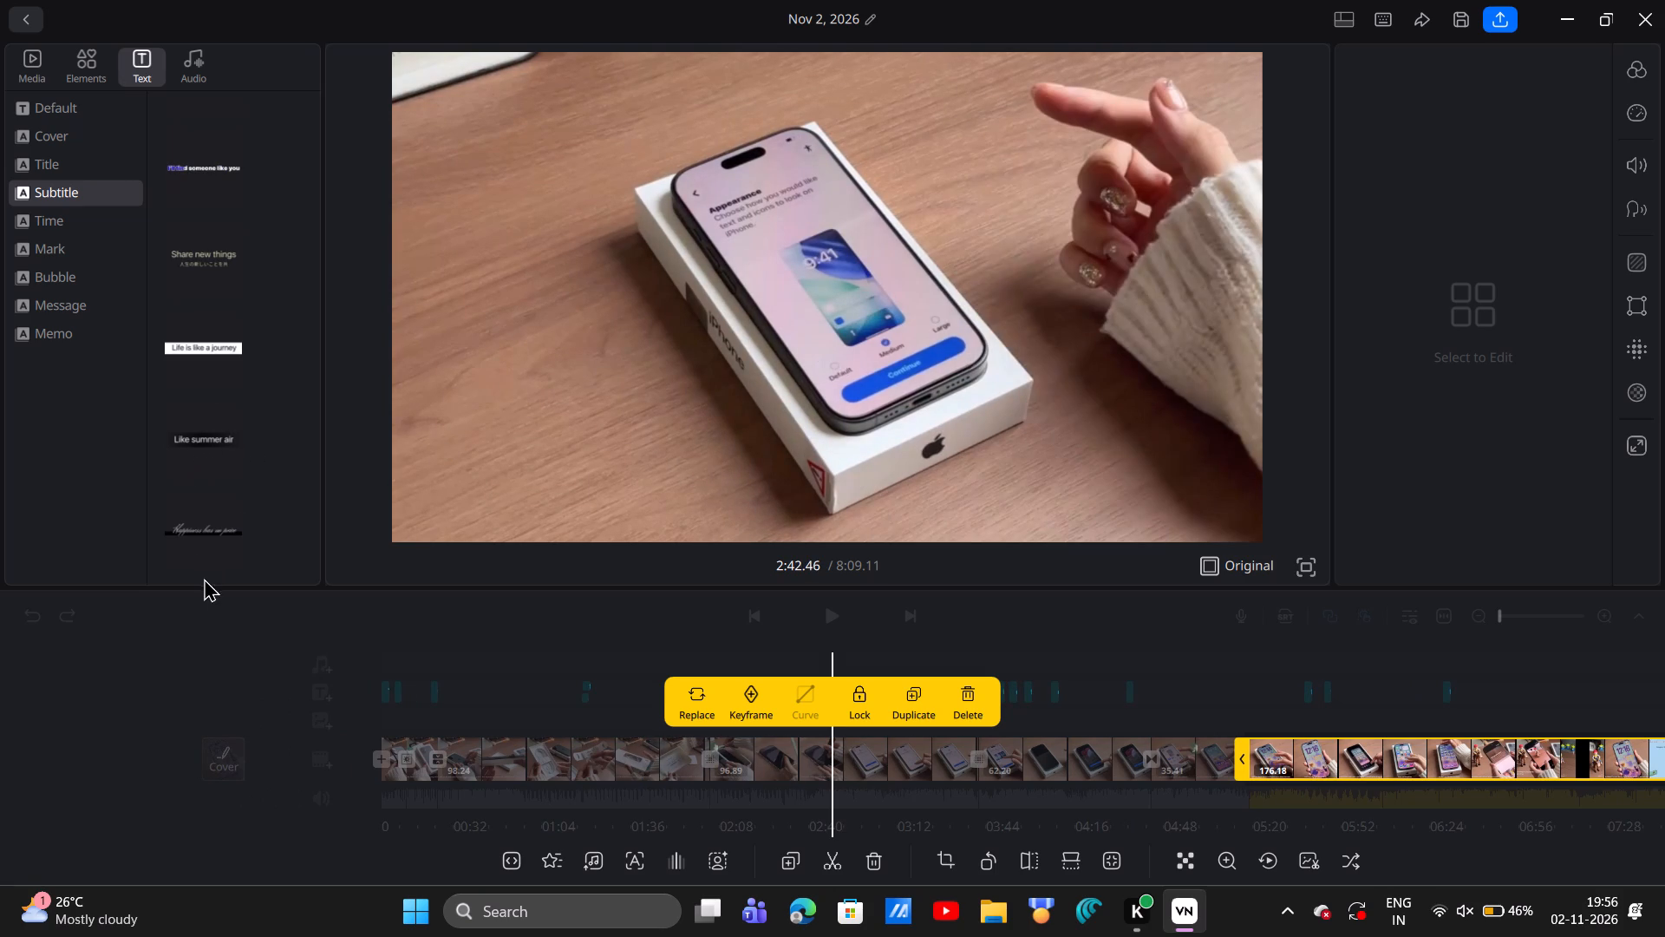
left_click_drag(205, 520, 1046, 479)
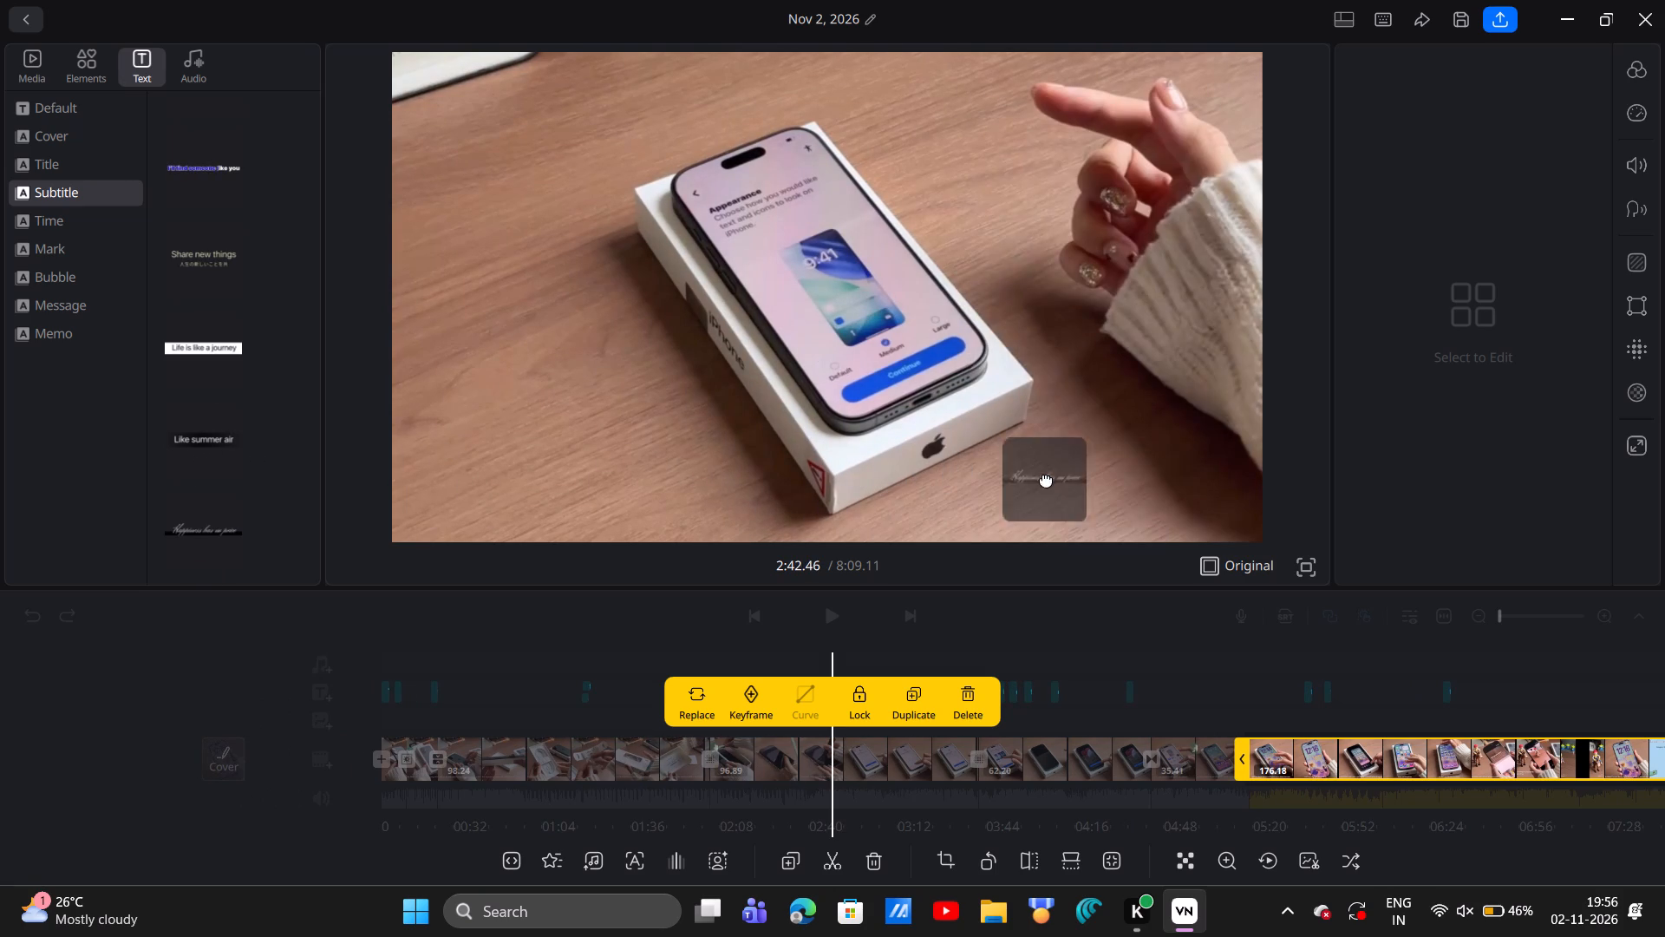
left_click_drag(1046, 479, 813, 465)
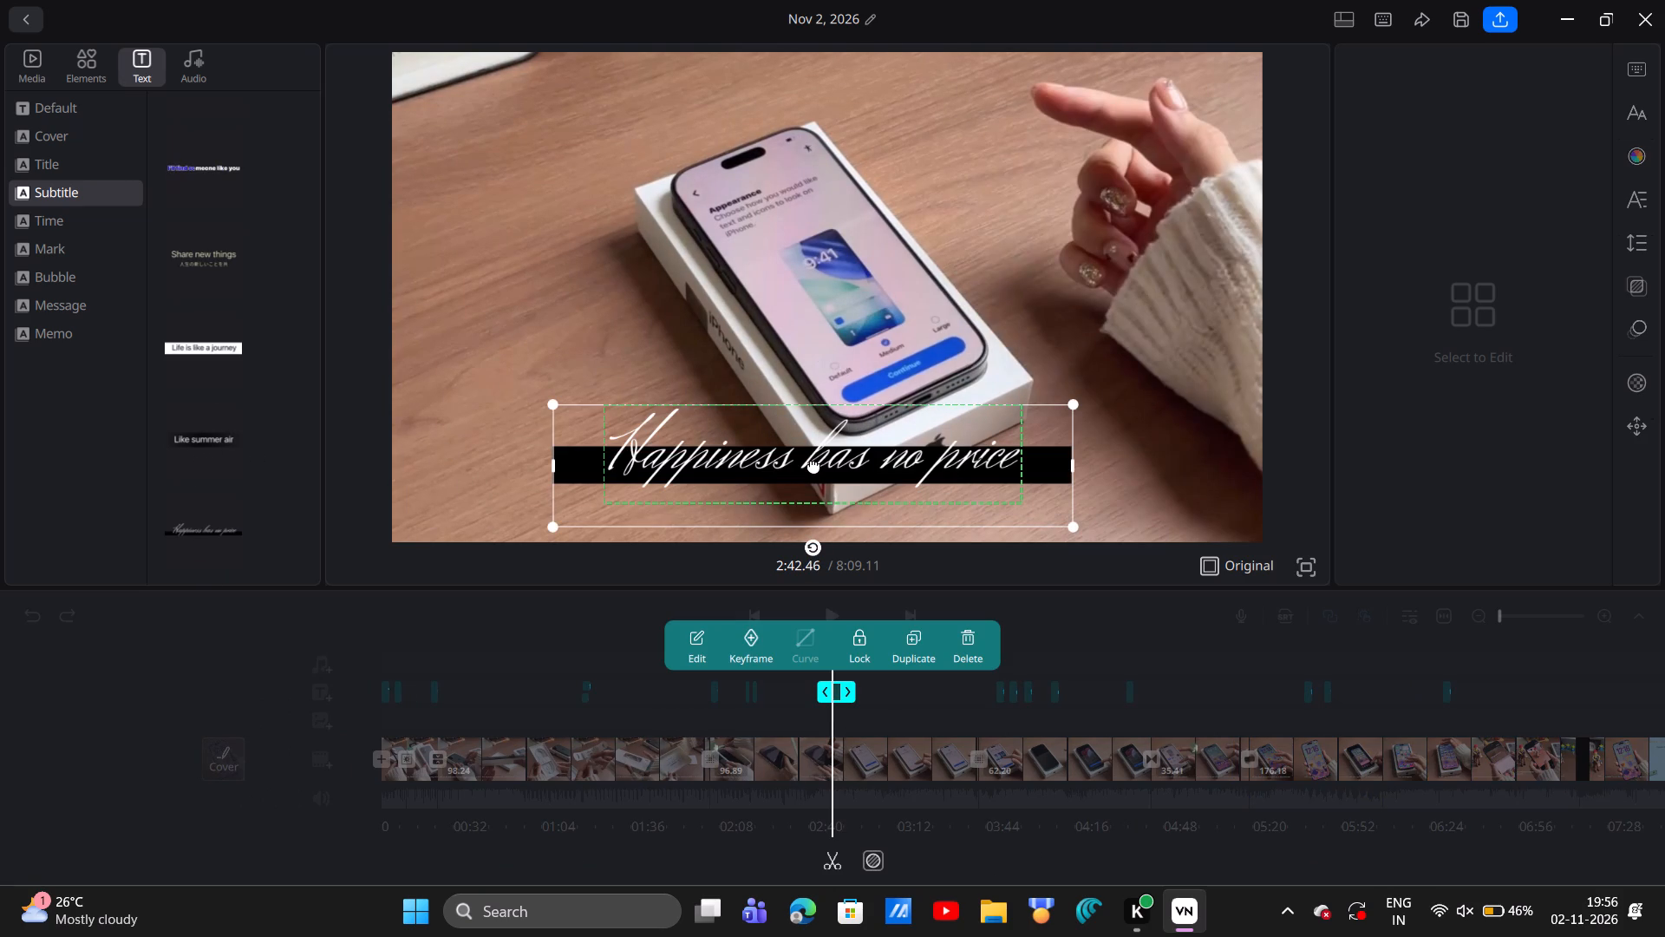
Replace the new subtitle's text at about 2:42 with "we have dark ,whiteand transparent".
type("we")
type("we")
left_click(872, 483)
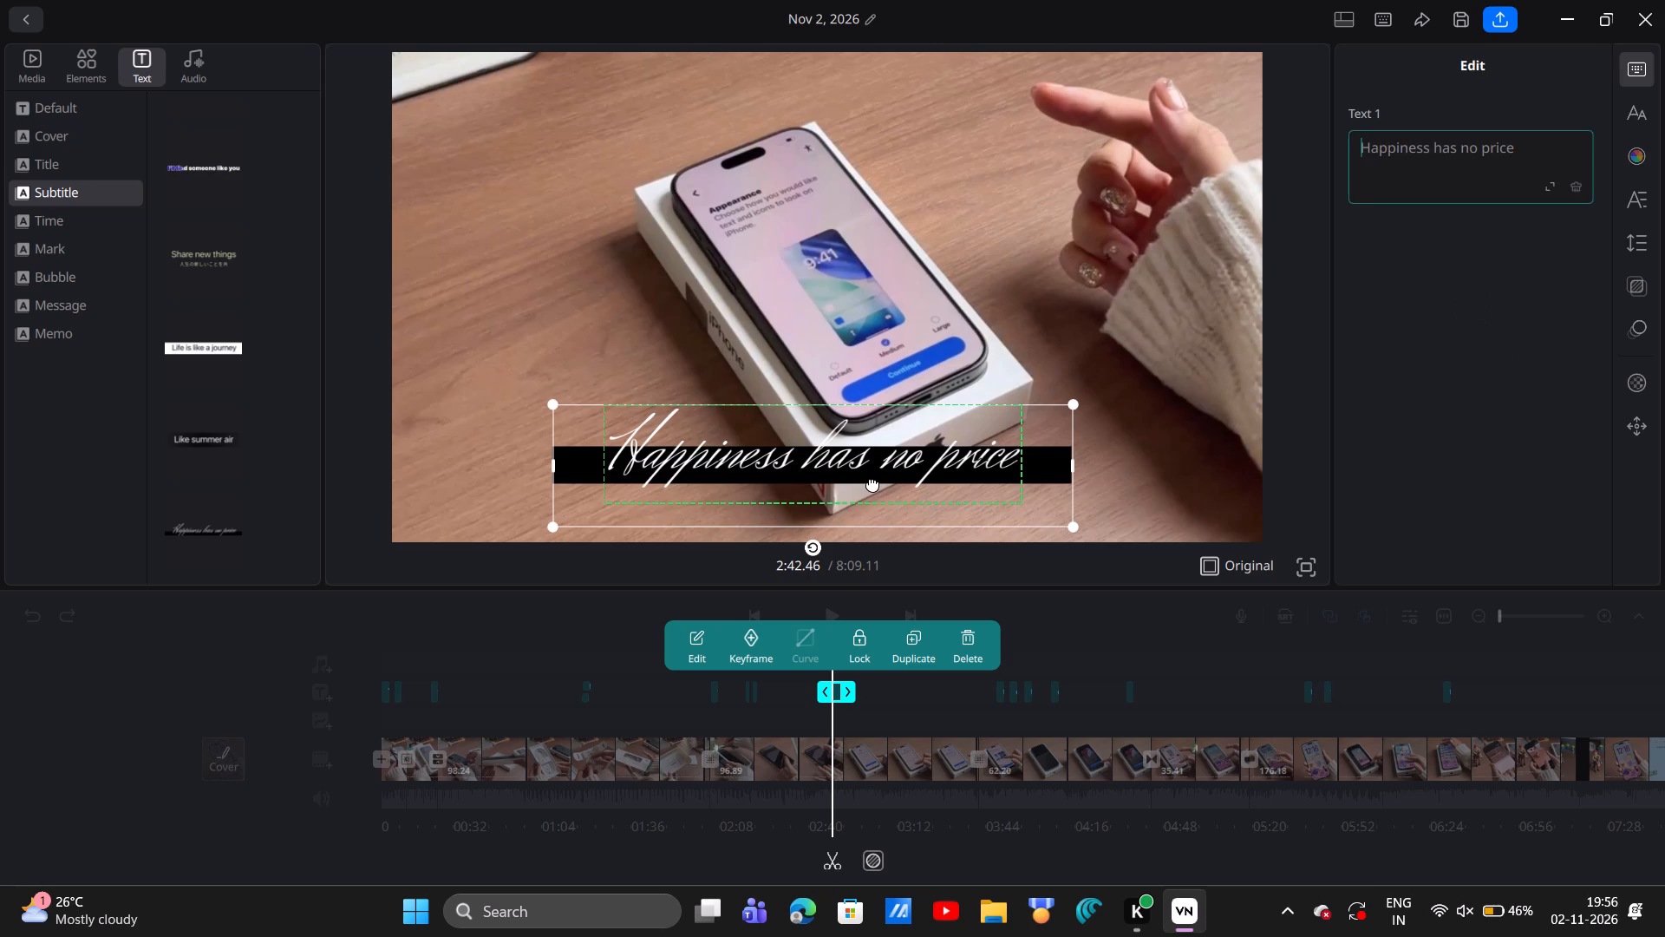
type("we")
key("space")
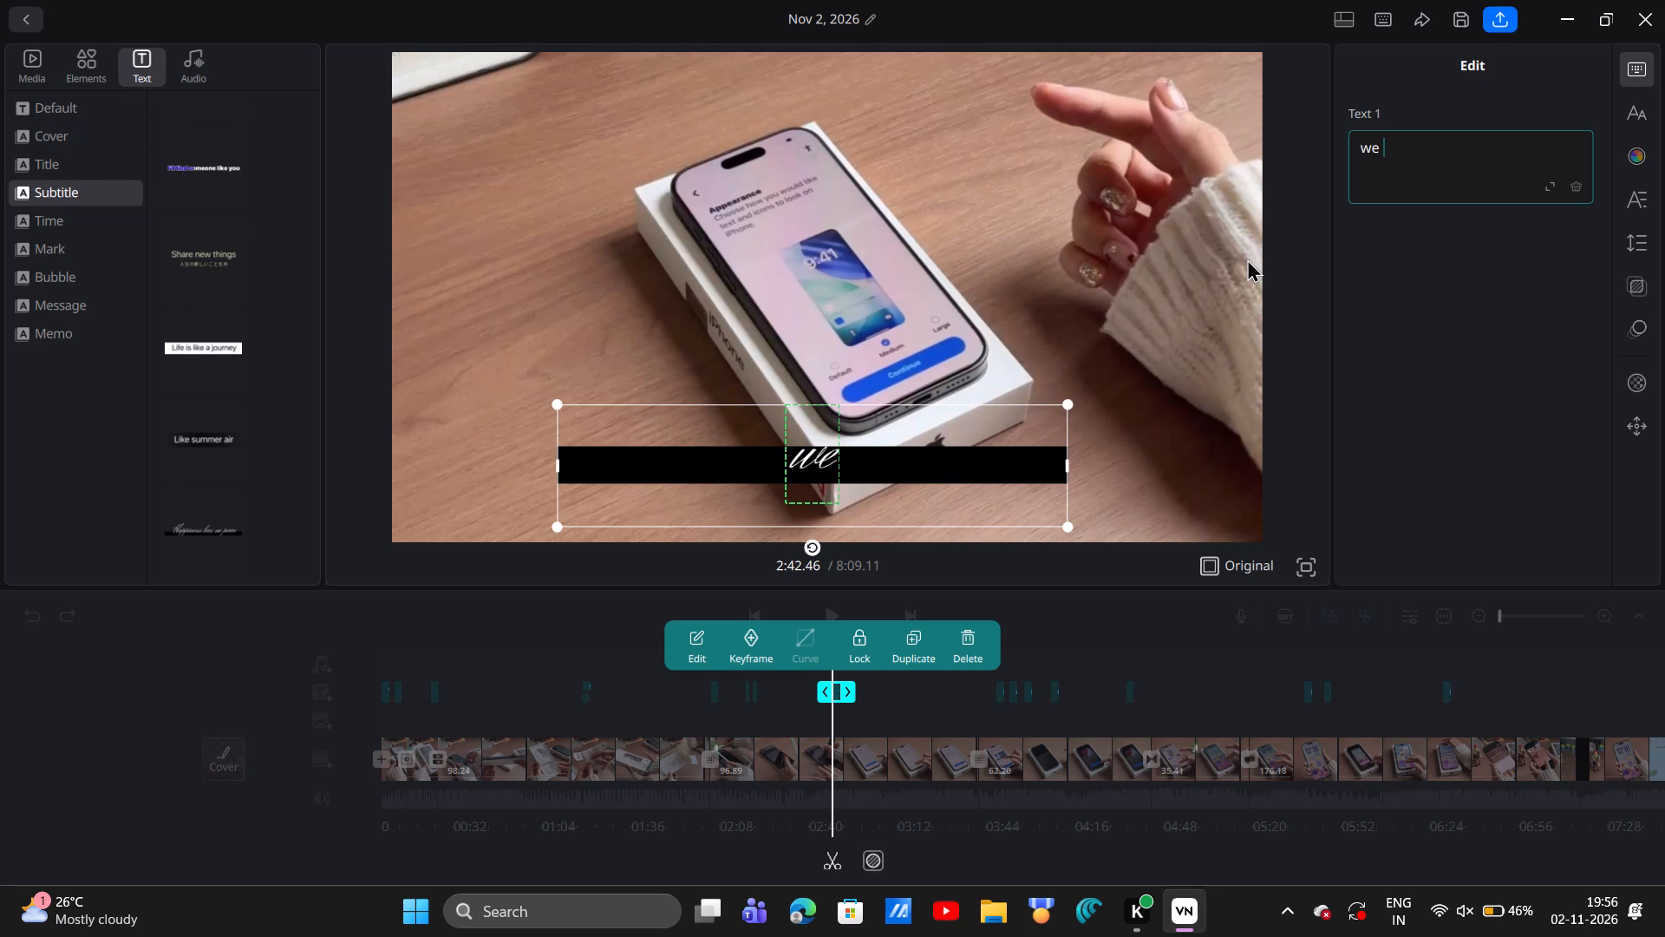
key("space")
type("have")
key("space")
type("dark")
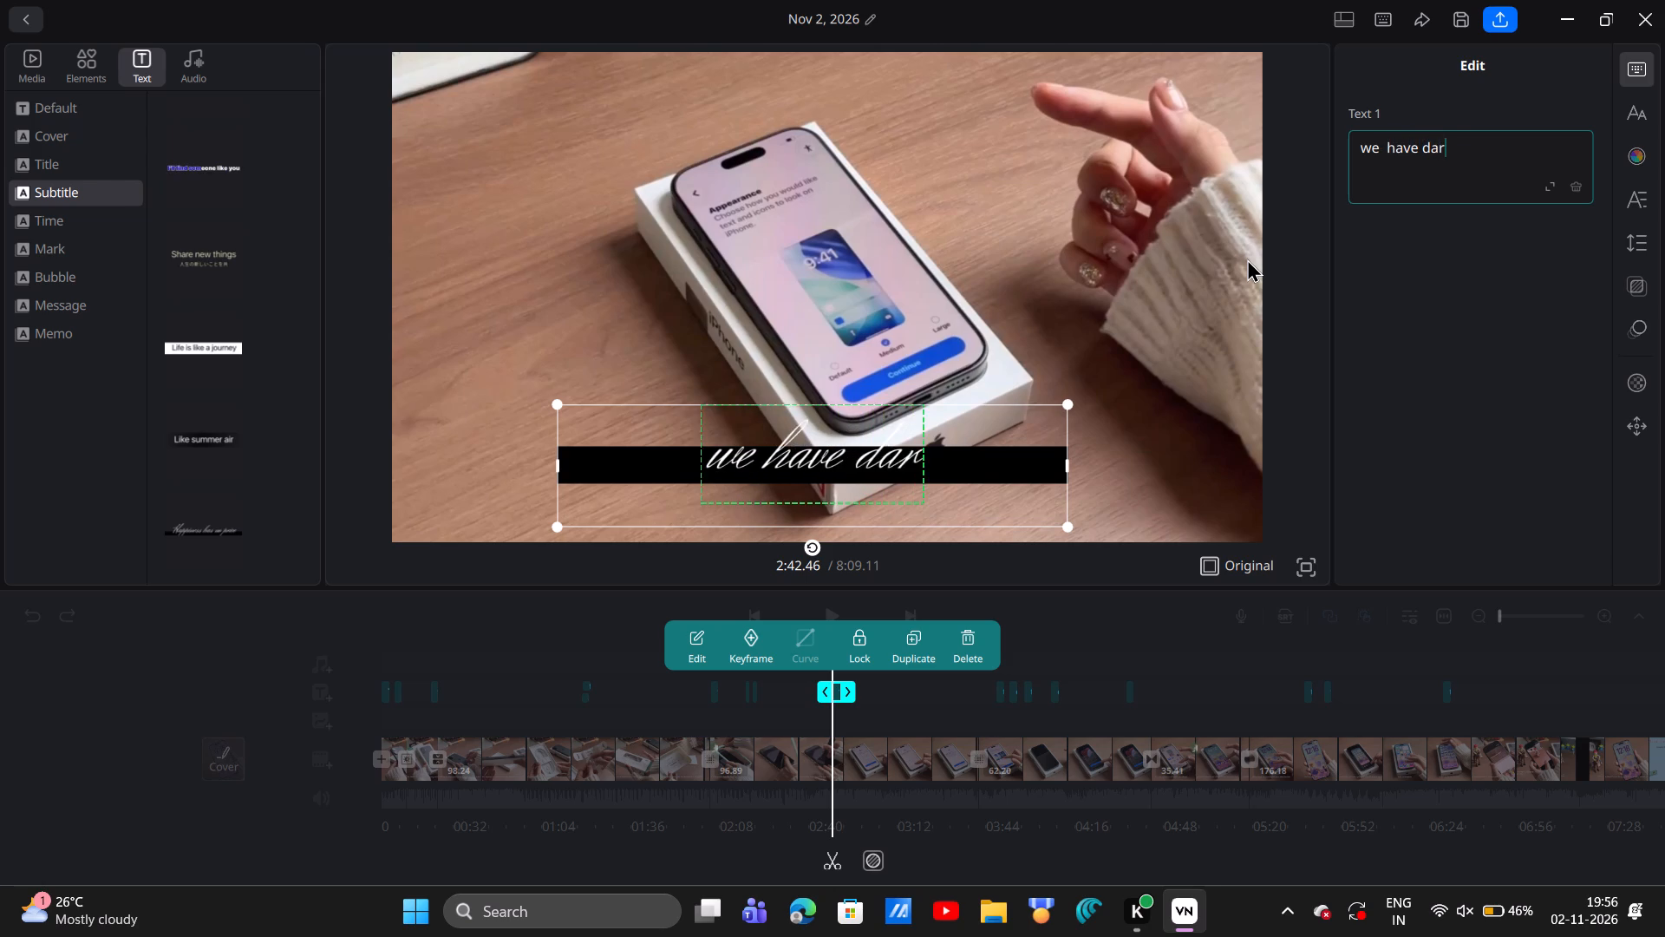
key("space")
key("a")
key("BackSpace")
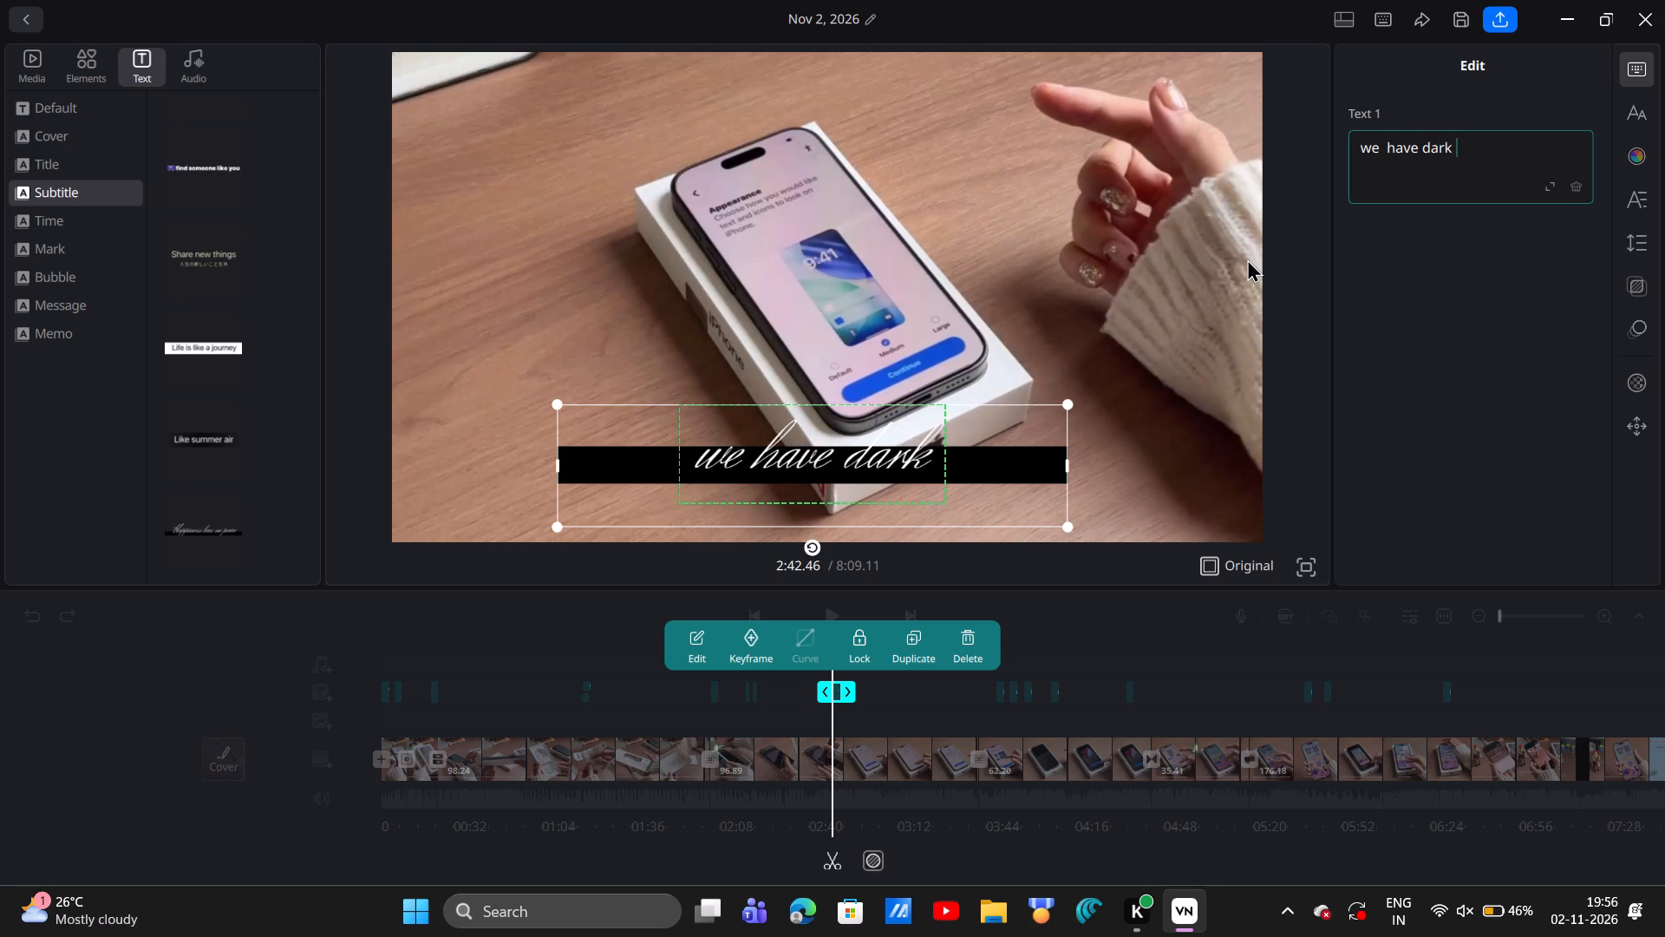
type(",white")
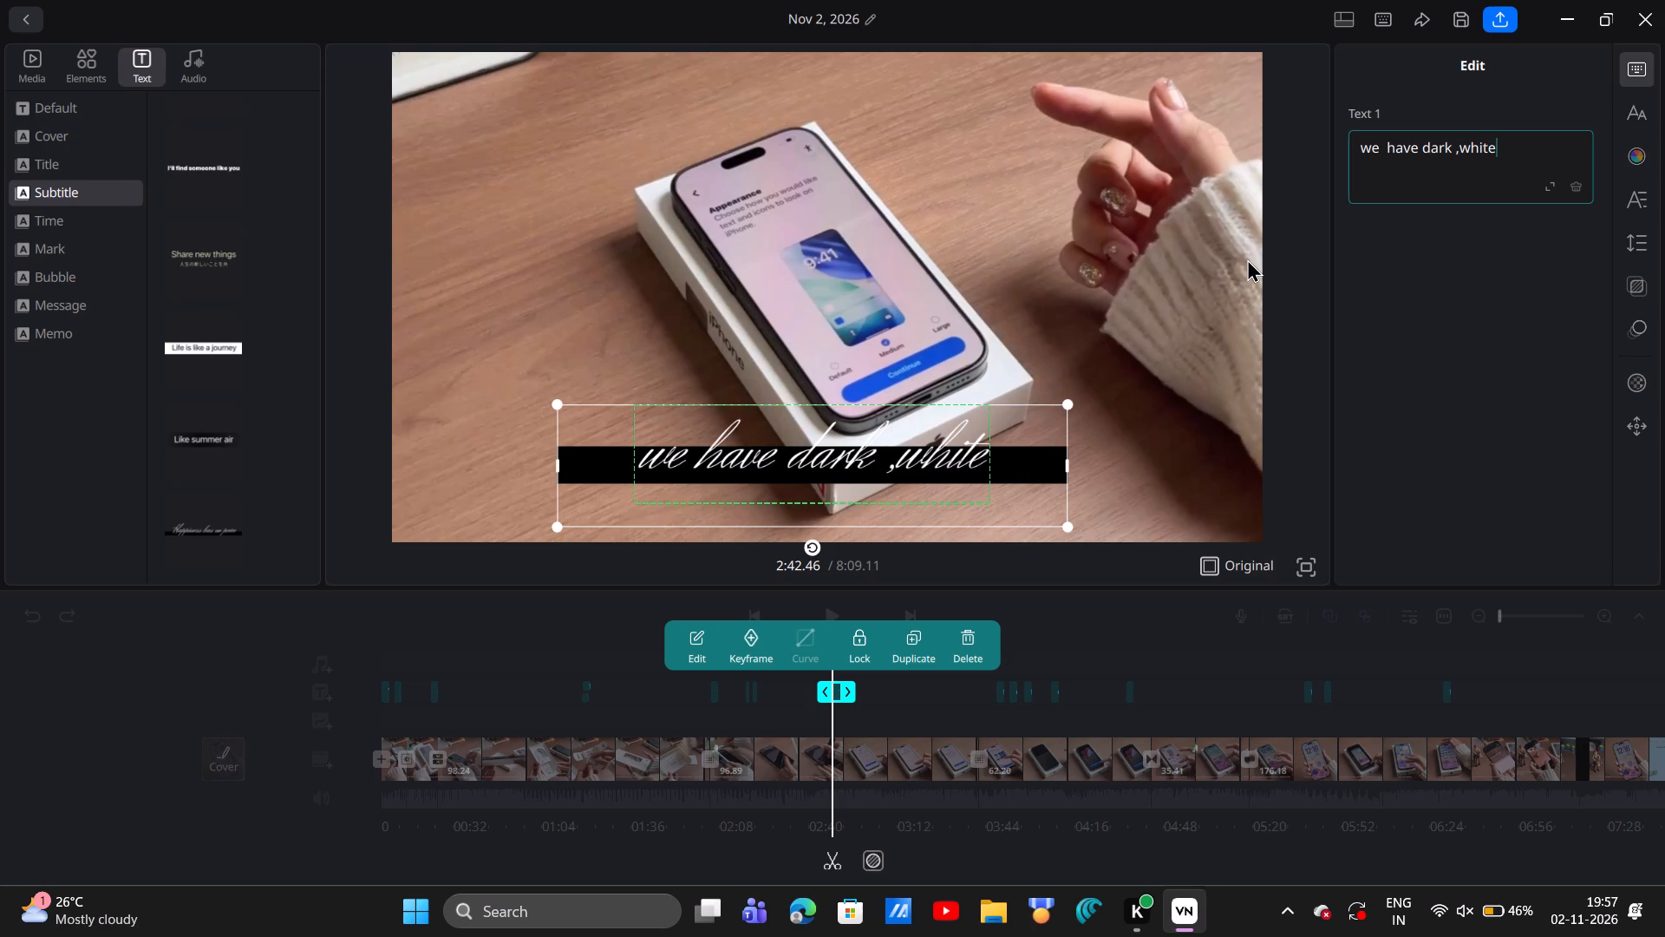
type("and")
key("space")
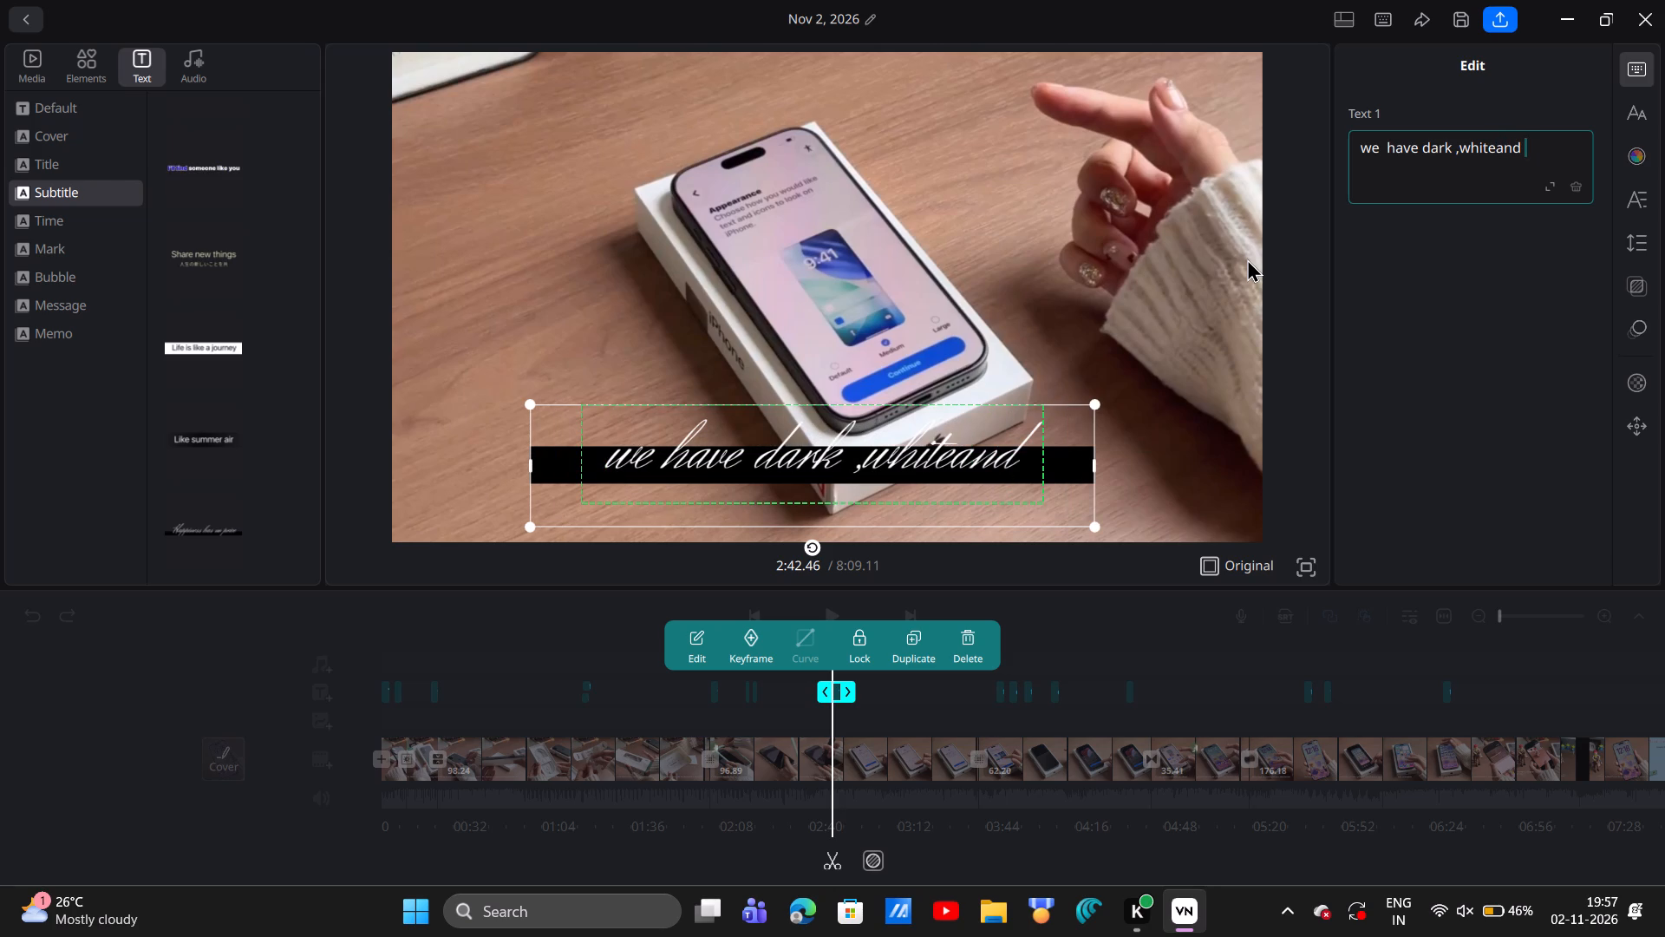
type("transparent")
key("space")
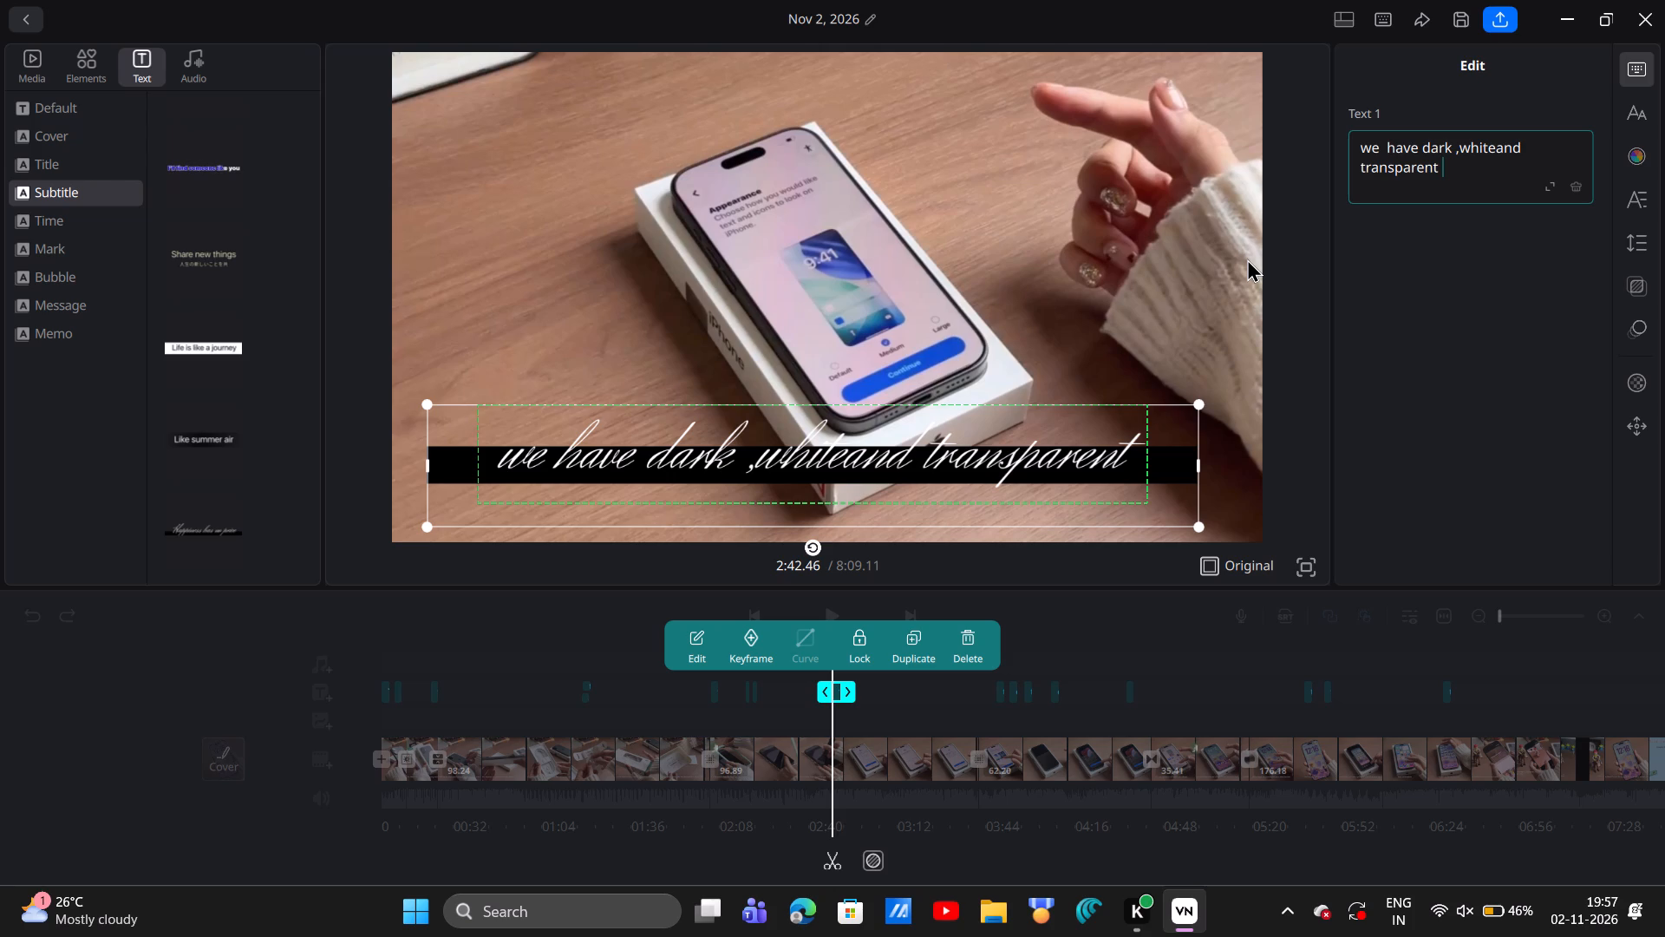
Insert a space between "white" and "and" in the subtitle at about 2:42, and deselect the subtitle.
key("Left")
key("Left")
key("Left")
key("Left")
key("Left")
key("Left")
key("Left")
key("Left")
key("Left")
key("Left")
key("Left")
left_click(1495, 152)
key("space")
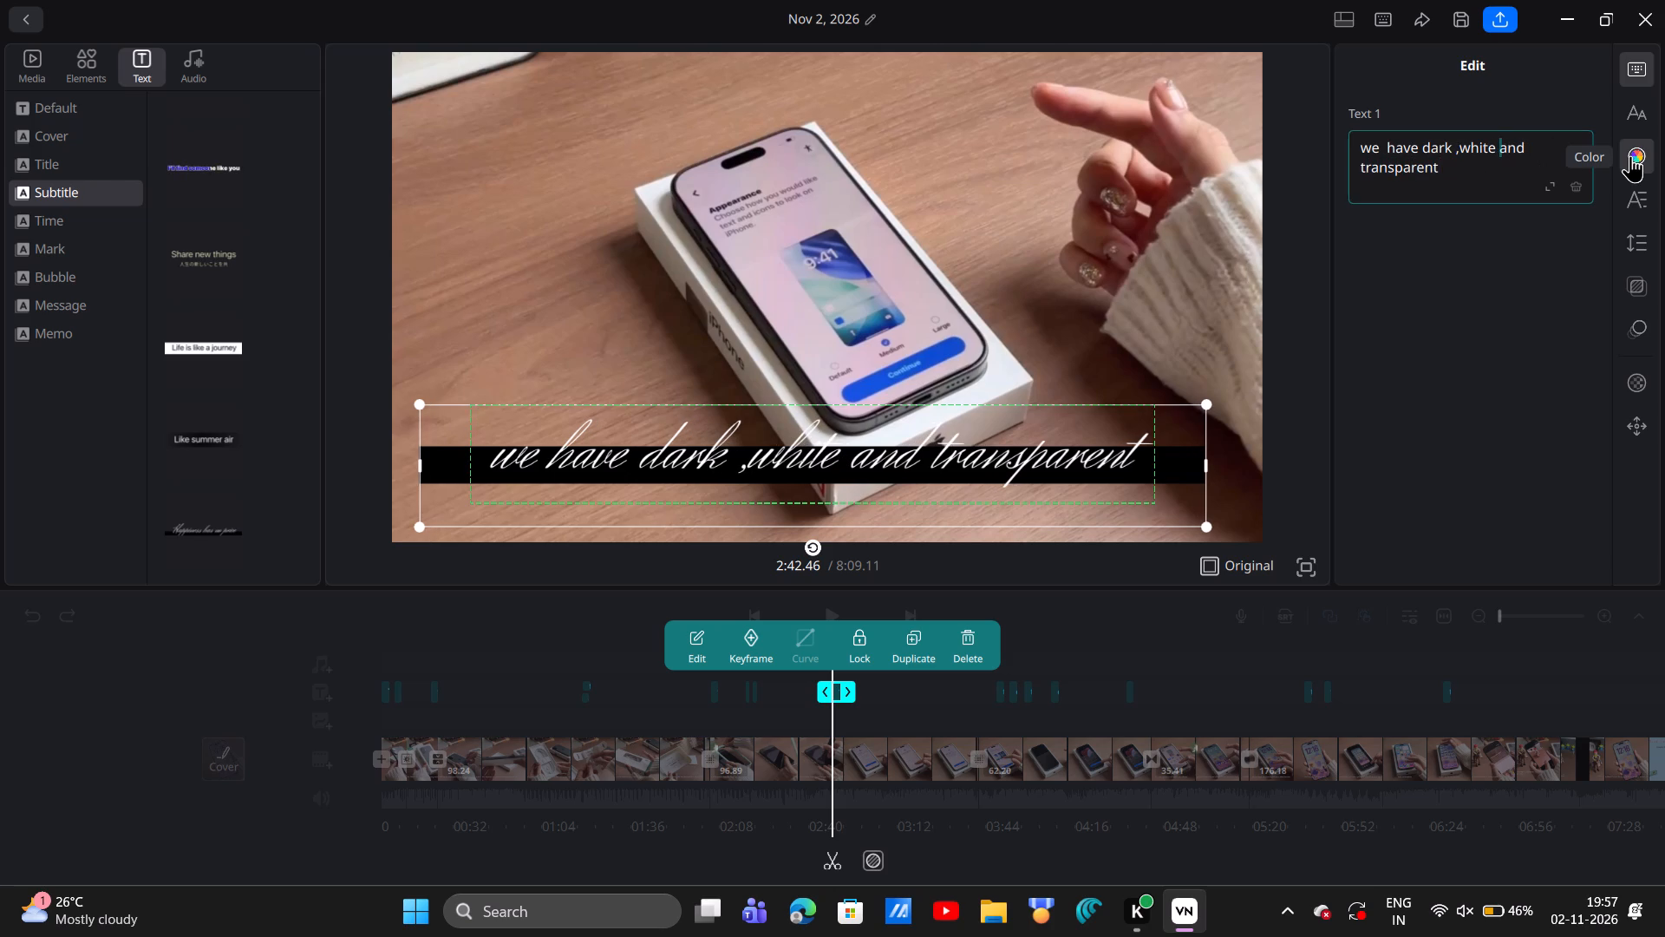
left_click(1098, 324)
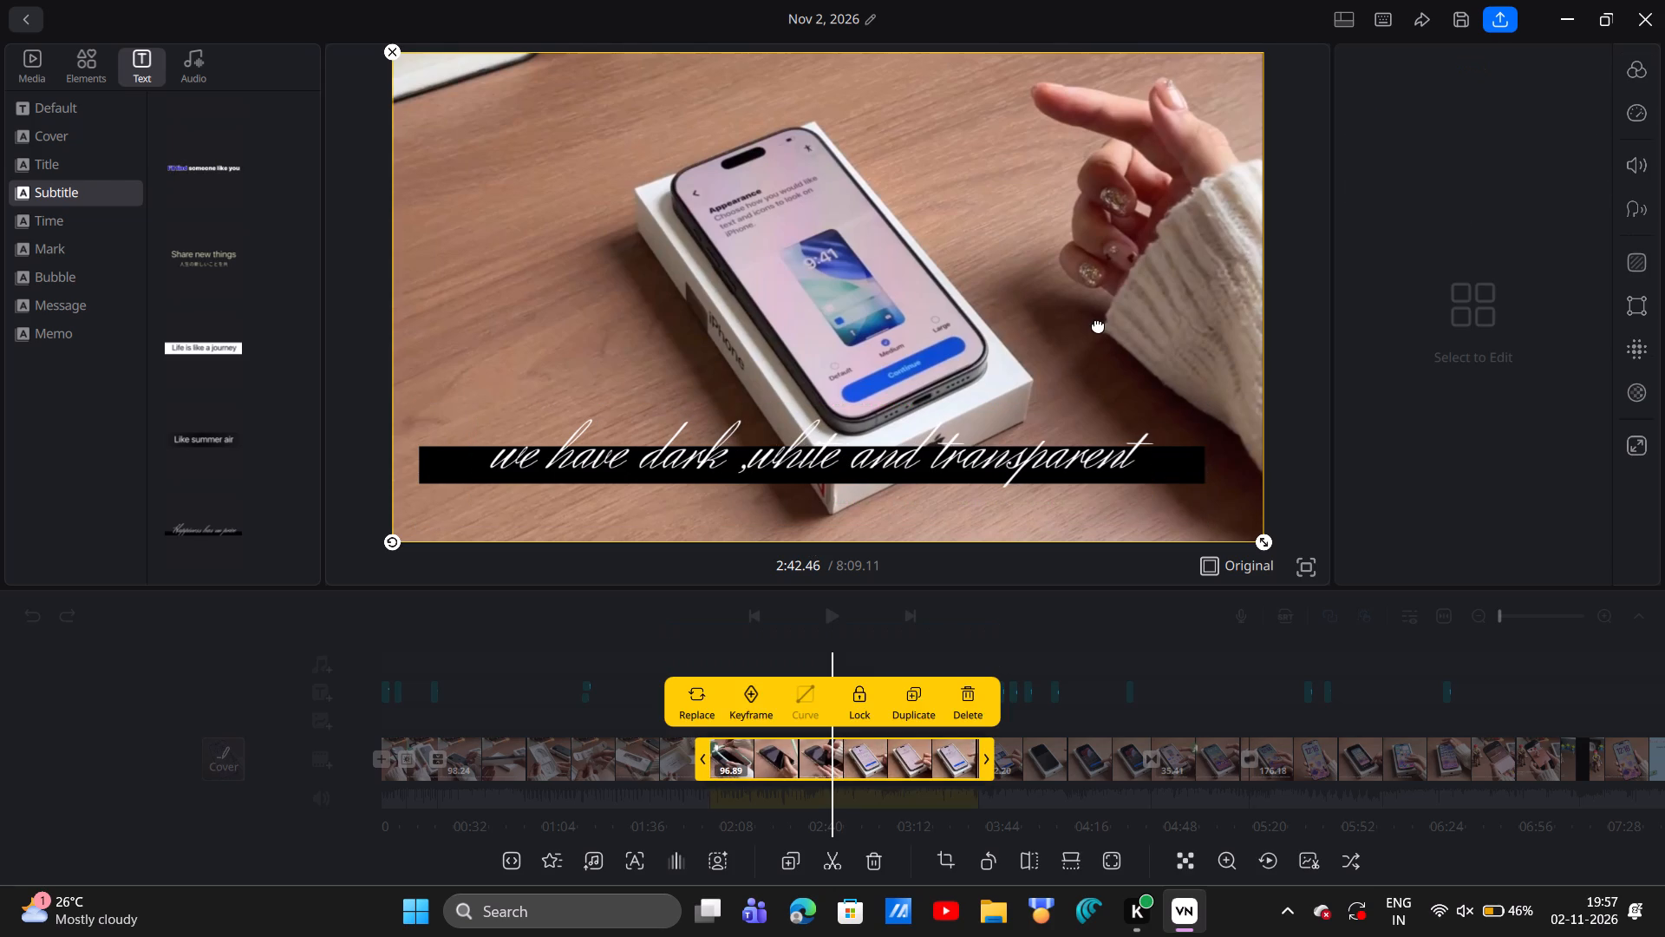
Add another script-style "Happiness has no price" subtitle at about 2:46, near the bottom of the frame, slightly left of centre.
key("space")
left_click(985, 603)
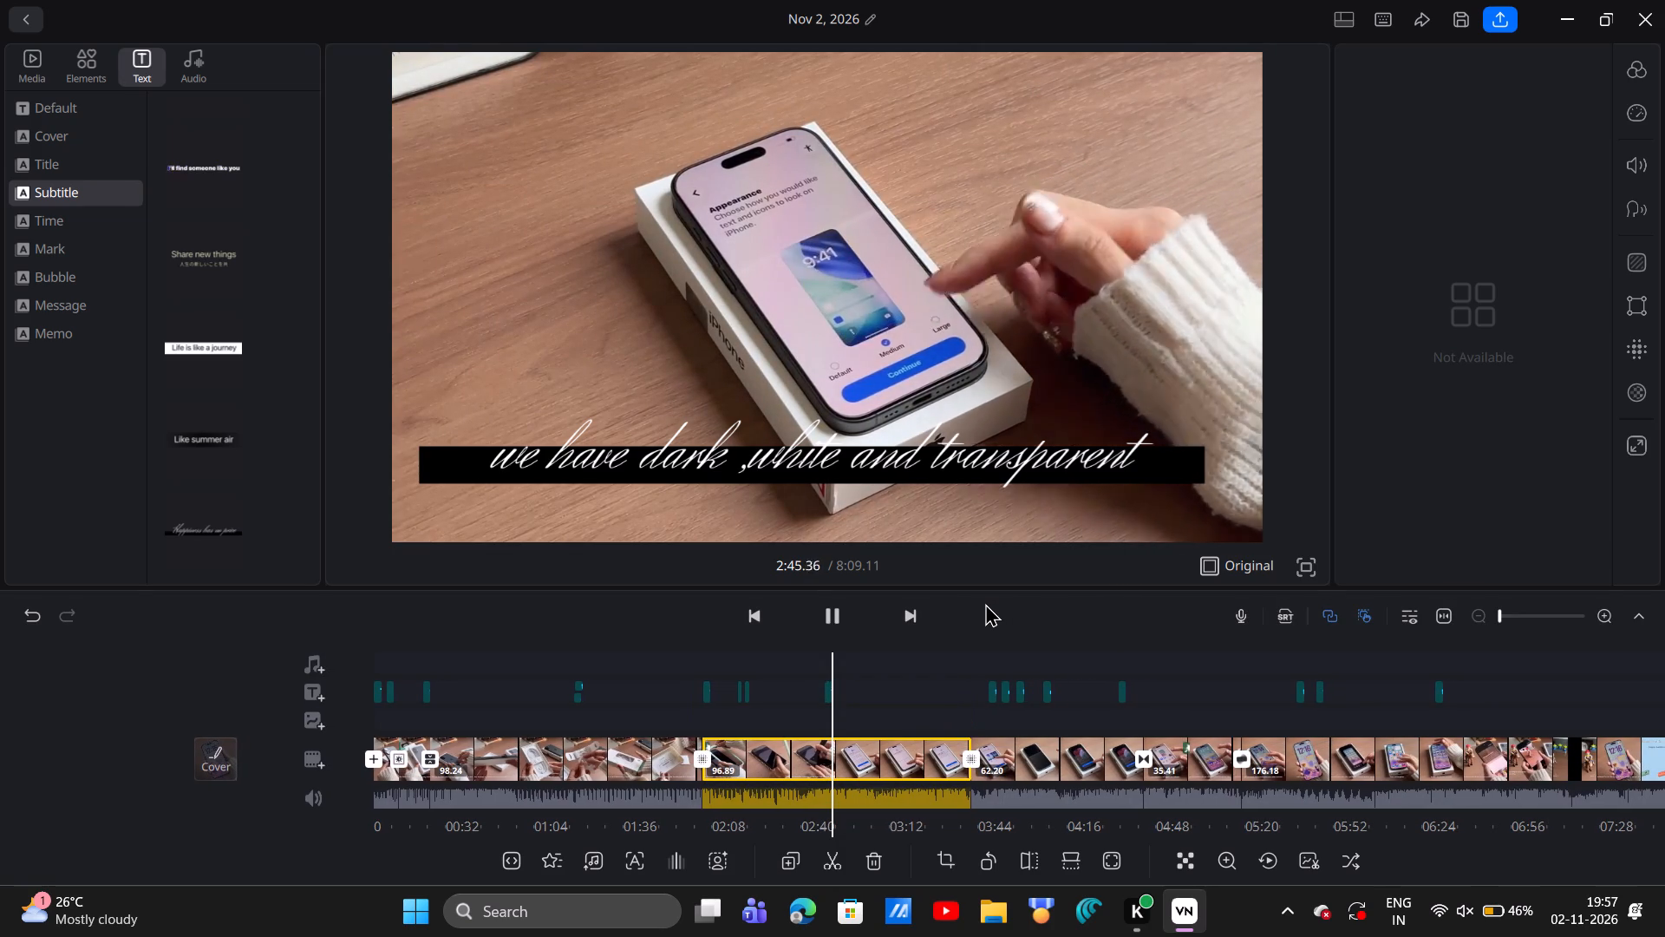
key("space")
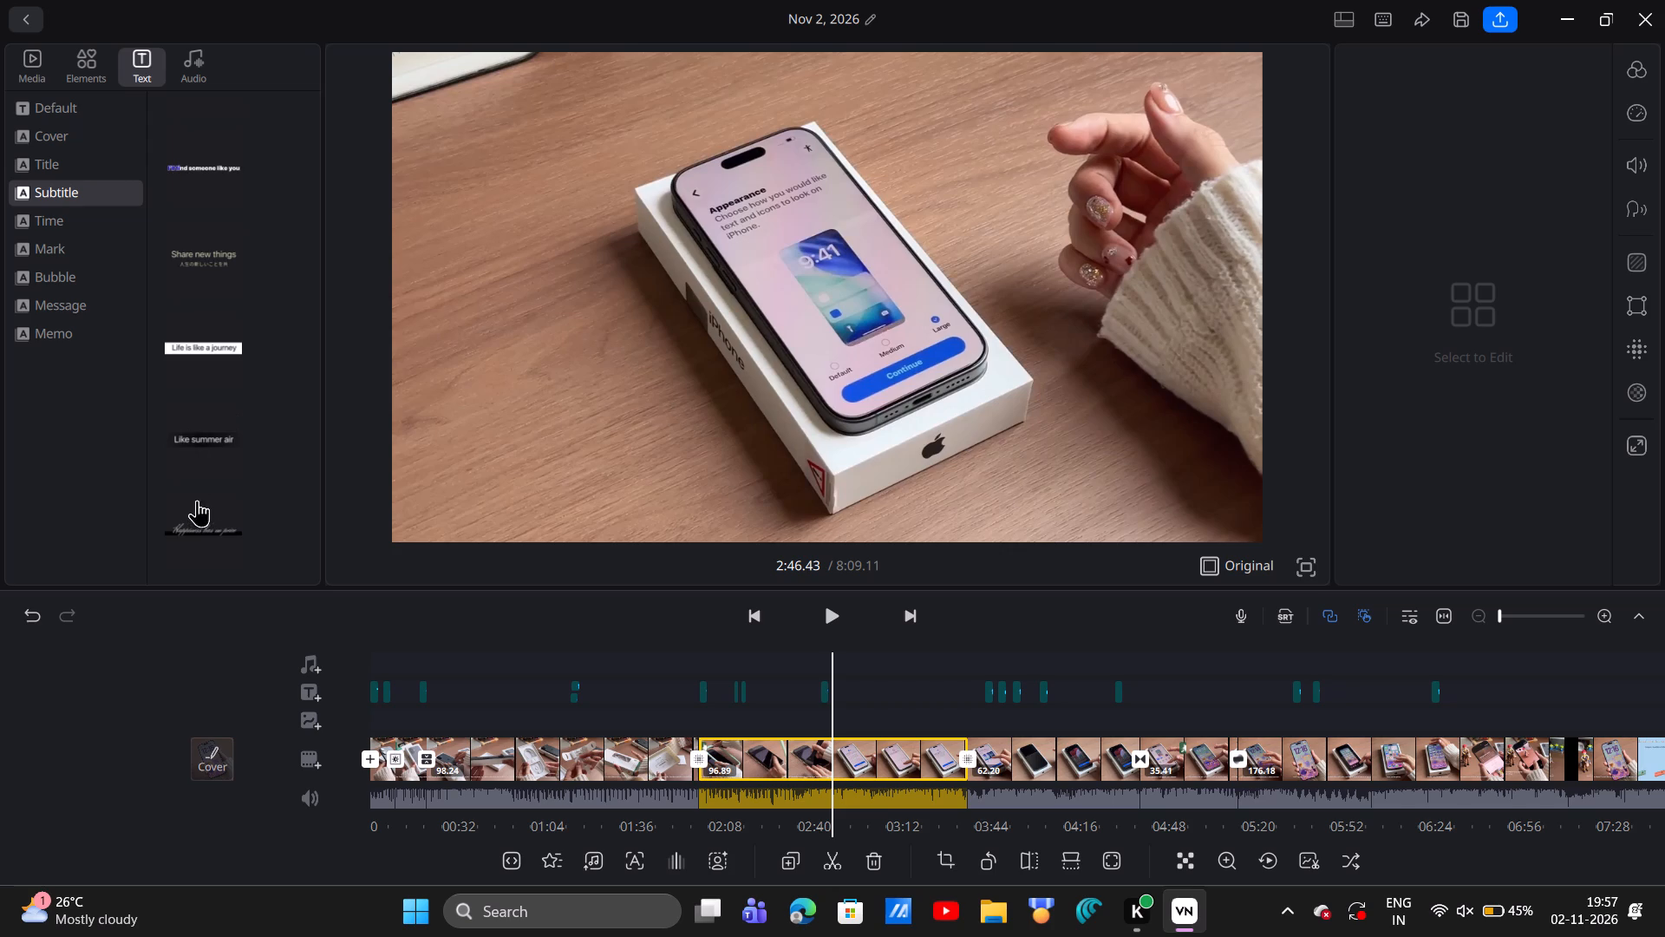
left_click_drag(211, 521, 748, 488)
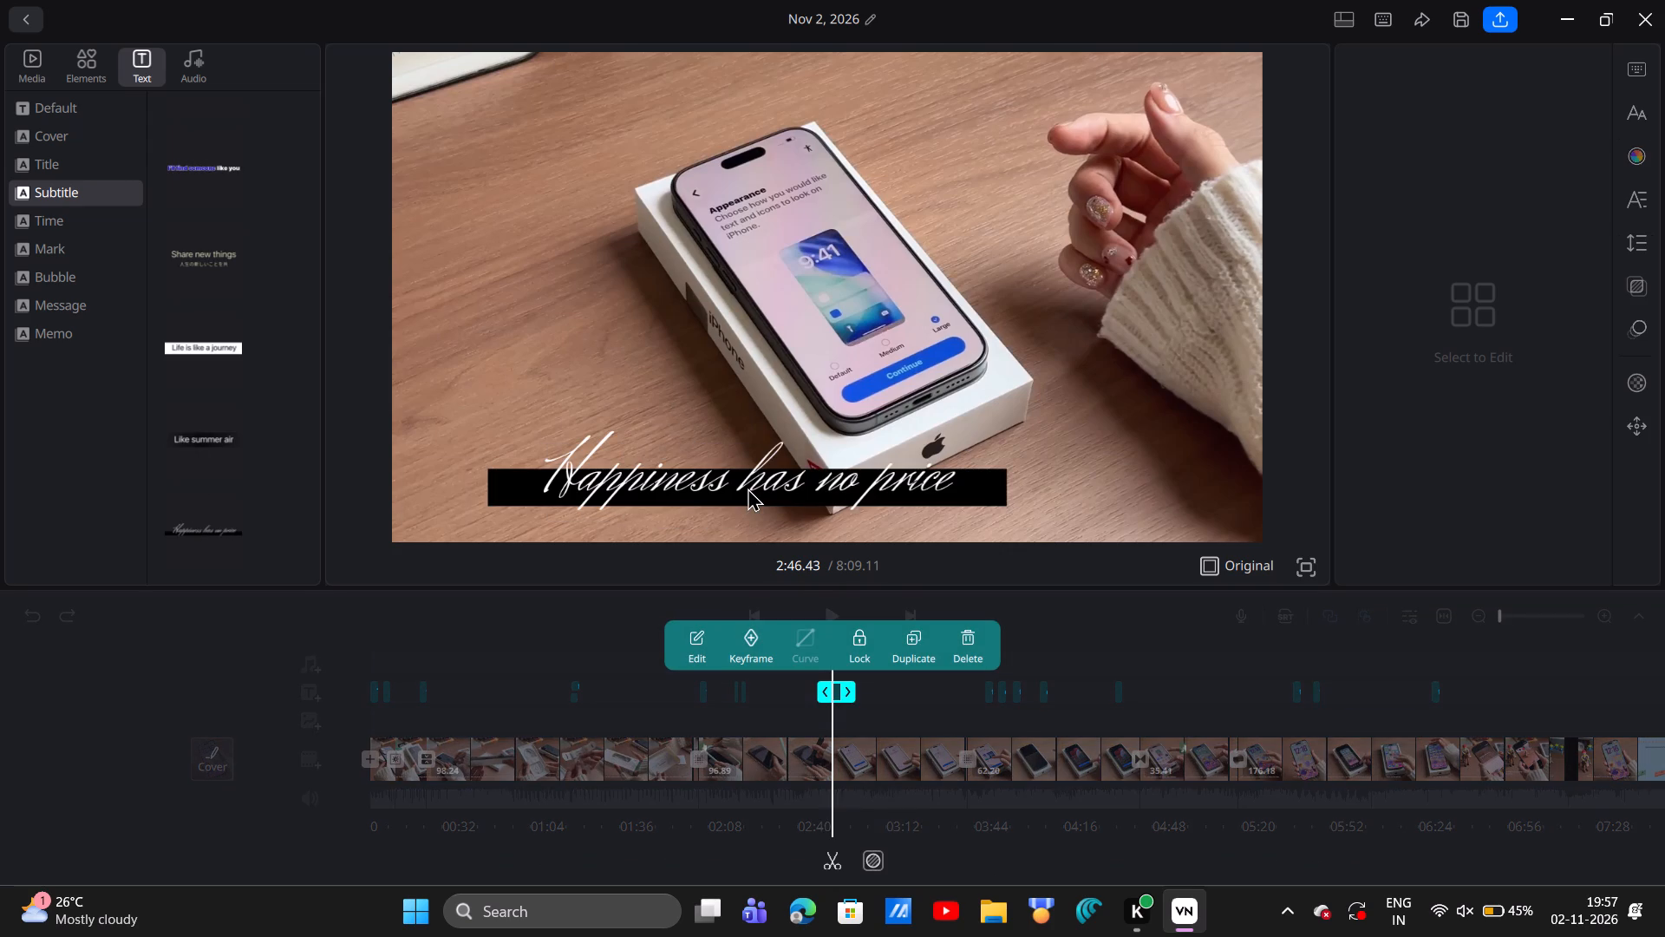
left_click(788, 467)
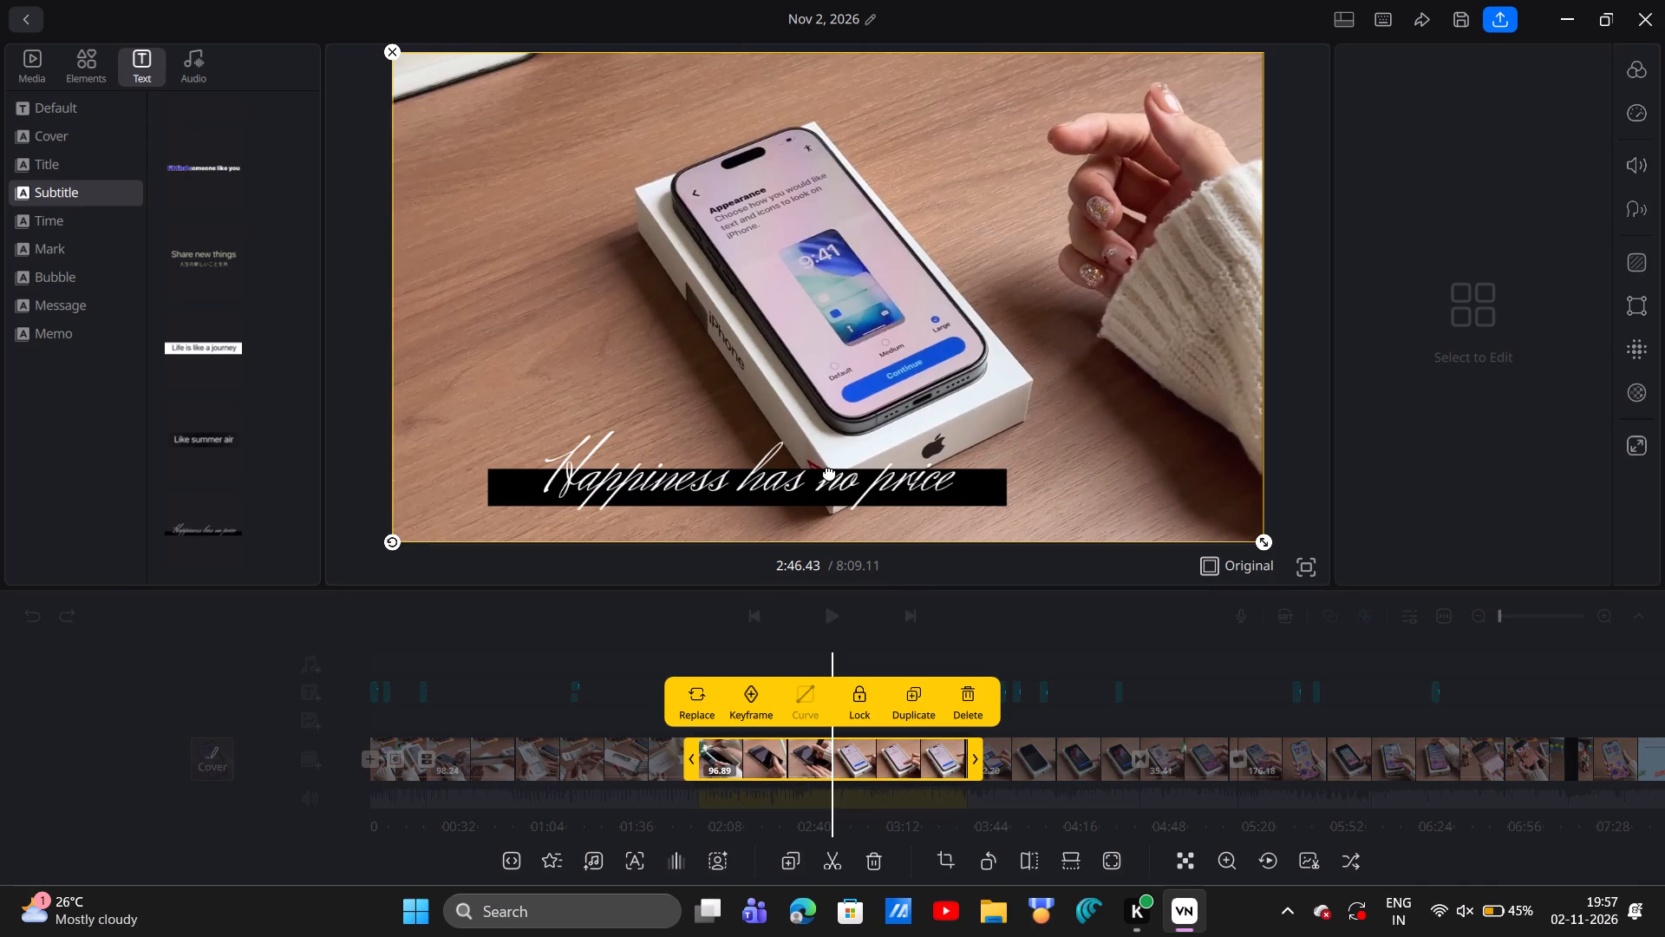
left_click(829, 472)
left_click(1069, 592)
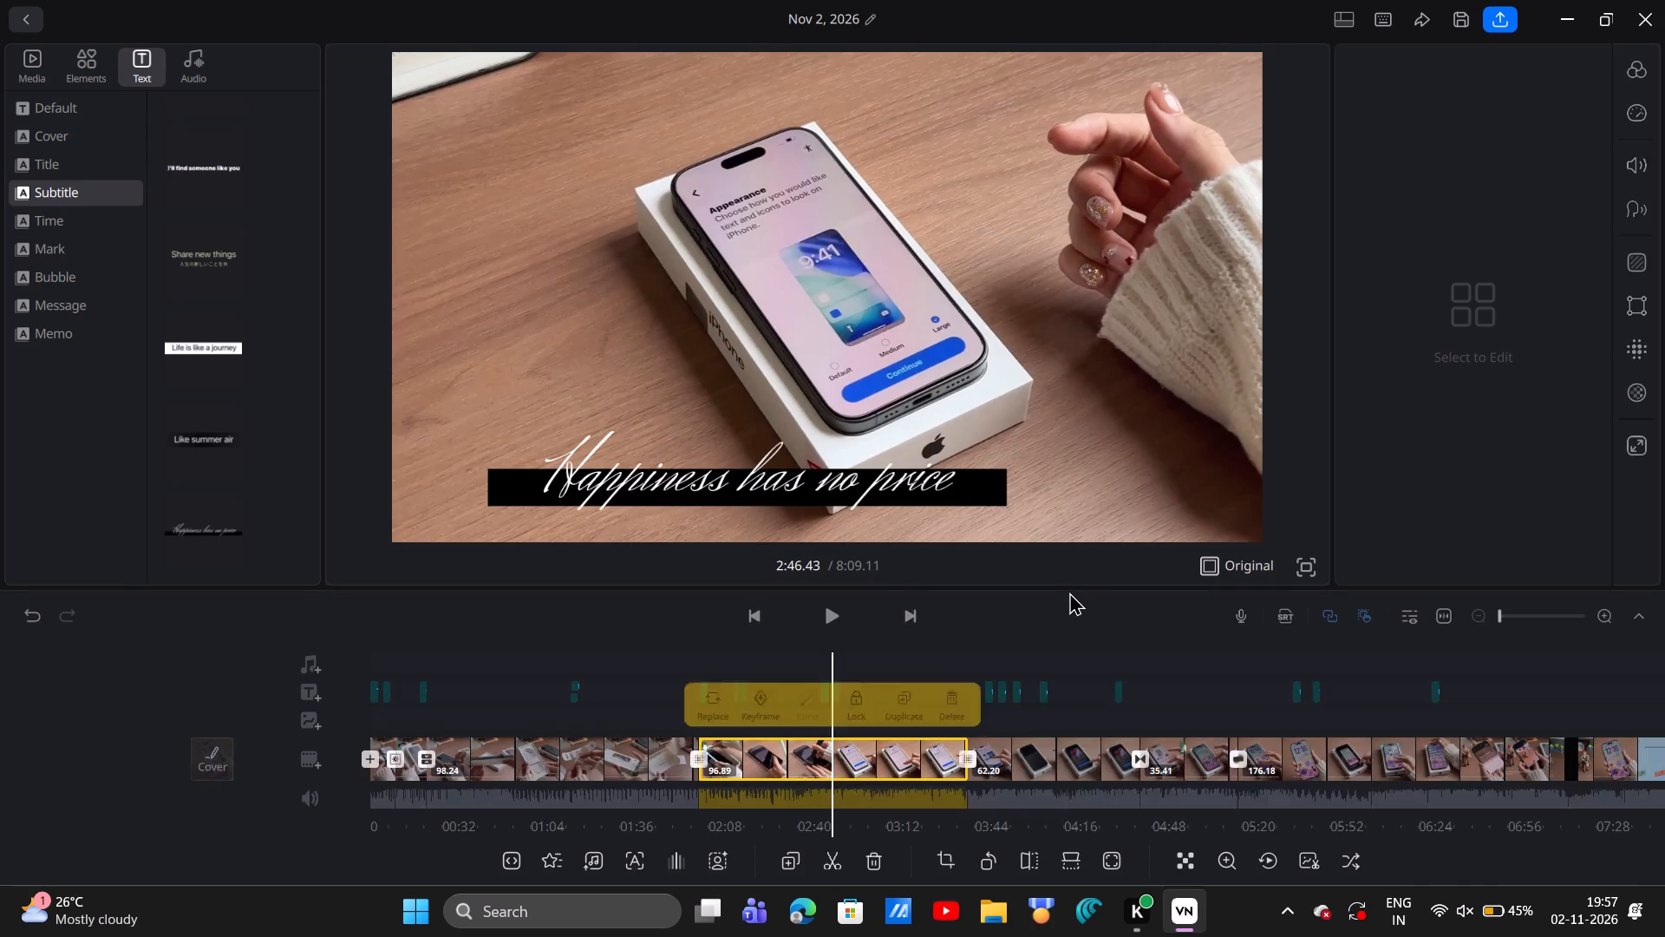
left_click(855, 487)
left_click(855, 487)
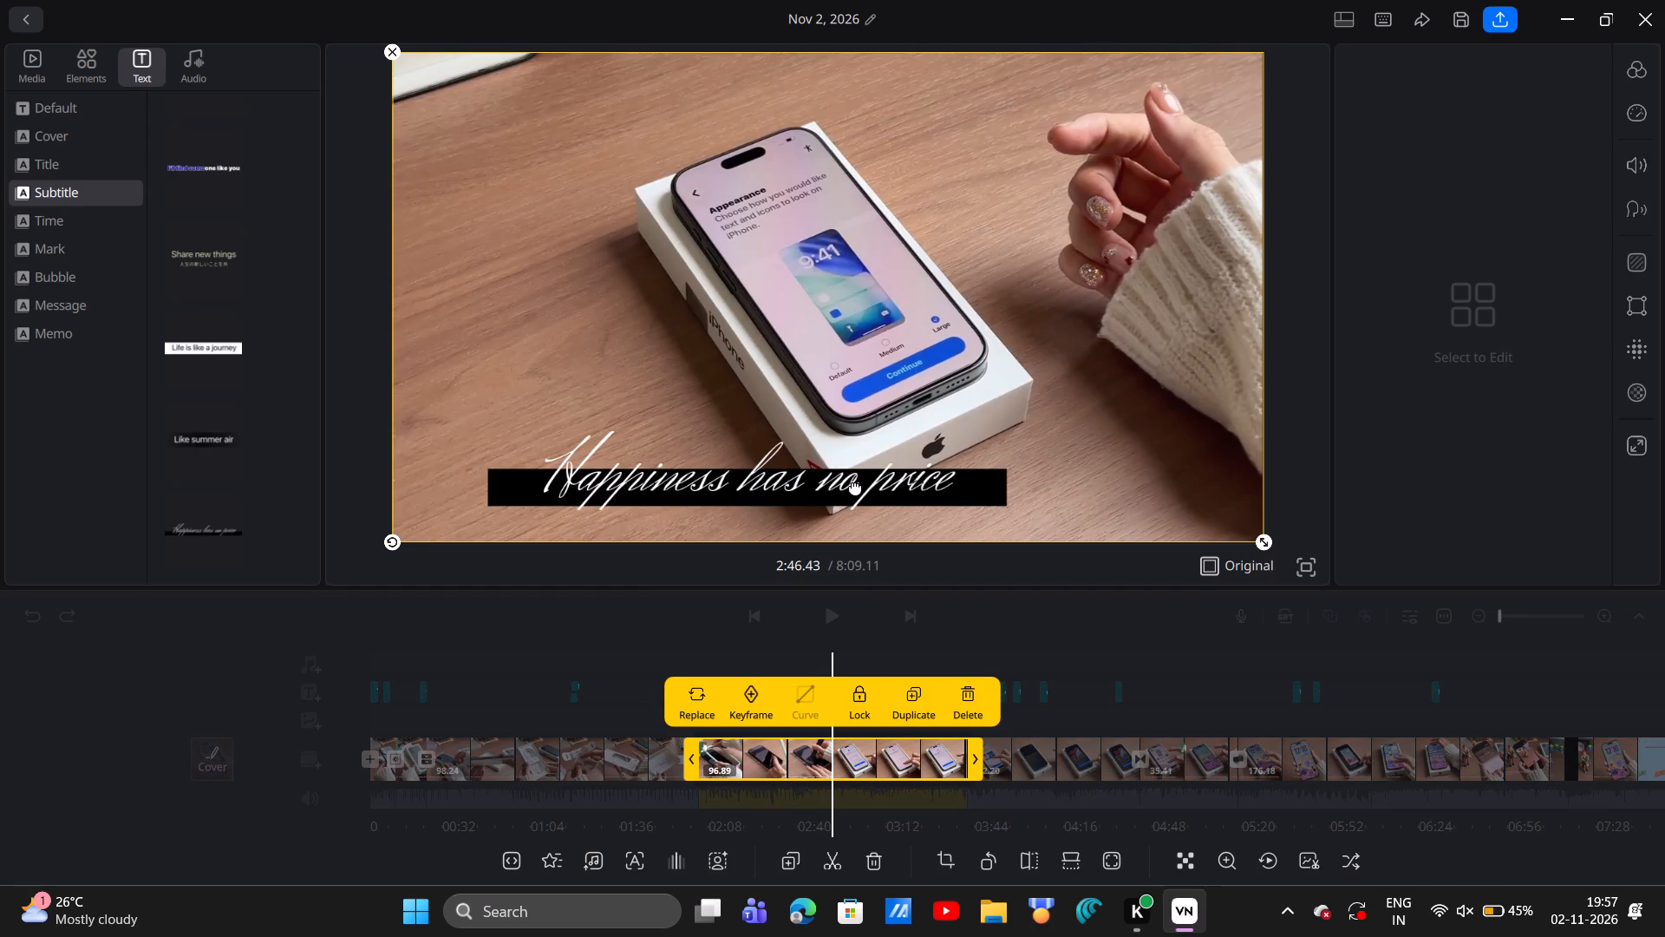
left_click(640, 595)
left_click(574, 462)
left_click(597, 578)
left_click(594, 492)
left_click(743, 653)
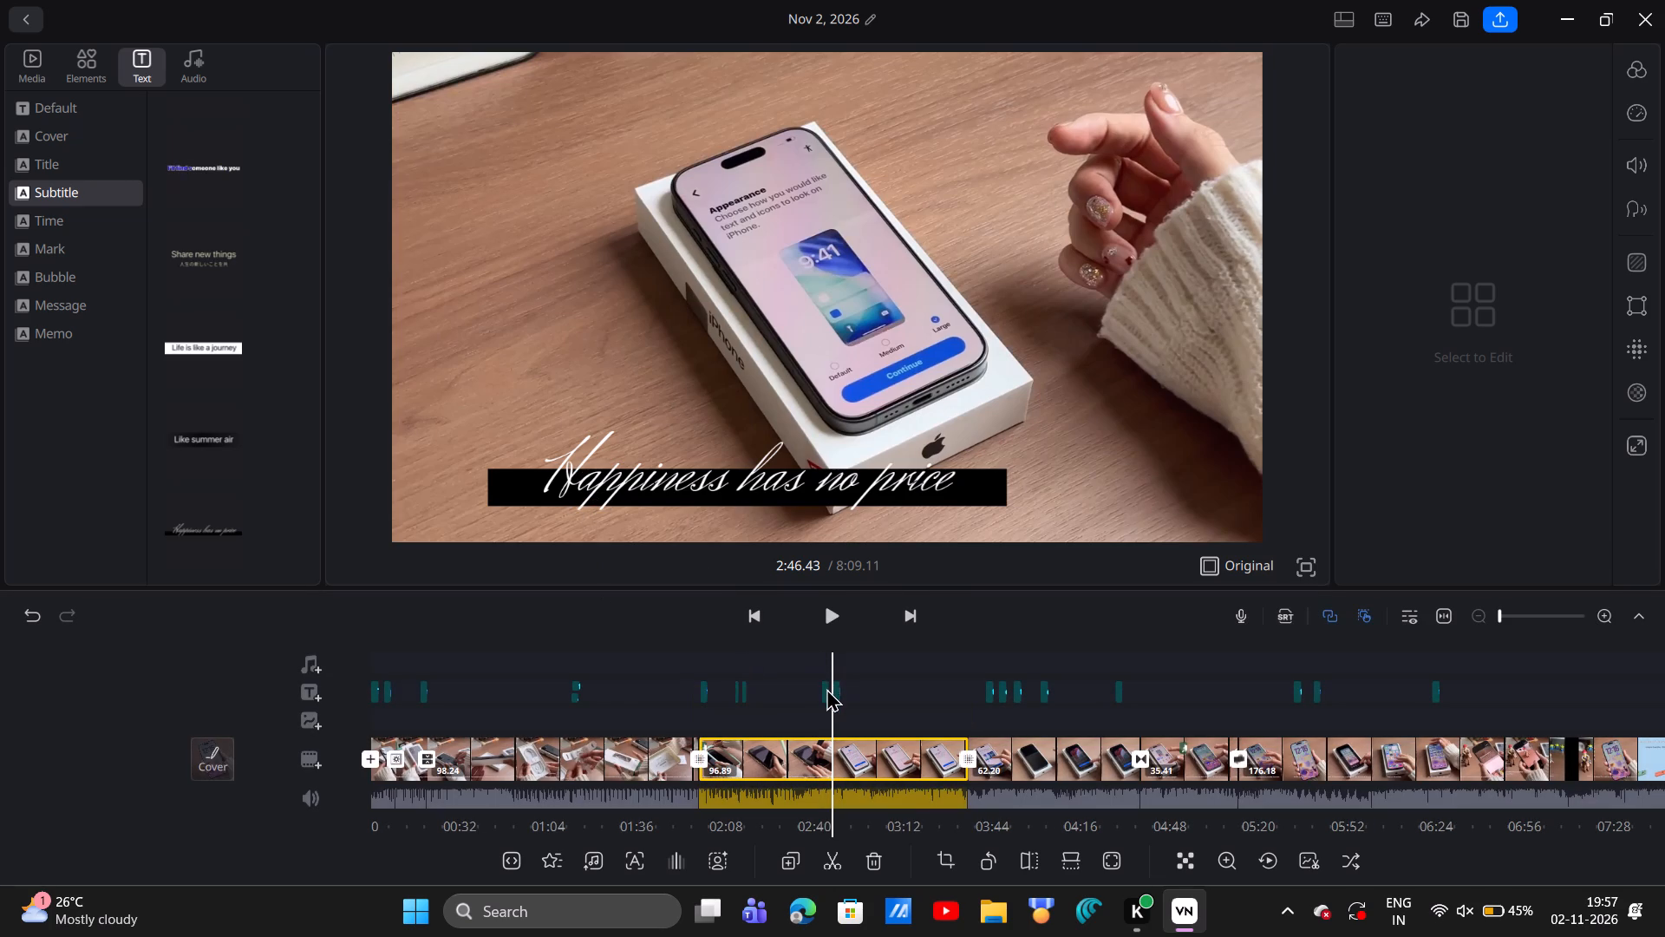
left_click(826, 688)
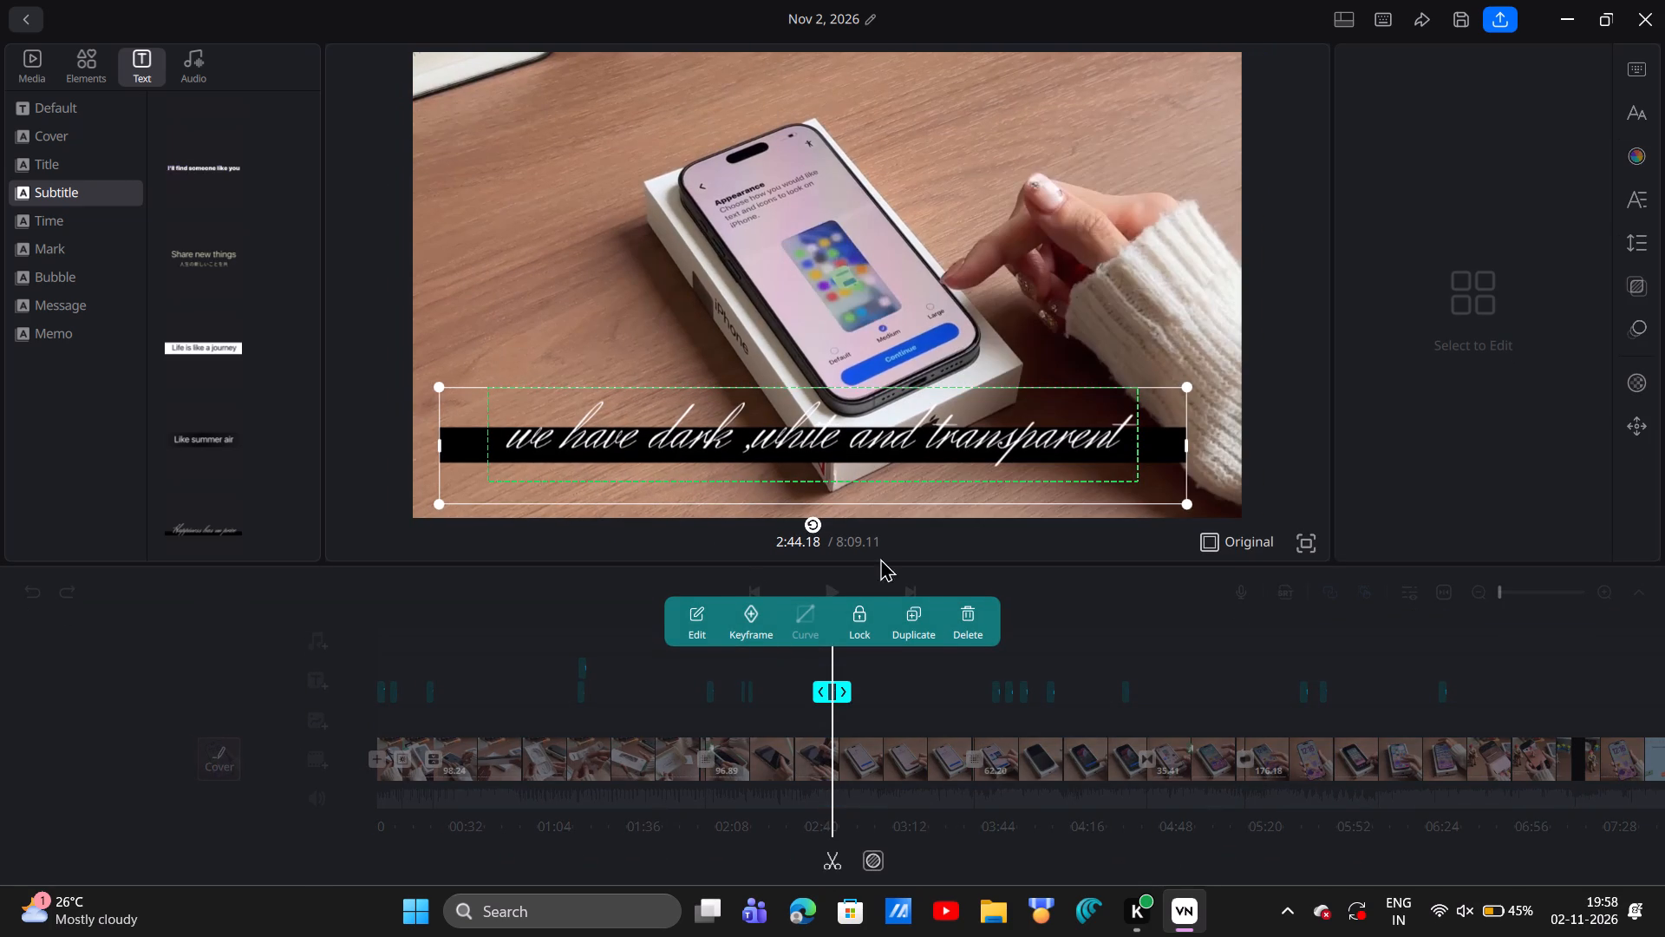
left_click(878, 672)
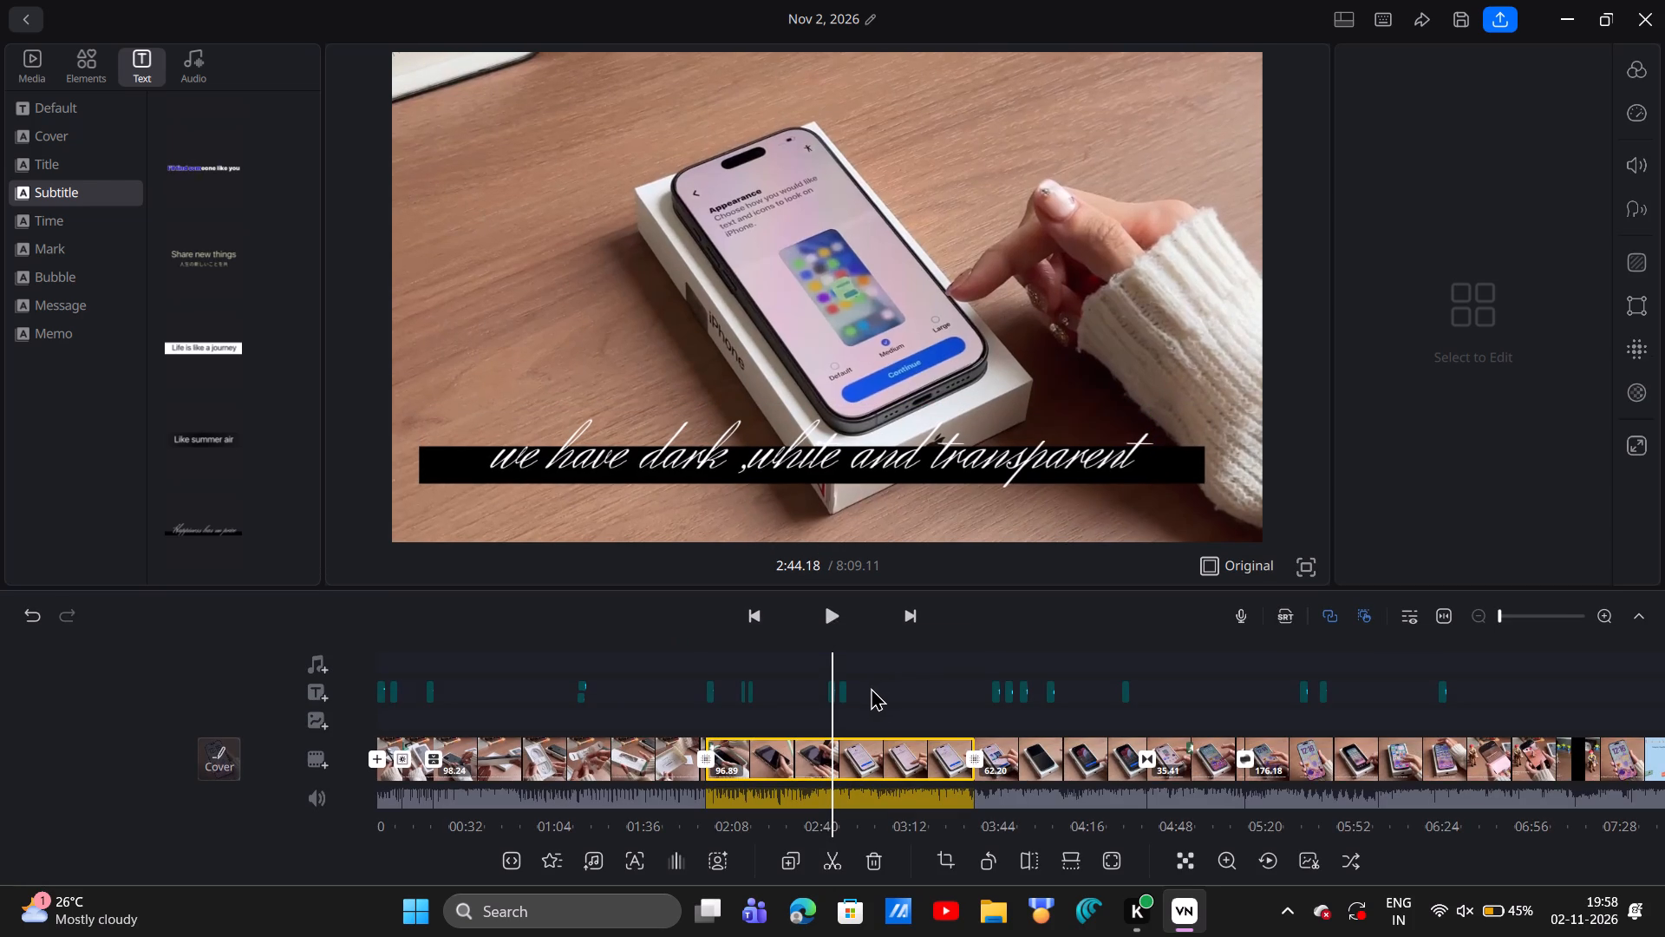
Replace the text of the "Happiness has no price" subtitle at about 2:46 with "we can change icons style as our wish".
left_click(844, 688)
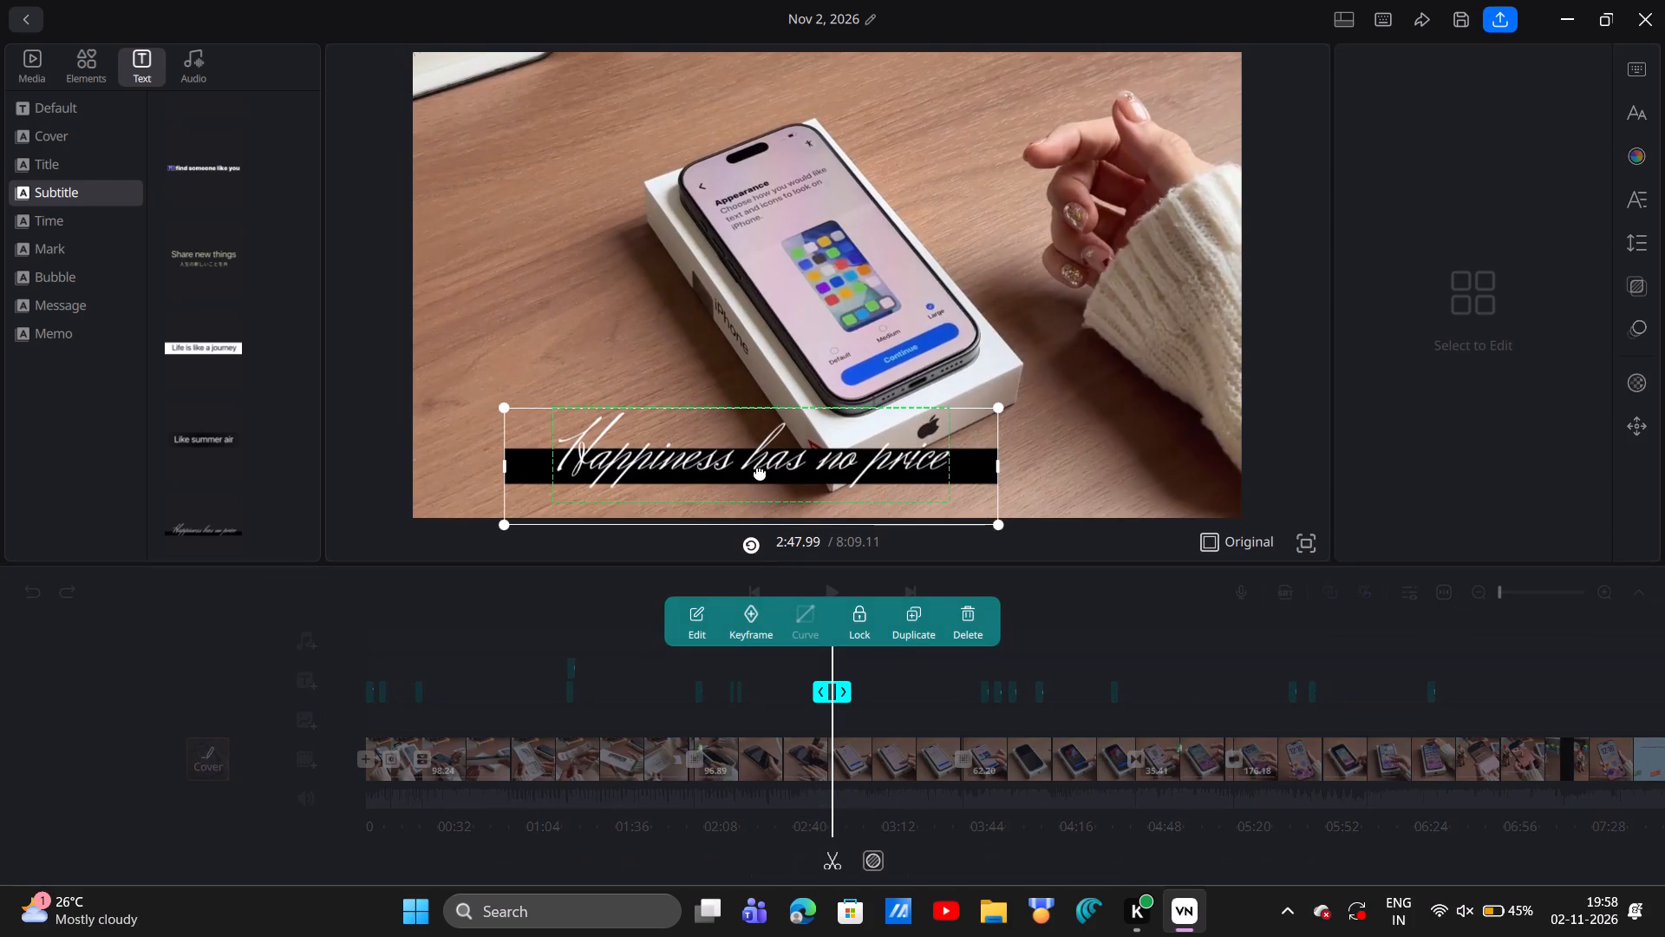
left_click(755, 466)
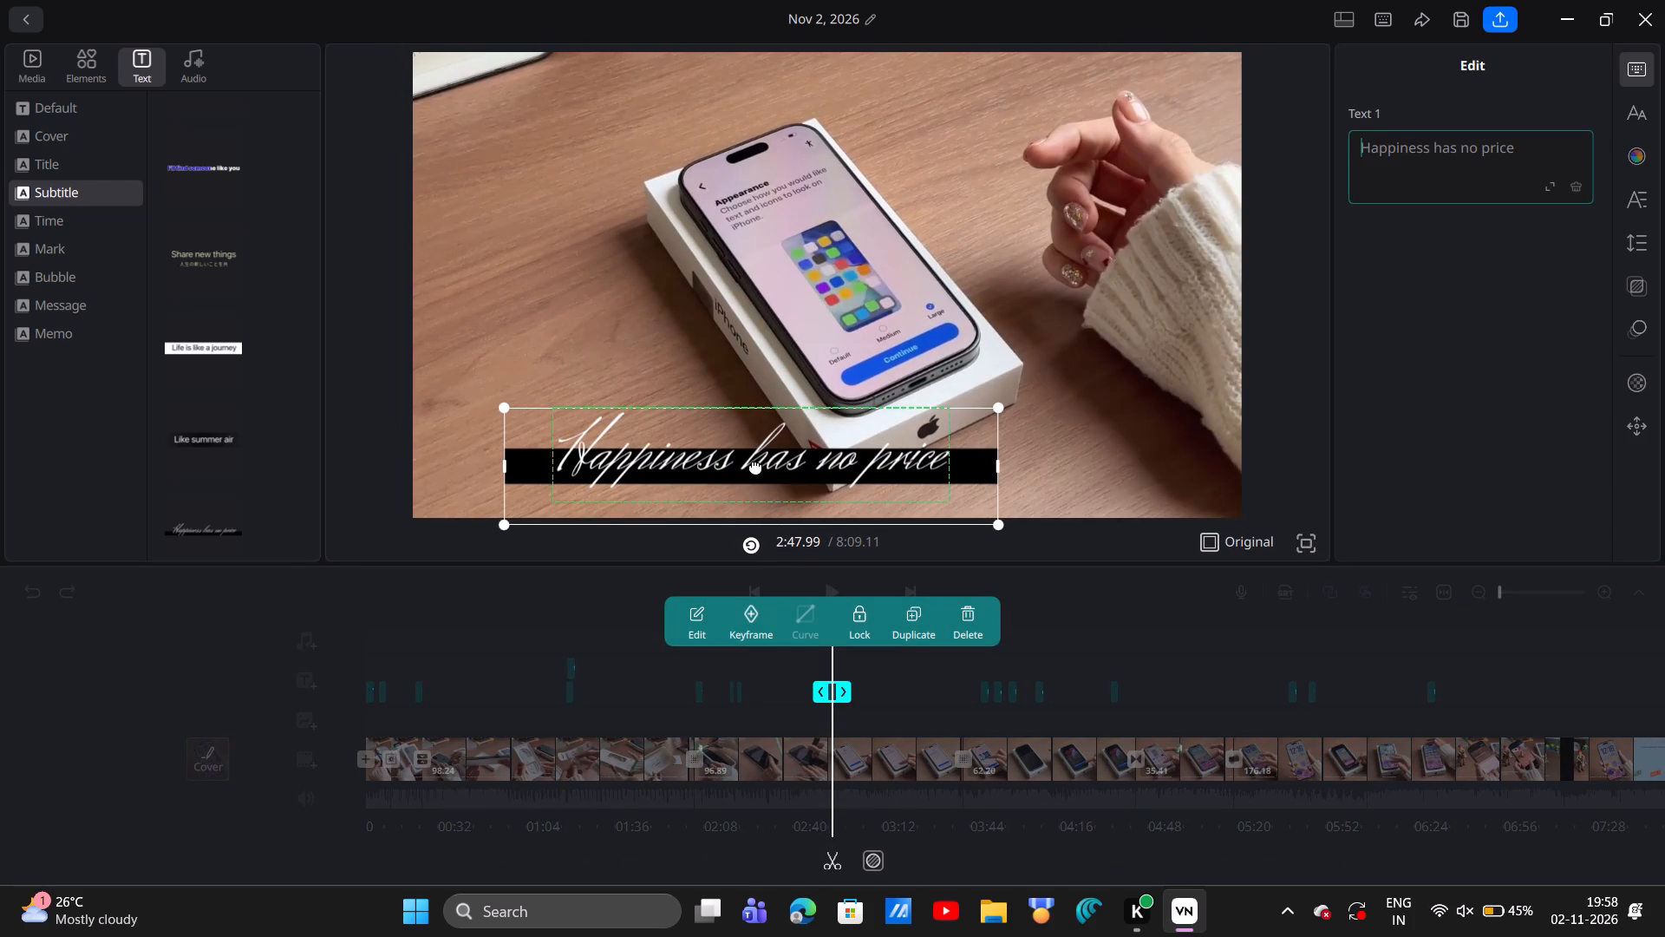
type("we can chnage")
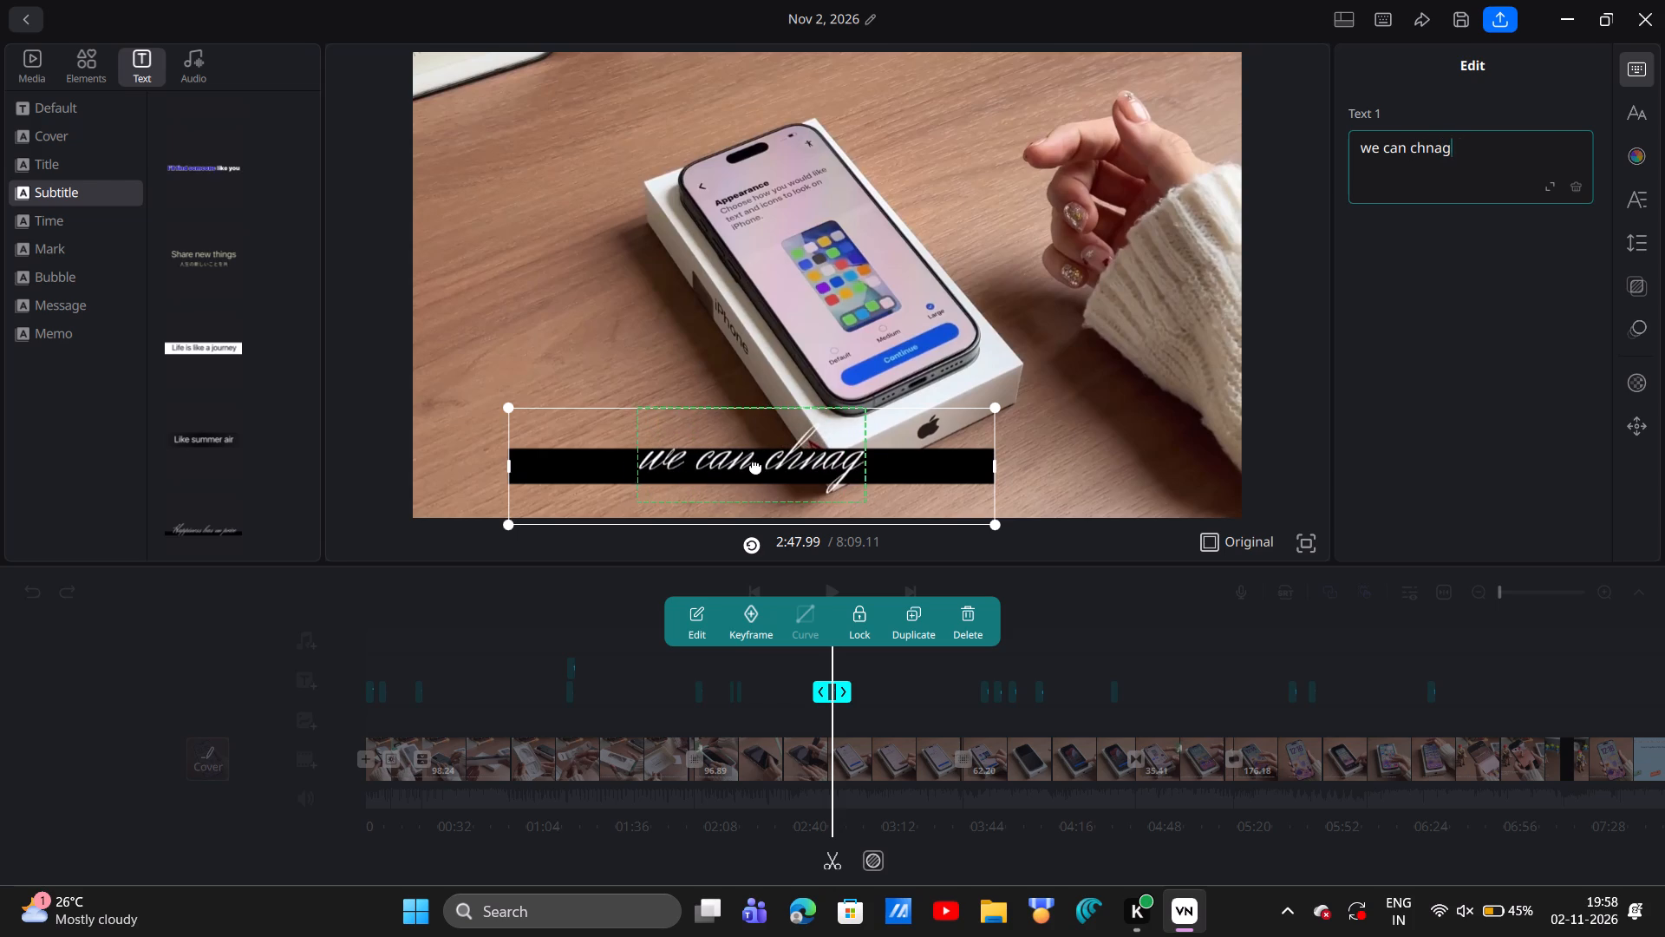
key("space")
key("BackSpace")
key("BackSpace")
key("BackSpace")
key("BackSpace")
key("BackSpace")
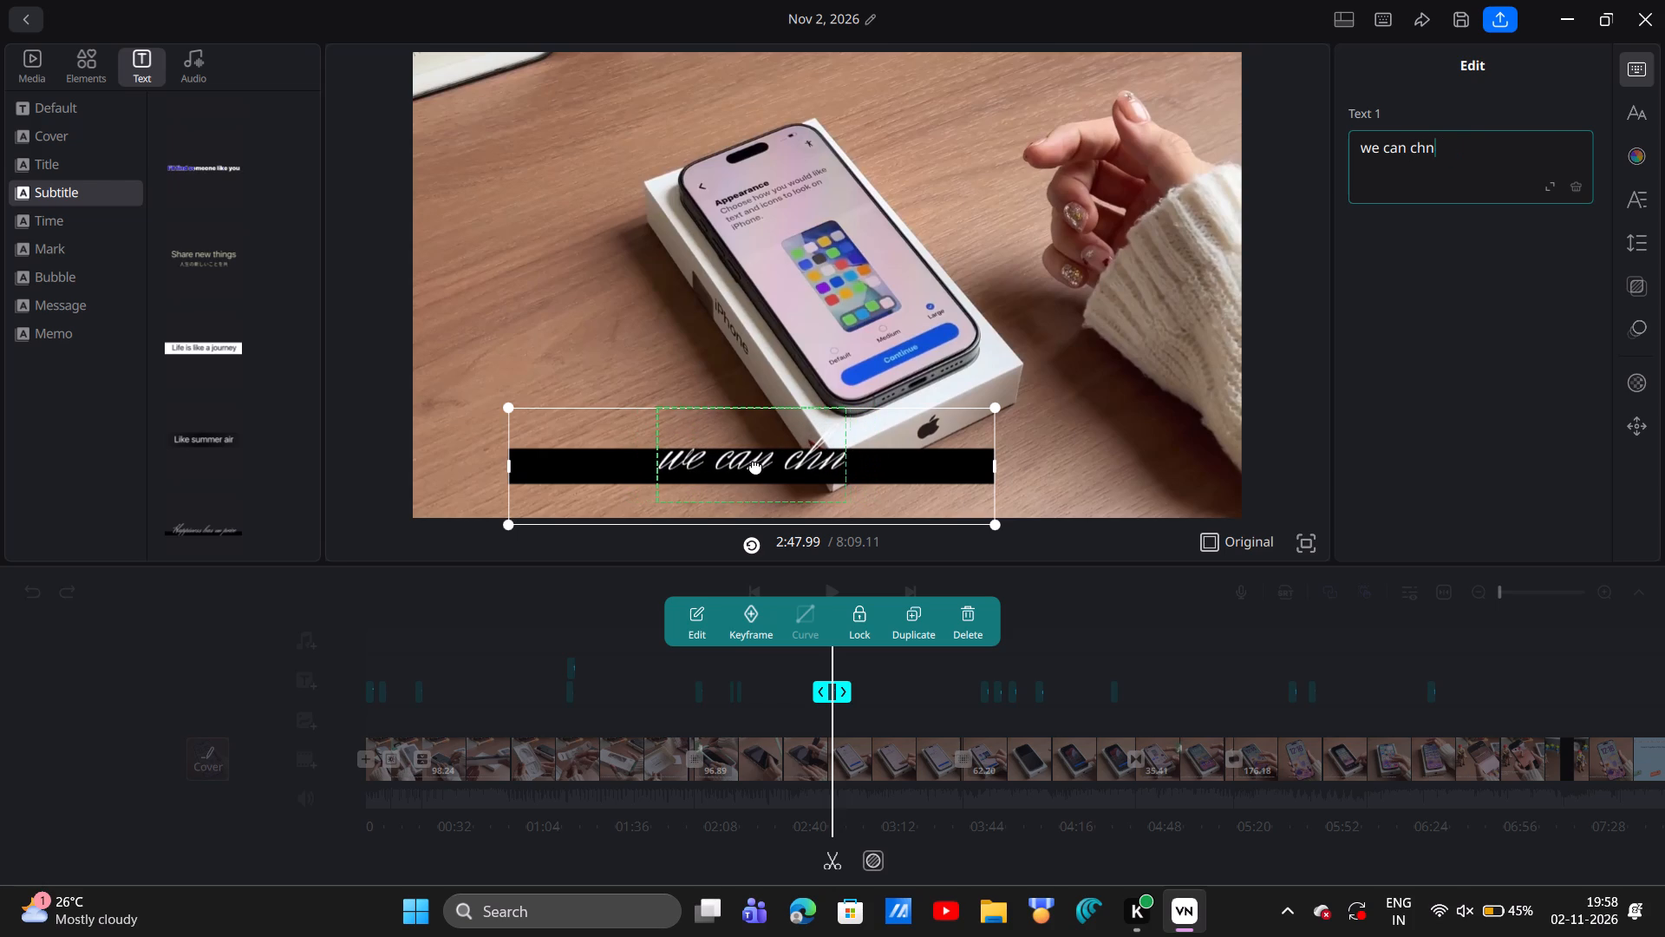
type("ange")
key("space")
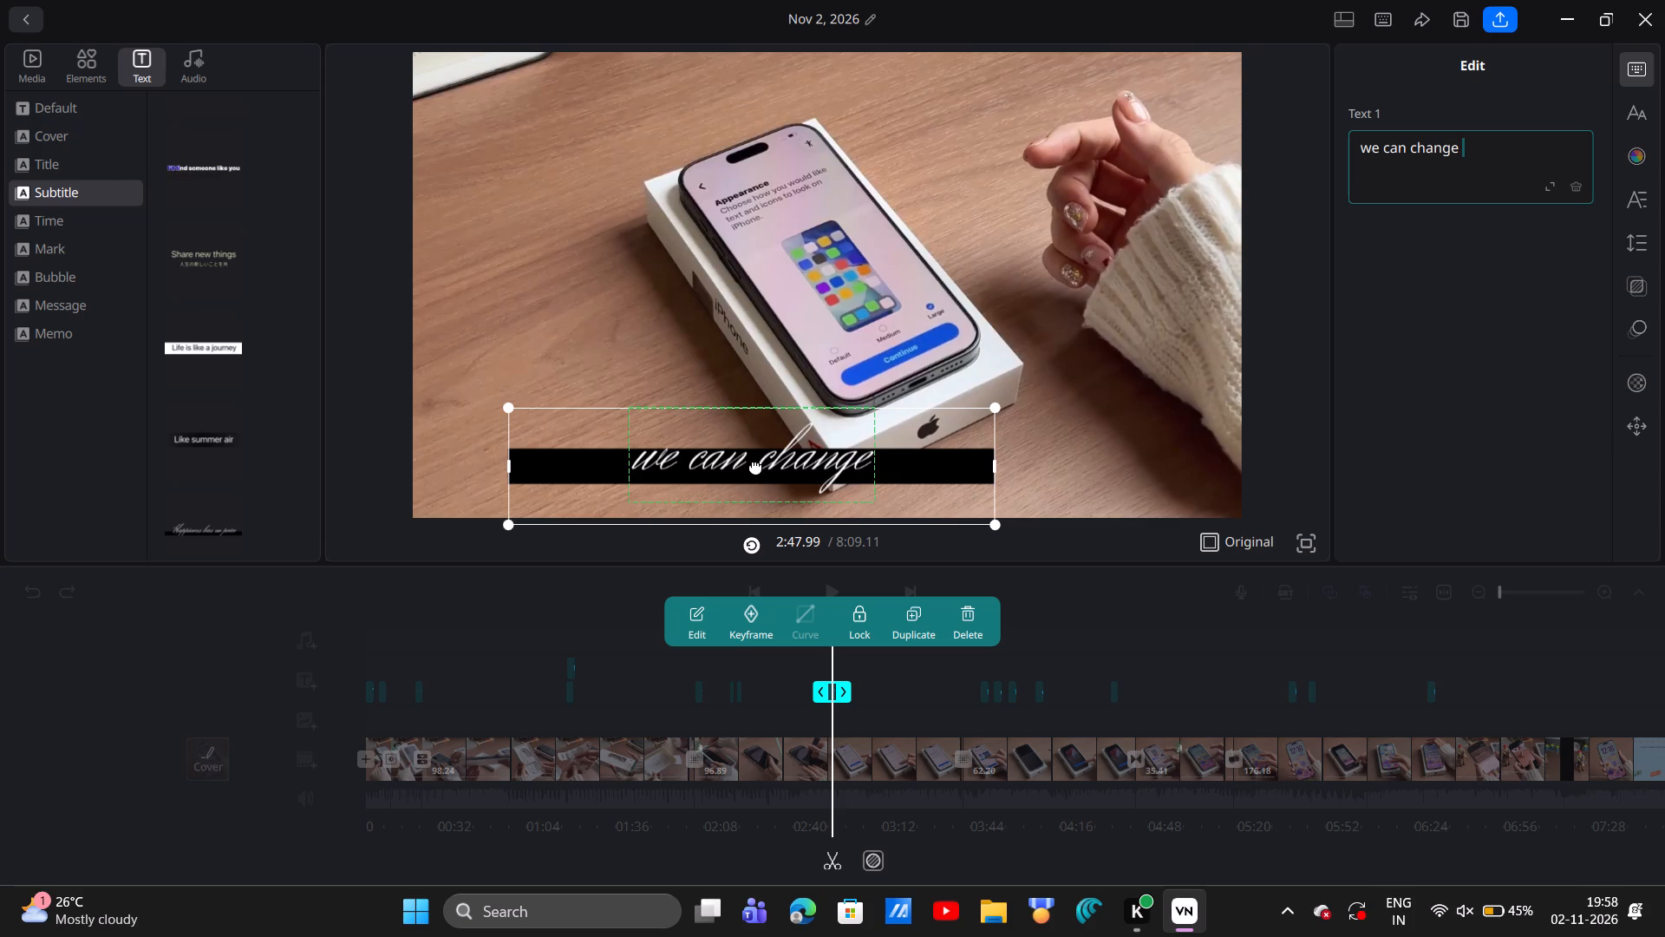
type("icons")
key("space")
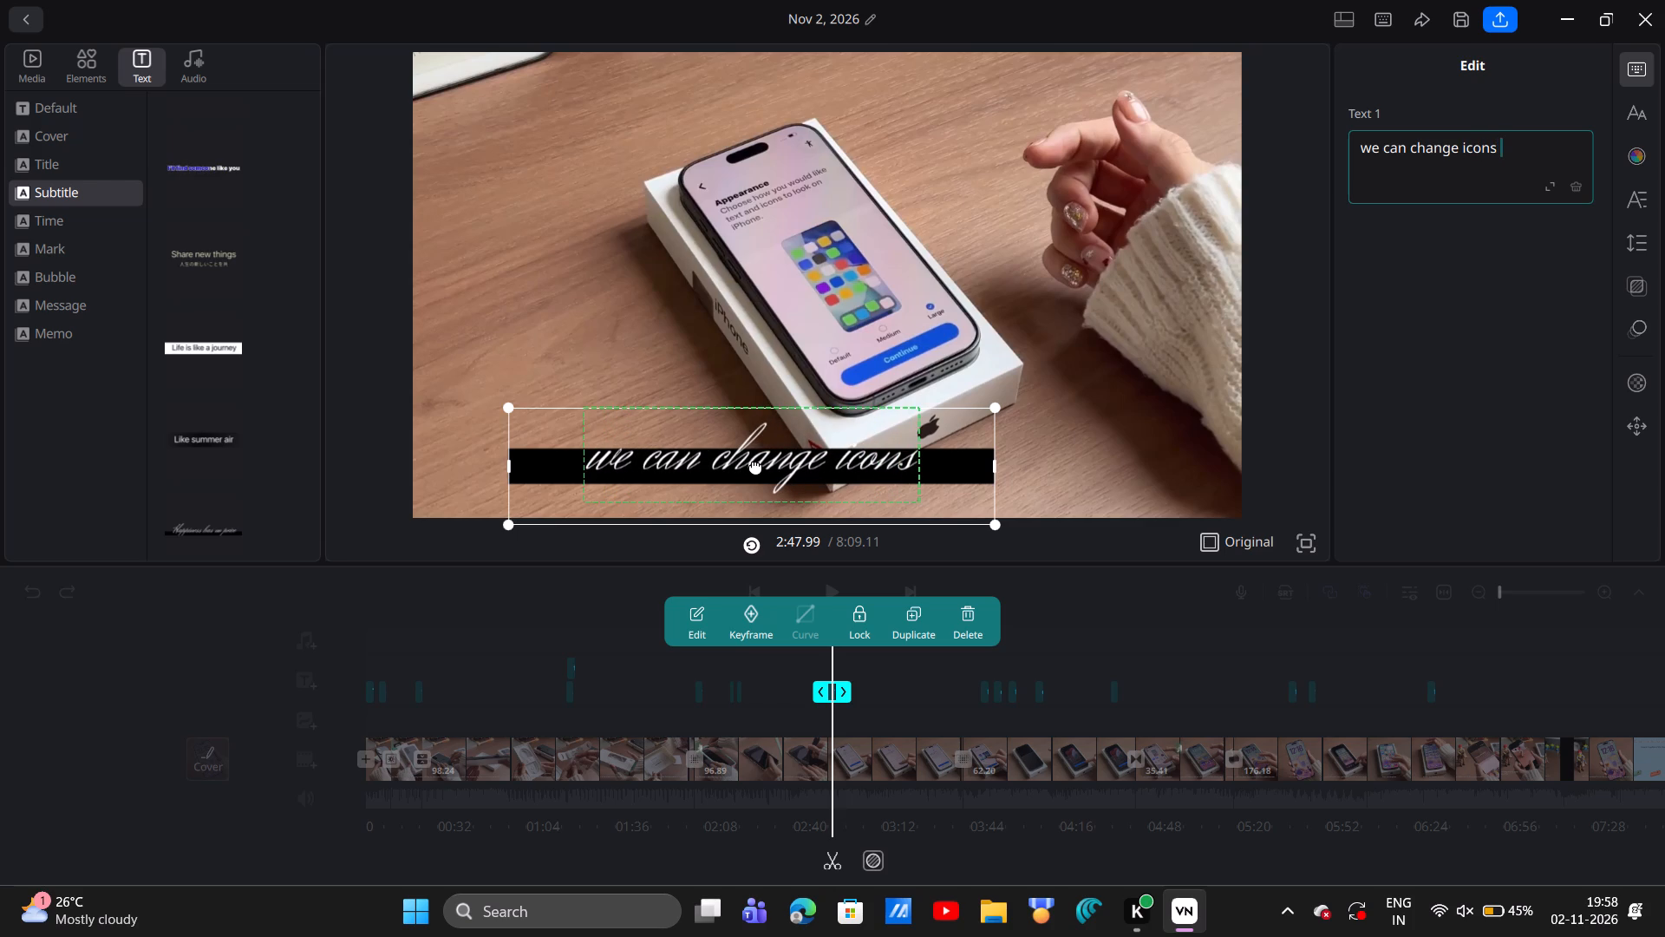
type("style")
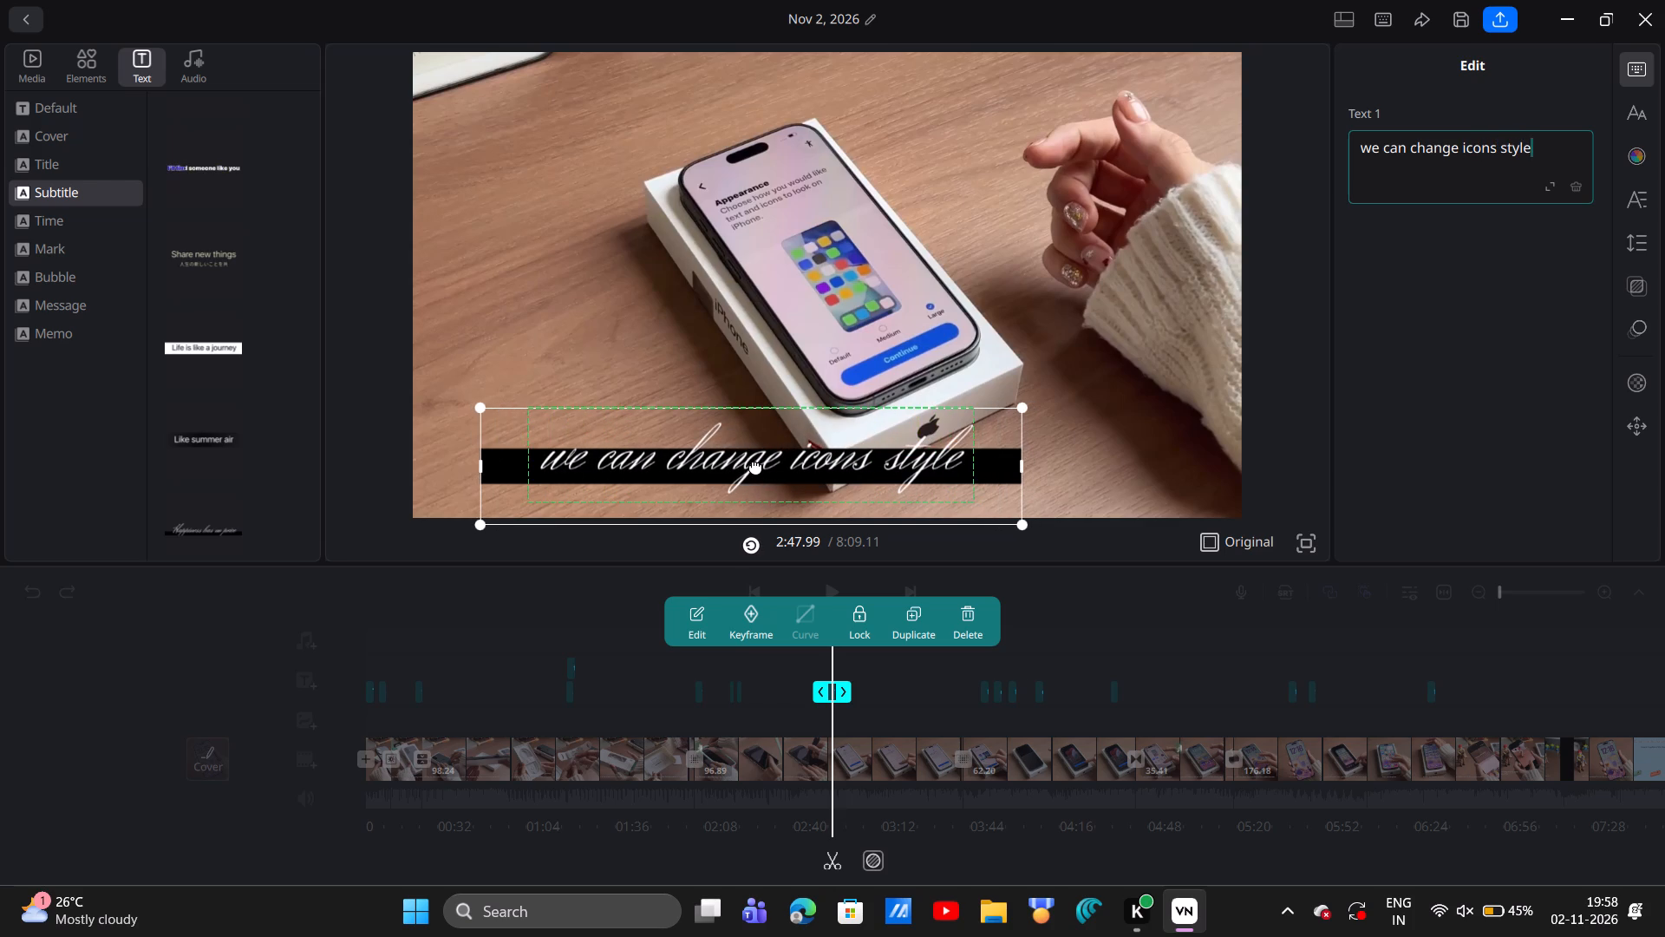
key("space")
type("as well")
key("space")
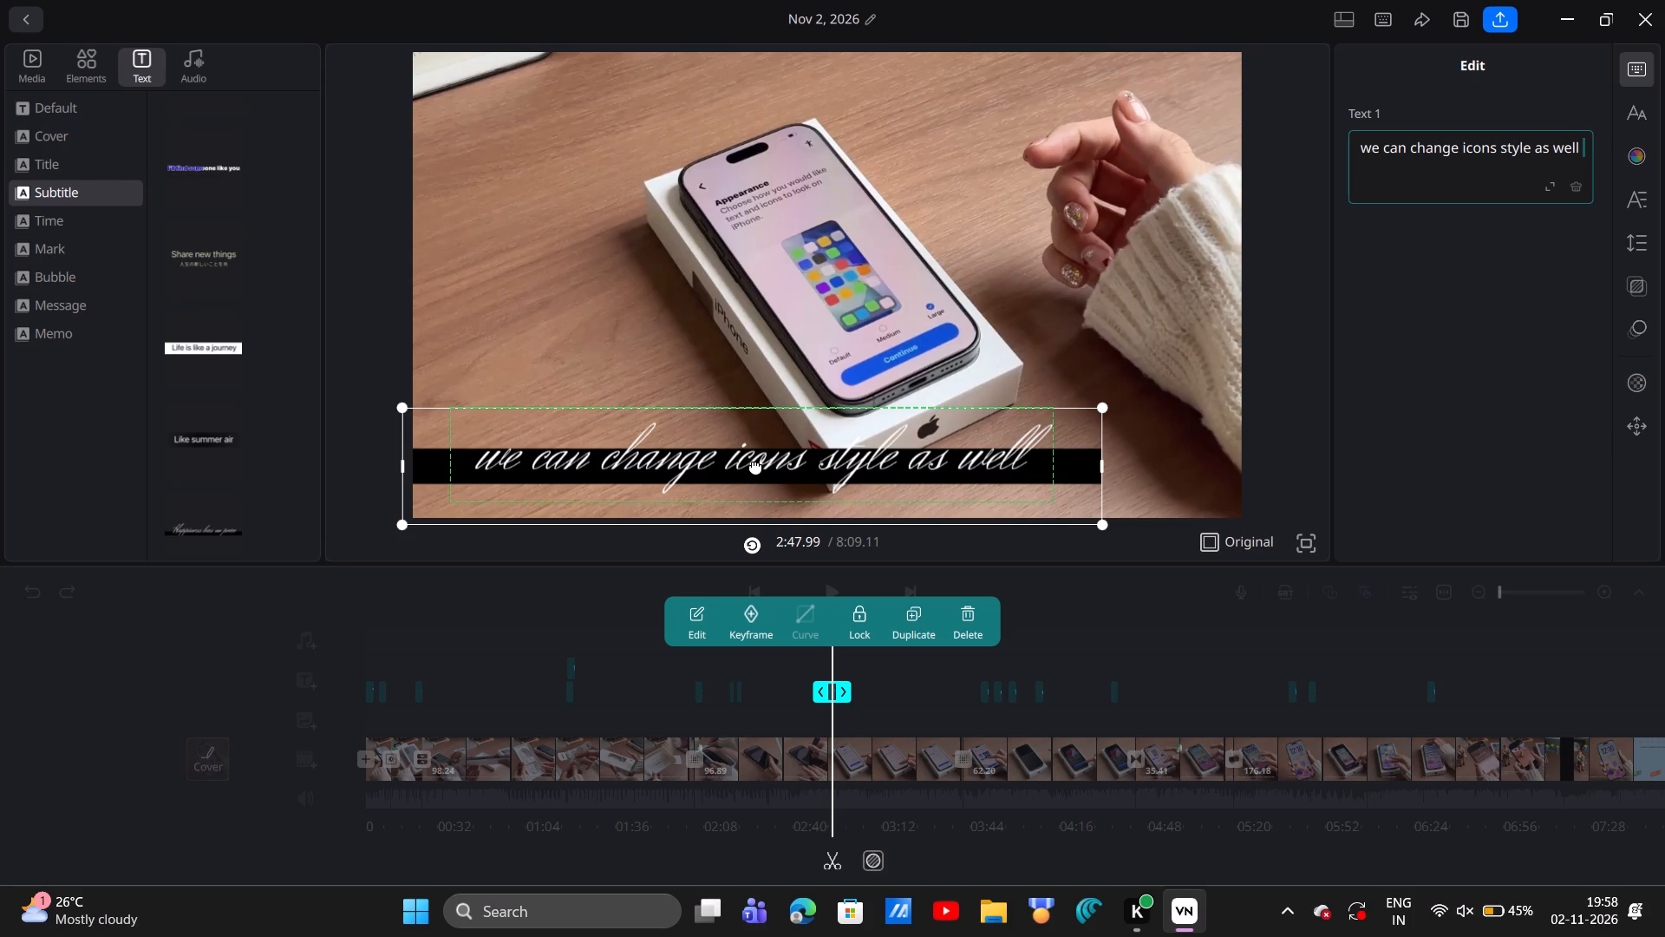
key("BackSpace")
key("BackSpace")
key("BackSpace")
key("BackSpace")
key("BackSpace")
key("o")
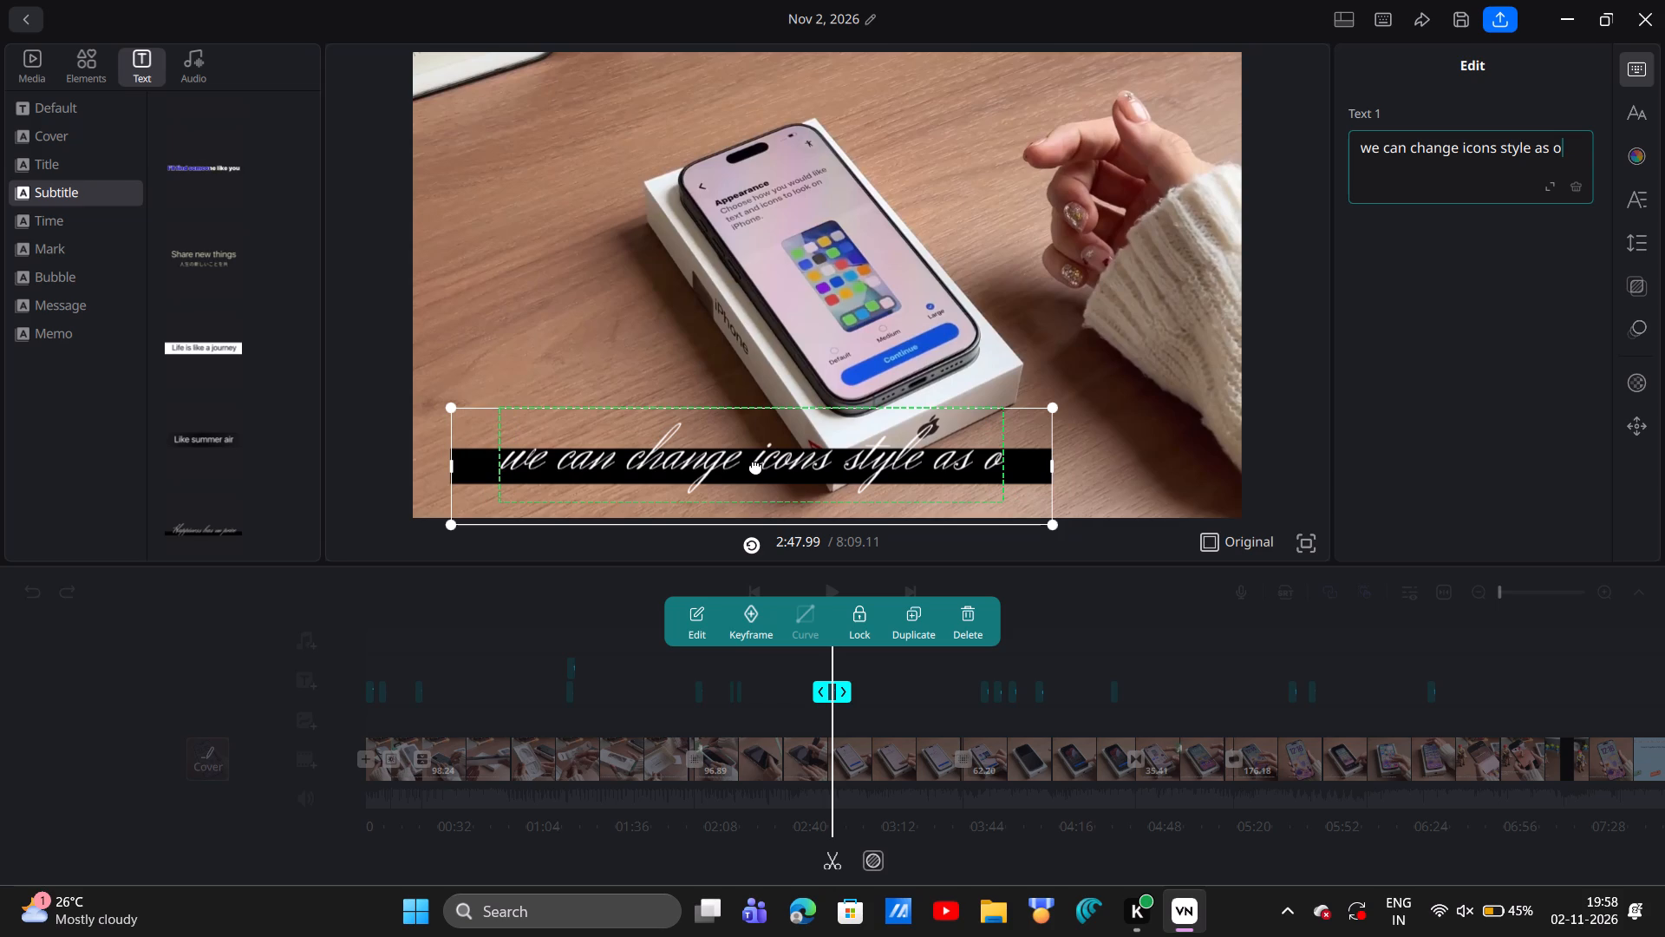
type("ur wish")
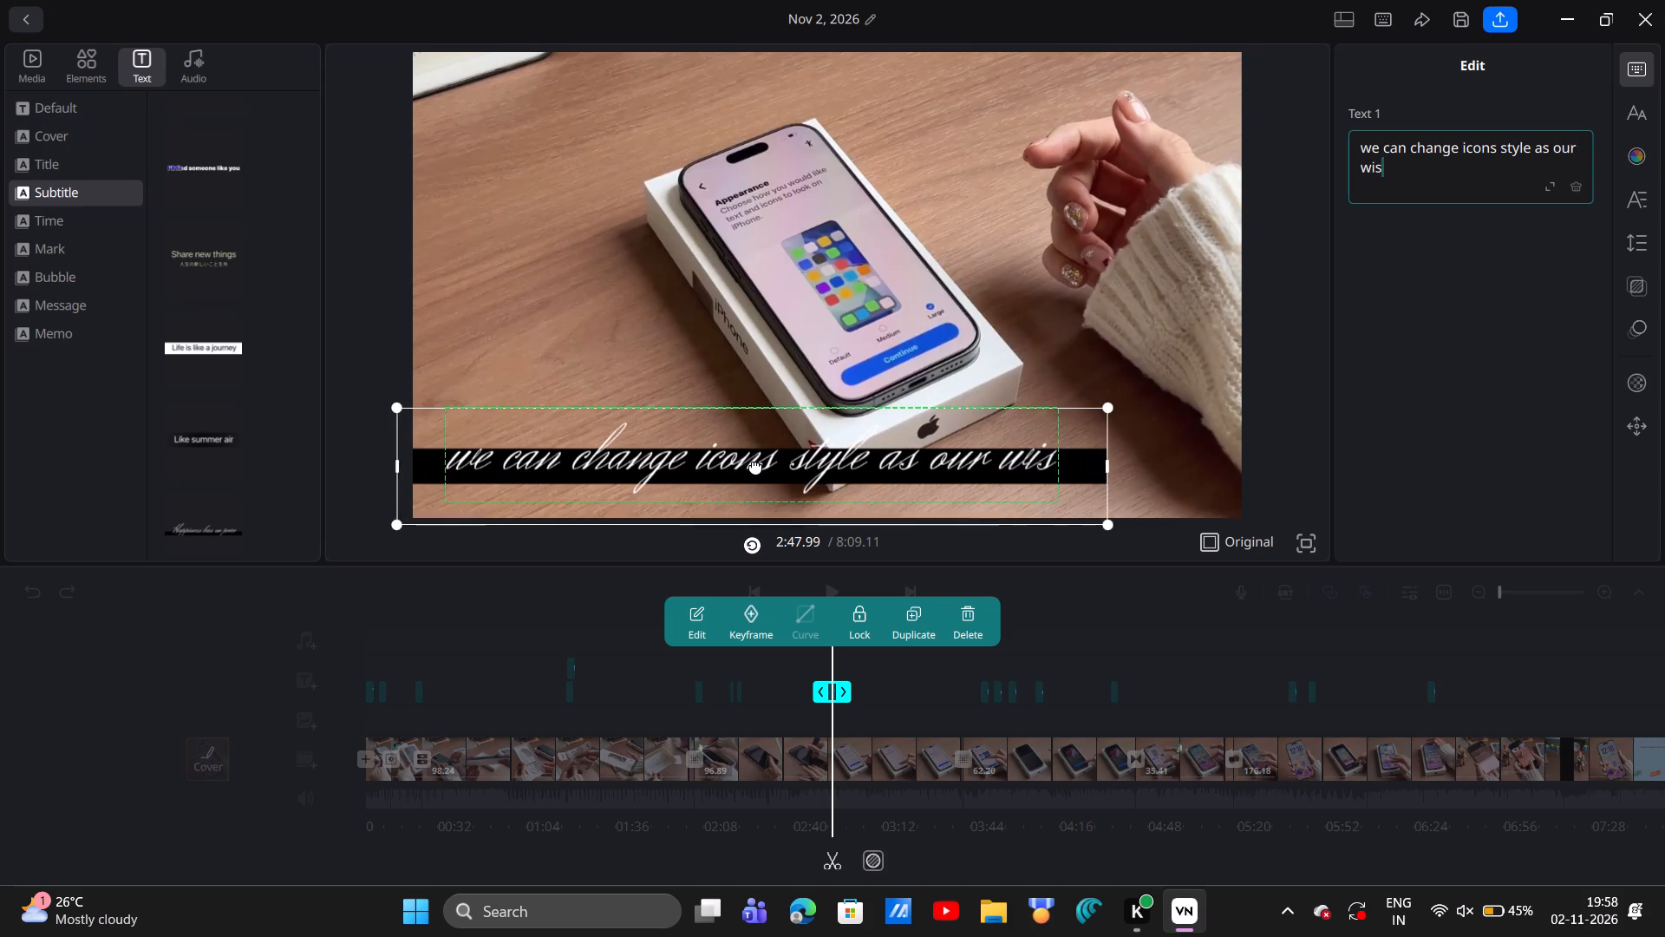
key("space")
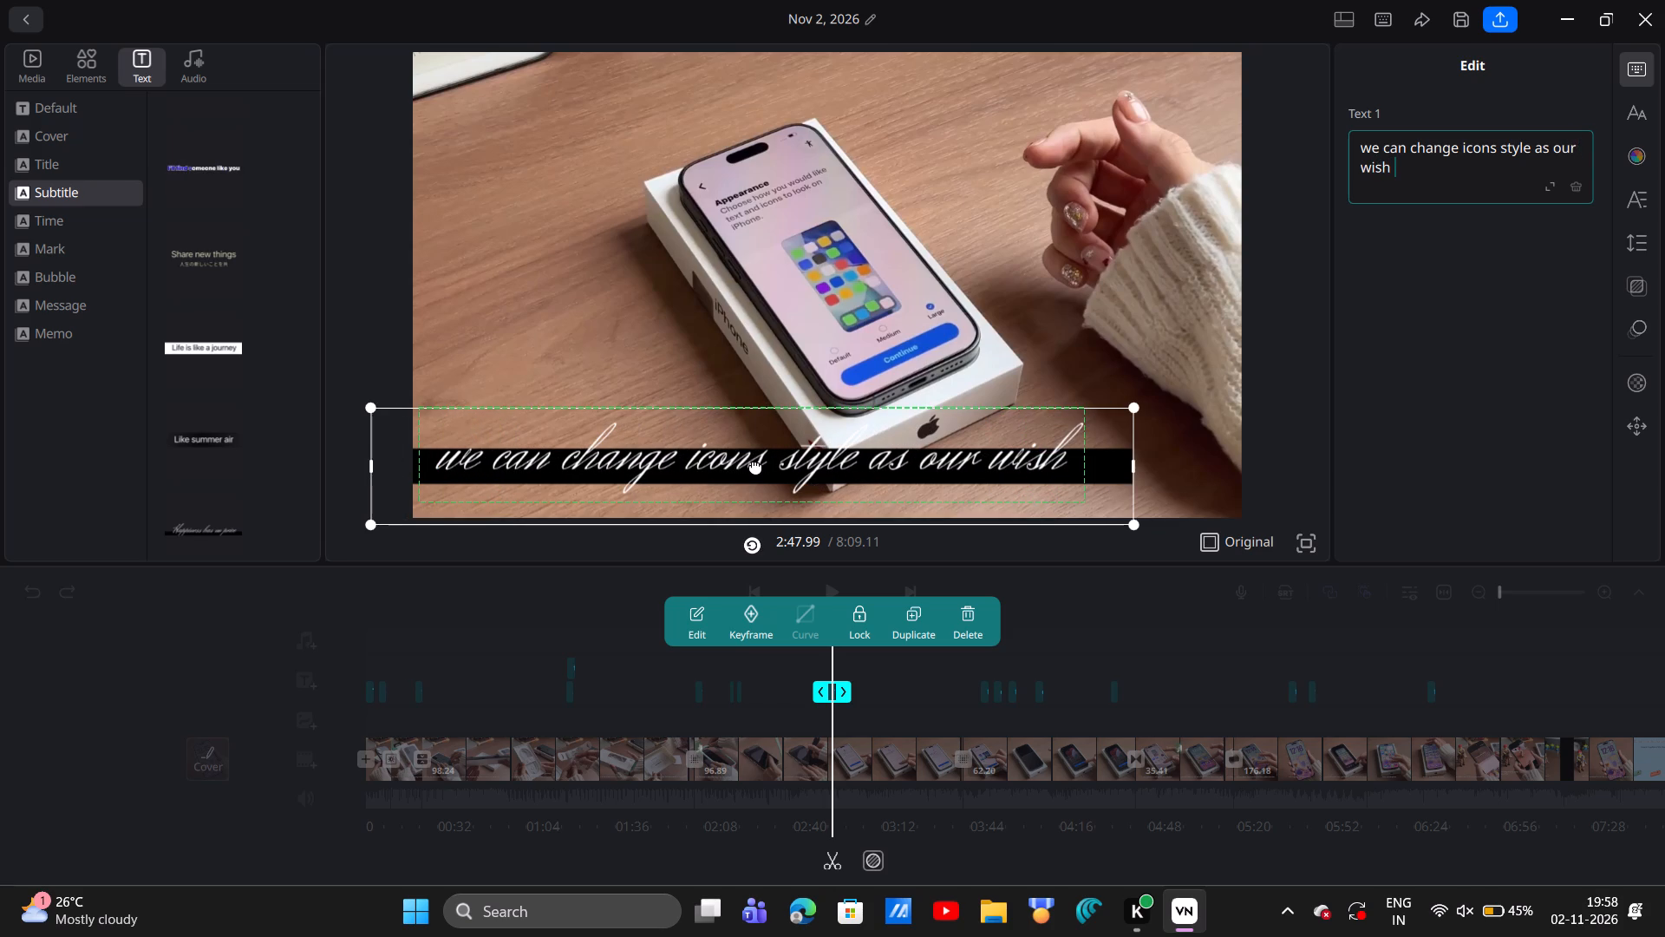
Move the "we can change icons style as our wish" subtitle rightward to the bottom centre of the video frame, and deselect it.
left_click_drag(793, 451, 850, 451)
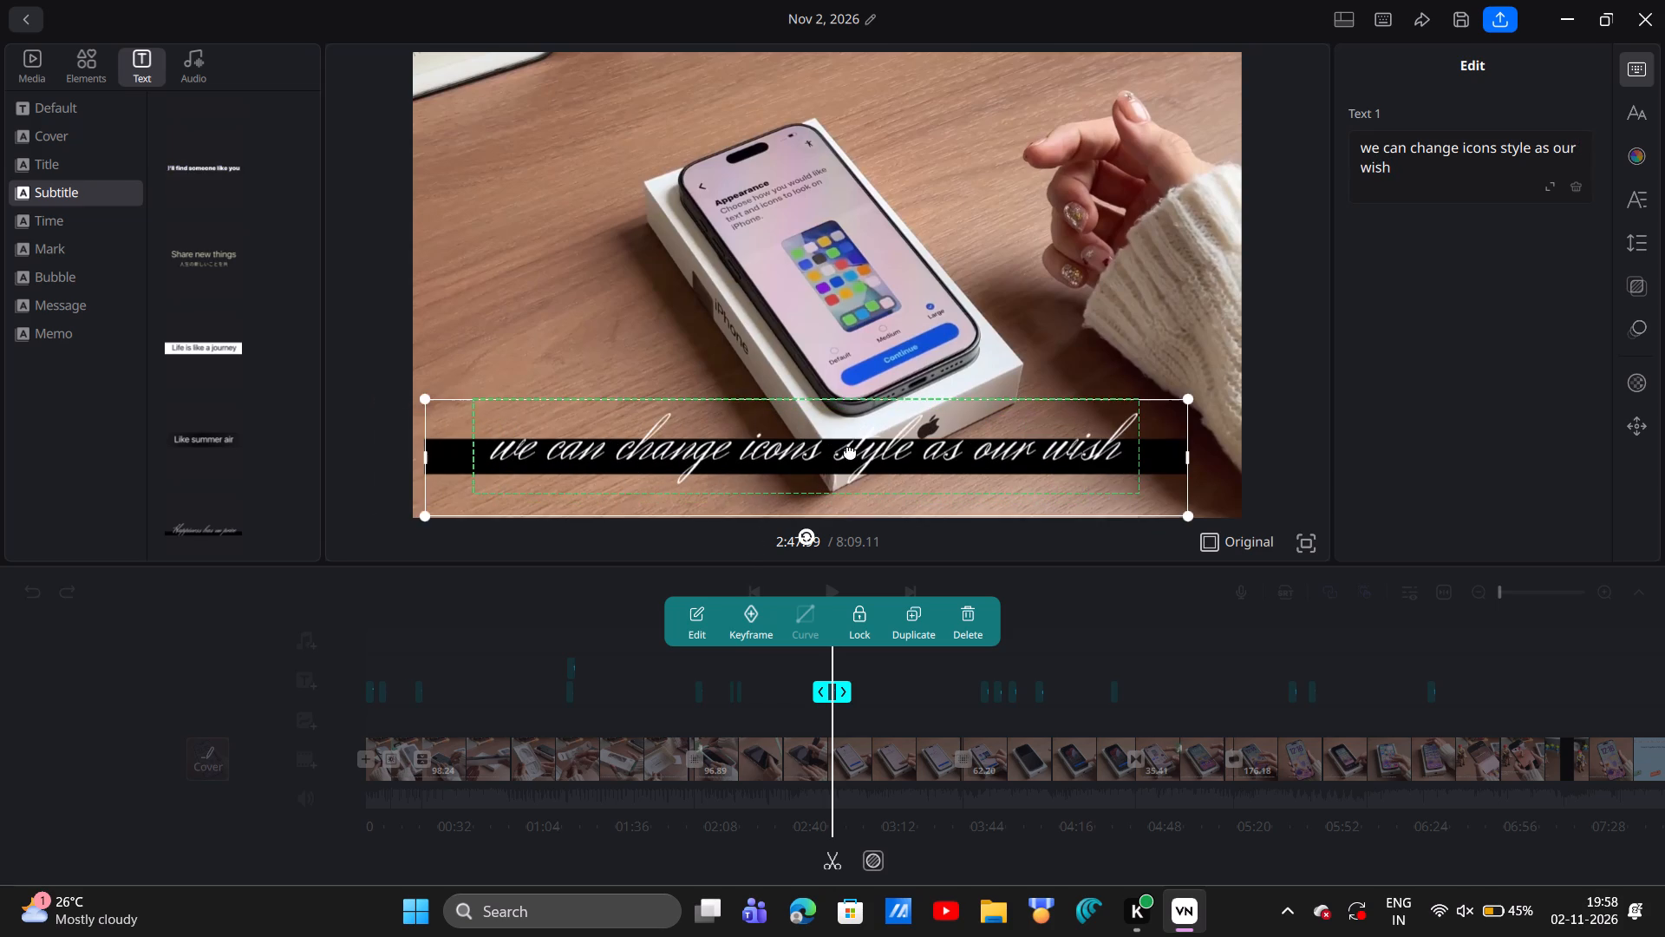
left_click_drag(850, 451, 877, 454)
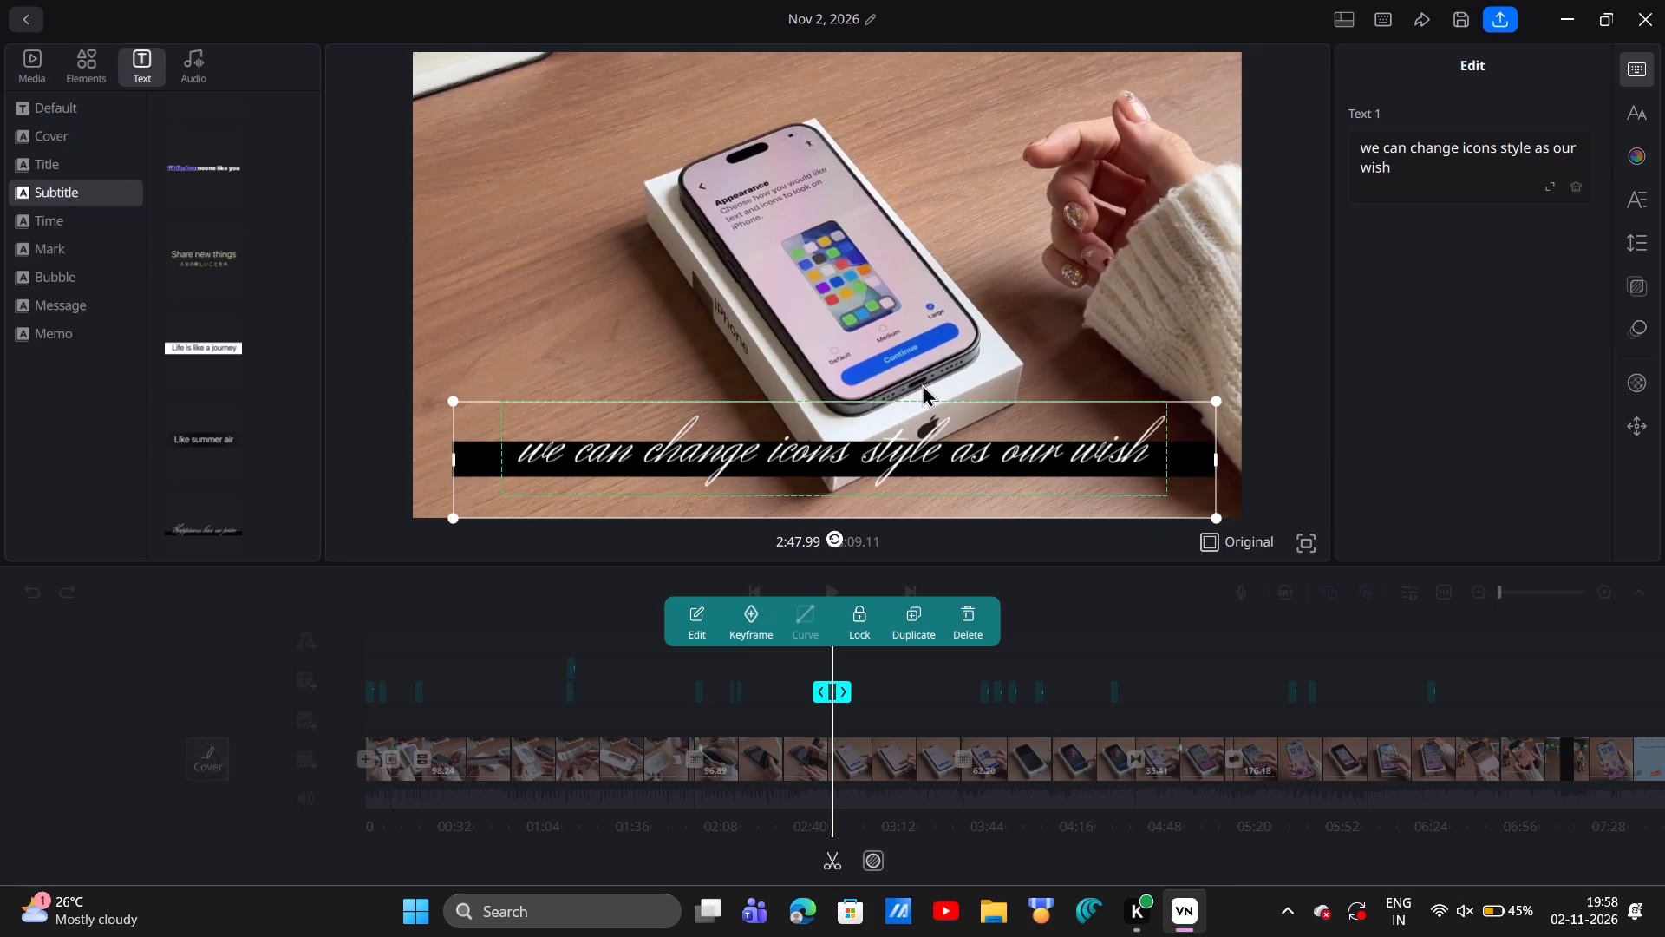
left_click(943, 331)
Add another script-style "Happiness has no price" subtitle at about 2:53, near the bottom centre of the video frame.
key("space")
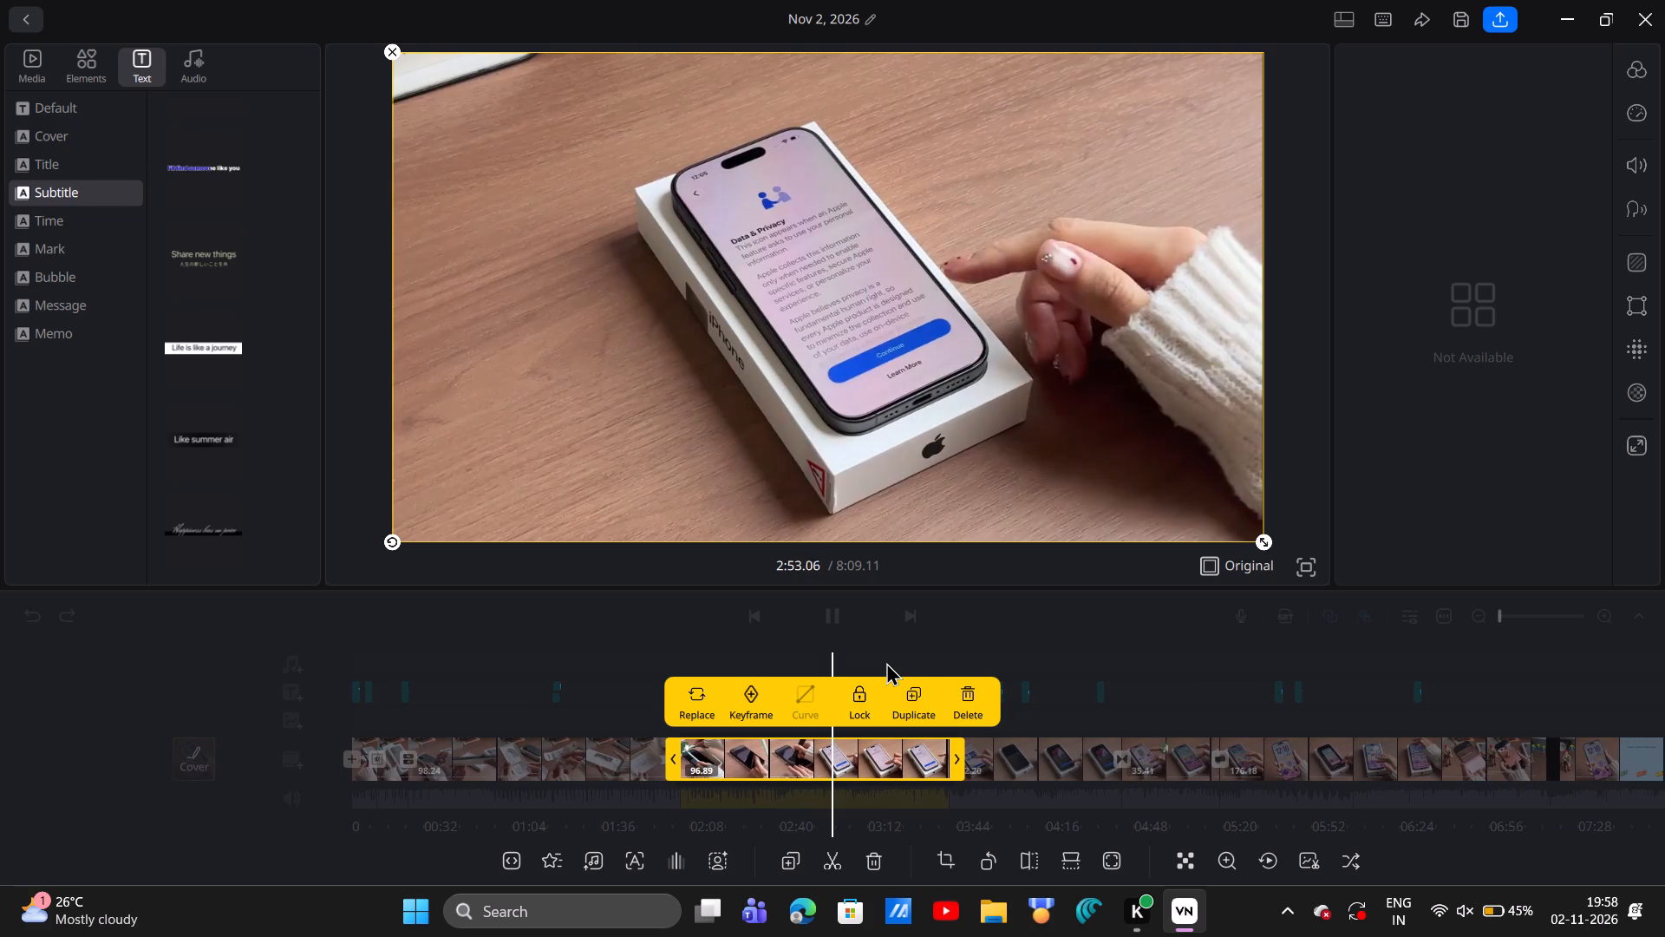
key("space")
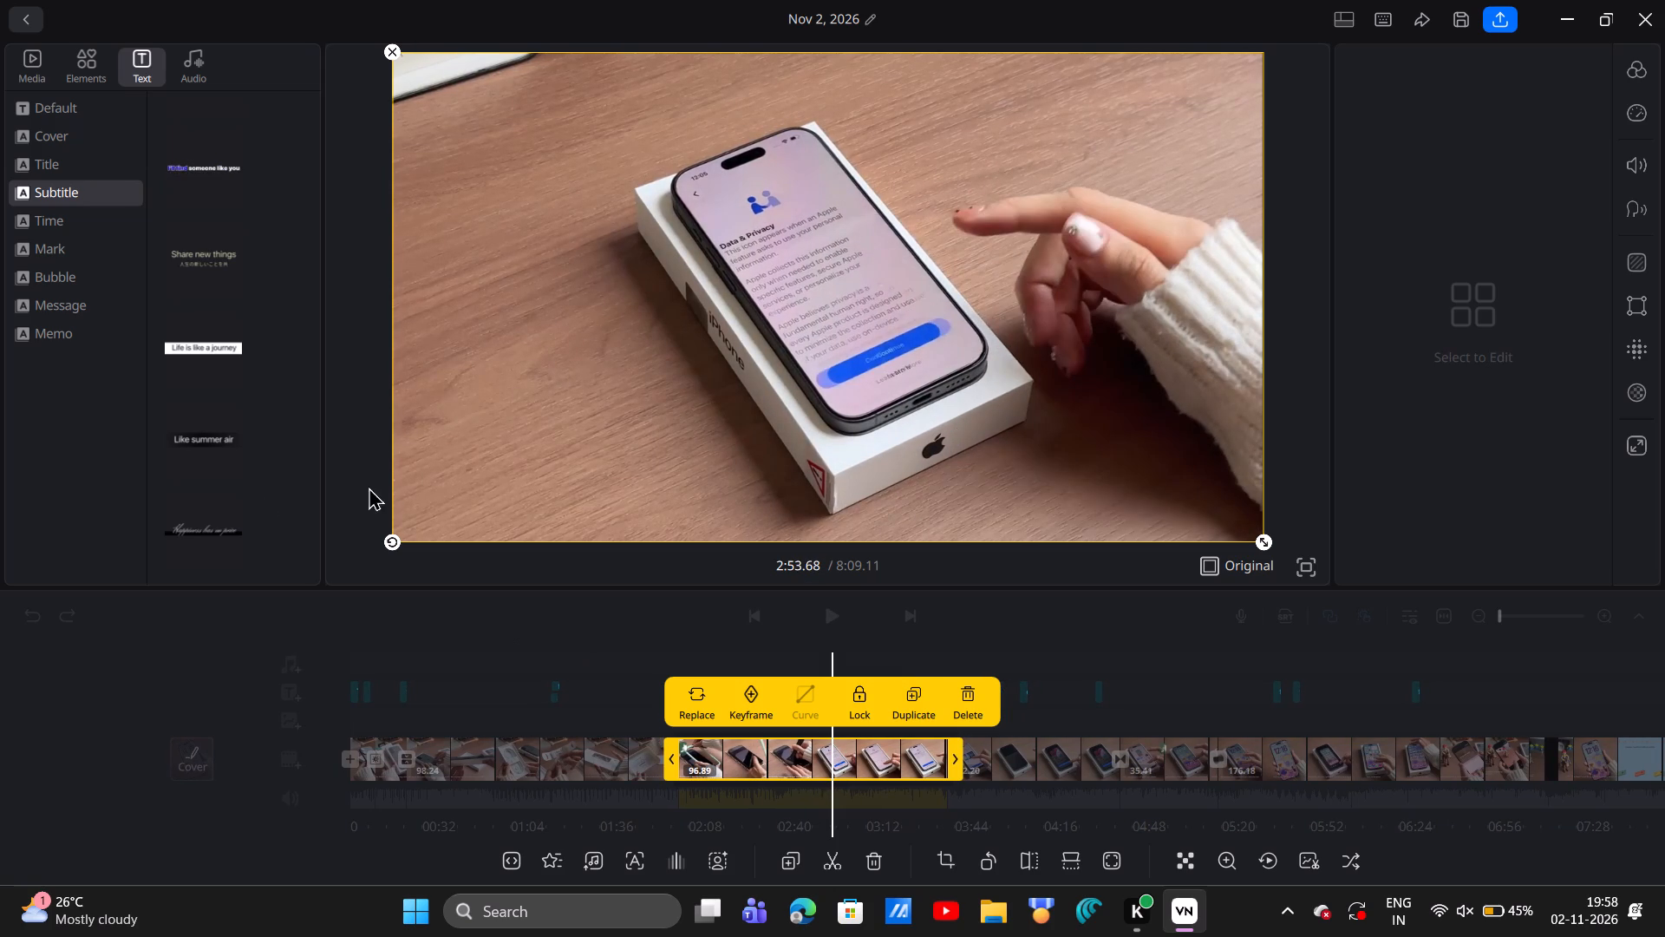
left_click_drag(232, 523, 852, 495)
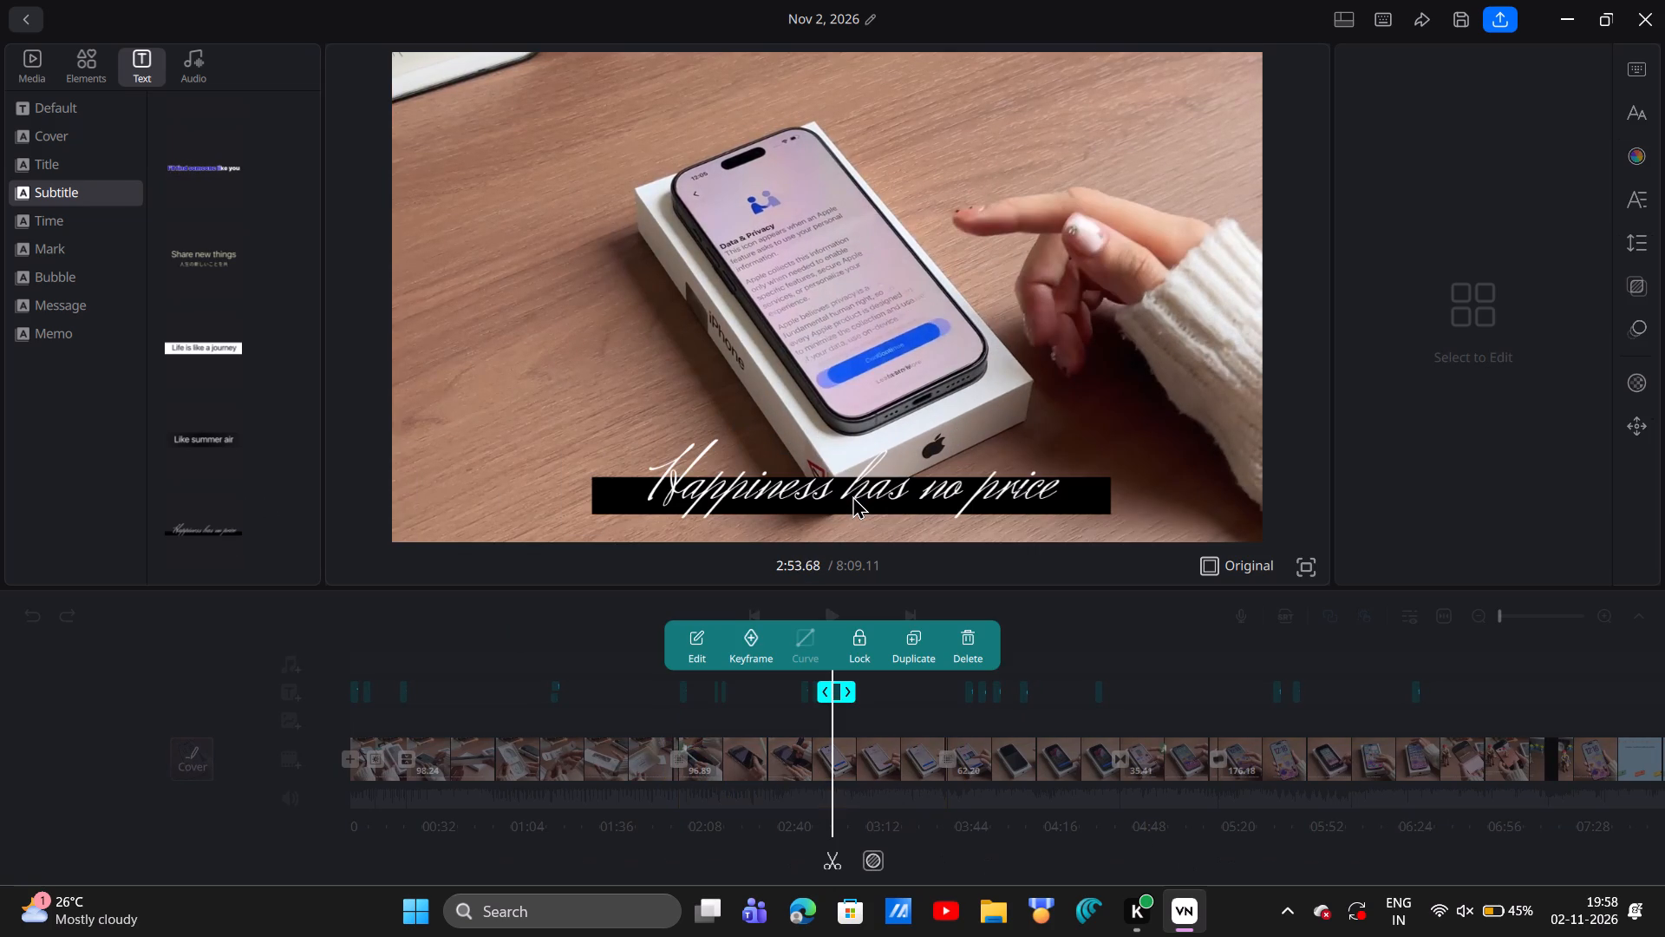
Replace the text of the "Happiness has no price" subtitle at about 2:53 with "we need setup privacy lockscreen" and deselect it.
left_click(945, 489)
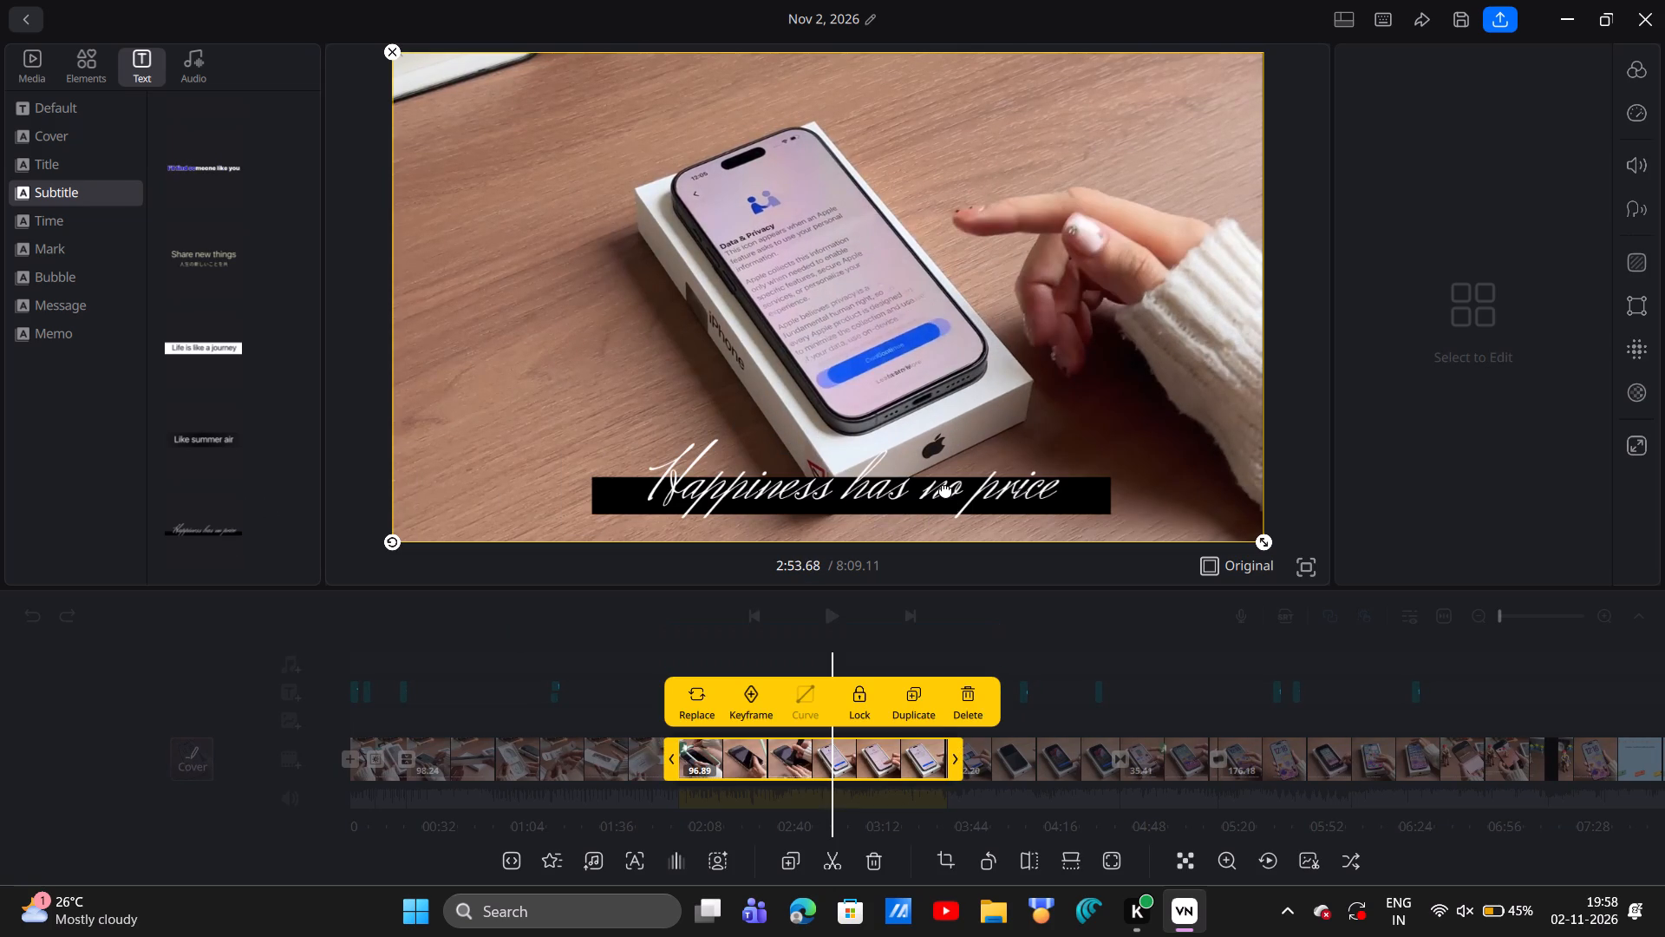
left_click(1106, 640)
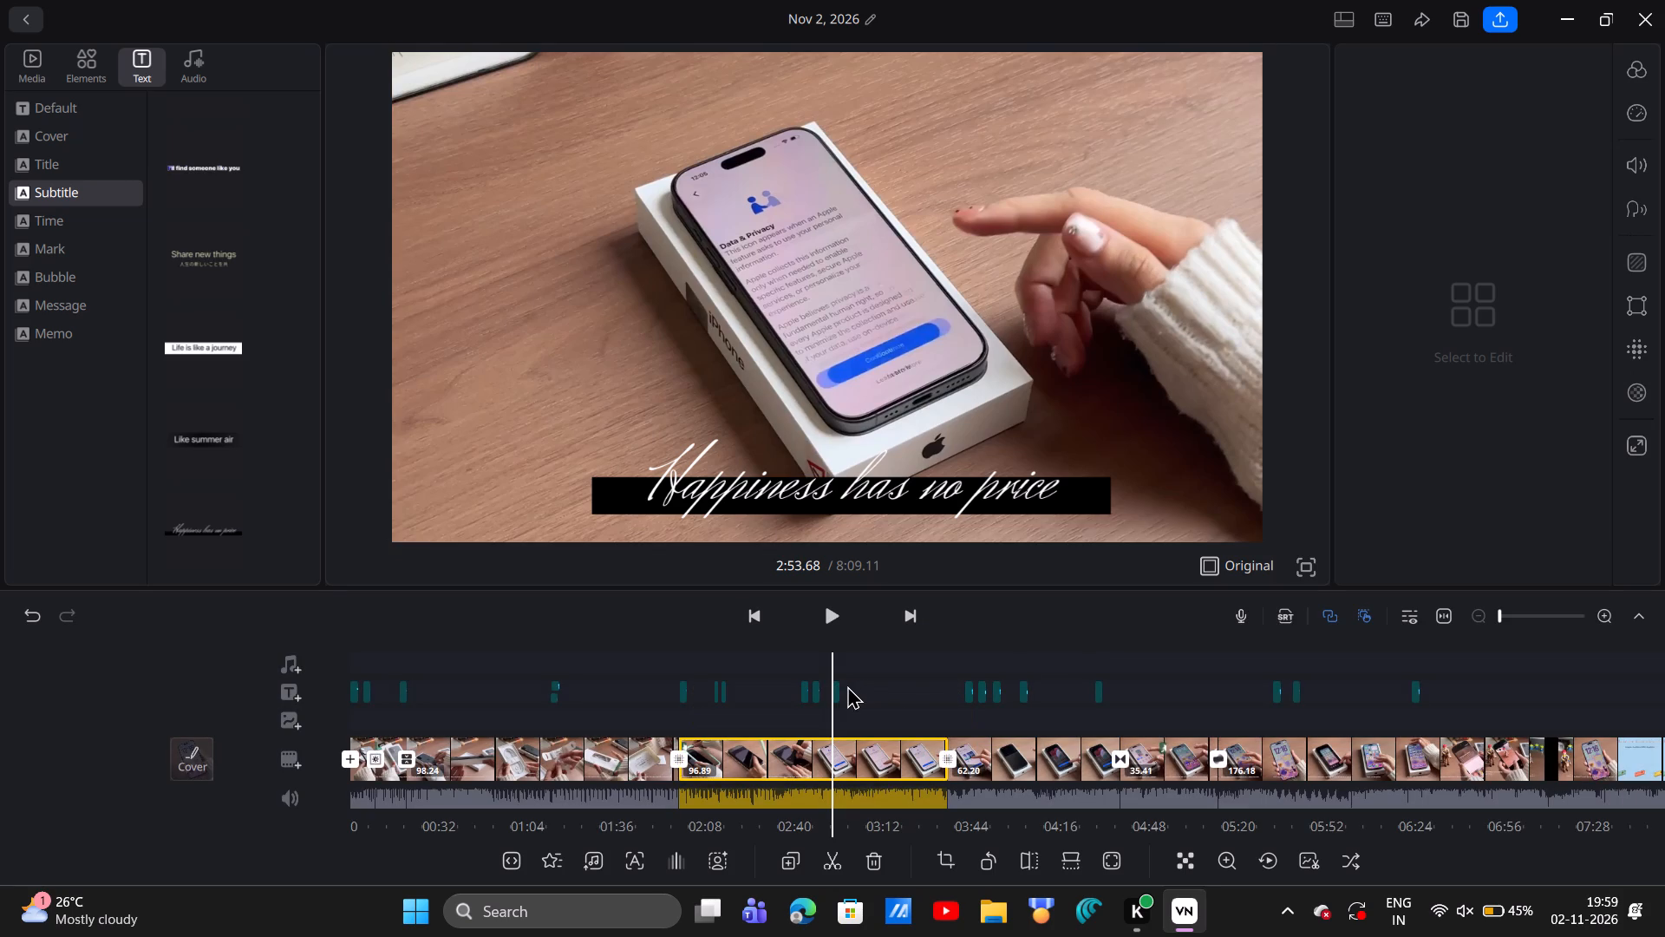
left_click(839, 687)
left_click(894, 429)
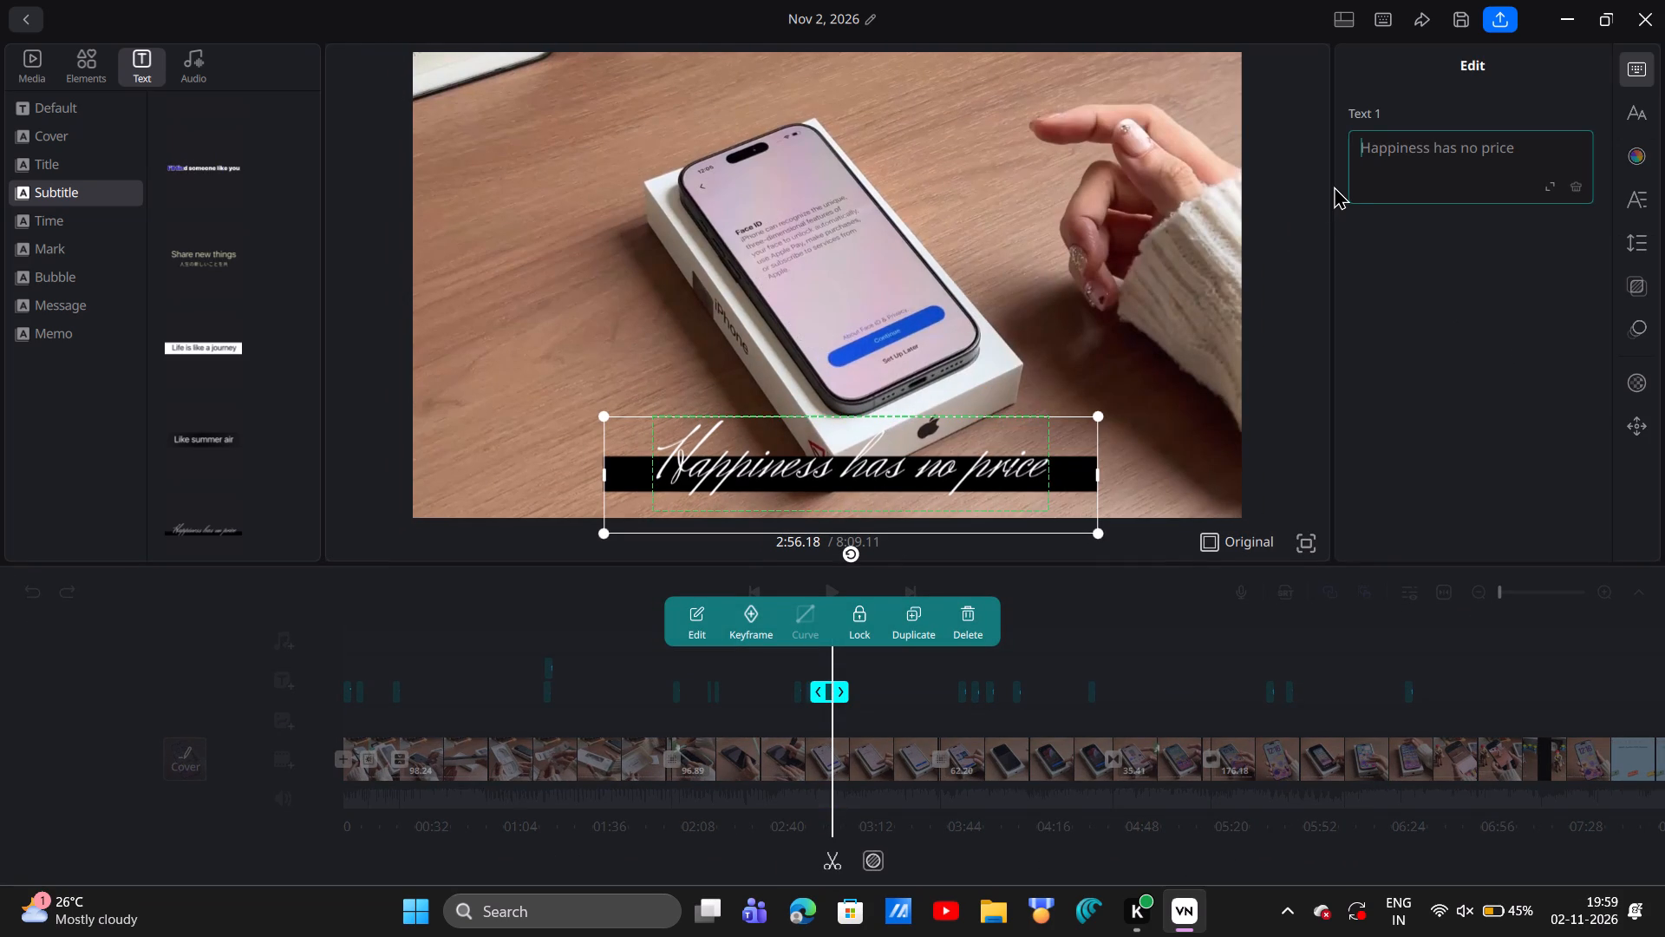
type("we need seti")
key("BackSpace")
type("up")
key("space")
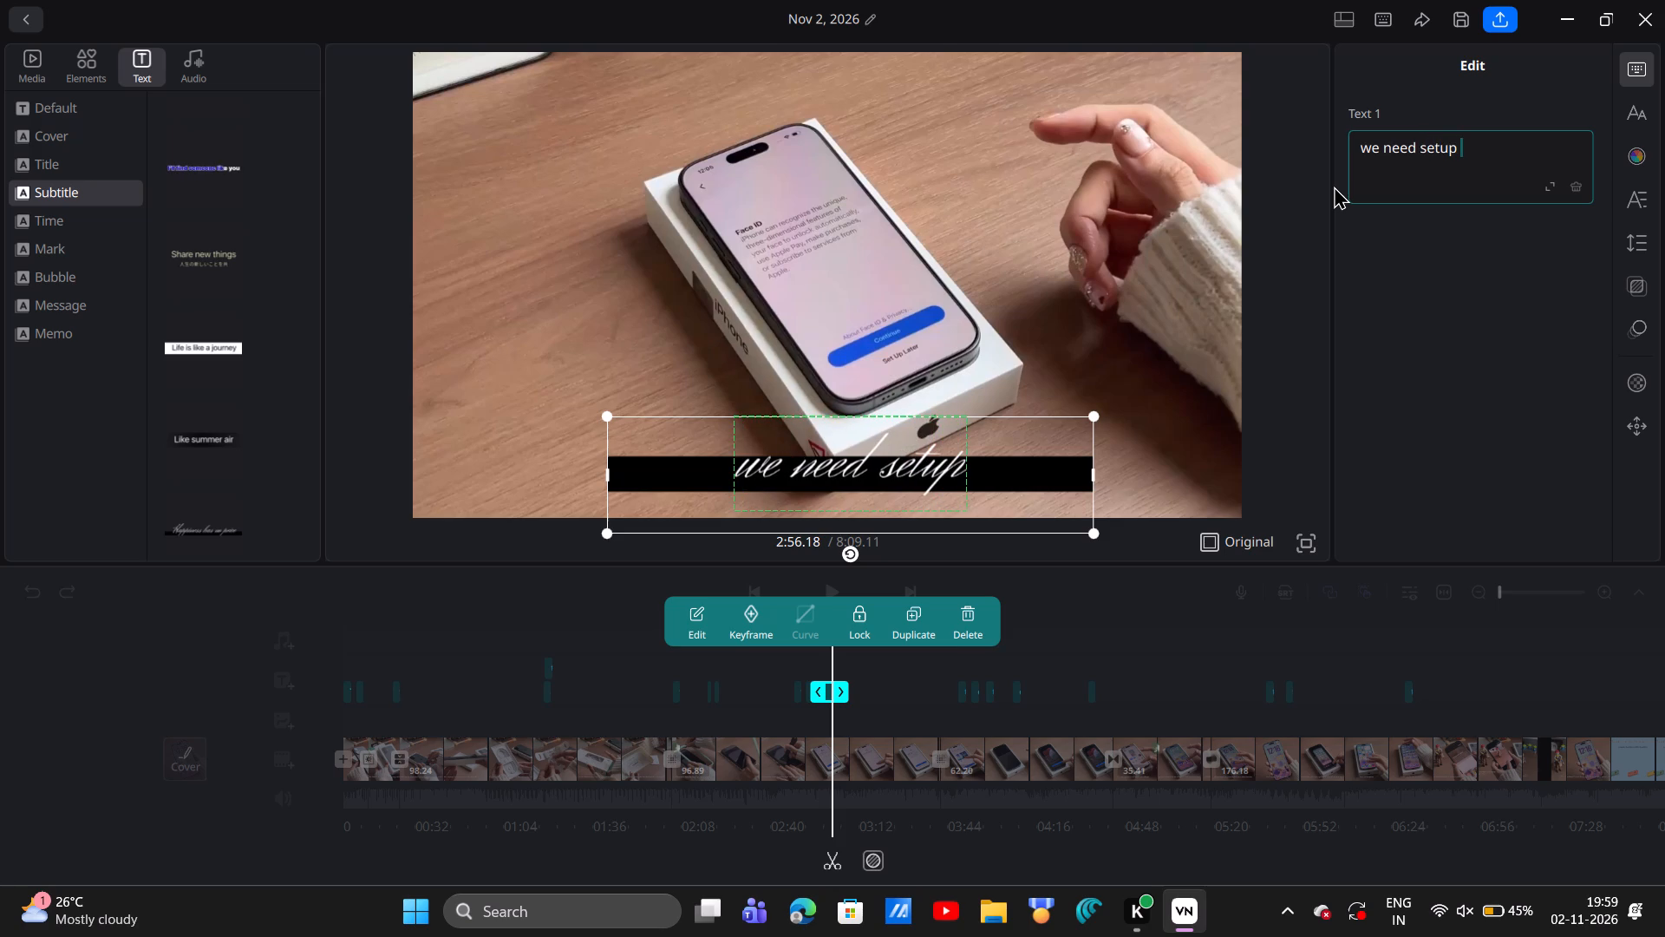
key("space")
type("and")
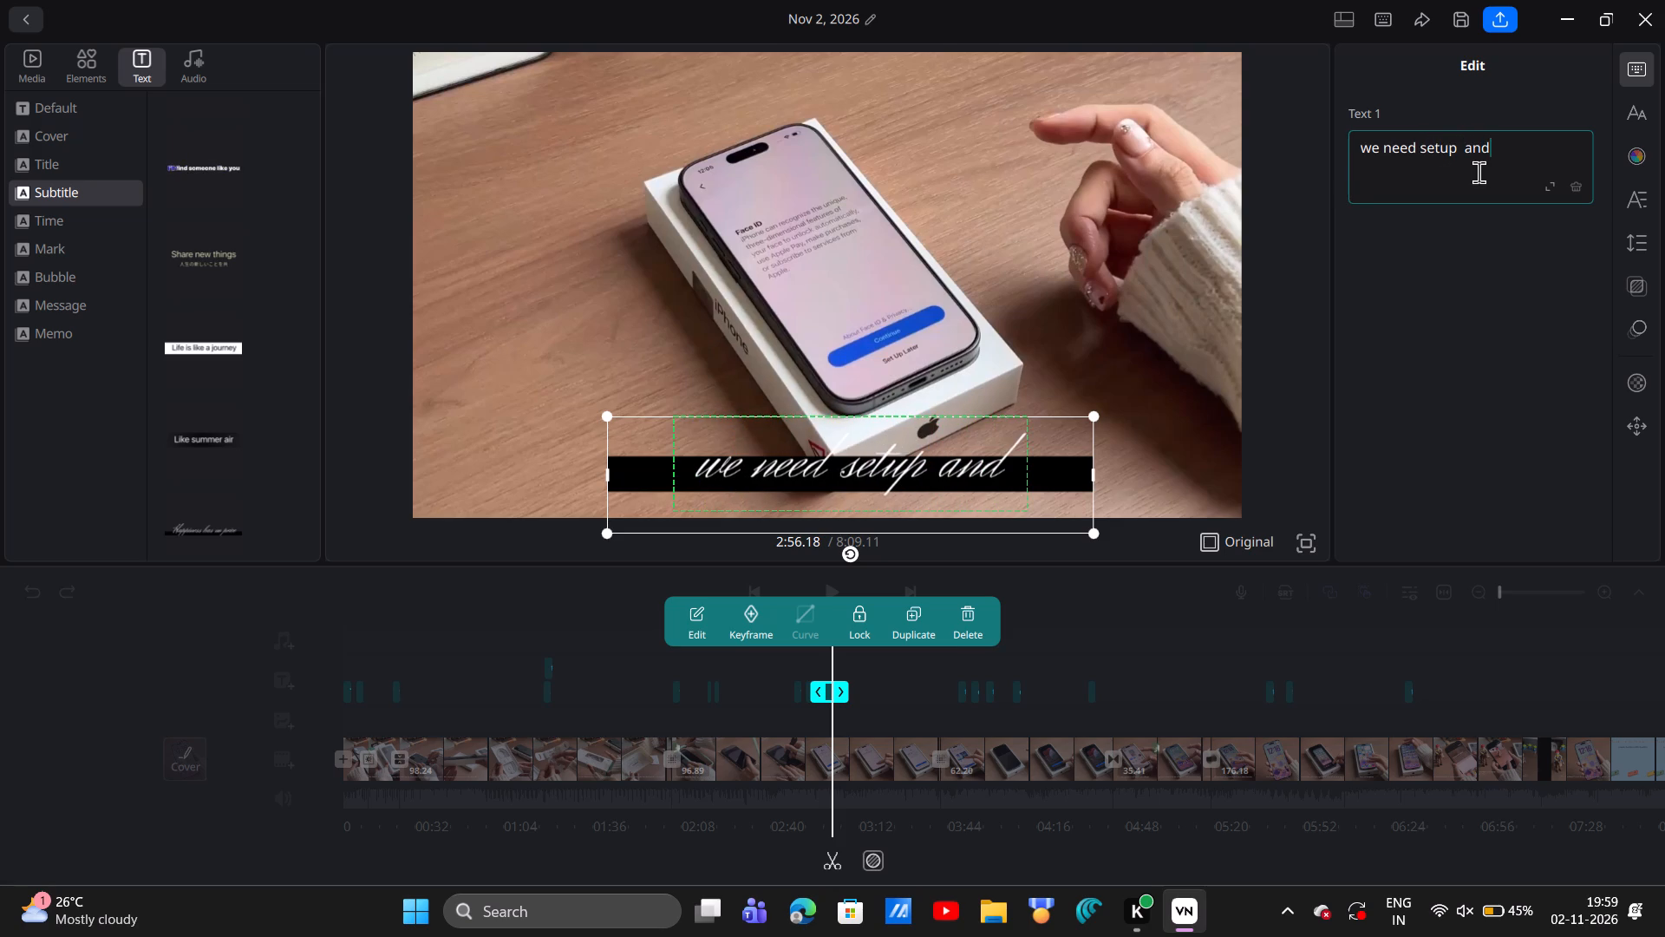
key("BackSpace")
key("BackSpace")
key("BackSpace")
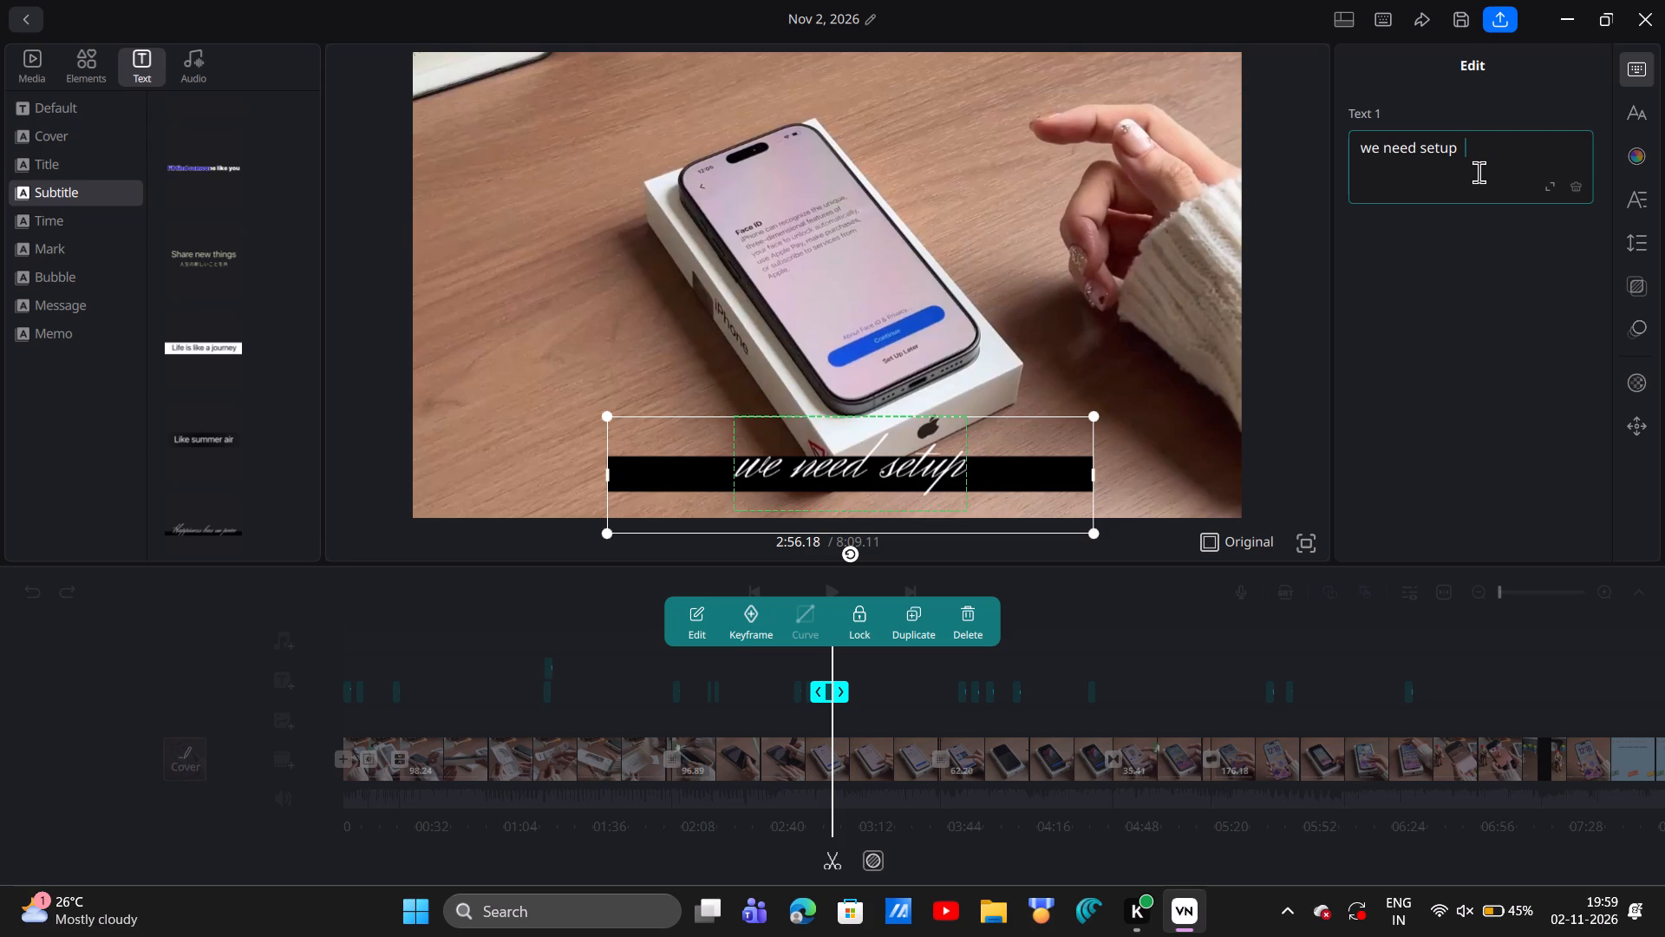
key("l")
key("BackSpace")
type("pri")
type("vacy")
key("space")
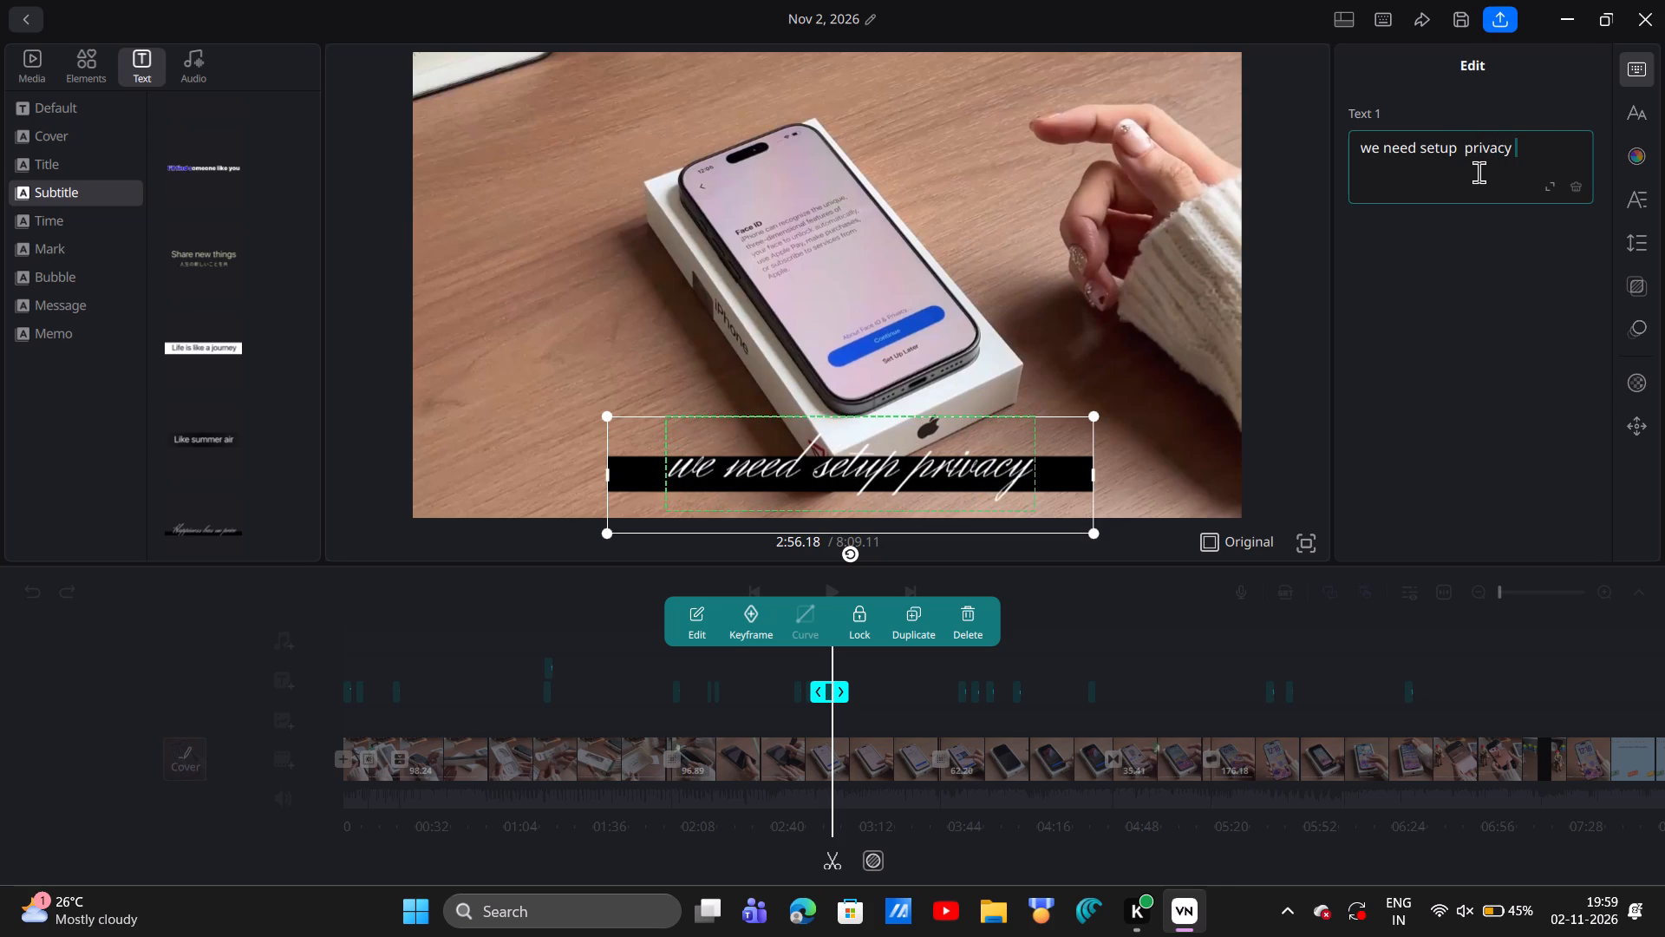
type("lockscrren")
key("space")
key("BackSpace")
key("BackSpace")
key("BackSpace")
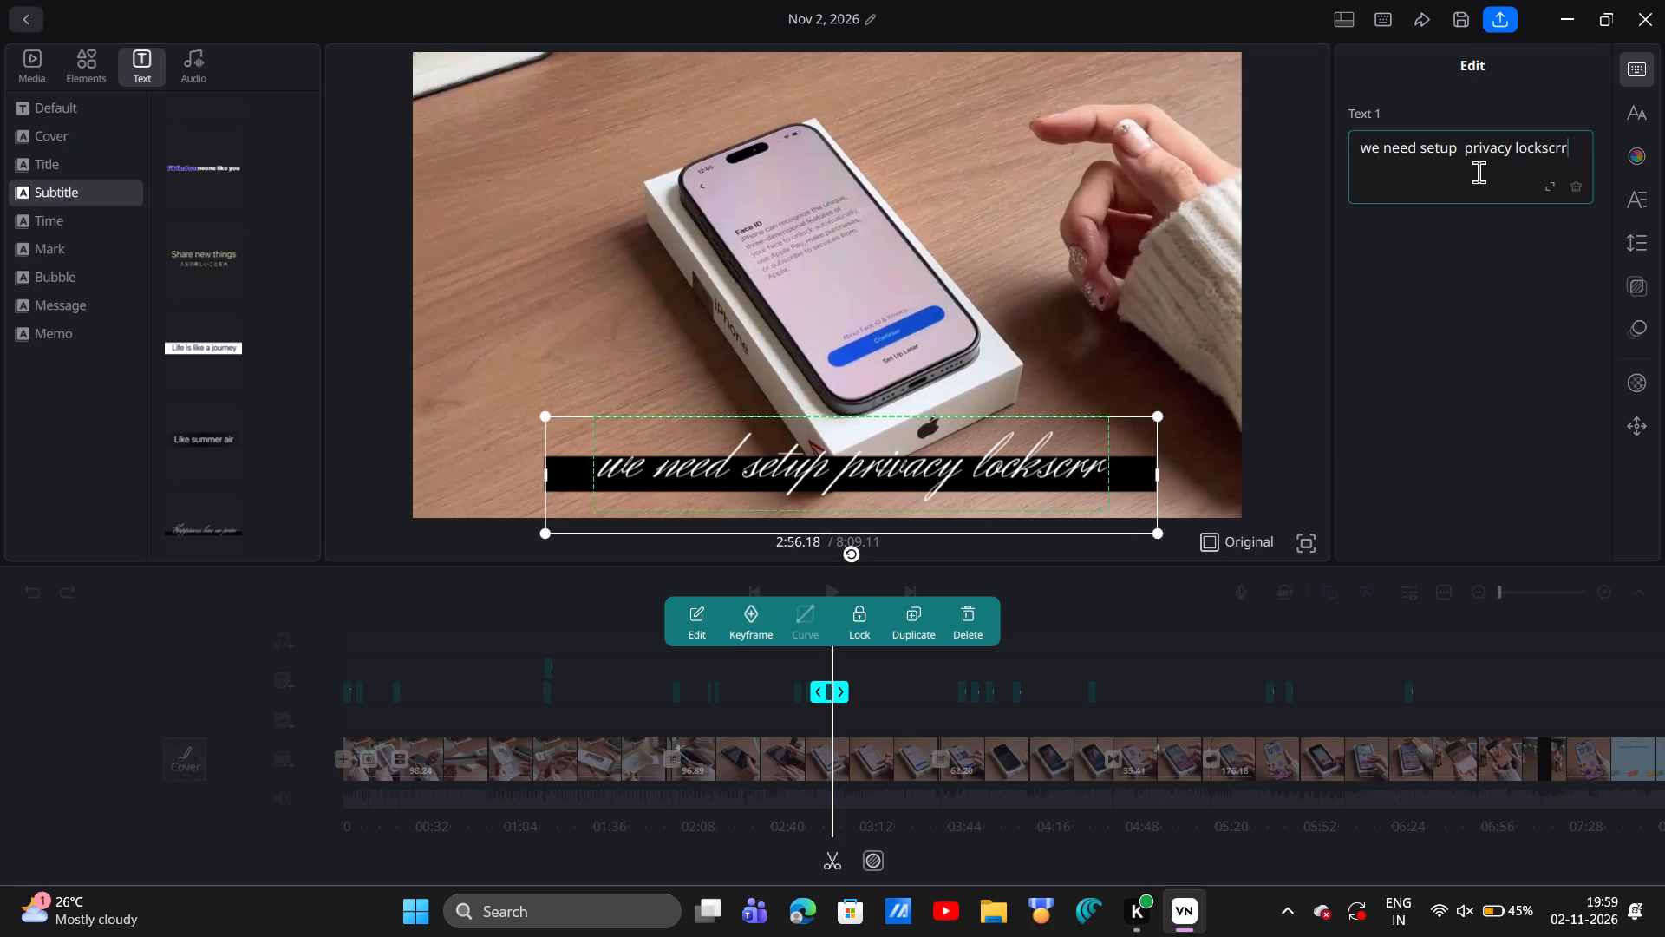
key("BackSpace")
type("een")
key("space")
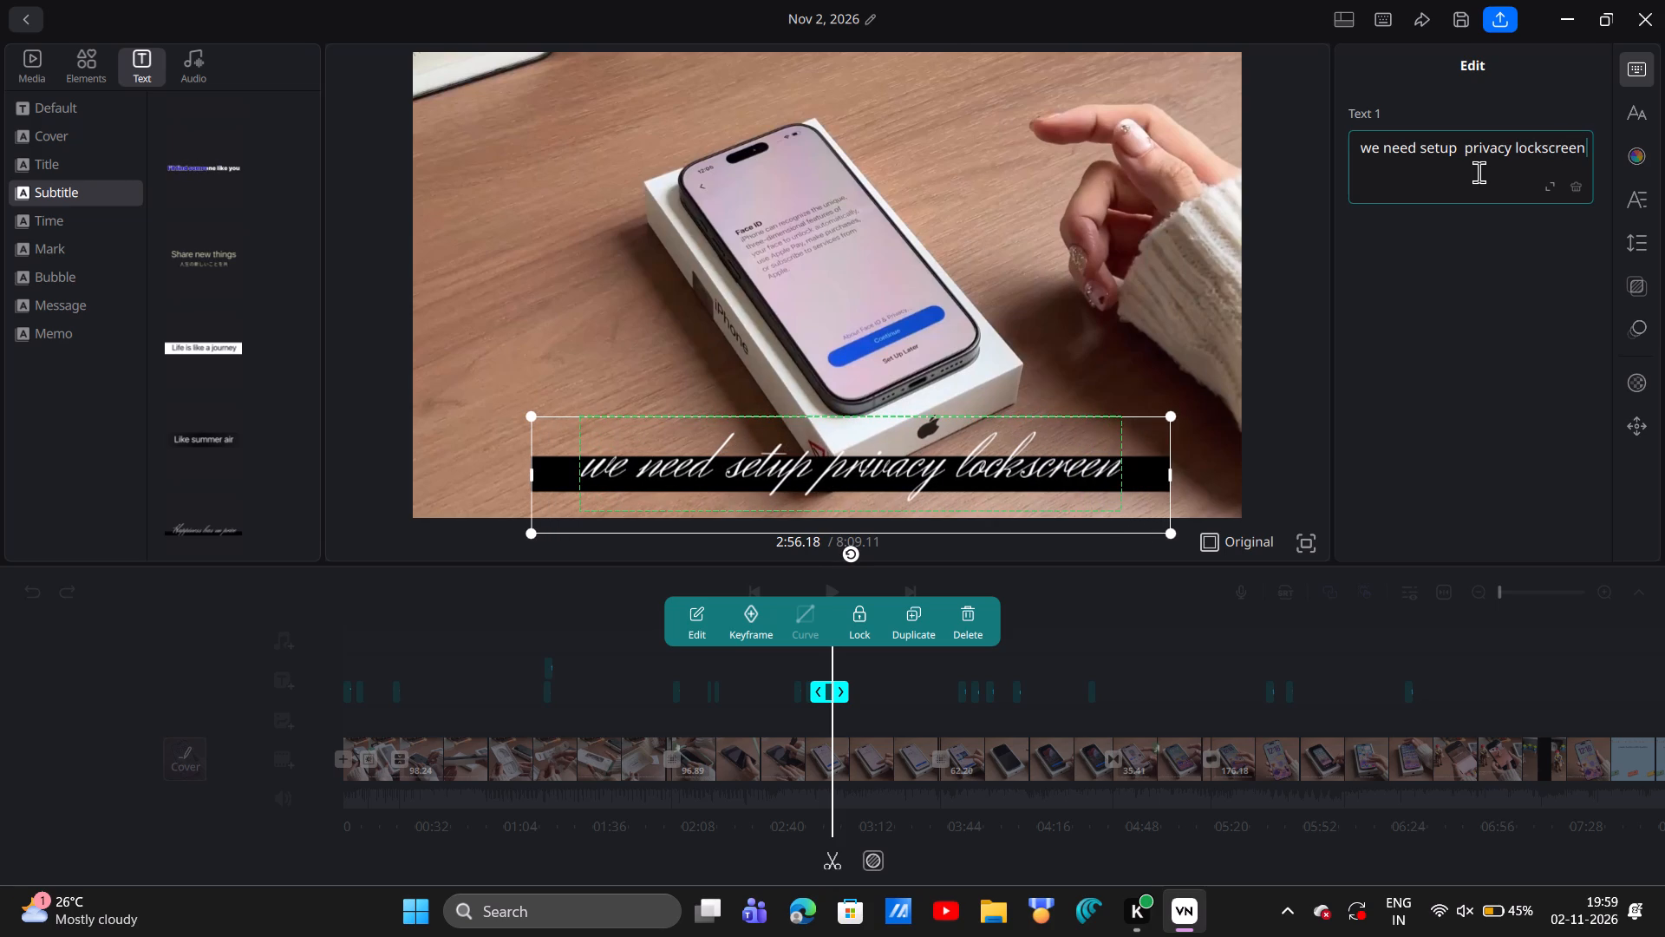
left_click(1058, 606)
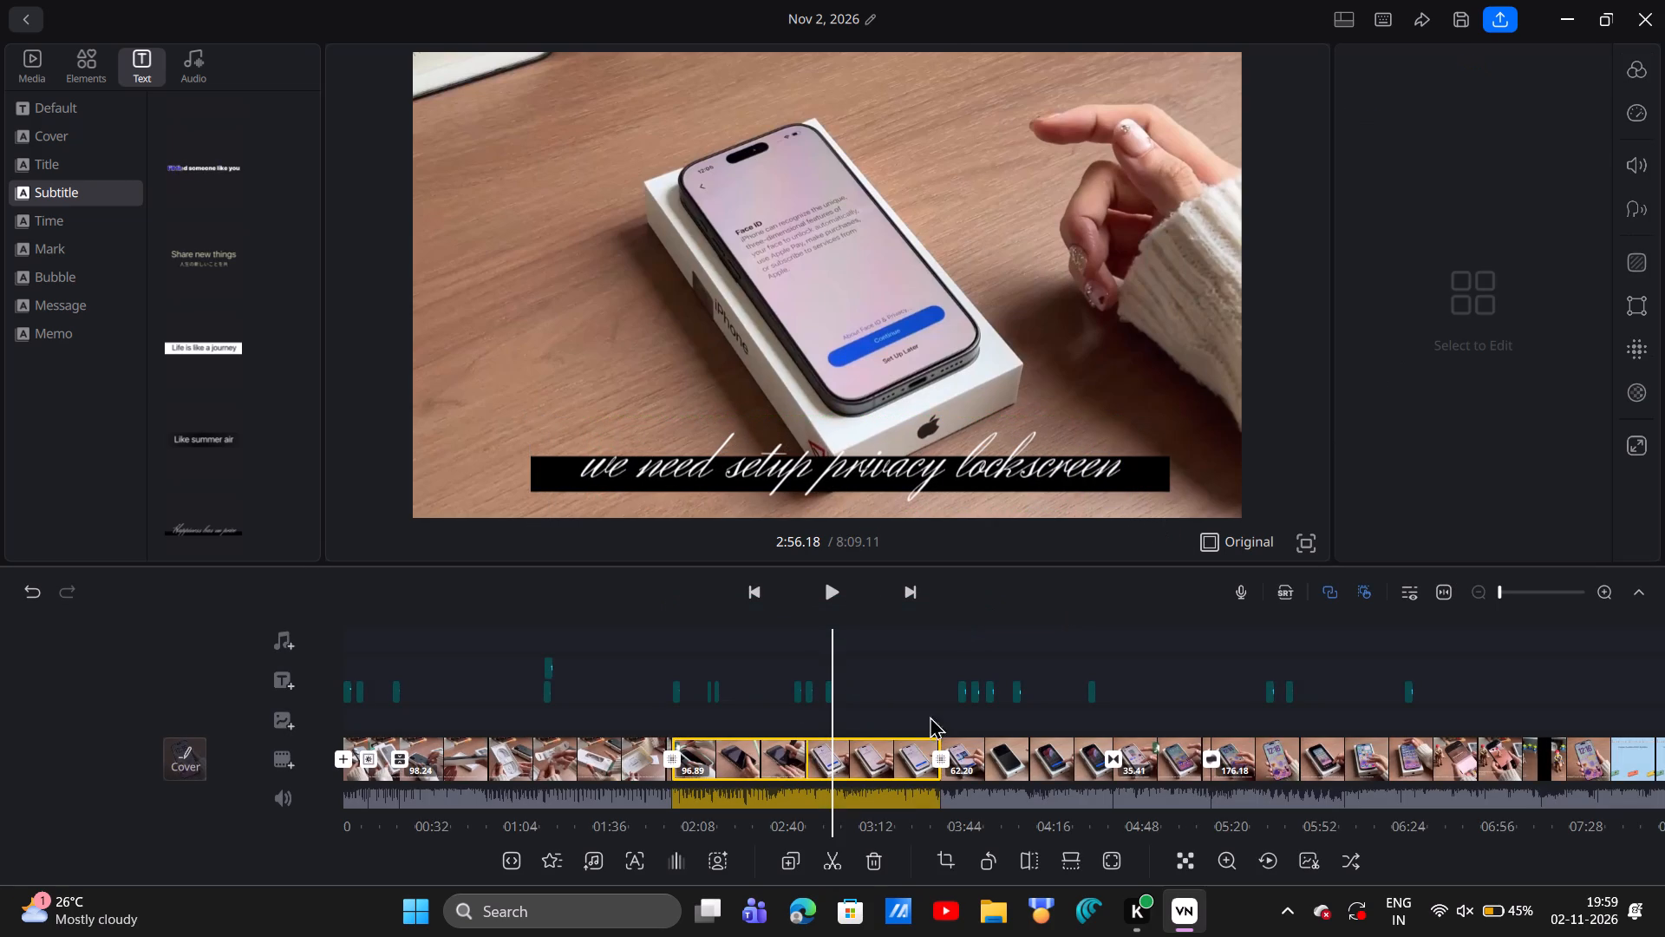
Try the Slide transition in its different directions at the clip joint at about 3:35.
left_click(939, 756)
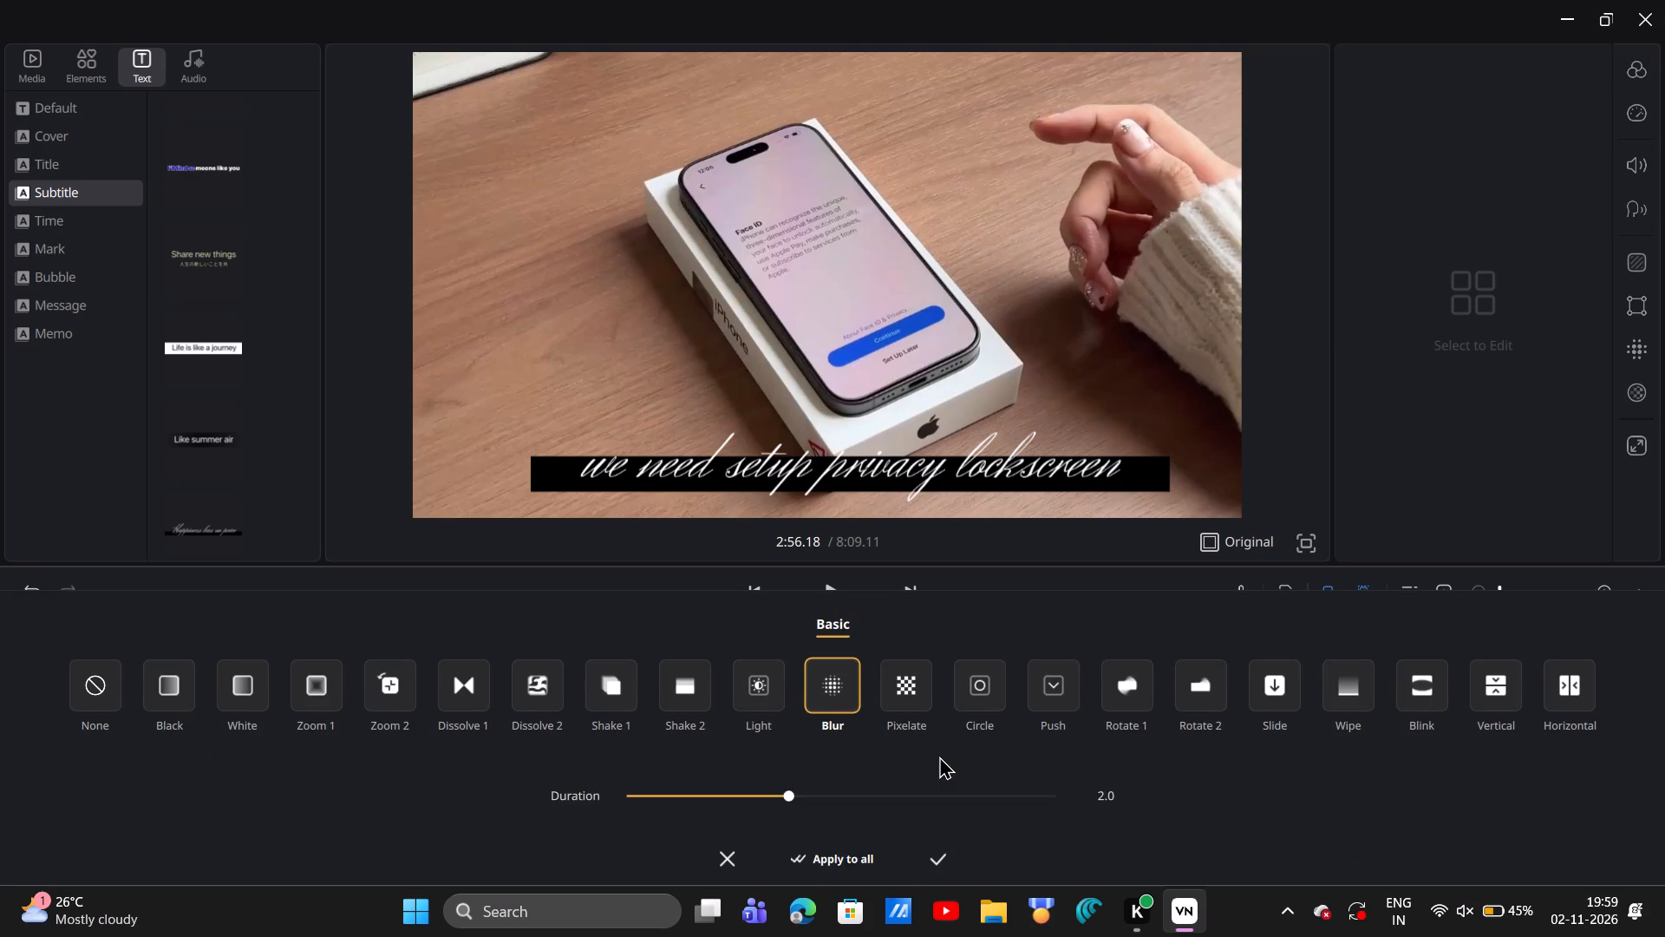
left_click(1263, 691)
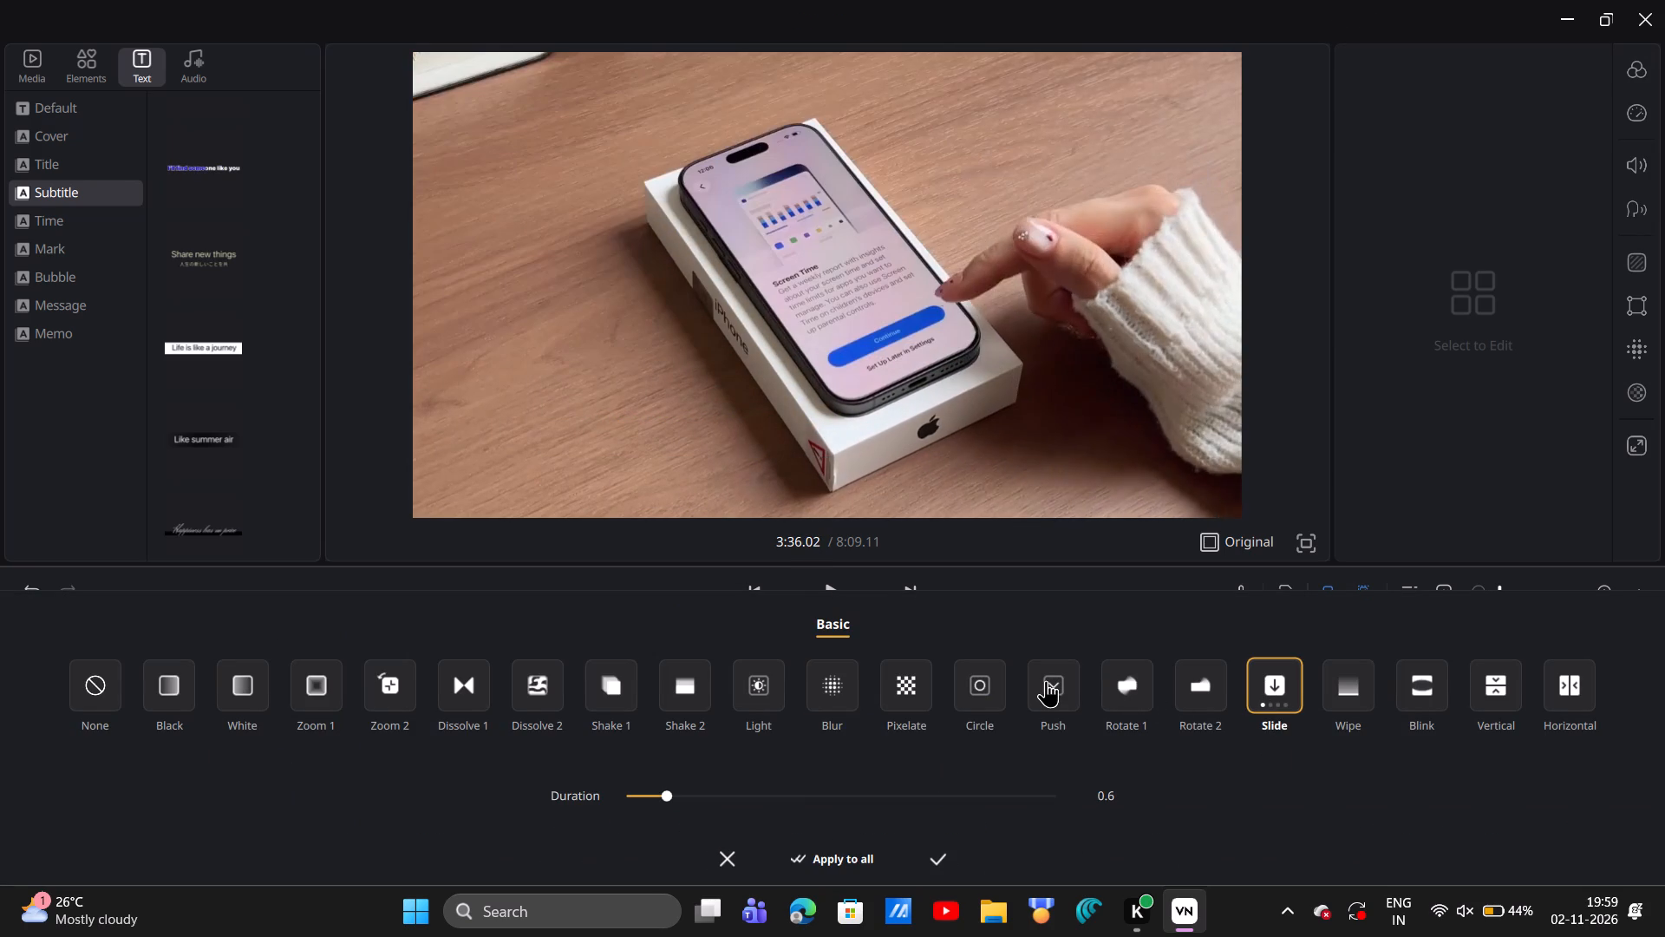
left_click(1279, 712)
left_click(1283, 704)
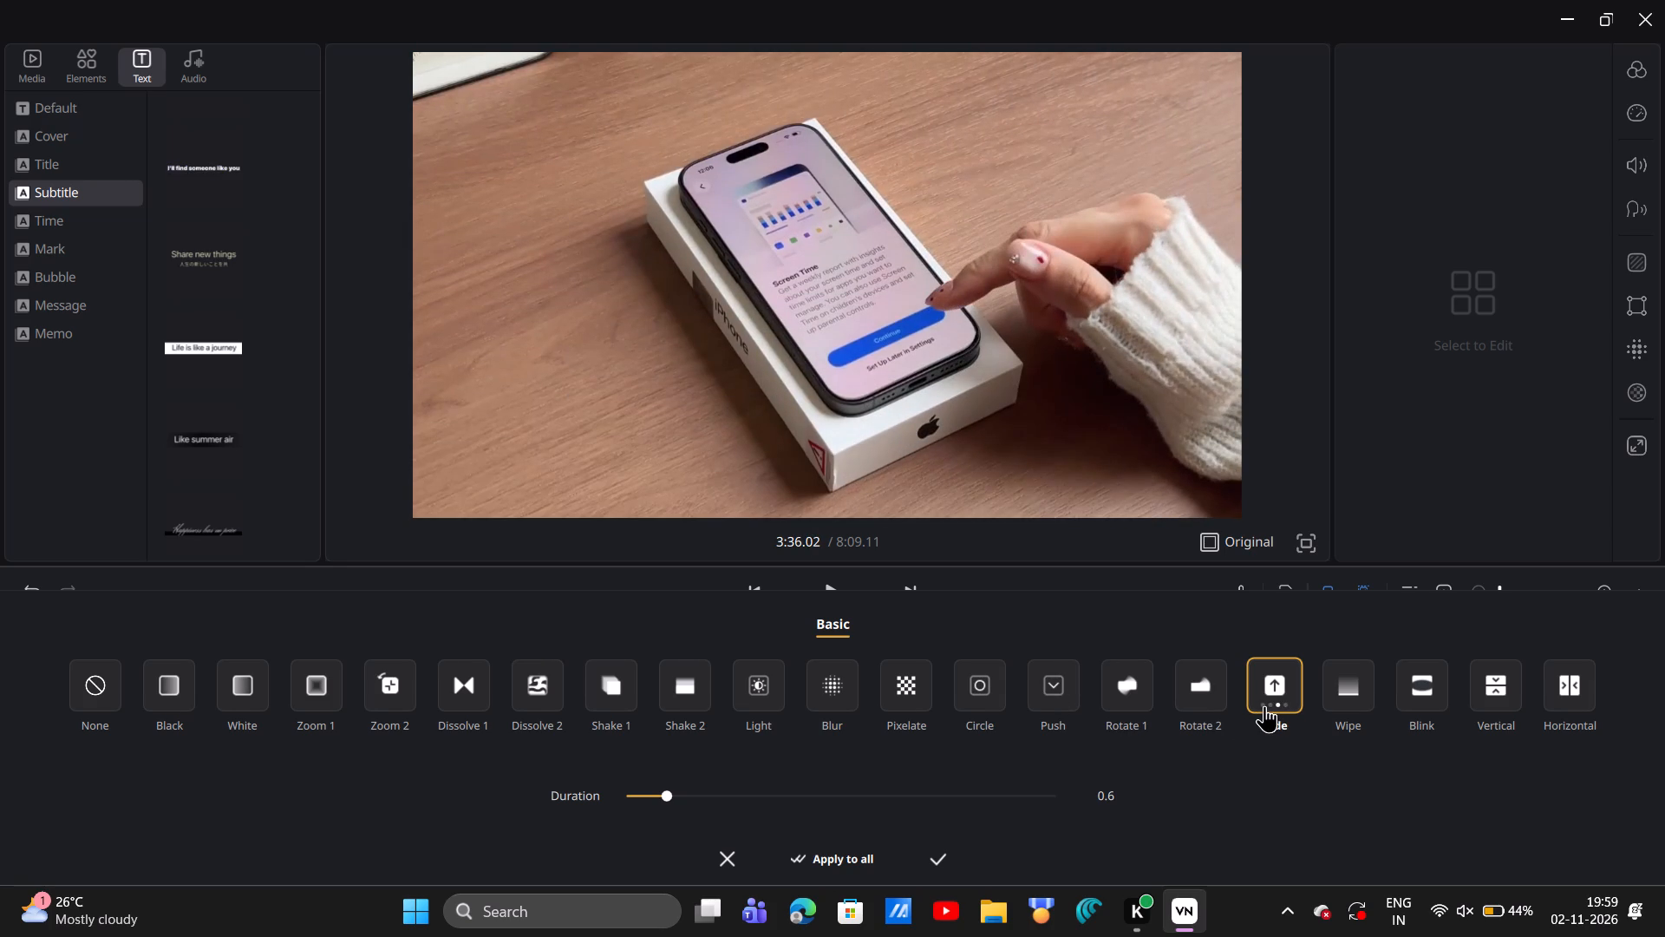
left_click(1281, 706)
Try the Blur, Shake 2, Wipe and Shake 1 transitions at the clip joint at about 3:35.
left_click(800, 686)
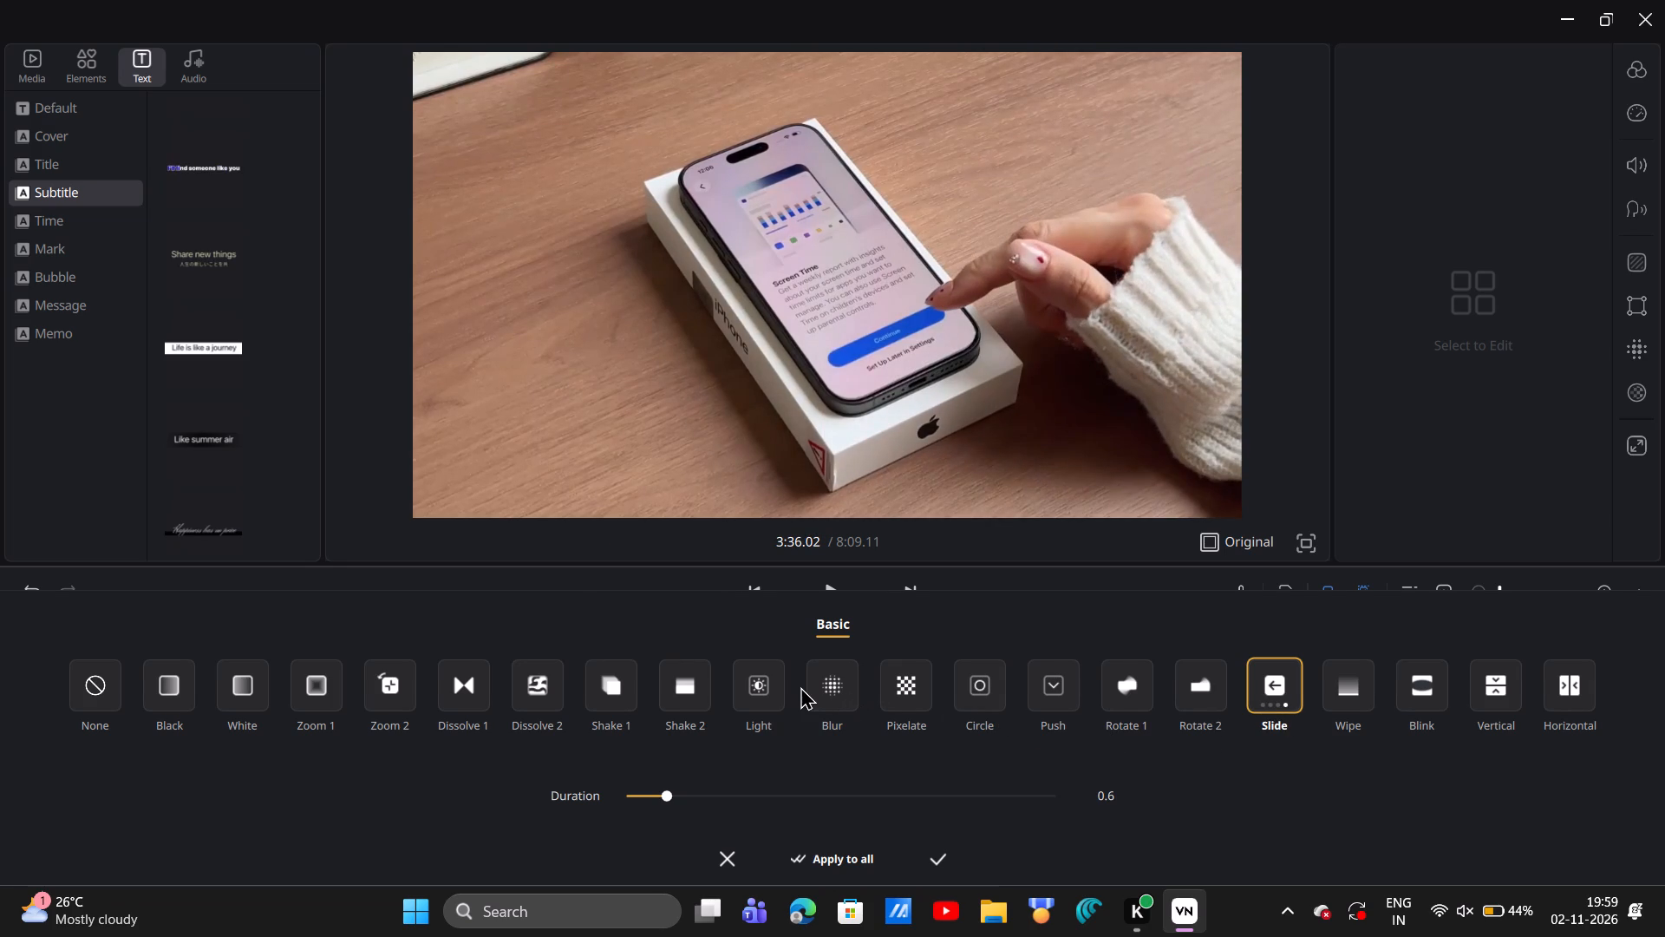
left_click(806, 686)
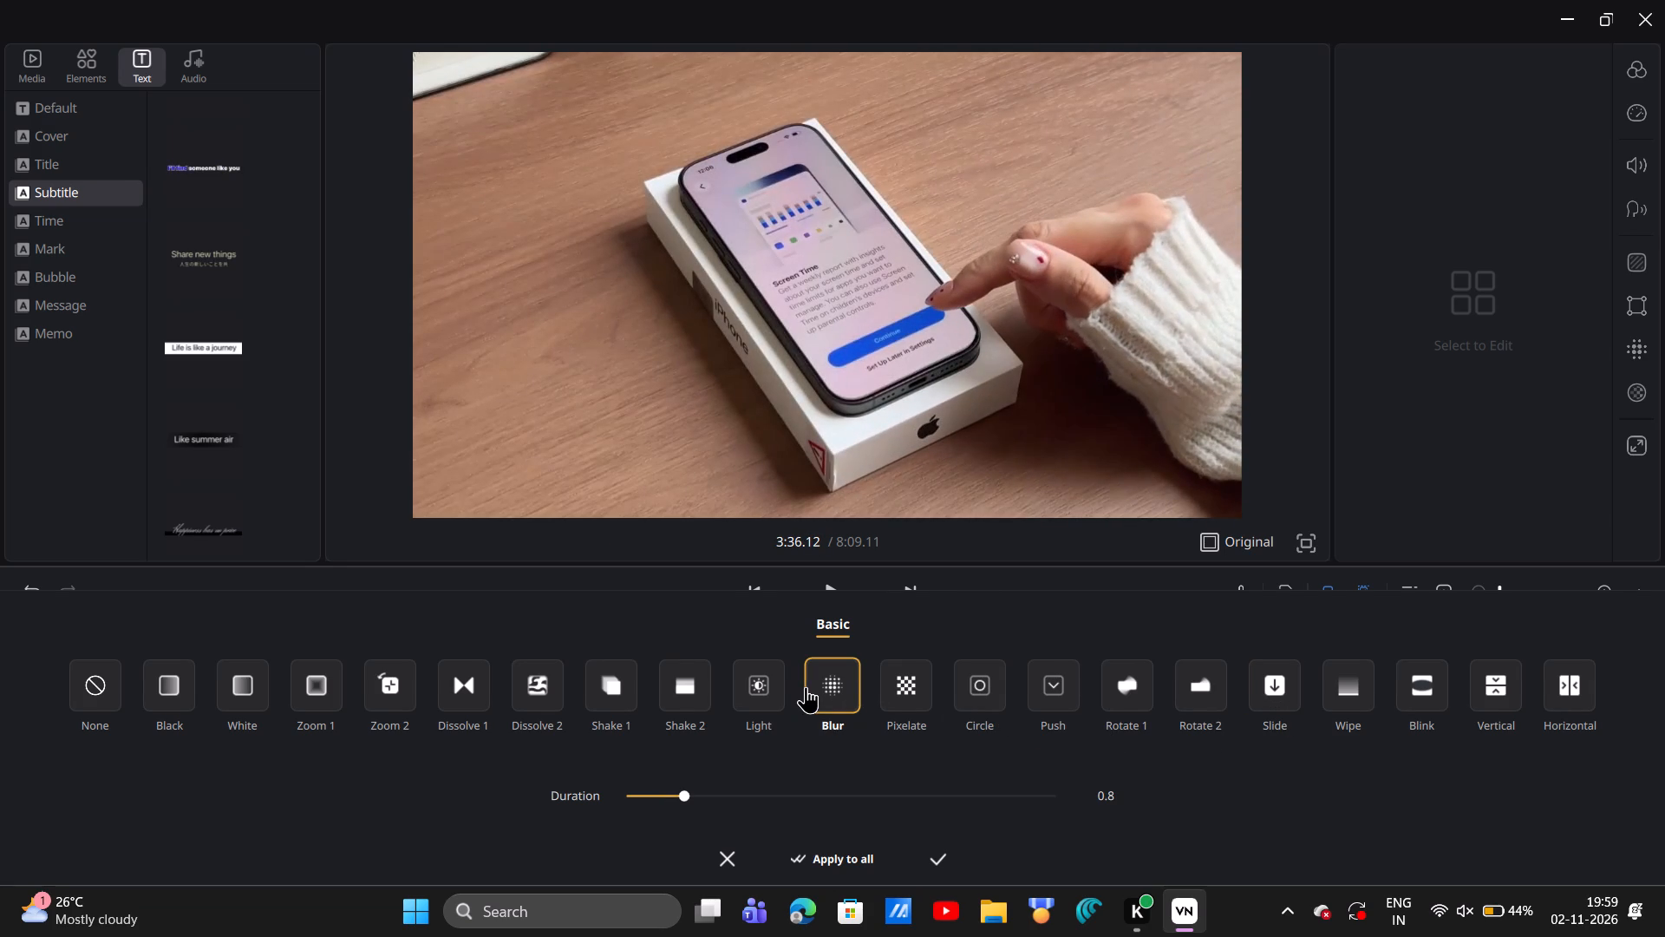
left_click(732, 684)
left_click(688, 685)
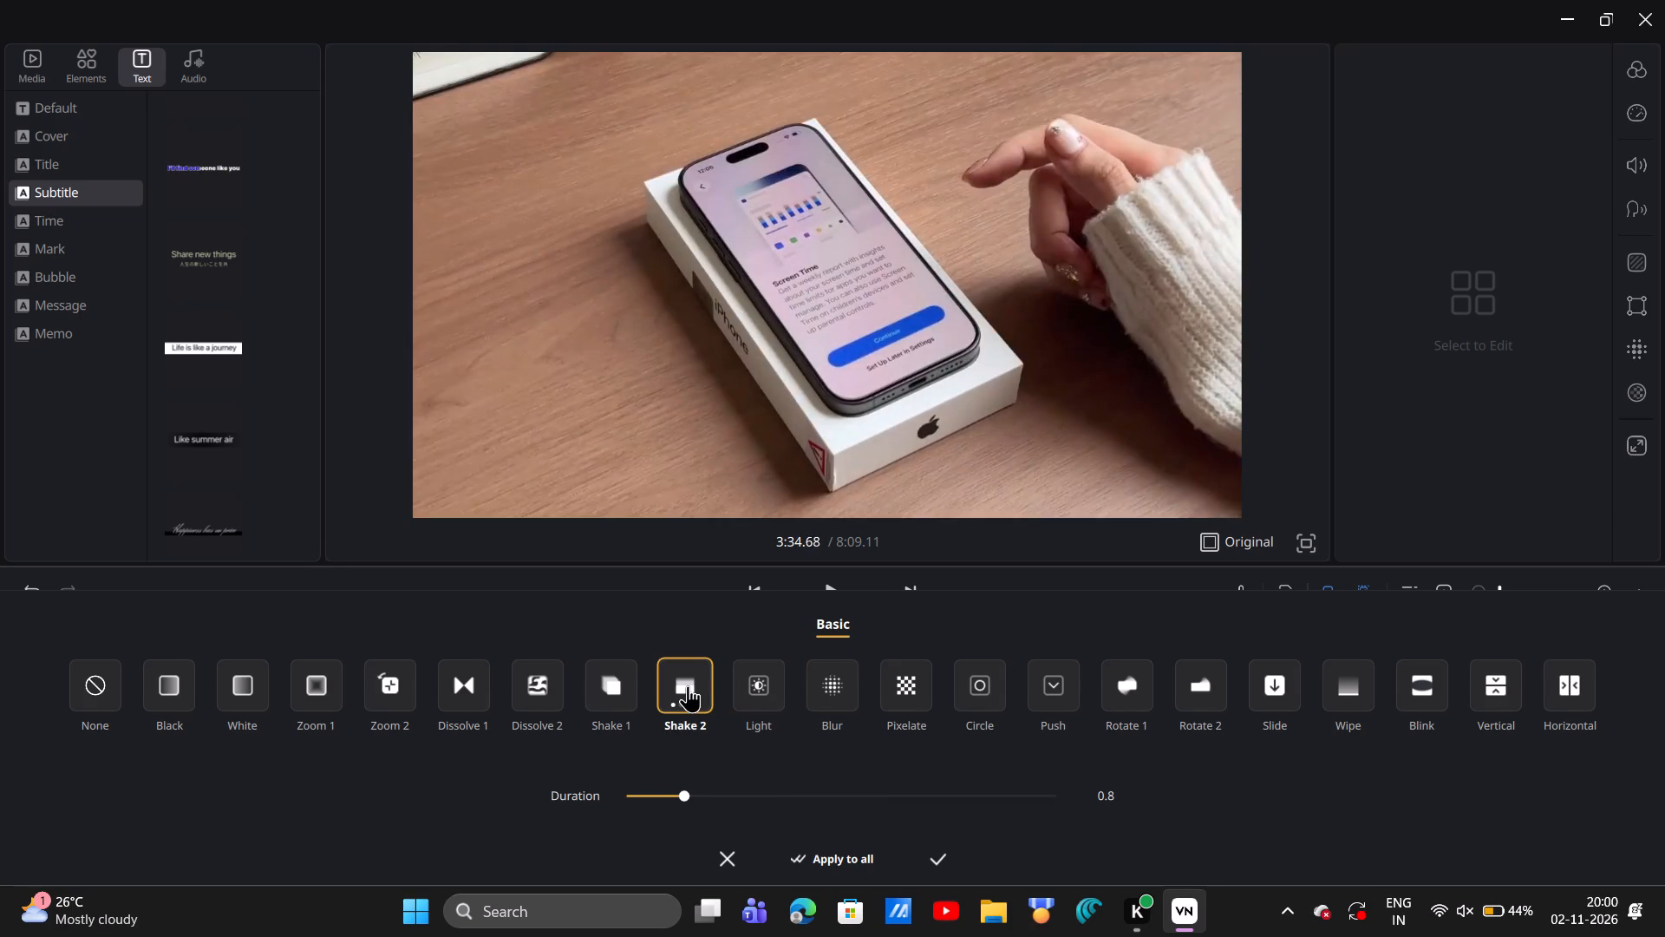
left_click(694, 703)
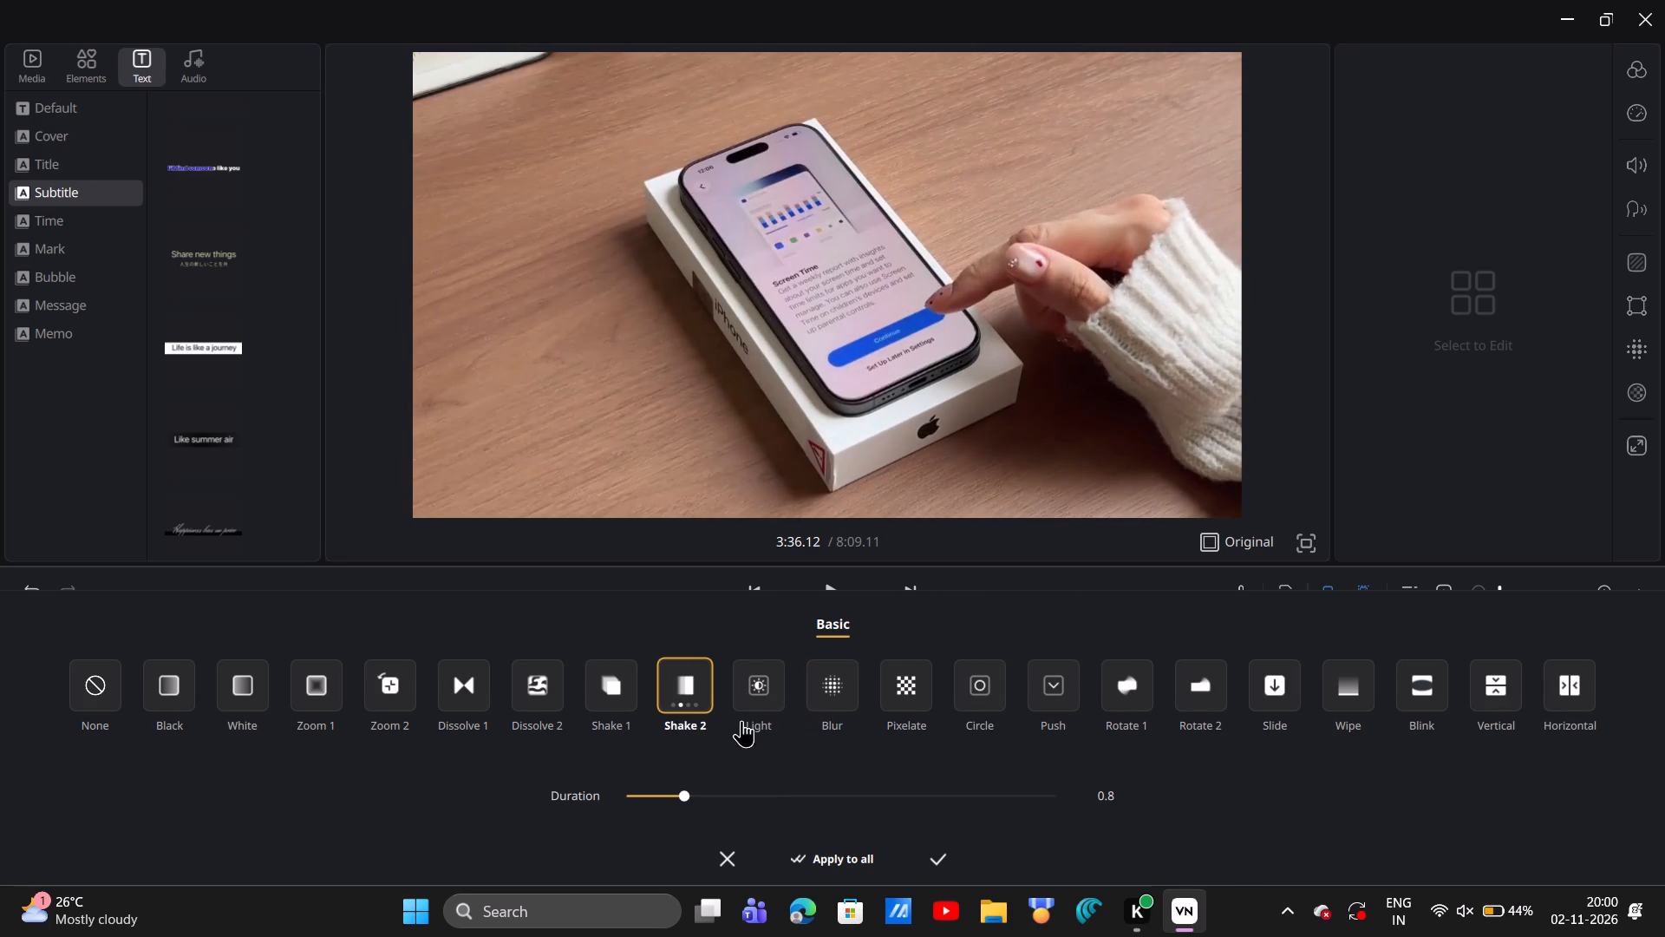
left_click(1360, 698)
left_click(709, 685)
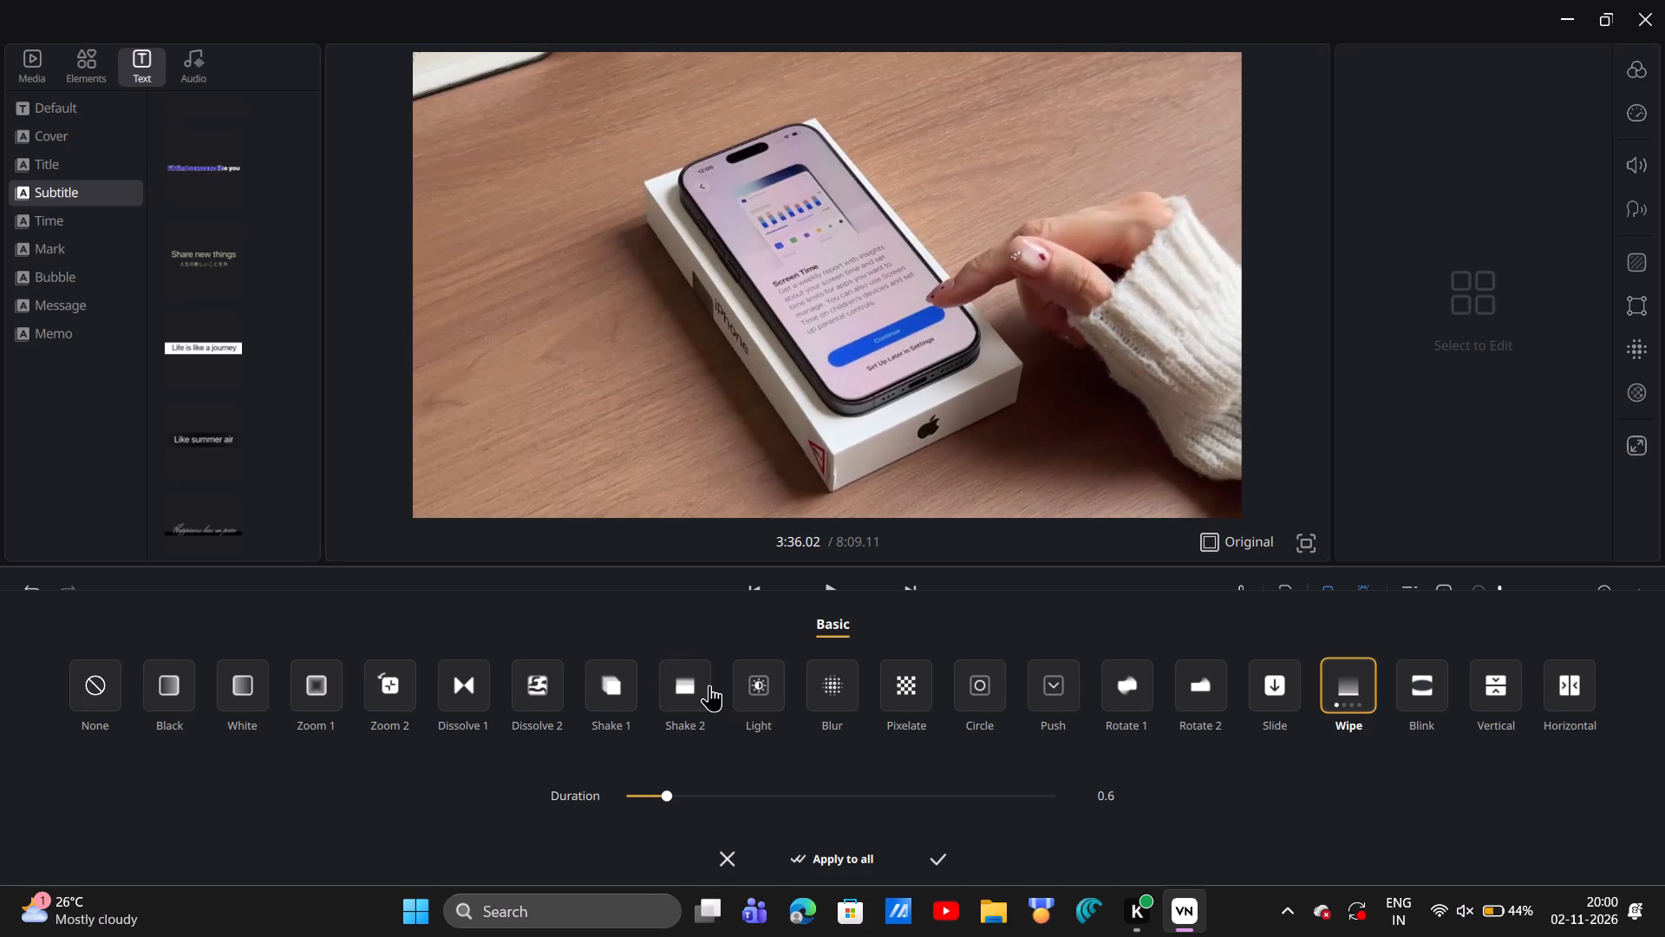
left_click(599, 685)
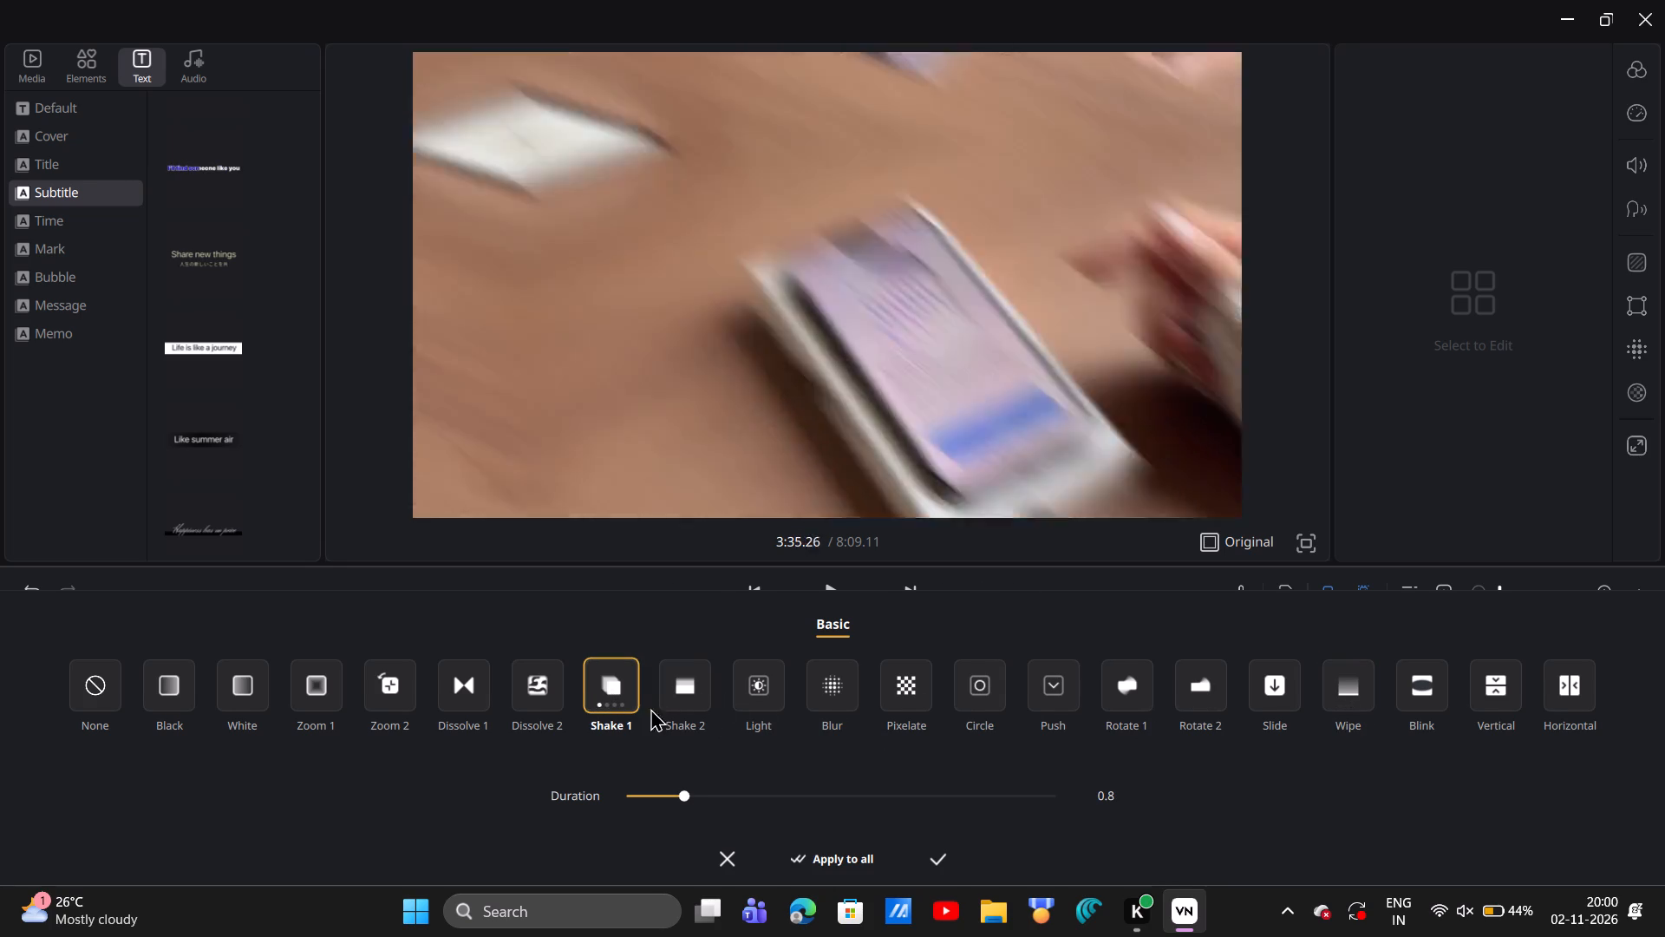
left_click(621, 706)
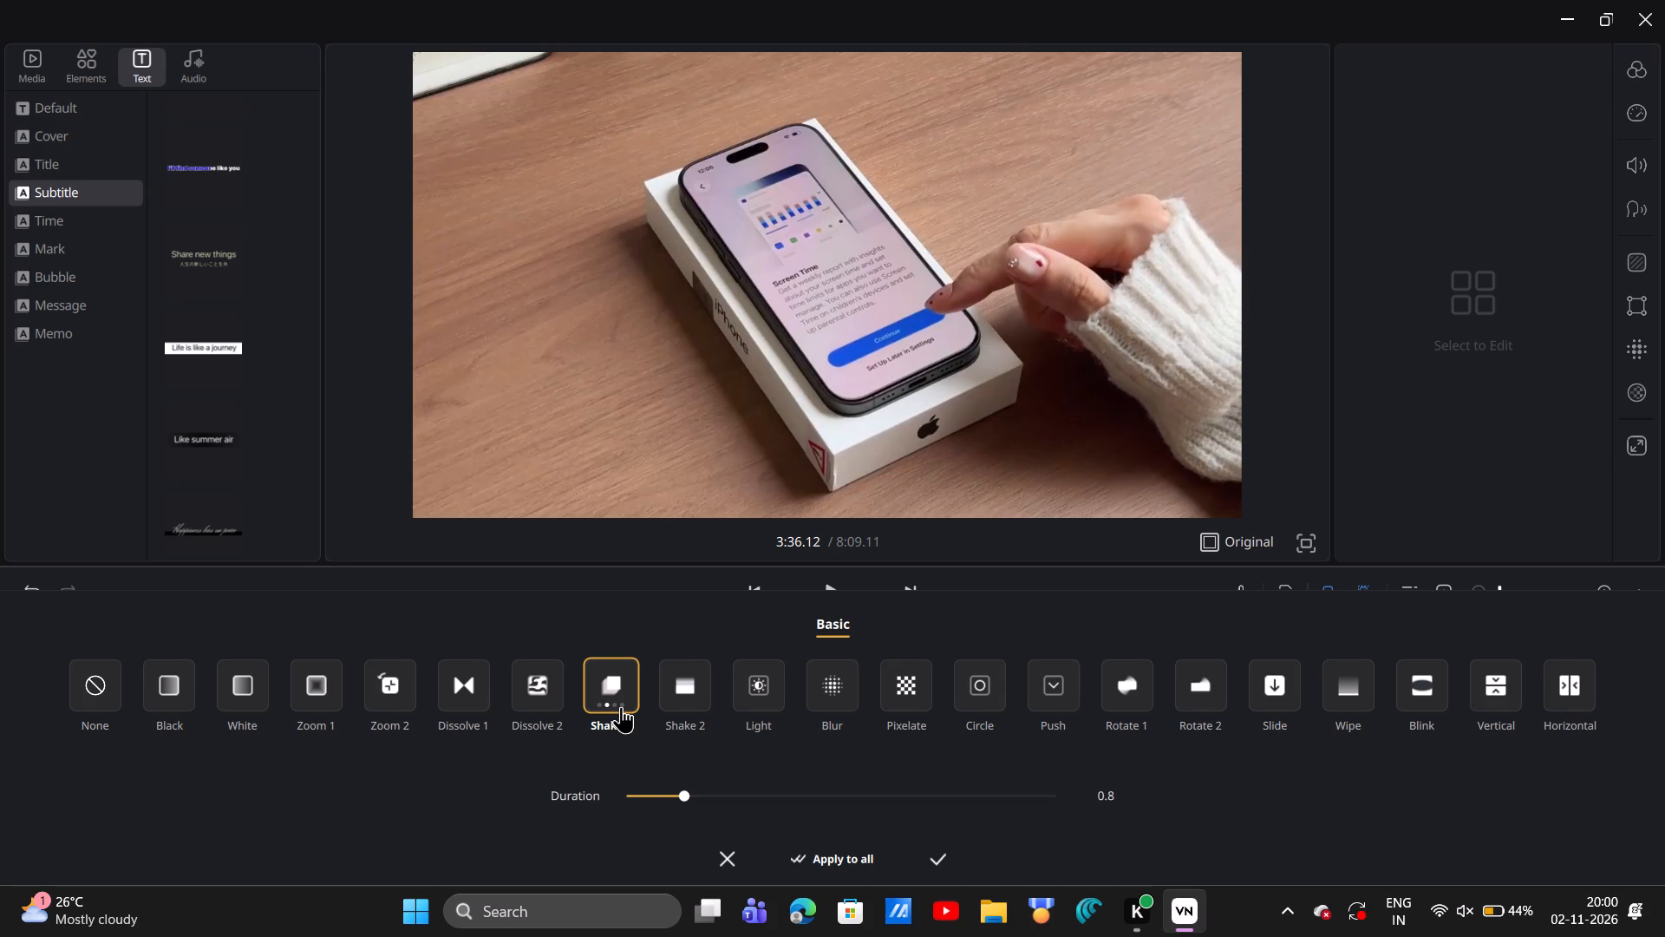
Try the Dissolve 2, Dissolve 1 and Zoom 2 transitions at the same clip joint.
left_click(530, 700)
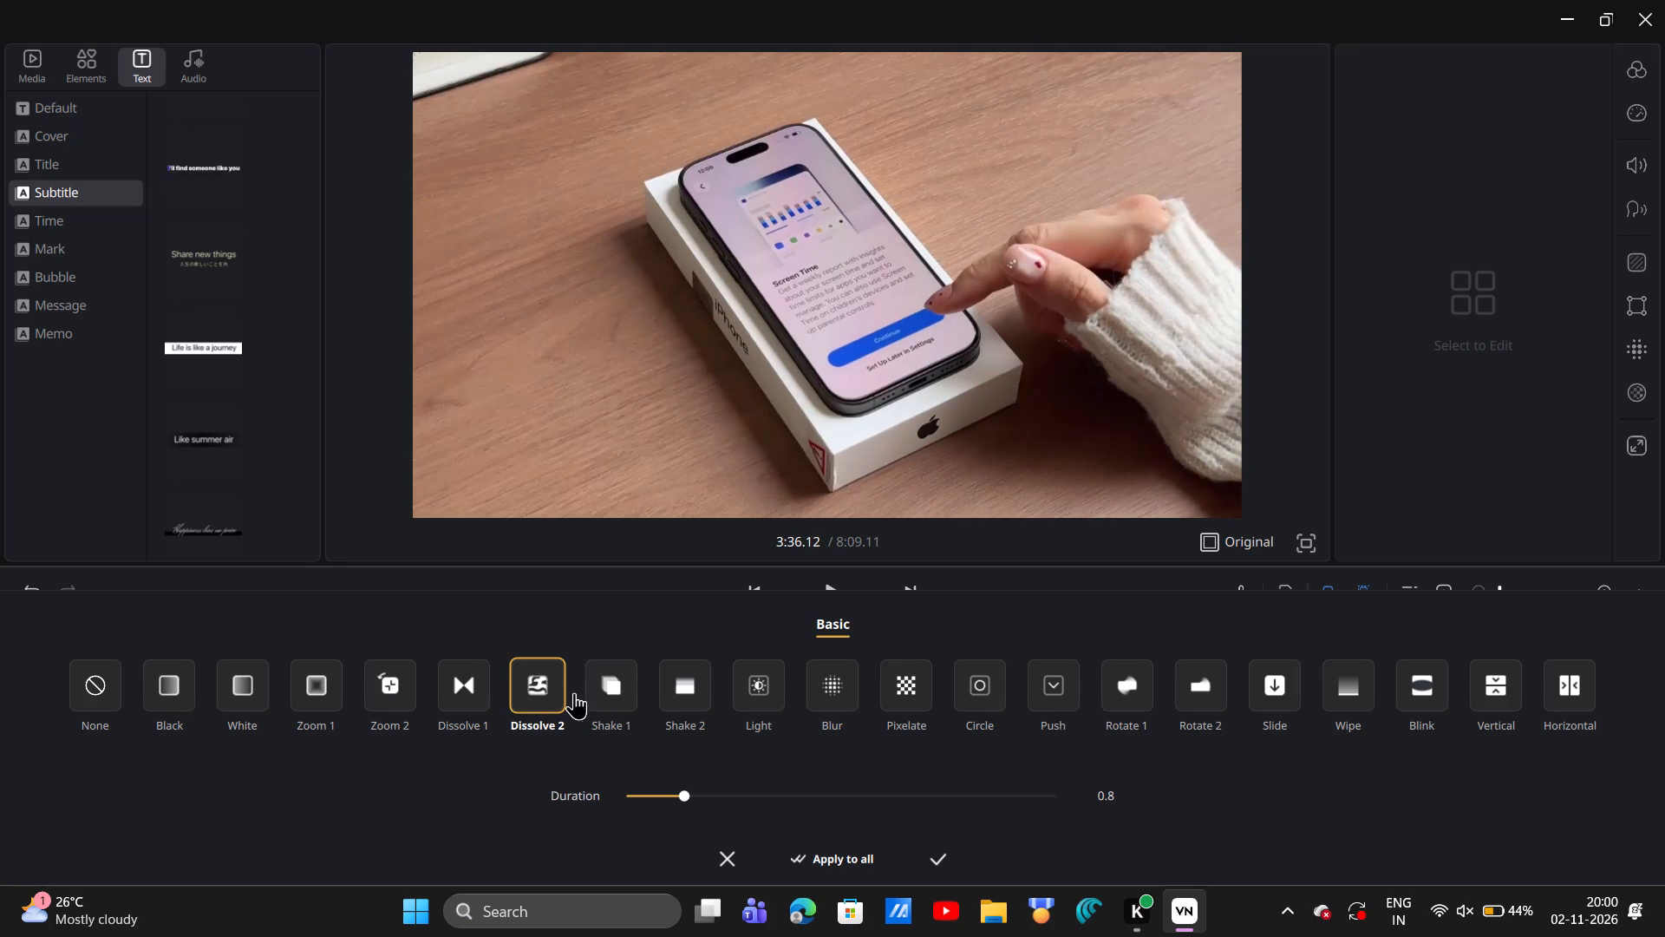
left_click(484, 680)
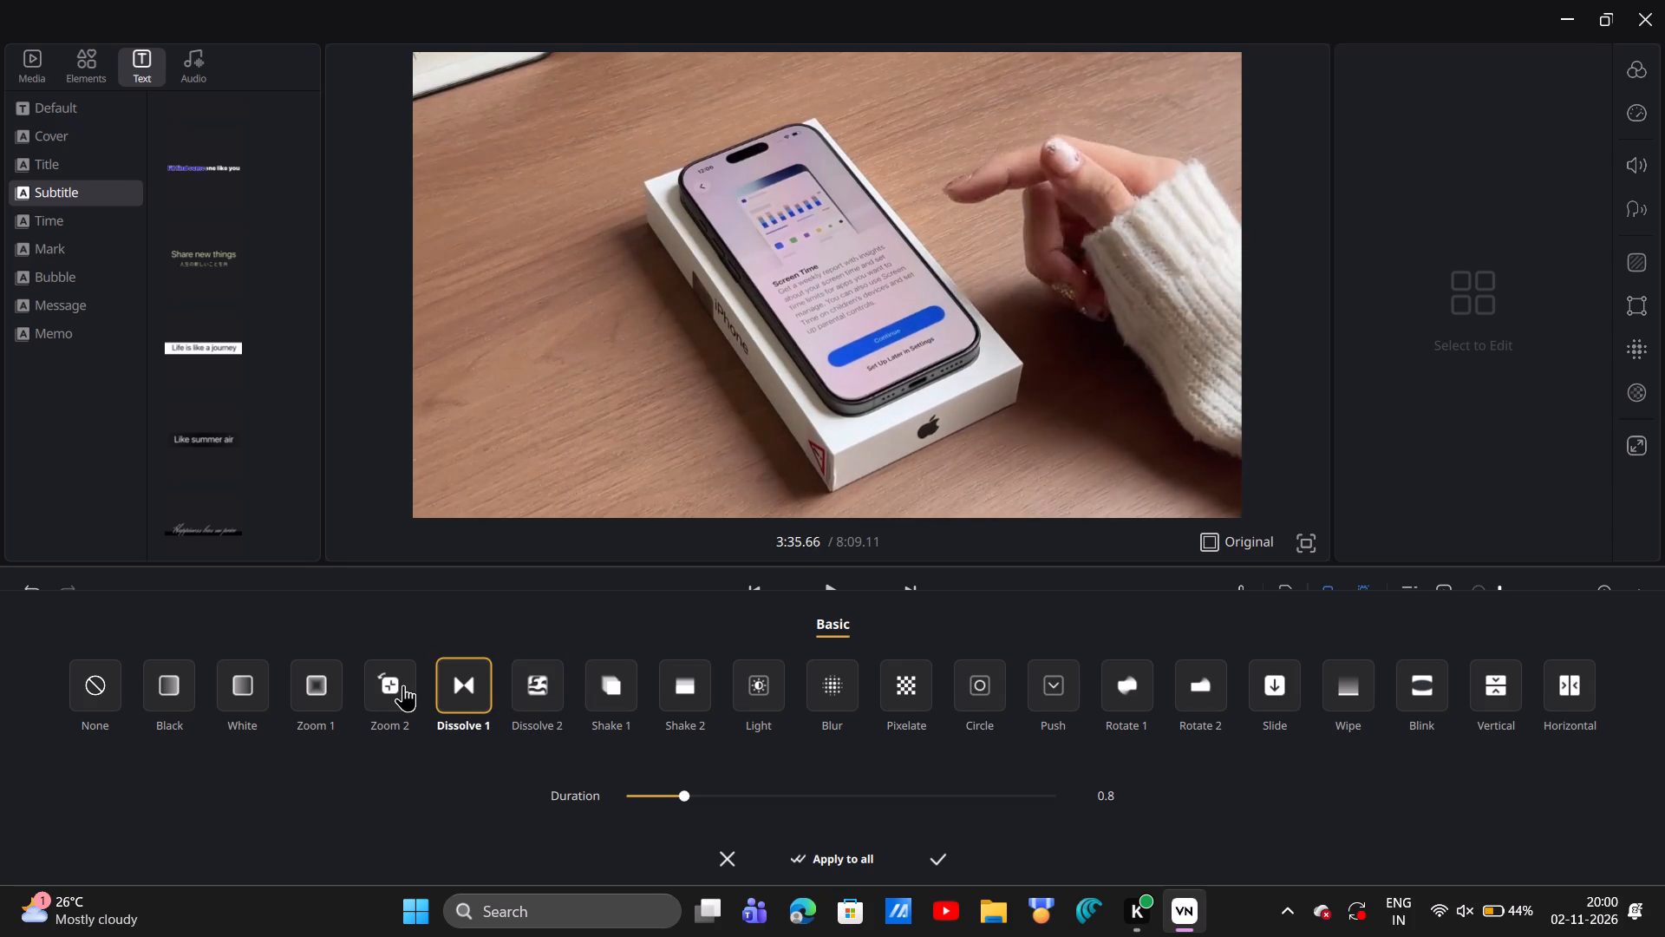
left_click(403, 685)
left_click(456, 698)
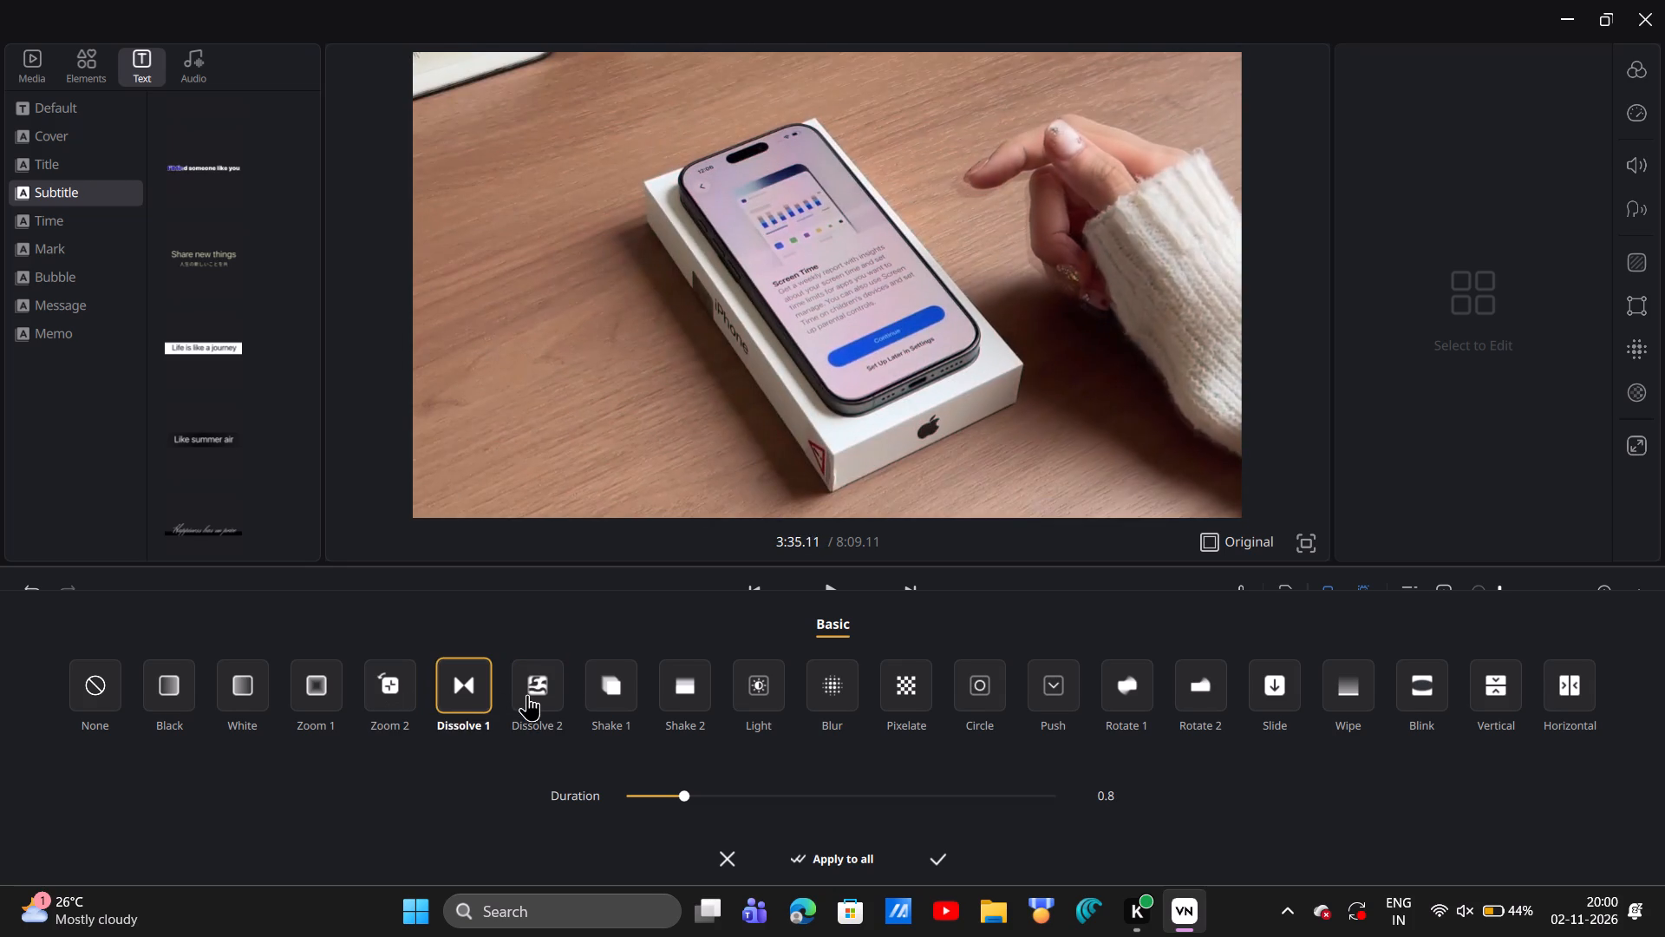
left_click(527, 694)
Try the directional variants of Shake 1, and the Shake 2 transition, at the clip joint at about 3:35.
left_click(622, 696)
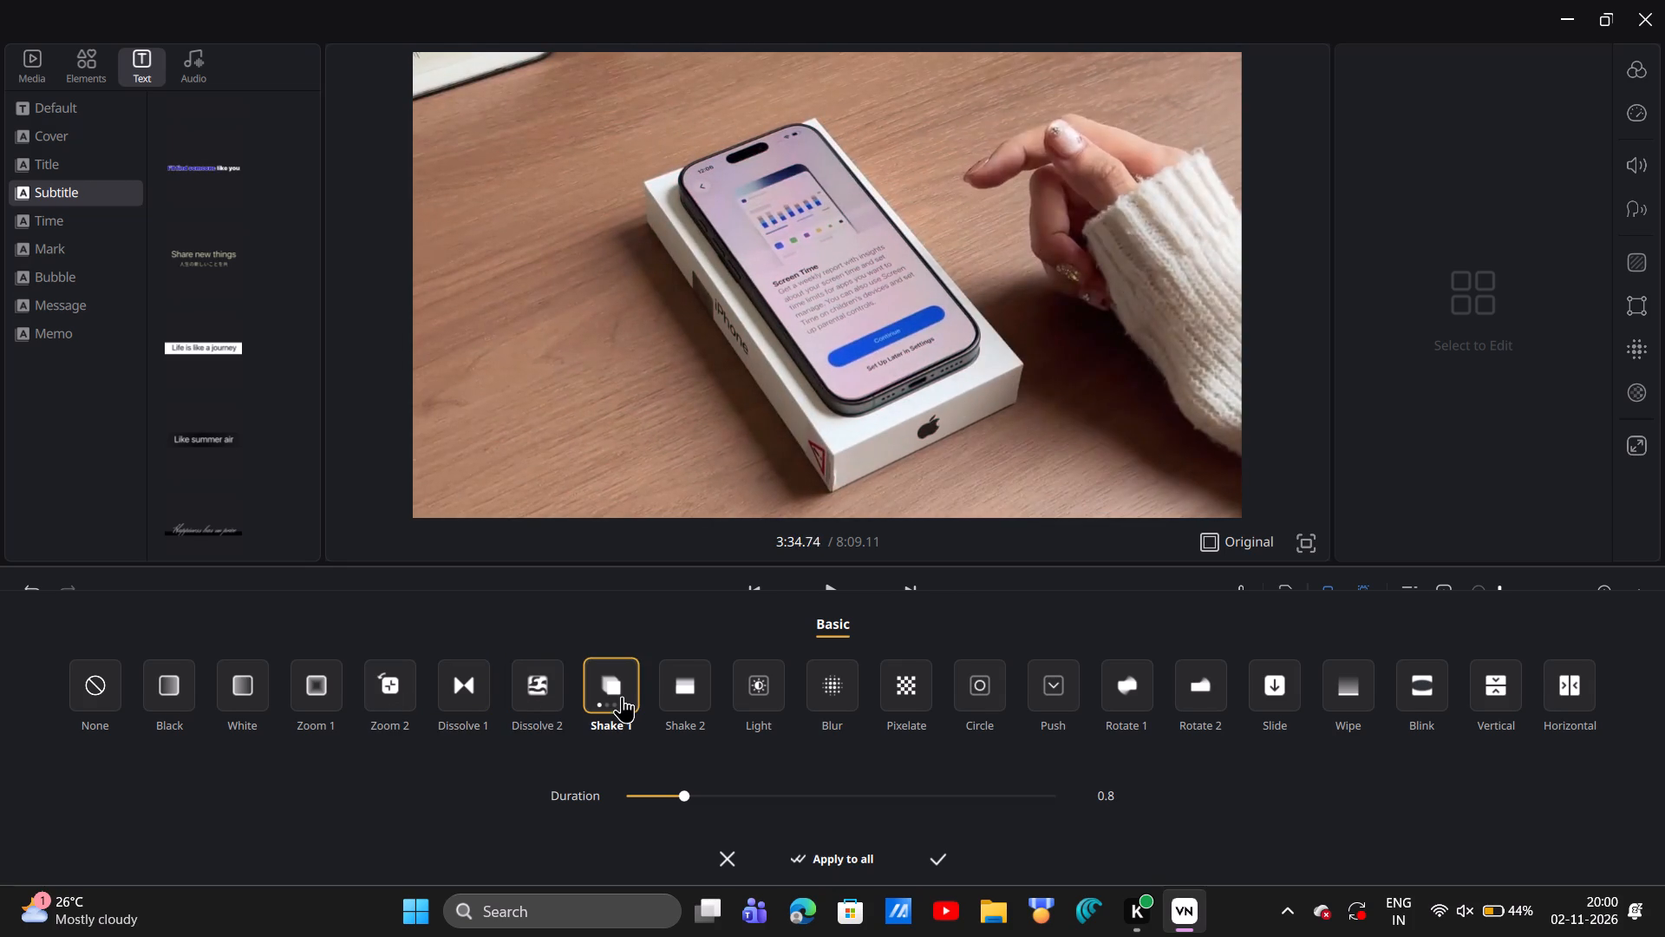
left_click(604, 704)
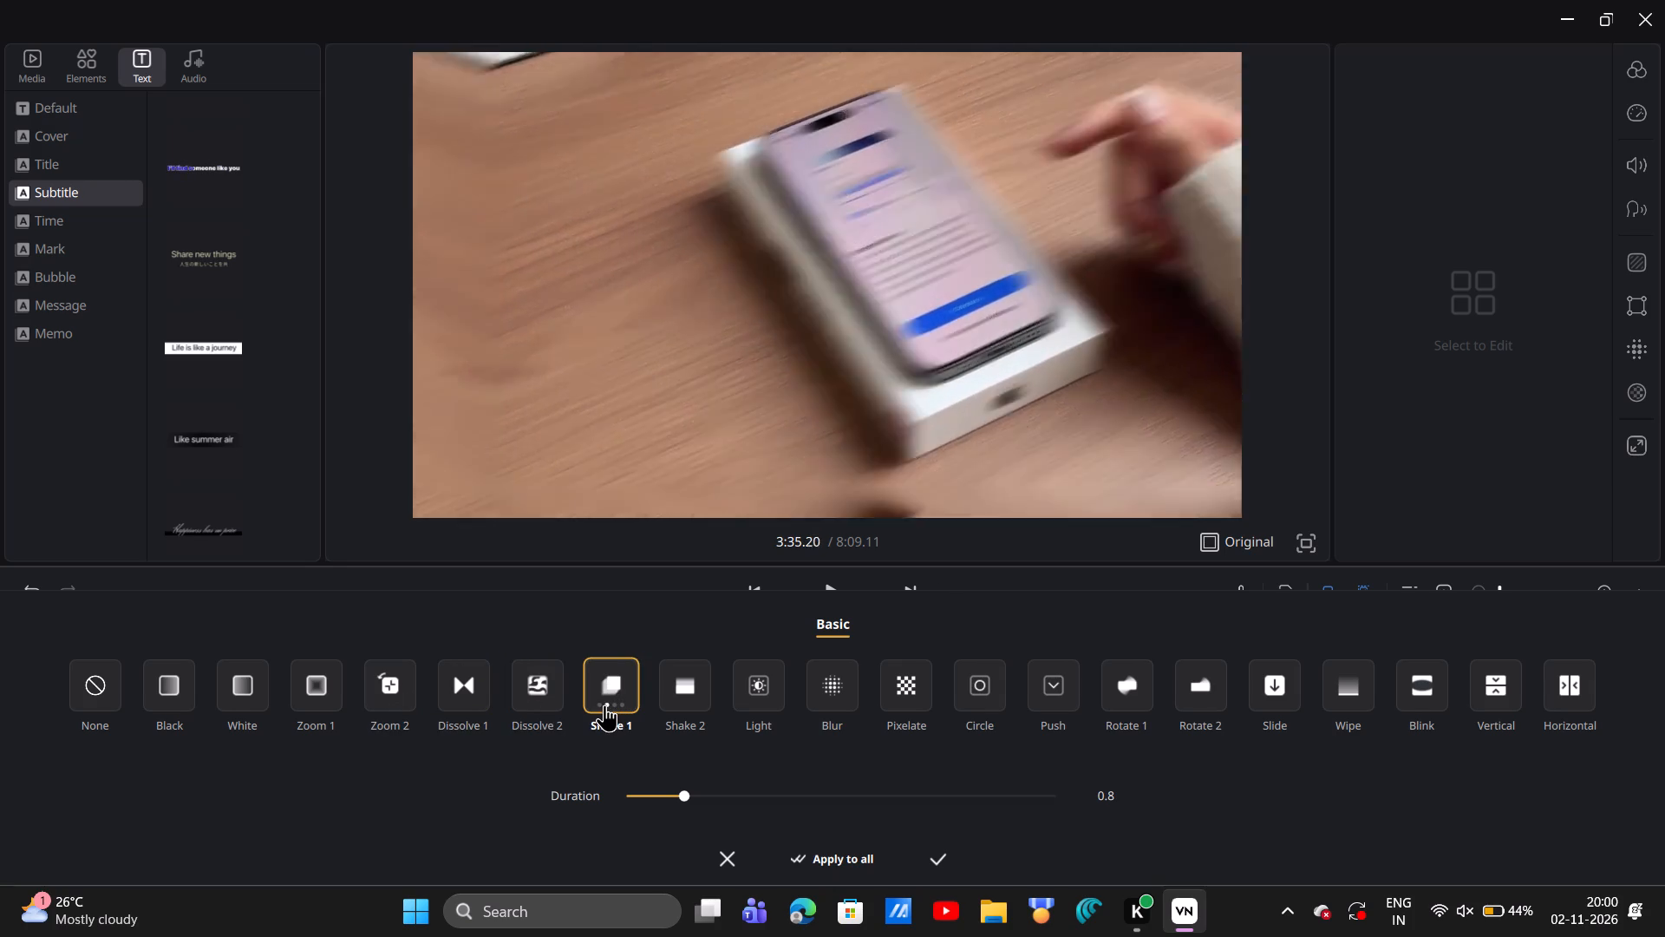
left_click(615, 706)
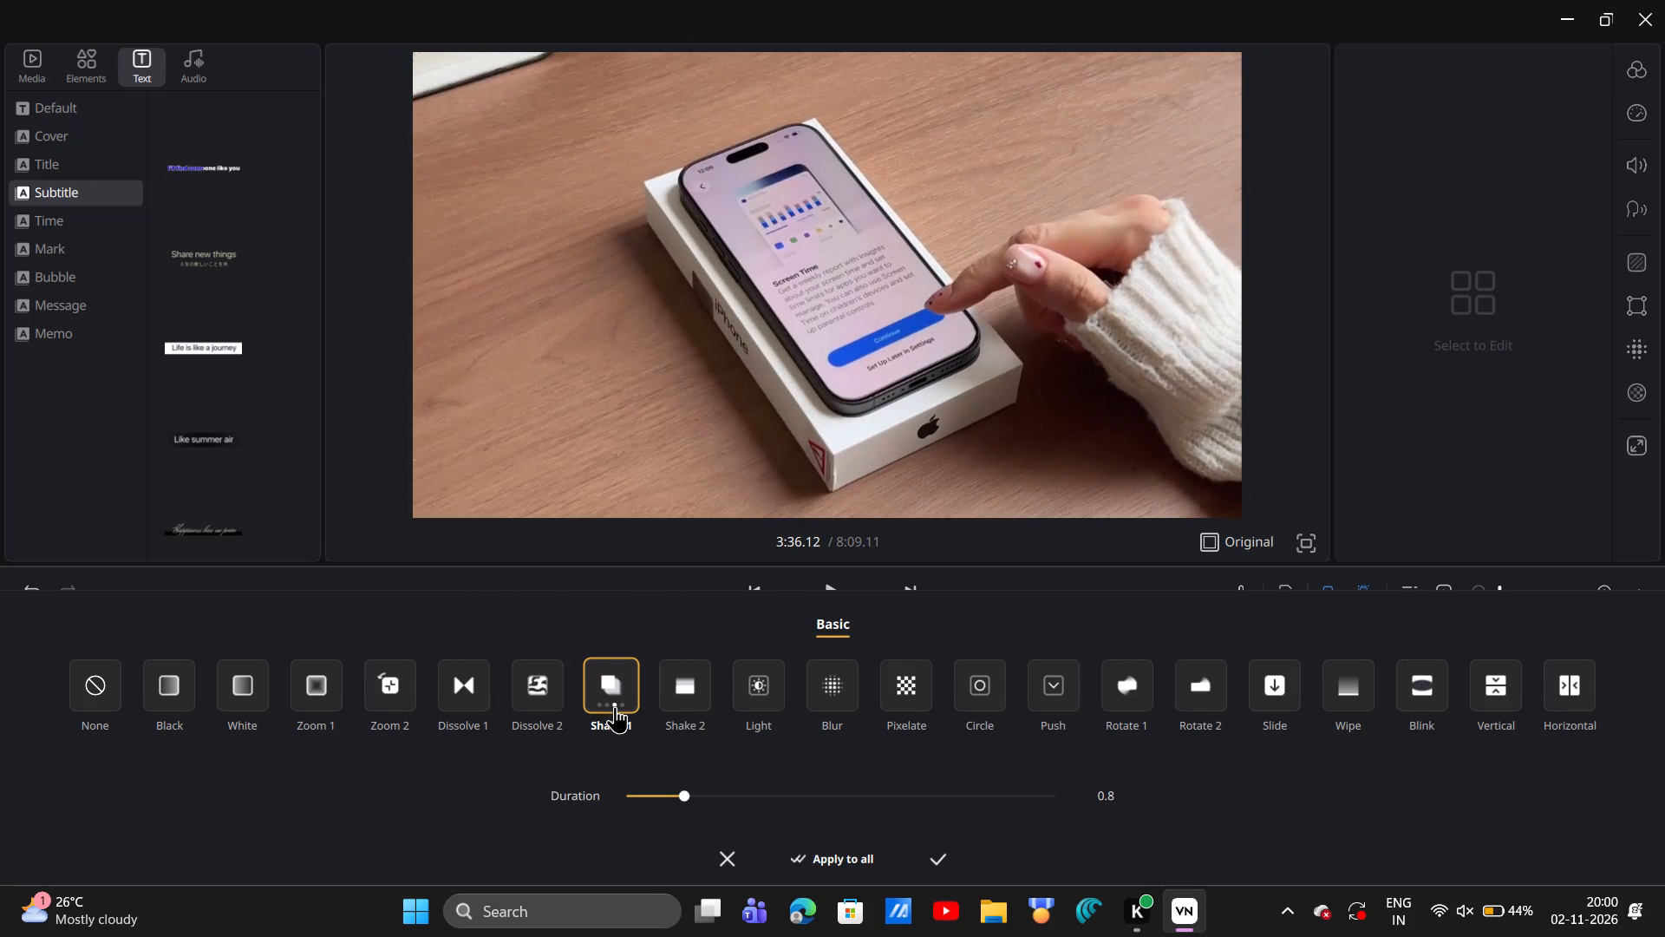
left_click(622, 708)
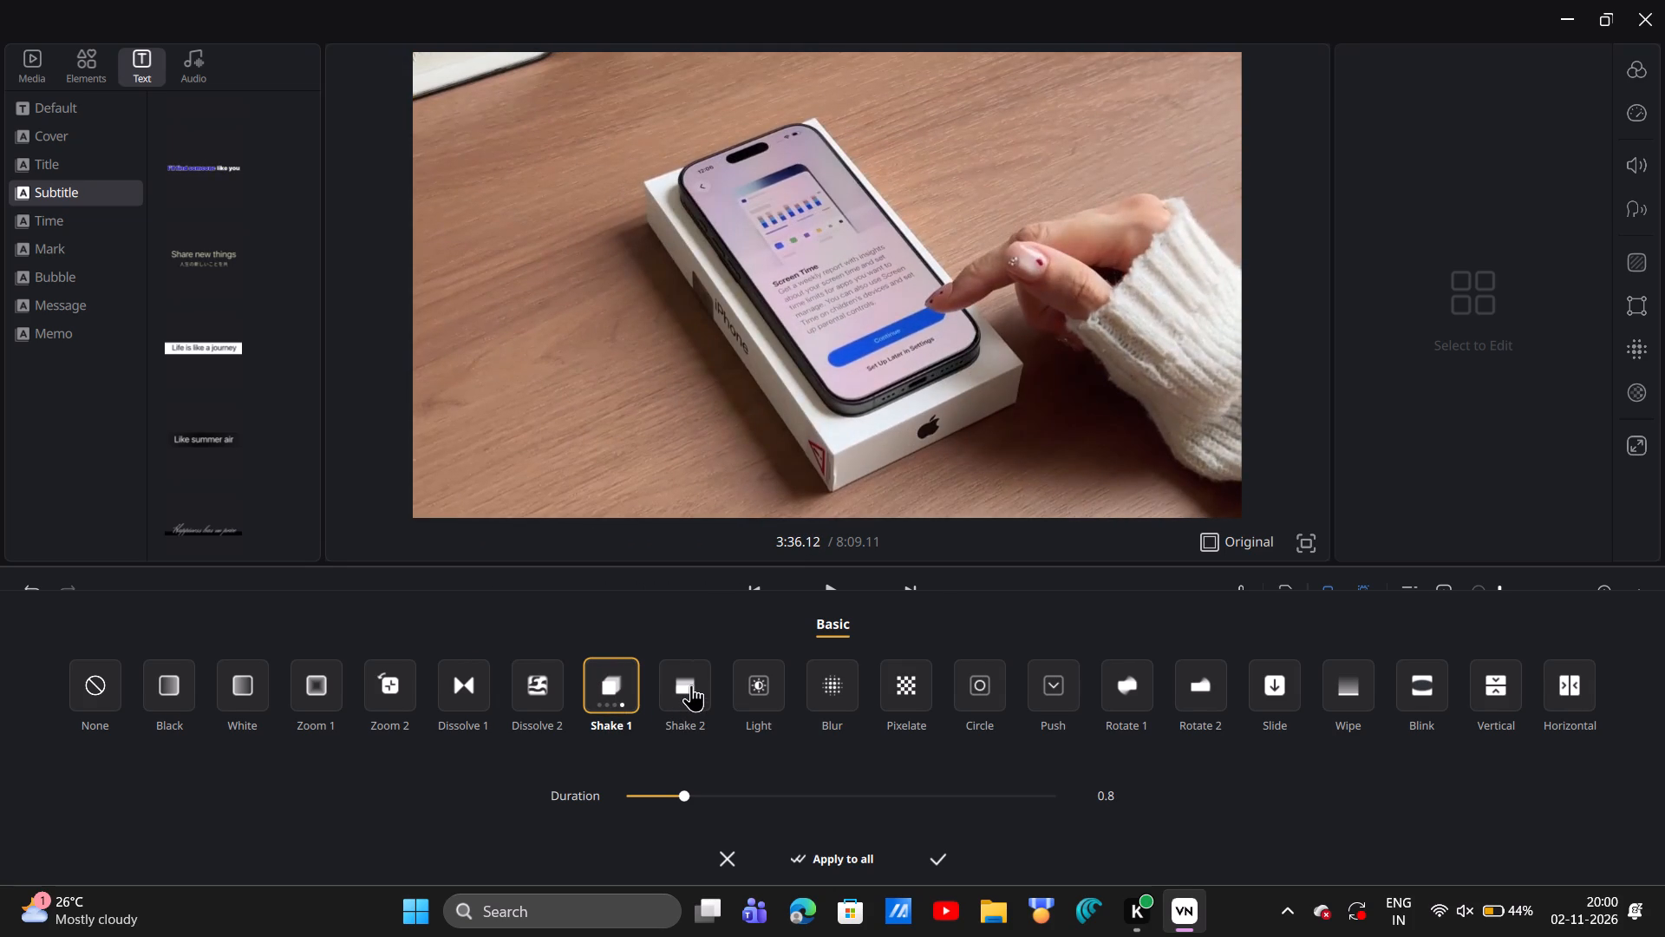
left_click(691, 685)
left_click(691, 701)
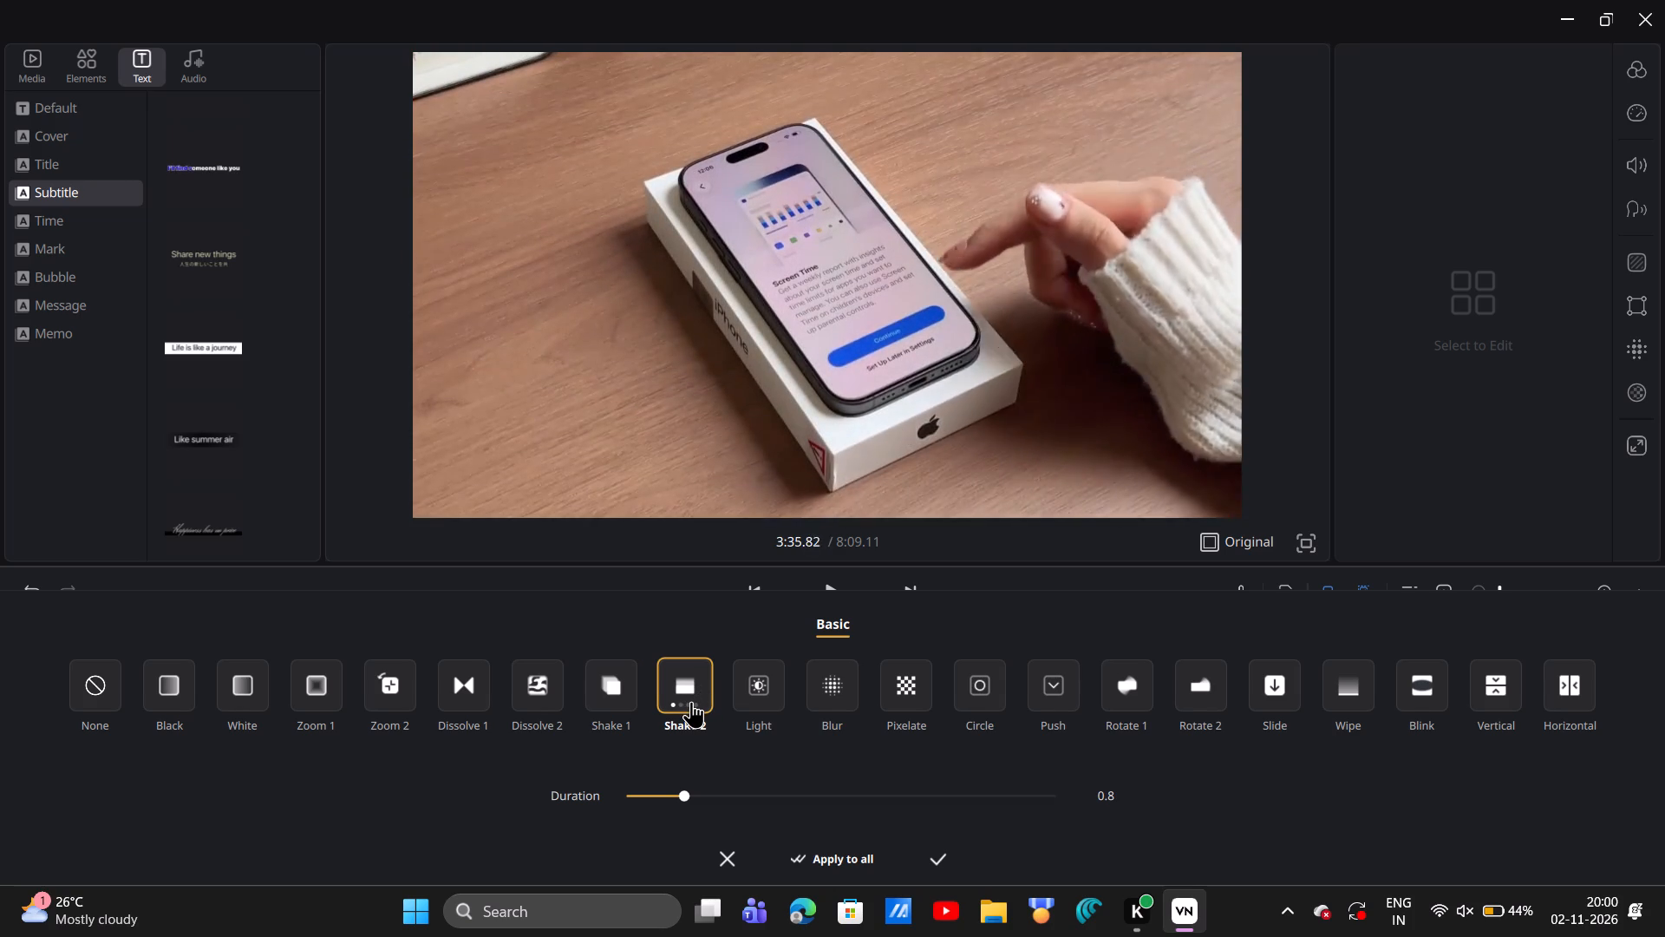
Apply the Light transition with a duration of 1.4 at the clip joint at about 3:35.
left_click(739, 688)
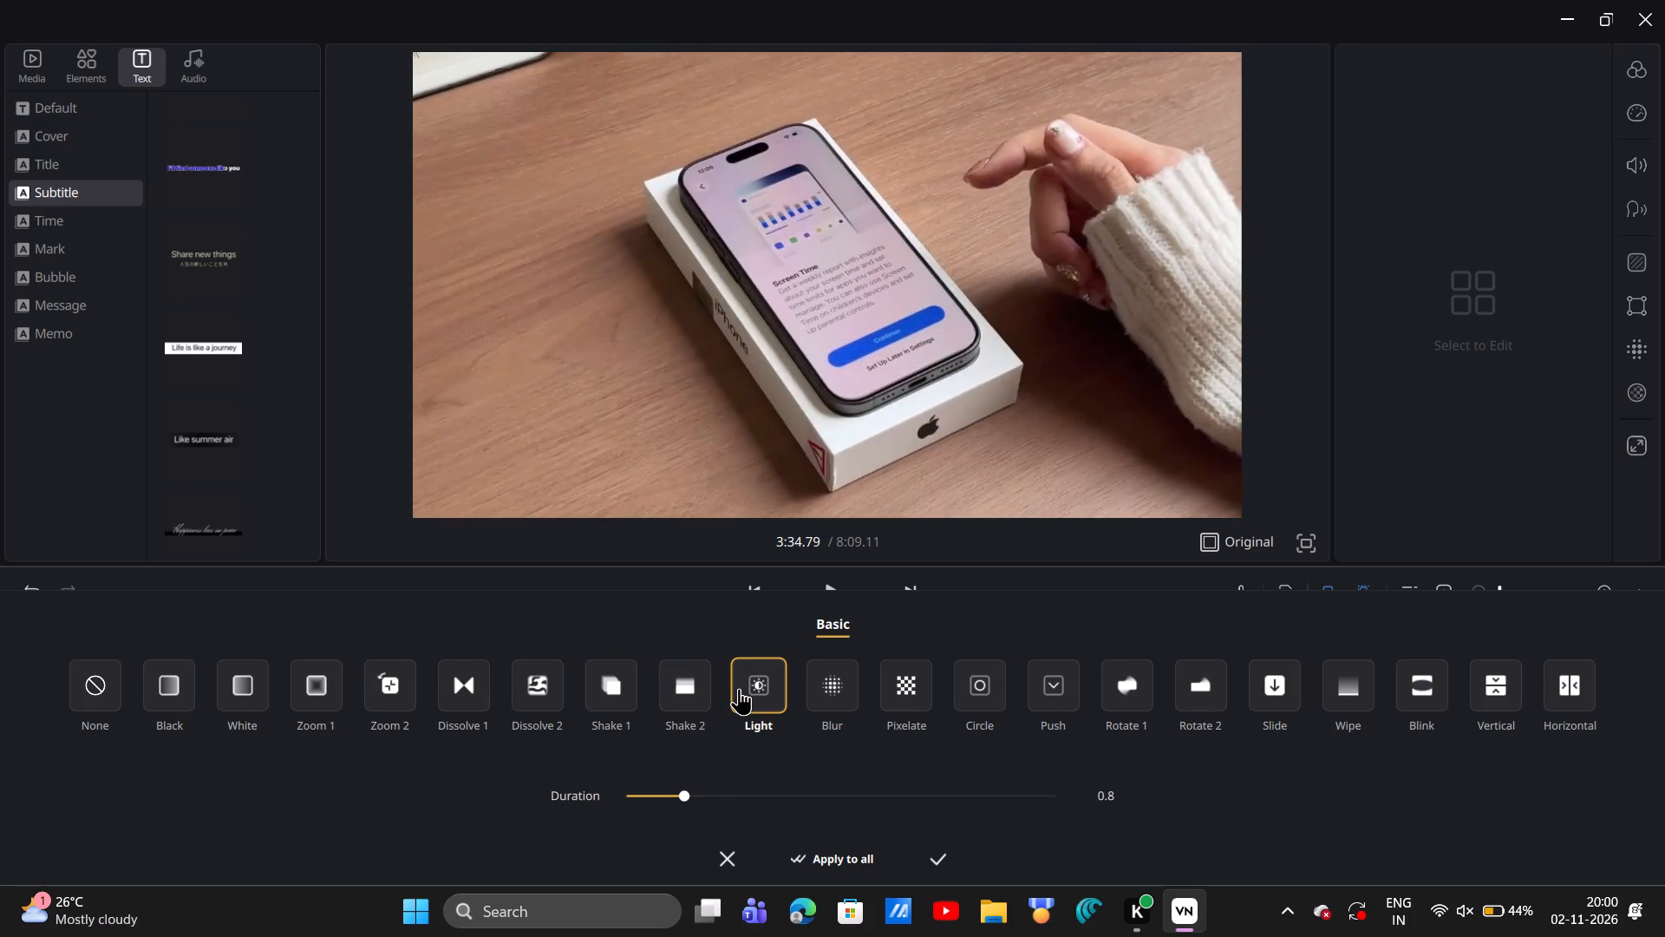
scroll(899, 678, "left", 2)
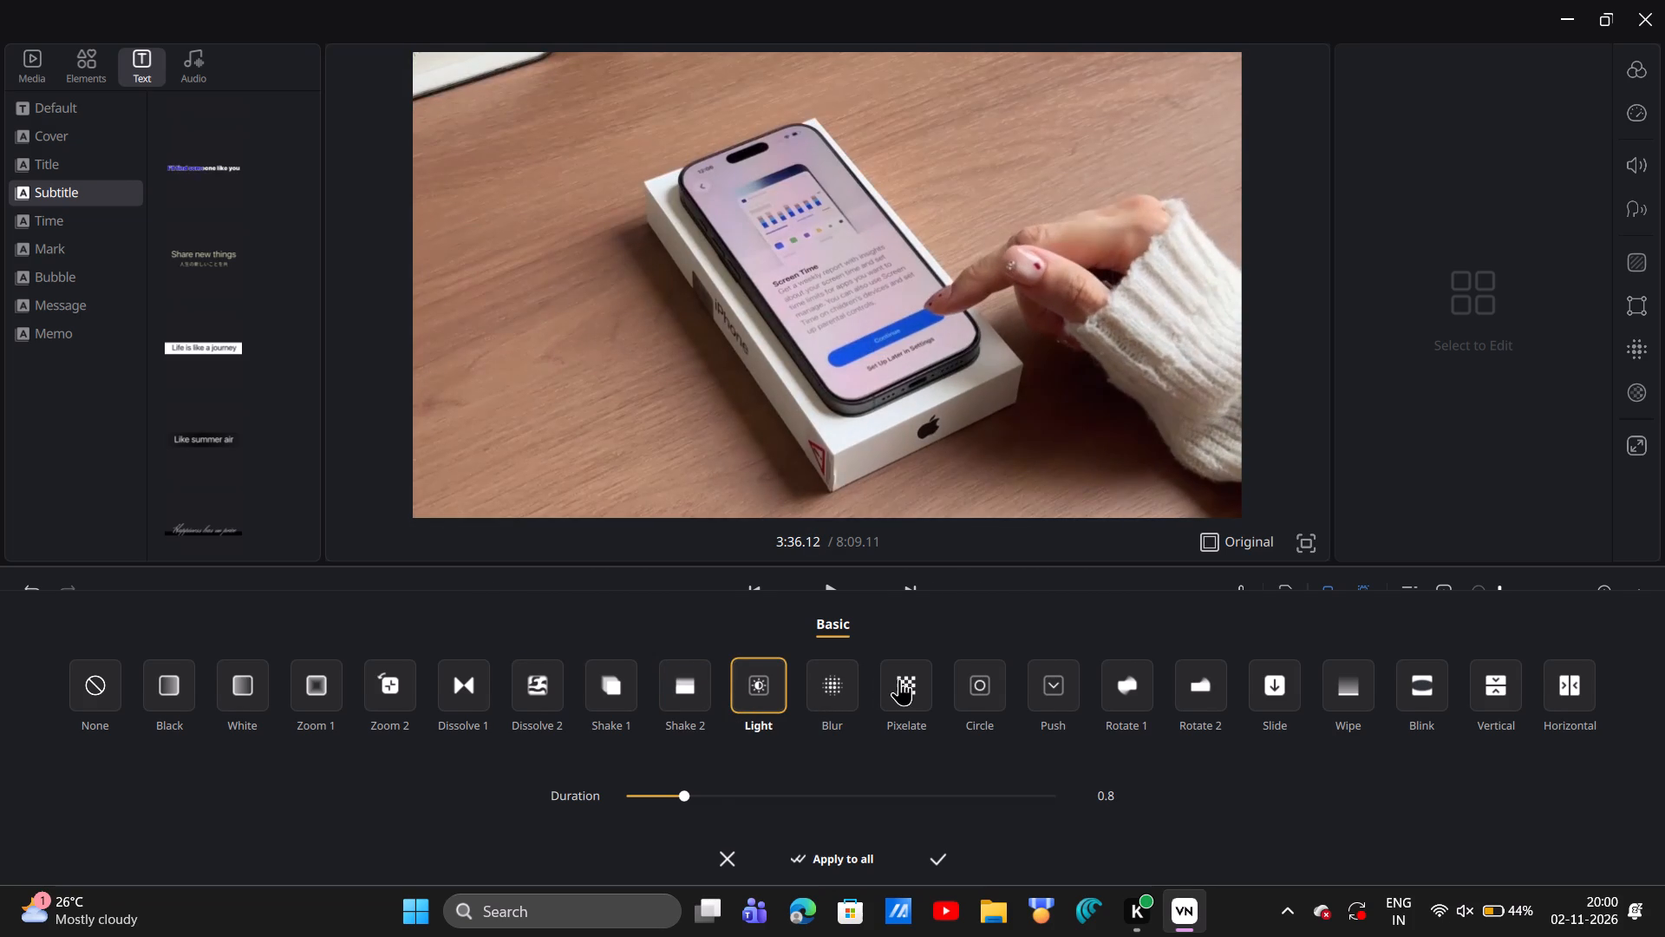
scroll(899, 678, "left", 2)
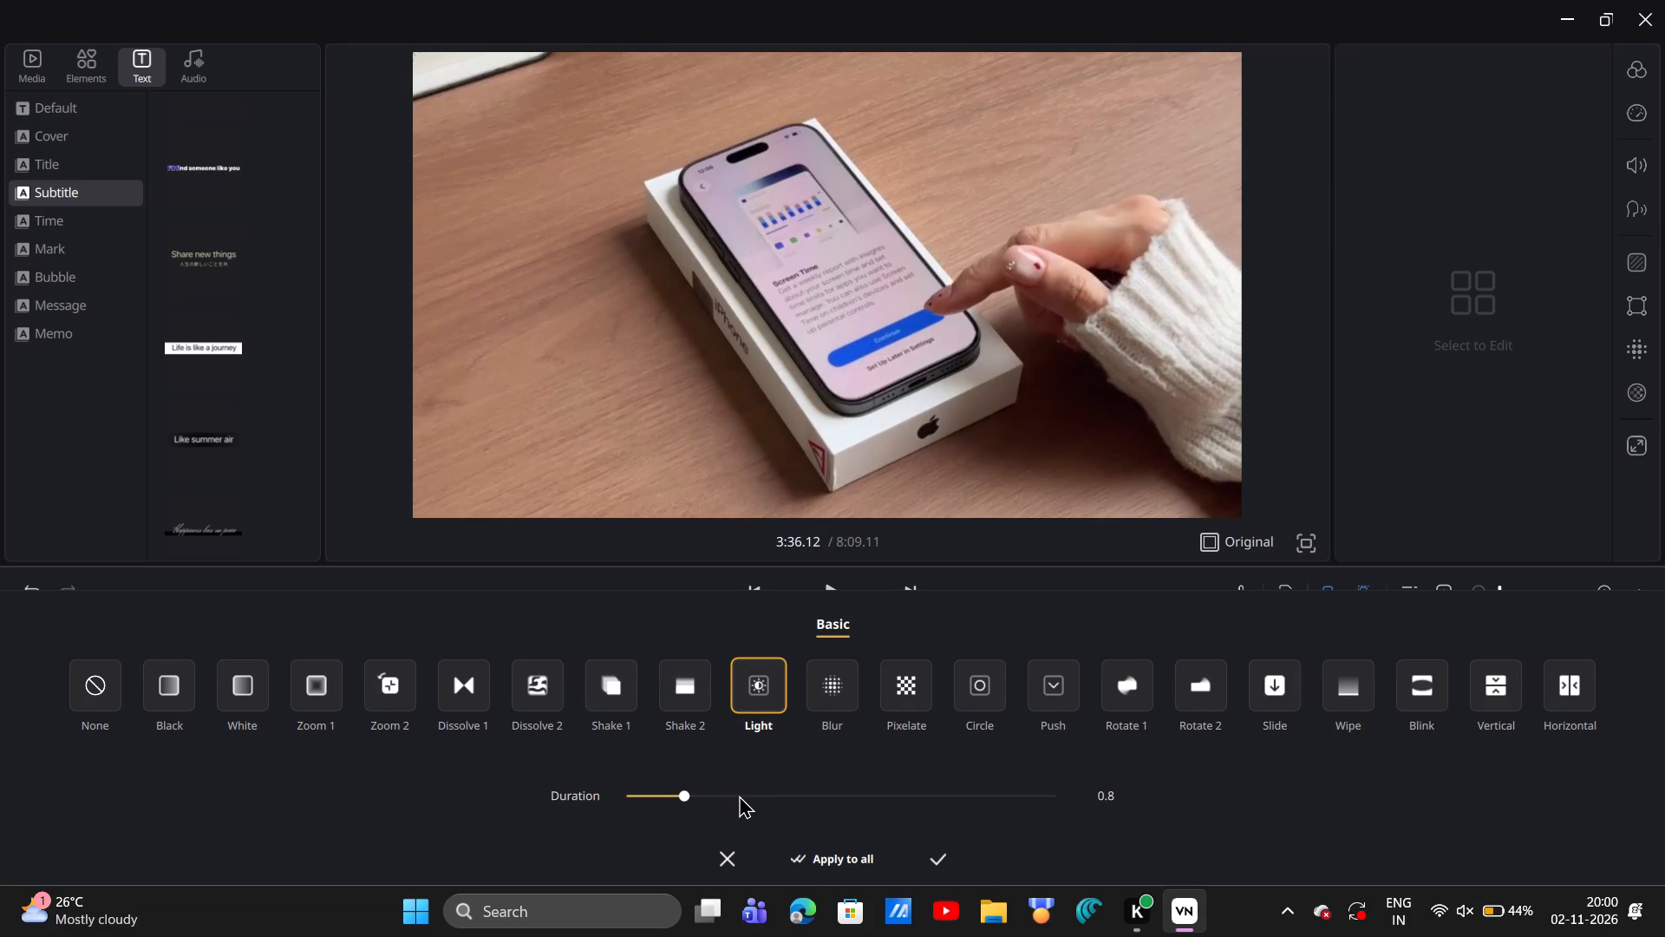
left_click(739, 795)
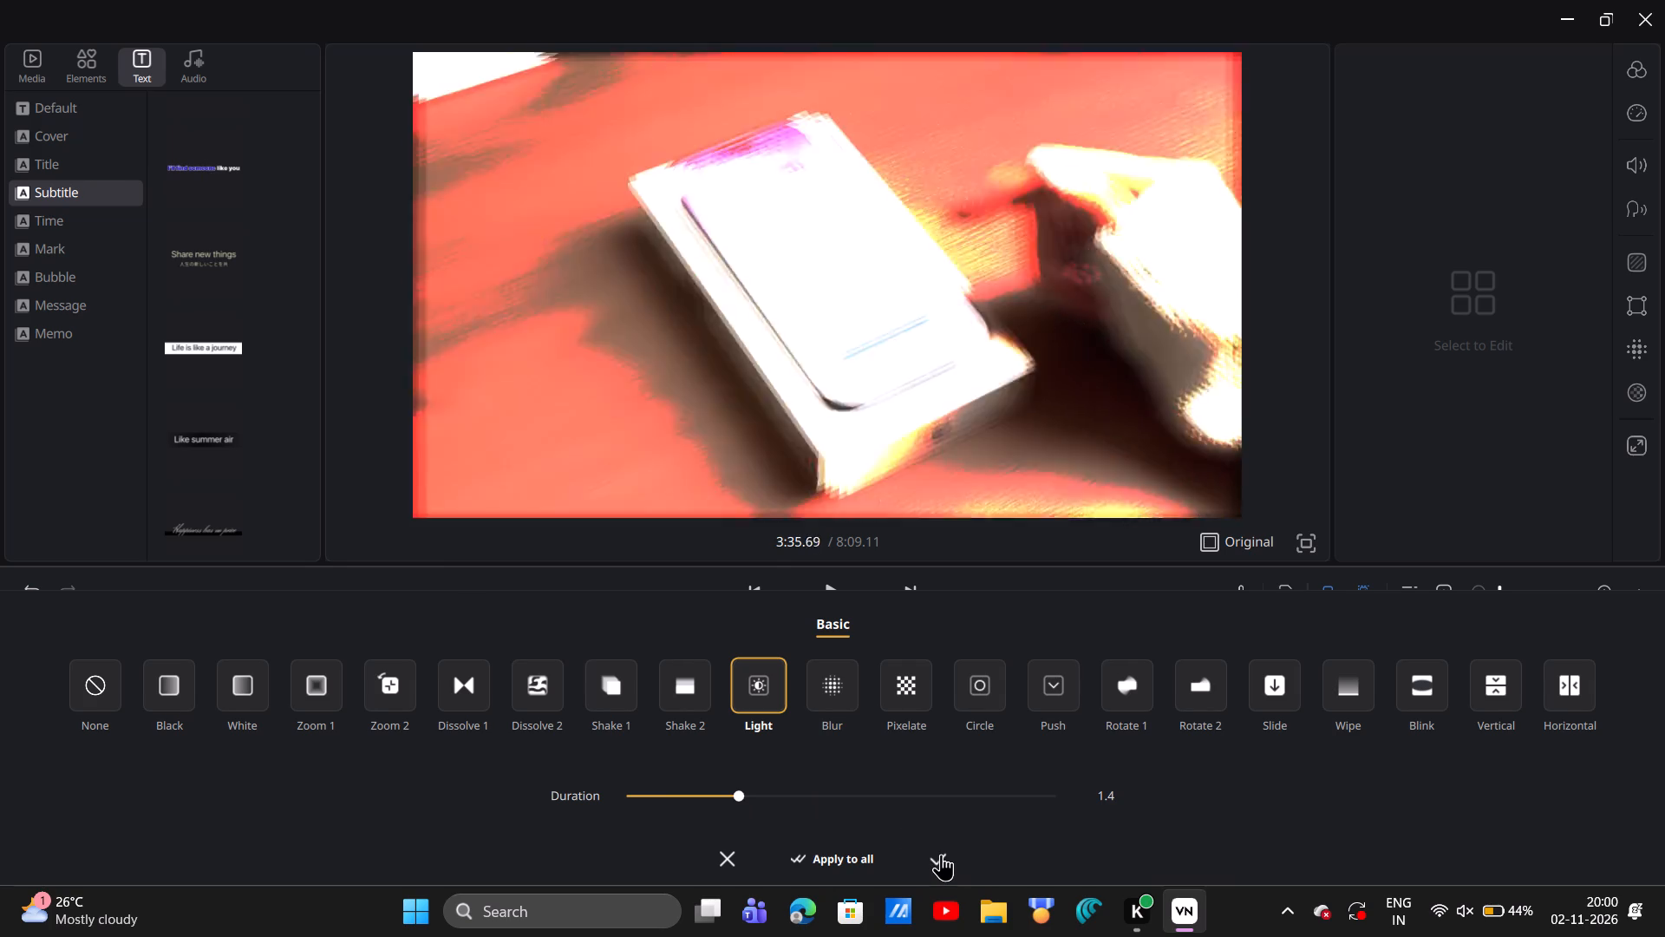
left_click(941, 854)
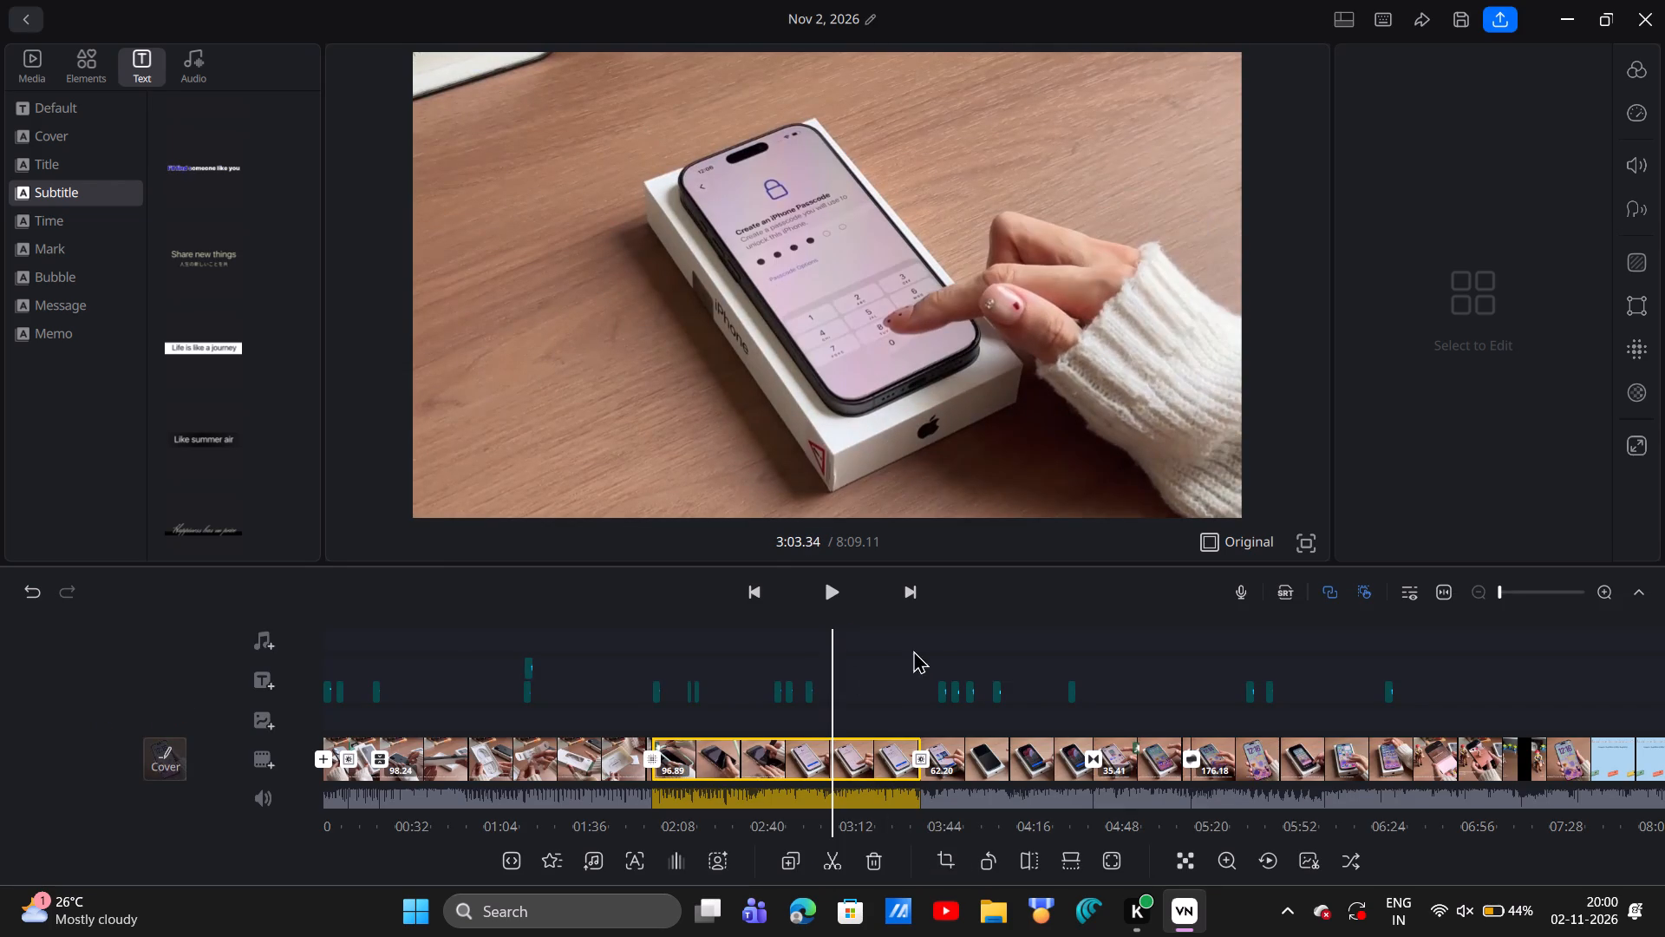
Add the "12:00 NEW YORK" time text template to the video at about 0:03.
scroll(815, 763, "left", 1)
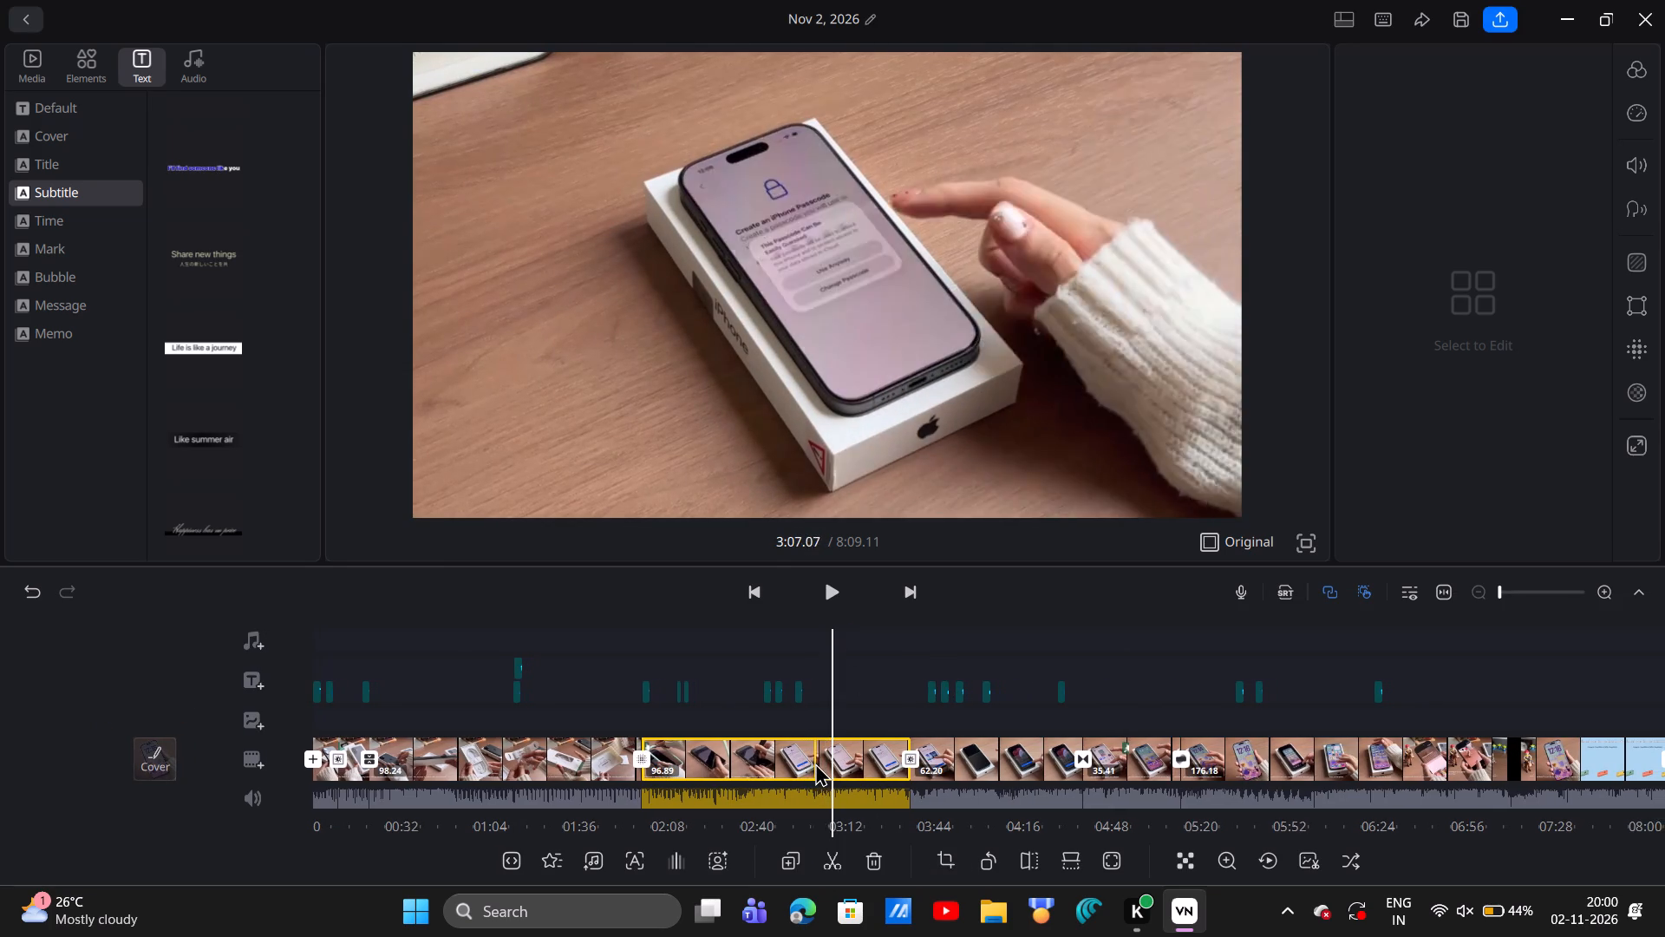
scroll(815, 763, "left", 1)
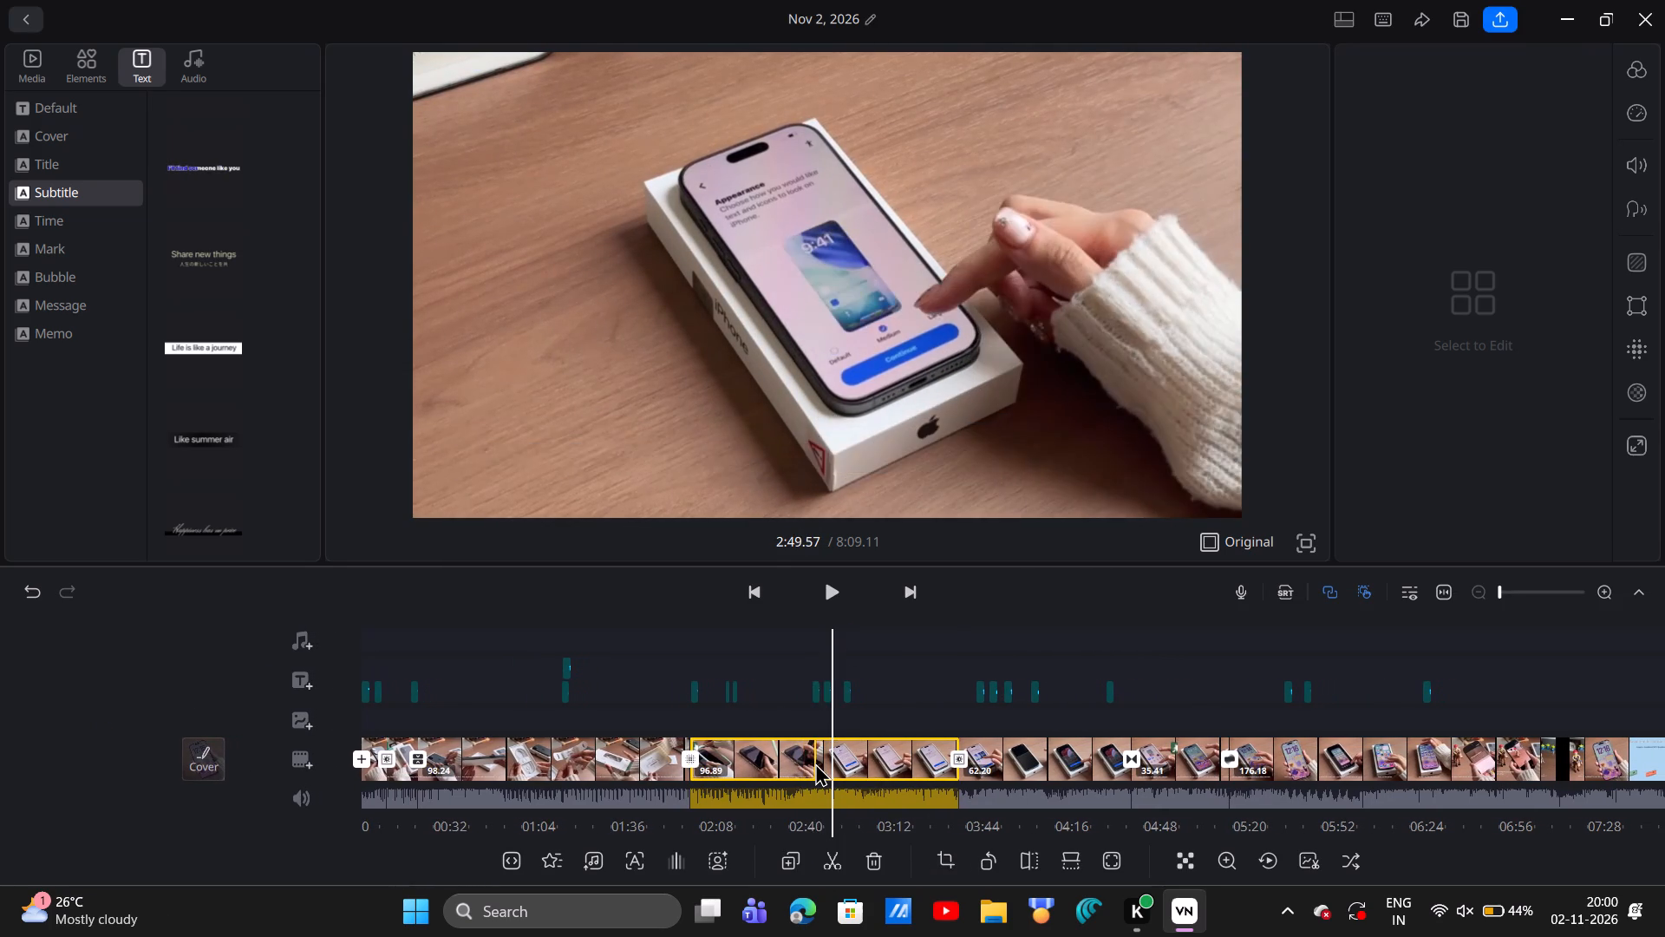
scroll(815, 763, "right", 7)
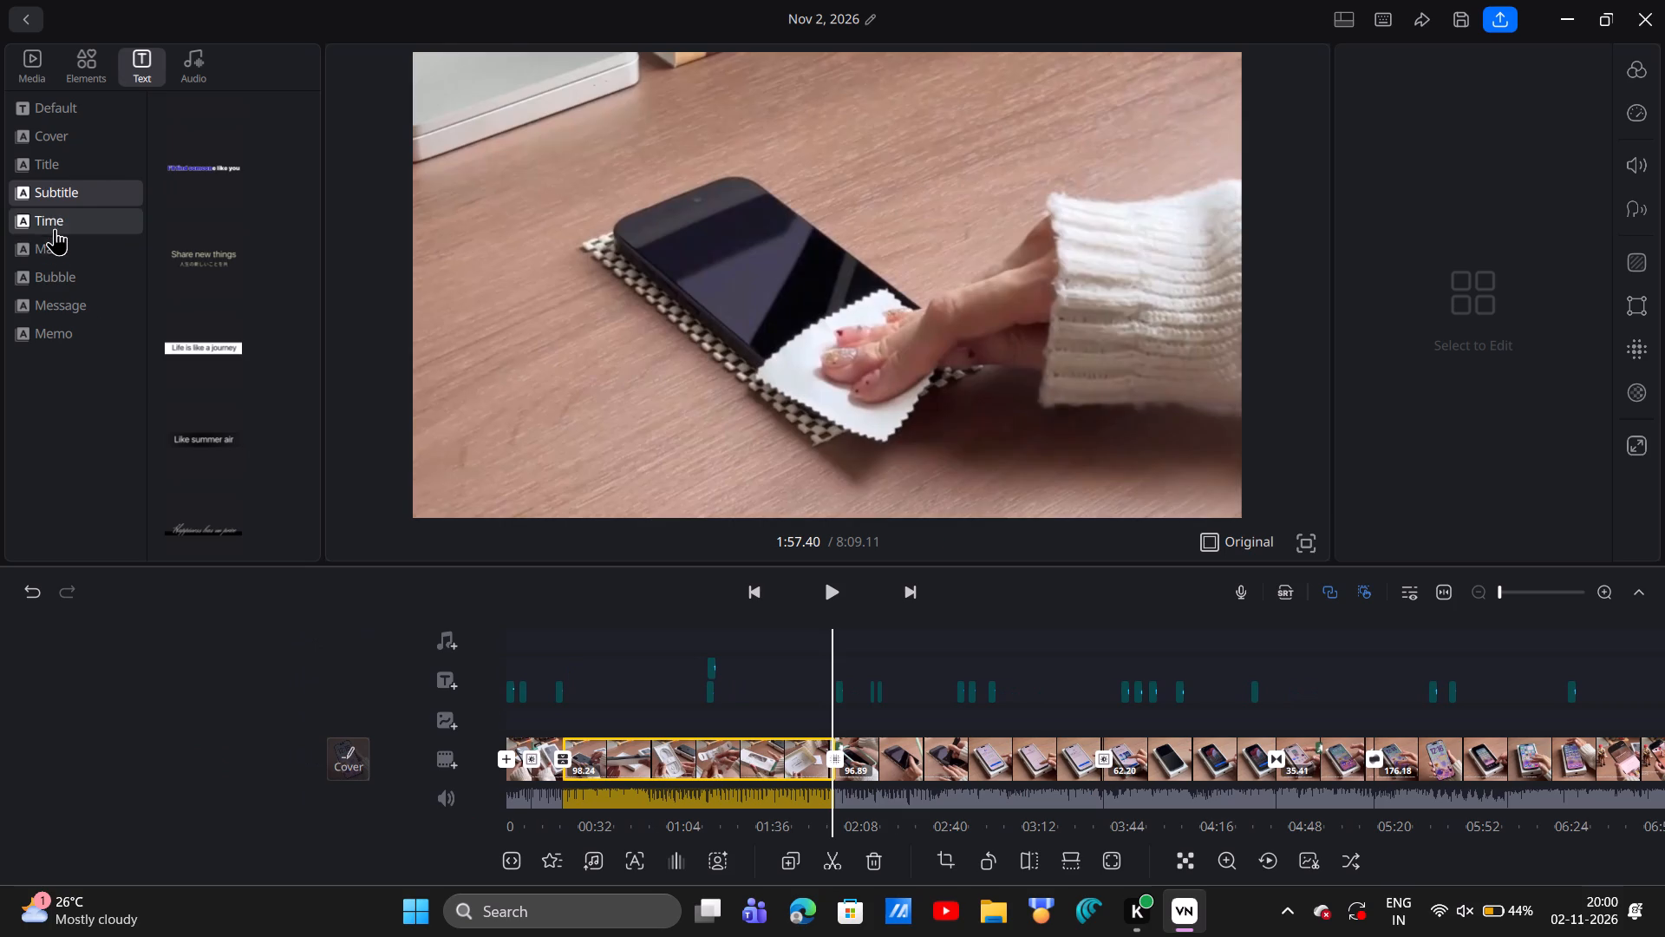
left_click(55, 228)
scroll(632, 811, "right", 9)
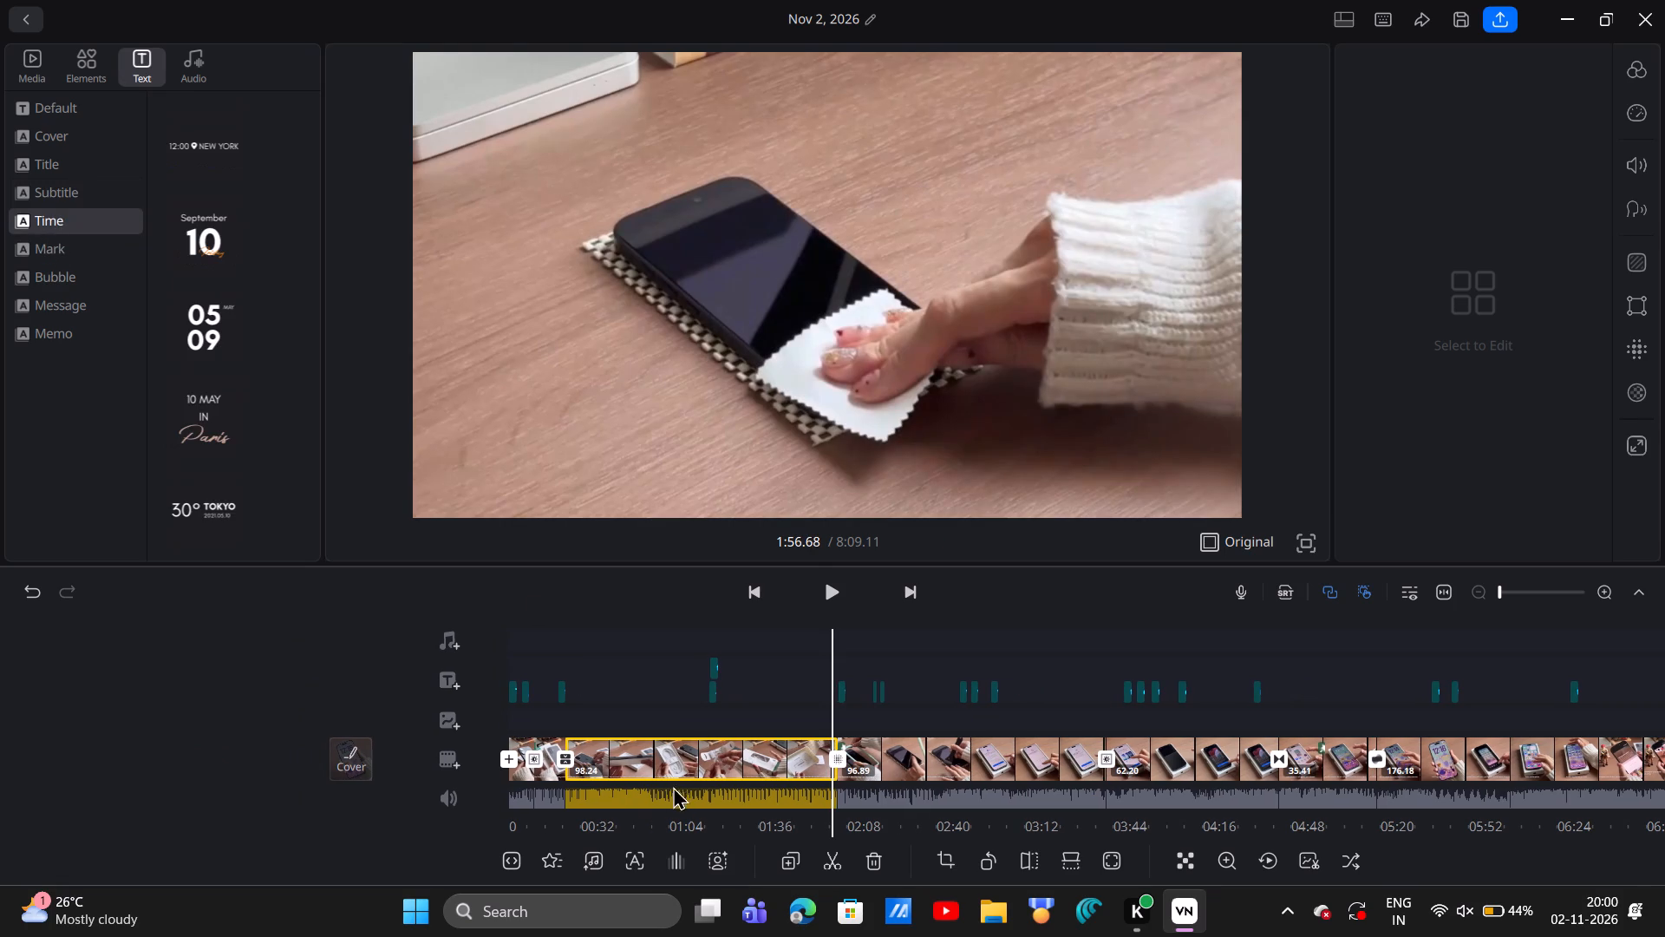
scroll(619, 735, "down", 4, "ctrl")
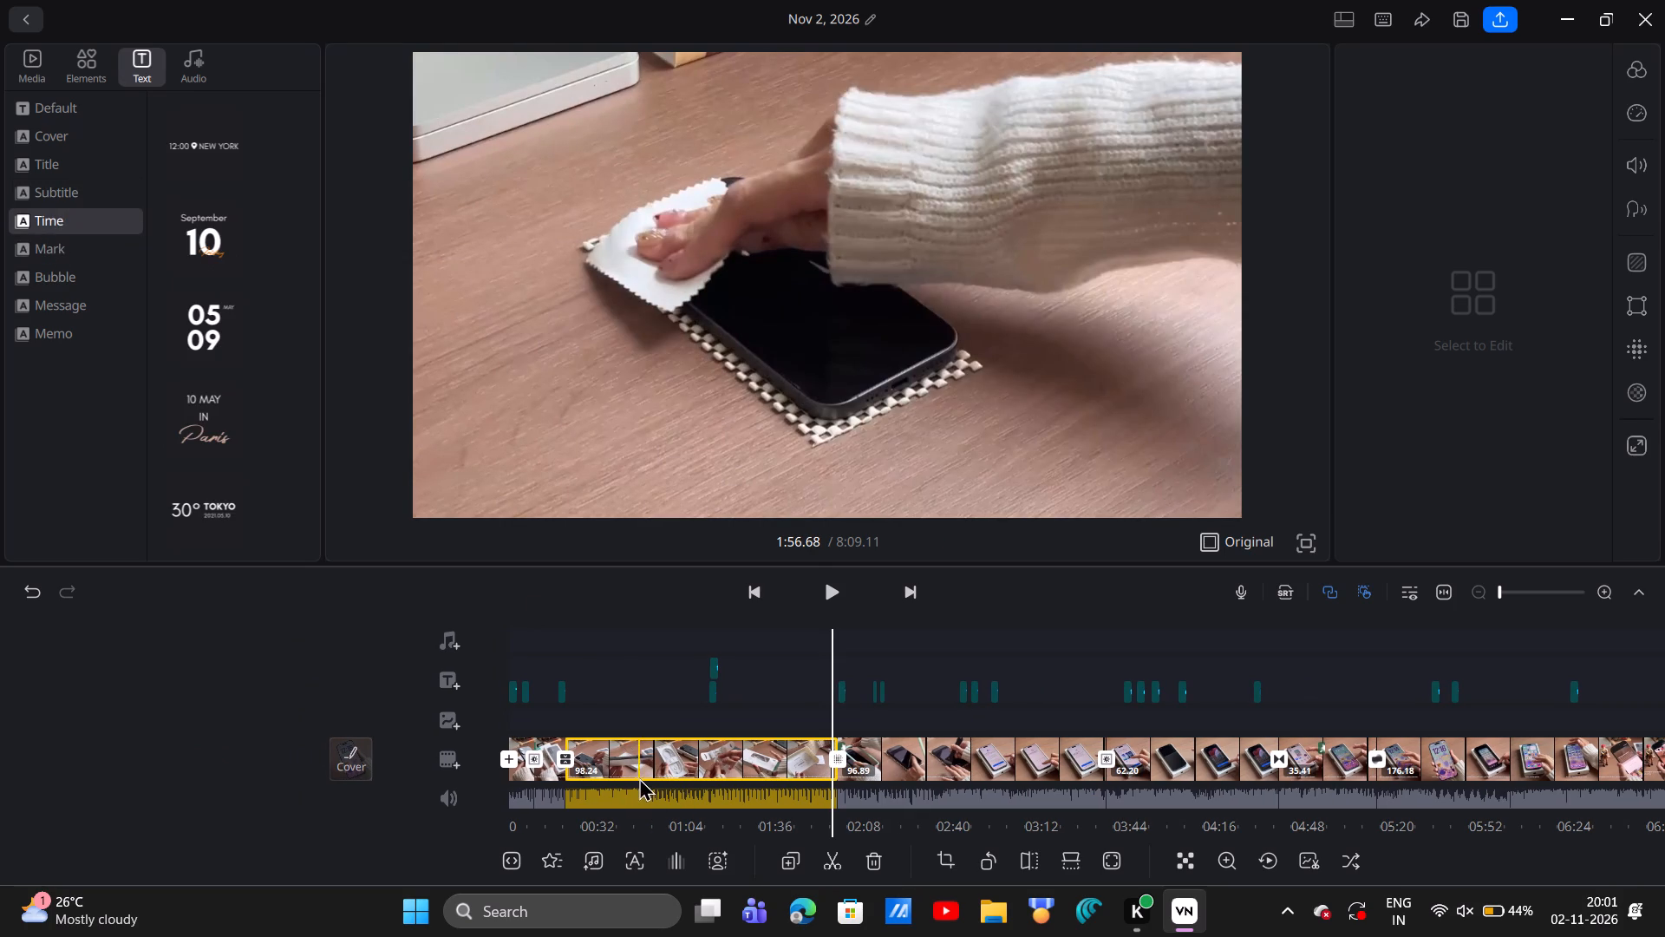
scroll(628, 776, "right", 13)
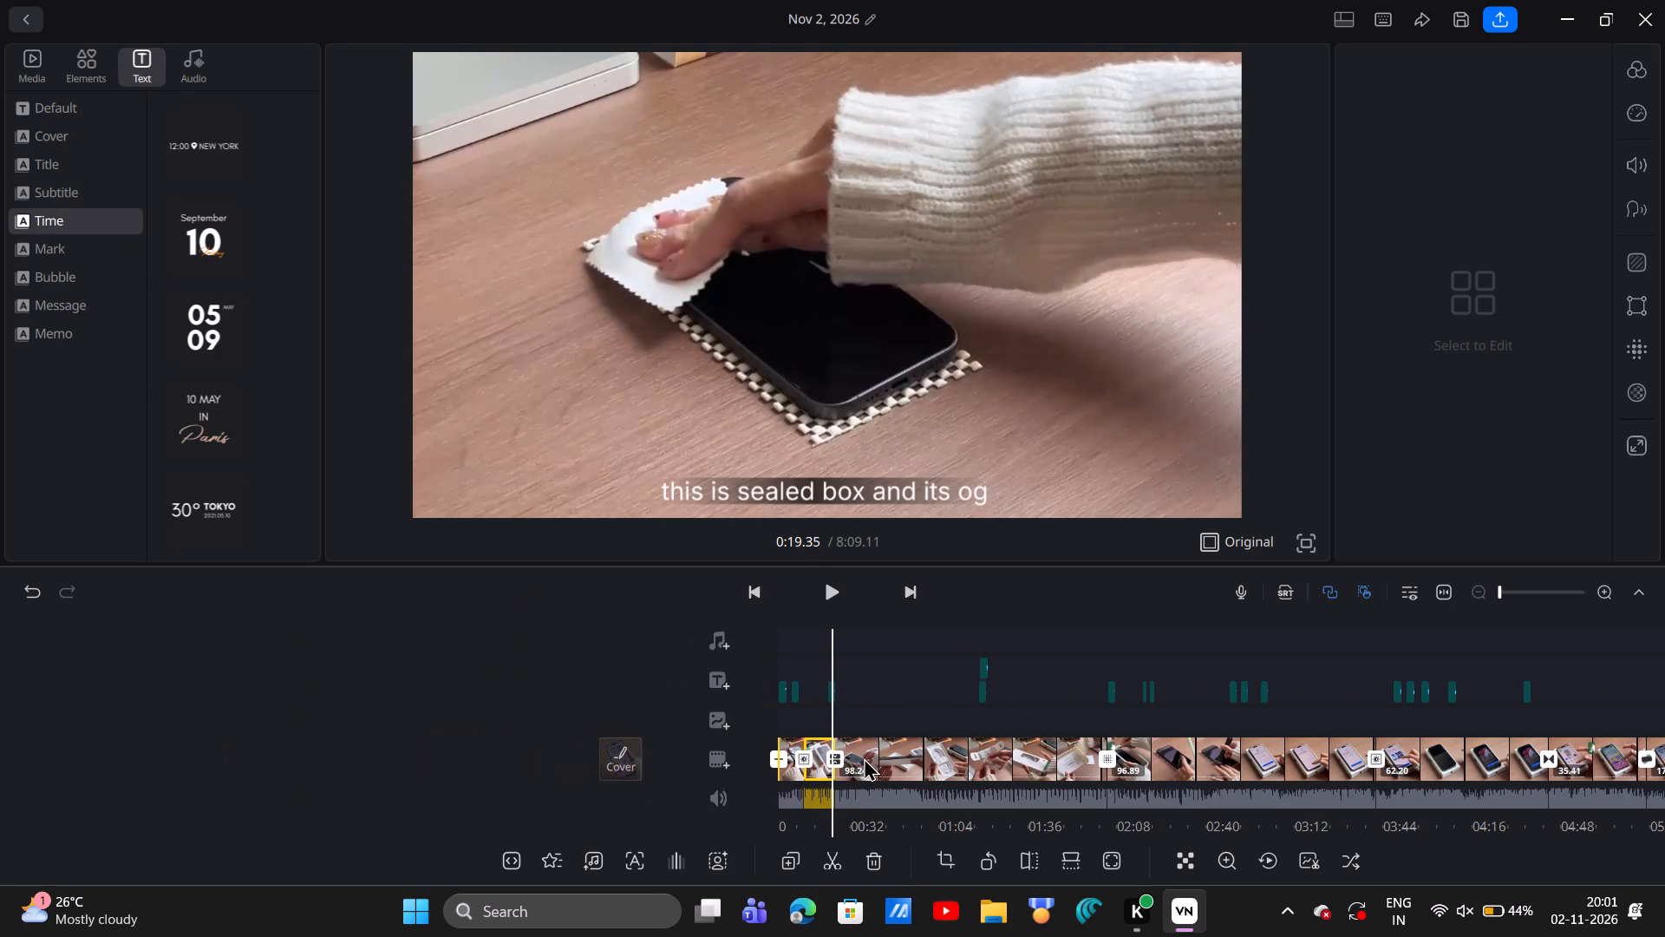
scroll(864, 757, "right", 9)
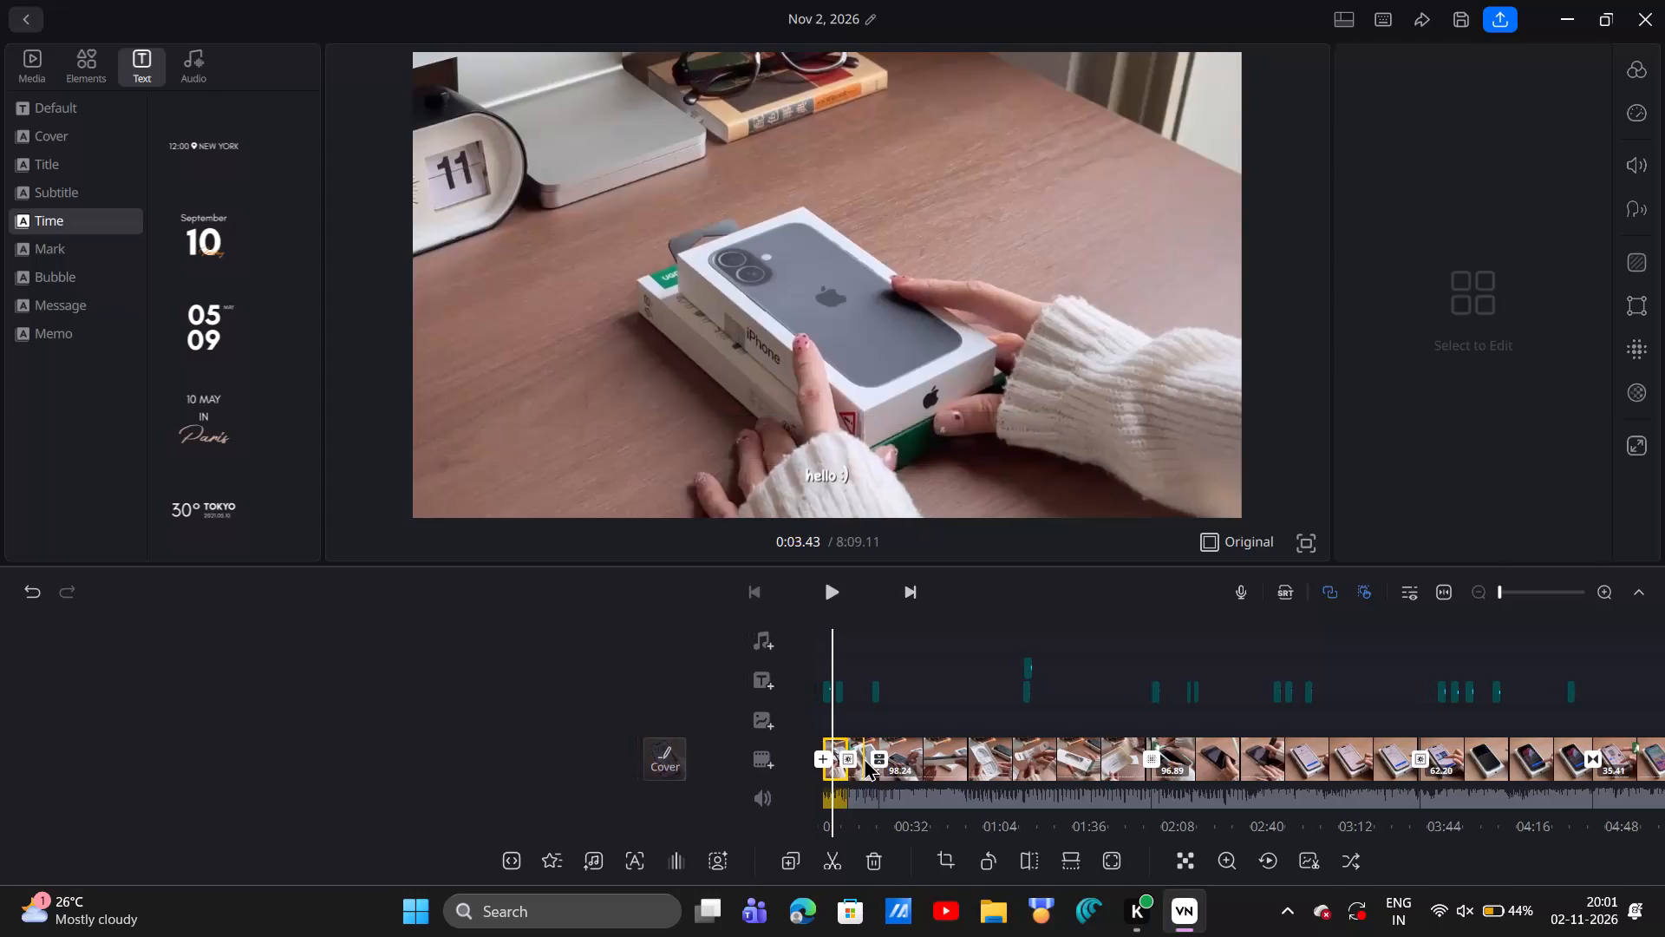
left_click_drag(197, 239, 206, 258)
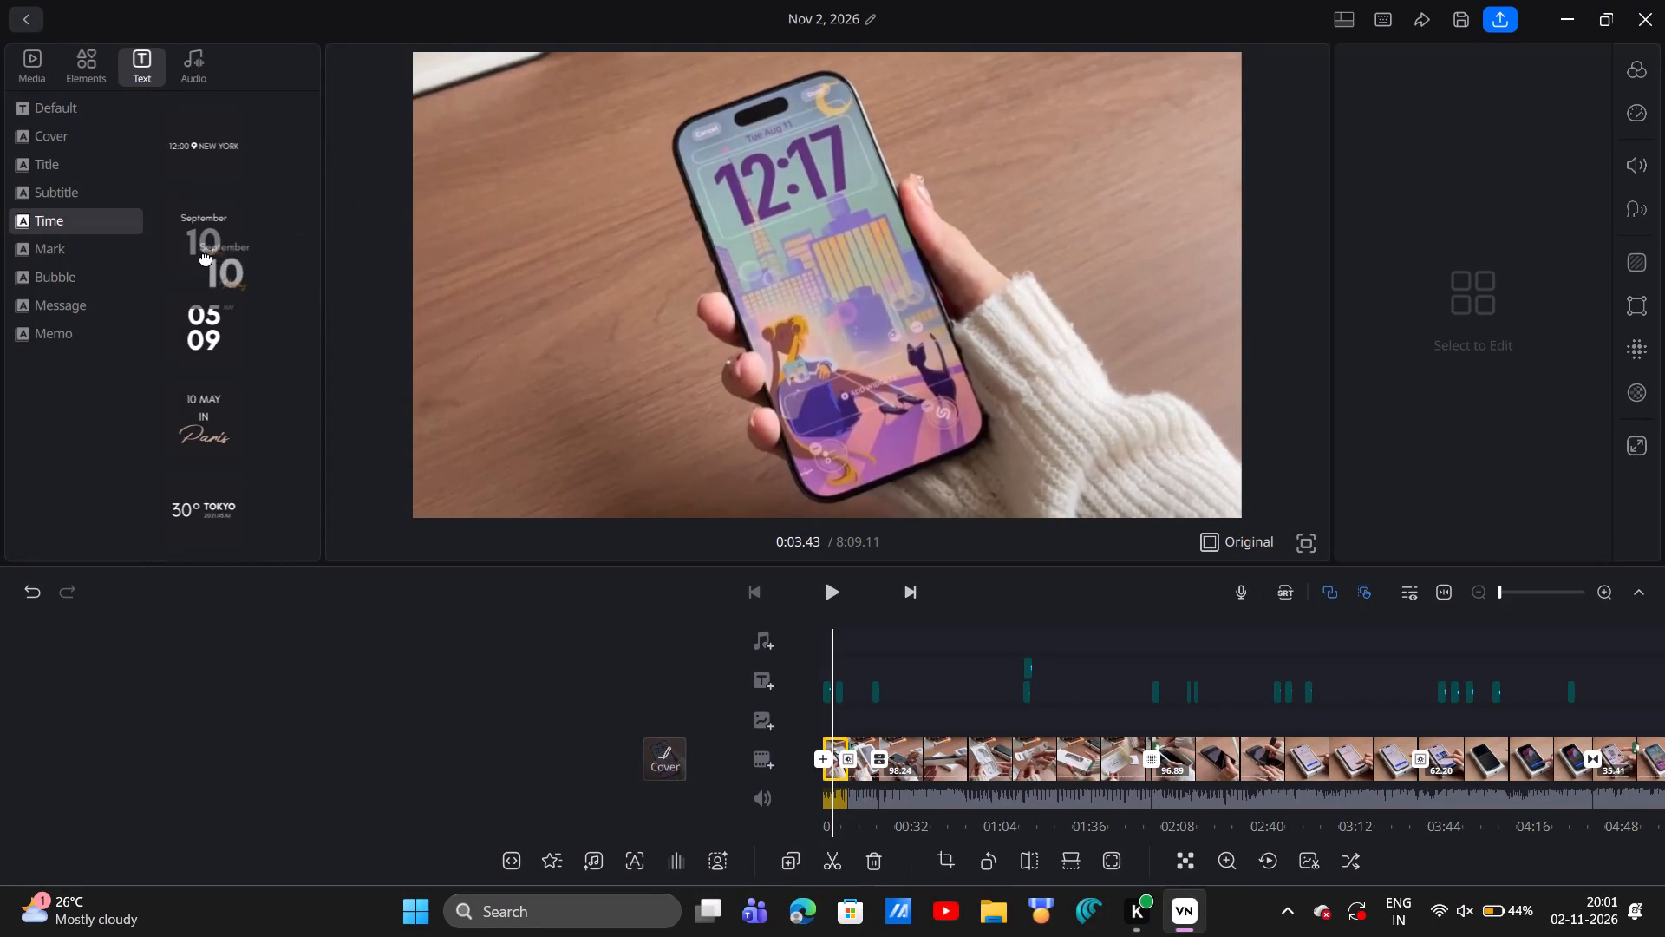
left_click_drag(206, 258, 203, 253)
left_click_drag(206, 145, 546, 145)
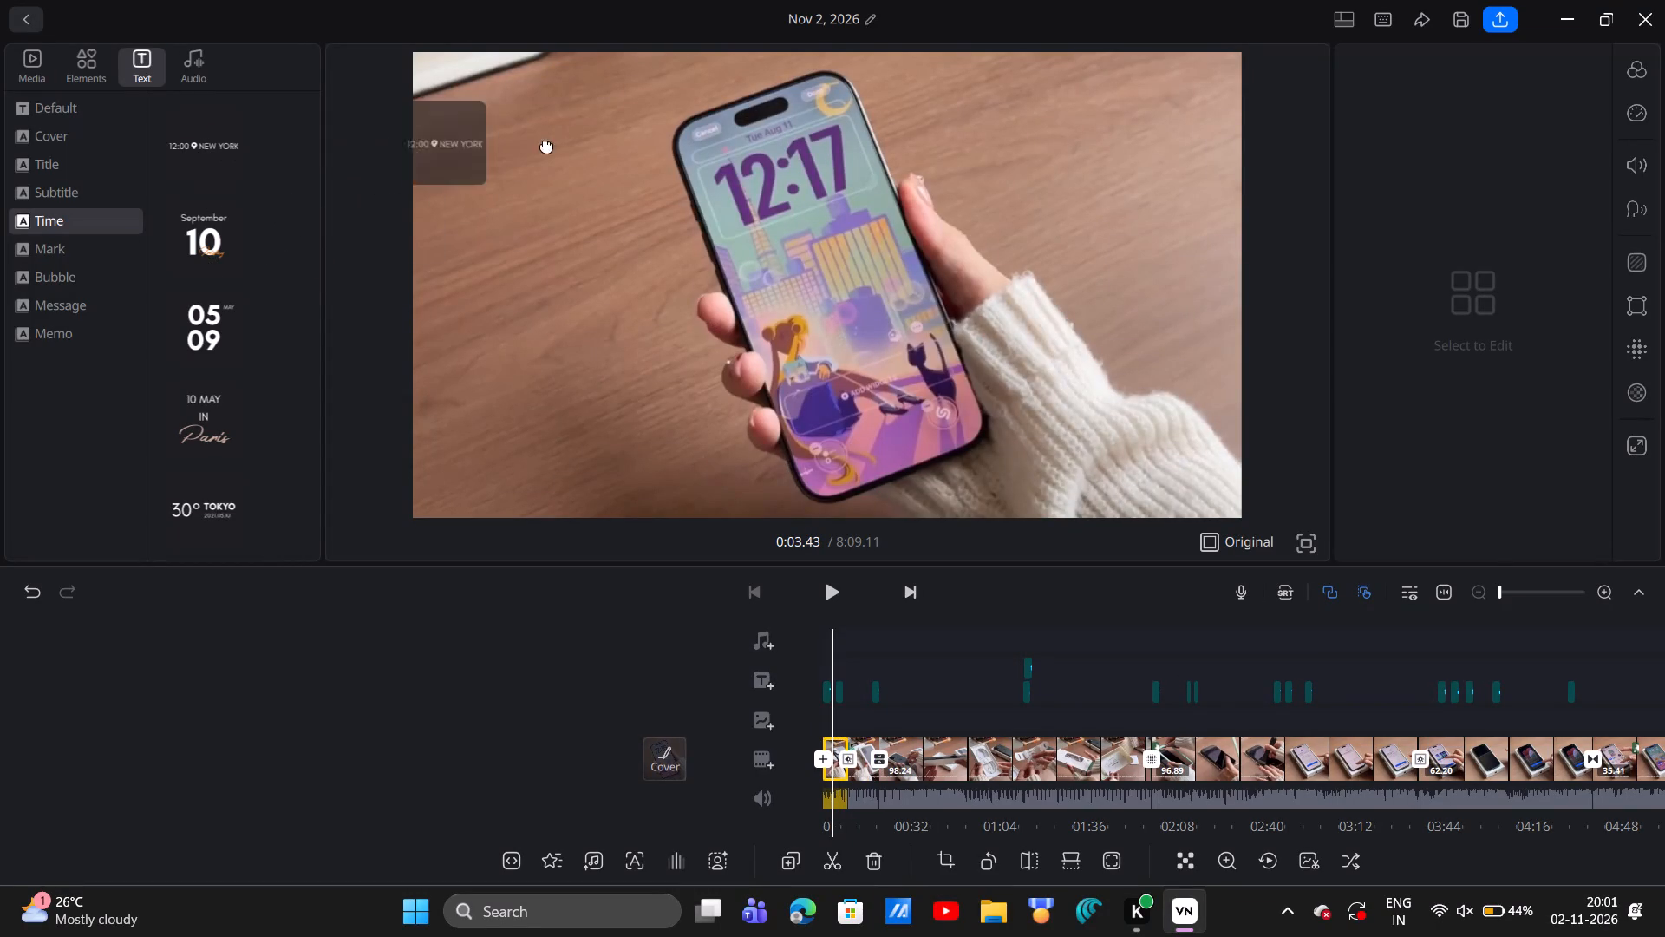
left_click_drag(546, 145, 604, 154)
Shrink the "12:00 NEW YORK" text to under half the frame width and place it in the frame's upper-right corner.
left_click_drag(719, 174, 904, 465)
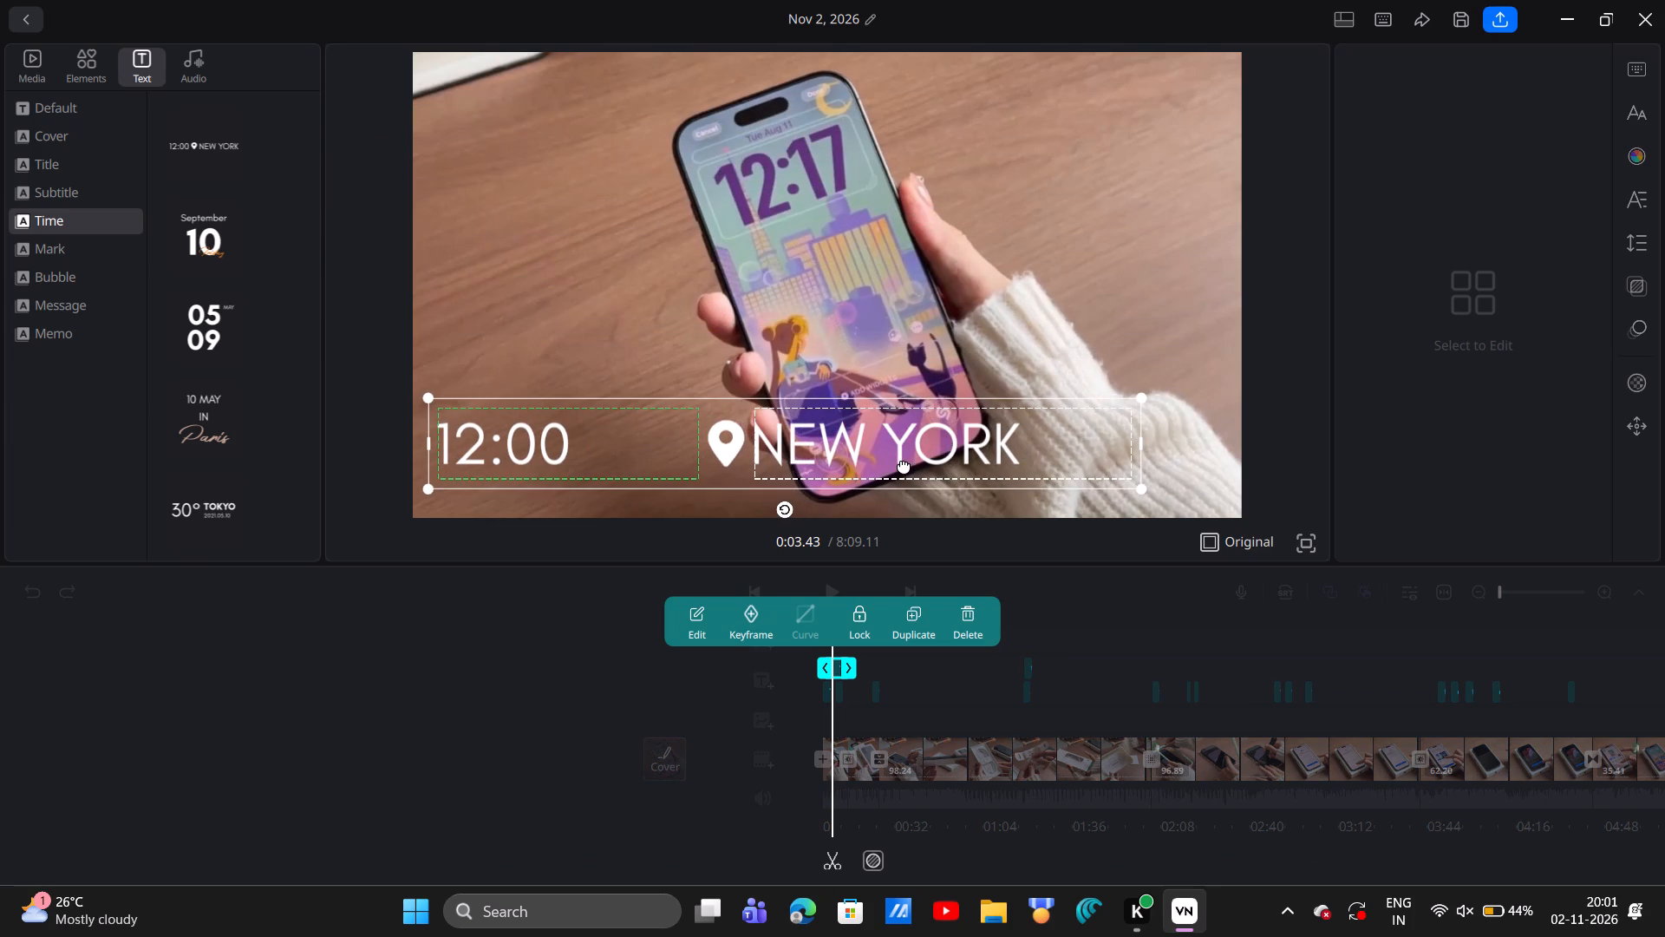
left_click_drag(1145, 490, 982, 434)
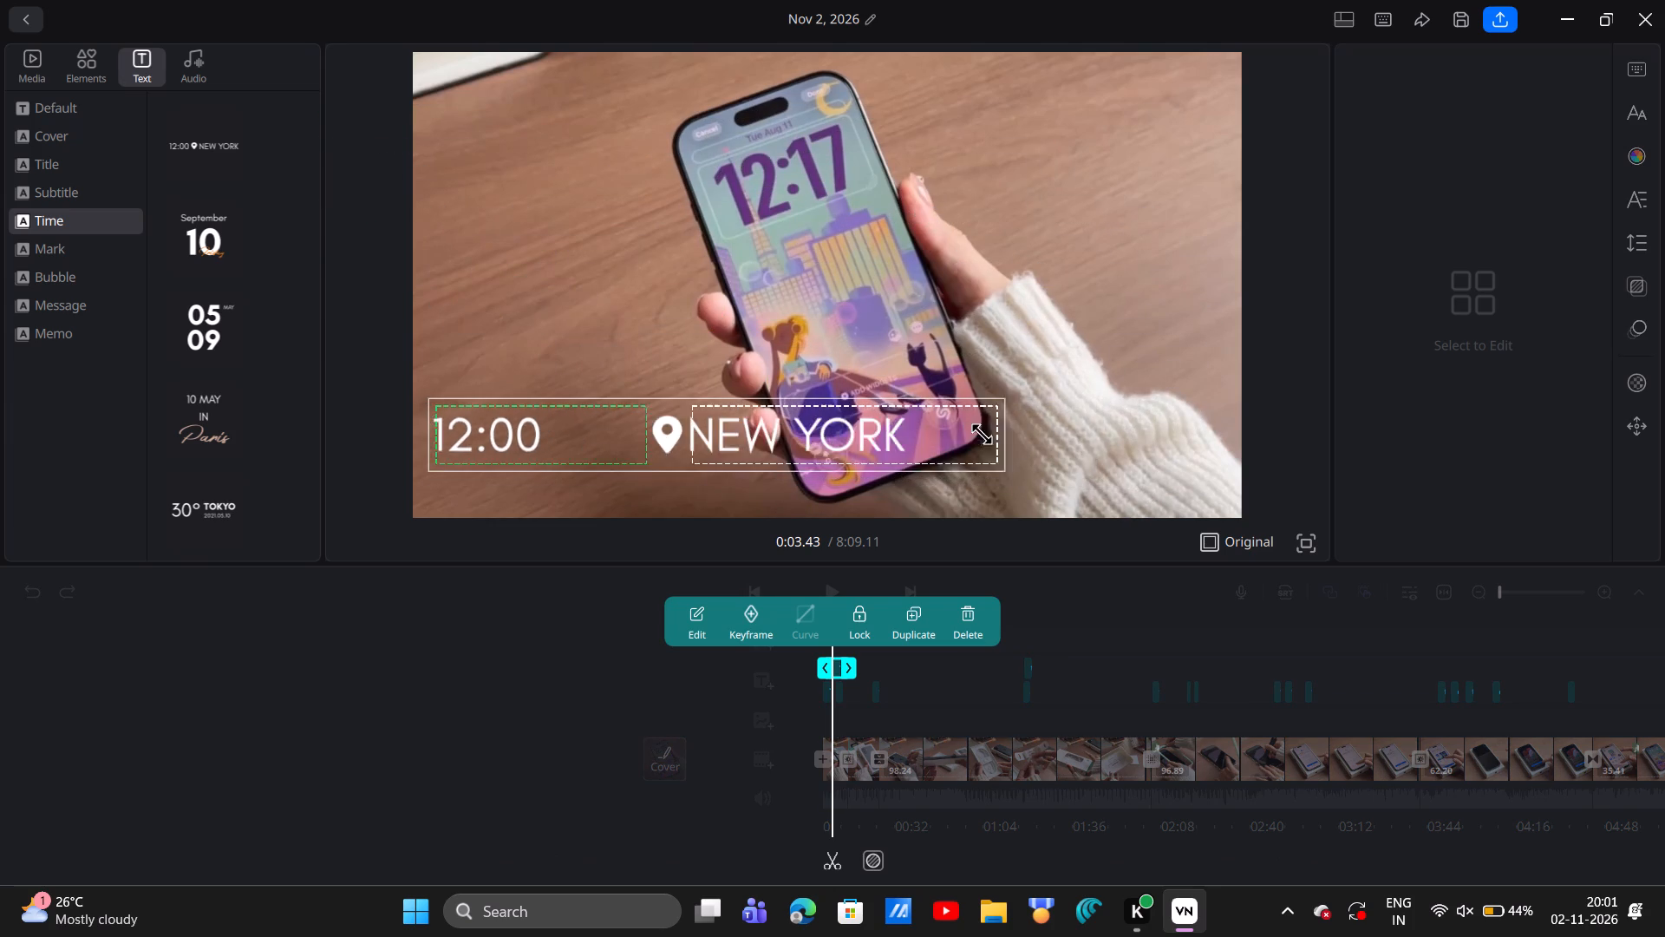
left_click_drag(982, 434, 771, 411)
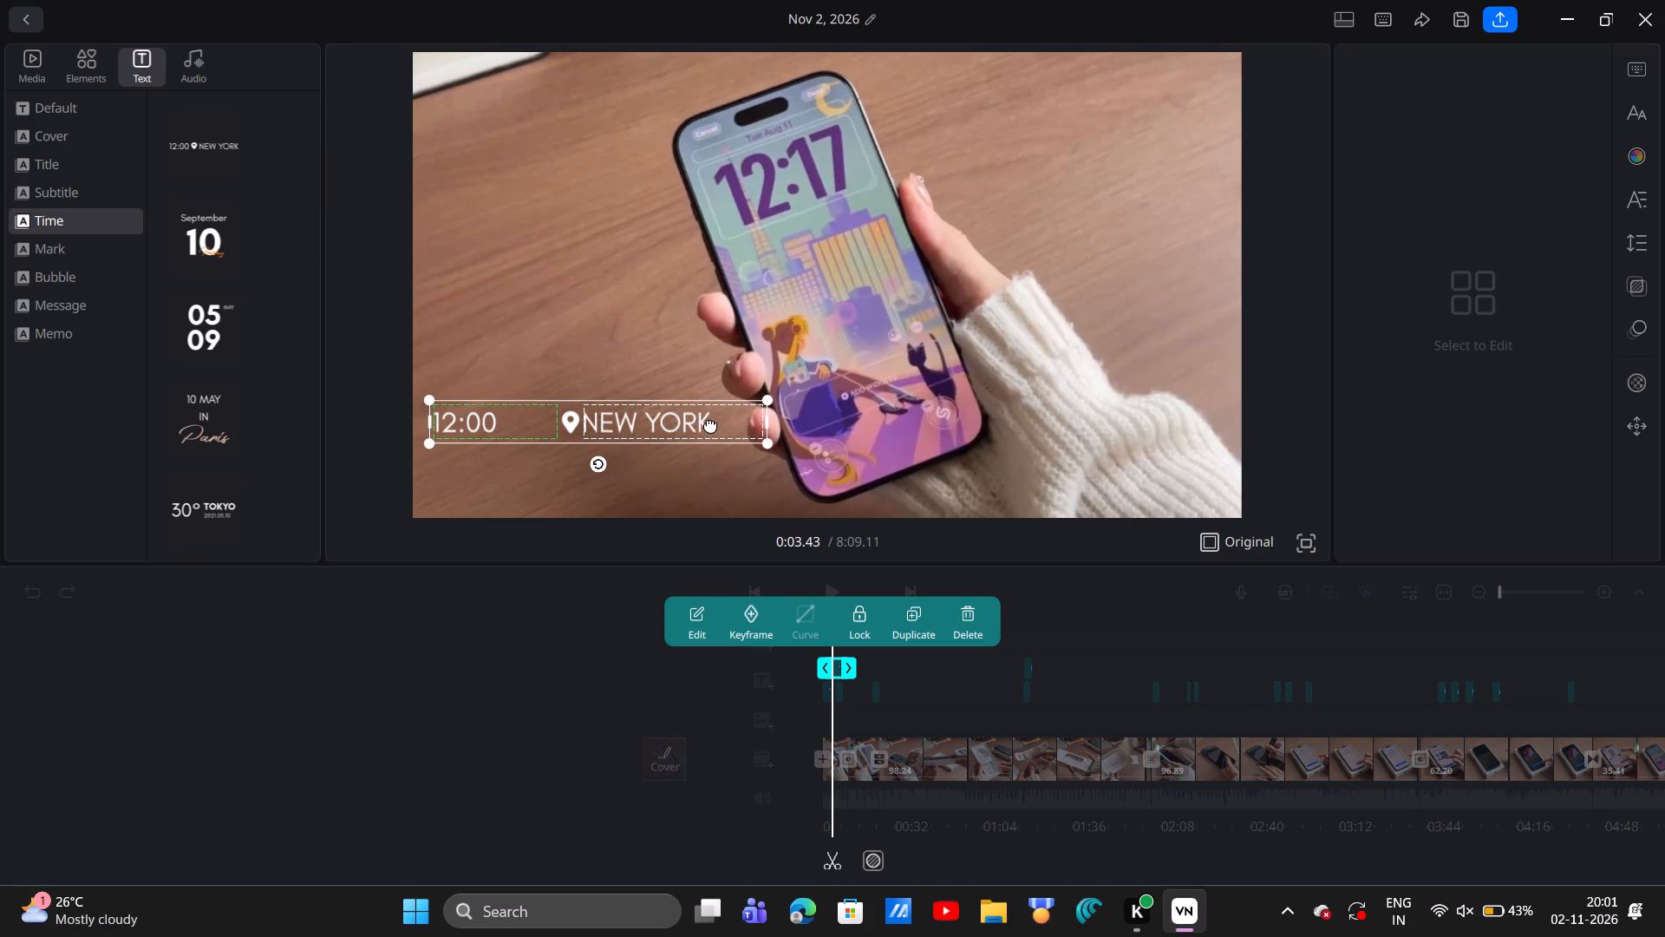
left_click_drag(710, 424, 1211, 105)
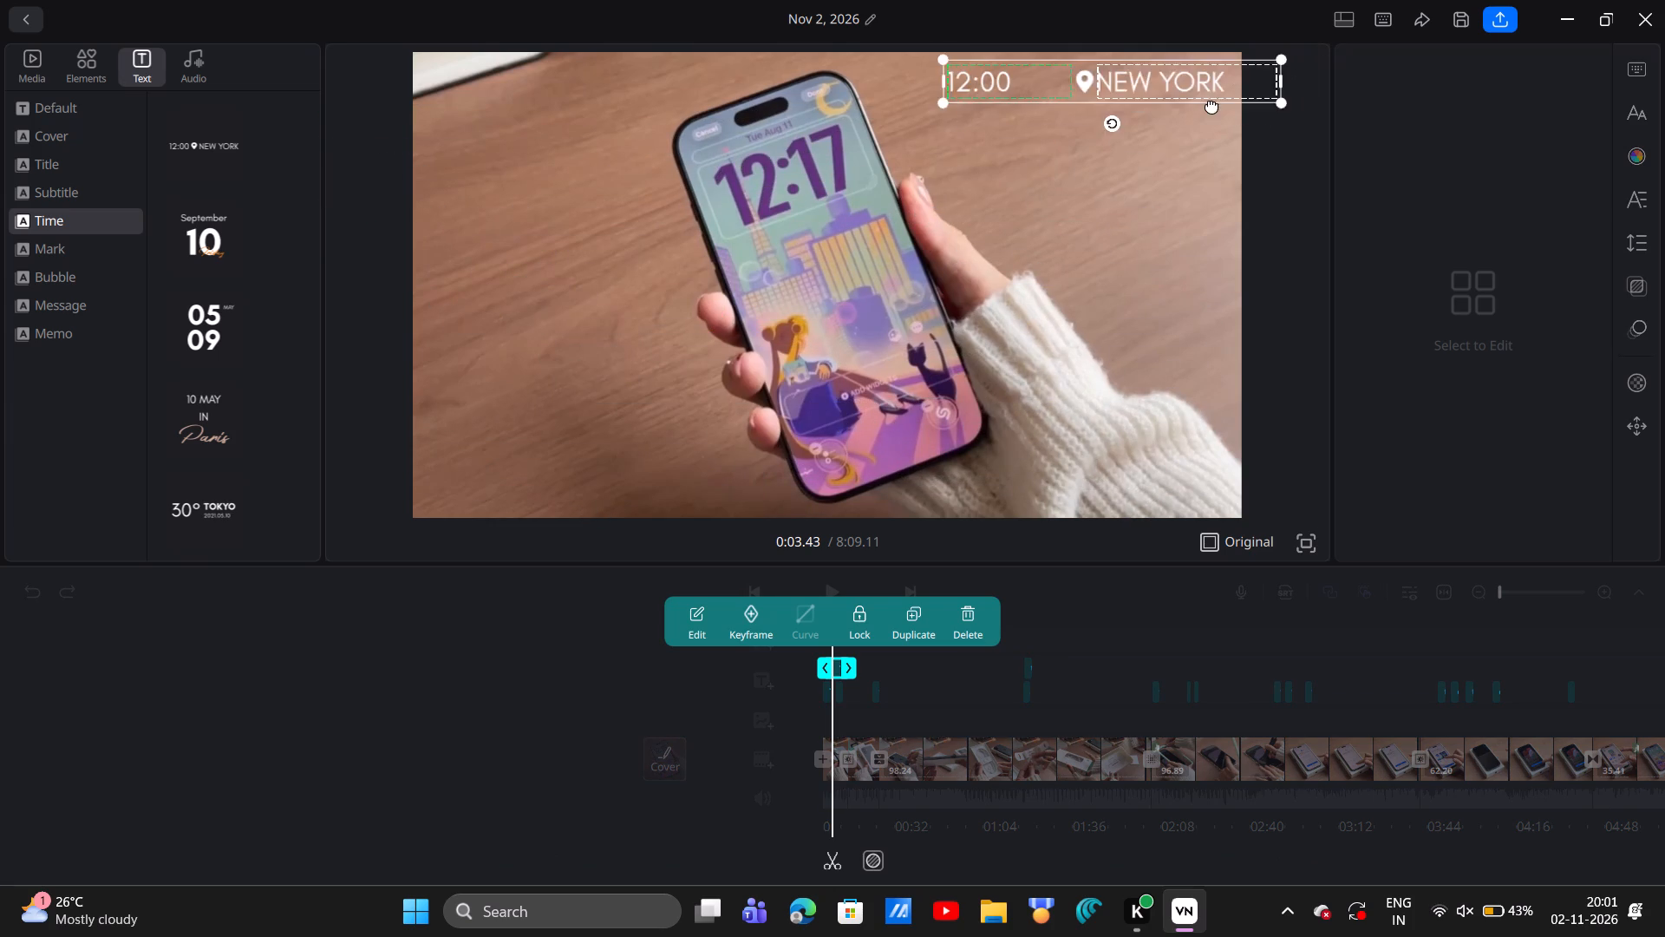
left_click_drag(1211, 105, 1191, 100)
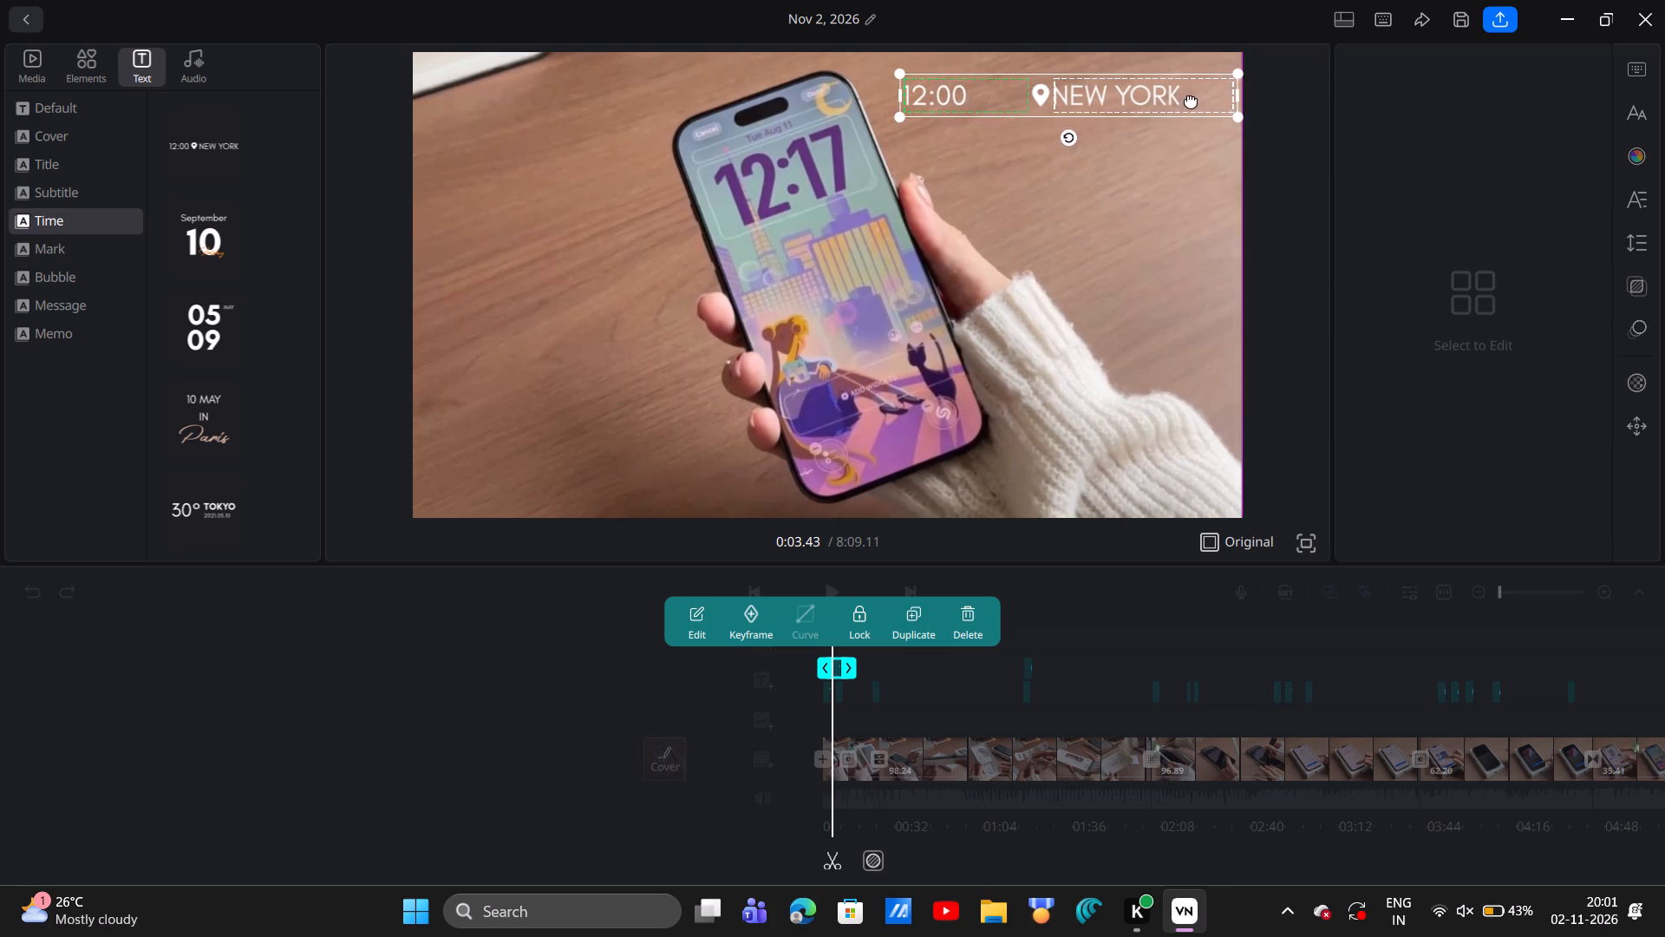
left_click_drag(1191, 100, 1192, 91)
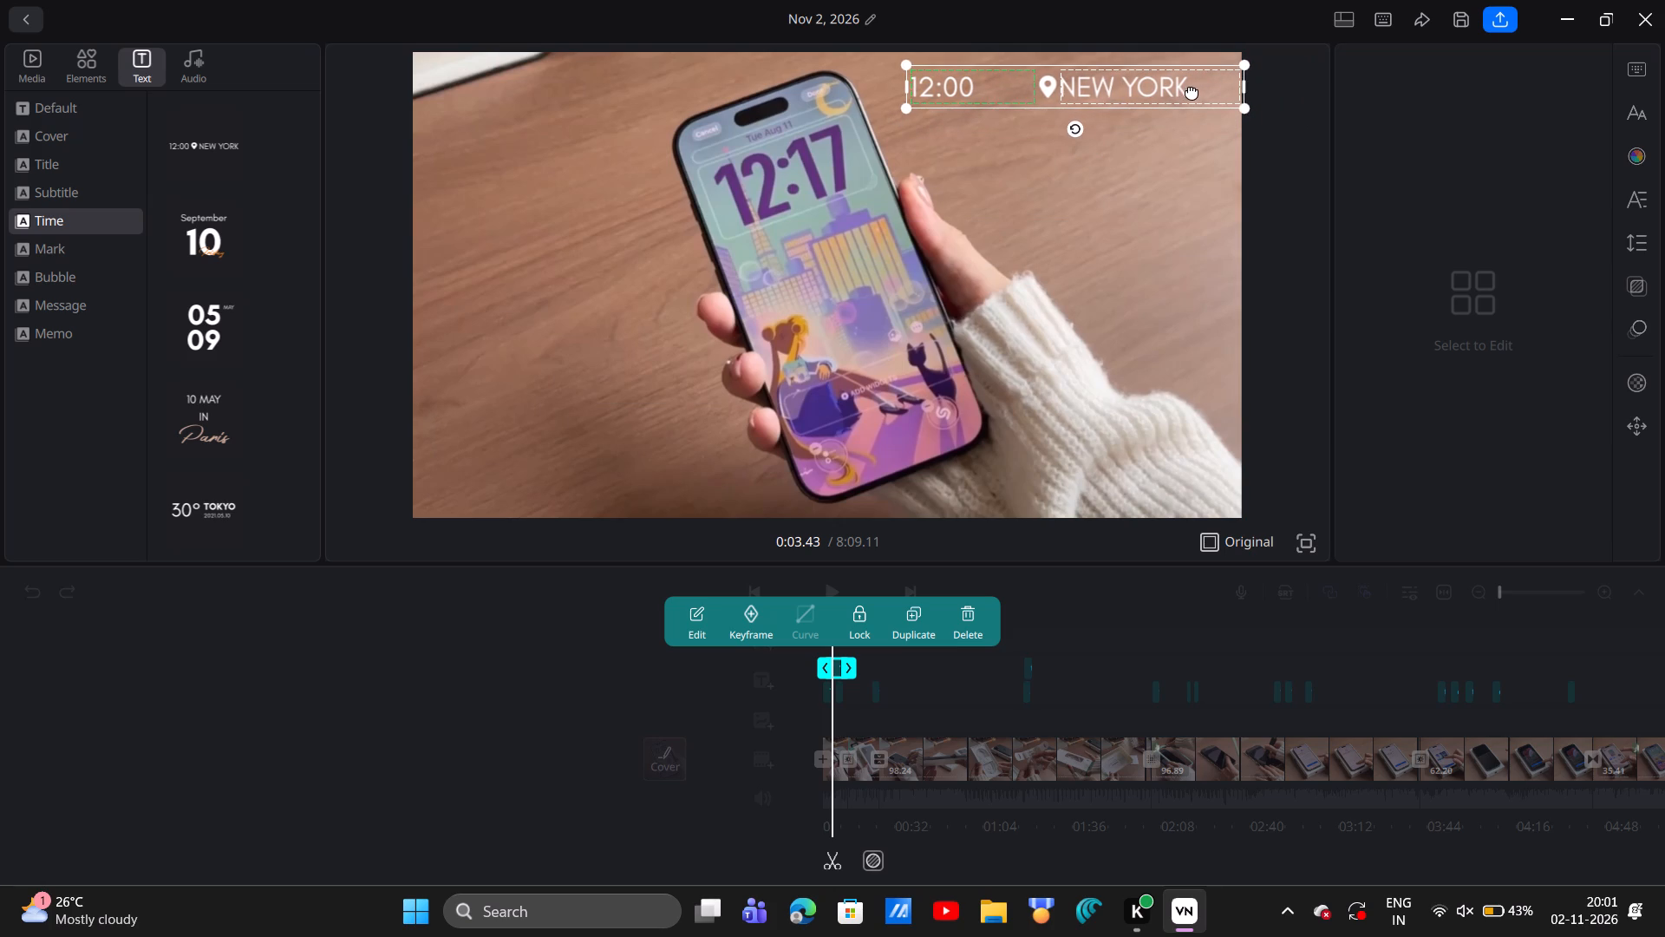
left_click(1291, 182)
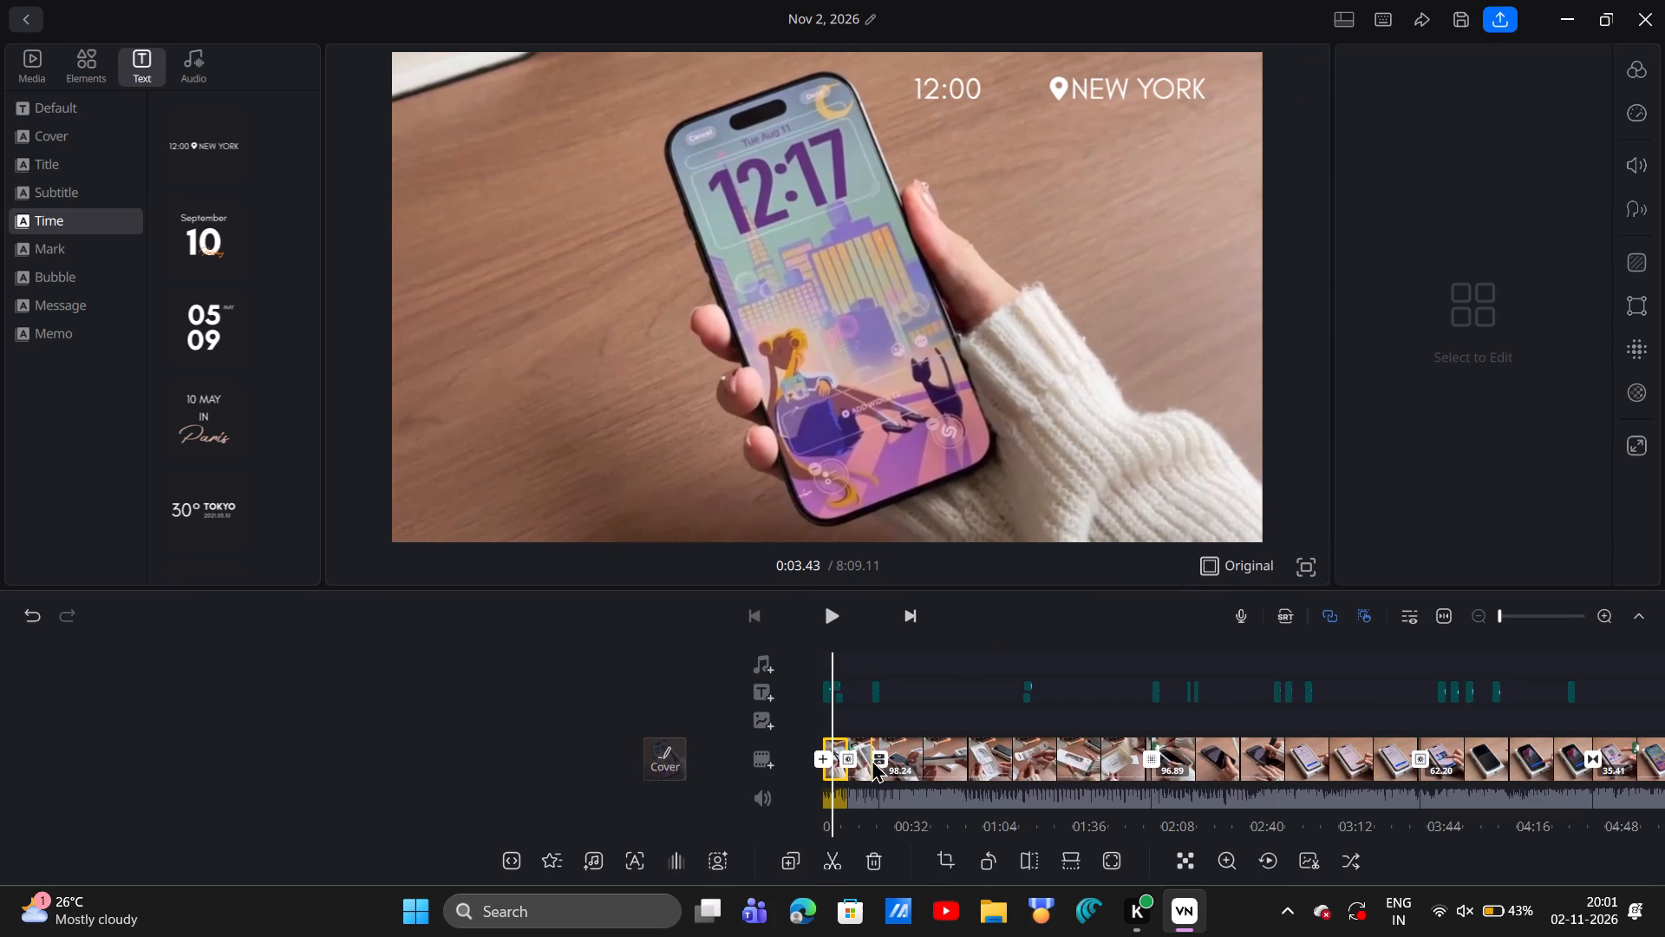
Add the "Matcha Ice Cream" mark text template to the video at about 0:30.
scroll(906, 749, "left", 2)
scroll(906, 749, "right", 1)
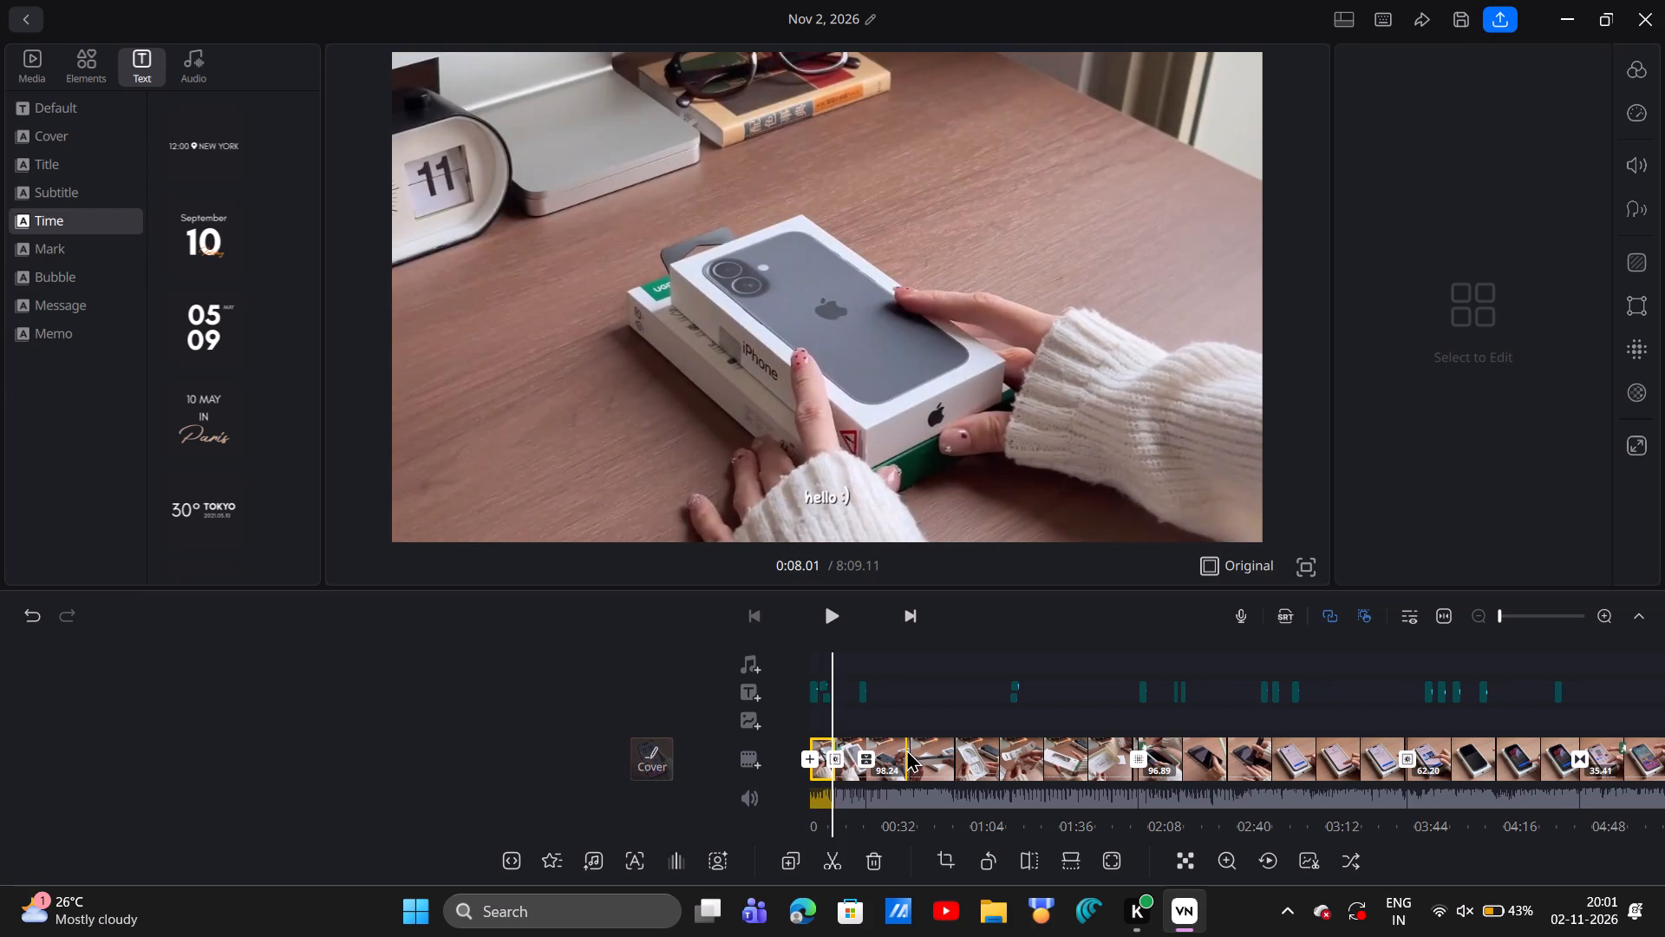
scroll(906, 749, "left", 1)
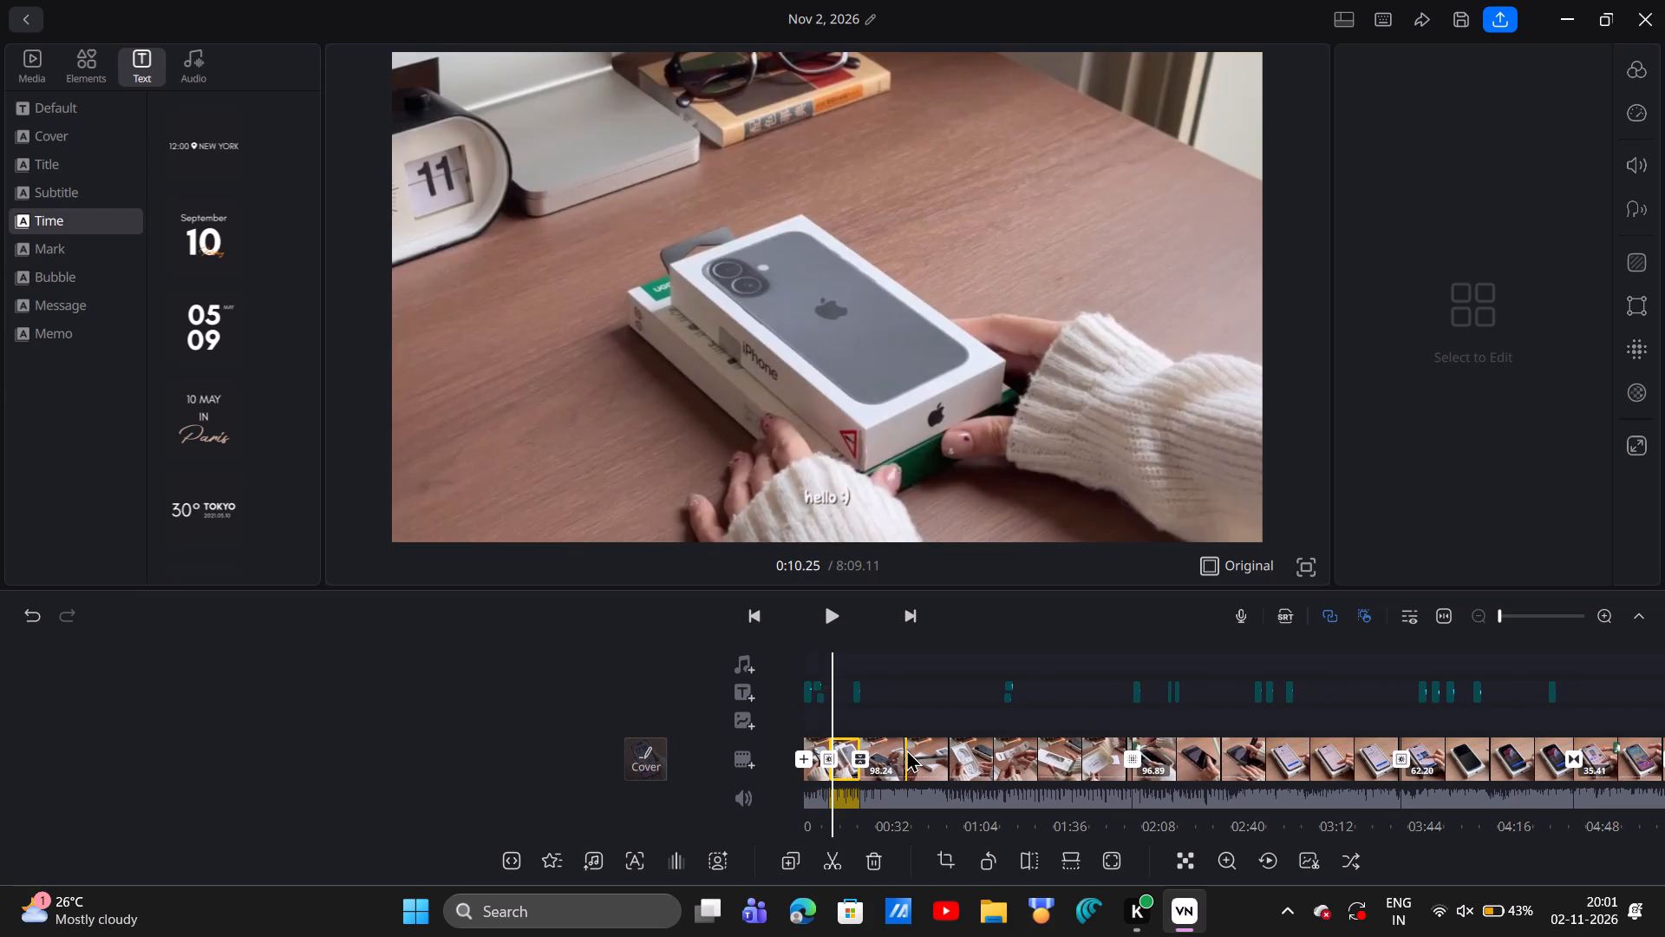
scroll(906, 749, "left", 1)
scroll(906, 749, "right", 1)
scroll(910, 747, "left", 4)
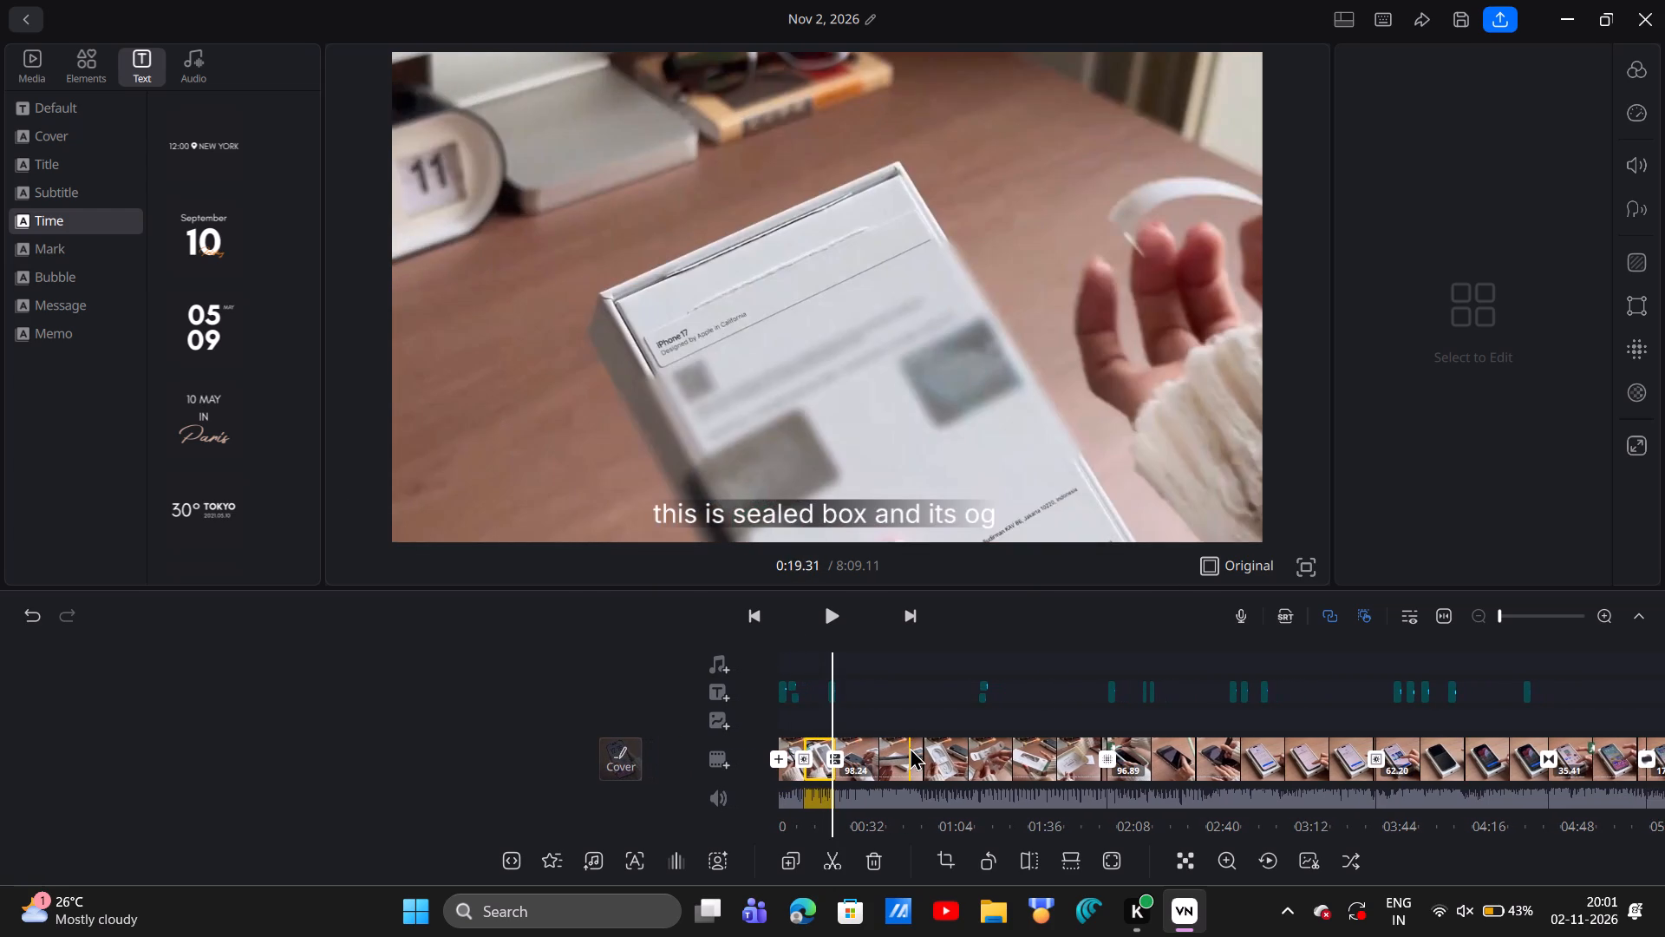
scroll(910, 747, "left", 2)
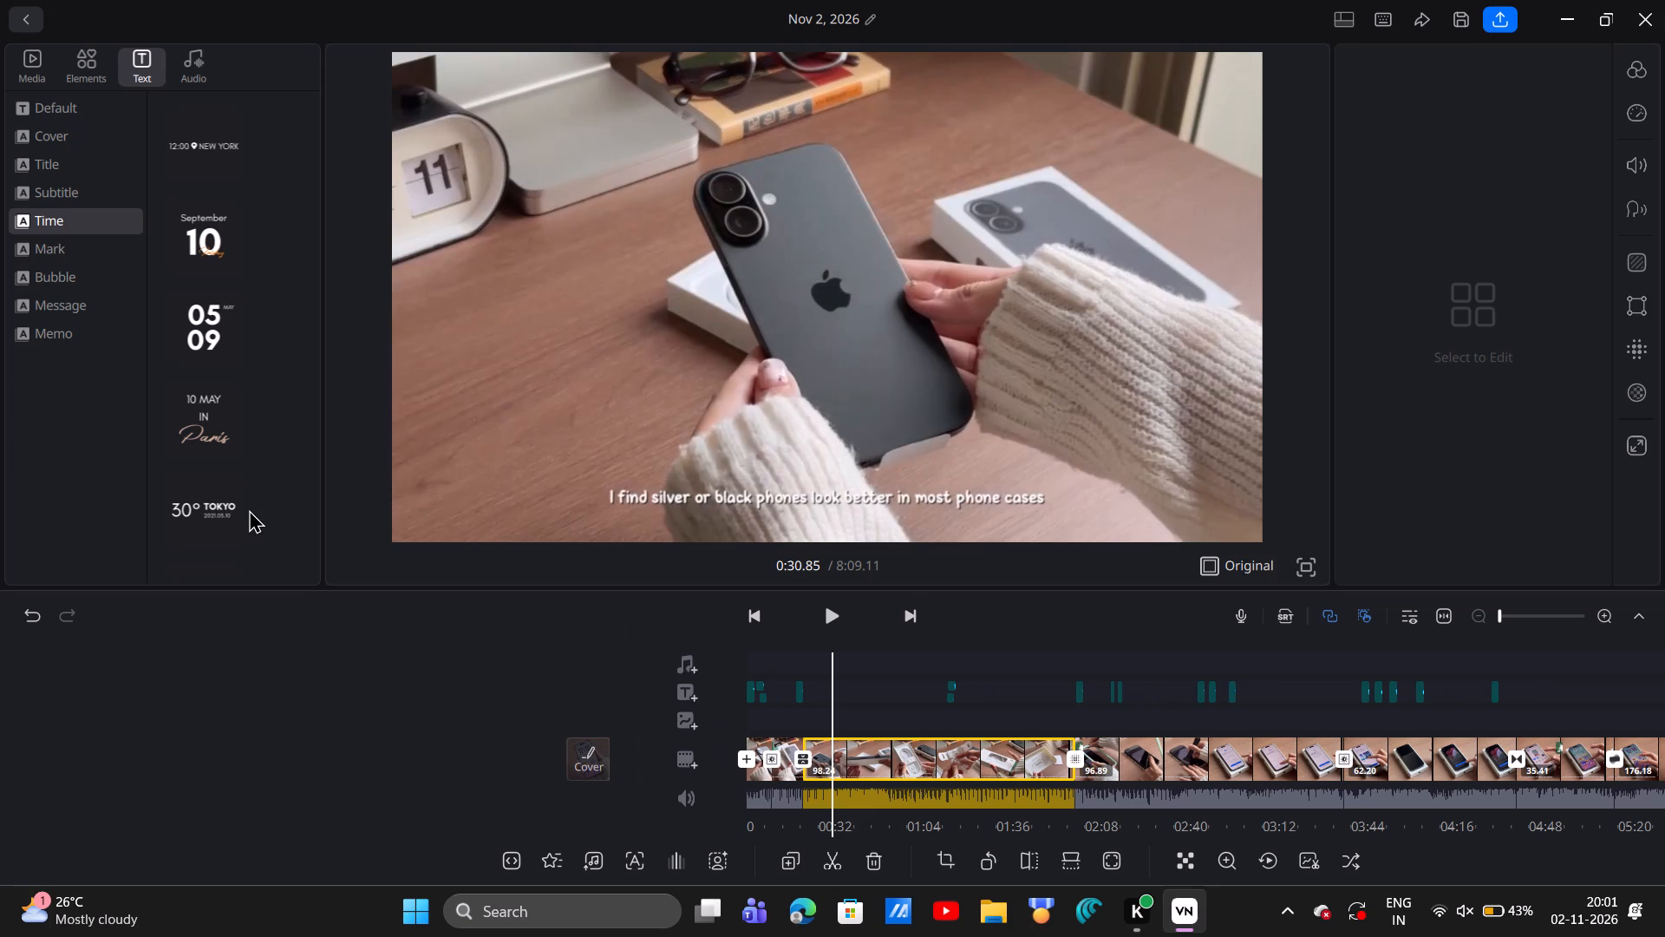
left_click(50, 251)
scroll(186, 368, "down", 4)
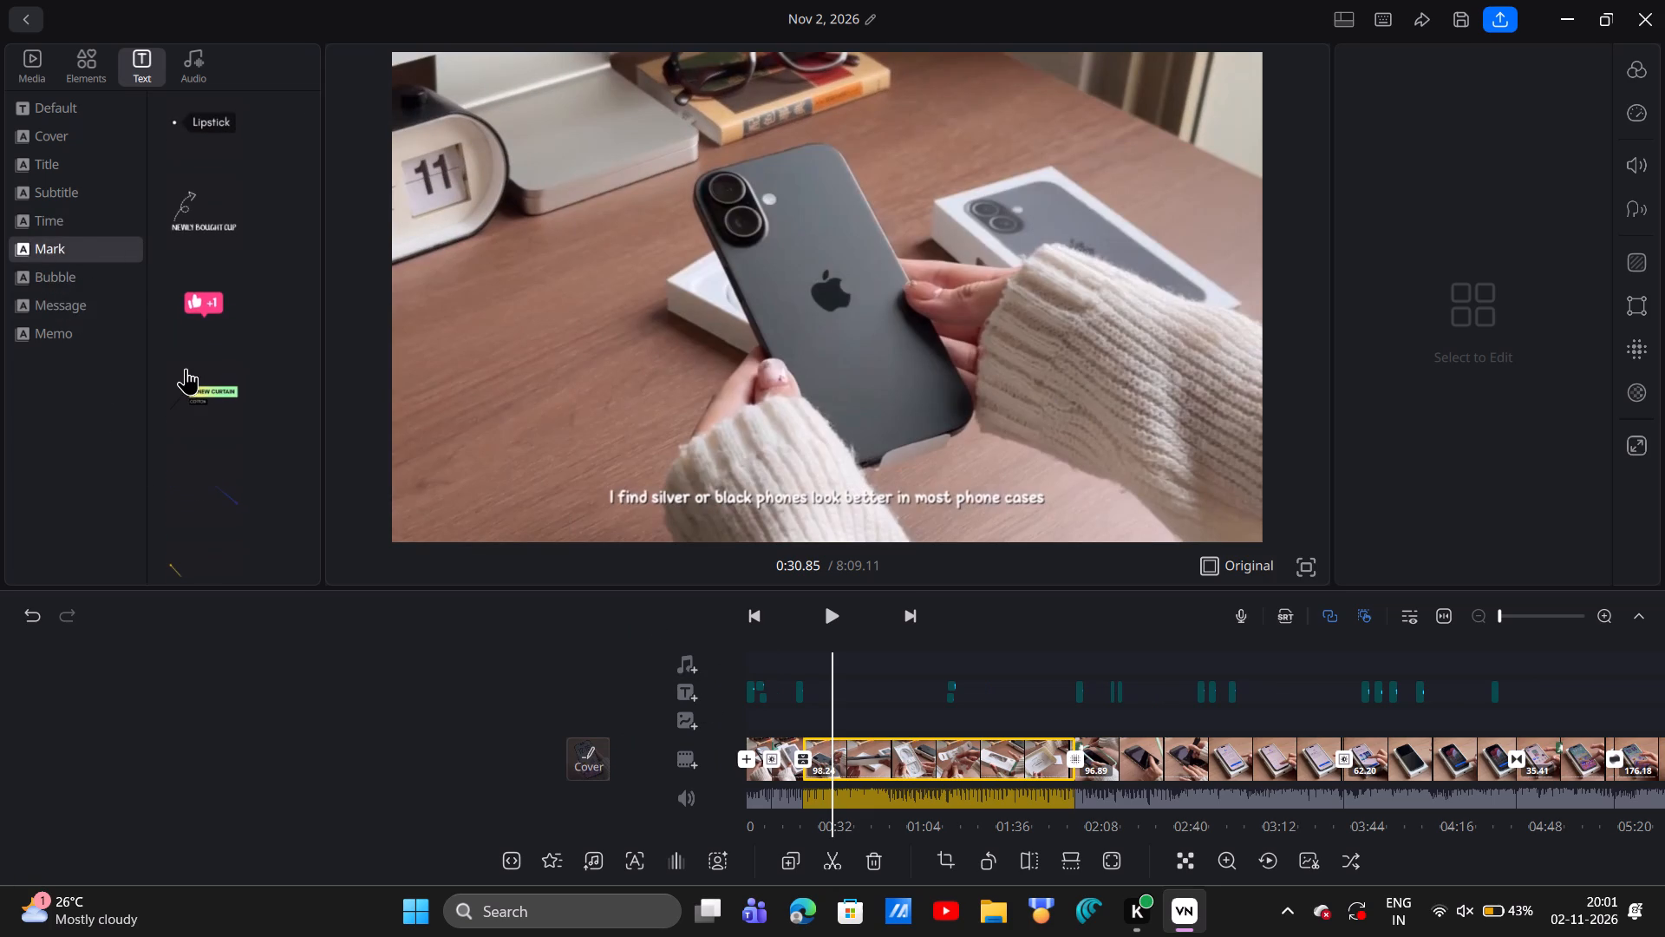
scroll(186, 368, "up", 10)
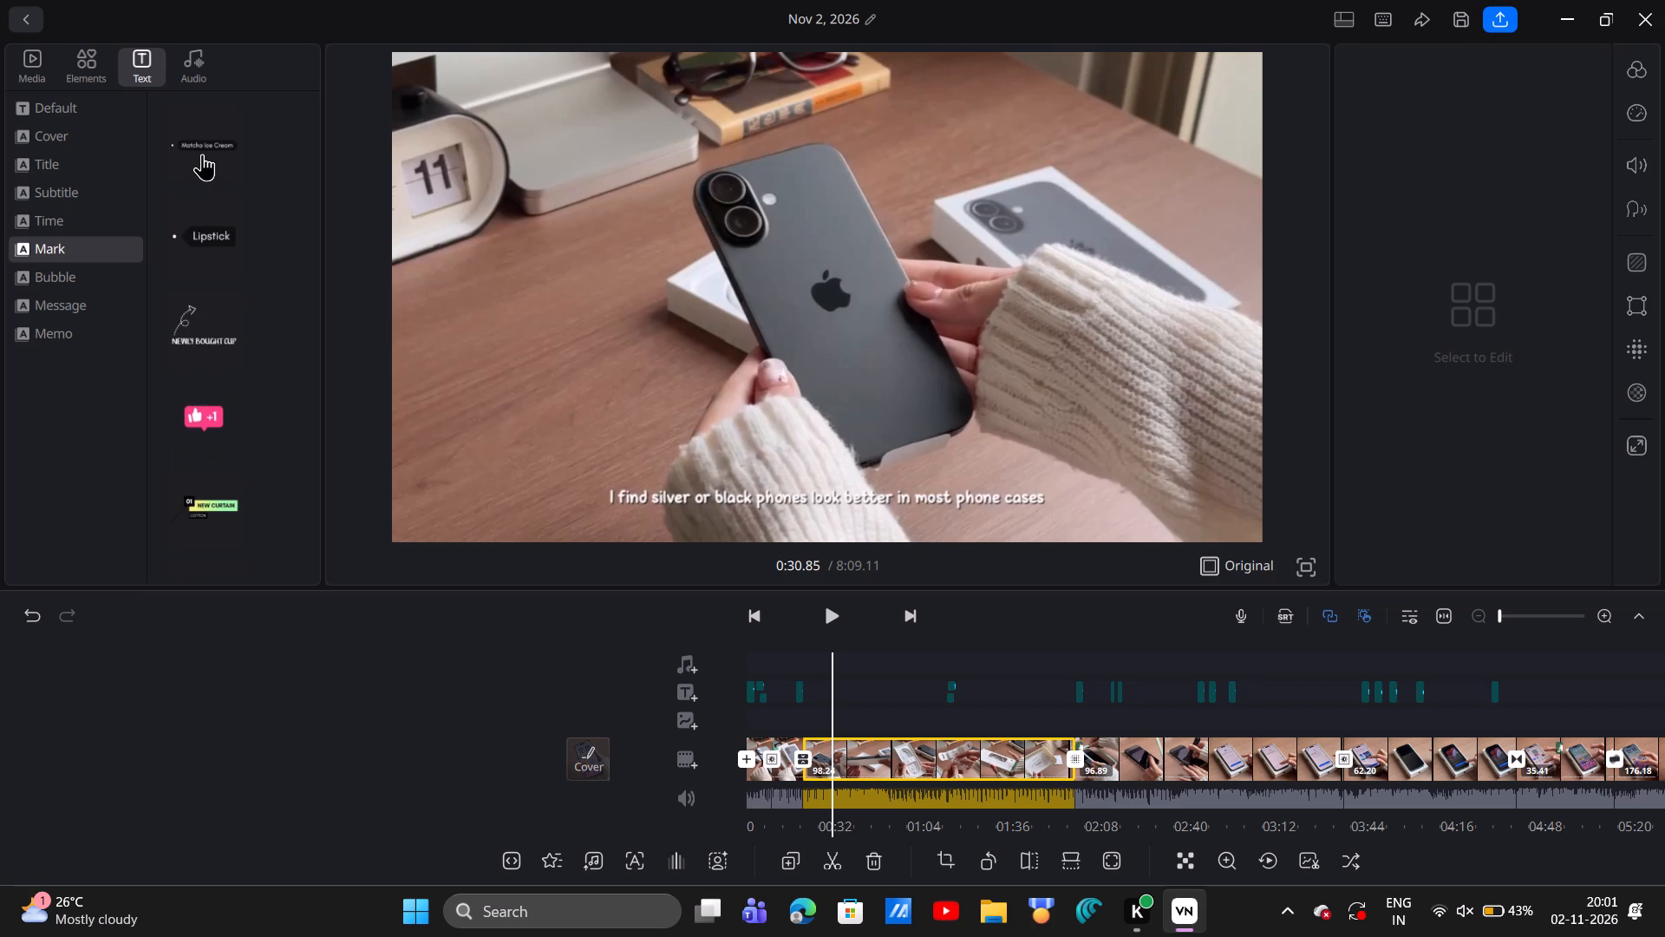
left_click_drag(202, 154, 1120, 146)
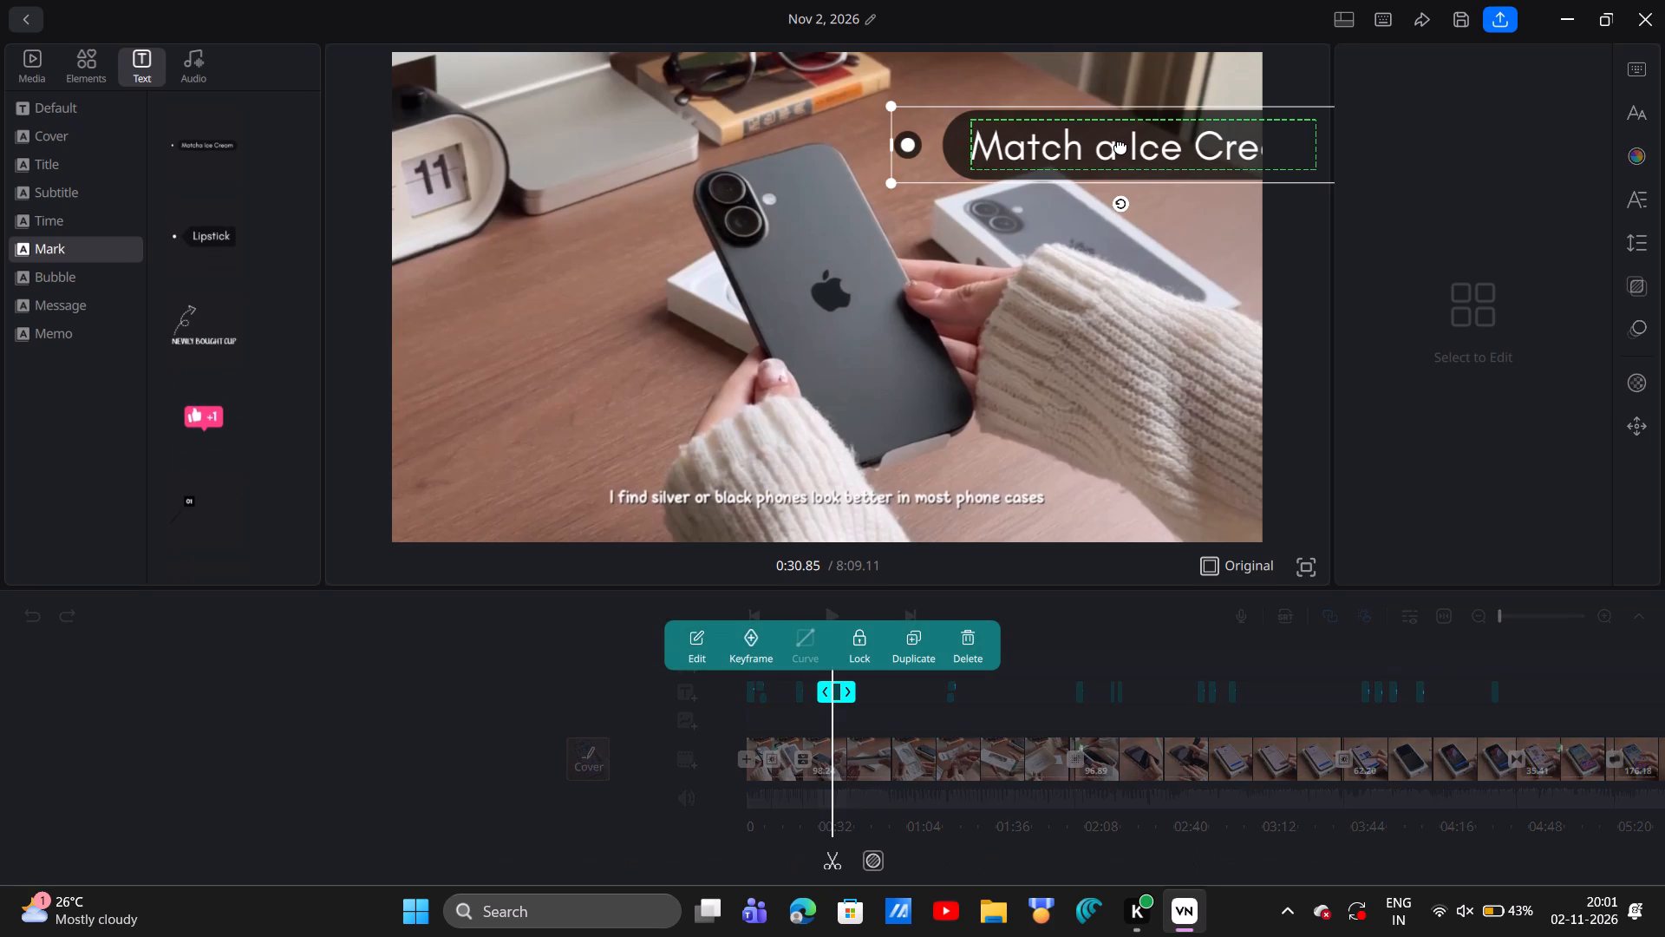
Shrink the "Matcha Ice Cream" text to about a fifth of the frame width and center it just above the video's burned-in caption.
left_click_drag(1088, 142, 878, 348)
left_click_drag(1135, 390, 913, 344)
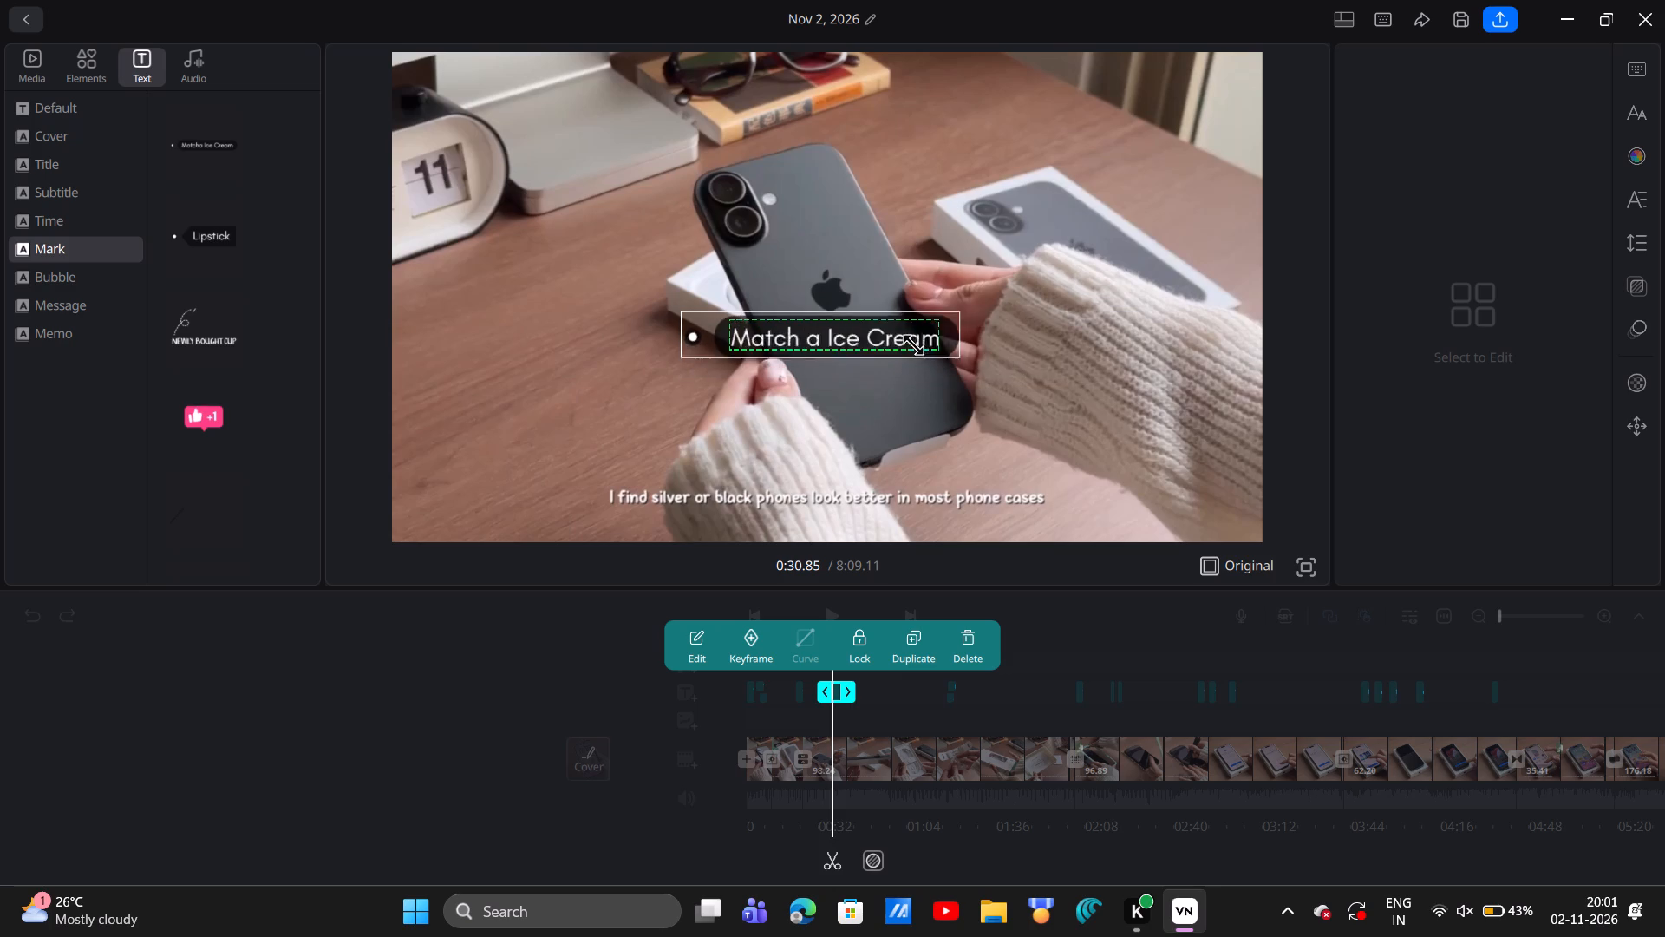
left_click_drag(913, 344, 859, 329)
left_click_drag(802, 337, 826, 357)
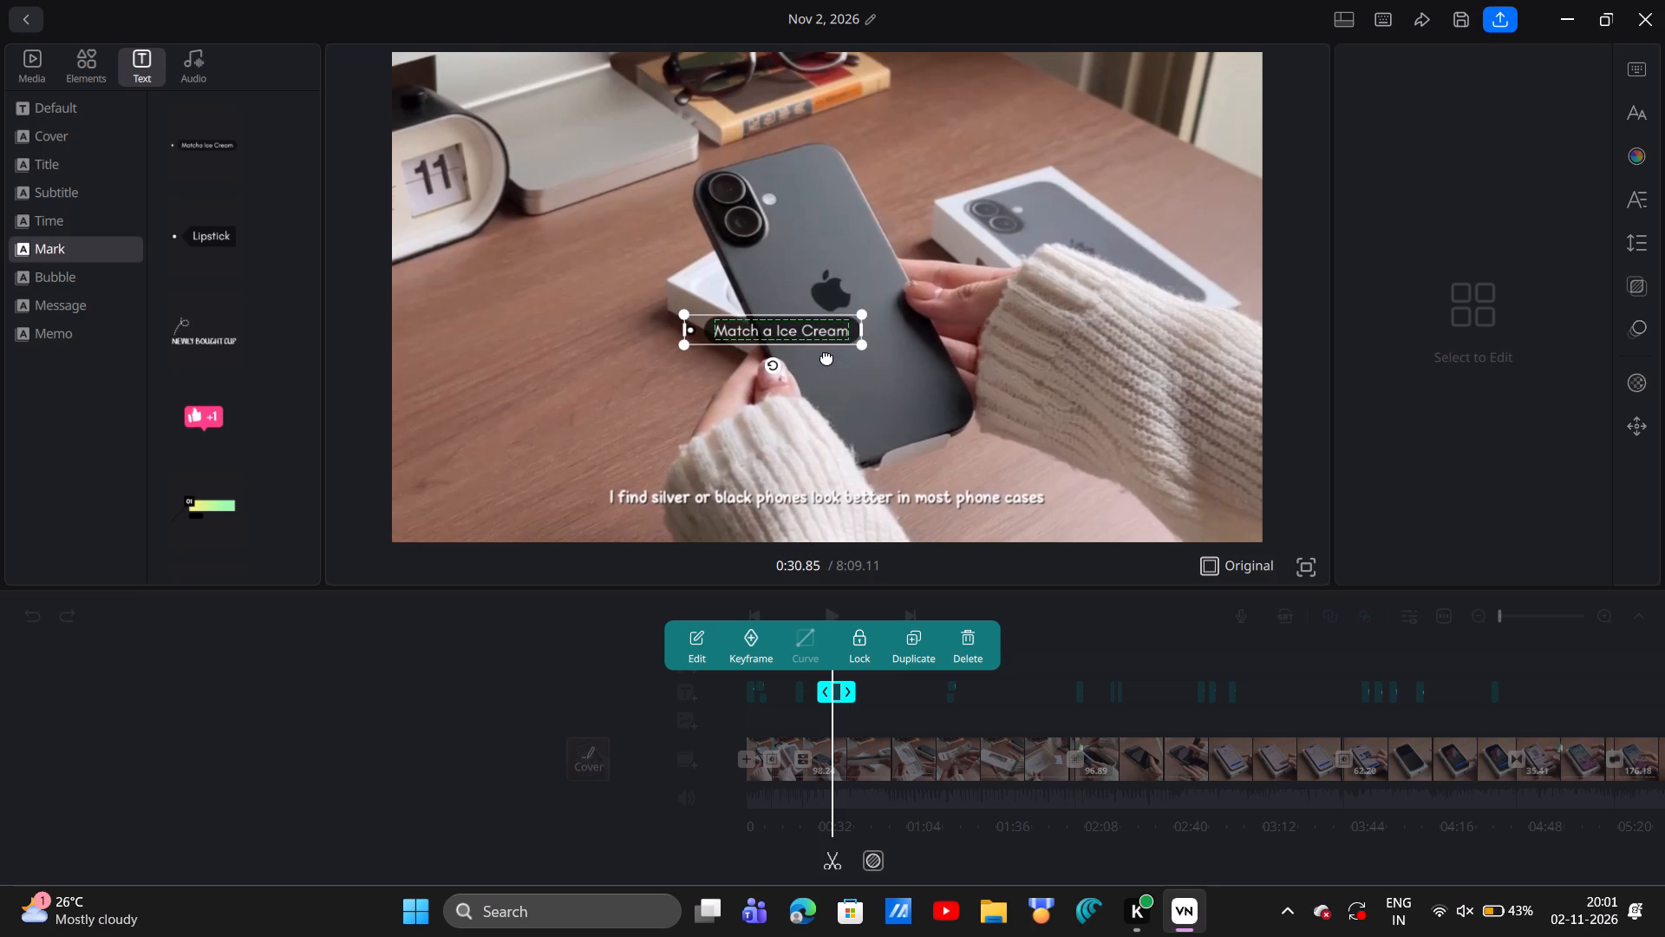
left_click_drag(826, 357, 709, 485)
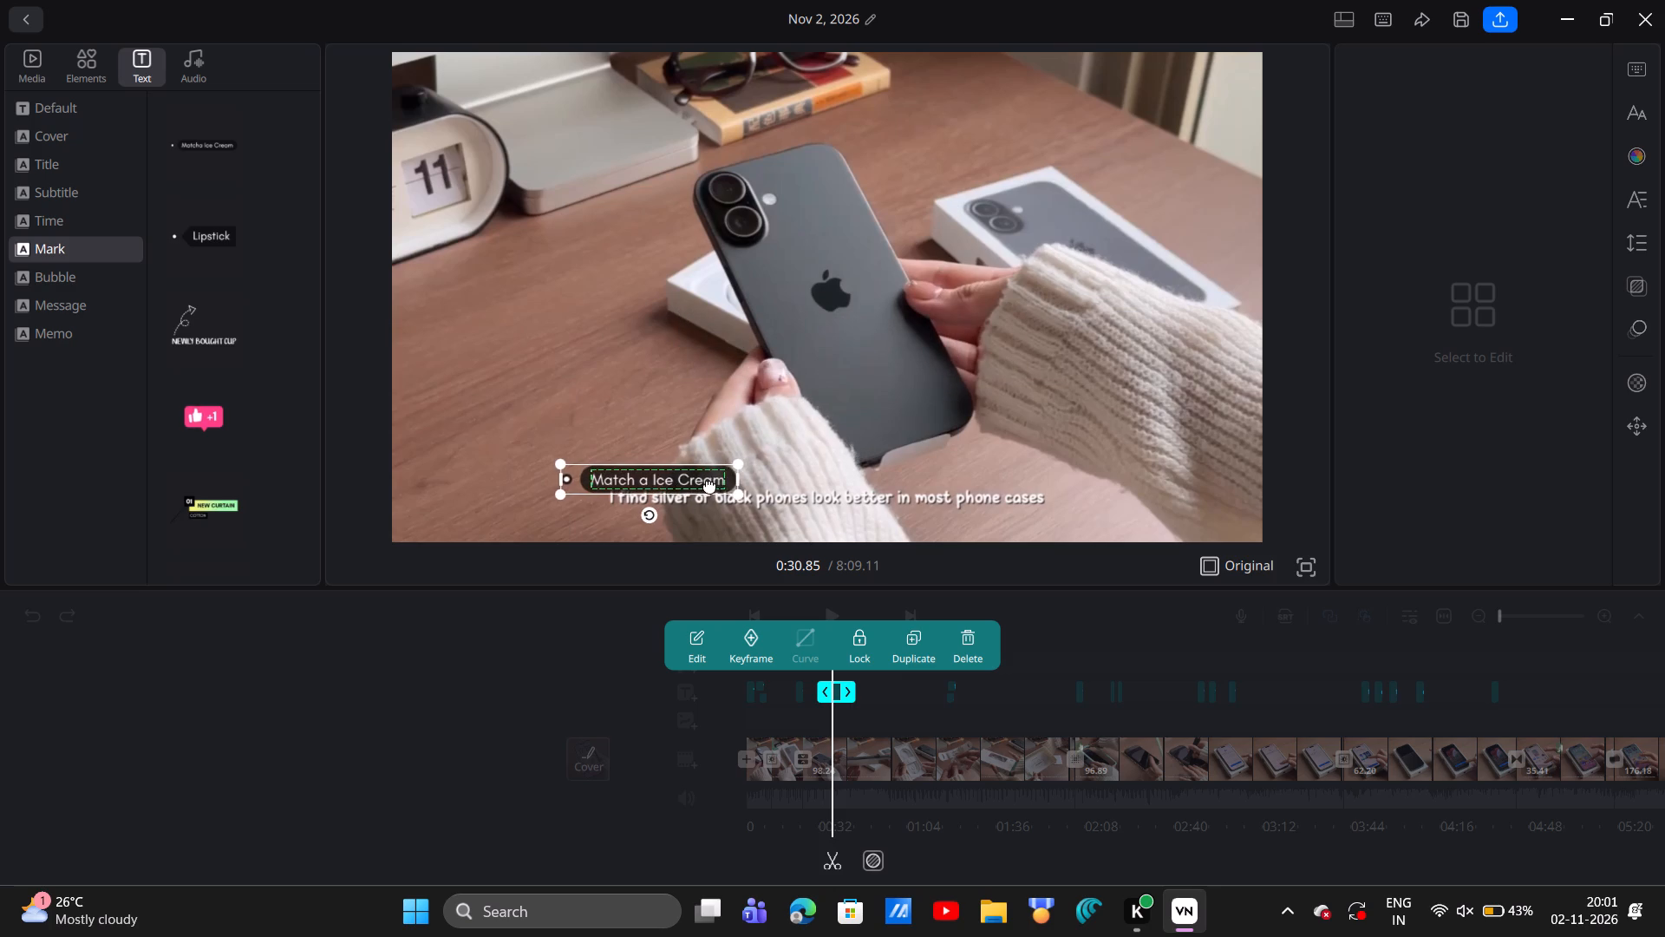
left_click_drag(709, 485, 803, 196)
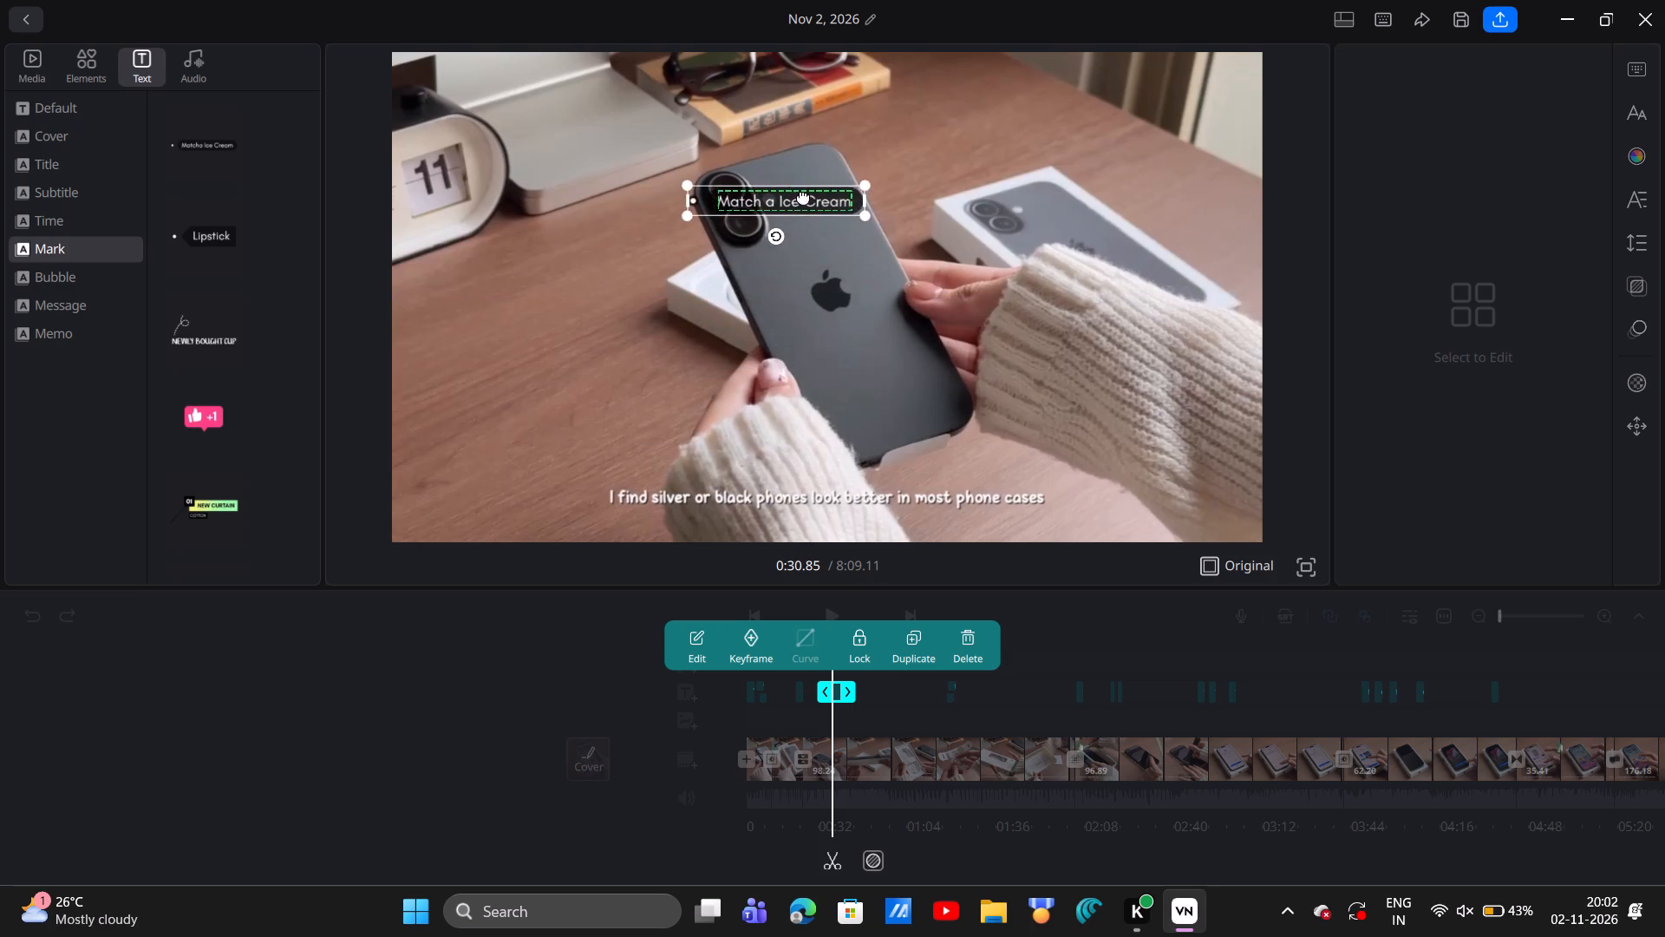
left_click_drag(803, 196, 1134, 115)
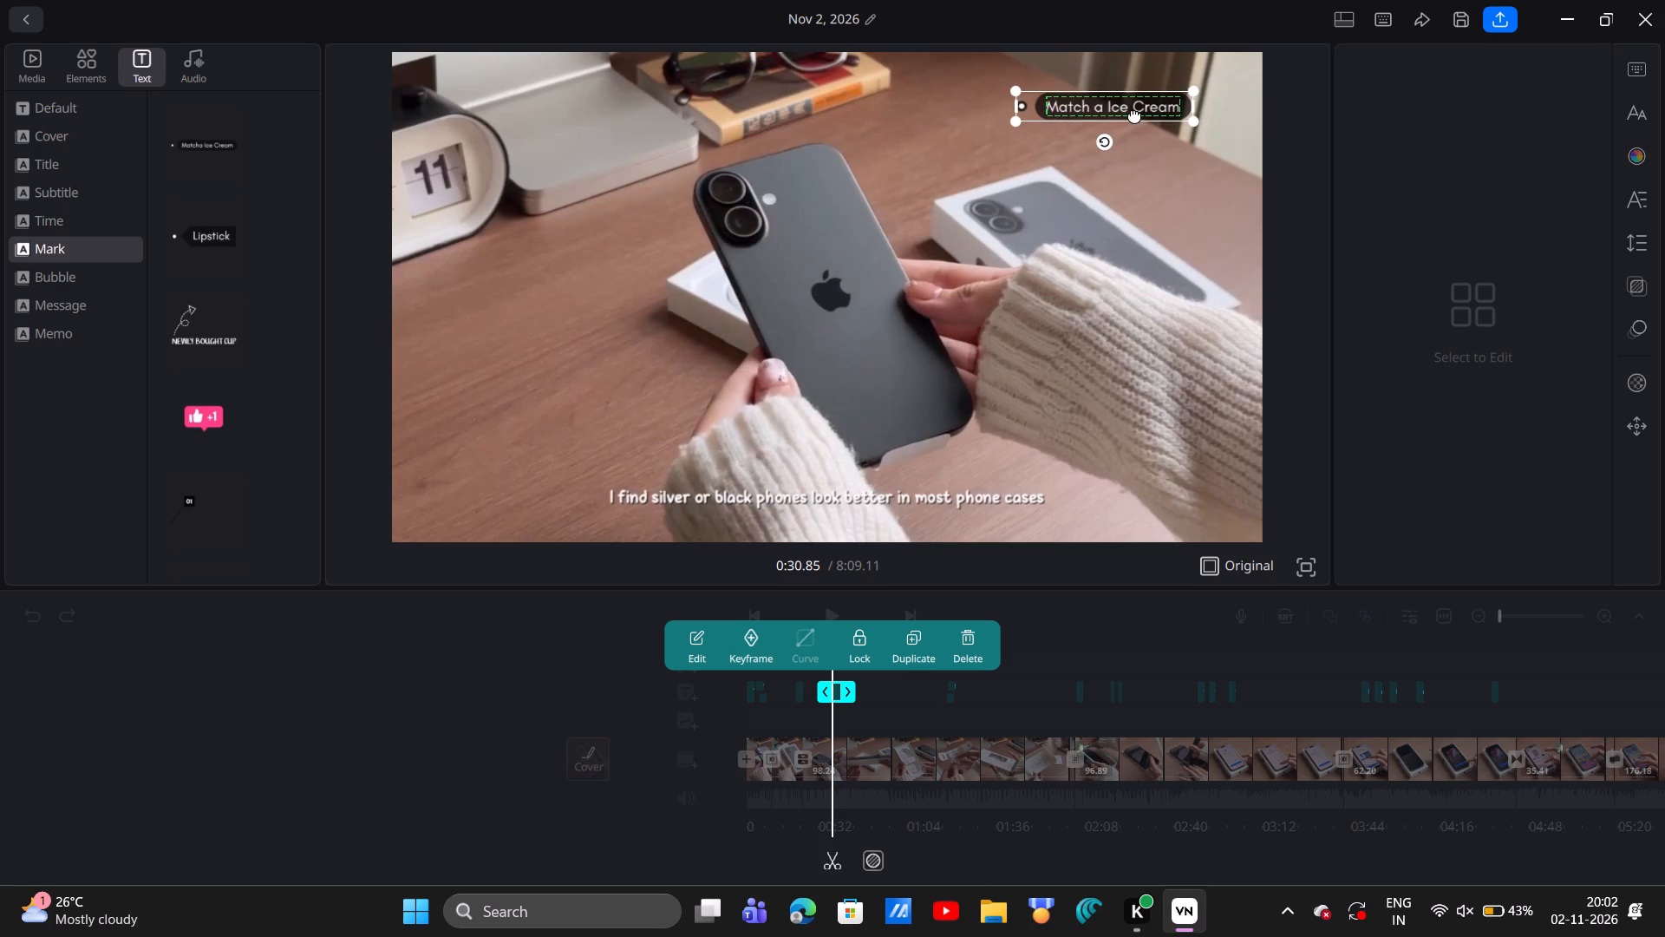
left_click_drag(1134, 115, 1108, 180)
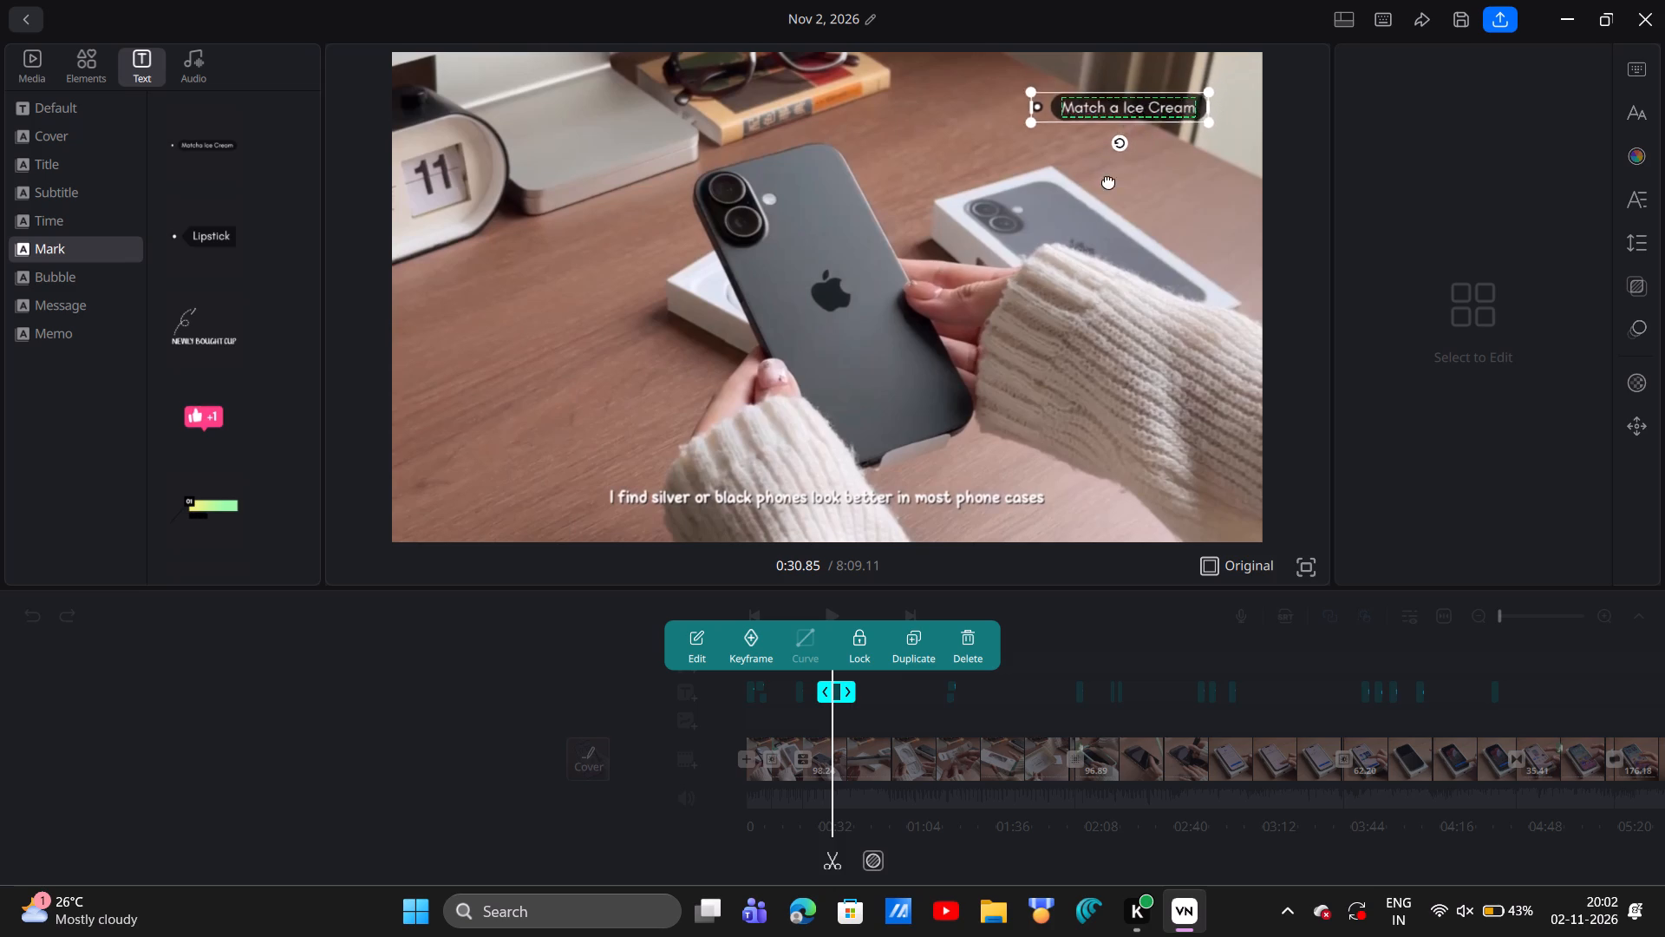
left_click_drag(1108, 180, 805, 341)
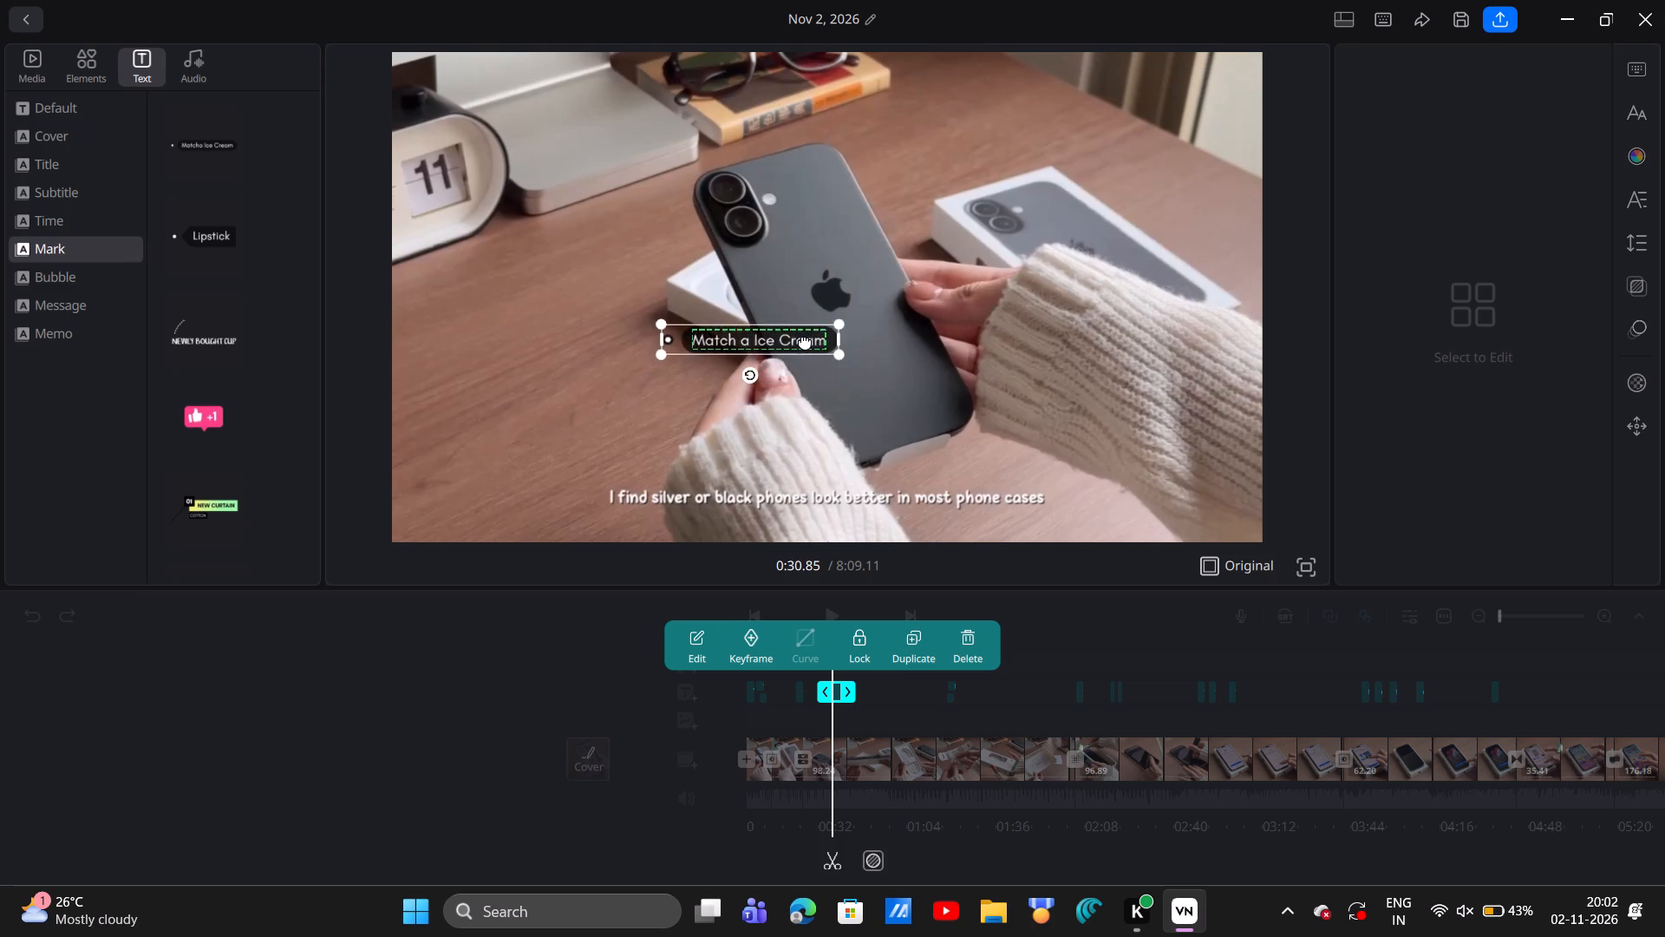
left_click_drag(805, 341, 839, 466)
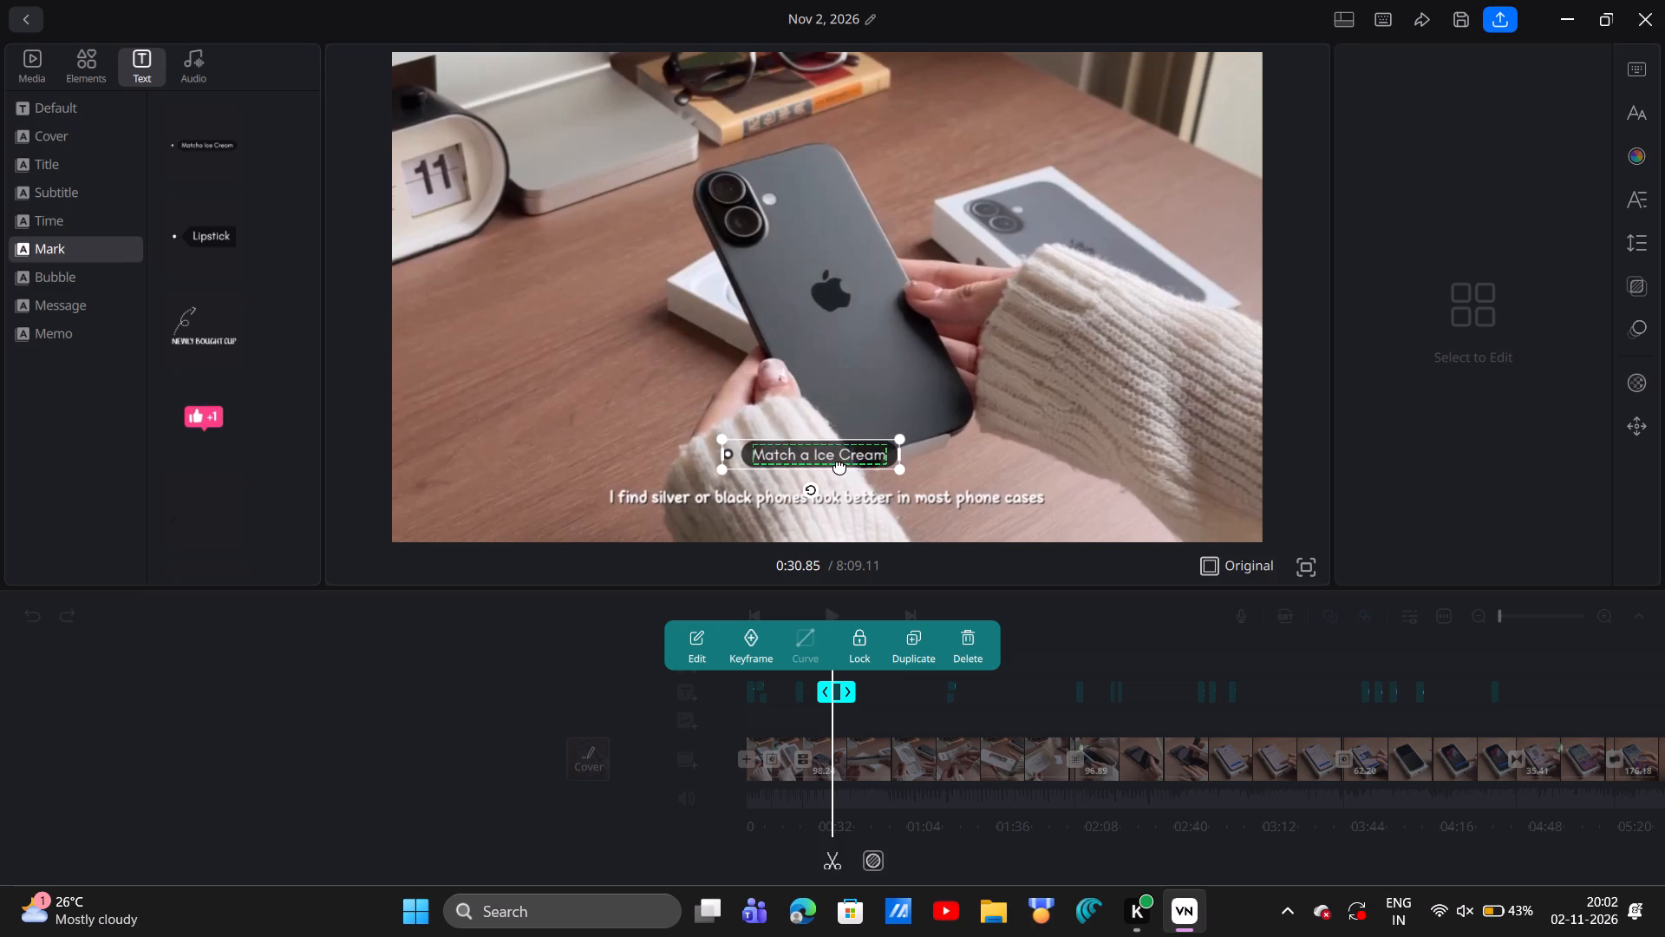
left_click_drag(839, 466, 838, 467)
Replace the "Matcha Ice Cream" text with "the black case is looks godly good".
left_click(861, 462)
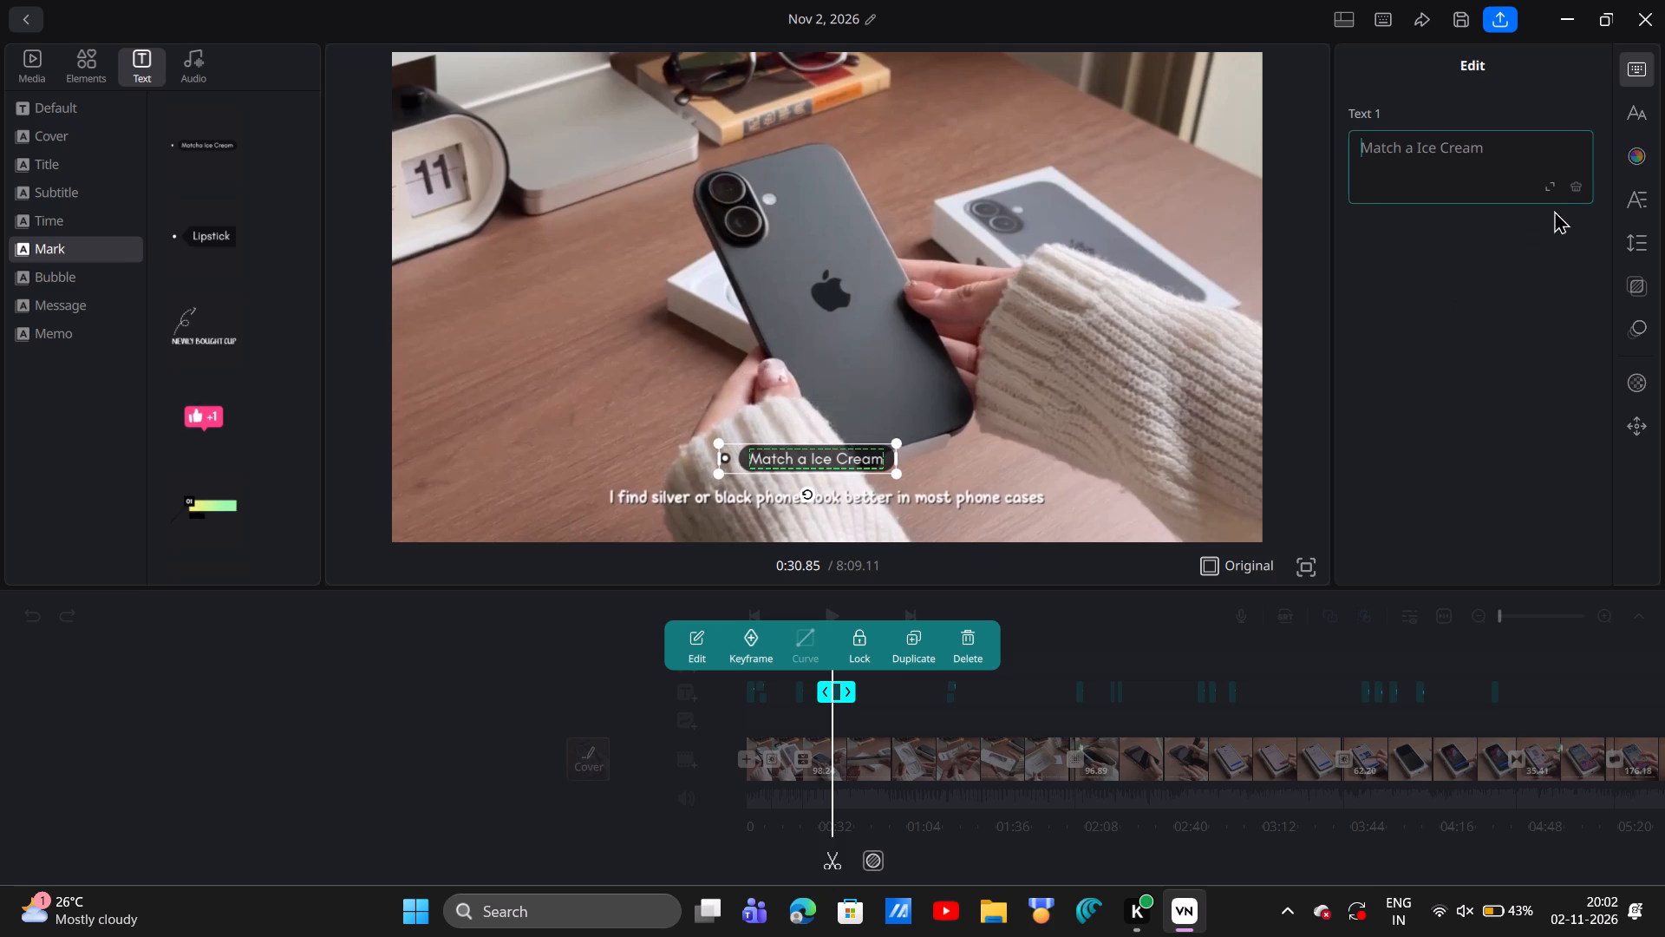
left_click(1495, 167)
type("th")
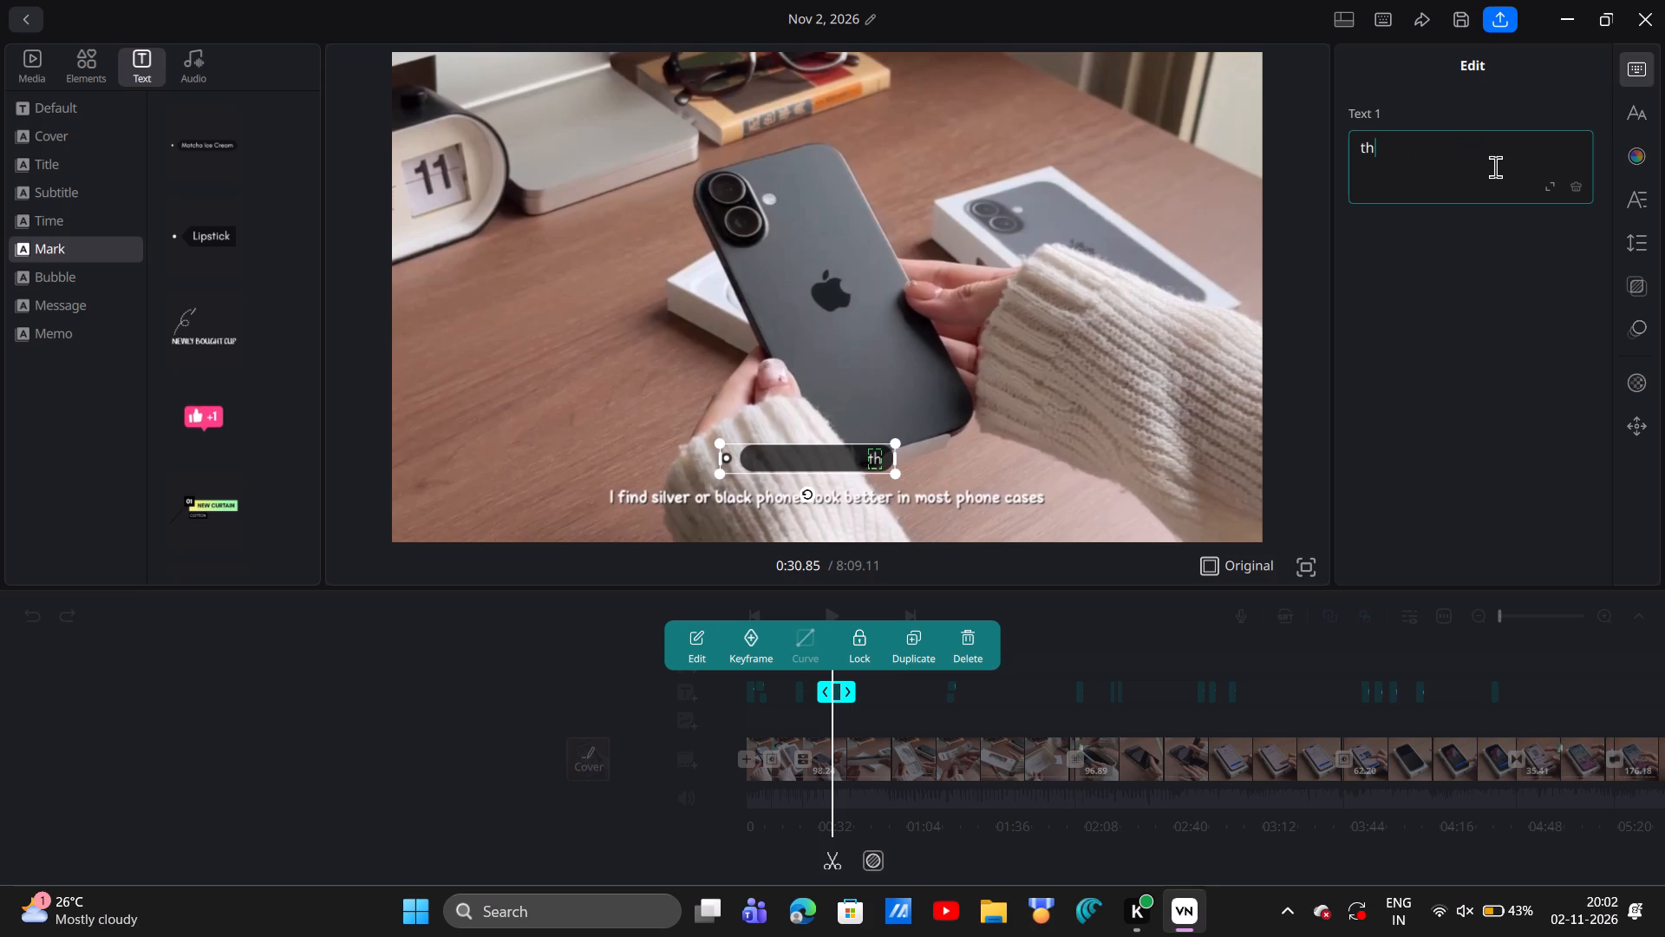
type("e")
key("space")
key("space")
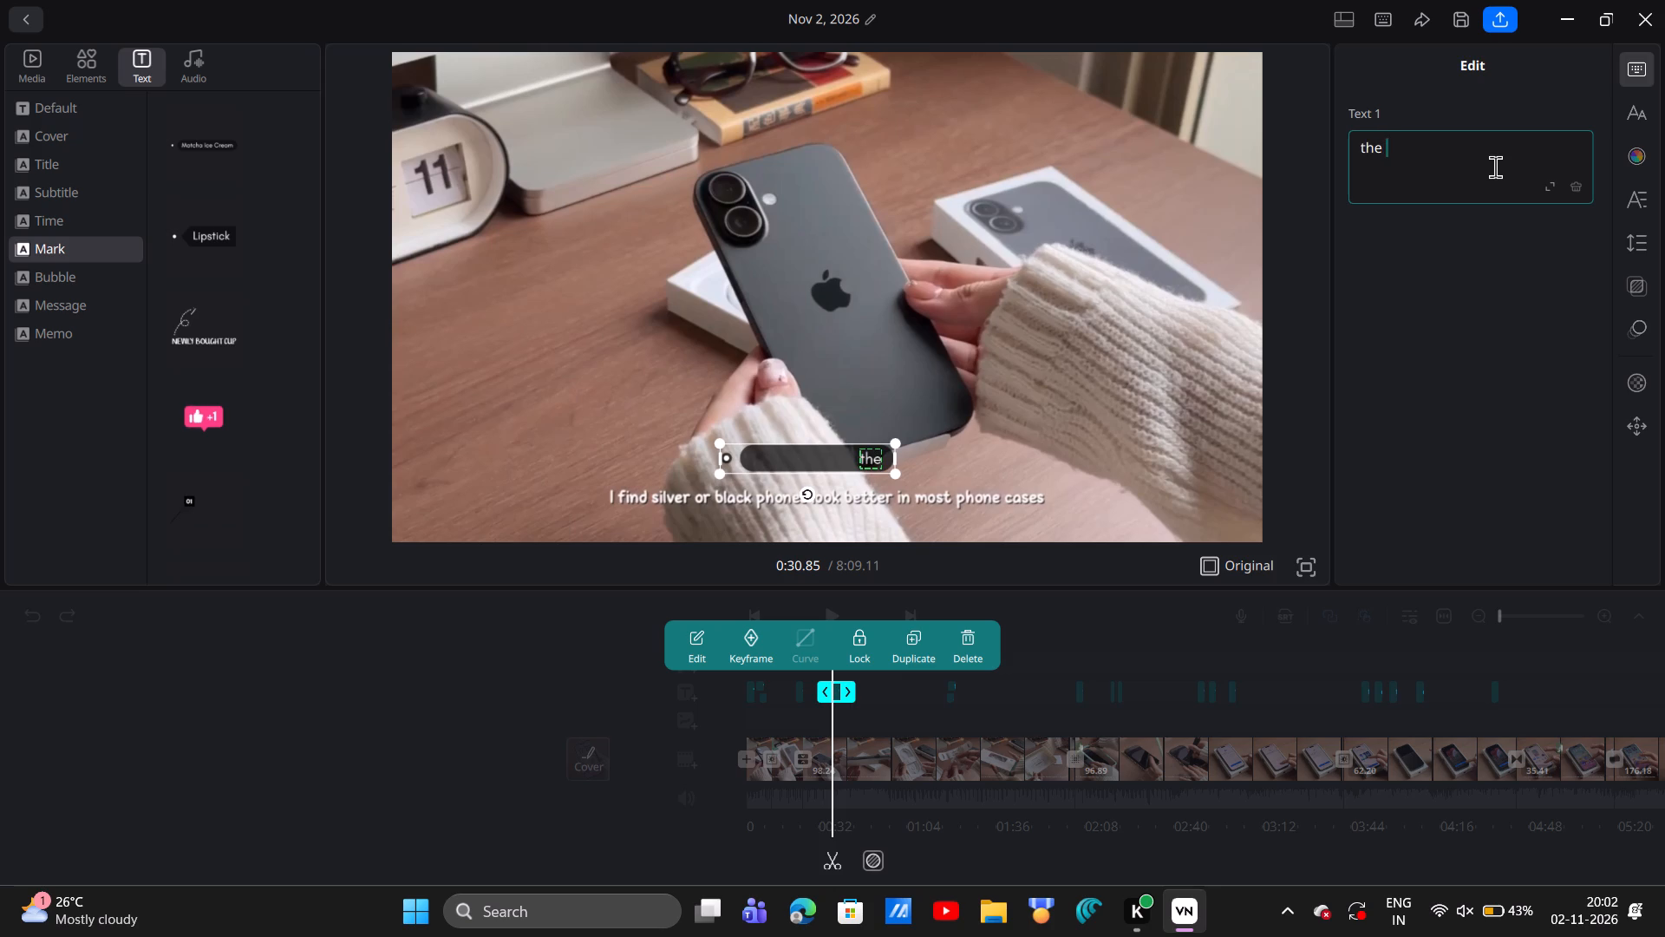
type("black cas e")
key("space")
key("BackSpace")
key("BackSpace")
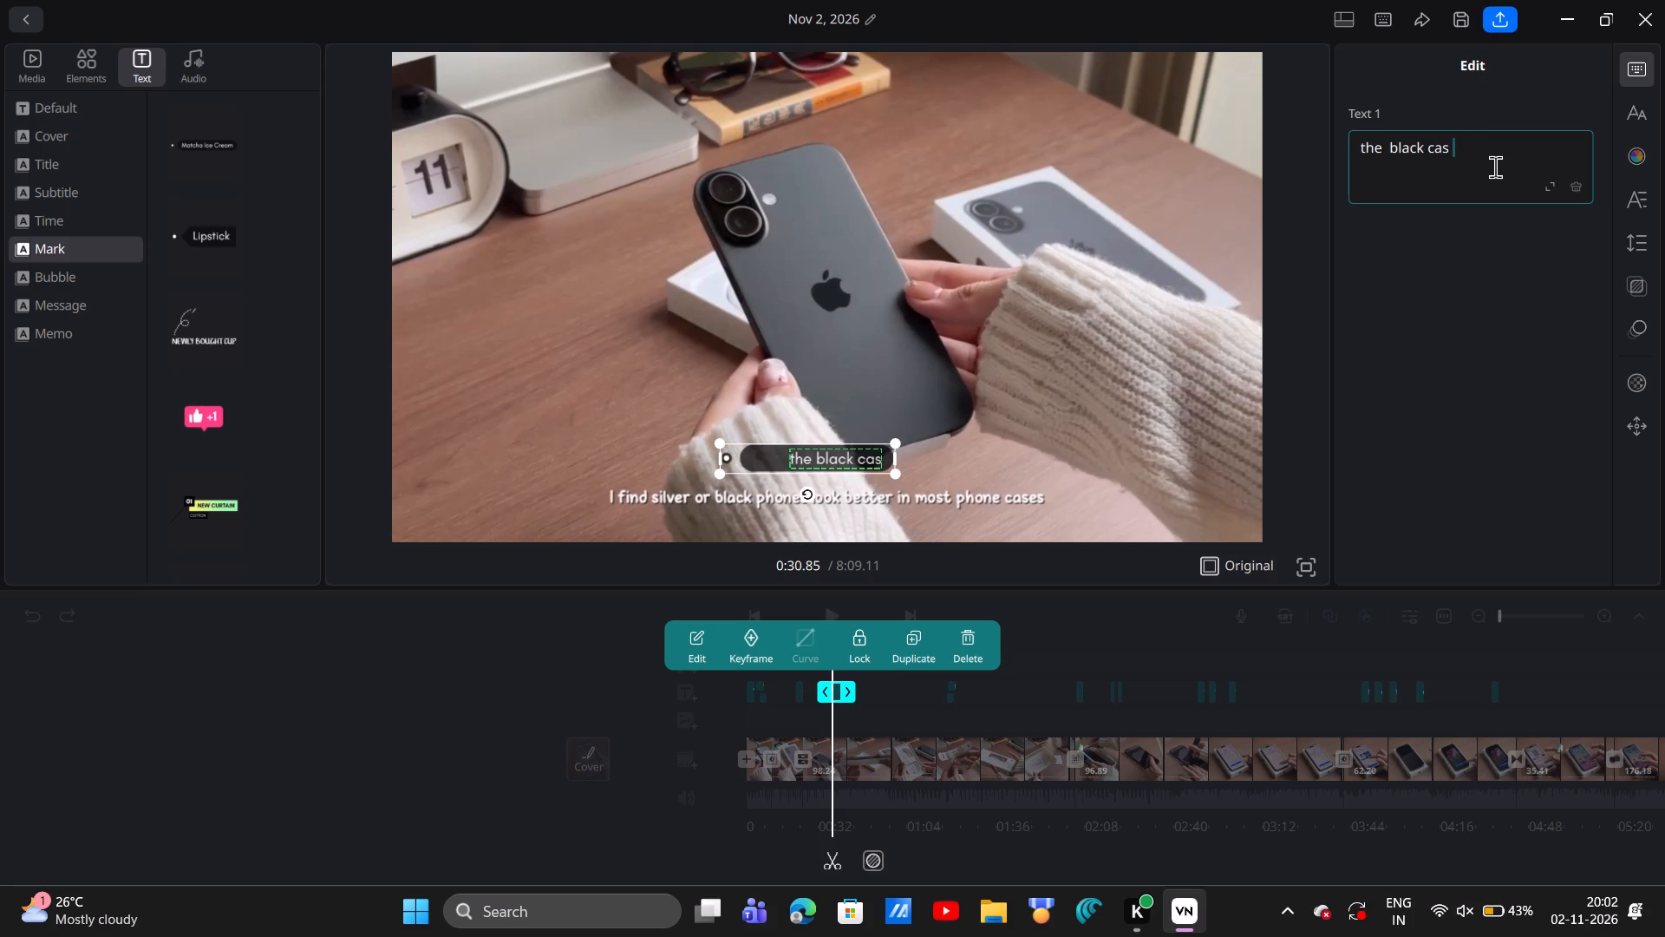
type("e")
key("space")
key("BackSpace")
key("BackSpace")
key("BackSpace")
type("e is")
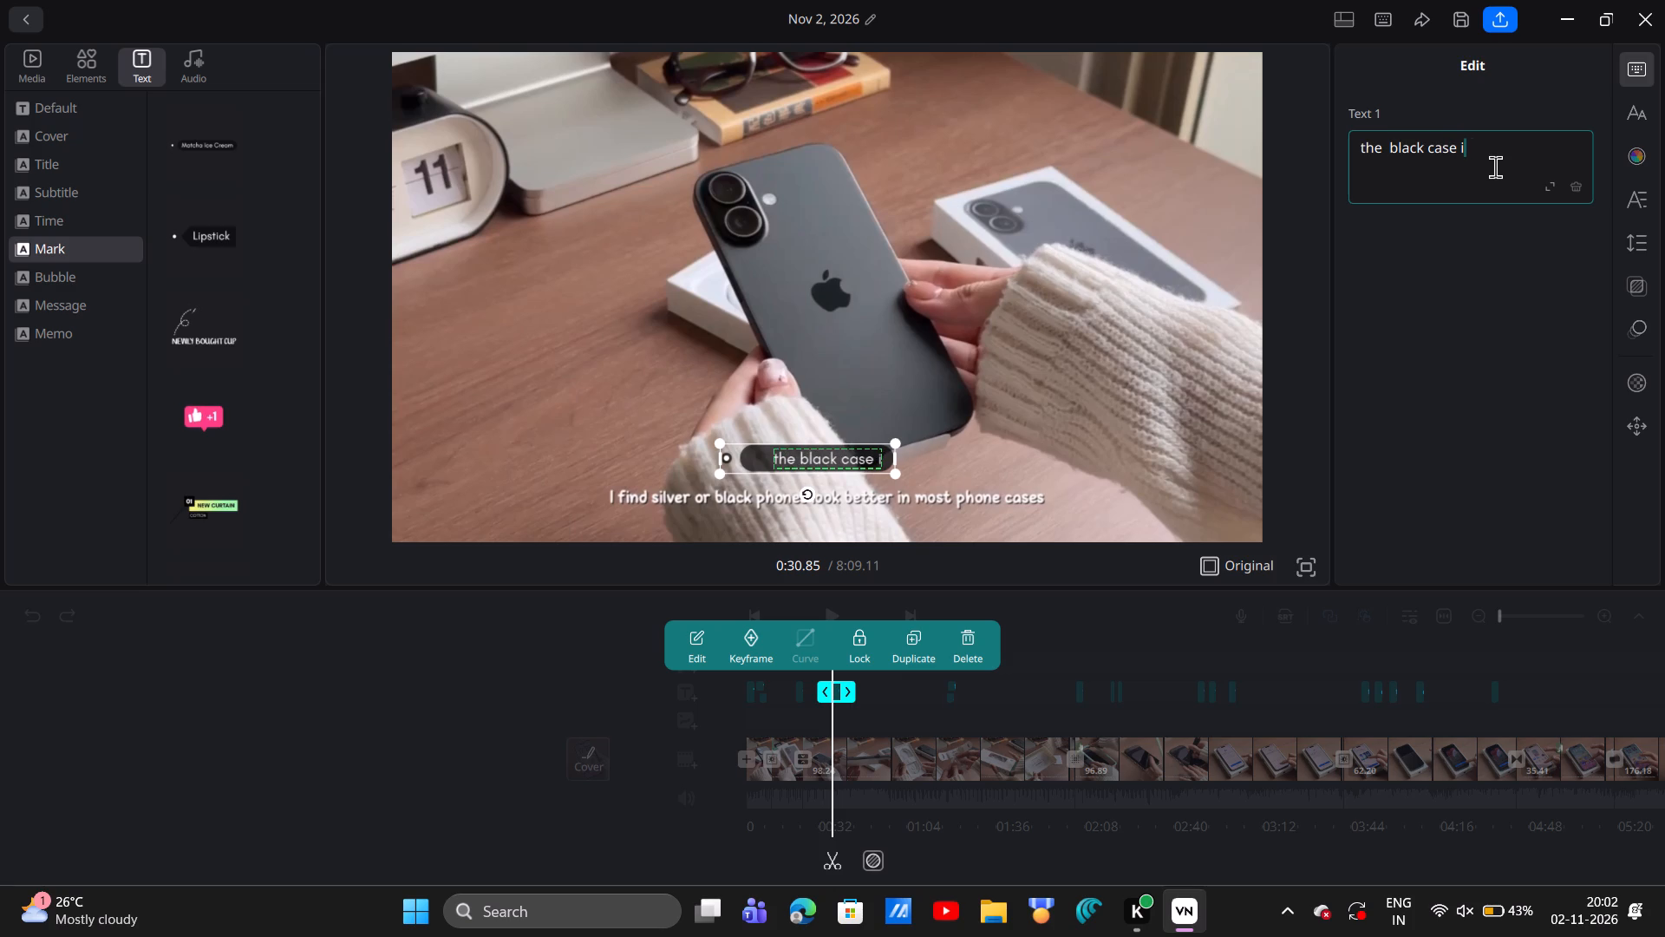
key("space")
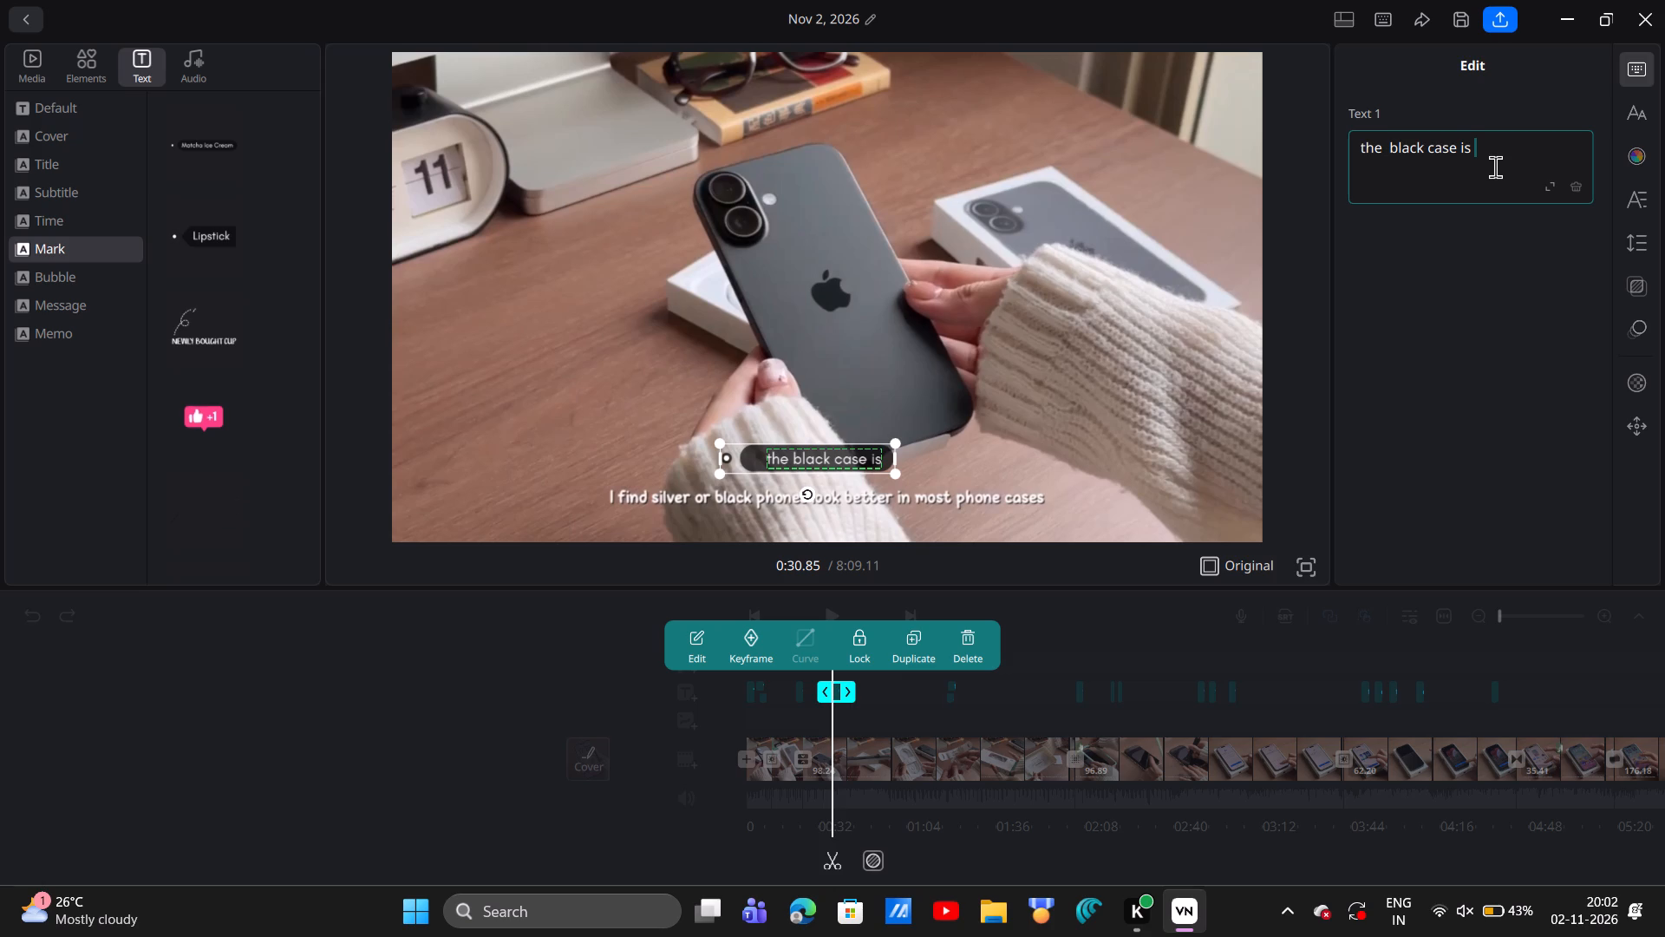
key("i")
key("BackSpace")
type("look")
type("s")
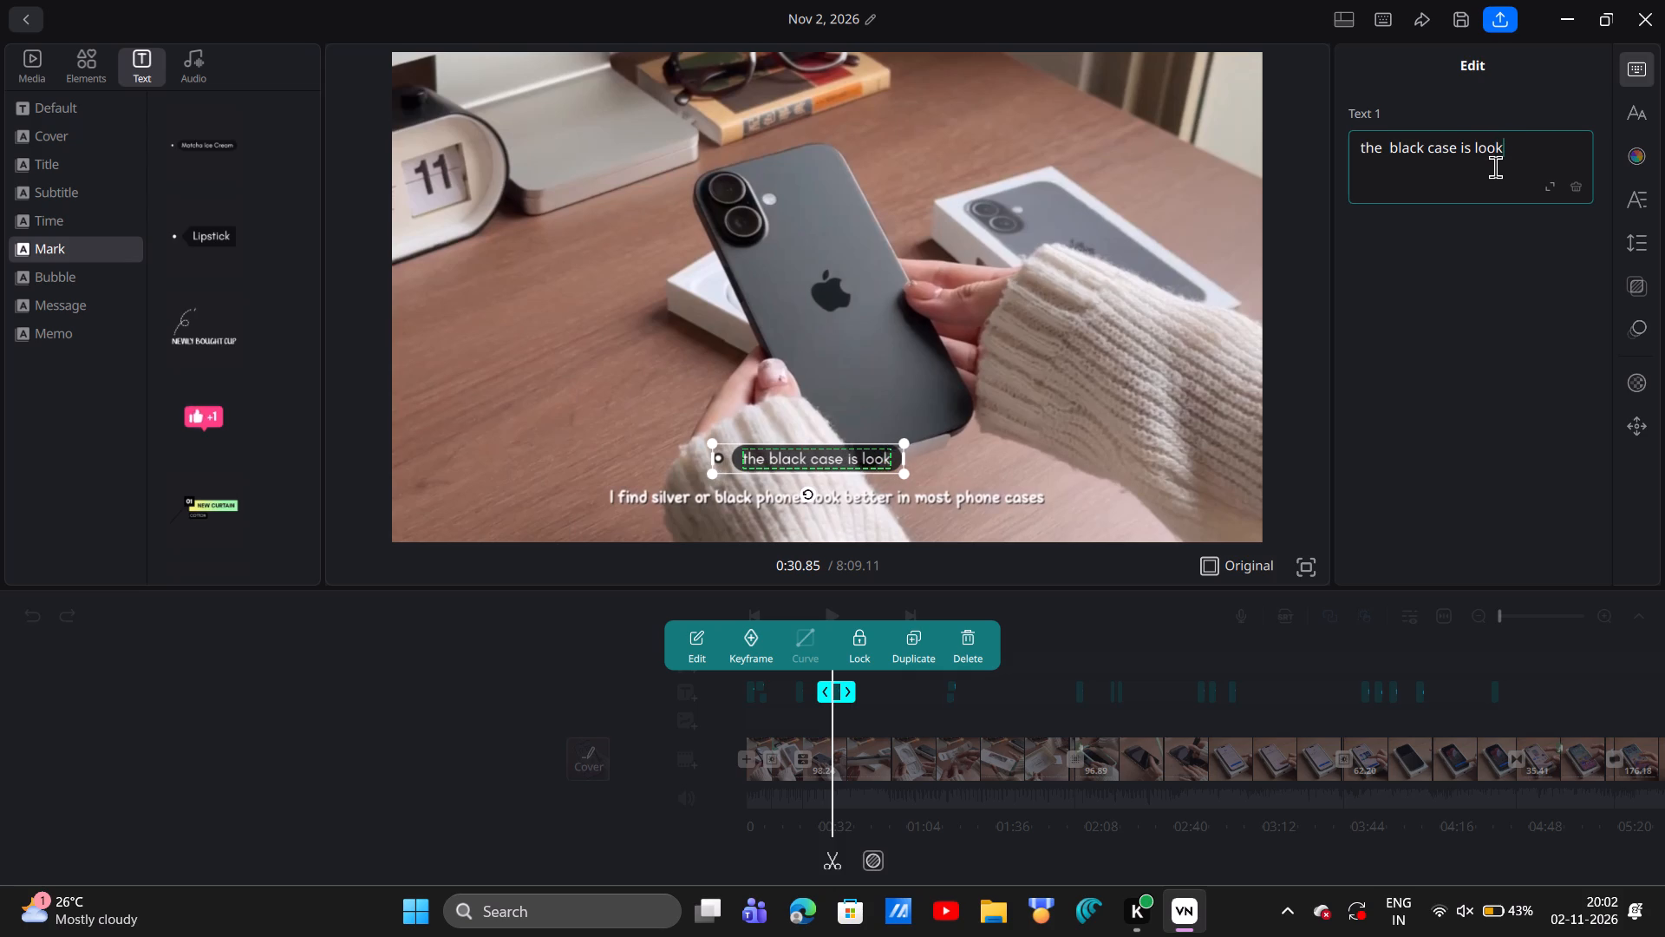
key("space")
type("godly good")
key("space")
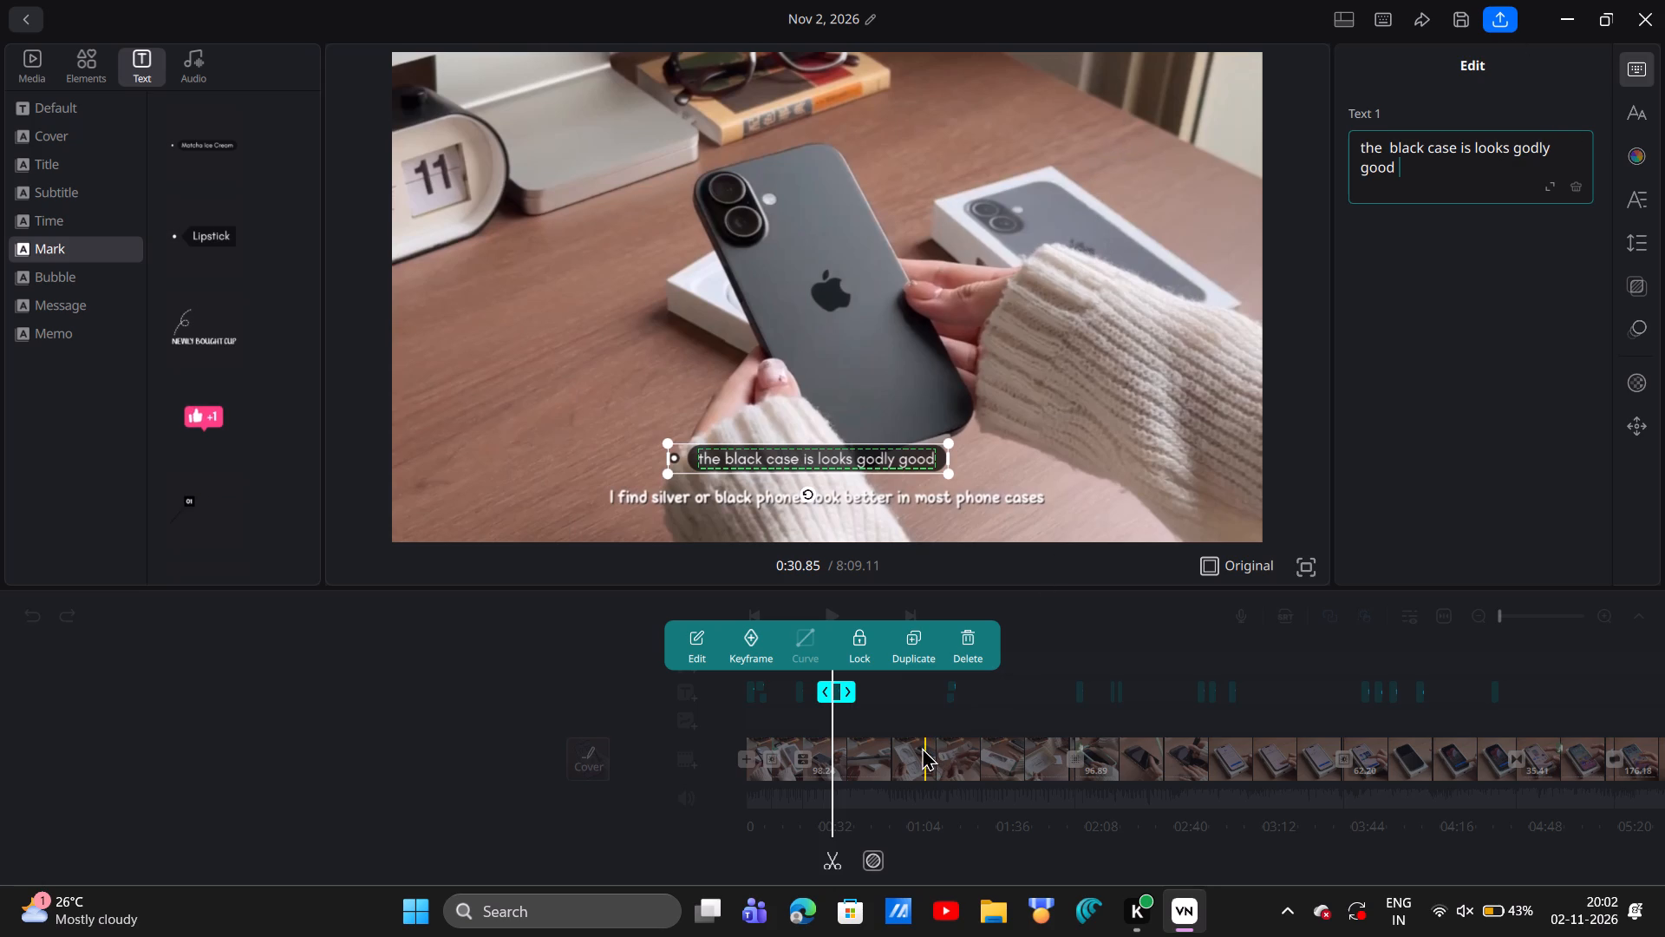
key("space")
Add the "FAVORITE TAG" mark text template to the video at about 0:54.
scroll(895, 743, "left", 2)
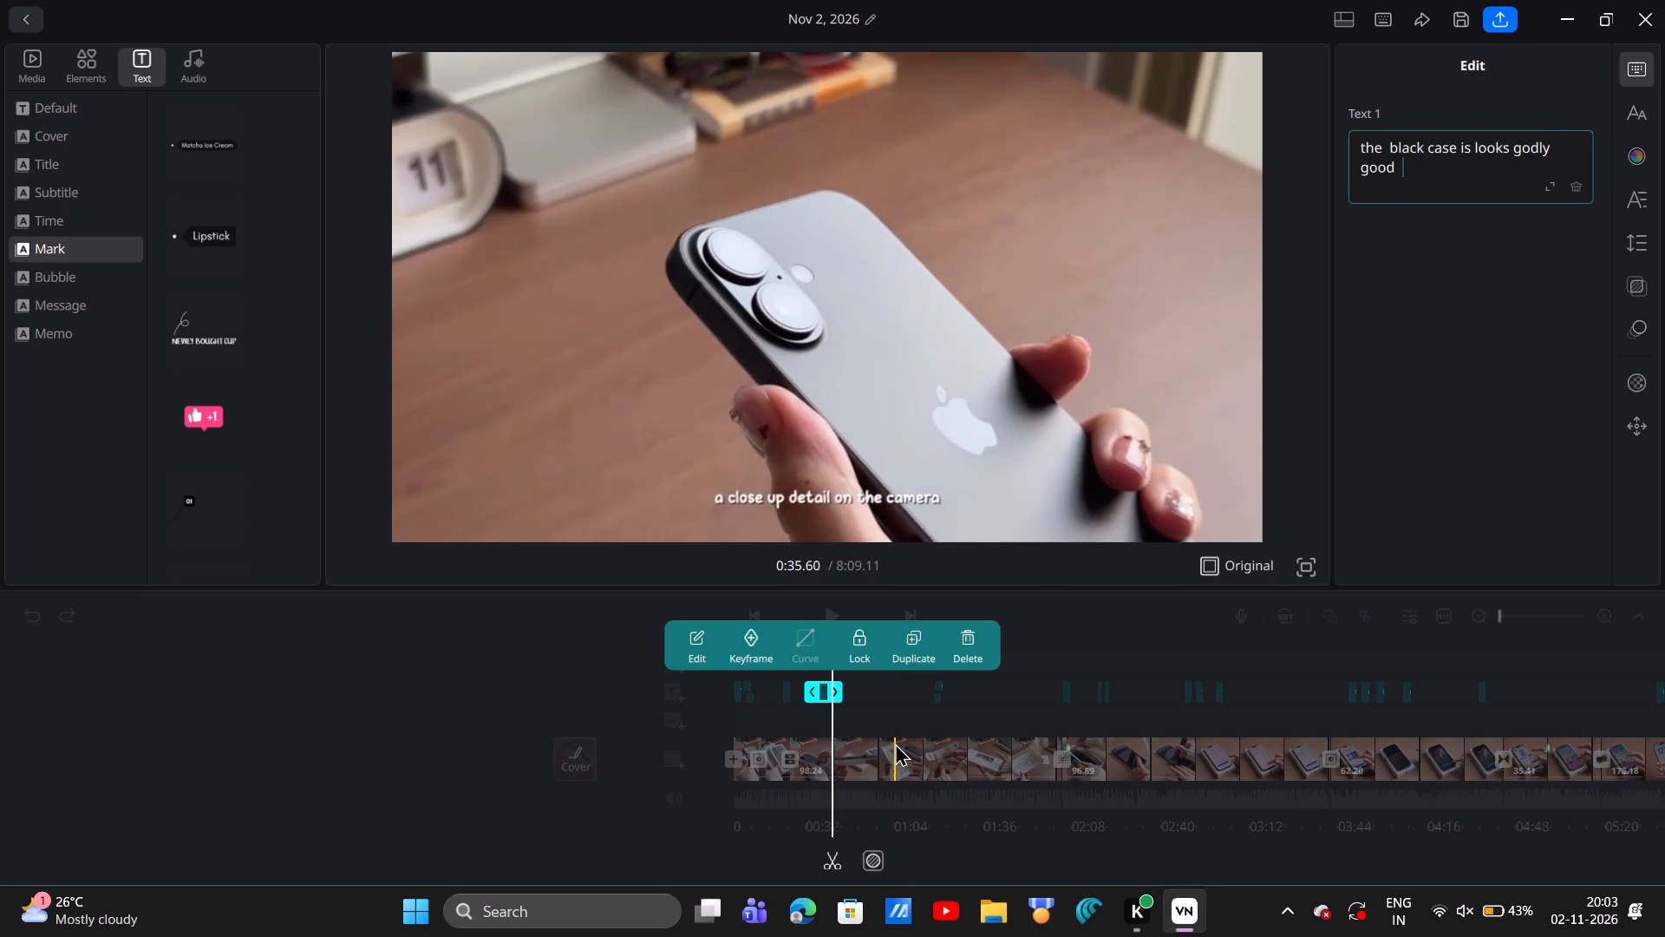
scroll(895, 743, "left", 3)
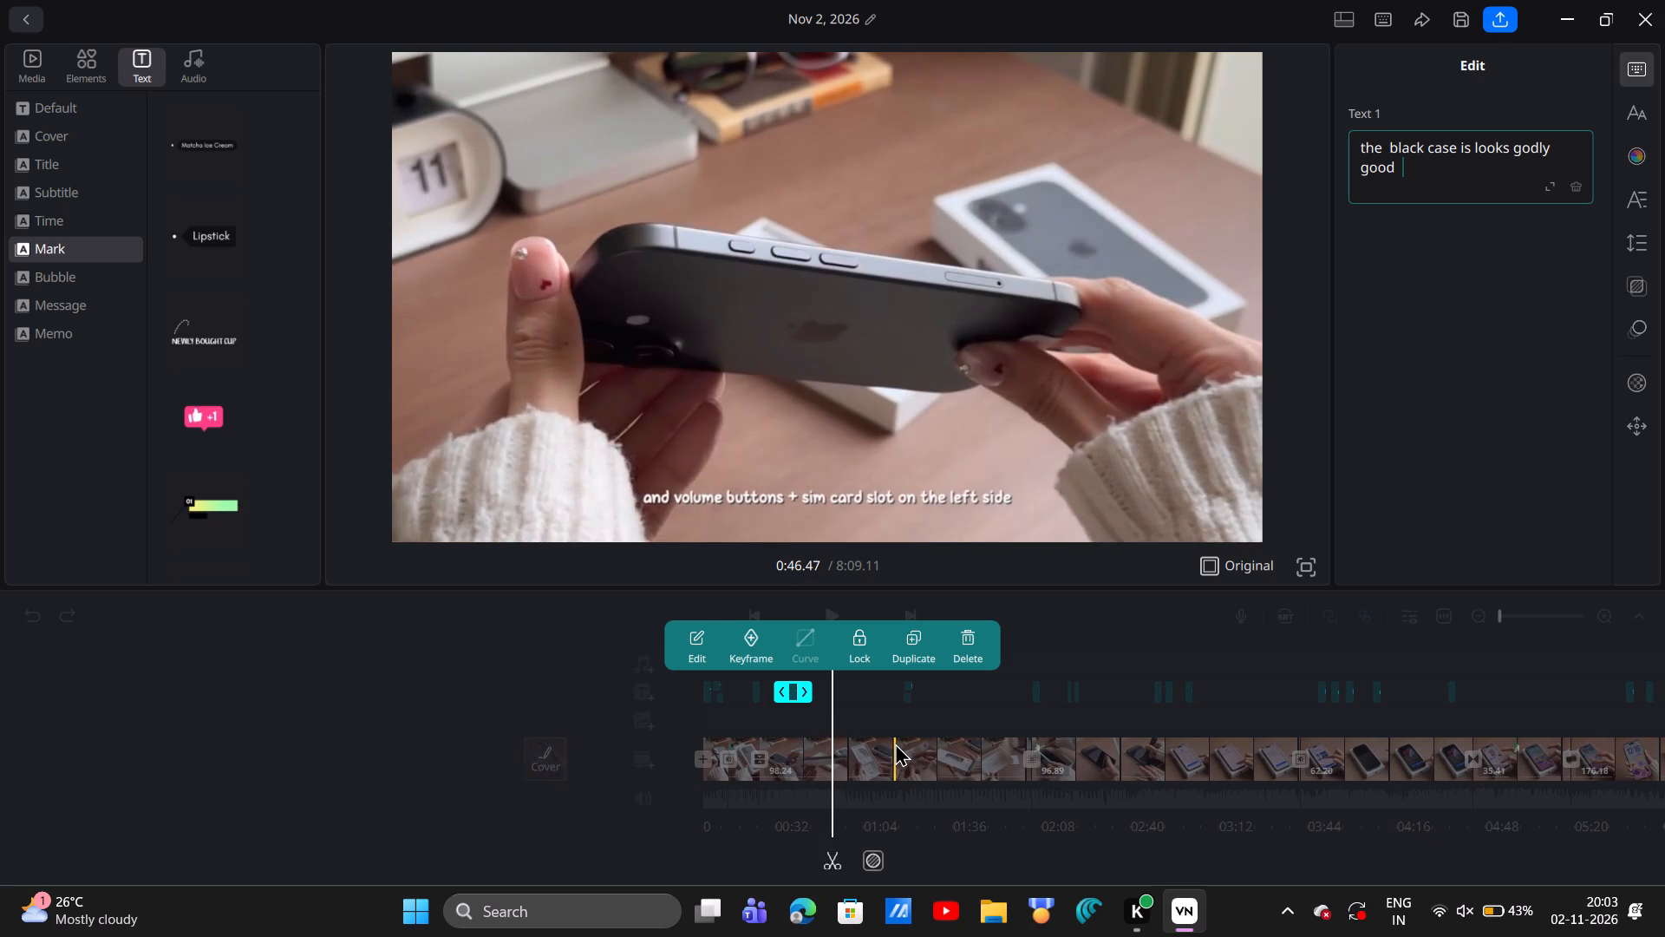
scroll(895, 743, "left", 2)
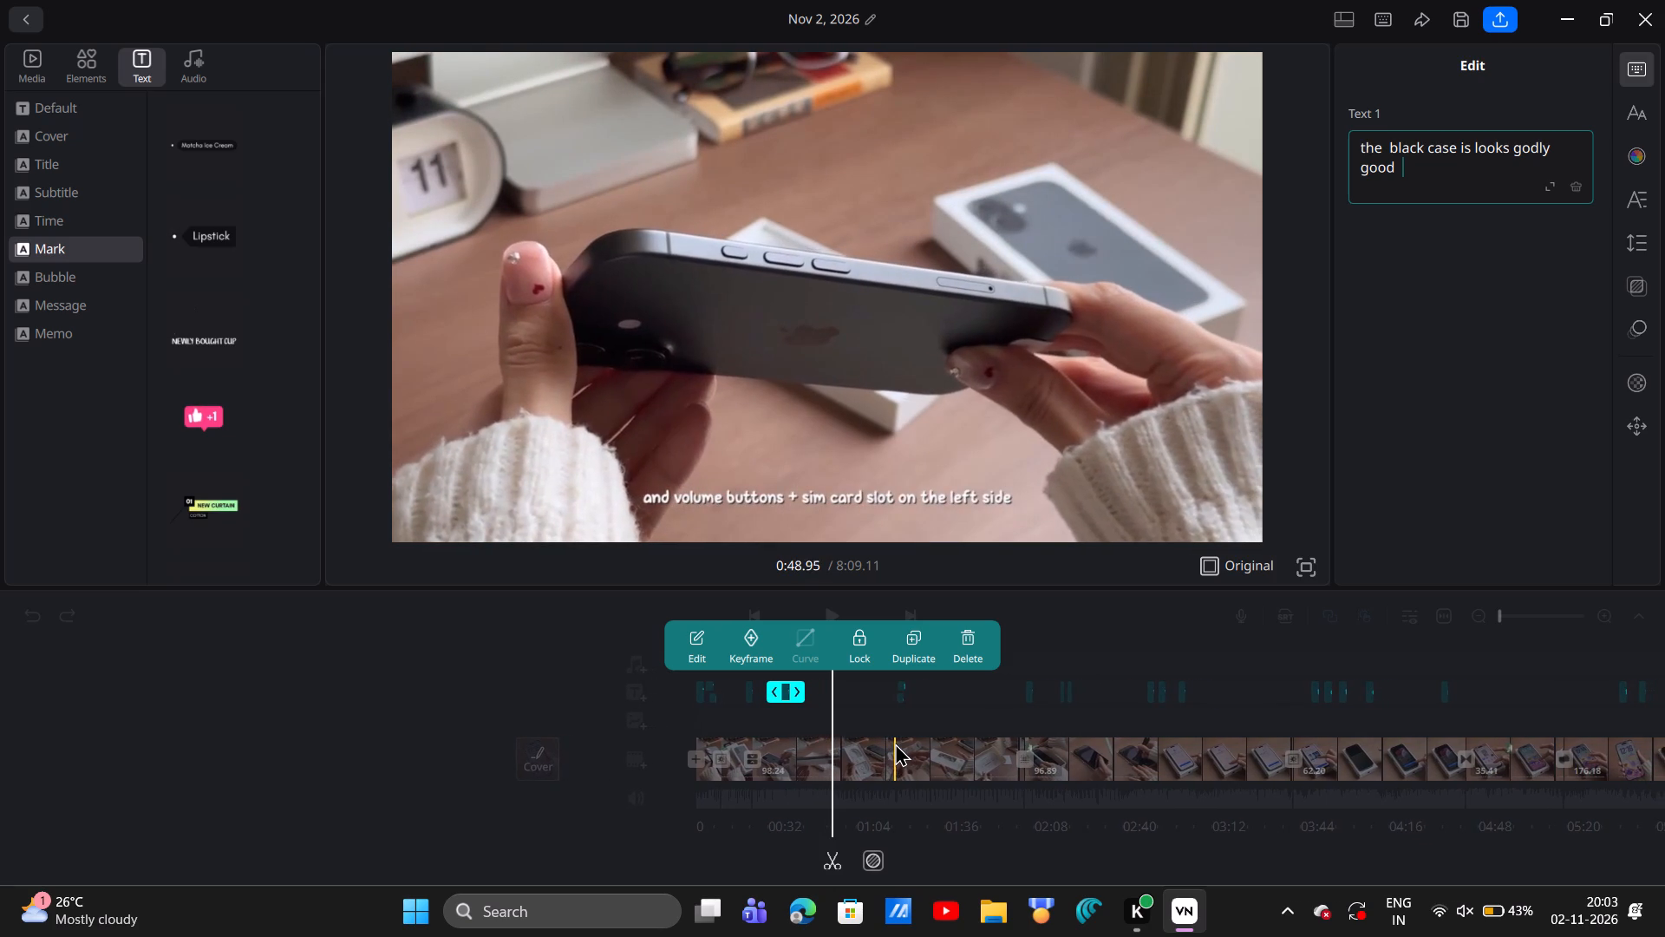
scroll(895, 743, "left", 3)
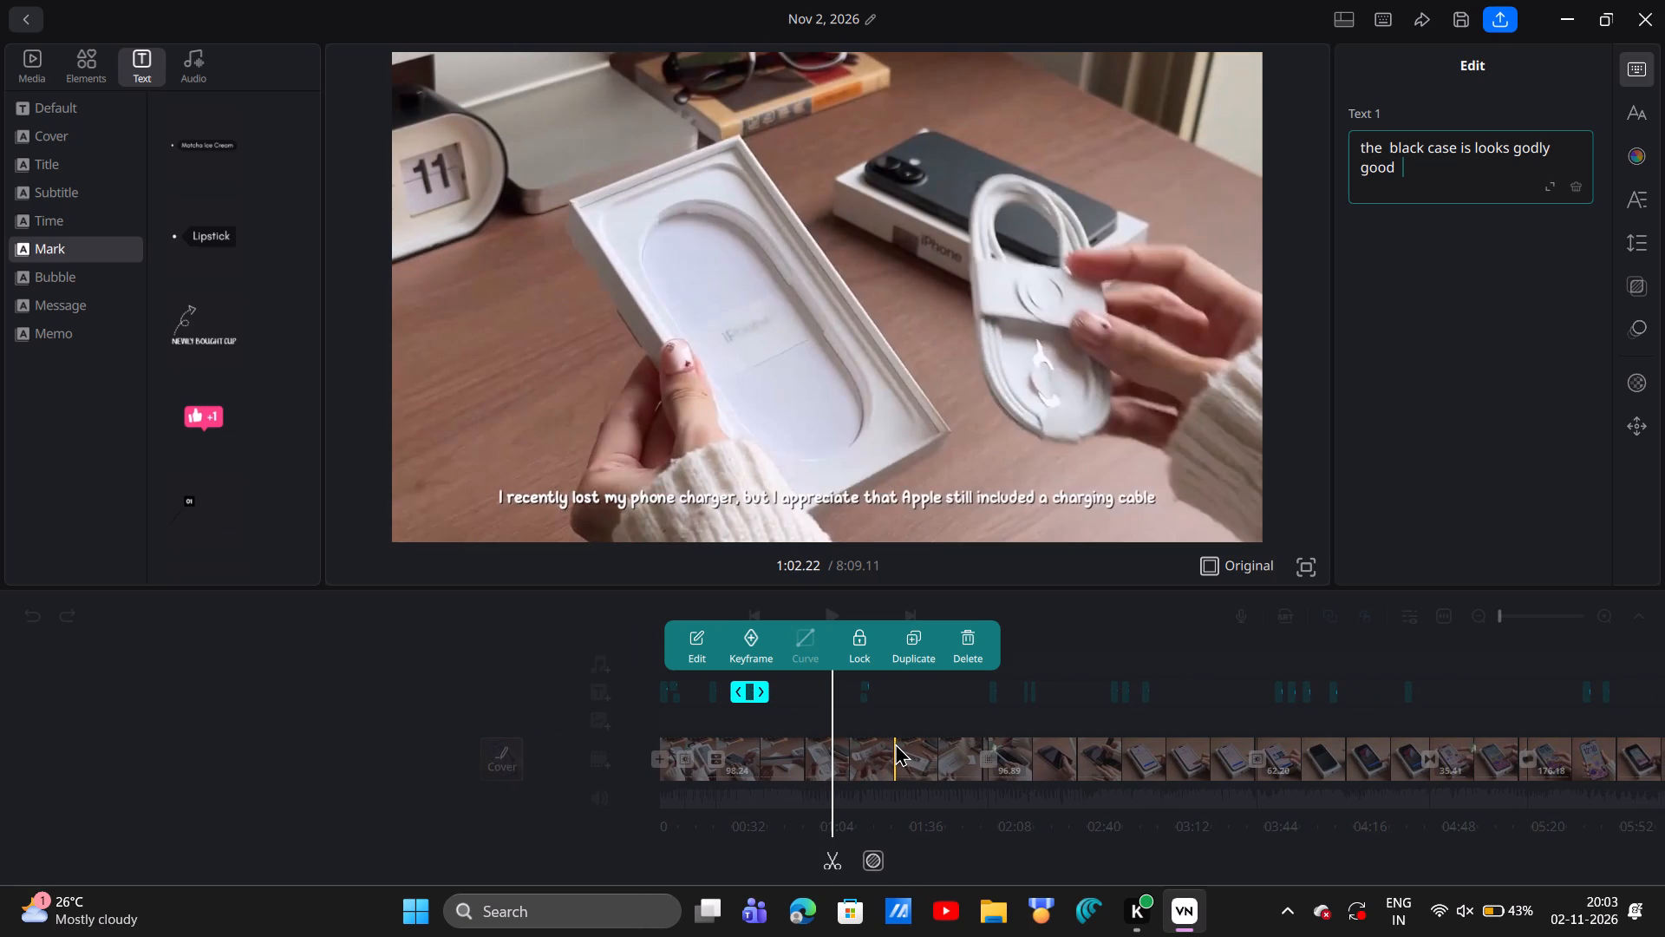
scroll(895, 743, "right", 3)
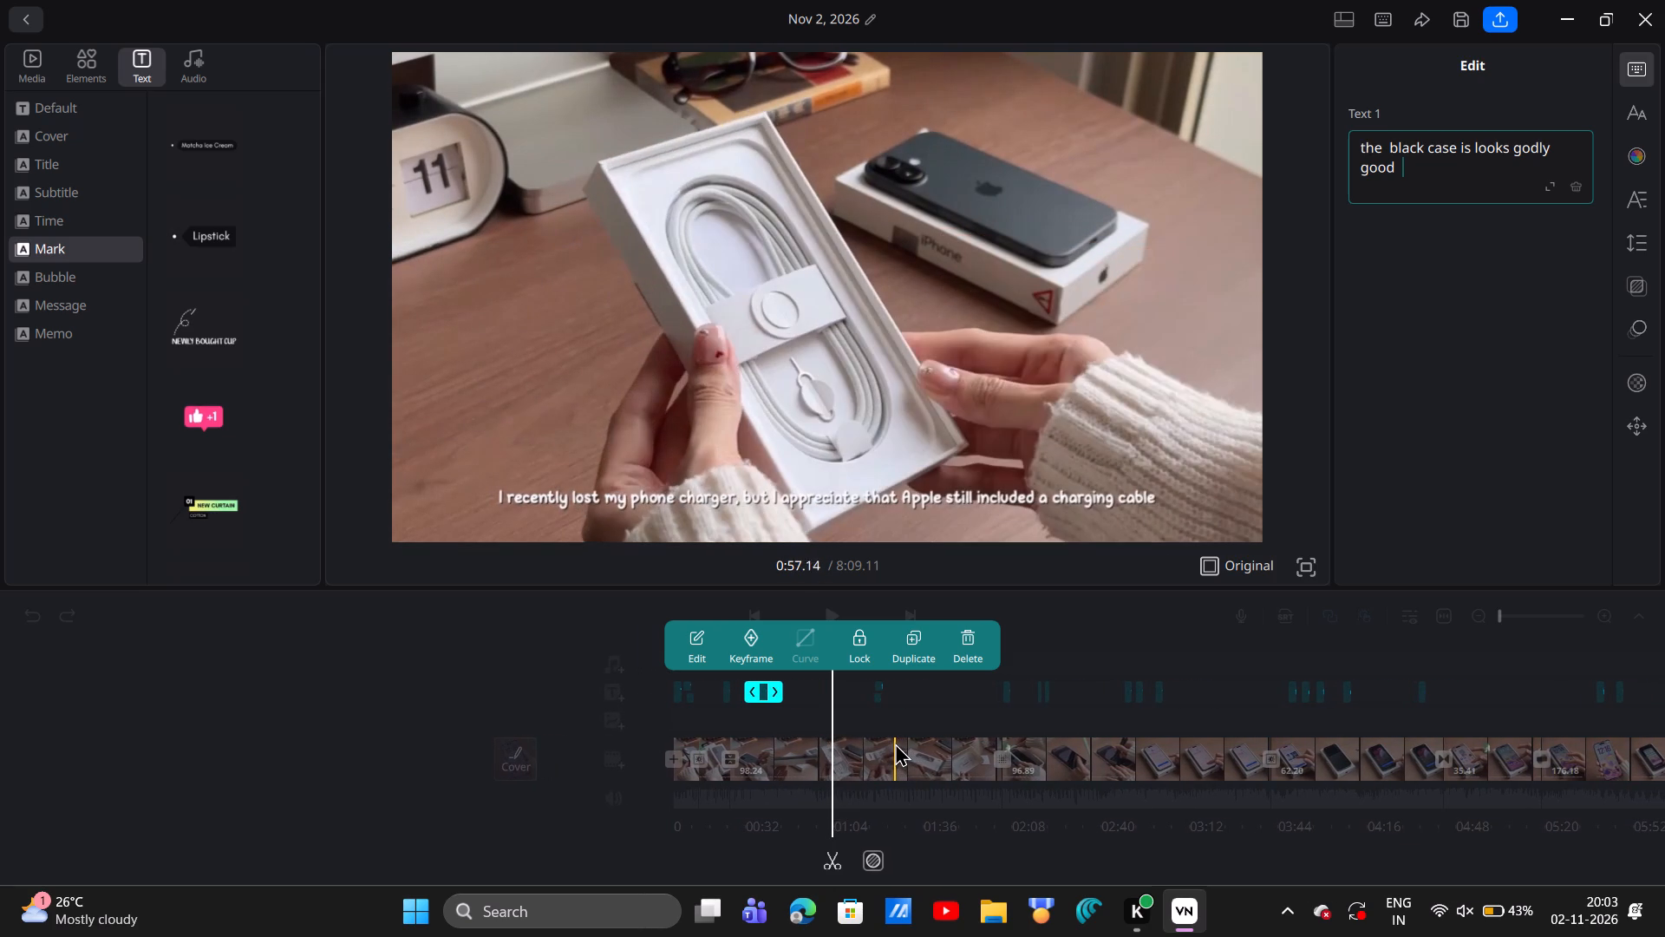
scroll(895, 743, "right", 2)
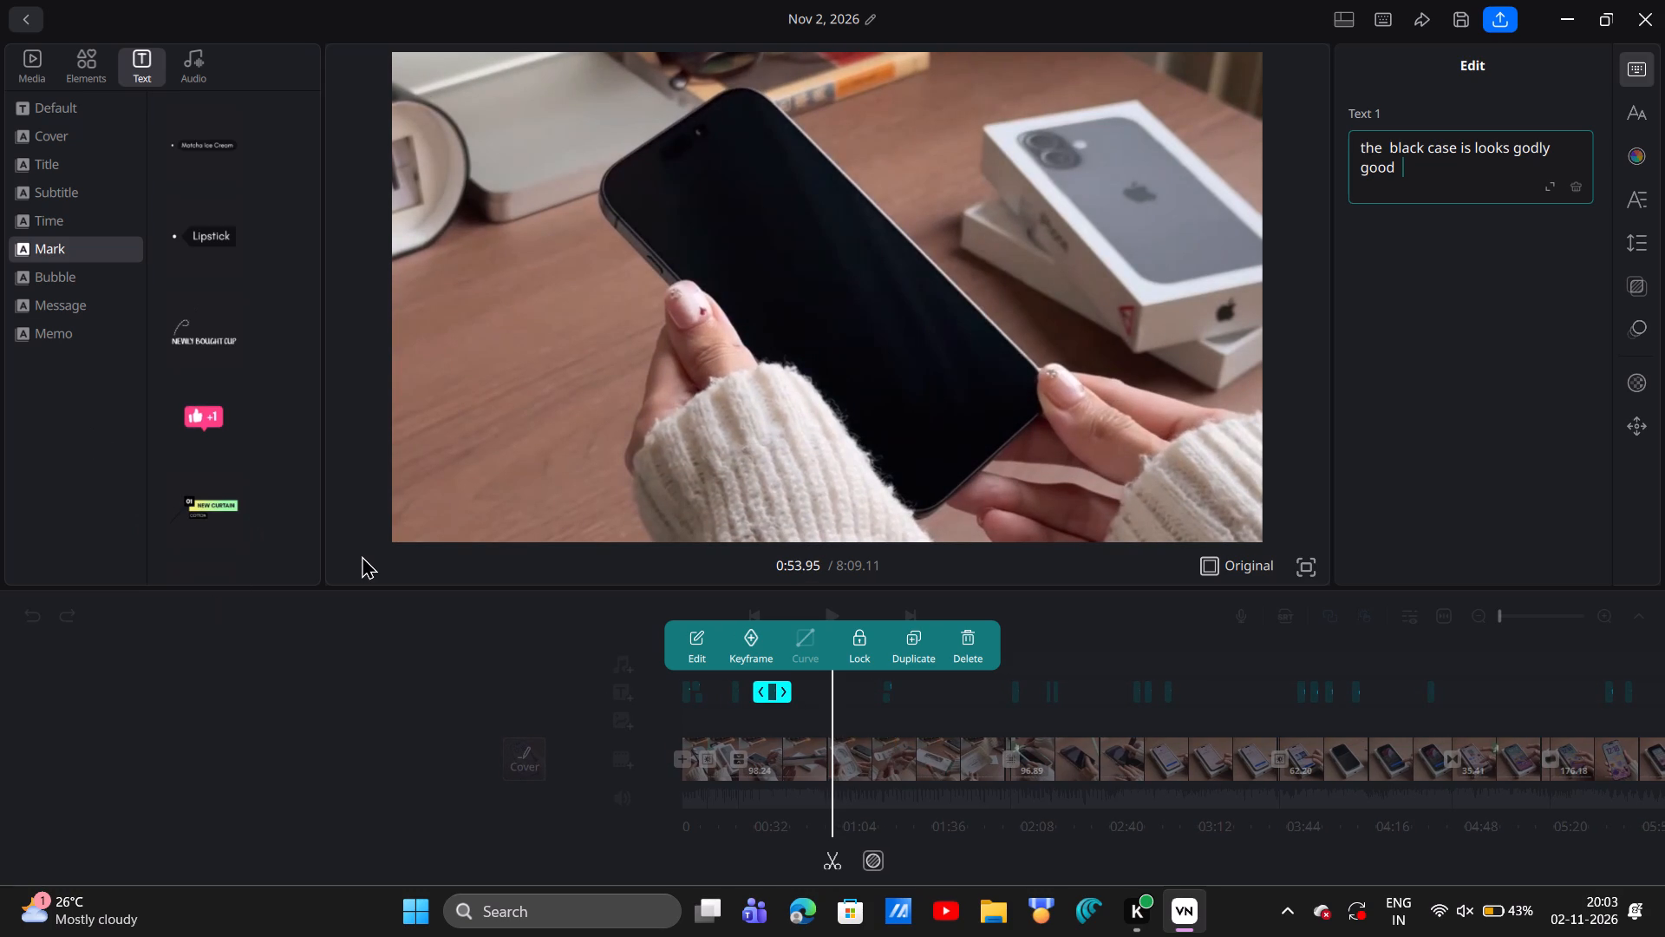
scroll(362, 555, "down", 1)
scroll(231, 514, "down", 4)
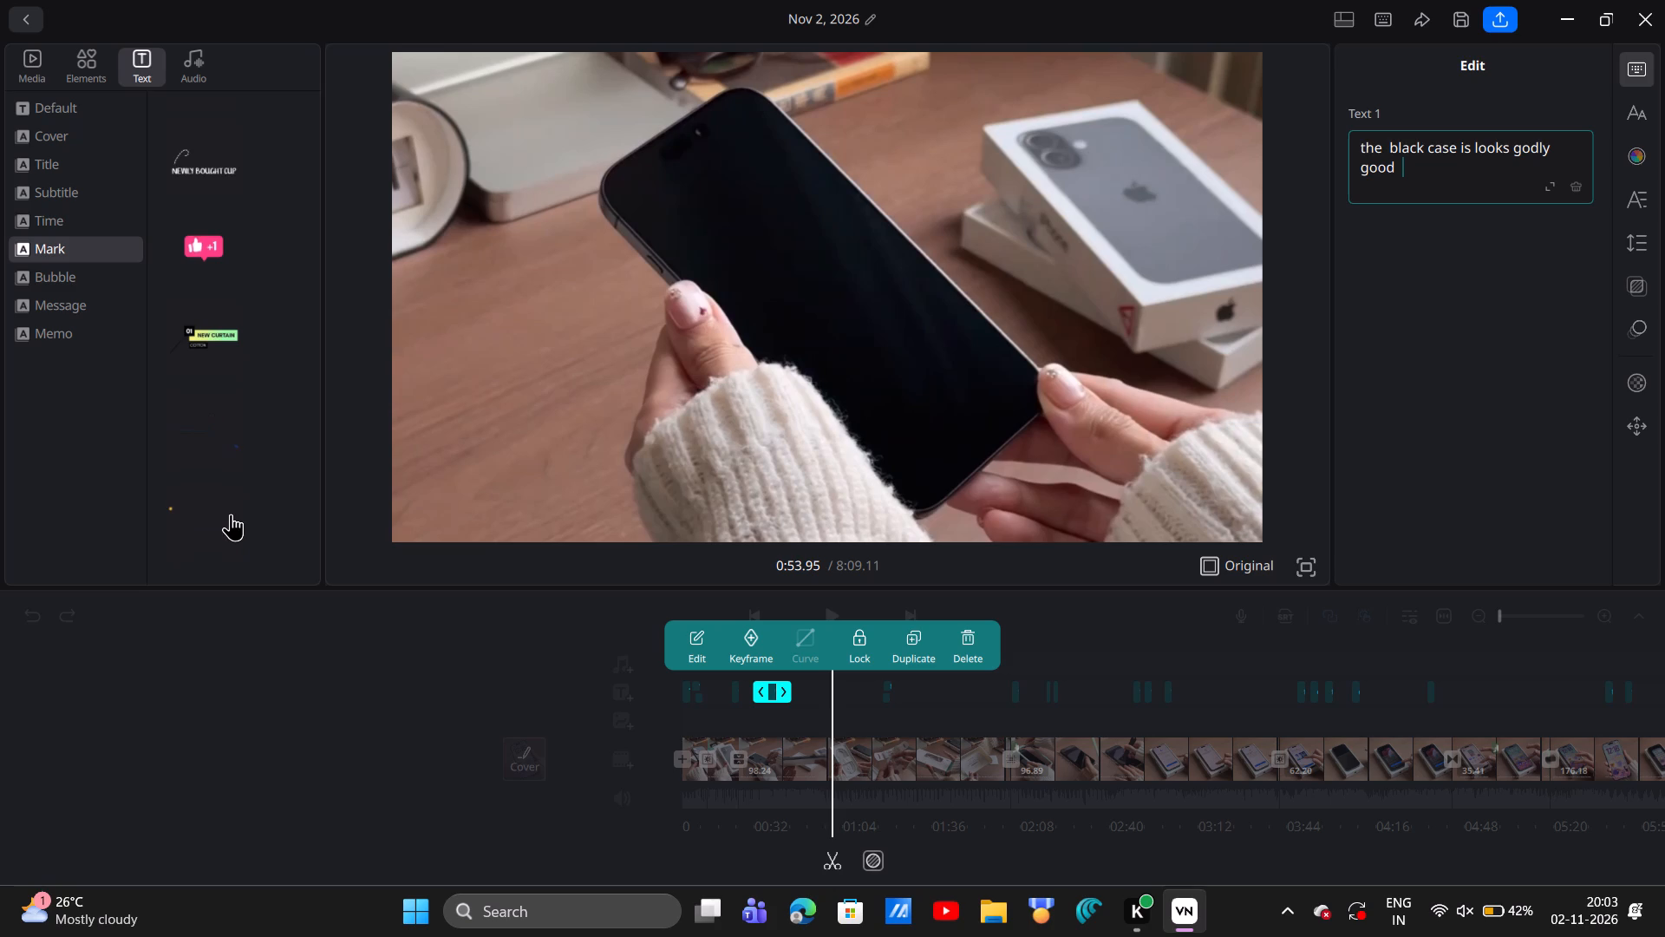
scroll(231, 514, "down", 6)
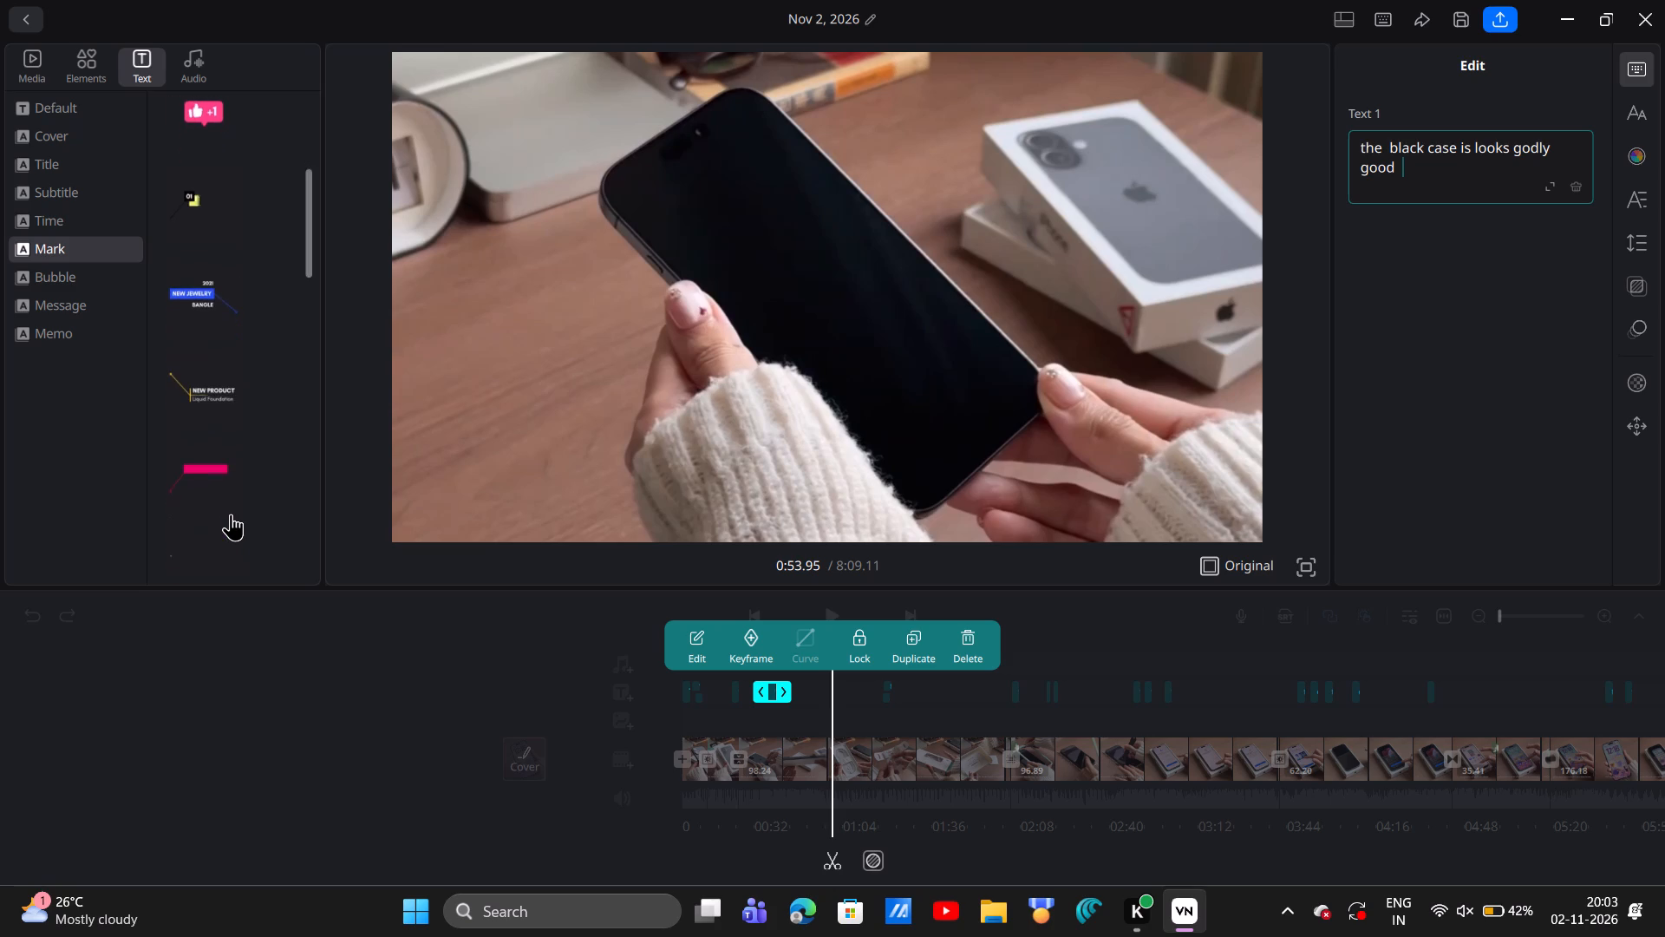
scroll(218, 455, "down", 7)
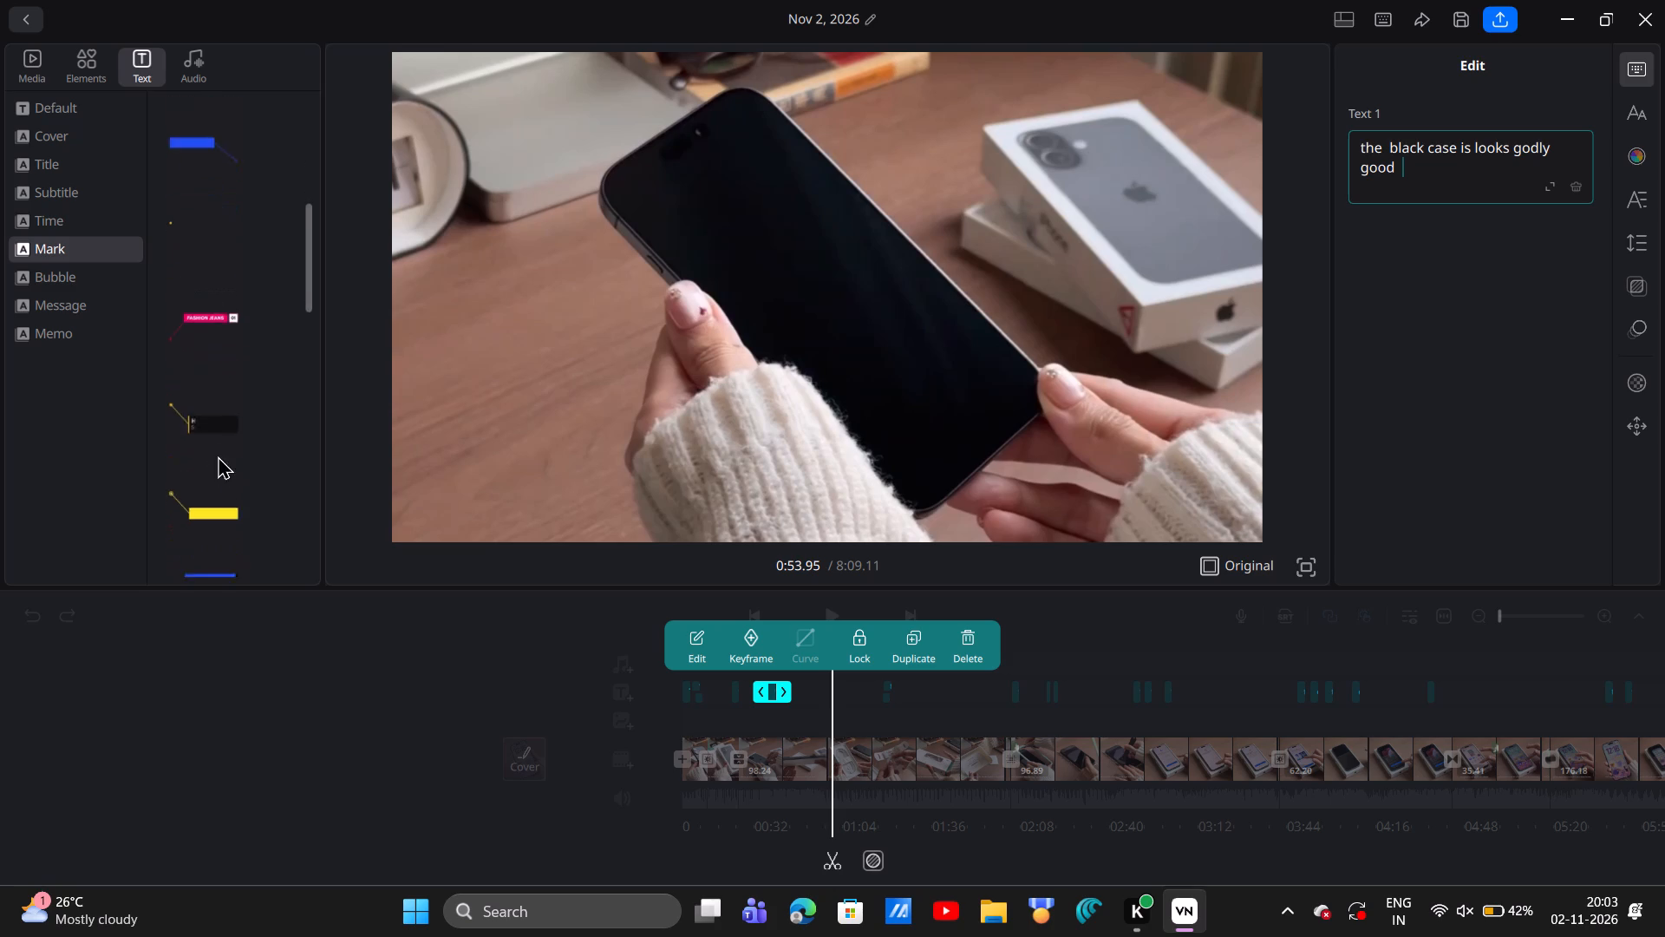
scroll(218, 455, "down", 4)
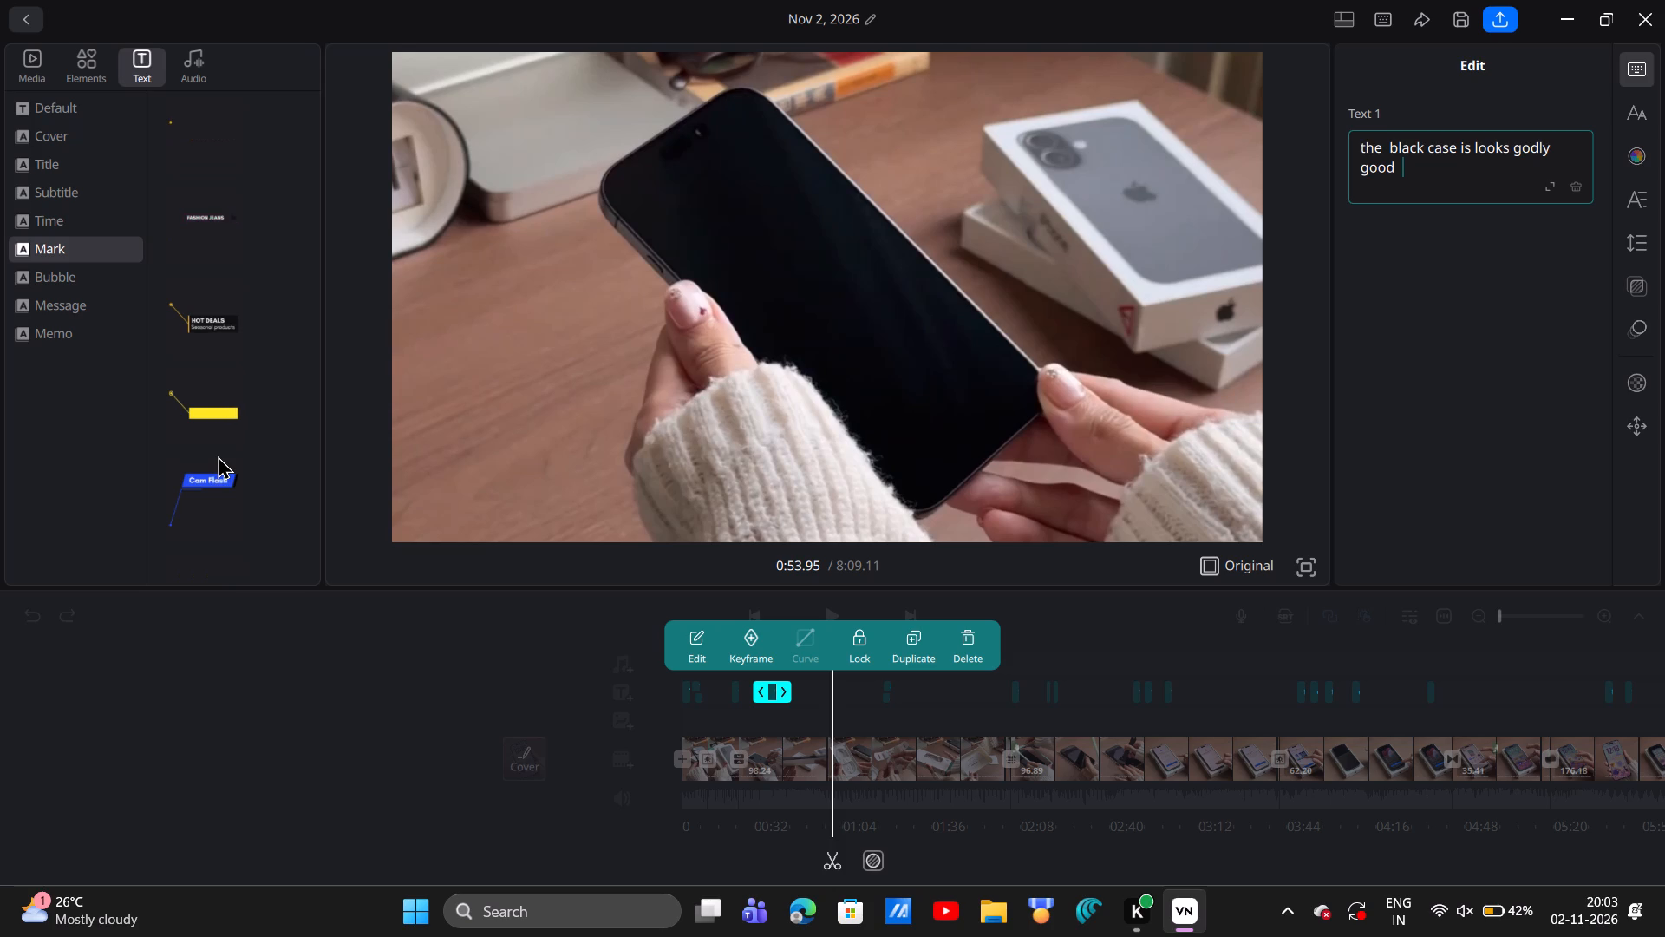
scroll(171, 424, "down", 5)
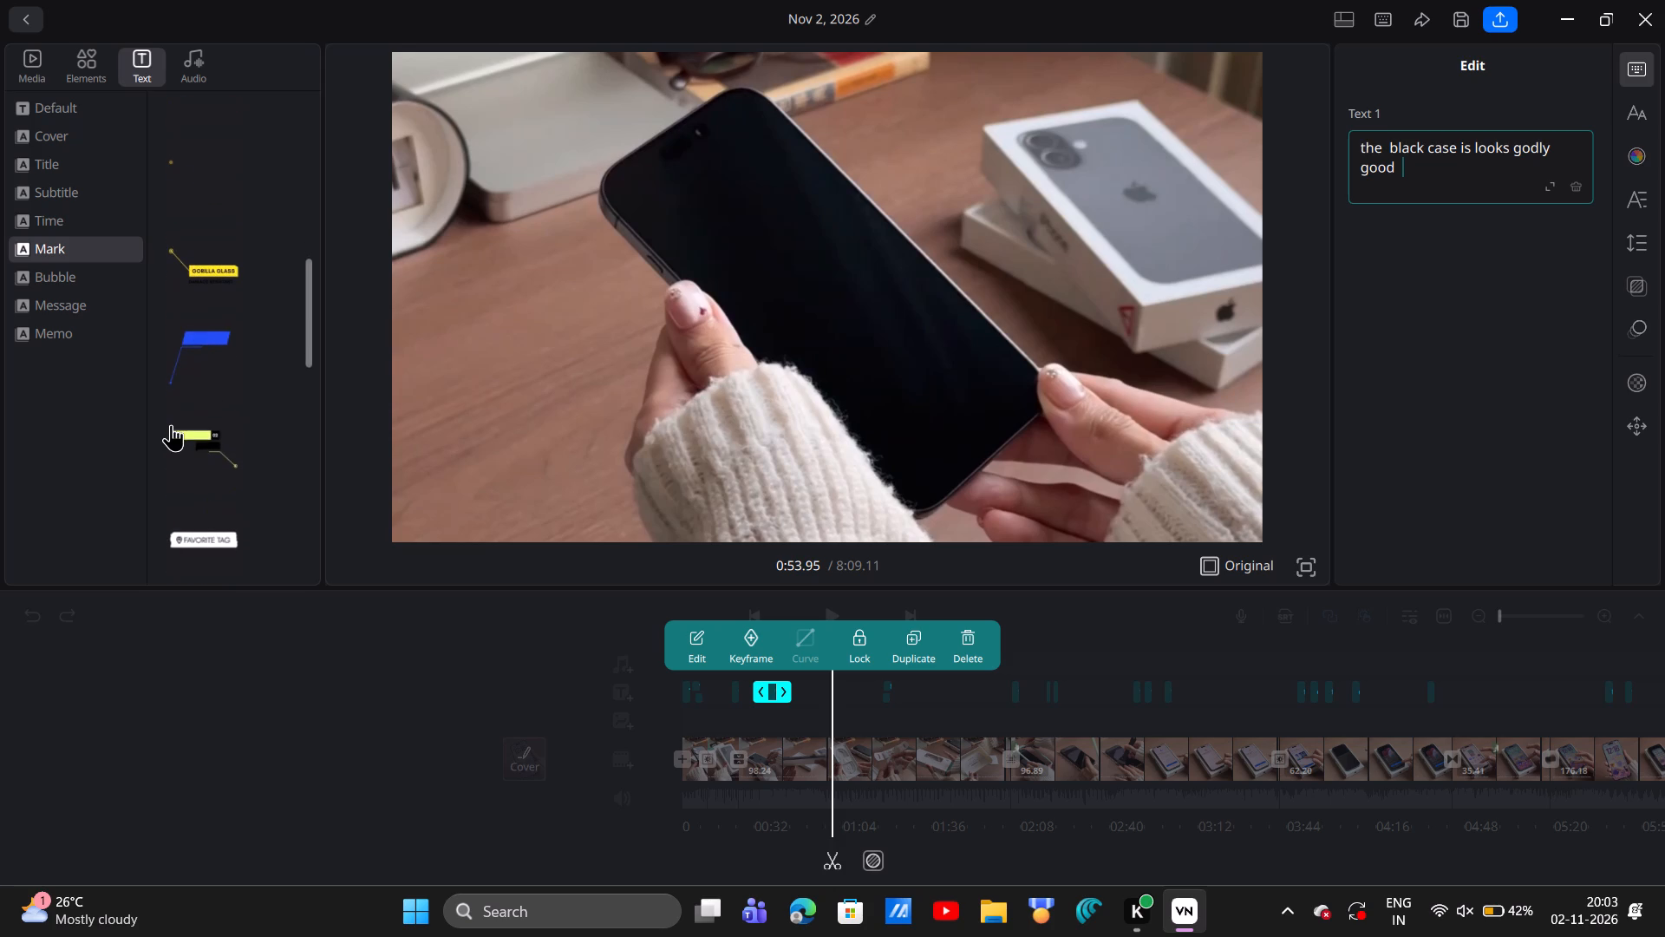
left_click_drag(212, 535, 486, 149)
Shrink the "FAVORITE TAG" text to about 40% of the frame width and place it in the frame's lower-left corner.
left_click_drag(558, 150, 826, 311)
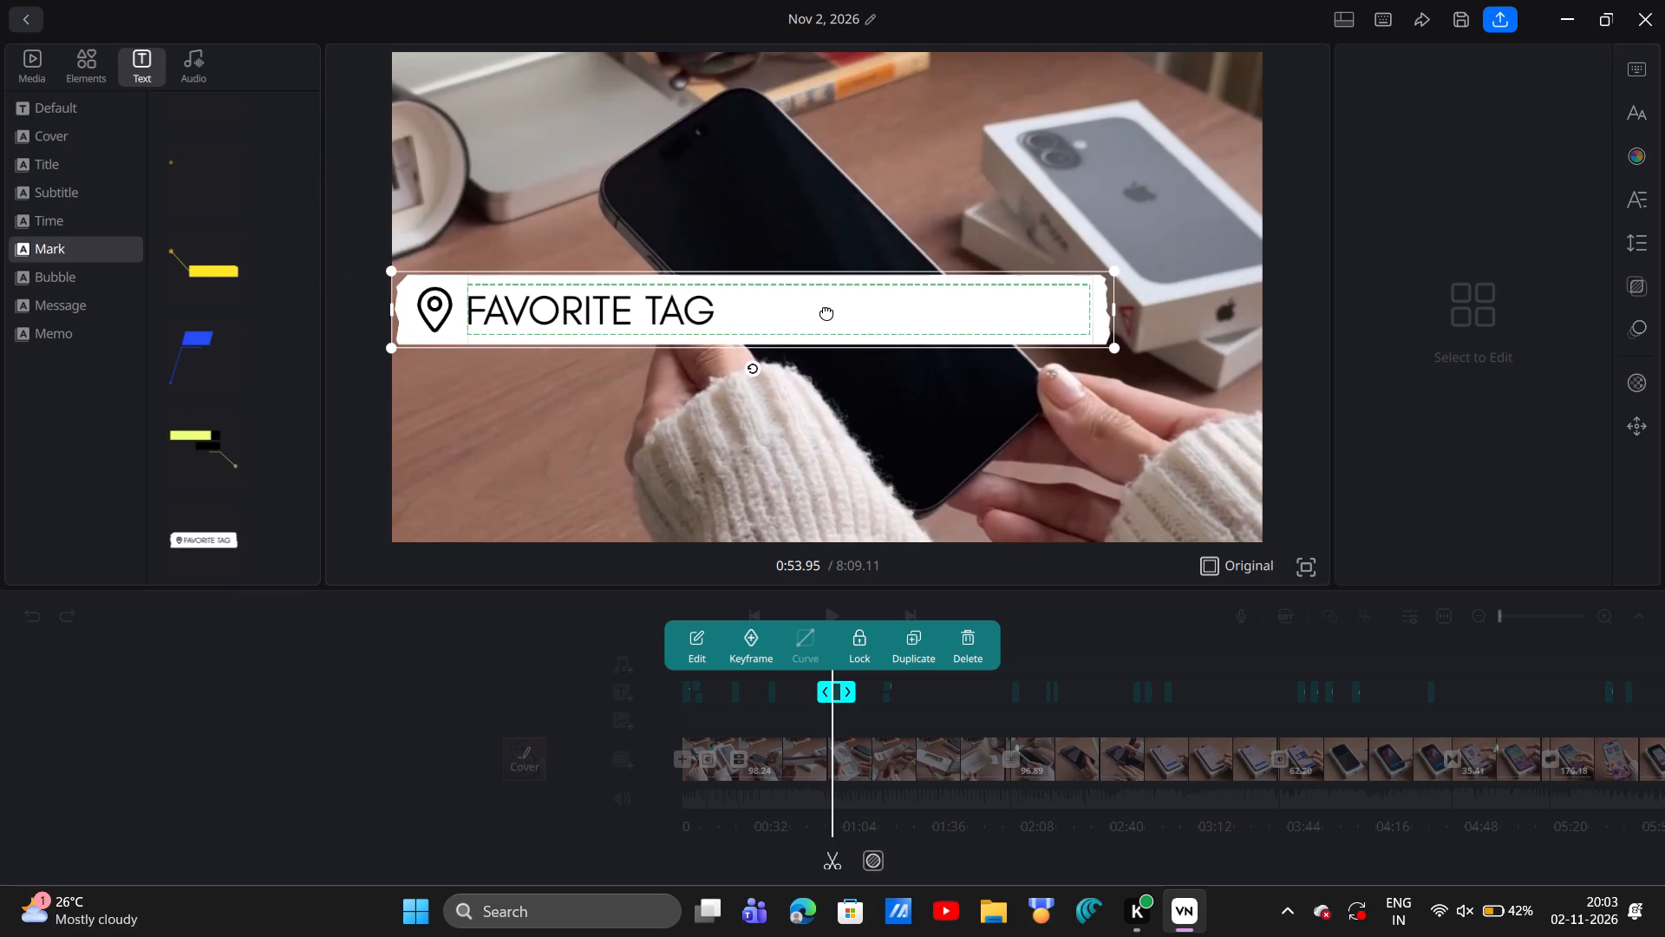
left_click_drag(1117, 350, 810, 265)
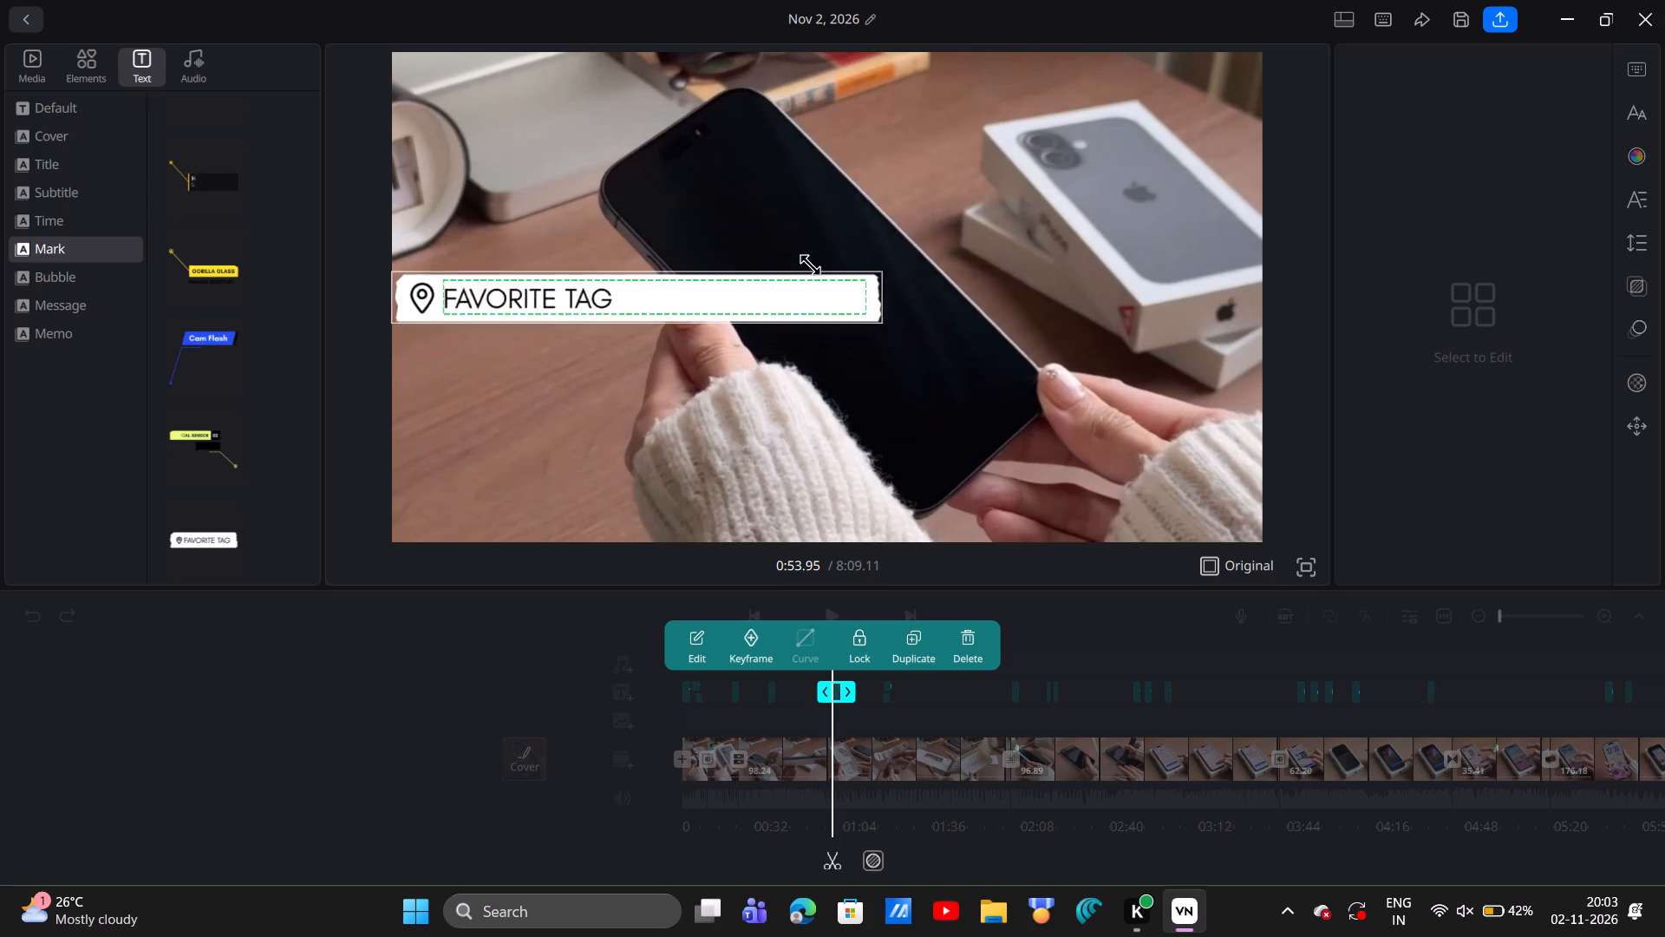
left_click_drag(810, 265, 736, 243)
left_click_drag(693, 285, 802, 351)
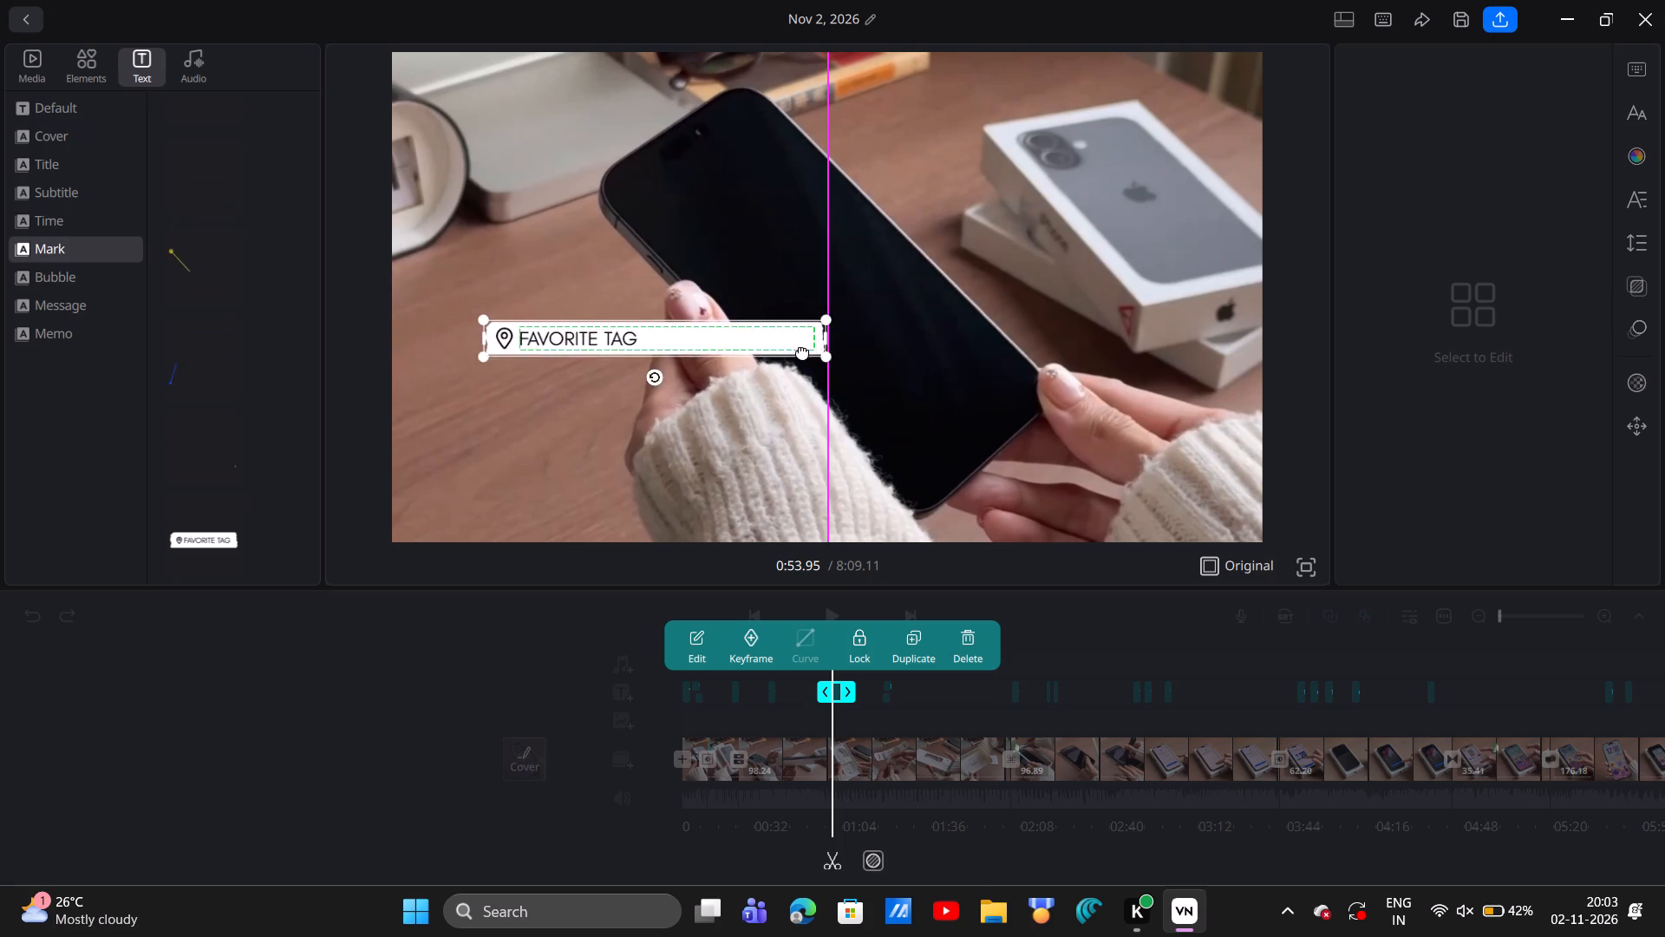
left_click_drag(802, 351, 700, 483)
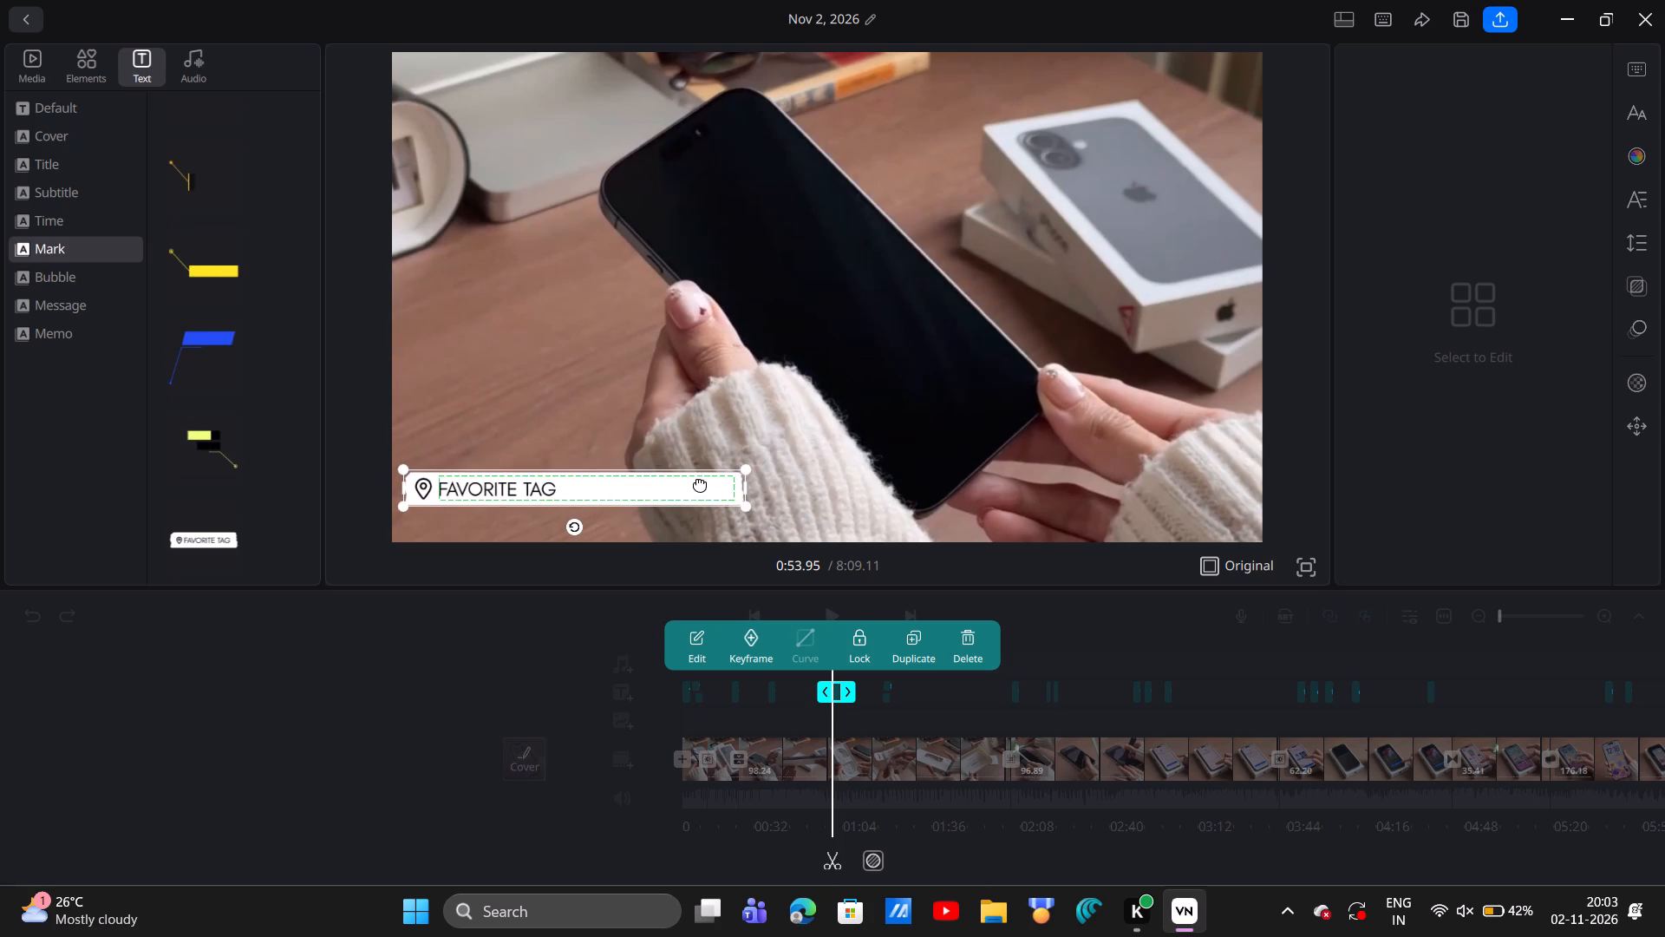
left_click_drag(700, 483, 698, 483)
Replace the "FAVORITE TAG" text with "made in china".
left_click(599, 500)
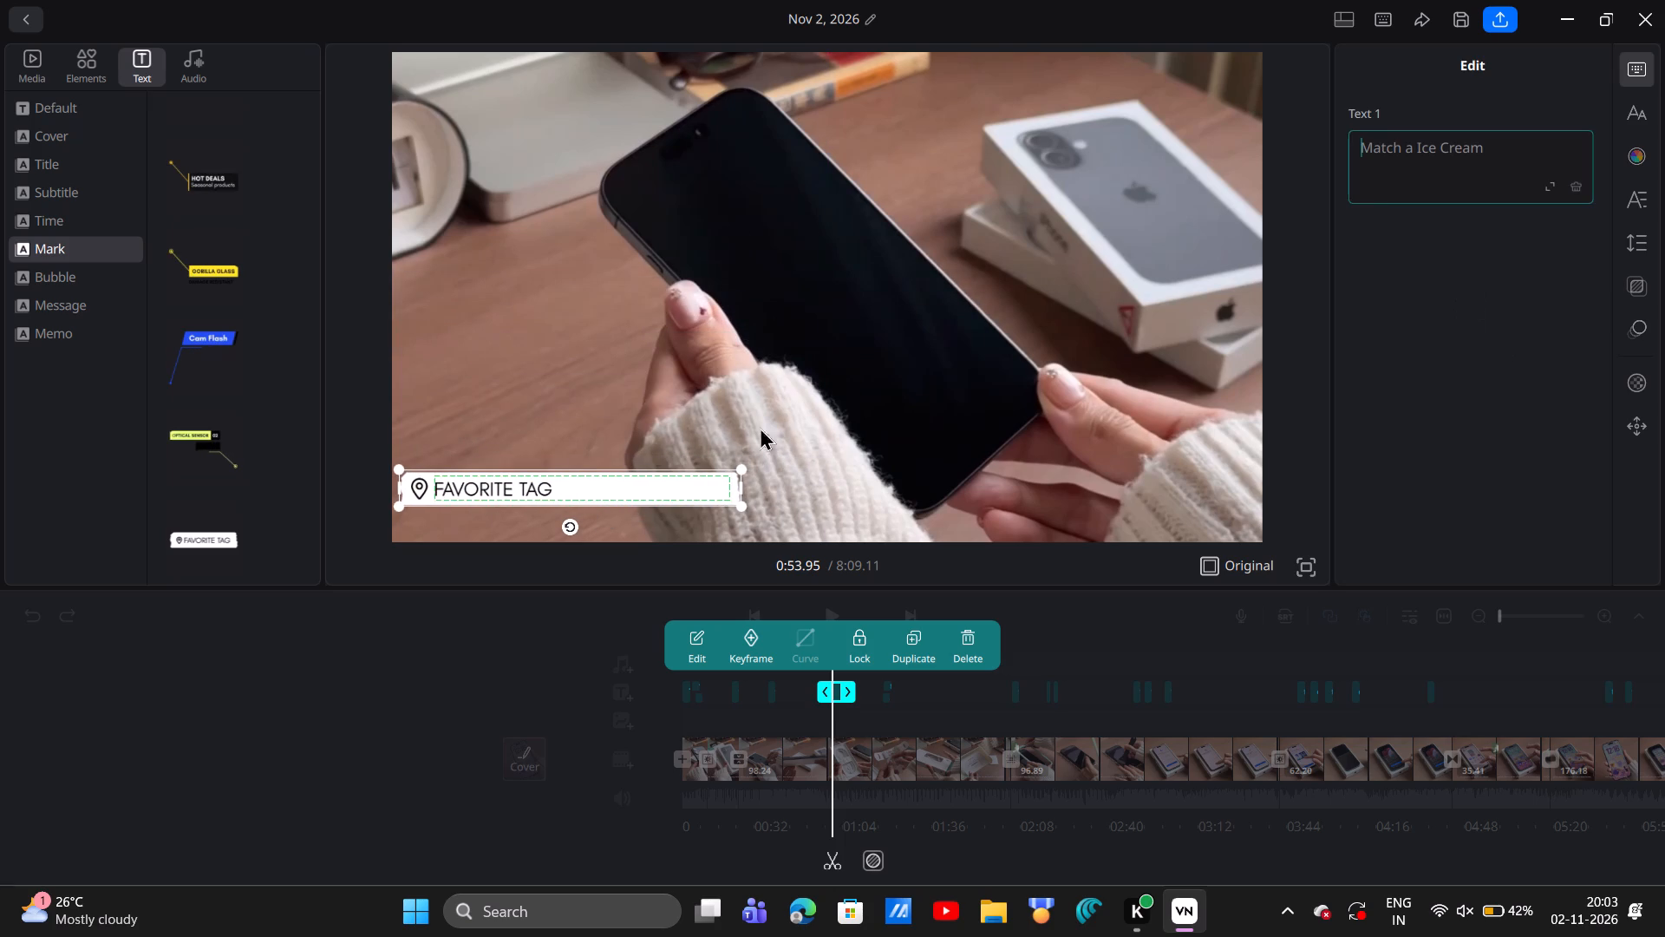
left_click(1413, 161)
key("g")
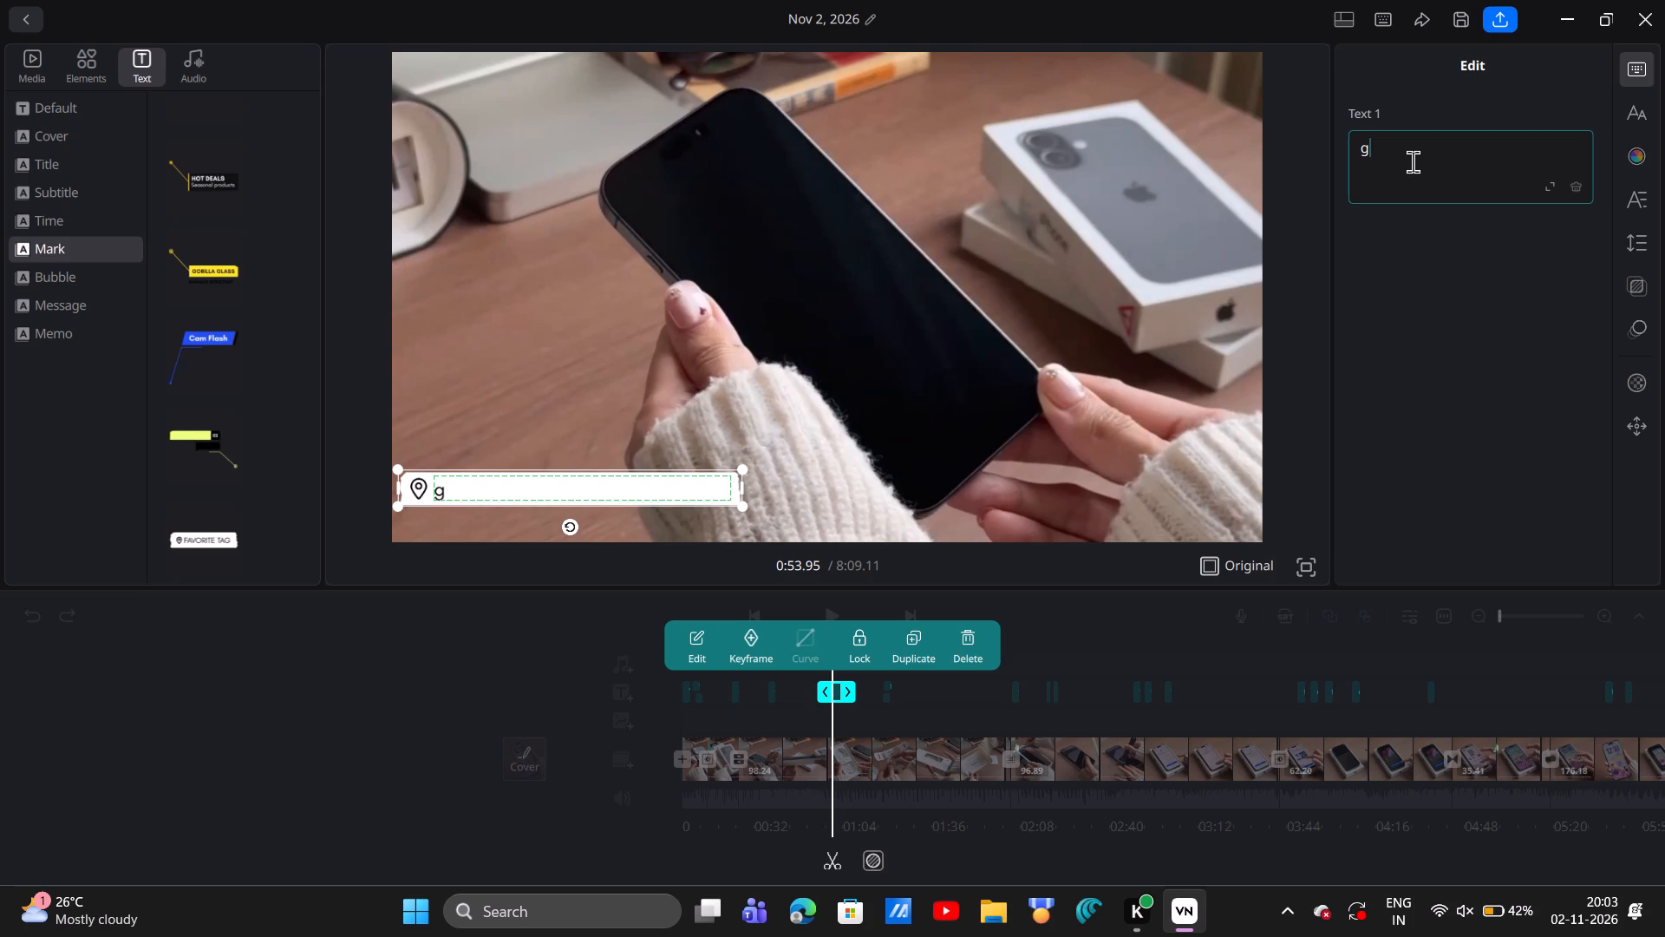
key("BackSpace")
key("c")
key("BackSpace")
type("makd")
key("BackSpace")
key("BackSpace")
type("de in china")
key("space")
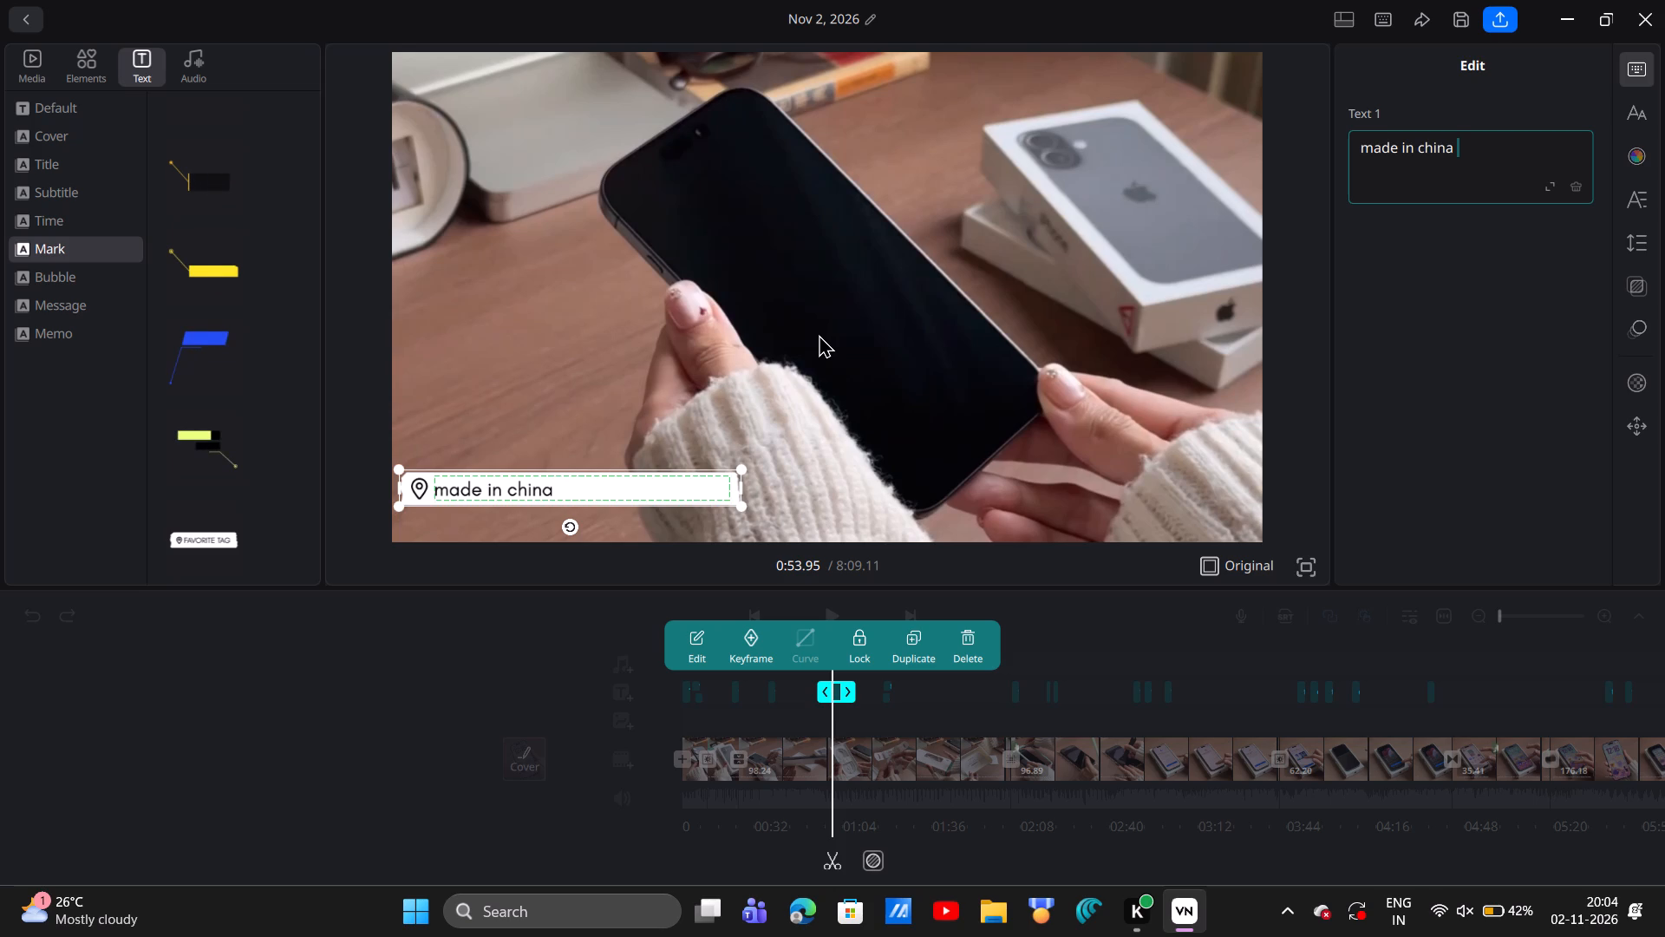
Scrub through the footage between about 0:54 and 1:22 to examine the clips and their existing text overlays.
scroll(819, 334, "left", 2)
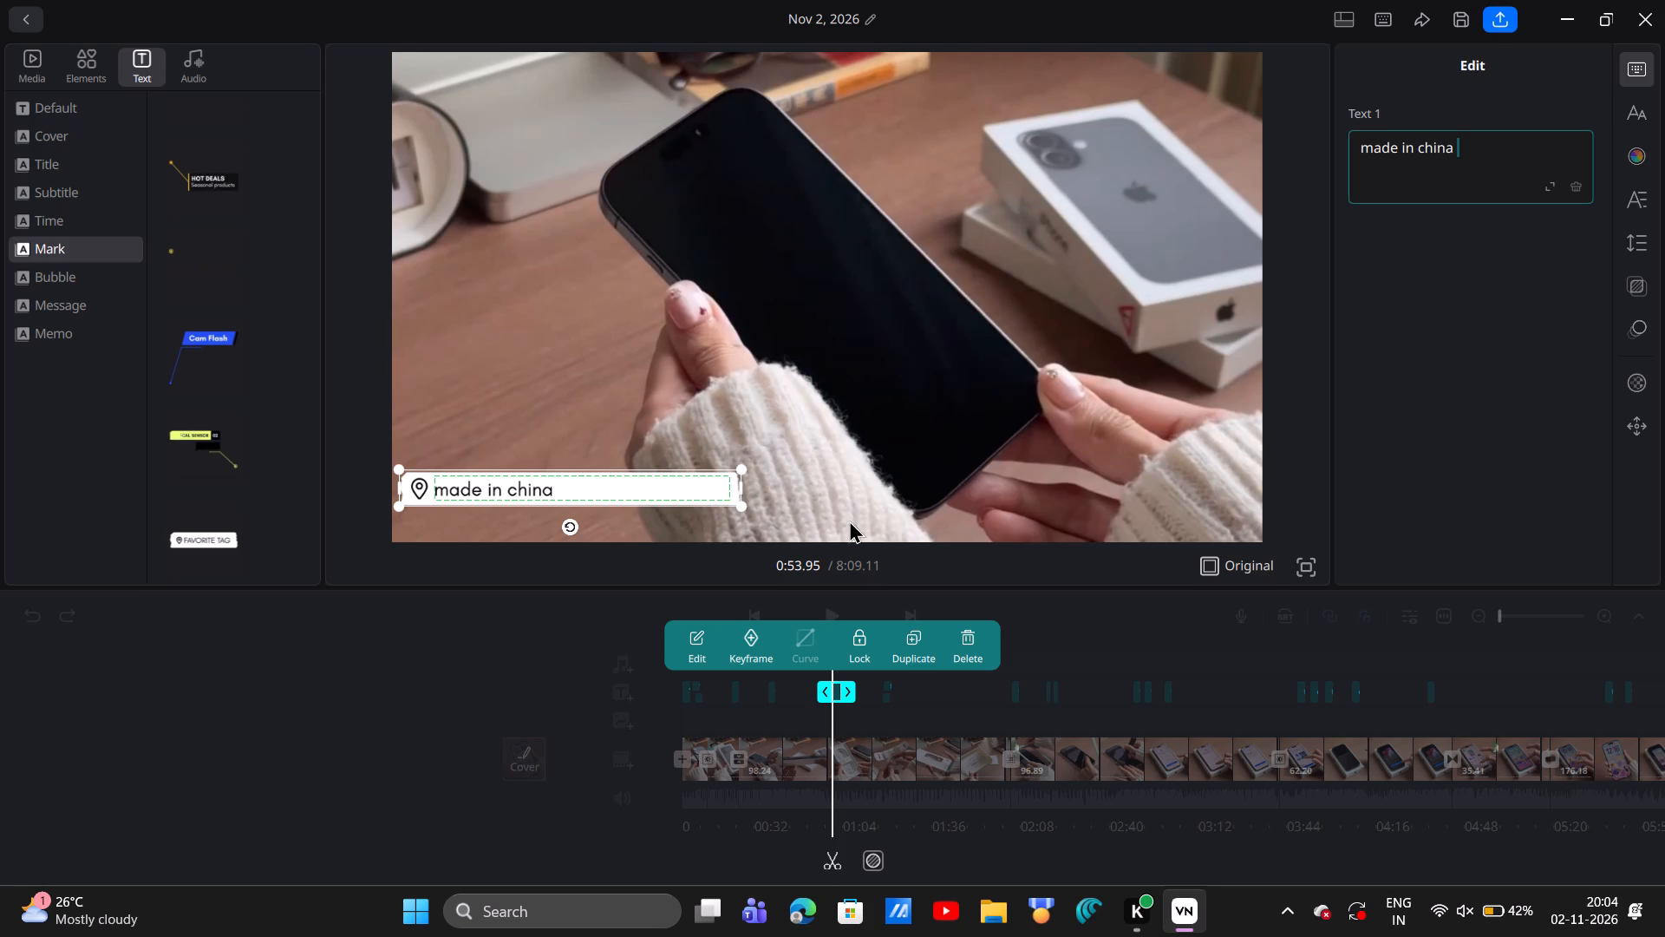
scroll(859, 697, "left", 2)
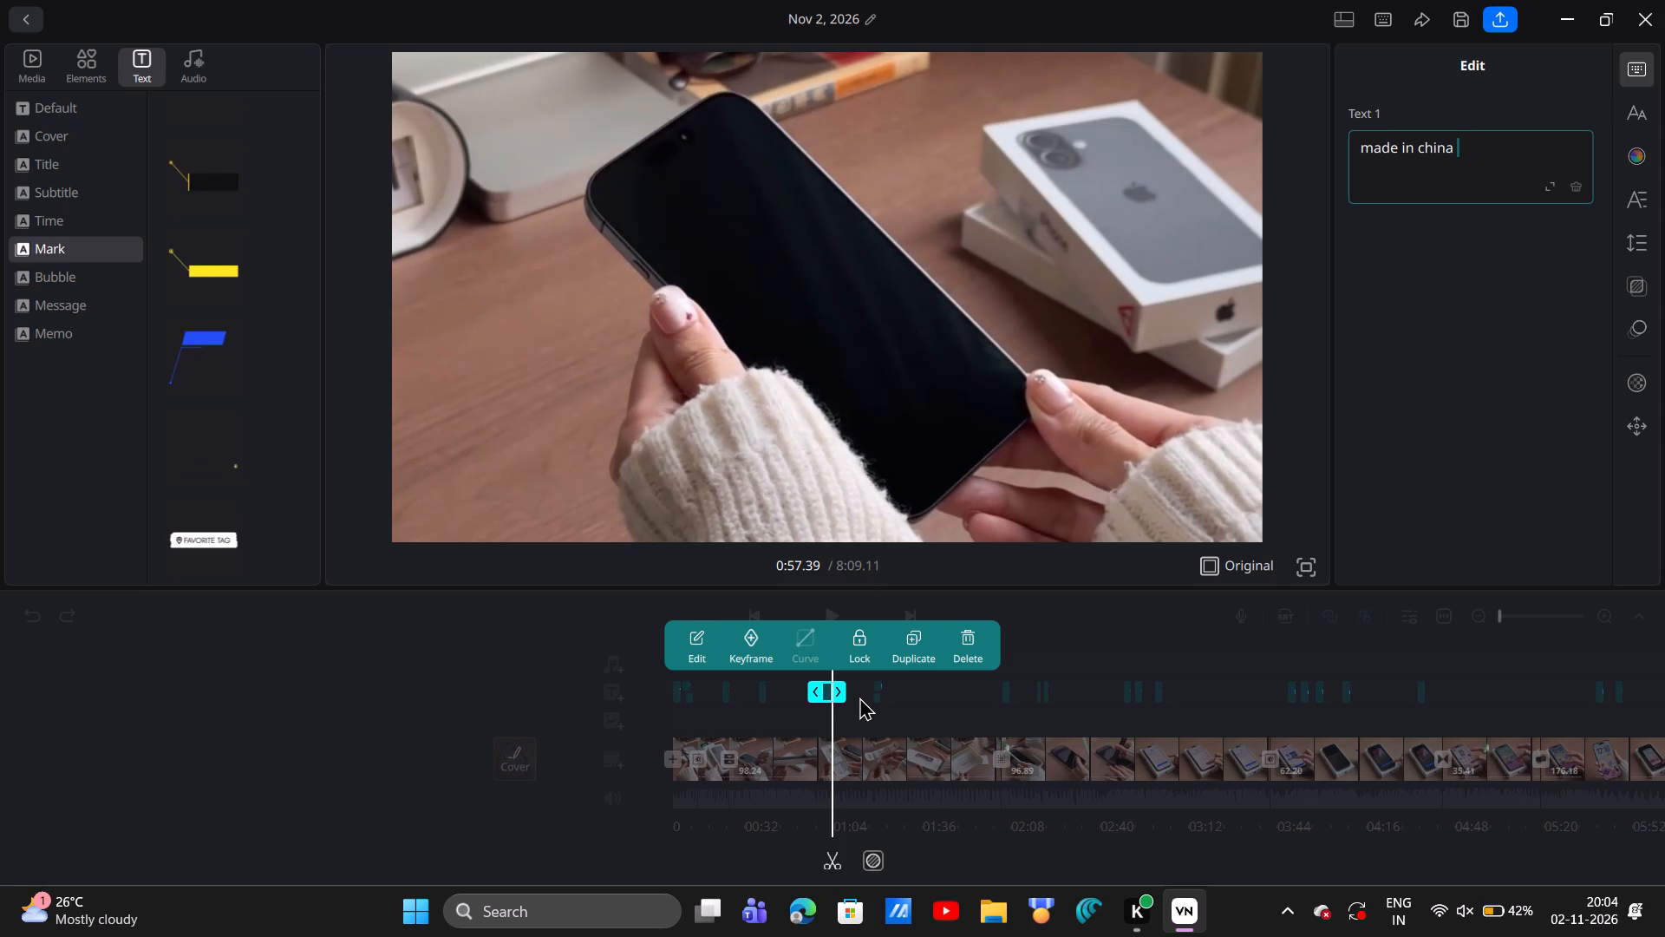
scroll(859, 697, "left", 1)
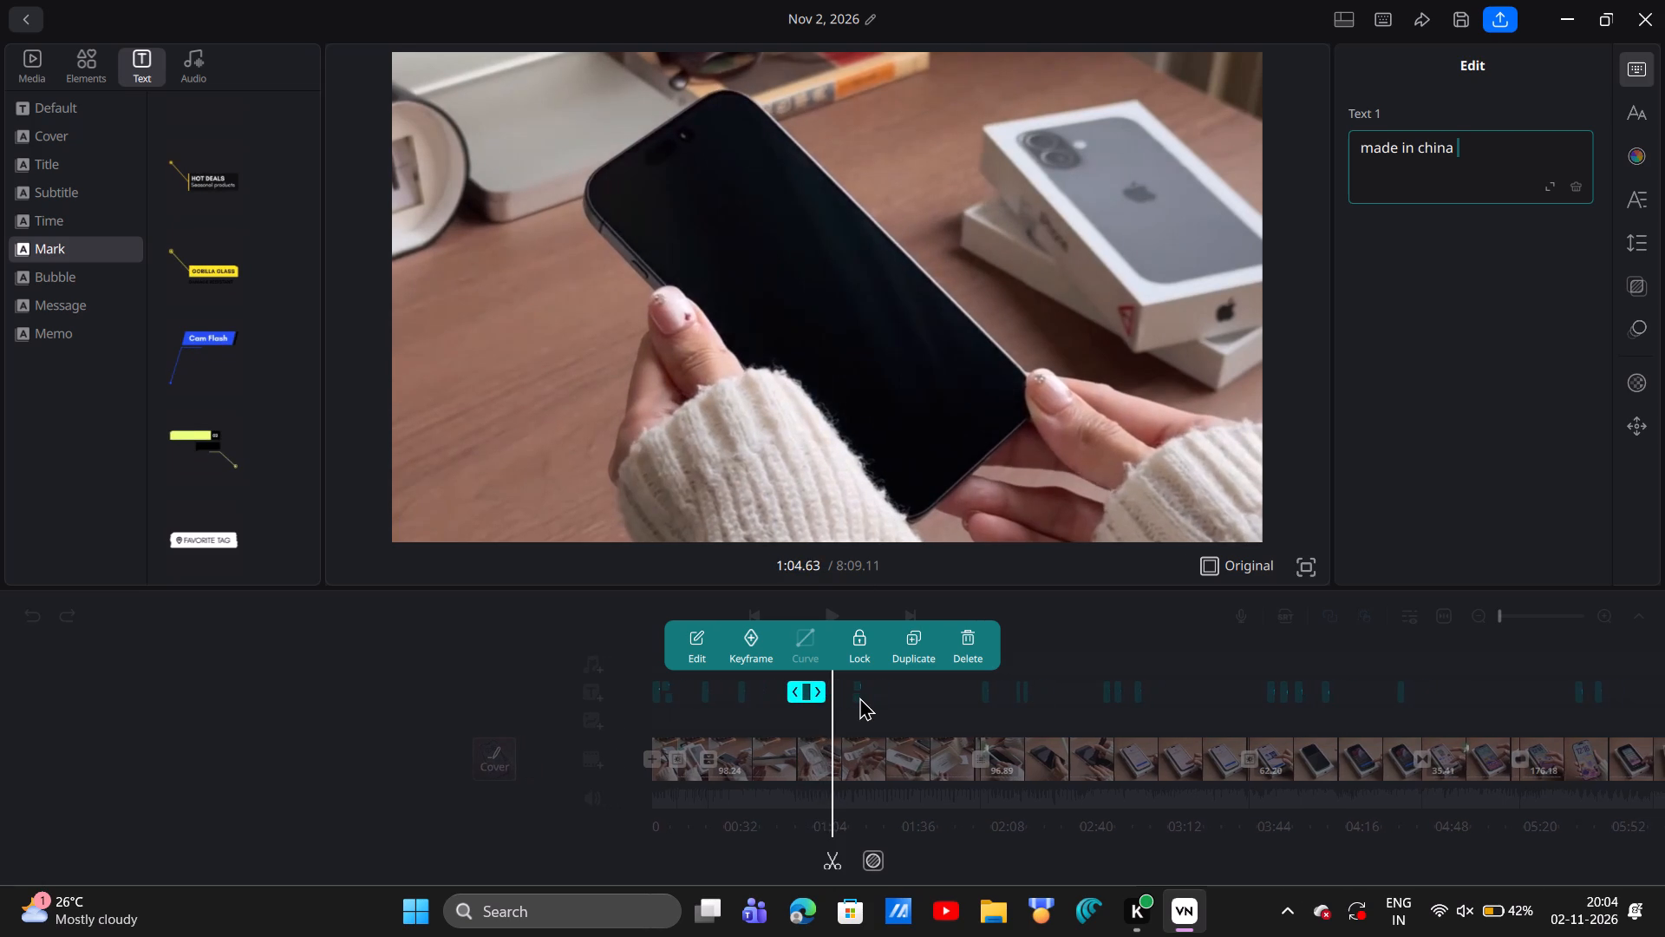
scroll(859, 697, "left", 1)
scroll(859, 697, "right", 1)
scroll(859, 697, "up", 1, "ctrl")
scroll(859, 697, "right", 1, "ctrl")
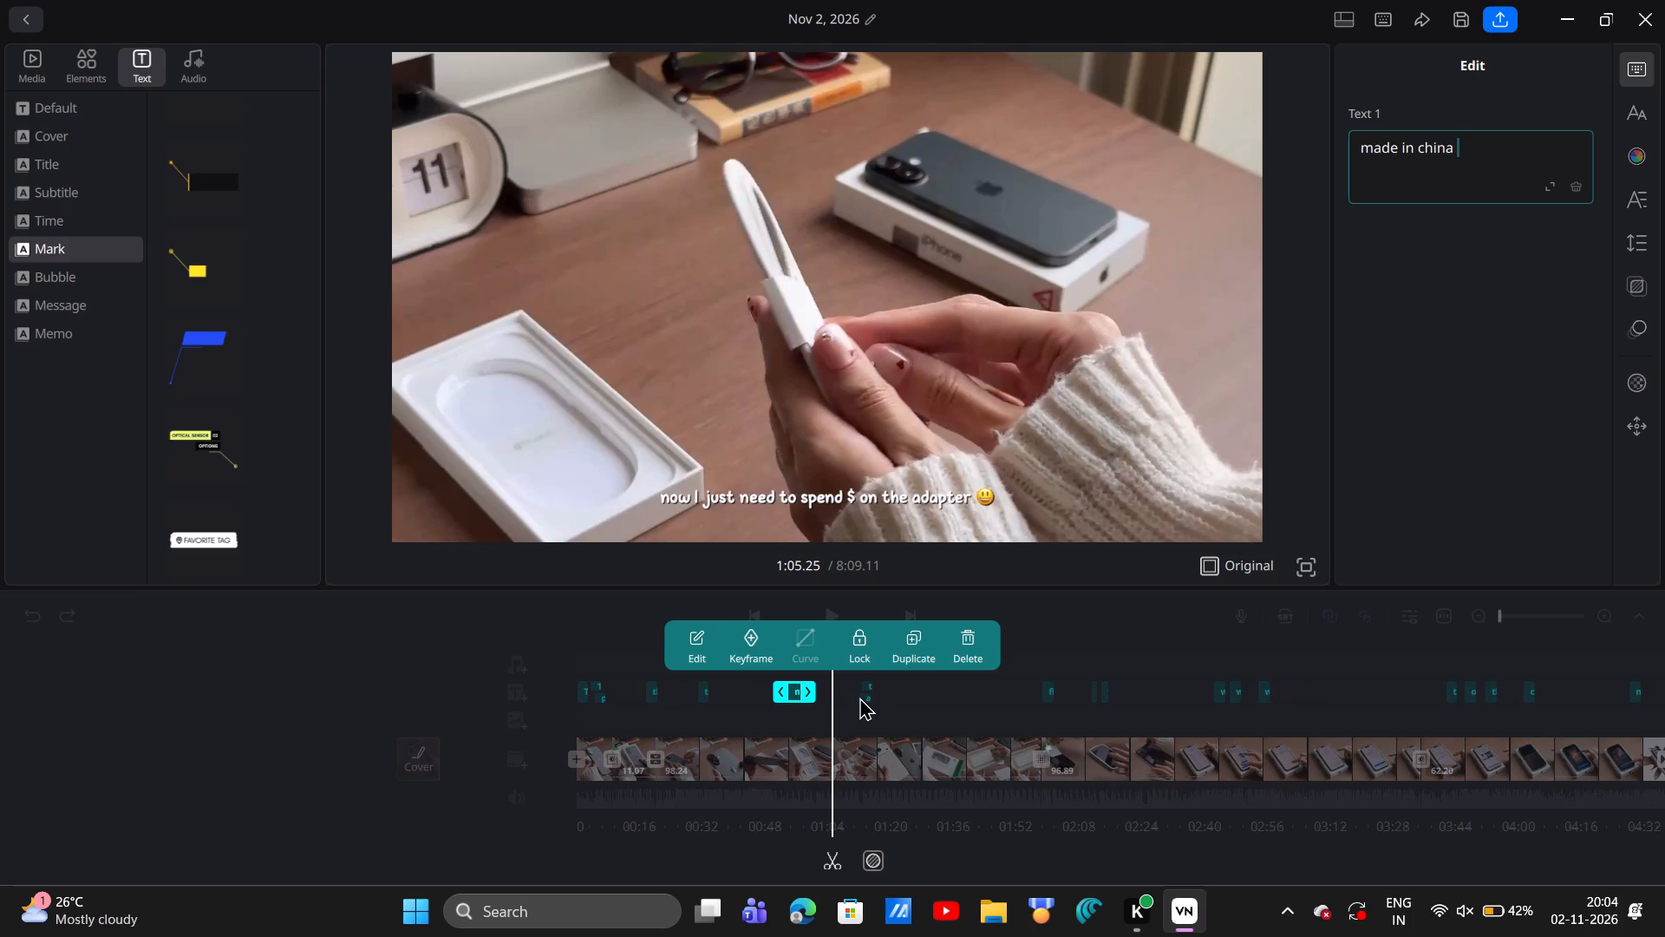
scroll(859, 697, "right", 2)
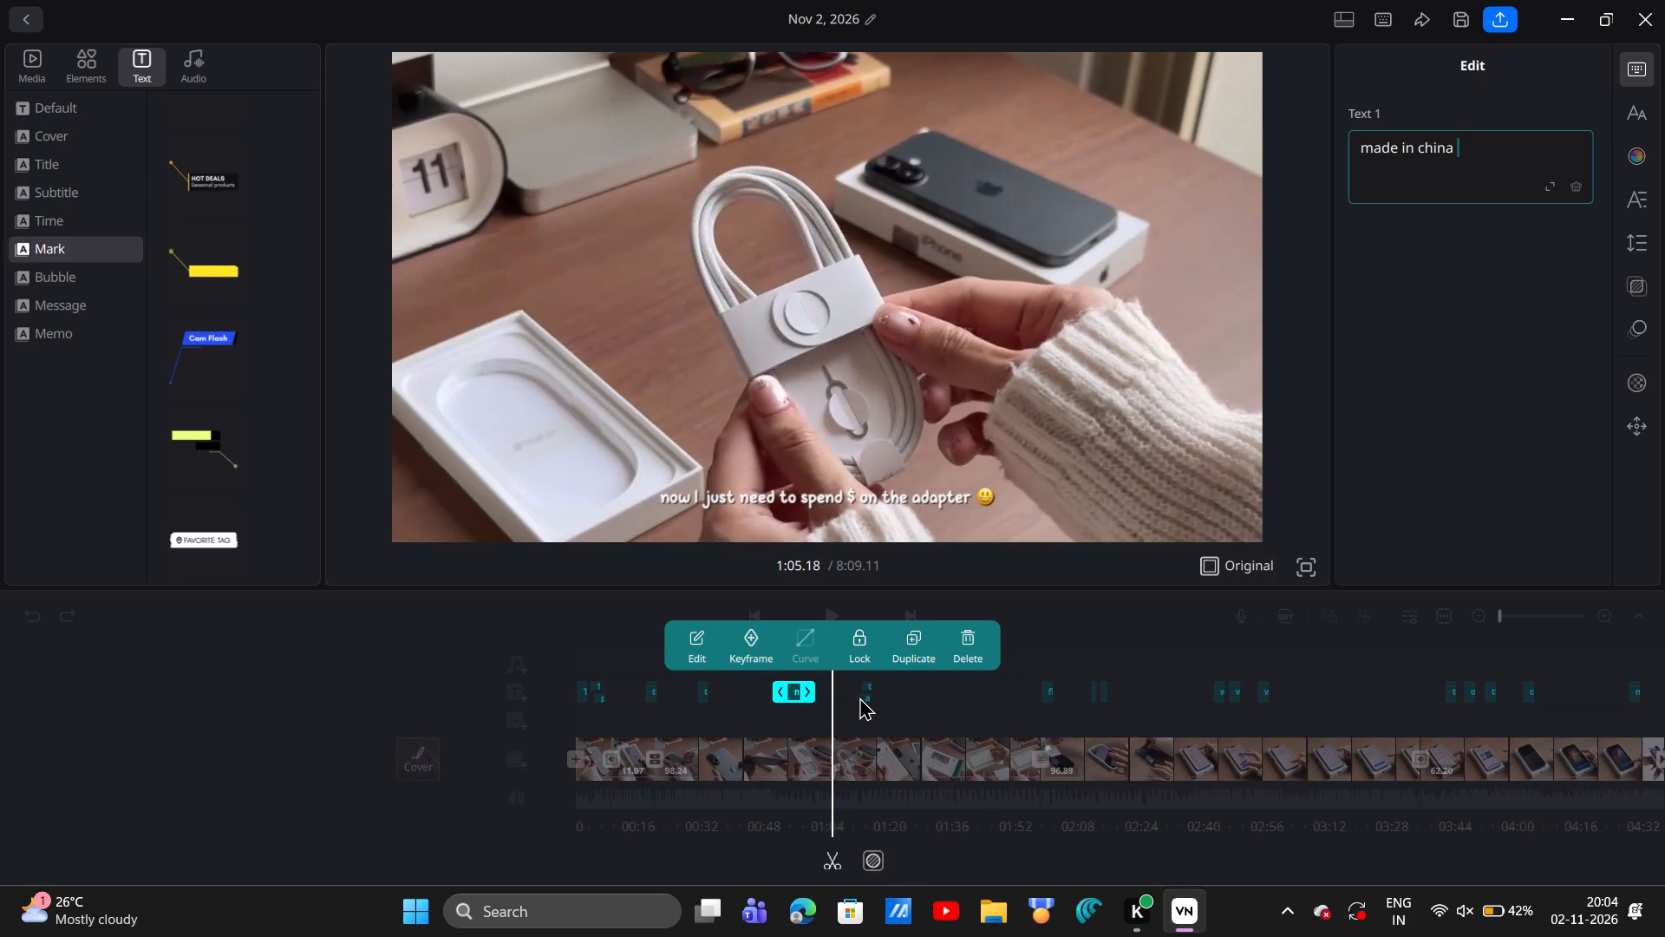
scroll(859, 697, "right", 2)
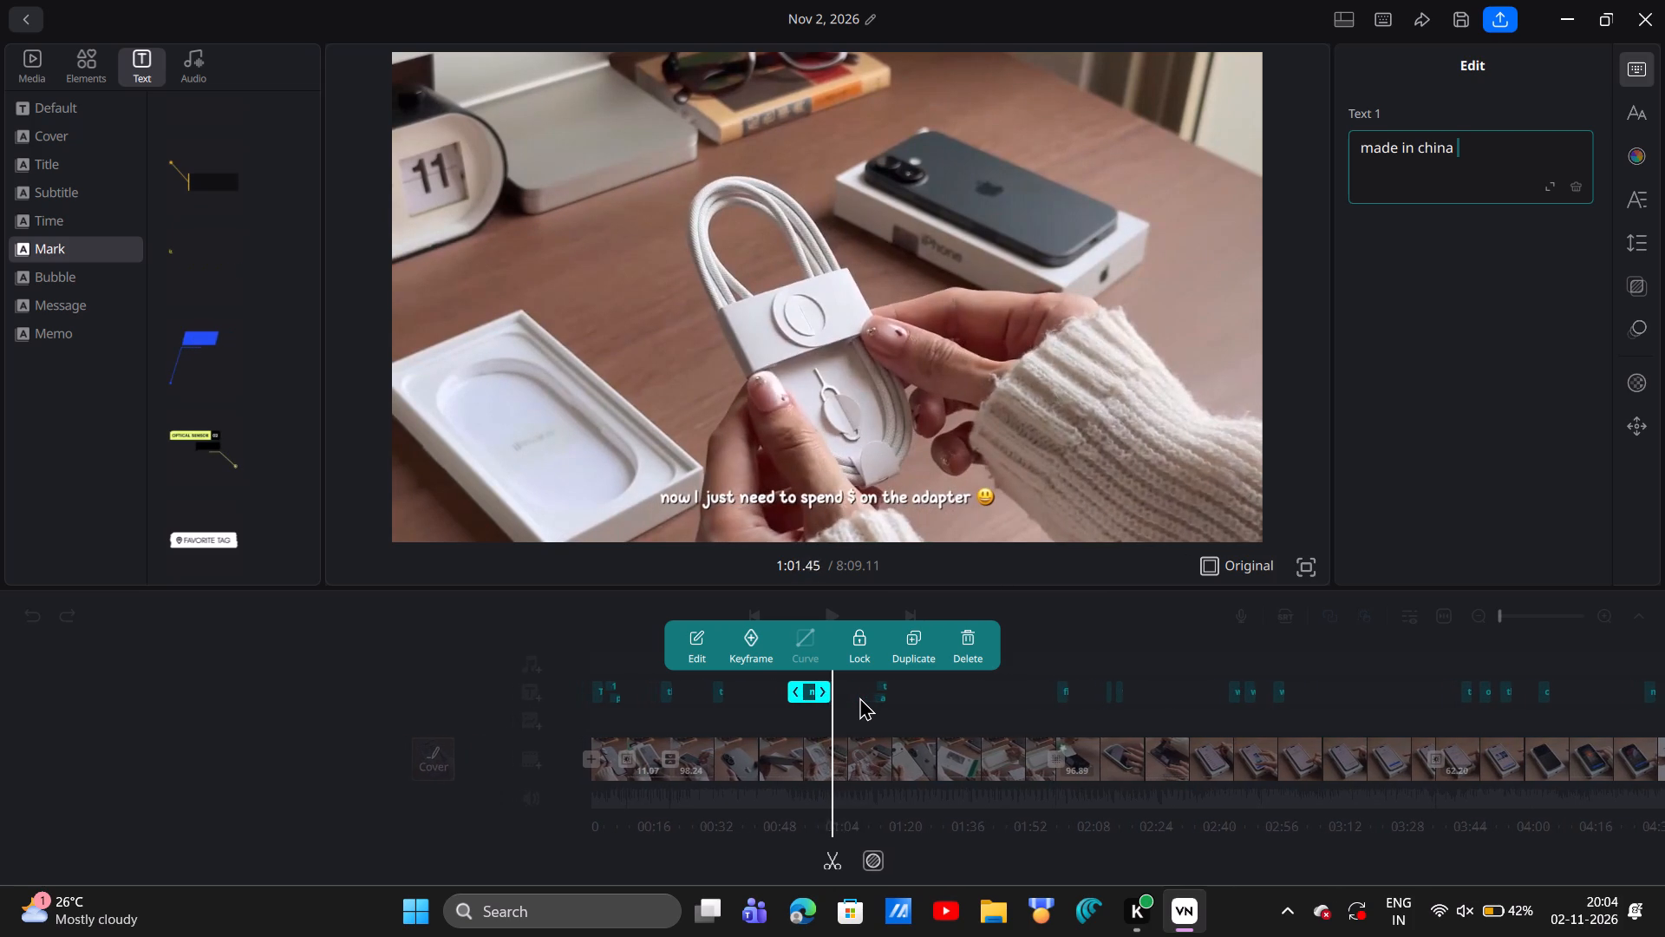
scroll(859, 697, "right", 2)
scroll(859, 697, "left", 1)
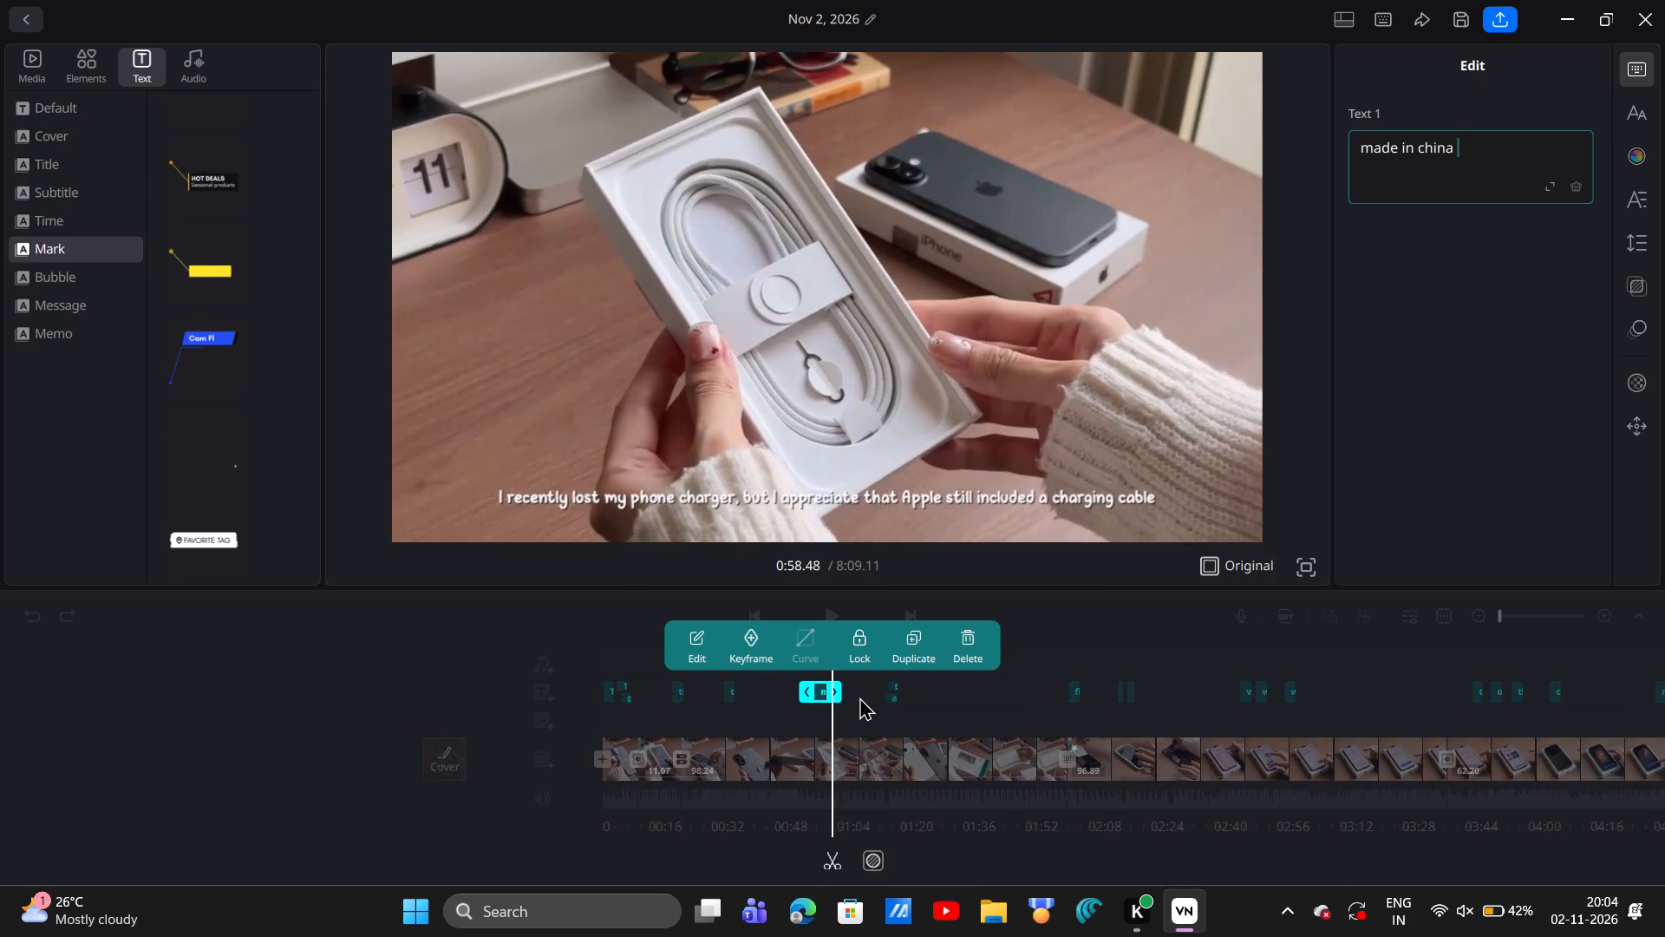
scroll(859, 697, "left", 11)
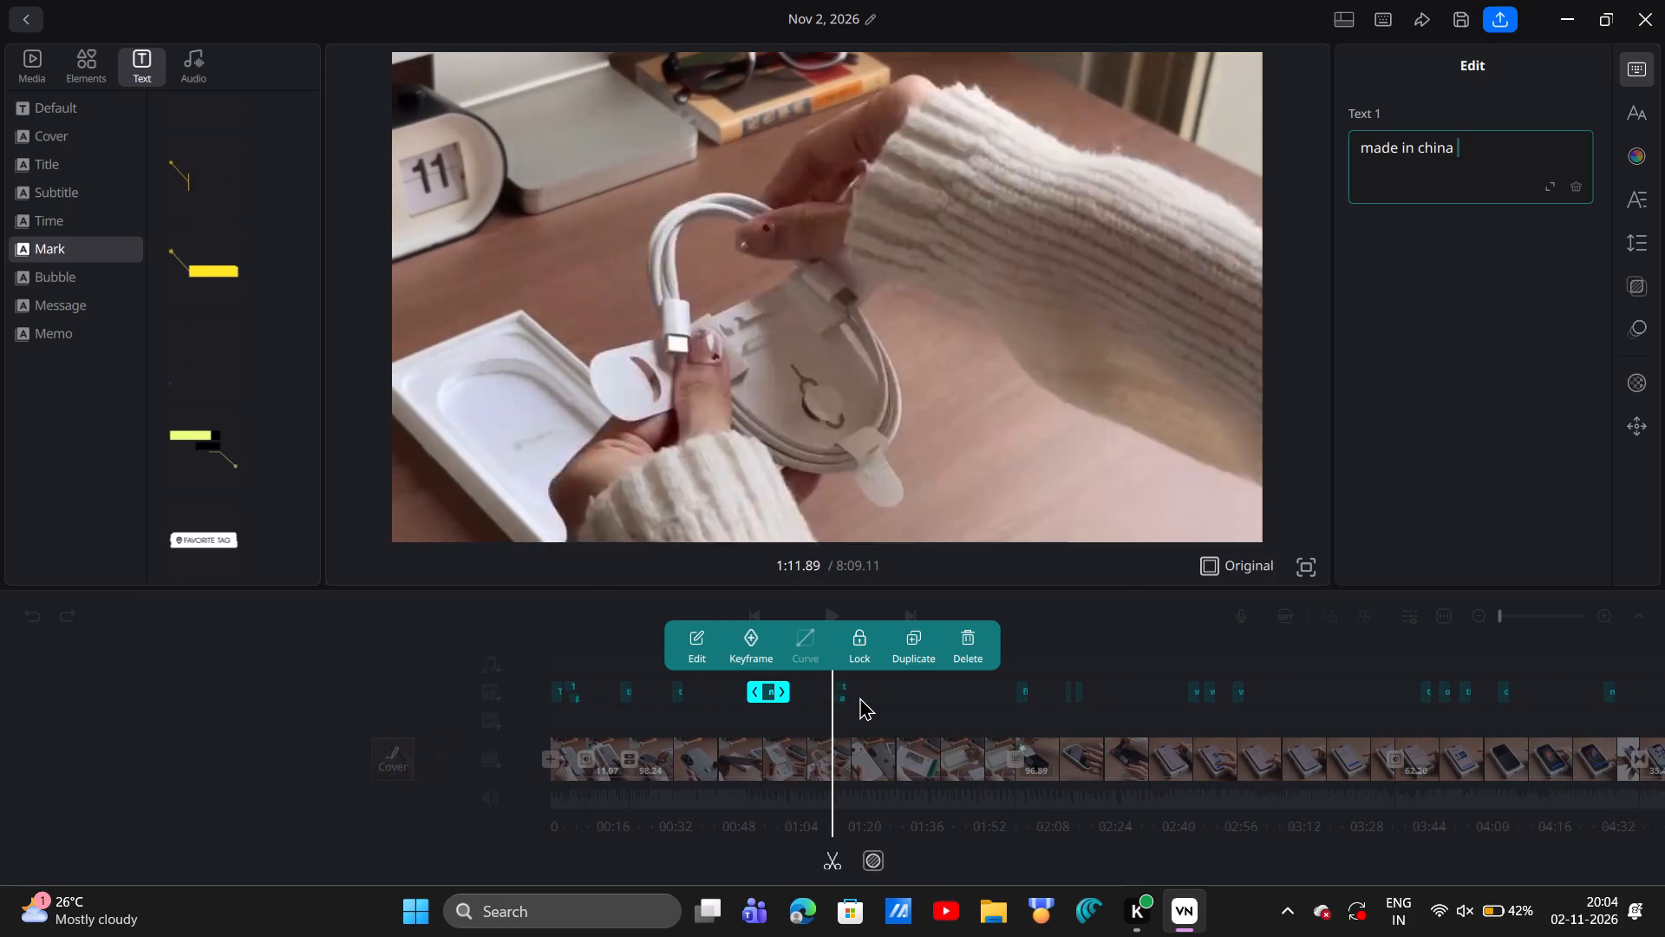
scroll(859, 697, "left", 6)
scroll(859, 697, "right", 1)
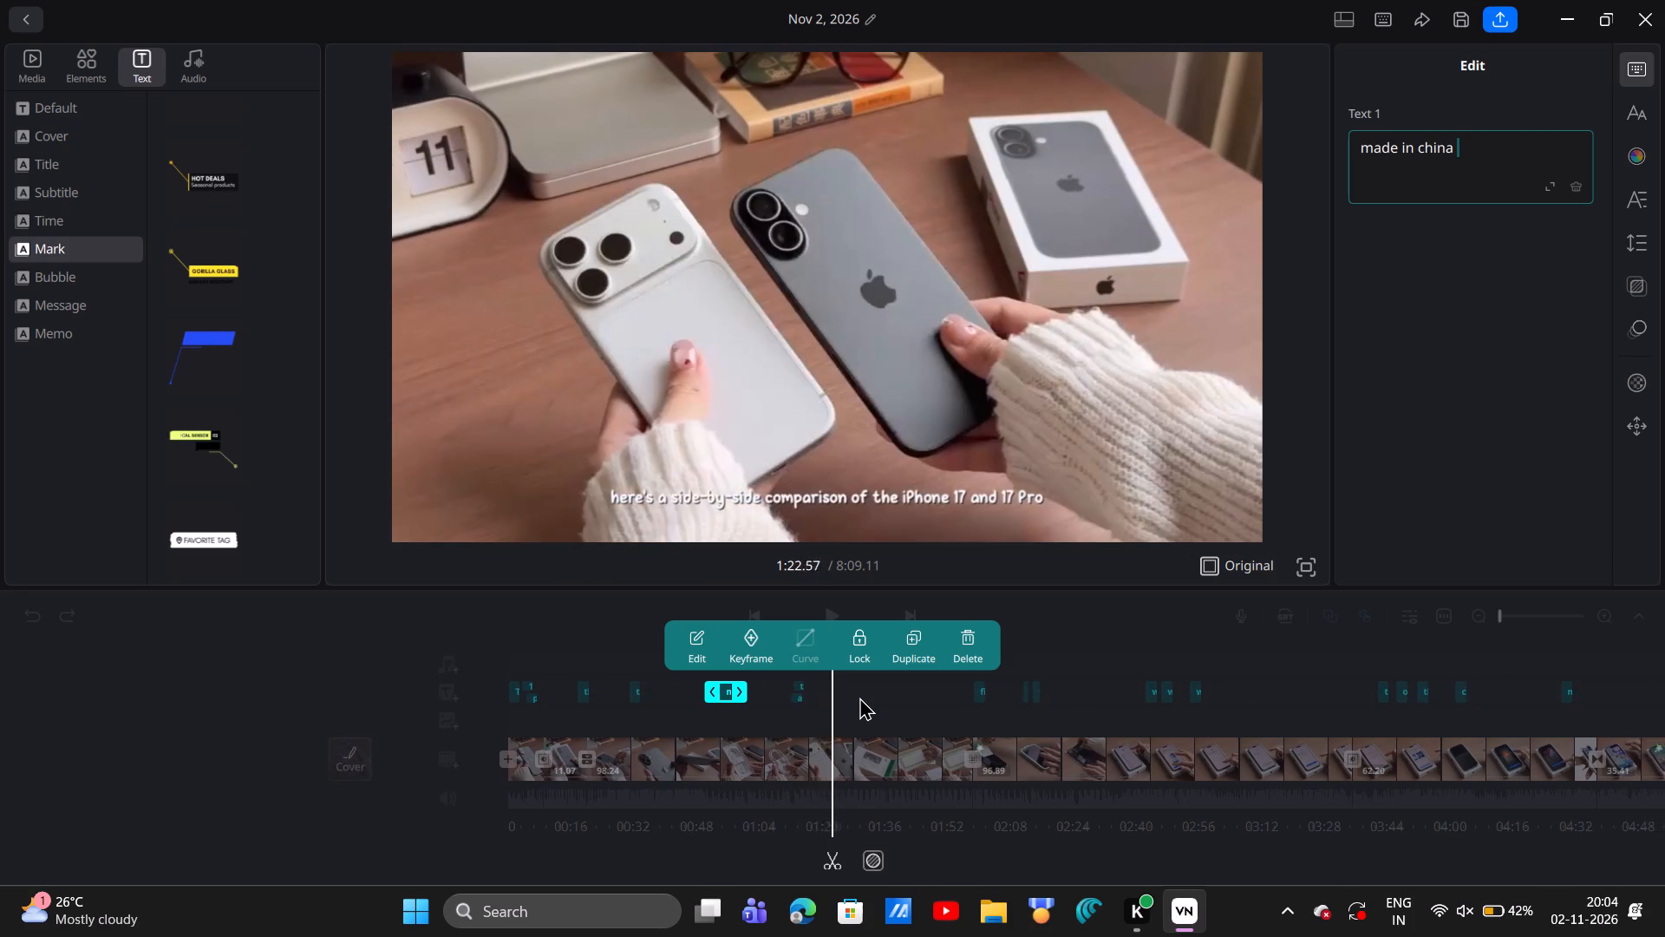
scroll(859, 697, "right", 2)
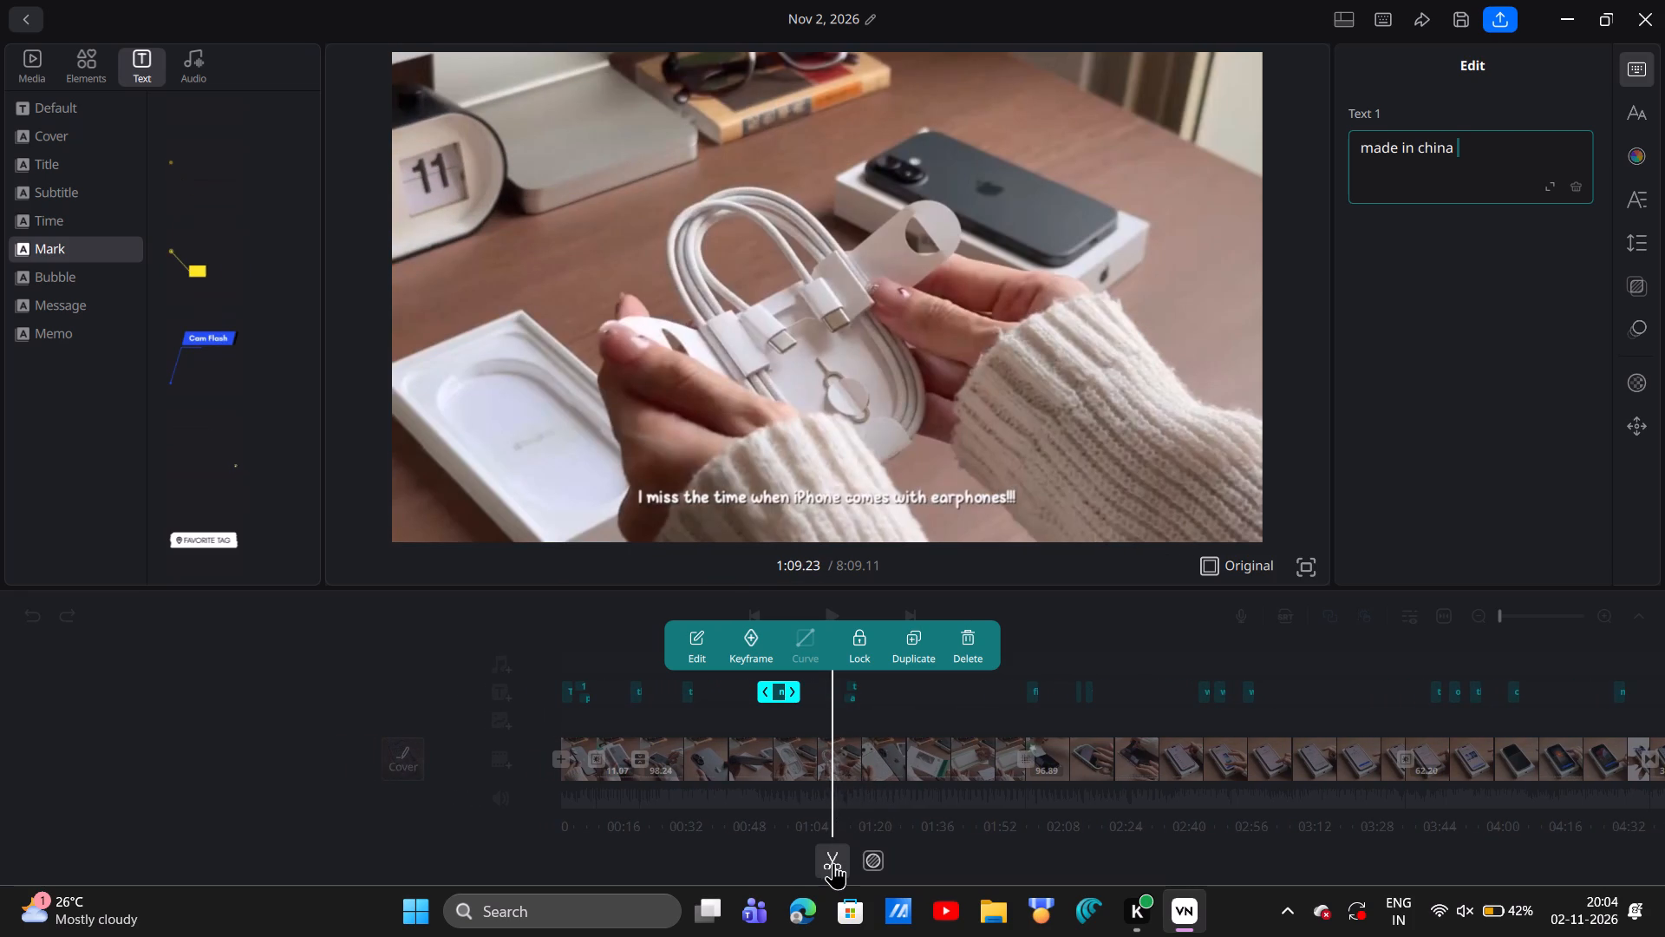
left_click(833, 862)
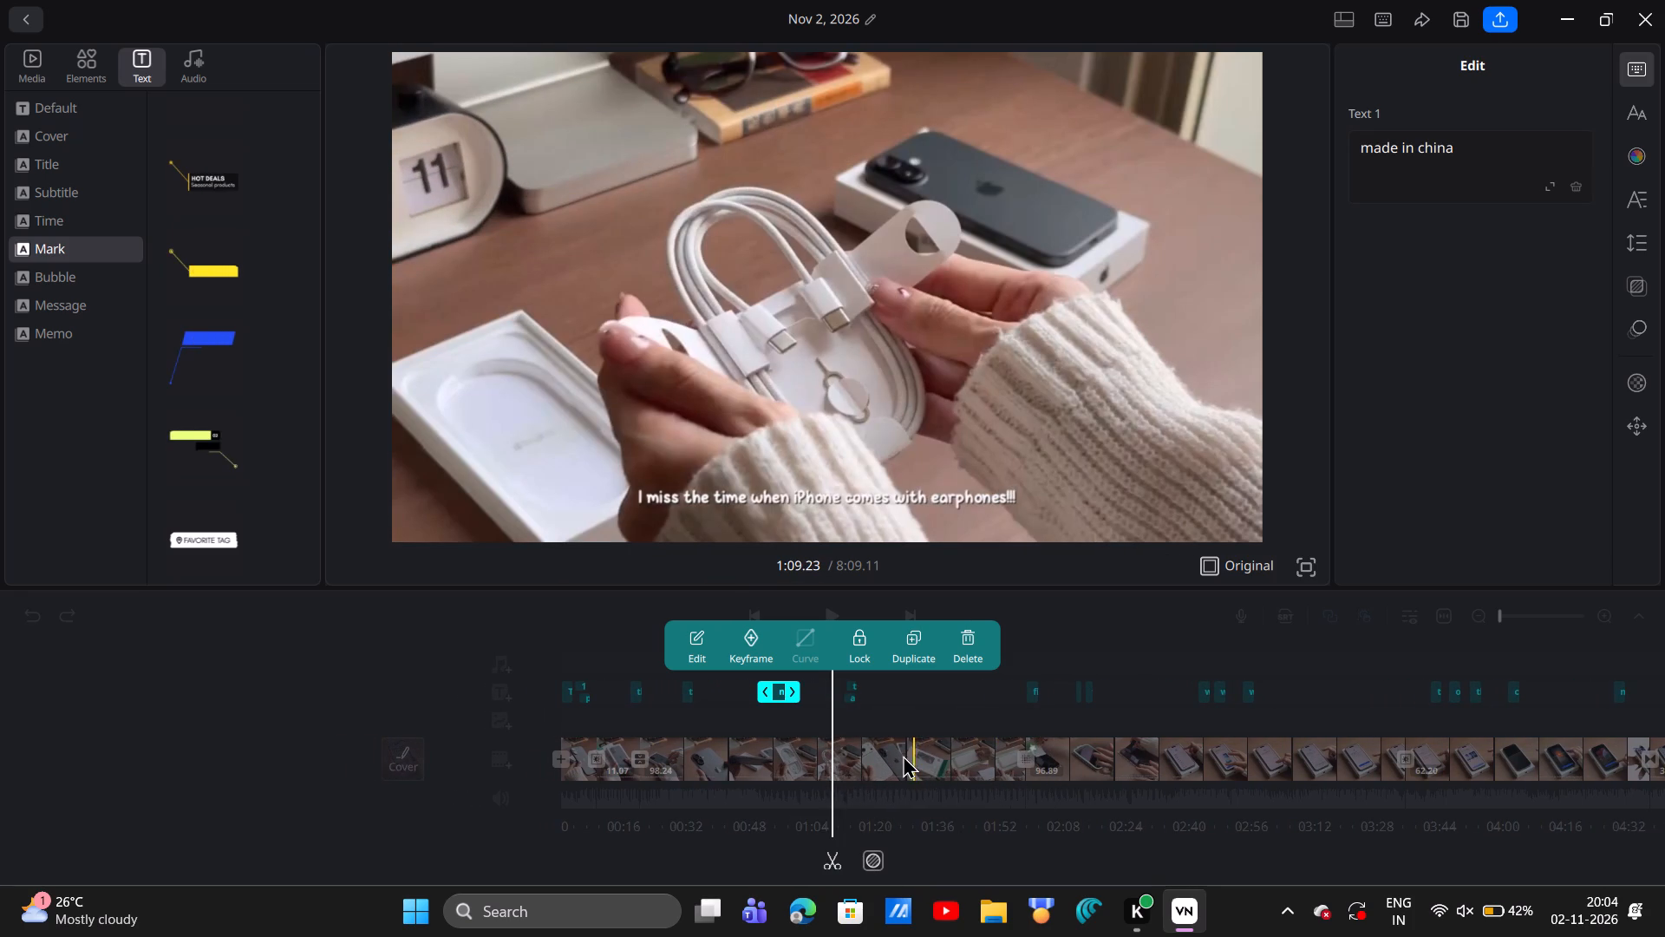
left_click(903, 755)
scroll(961, 762, "left", 1)
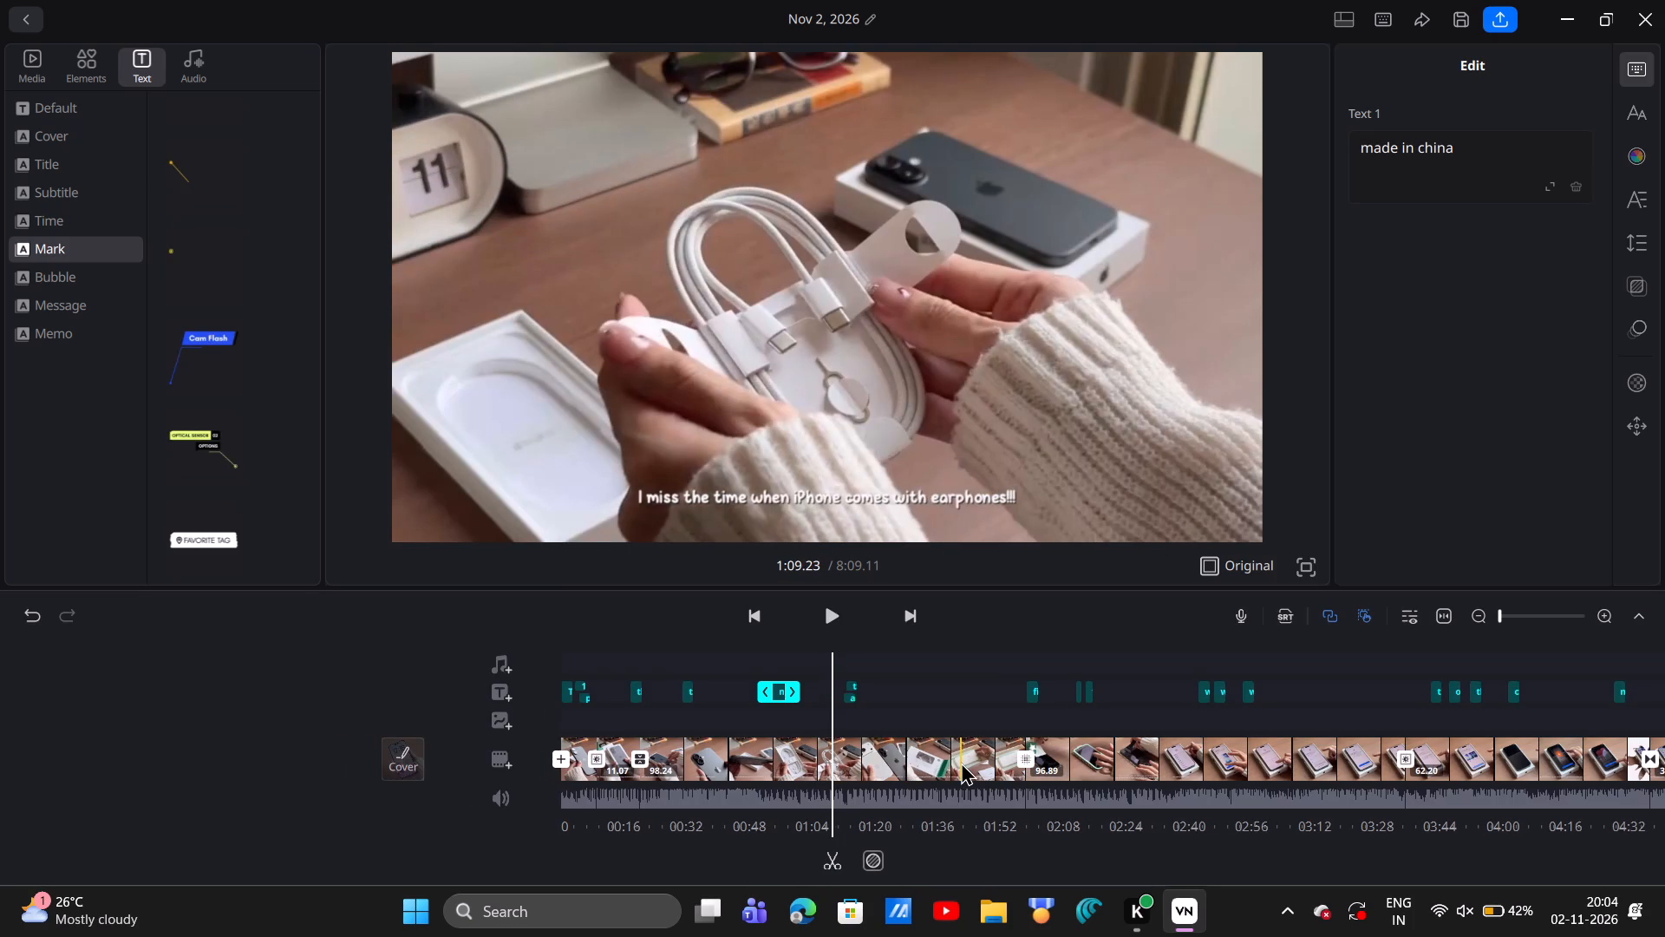
scroll(961, 762, "left", 9)
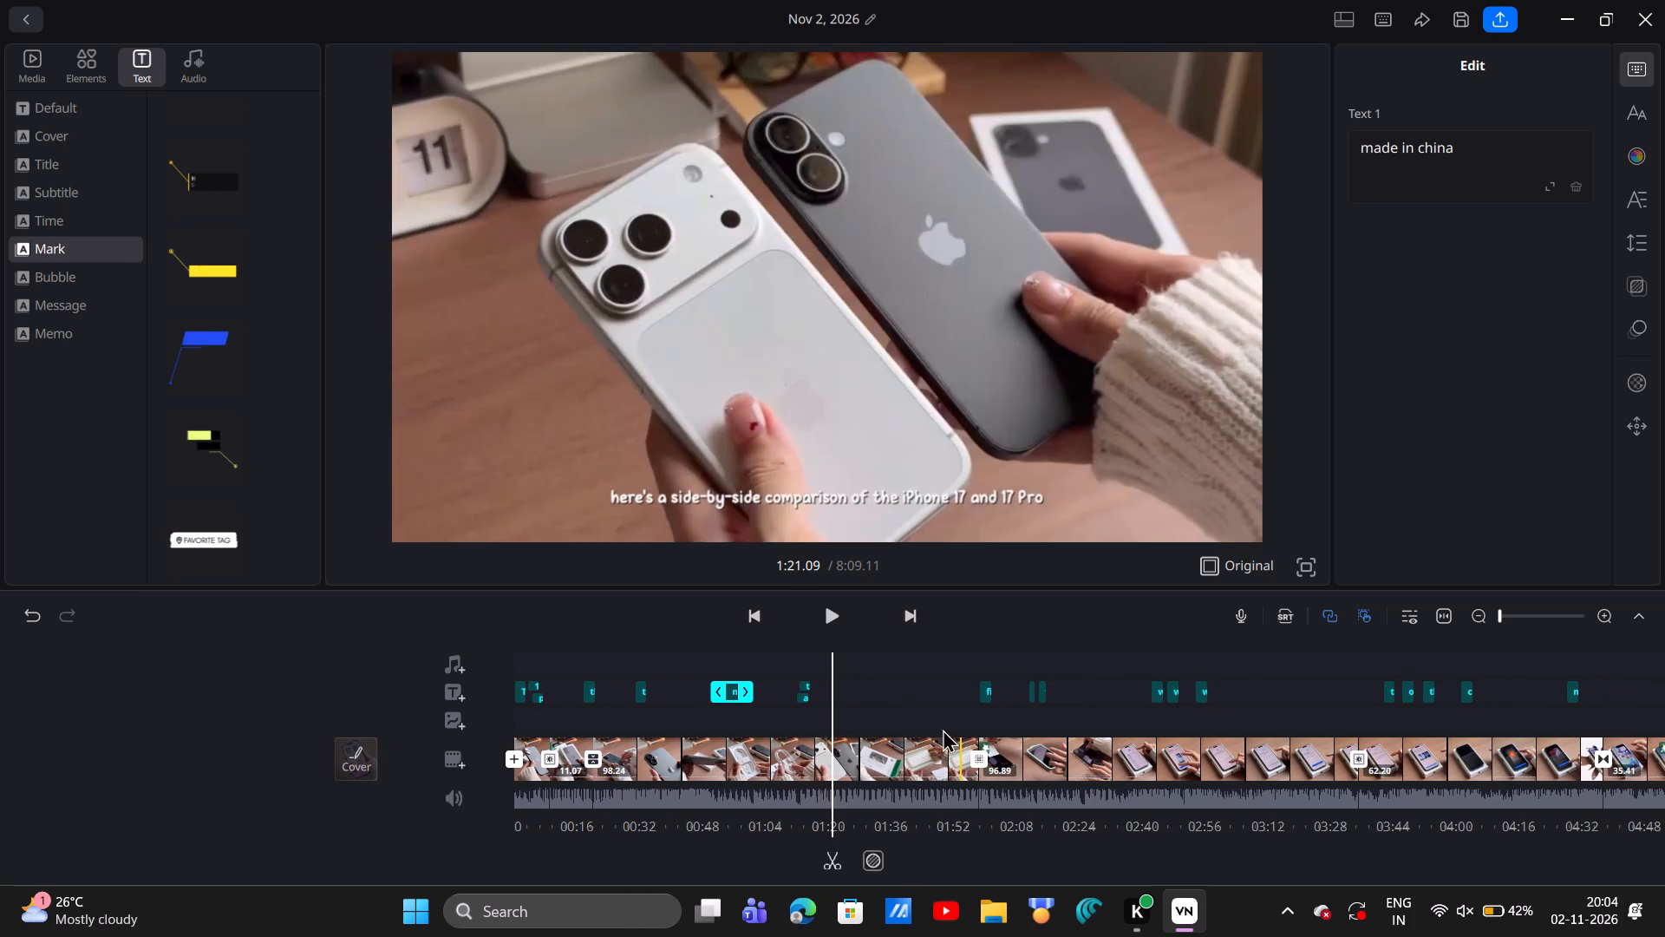
Enlarge the "the cable is the type c cable" subtitle at about 1:14 to nearly the full frame width.
scroll(928, 757, "right", 4)
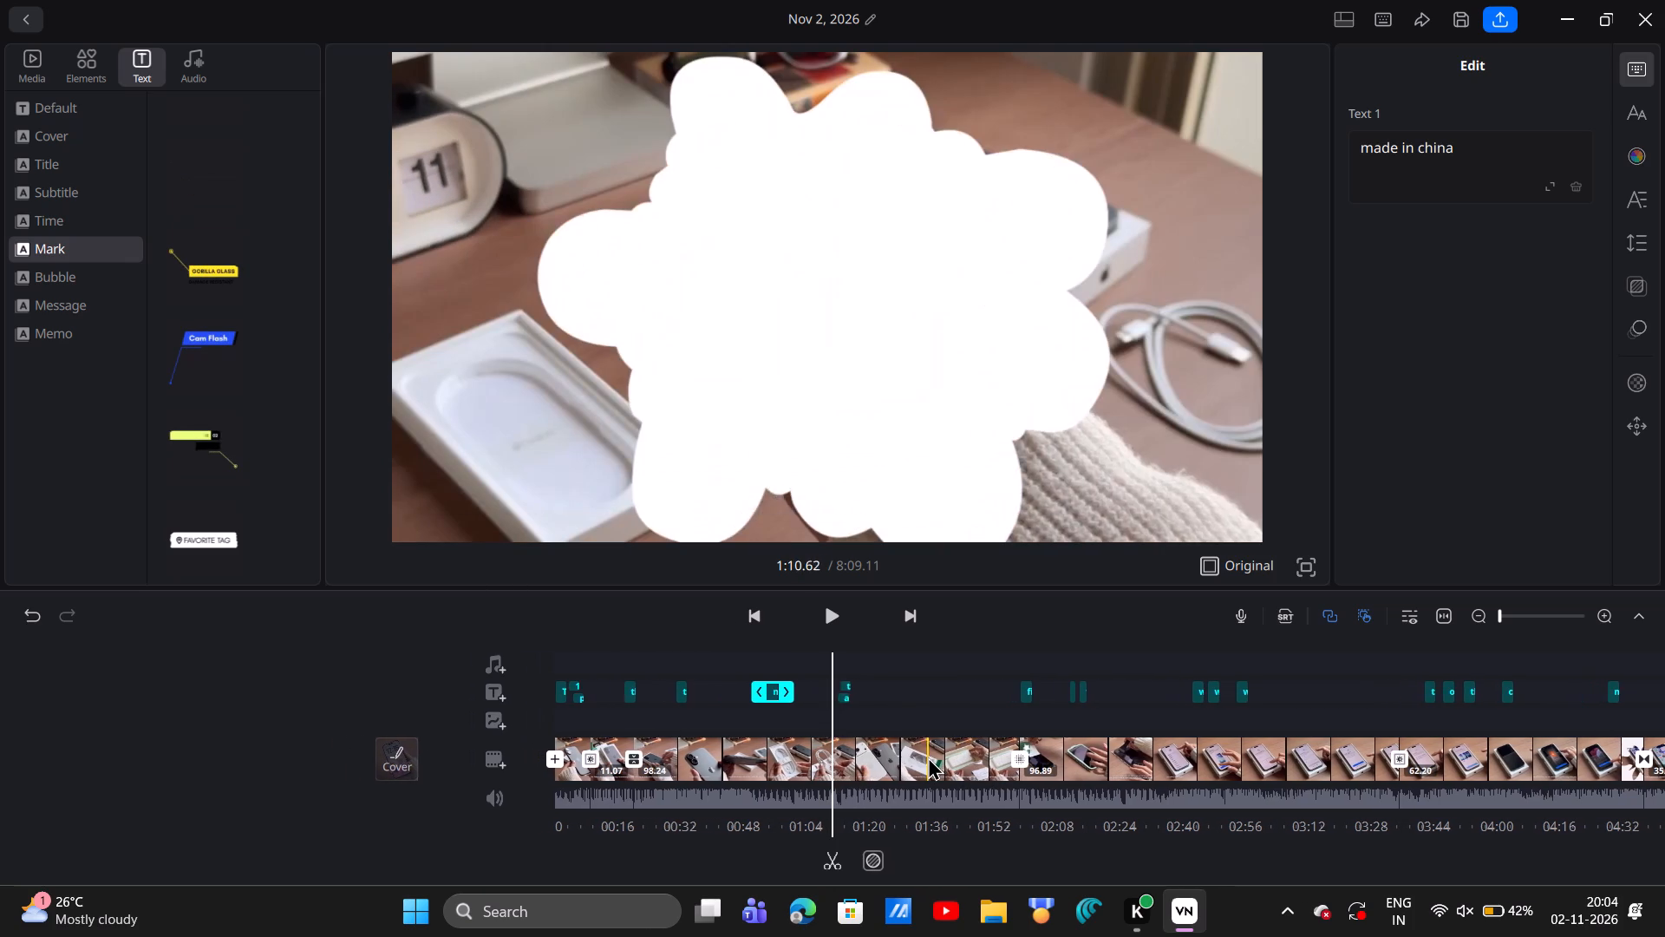
scroll(928, 757, "left", 1)
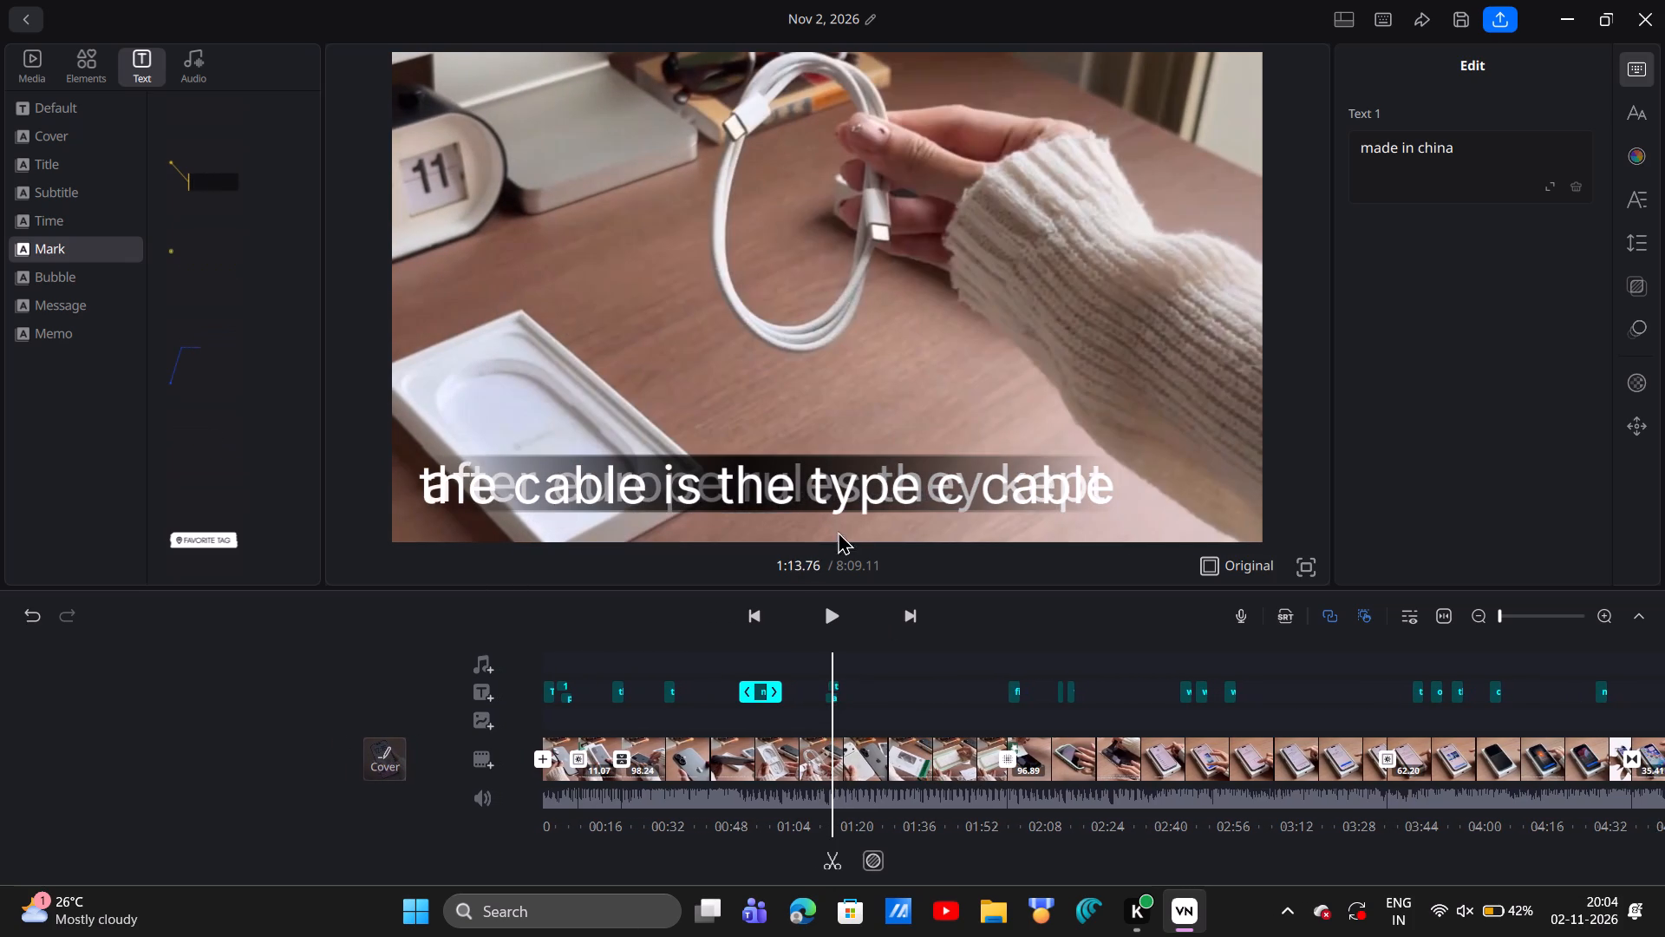
left_click(821, 470)
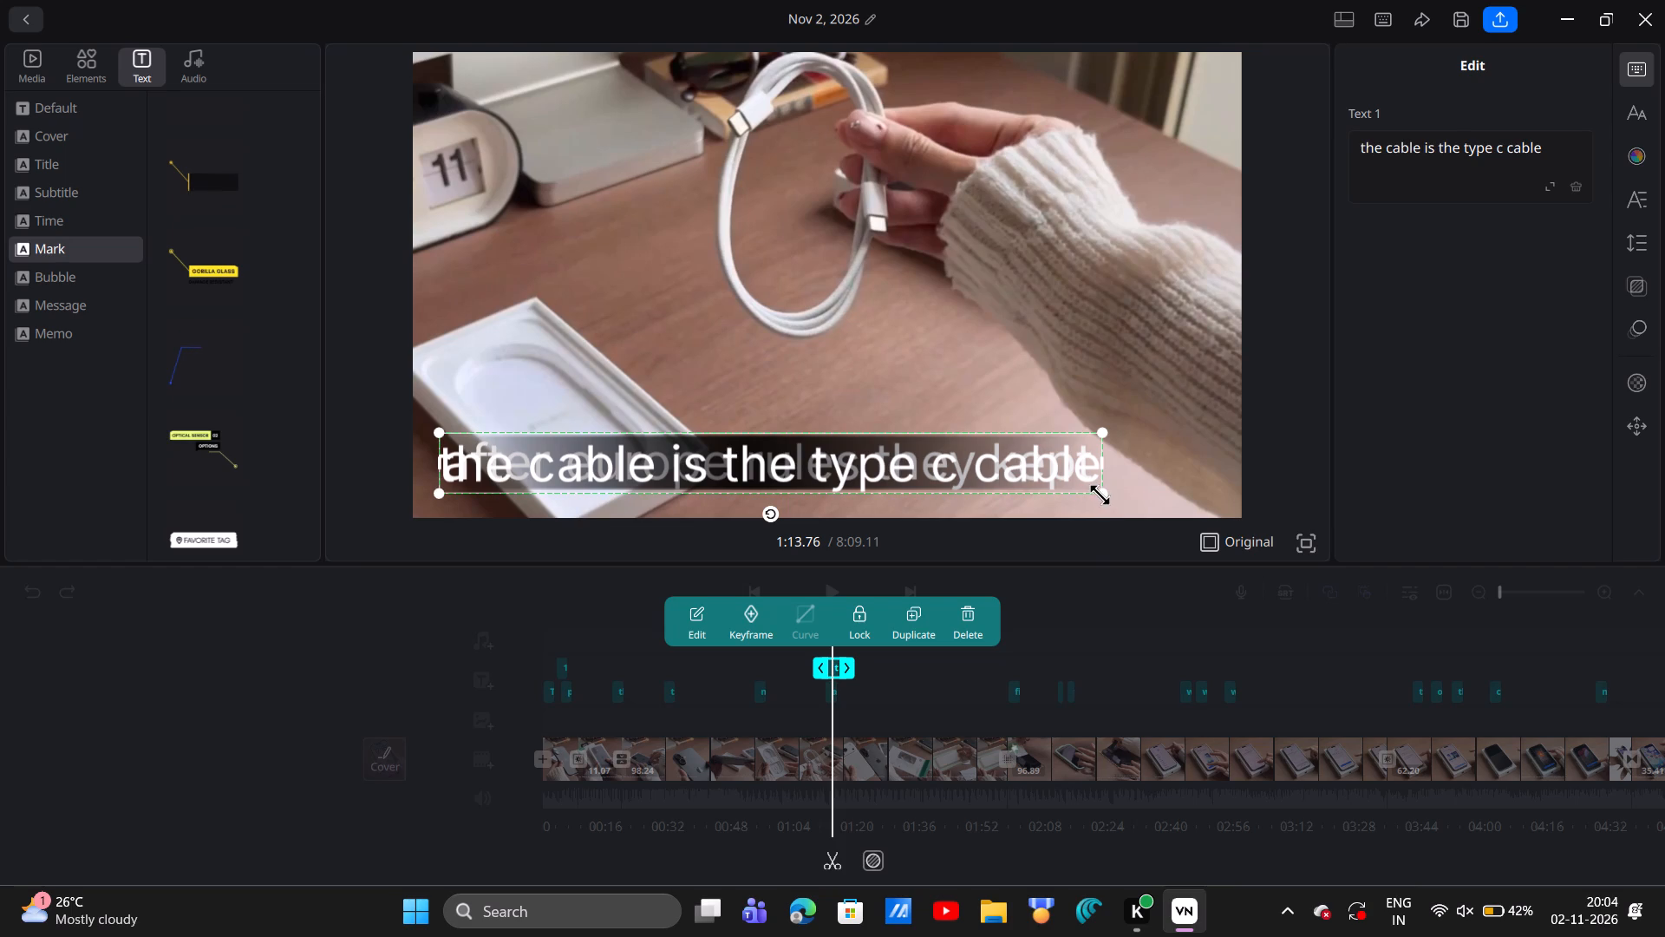
left_click_drag(1100, 495, 1196, 431)
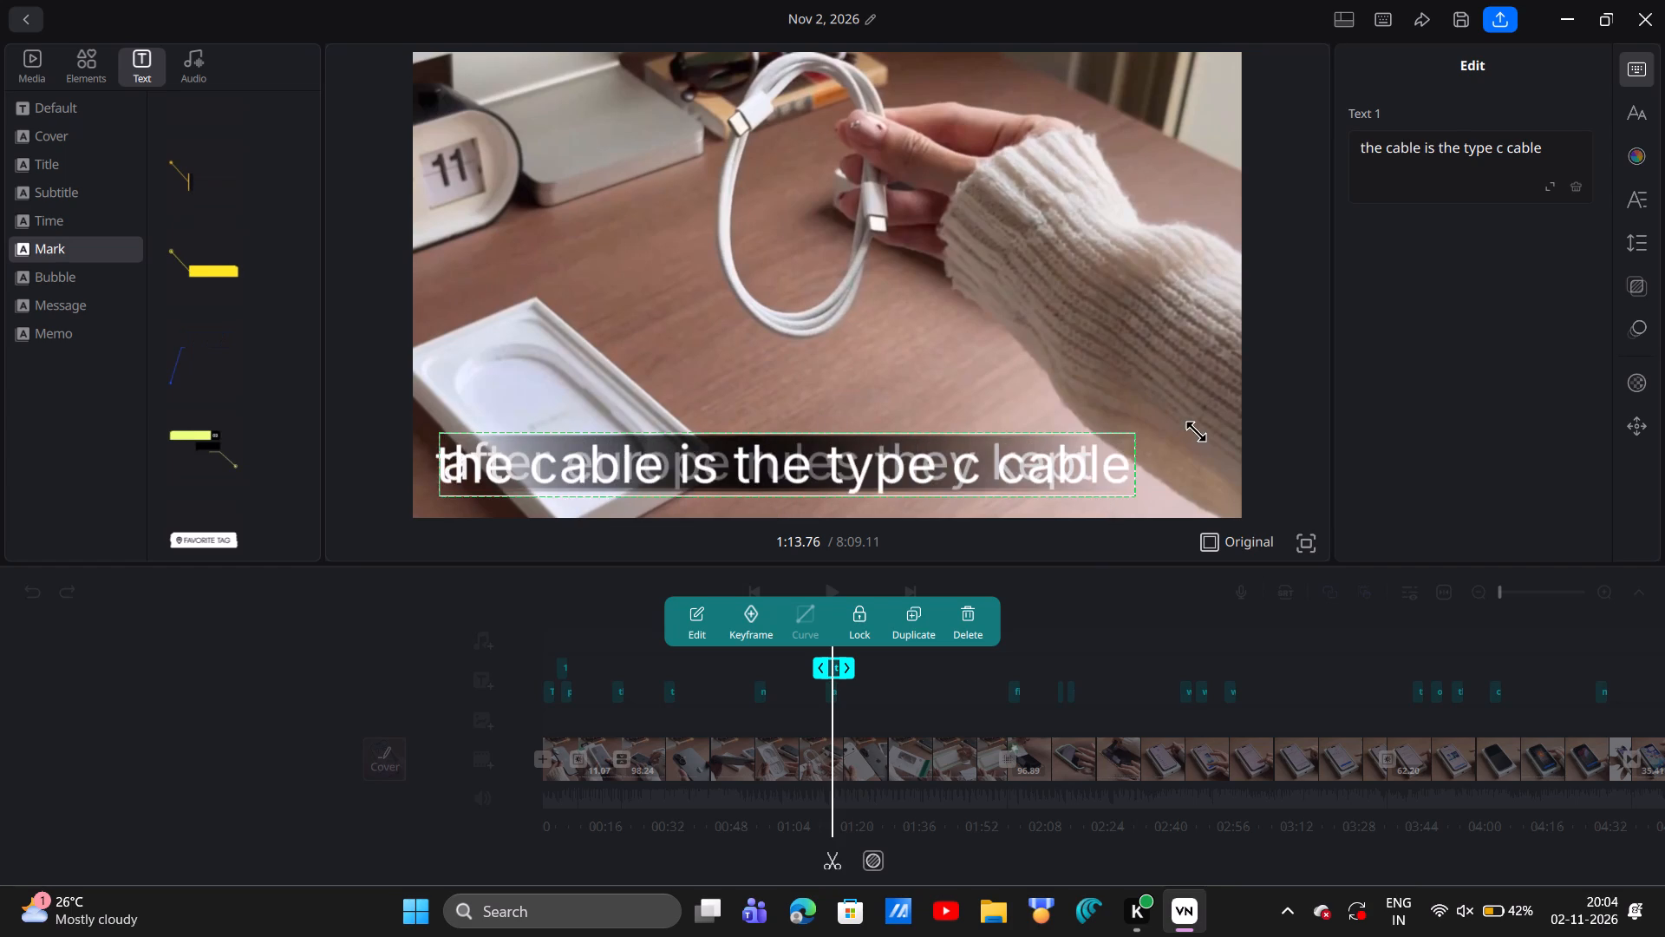
left_click_drag(1196, 431, 1247, 432)
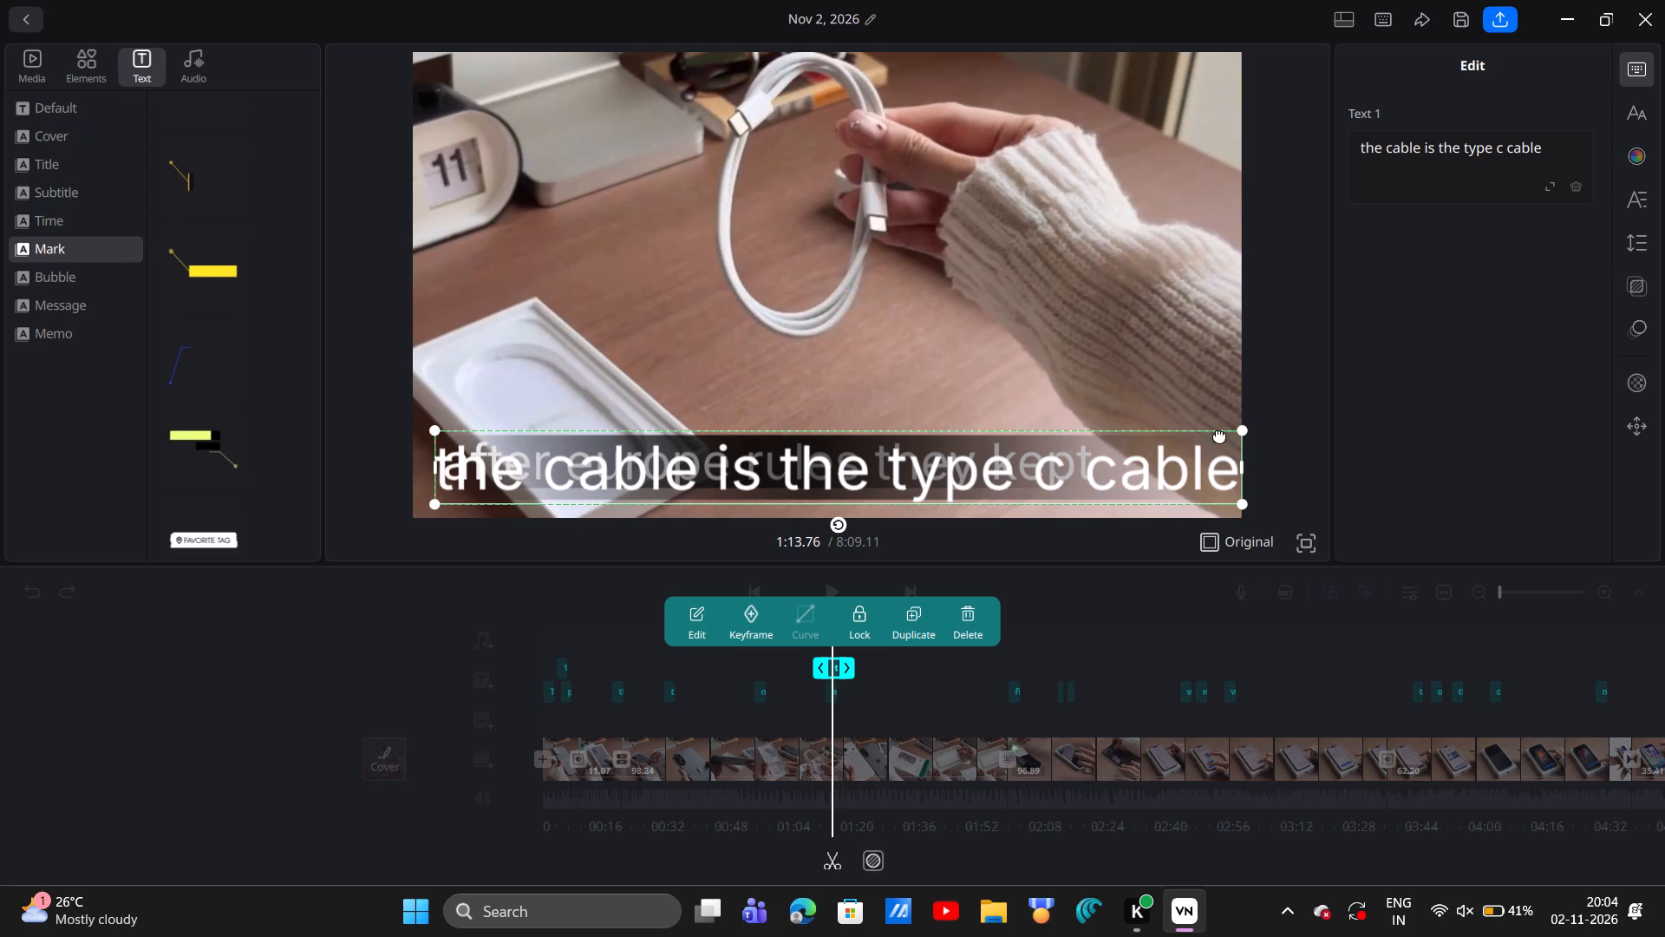
left_click(1060, 334)
Add the "OMG!!" bubble text template to the video at about 1:43, over the screen protector installation kit.
scroll(1063, 609, "left", 2)
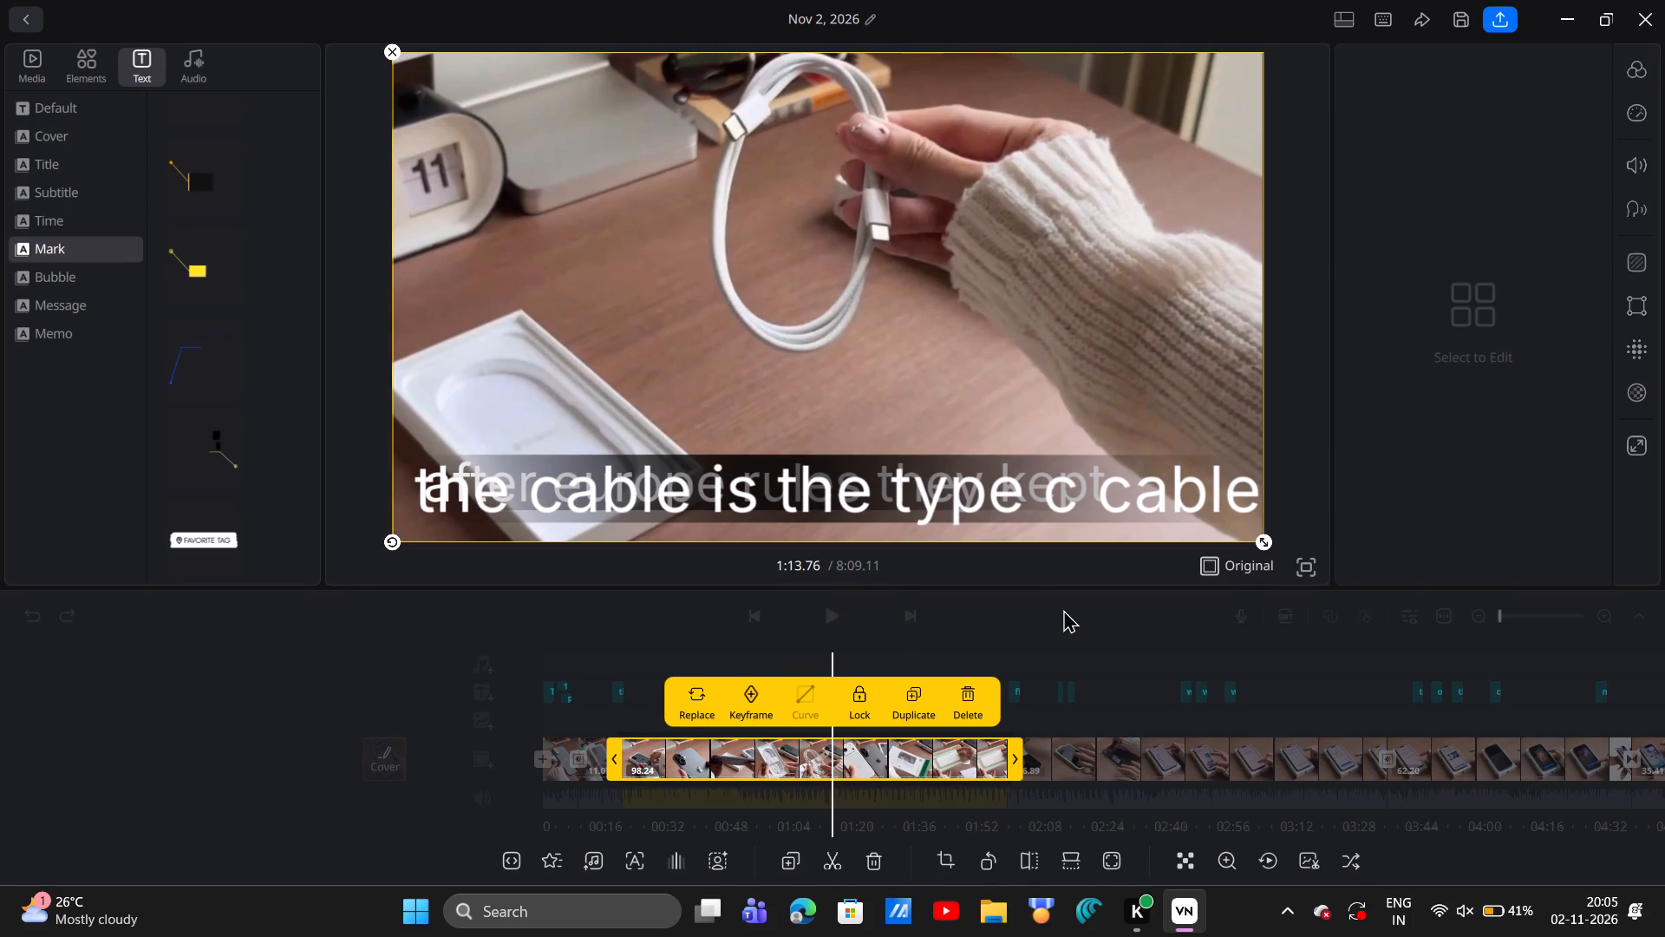
scroll(1063, 609, "left", 4)
scroll(942, 760, "left", 10)
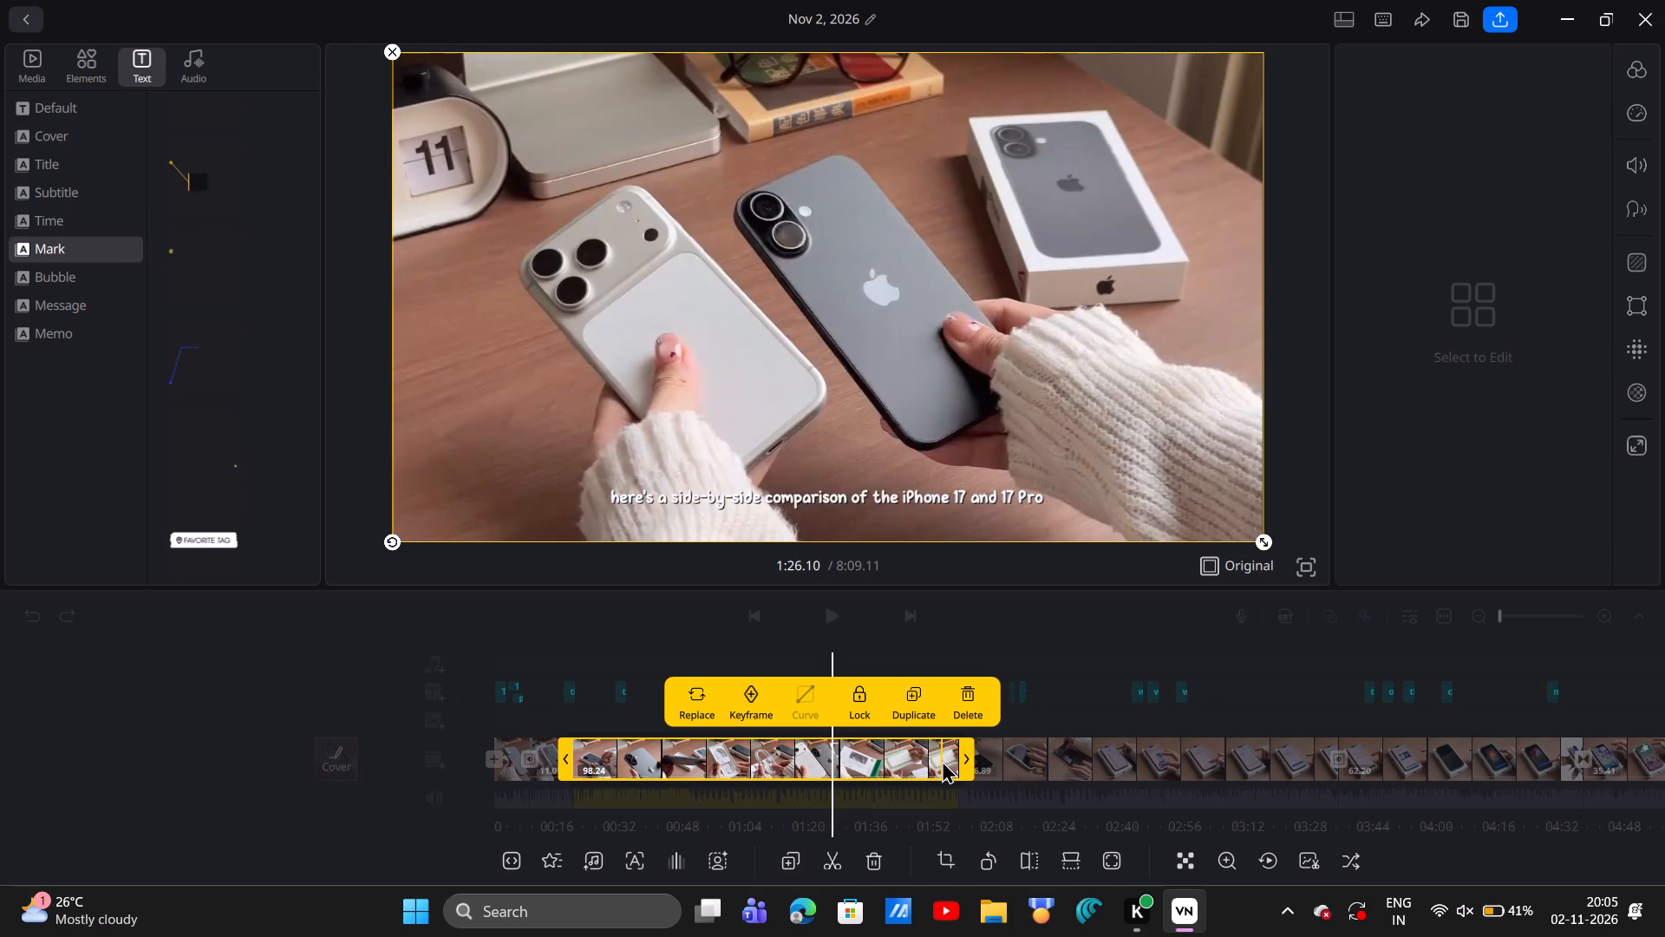
scroll(942, 760, "left", 4)
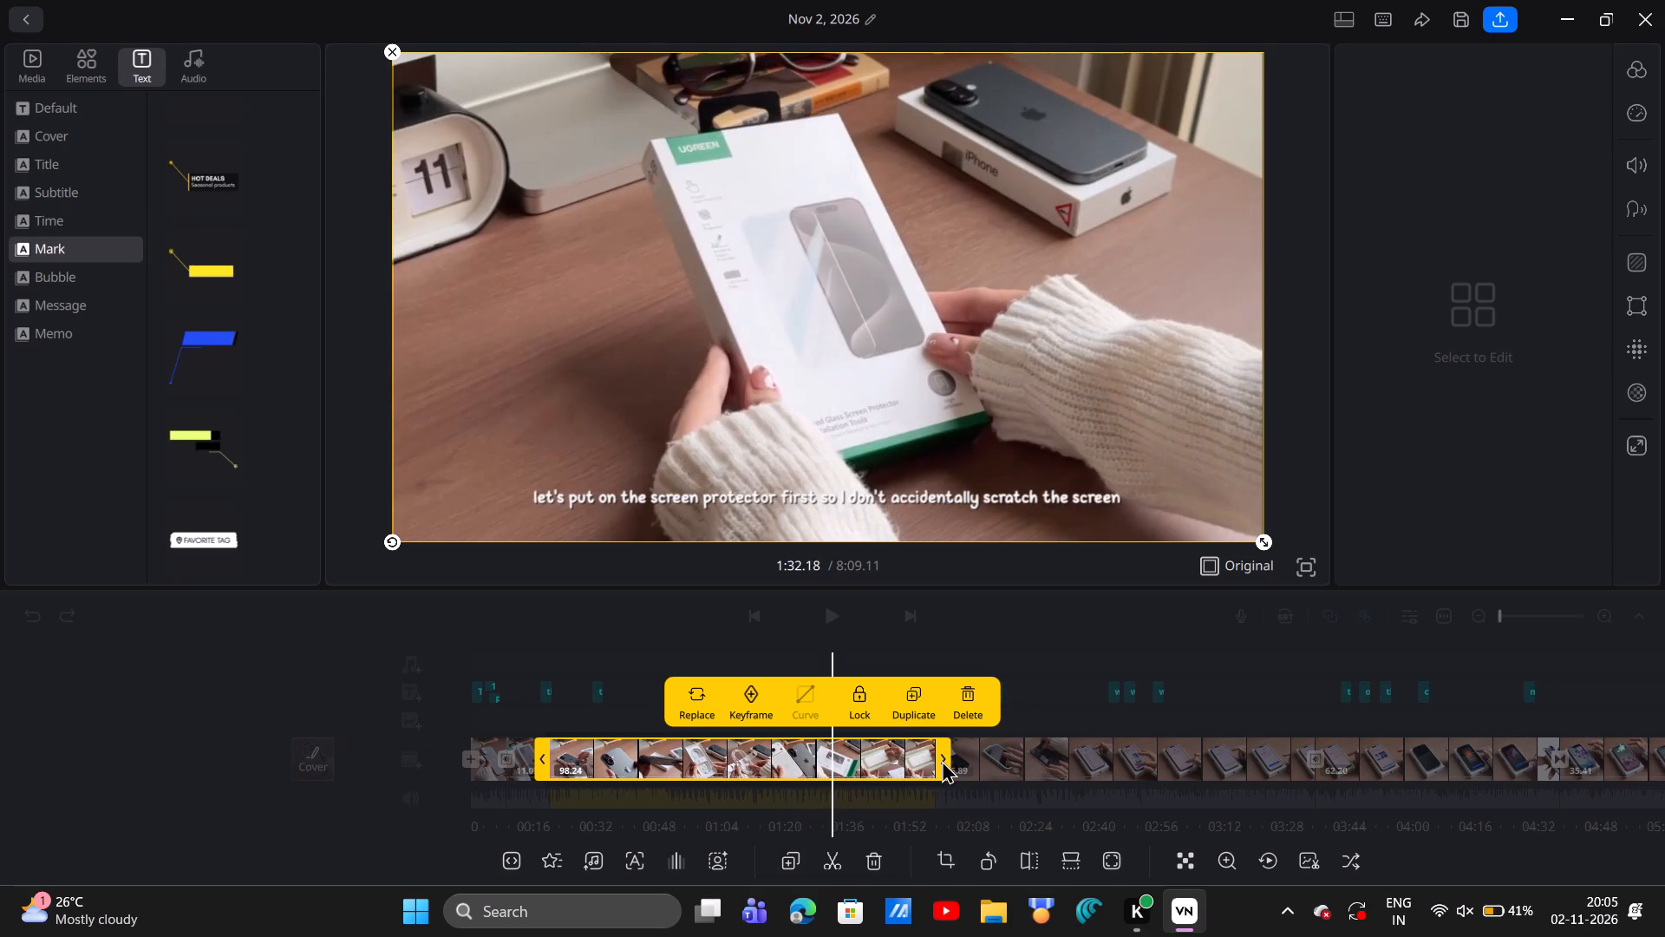
scroll(942, 760, "left", 5)
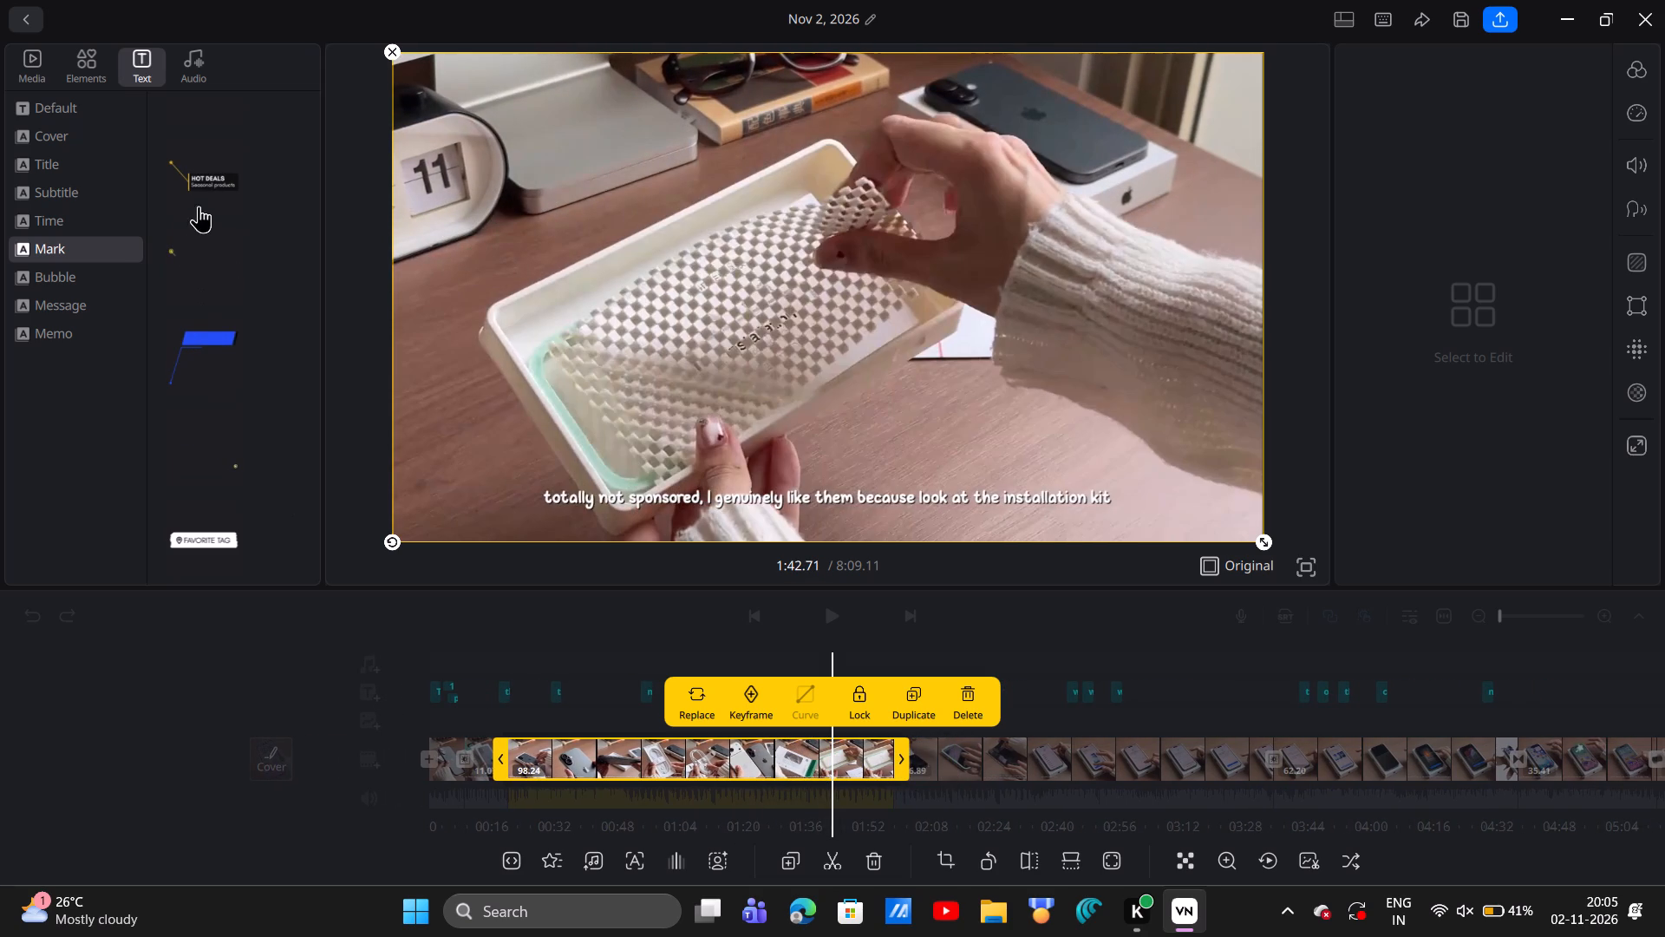
left_click(66, 289)
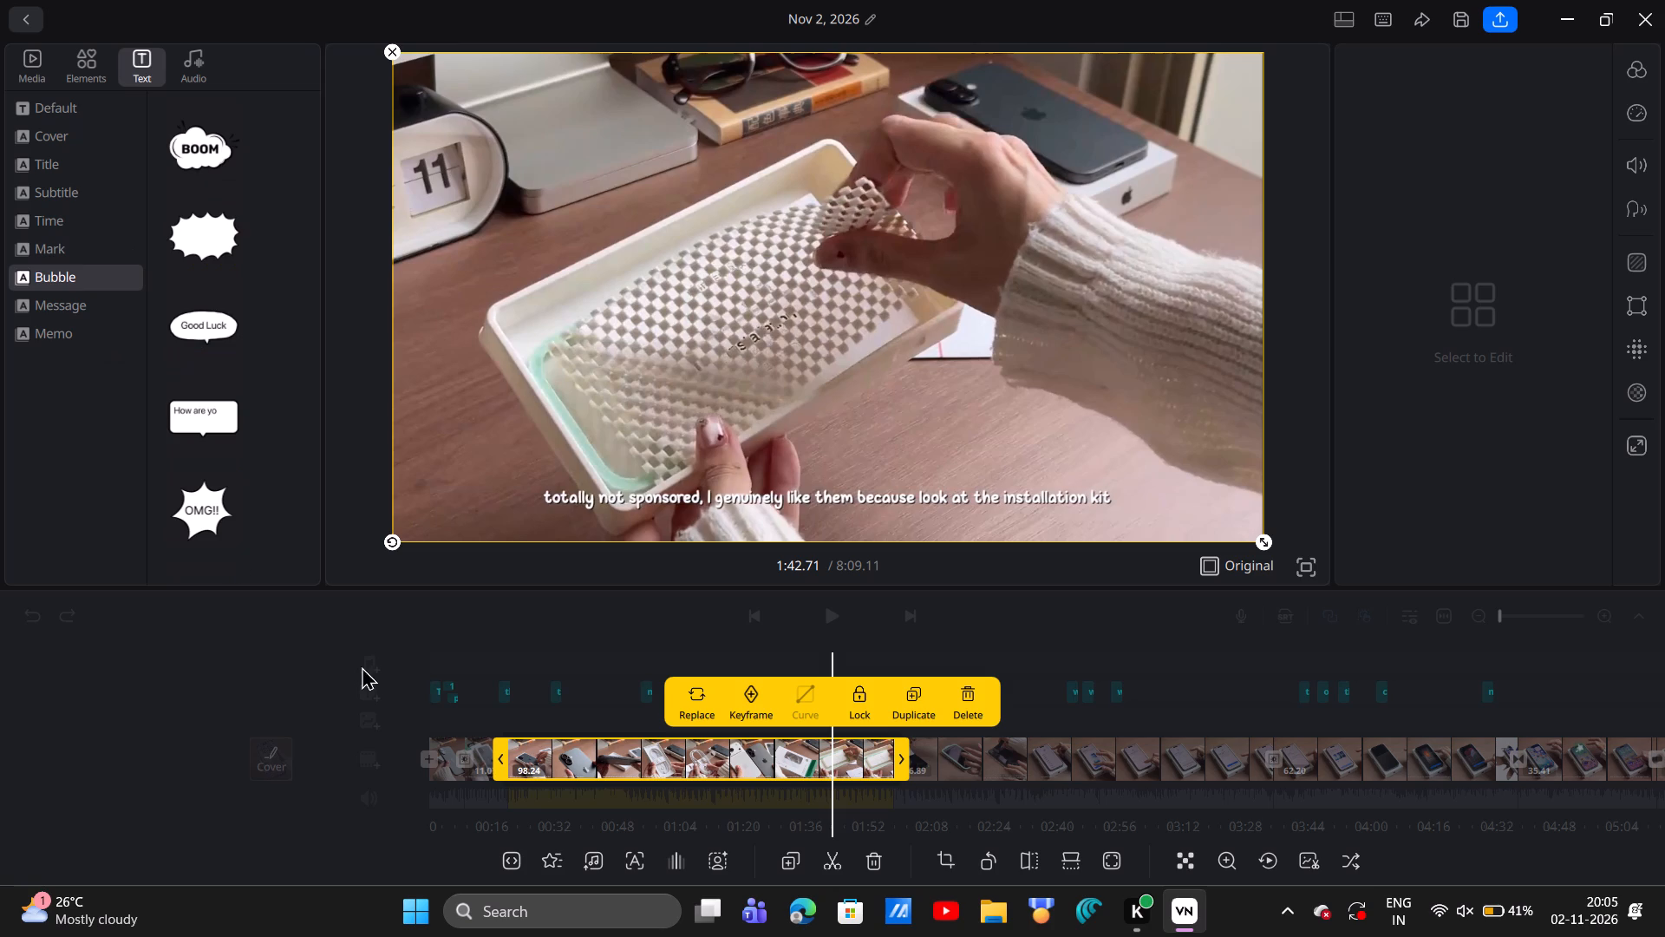
left_click_drag(212, 493, 573, 218)
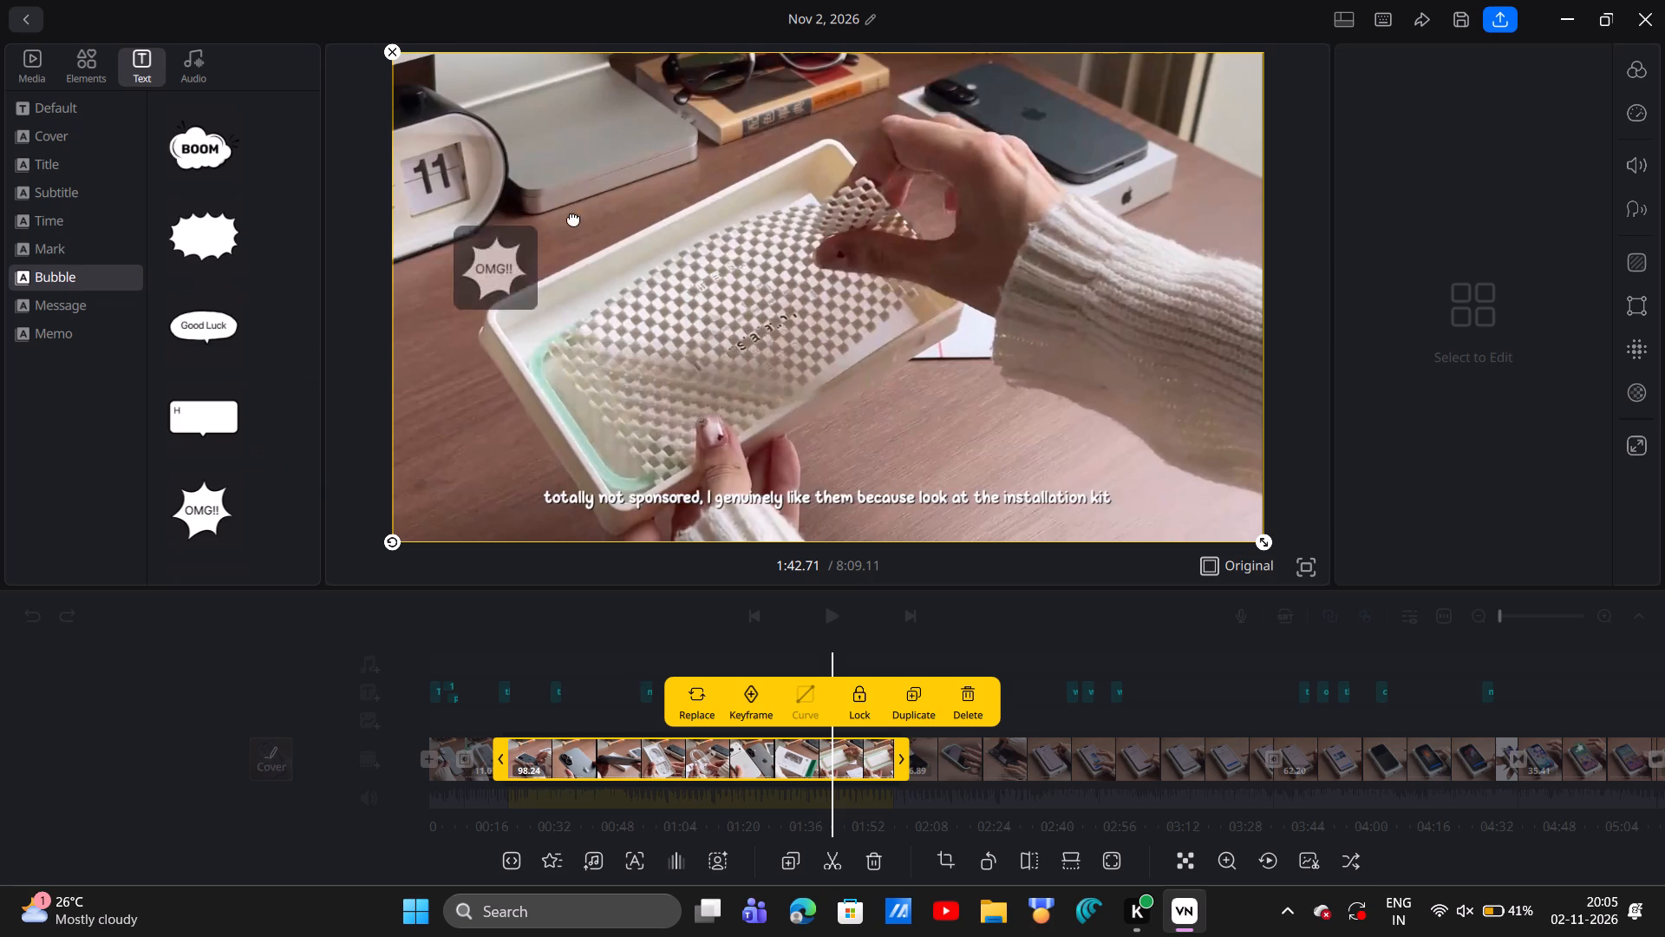
left_click_drag(573, 218, 557, 193)
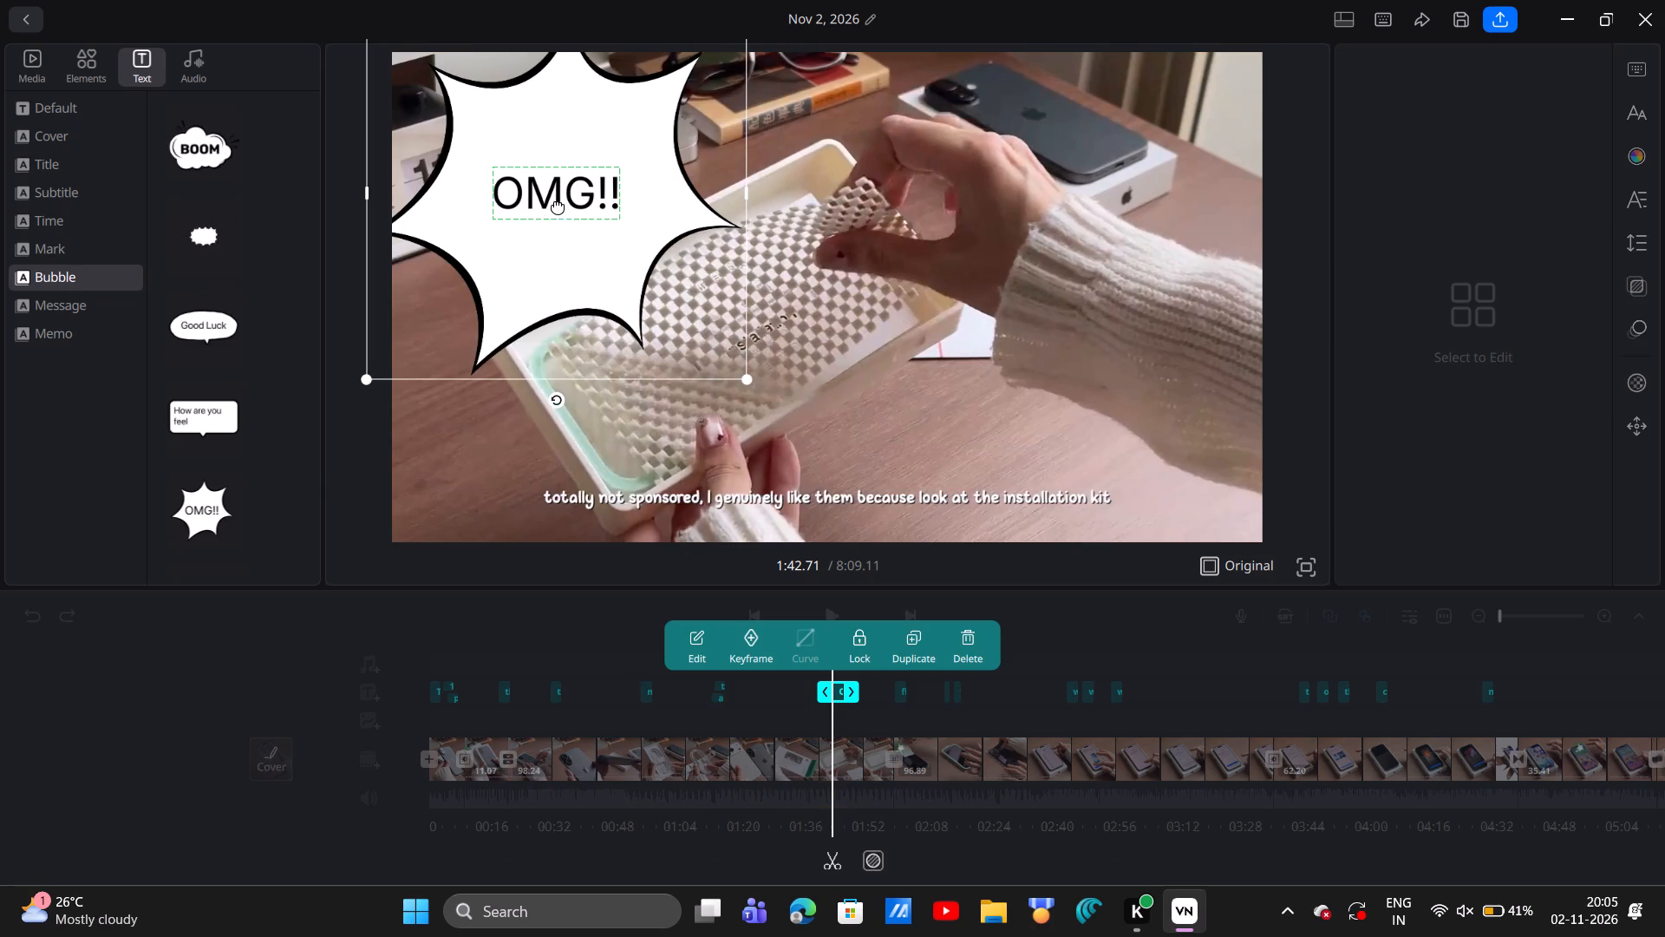
Shrink the "OMG!!" bubble to about a quarter of the frame width and place it in the frame's upper-left corner.
left_click_drag(555, 307, 556, 387)
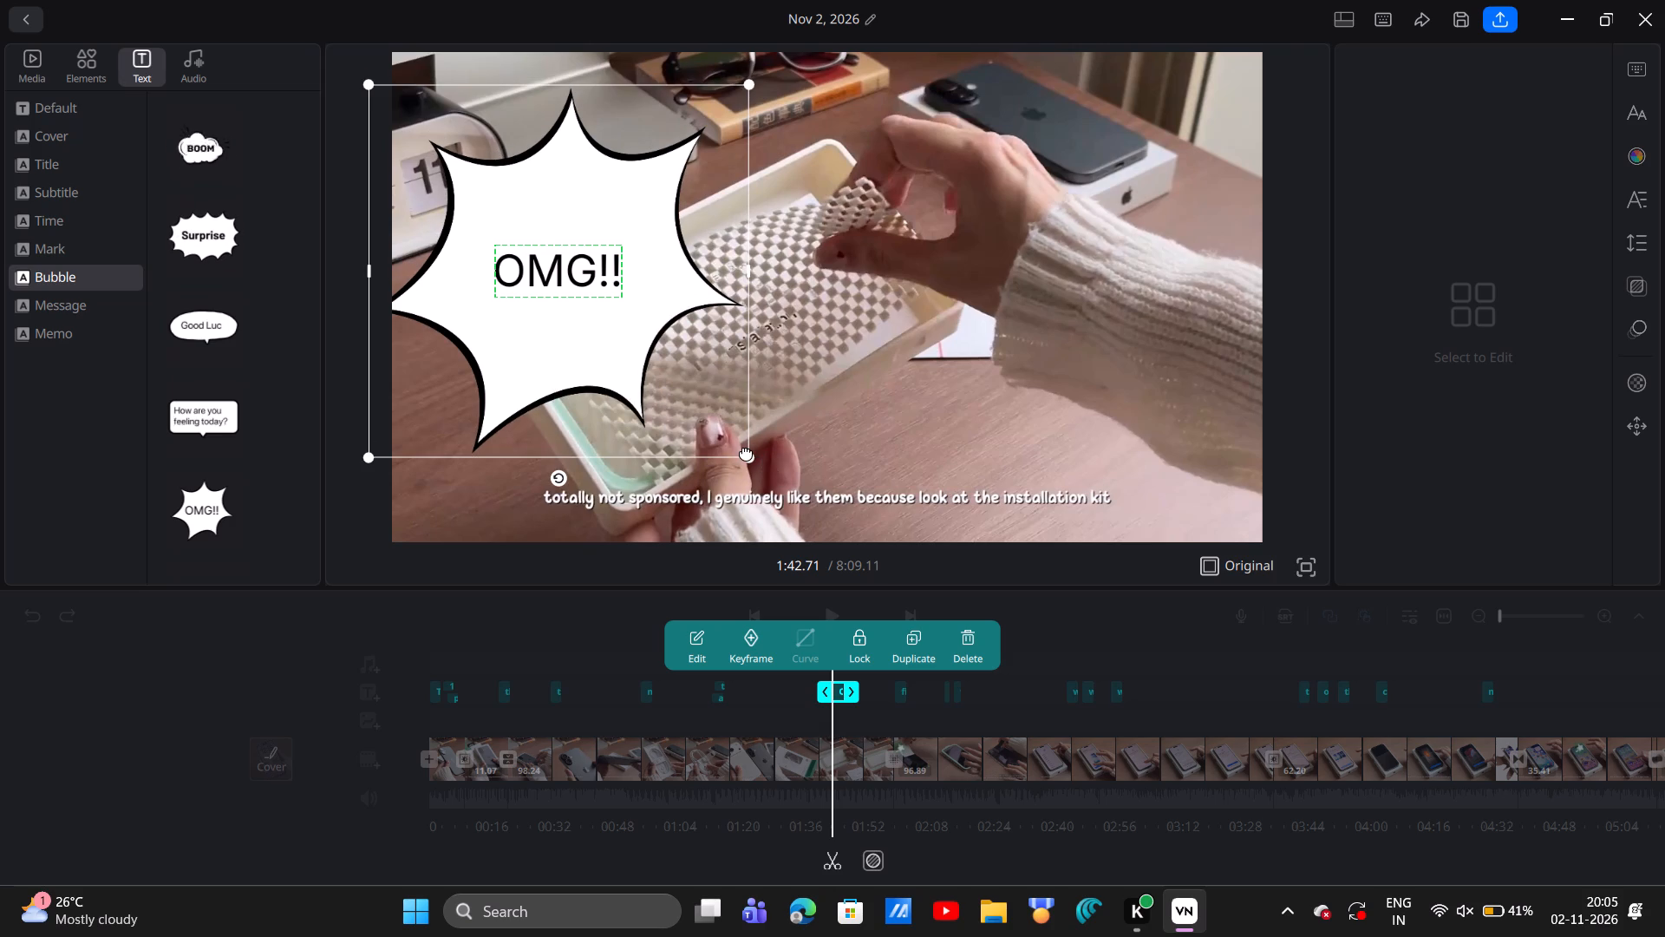
left_click_drag(747, 458, 649, 321)
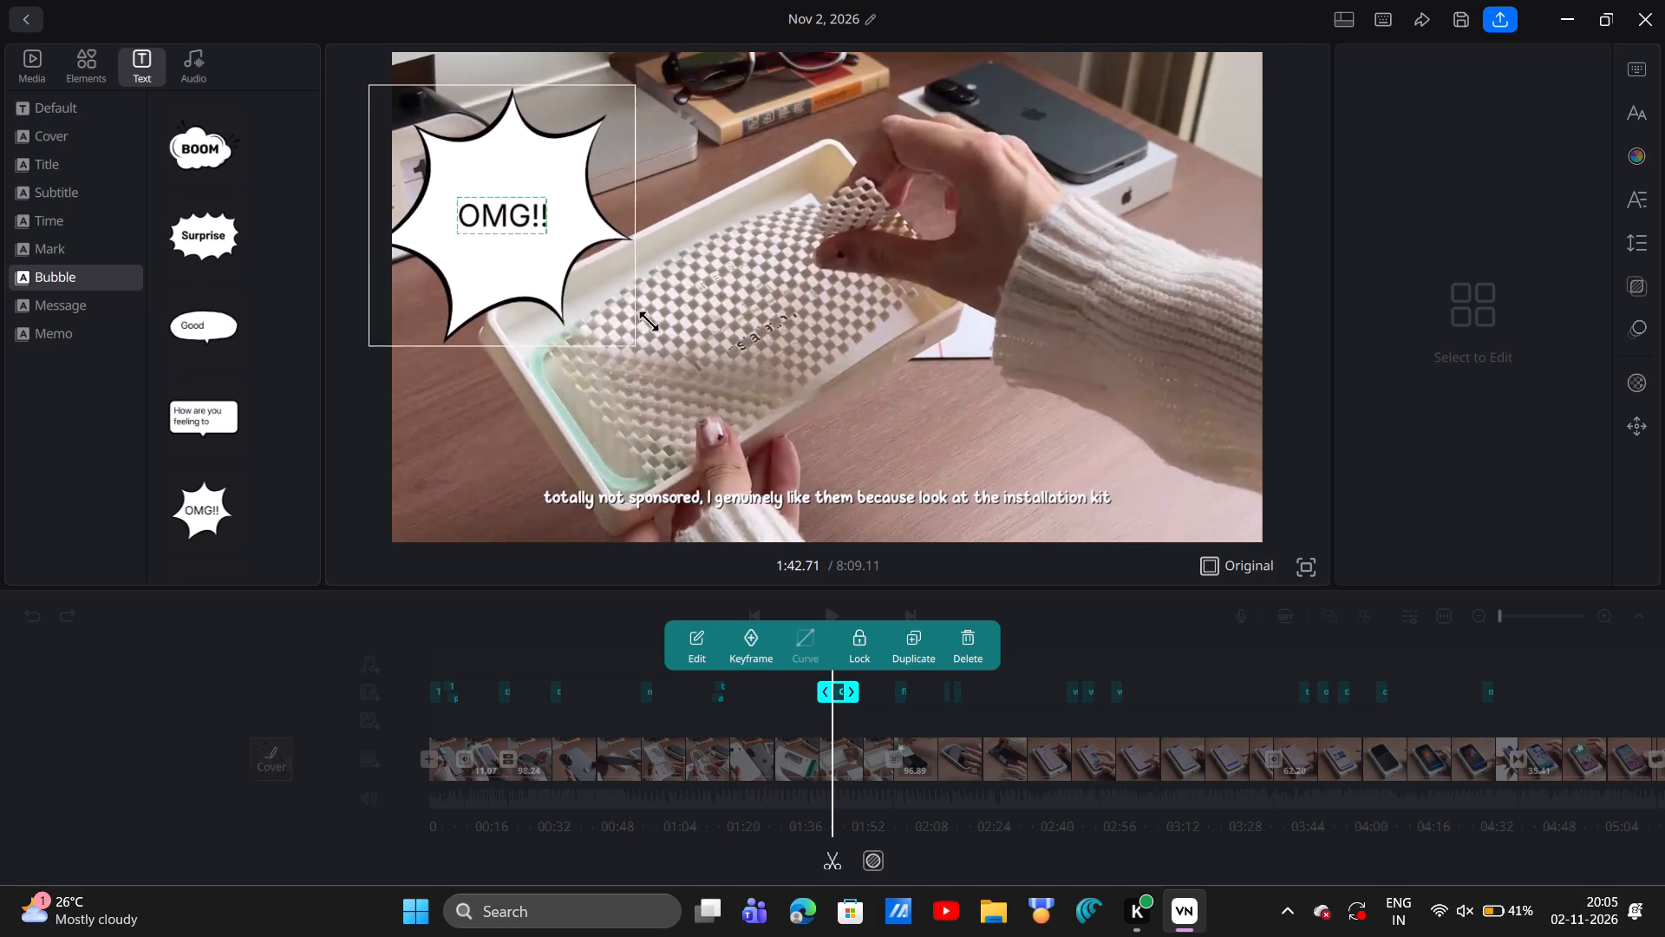
left_click_drag(649, 321, 620, 261)
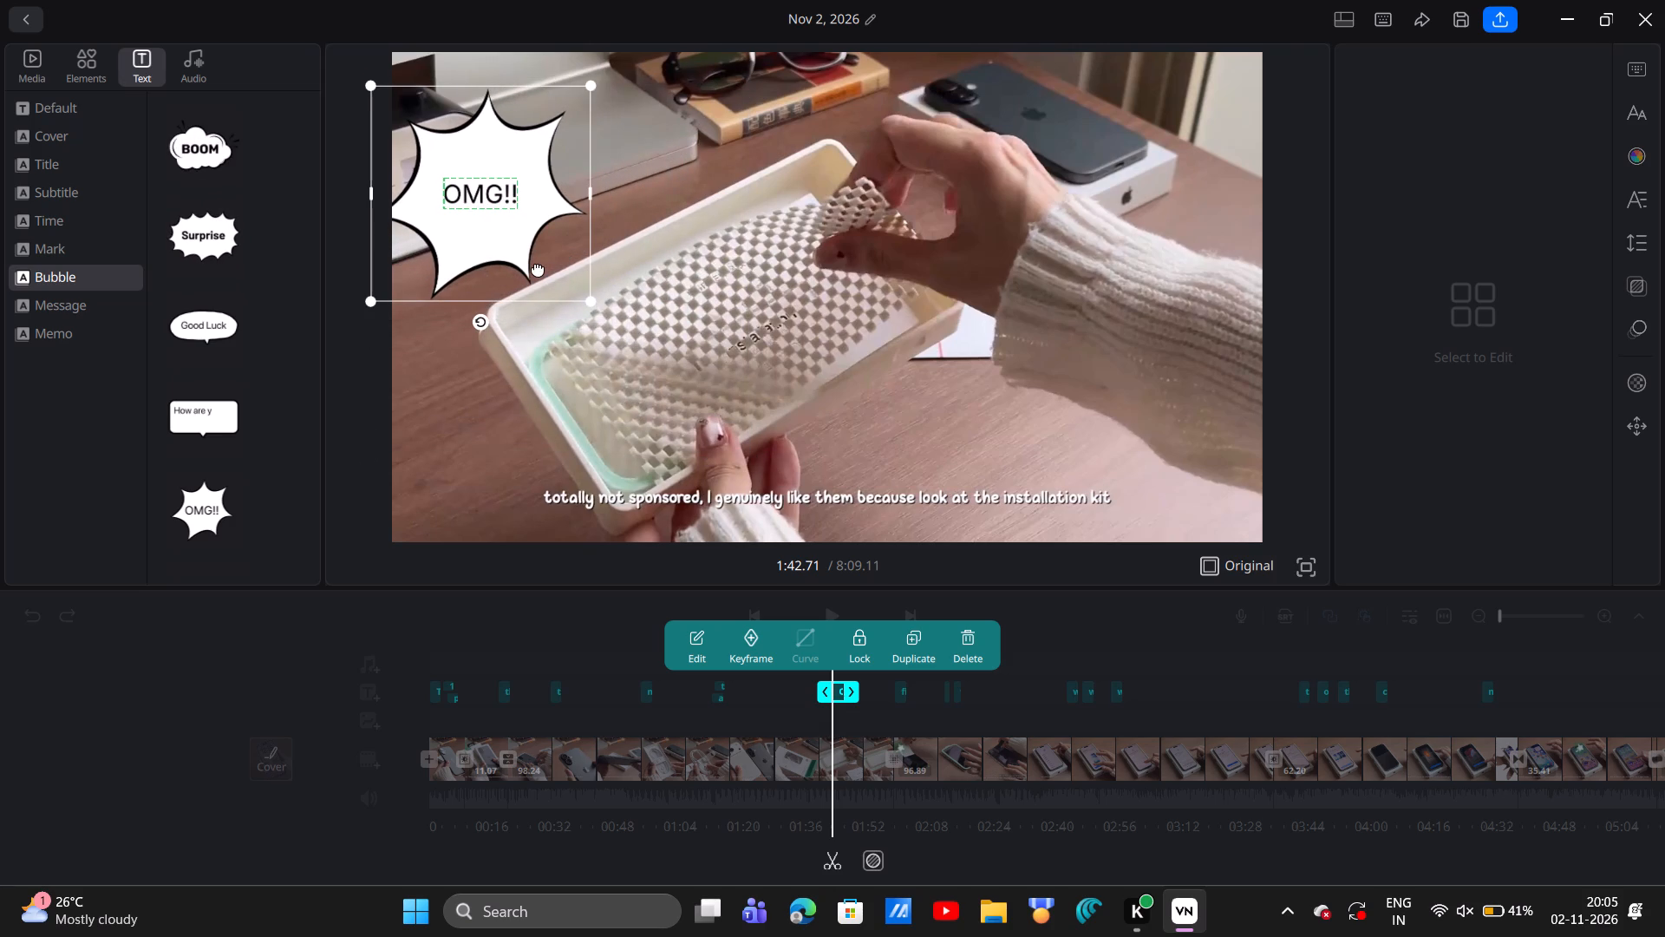
left_click_drag(538, 268, 578, 270)
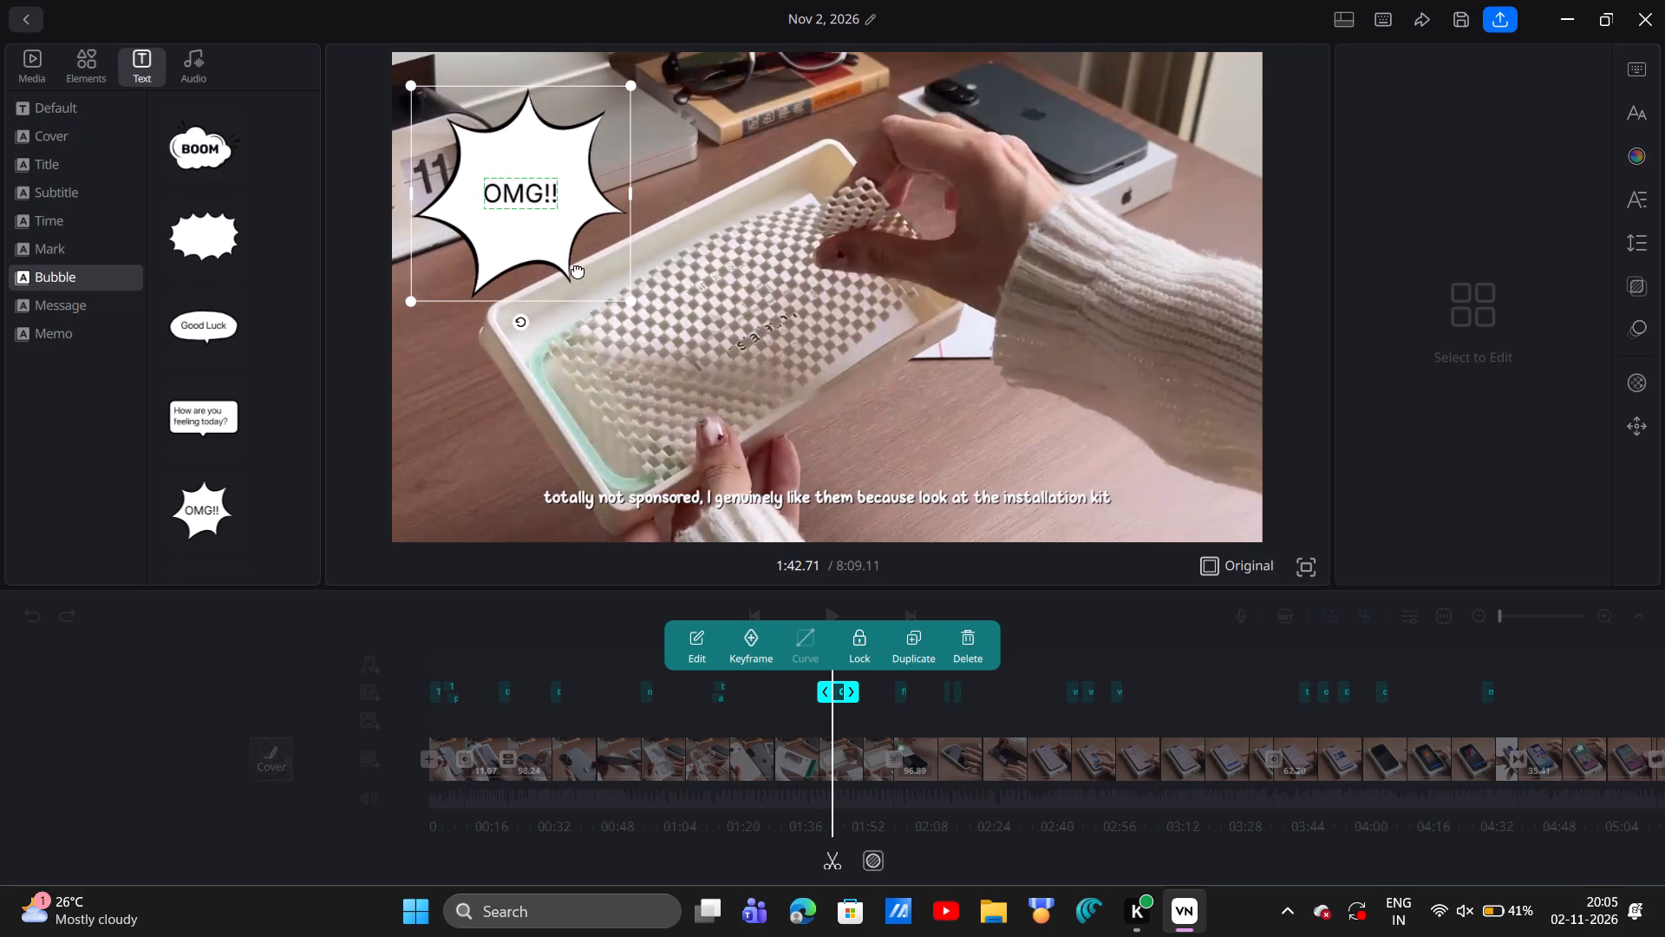
left_click(542, 397)
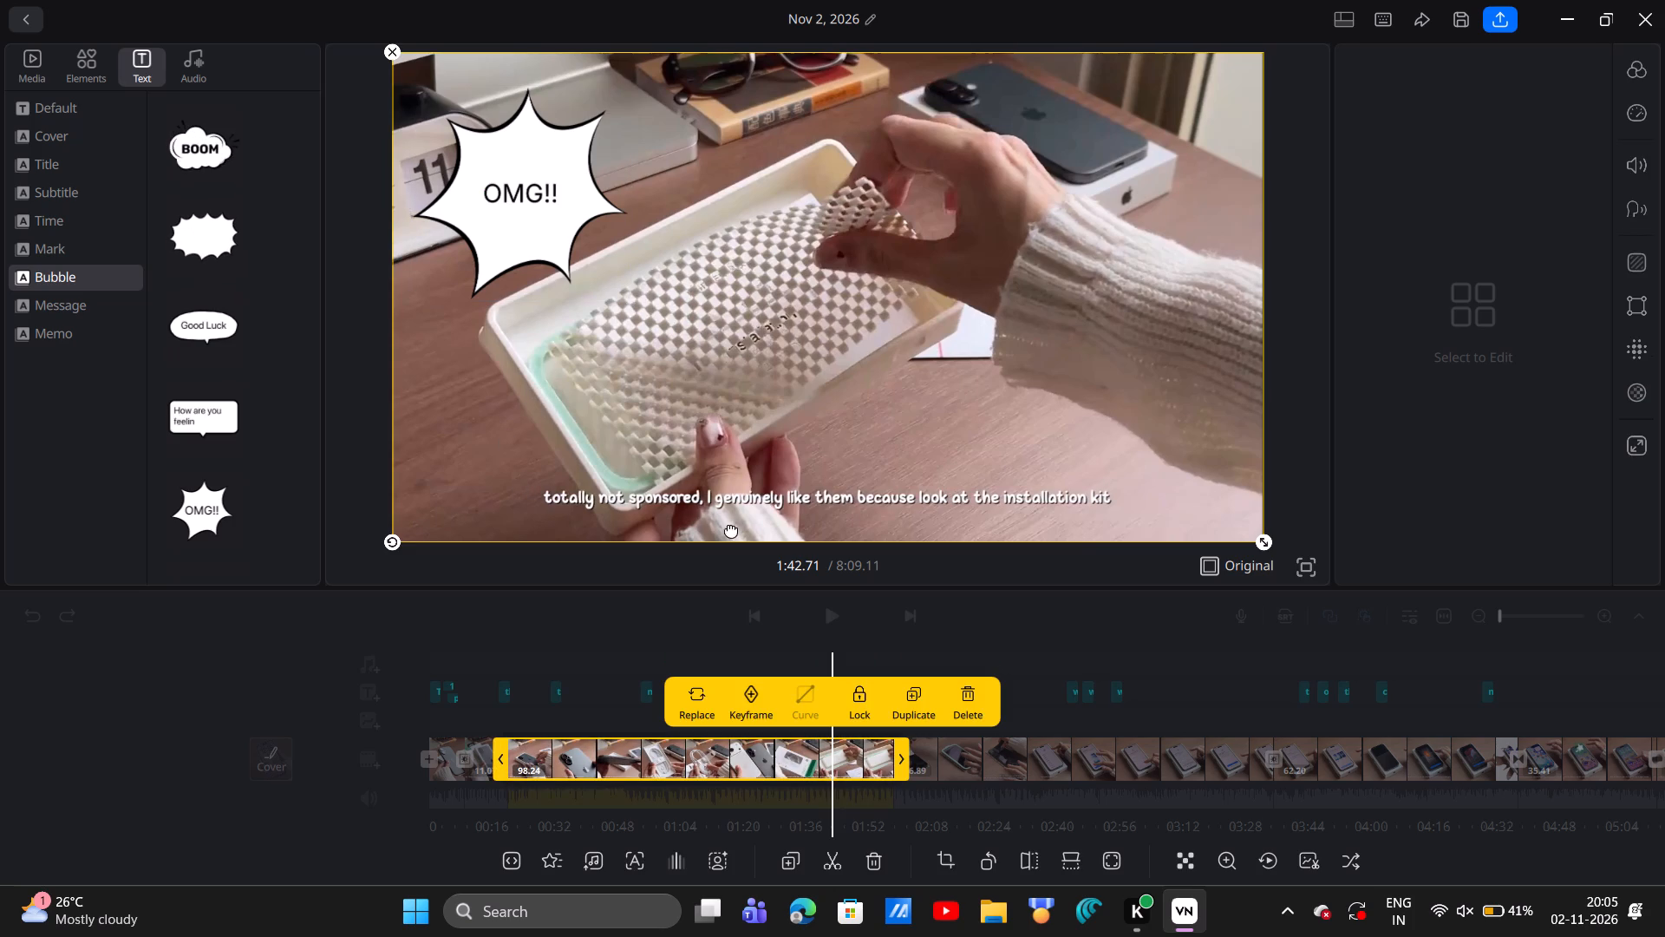
Play the video from about 1:43 to 1:48 to preview the "OMG!!" bubble and the footage after it.
key("space")
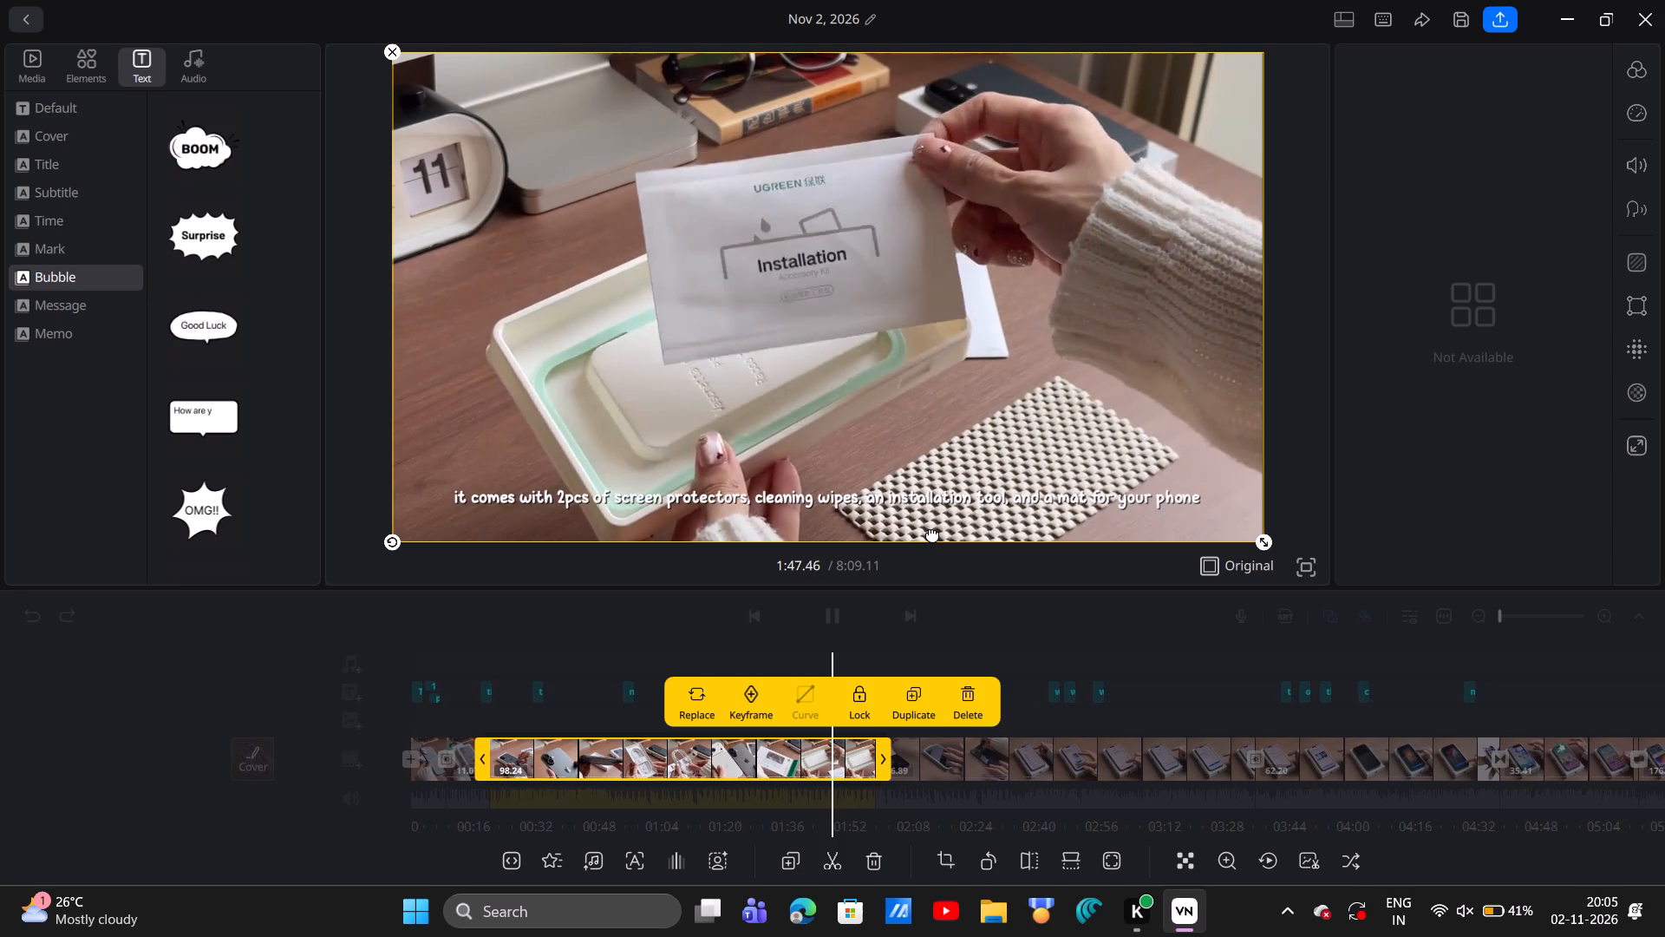
key("space")
scroll(932, 534, "down", 1)
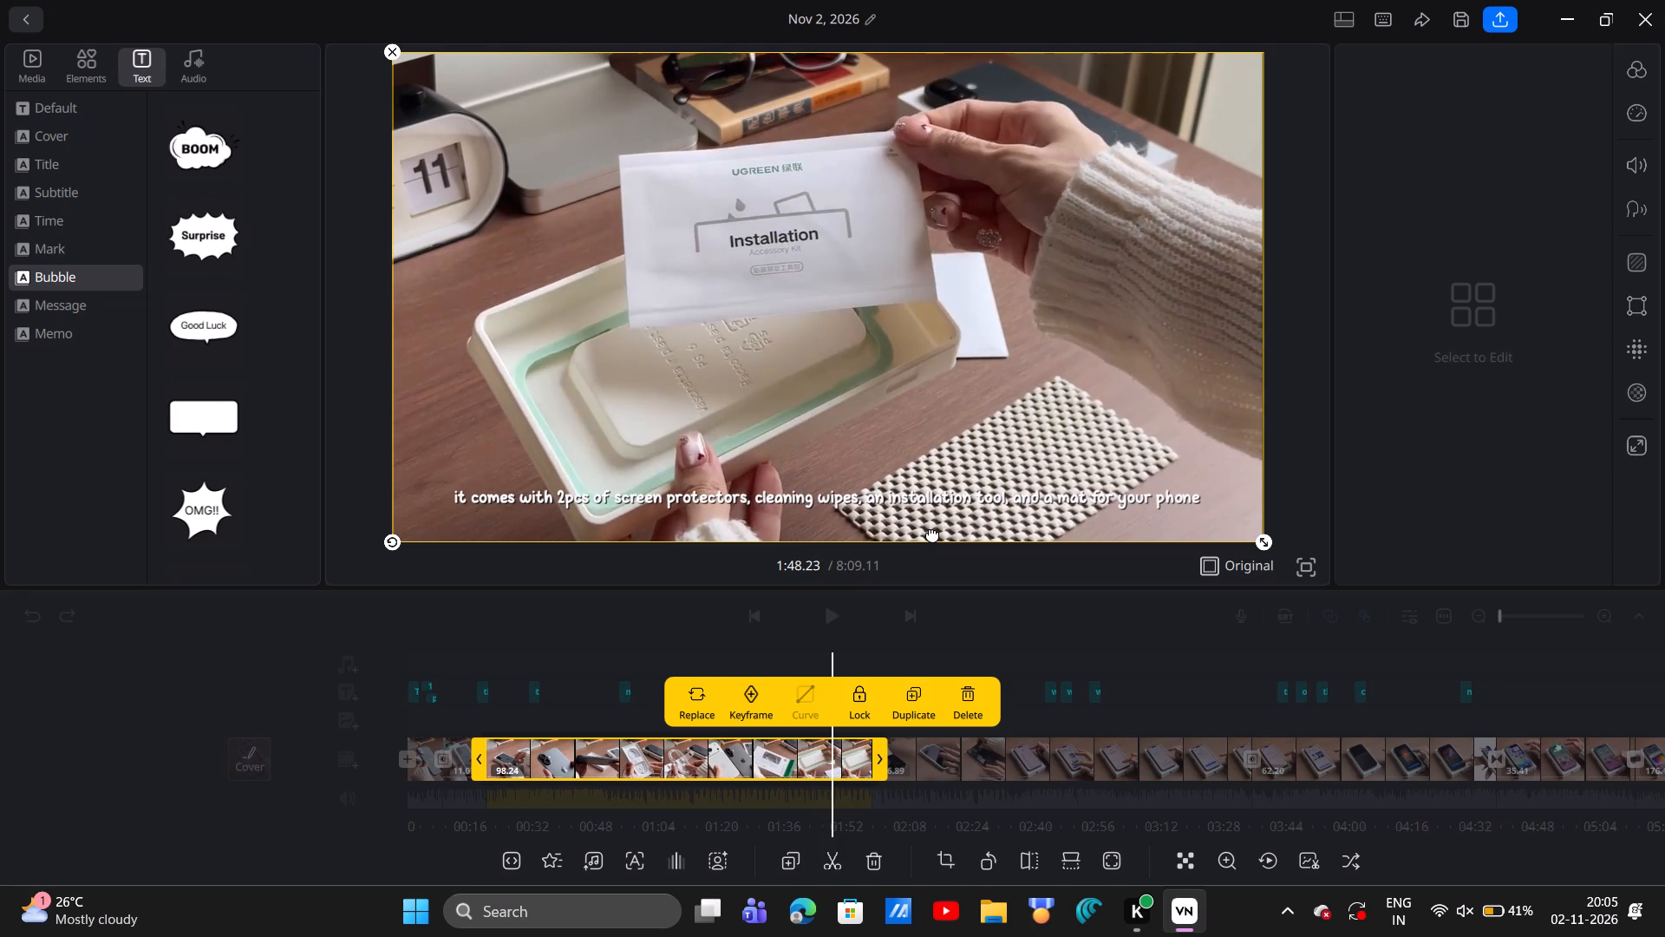
Add the "WOW" bubble text template at about 1:48, near the frame's upper-left corner over the clock.
scroll(932, 534, "down", 1)
scroll(280, 455, "down", 5)
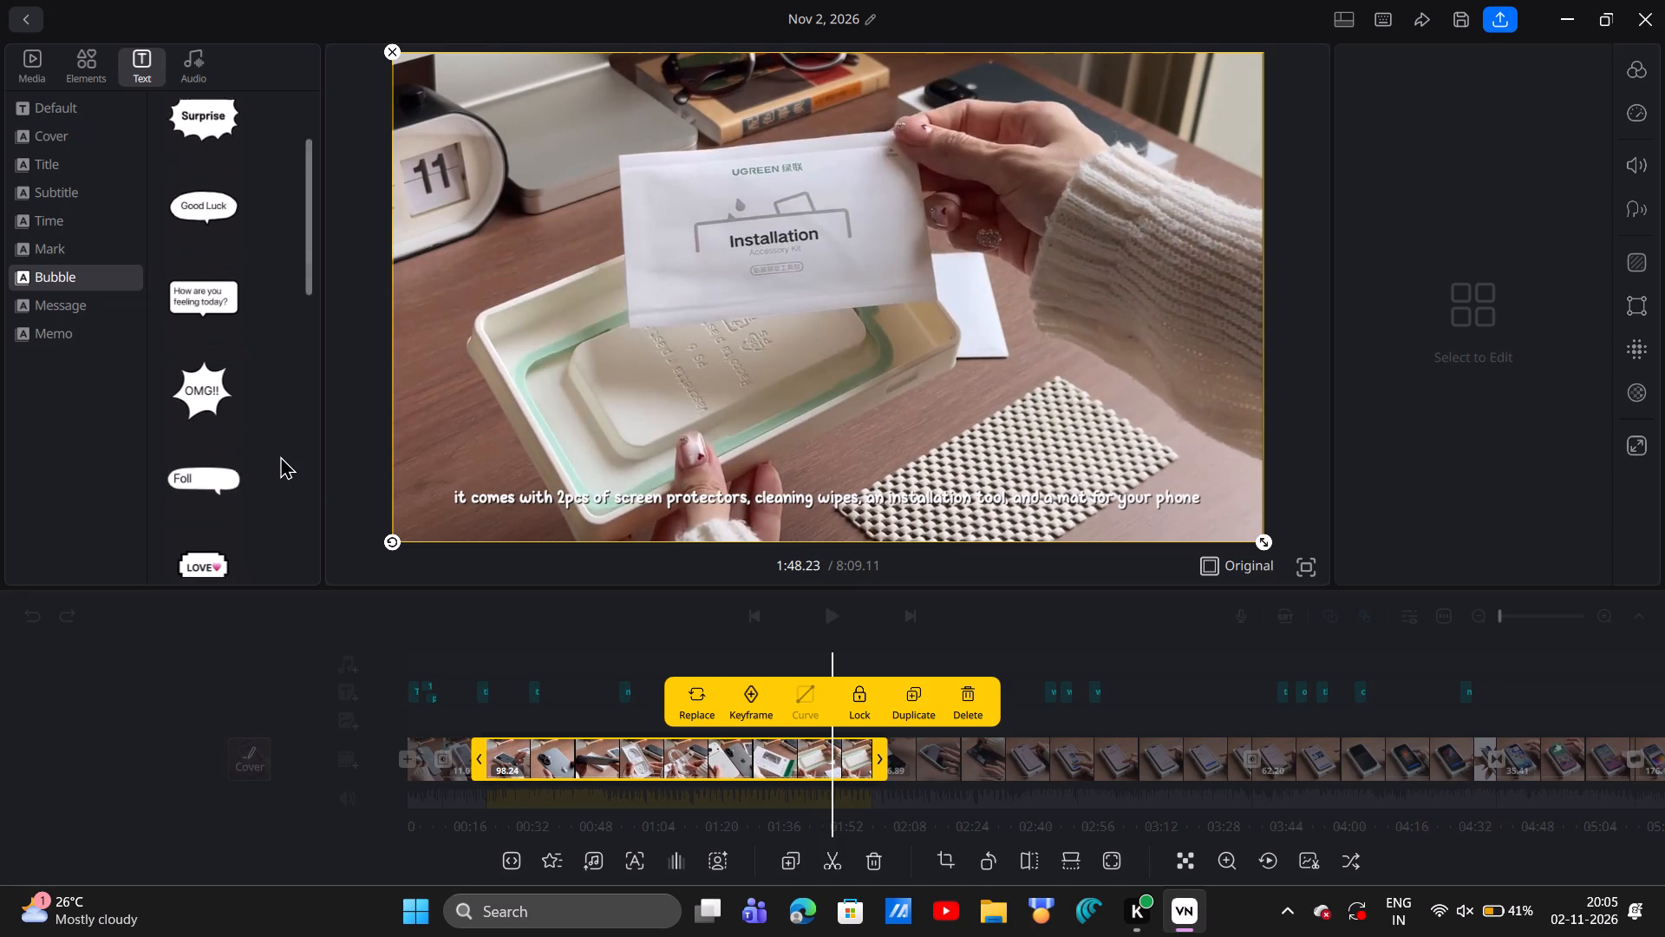
scroll(280, 455, "down", 11)
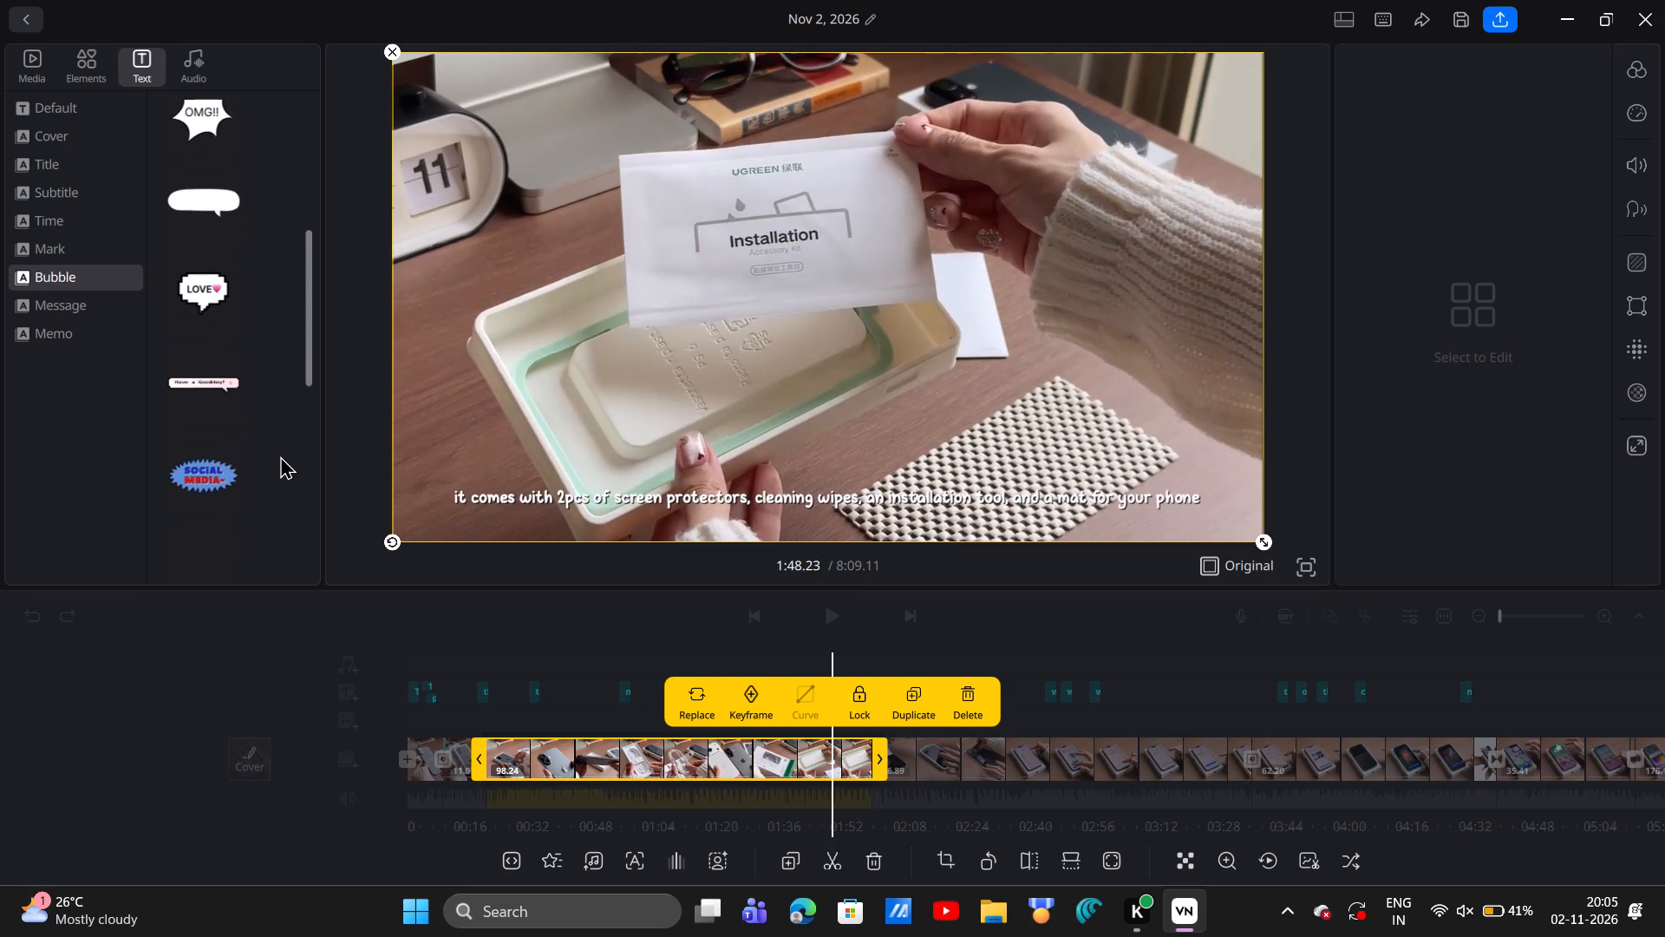
scroll(280, 455, "down", 2)
scroll(224, 501, "down", 2)
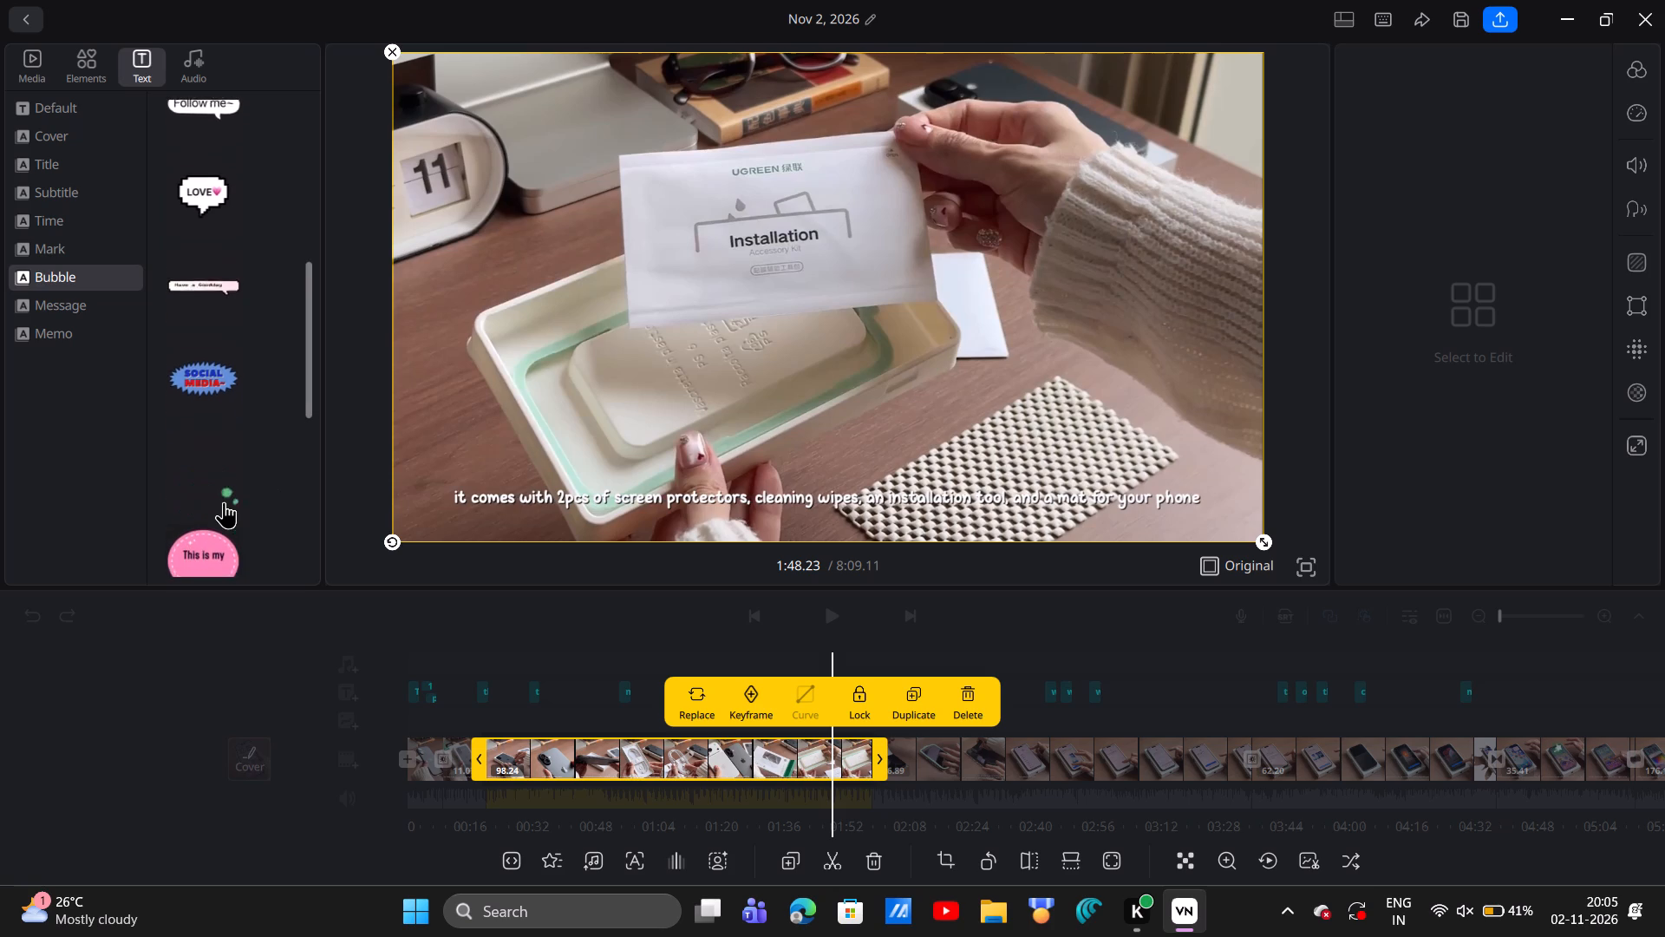
scroll(224, 501, "down", 7)
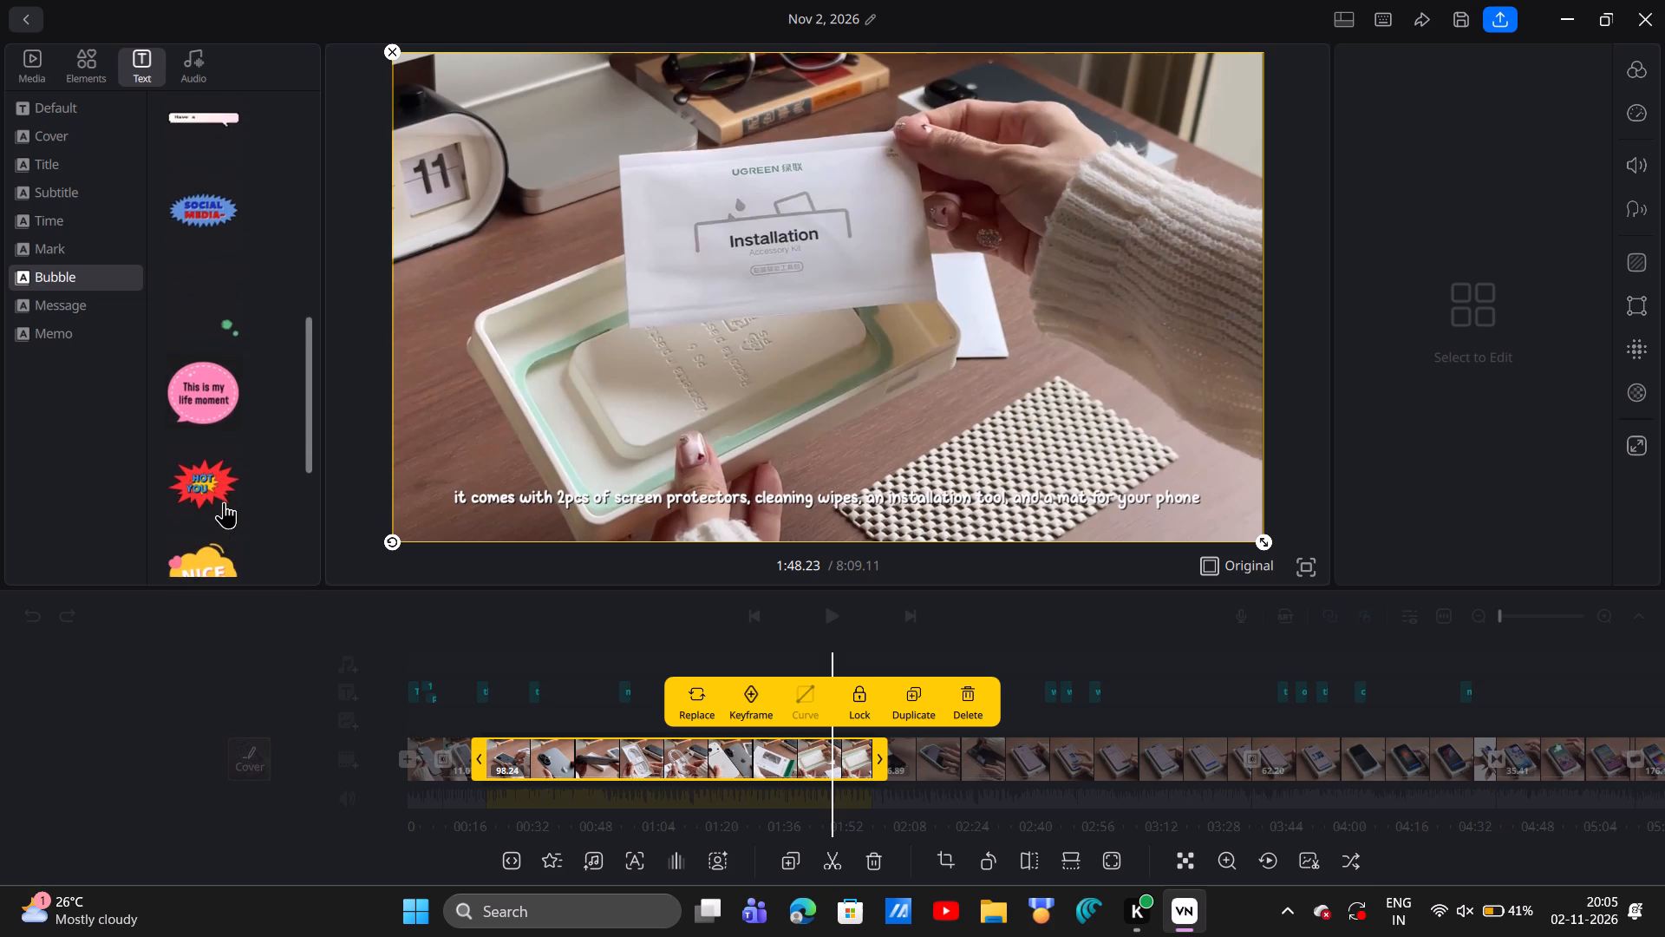
scroll(224, 501, "down", 16)
left_click_drag(206, 351, 392, 299)
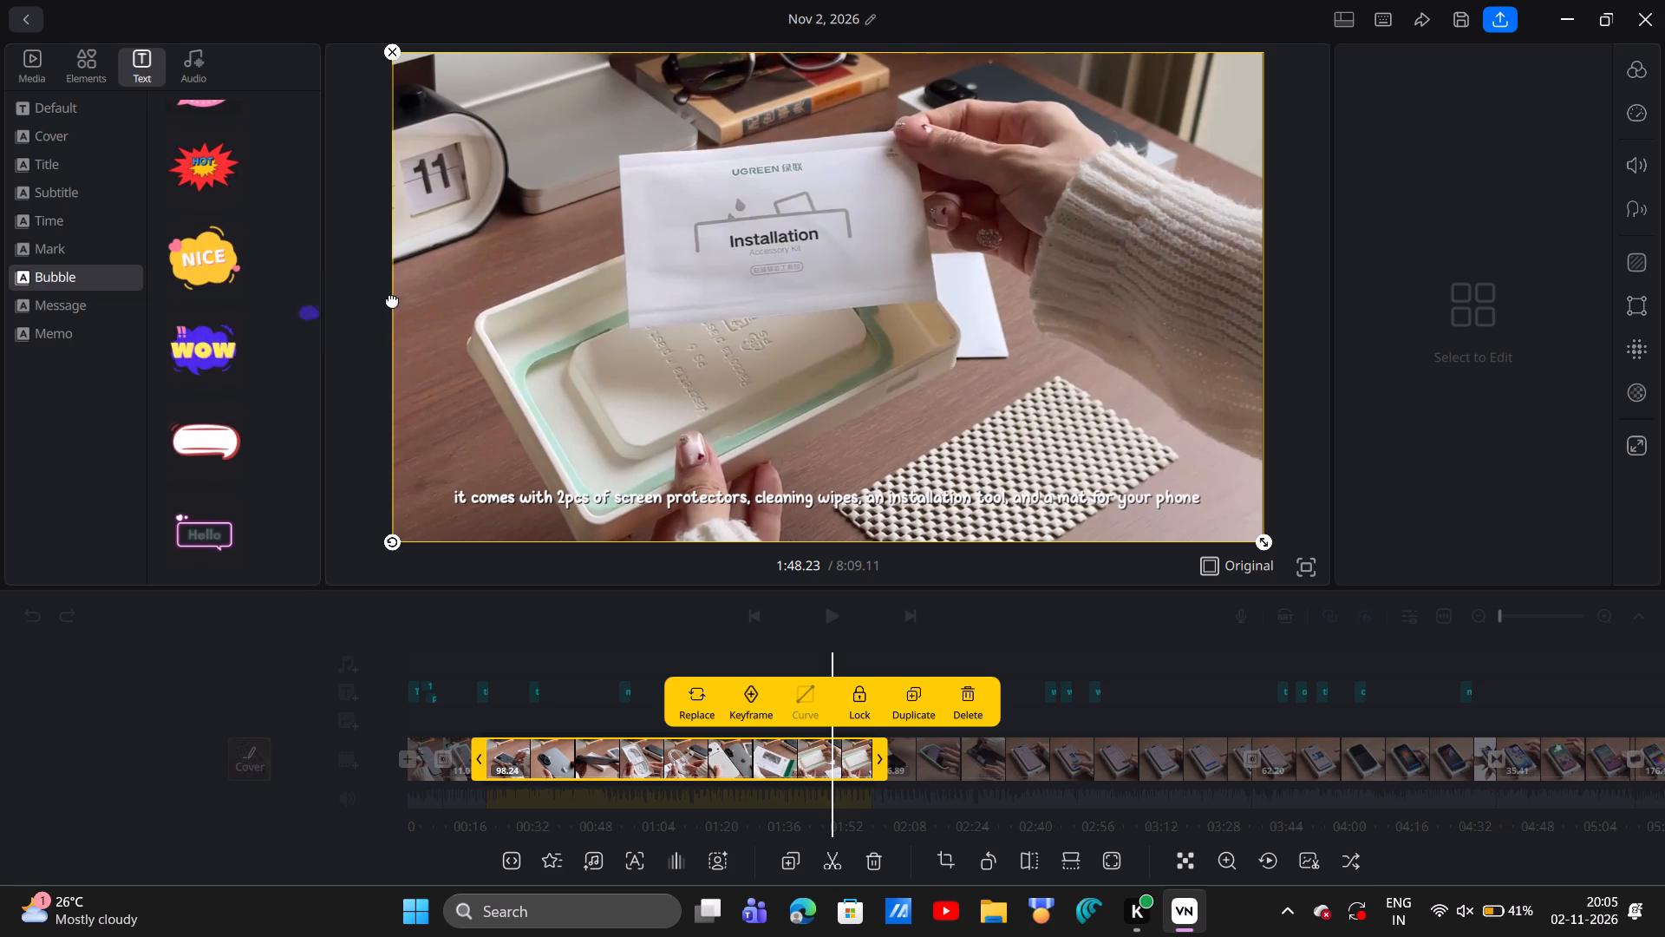
left_click_drag(392, 299, 1126, 235)
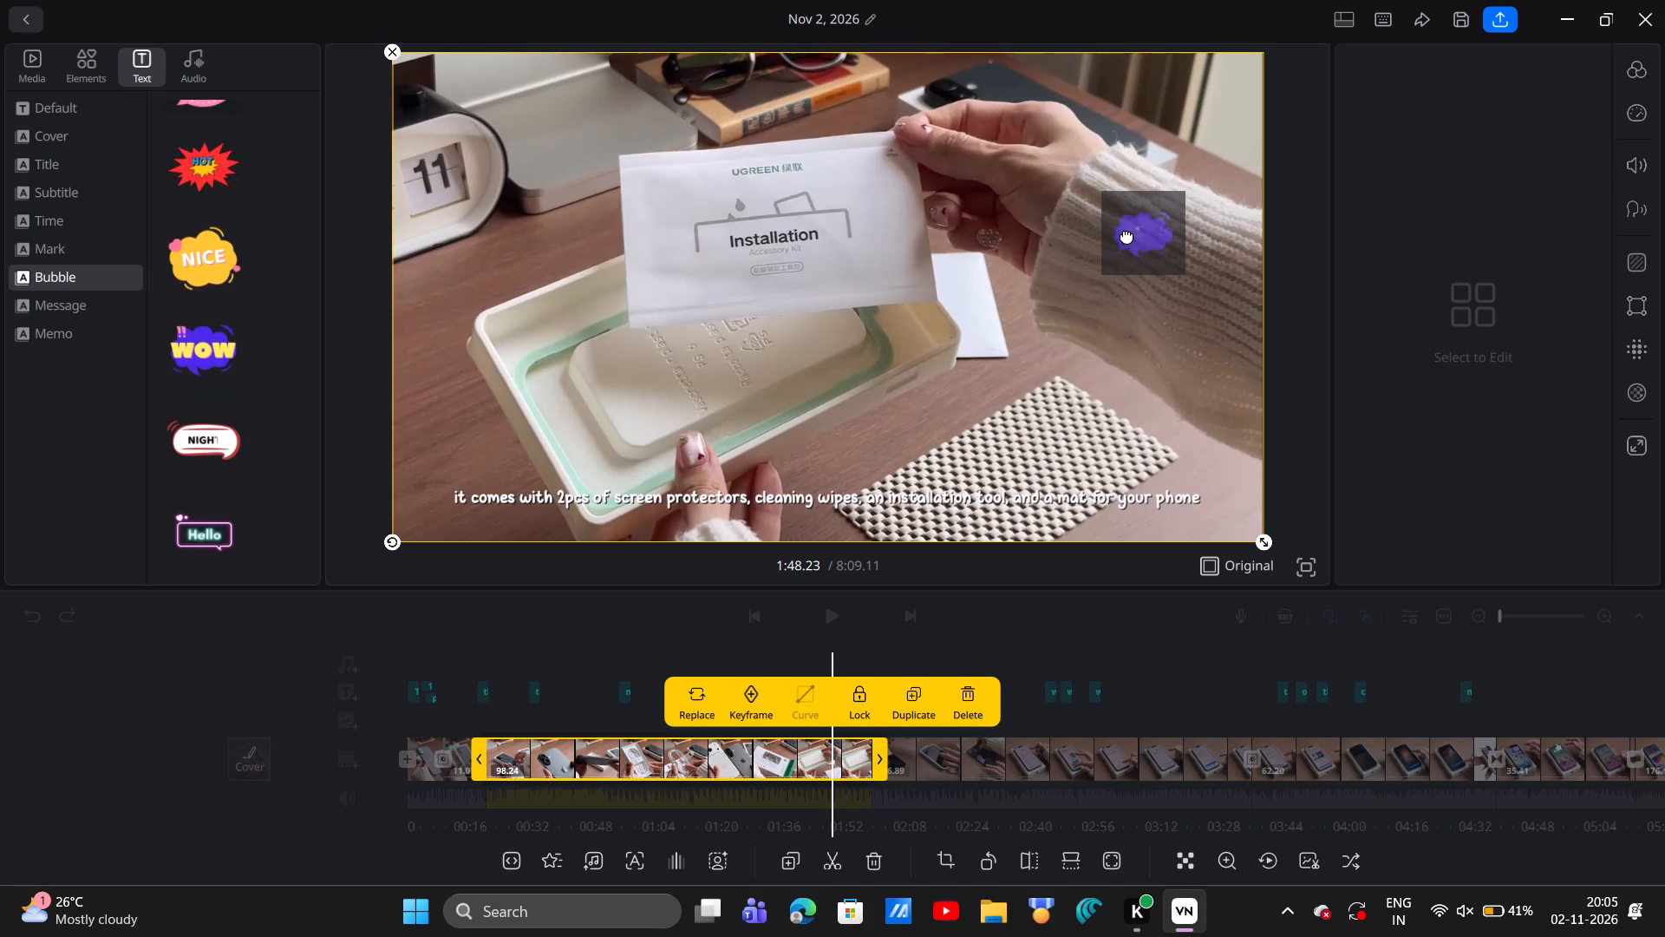
left_click_drag(1126, 235, 801, 380)
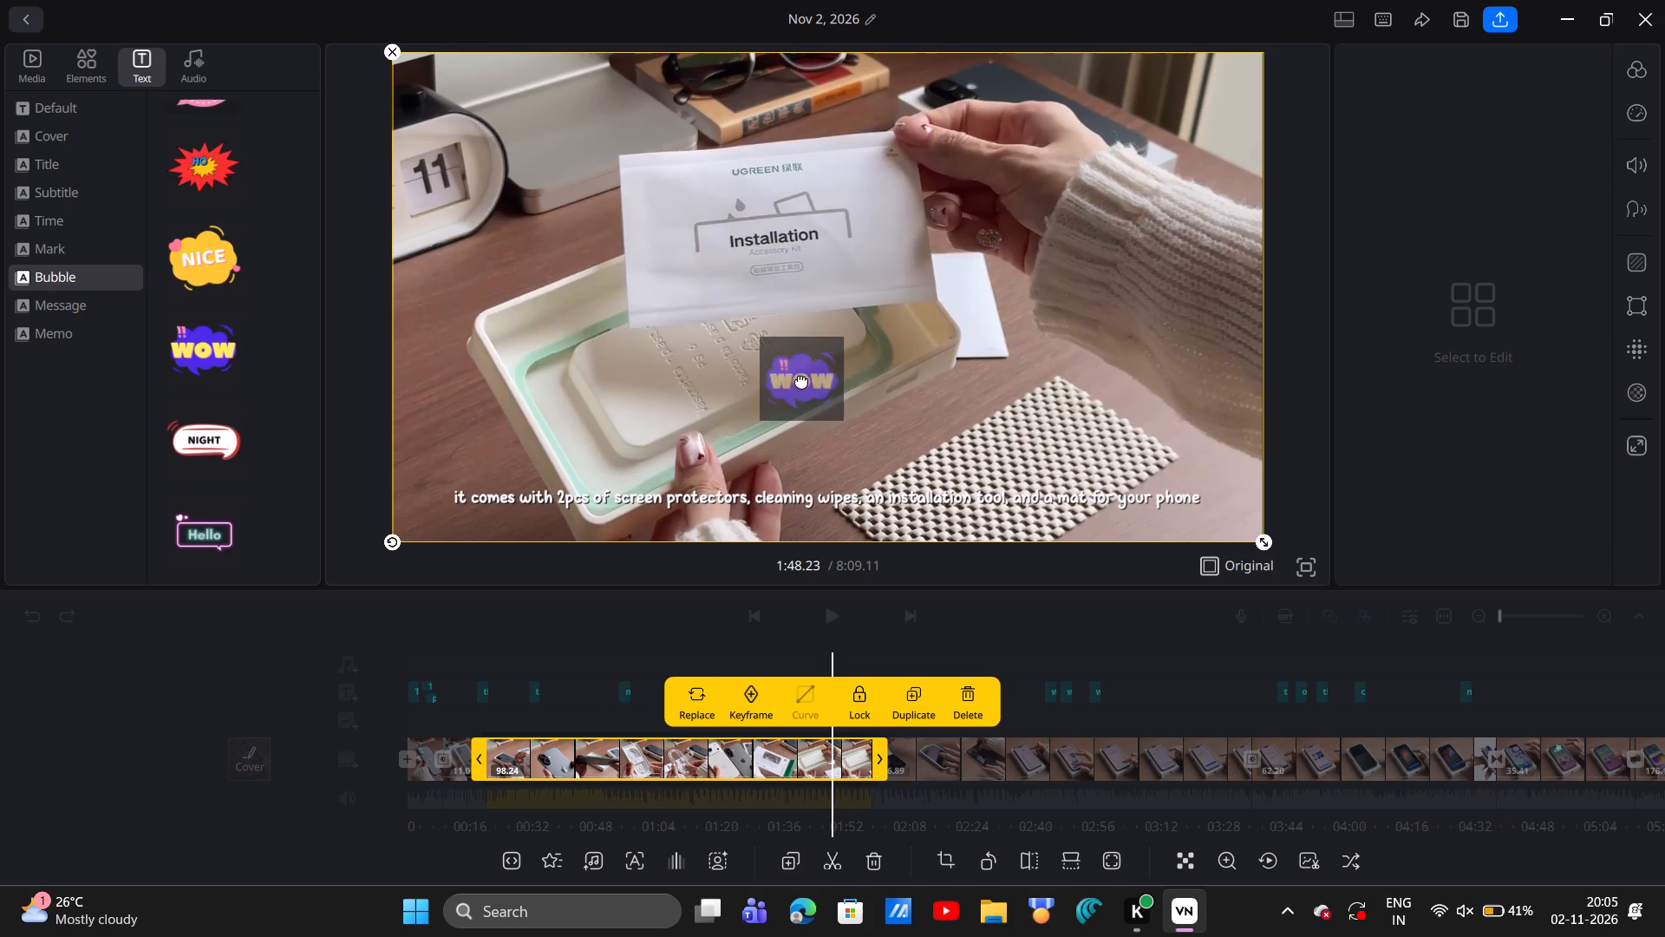
left_click_drag(801, 380, 559, 276)
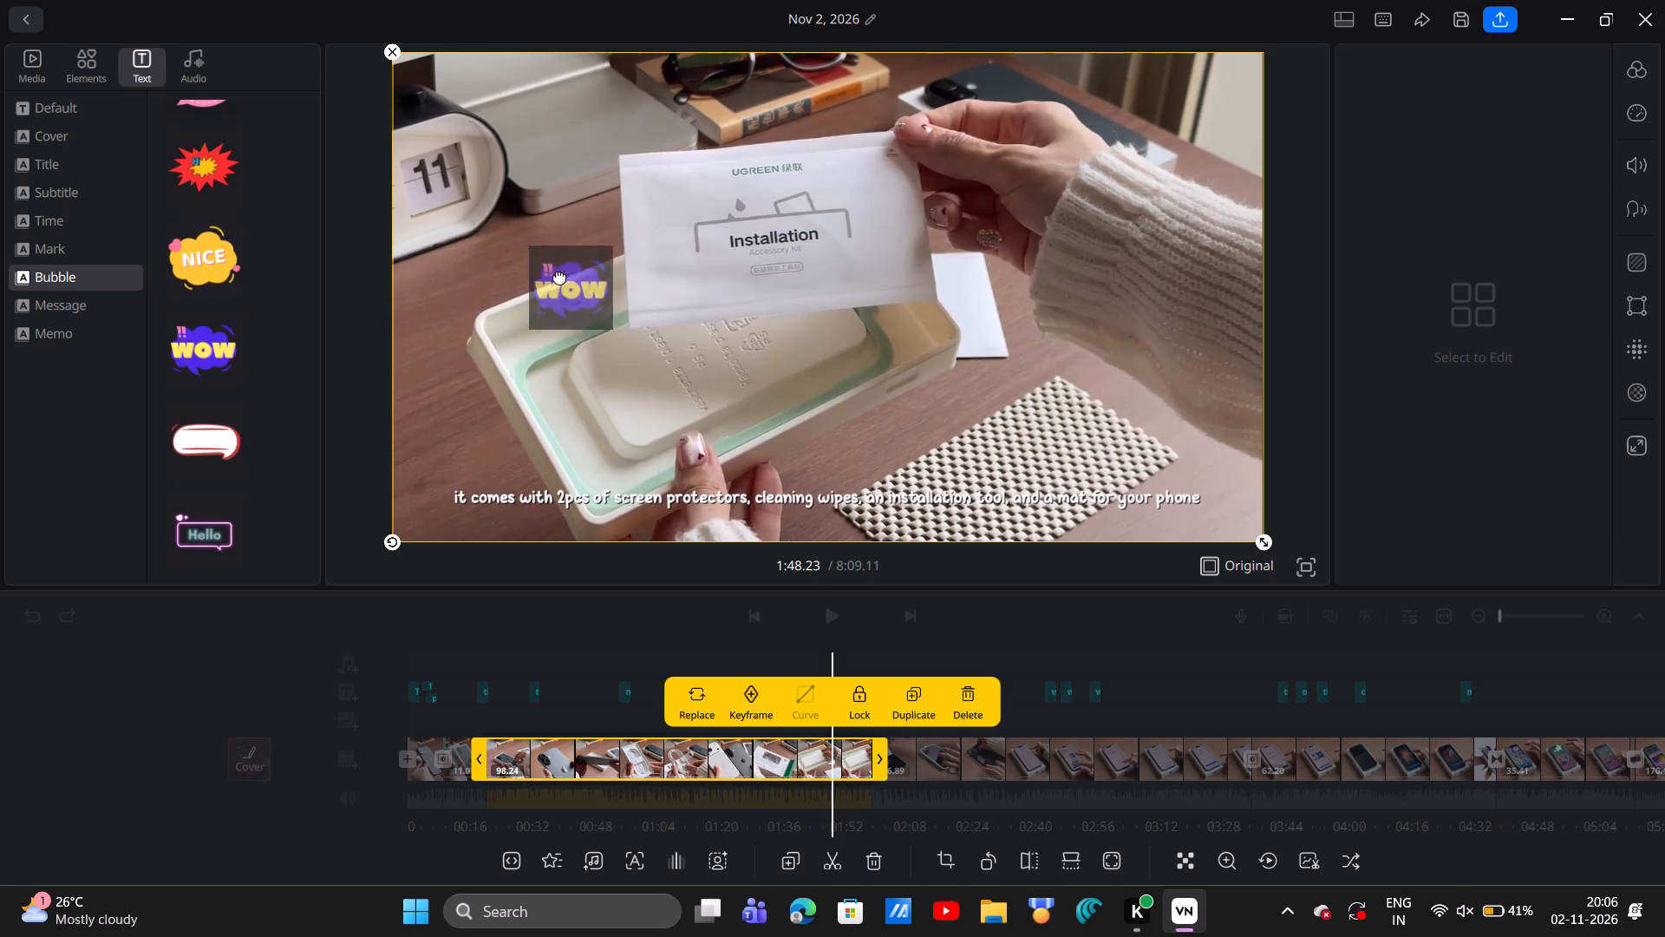
left_click_drag(559, 276, 471, 203)
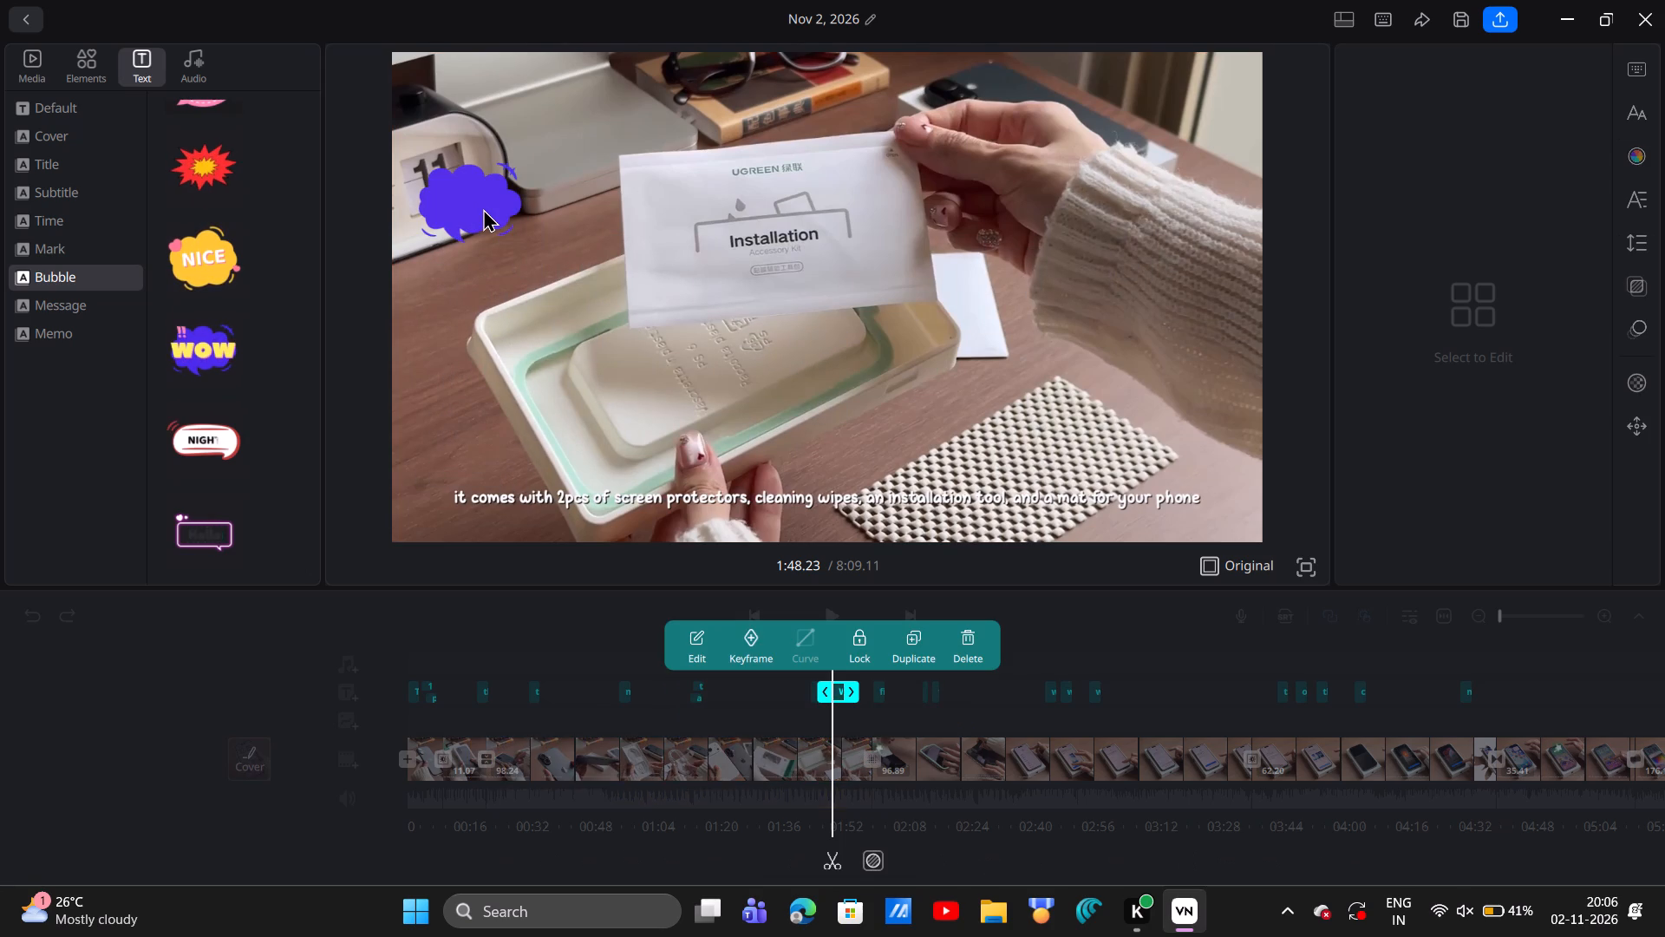
left_click_drag(483, 208, 531, 204)
left_click(545, 293)
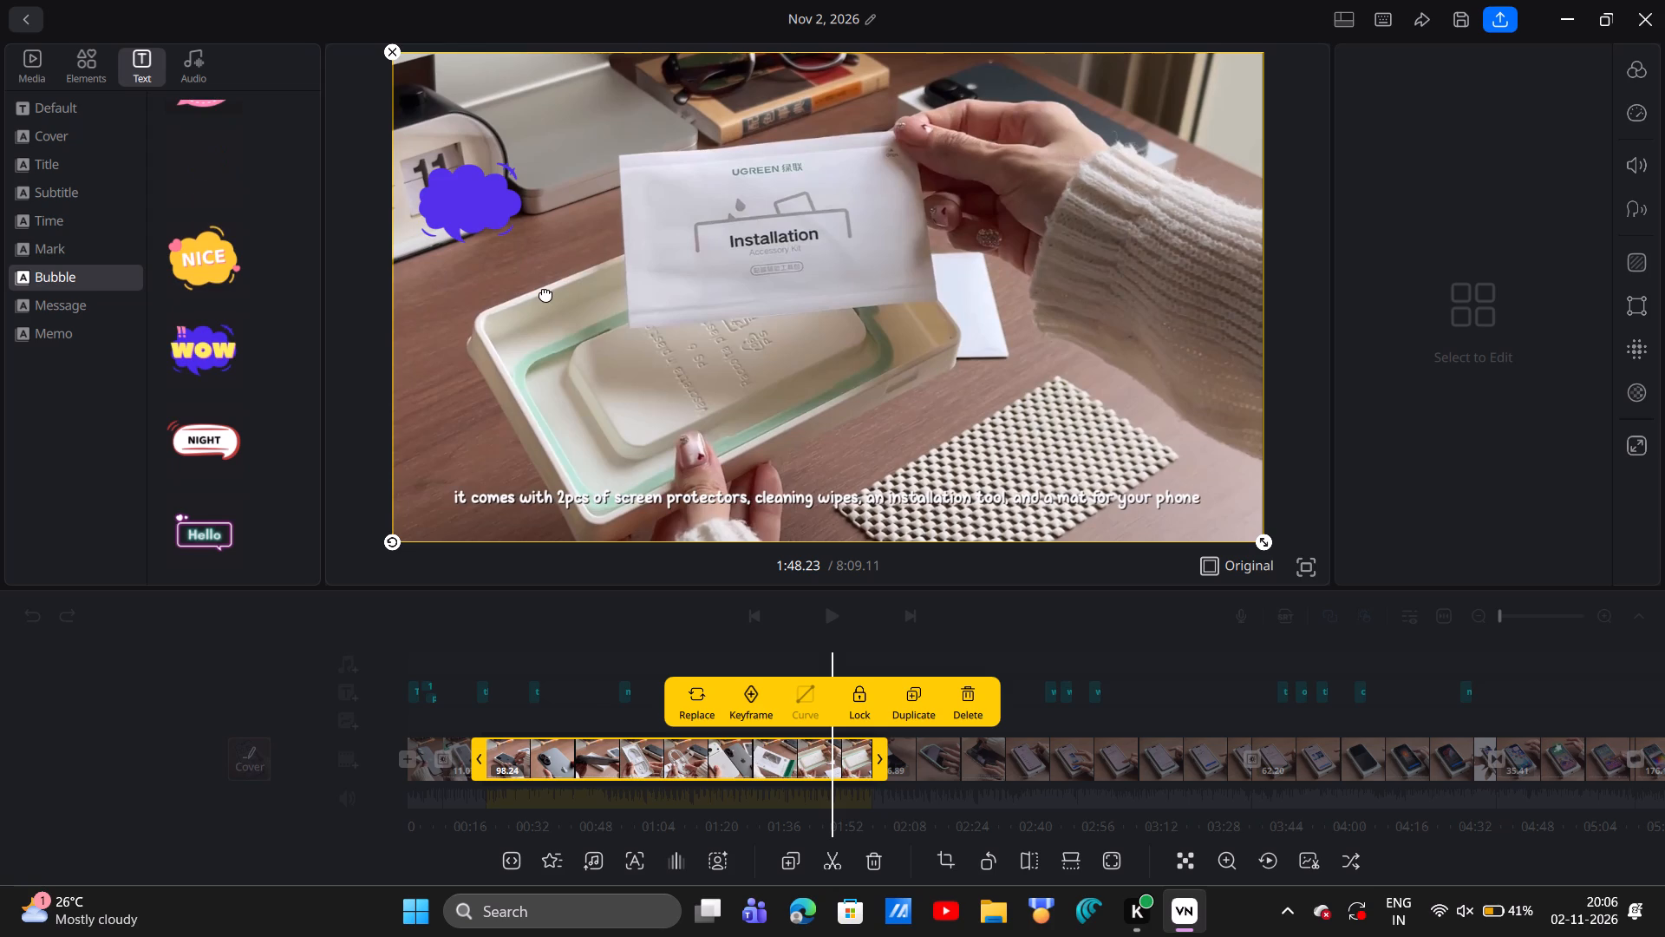
left_click(971, 618)
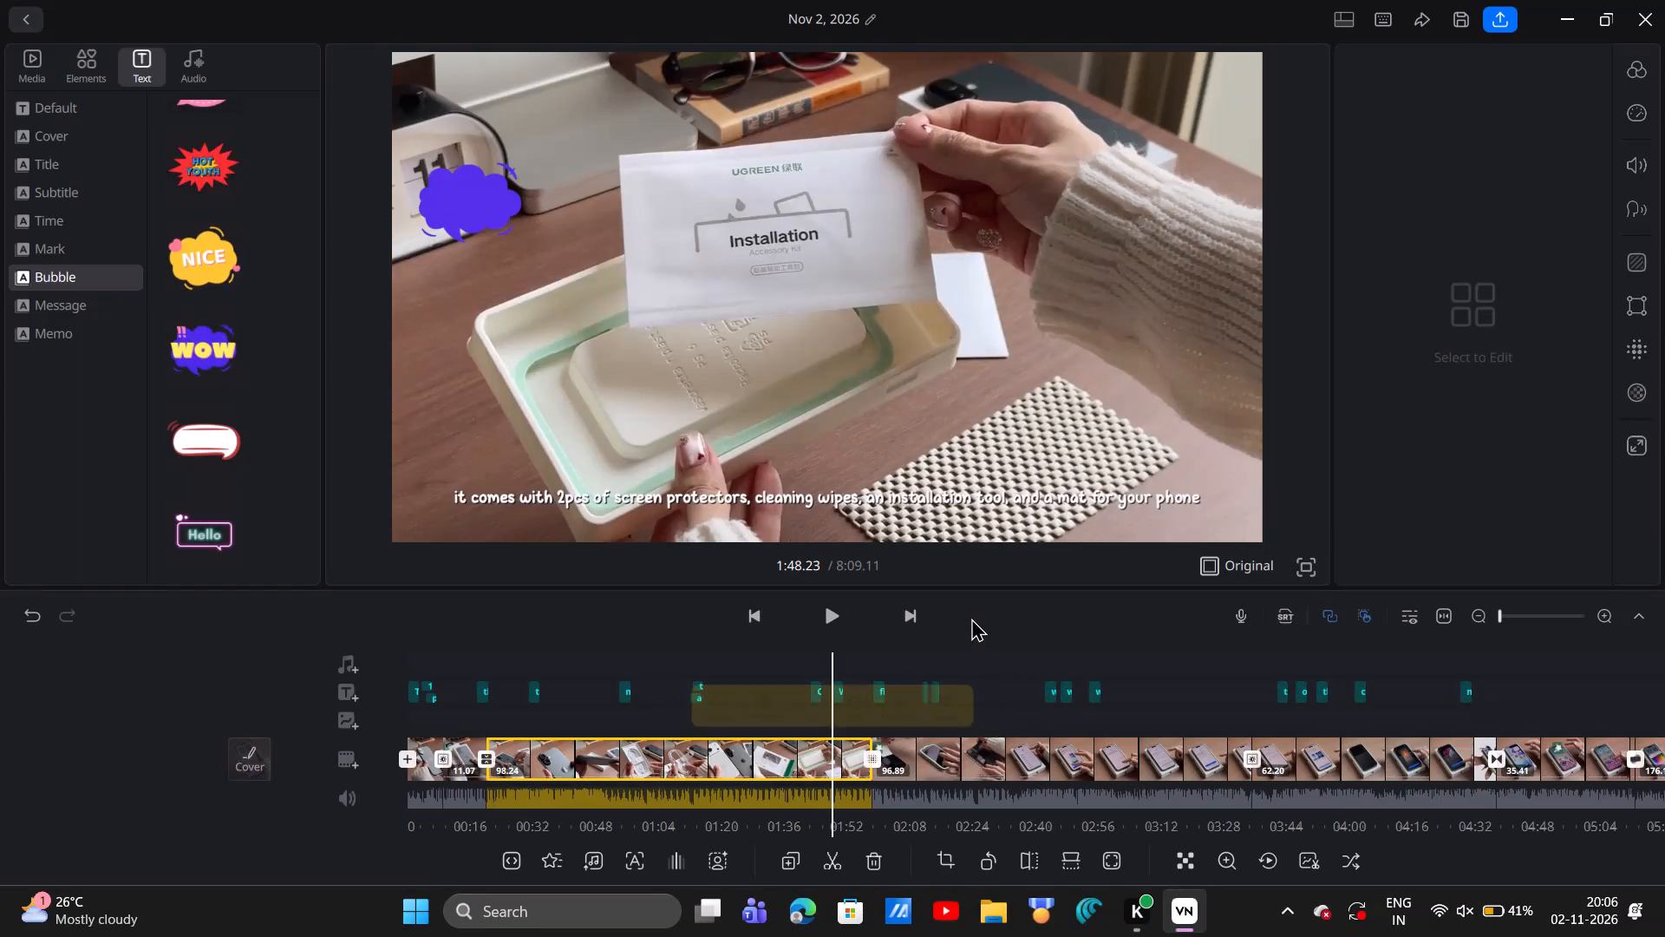
Add the "MAGIC CITY" memo text template to the video at about 2:04, over the screen protector installation.
scroll(985, 656, "left", 6)
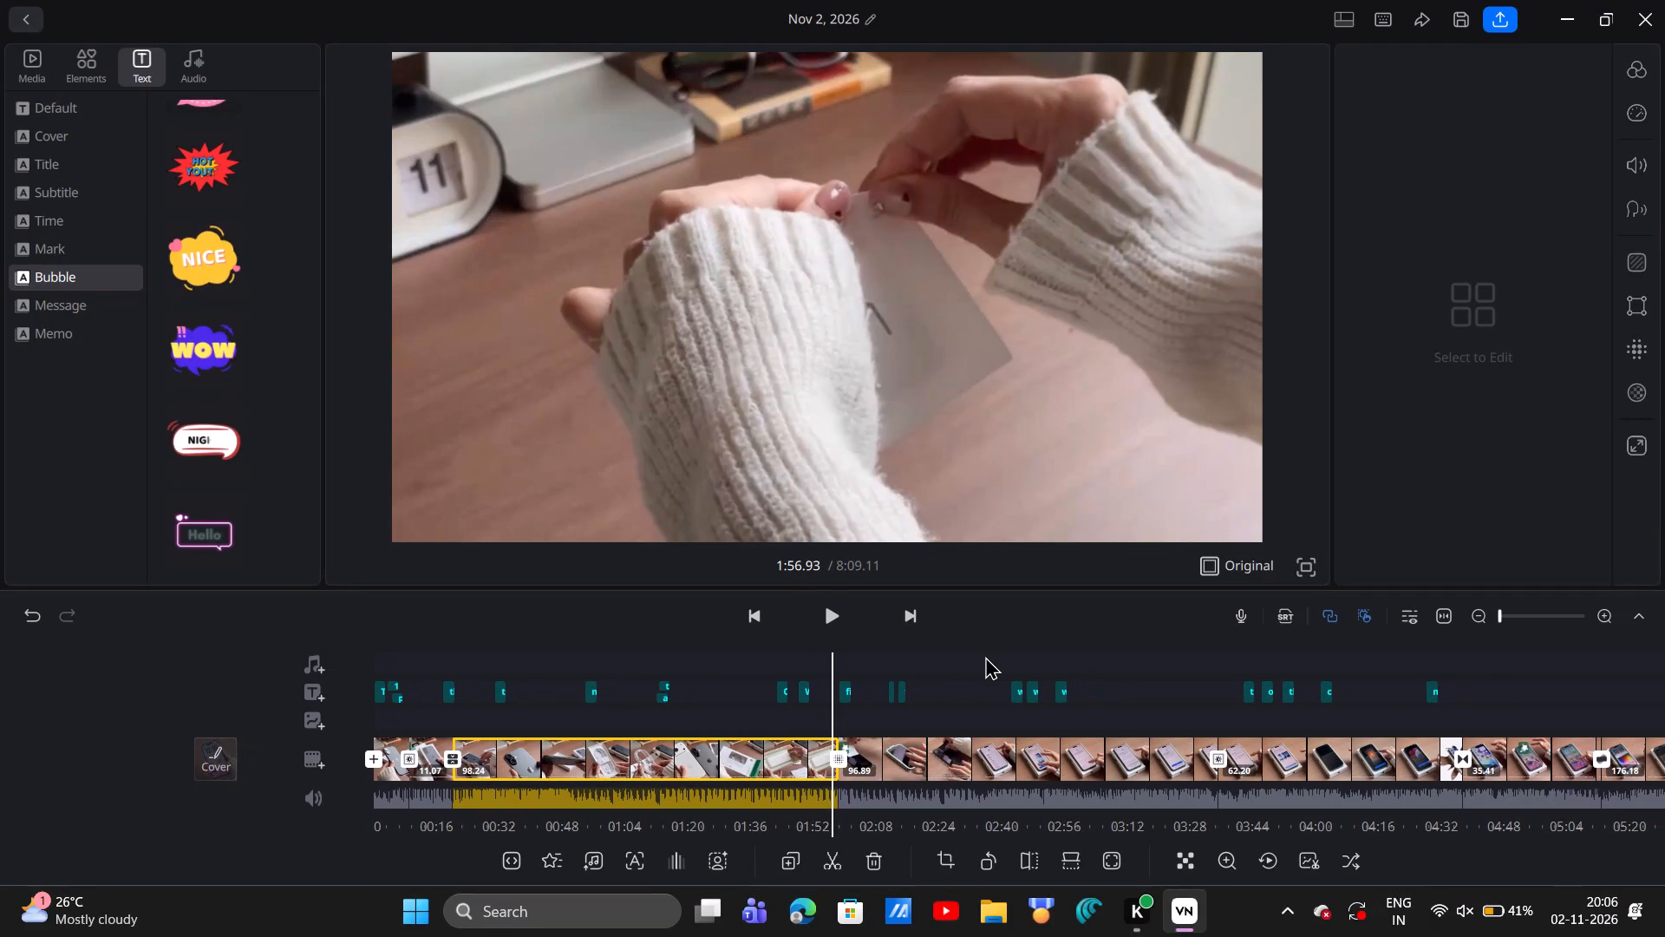
scroll(985, 656, "left", 2)
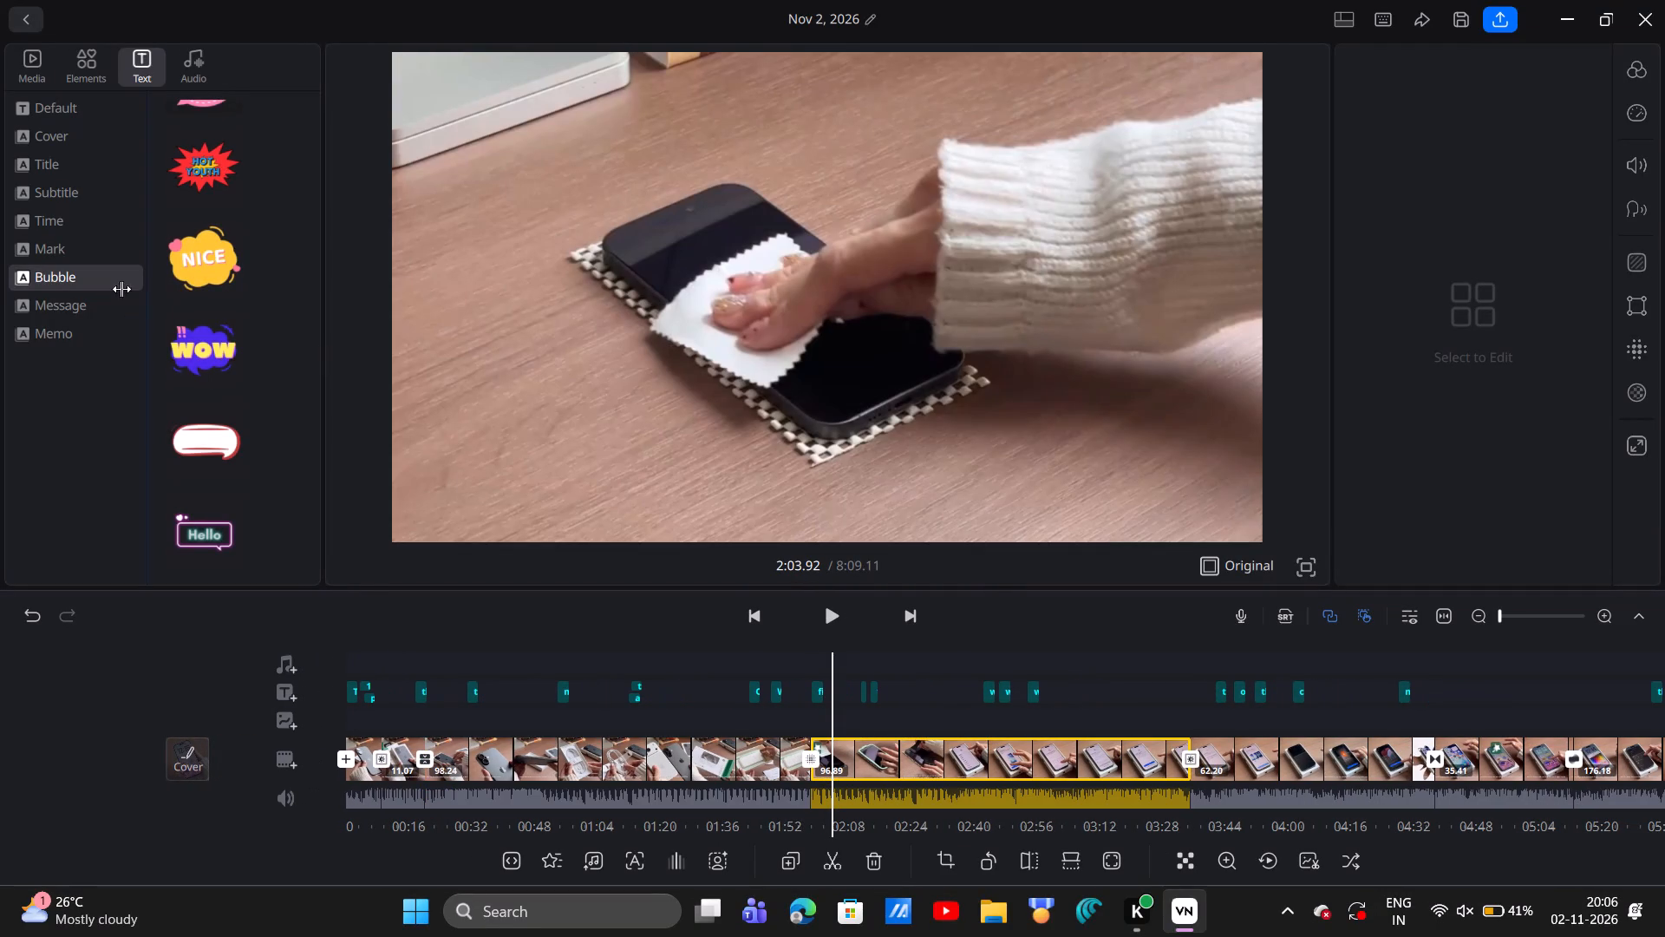
left_click(96, 248)
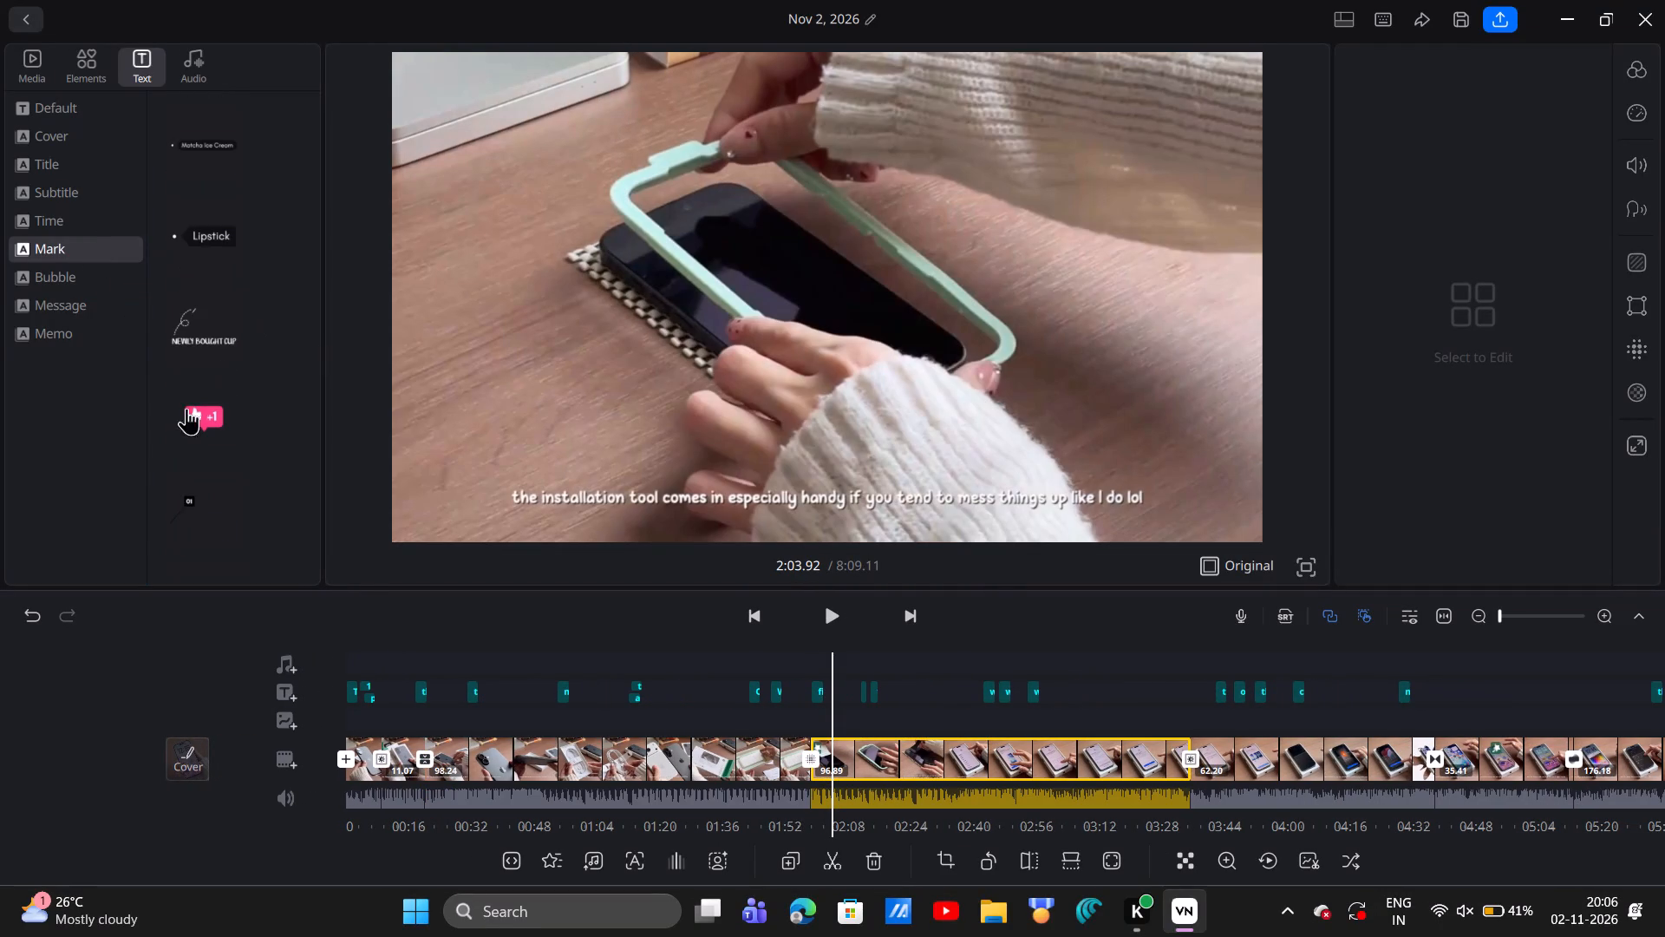
left_click(78, 336)
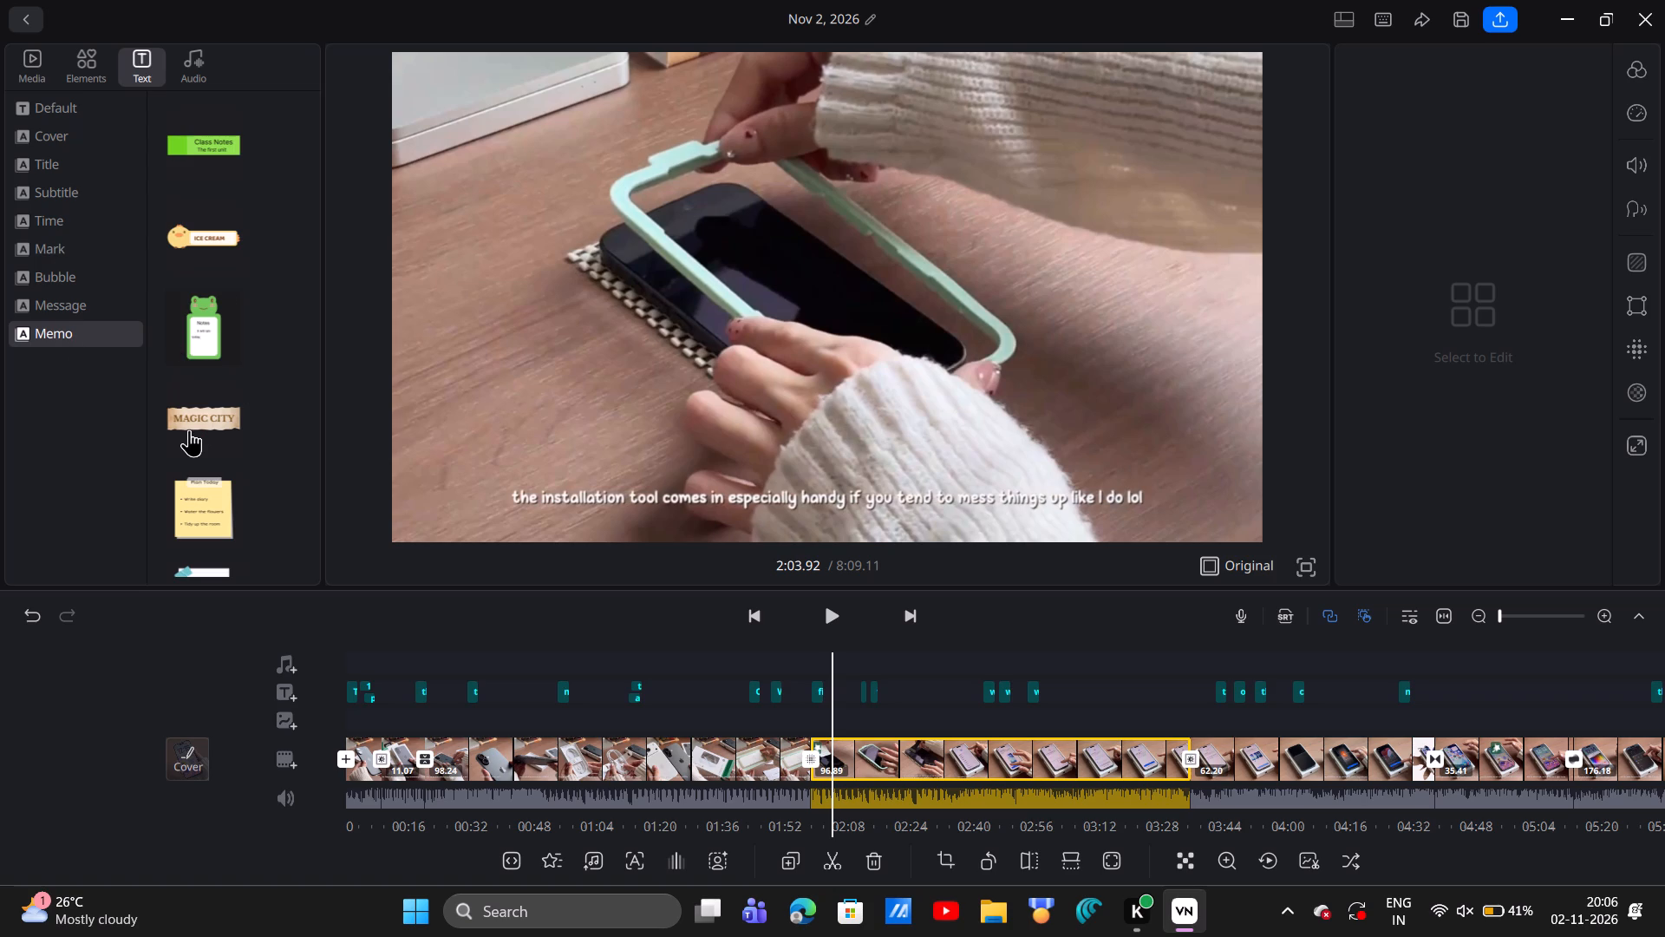
left_click_drag(185, 423, 493, 134)
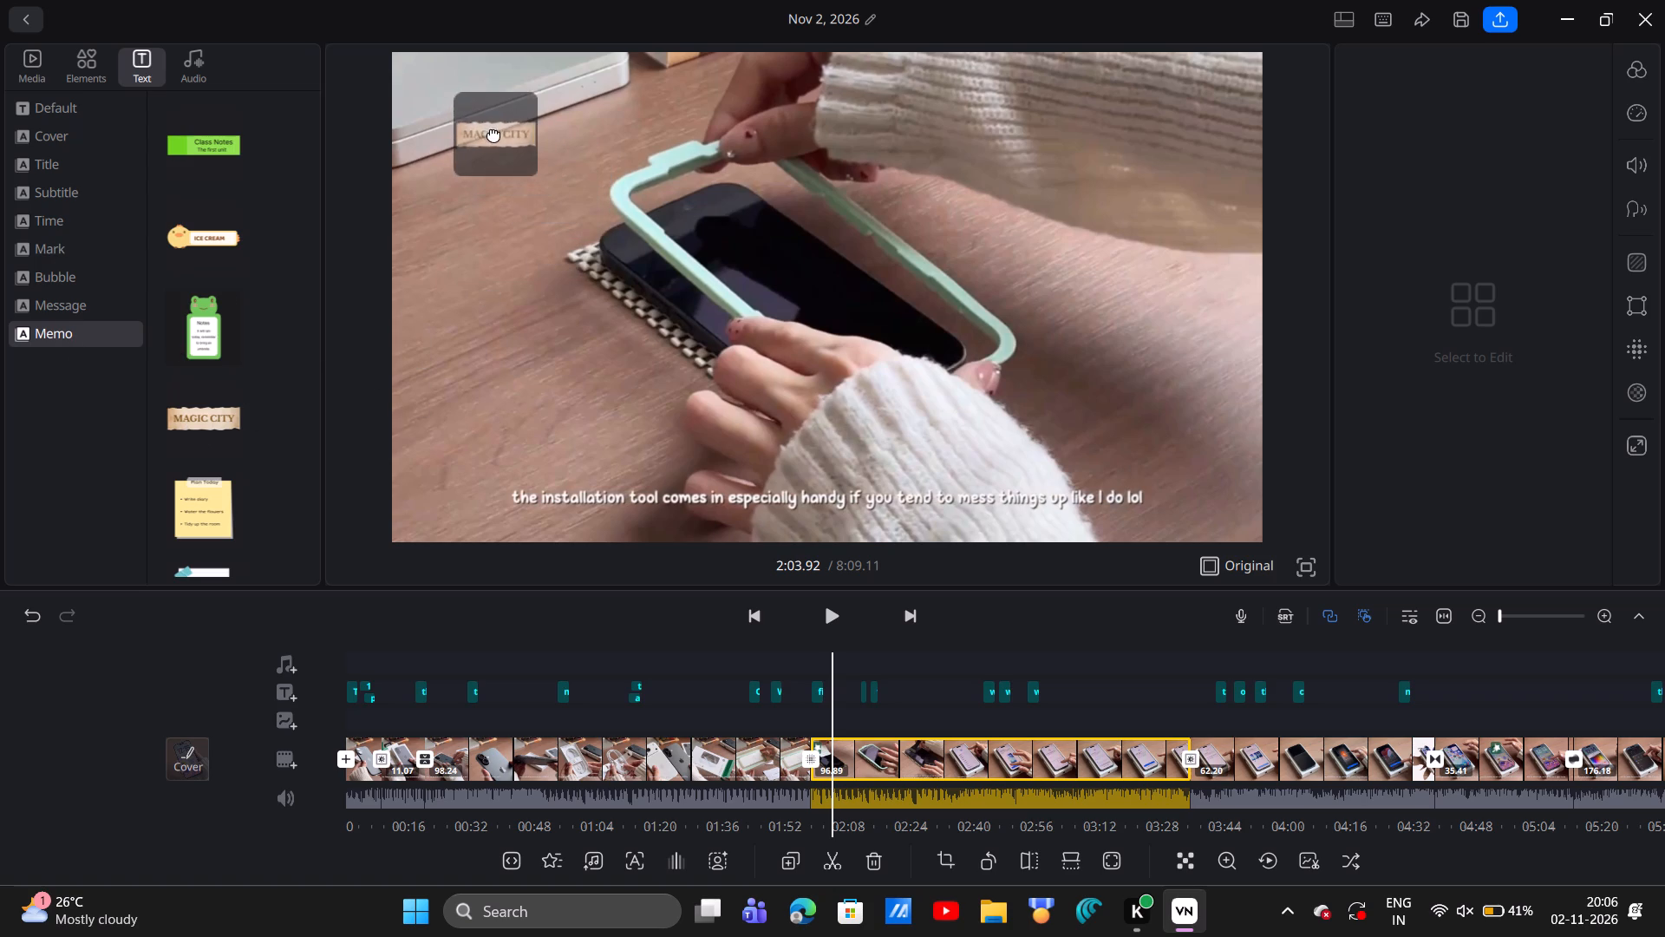
left_click_drag(493, 134, 486, 110)
left_click(486, 110)
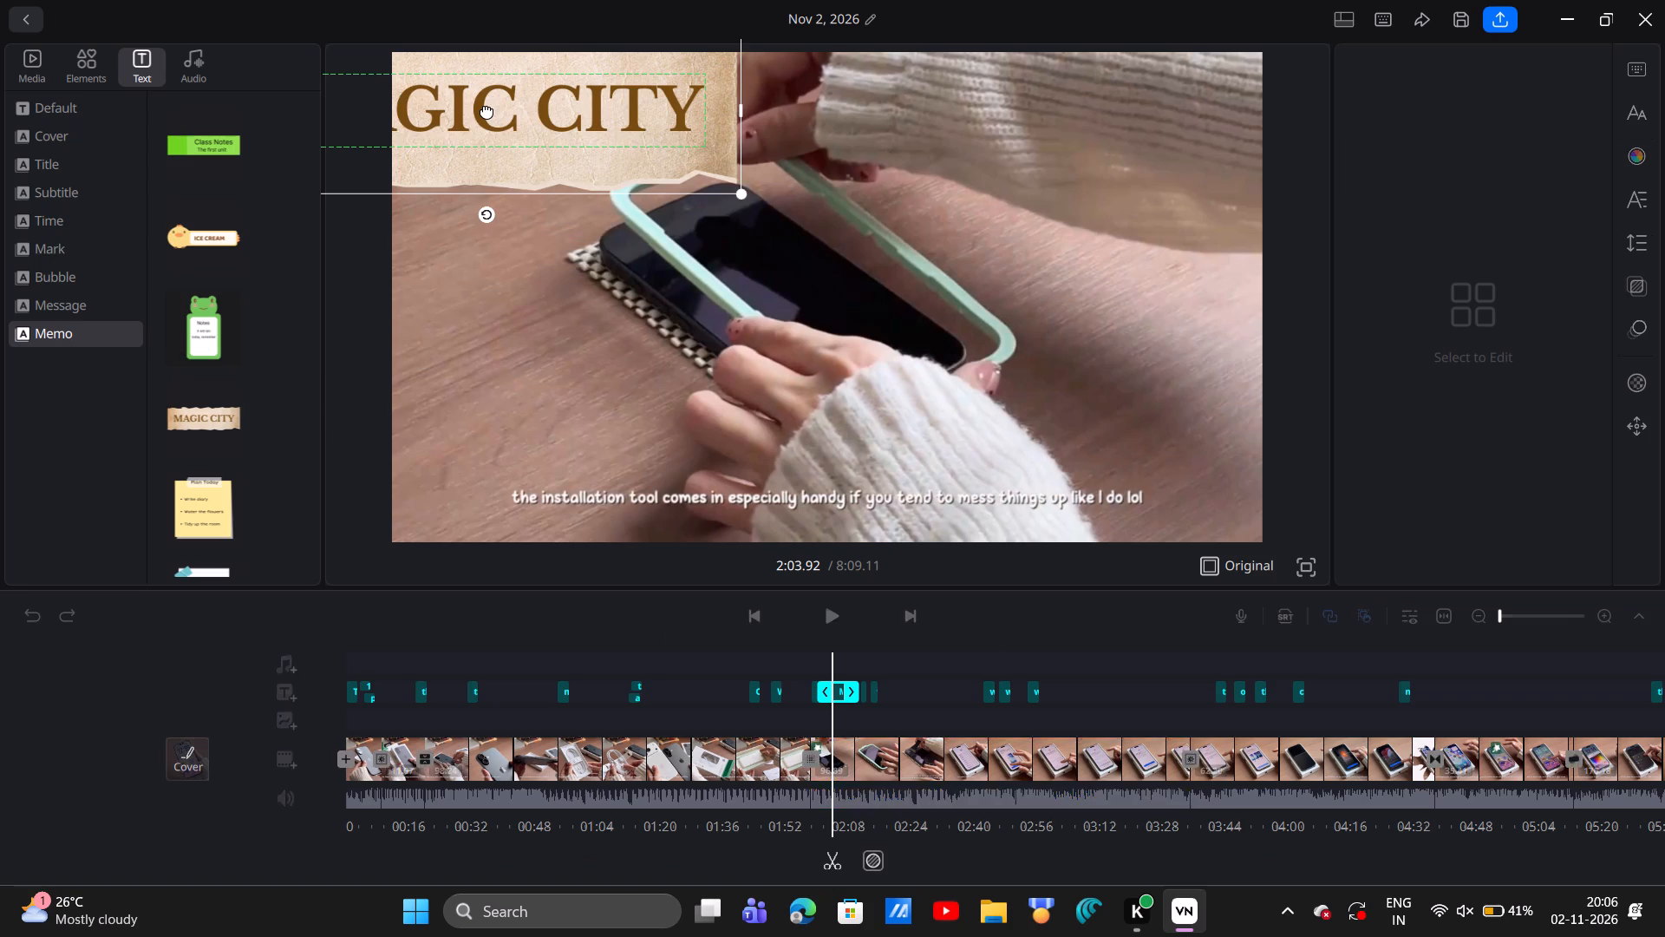
Shrink the "MAGIC CITY" memo to under a quarter of the frame width and place it in the frame's lower-right area.
left_click_drag(534, 121, 724, 311)
left_click_drag(923, 376, 638, 230)
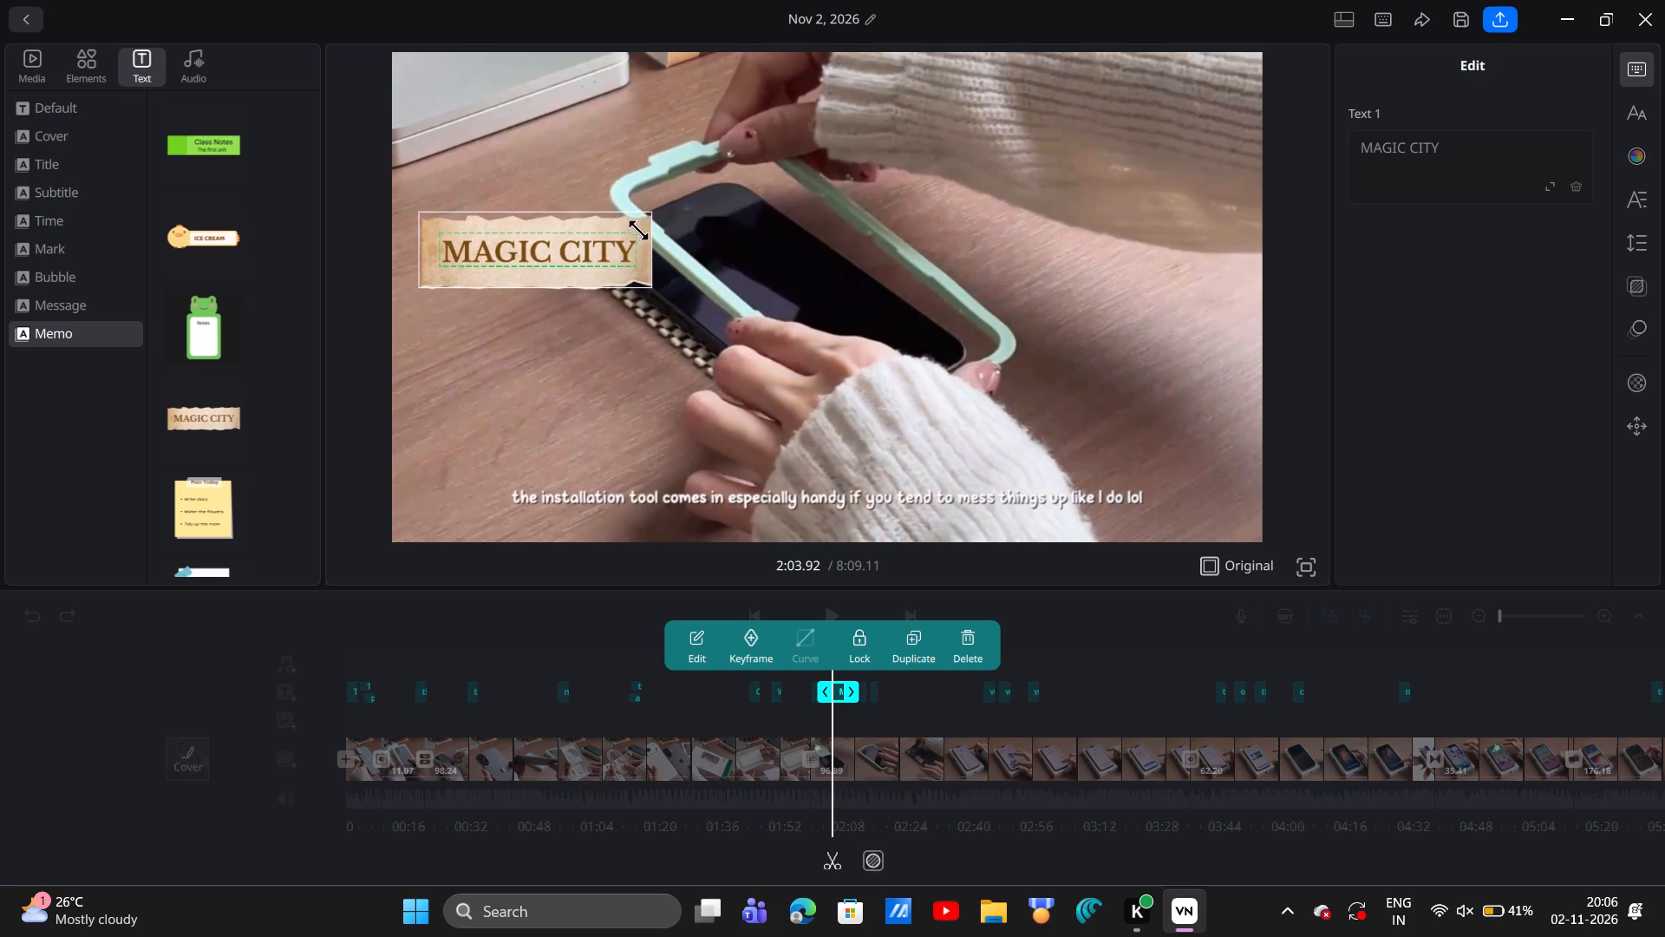
left_click_drag(638, 230, 621, 222)
left_click_drag(560, 242, 779, 370)
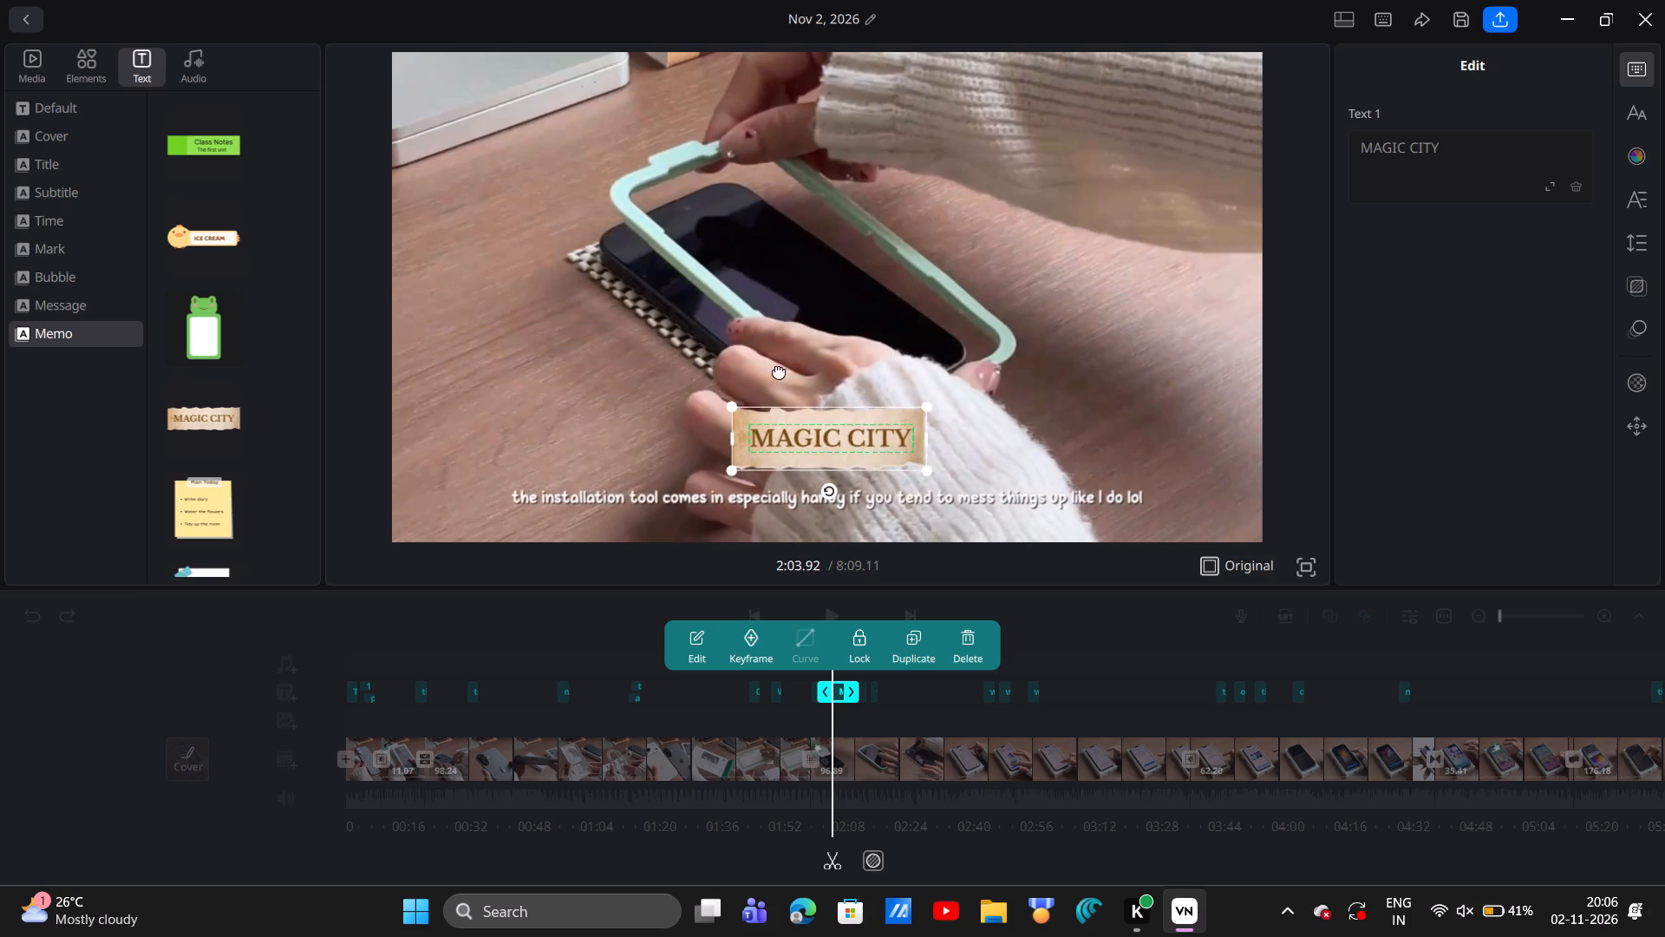
left_click_drag(779, 370, 586, 107)
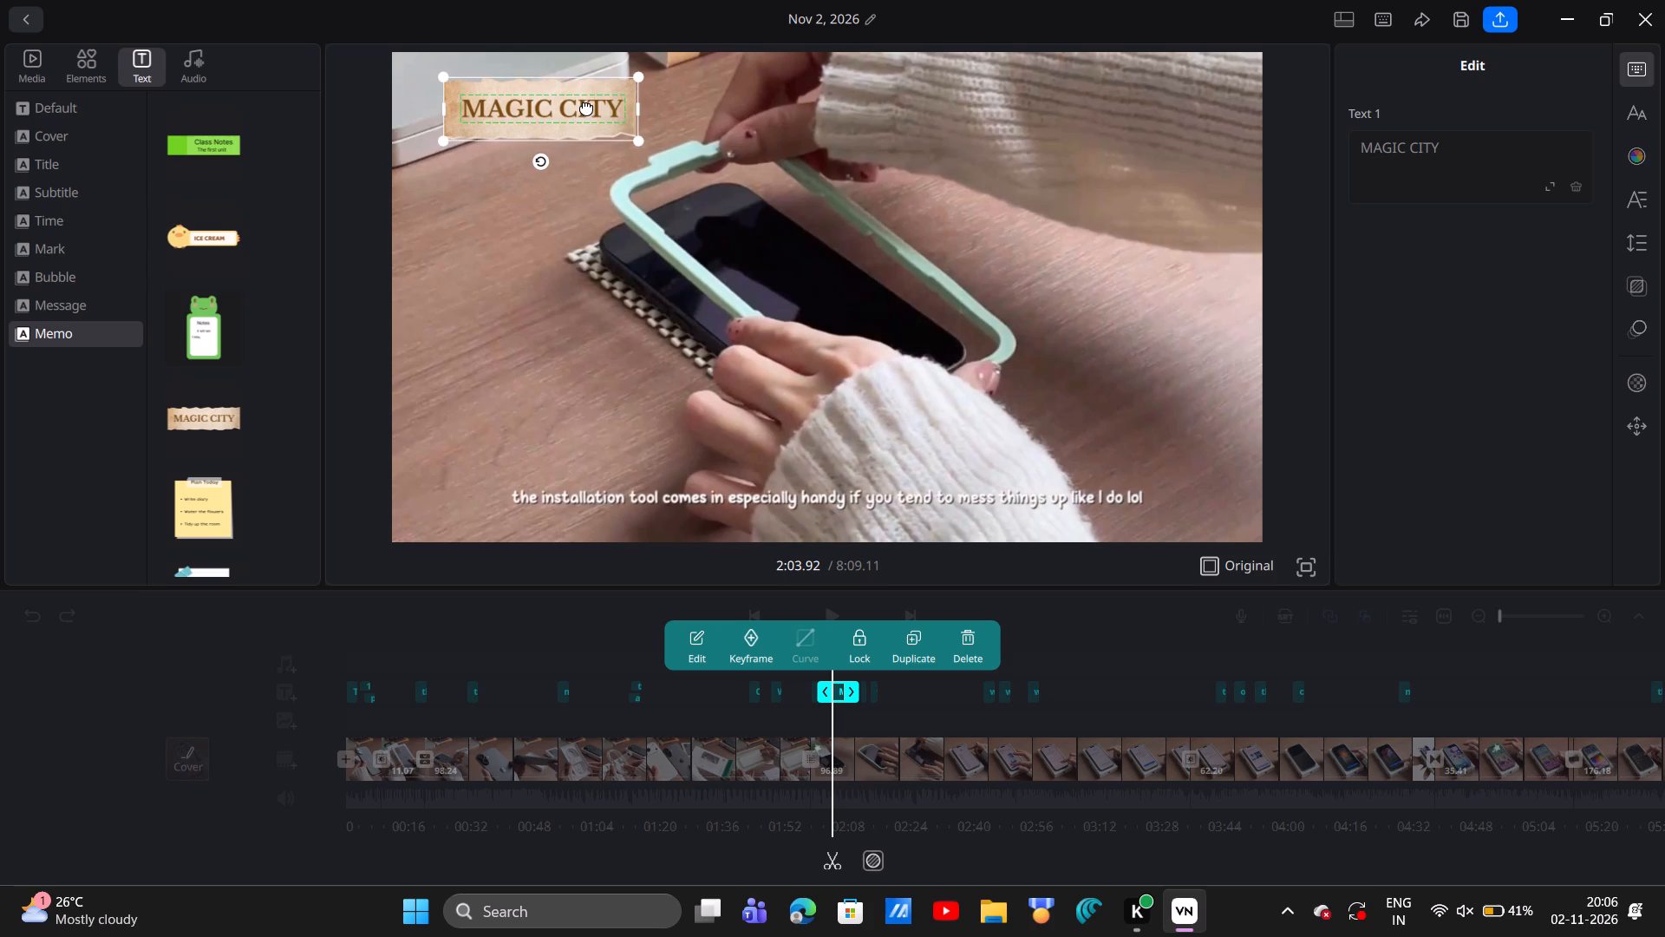
left_click_drag(586, 107, 1159, 435)
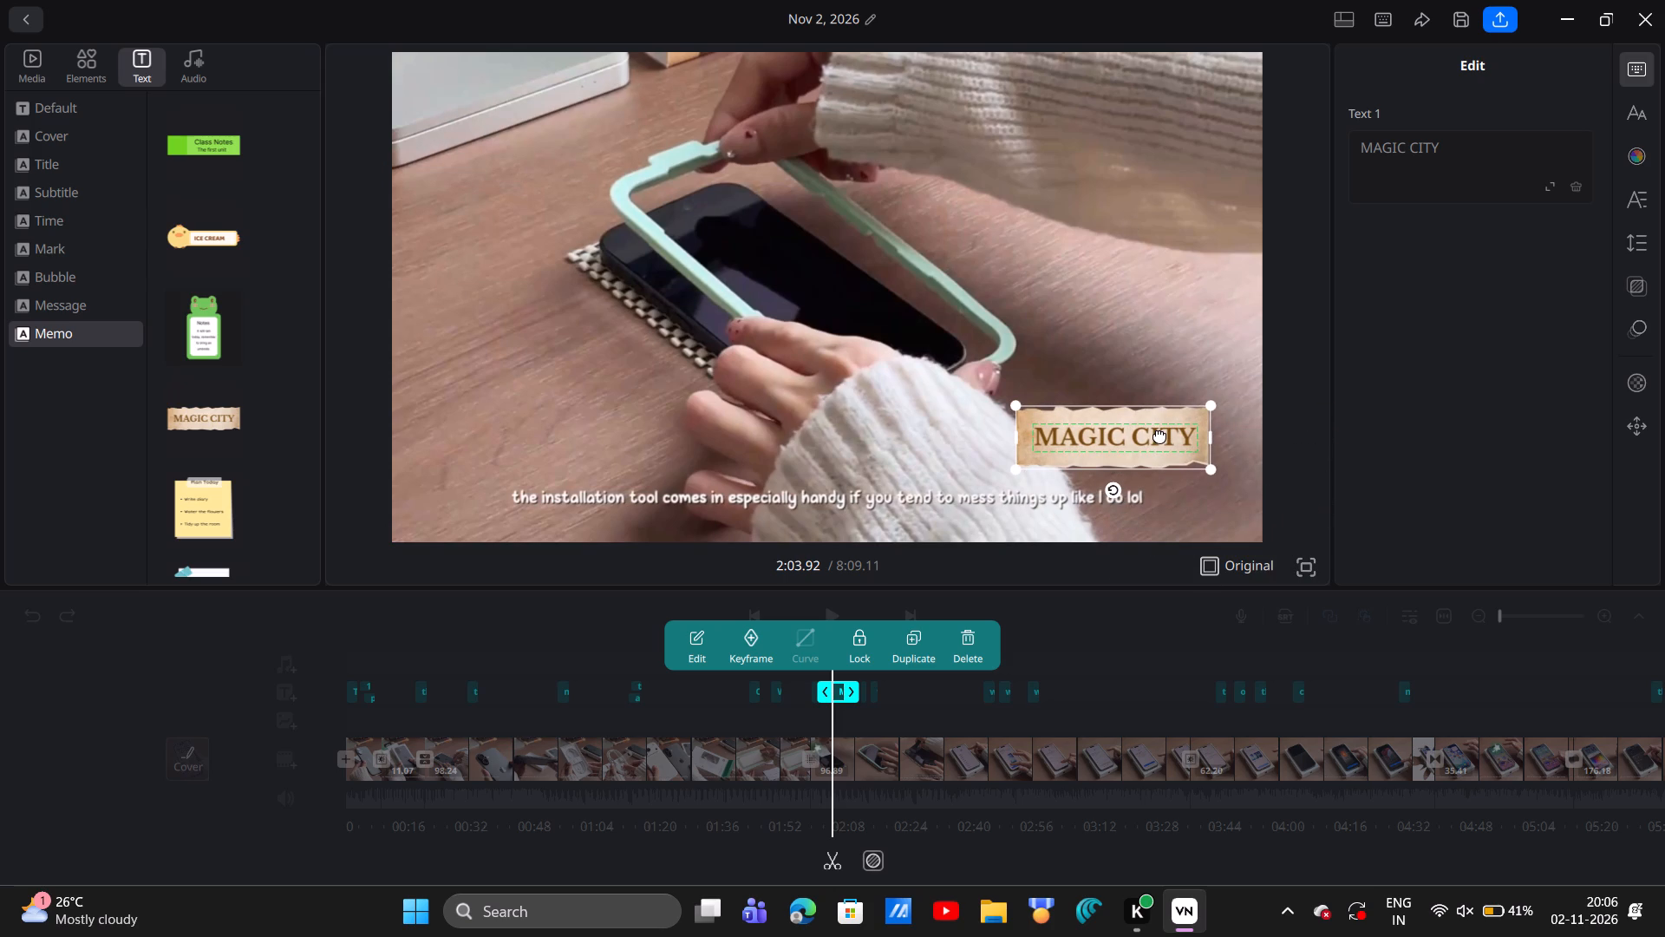
left_click_drag(1159, 435, 1179, 429)
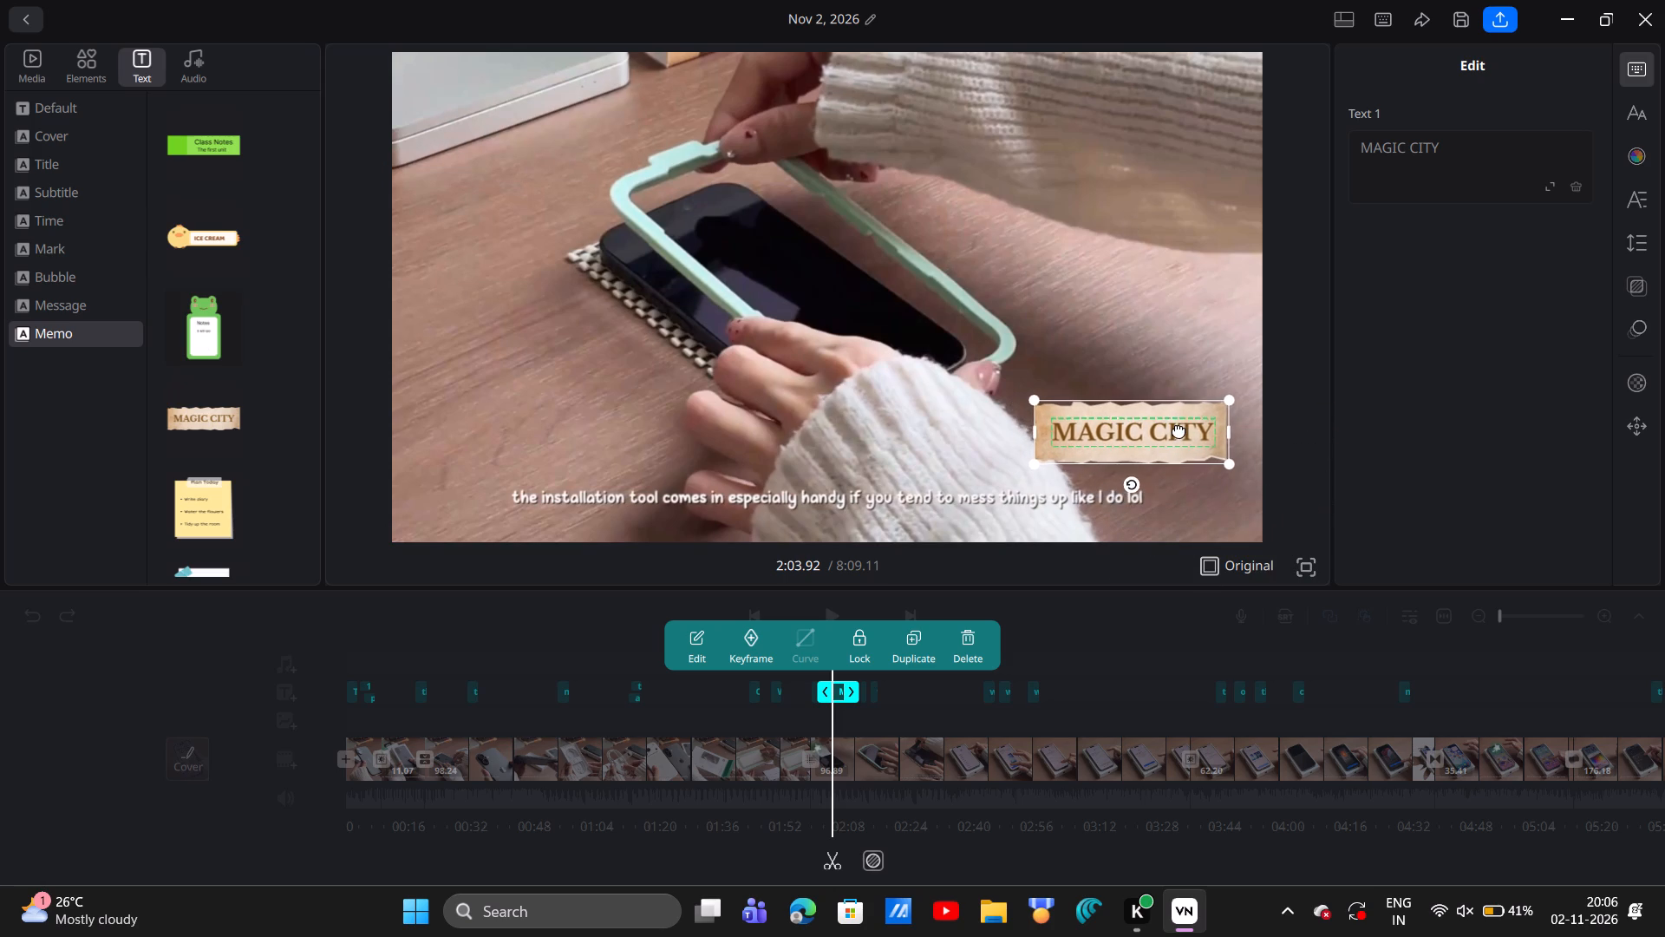
left_click_drag(1179, 429, 1177, 432)
left_click(1125, 581)
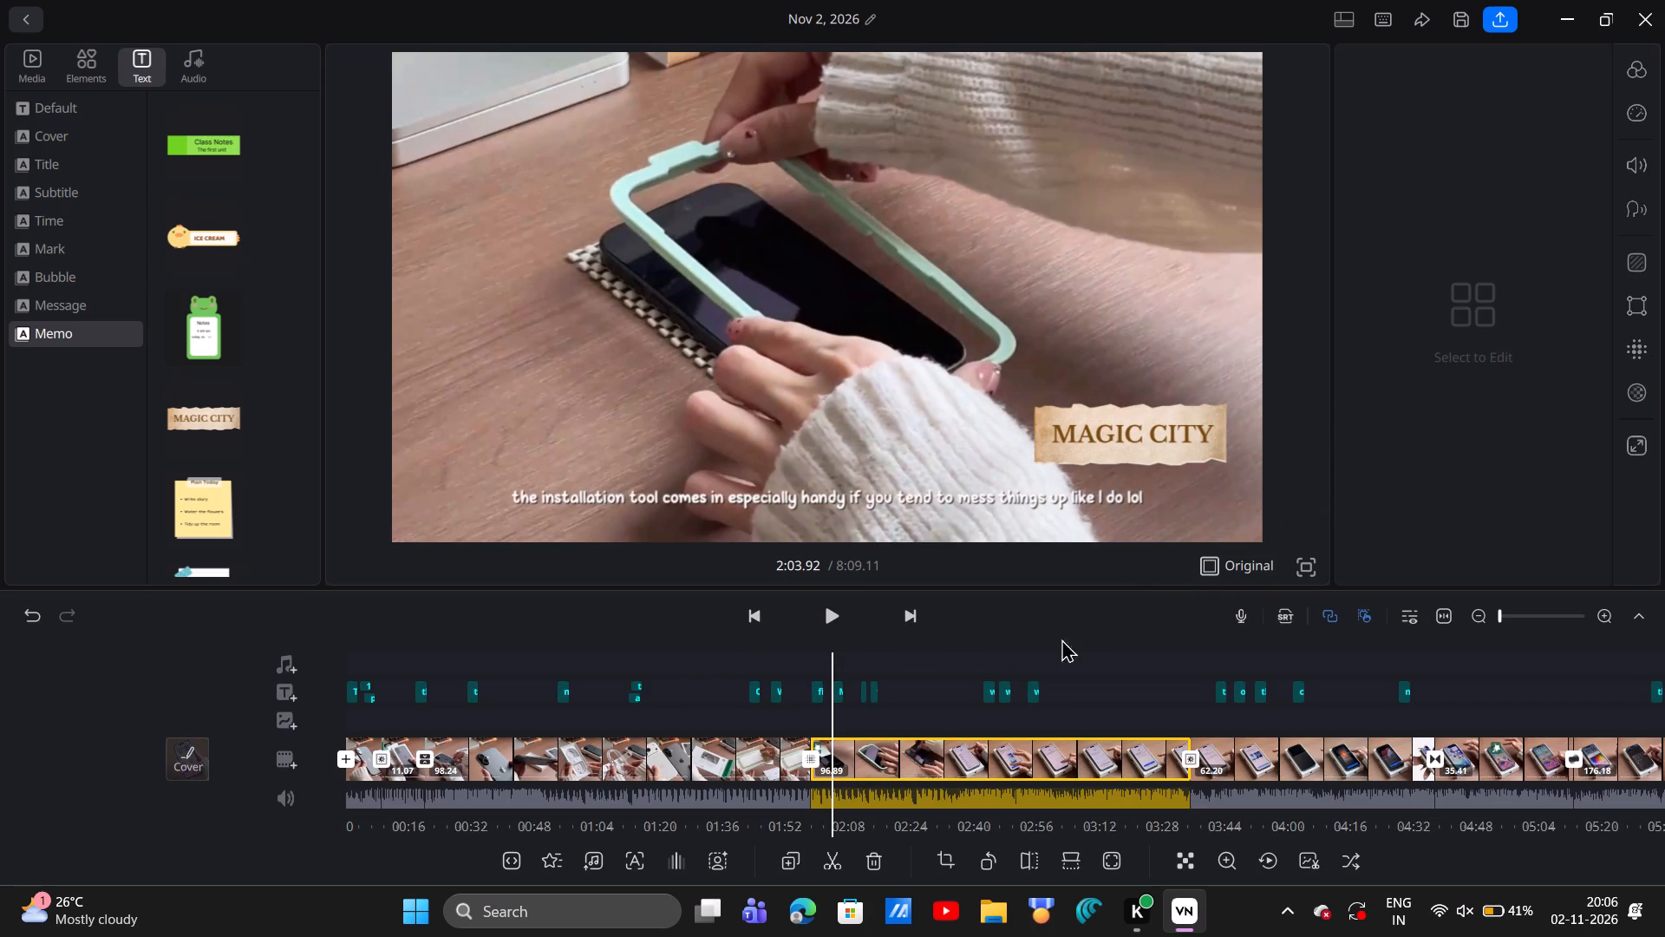
Play the video from about 2:04 to 2:12 to preview the "MAGIC CITY" memo and the footage after it.
scroll(1022, 637, "left", 2)
scroll(239, 423, "down", 3)
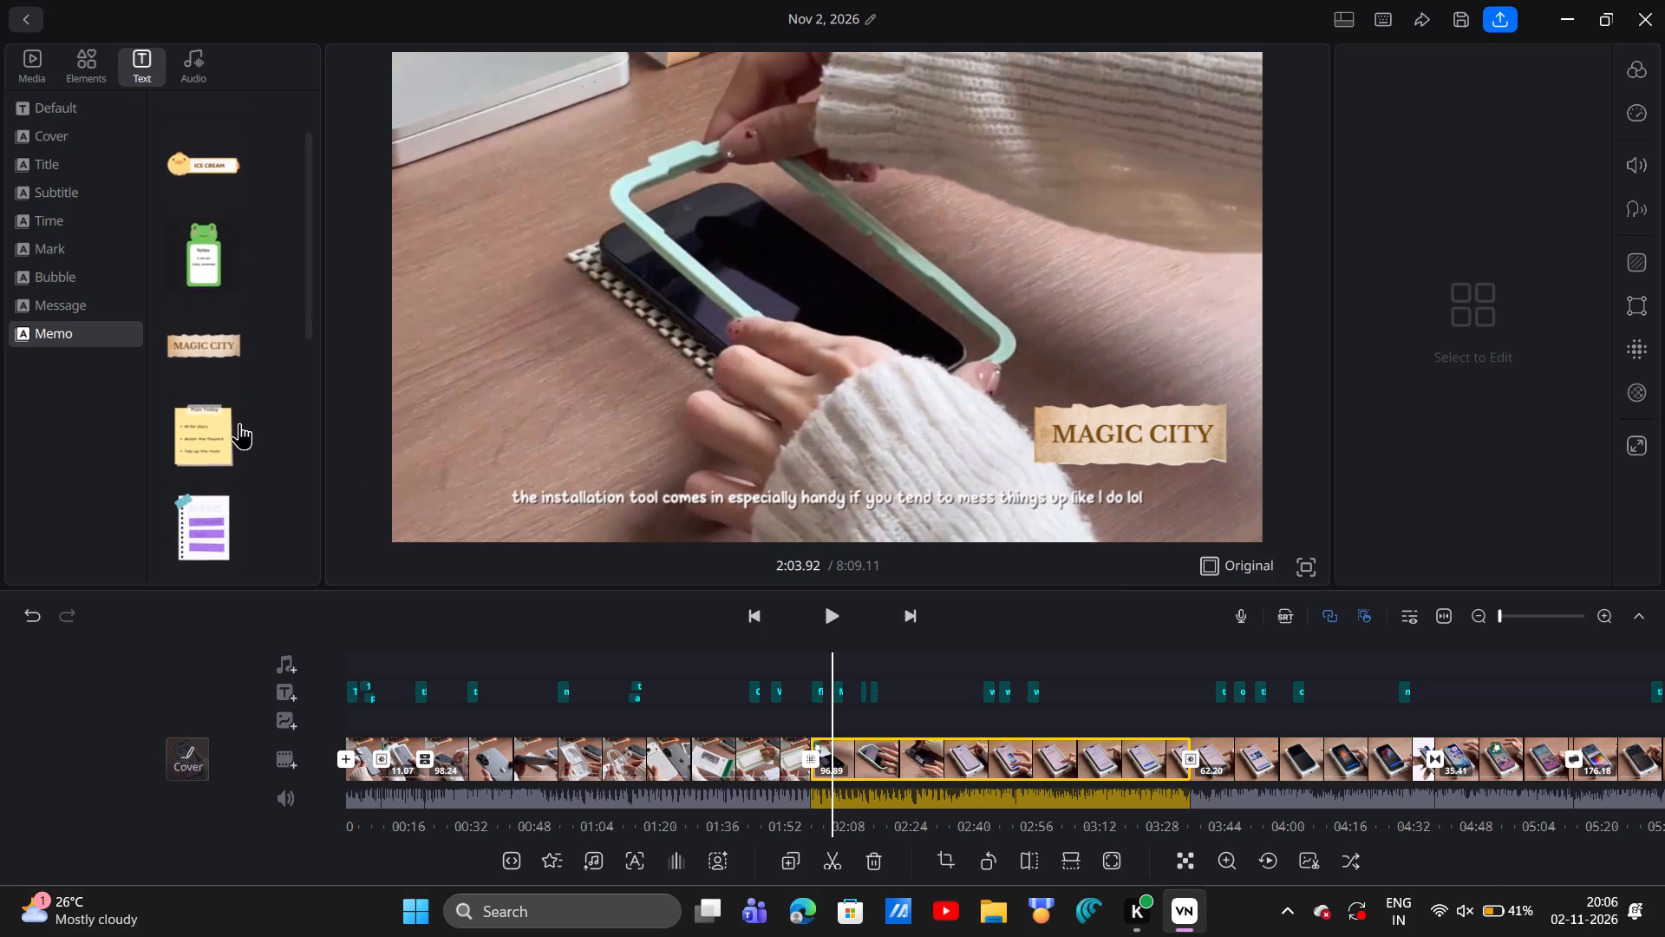
scroll(239, 423, "down", 2)
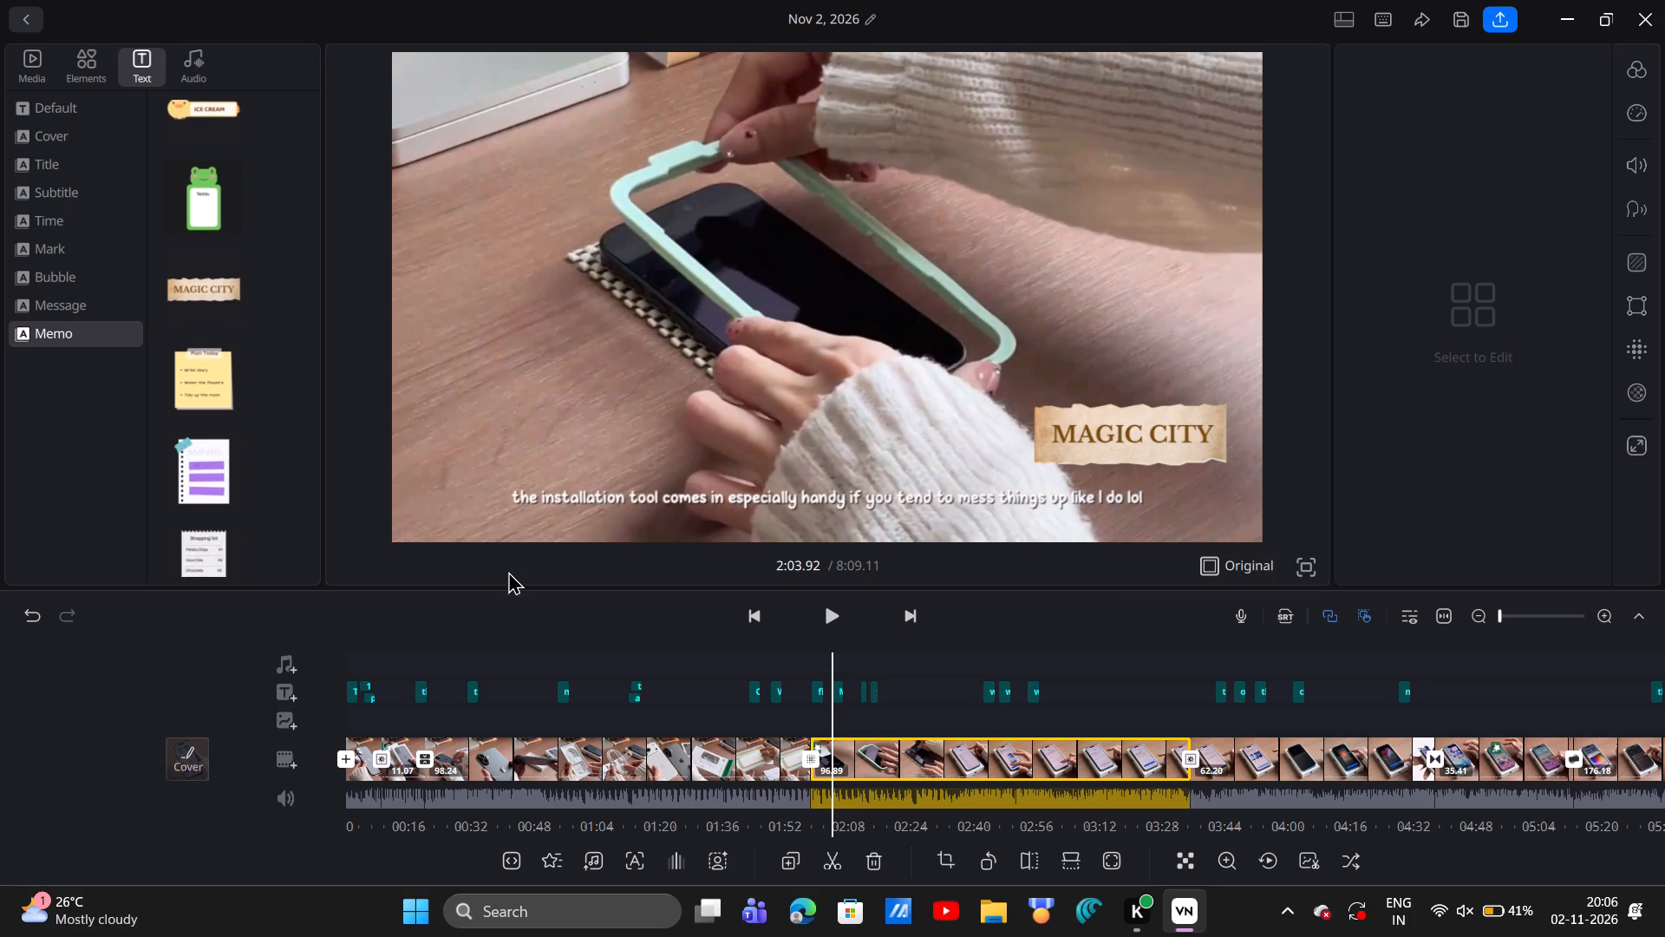
key("space")
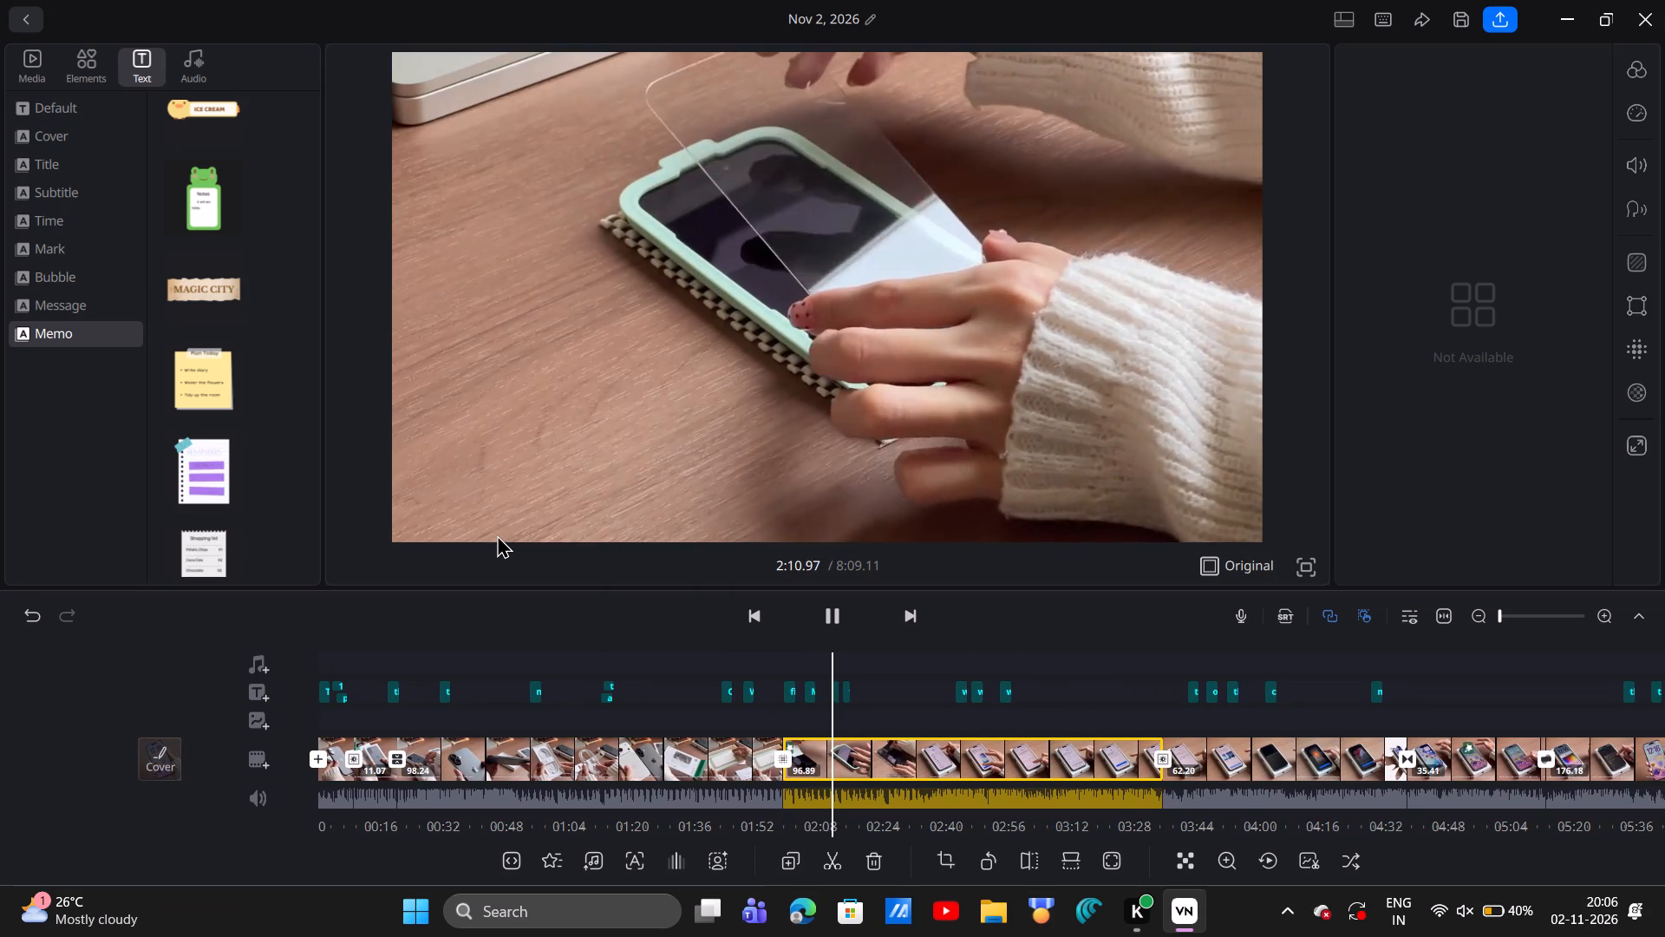
key("space")
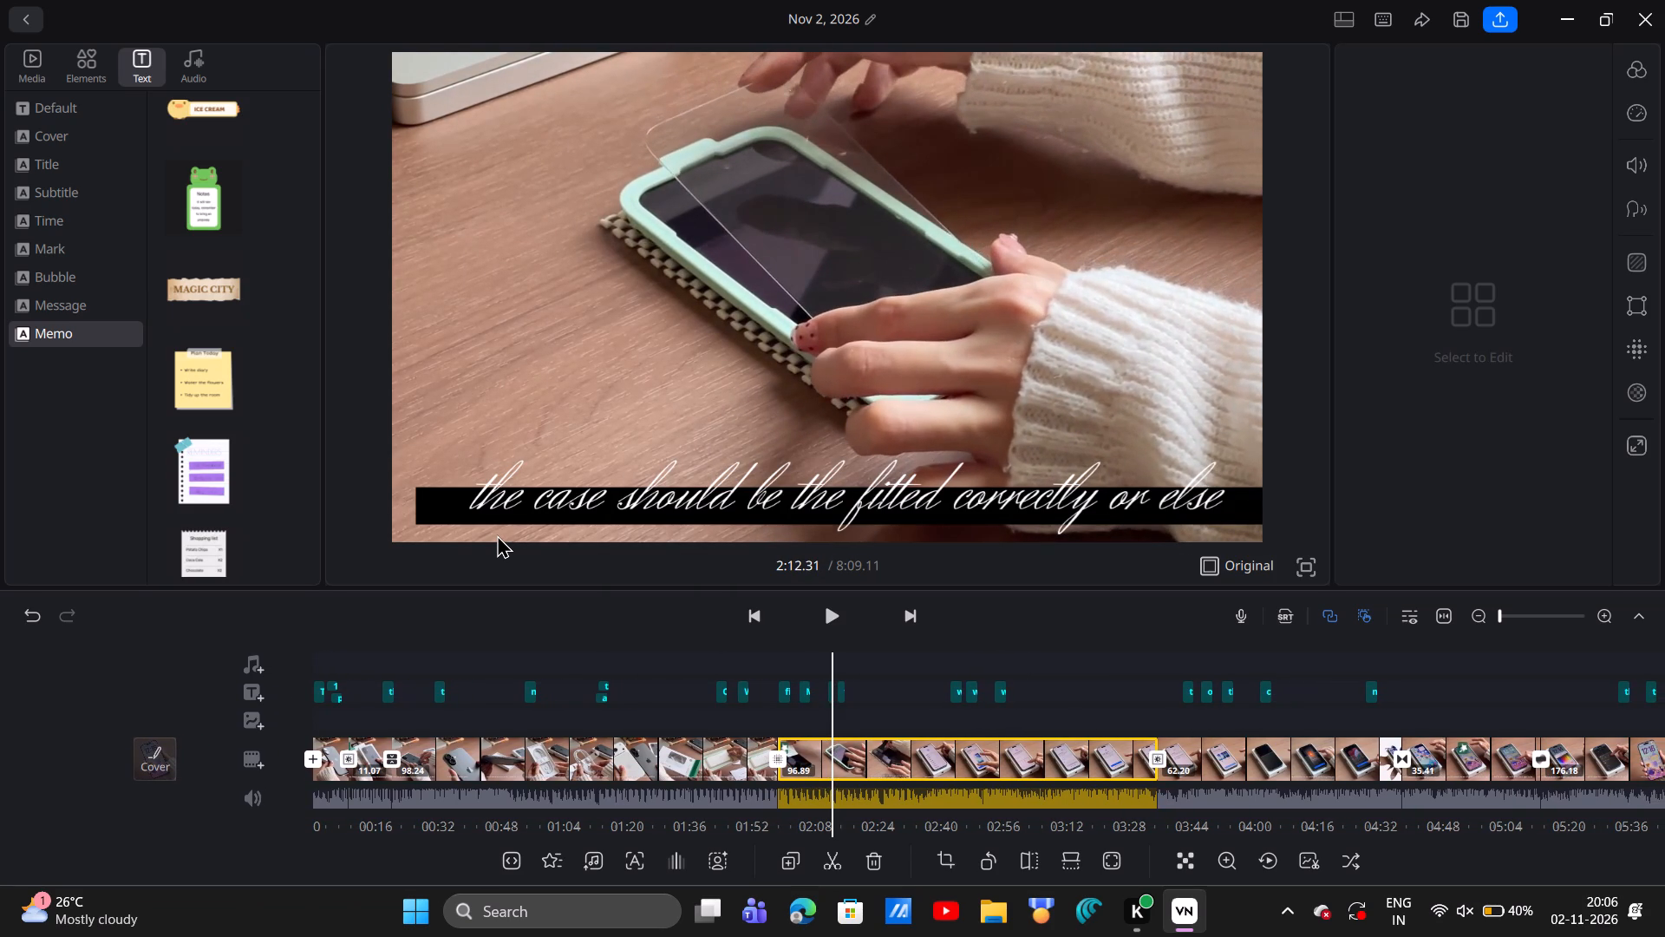
Add the pink tape memo text template at about 2:12, on the frame's left side above the "the case should be the fitted correctly" subtitle.
scroll(214, 474, "down", 10)
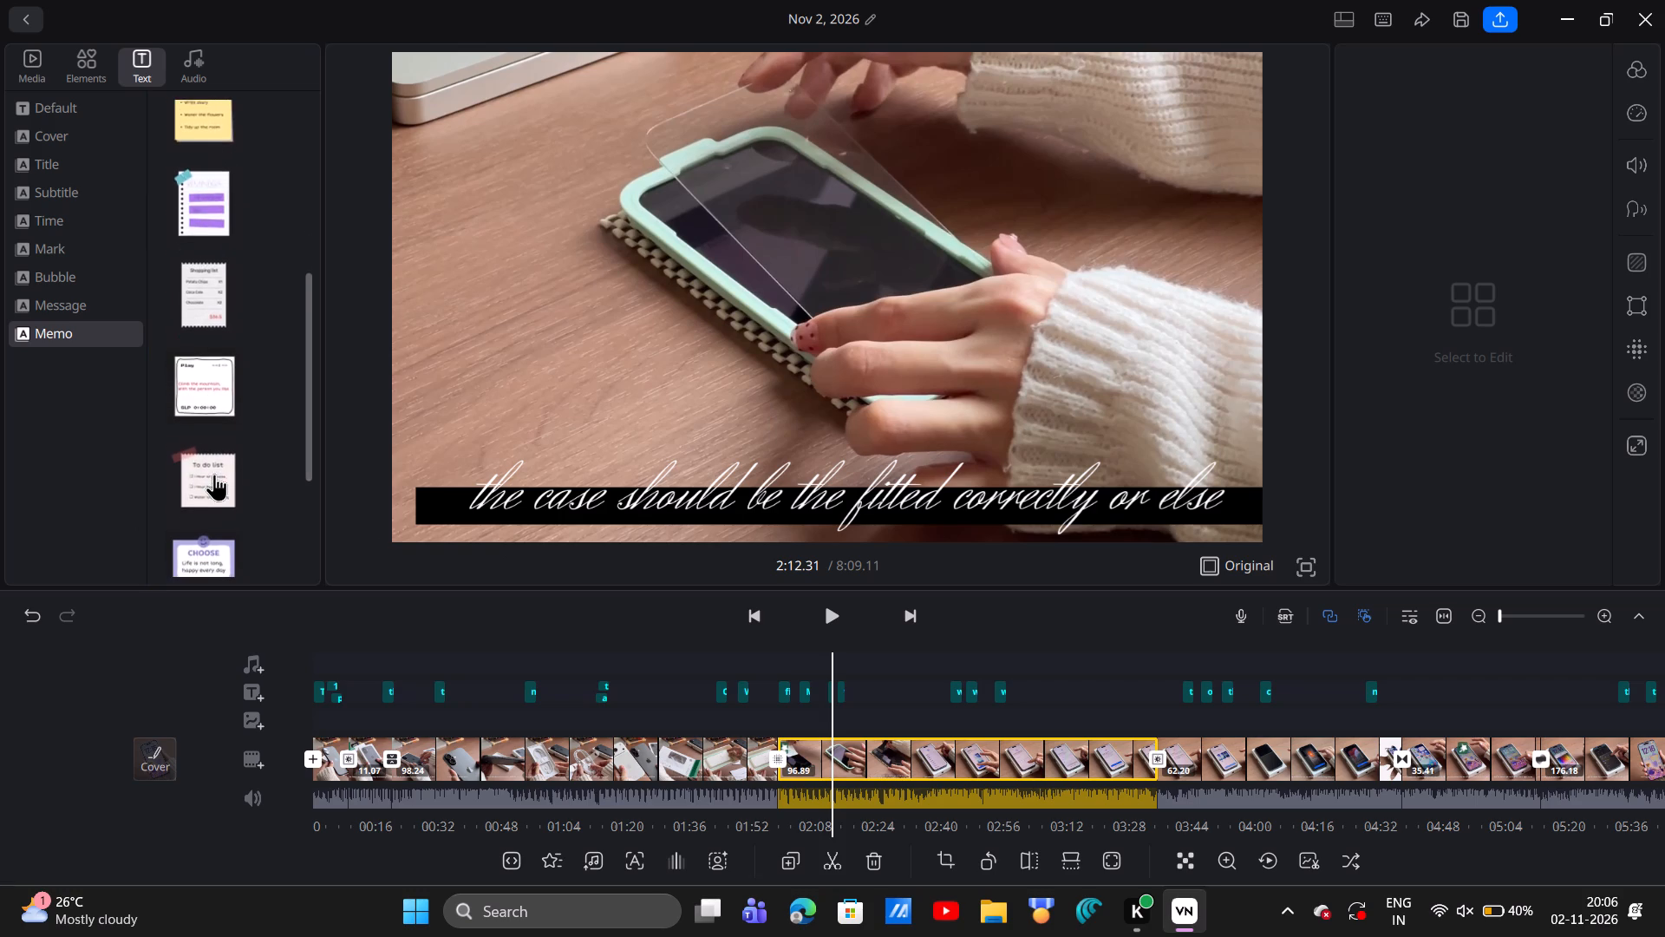
scroll(214, 474, "down", 4)
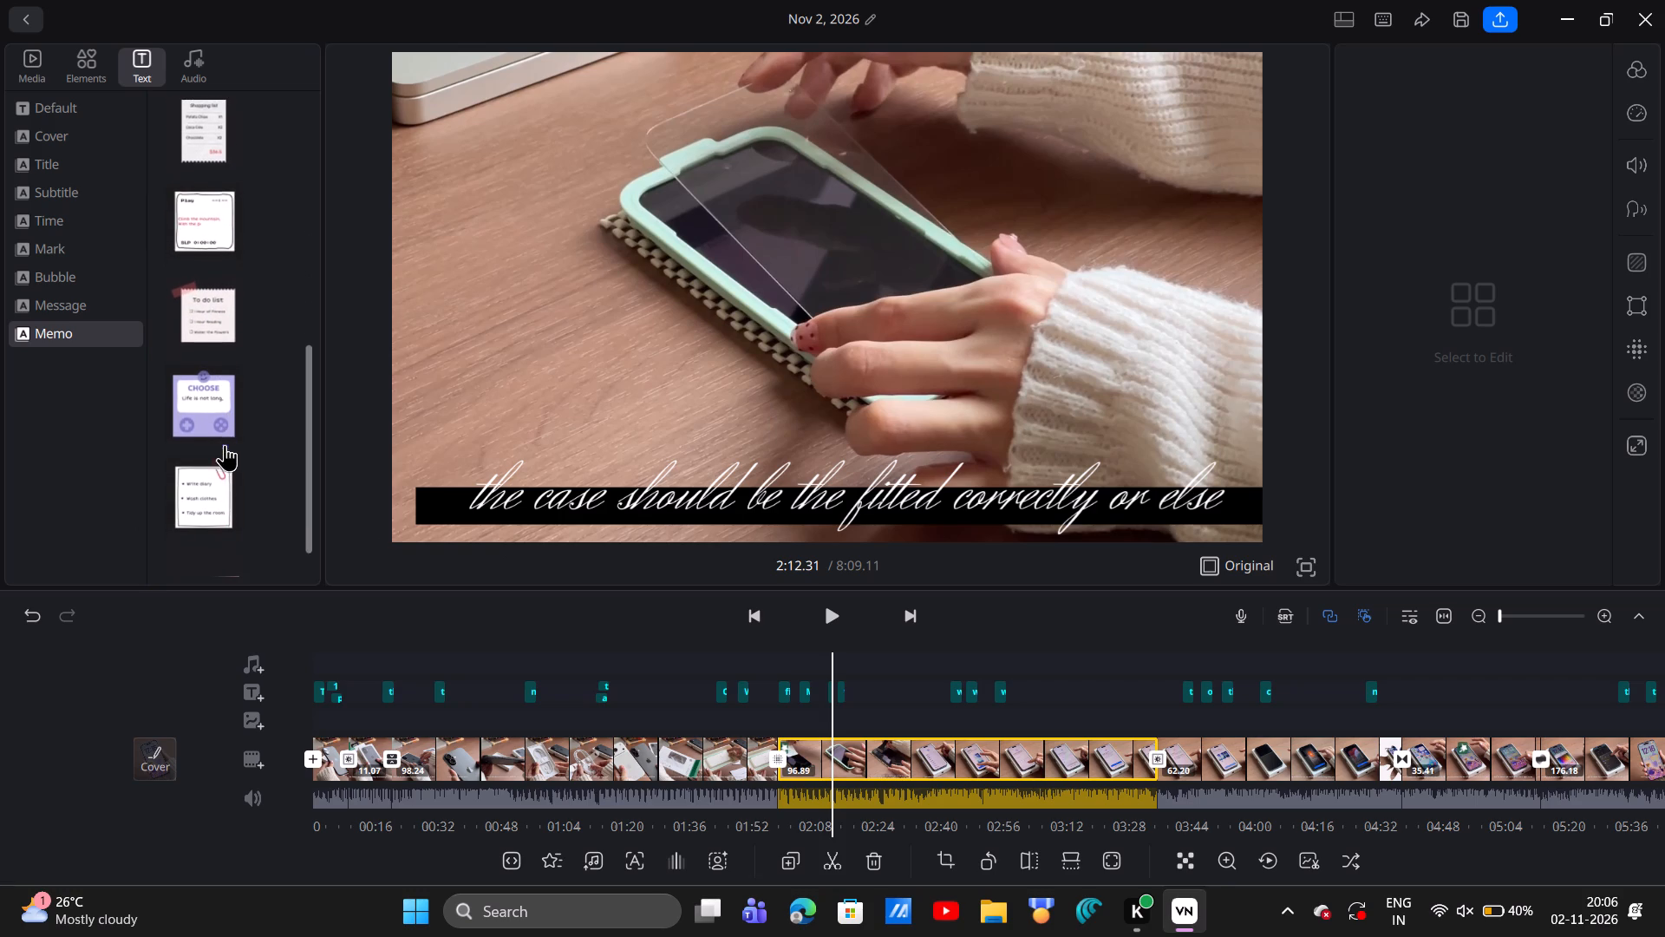
scroll(173, 486, "down", 5)
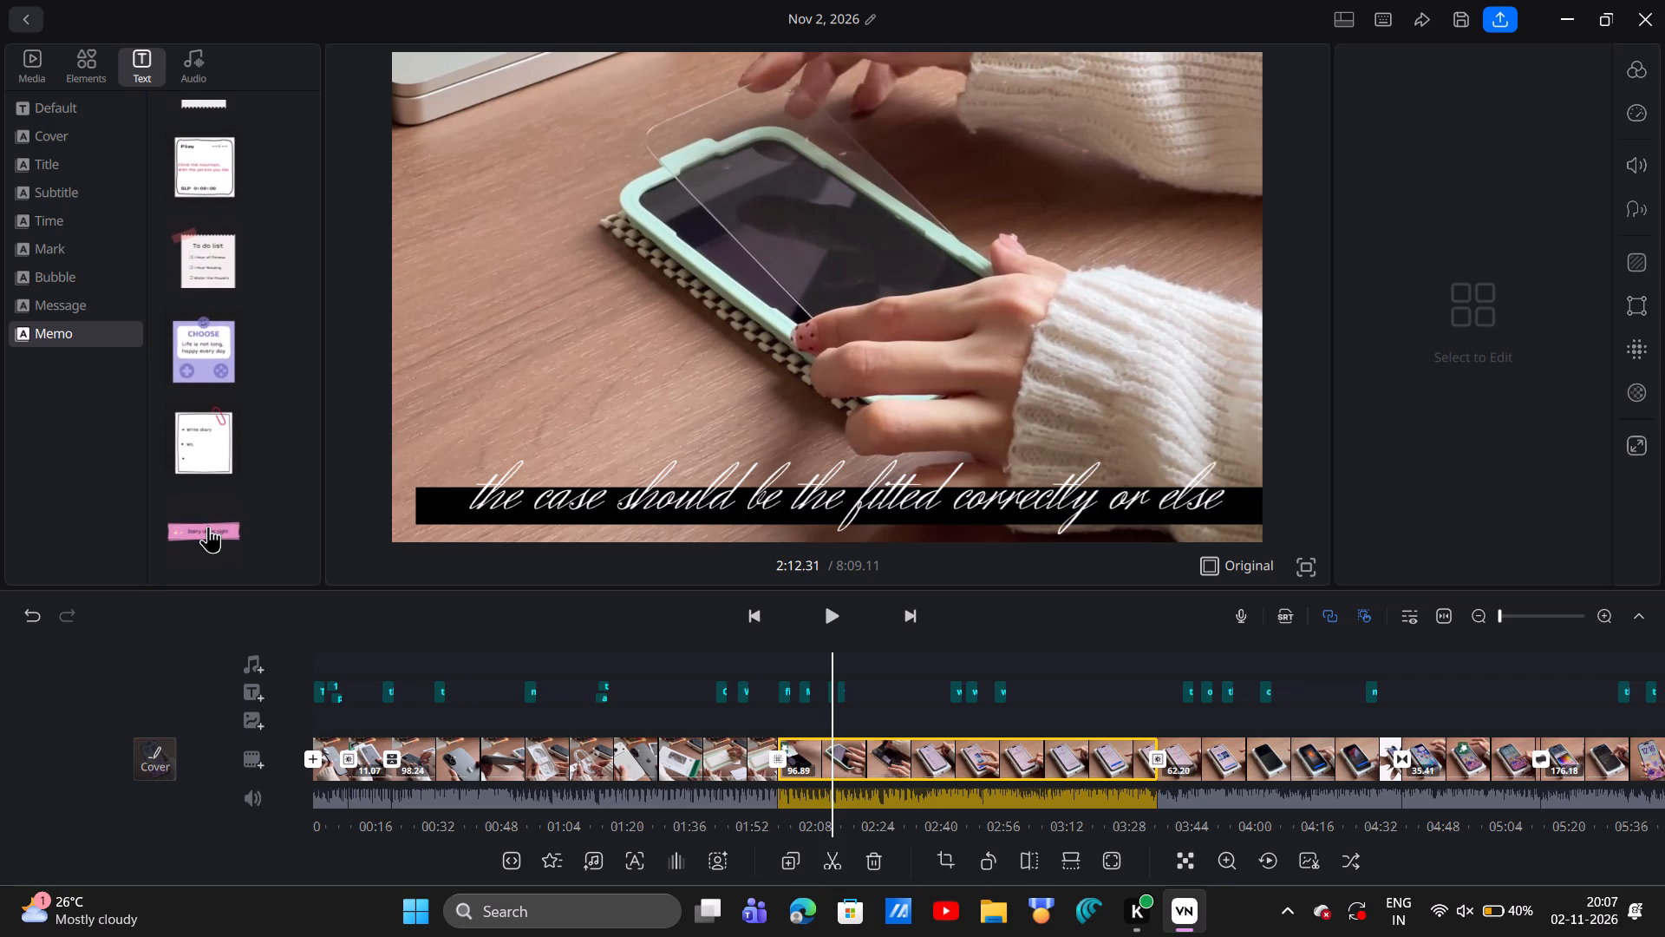
left_click_drag(208, 526, 557, 397)
Move the pink tape memo at about 2:14 fully into the frame and shrink it to about half the frame width.
left_click_drag(636, 381, 792, 386)
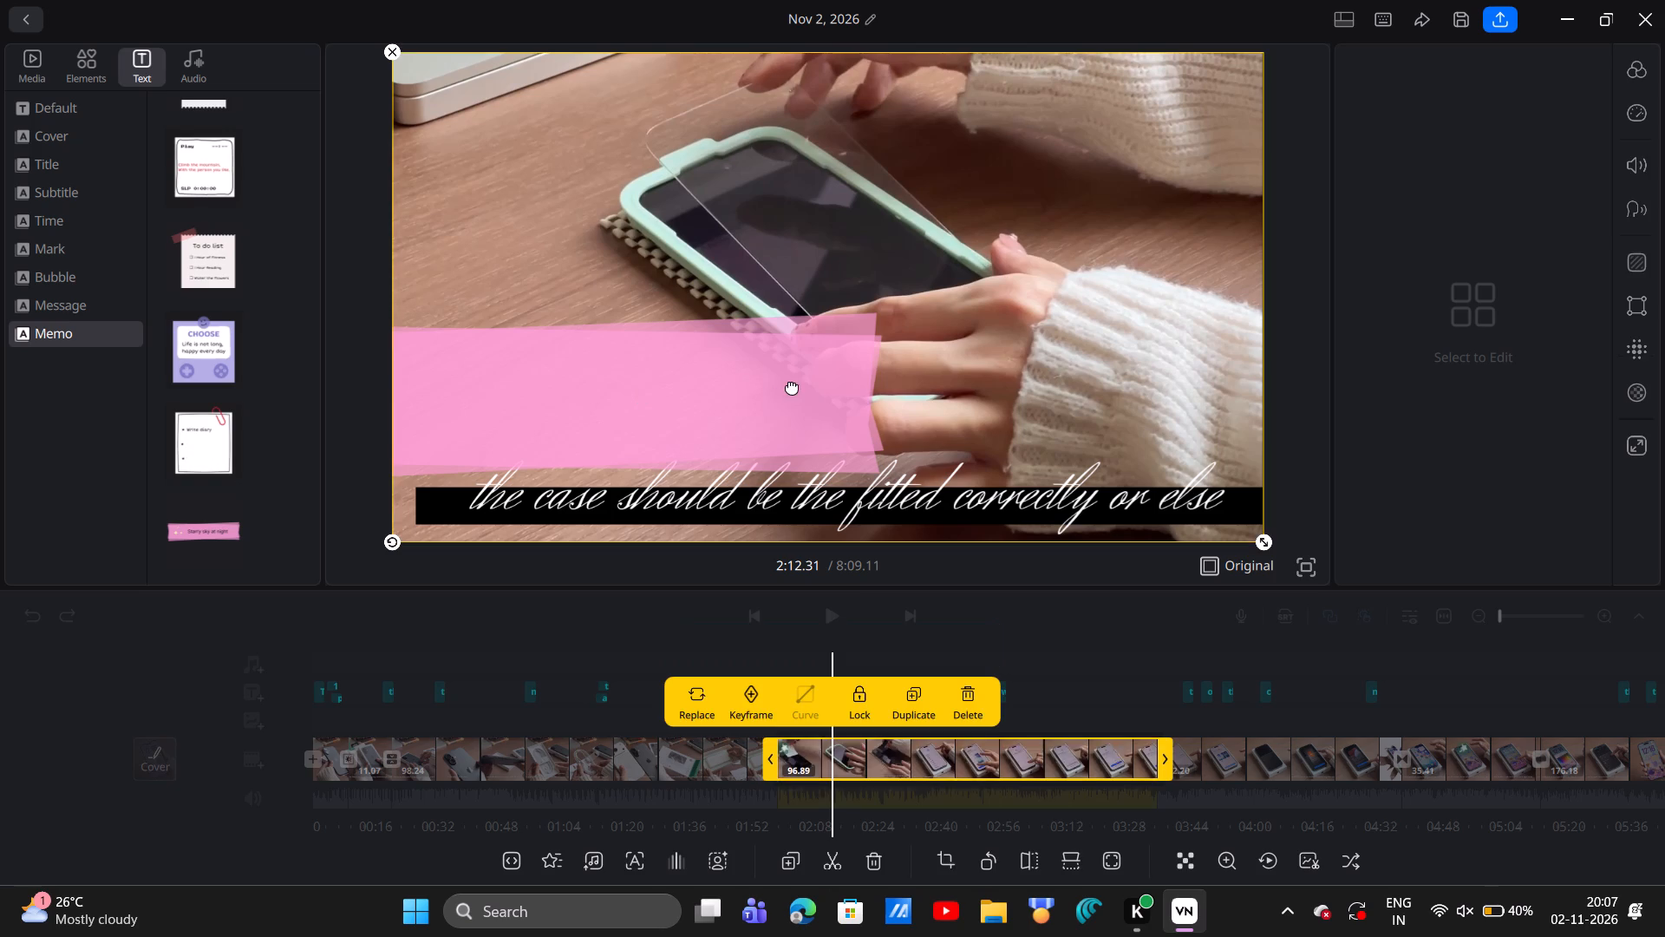
double_click(689, 404)
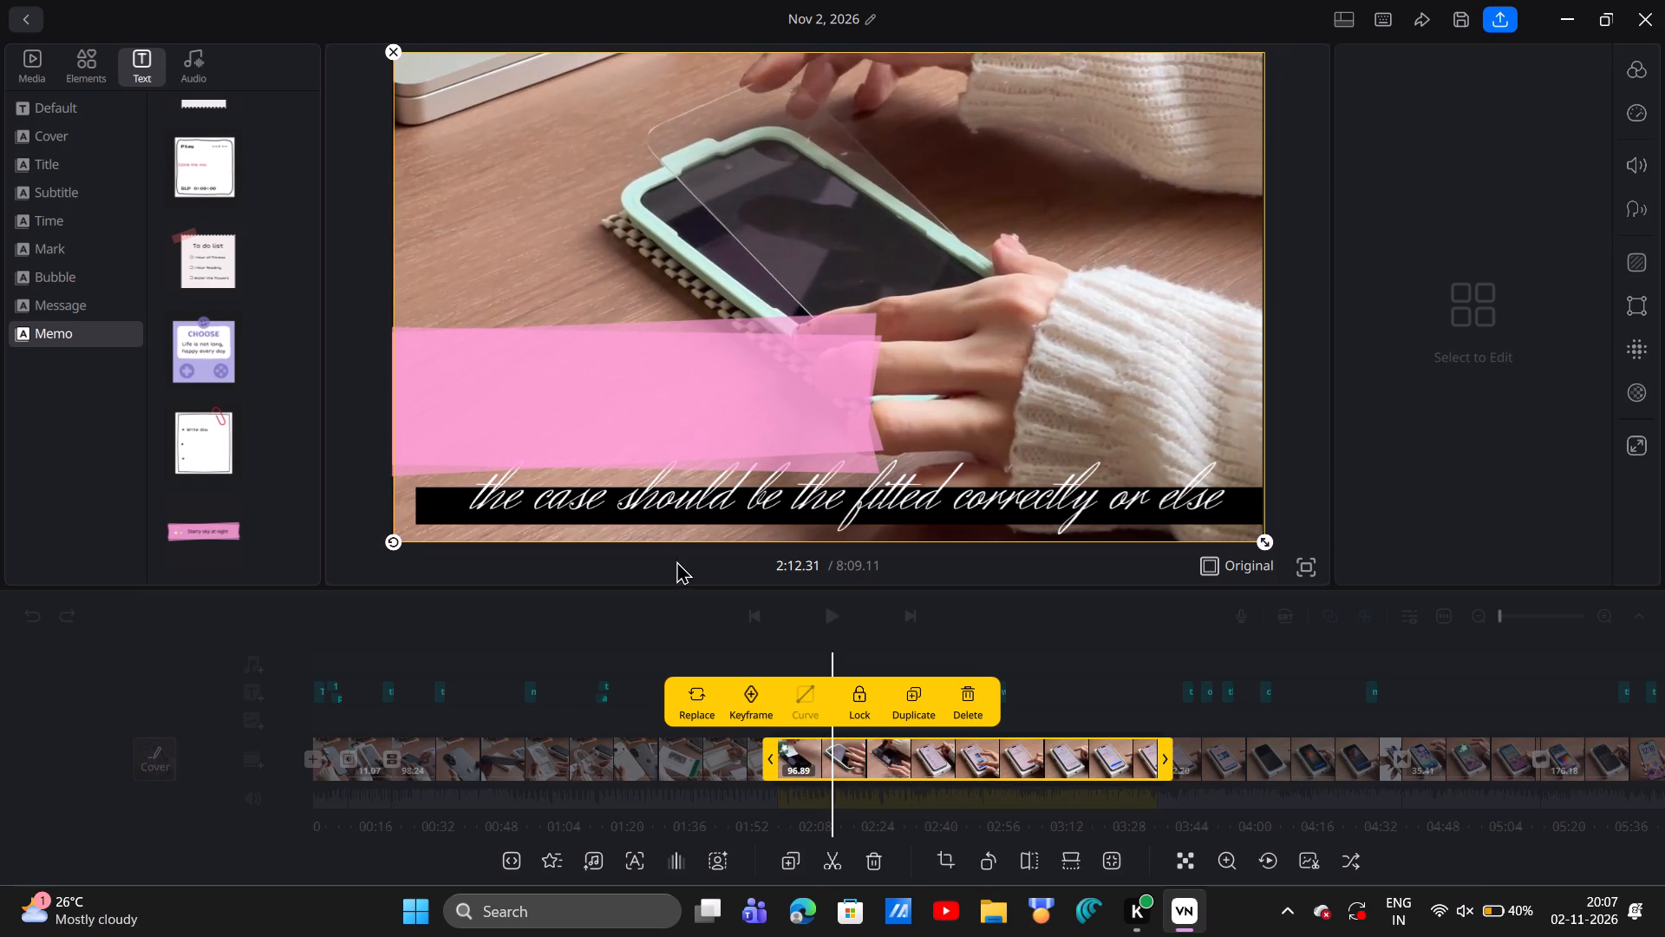
left_click(680, 596)
left_click(685, 340)
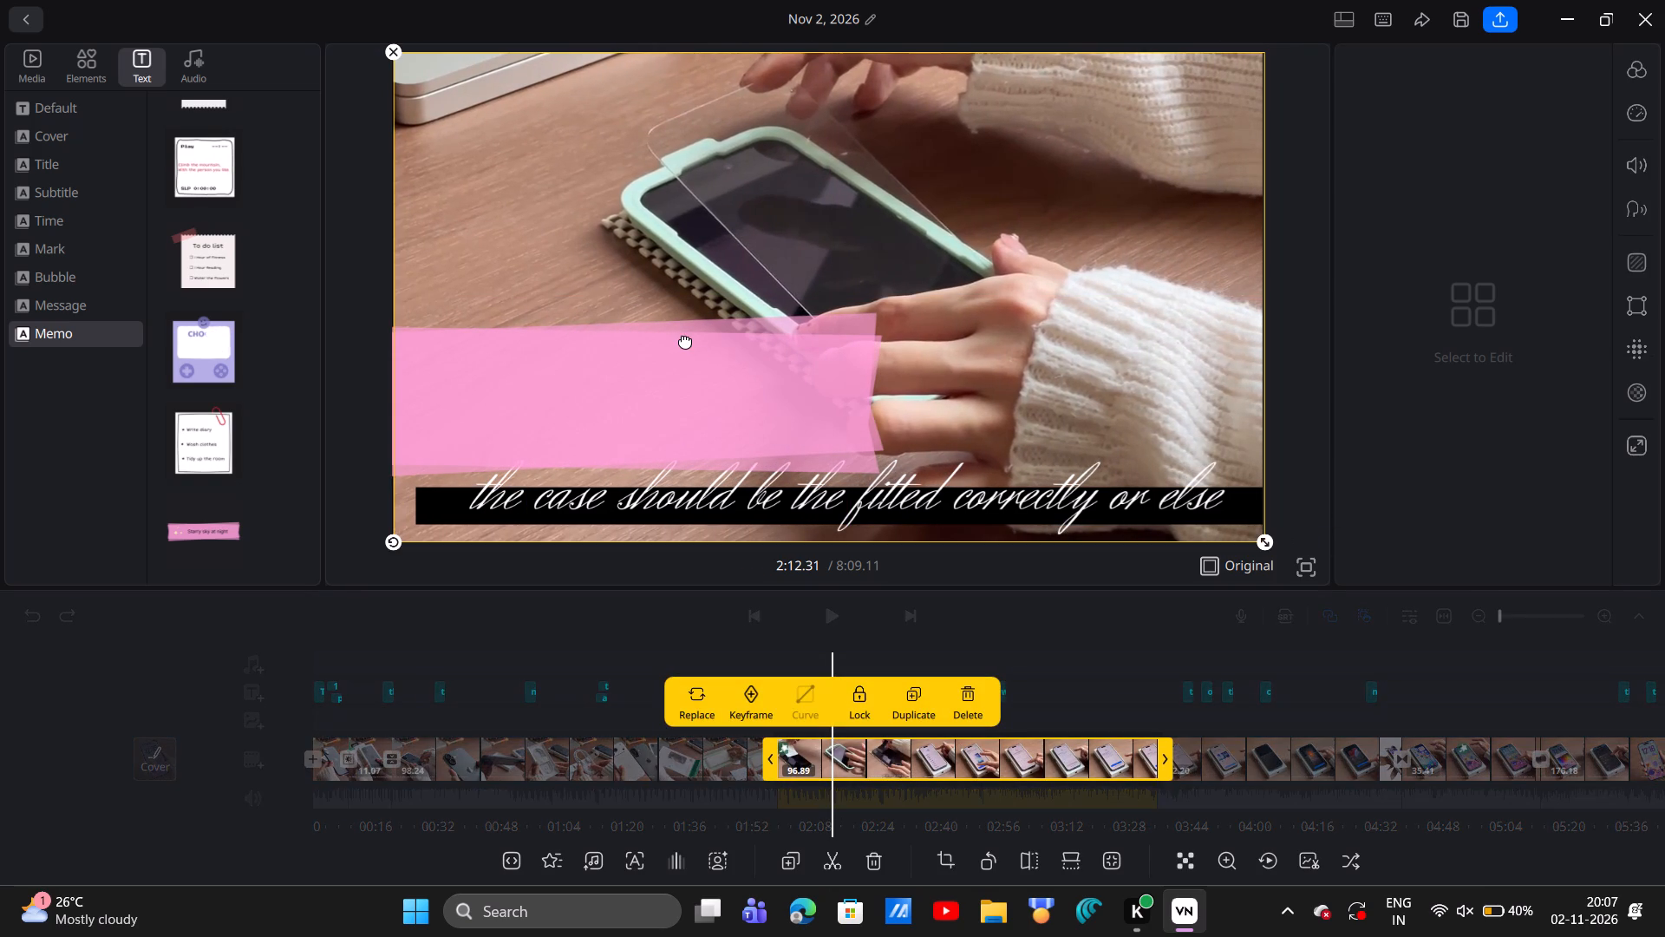
left_click(770, 639)
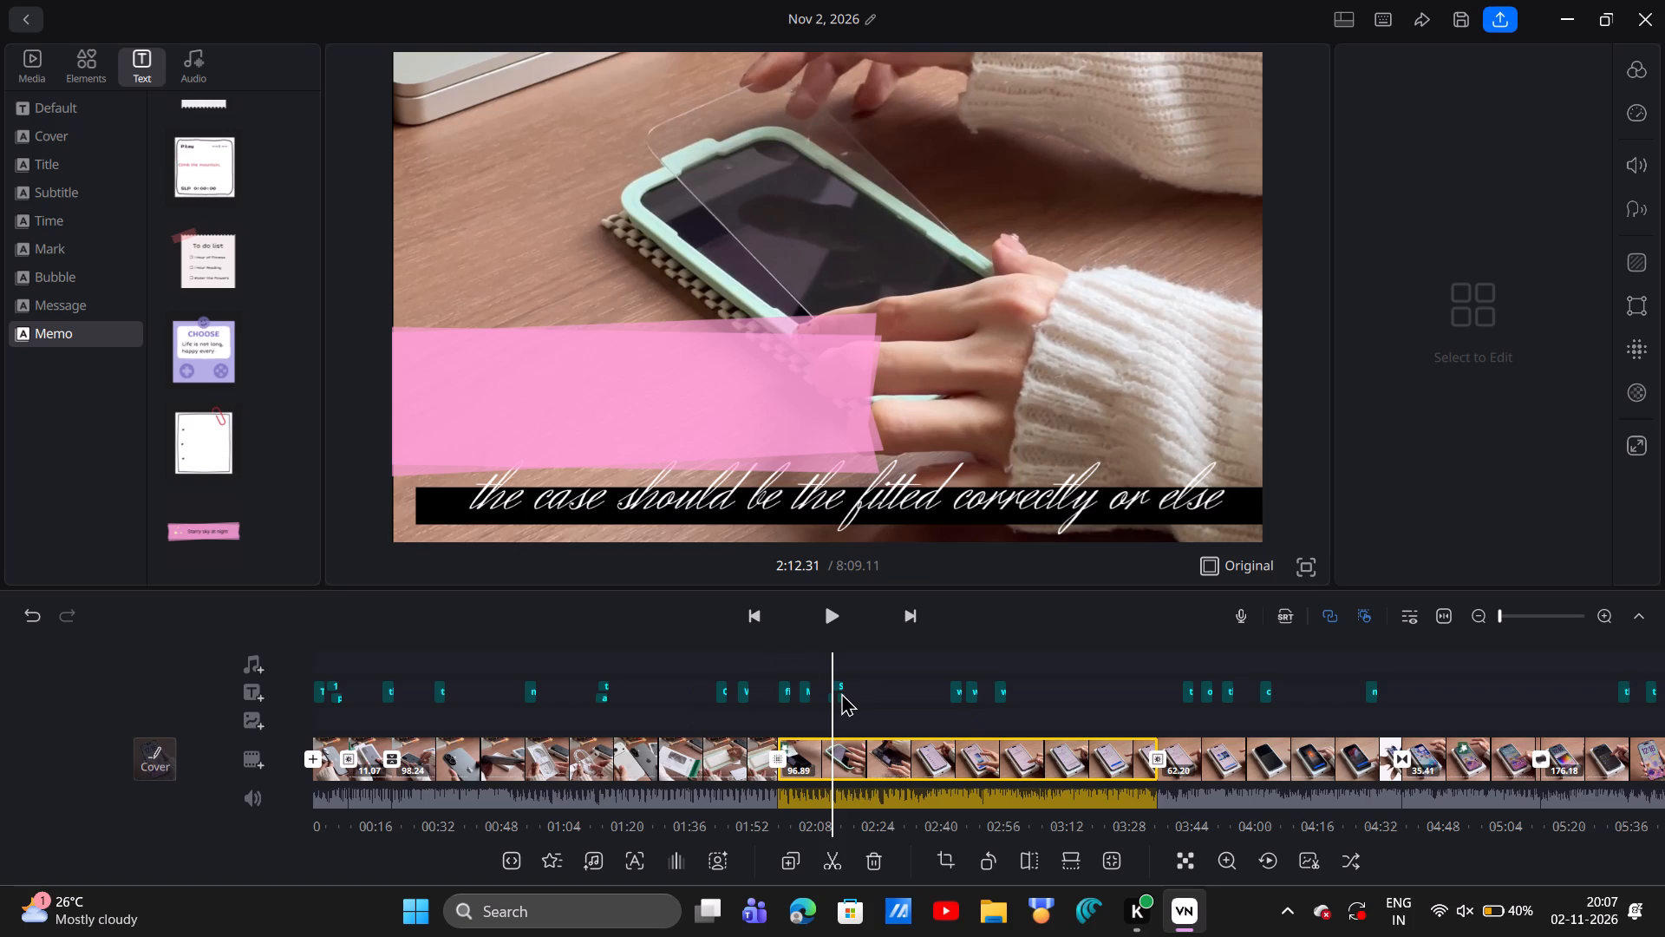
left_click(841, 692)
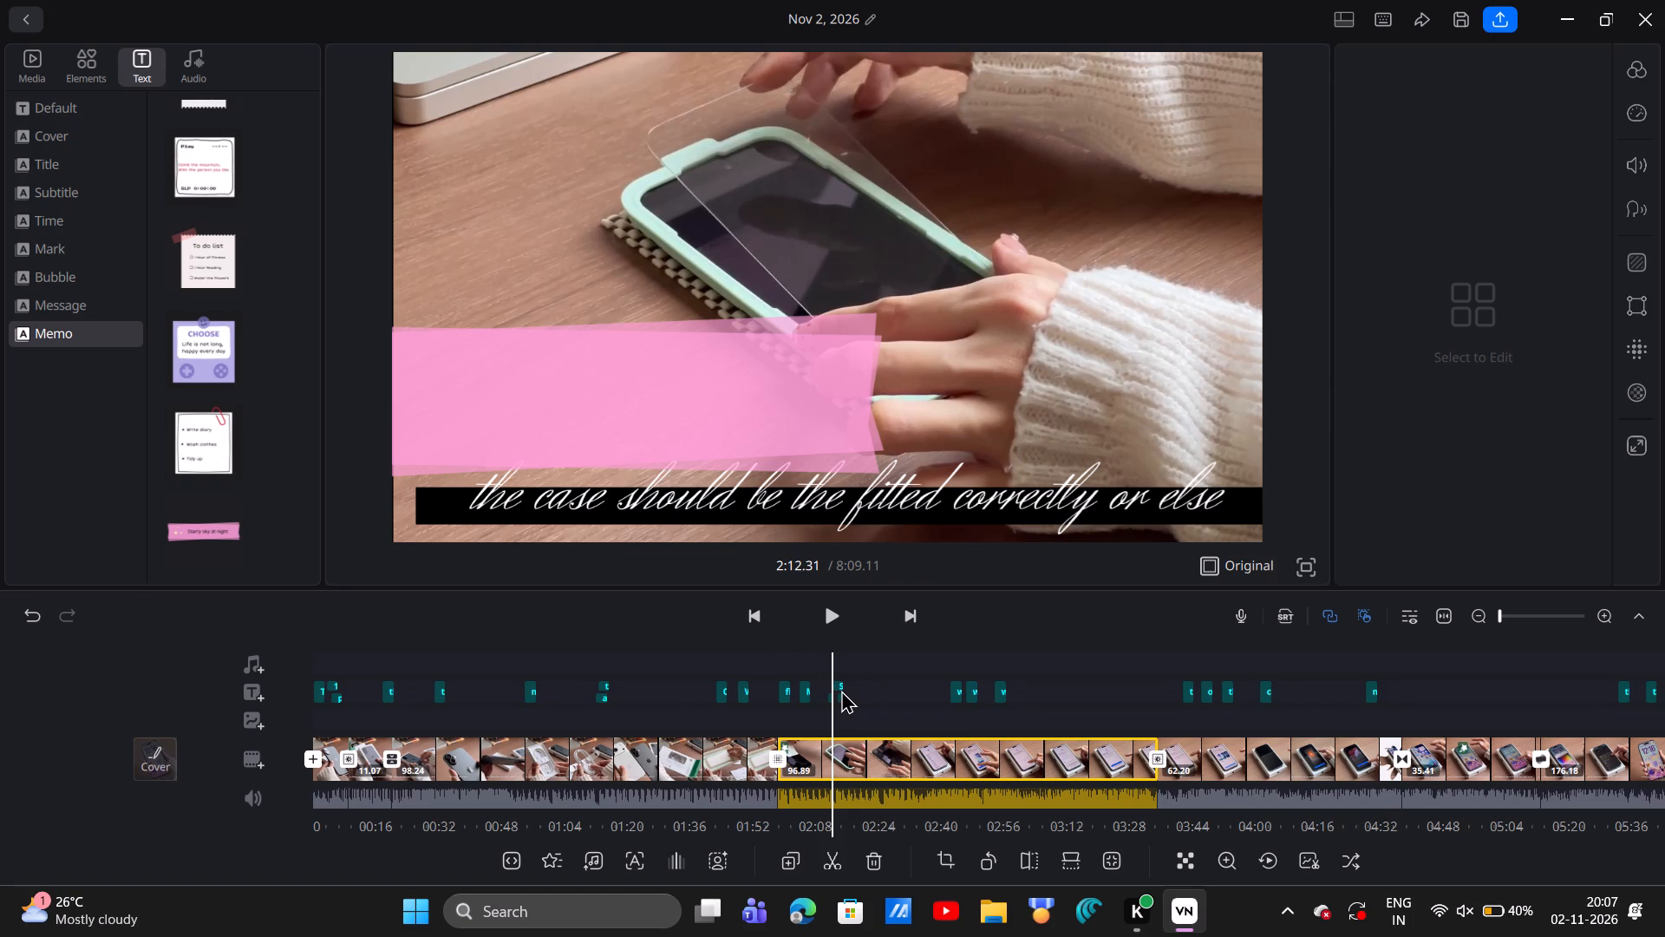
left_click(840, 686)
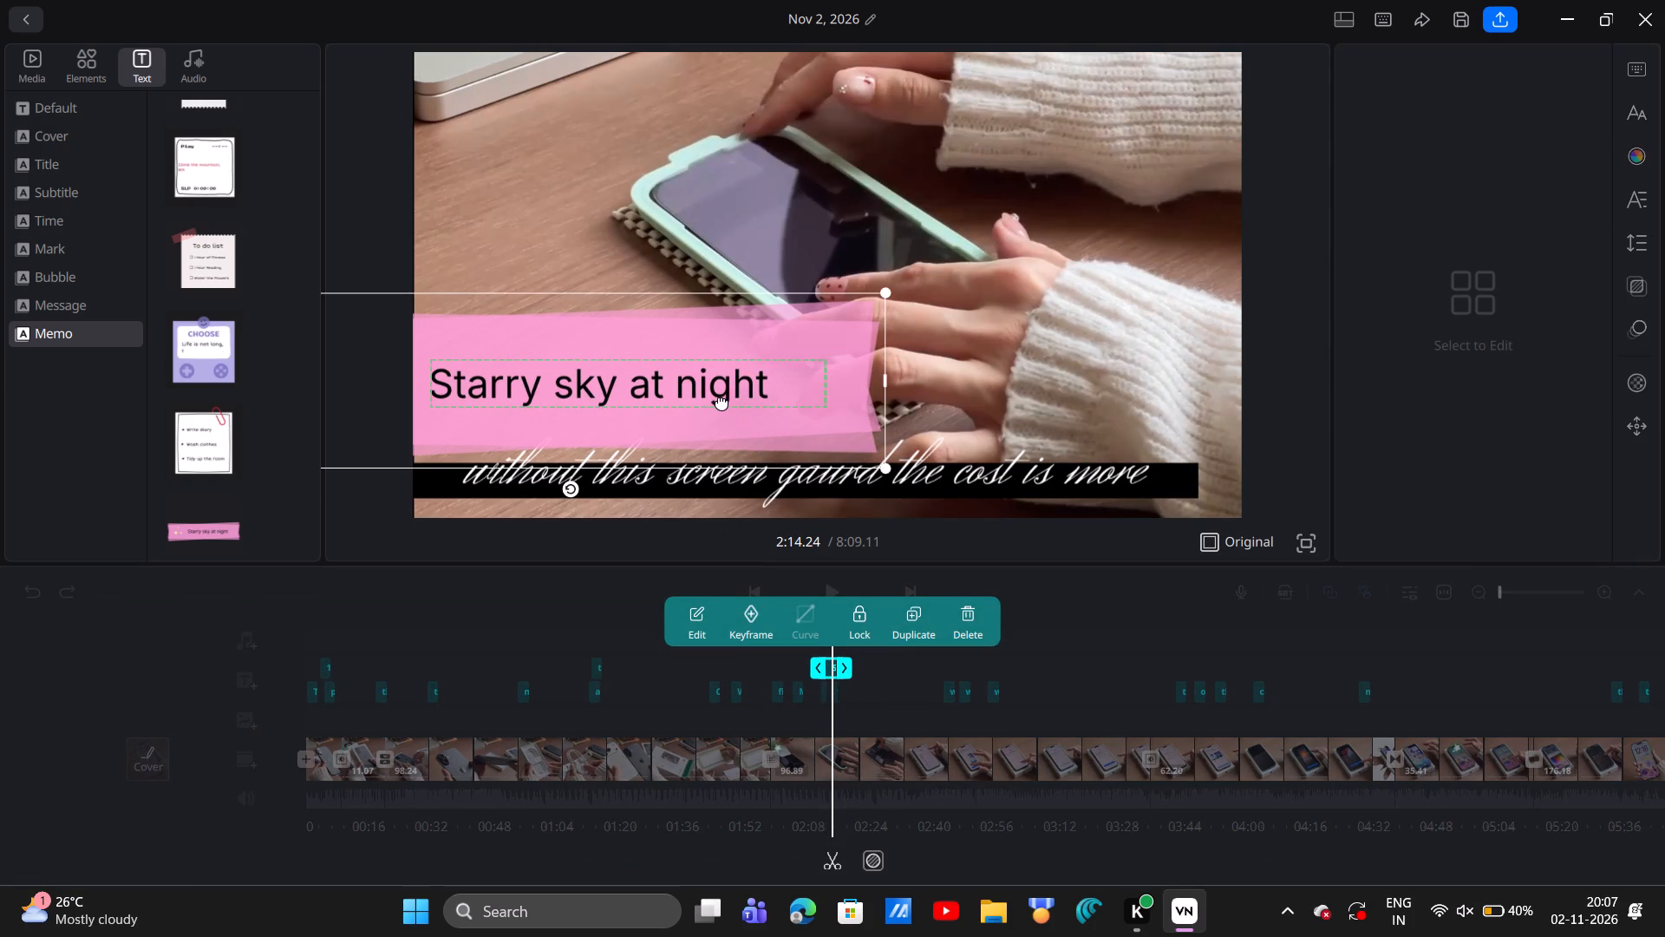
left_click_drag(721, 402, 892, 383)
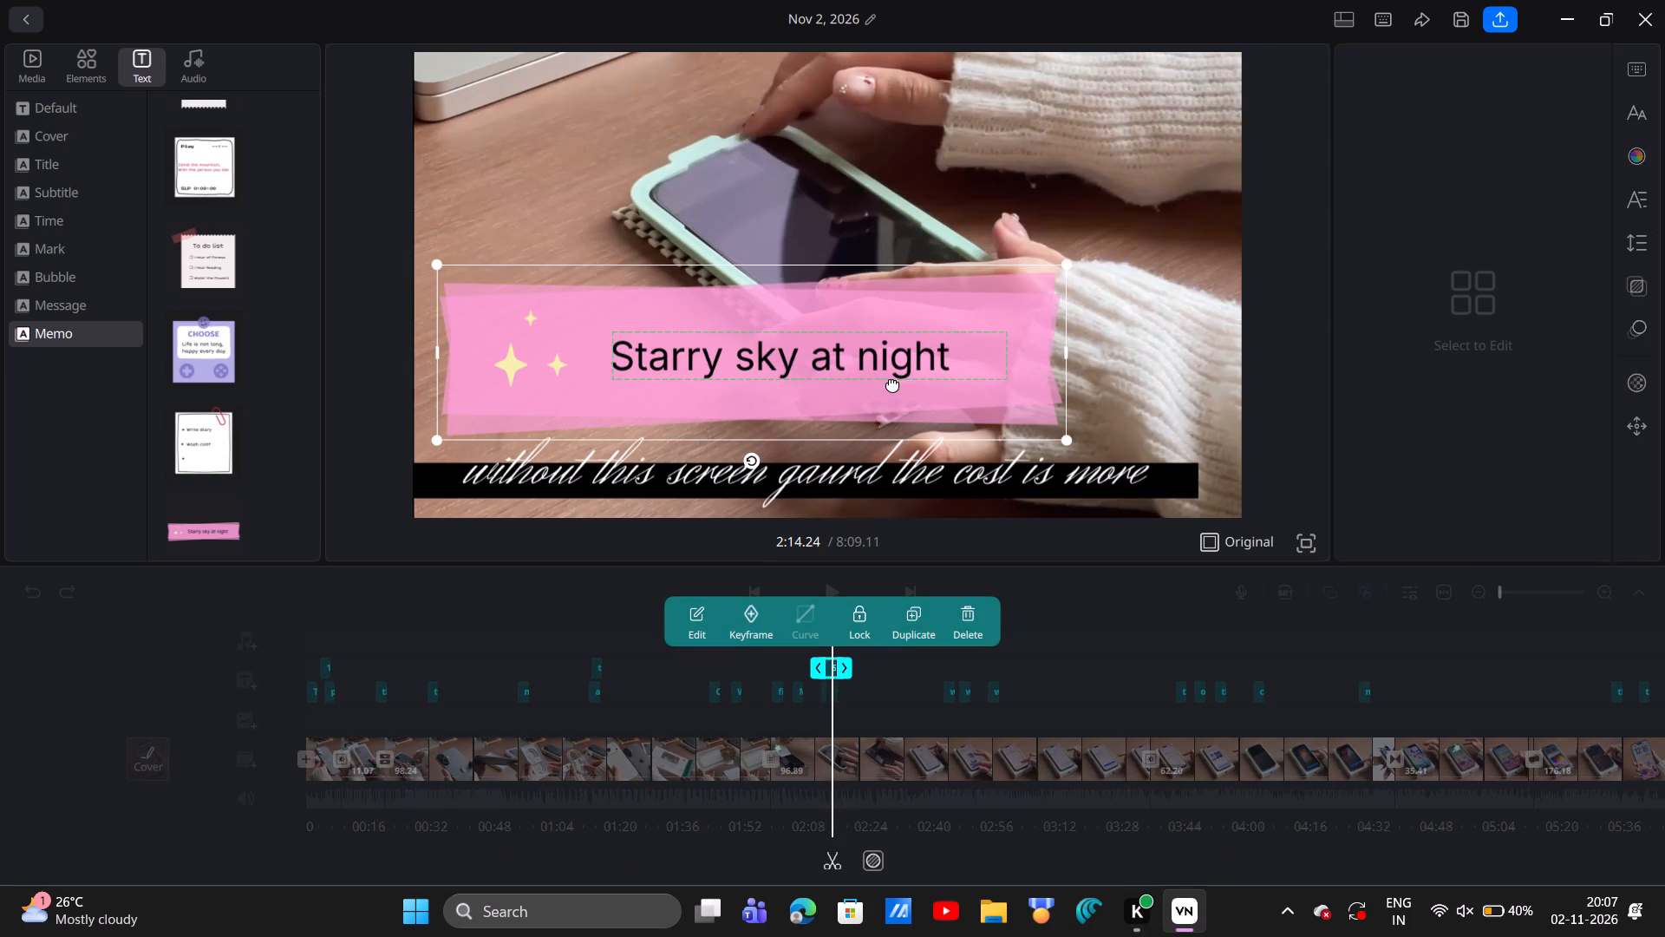
left_click_drag(892, 383, 920, 386)
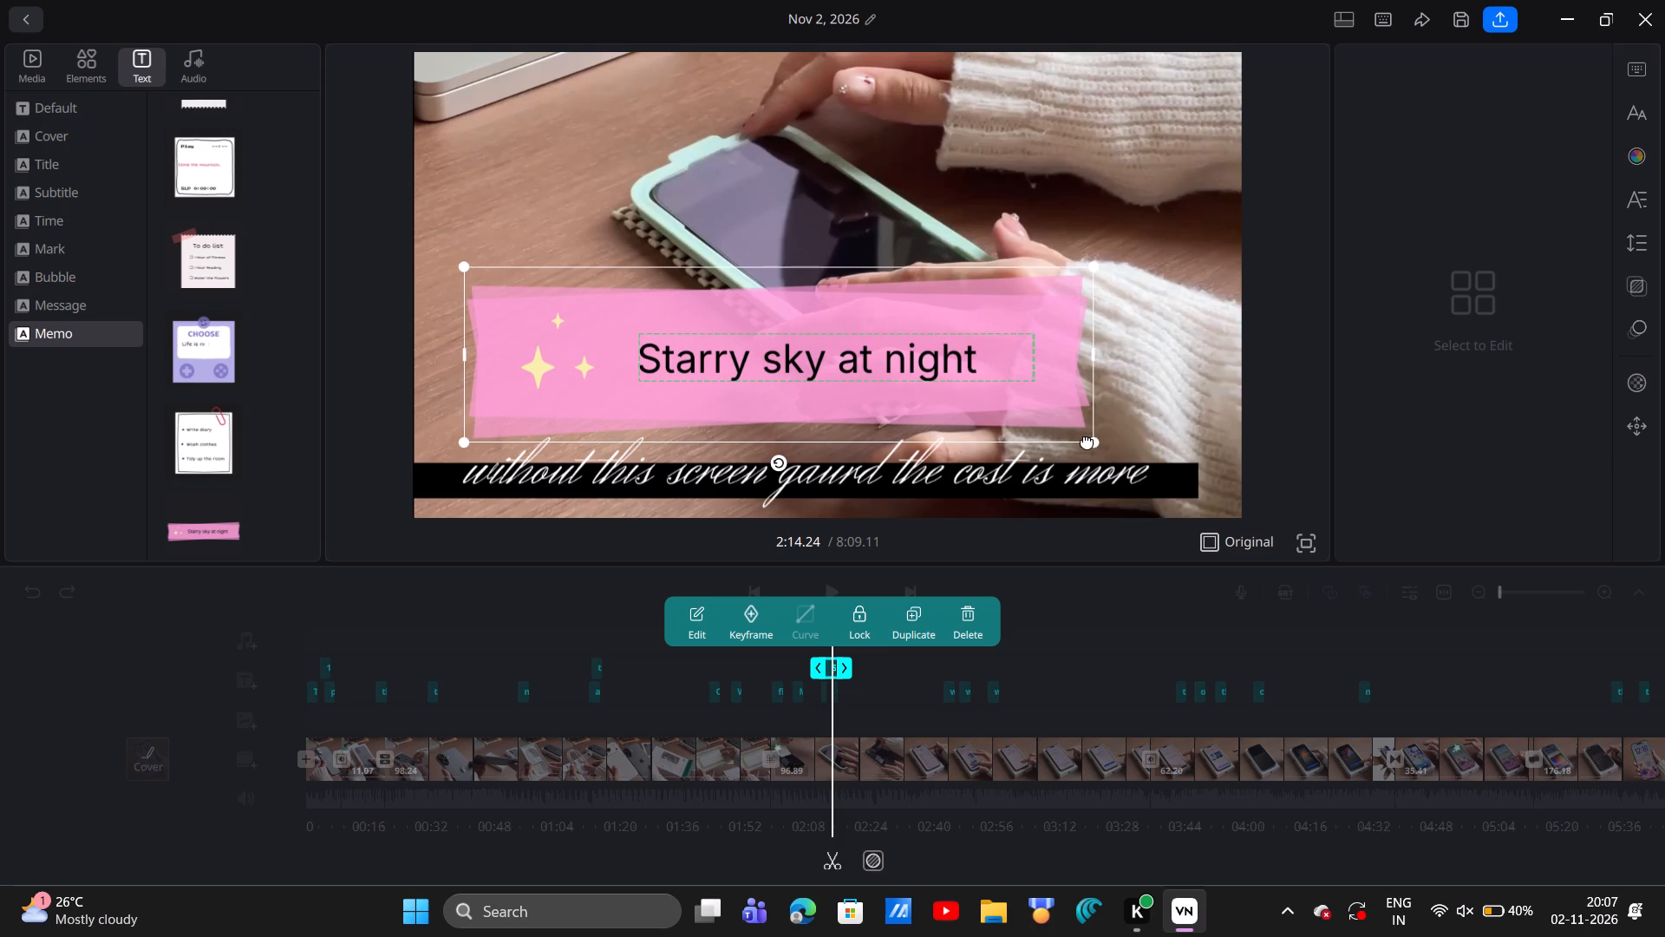
left_click_drag(1094, 440, 990, 381)
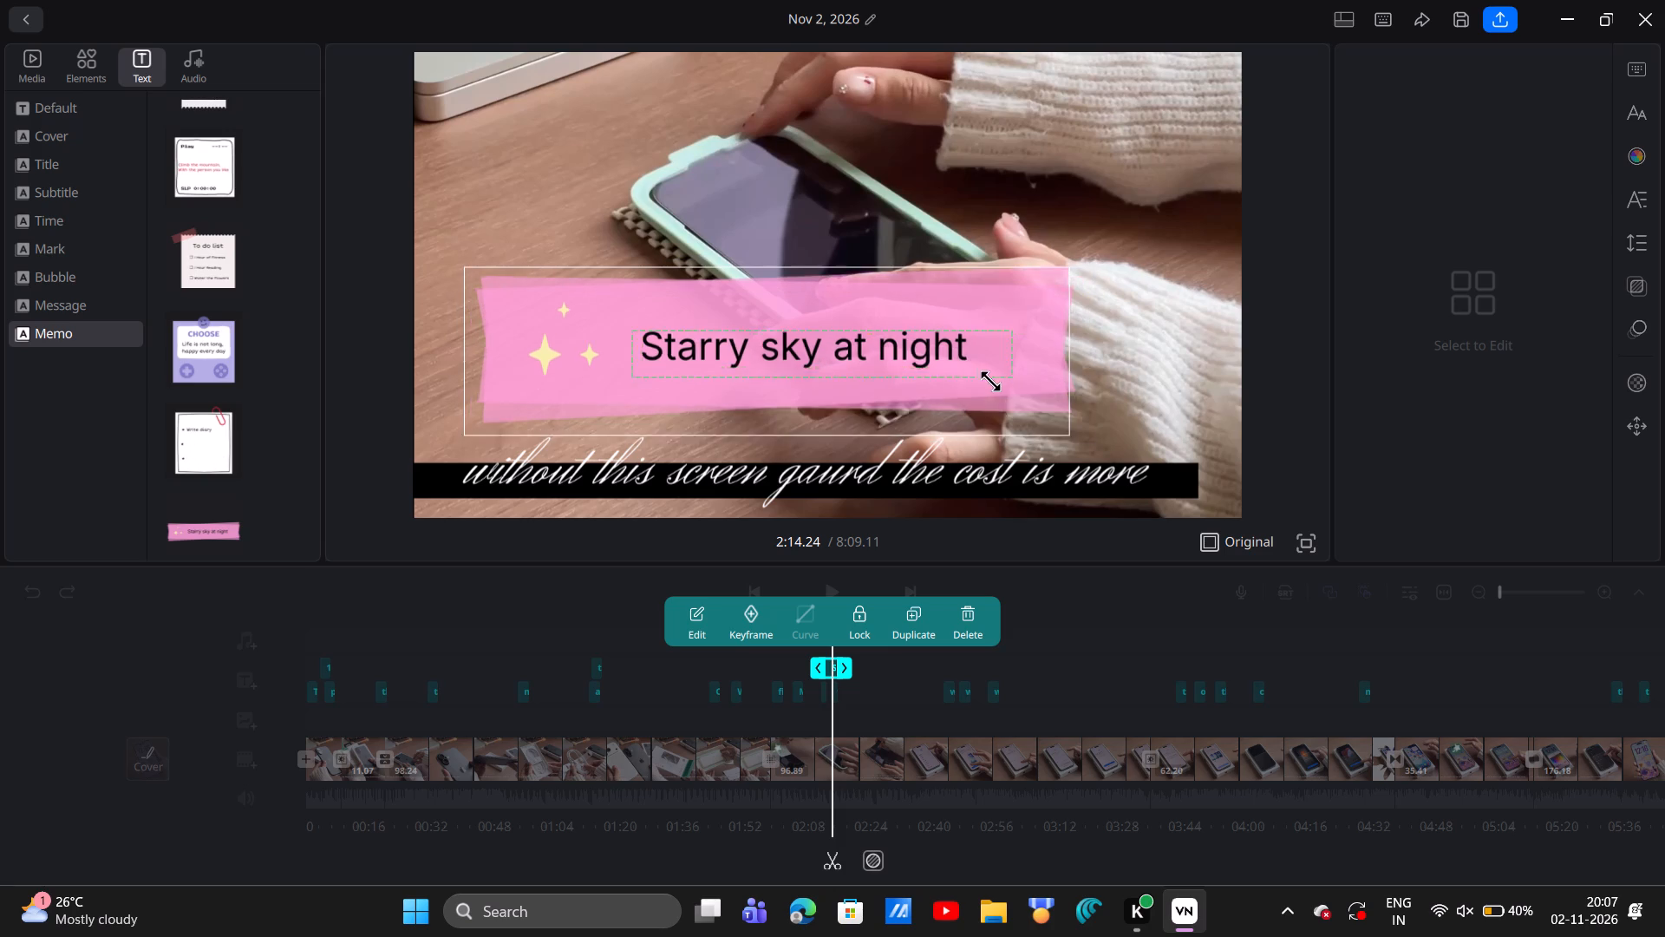
left_click_drag(990, 381, 901, 336)
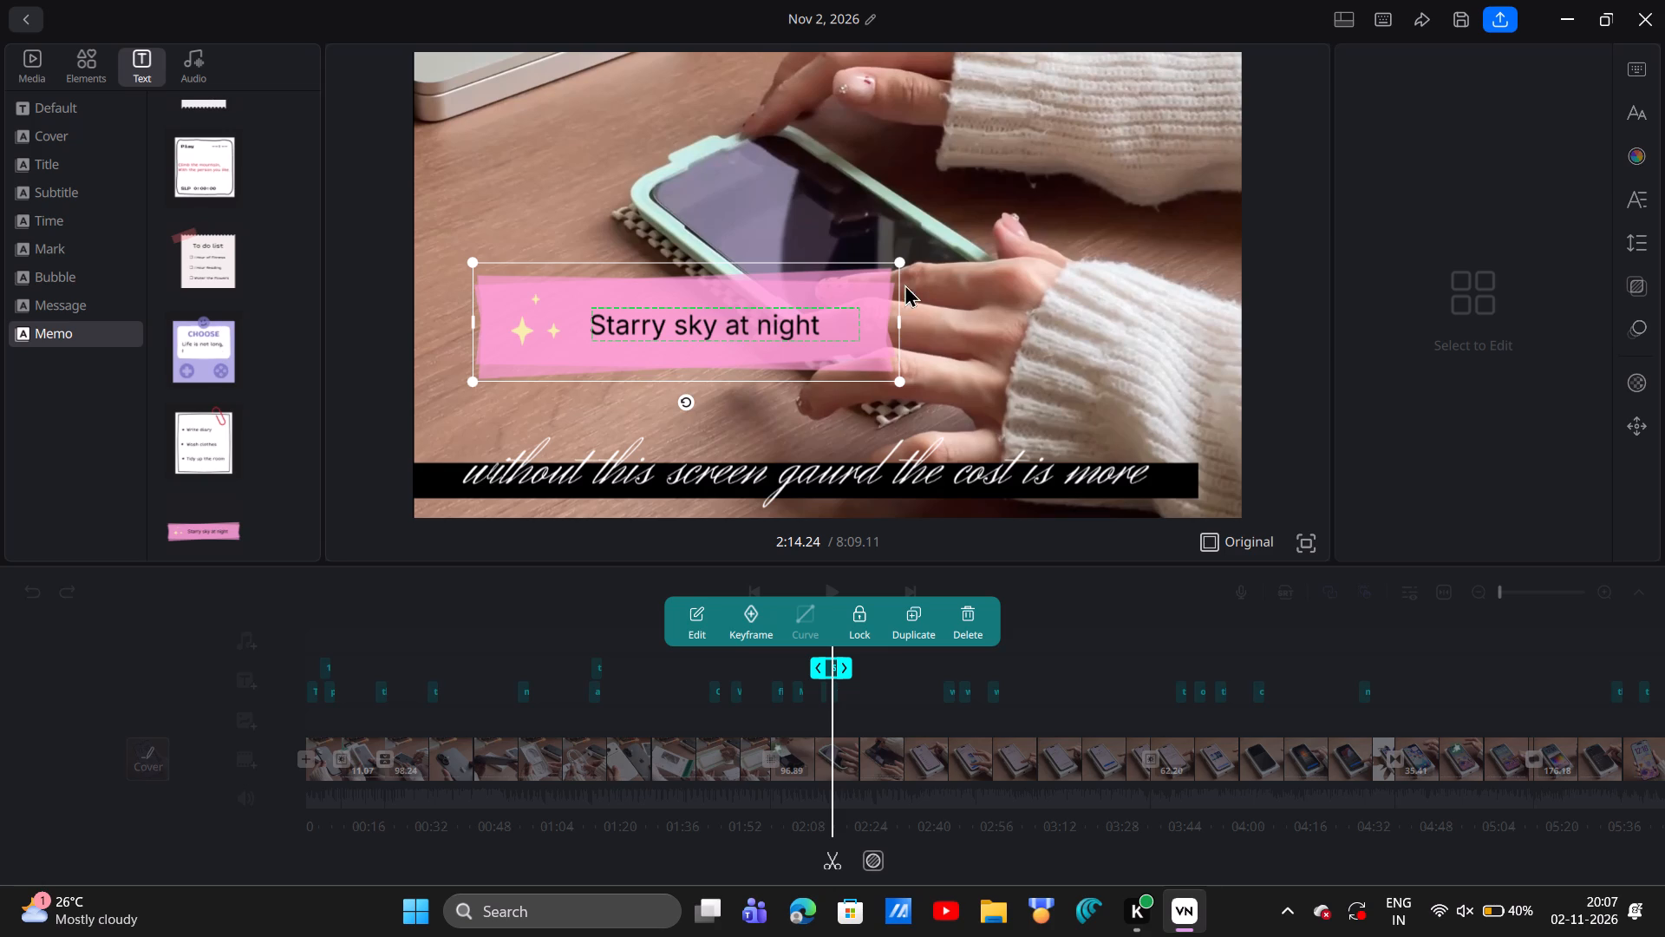
Change the pink tape memo's text to "pride and prejudice".
left_click(733, 343)
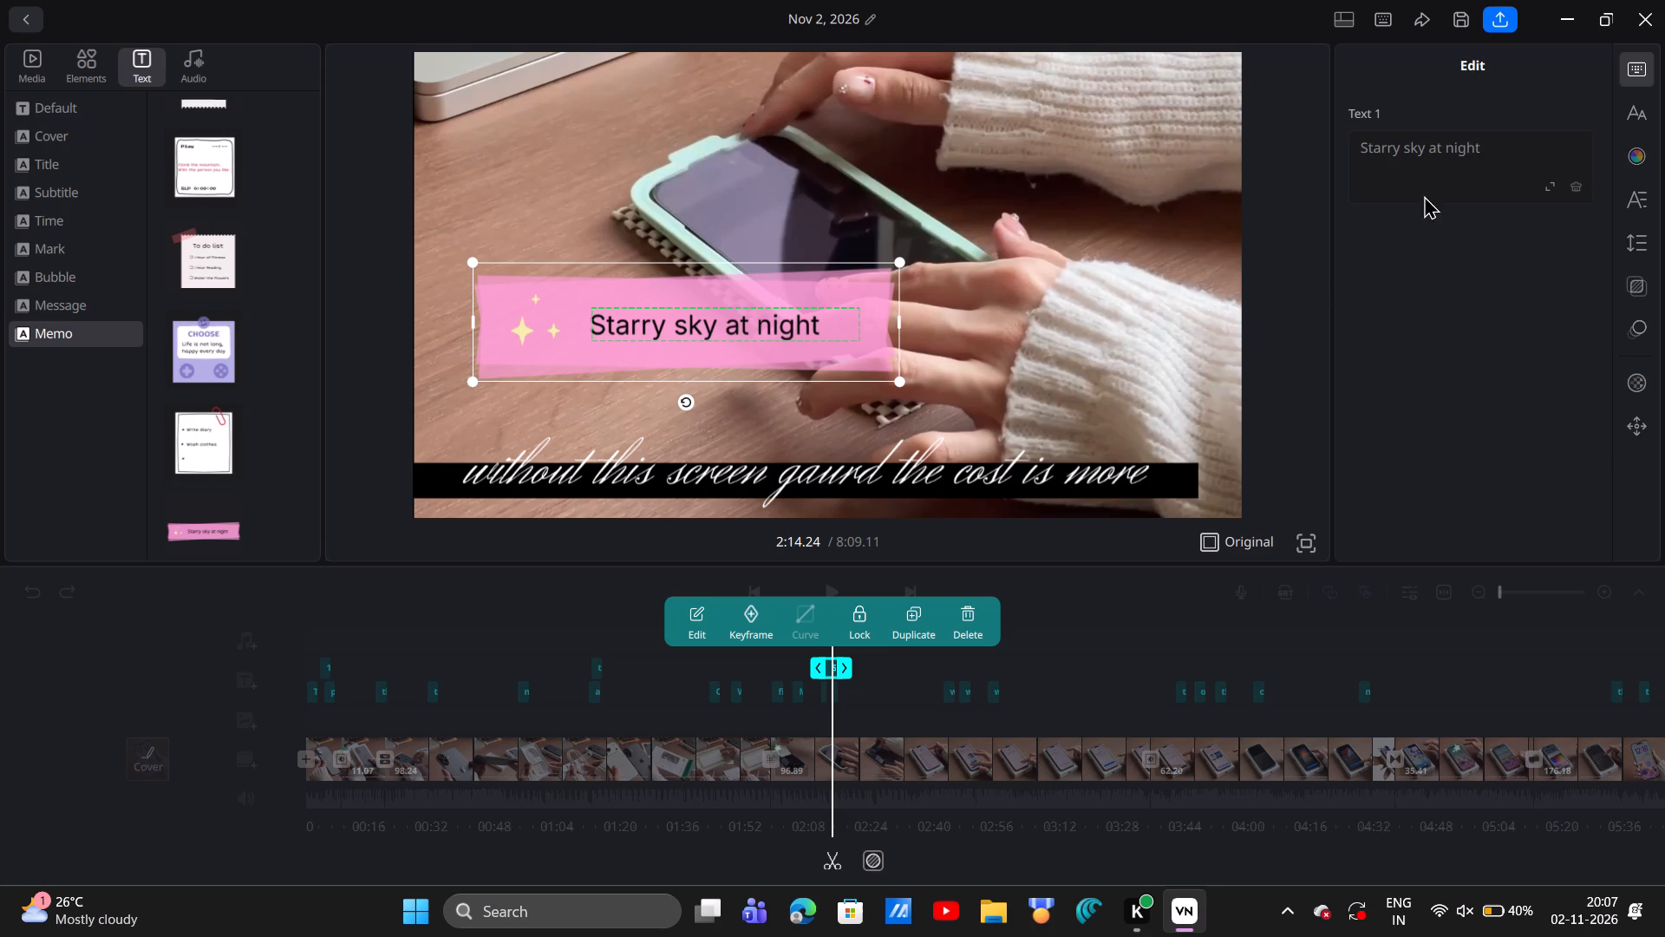
double_click(1447, 187)
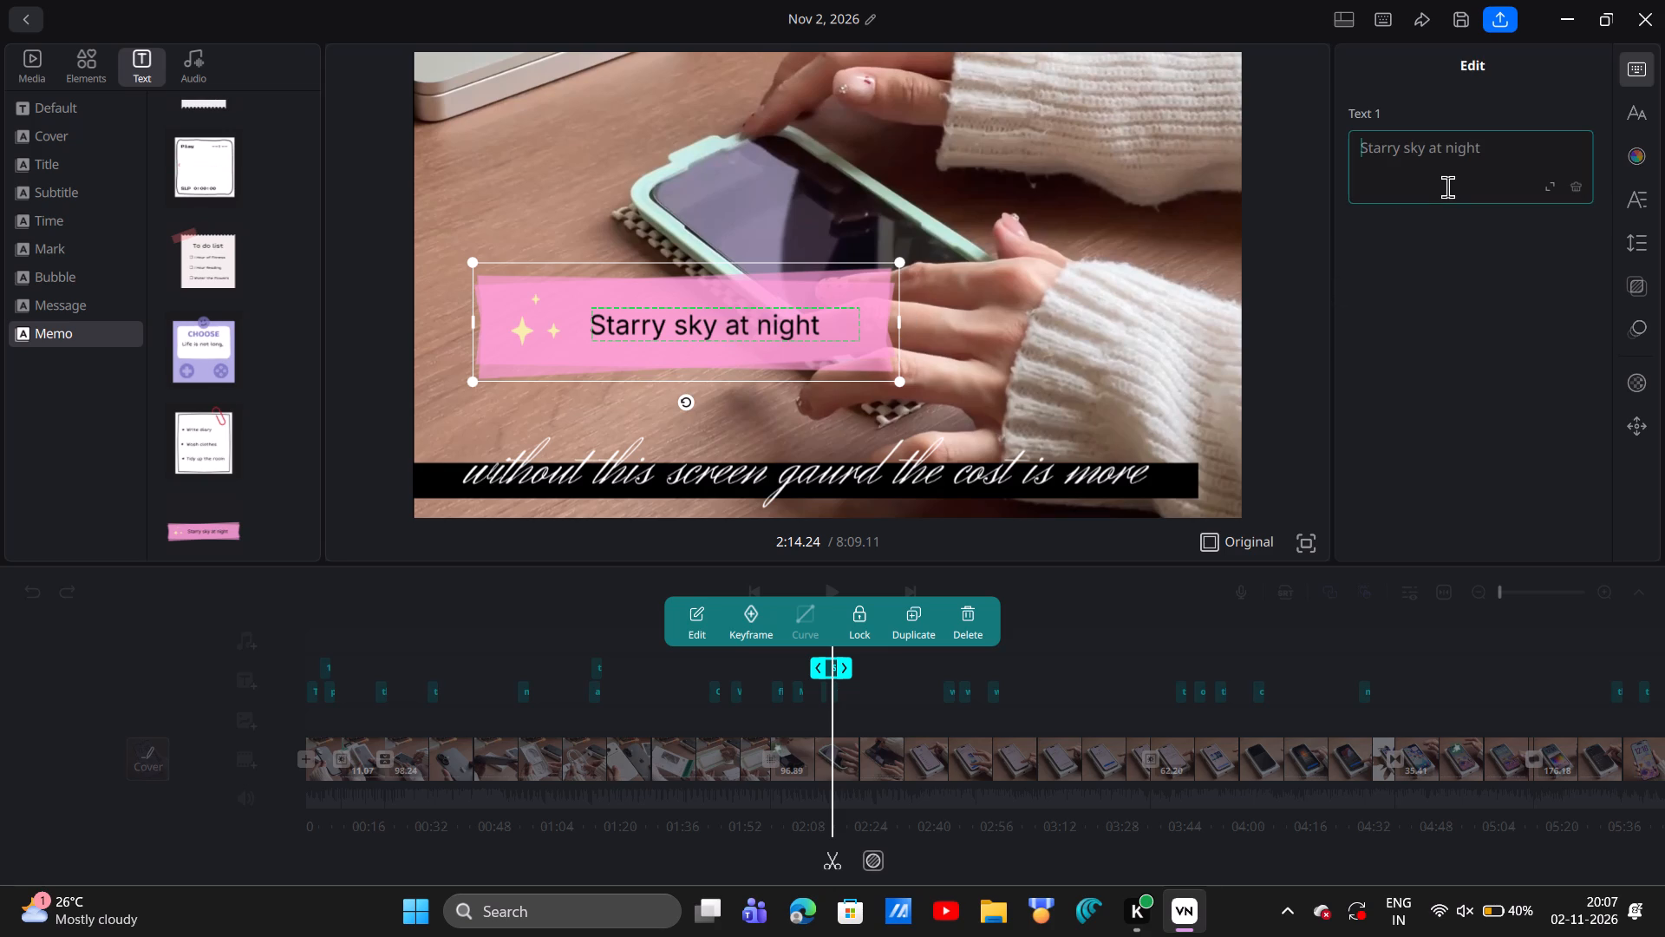
type("pride and pre")
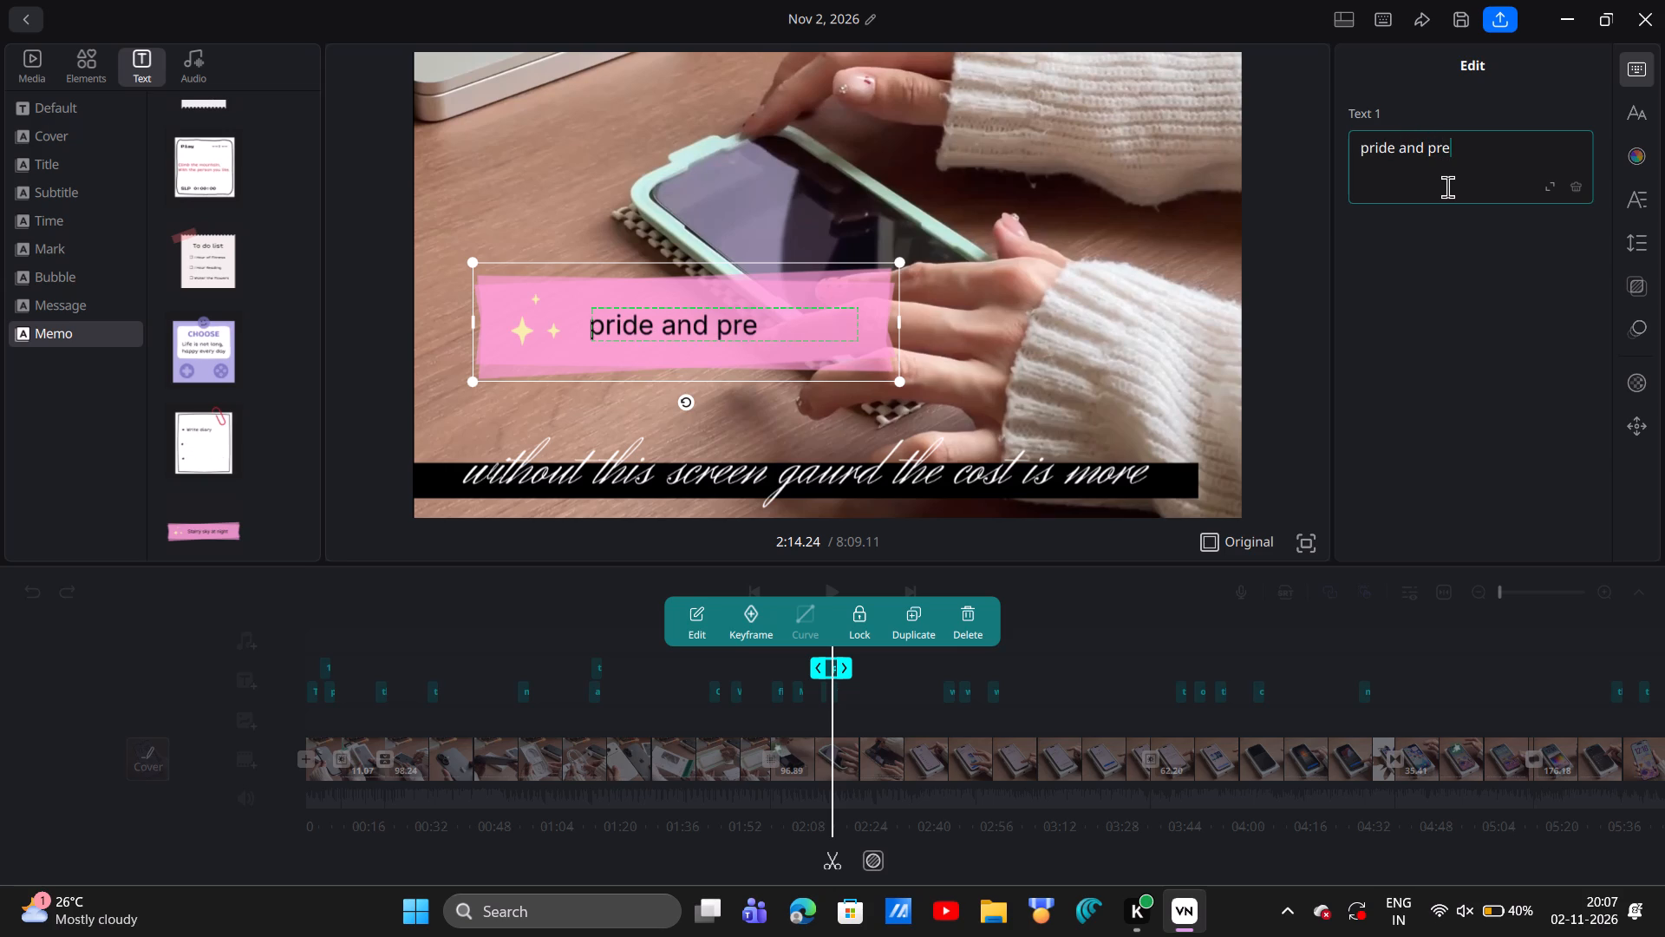
type("jui")
key("BackSpace")
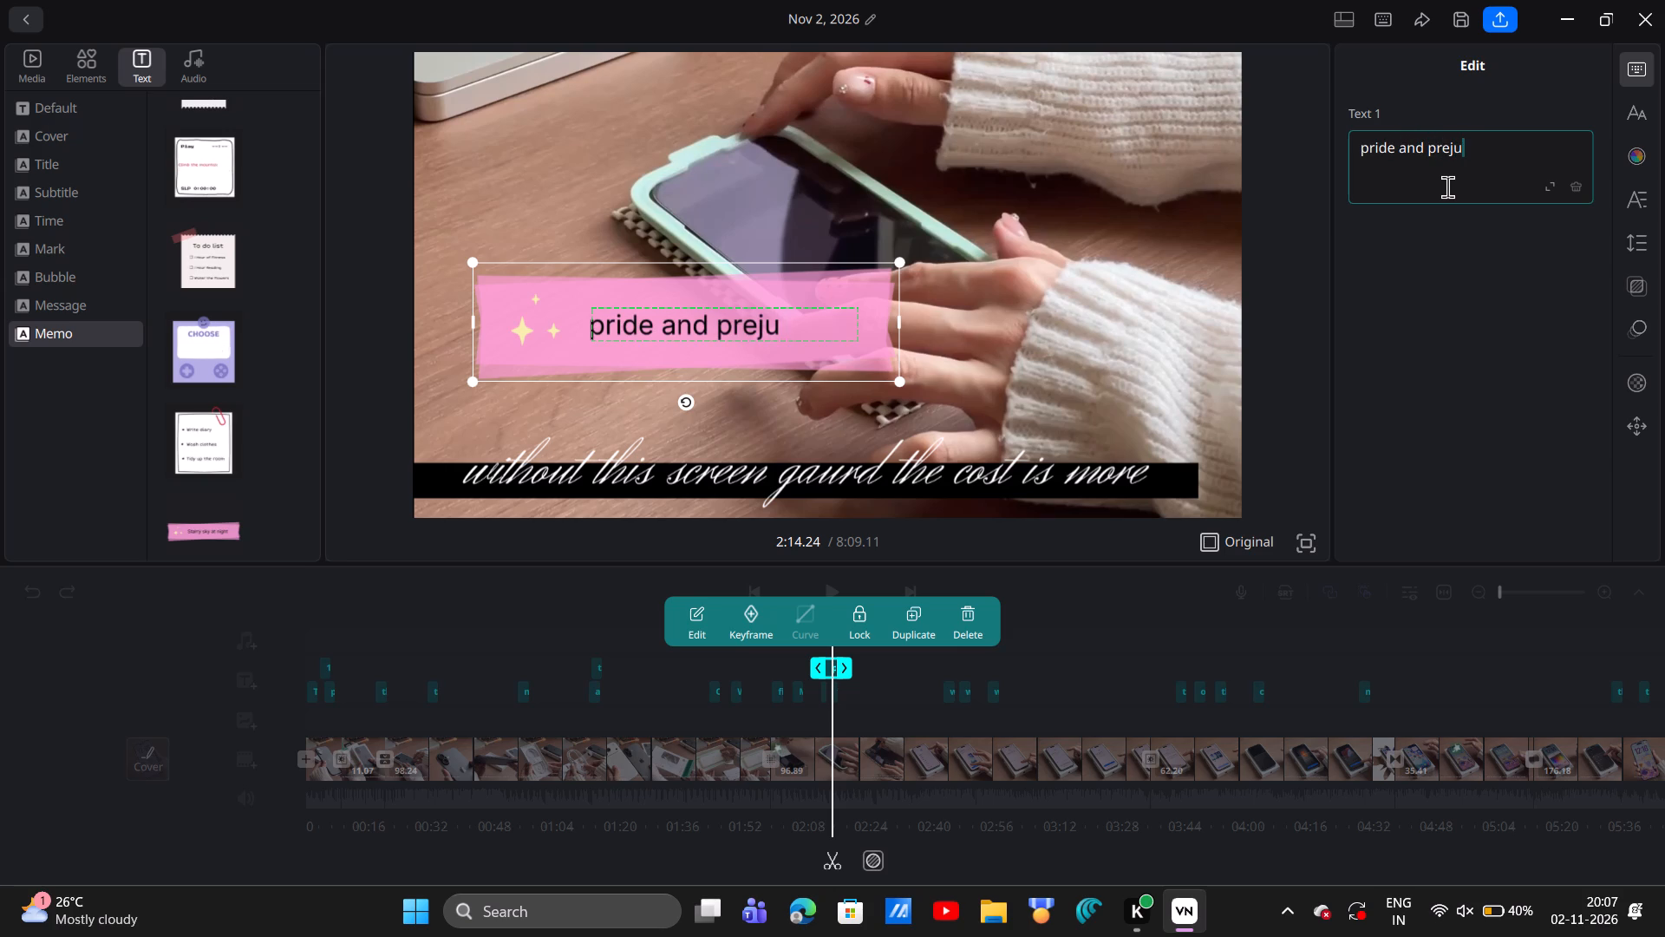
type("dice")
key("space")
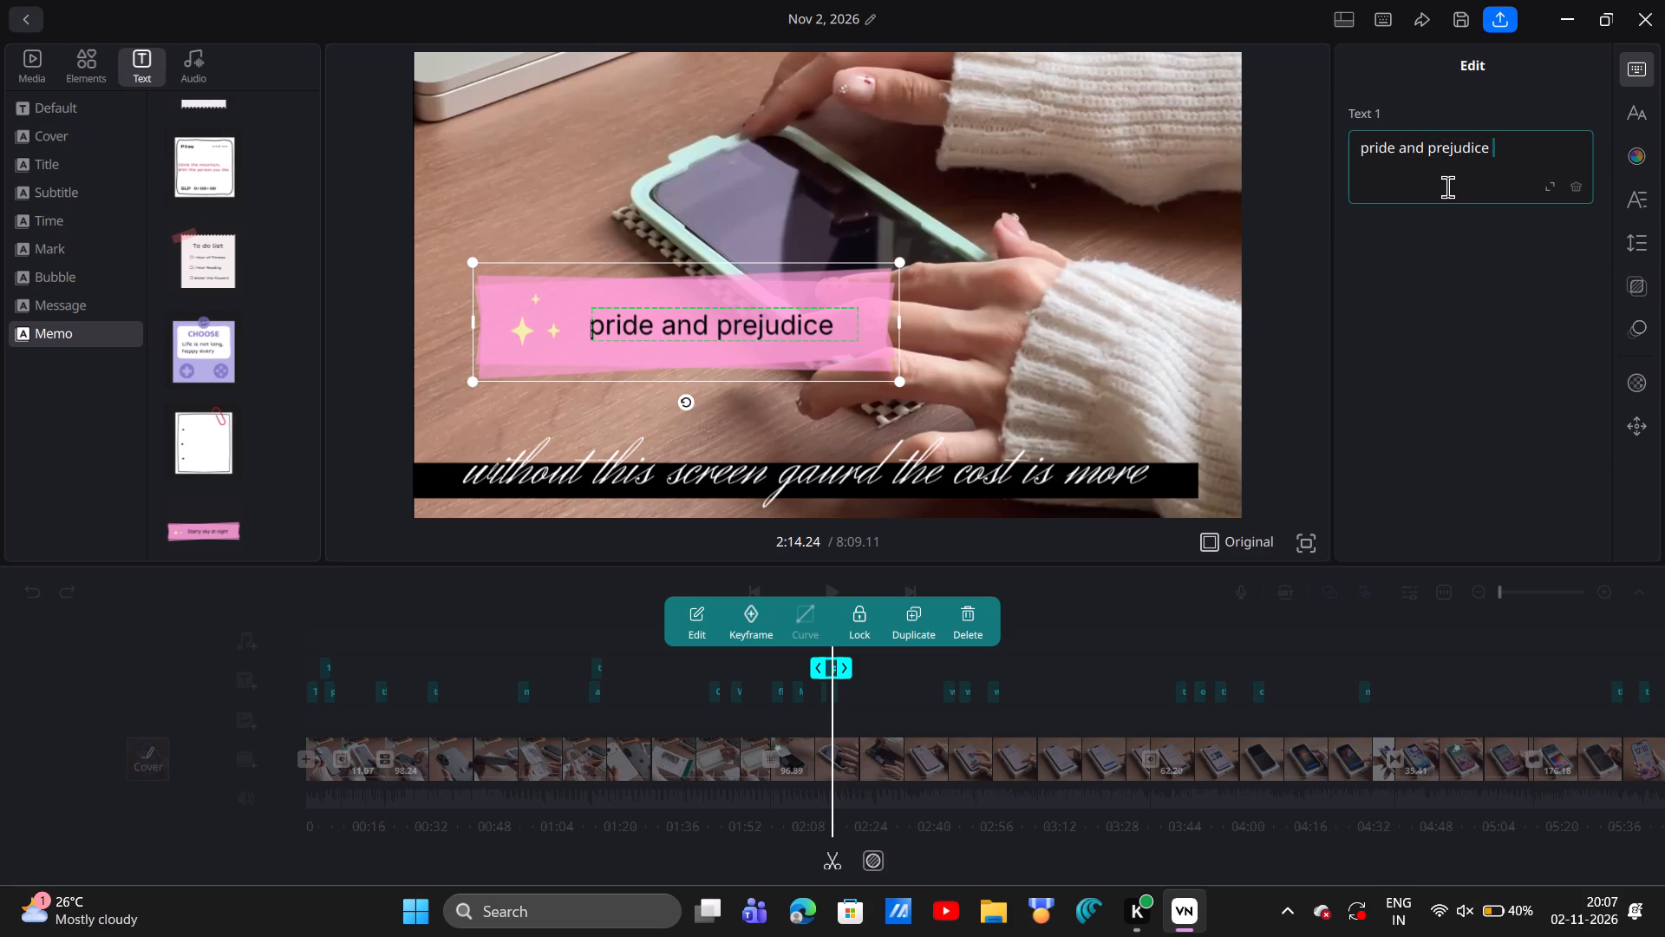
key("space")
Shrink the "pride and prejudice" memo to about a third of the frame width and place it in the frame's upper-left corner.
left_click_drag(898, 384, 733, 339)
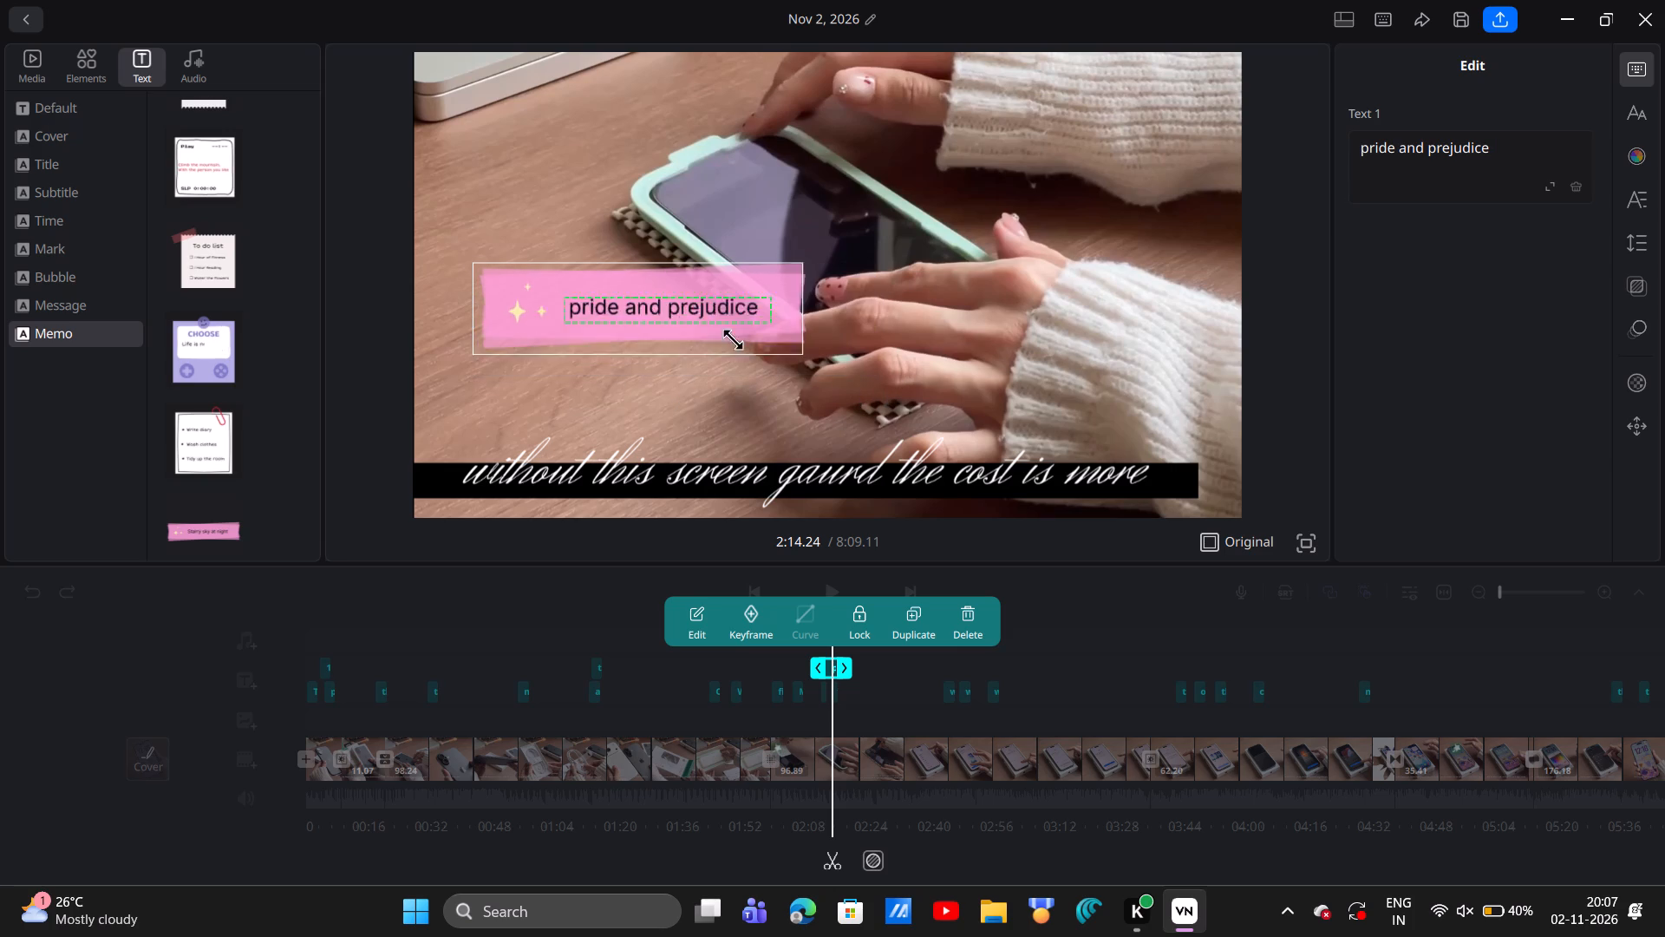
left_click_drag(733, 339, 809, 431)
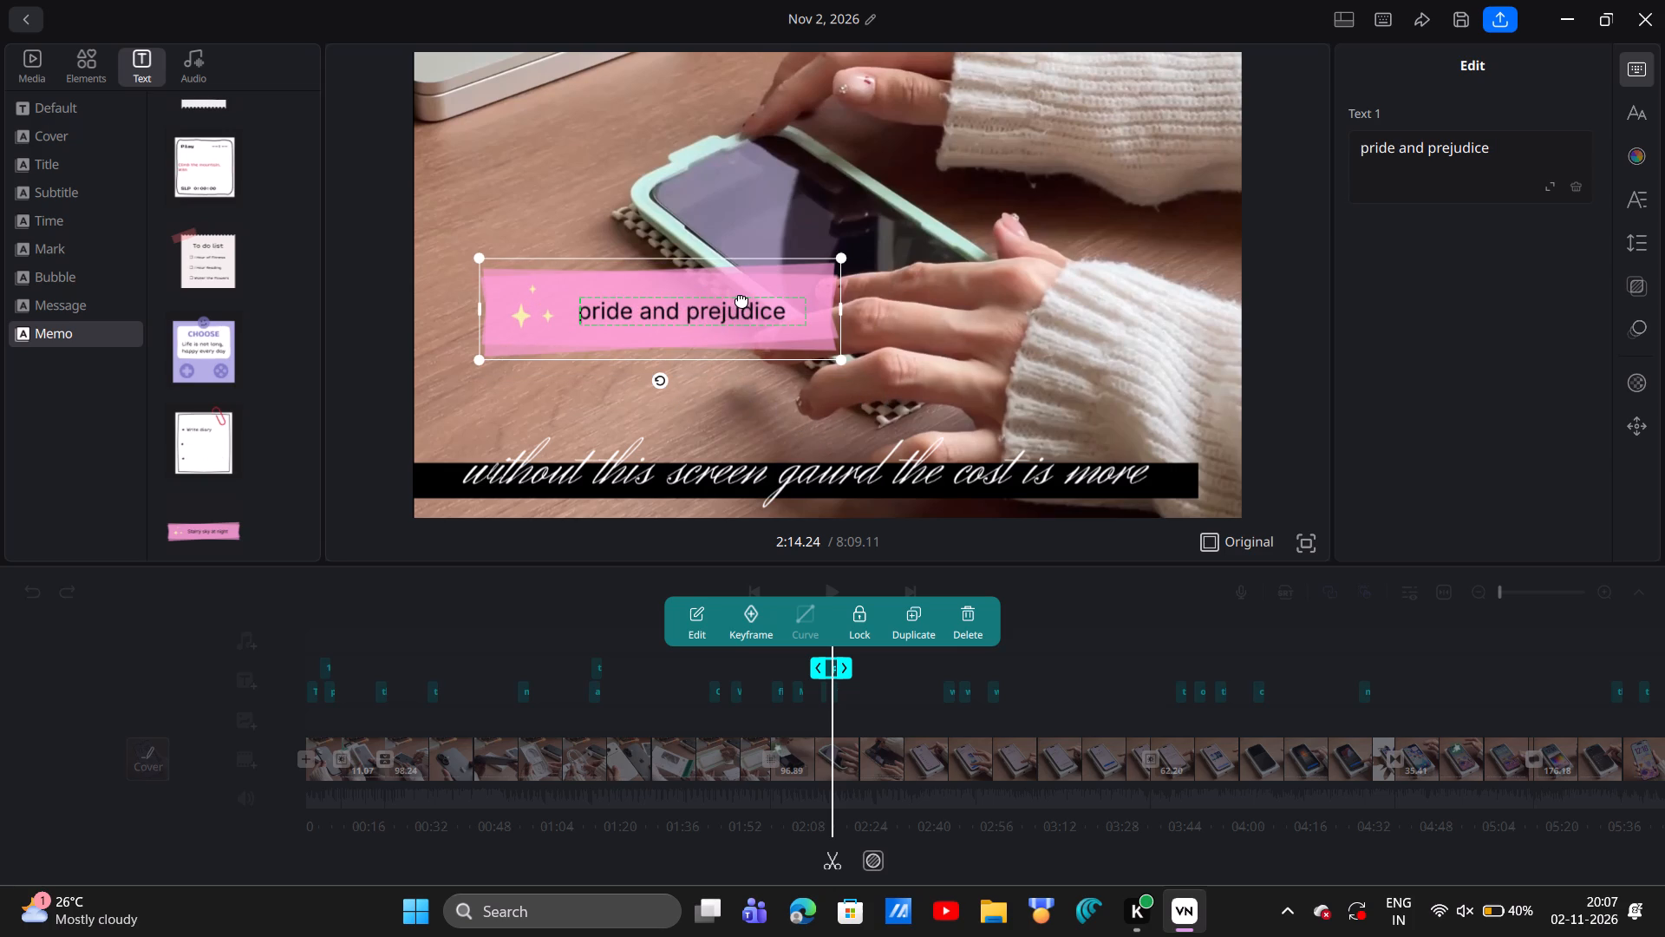
left_click_drag(741, 298, 682, 357)
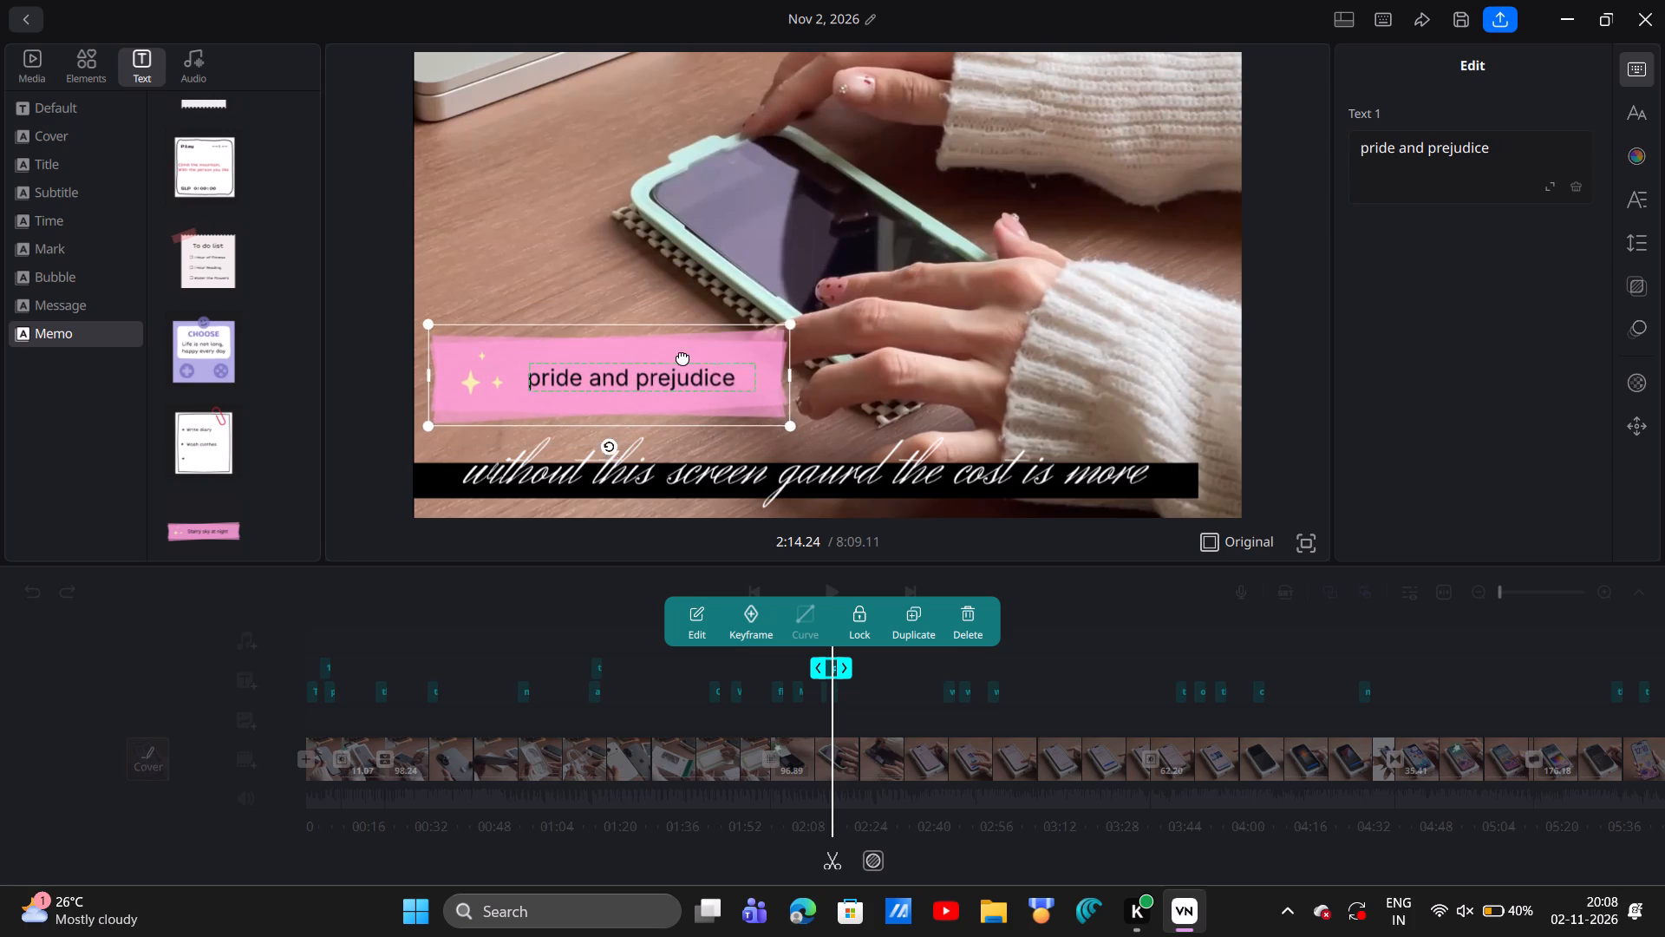
left_click(791, 411)
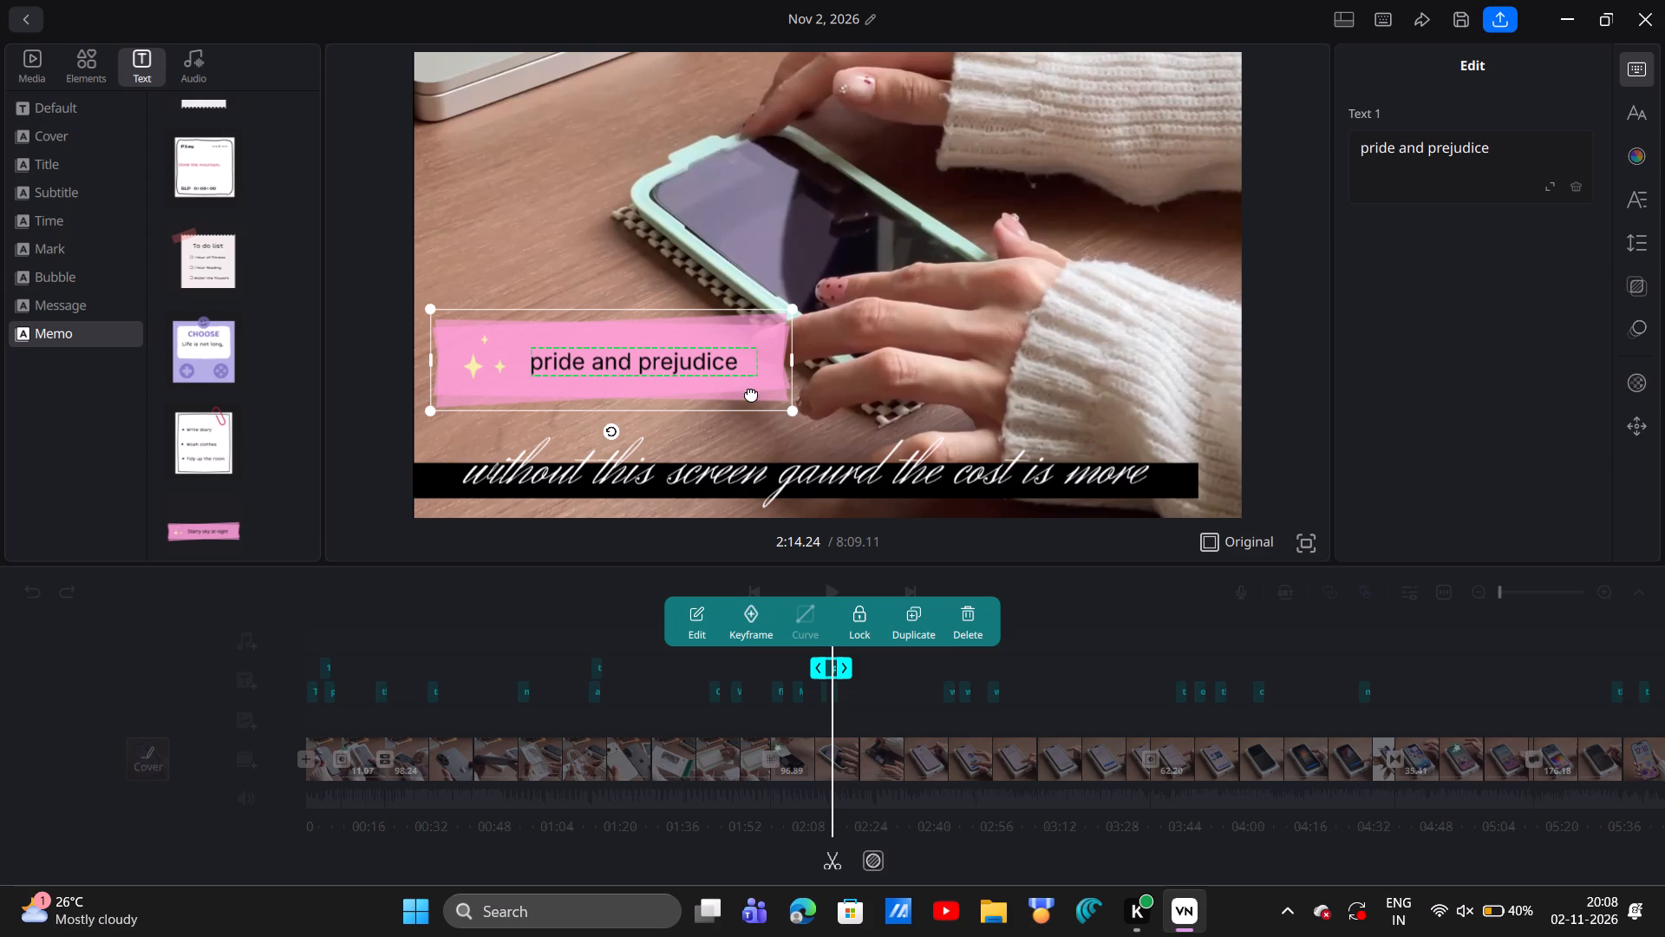
left_click_drag(790, 416, 720, 376)
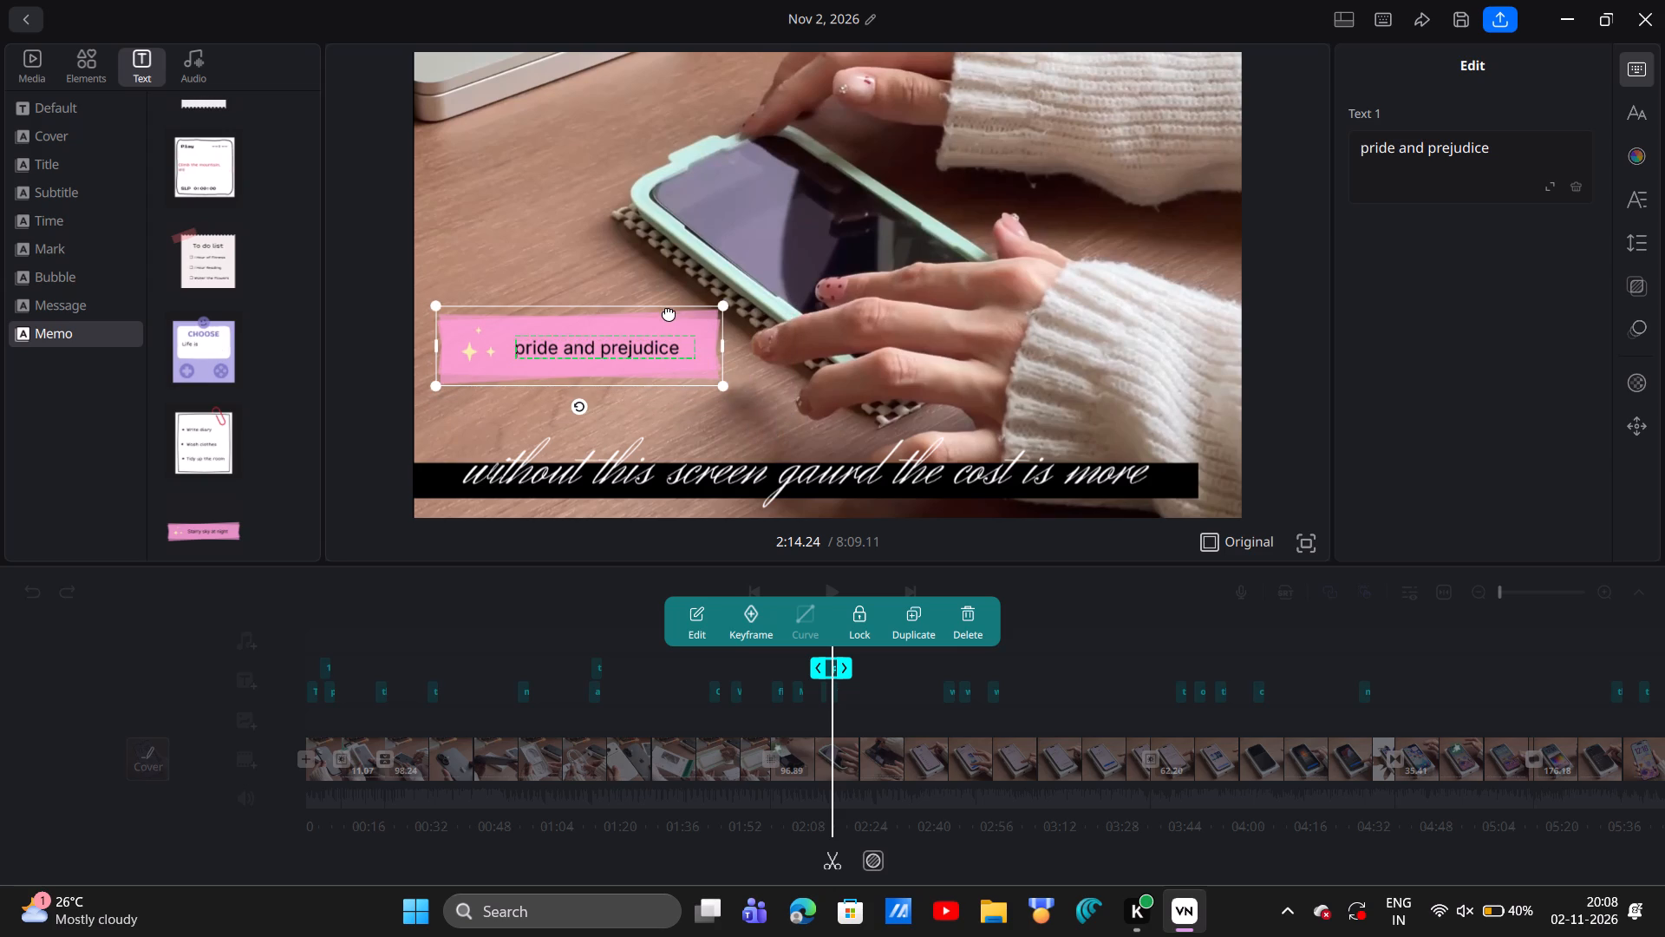
left_click_drag(669, 312, 630, 113)
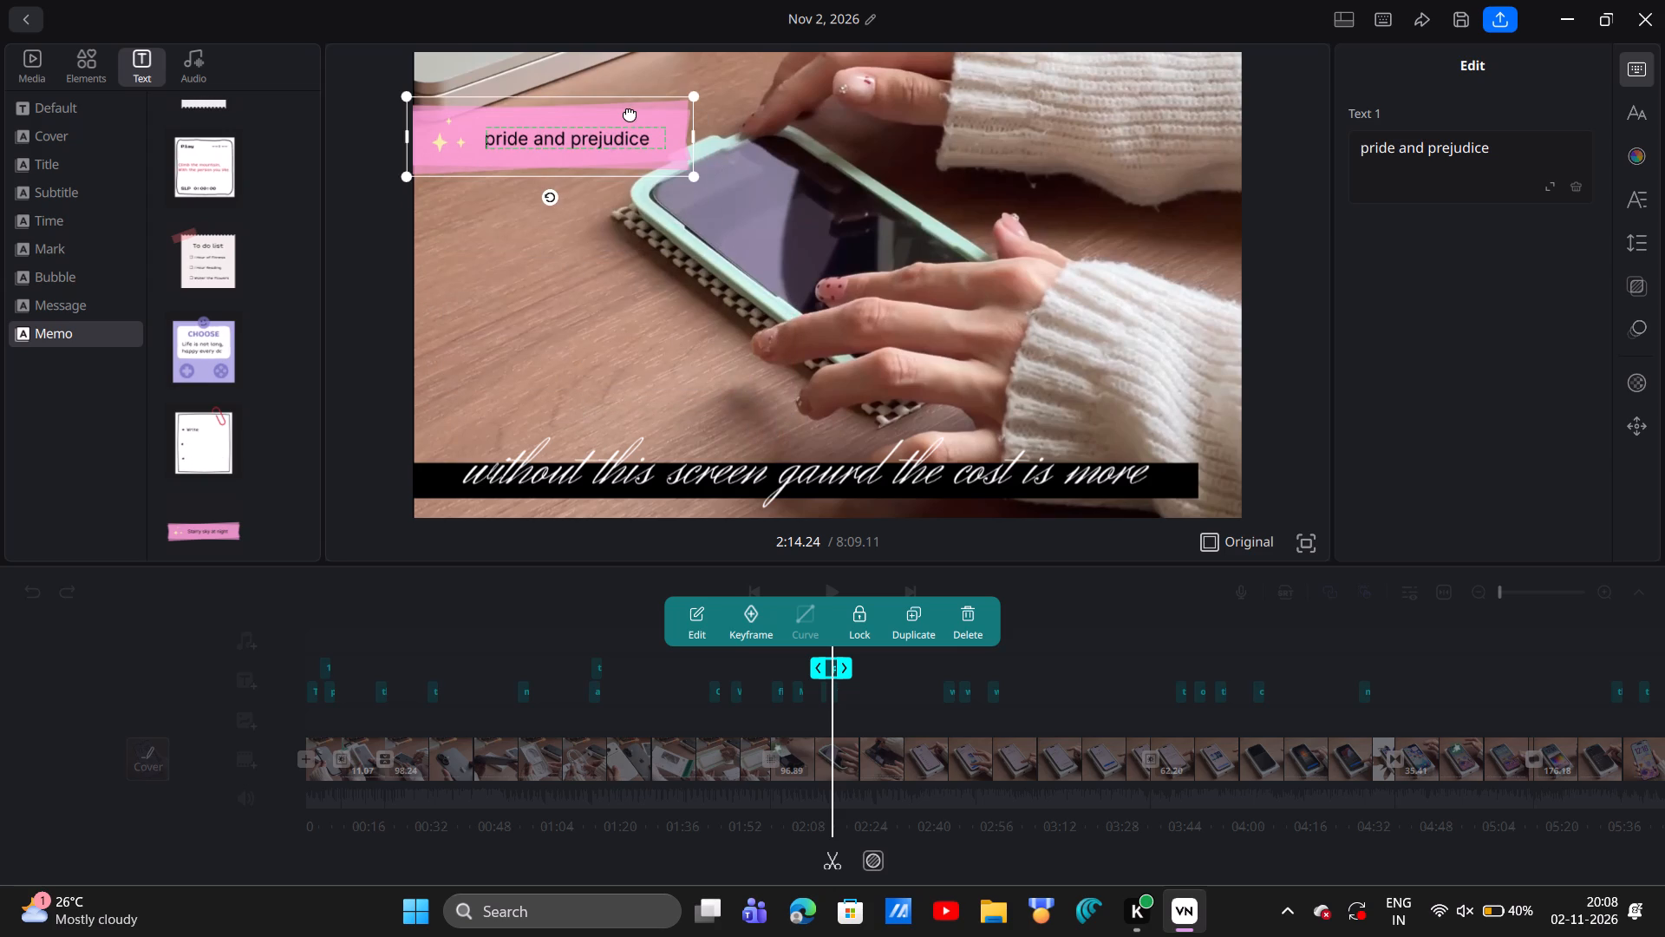
left_click_drag(630, 113, 617, 92)
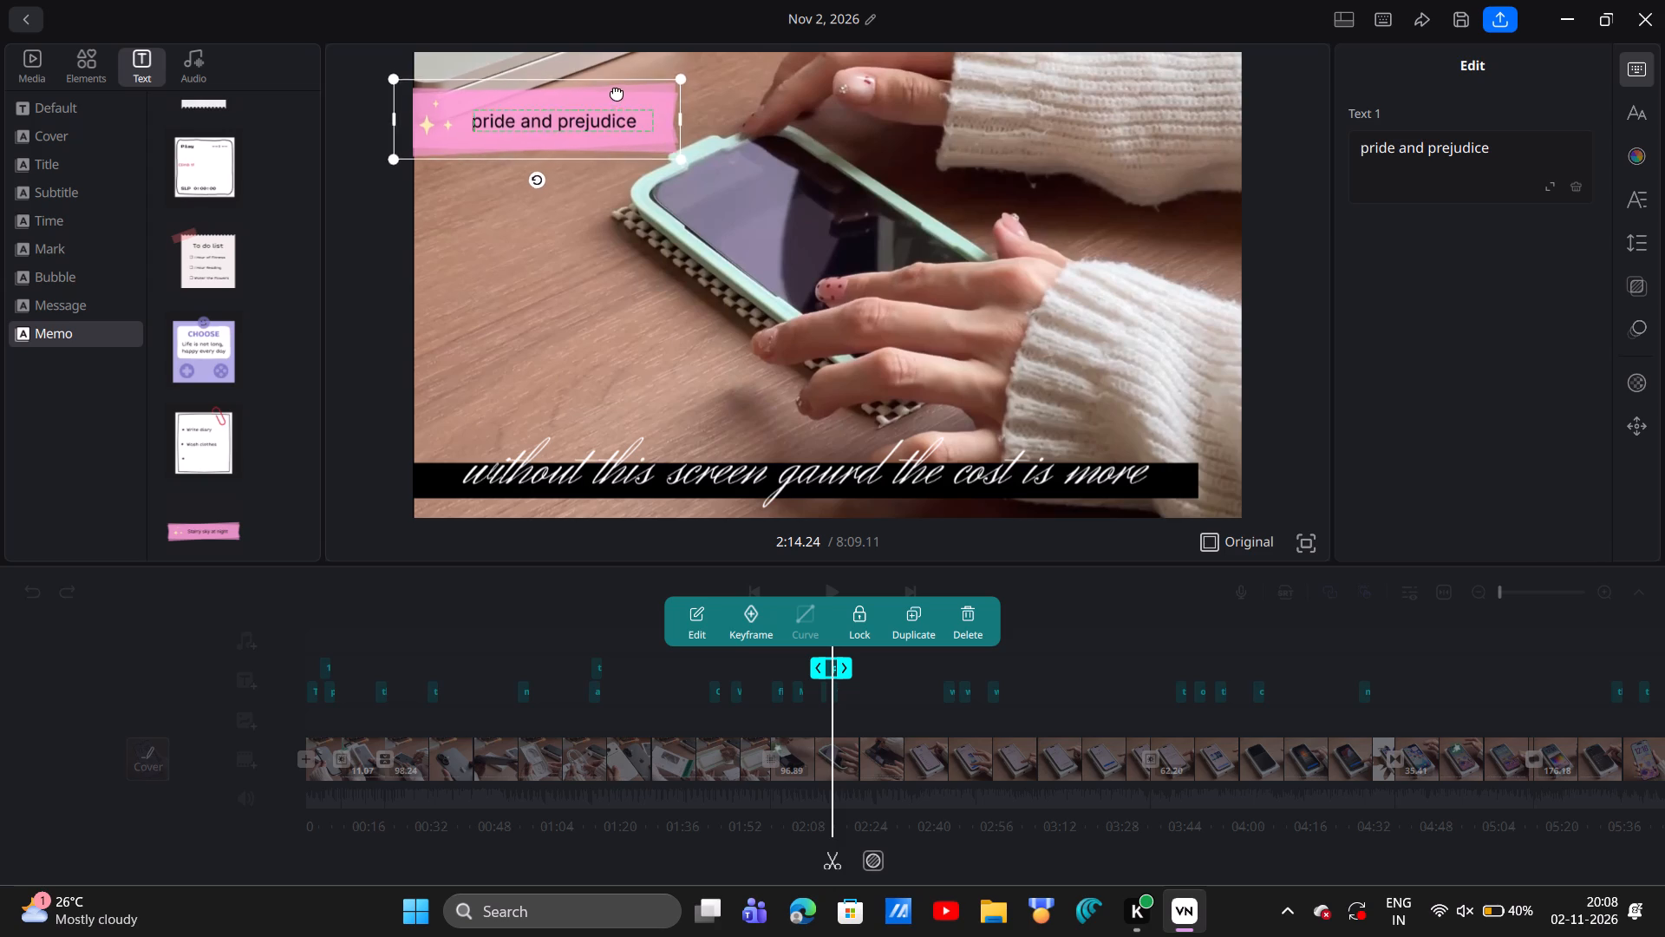
left_click_drag(617, 92, 620, 78)
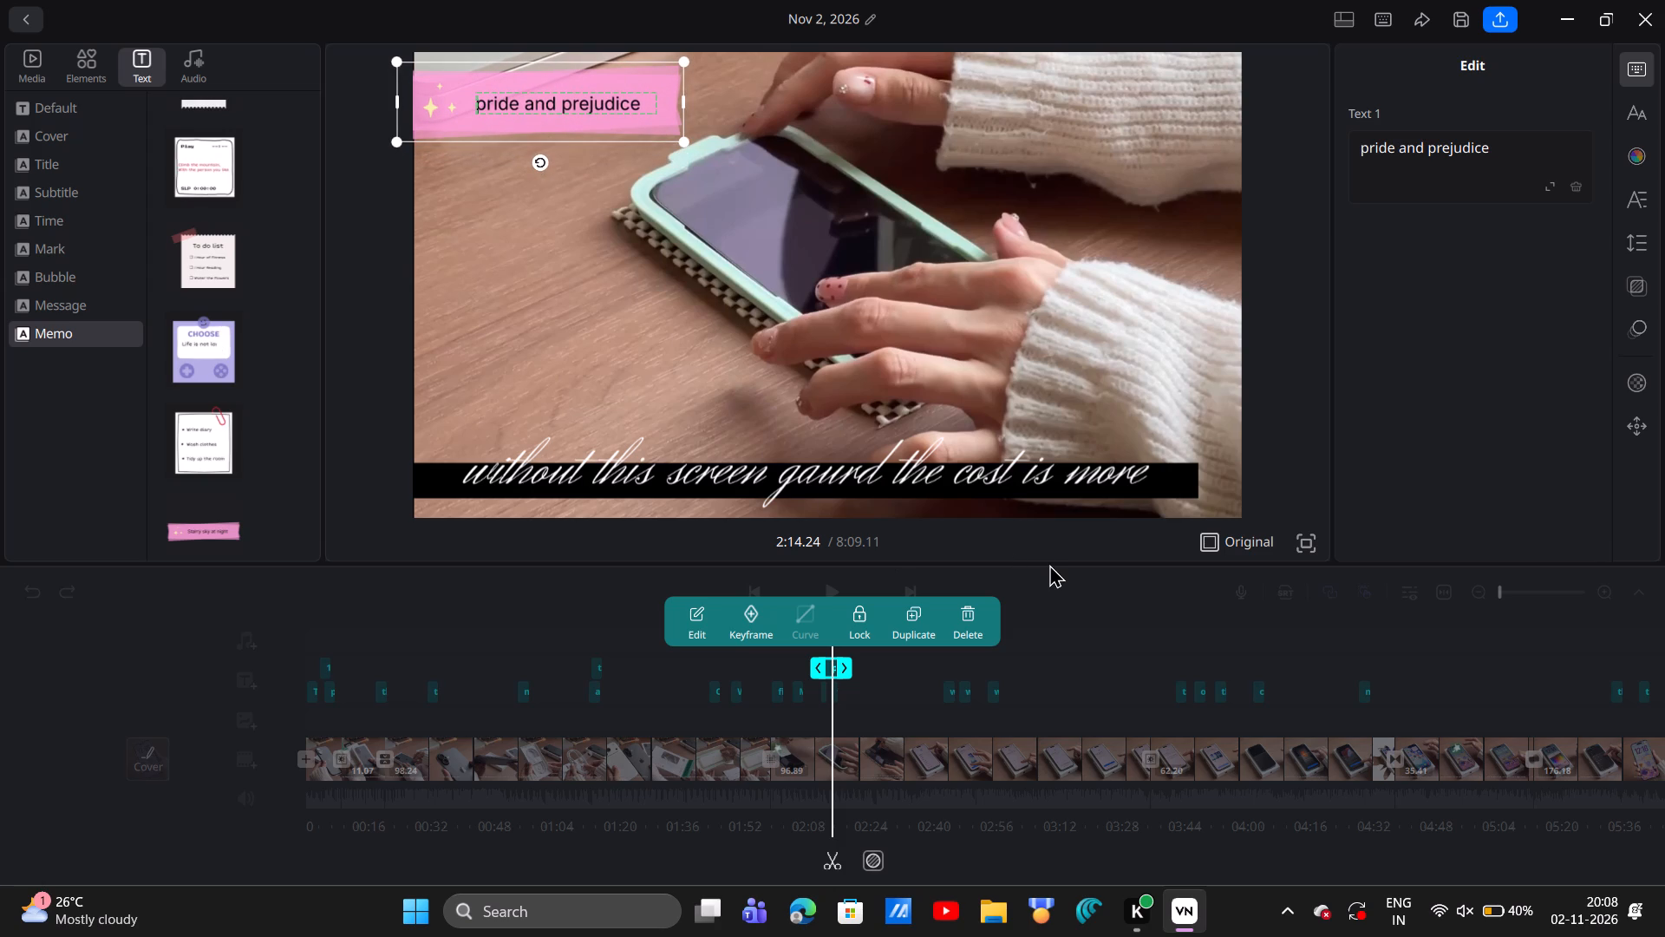
left_click(1049, 564)
Add the yellow chick "ICE CREAM" memo text template at about 2:19, over the shot with the "you see that bubble right there?" subtitle.
scroll(1049, 564, "down", 1)
scroll(1049, 564, "left", 1)
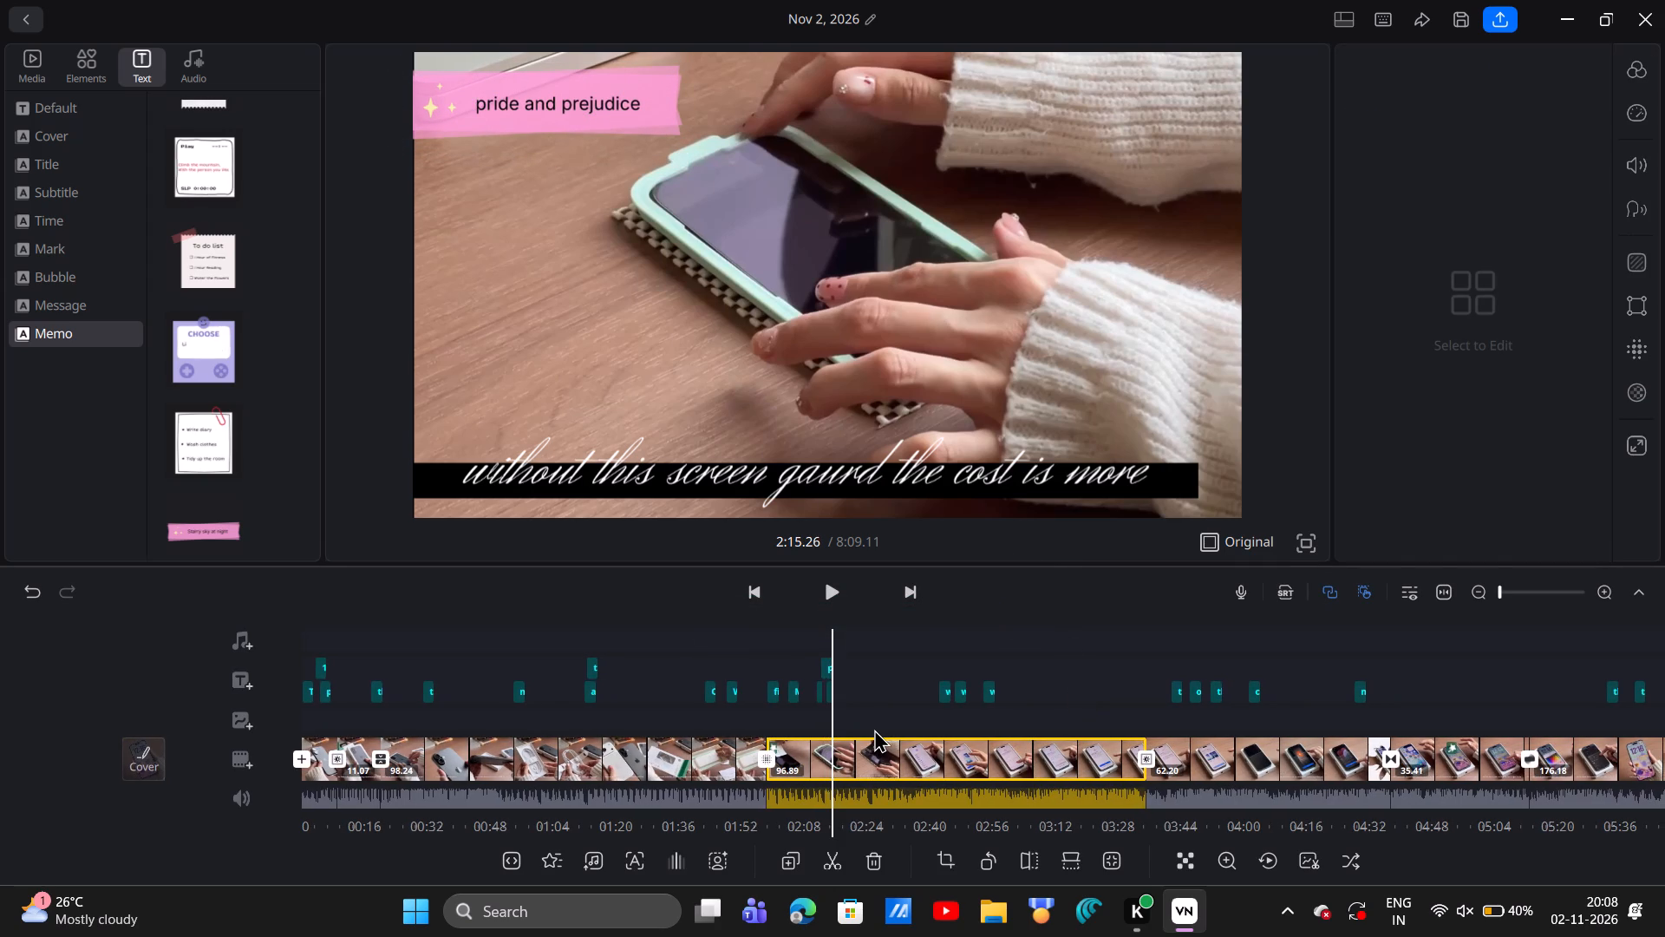
scroll(874, 729, "left", 3)
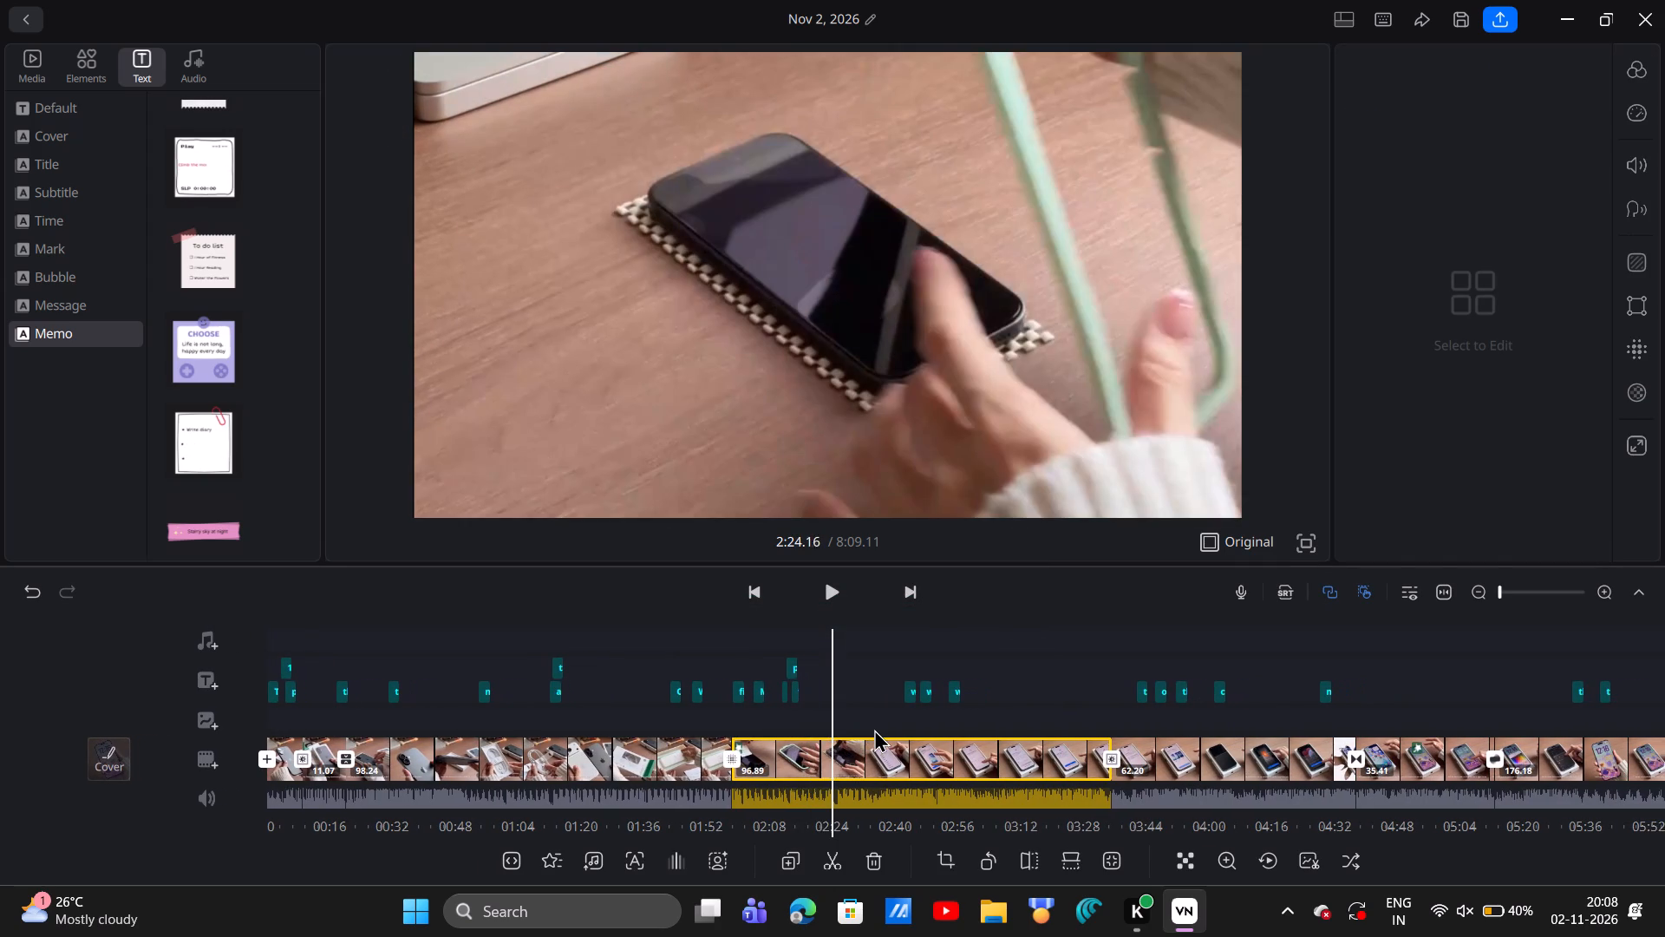
scroll(874, 729, "left", 1)
scroll(874, 729, "right", 1)
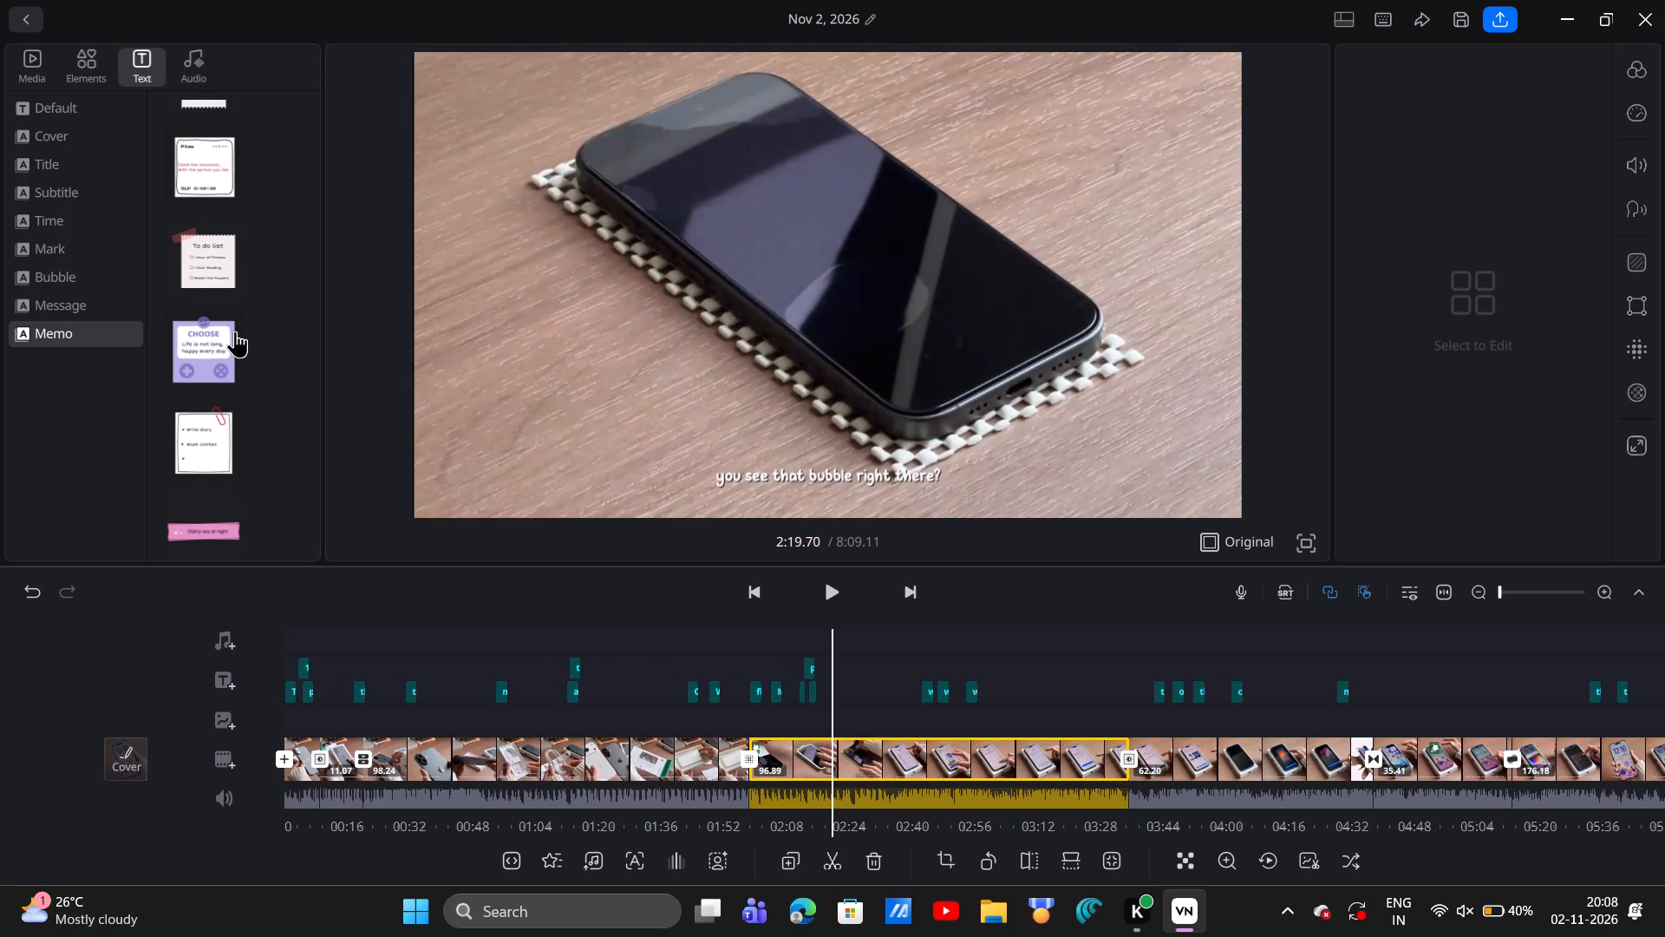
scroll(235, 331, "down", 3)
scroll(235, 331, "up", 8)
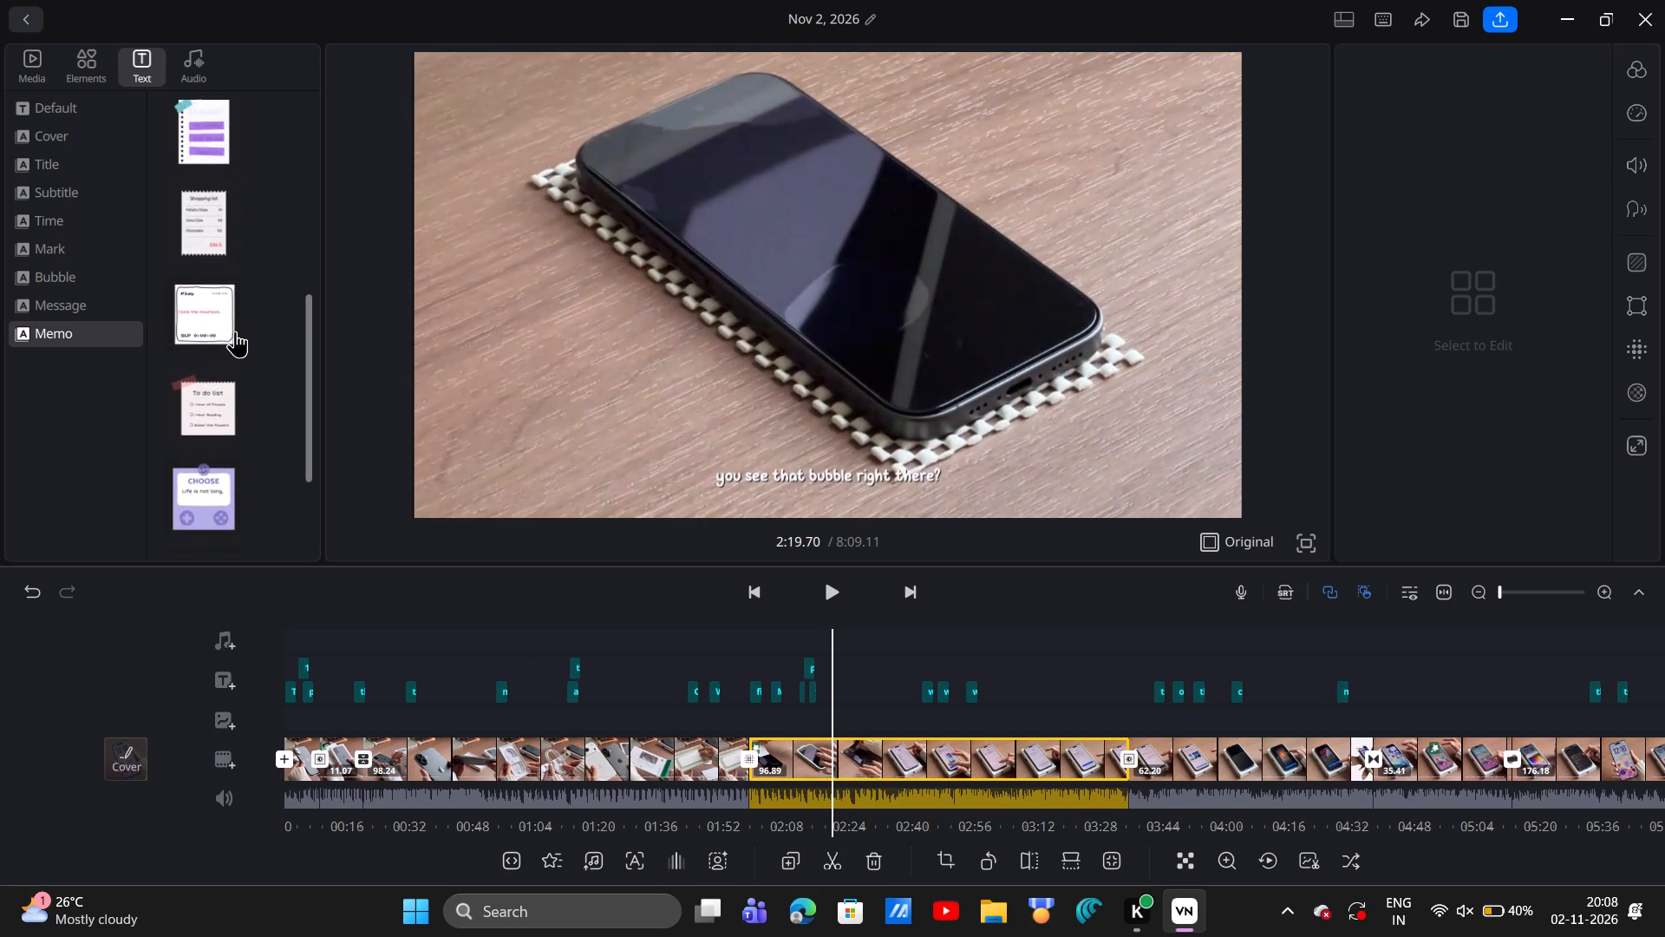
scroll(235, 331, "up", 15)
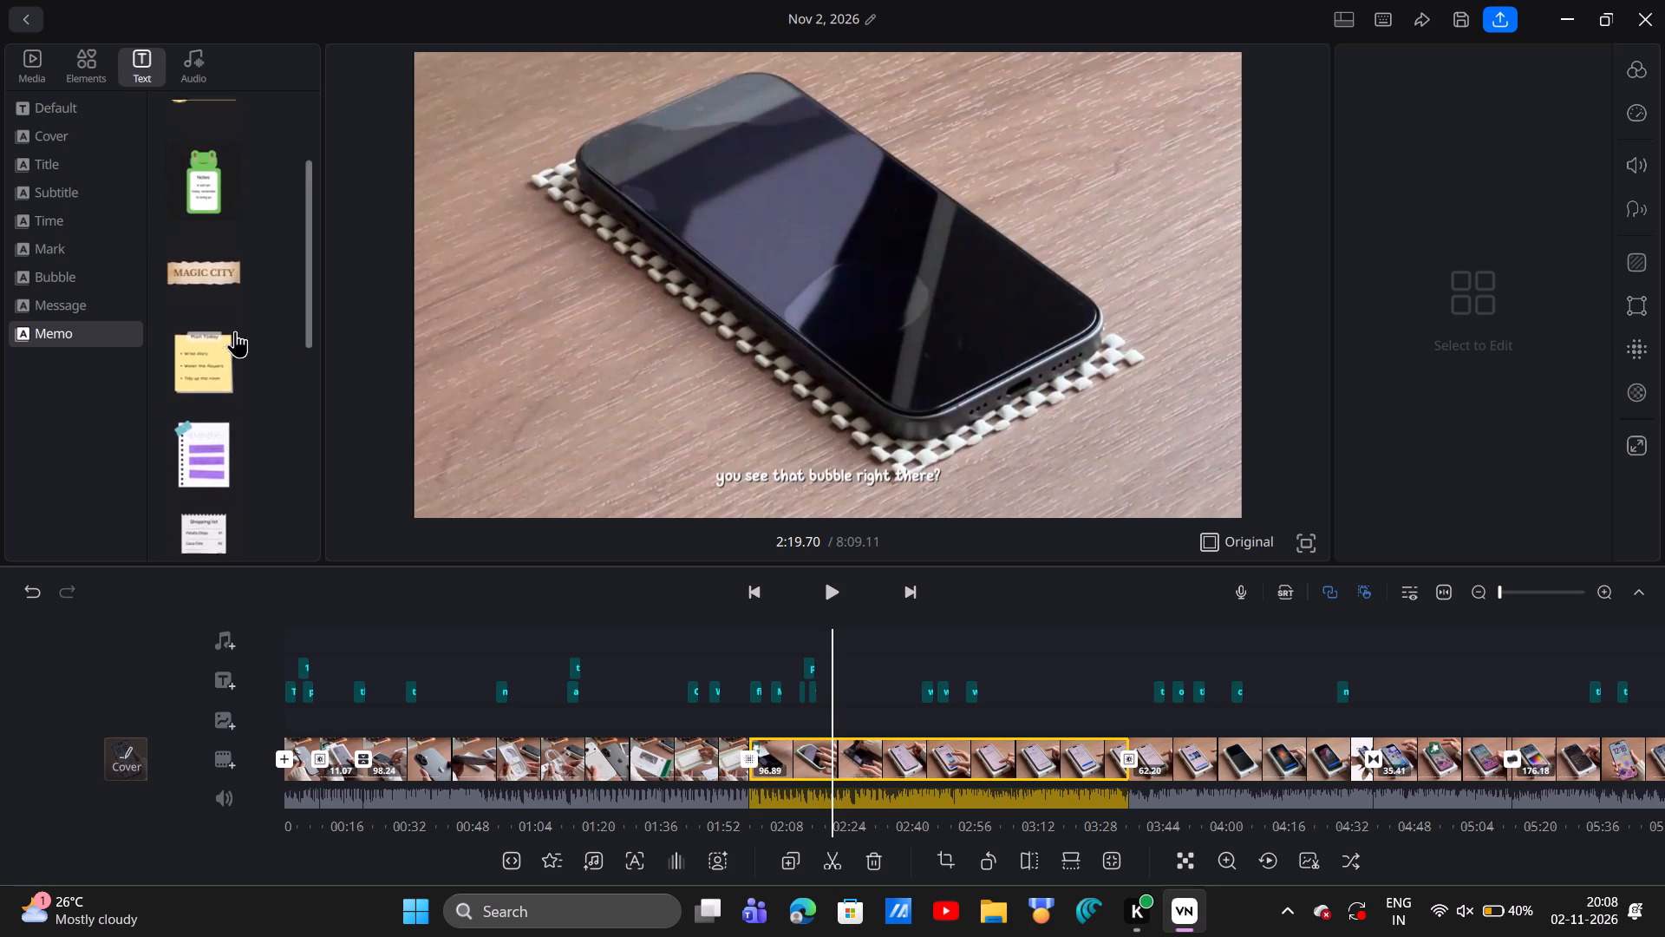
scroll(235, 331, "up", 6)
left_click_drag(191, 229, 1097, 446)
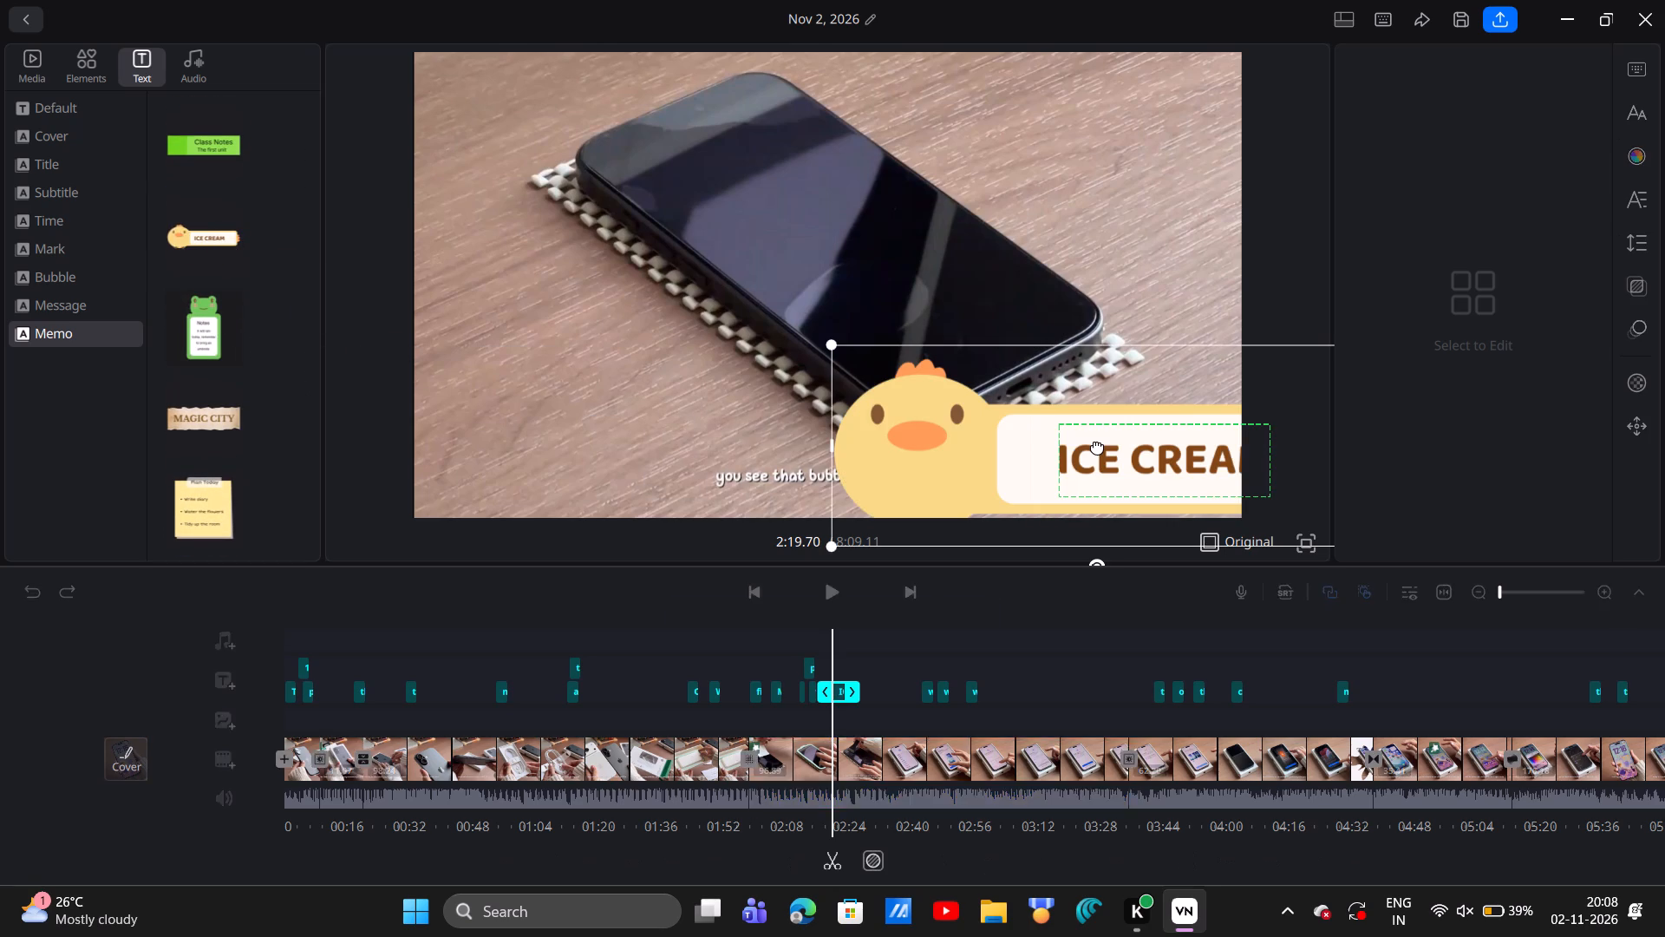
Shrink the "ICE CREAM" memo to about a fifth of the frame width and place it in the frame's lower-left corner.
left_click_drag(950, 449, 669, 224)
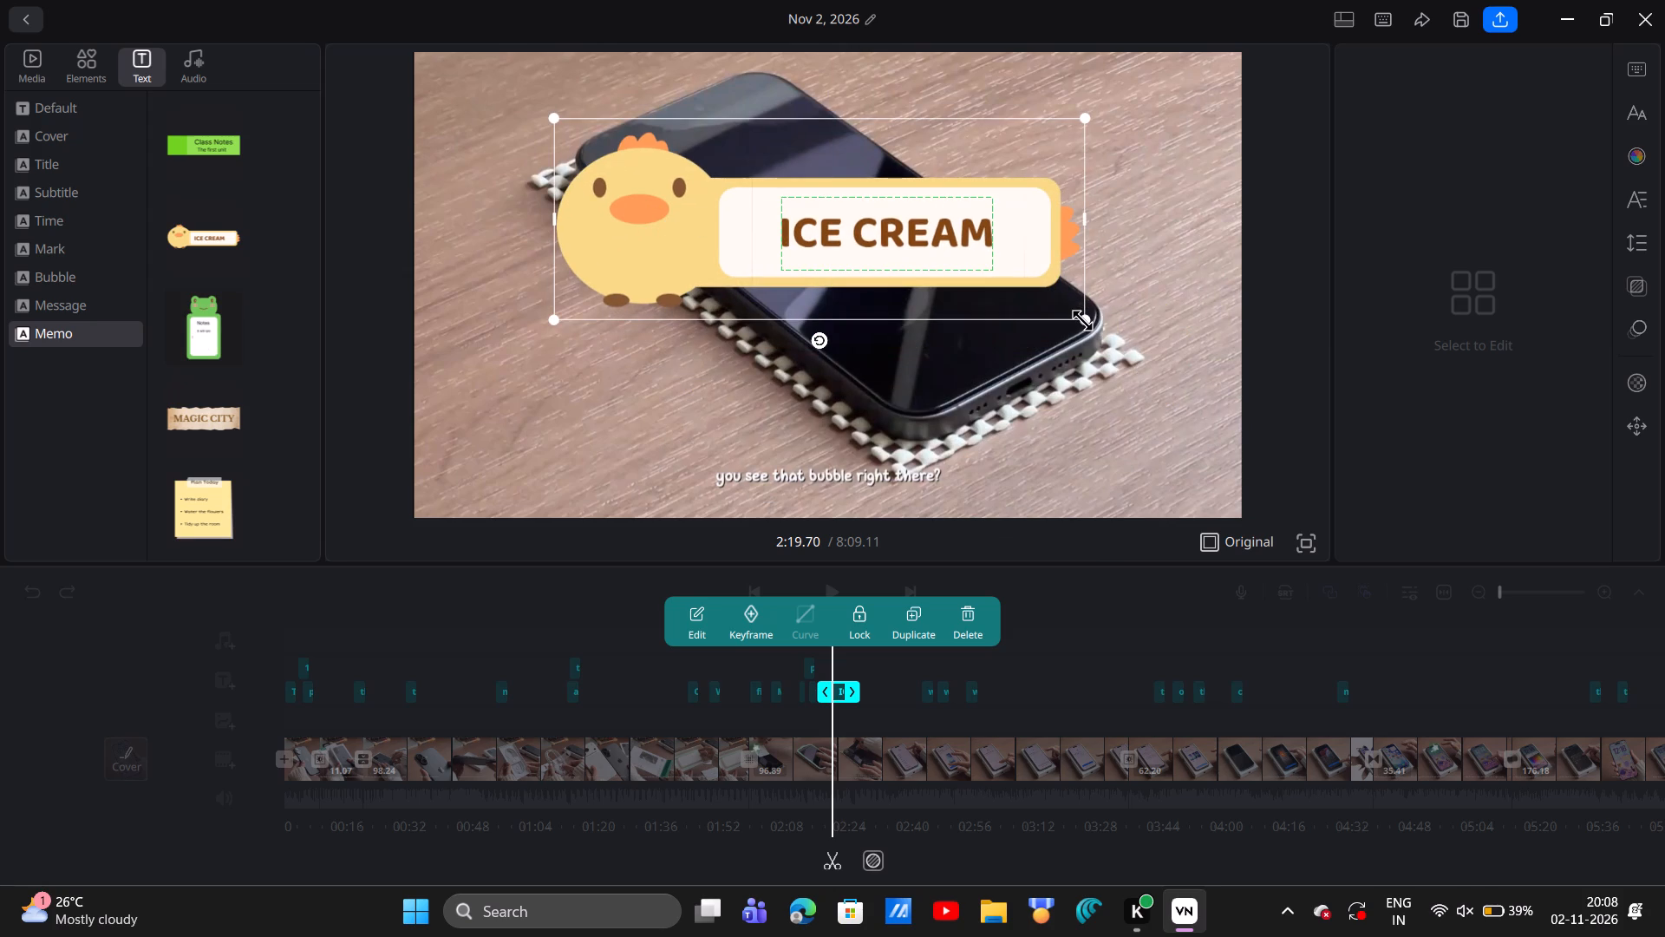
left_click_drag(1082, 320, 725, 132)
left_click_drag(686, 161, 702, 241)
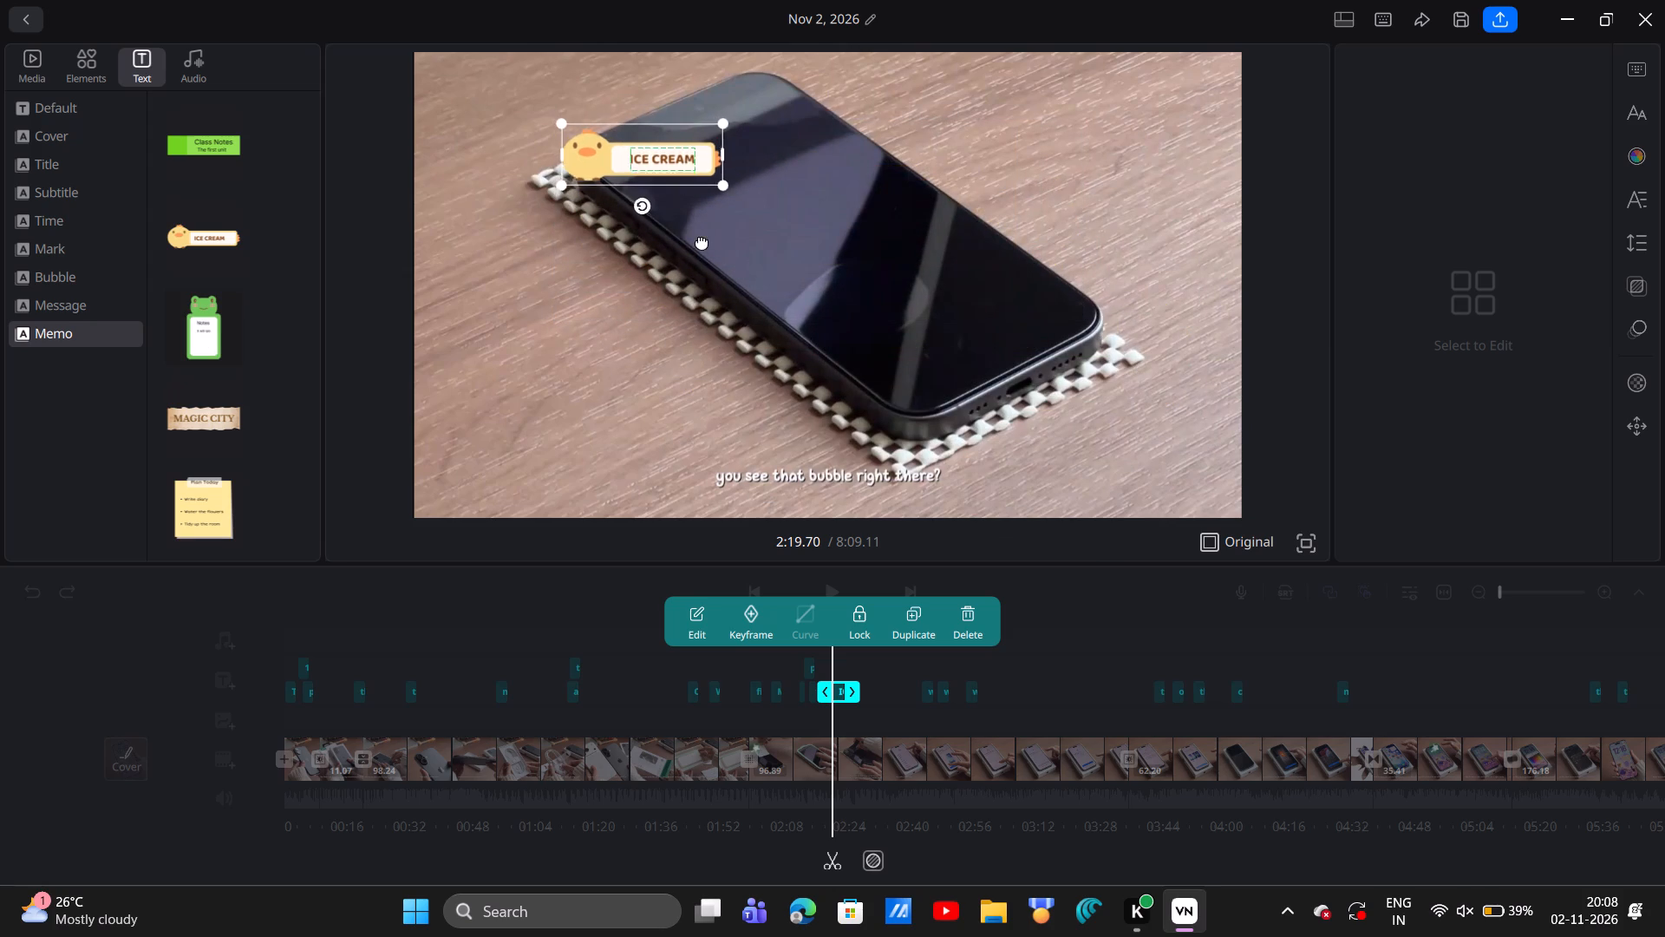
left_click_drag(702, 241, 727, 250)
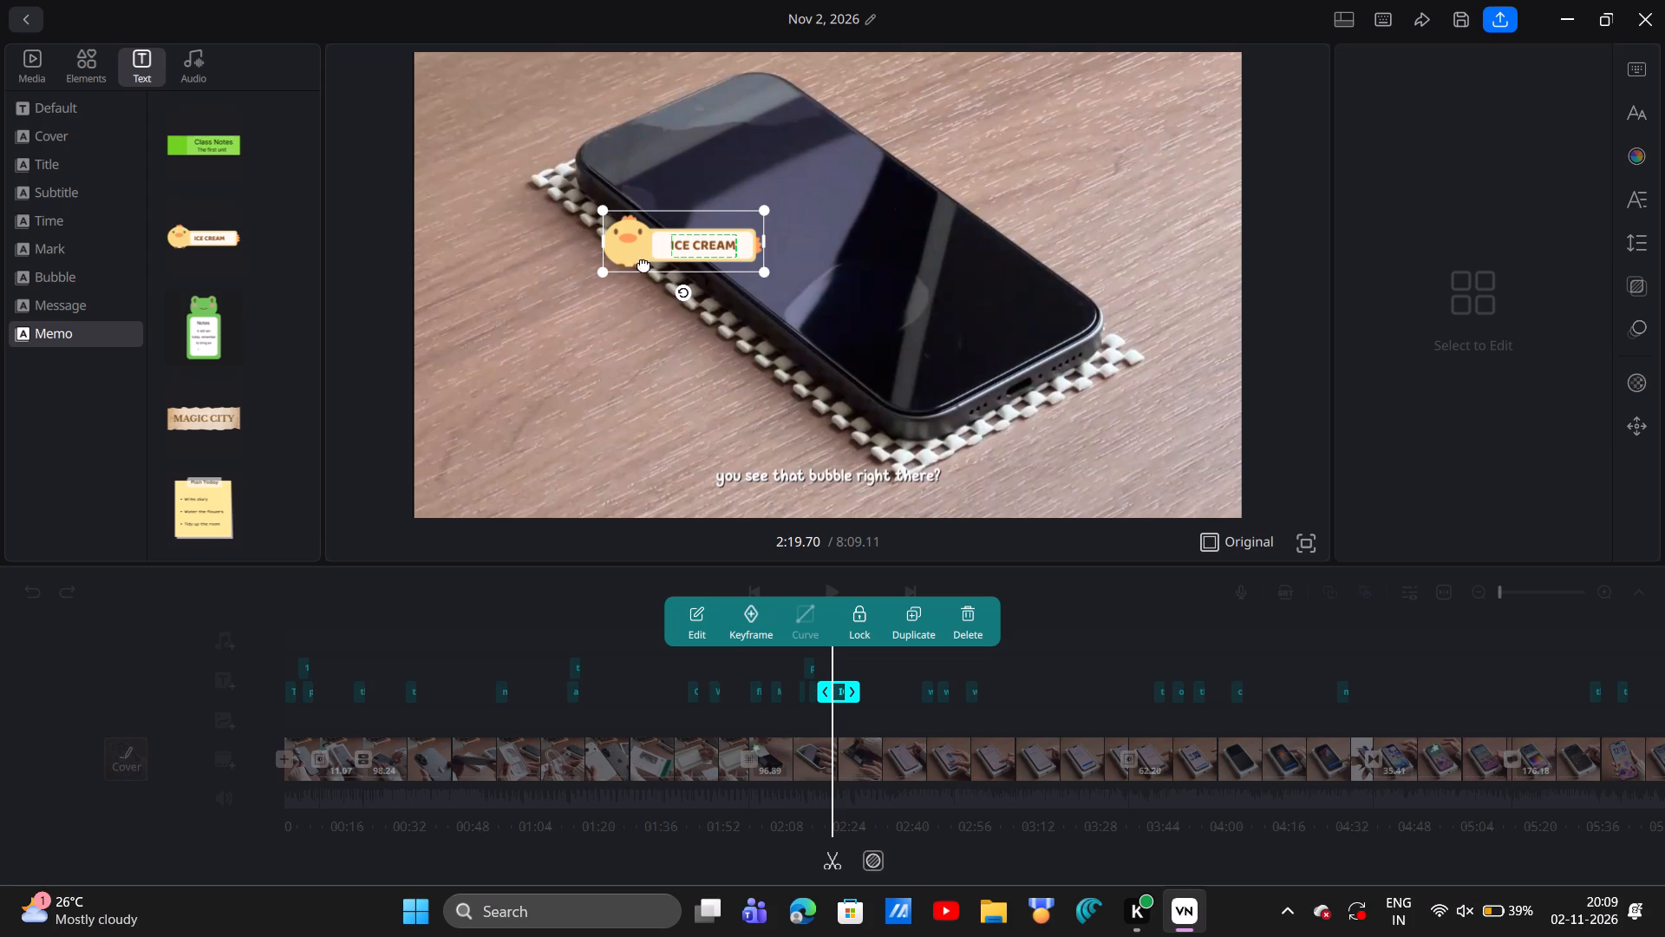
left_click_drag(676, 242, 527, 428)
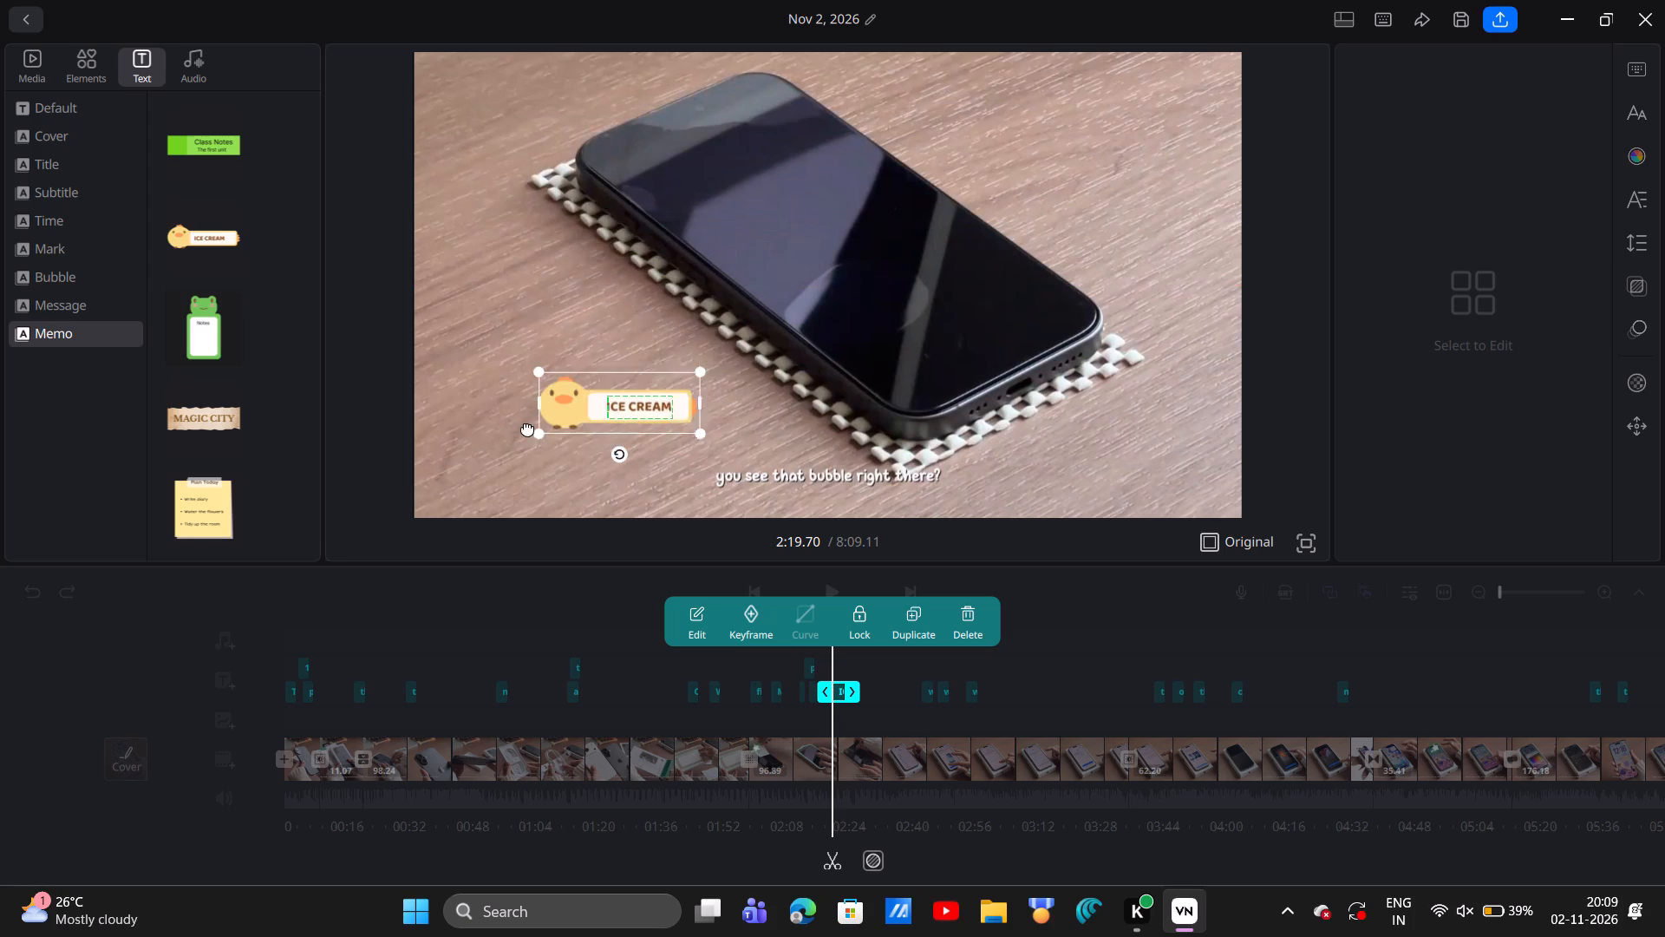
left_click_drag(527, 428, 514, 446)
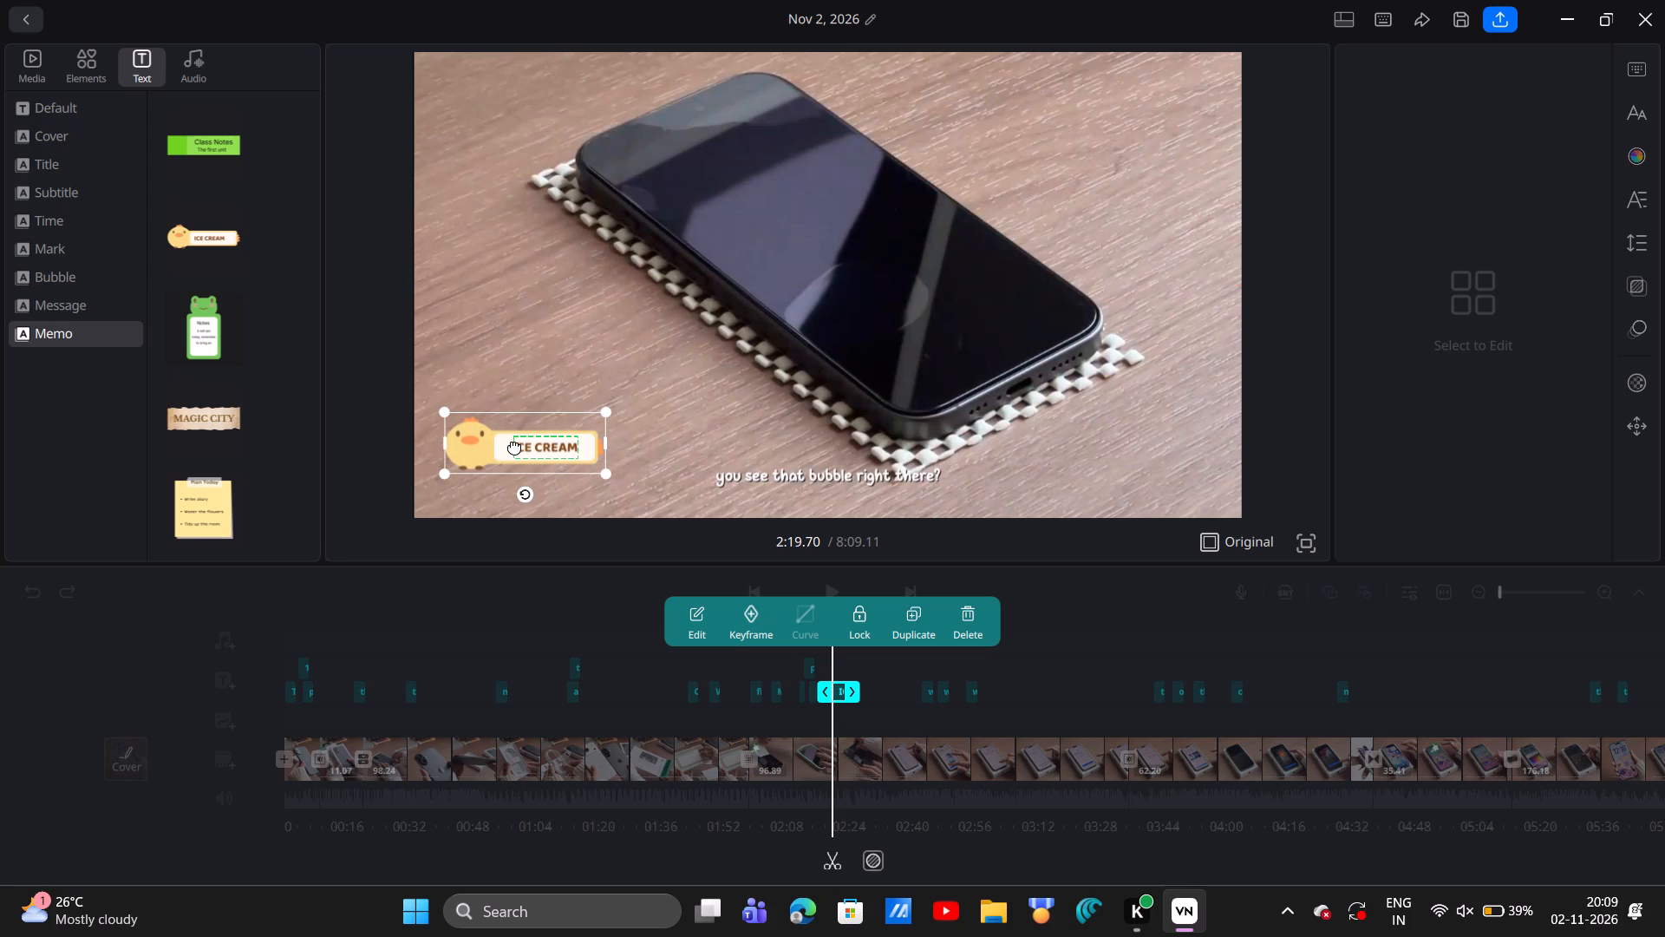
Change the yellow chick memo's text to "iphone 17".
left_click(553, 436)
left_click(1527, 129)
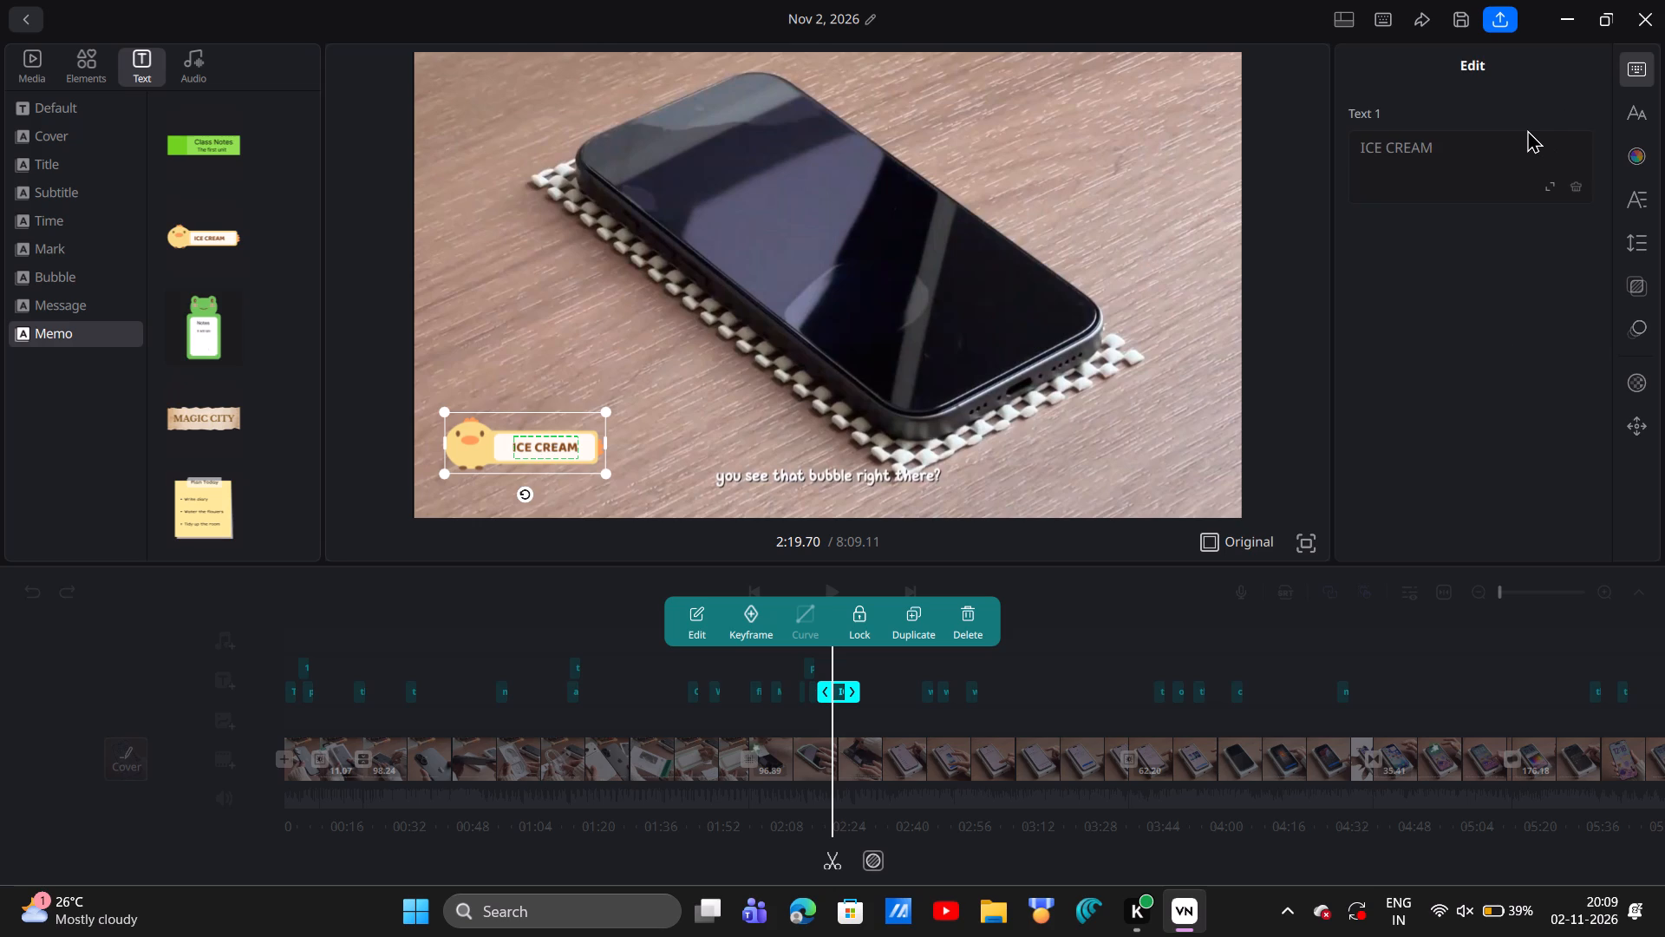
left_click(1523, 147)
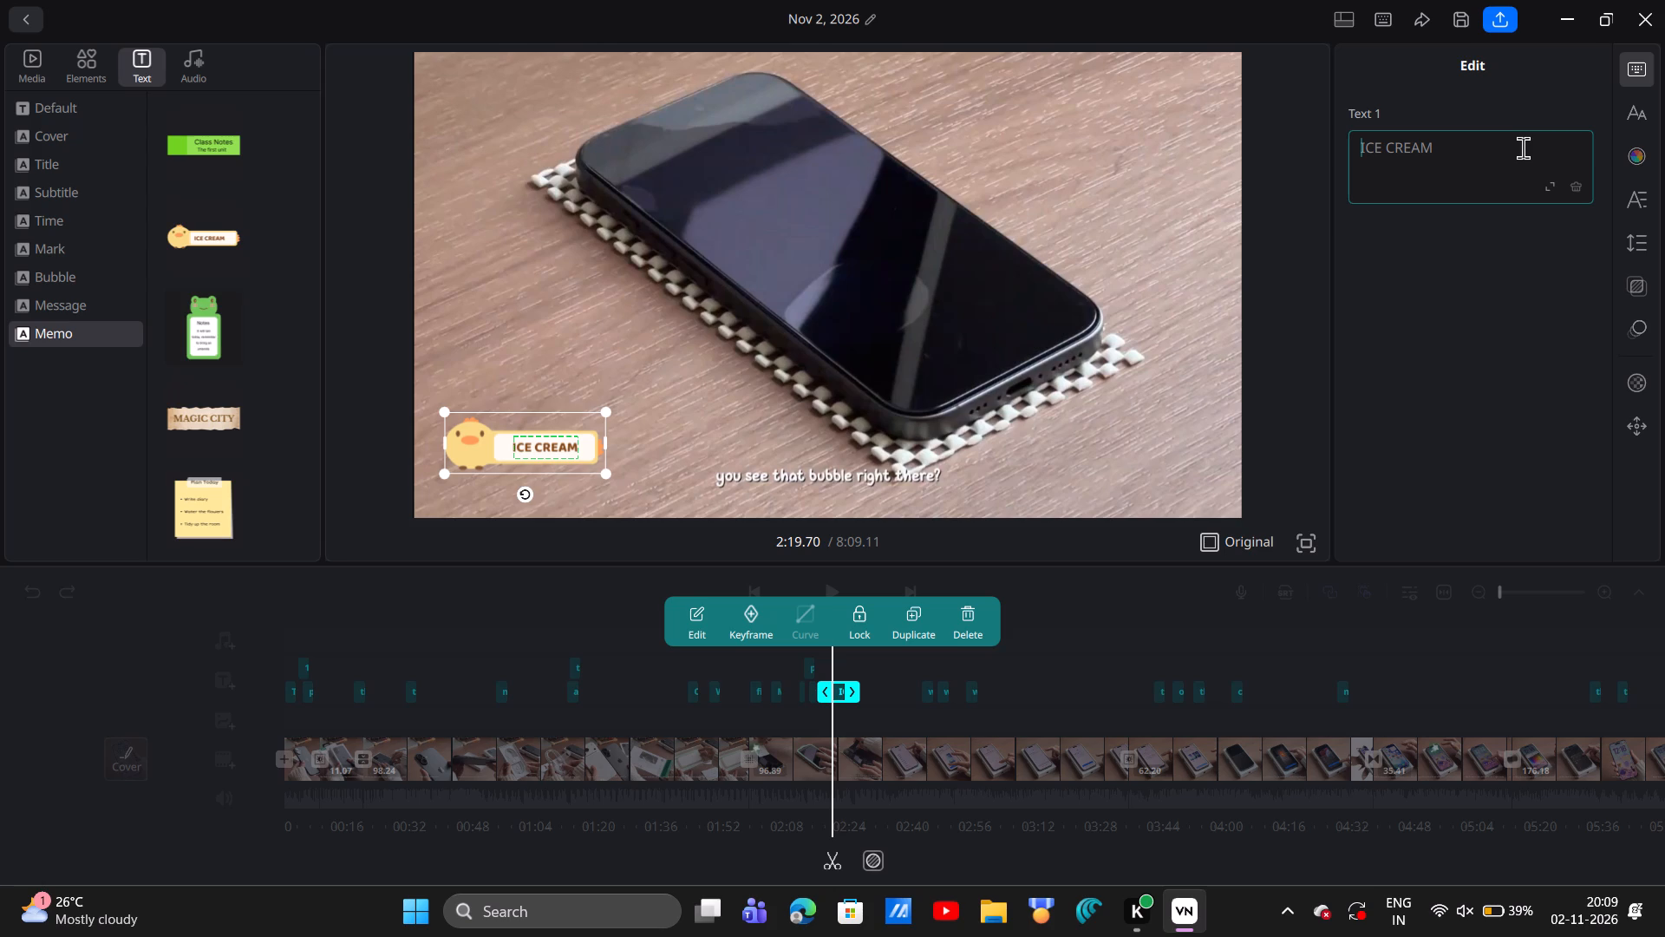
type("th")
key("plus")
key("BackSpace")
key("BackSpace")
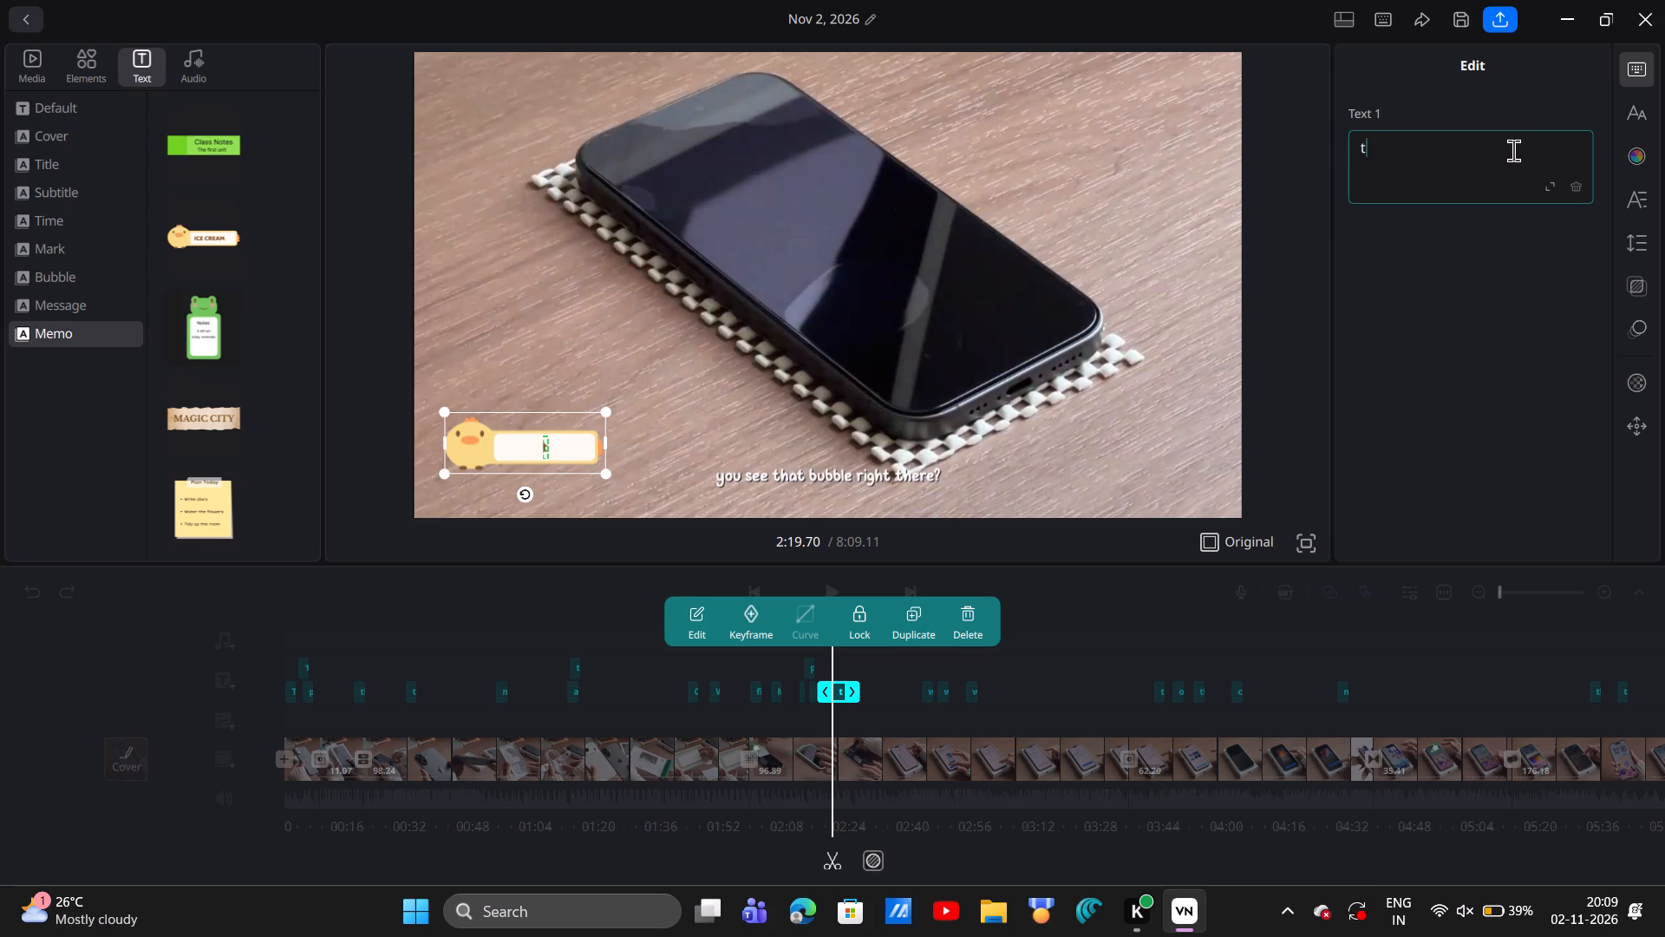
key("BackSpace")
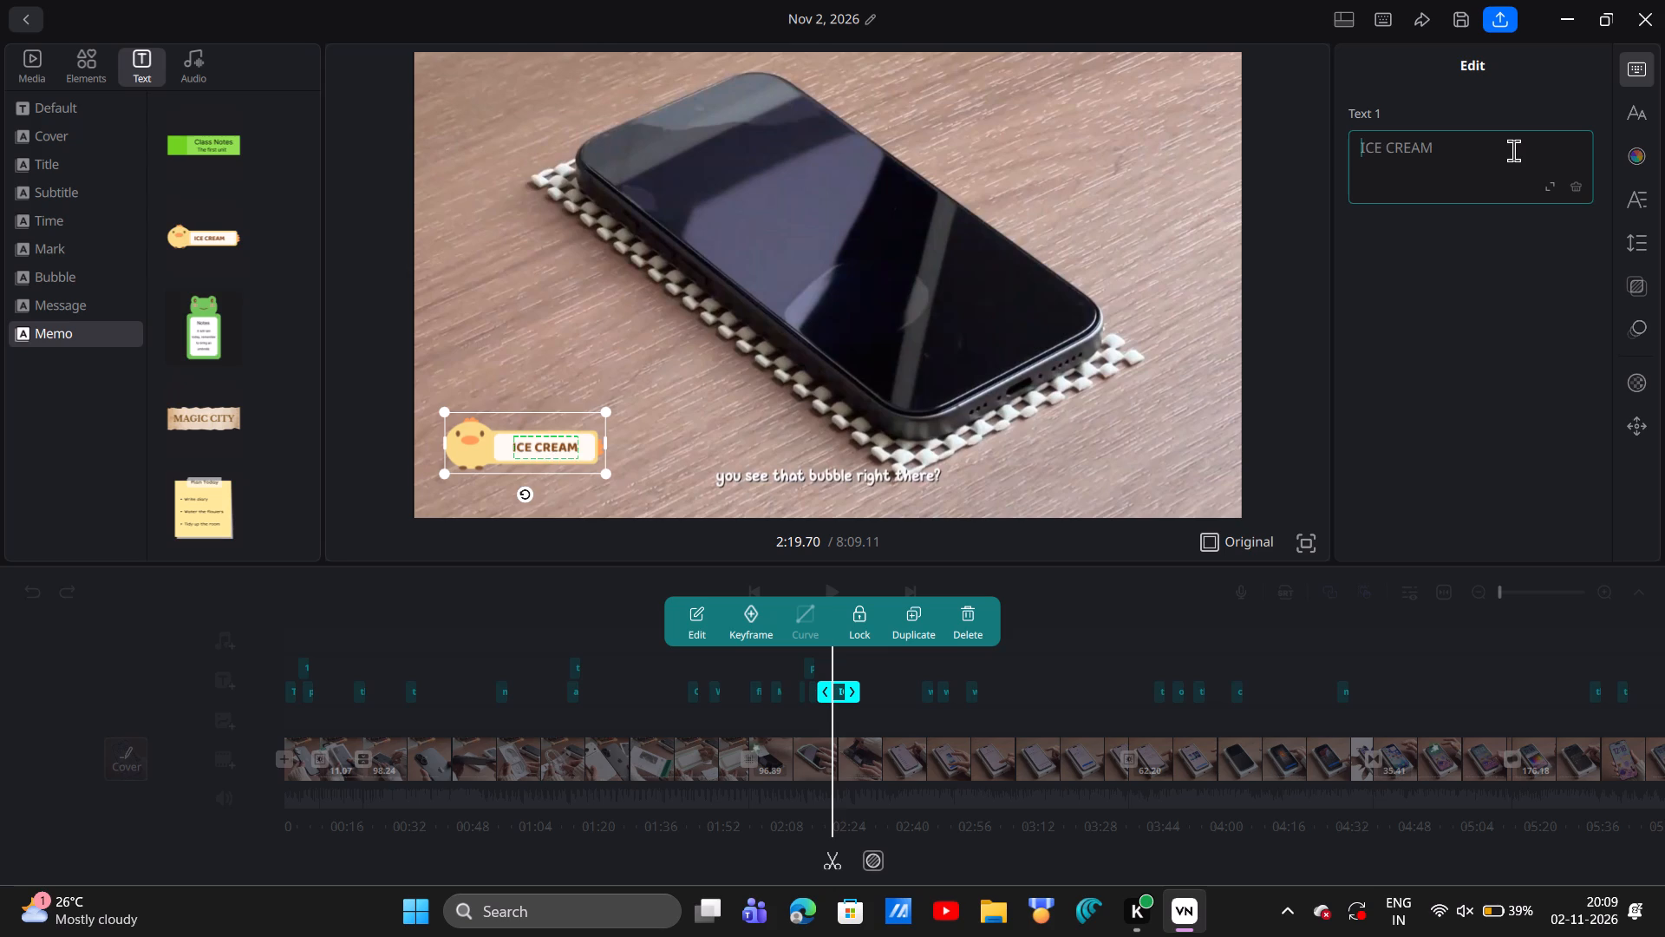
key("u")
key("BackSpace")
type("iph")
key("o")
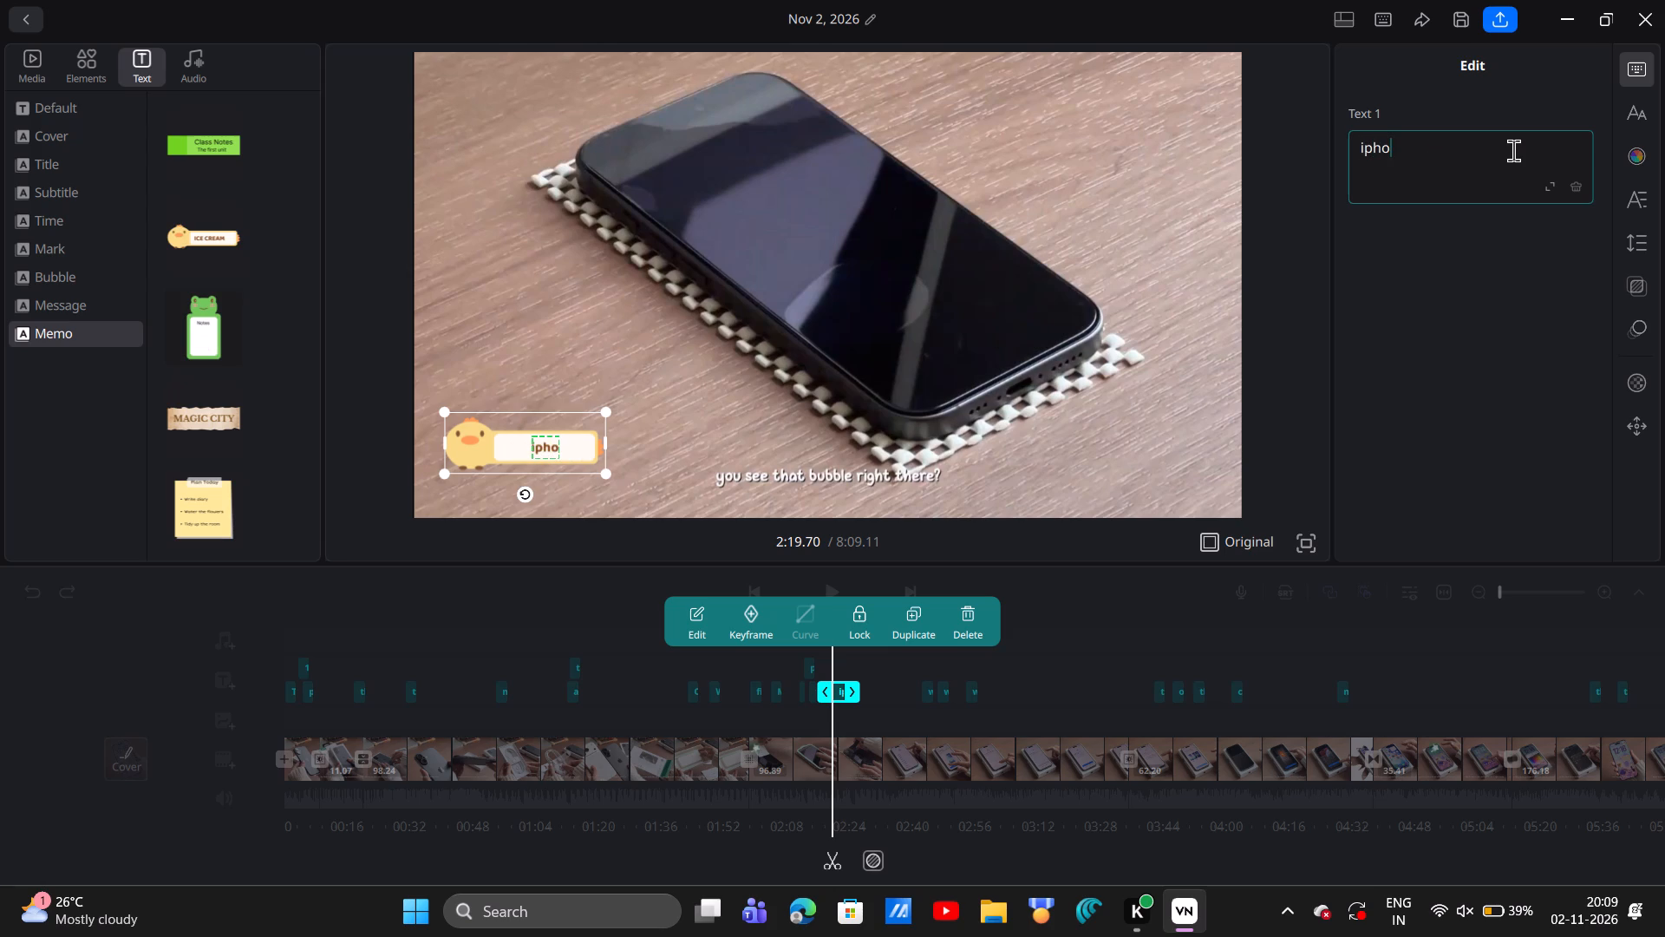
type("ne 17")
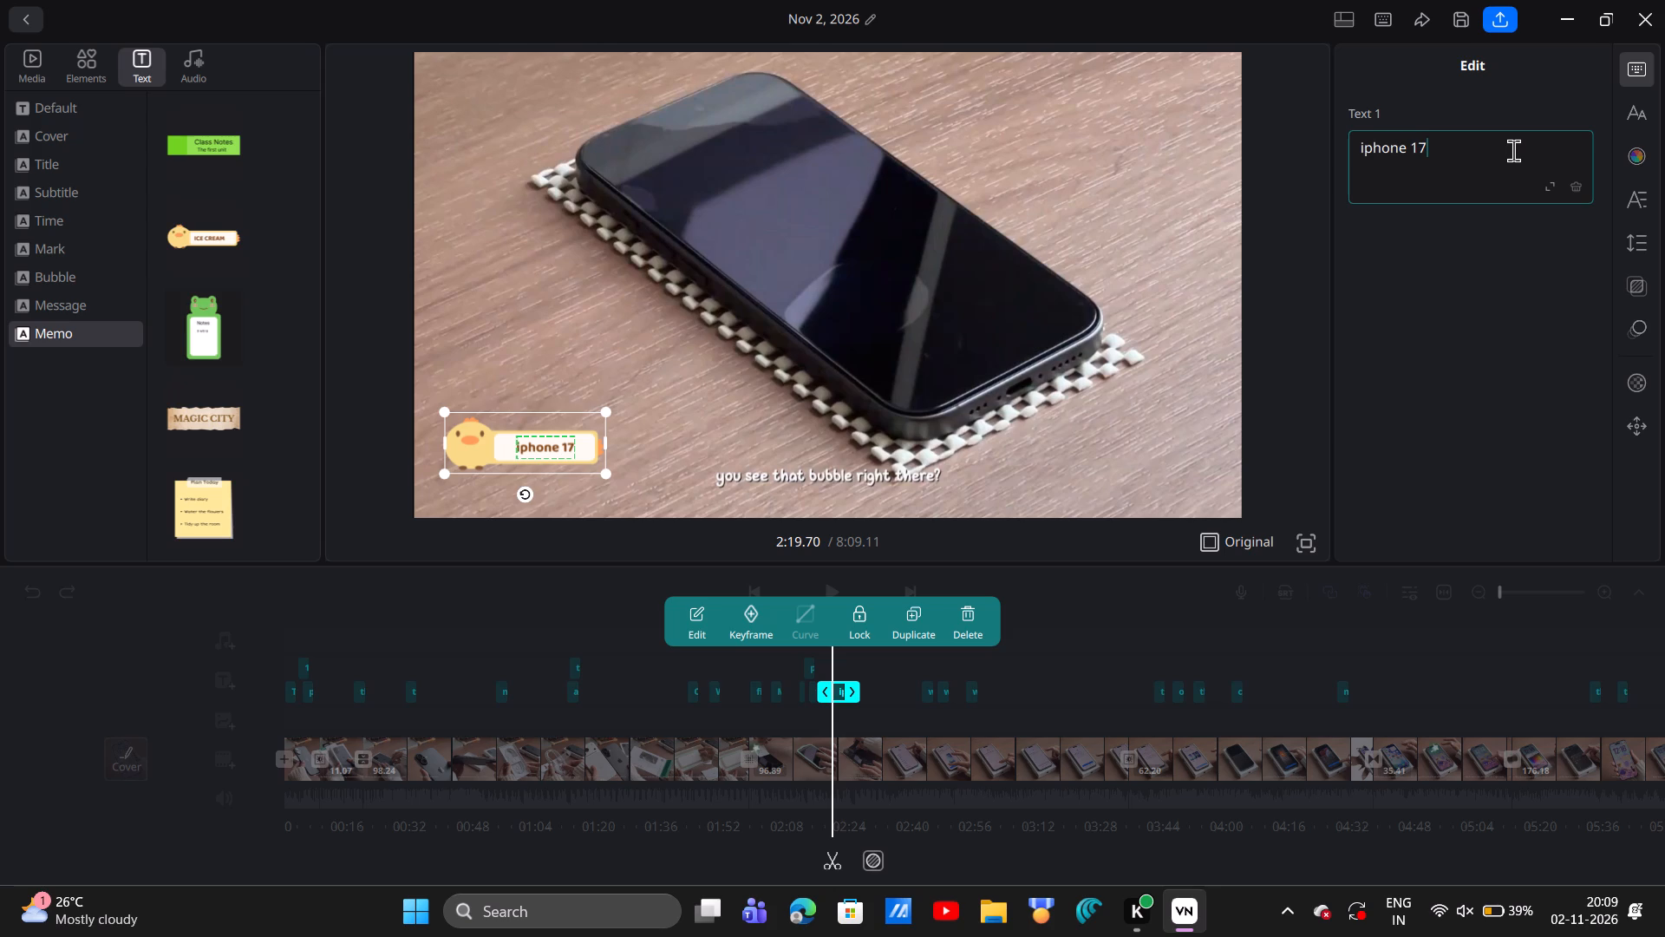
key("space")
key("space")
left_click(1068, 660)
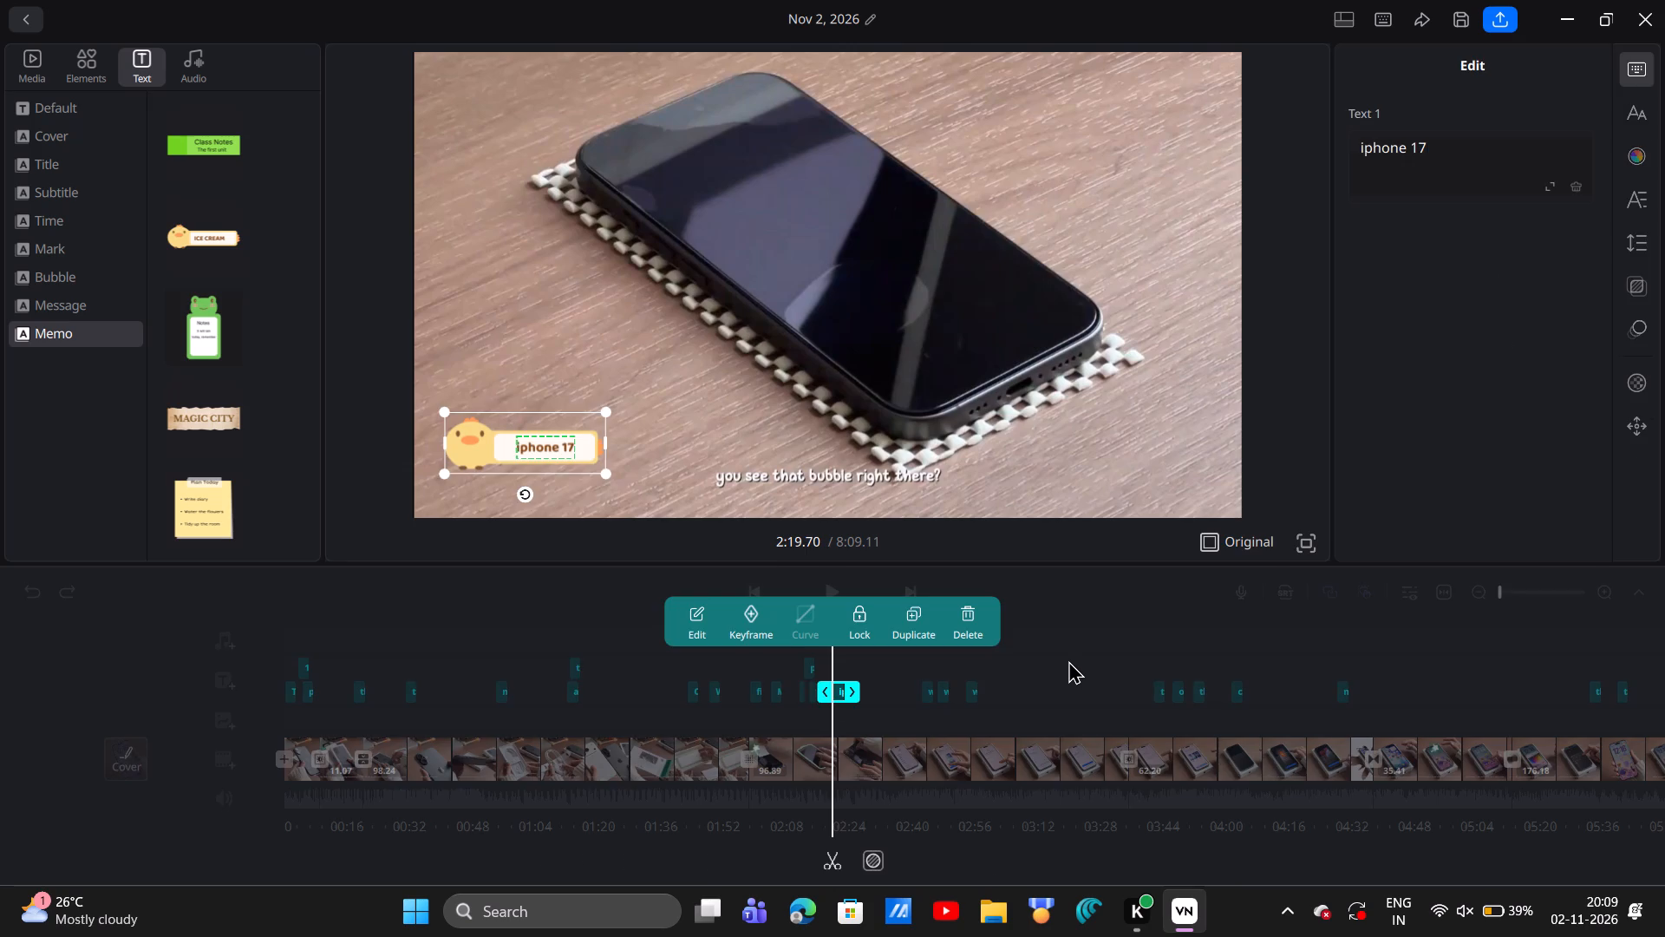
Add the dark "Holiday balance" loading message template at about 2:32, over the shot with the bubble-pushing tip subtitle.
scroll(1068, 660, "left", 4)
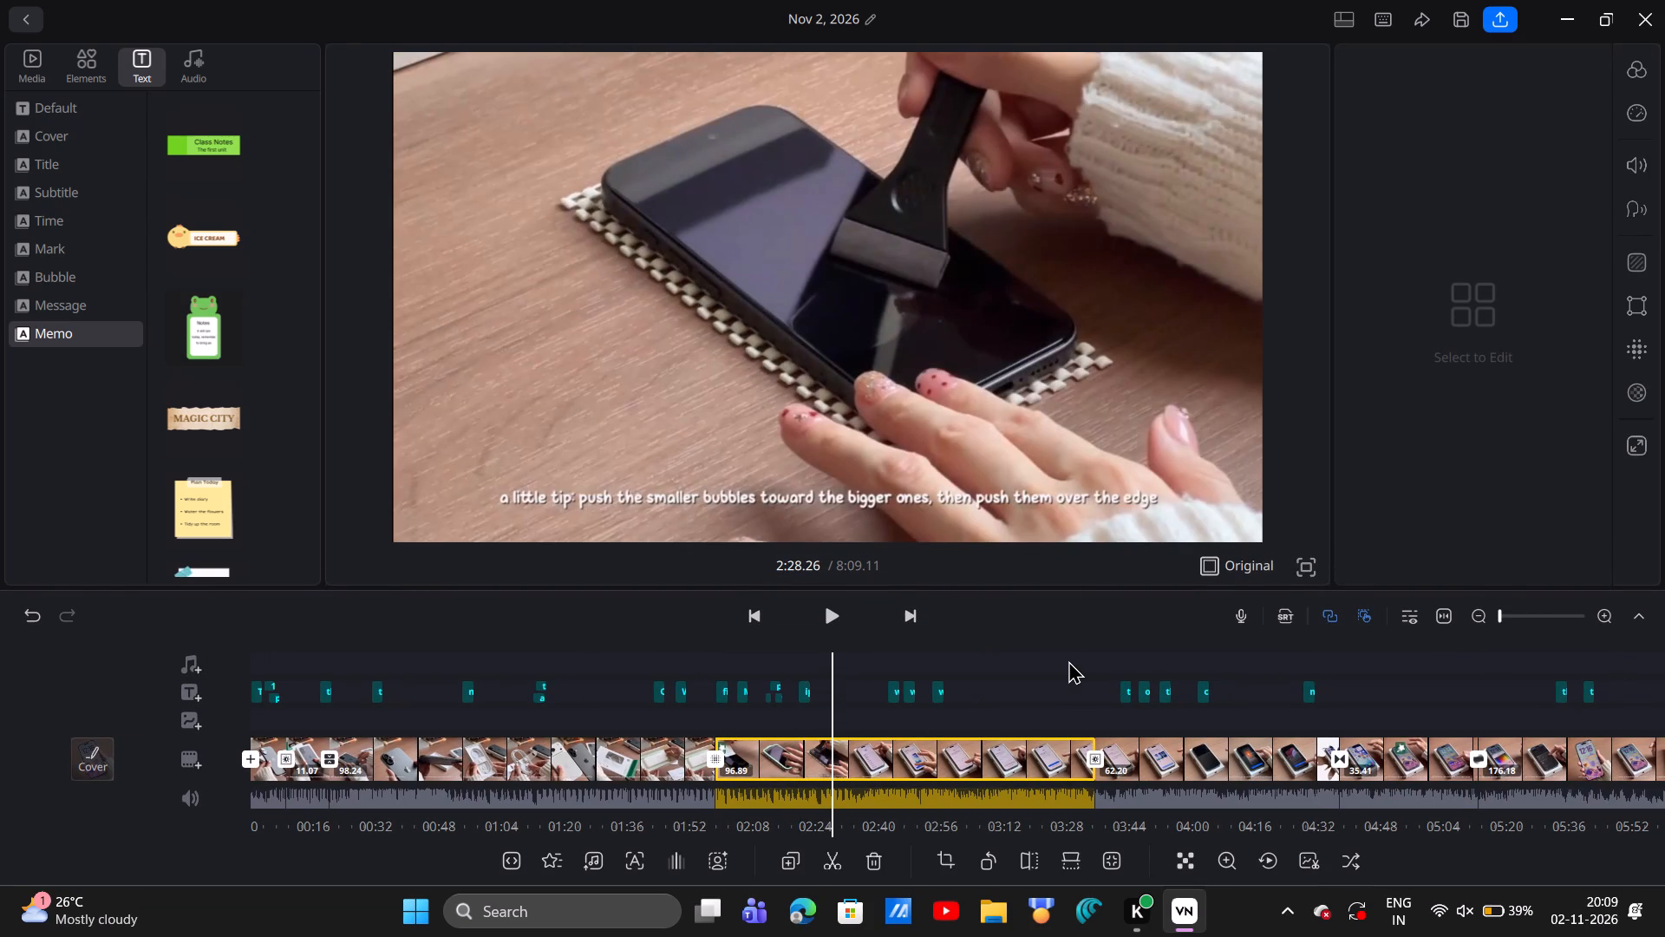
scroll(1068, 660, "left", 2)
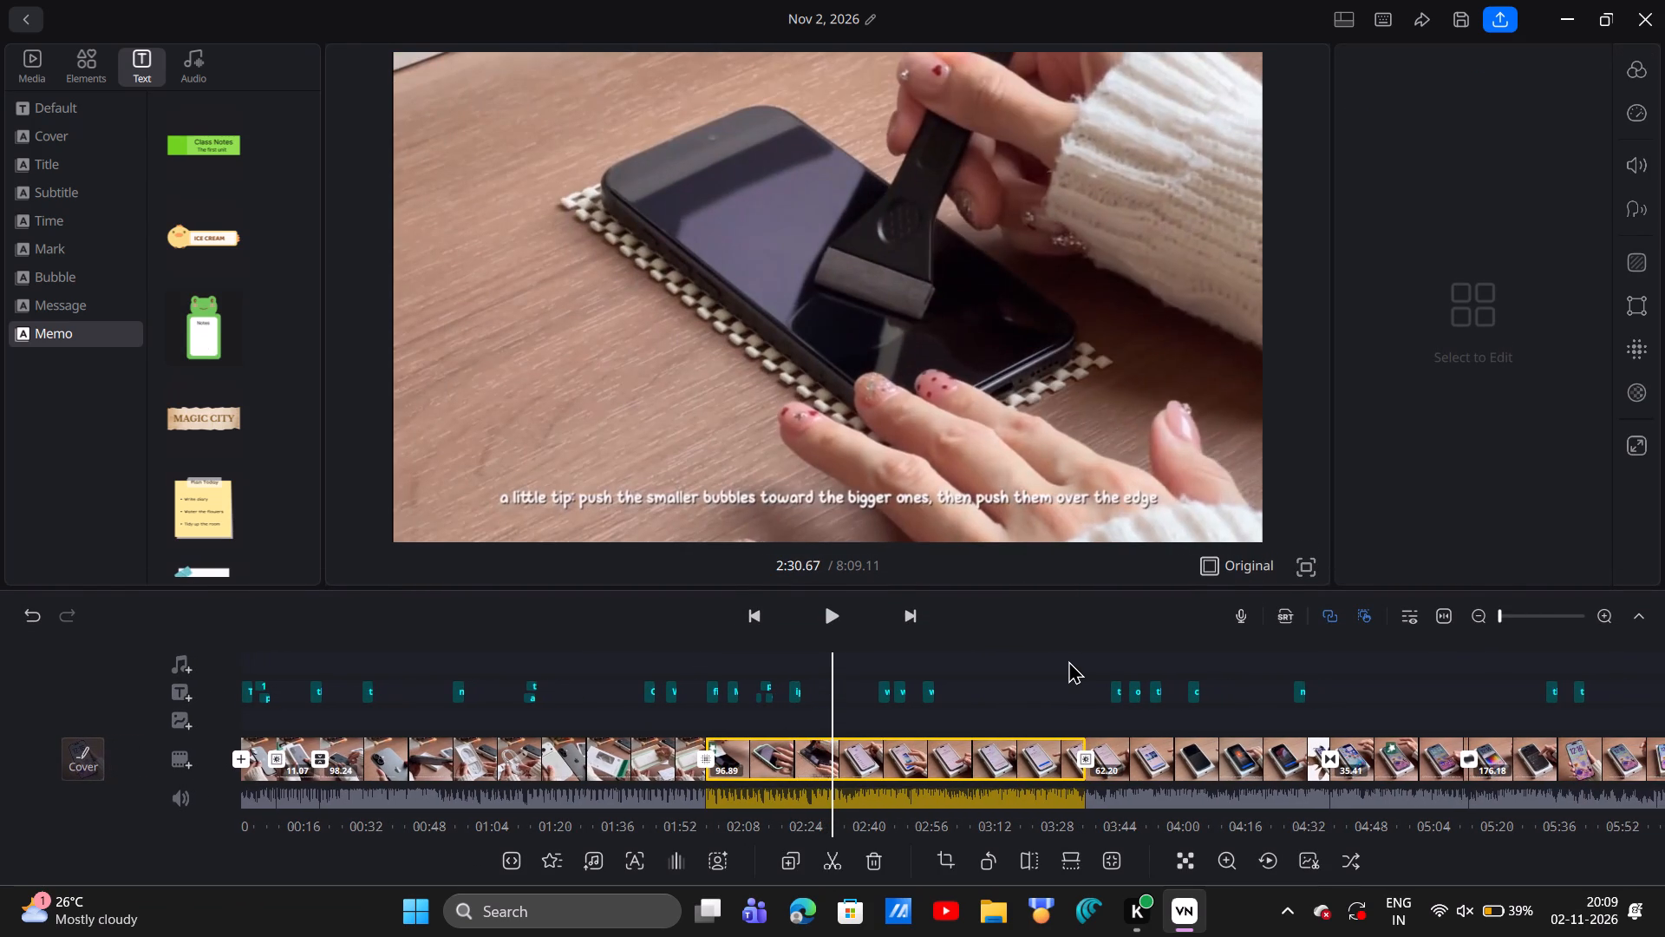
scroll(1068, 660, "left", 1)
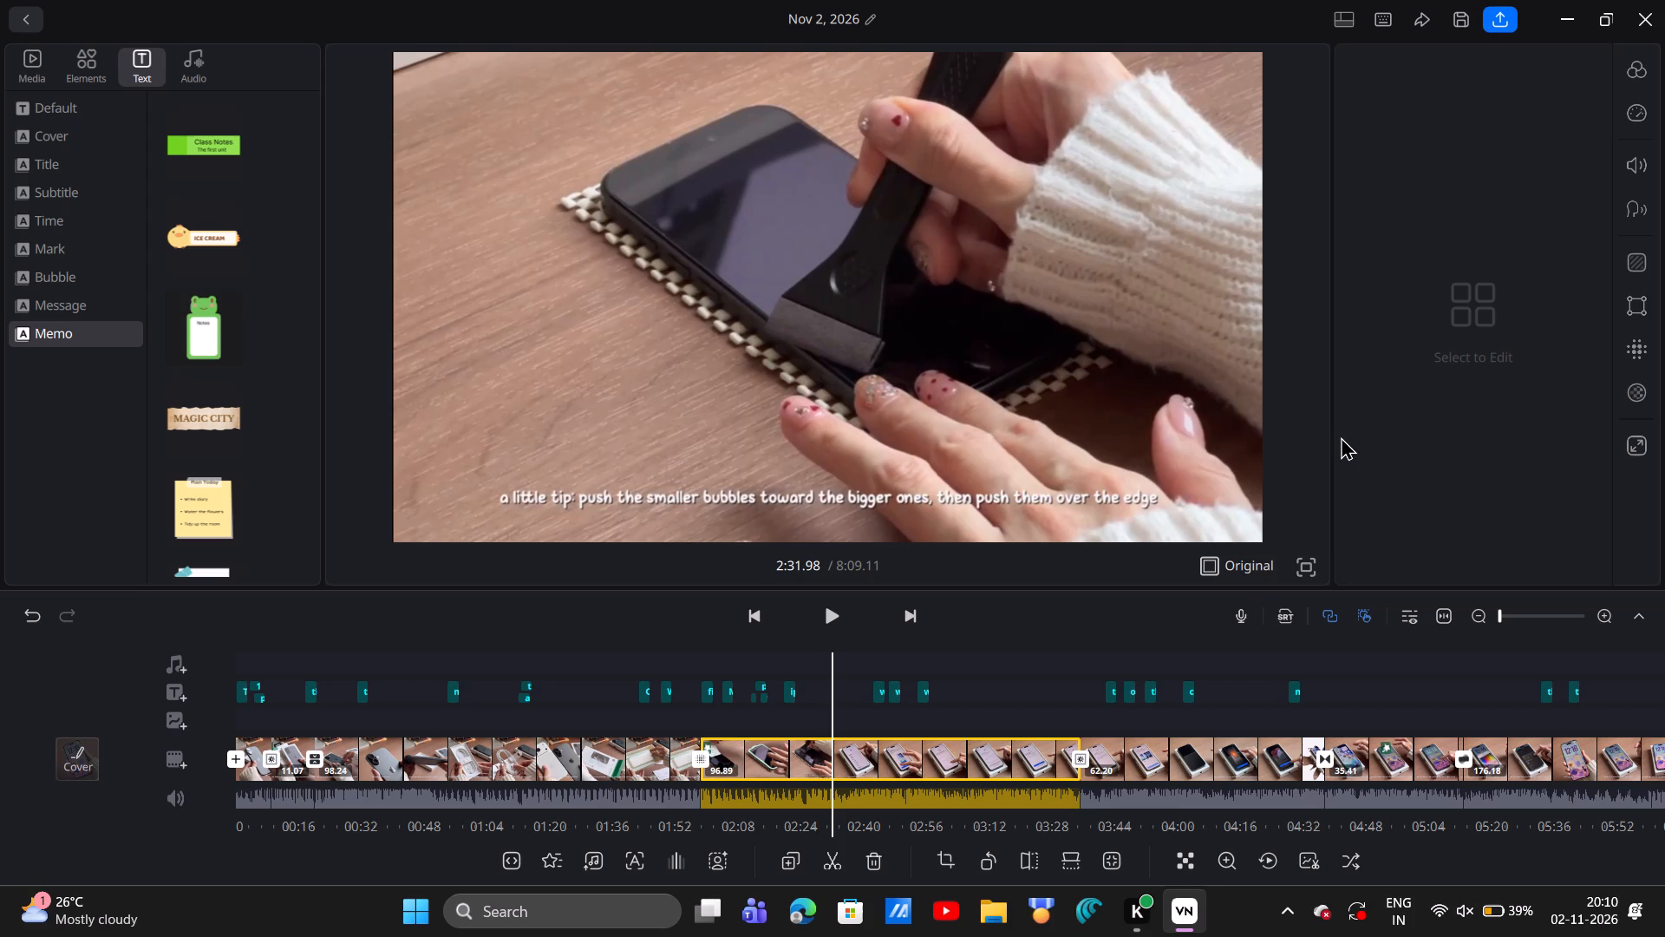
scroll(1341, 436, "left", 2)
left_click(90, 271)
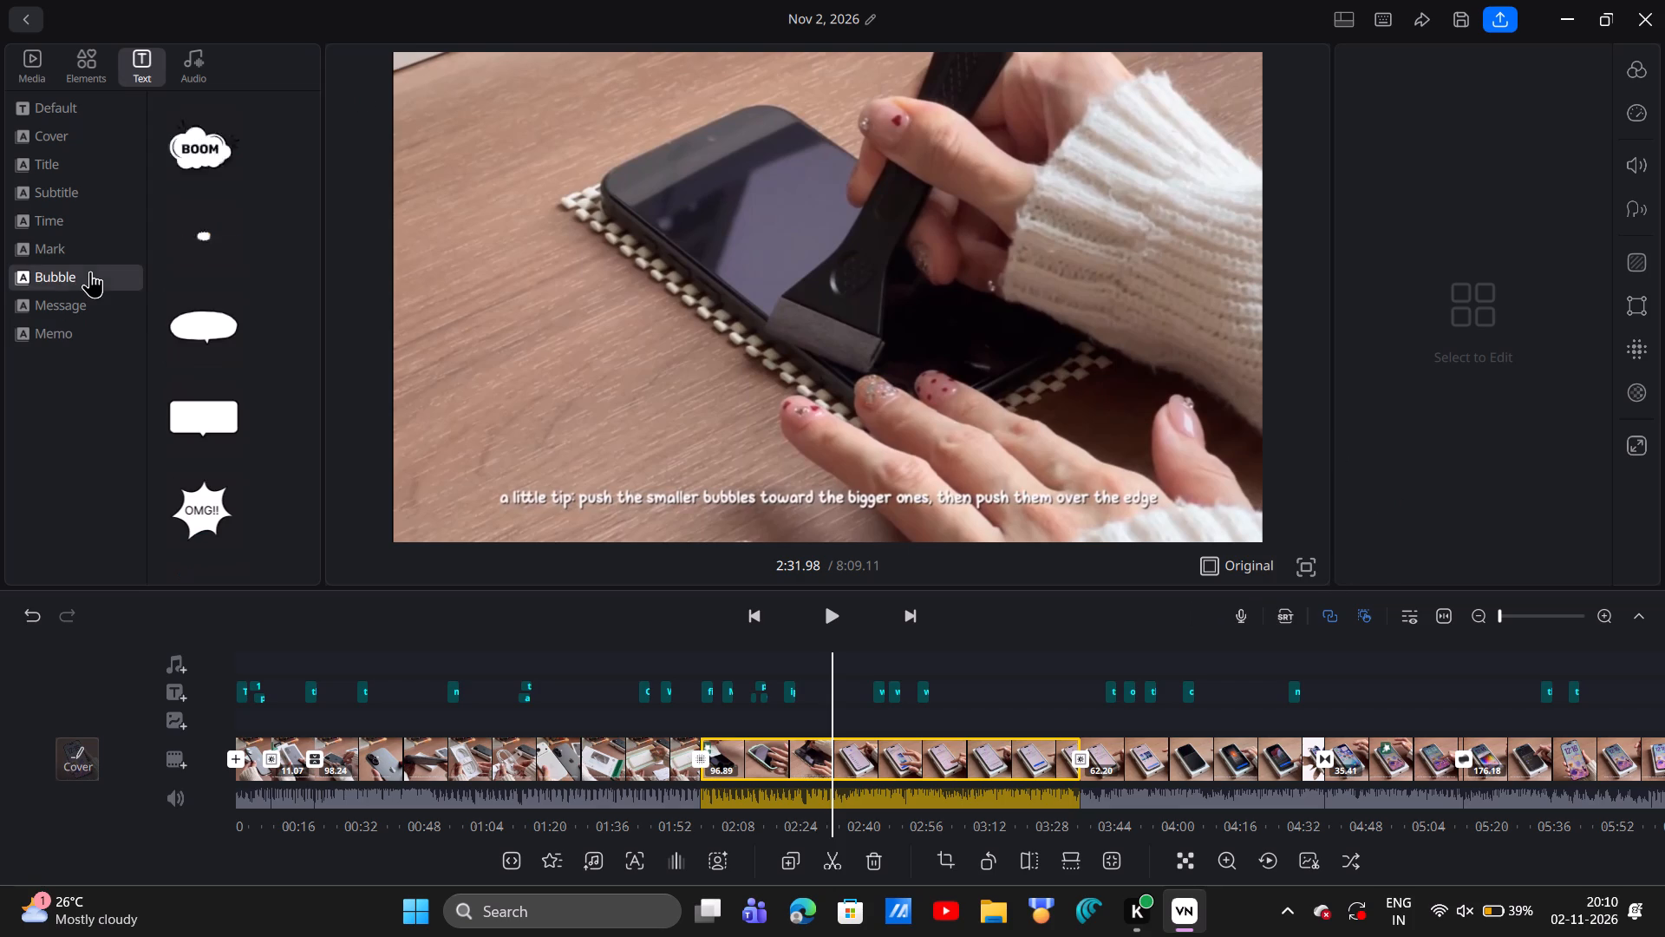
left_click_drag(42, 185, 48, 136)
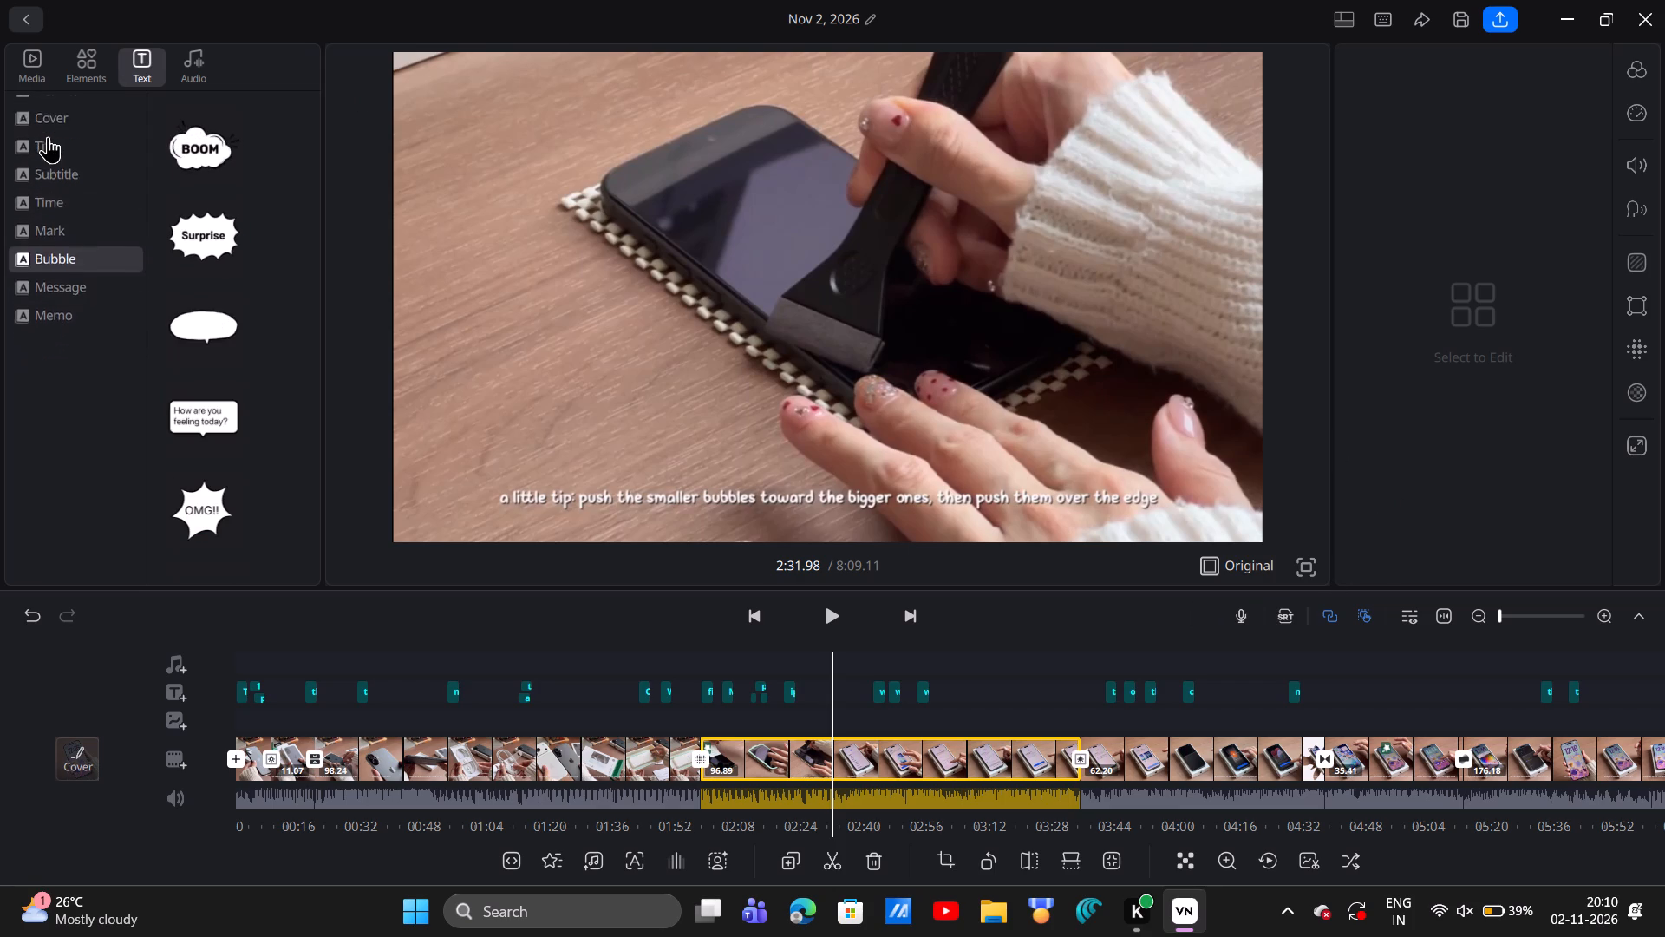
left_click(61, 300)
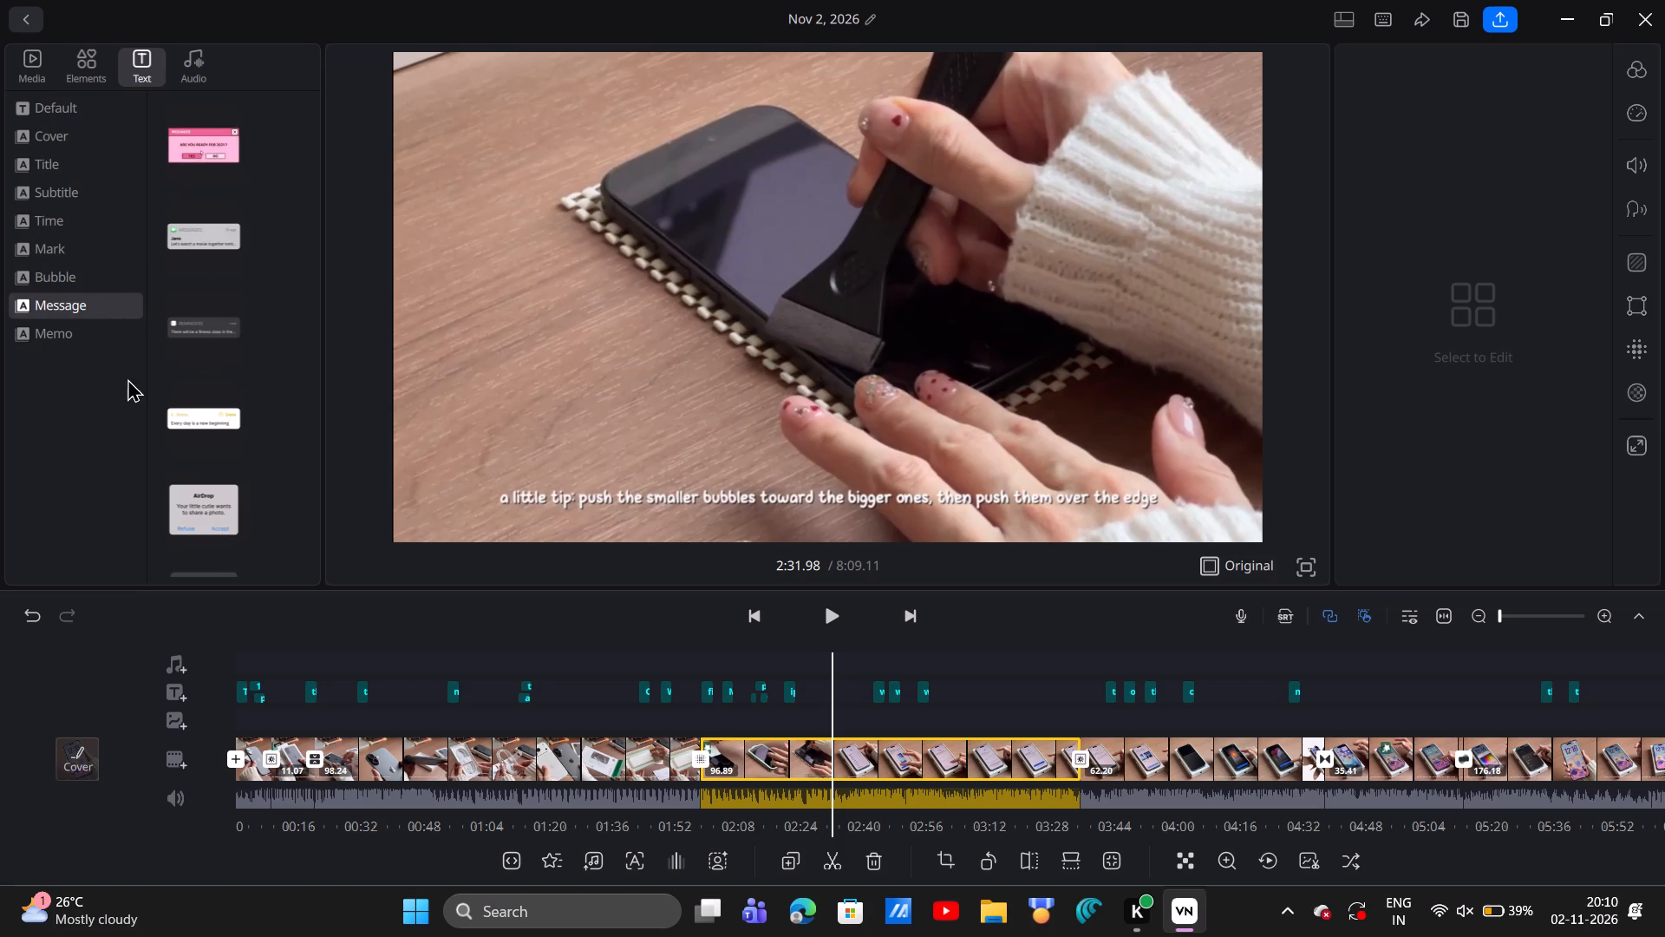
scroll(204, 436, "down", 5)
scroll(210, 382, "up", 3)
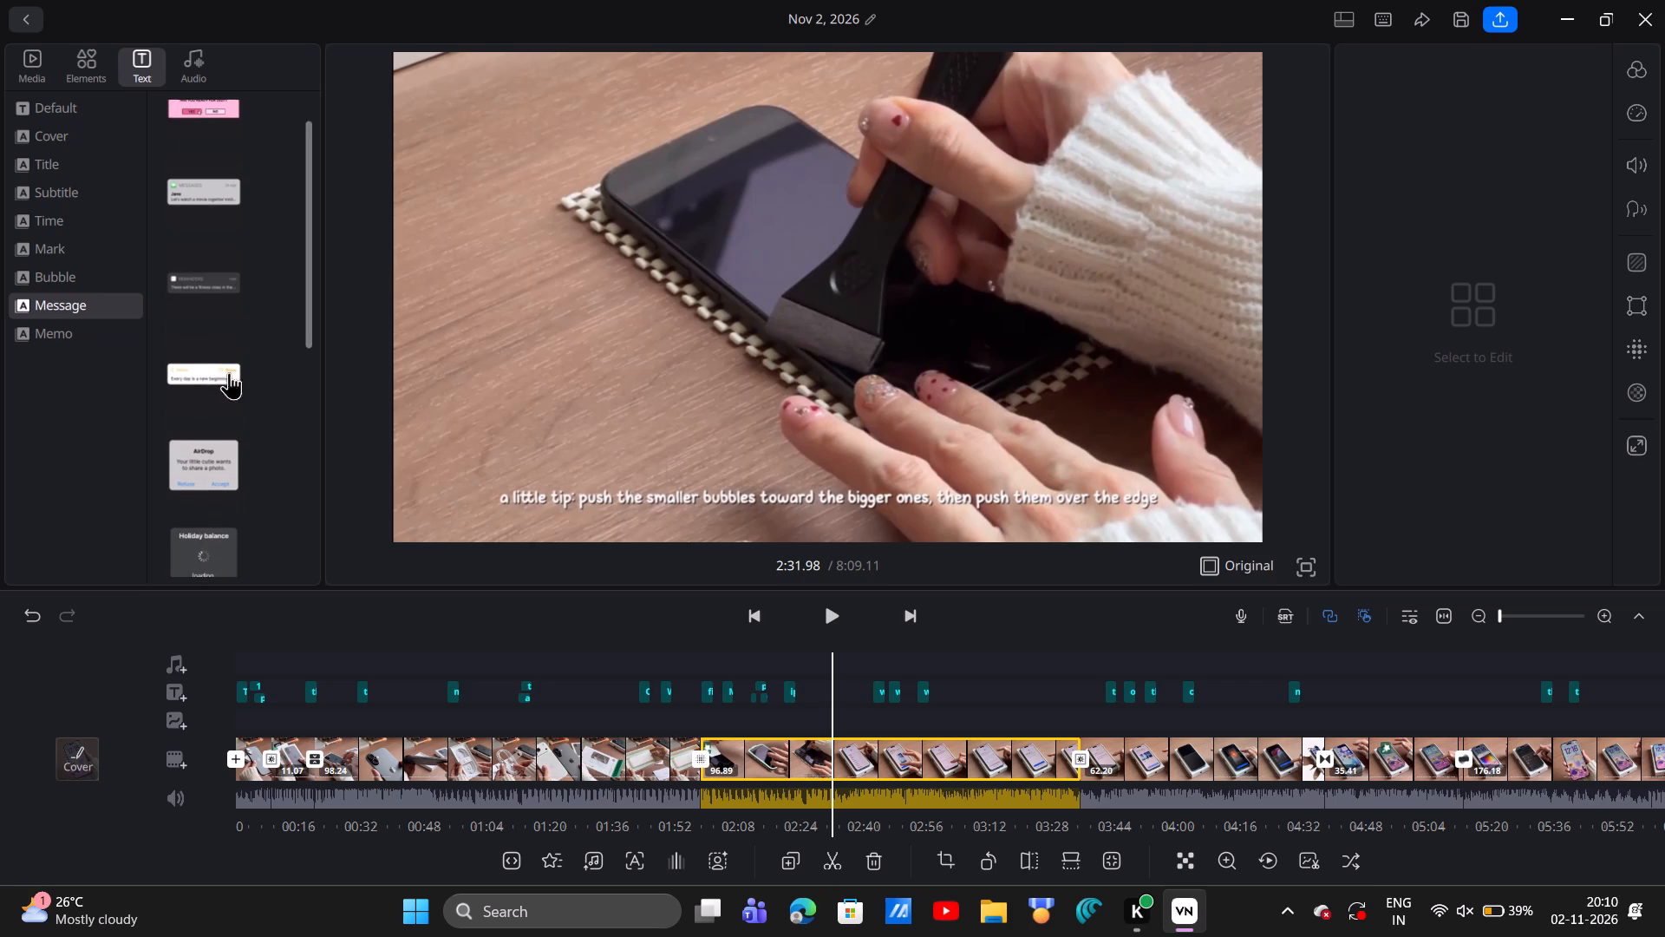
left_click_drag(225, 537, 516, 183)
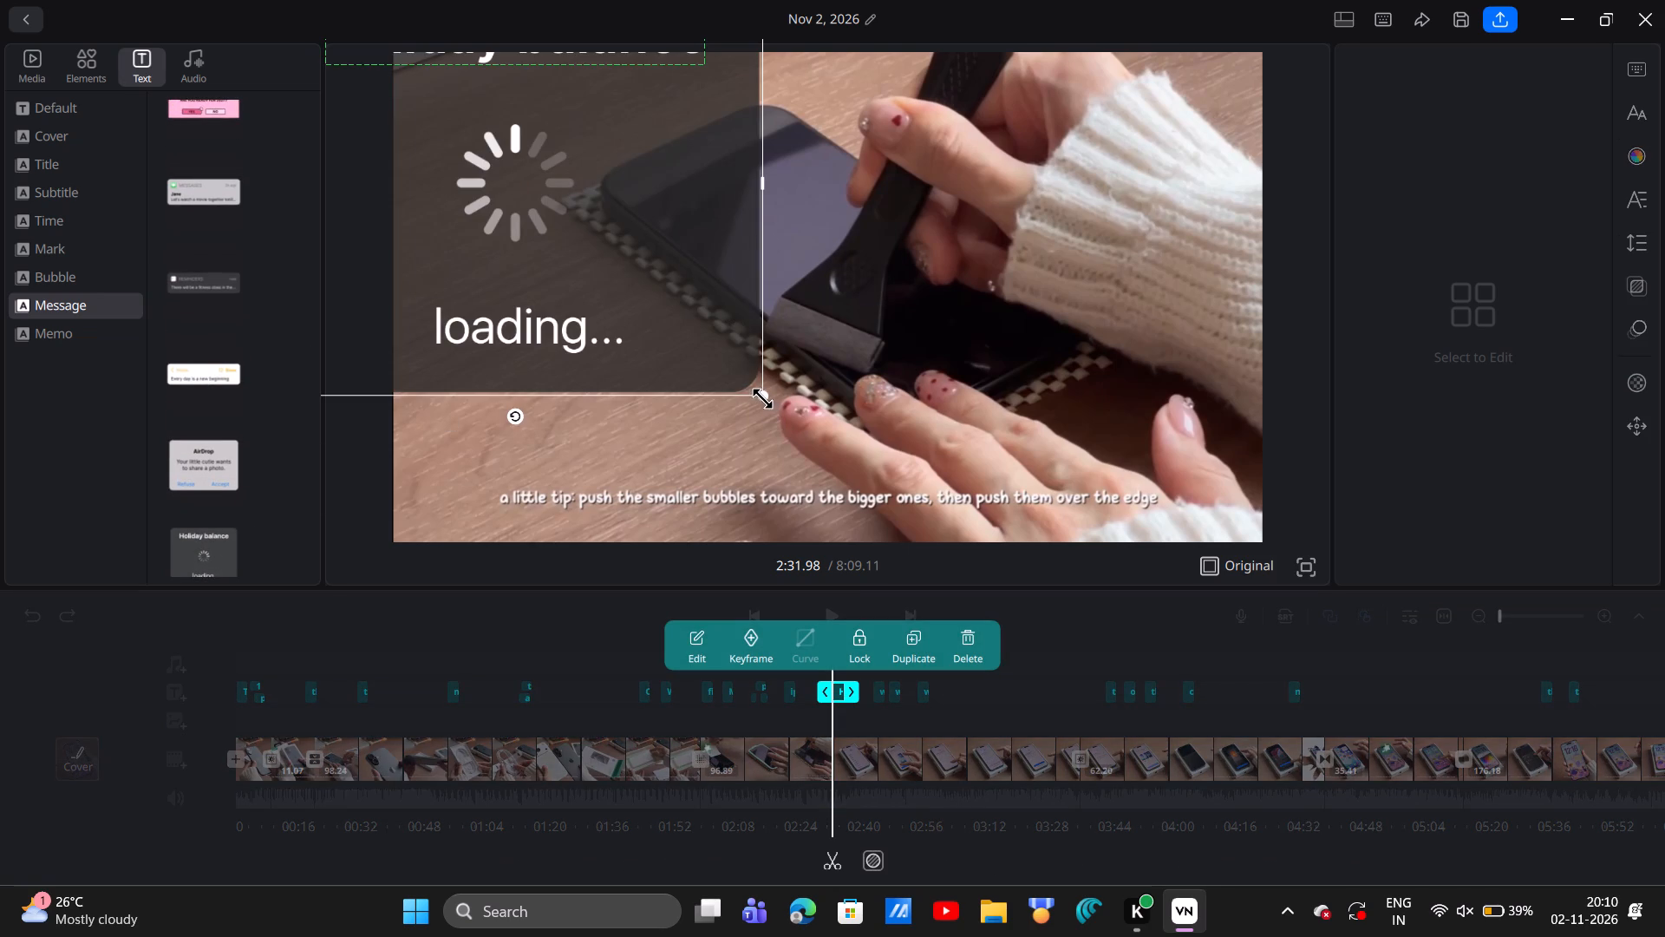
Shrink the "Holiday balance" message to about a quarter of the frame width and place it in the frame's upper-left area.
left_click_drag(762, 398, 543, 288)
left_click_drag(462, 148, 597, 321)
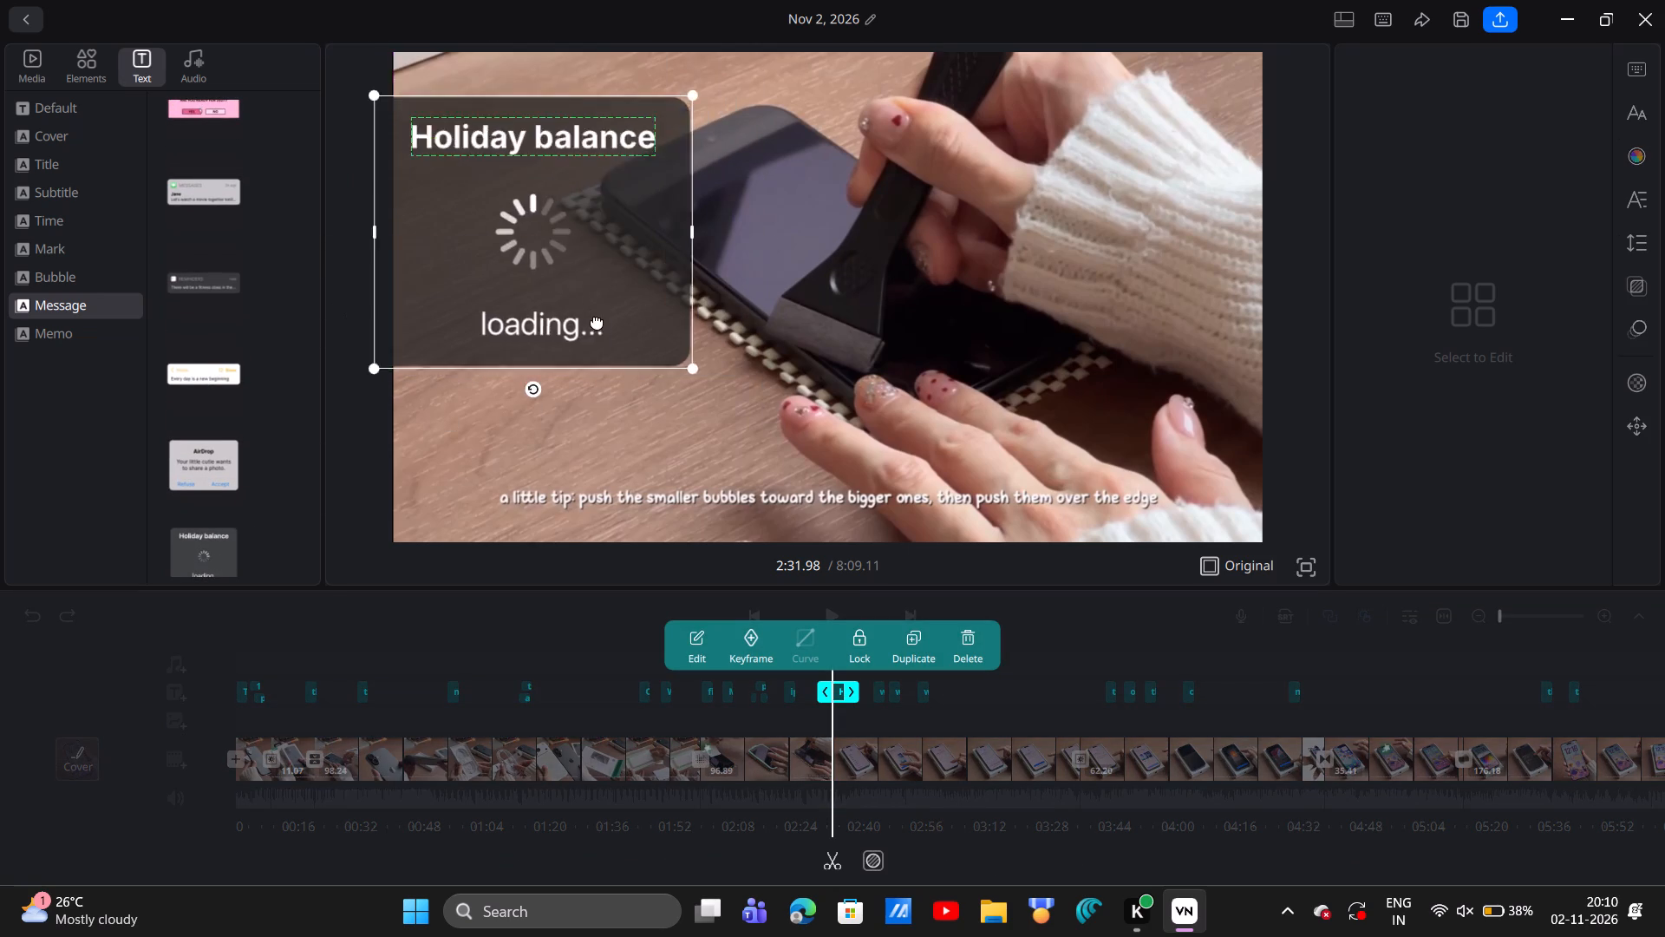
left_click_drag(597, 321, 604, 335)
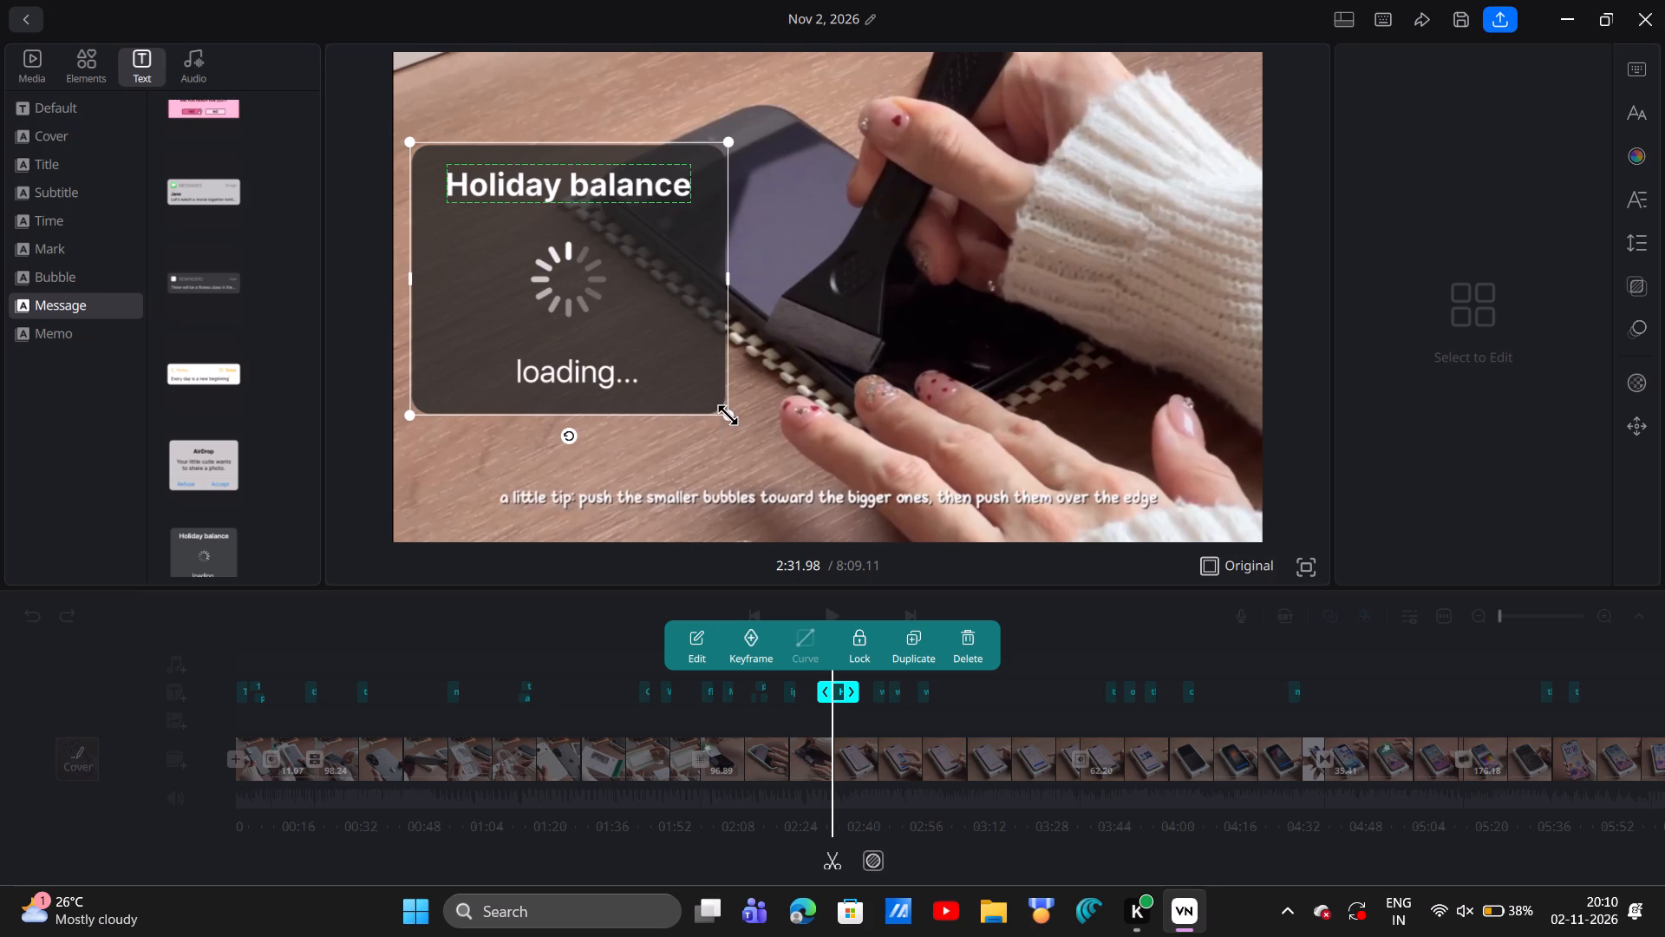
left_click_drag(728, 415, 600, 378)
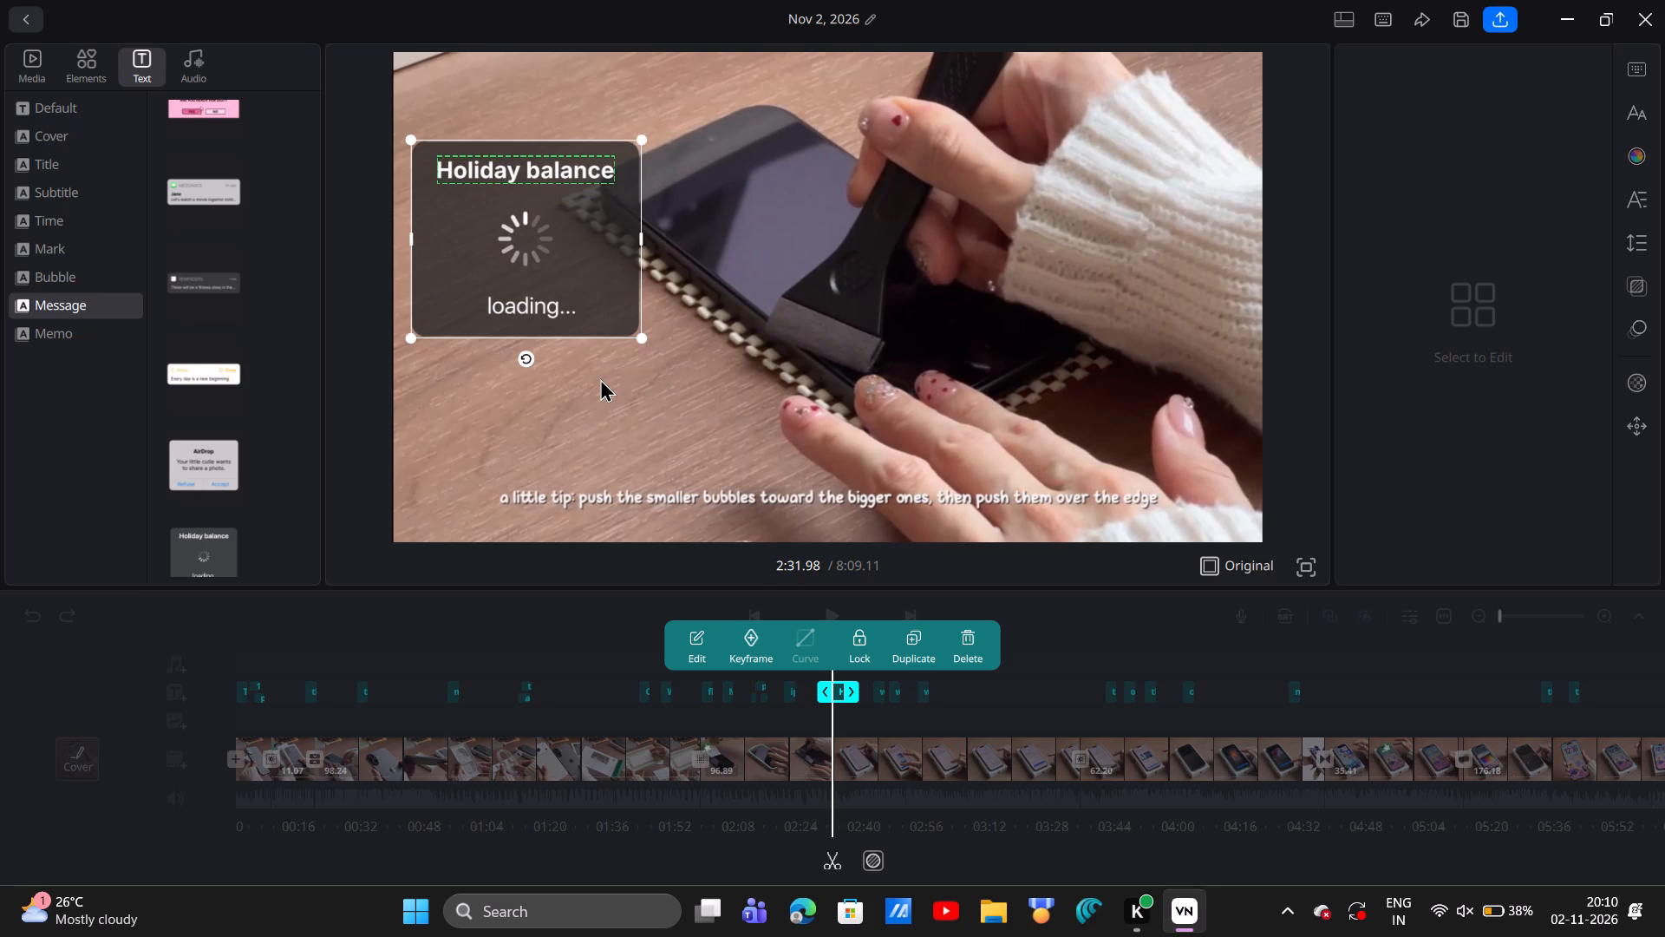
Change the loading message's "Holiday balance" heading to "upcoming updates".
left_click(585, 173)
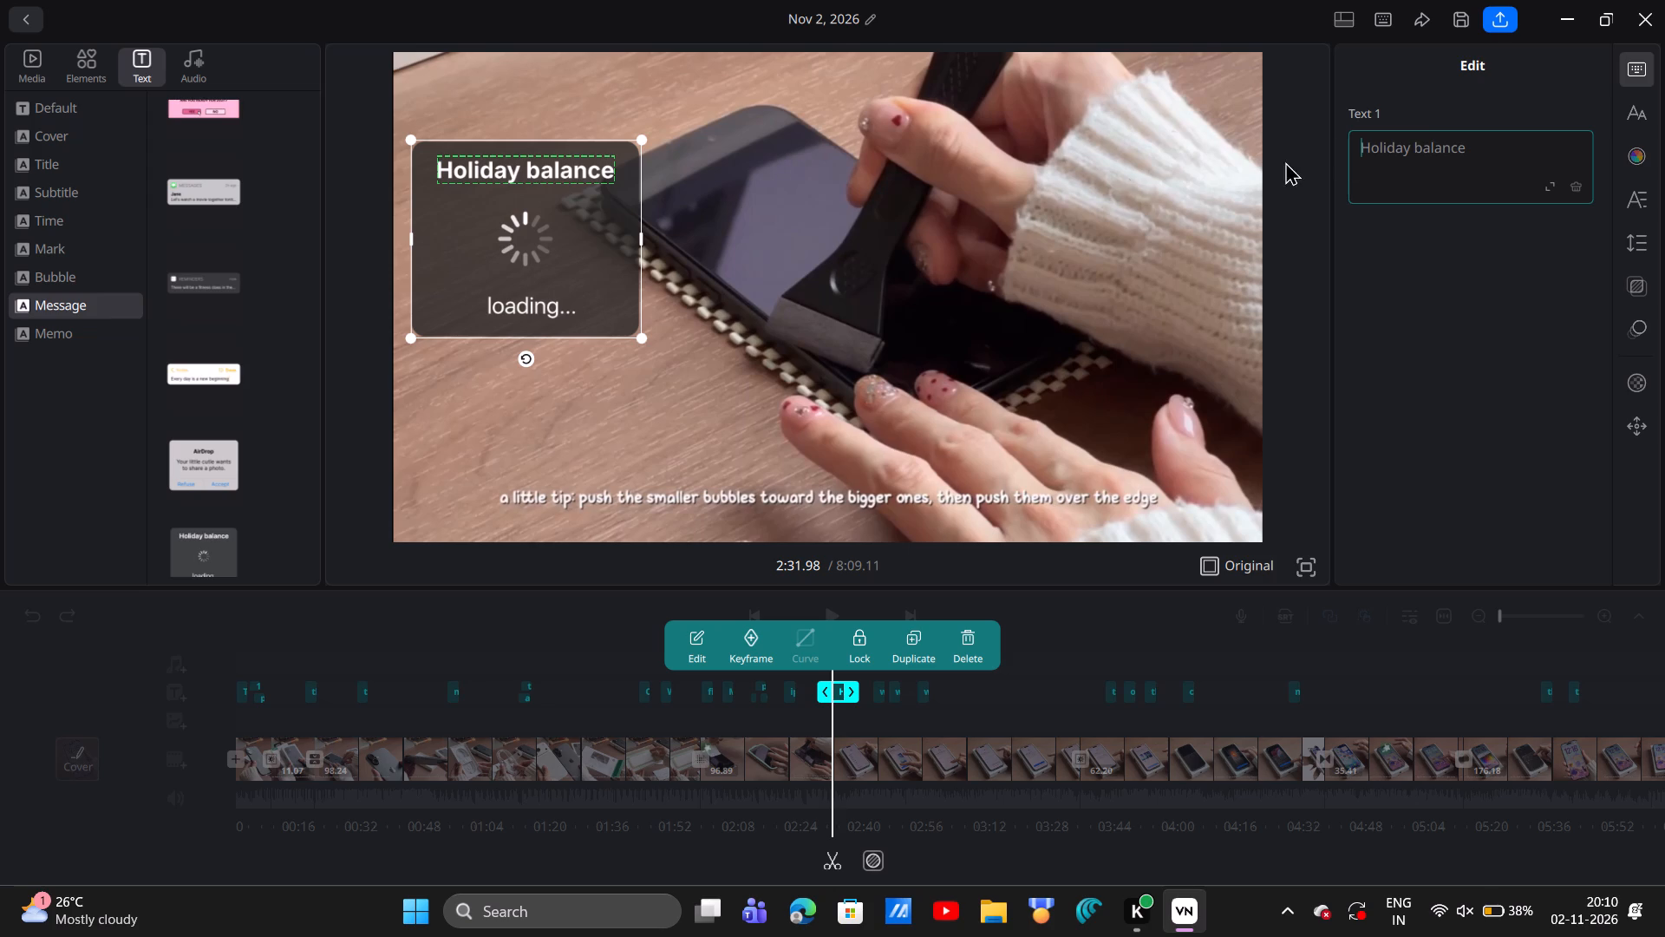
left_click(1413, 150)
type("up")
type("coming")
key("space")
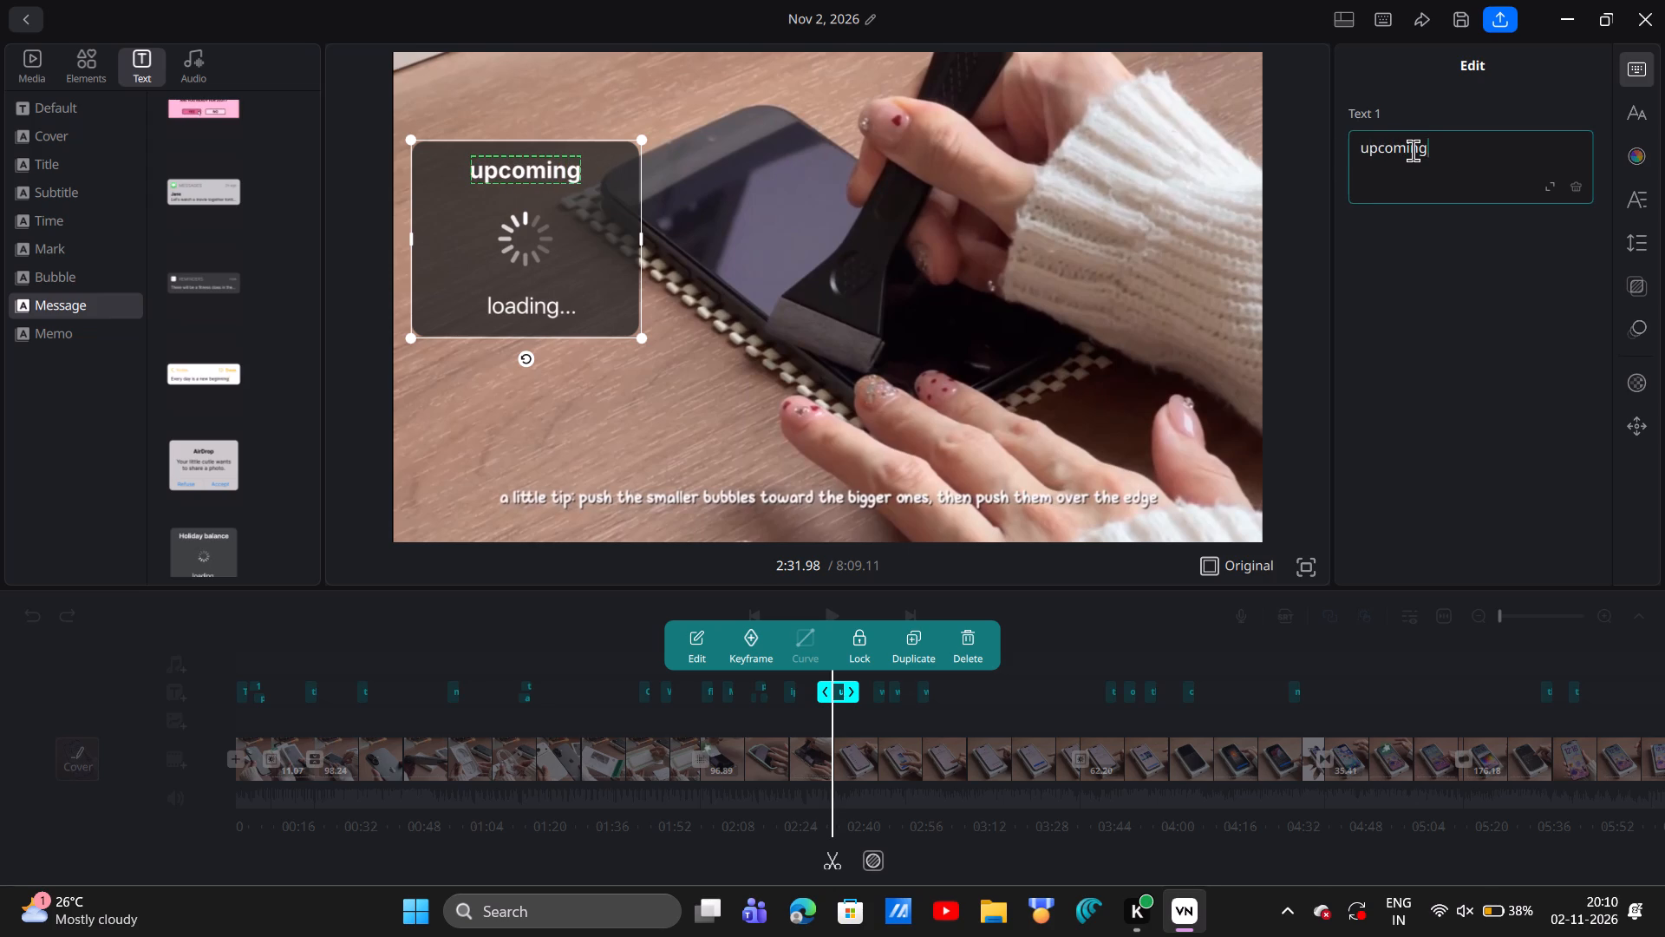
type("updates")
key("space")
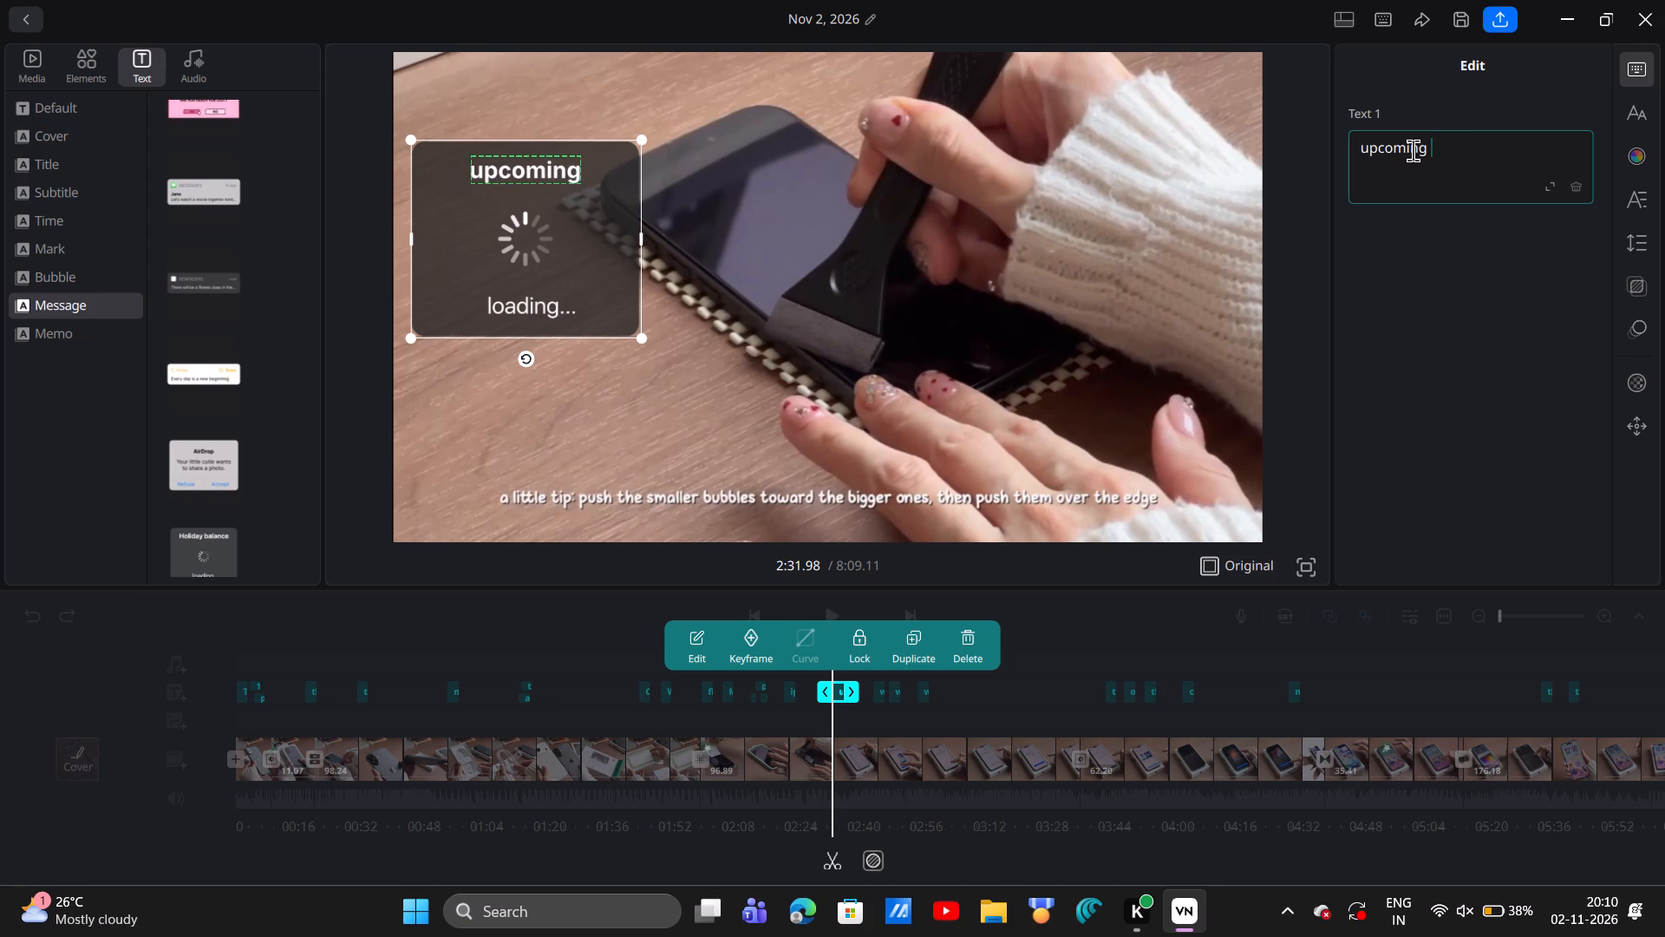
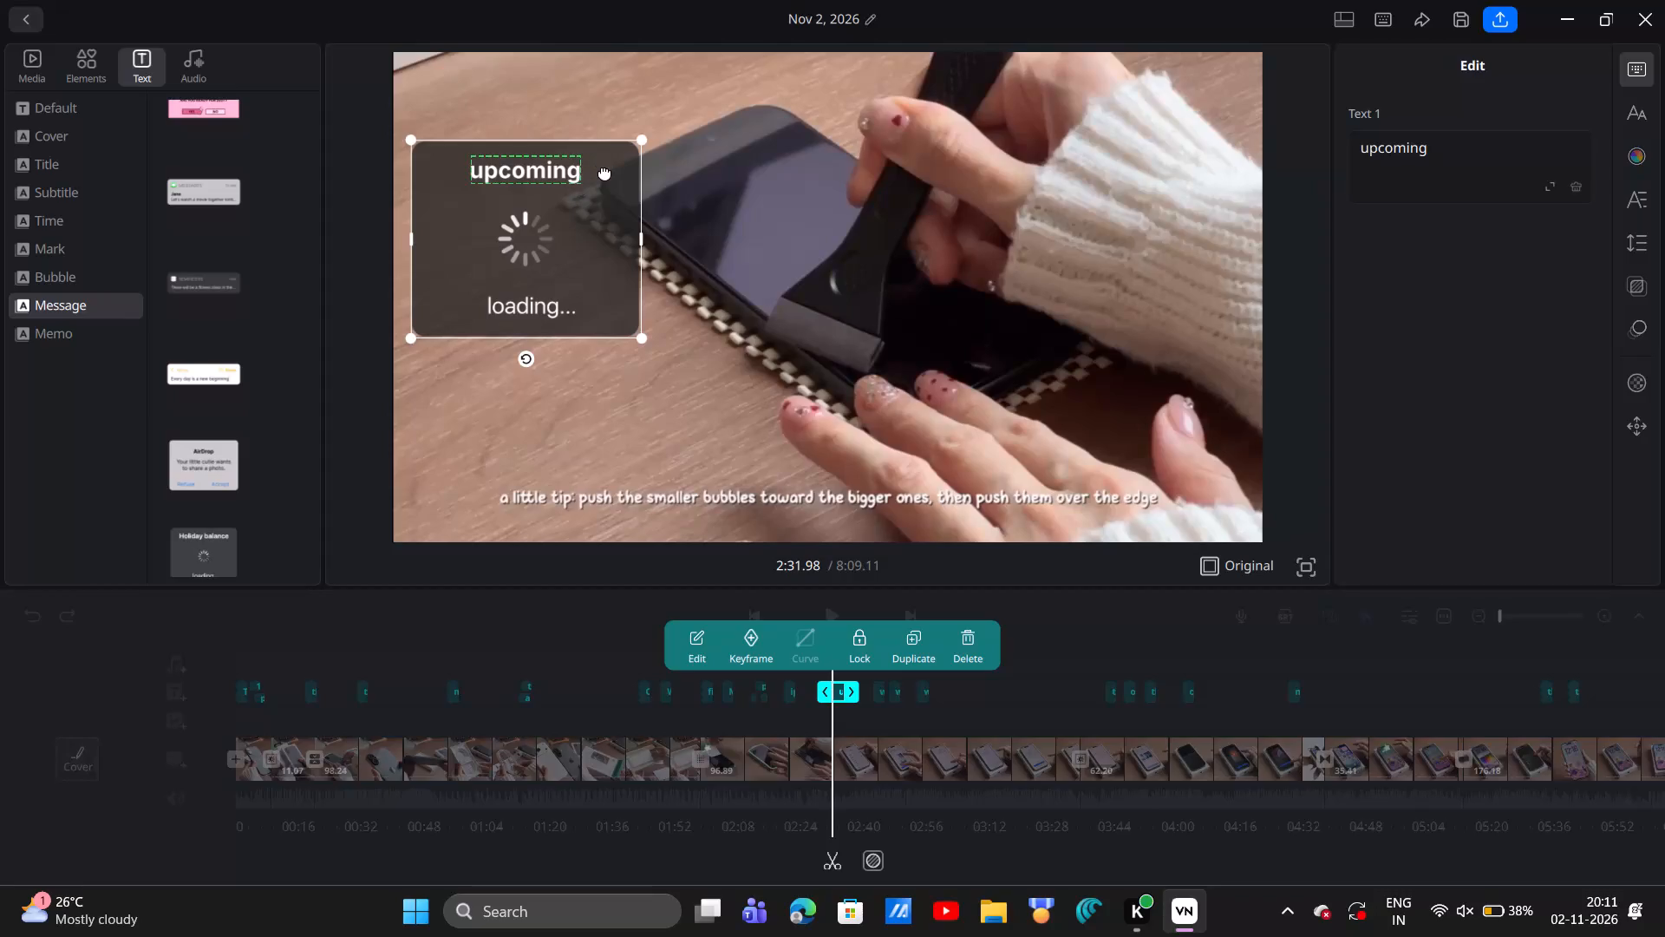
Move the "upcoming / loading..." message overlay to the top centre of the video frame and deselect it.
left_click_drag(617, 175, 791, 187)
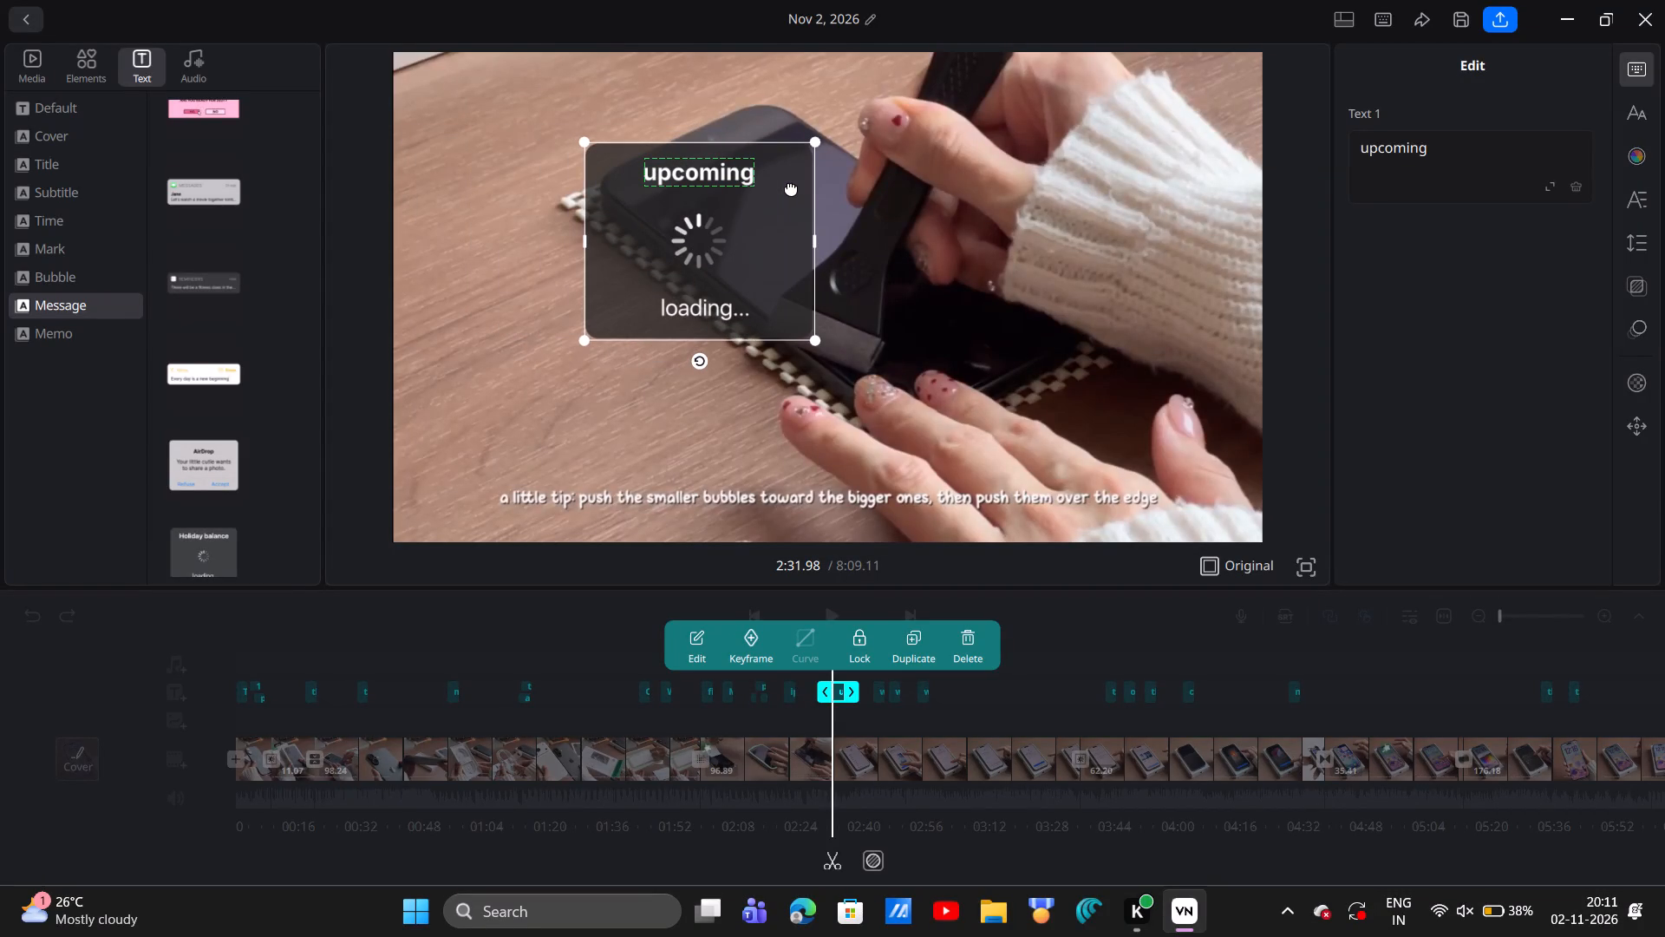
left_click_drag(791, 187, 790, 189)
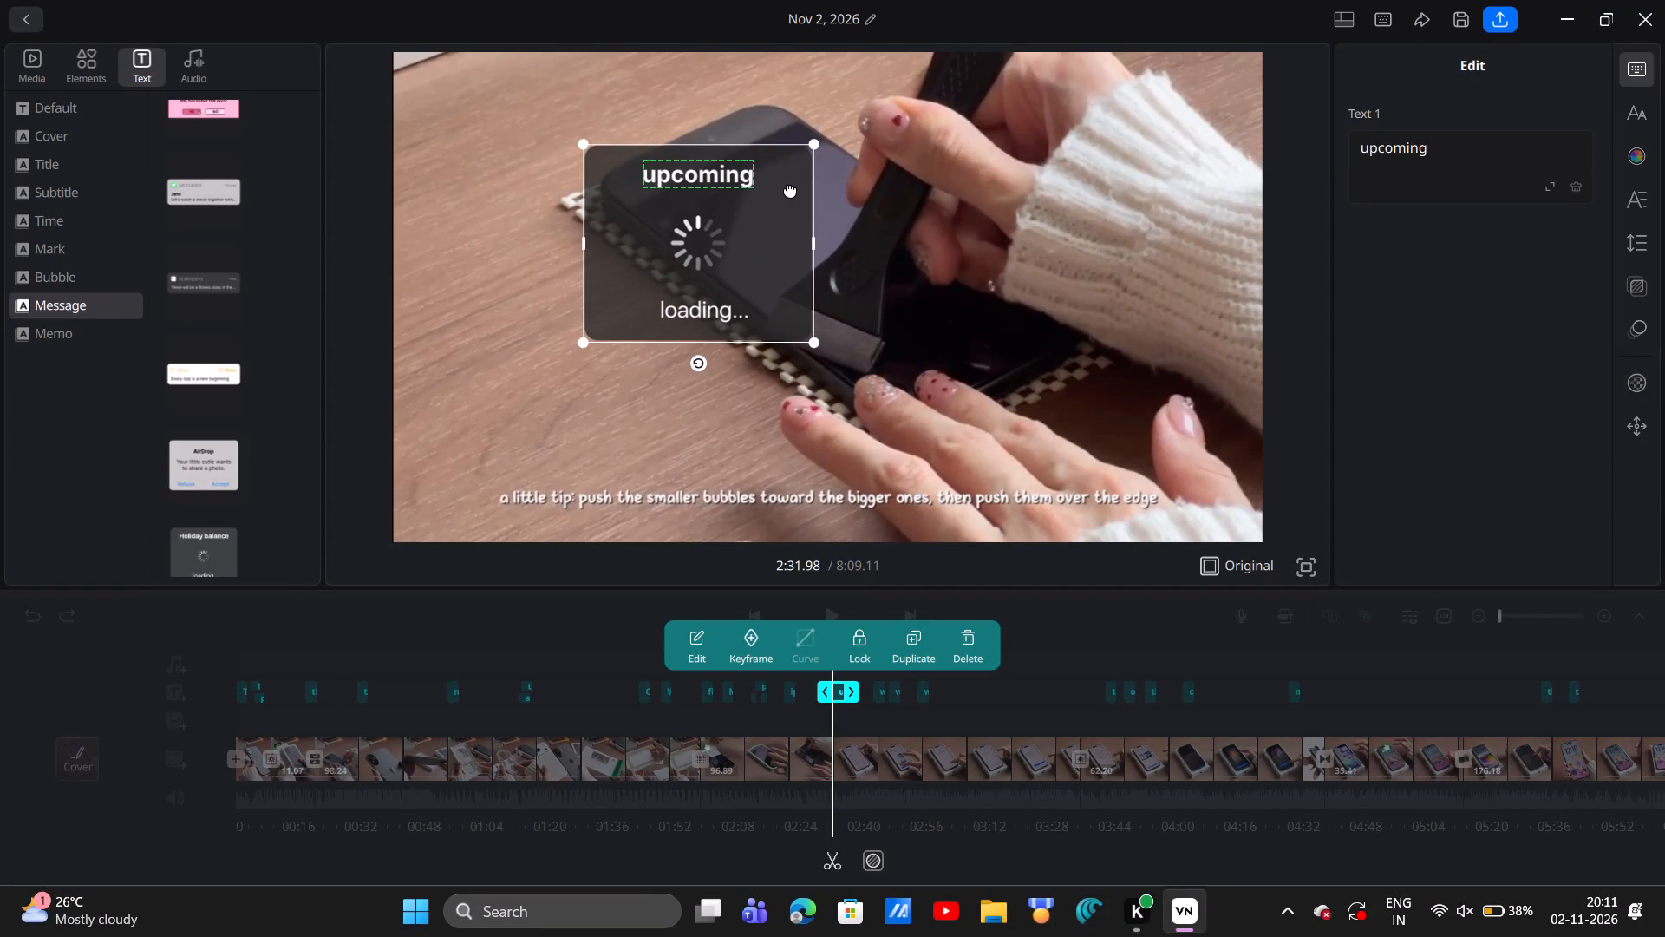
left_click_drag(790, 189, 768, 180)
left_click_drag(755, 180, 813, 191)
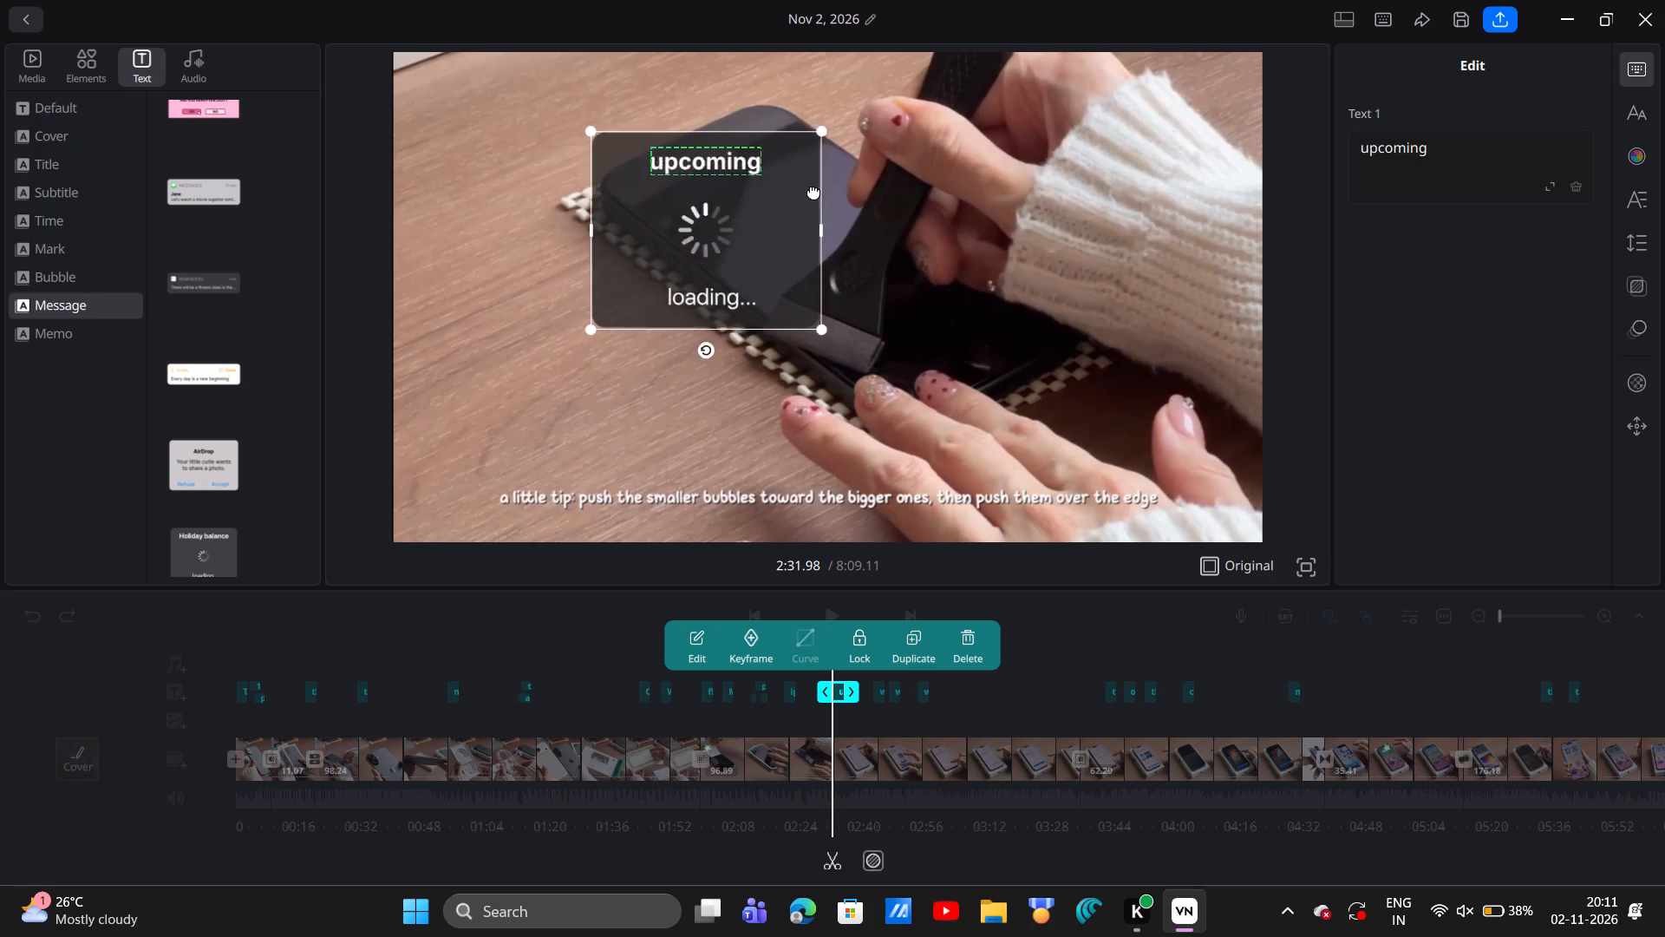
left_click_drag(813, 191, 909, 113)
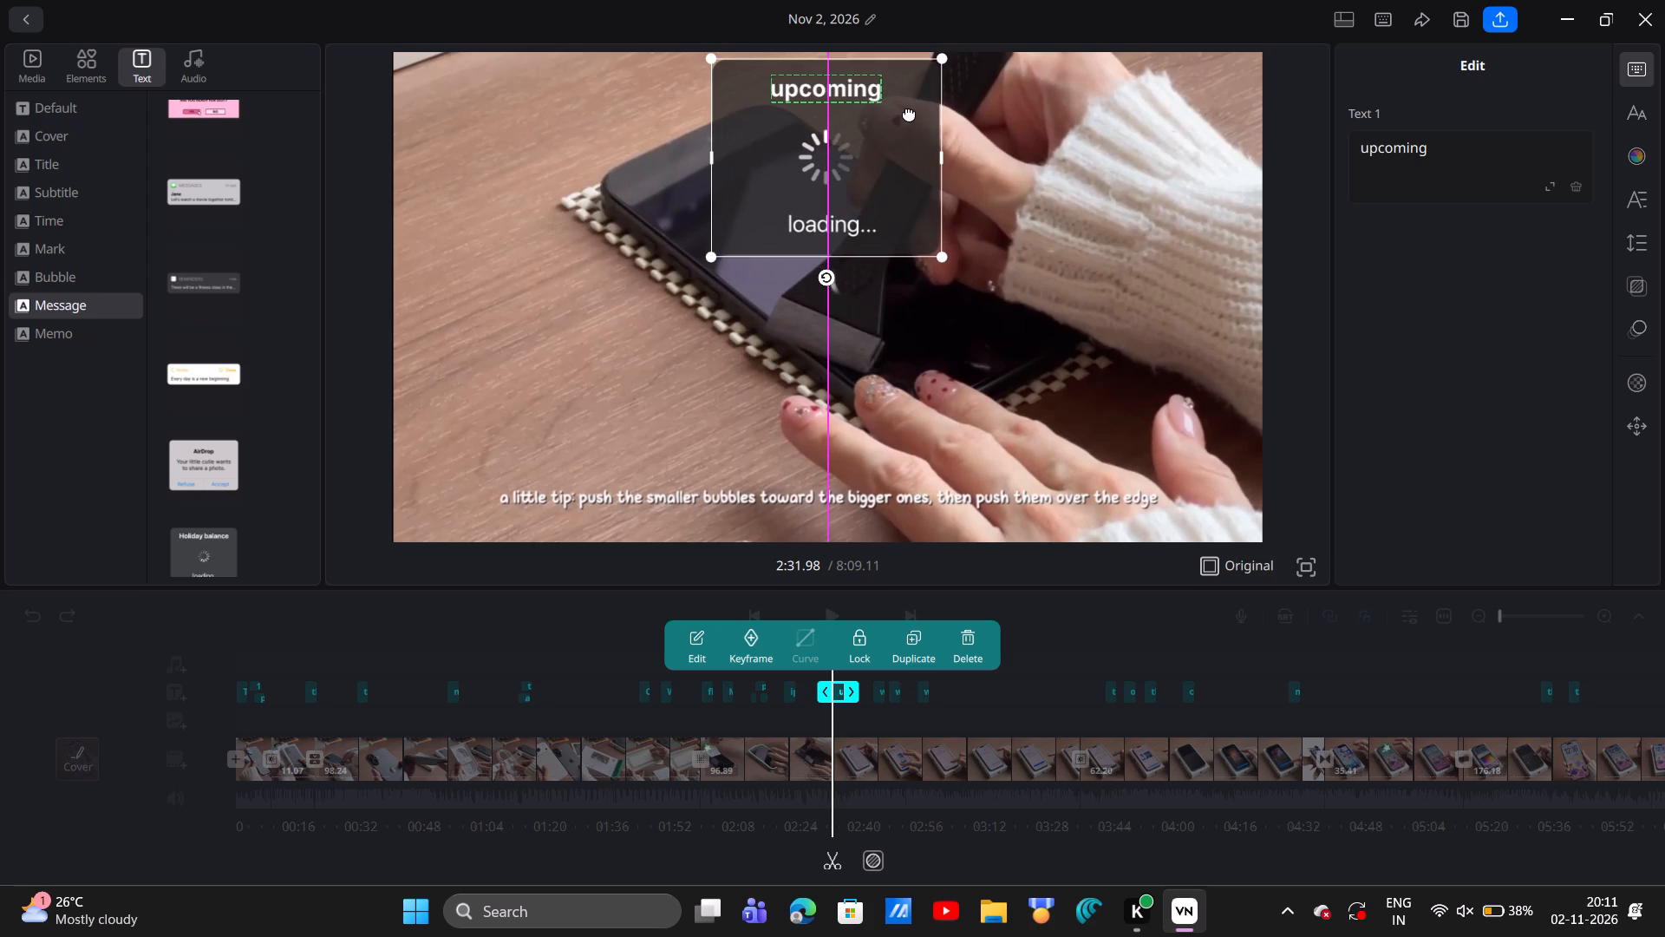
left_click_drag(909, 113, 910, 115)
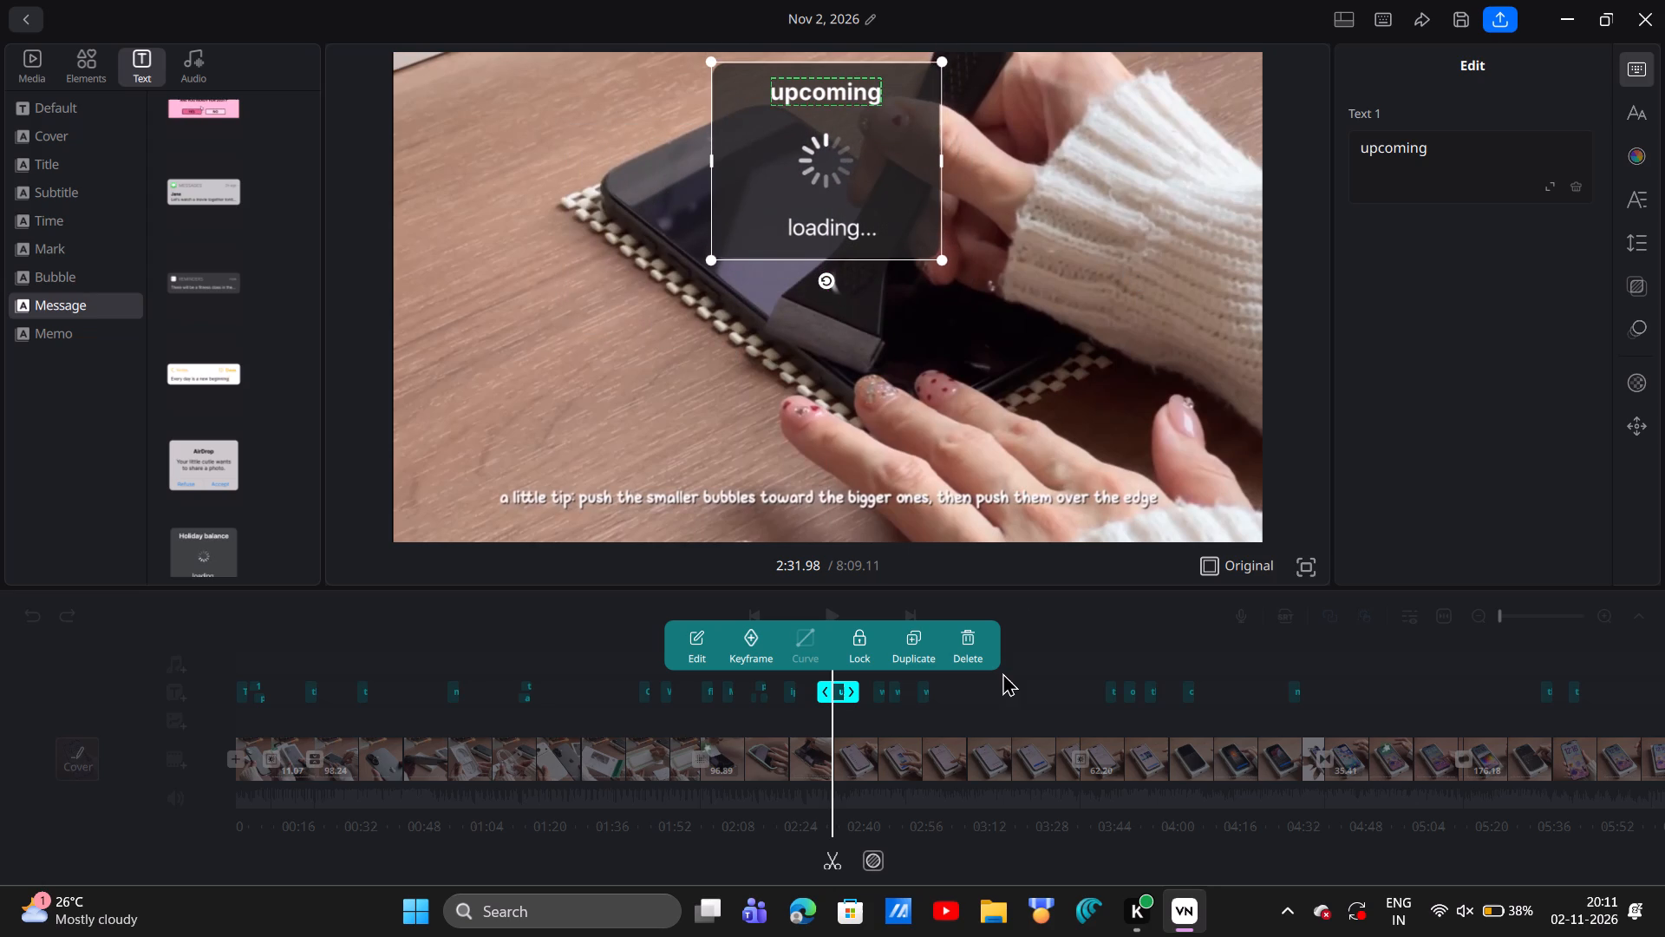
scroll(901, 775, "left", 1)
scroll(855, 759, "right", 1)
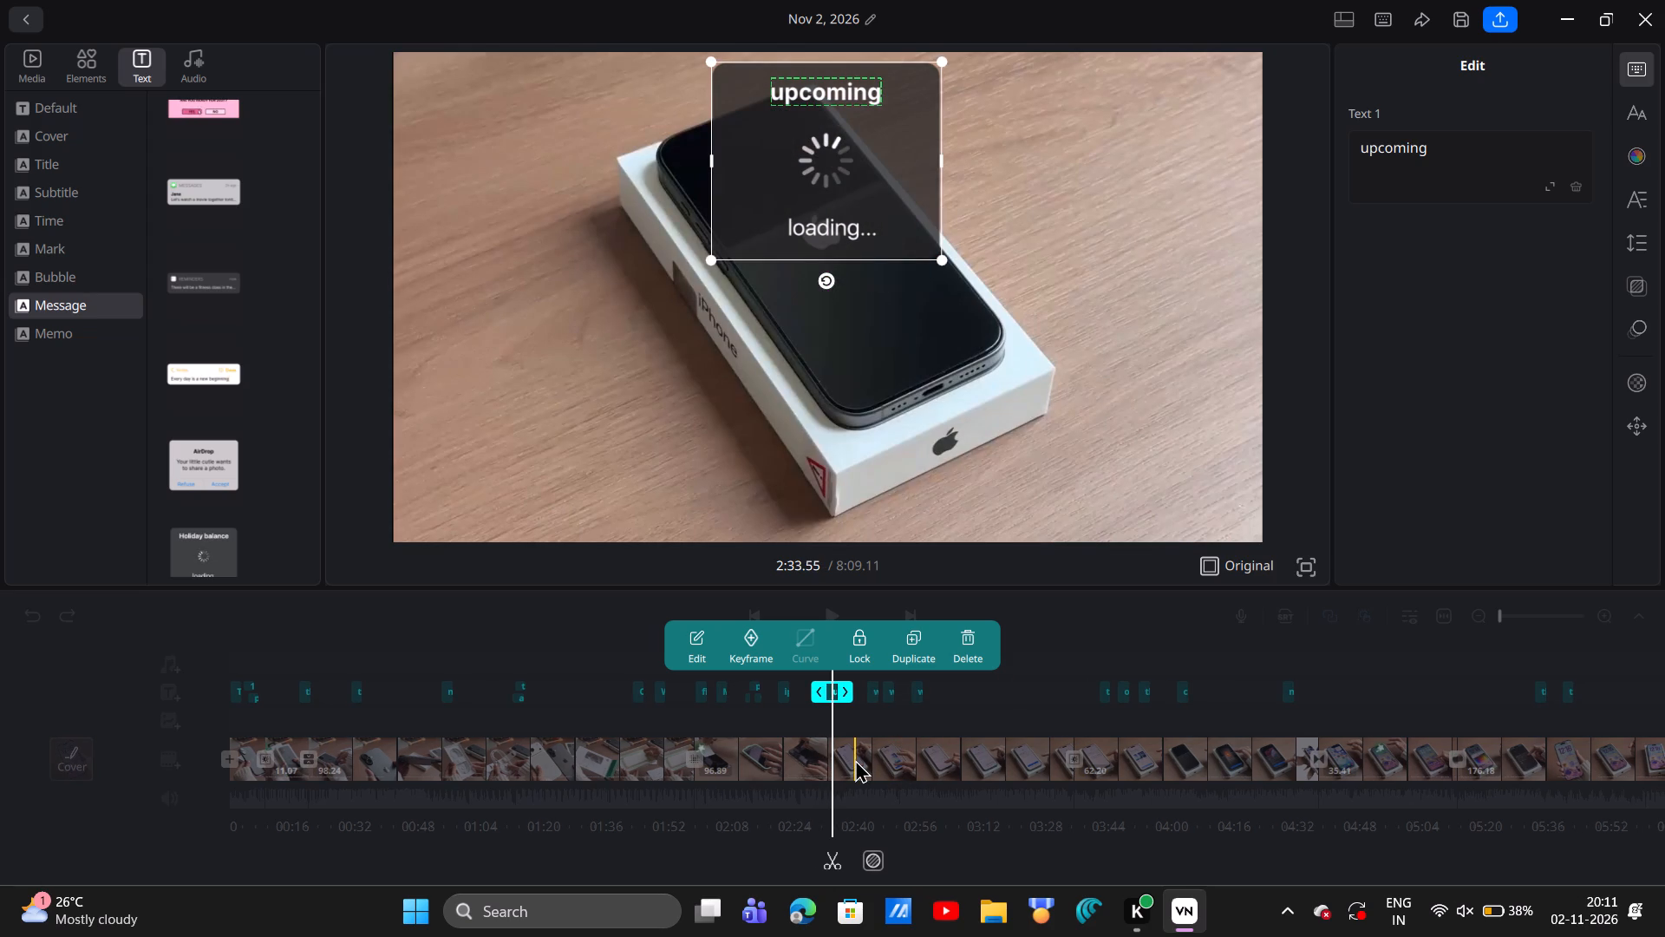
scroll(855, 759, "right", 6)
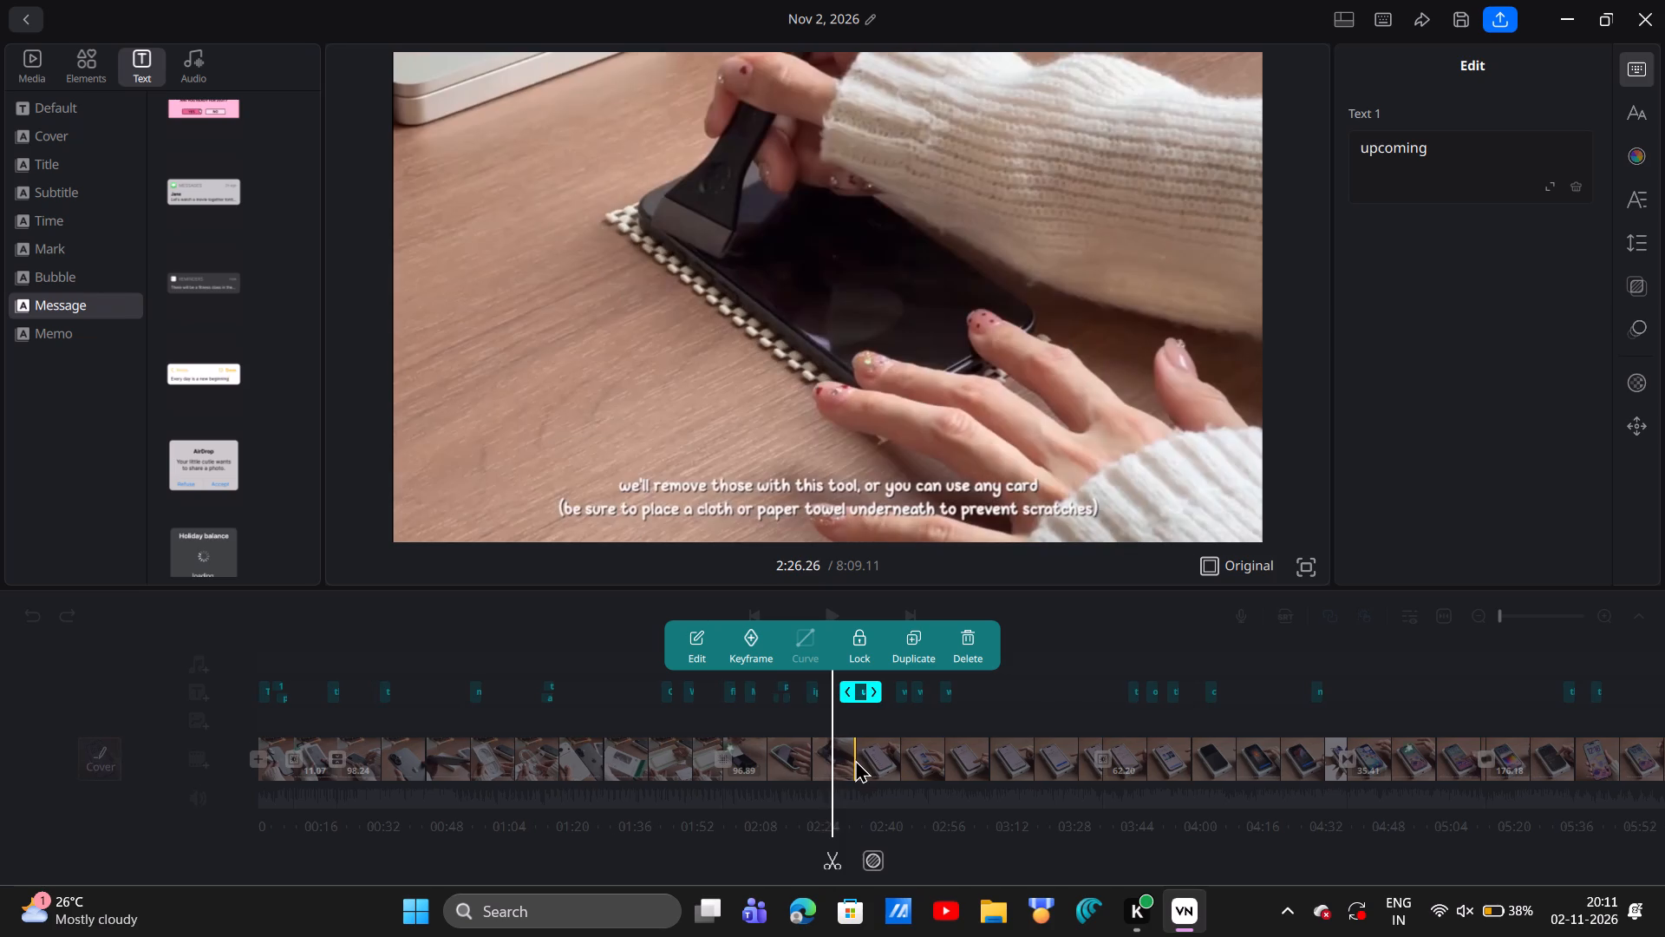
scroll(855, 759, "right", 3)
left_click(1107, 633)
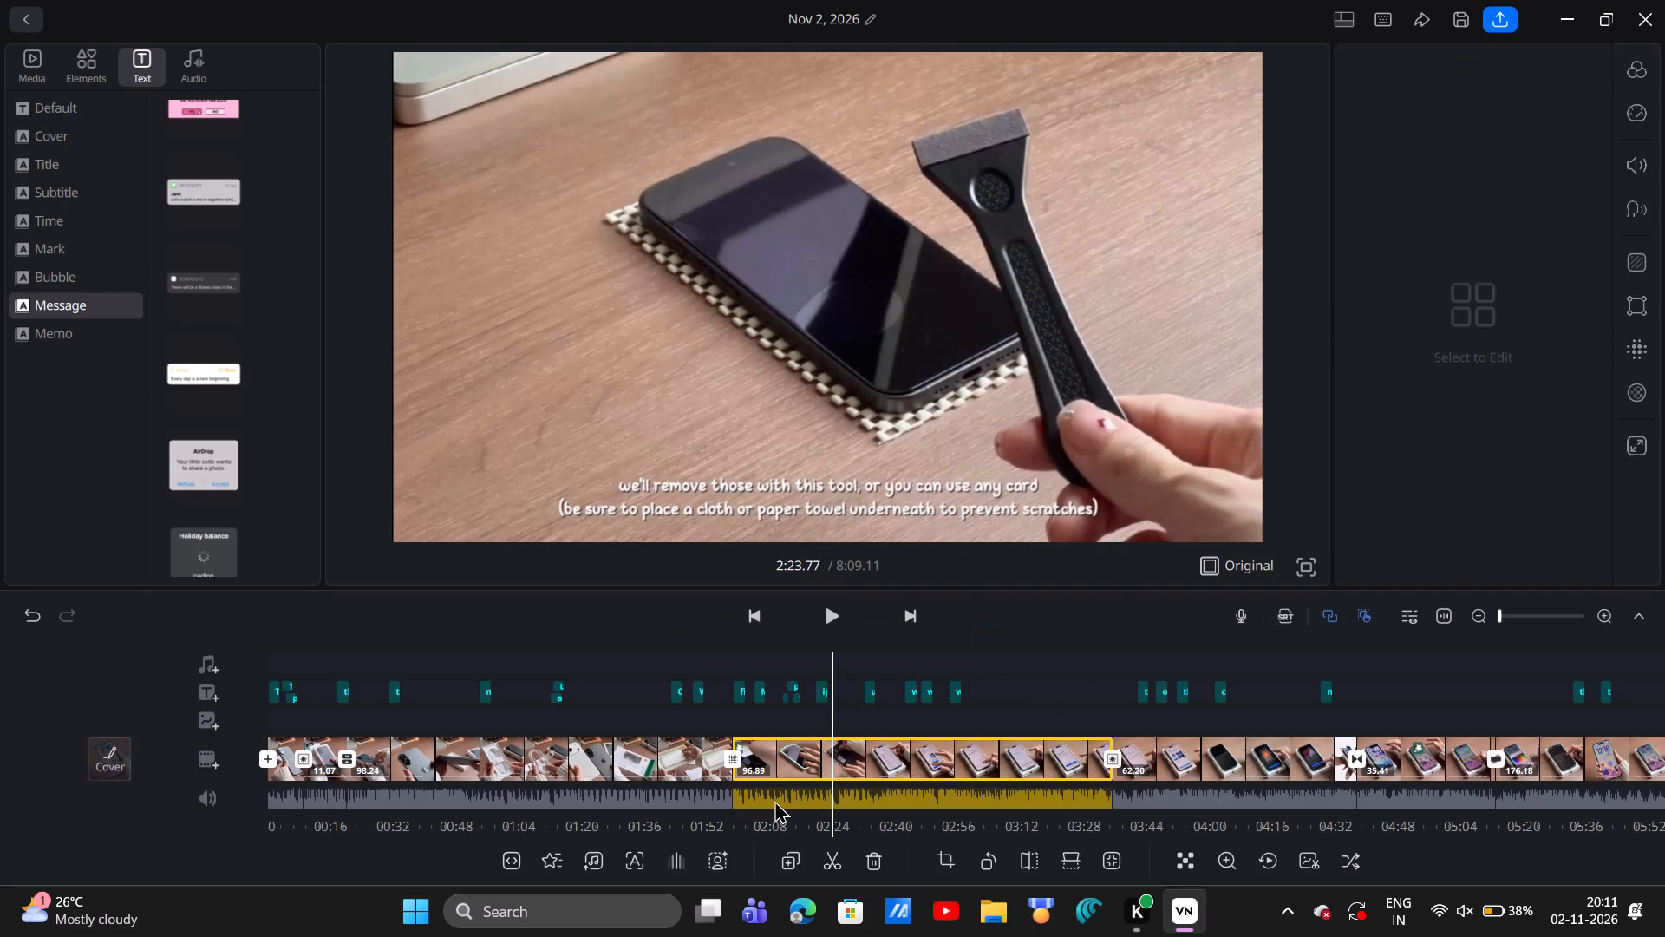
Add the "Happiness has no price" script-style subtitle template along the bottom of the frame at 3:59.49.
scroll(909, 786, "left", 13)
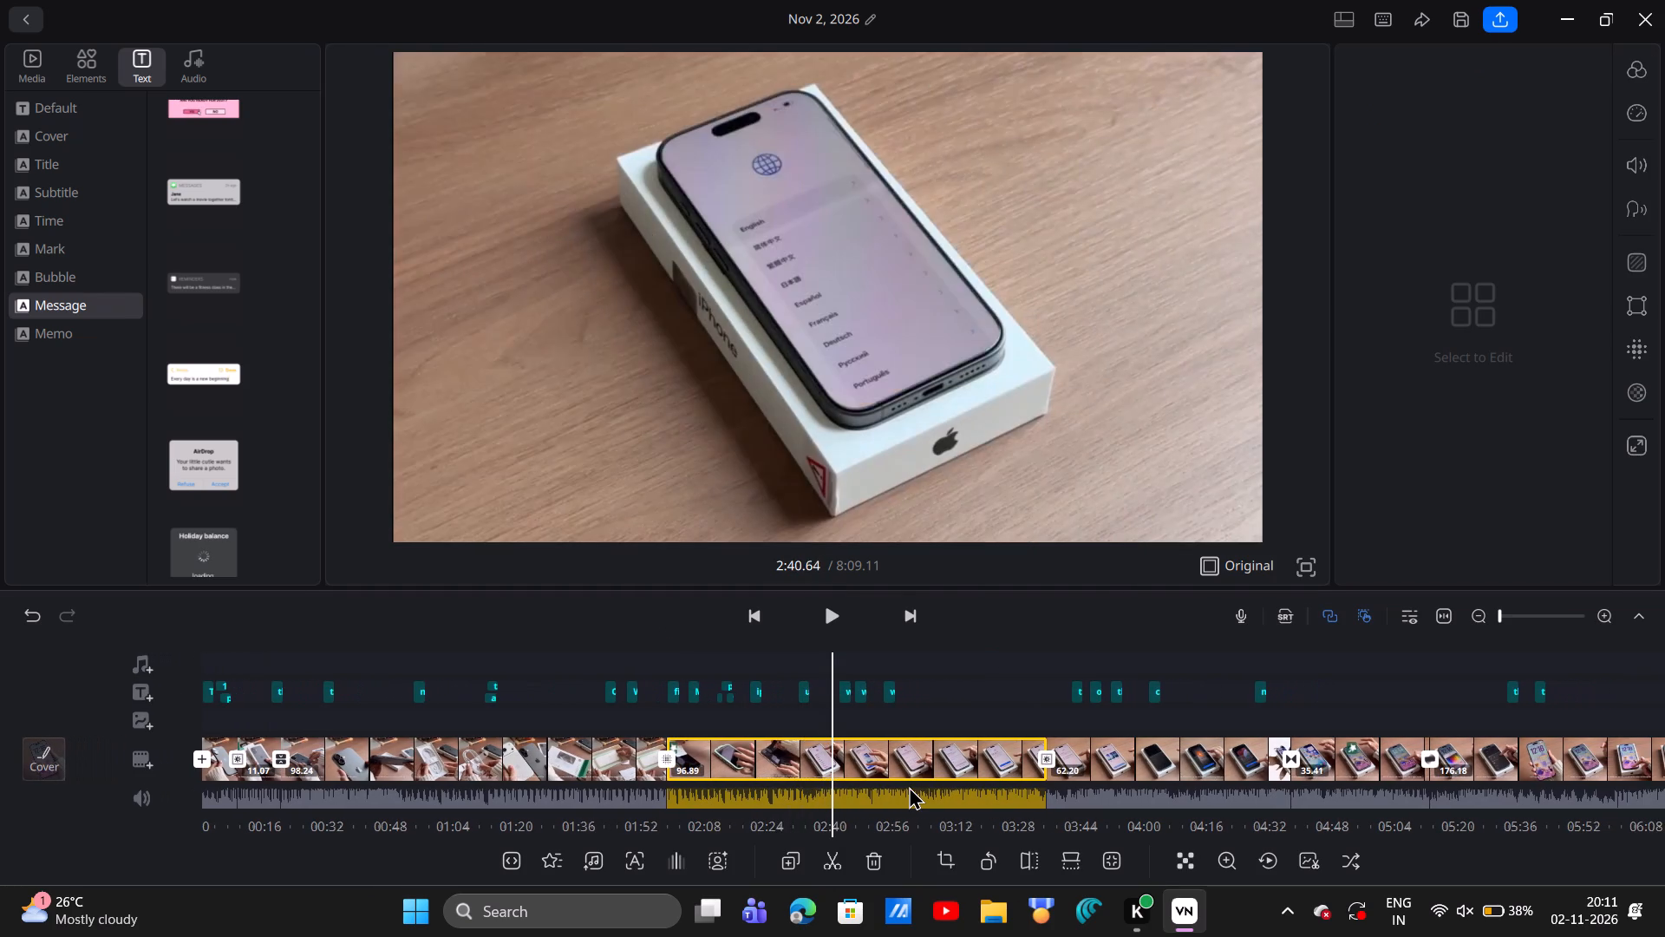
scroll(909, 786, "left", 5)
scroll(1051, 748, "left", 6)
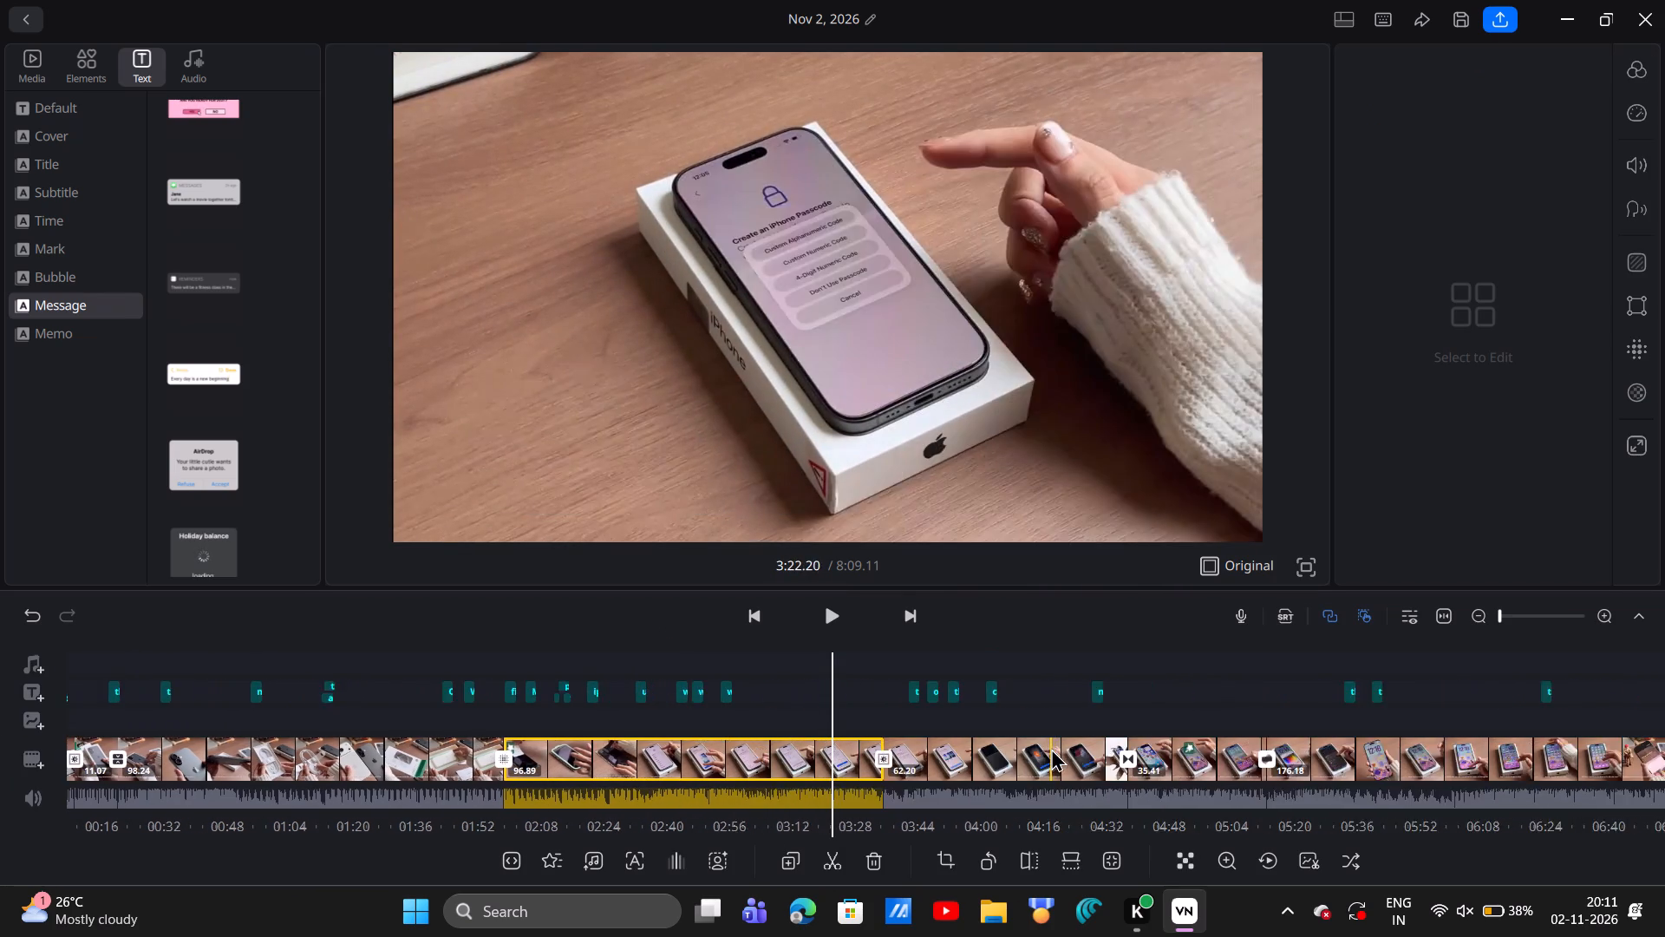
scroll(1051, 748, "left", 8)
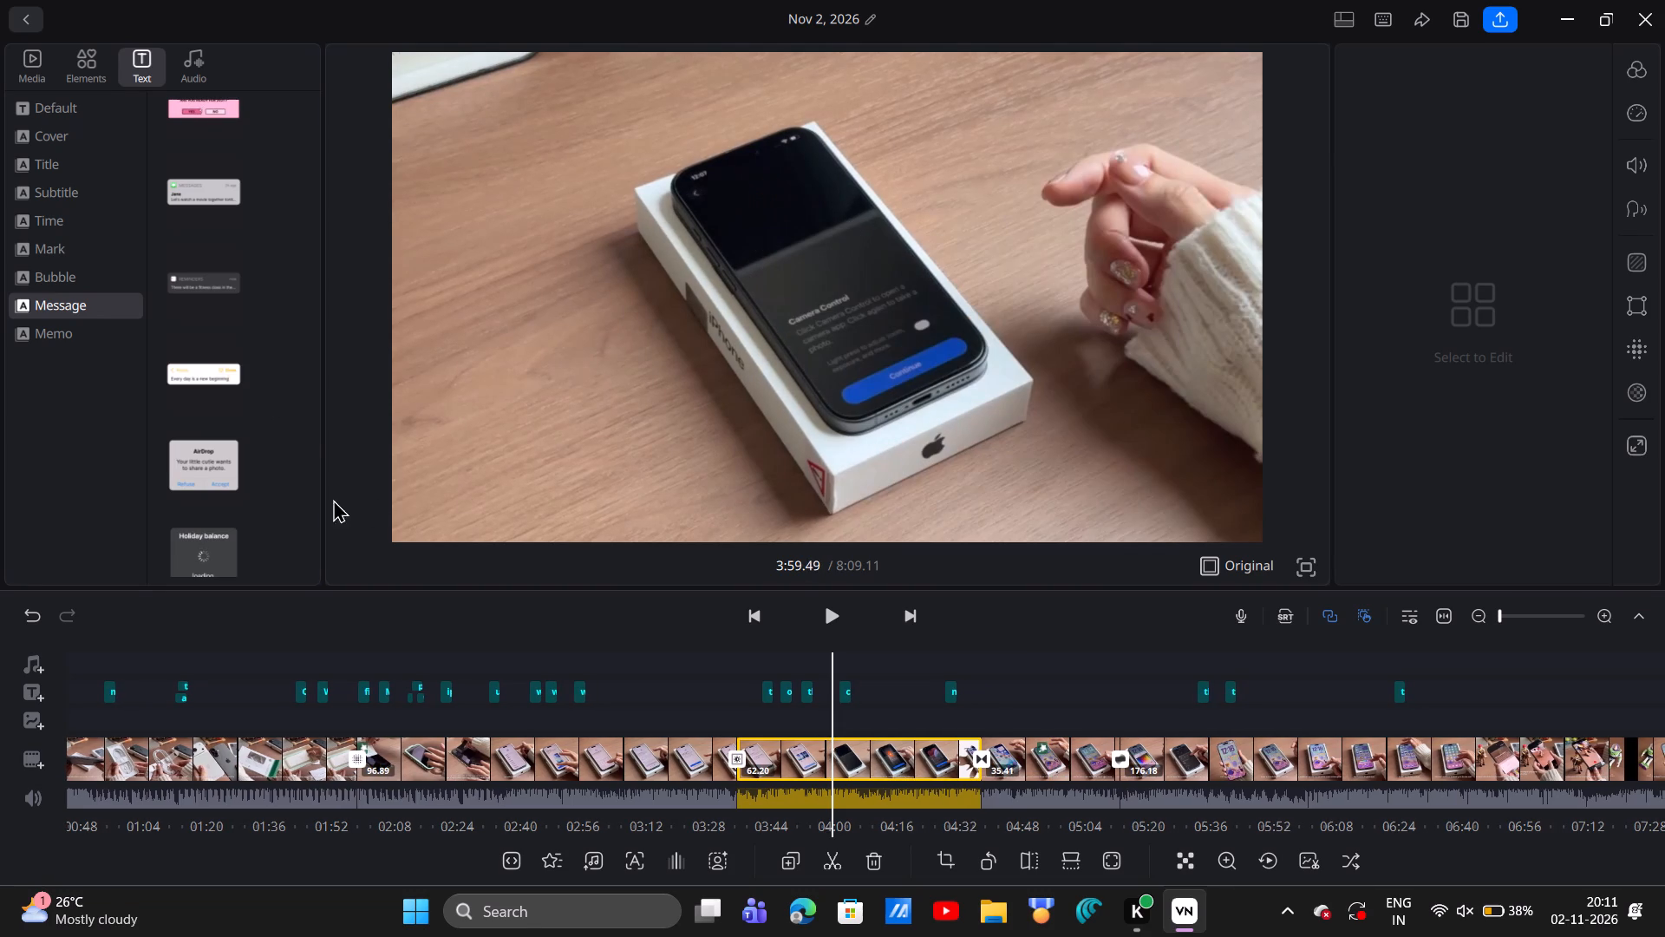
left_click(50, 191)
scroll(218, 495, "down", 1)
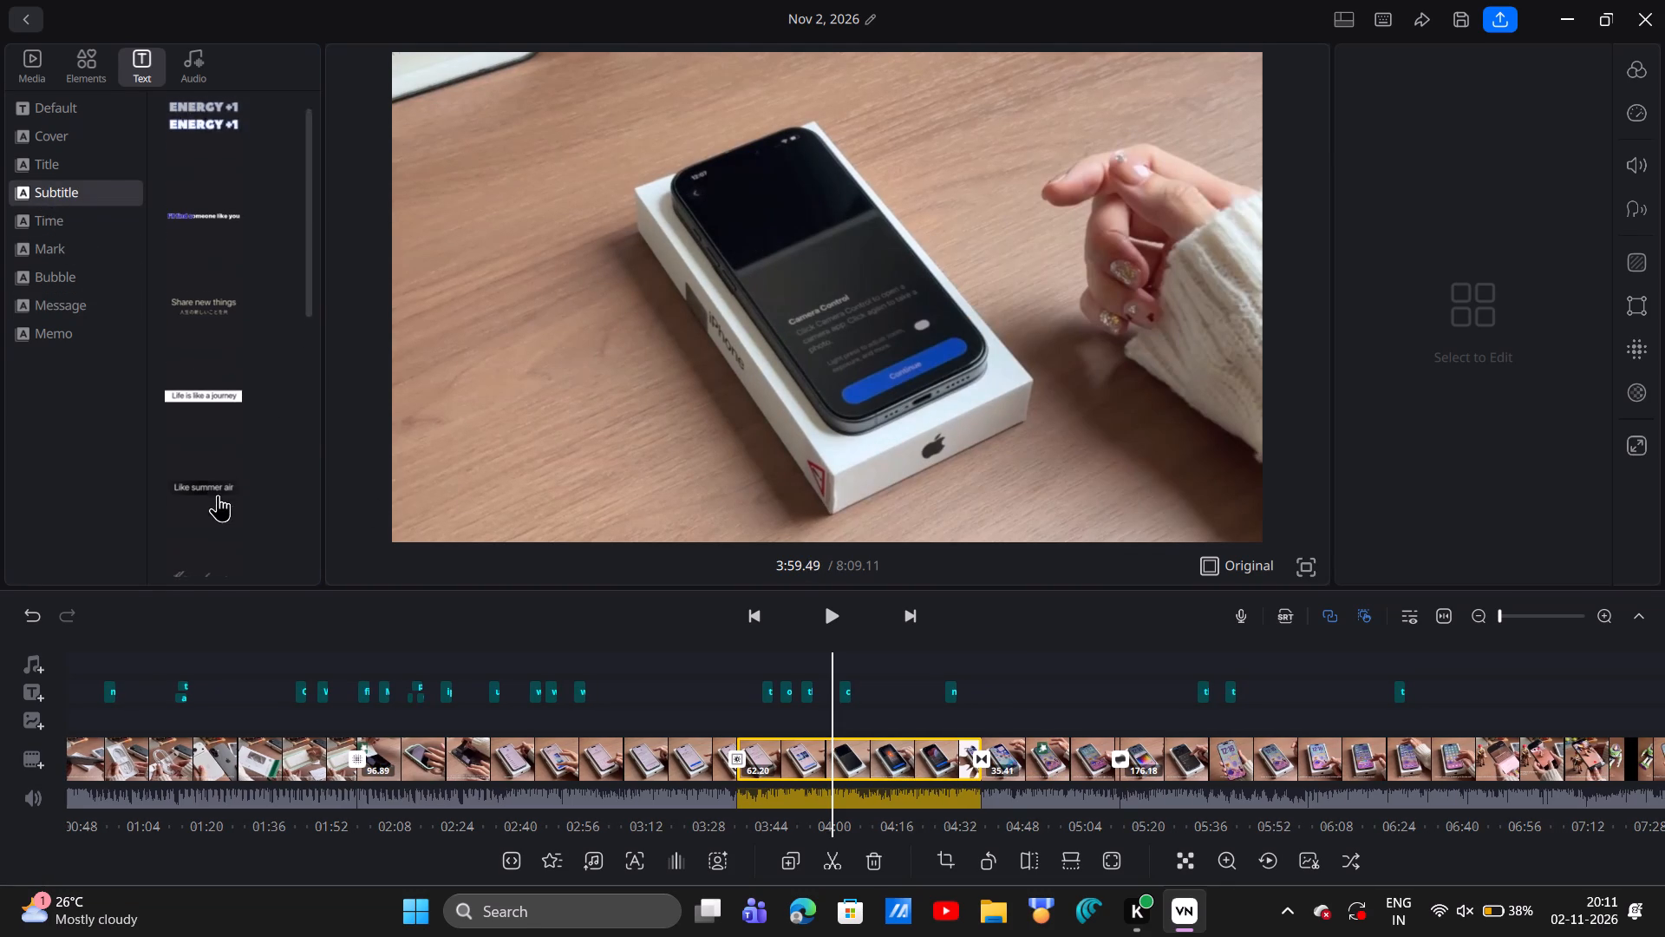
scroll(218, 495, "down", 1)
left_click_drag(218, 548, 846, 514)
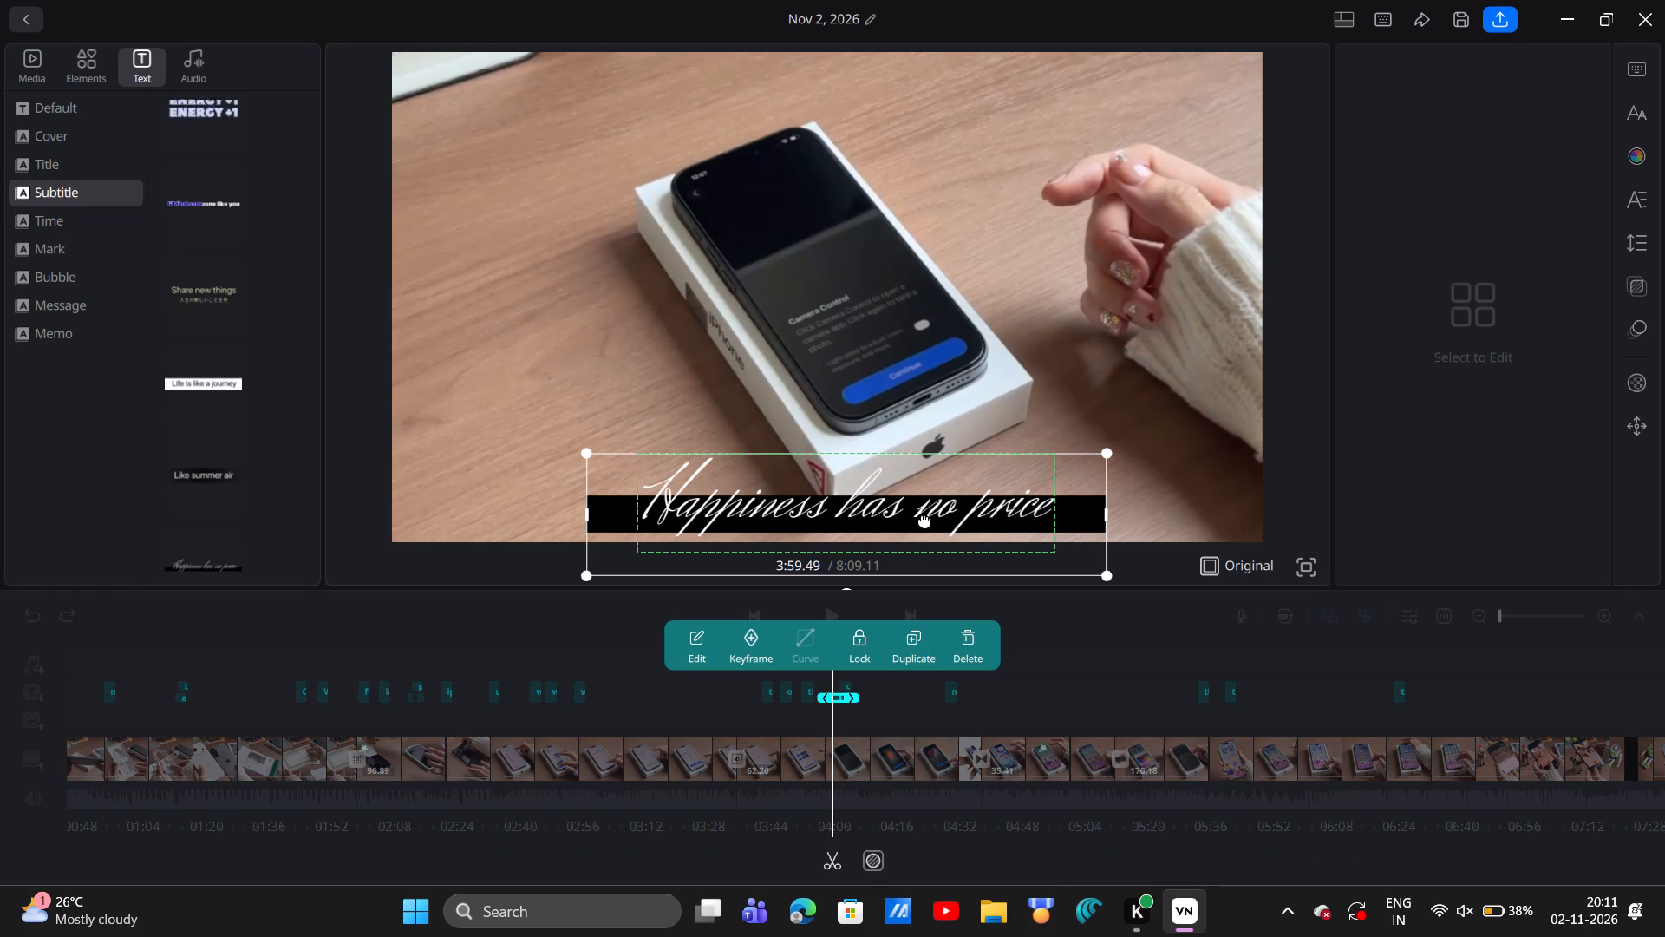
Replace the new subtitle's text with "the camera control settings we have".
left_click(924, 520)
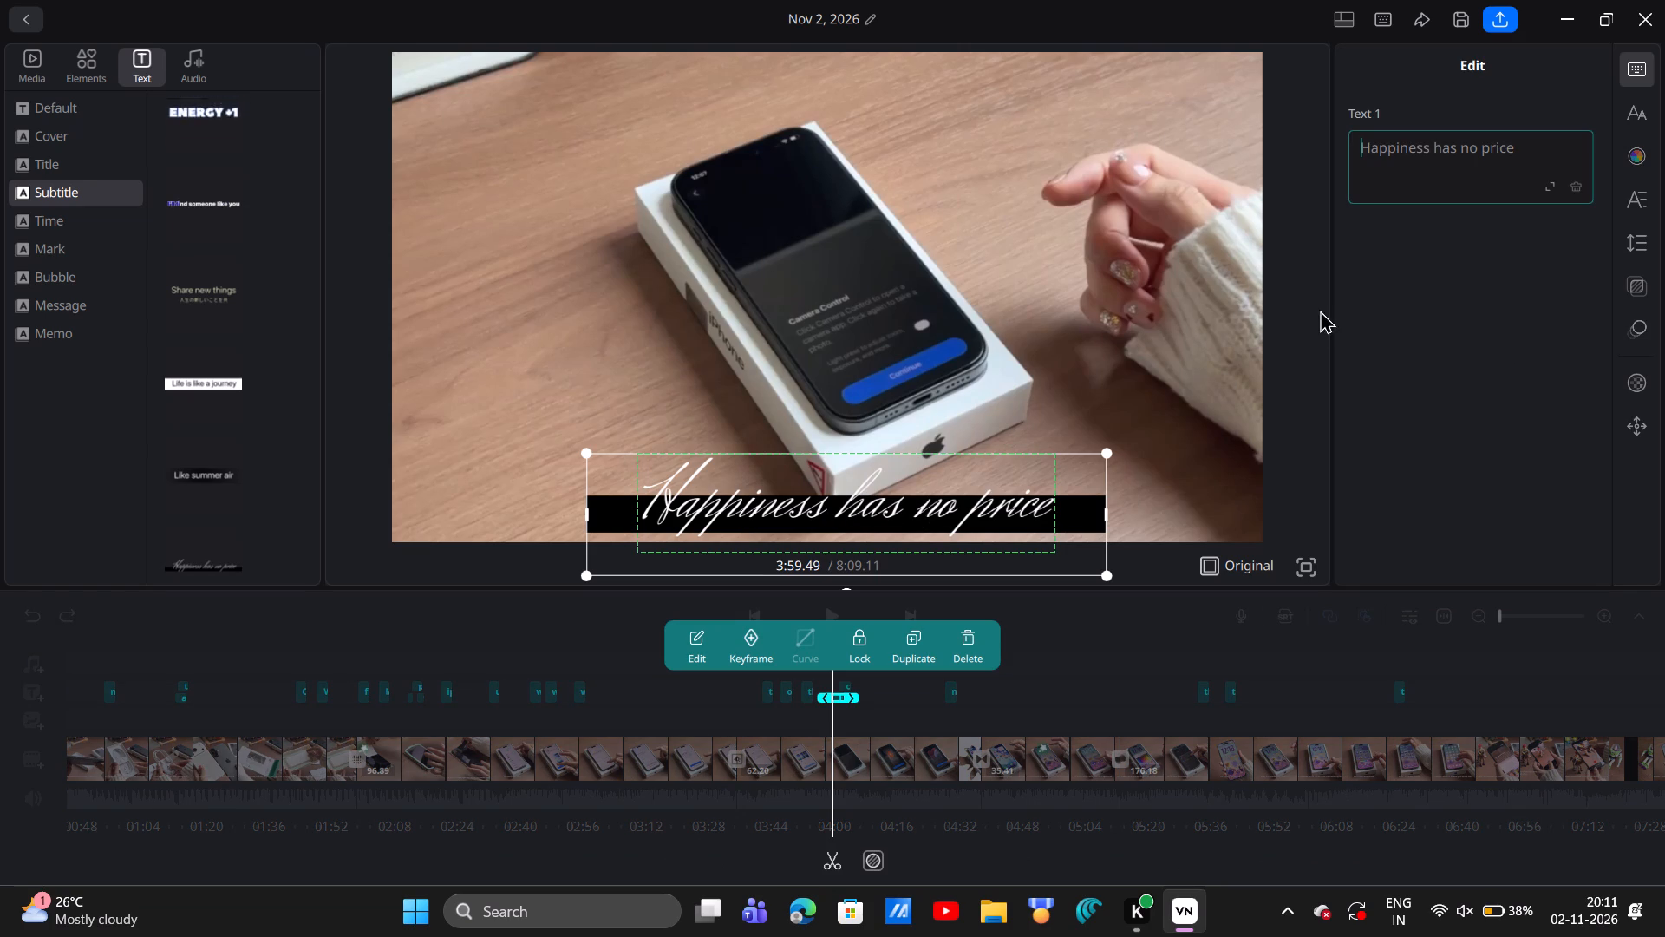
left_click(1403, 175)
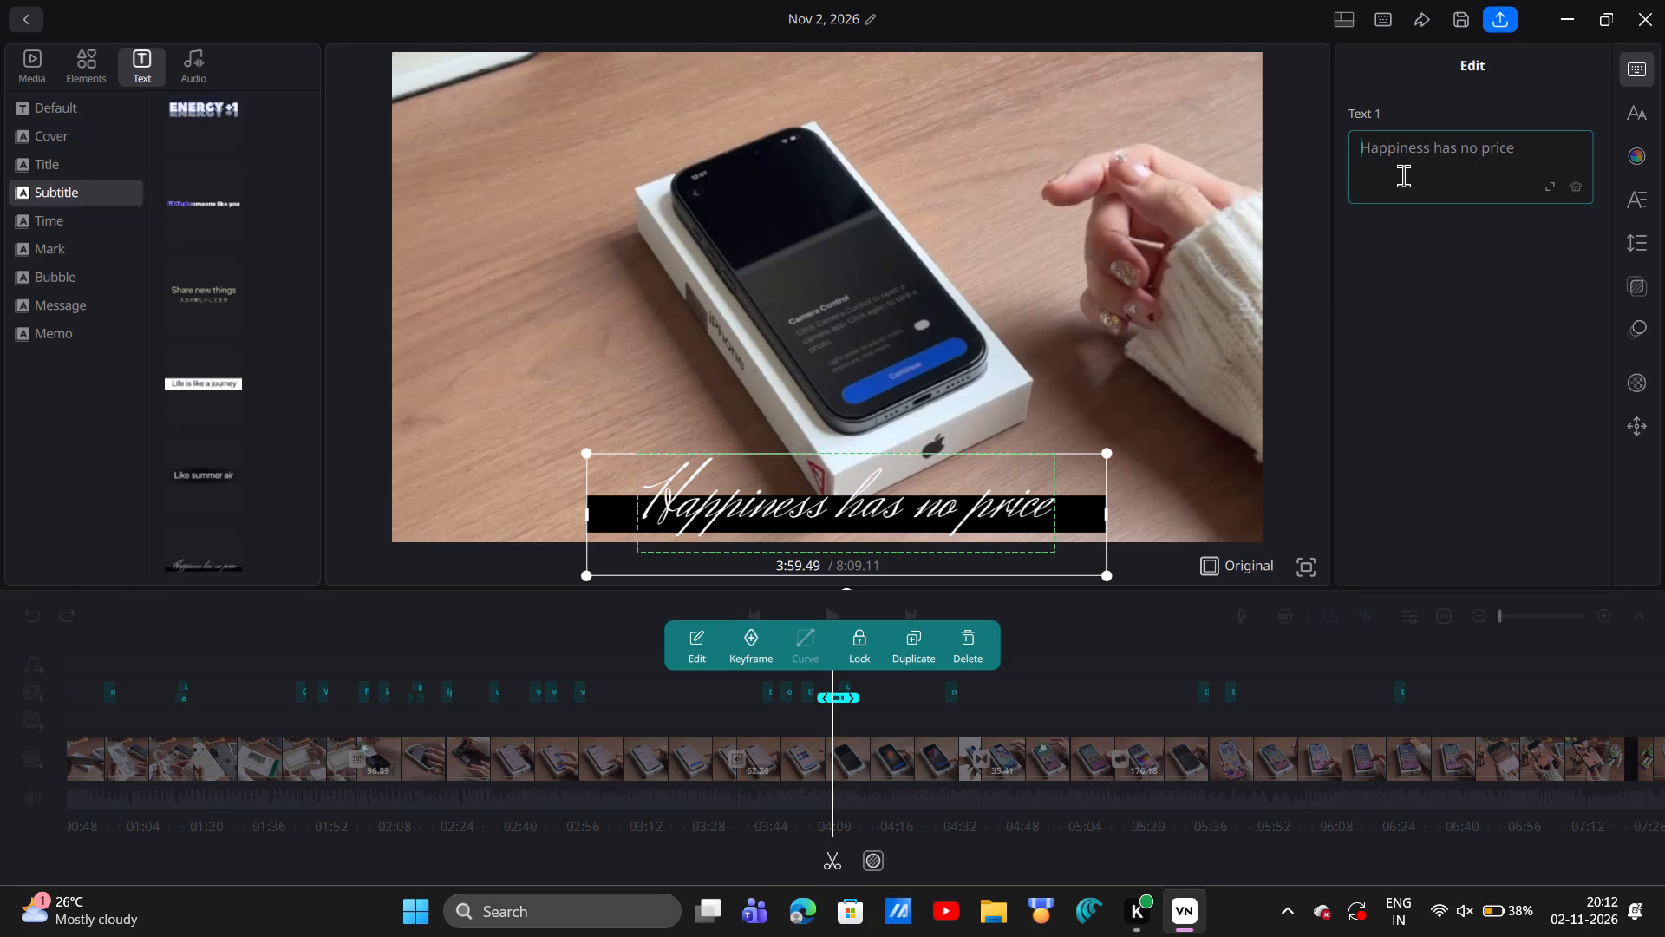
type("the")
key("space")
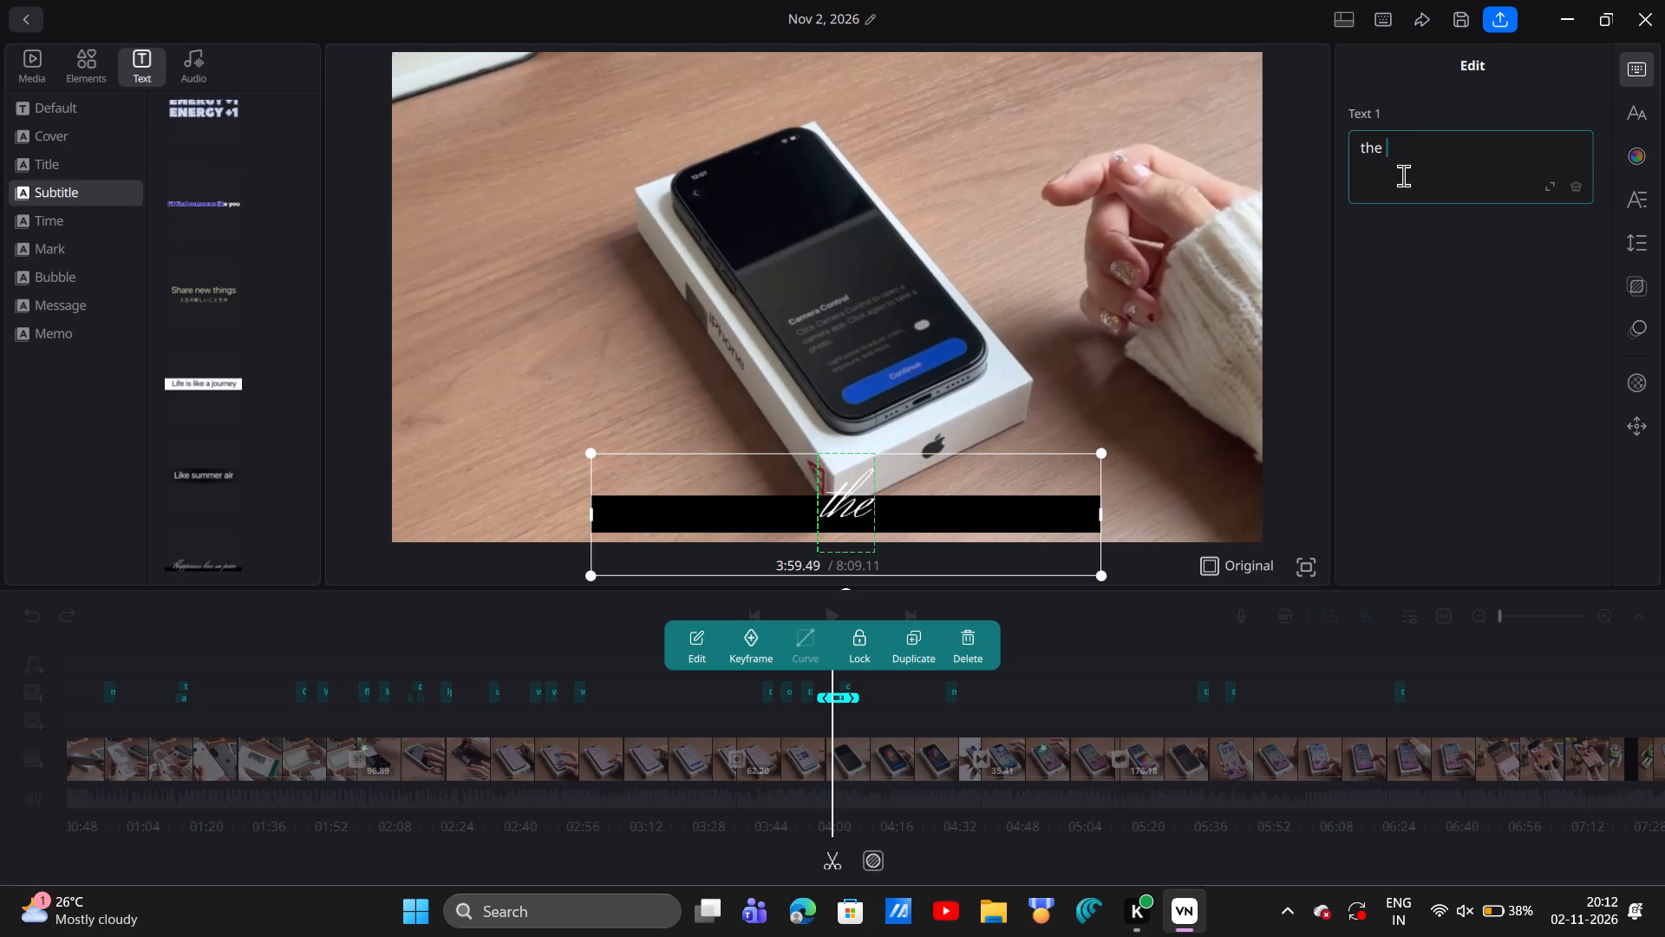
type("camera")
key("space")
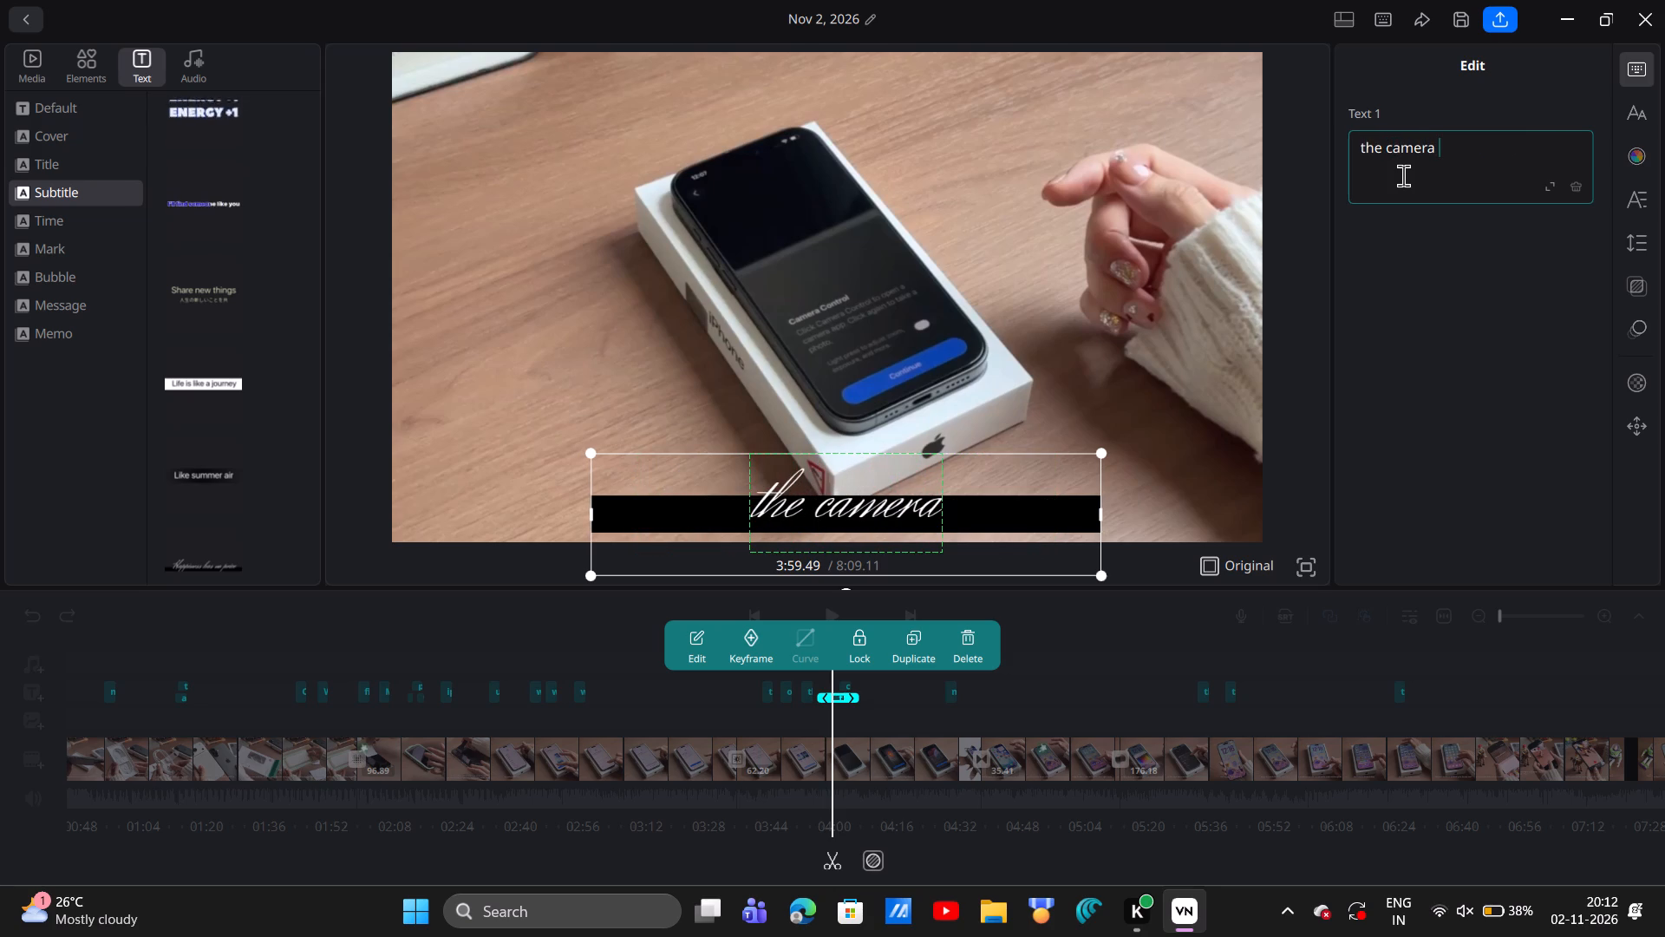
type("control settings")
key("space")
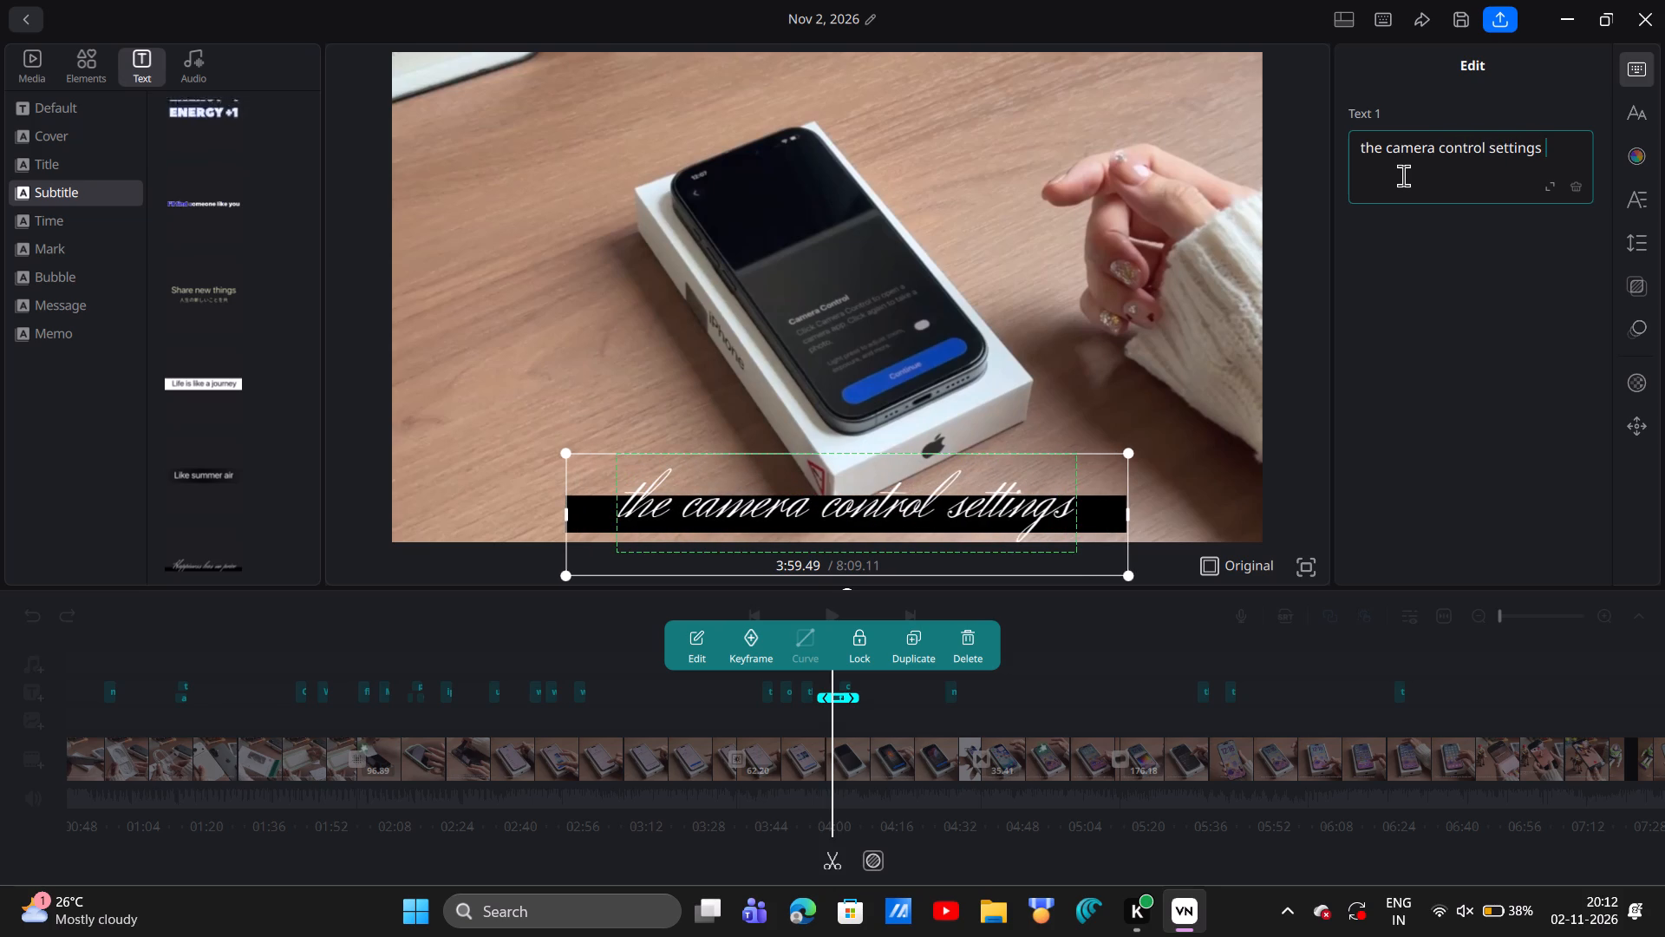
type("we")
key("space")
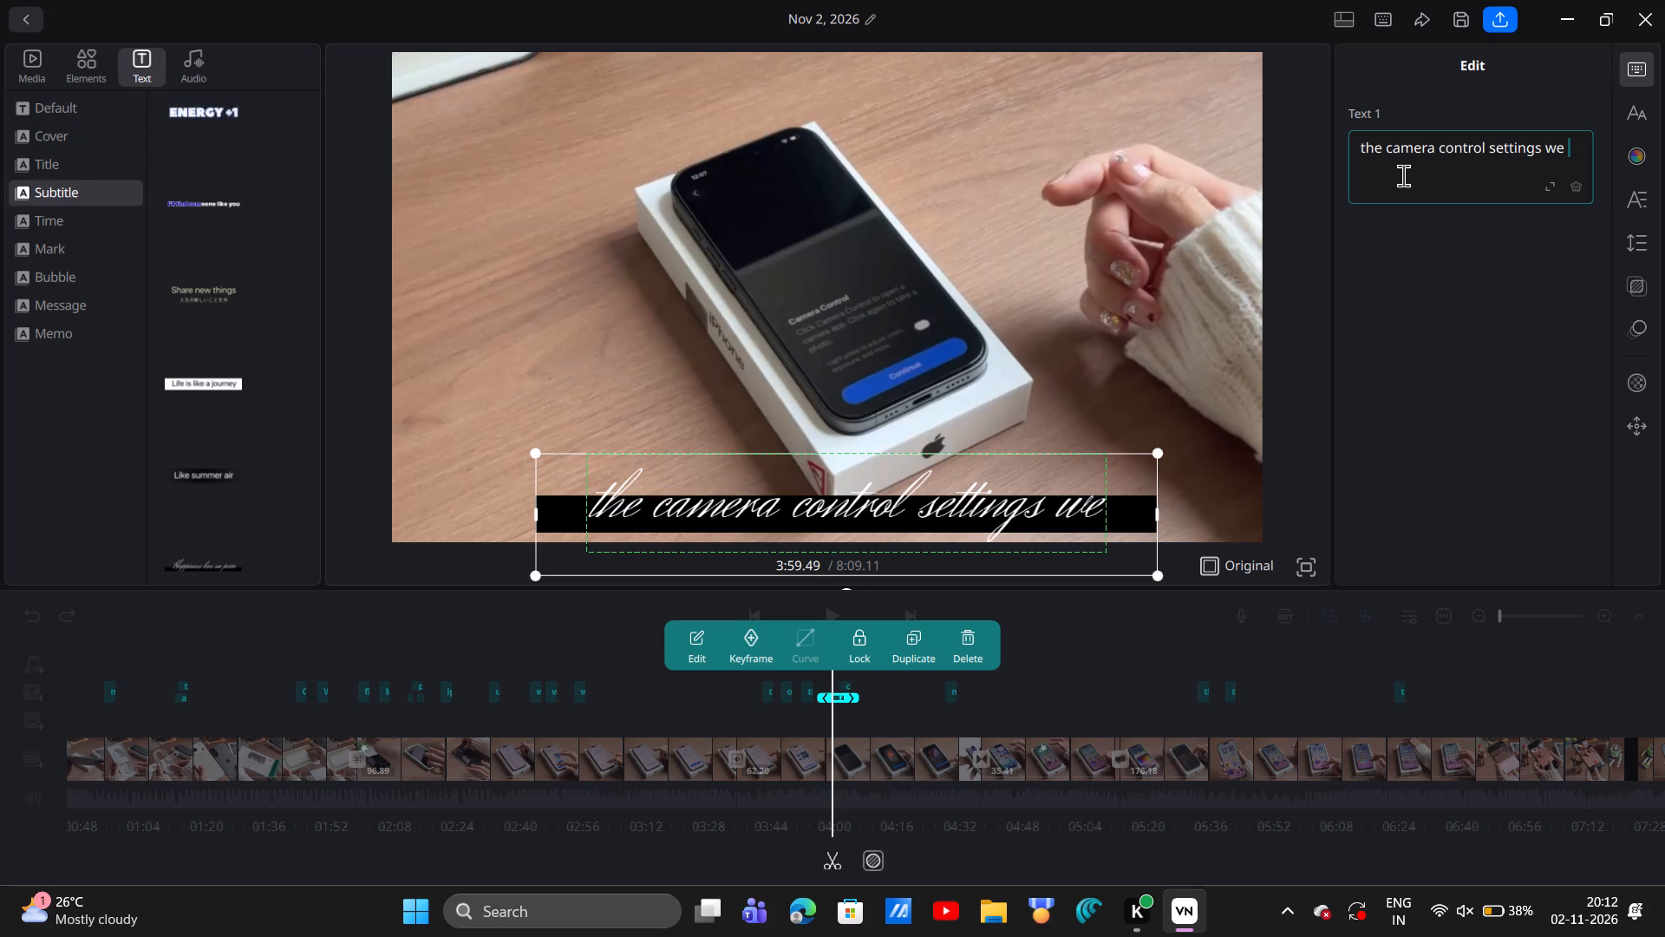
key("space")
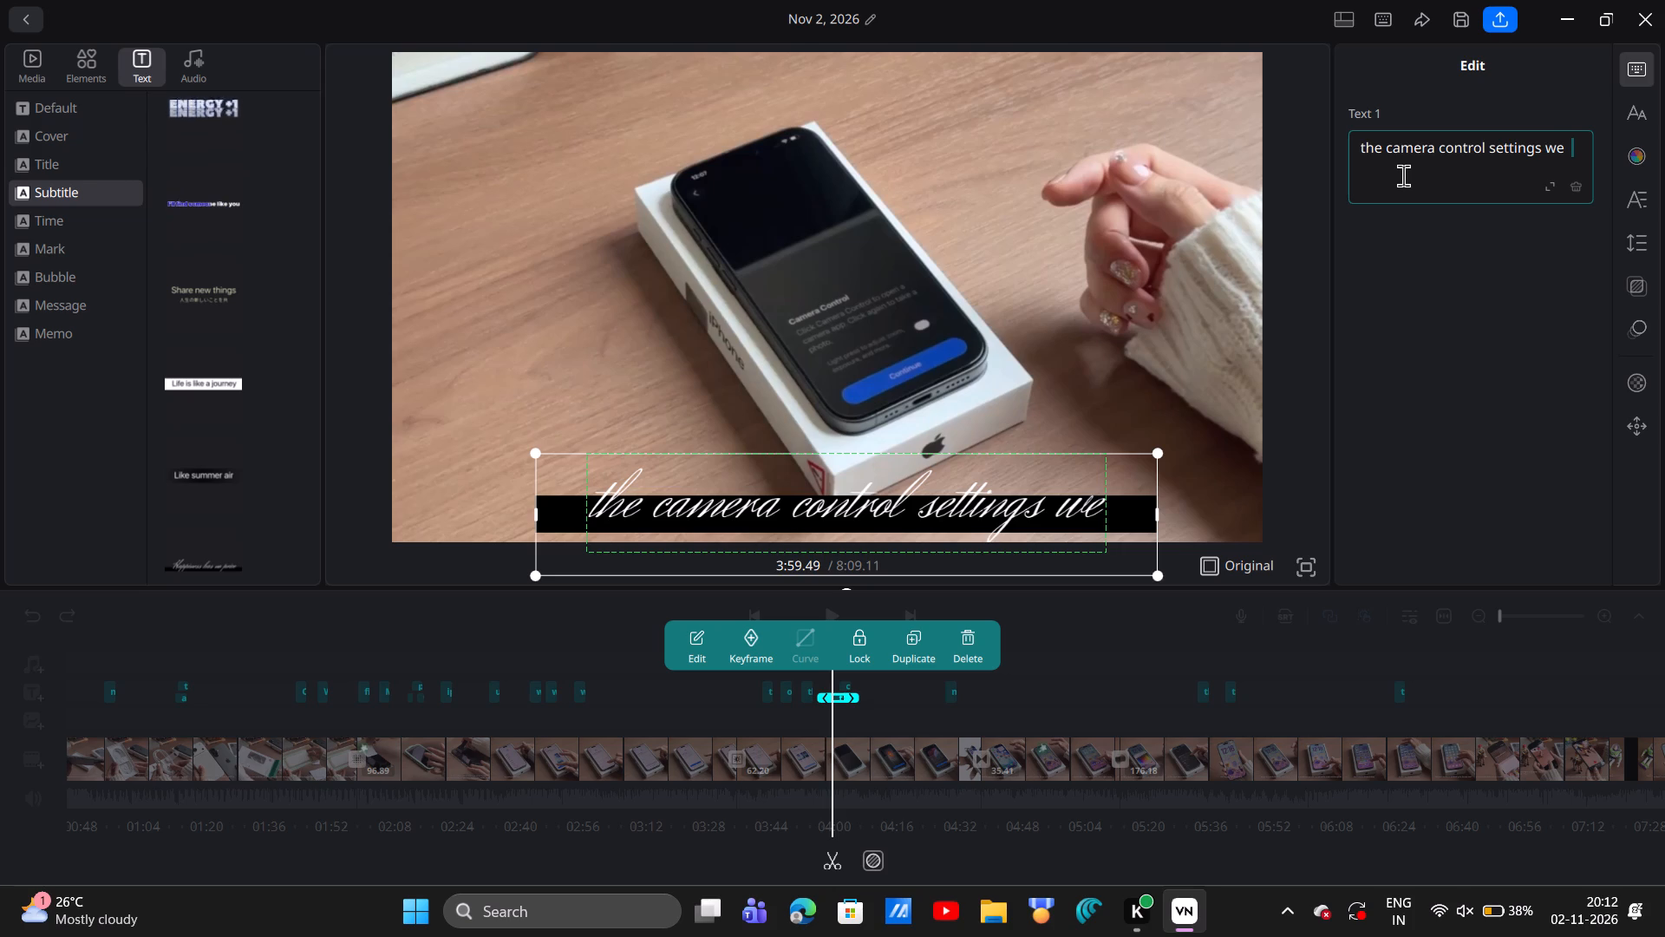
key("space")
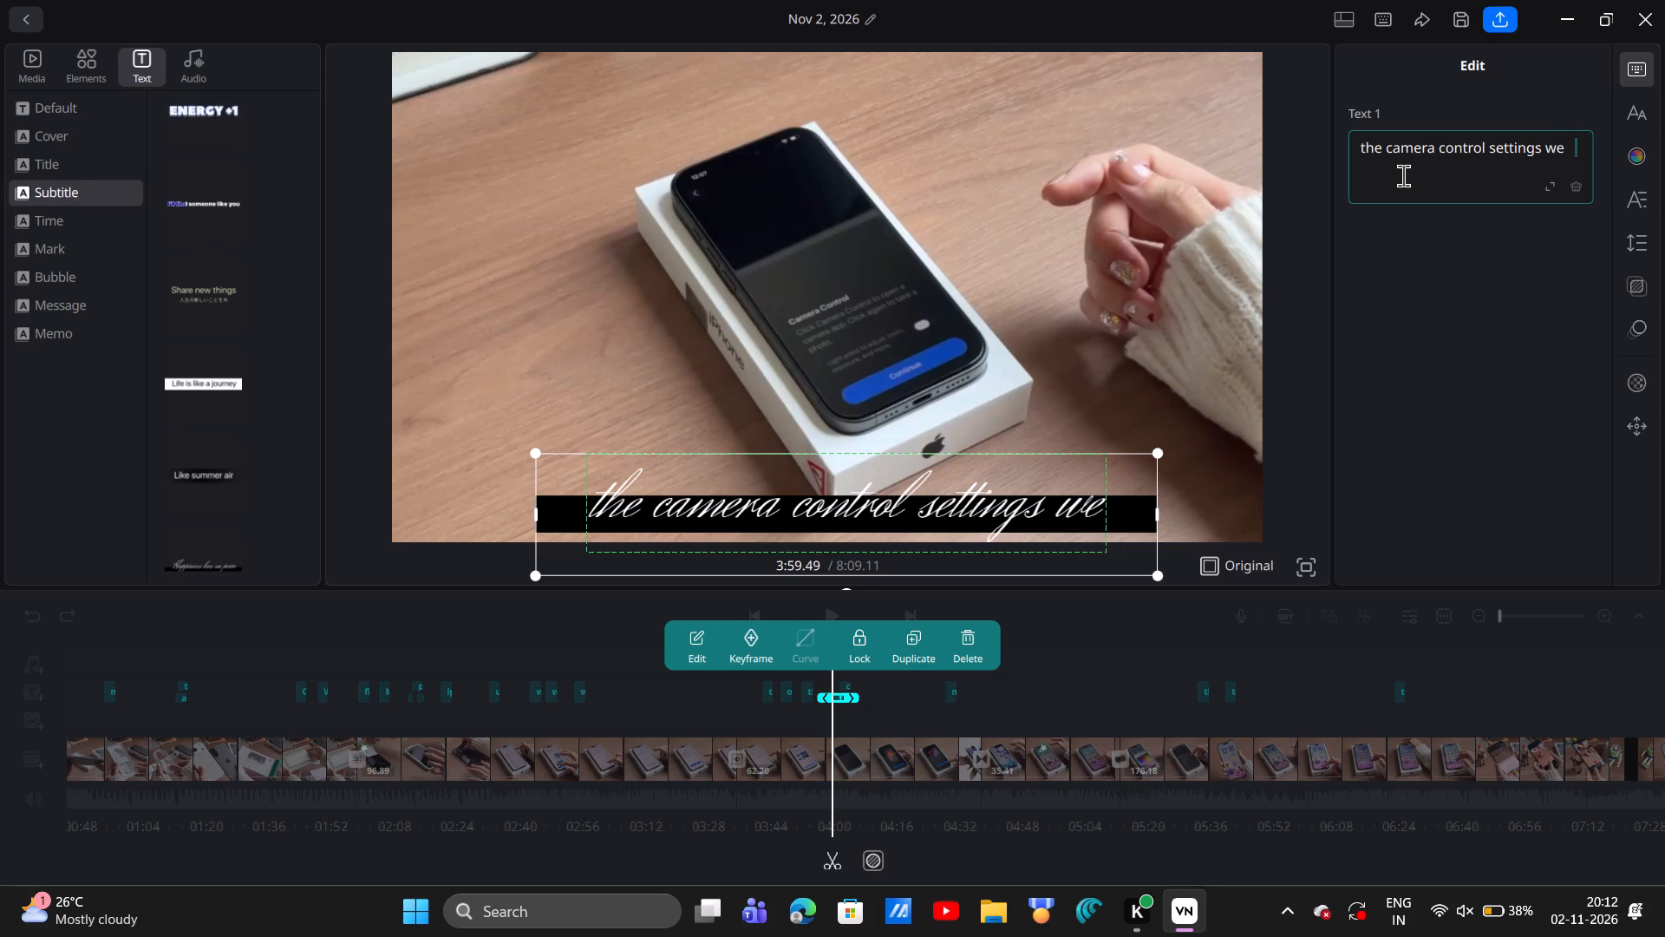
type("h")
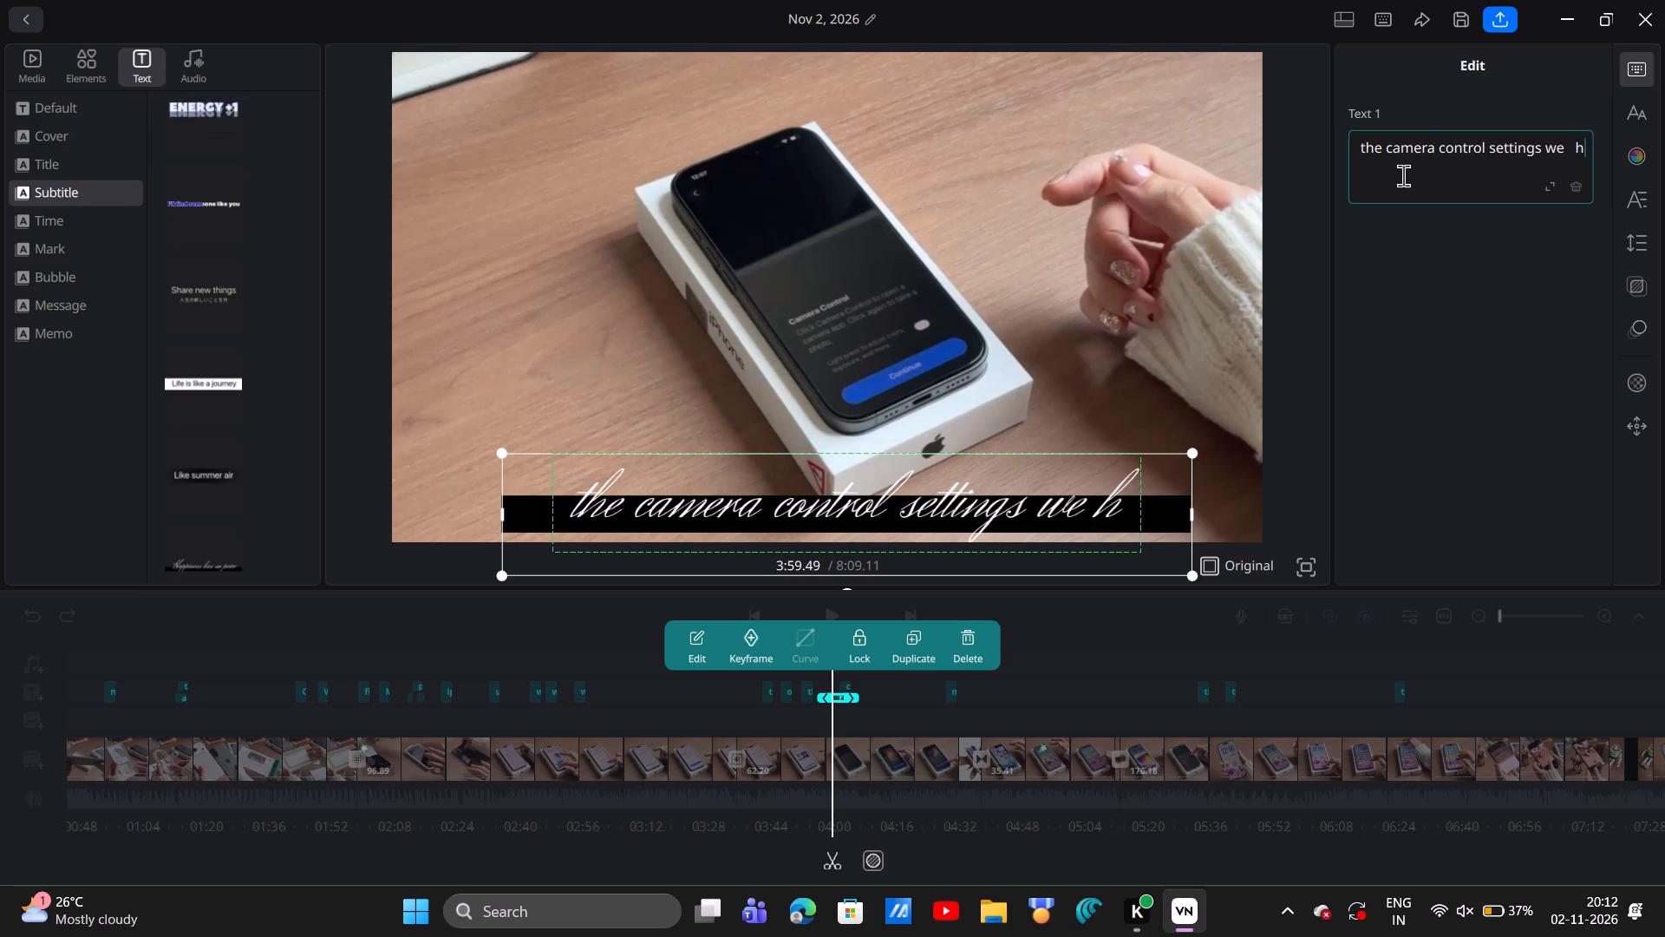
key("space")
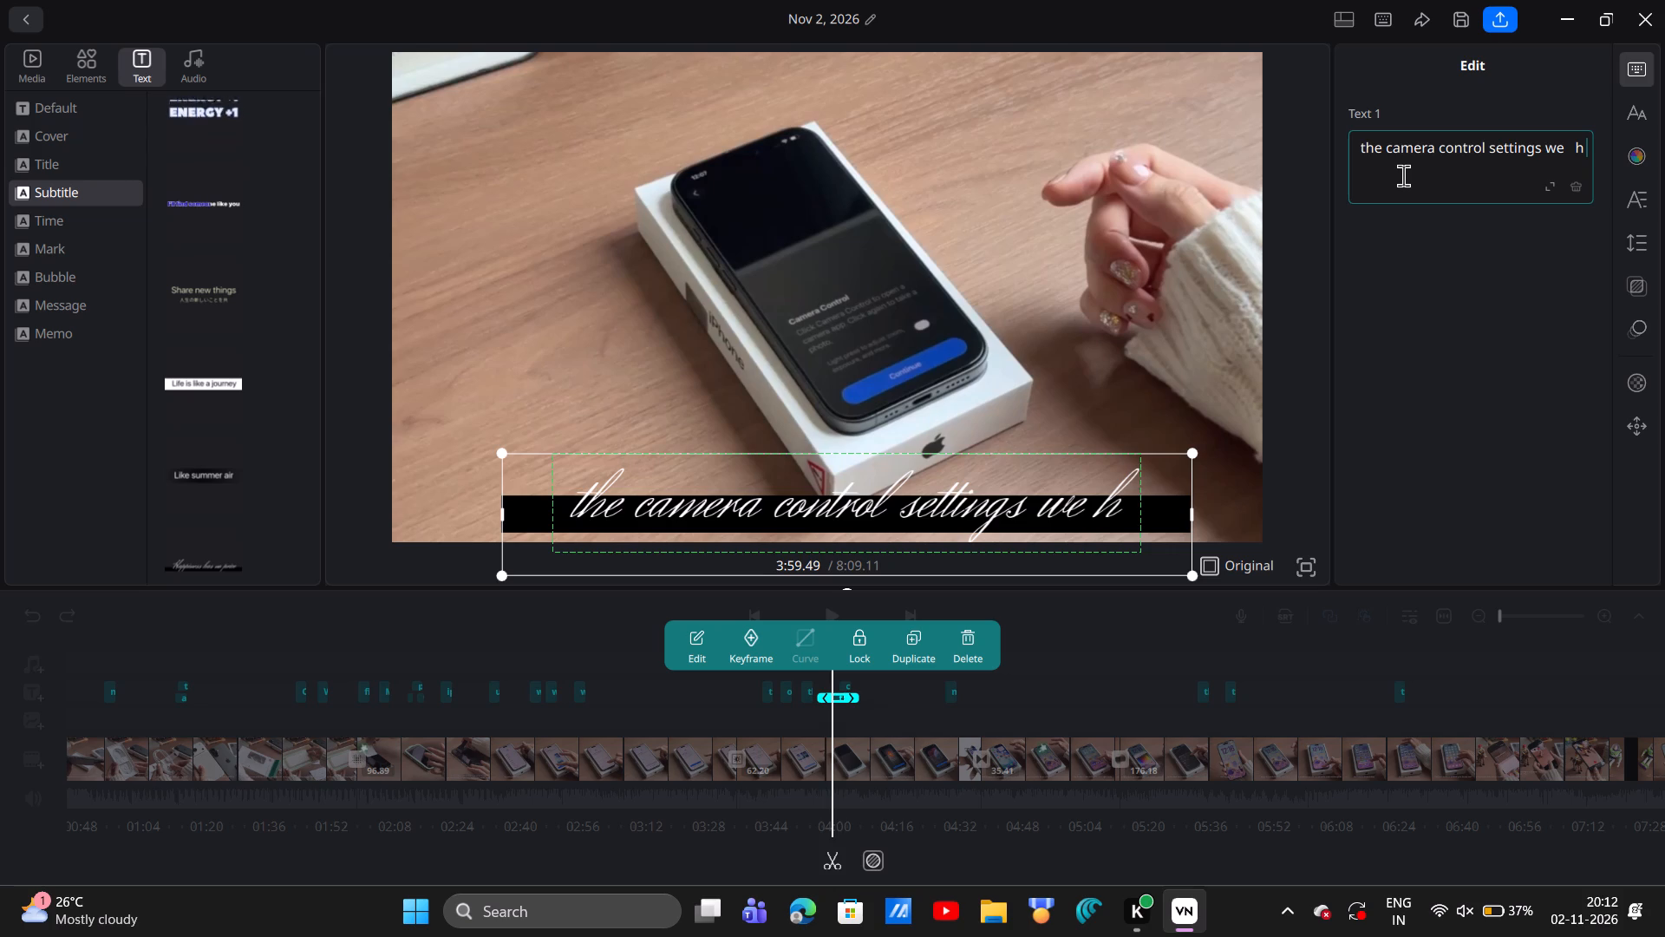
key("BackSpace")
type("ave")
key("space")
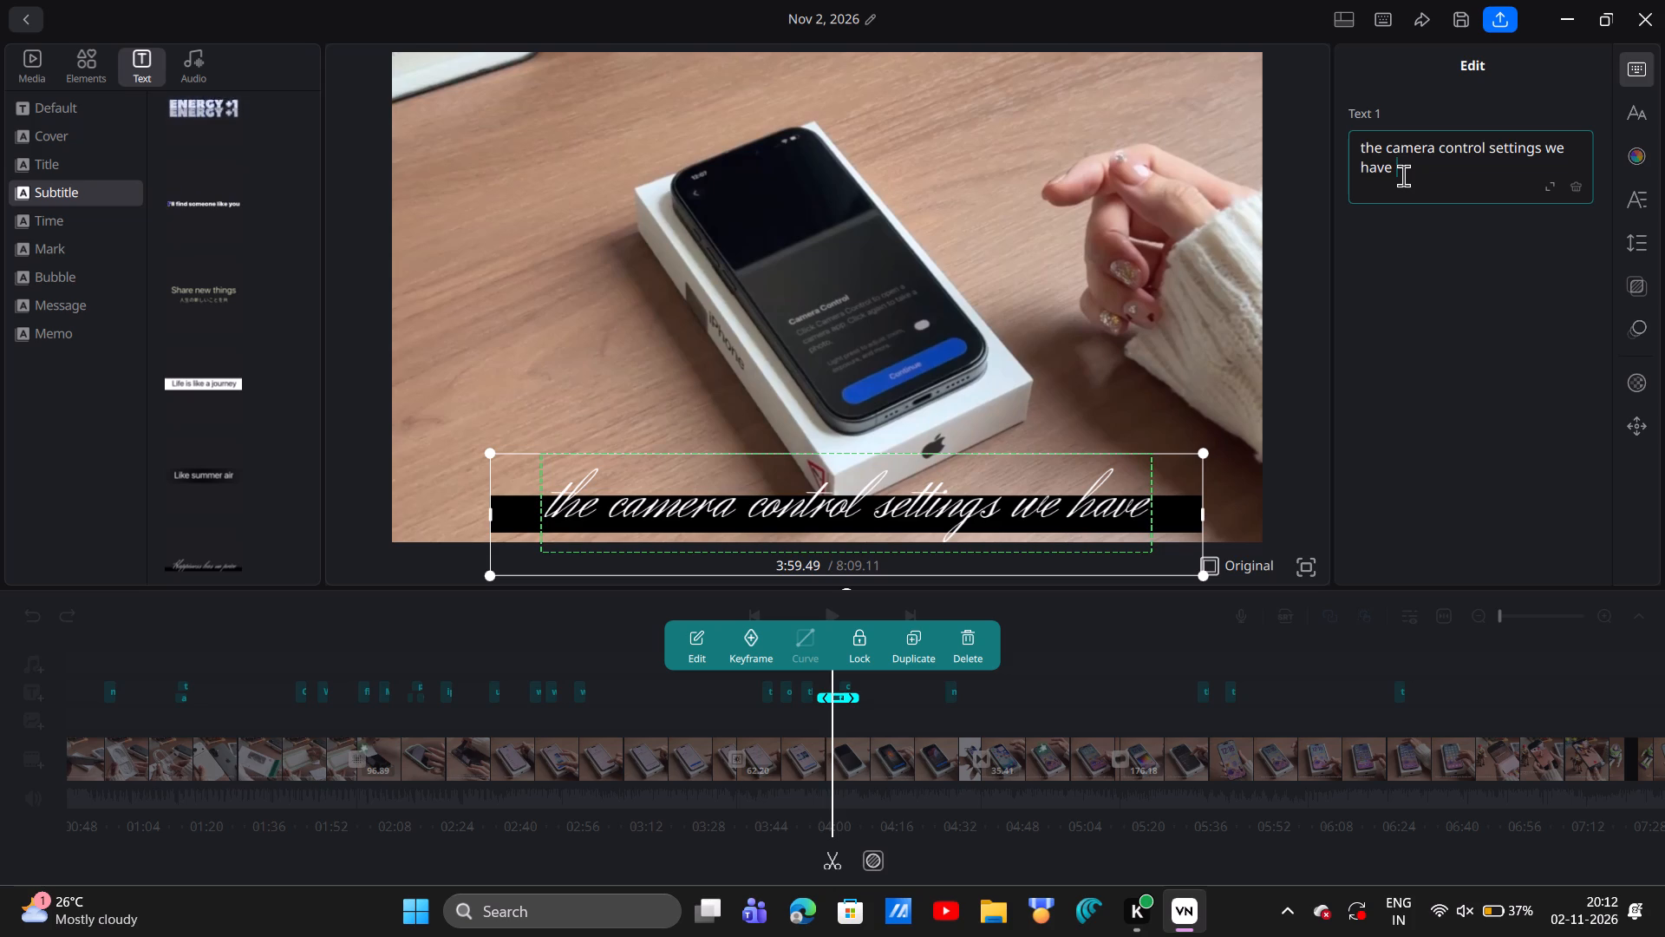
key("space")
type("and")
key("space")
key("BackSpace")
key("BackSpace")
key("BackSpace")
key("BackSpace")
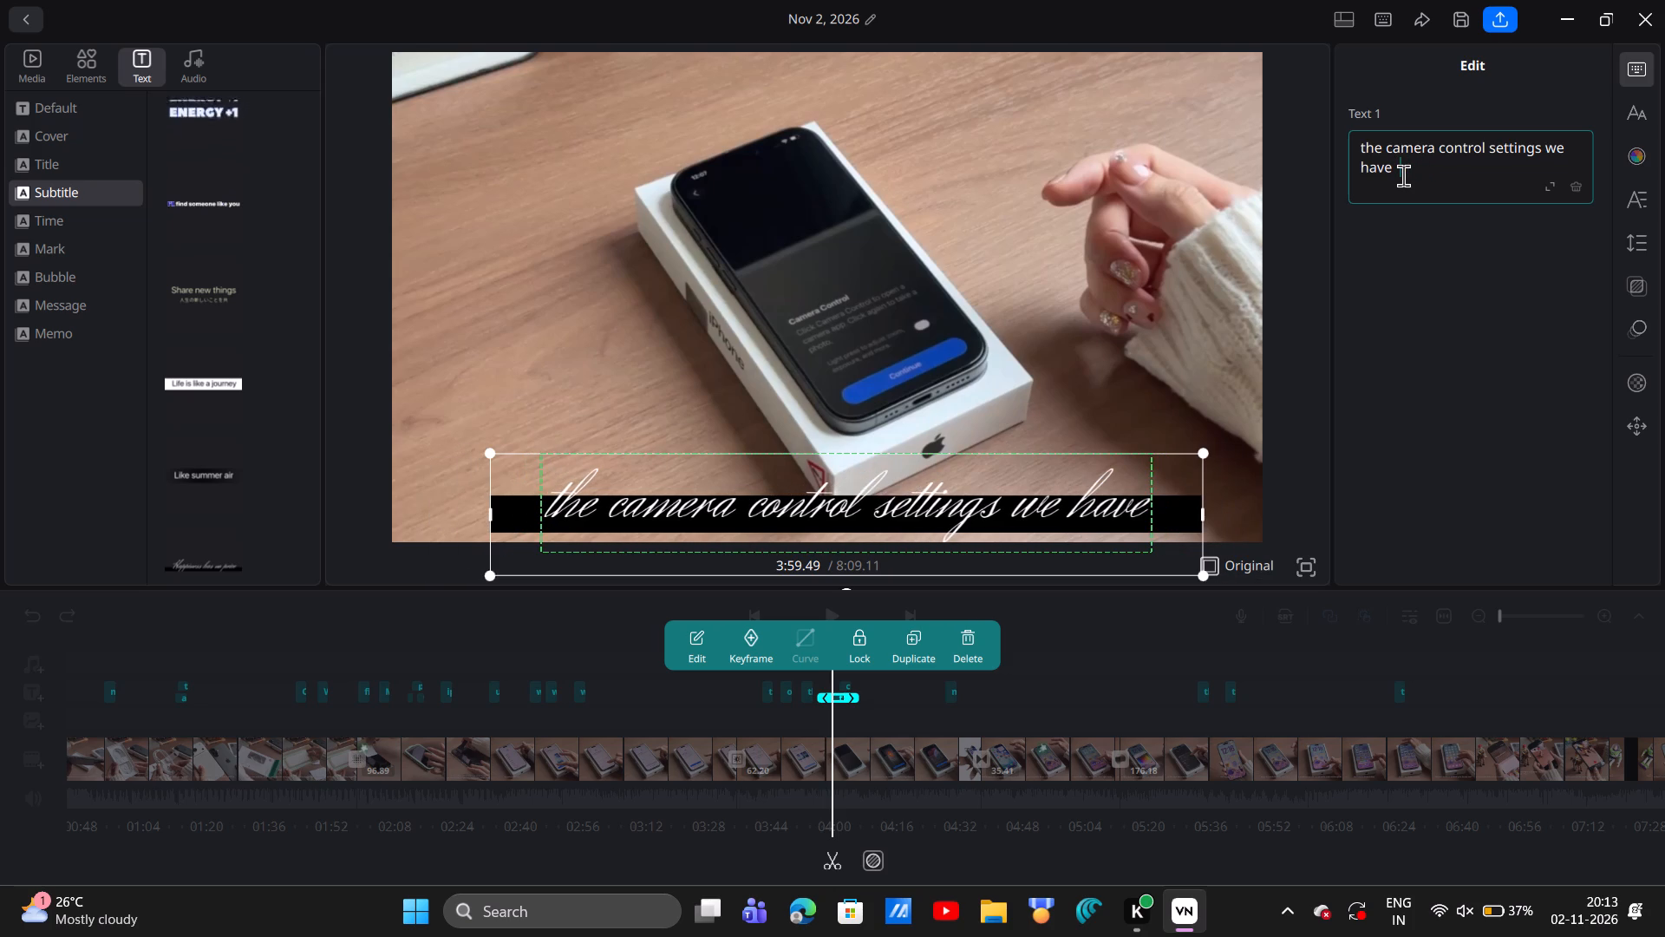
key("g")
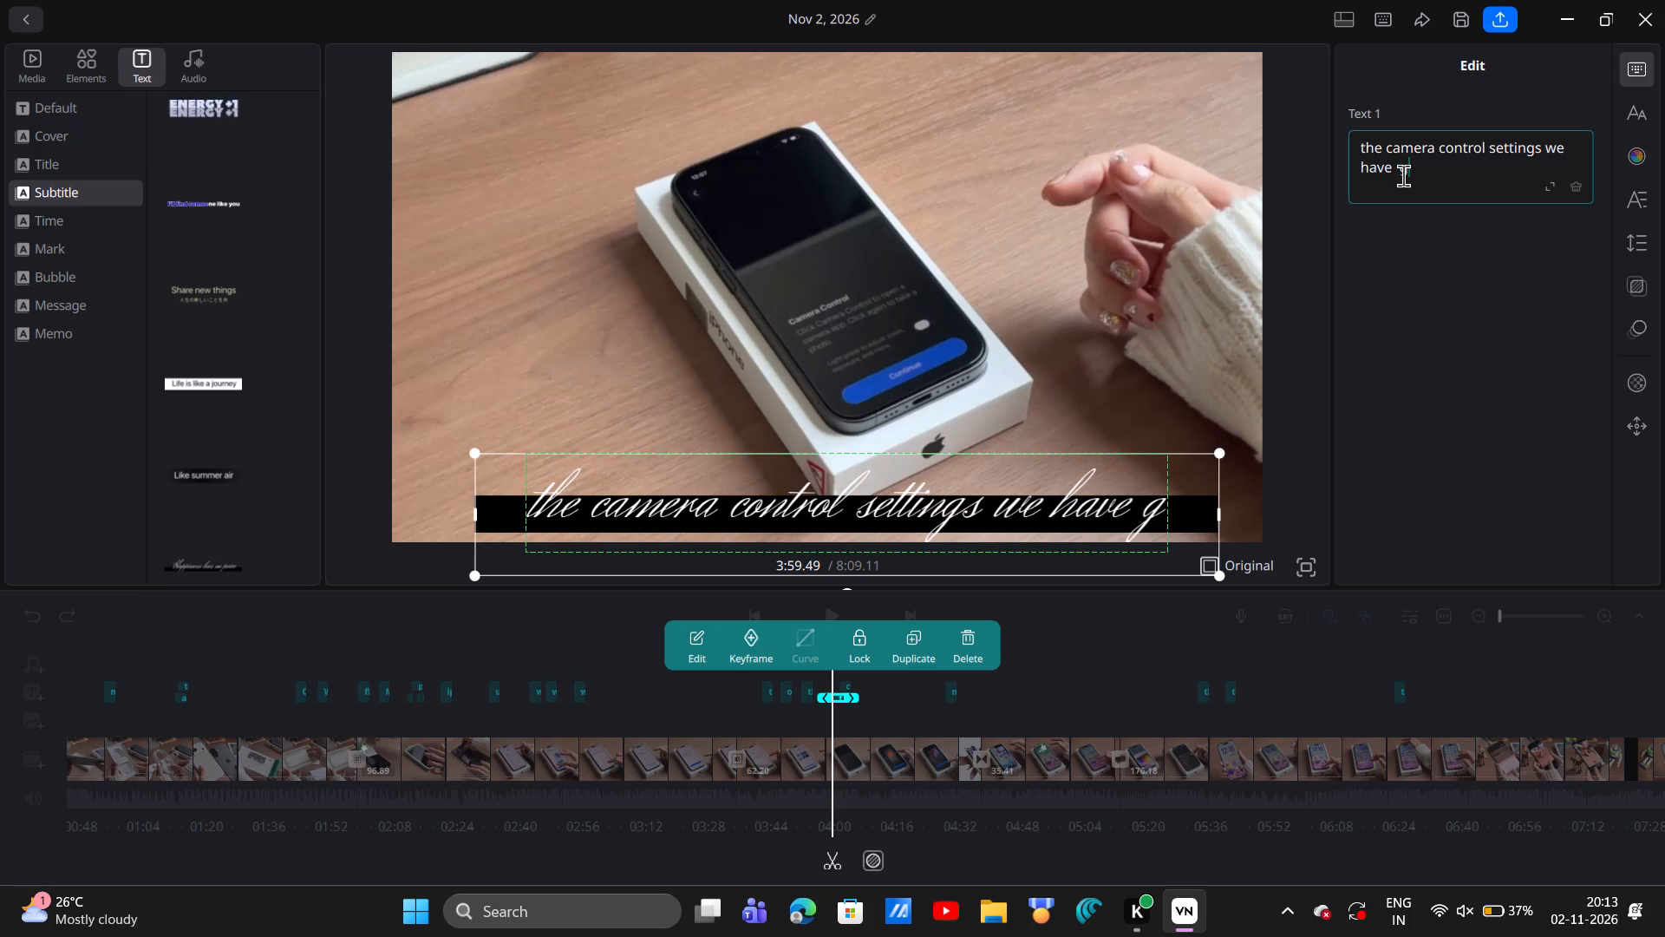
key("BackSpace")
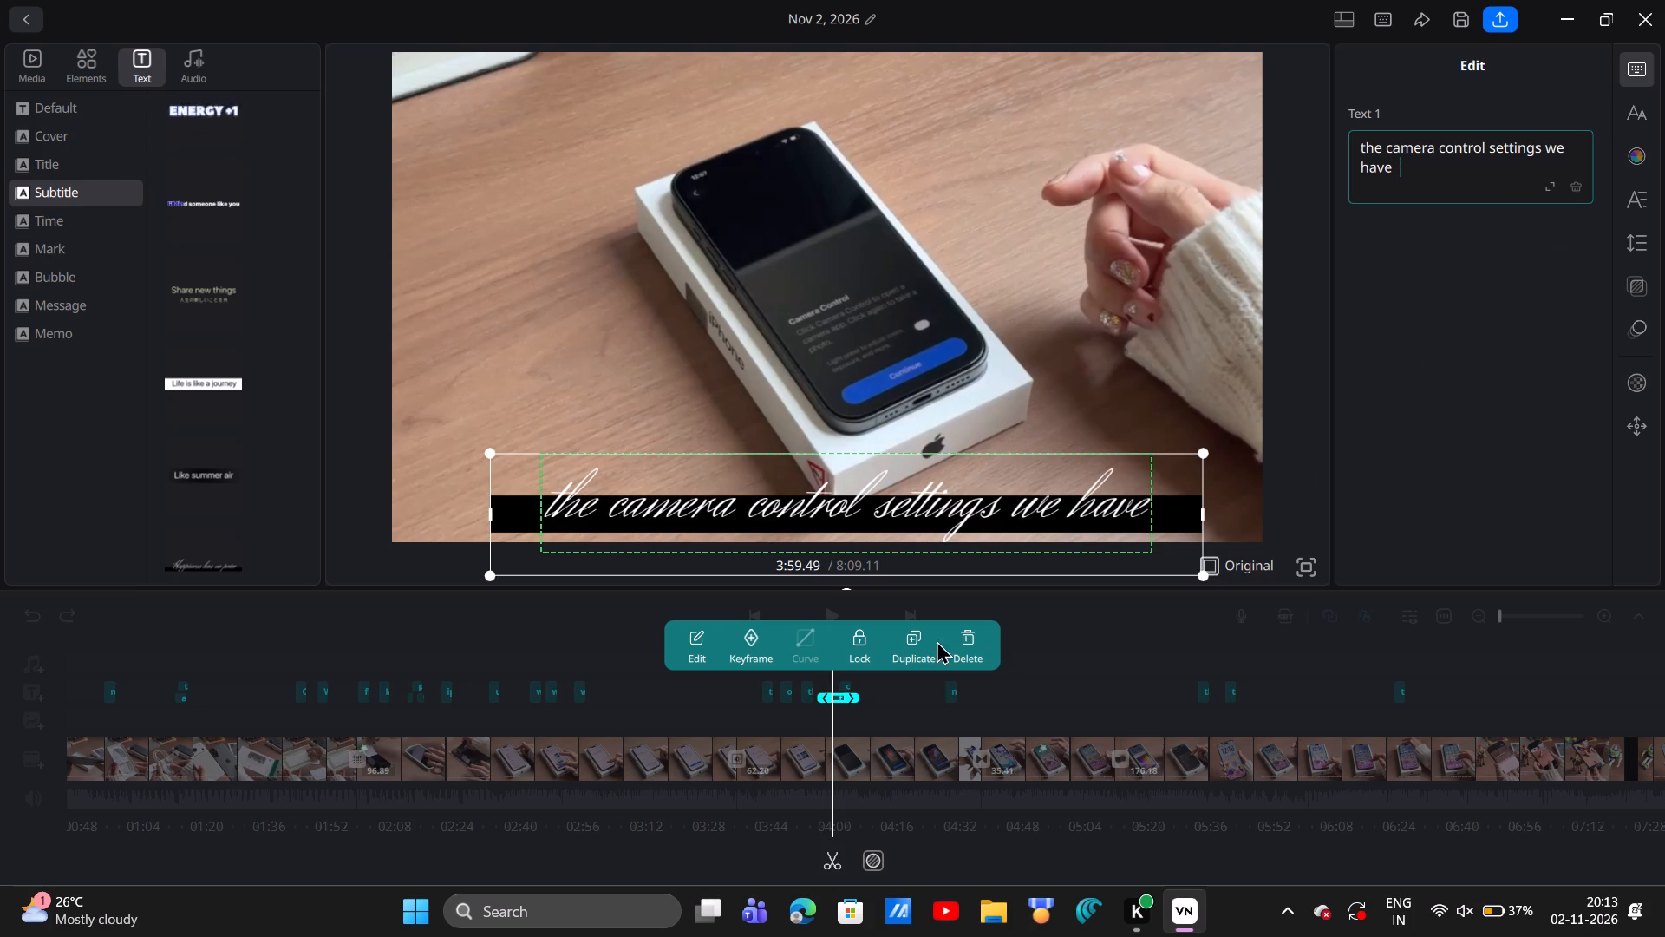
Duplicate the "the camera control settings we have" subtitle and deselect it.
left_click(904, 632)
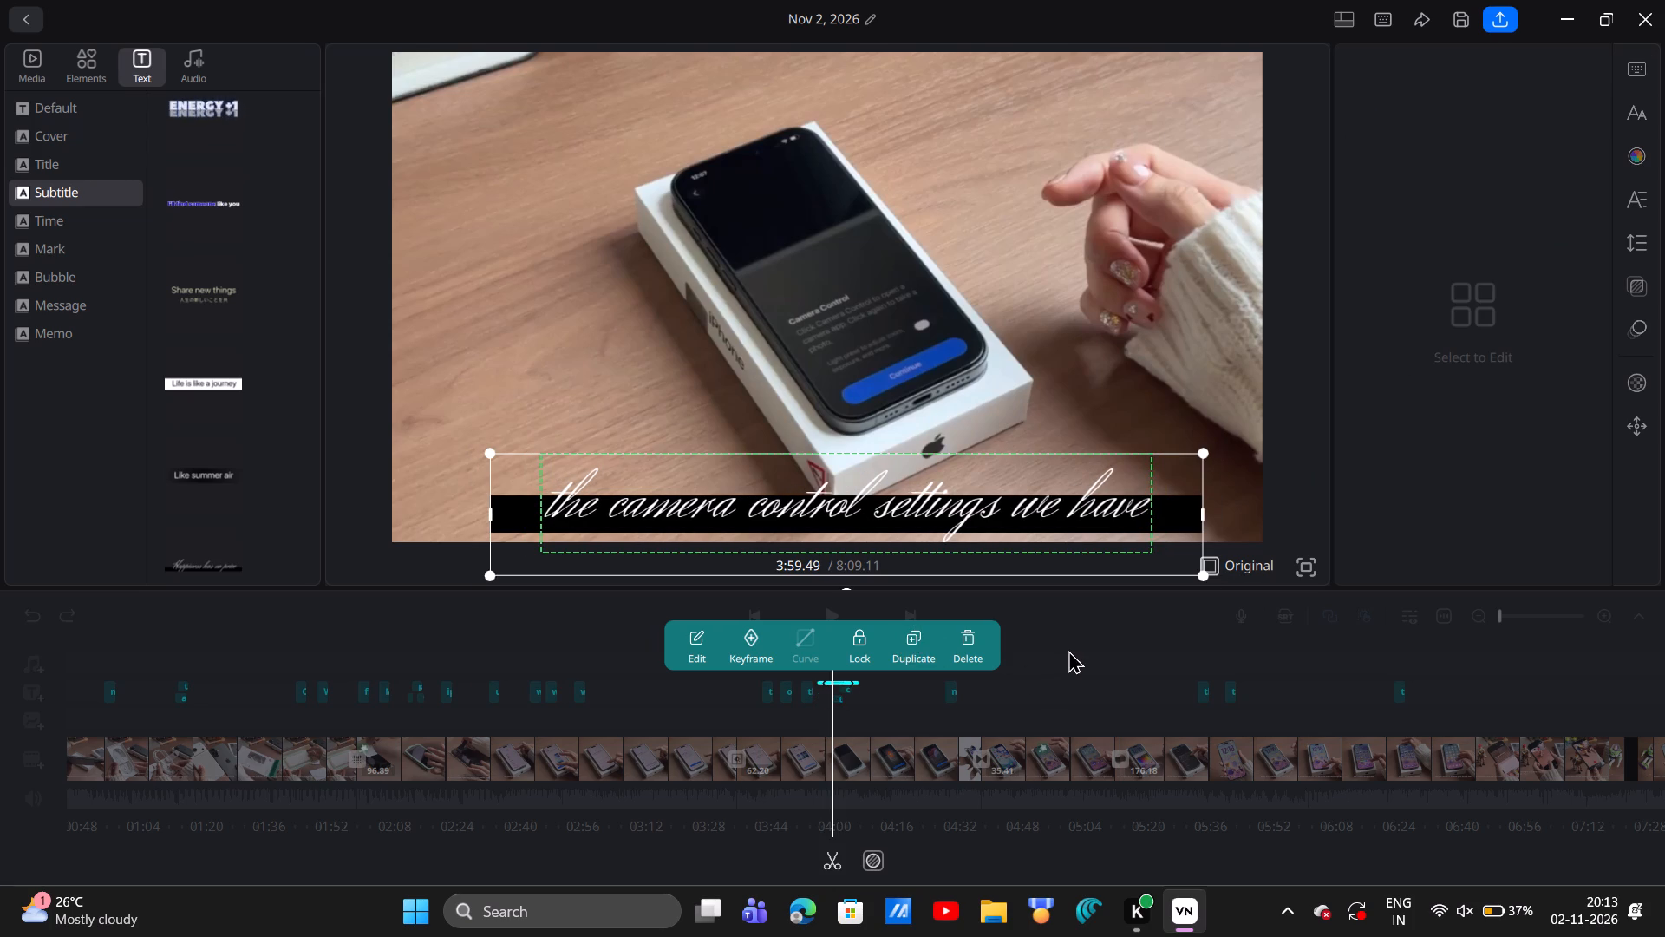
left_click(1068, 650)
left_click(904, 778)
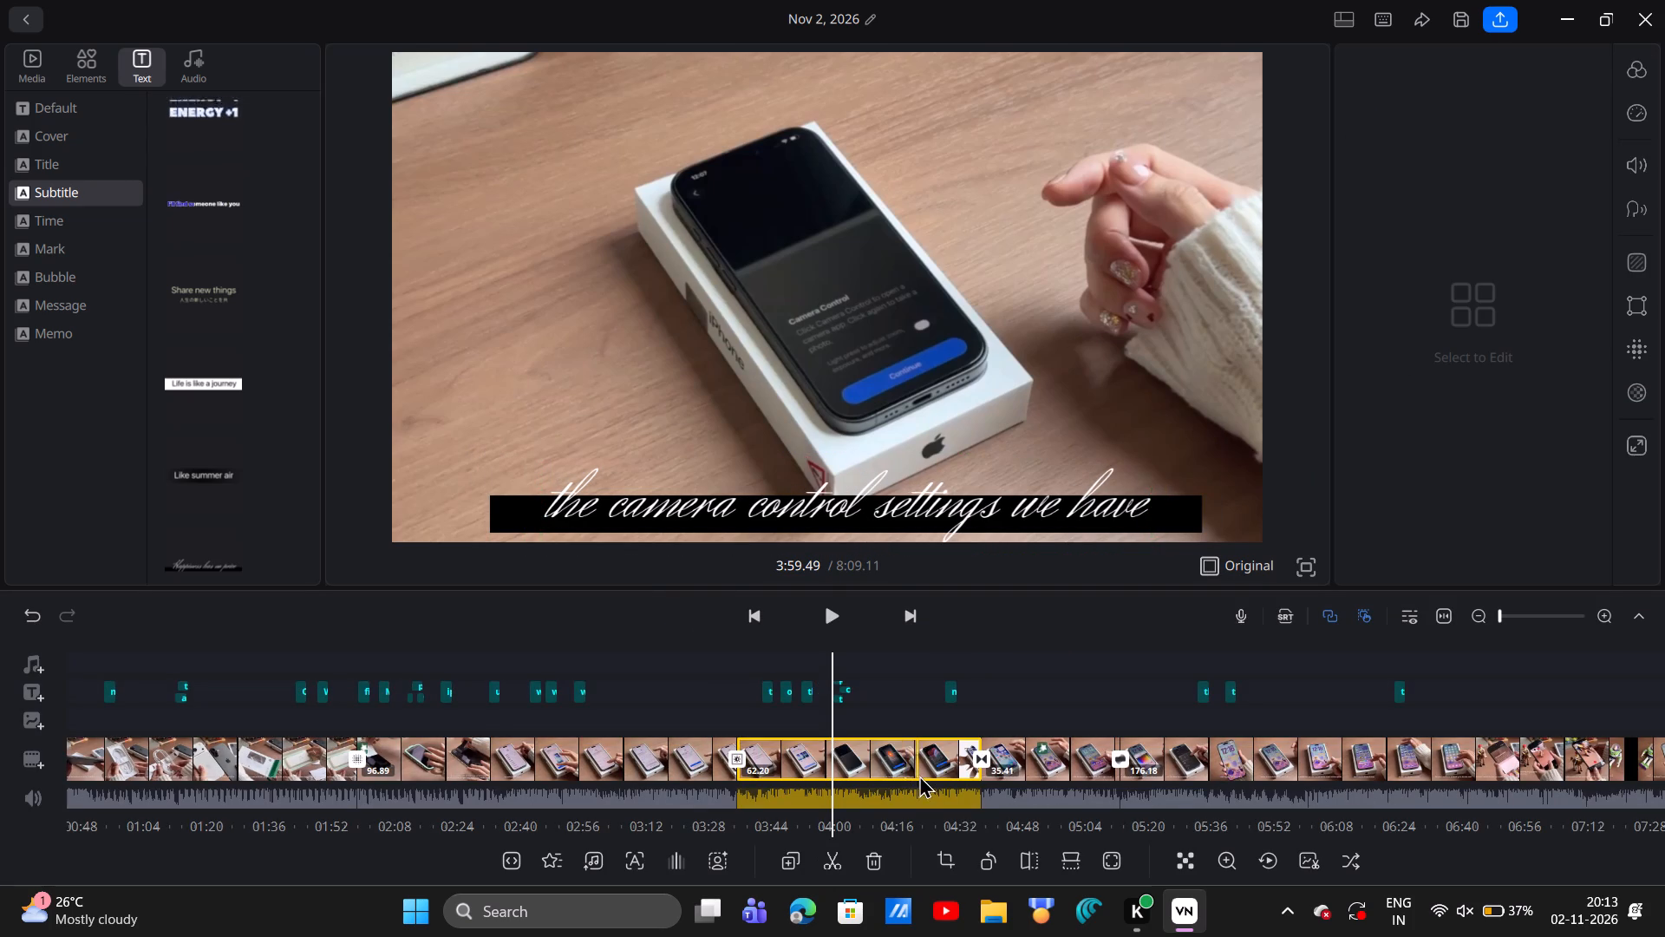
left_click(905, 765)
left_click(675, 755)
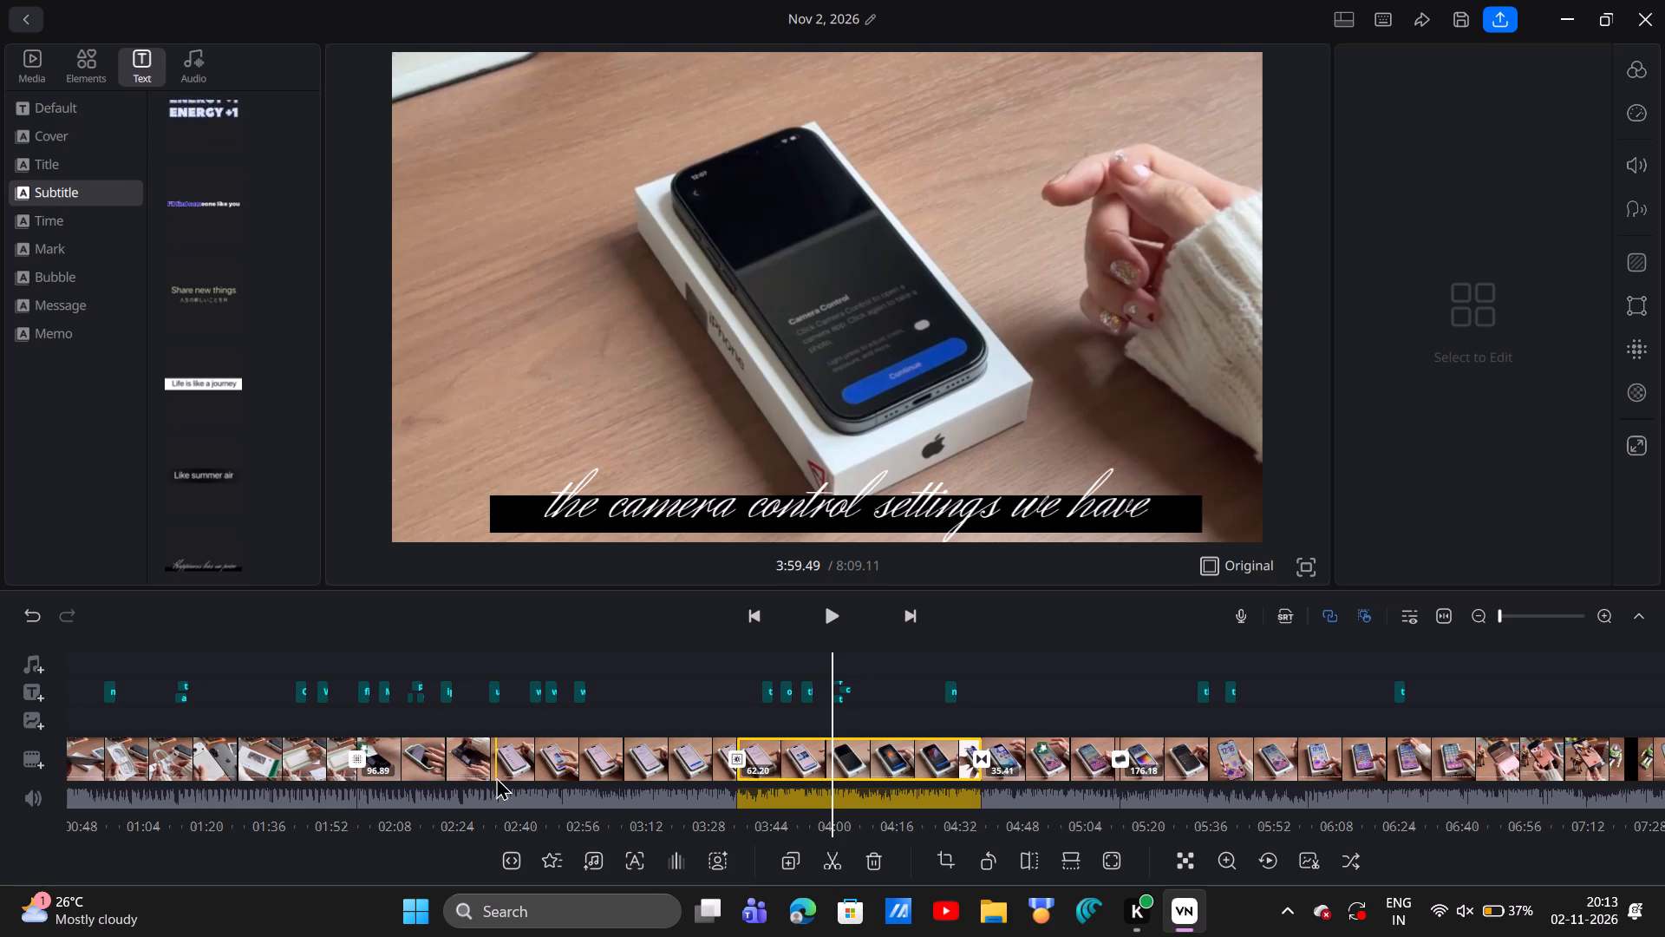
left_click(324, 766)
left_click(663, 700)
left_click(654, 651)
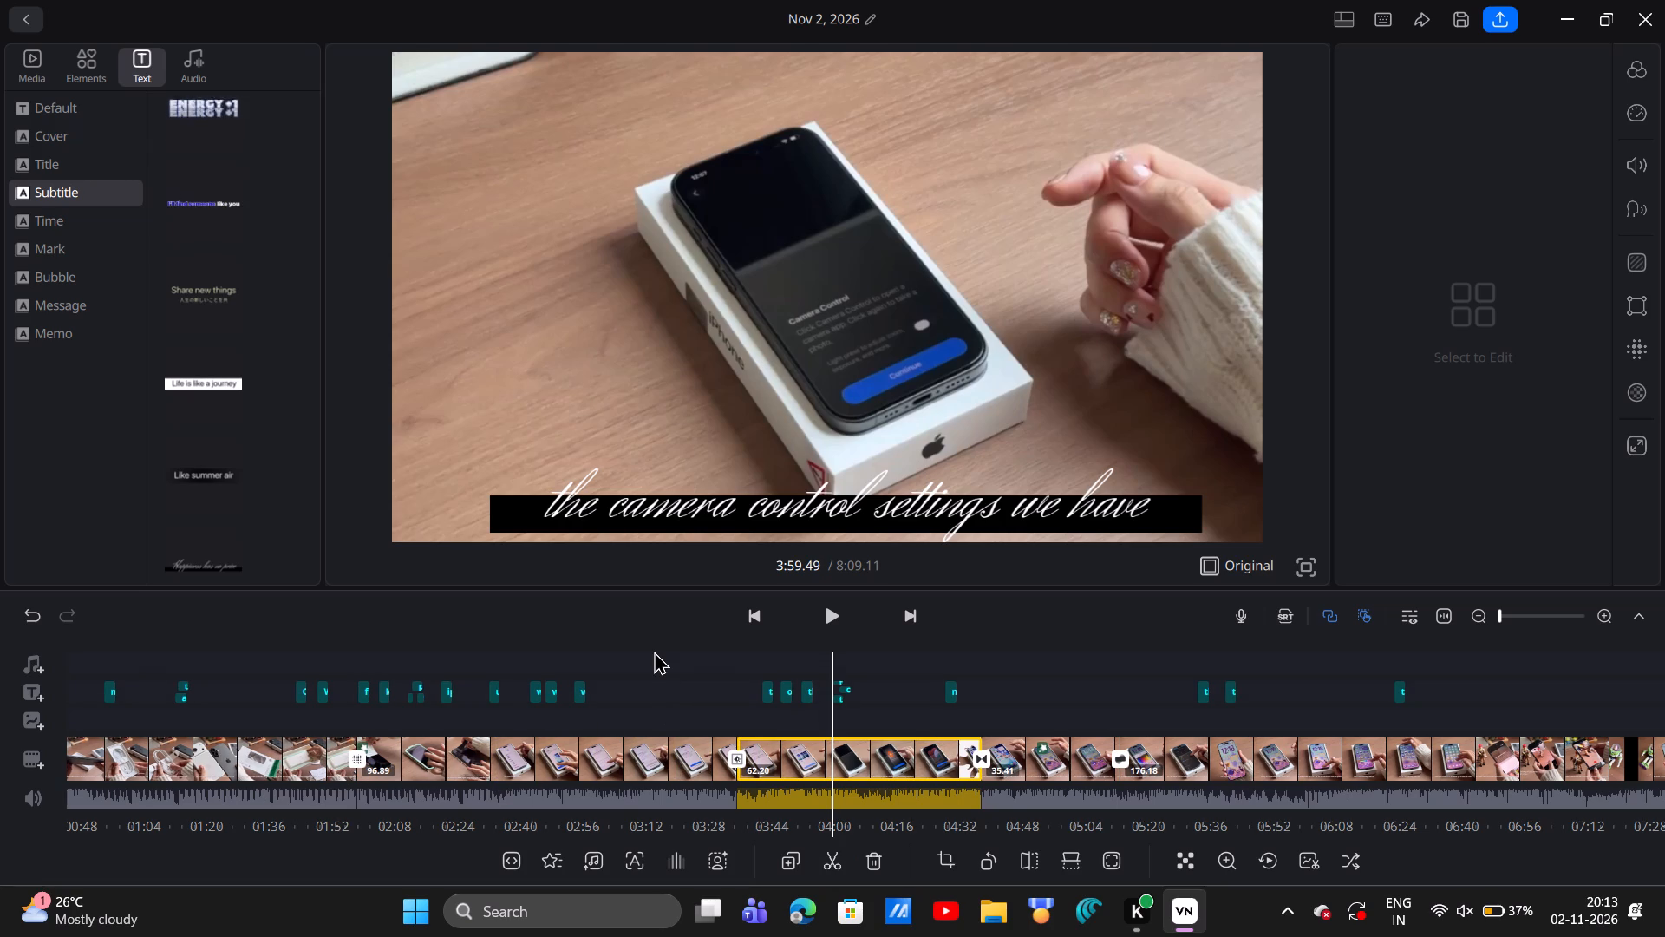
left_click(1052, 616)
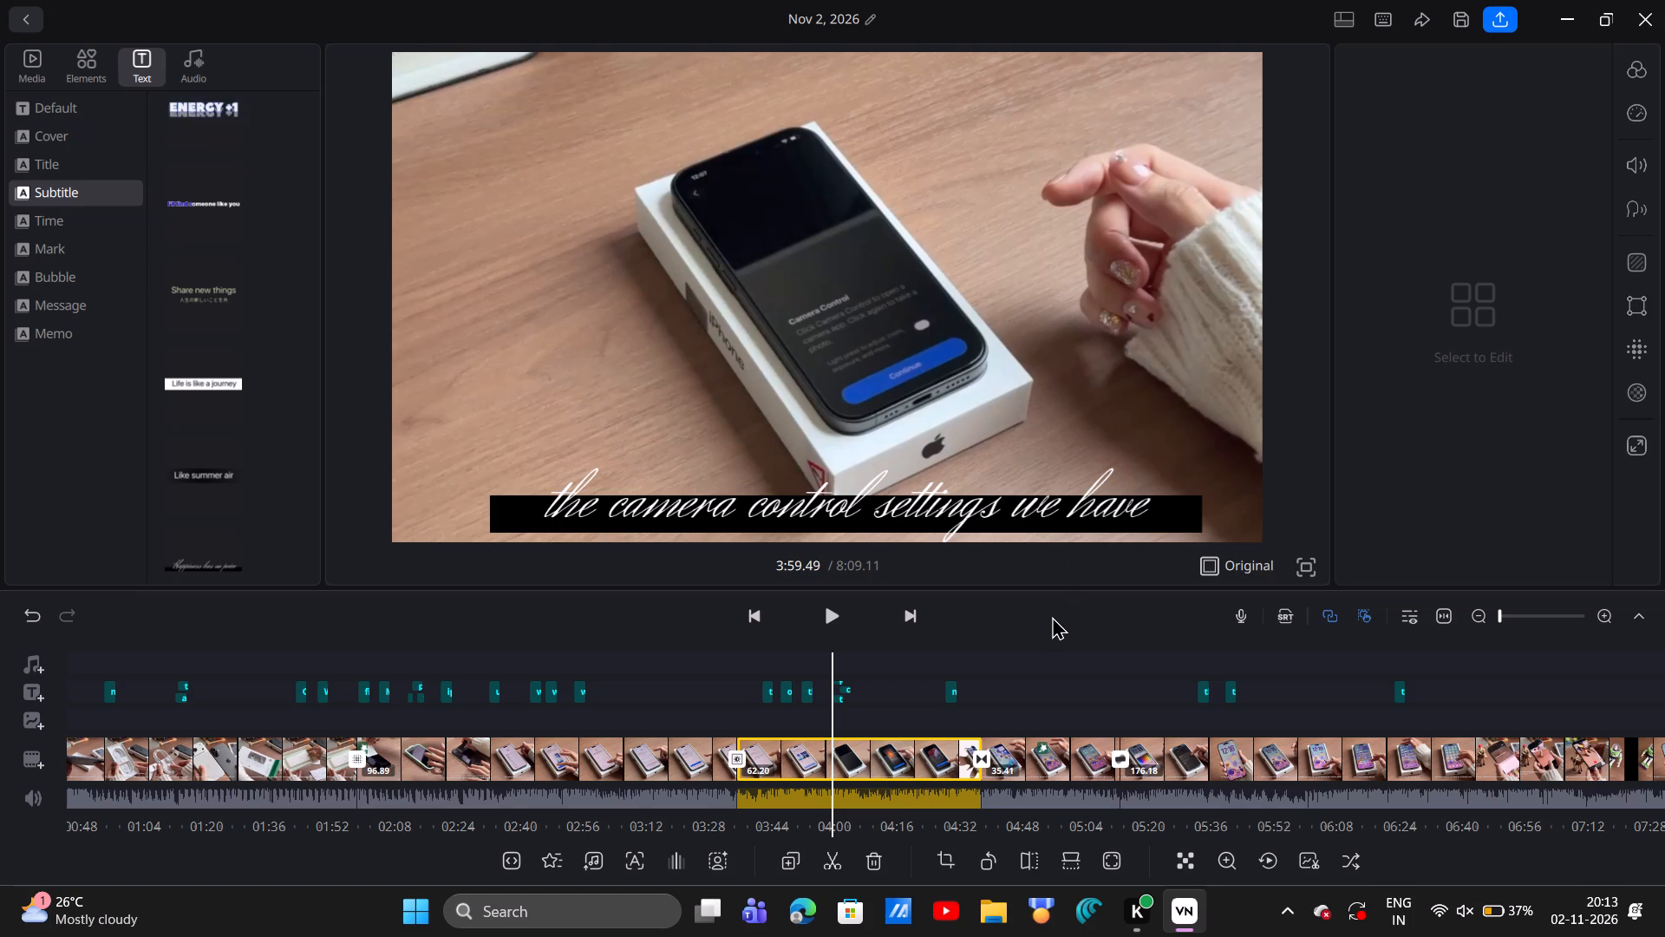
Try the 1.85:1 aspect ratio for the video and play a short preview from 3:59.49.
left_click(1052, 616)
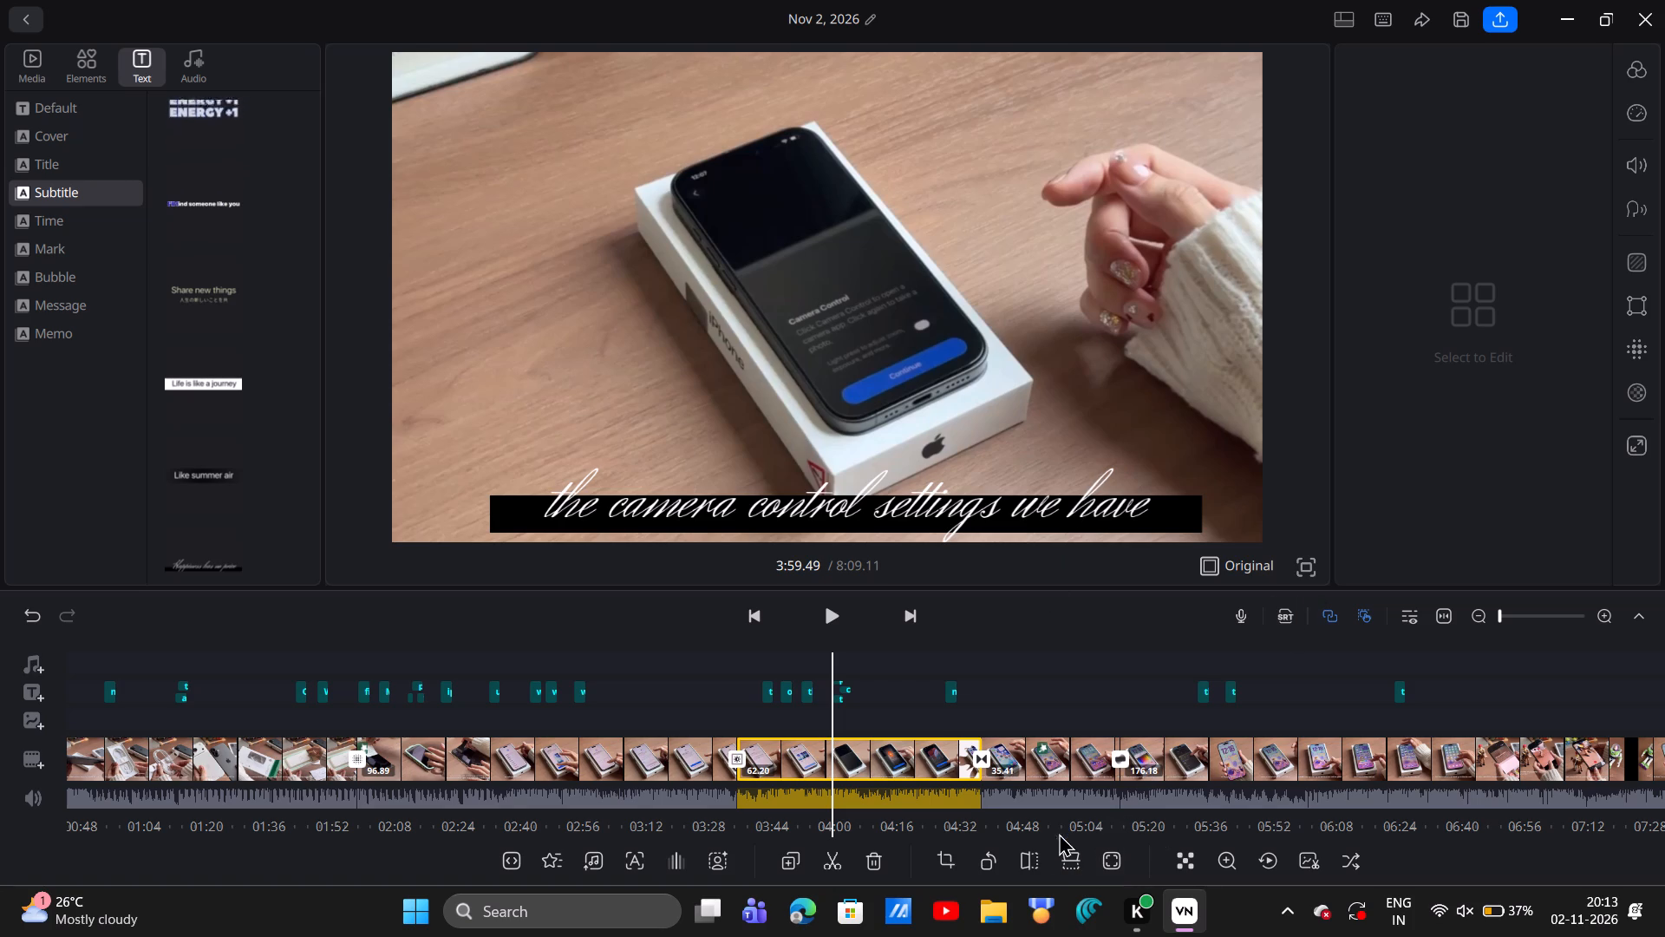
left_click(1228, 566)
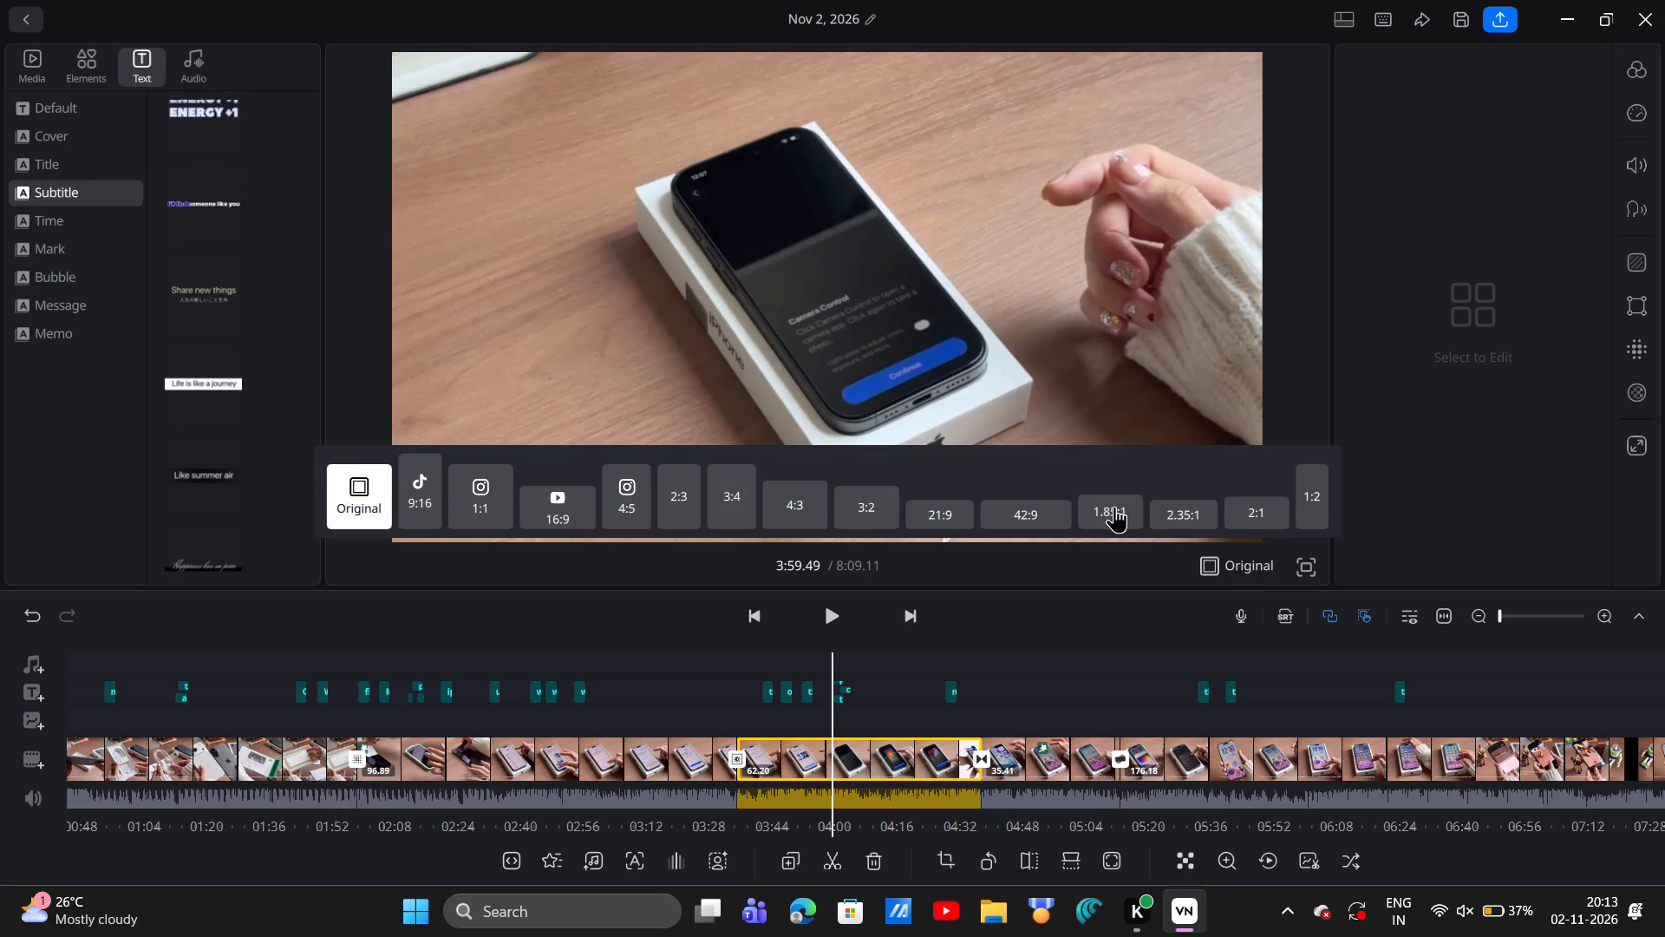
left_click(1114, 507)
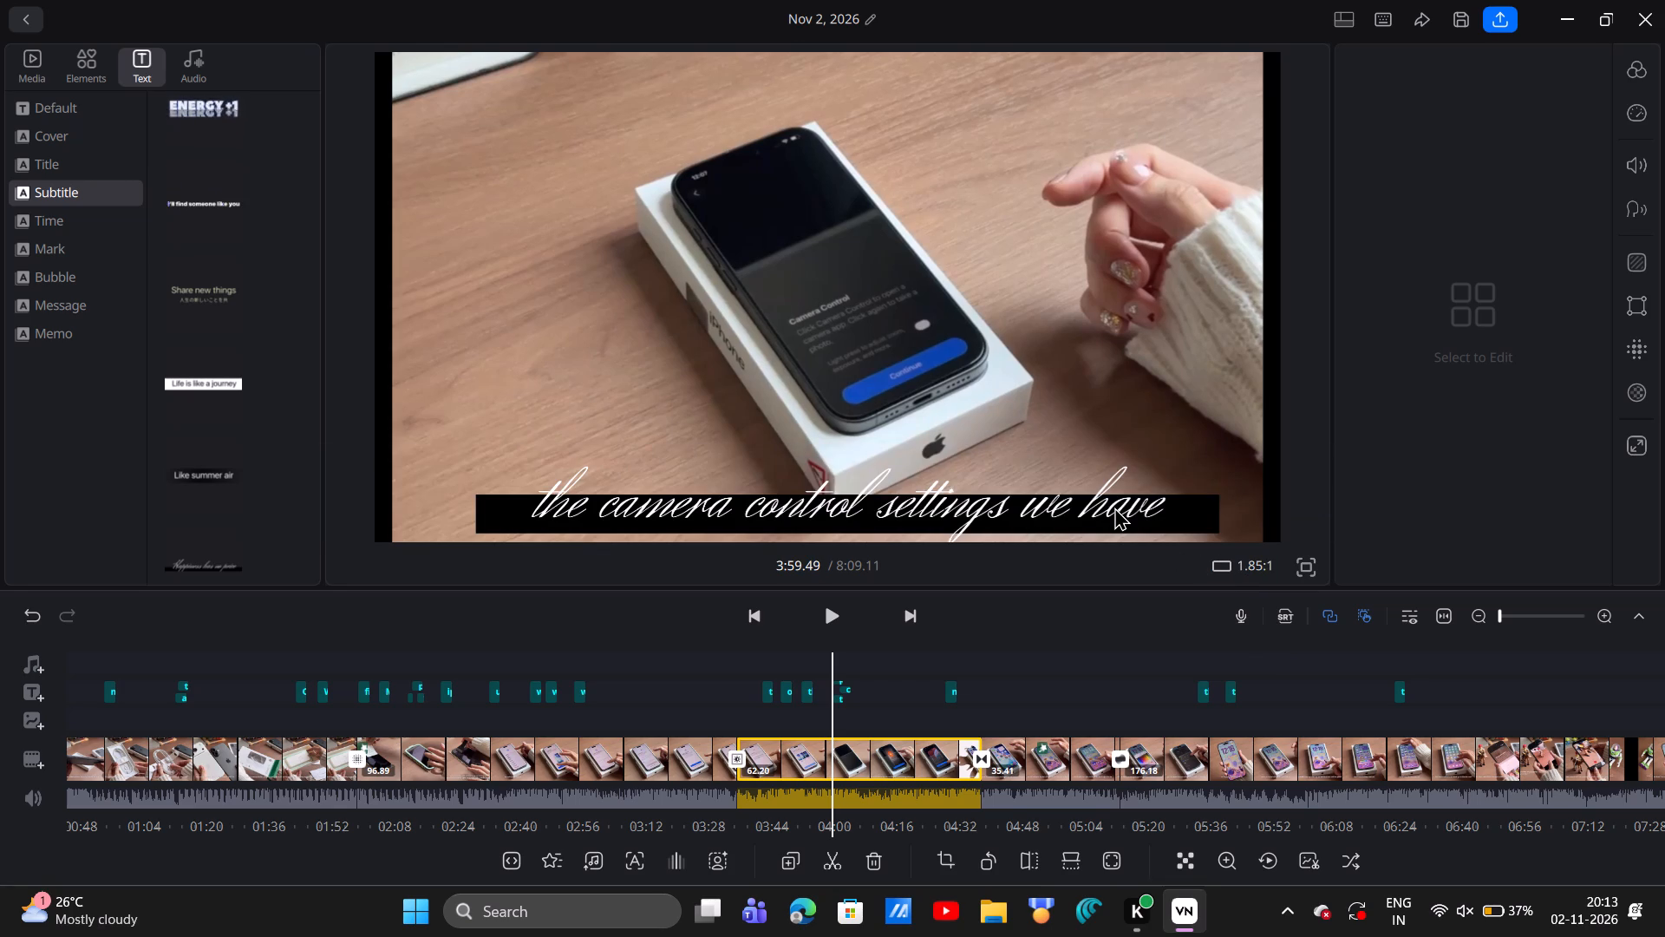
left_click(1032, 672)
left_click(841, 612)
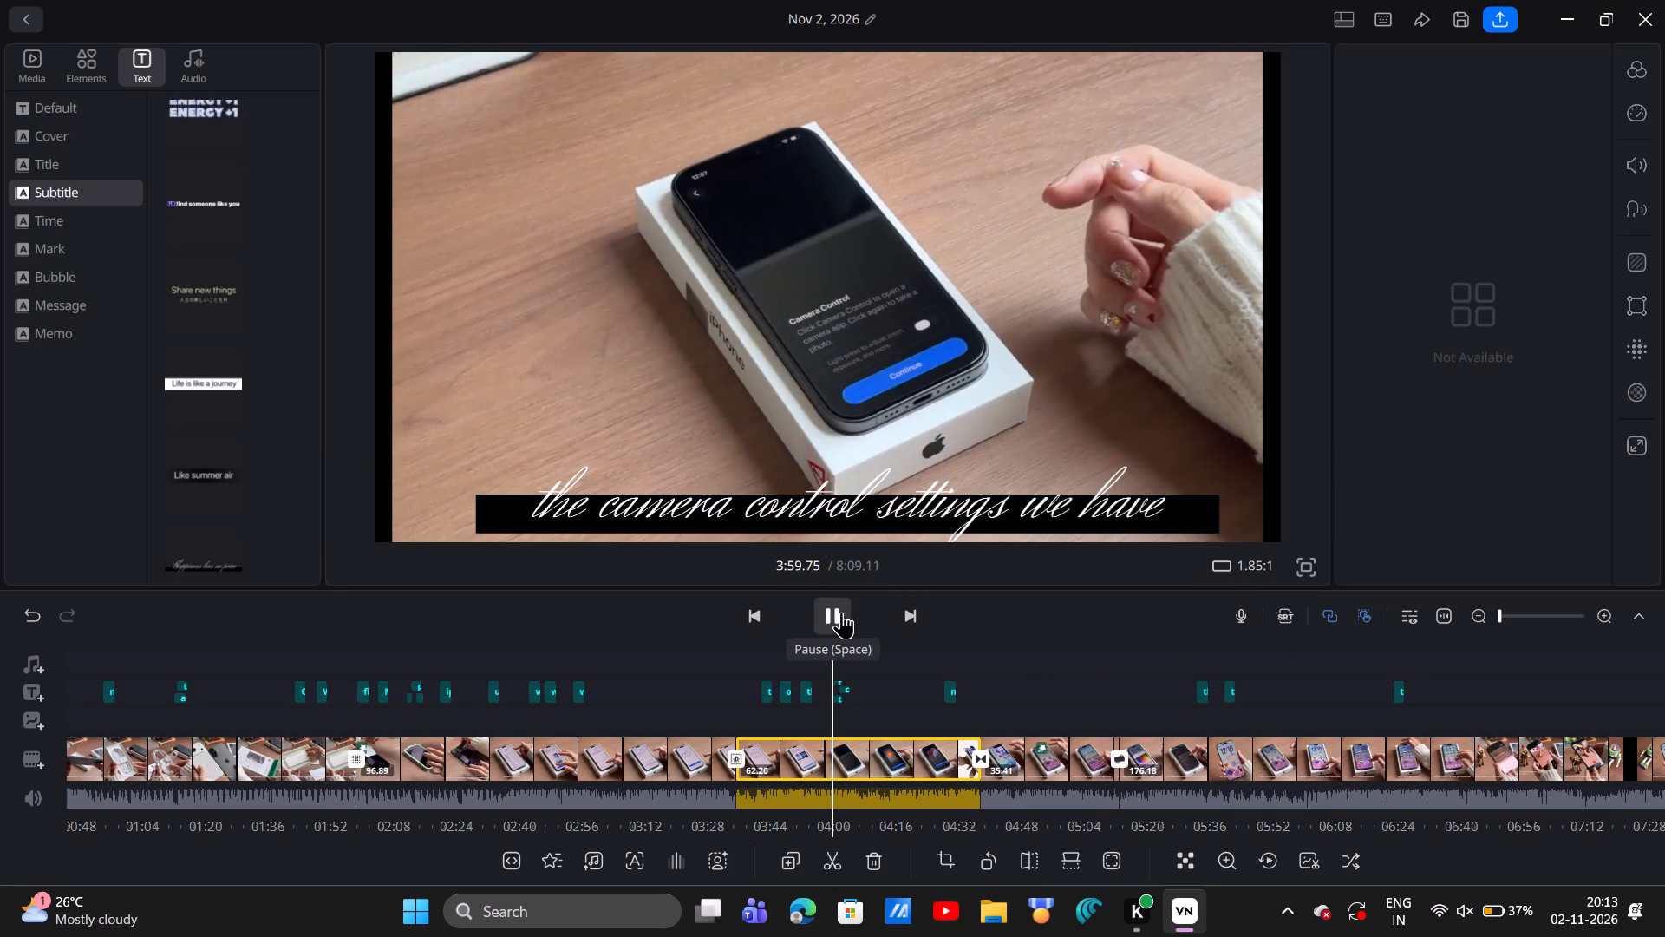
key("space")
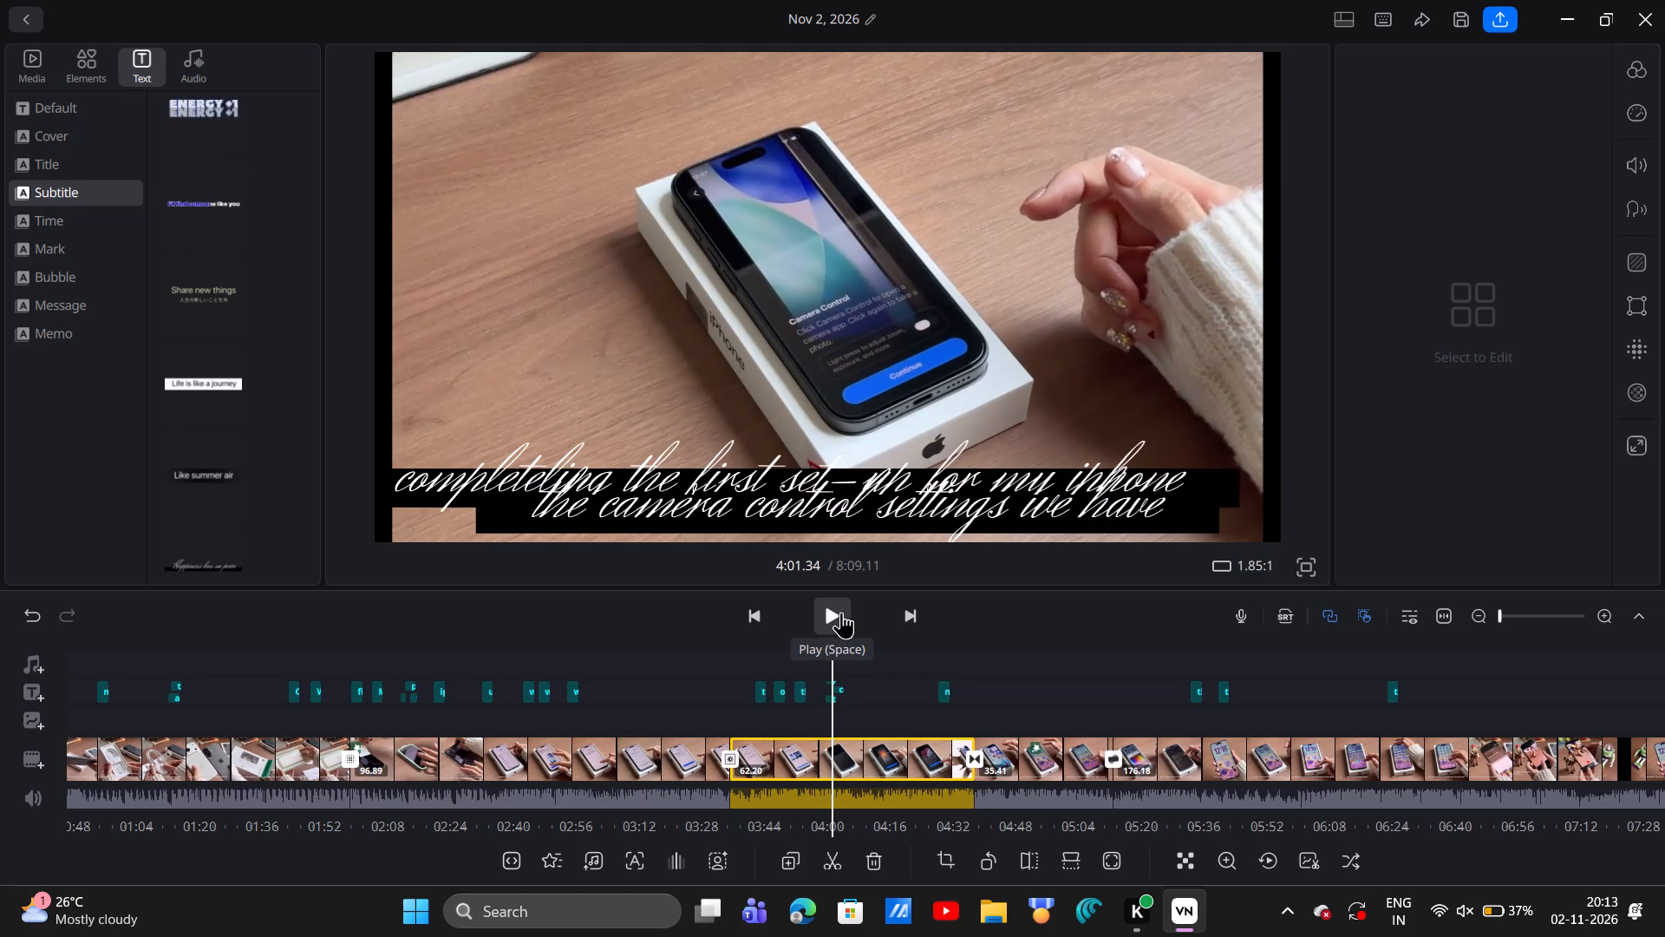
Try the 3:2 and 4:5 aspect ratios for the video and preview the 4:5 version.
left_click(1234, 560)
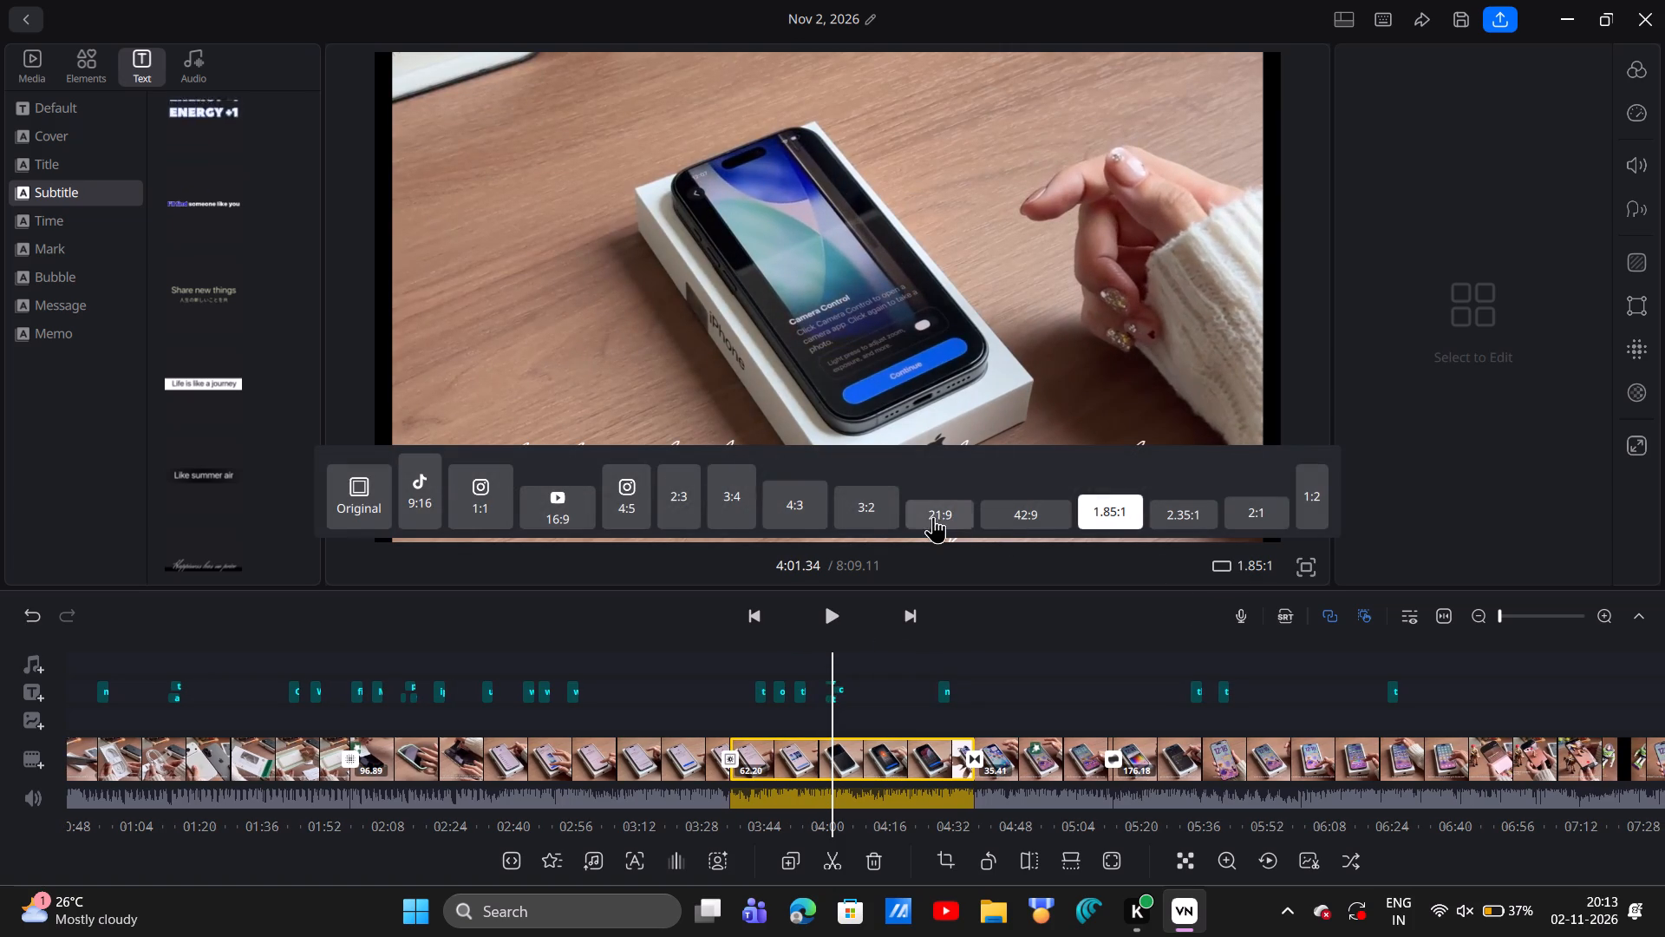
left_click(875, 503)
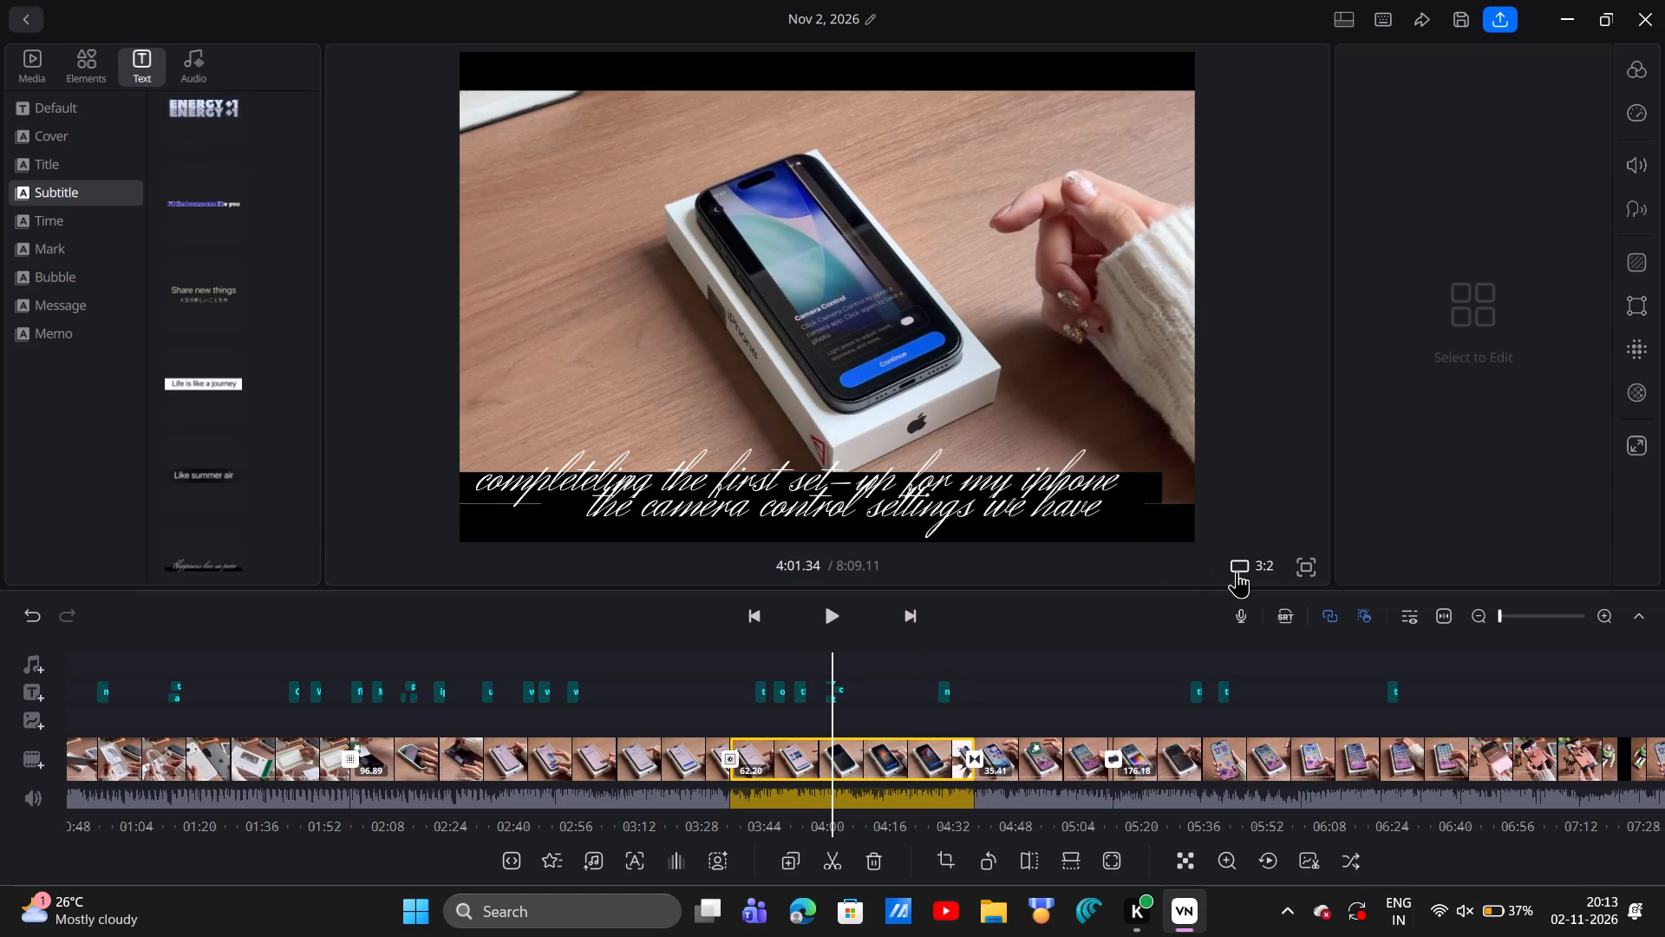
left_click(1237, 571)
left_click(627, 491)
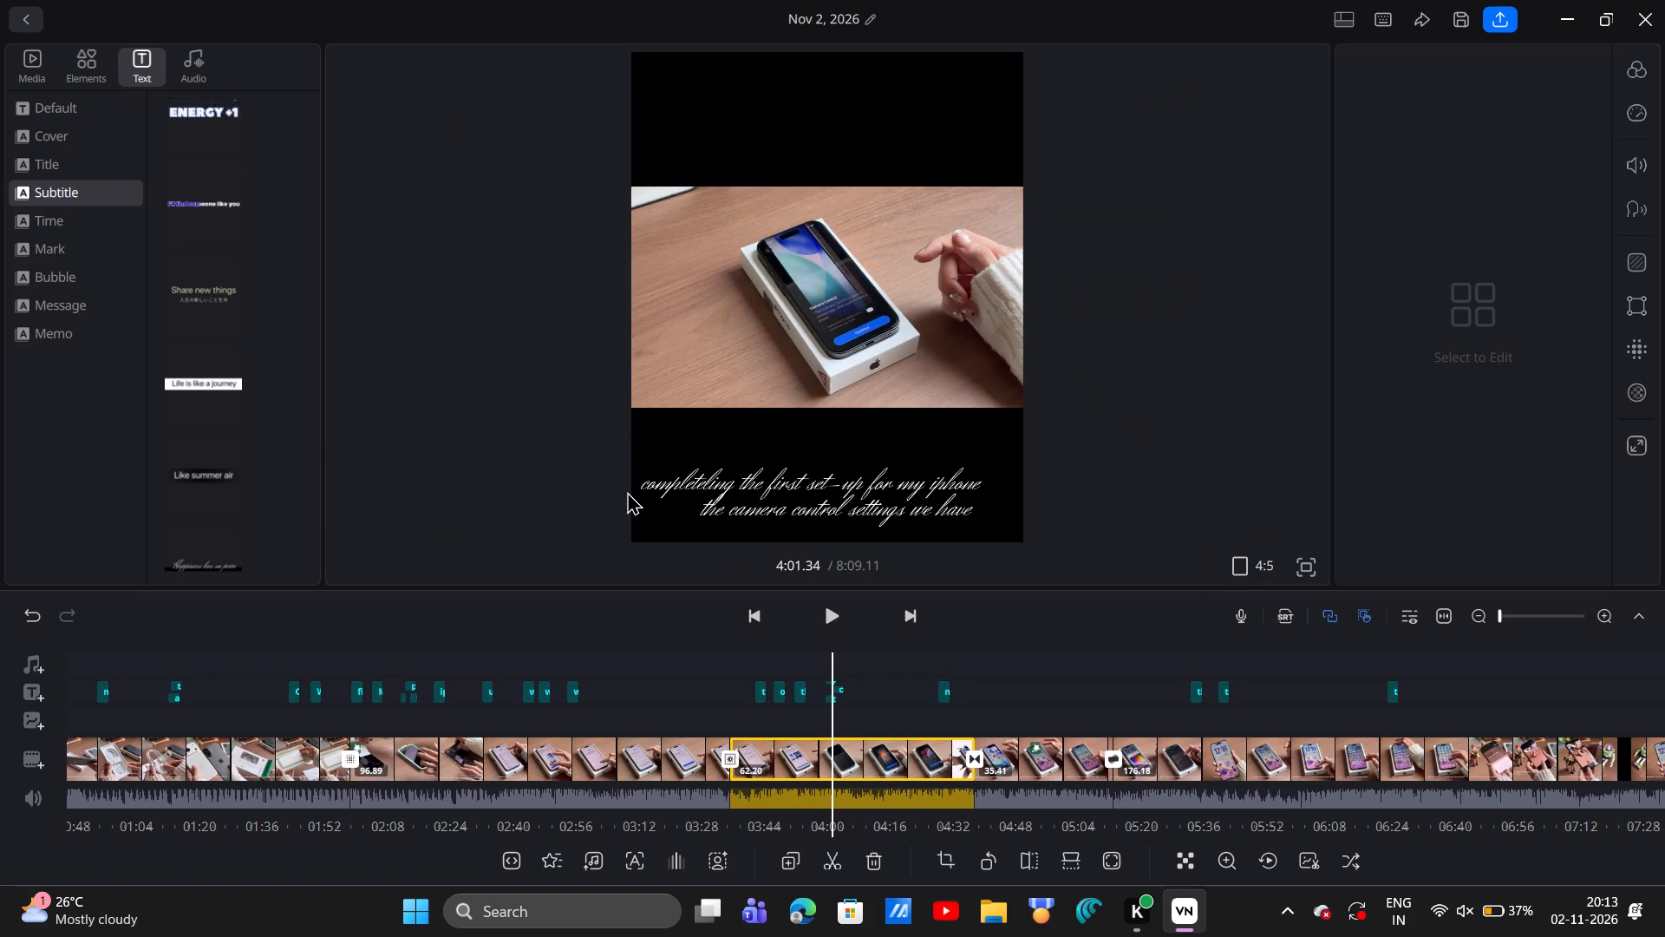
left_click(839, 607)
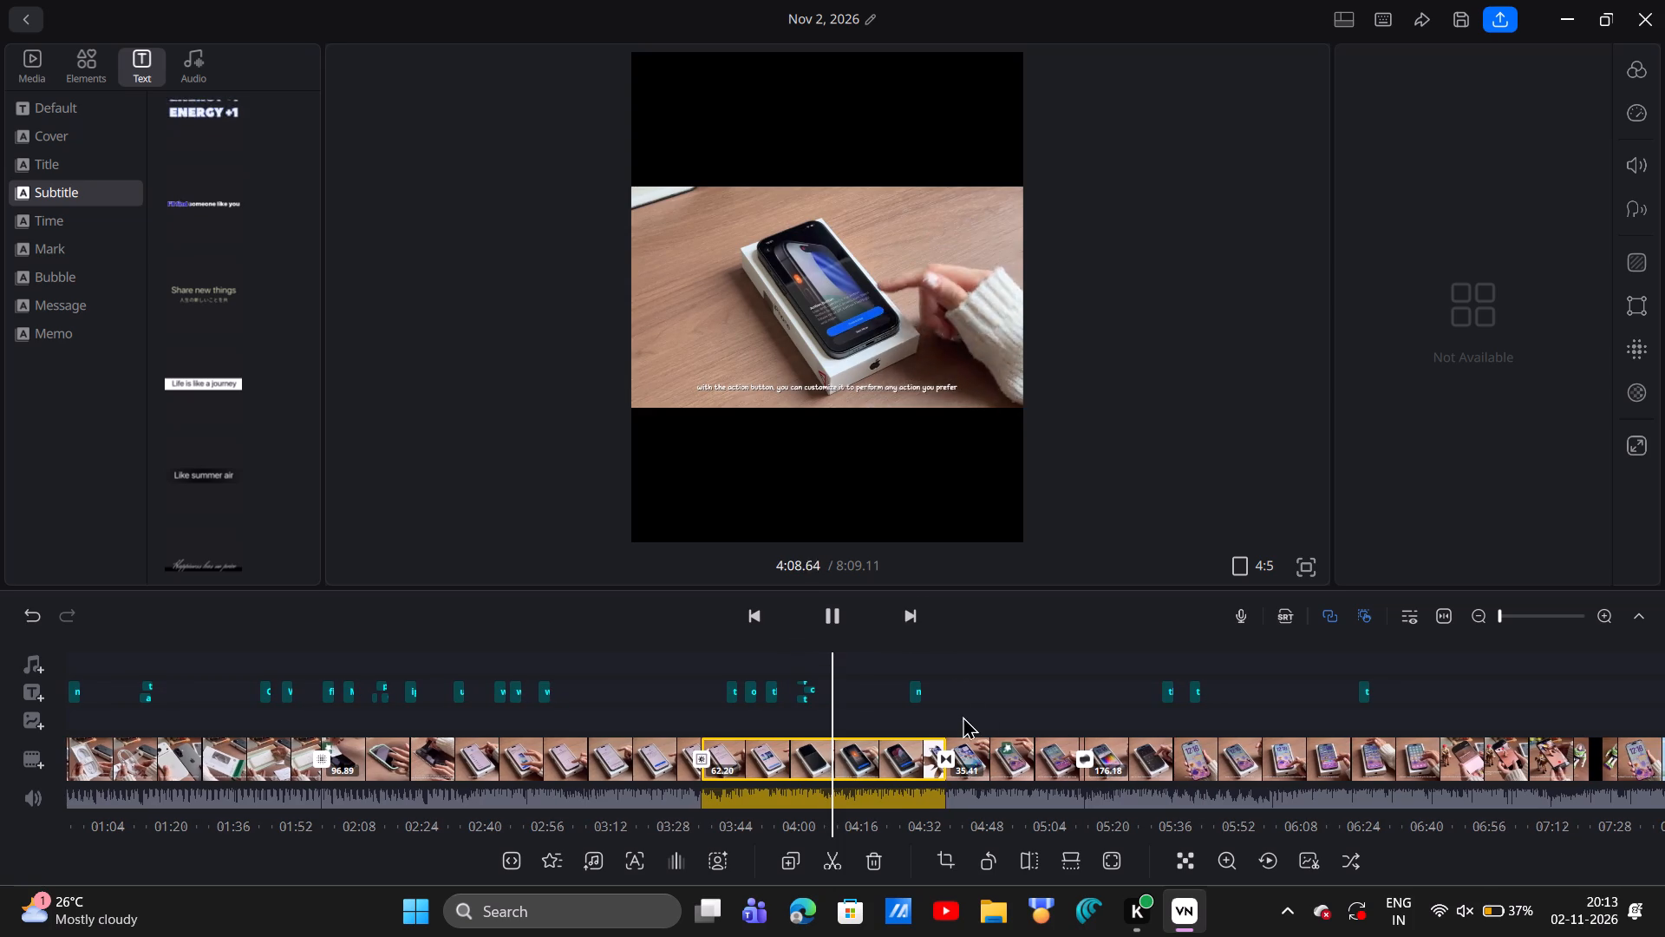
Split the last clip on the main video track at 5:36.18.
scroll(890, 798, "left", 10)
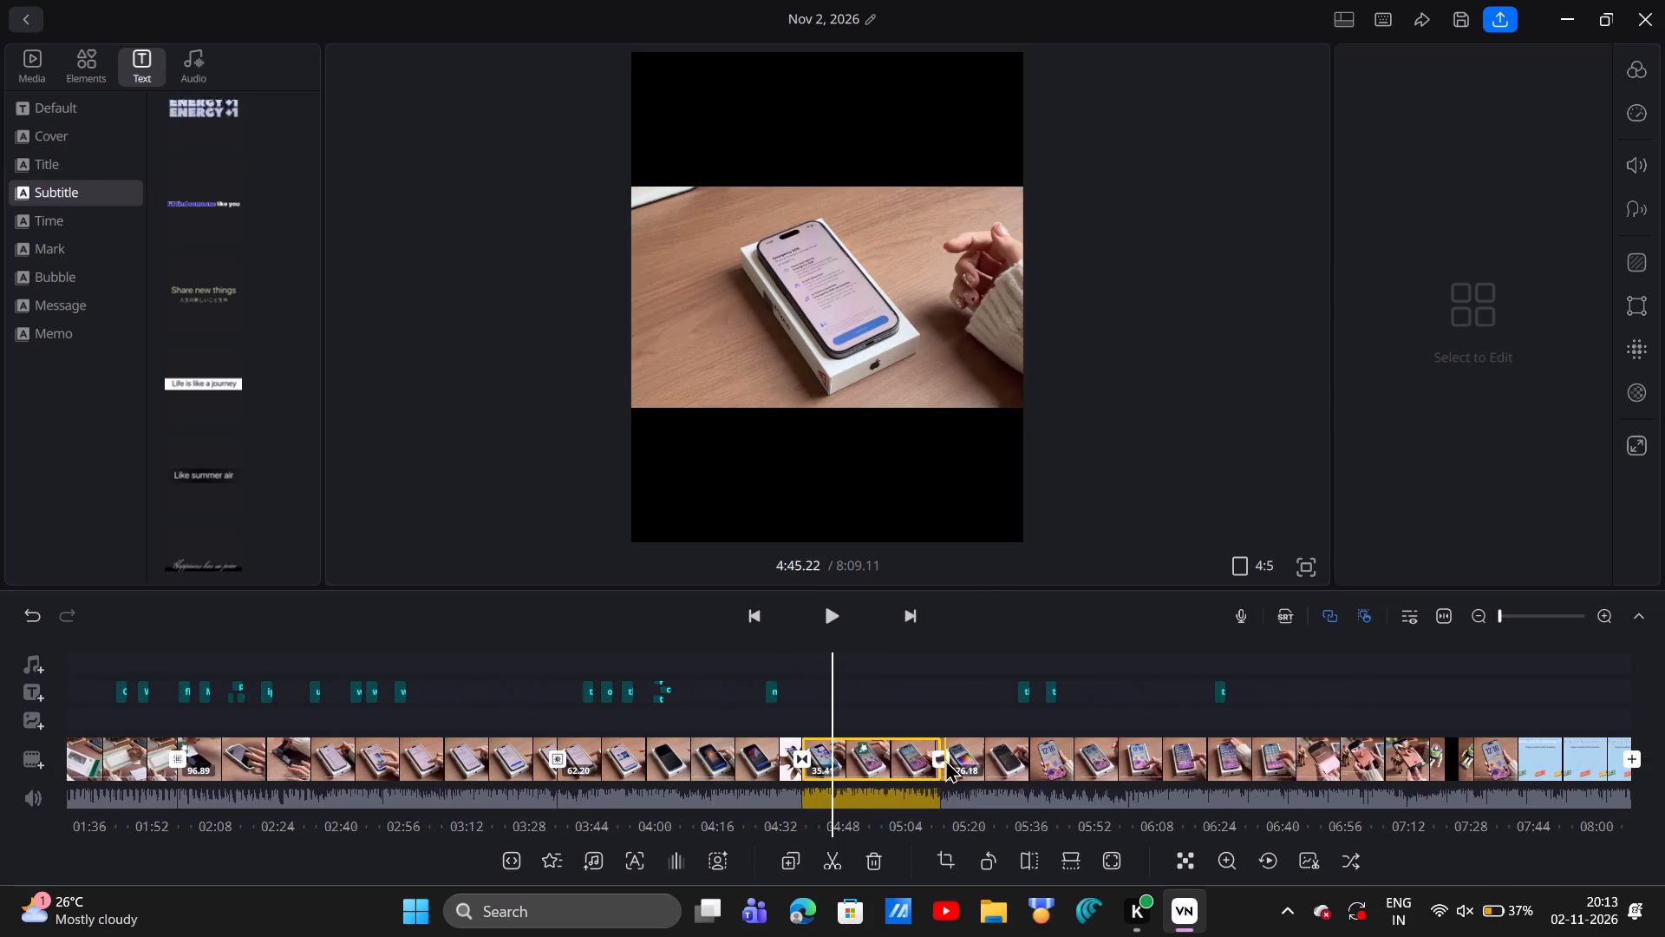
scroll(945, 759, "left", 9)
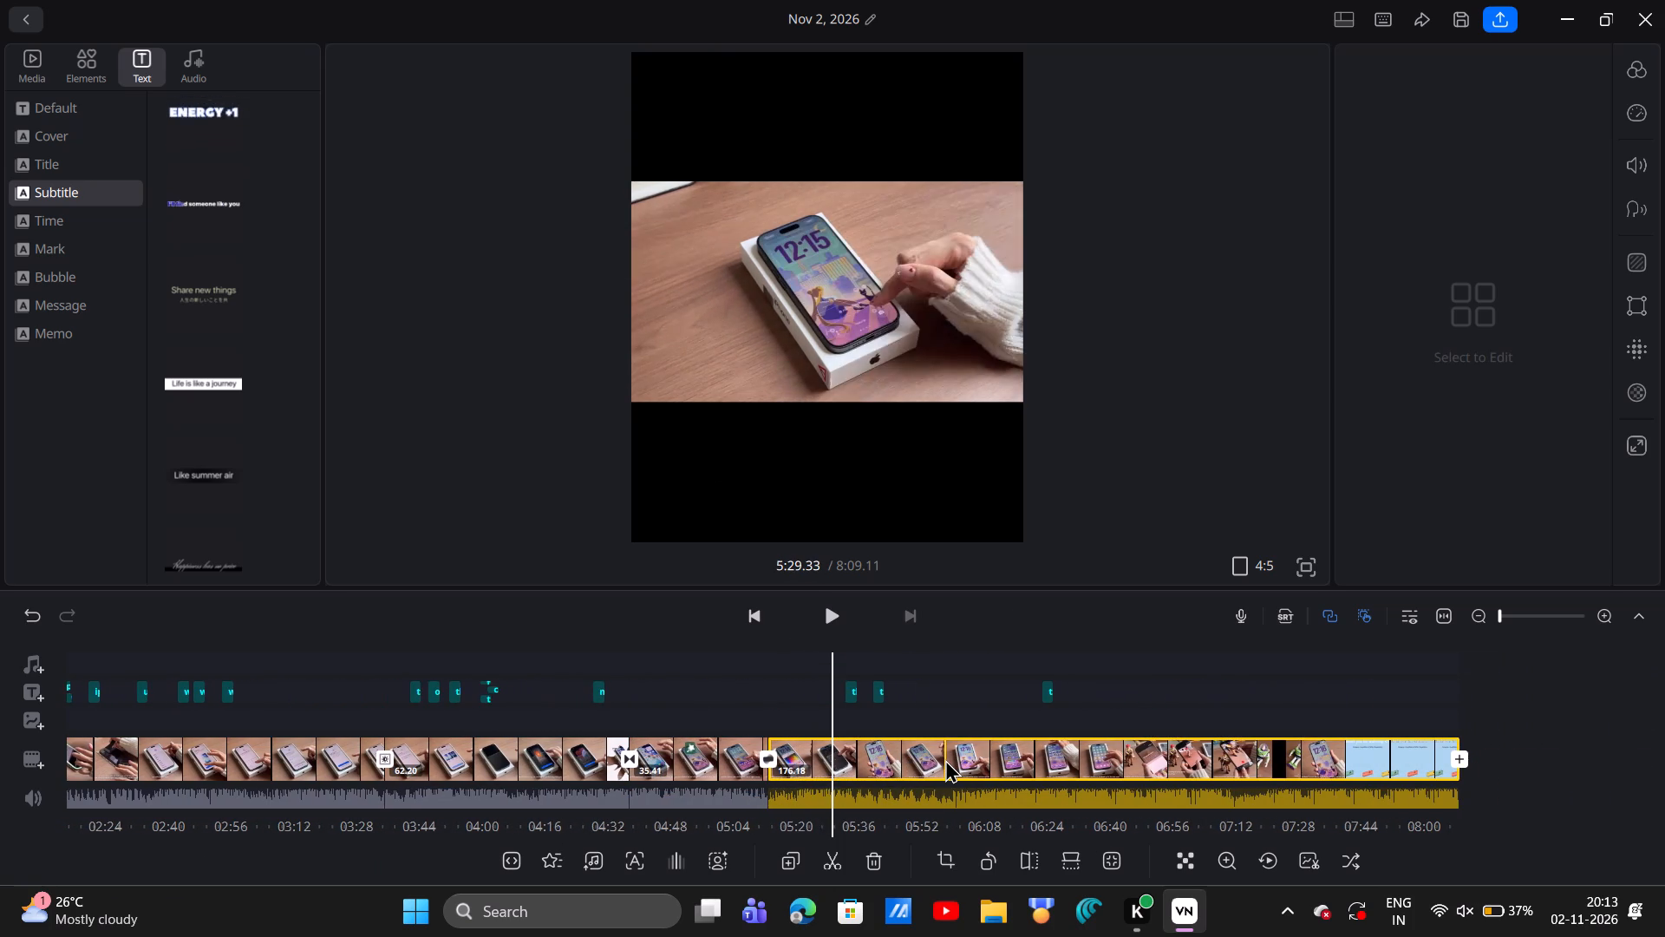
scroll(945, 759, "left", 1)
left_click(822, 863)
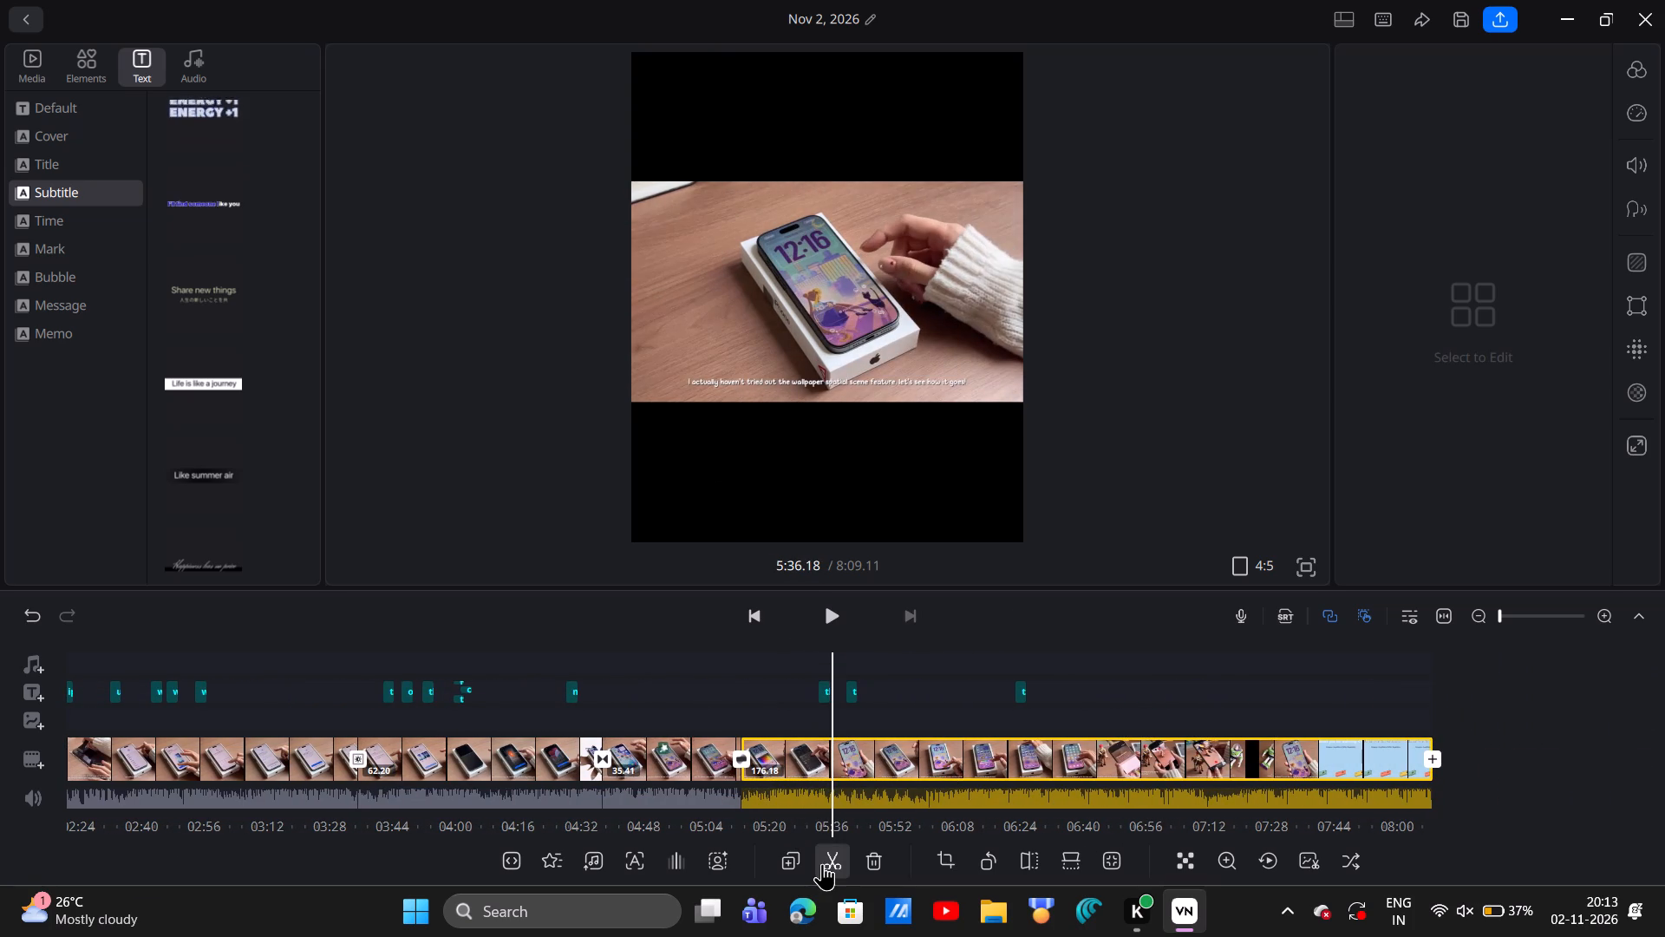
left_click(667, 865)
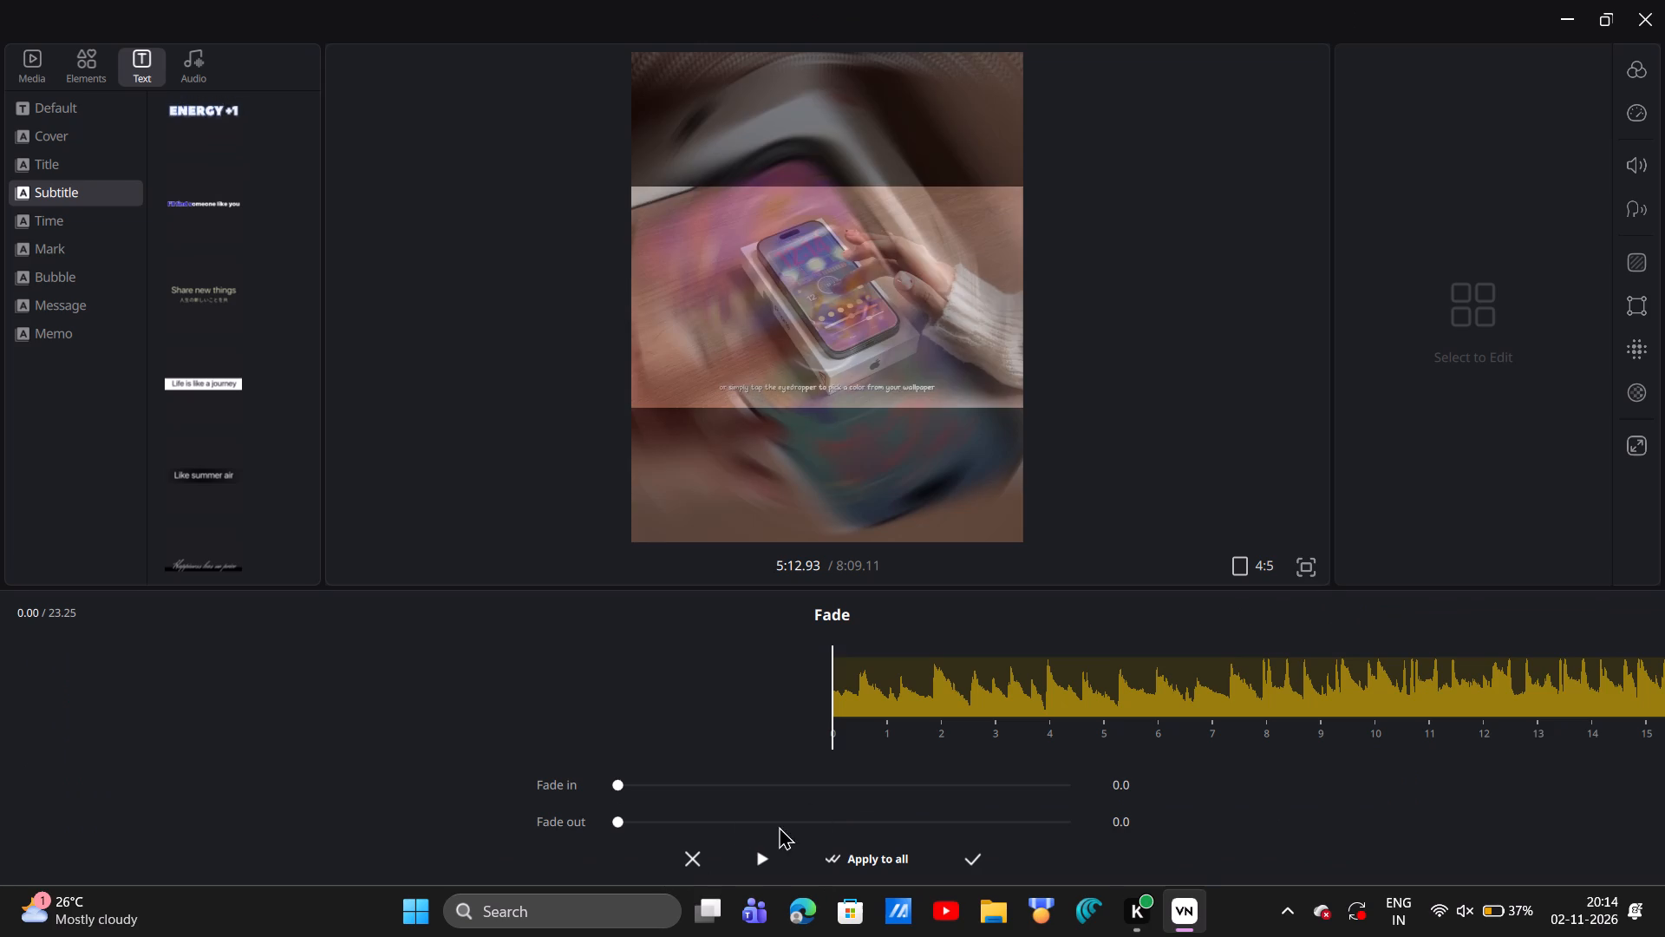
left_click(681, 847)
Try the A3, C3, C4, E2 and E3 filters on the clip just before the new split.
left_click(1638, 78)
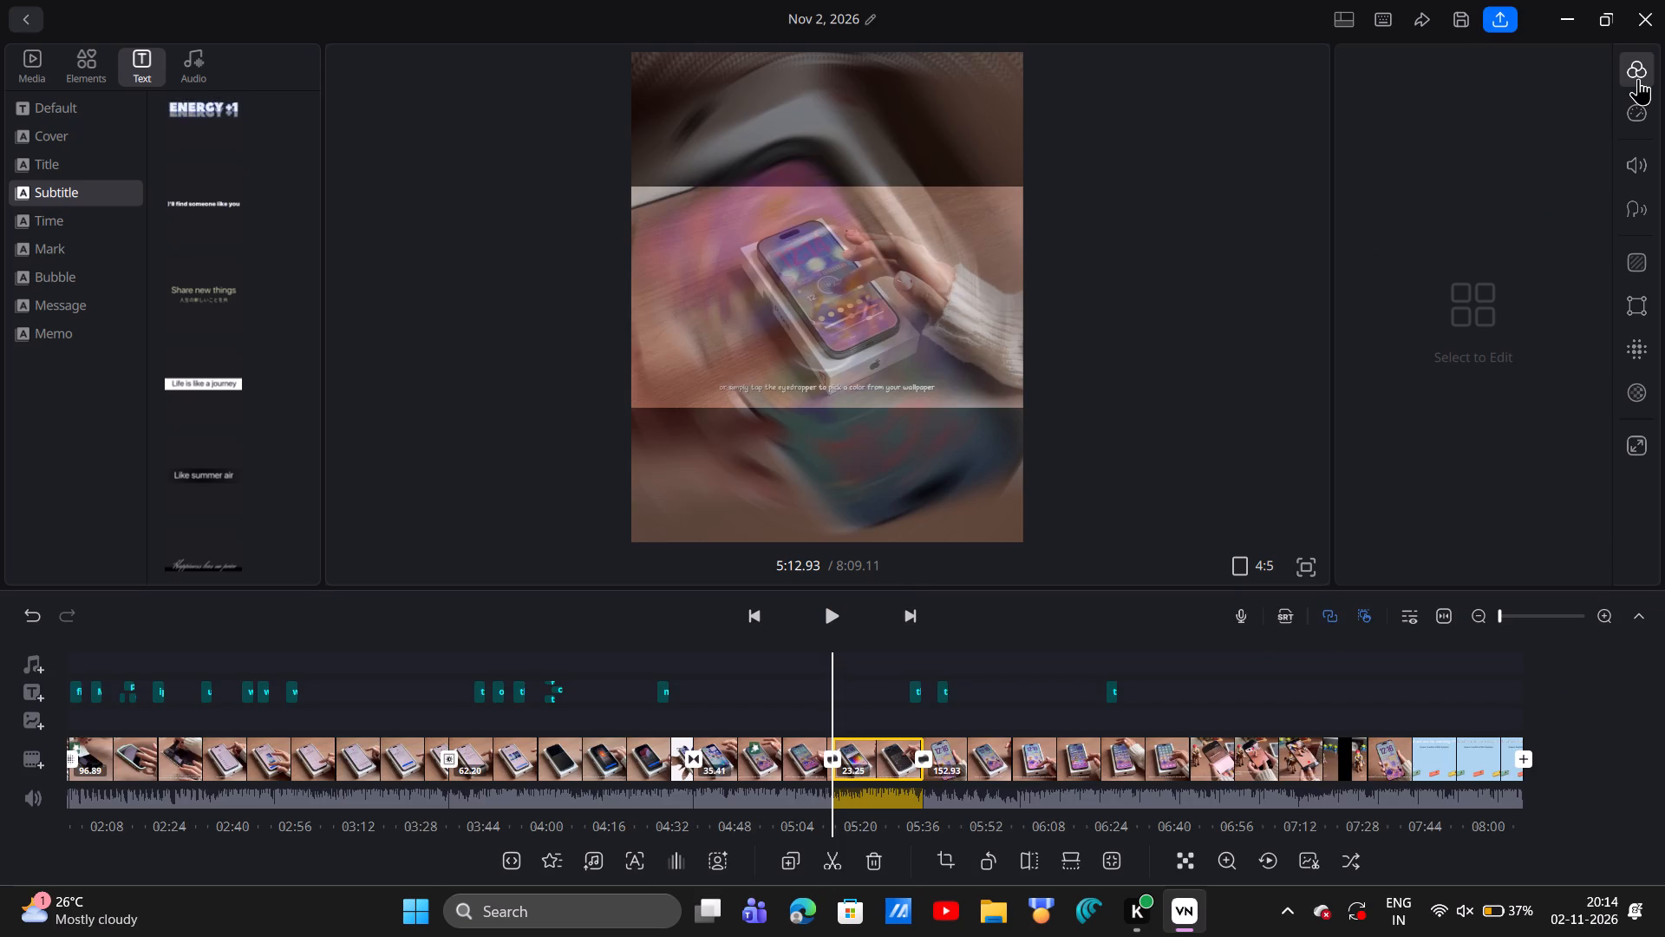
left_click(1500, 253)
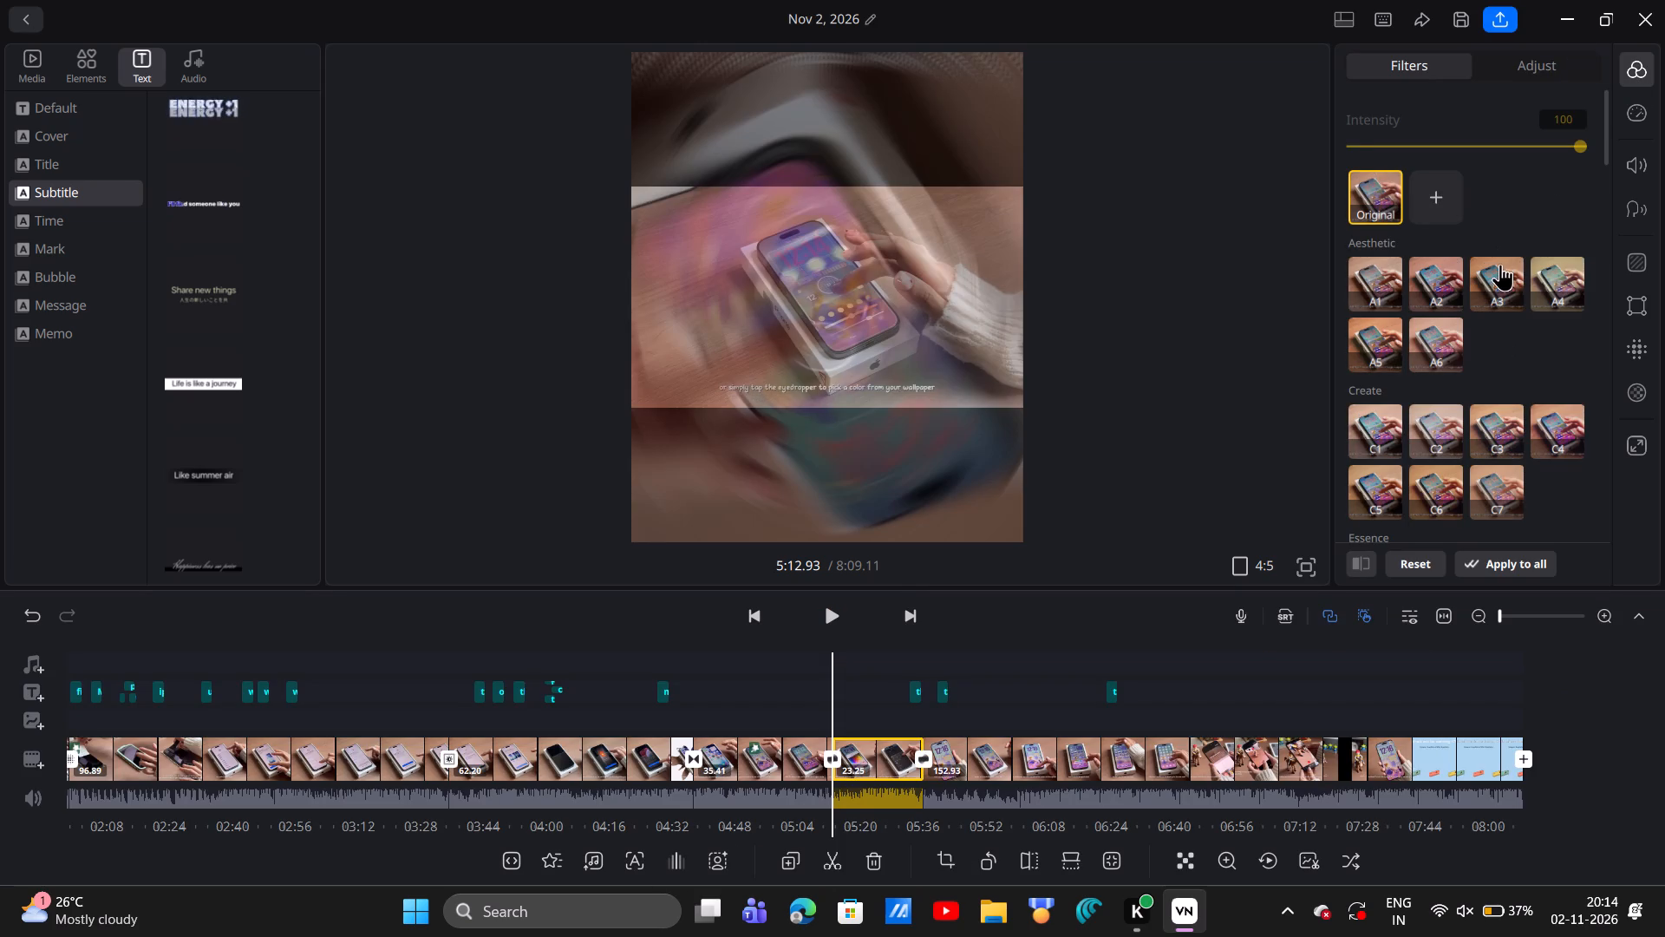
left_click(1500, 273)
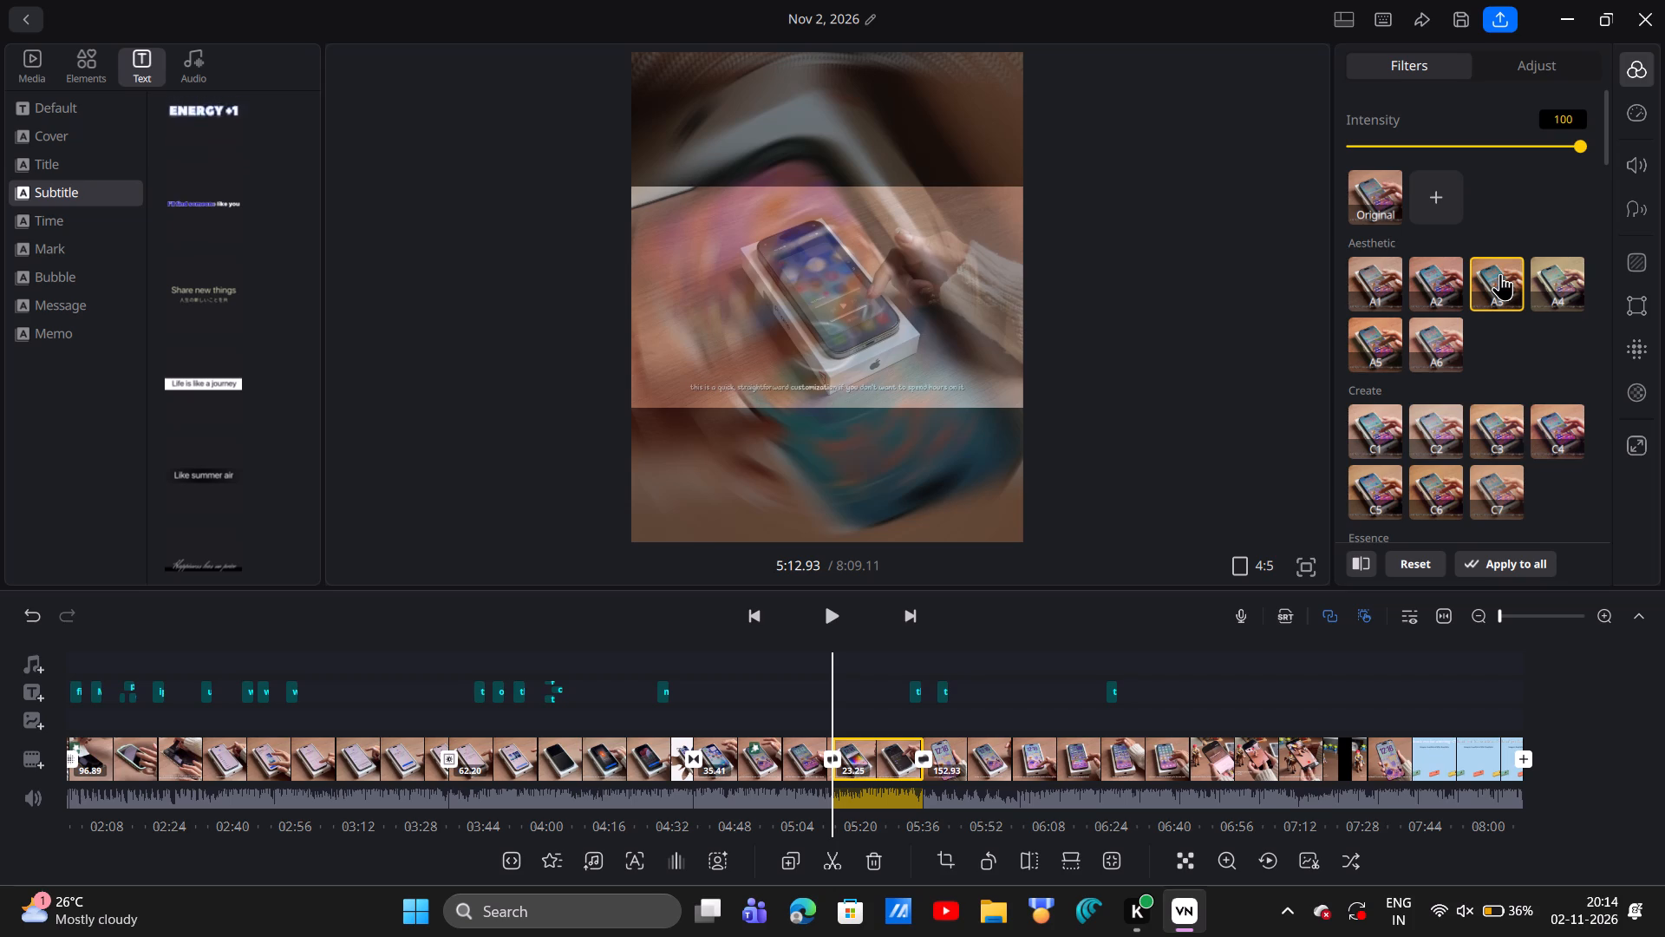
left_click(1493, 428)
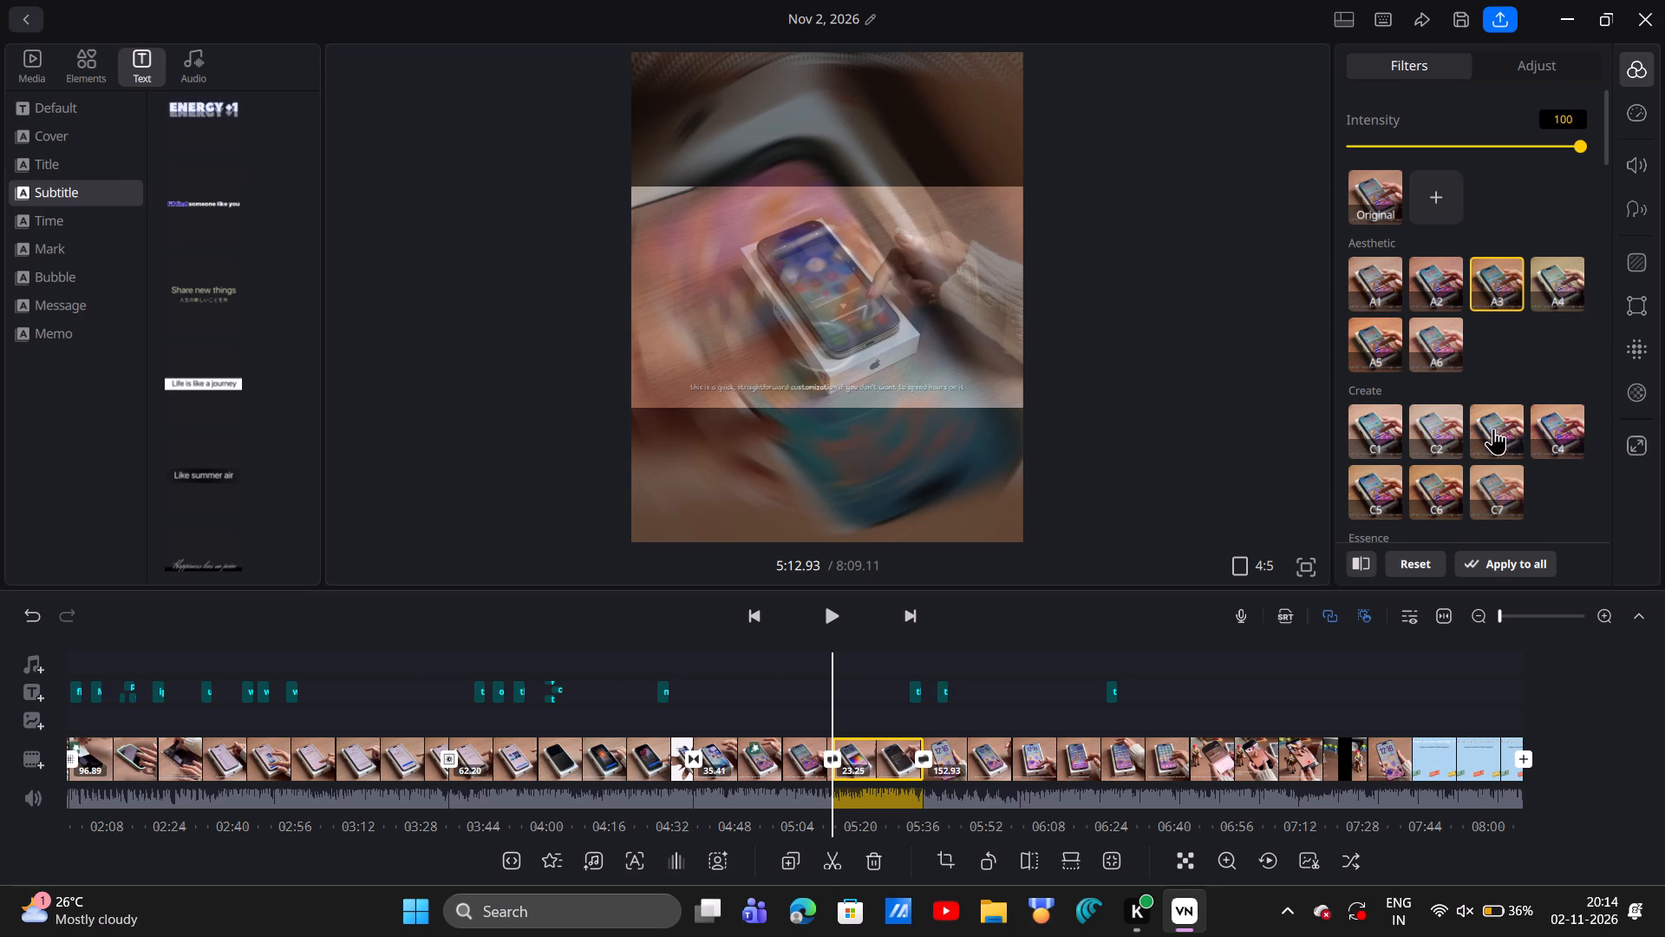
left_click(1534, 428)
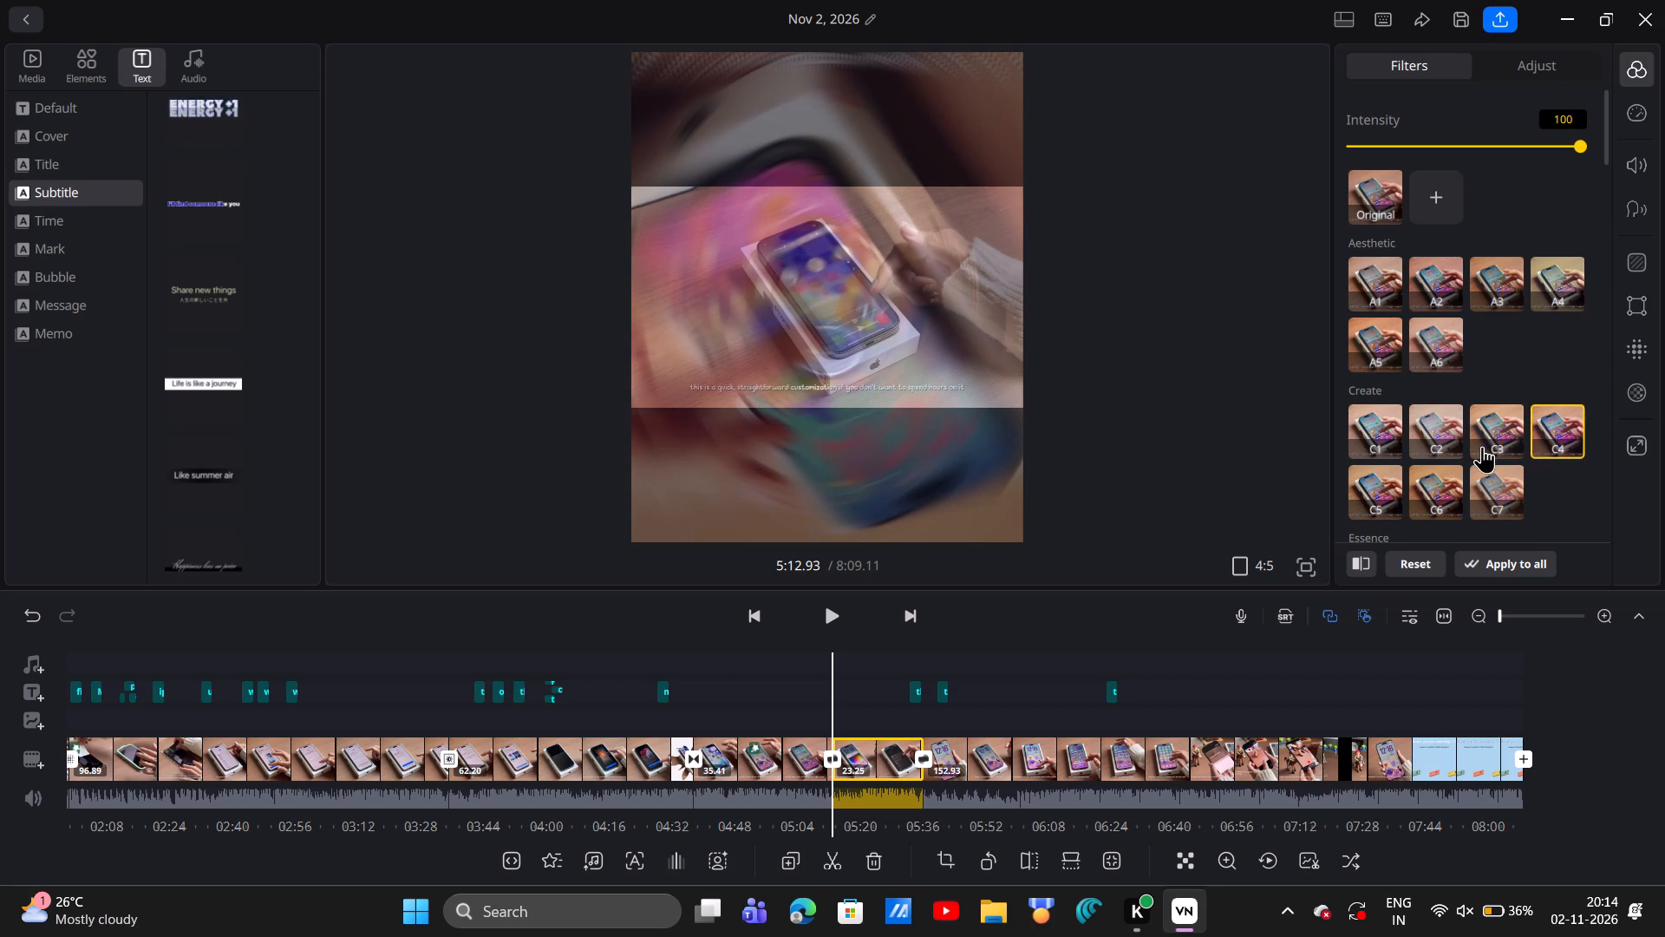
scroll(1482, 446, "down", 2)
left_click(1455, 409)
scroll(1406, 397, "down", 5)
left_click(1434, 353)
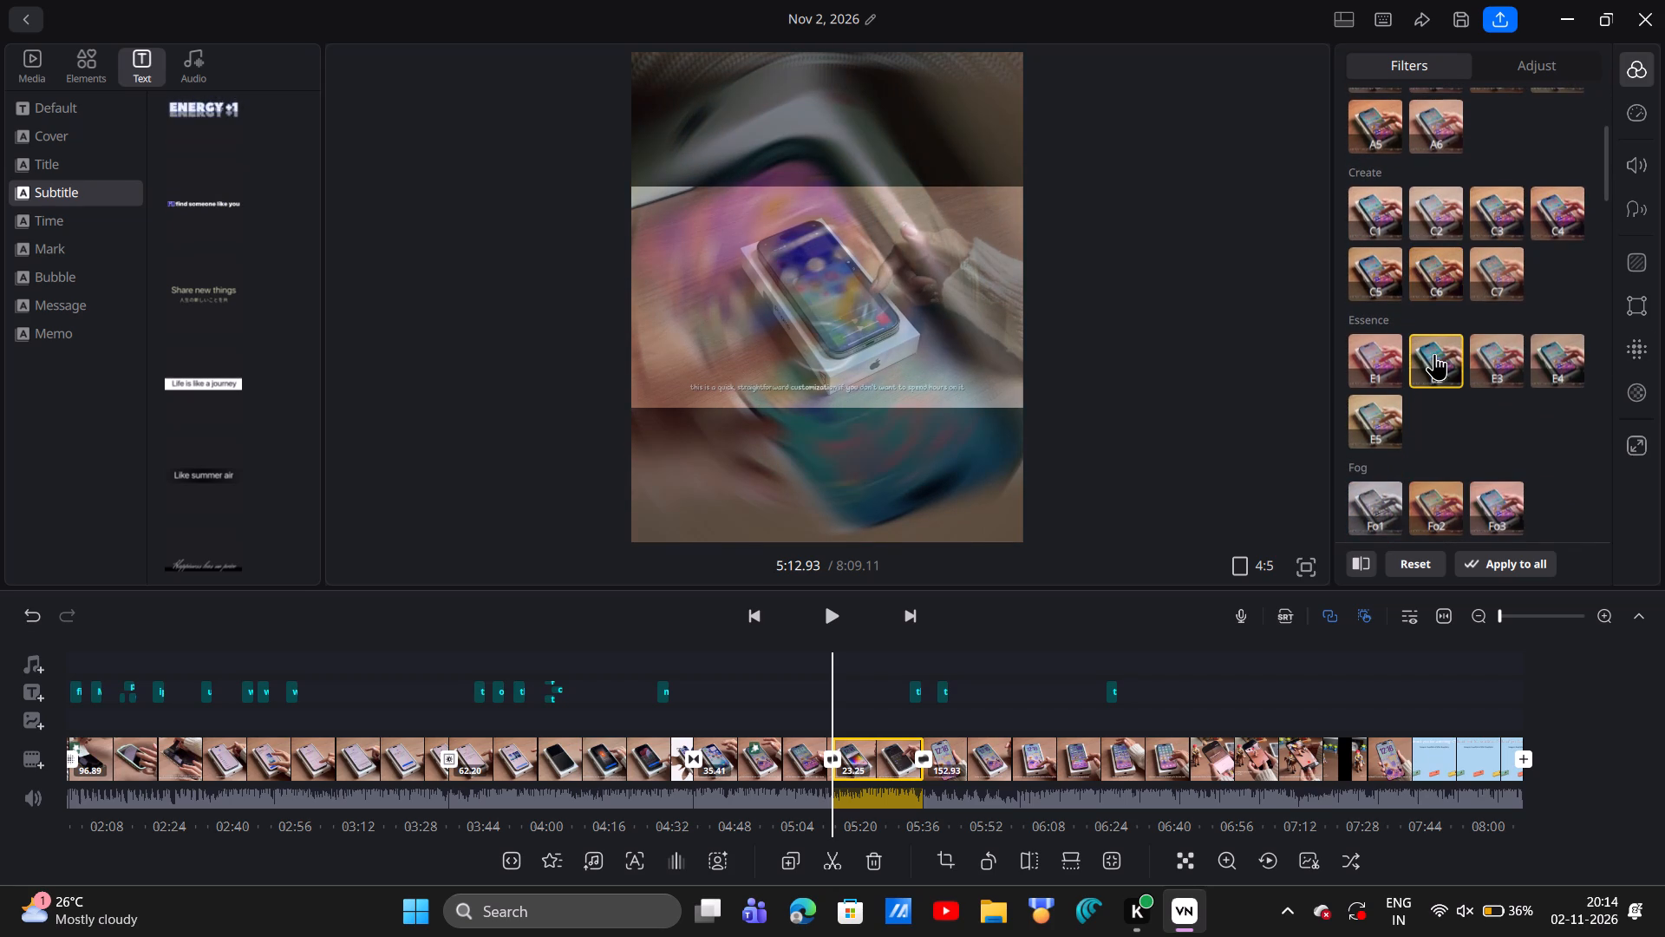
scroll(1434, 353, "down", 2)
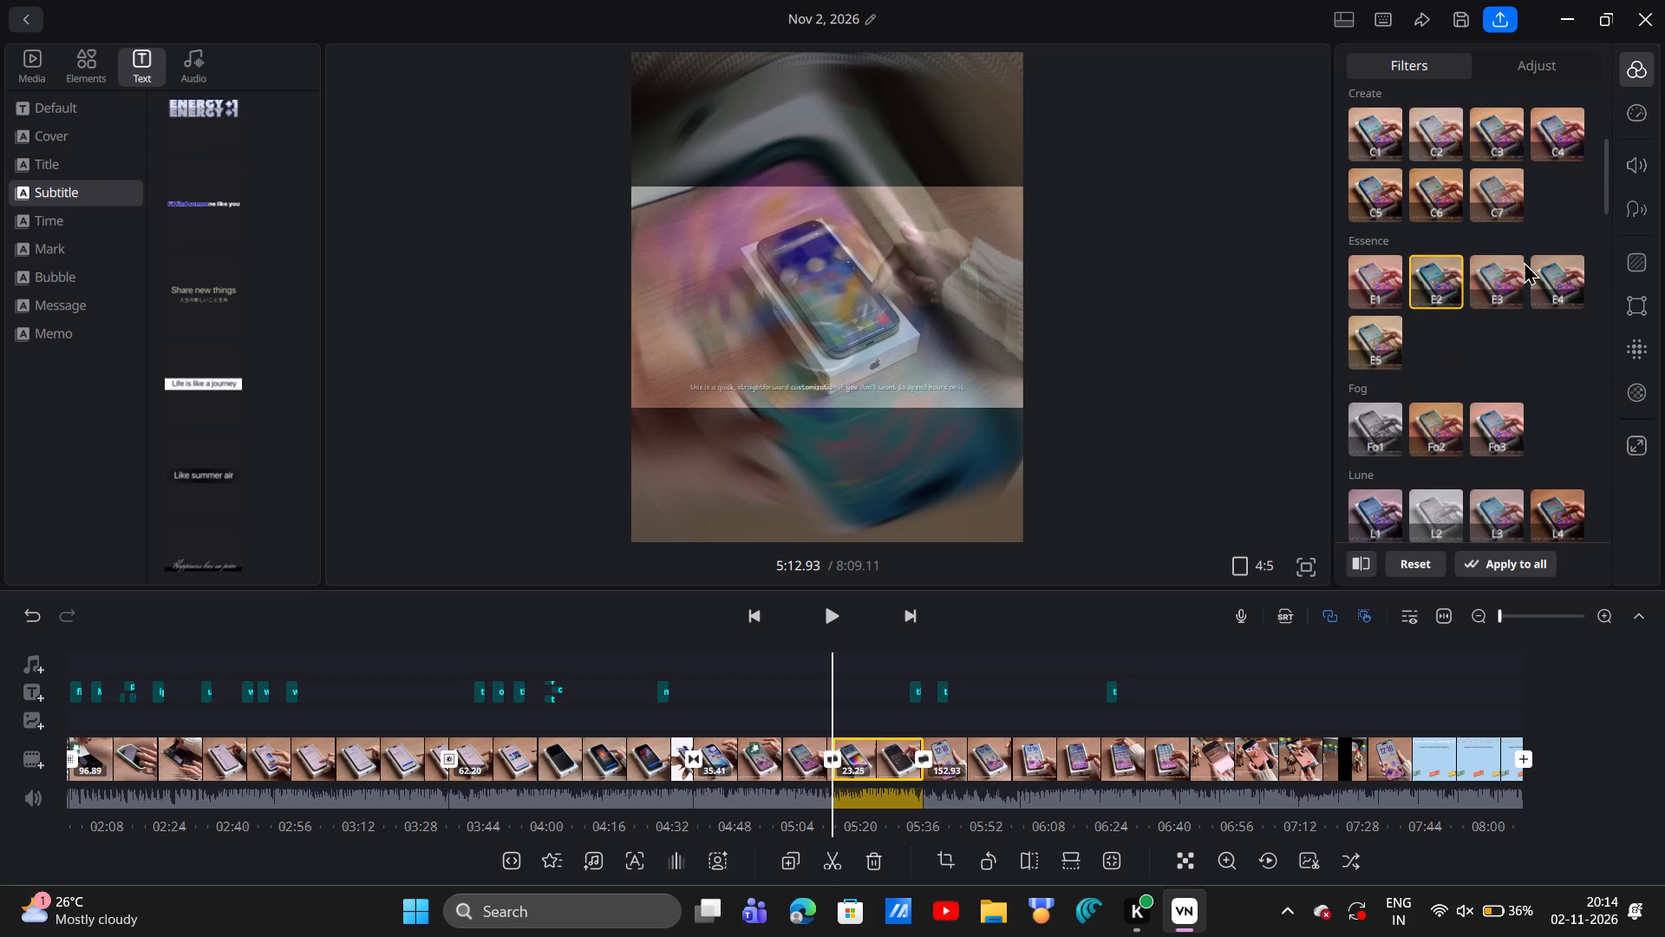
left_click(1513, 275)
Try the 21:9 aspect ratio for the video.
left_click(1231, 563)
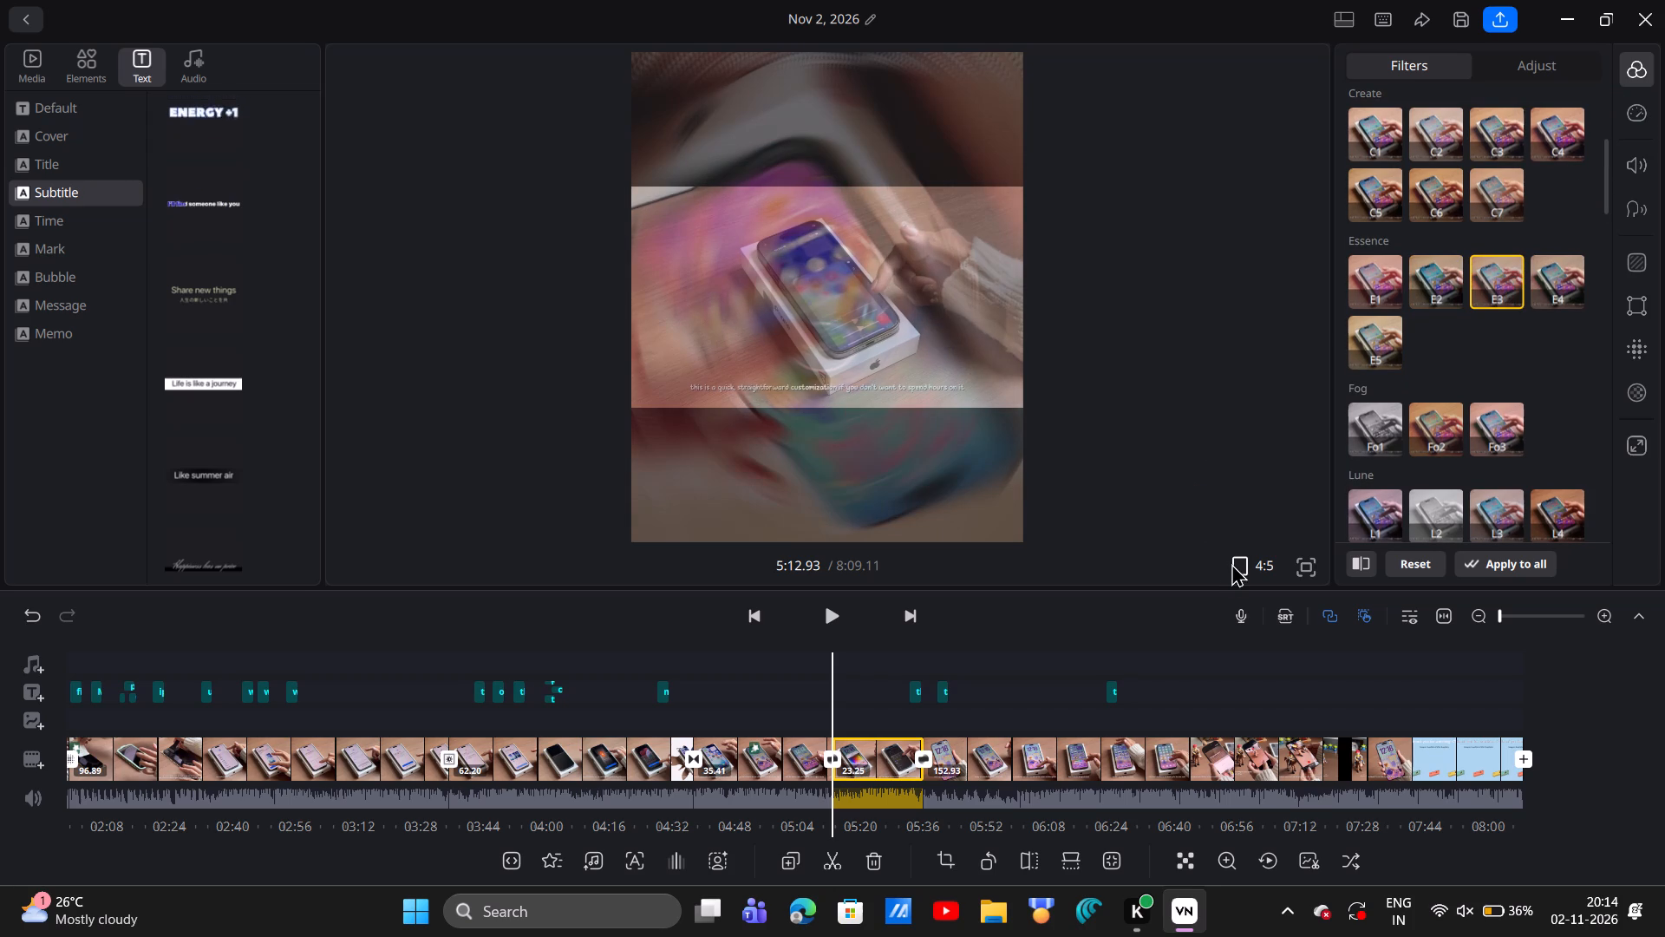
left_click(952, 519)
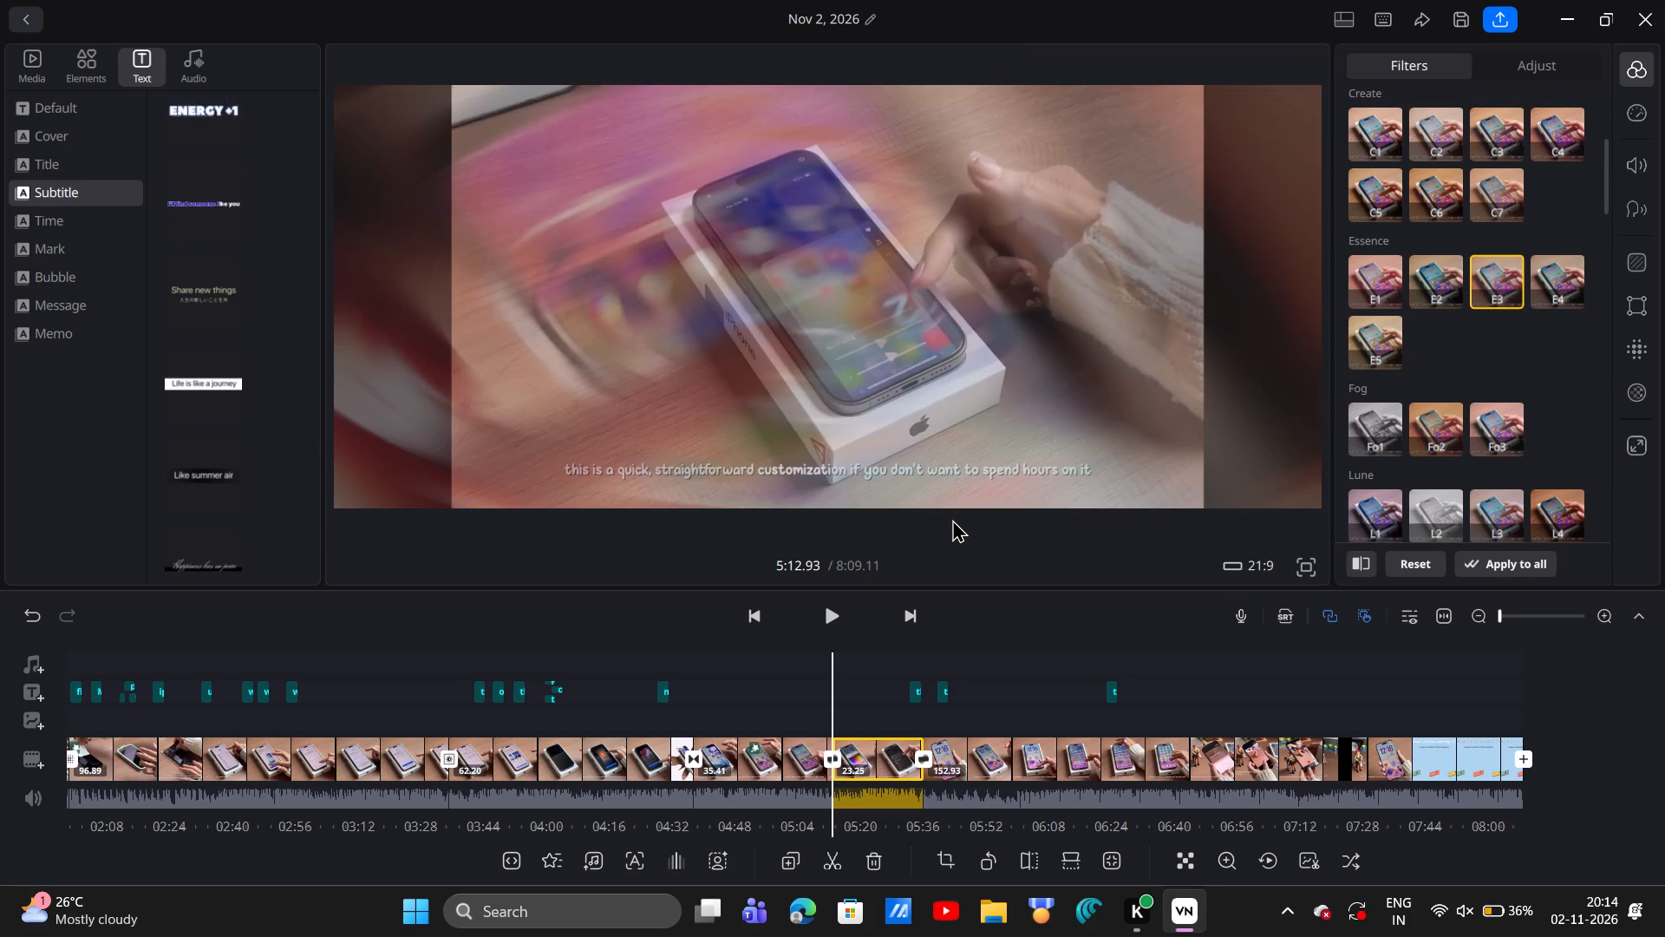
Set the video's aspect ratio to 1.85:1 and preview the filtered clip from 5:12.93 to 5:21.83.
left_click(1231, 565)
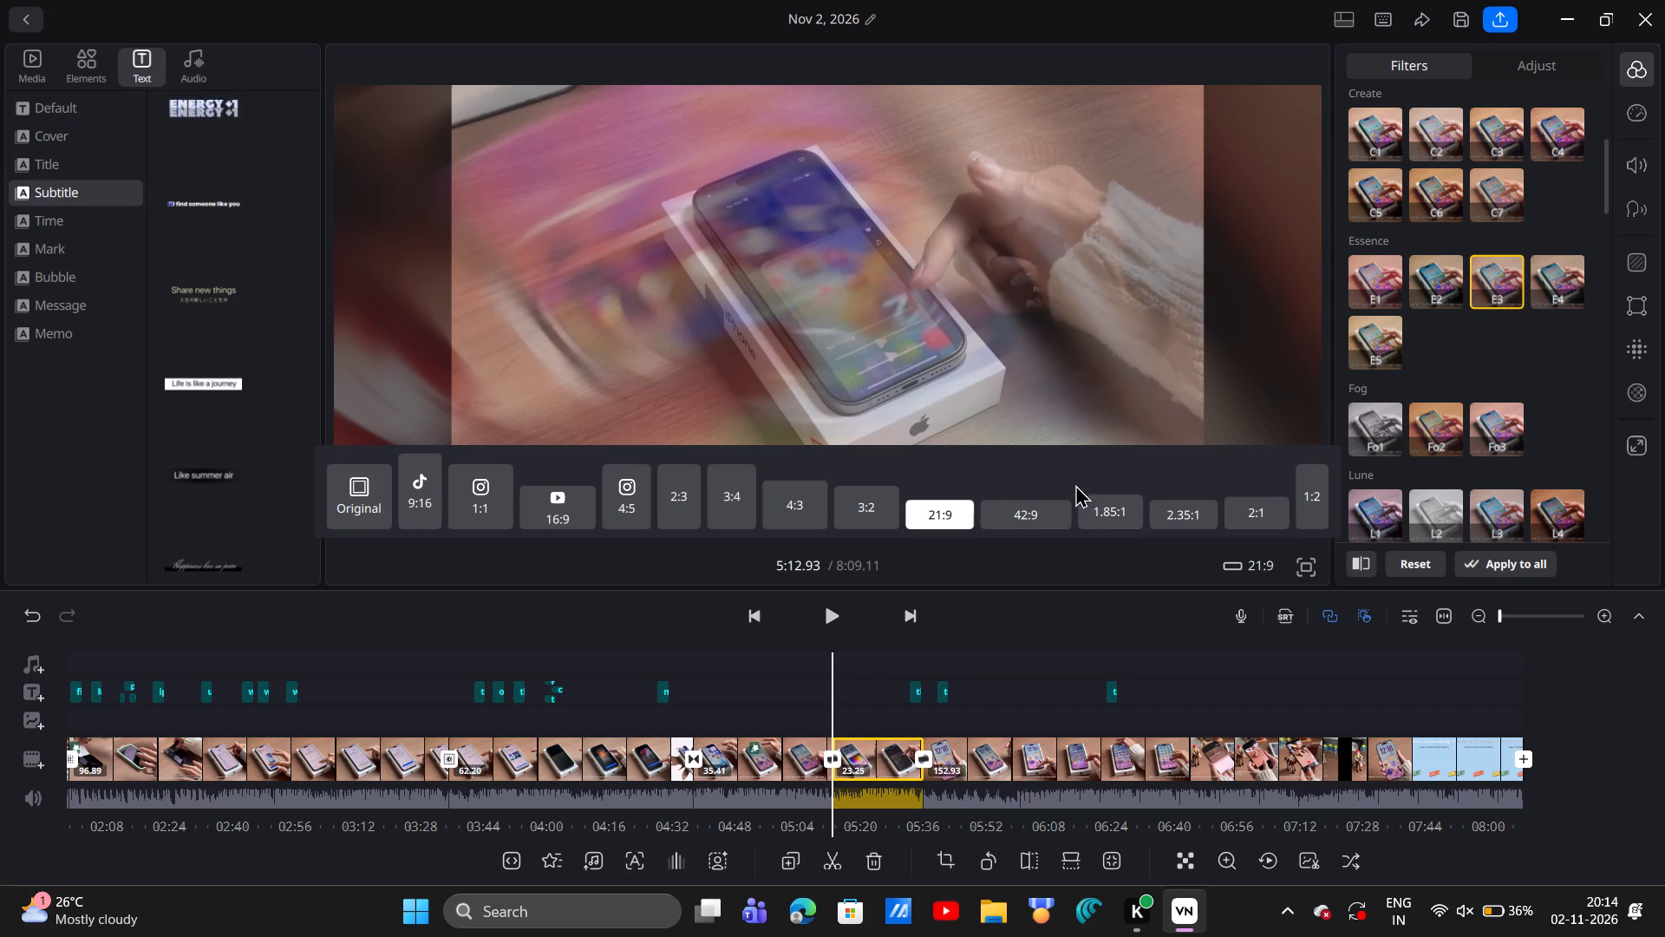
left_click(1098, 509)
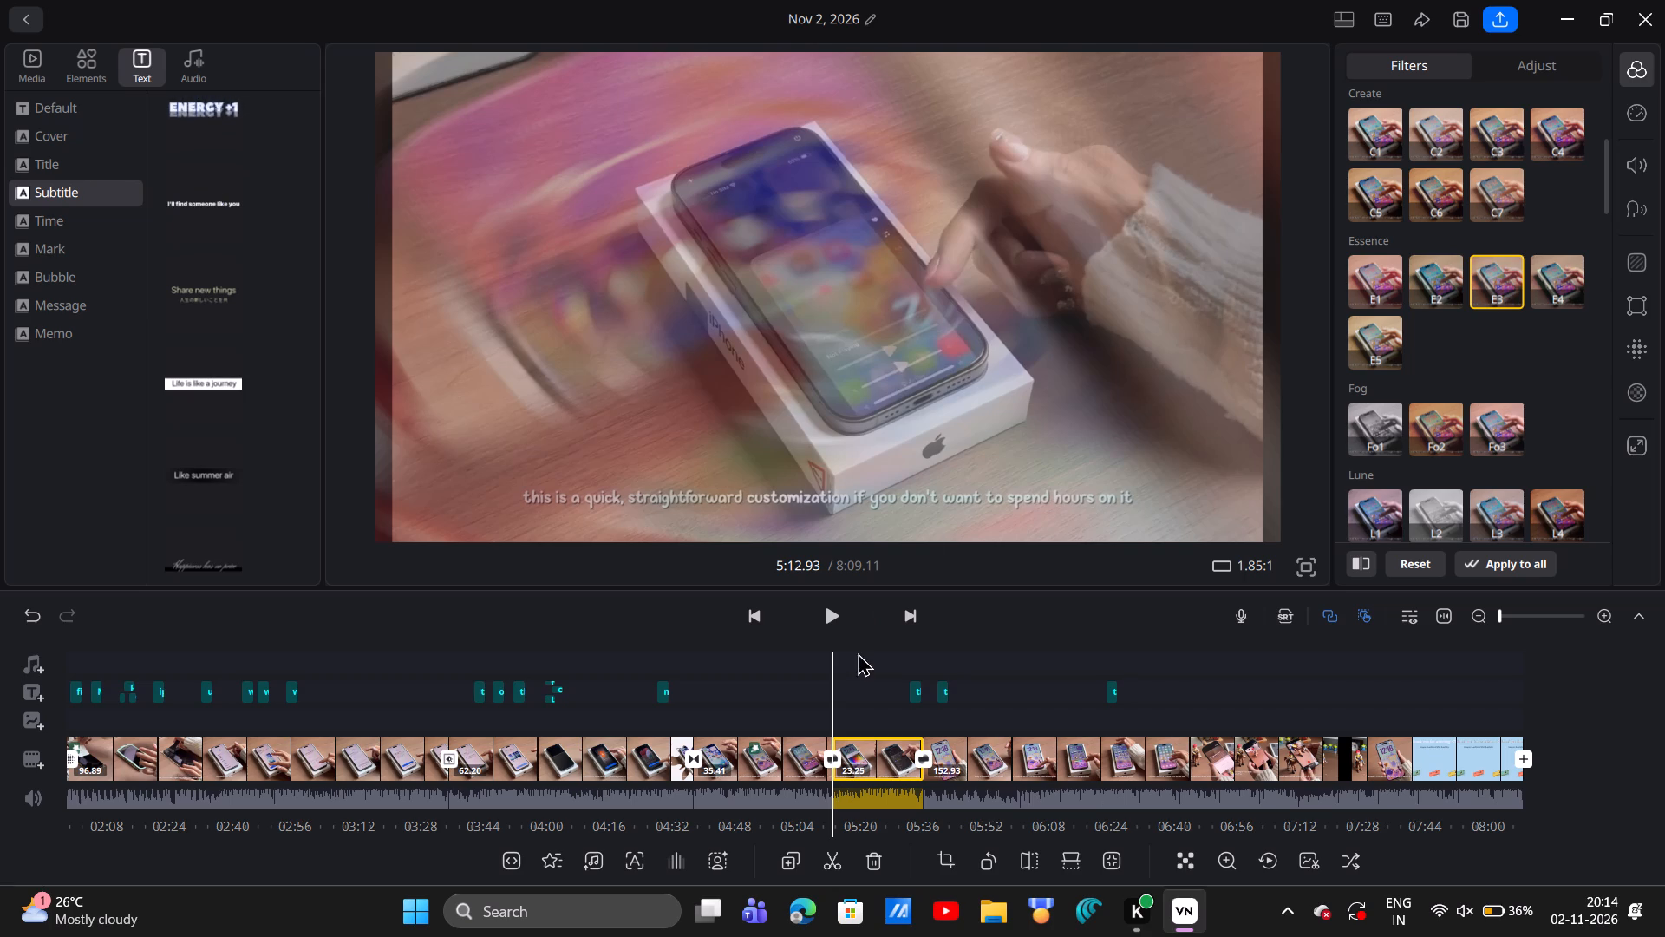
left_click(831, 623)
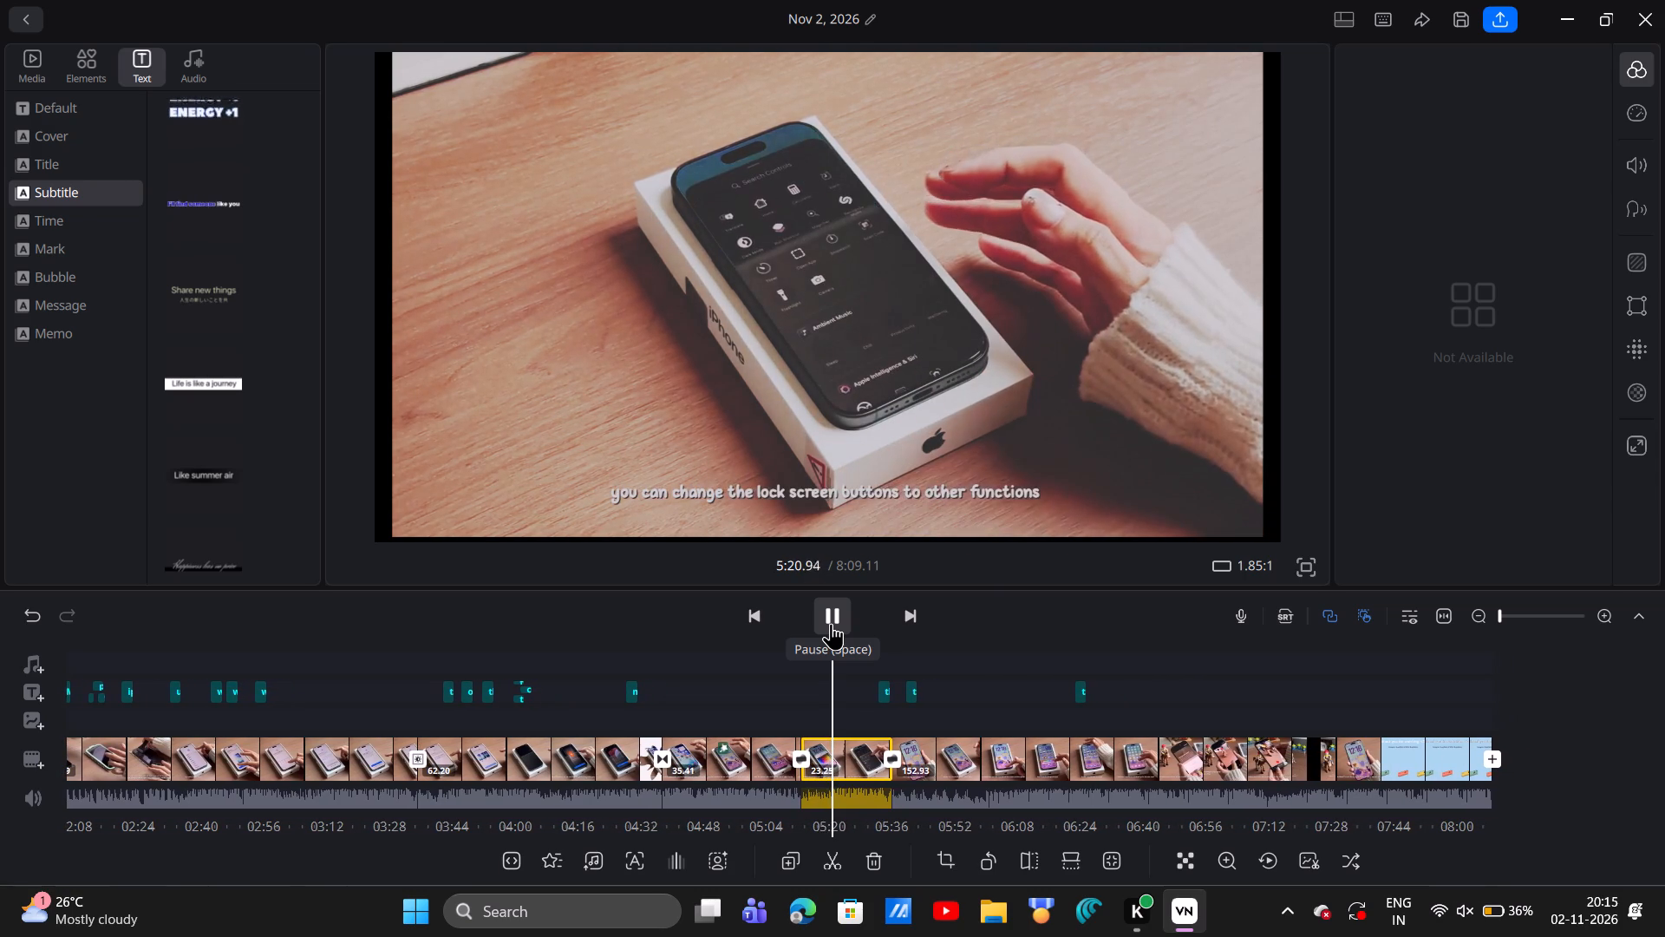
left_click(818, 624)
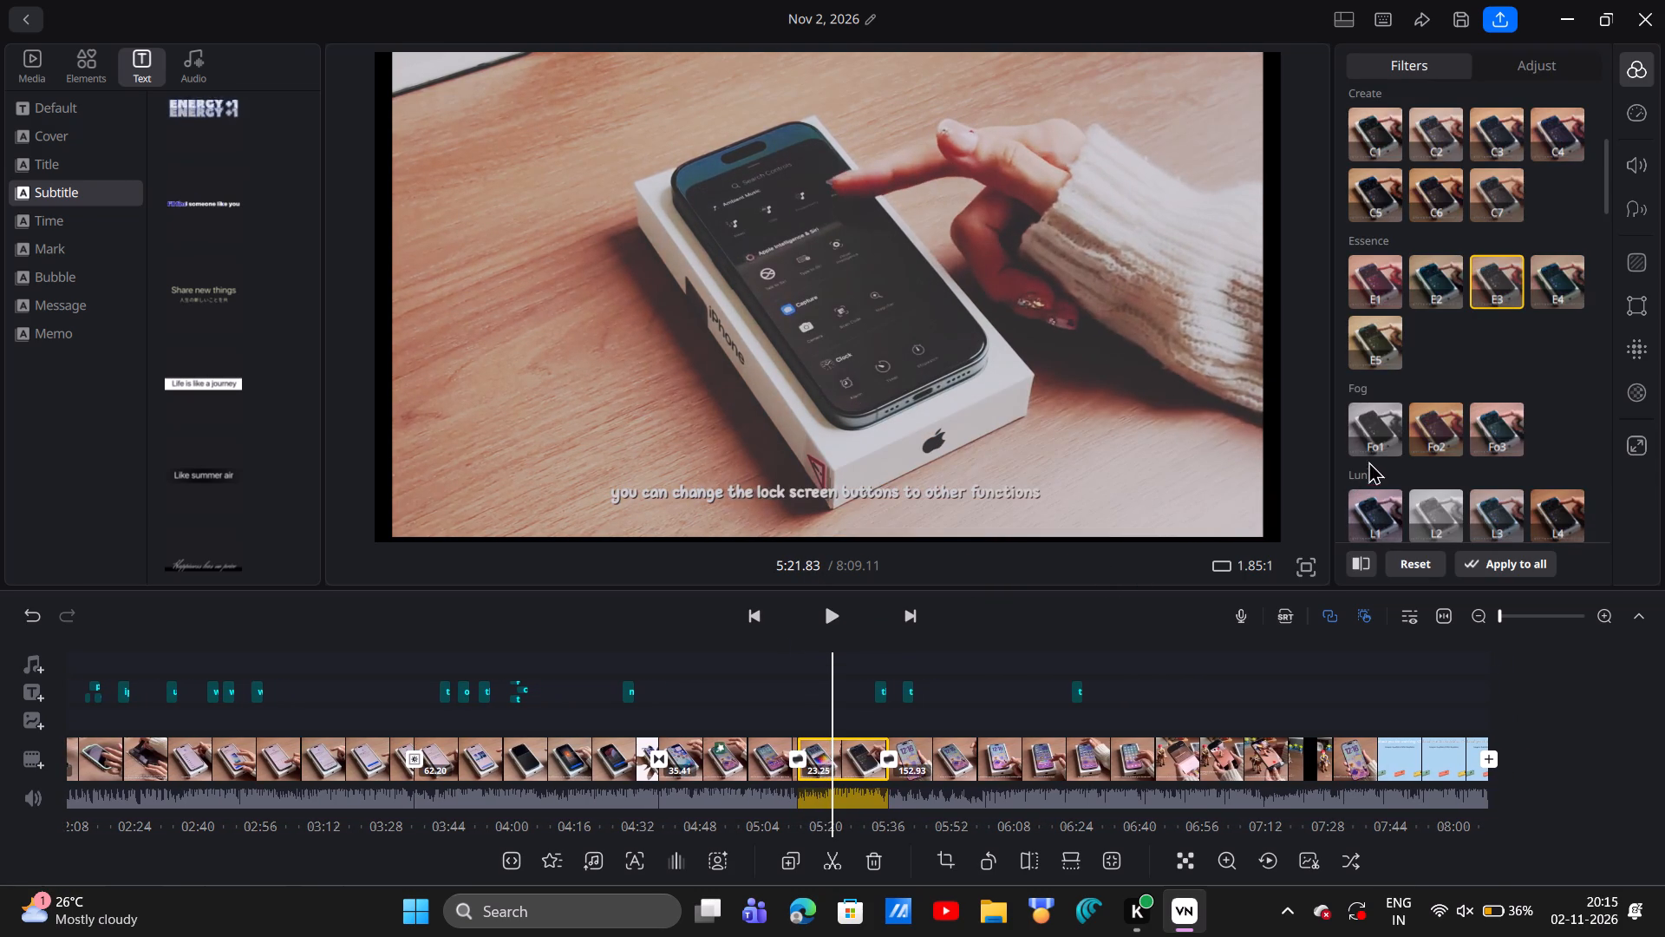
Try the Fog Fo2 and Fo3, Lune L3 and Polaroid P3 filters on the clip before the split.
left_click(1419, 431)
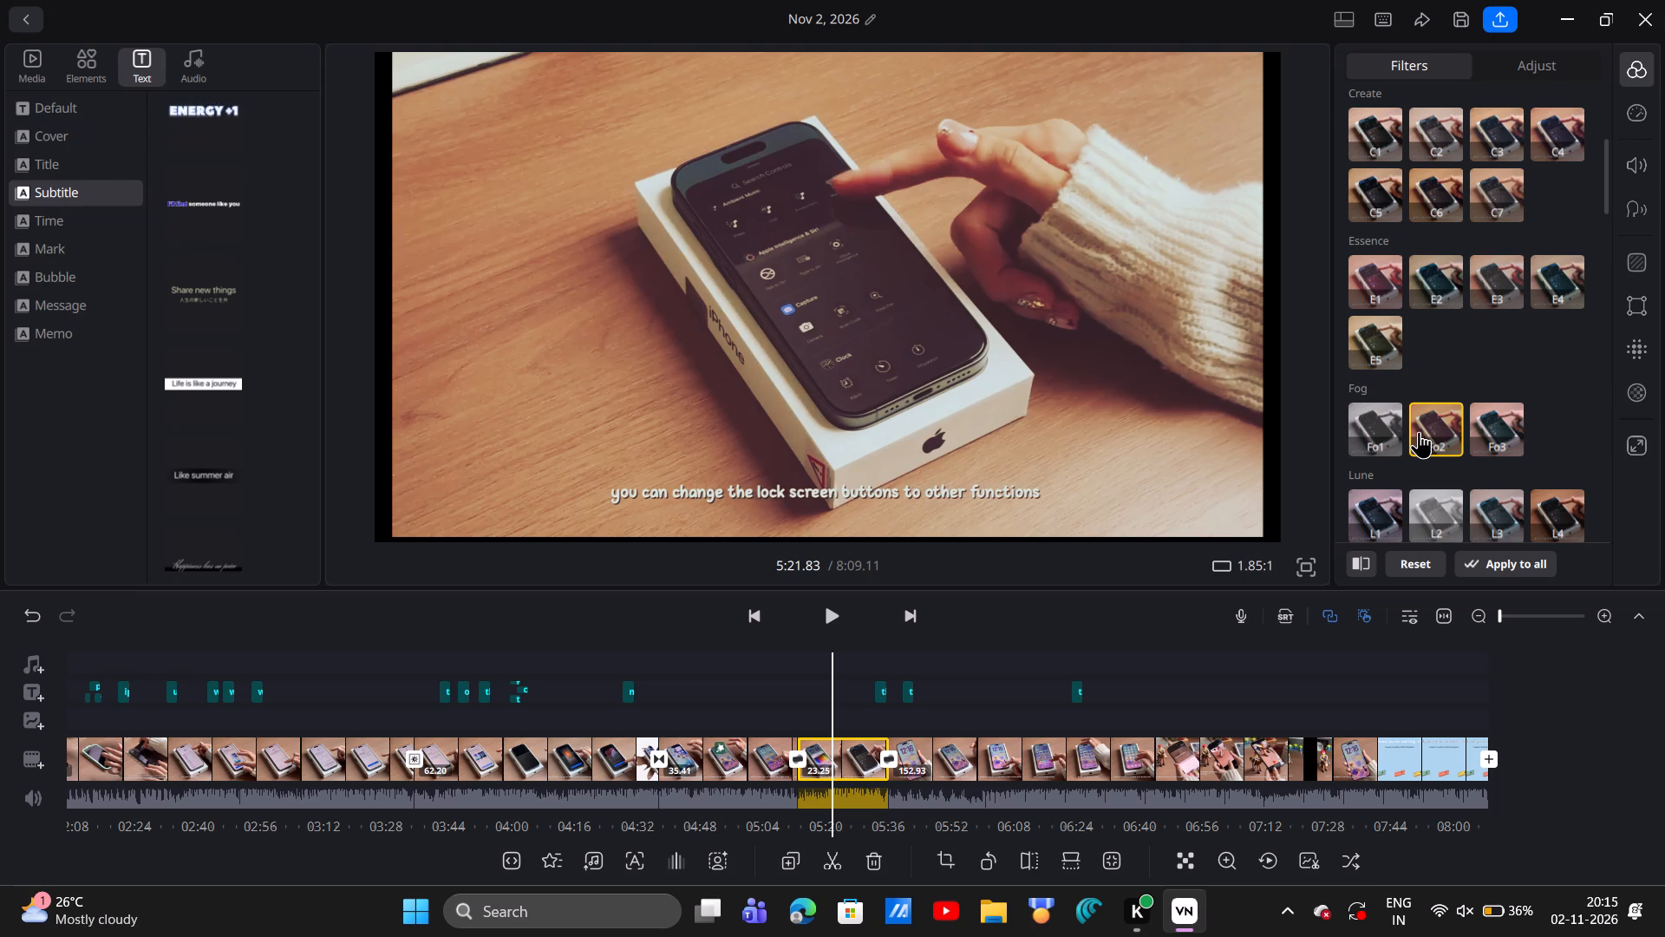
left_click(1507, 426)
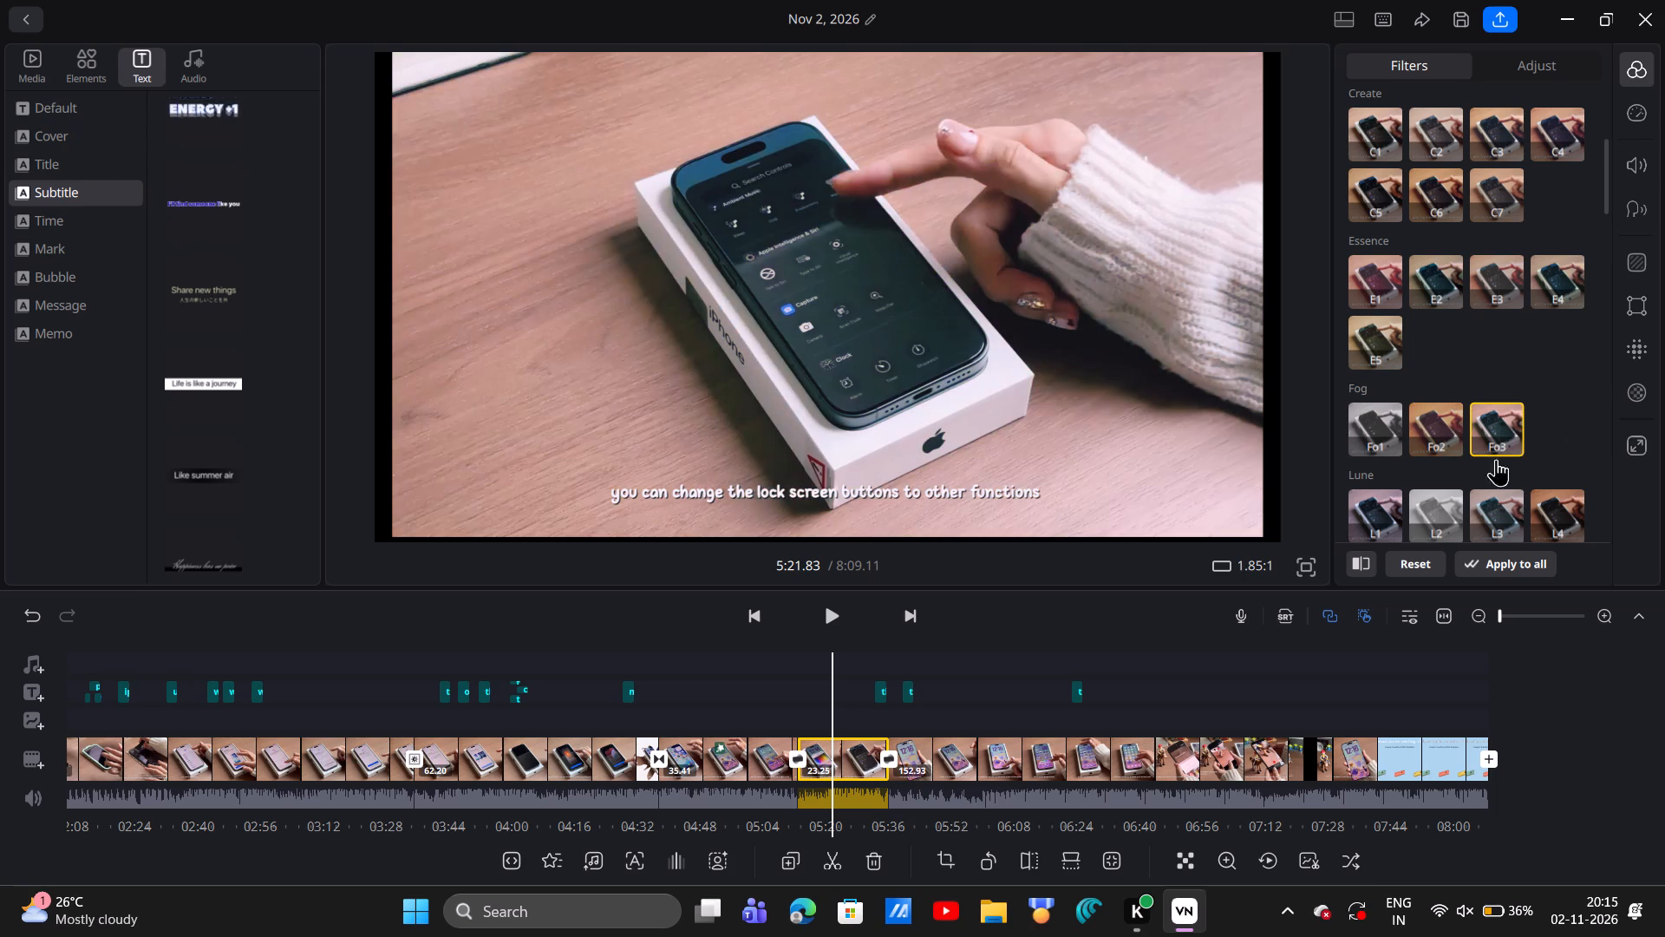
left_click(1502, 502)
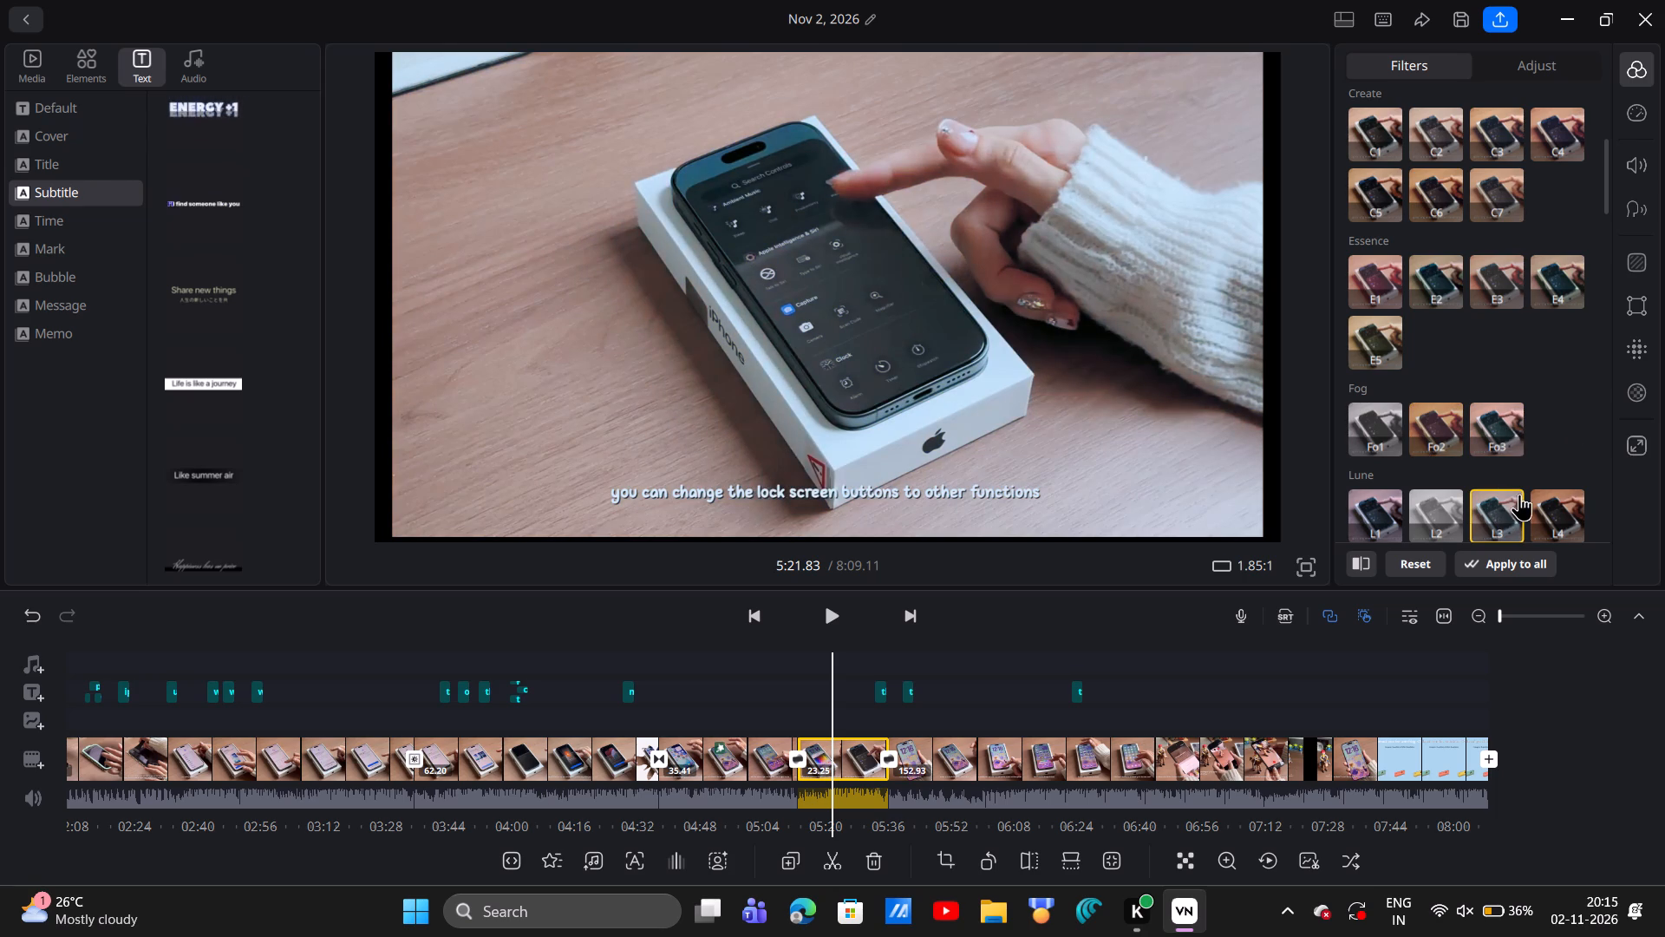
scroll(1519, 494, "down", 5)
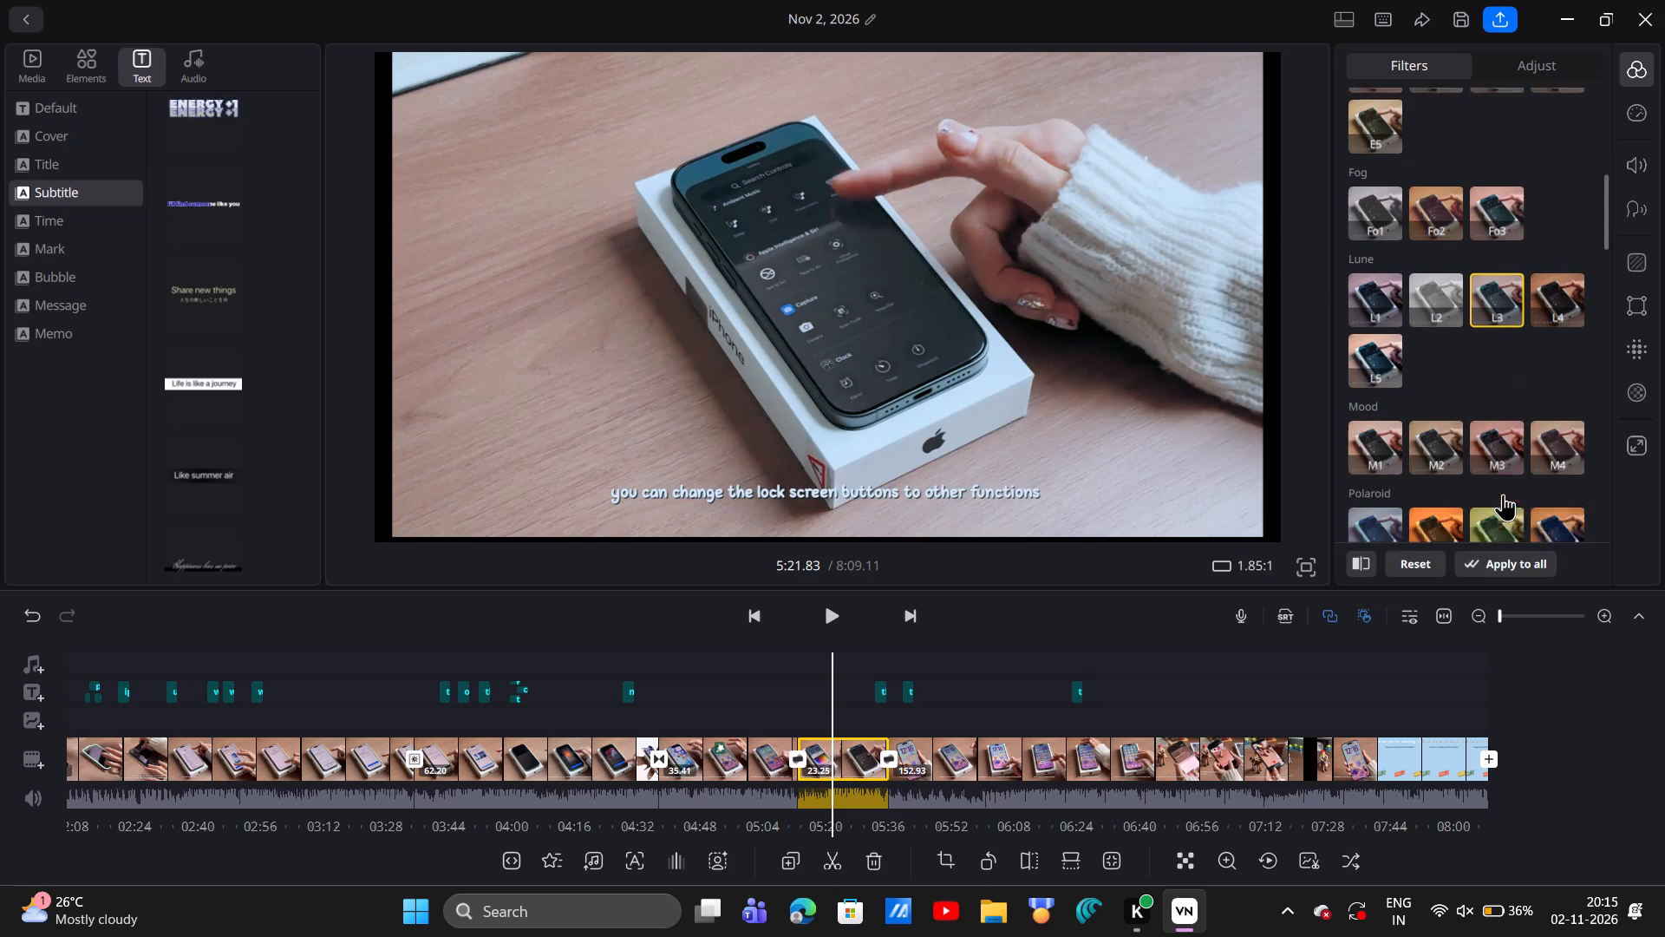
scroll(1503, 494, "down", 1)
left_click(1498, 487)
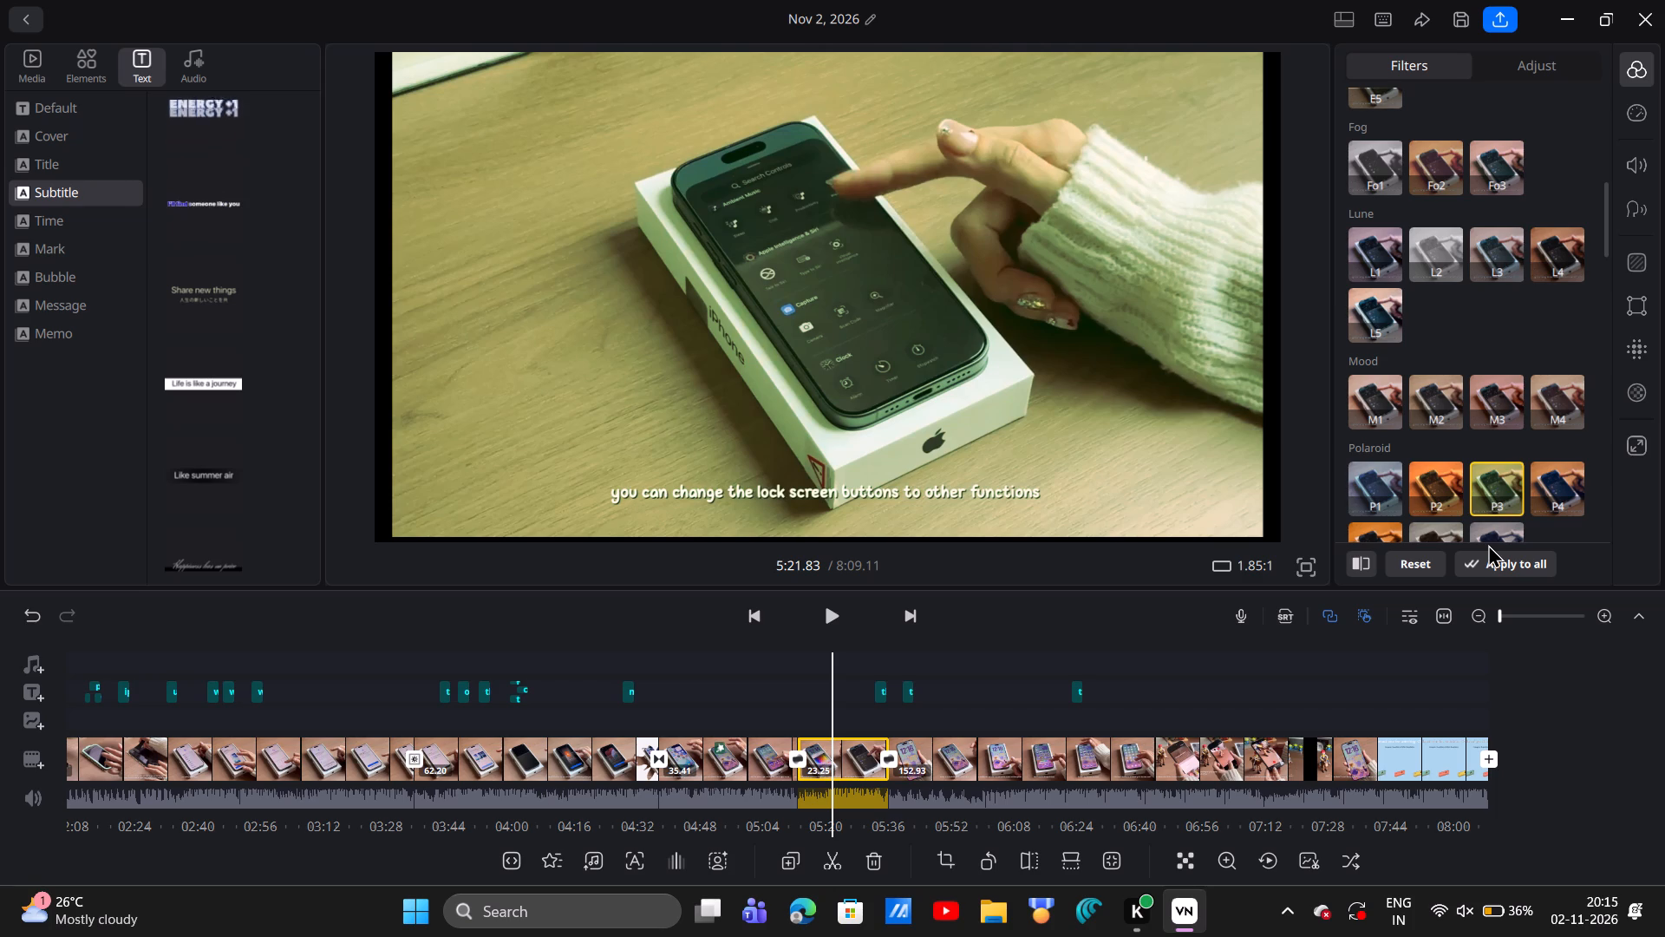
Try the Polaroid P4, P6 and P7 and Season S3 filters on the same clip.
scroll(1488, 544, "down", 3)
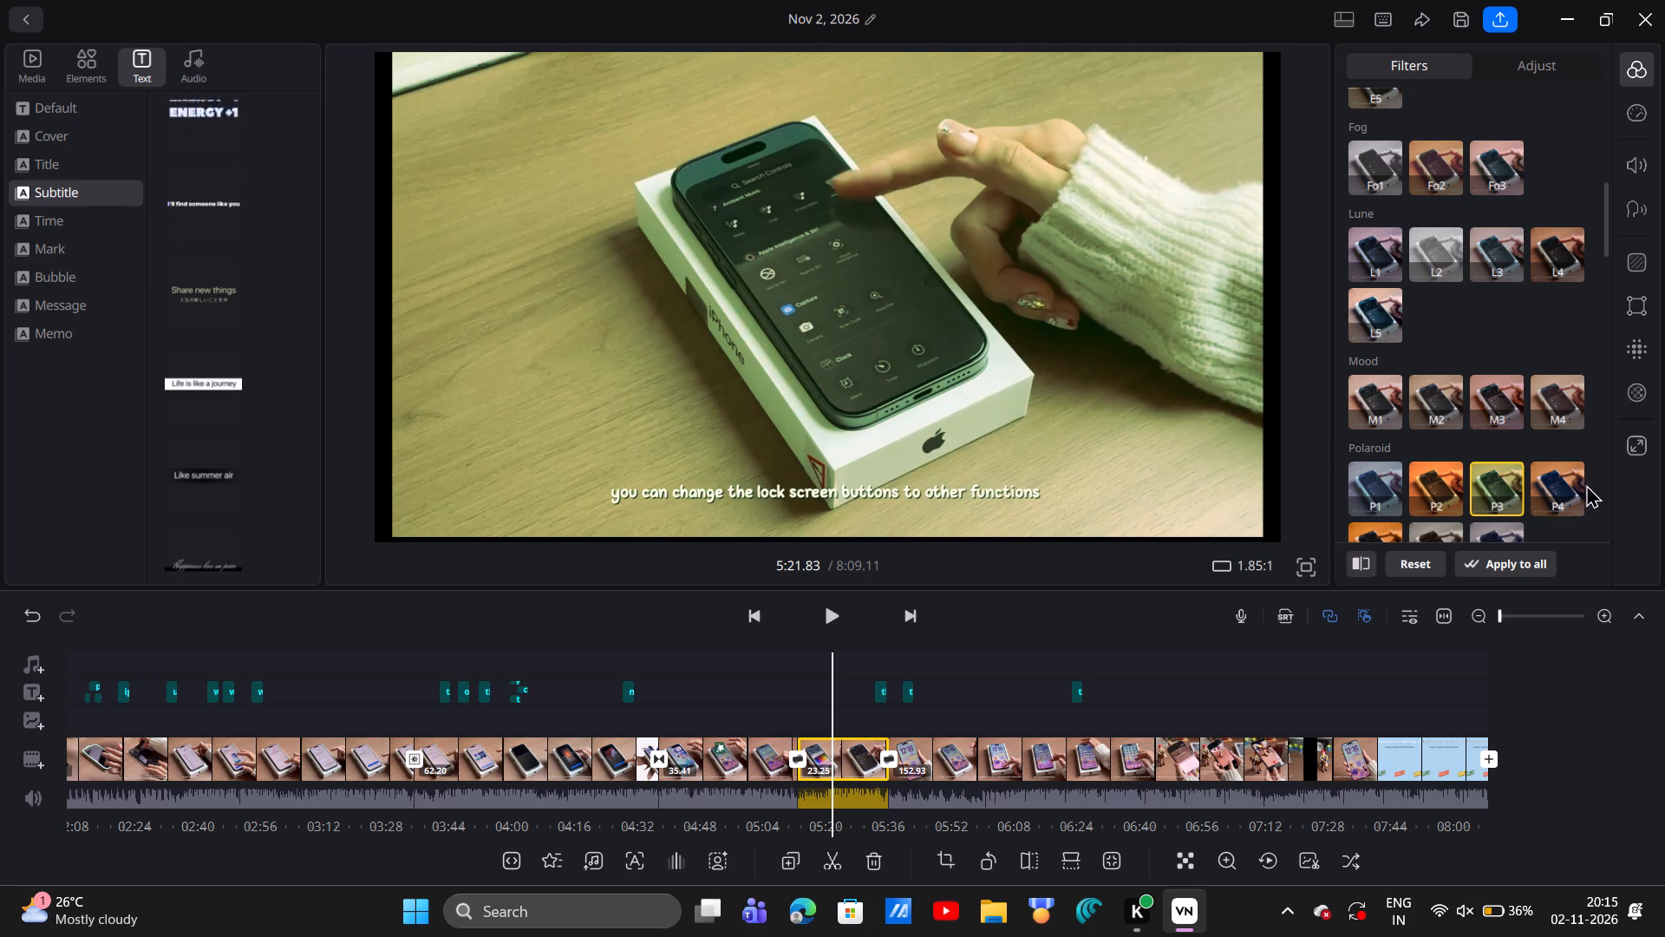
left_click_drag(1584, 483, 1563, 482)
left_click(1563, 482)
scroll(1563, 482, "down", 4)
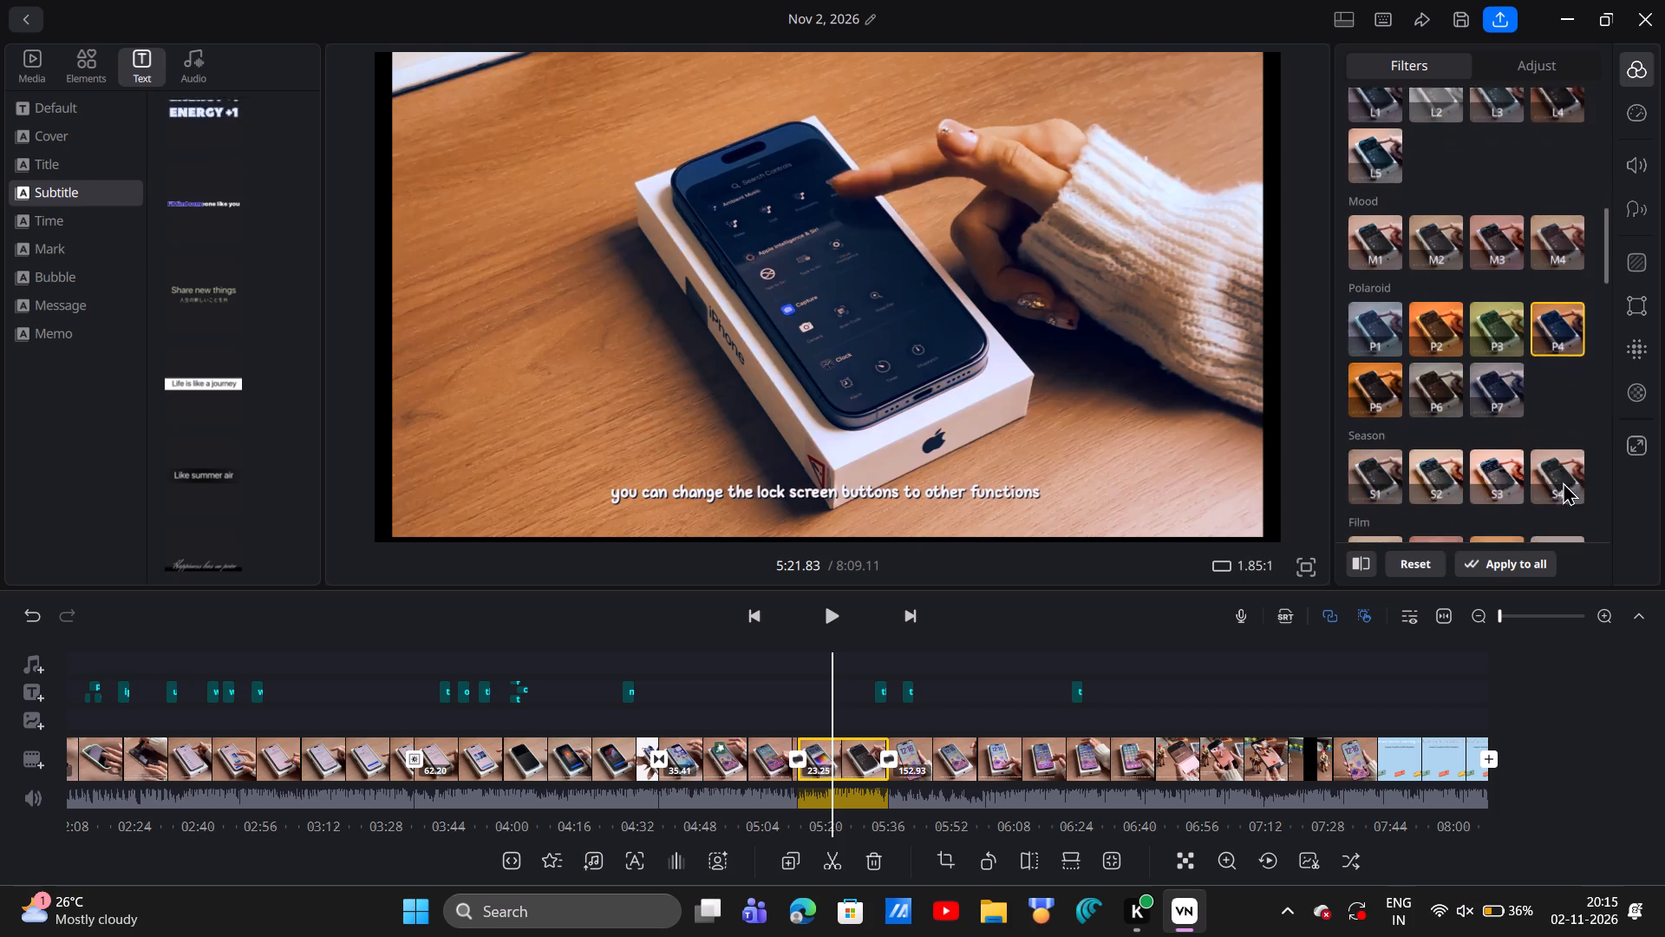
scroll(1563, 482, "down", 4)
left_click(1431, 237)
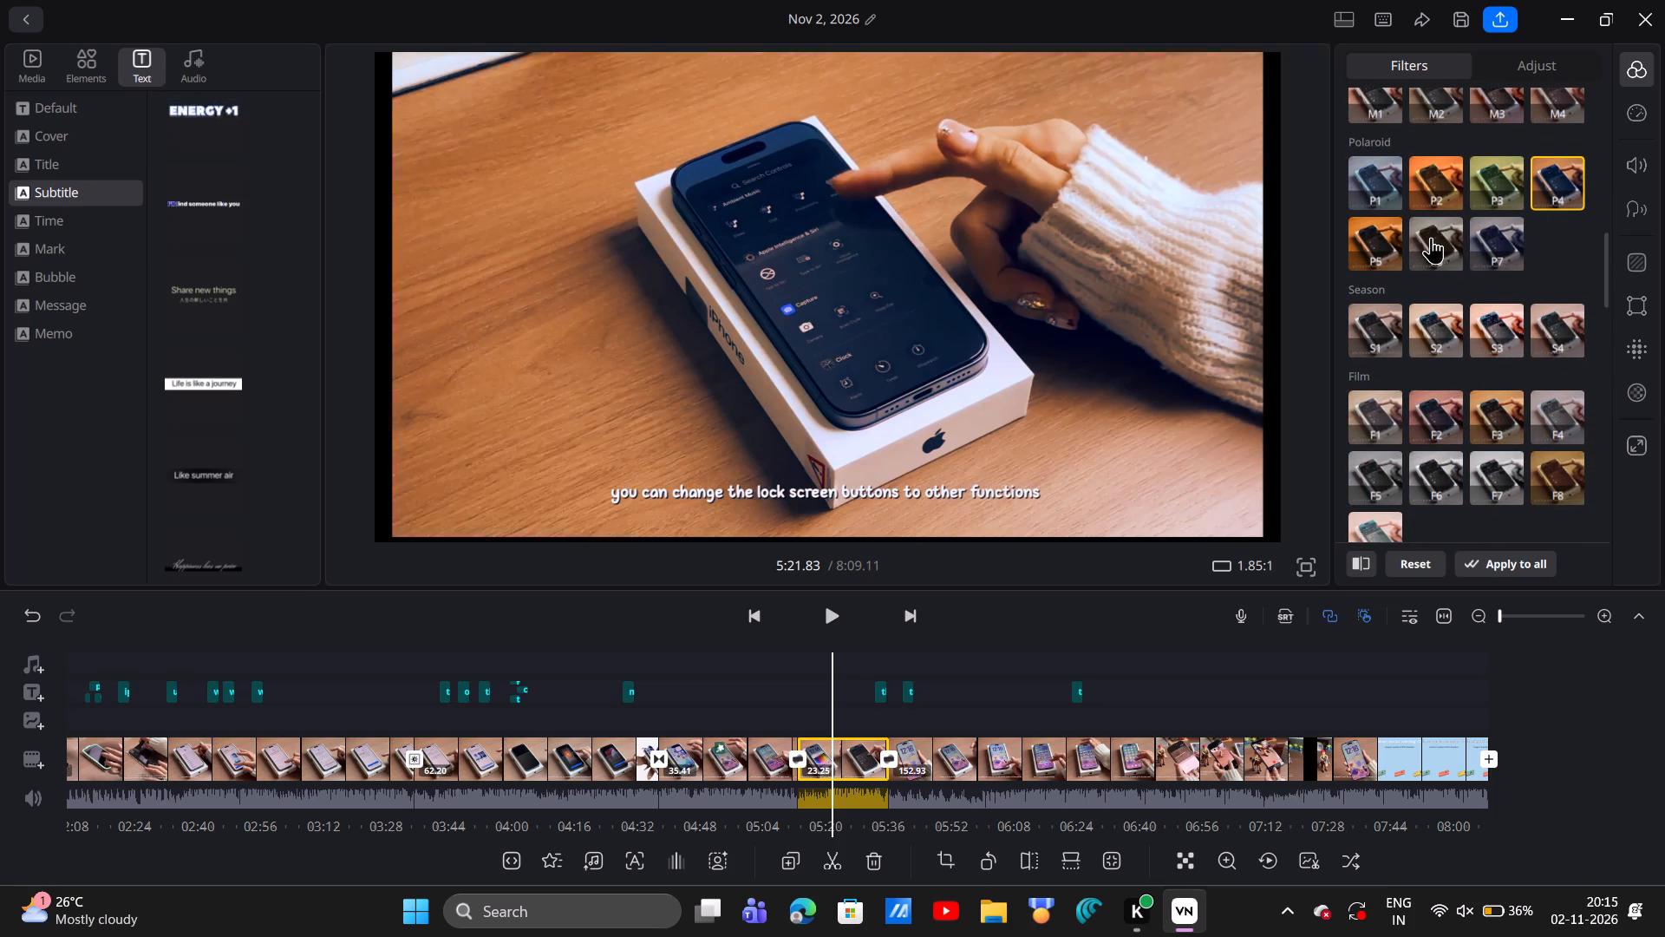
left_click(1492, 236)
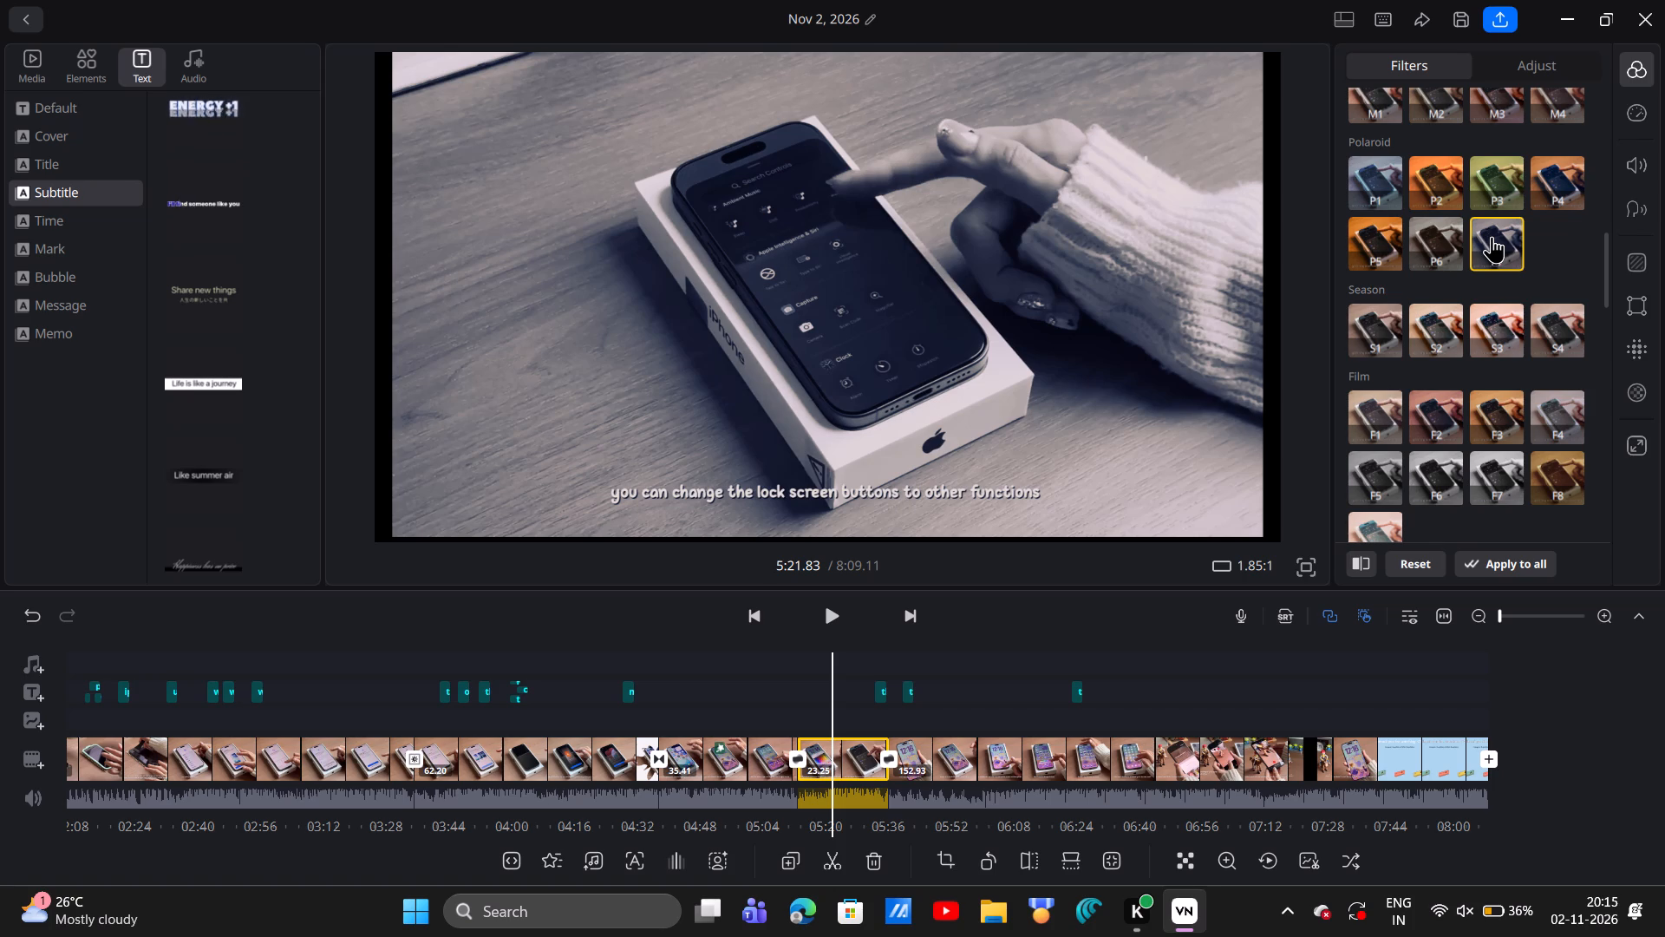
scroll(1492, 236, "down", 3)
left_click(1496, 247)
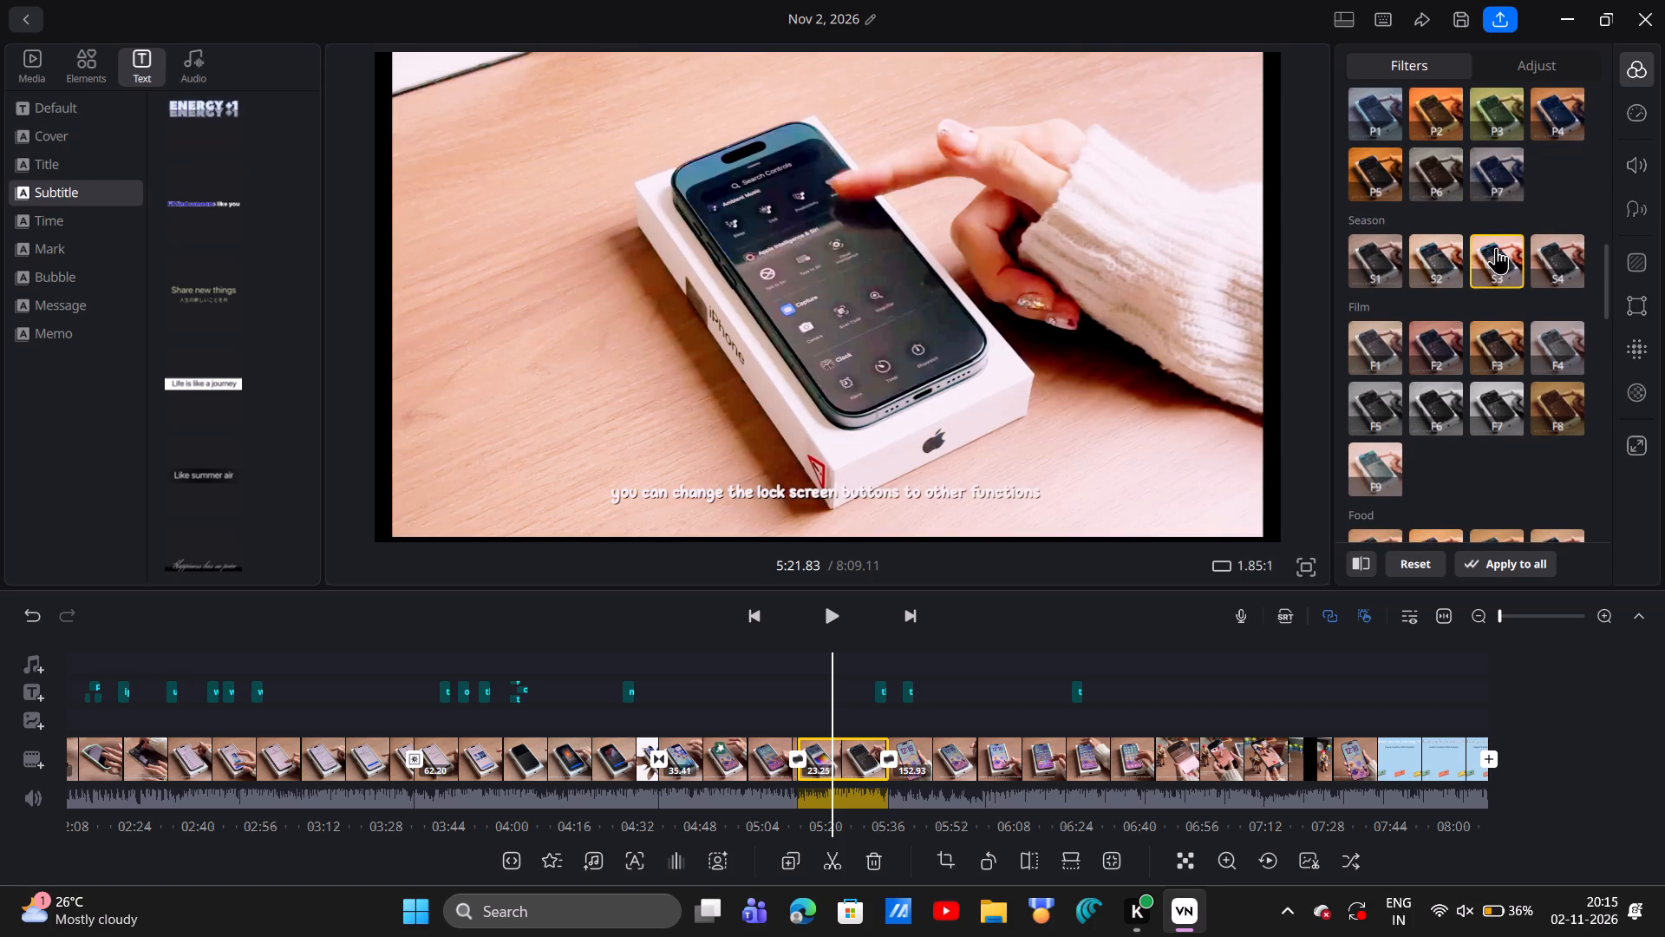
Apply the Film filter F8 to the clip before the split.
scroll(1547, 331, "down", 2)
left_click(1557, 316)
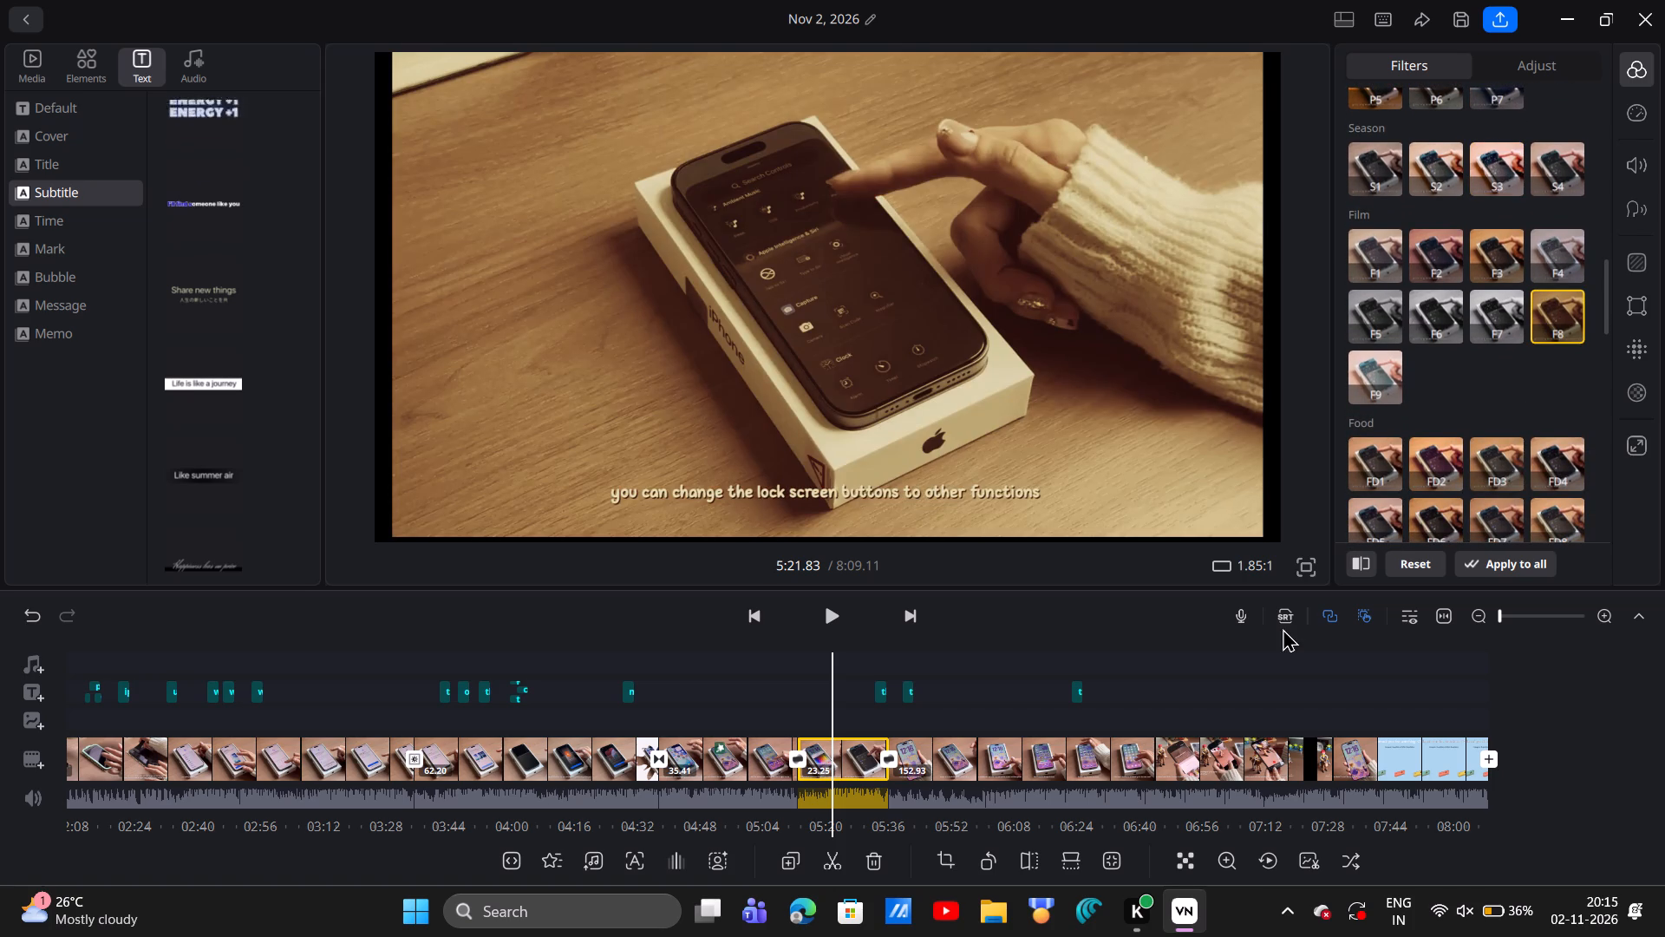
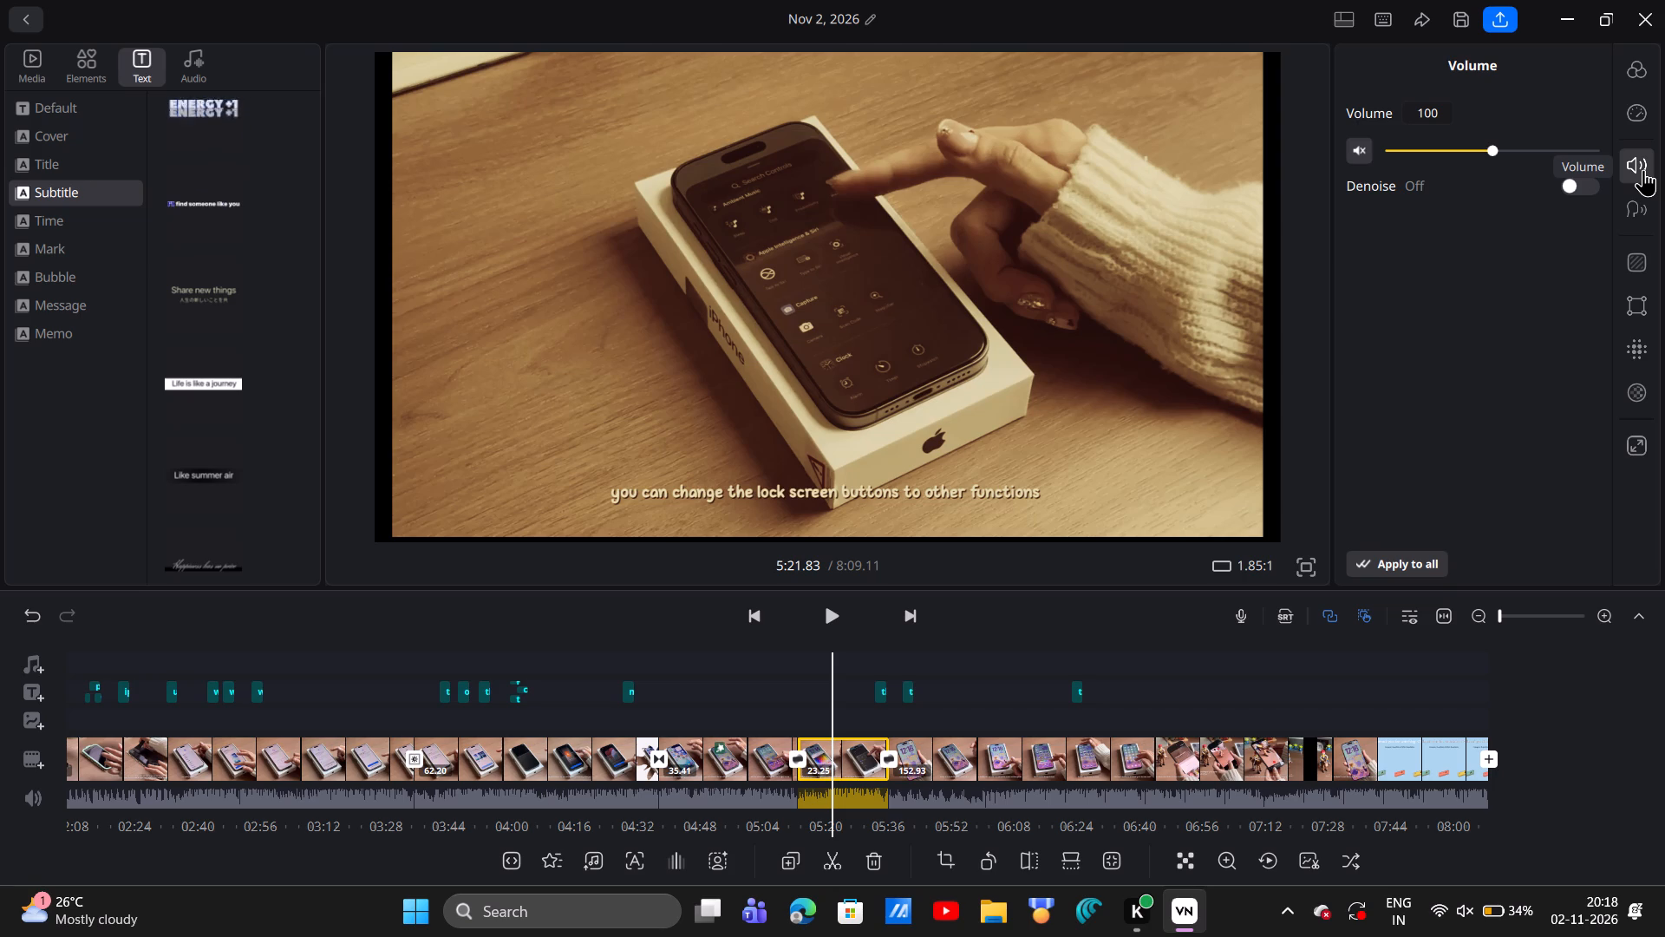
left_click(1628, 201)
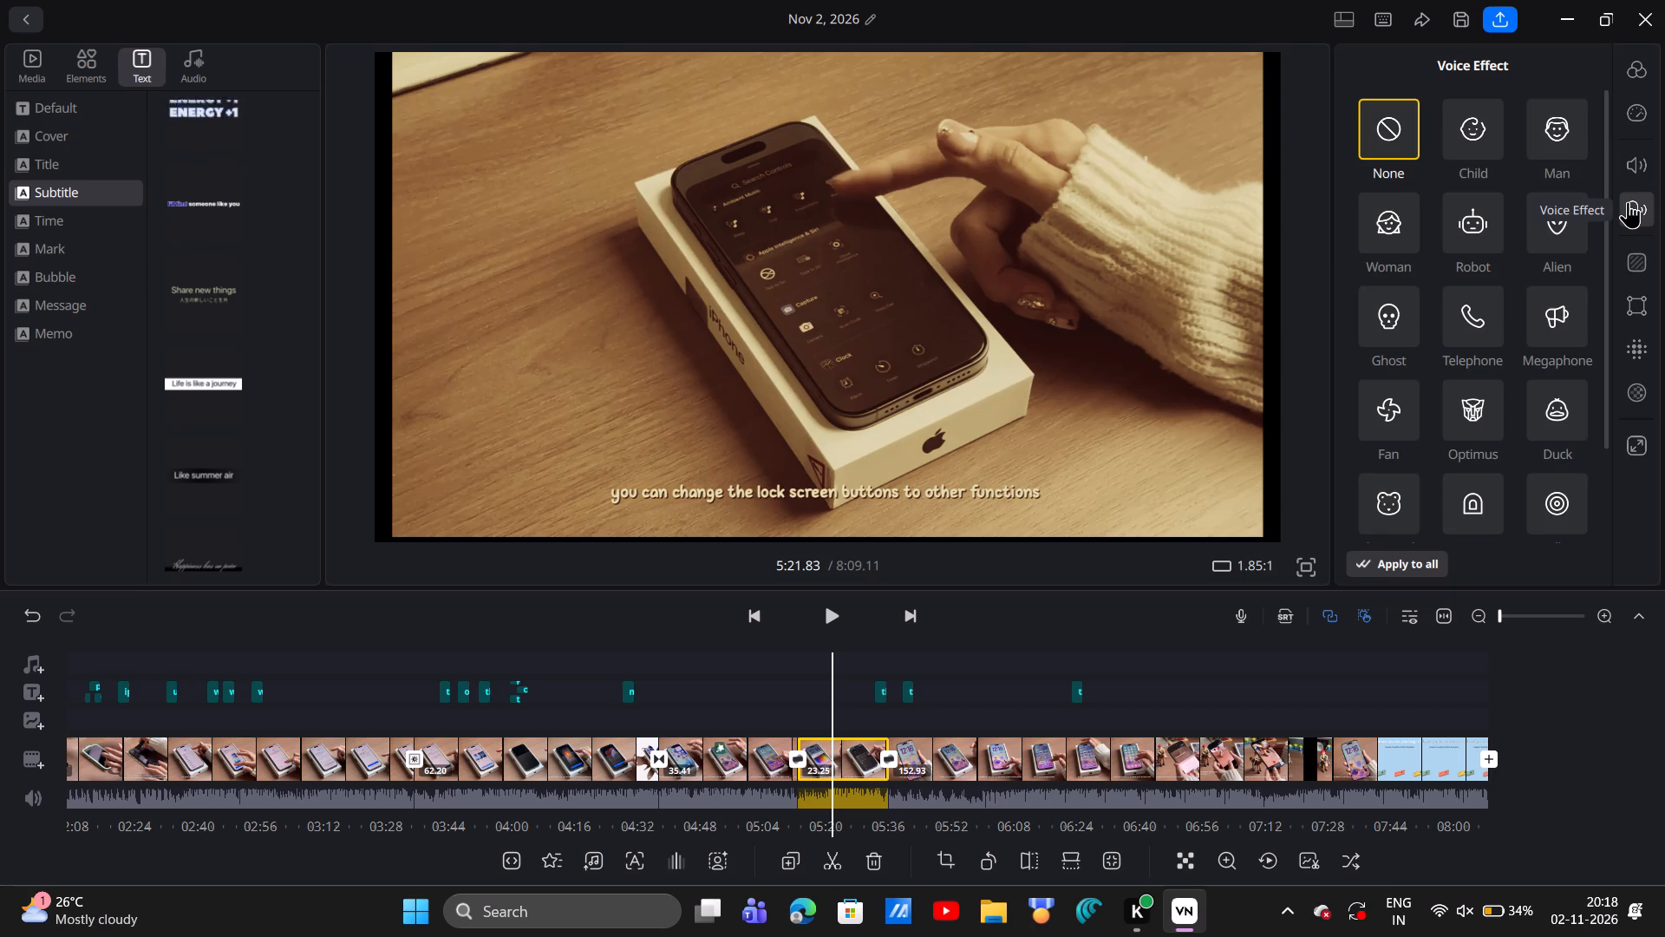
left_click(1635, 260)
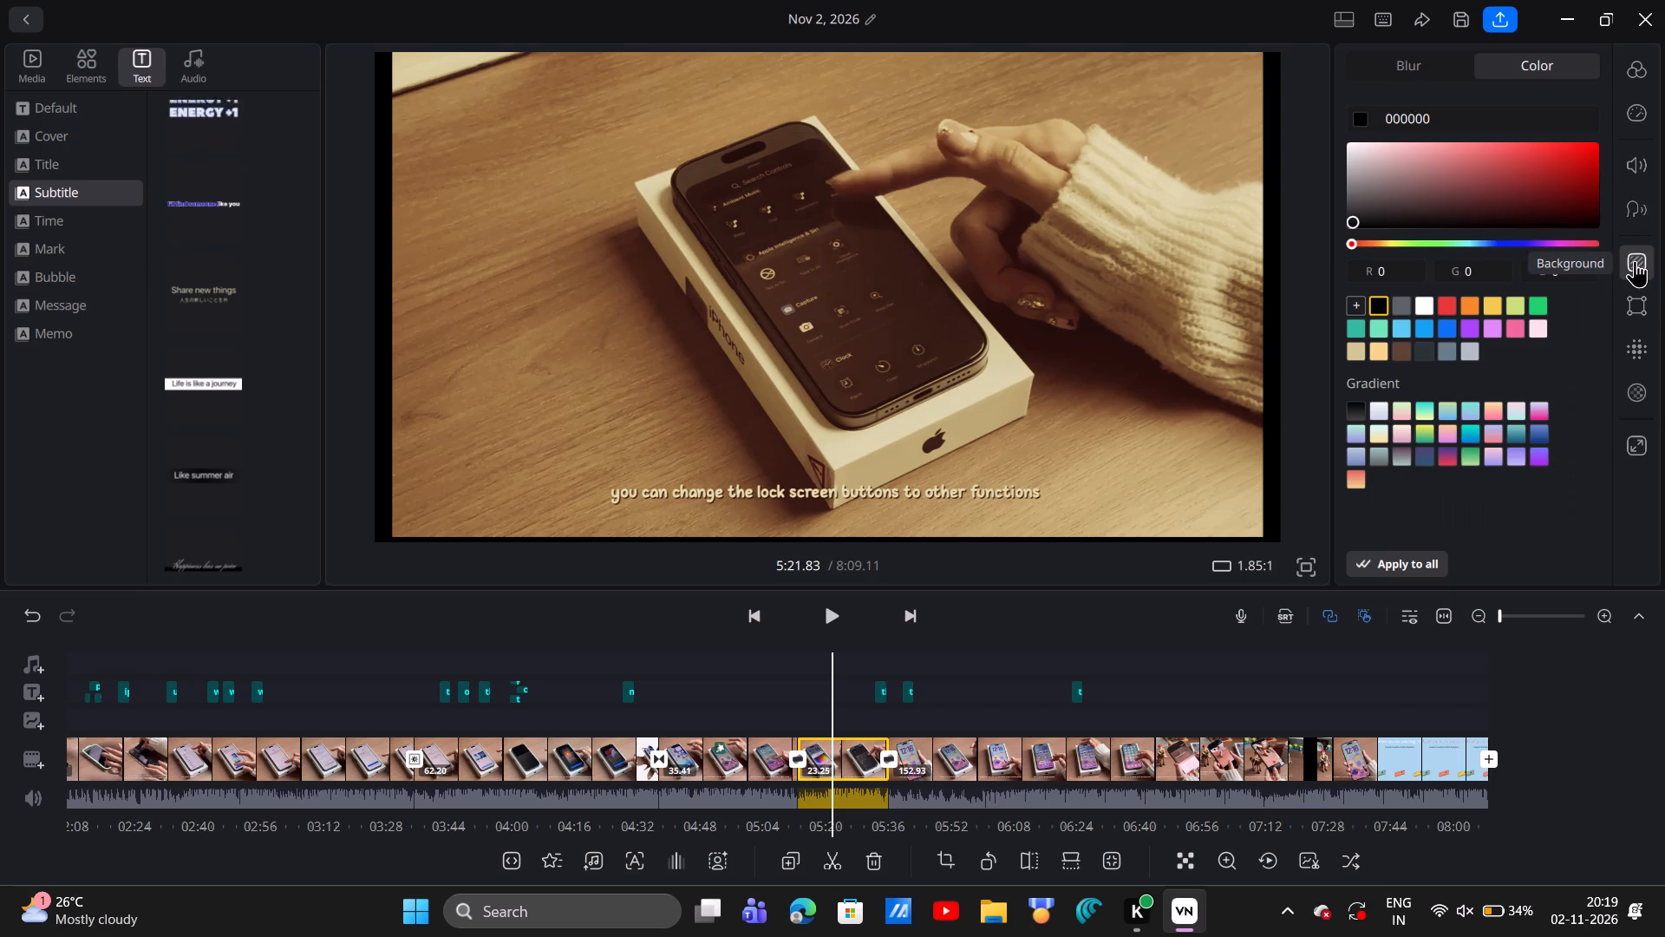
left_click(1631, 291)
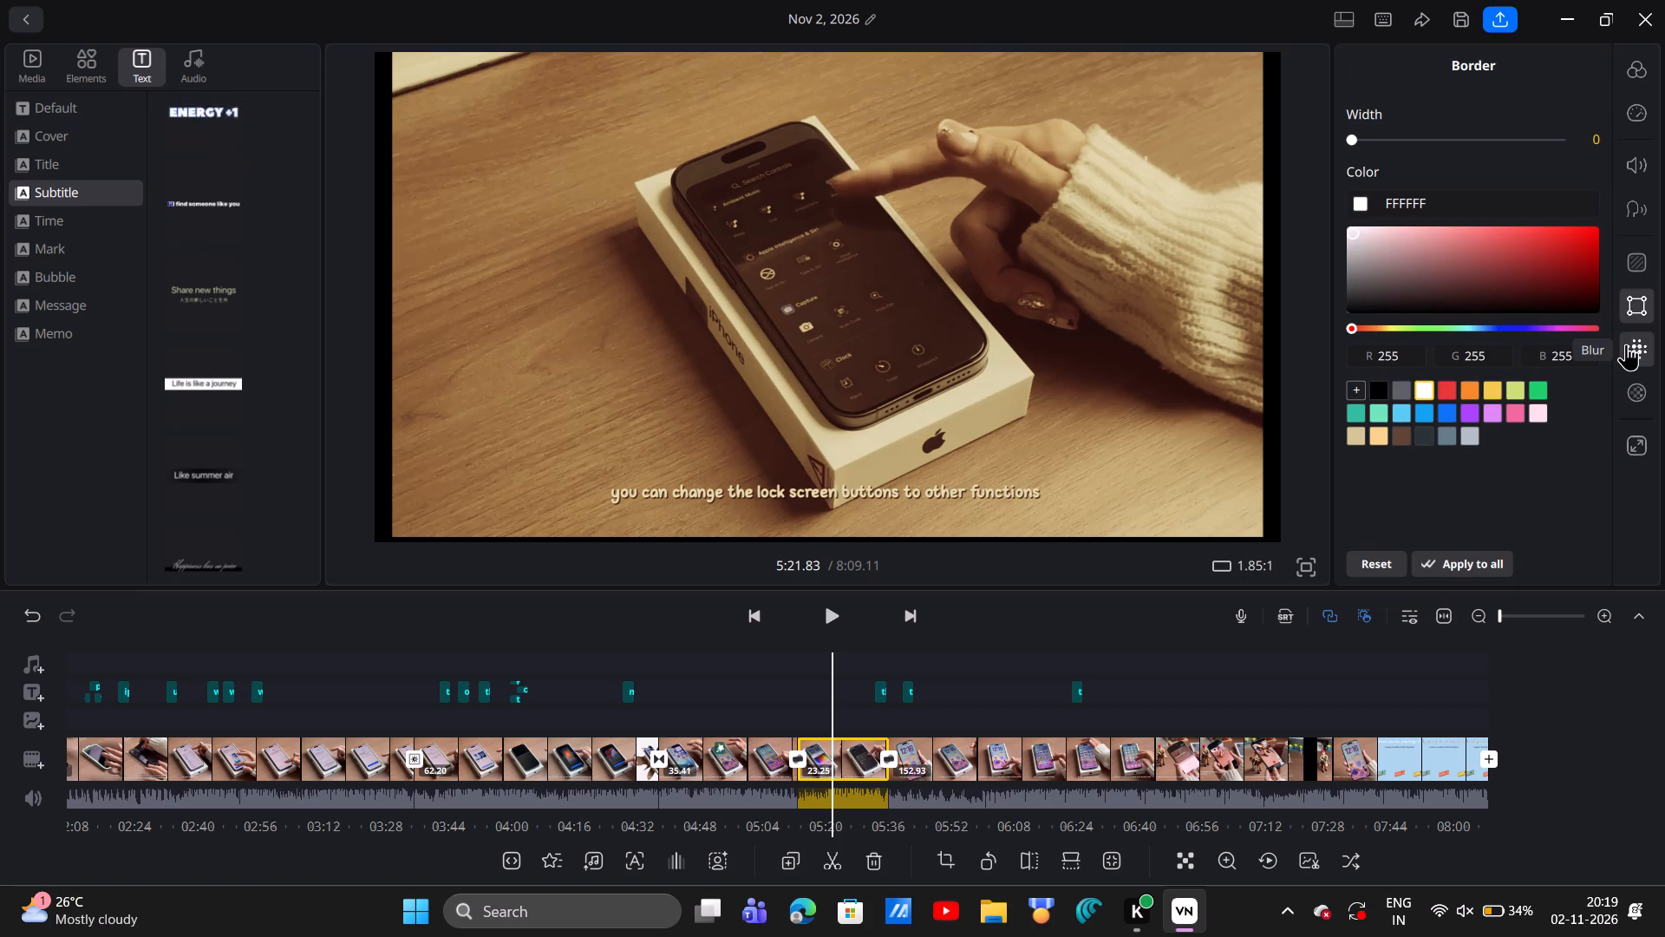
Try the Base, Horizontal and Vertical blur styles on the selected clip, apply Radioactive, and briefly preview it from 5:21.83.
left_click(1626, 344)
left_click(1466, 257)
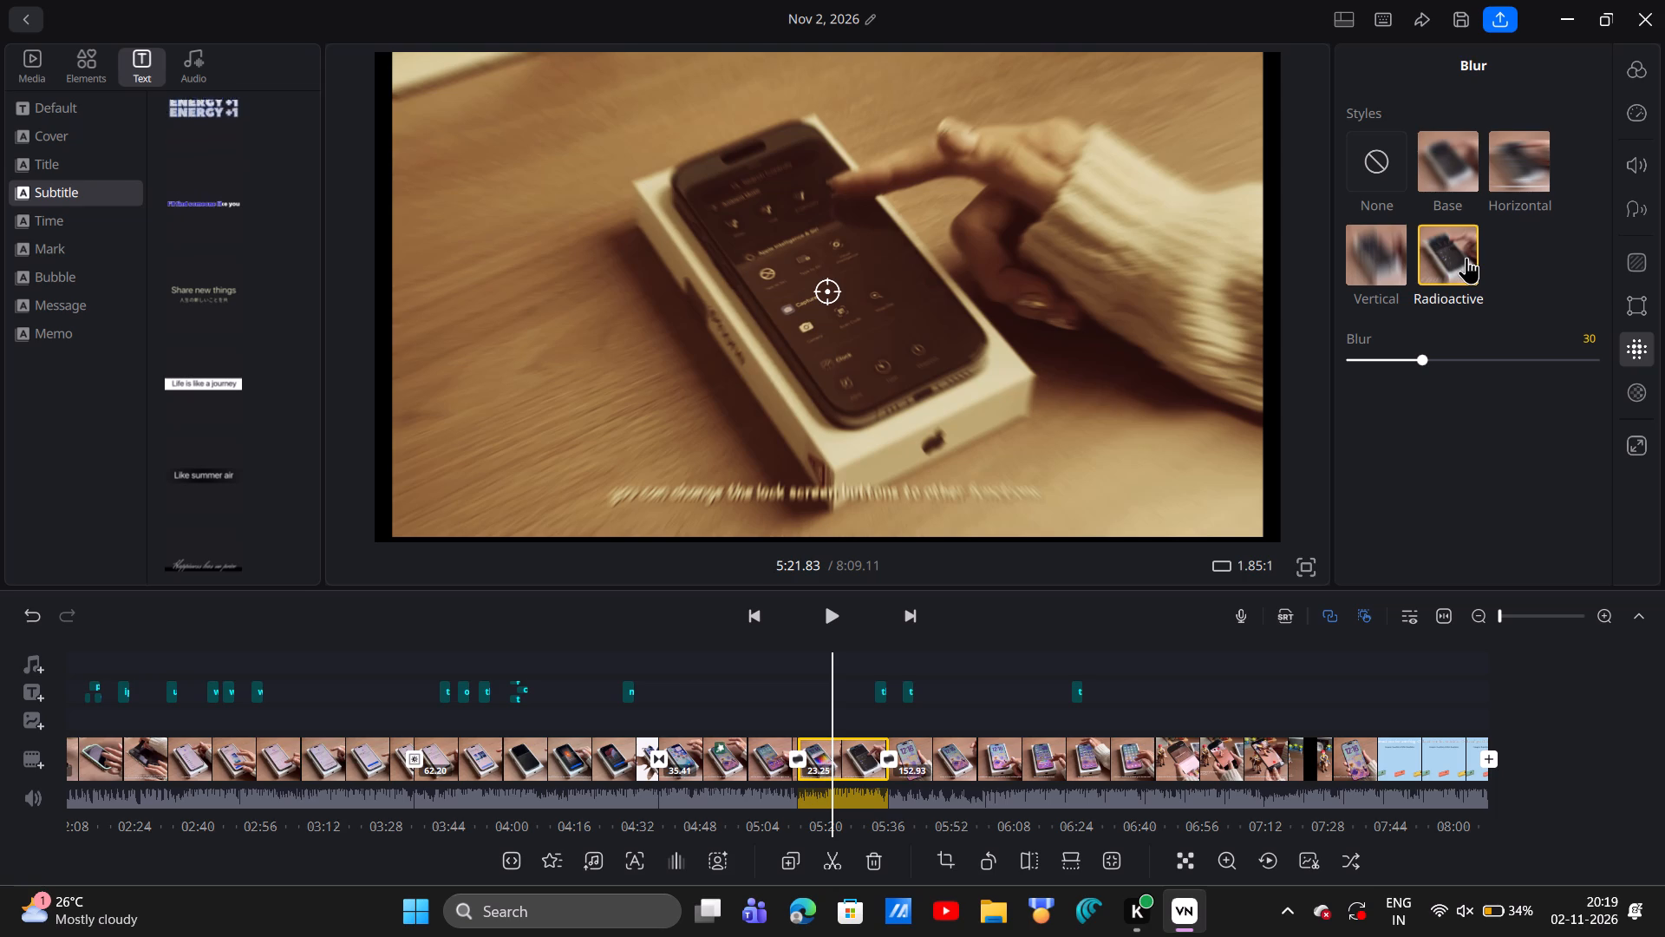
left_click(1464, 166)
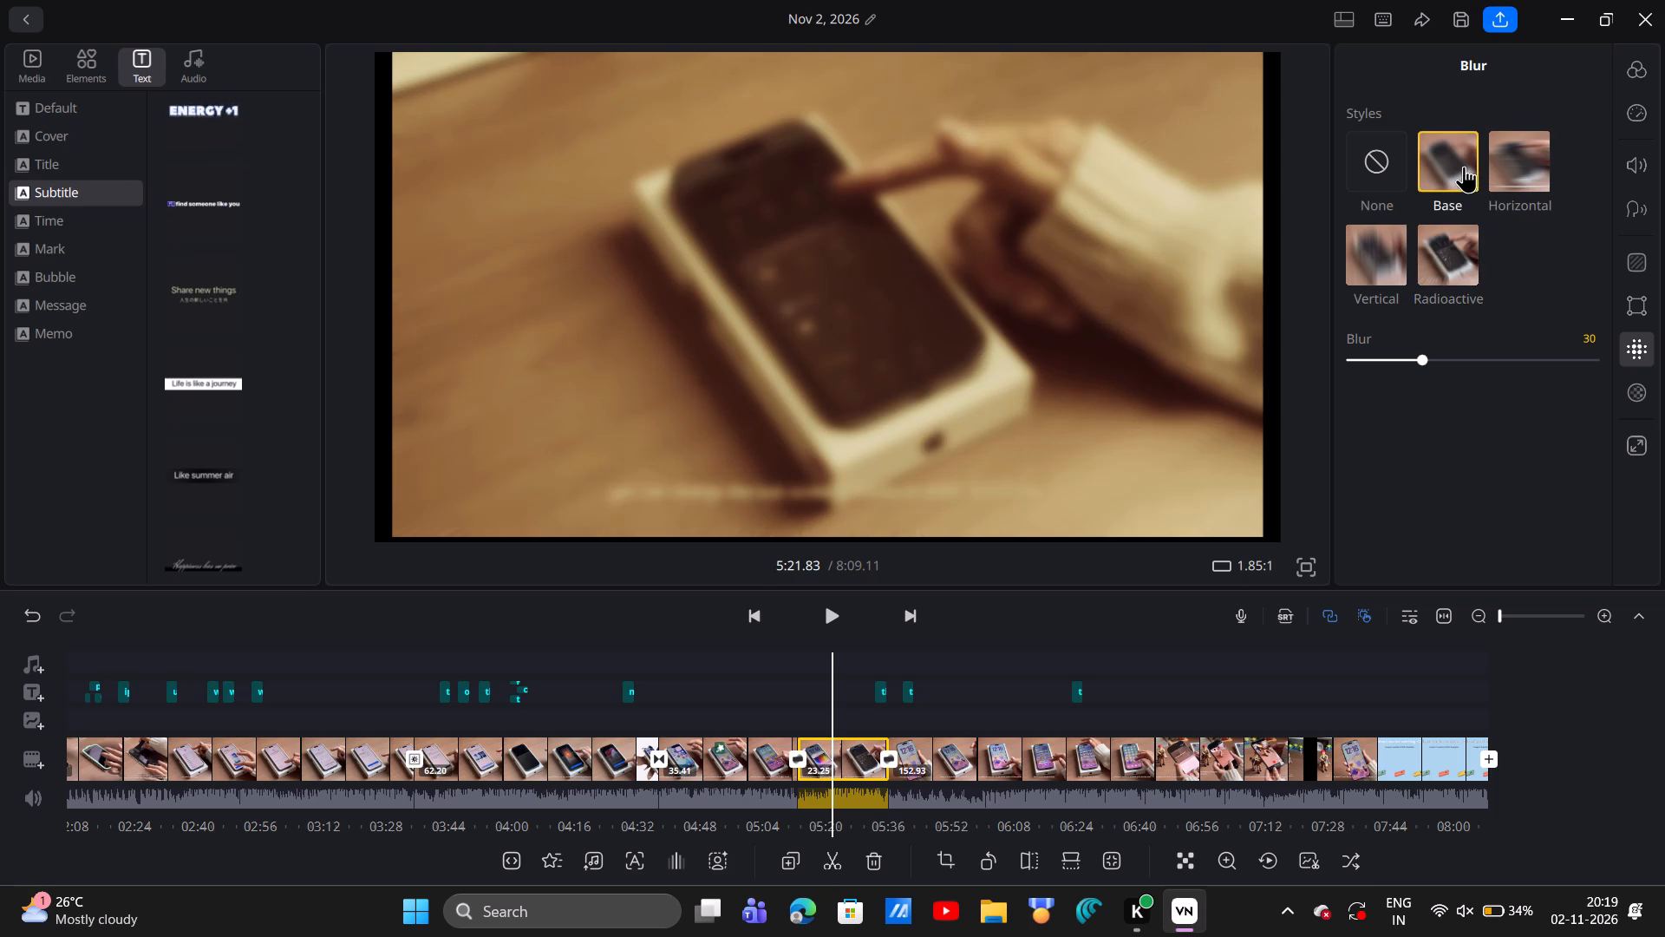
left_click(1505, 178)
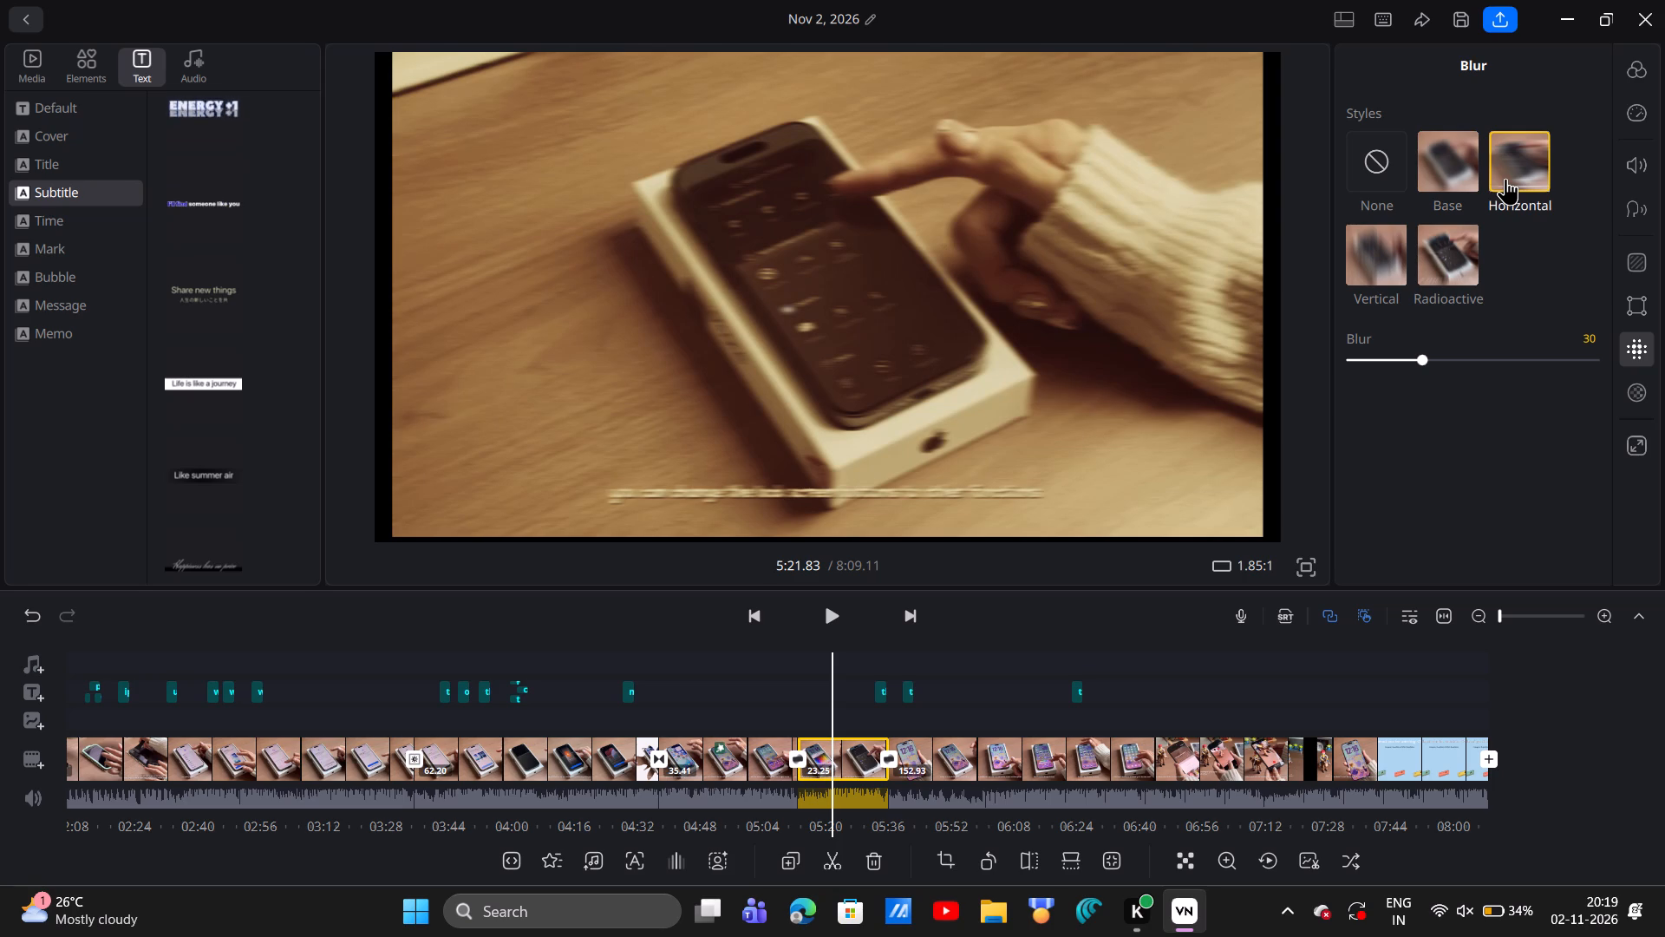
left_click(1371, 284)
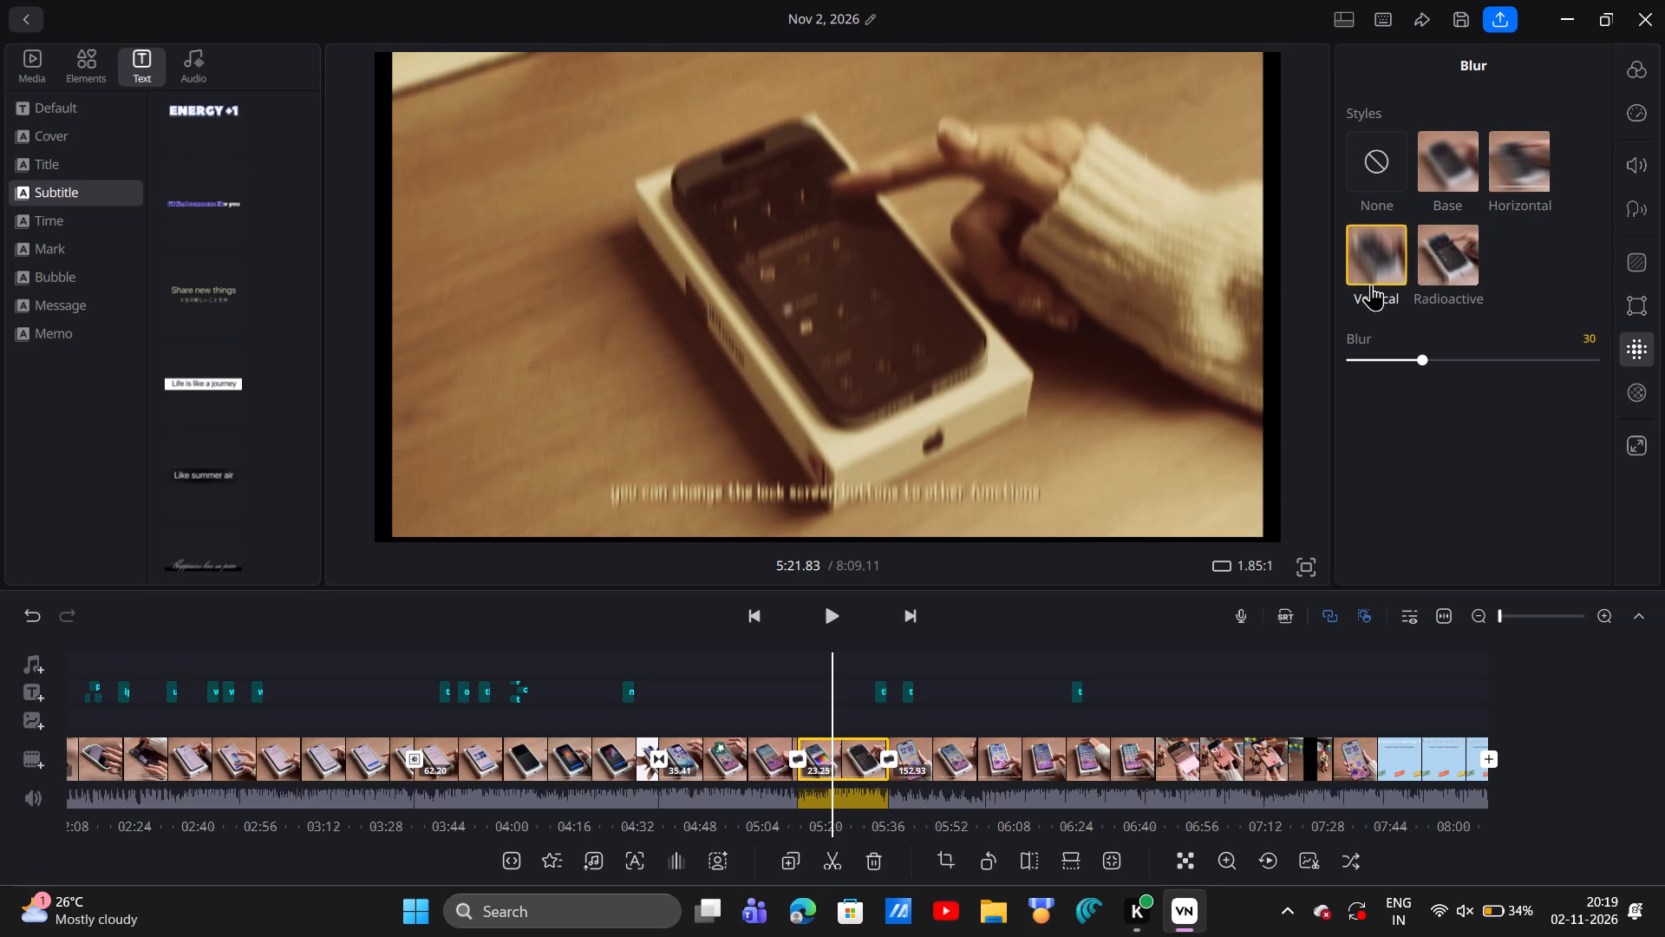
left_click(1438, 260)
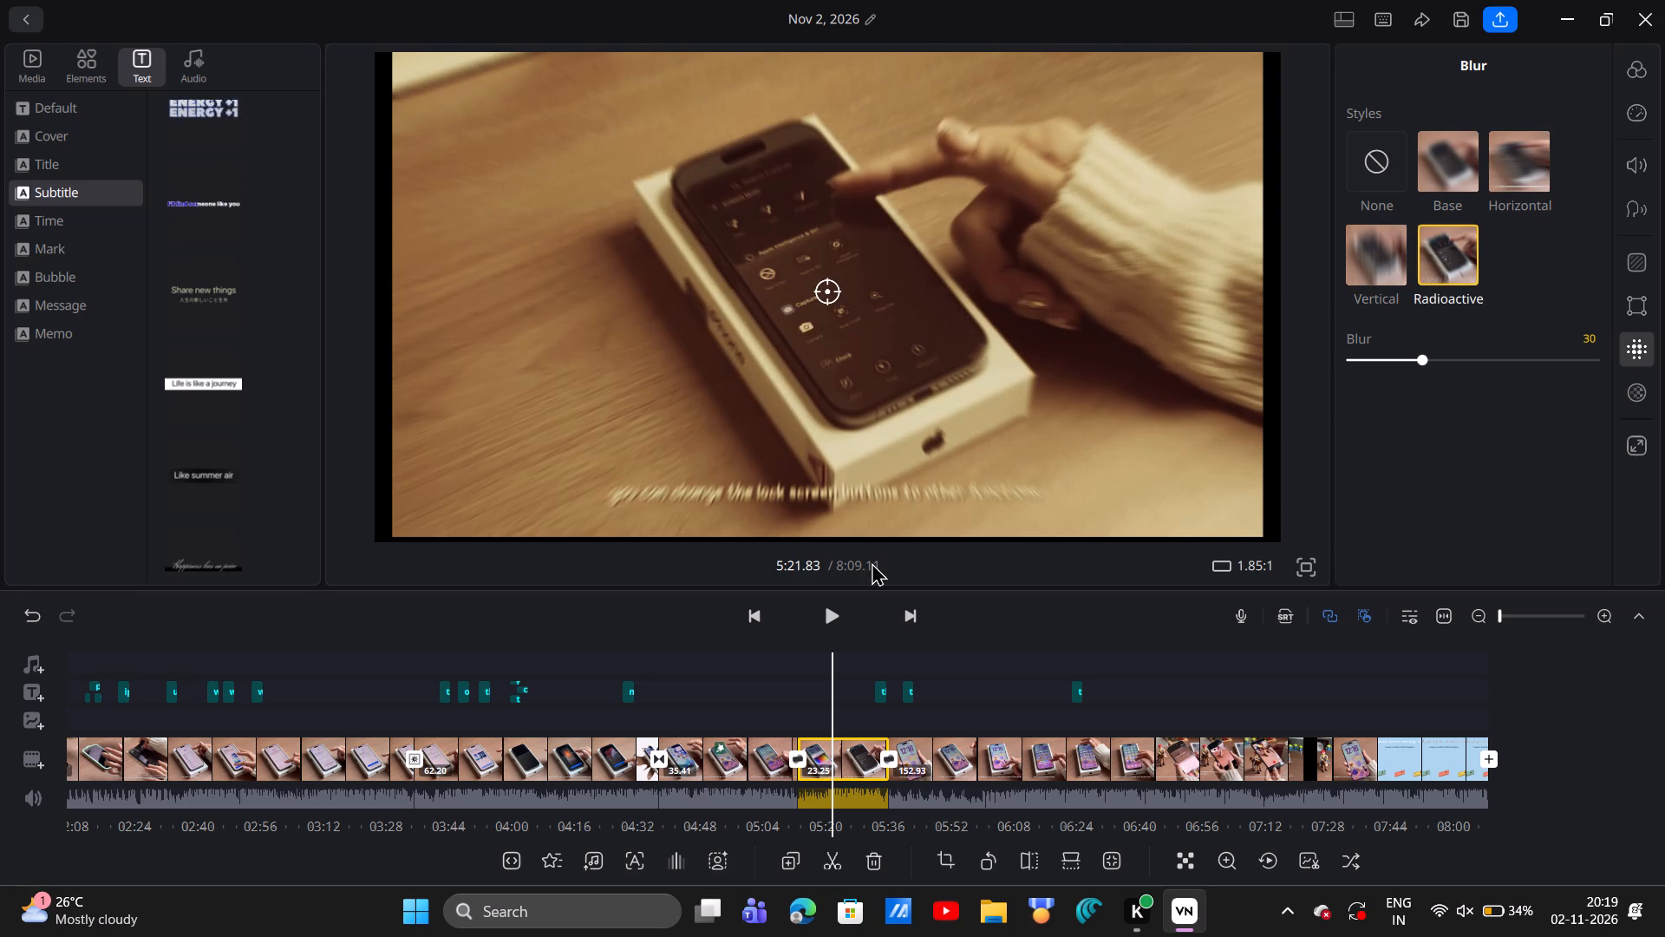
left_click(835, 600)
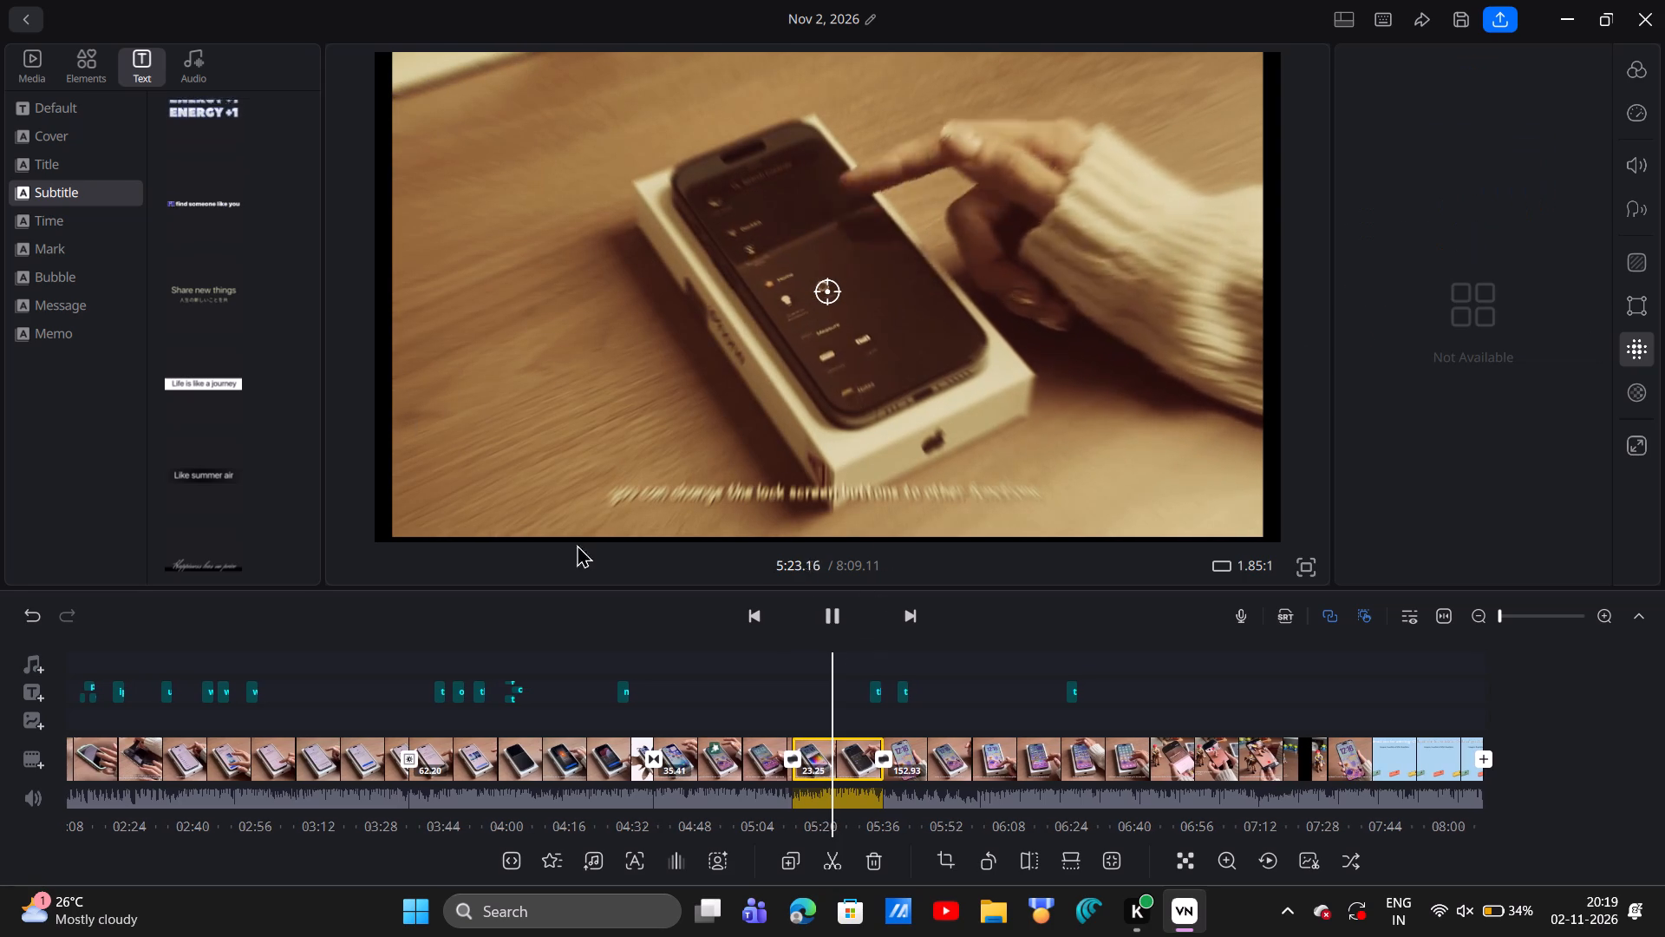
left_click(851, 616)
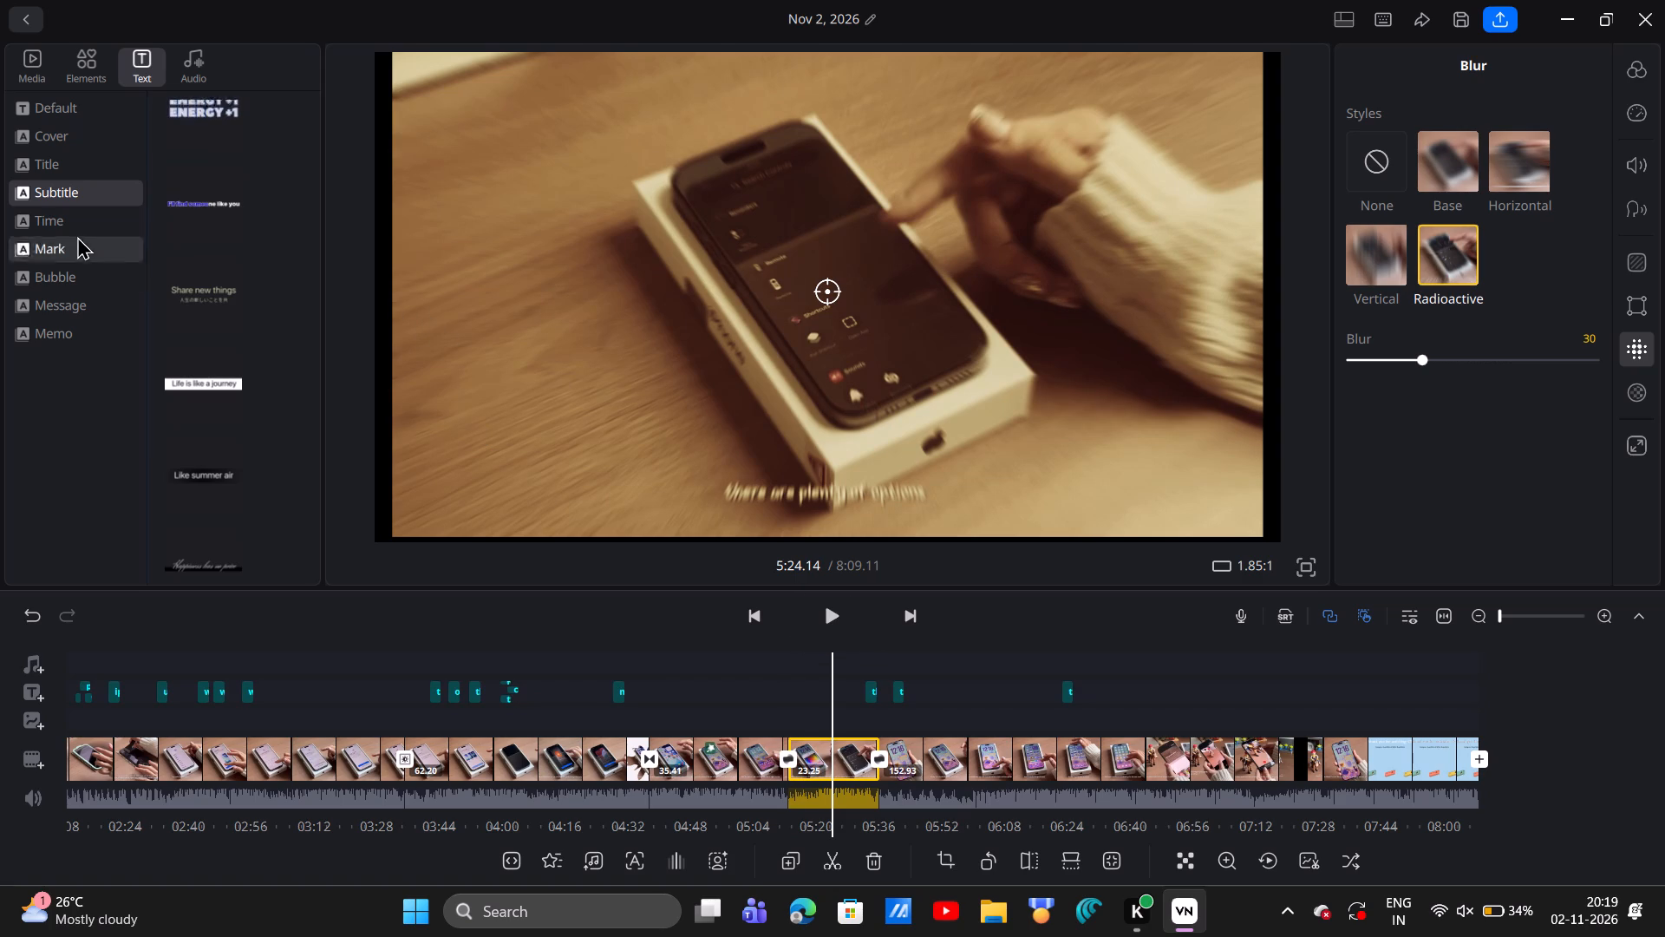
Add the "05 09" date template from the Time text styles over the video at 5:24.14.
left_click(77, 236)
left_click(76, 246)
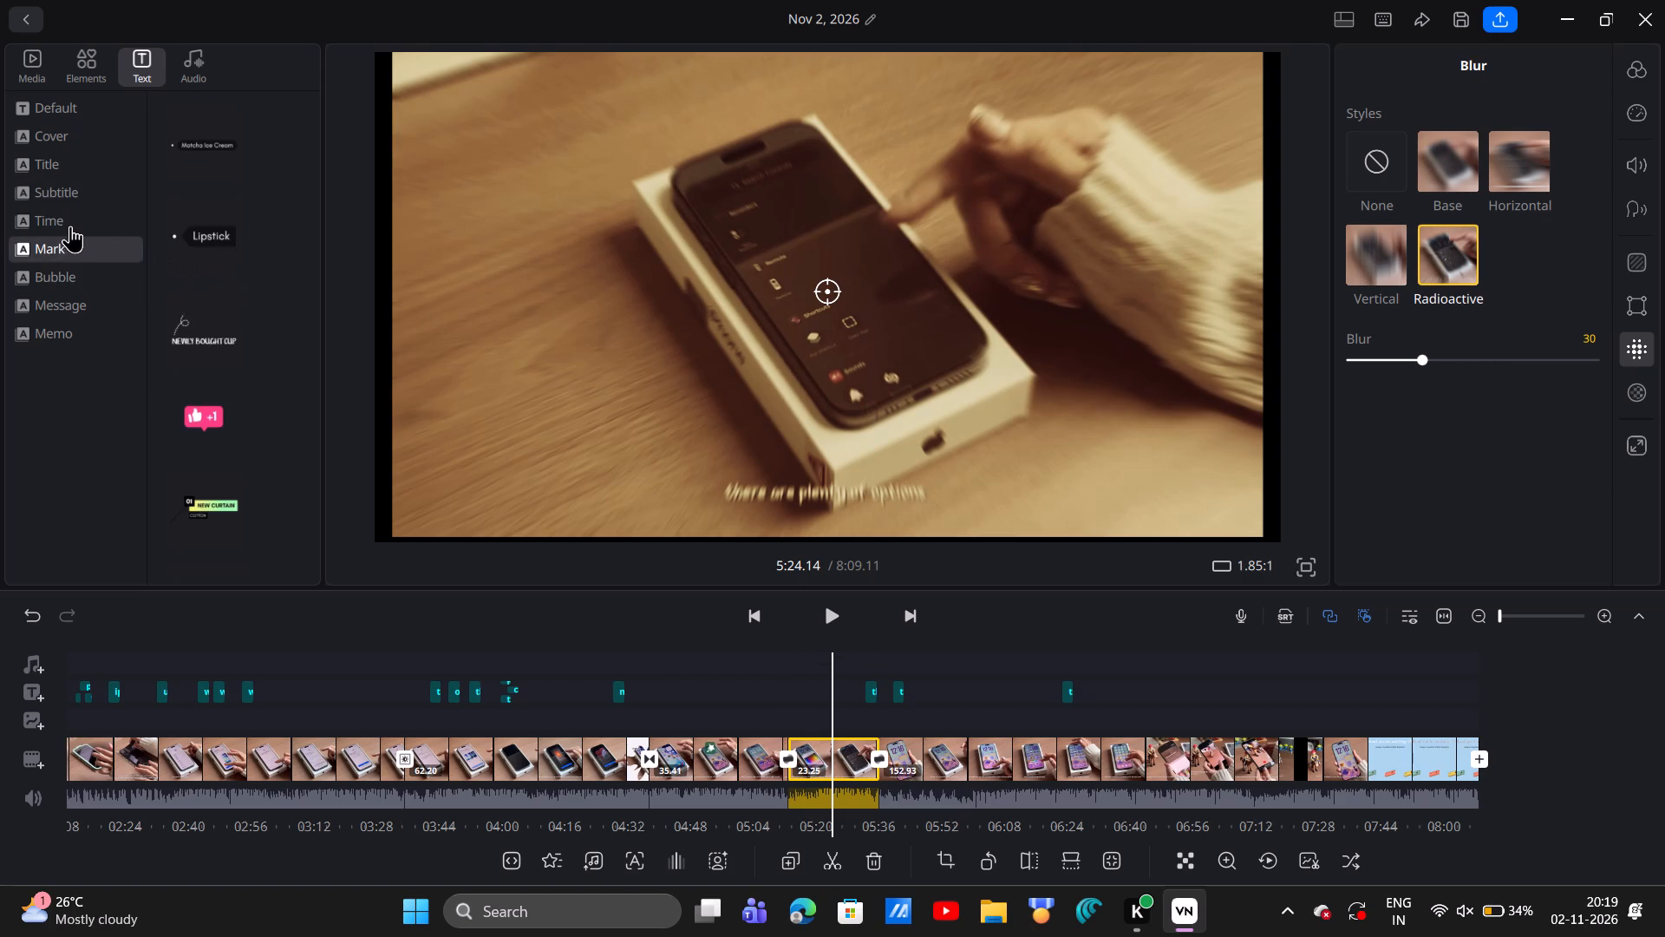
left_click(71, 212)
left_click_drag(185, 323, 553, 234)
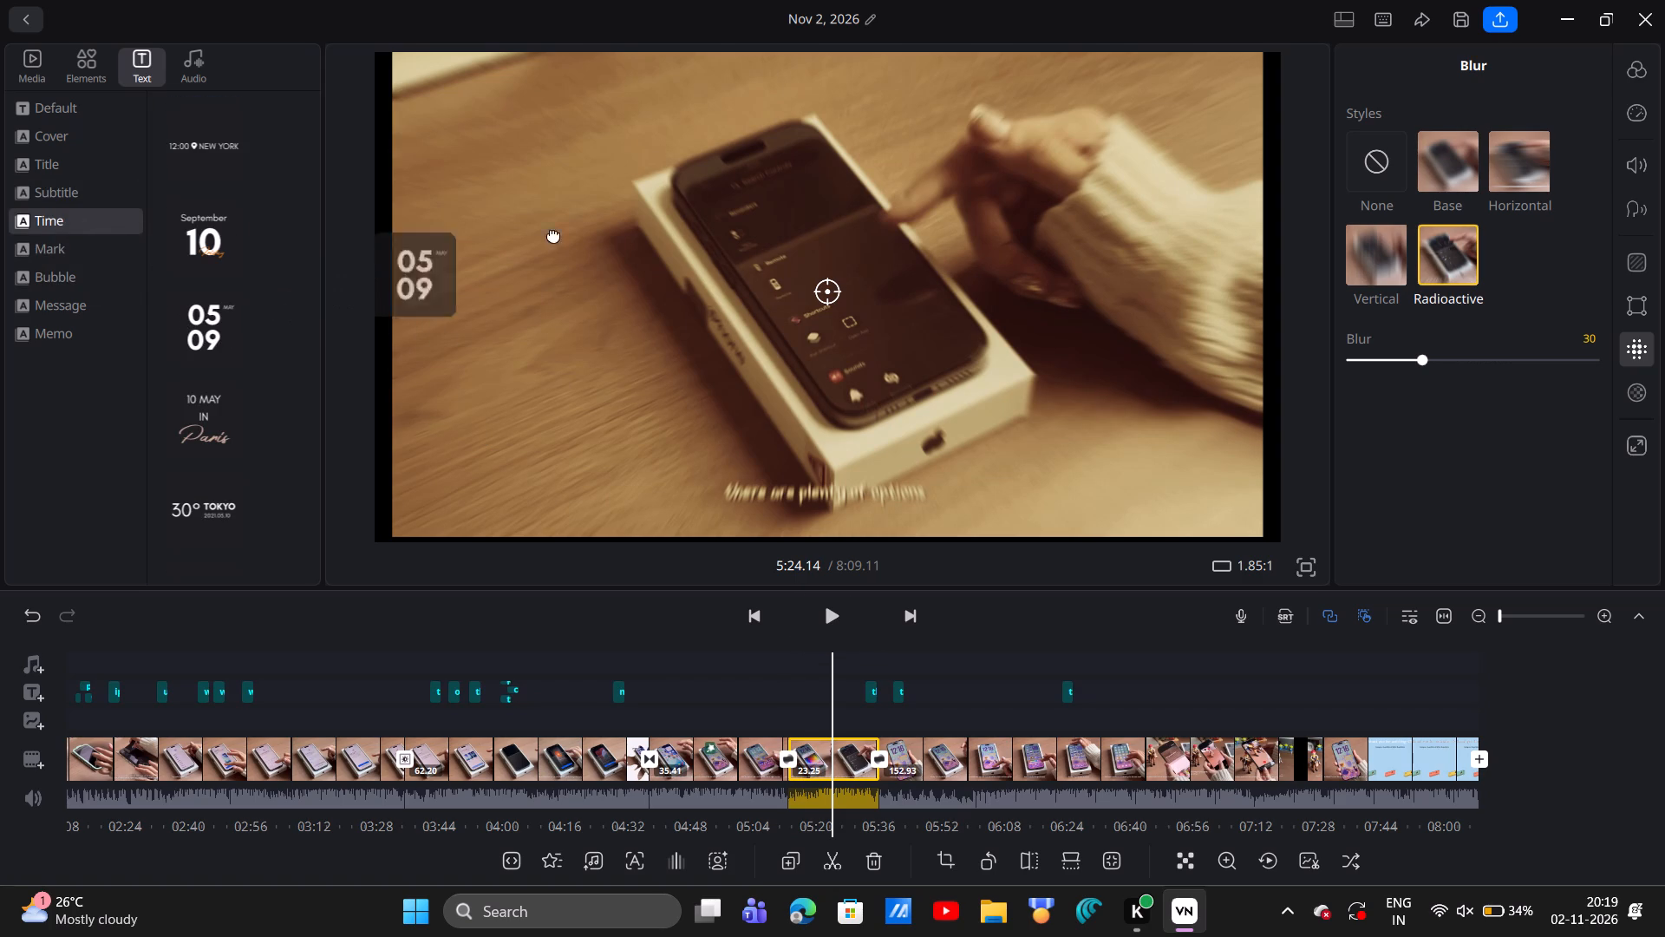
left_click_drag(553, 234, 810, 188)
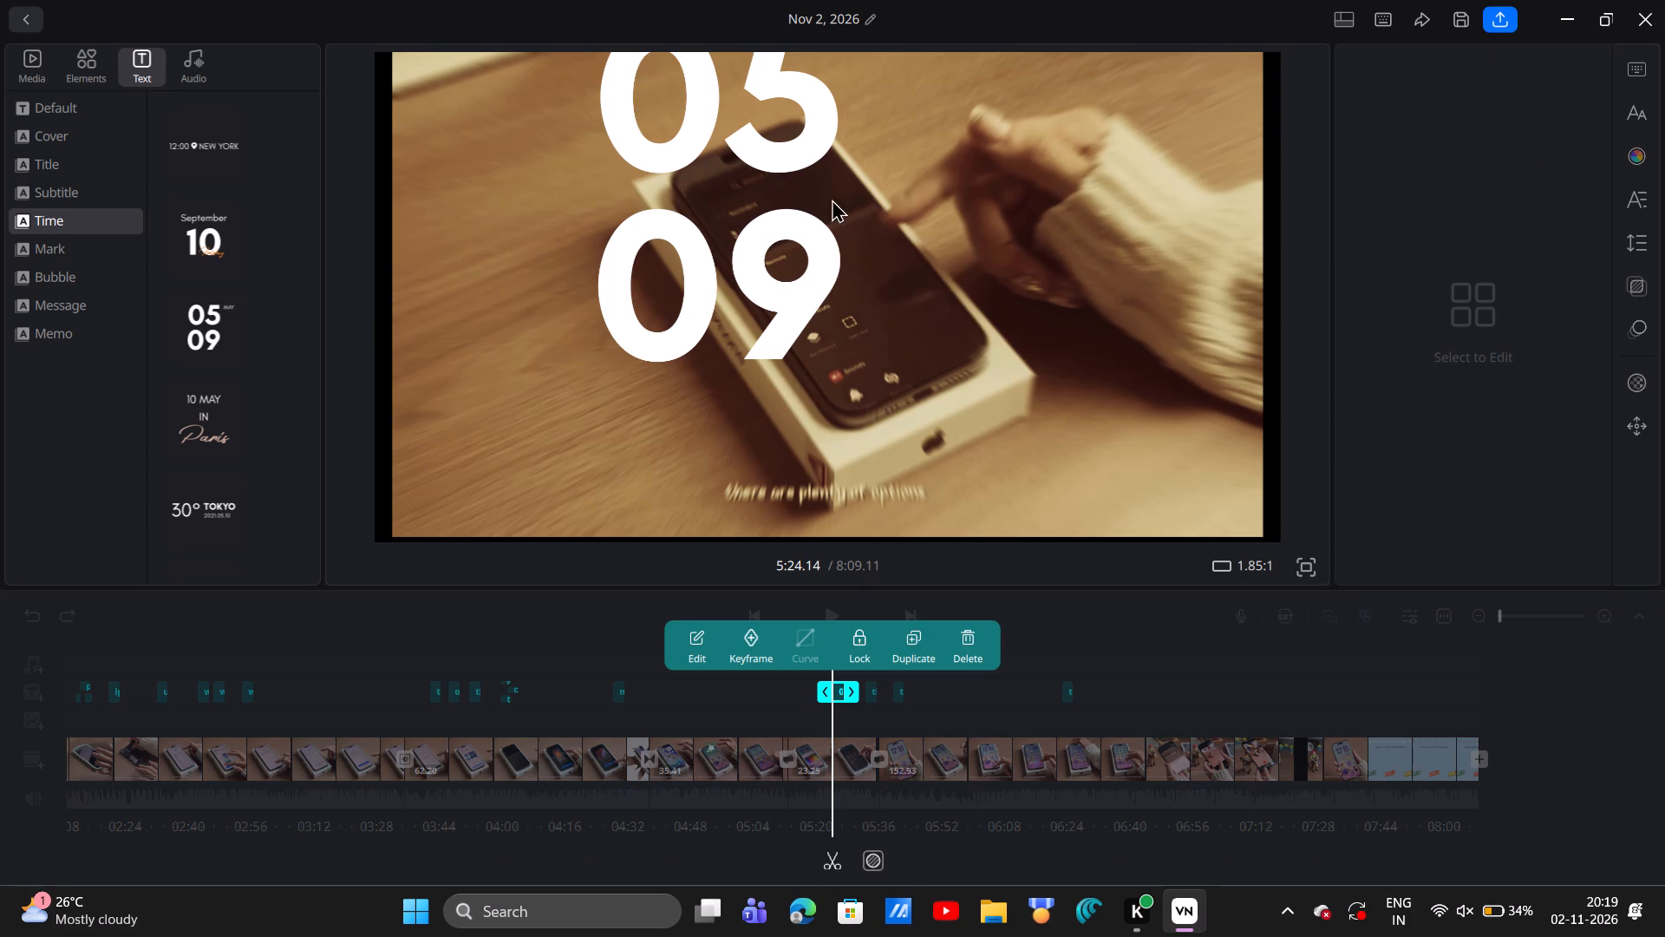
Shift the blurred clip's picture sideways beneath the date text until its left edge runs slightly past the video frame.
left_click_drag(789, 218, 876, 287)
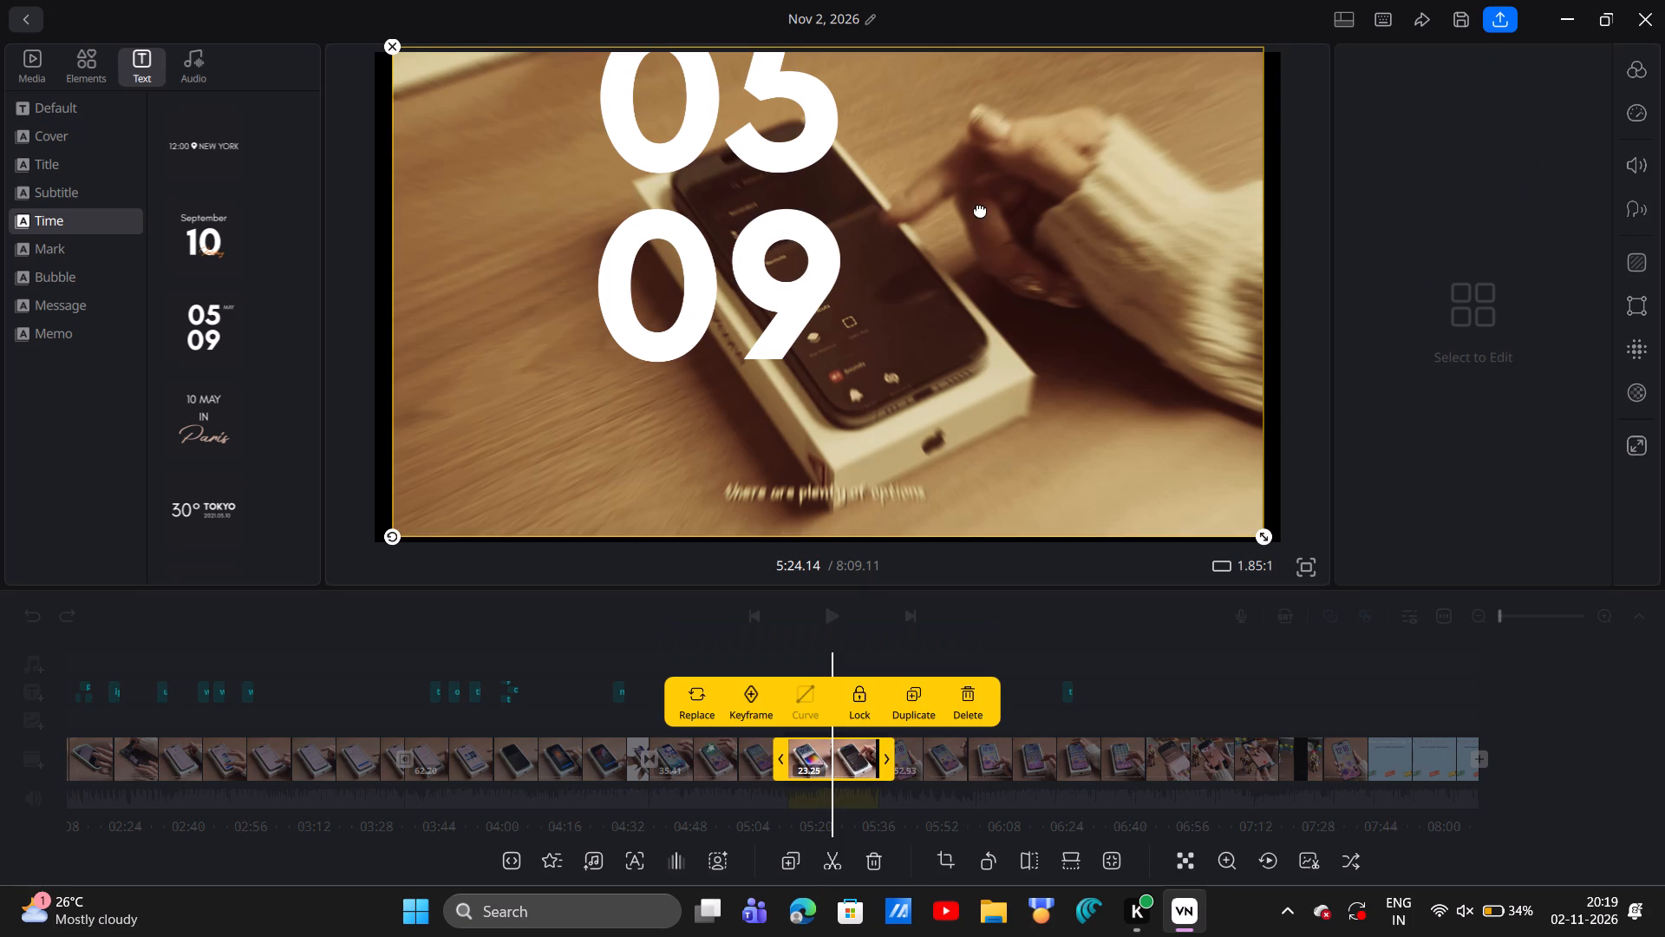
left_click(980, 209)
left_click(576, 187)
left_click_drag(676, 147, 740, 201)
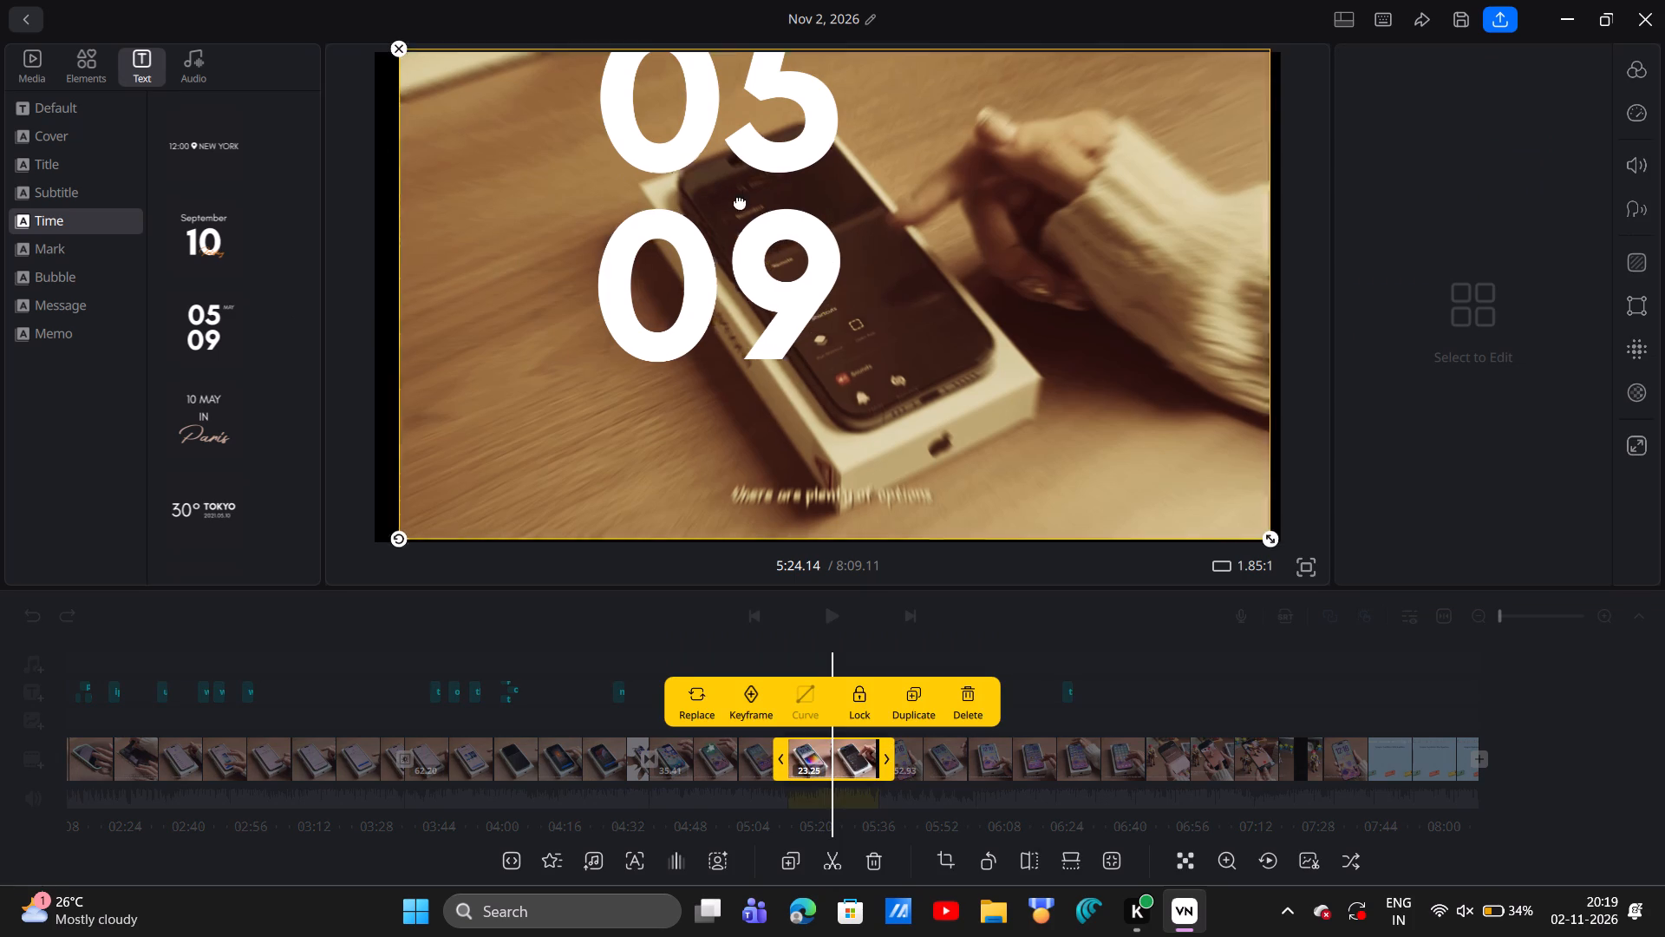
left_click_drag(740, 201, 656, 152)
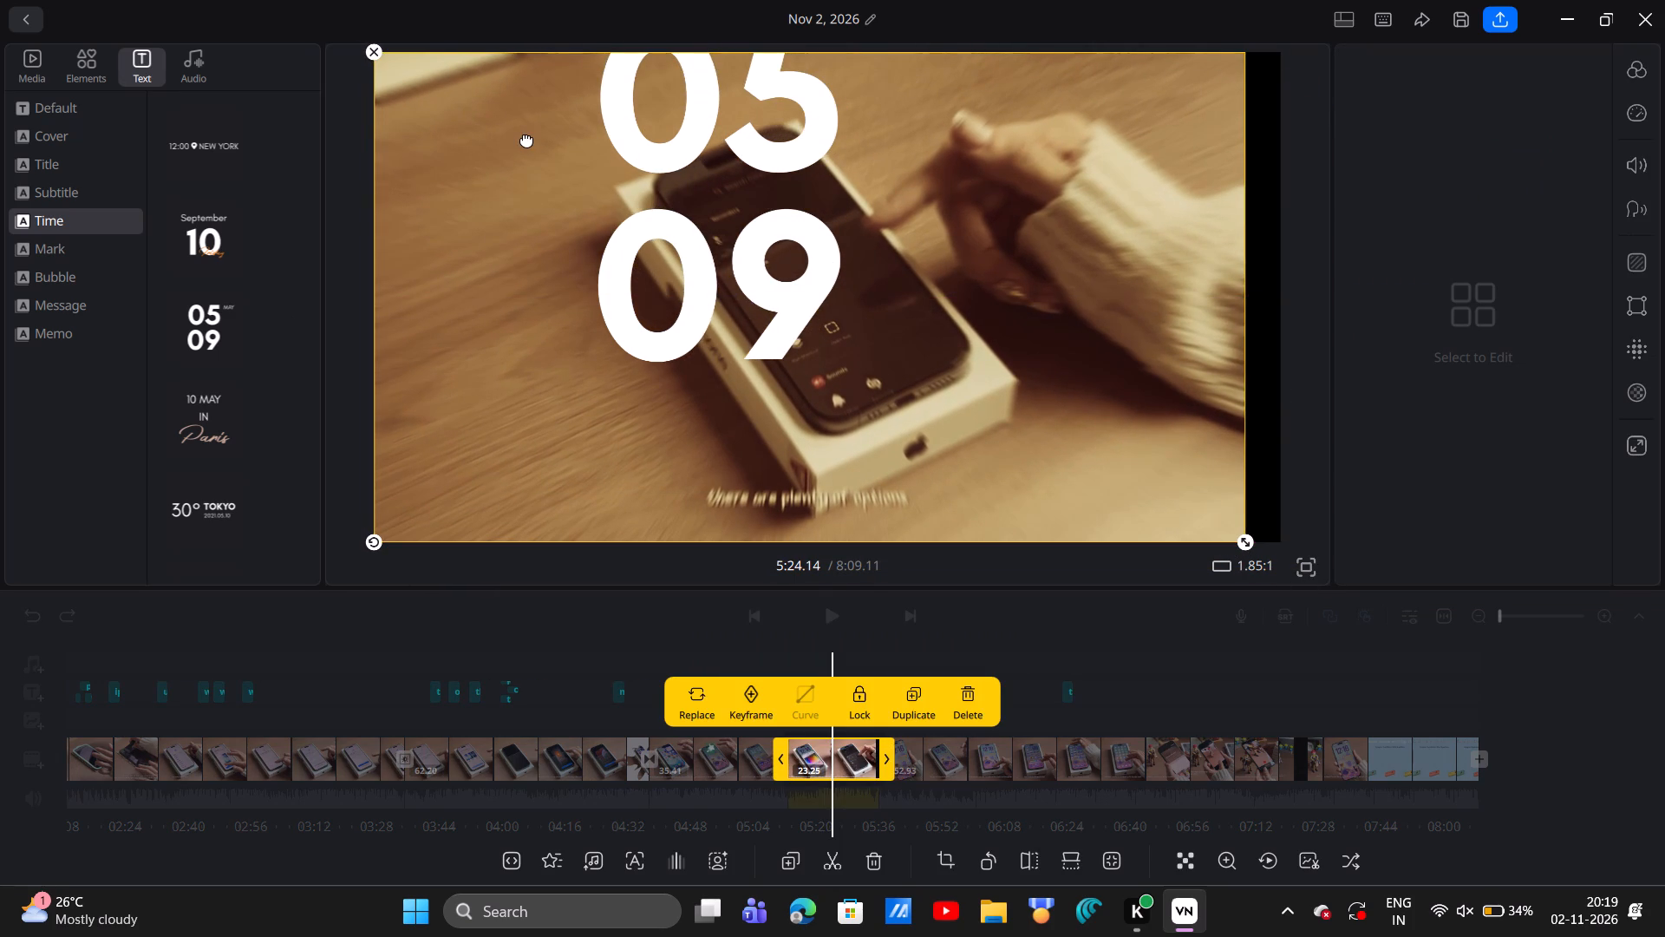
left_click(526, 139)
left_click(454, 133)
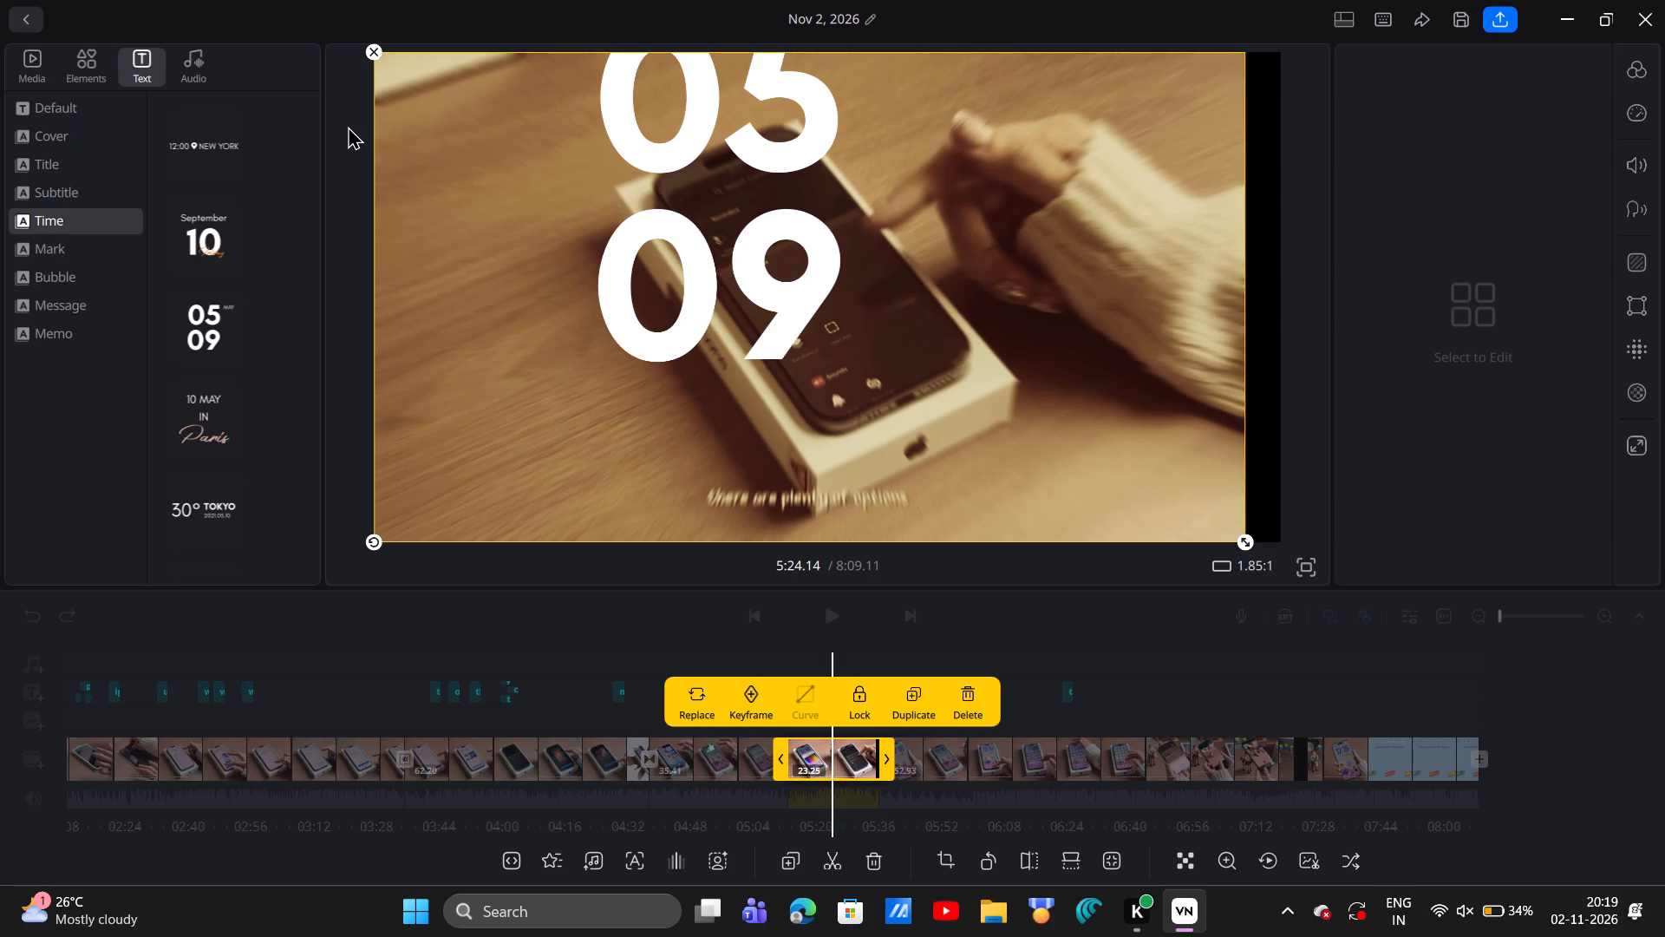
left_click(348, 126)
left_click(637, 95)
left_click_drag(633, 122, 621, 124)
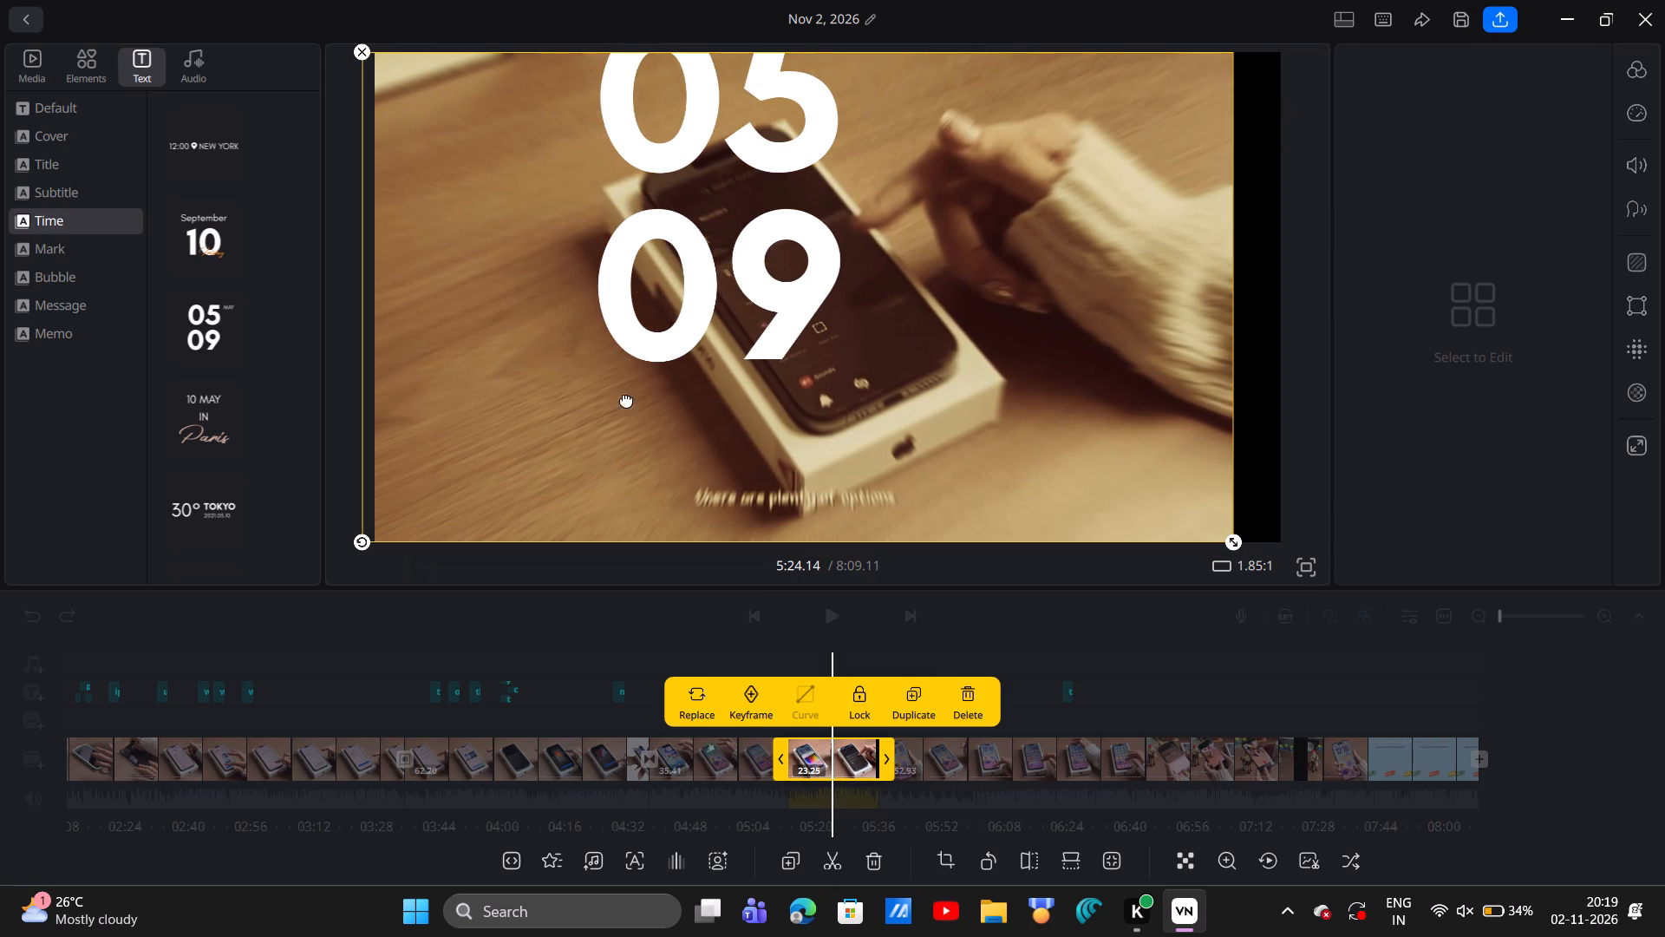
Add the "Happiness has no price" subtitle template over the video at 5:24.14.
left_click_drag(60, 202, 69, 187)
left_click_drag(69, 187, 111, 197)
left_click(111, 197)
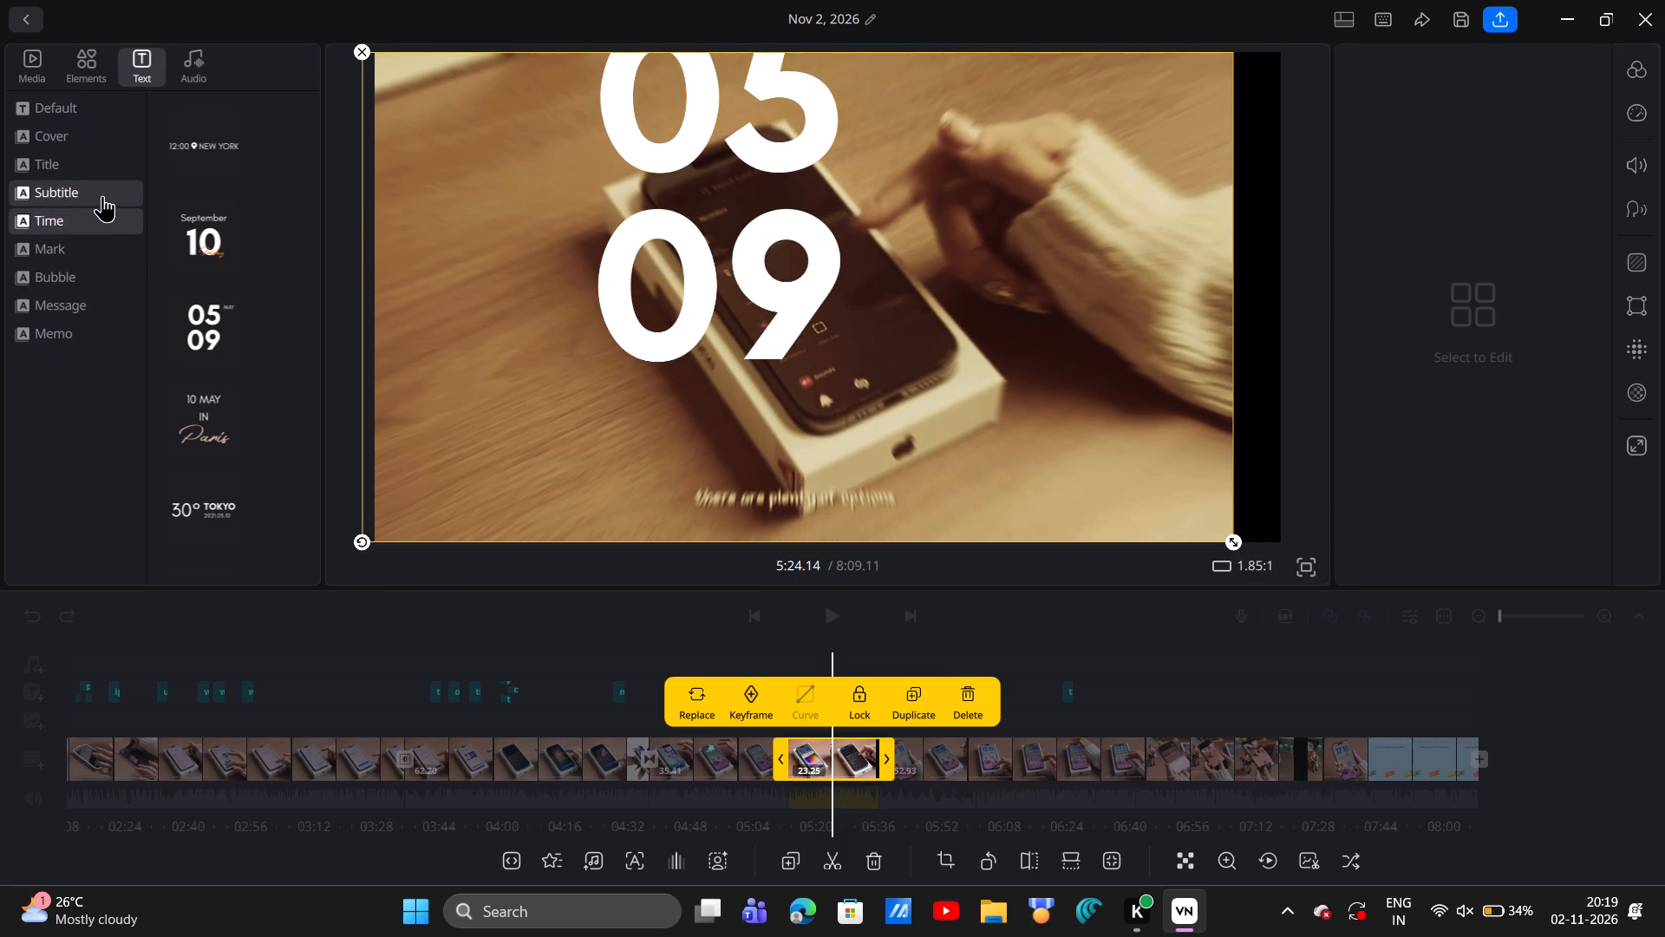
left_click(102, 195)
left_click_drag(195, 490, 203, 457)
scroll(203, 457, "down", 2)
left_click(220, 531)
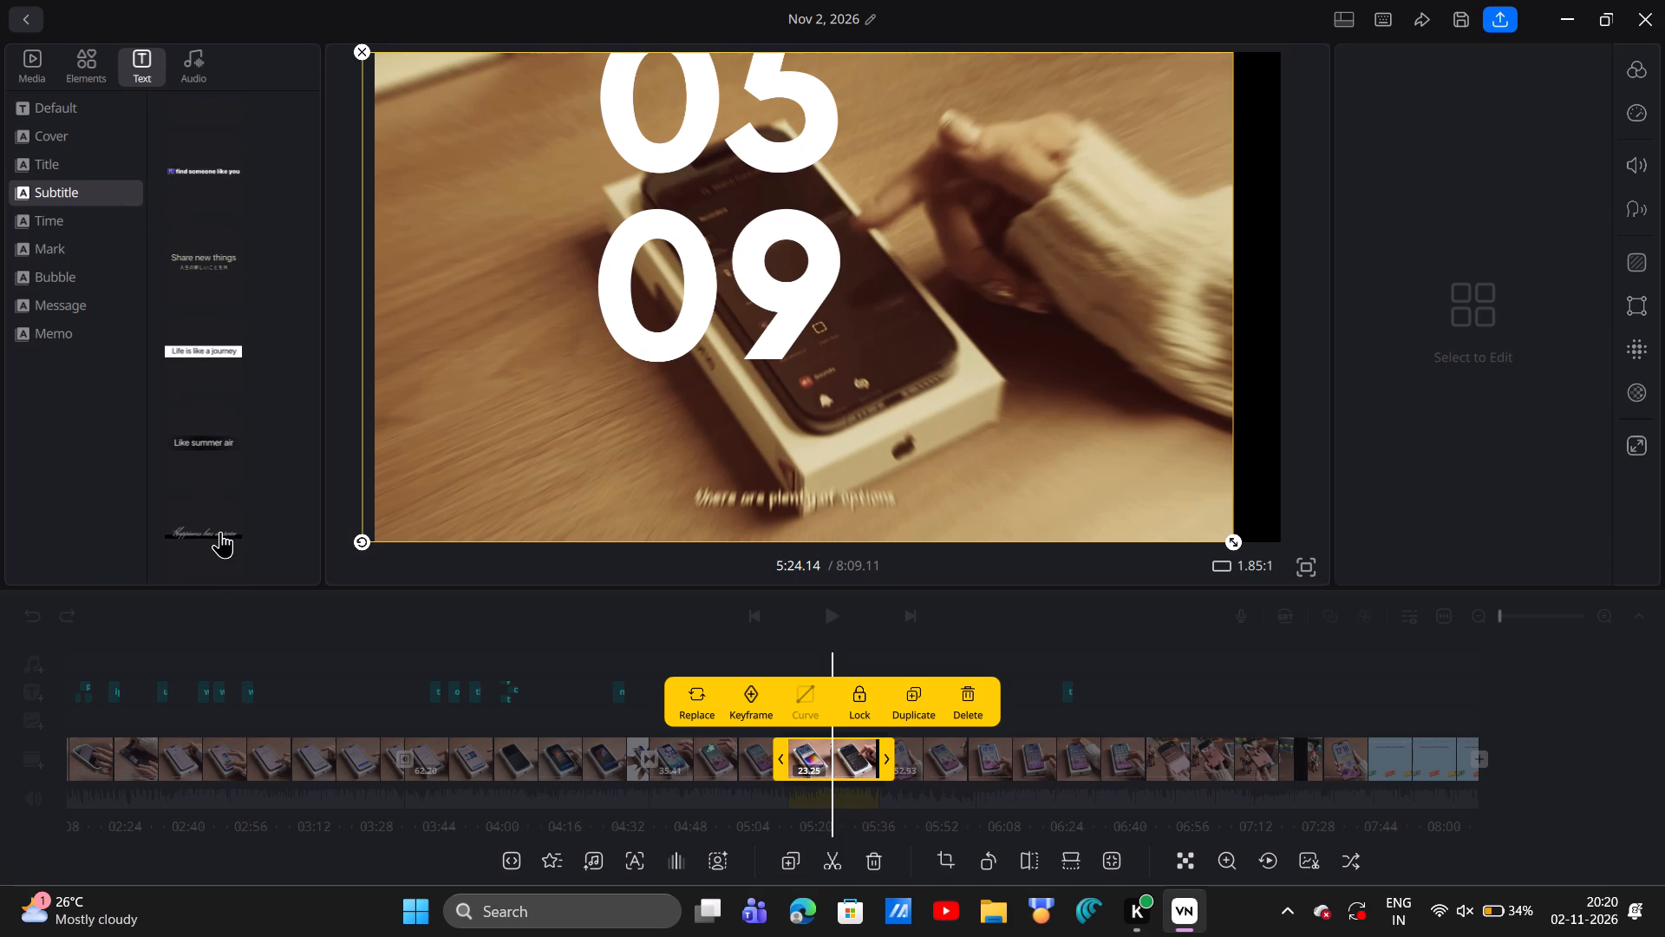
left_click(701, 275)
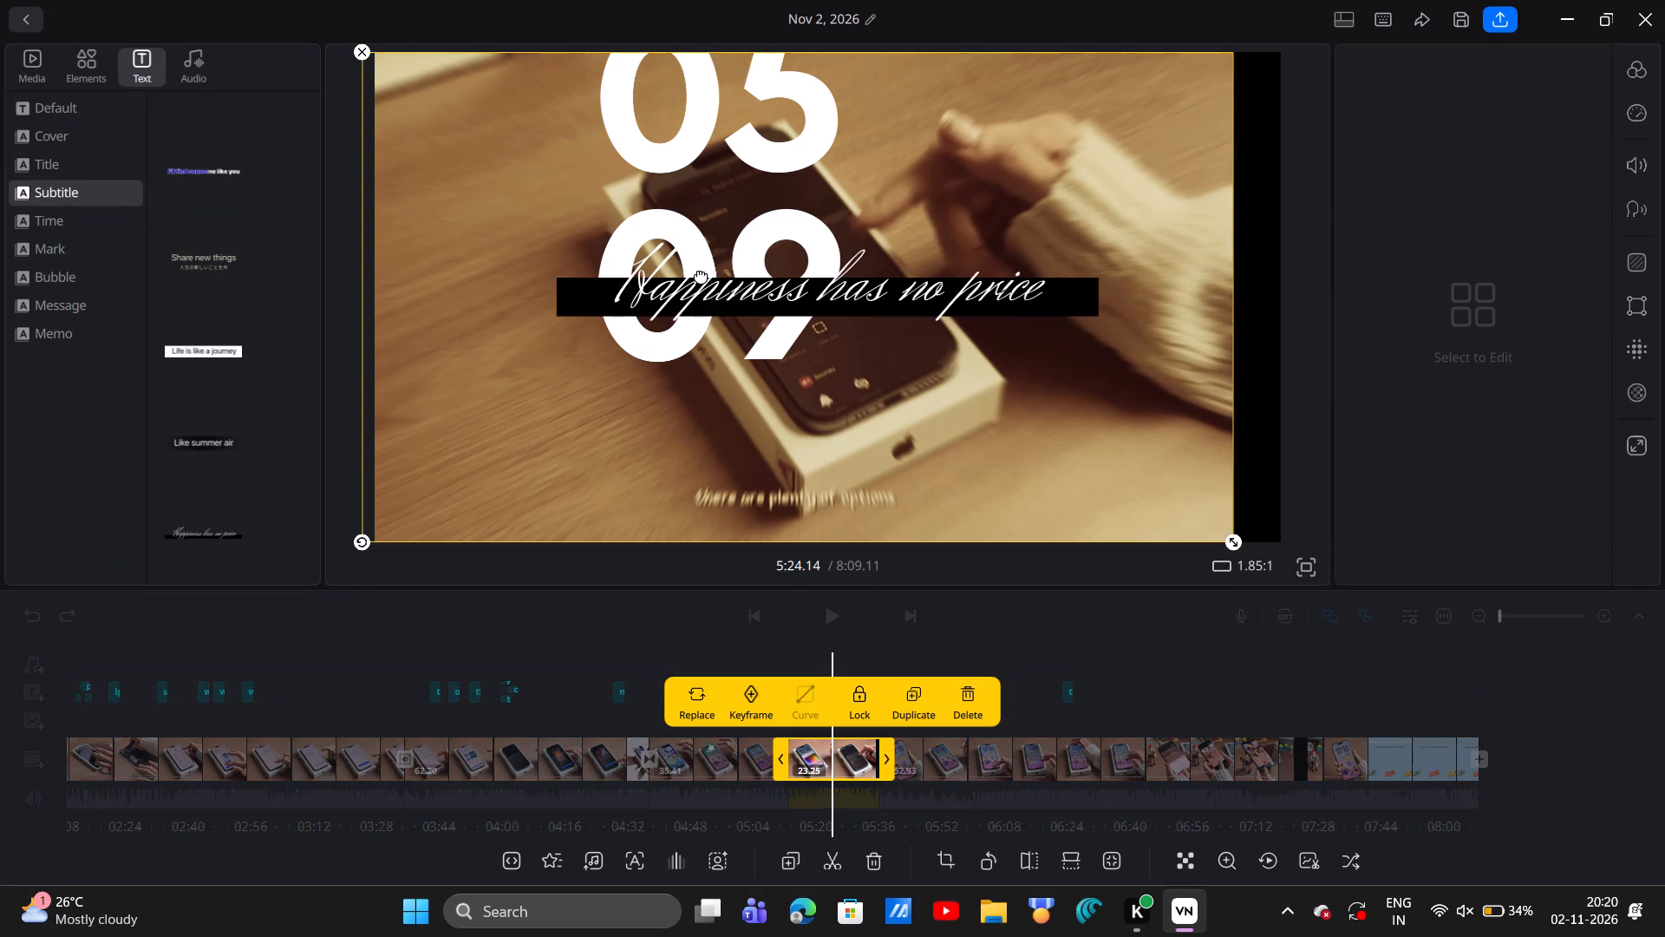
left_click(702, 288)
left_click(1022, 641)
Shrink the "05 09" date text to about half its size and place it in the video frame's upper-left corner.
left_click(840, 696)
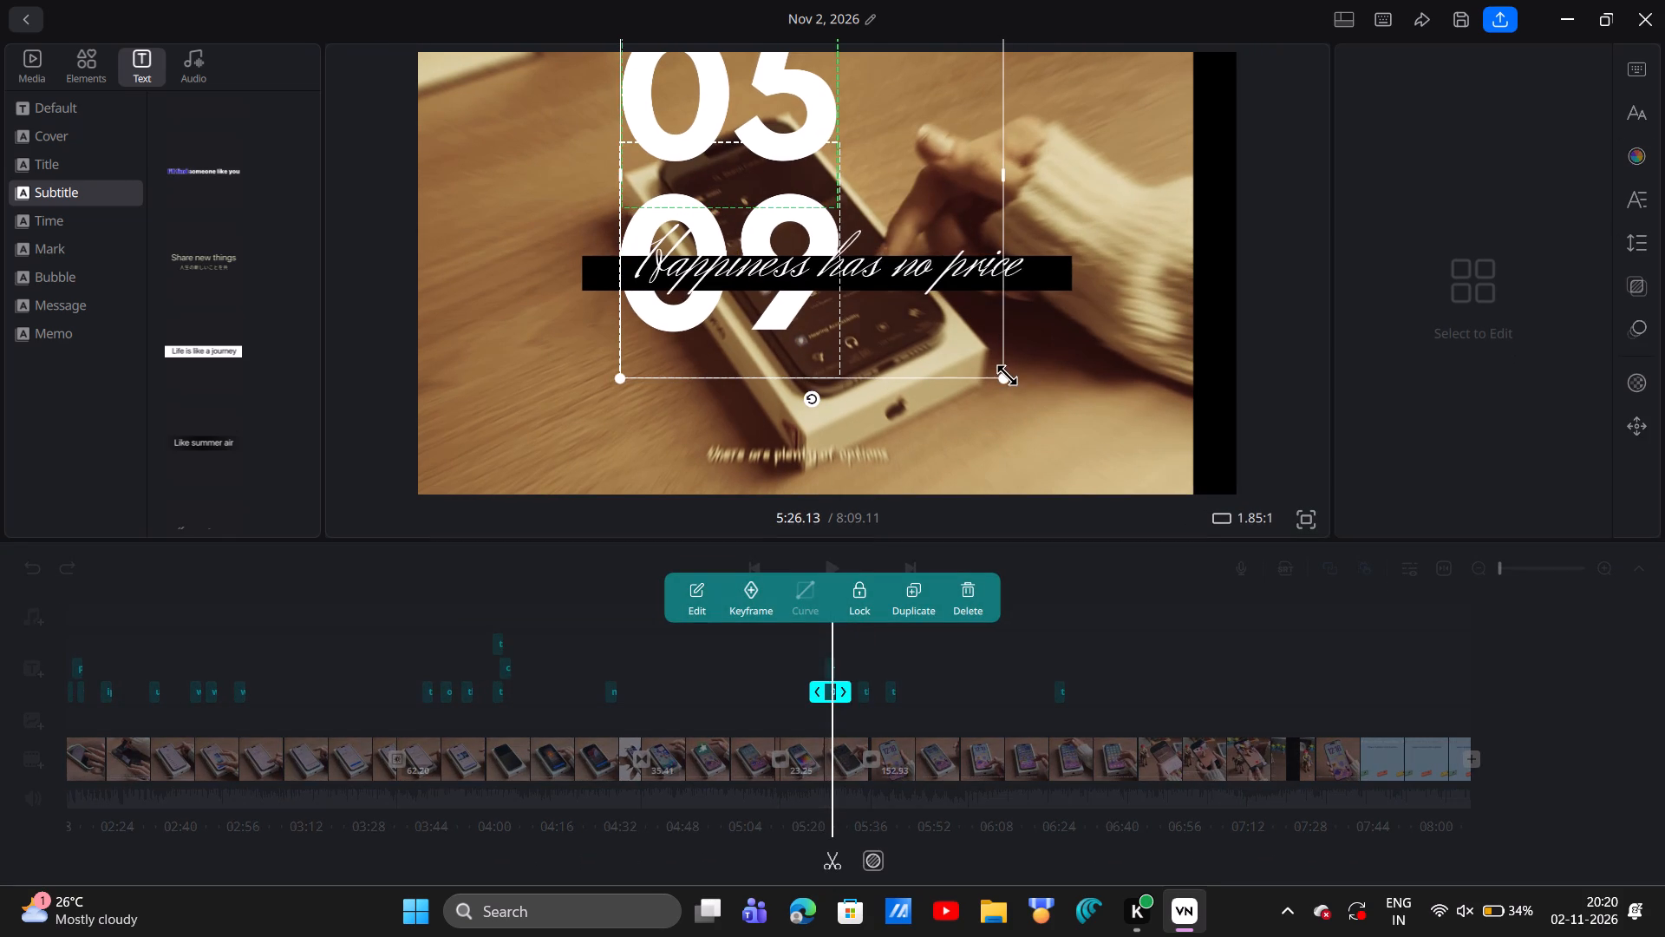
left_click_drag(1005, 373, 800, 199)
left_click_drag(677, 120, 494, 238)
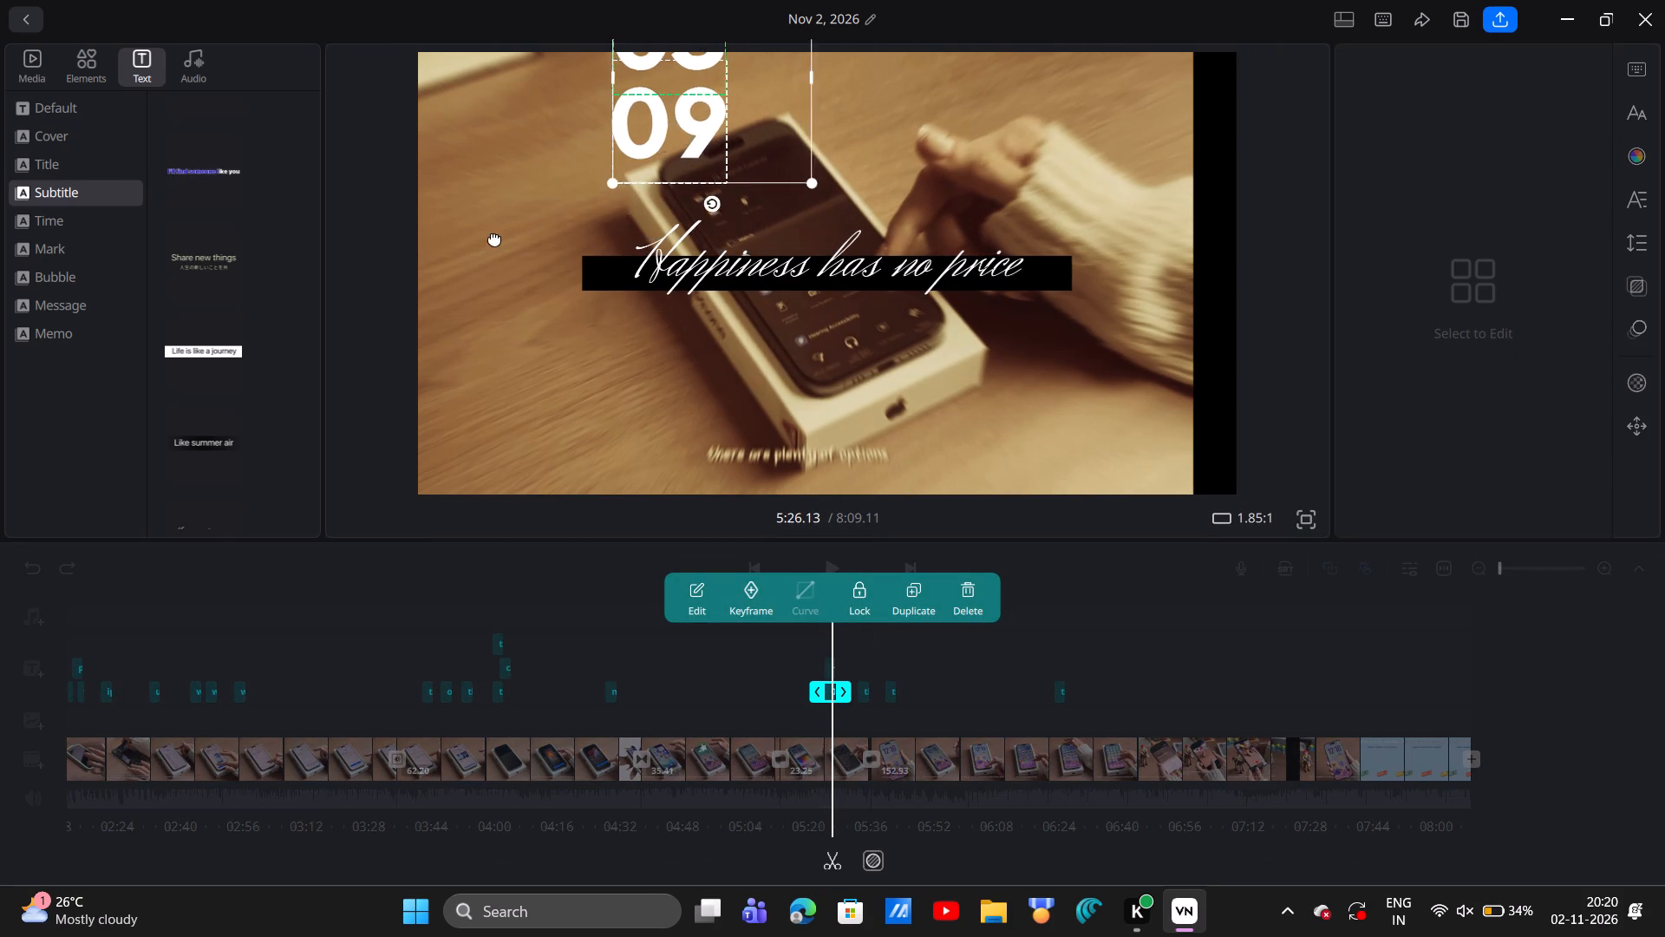
left_click_drag(494, 238, 493, 213)
Move the "Happiness has no price" subtitle down to the lower part of the video frame, just above the existing caption.
double_click(741, 266)
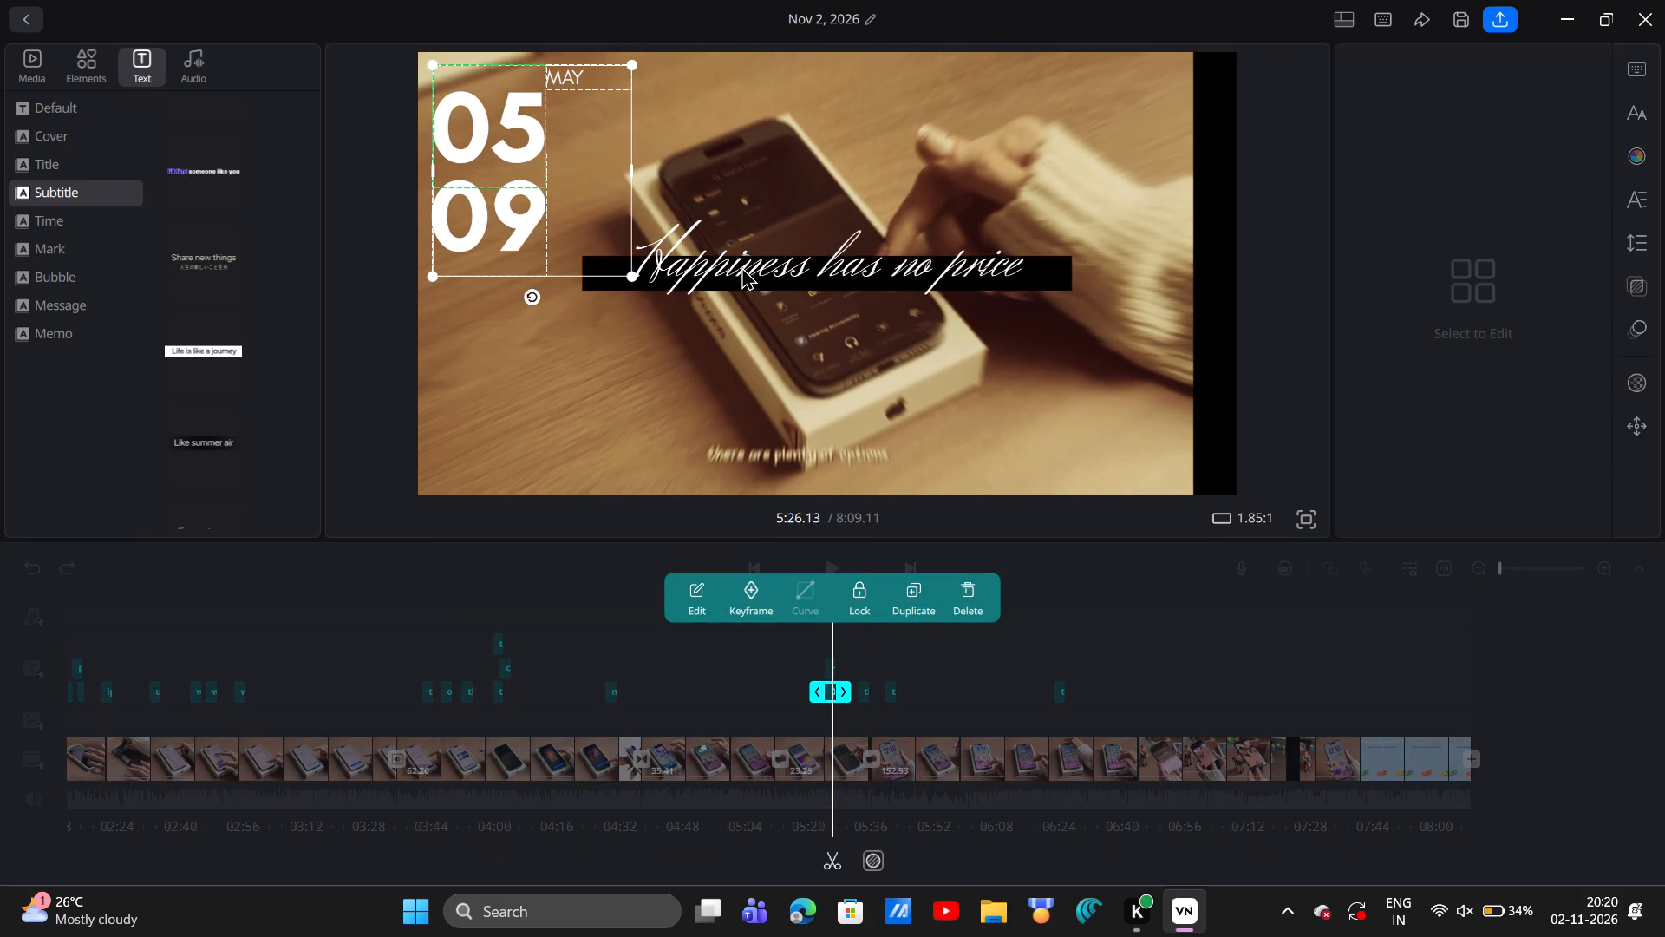
left_click(741, 266)
left_click_drag(741, 266, 711, 399)
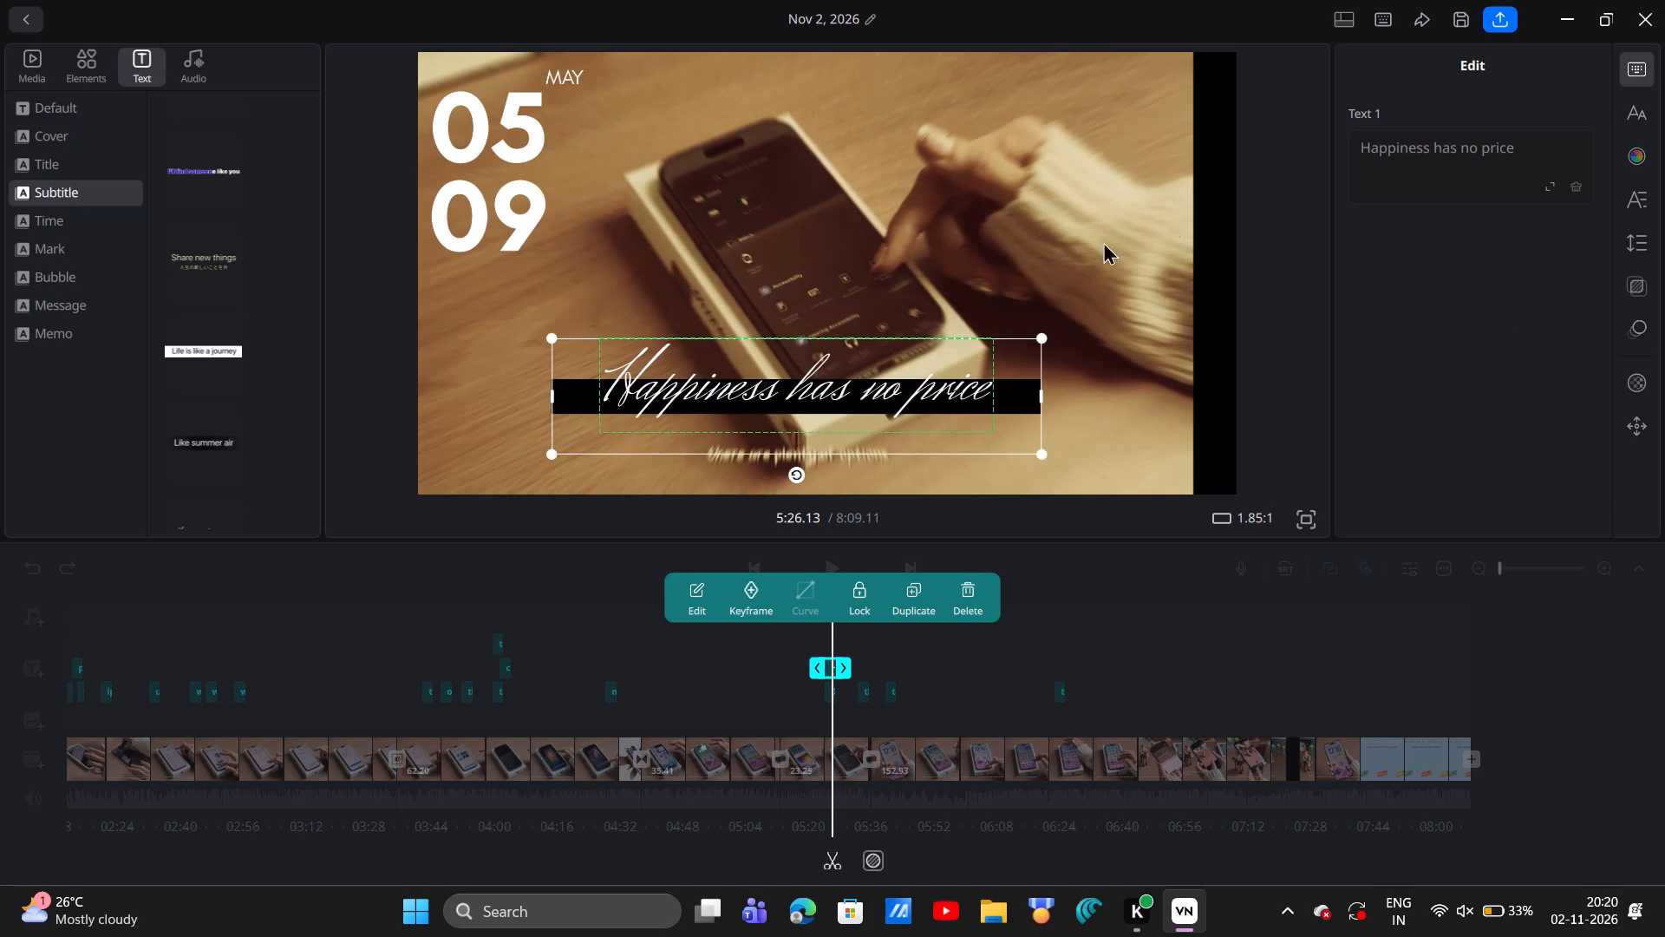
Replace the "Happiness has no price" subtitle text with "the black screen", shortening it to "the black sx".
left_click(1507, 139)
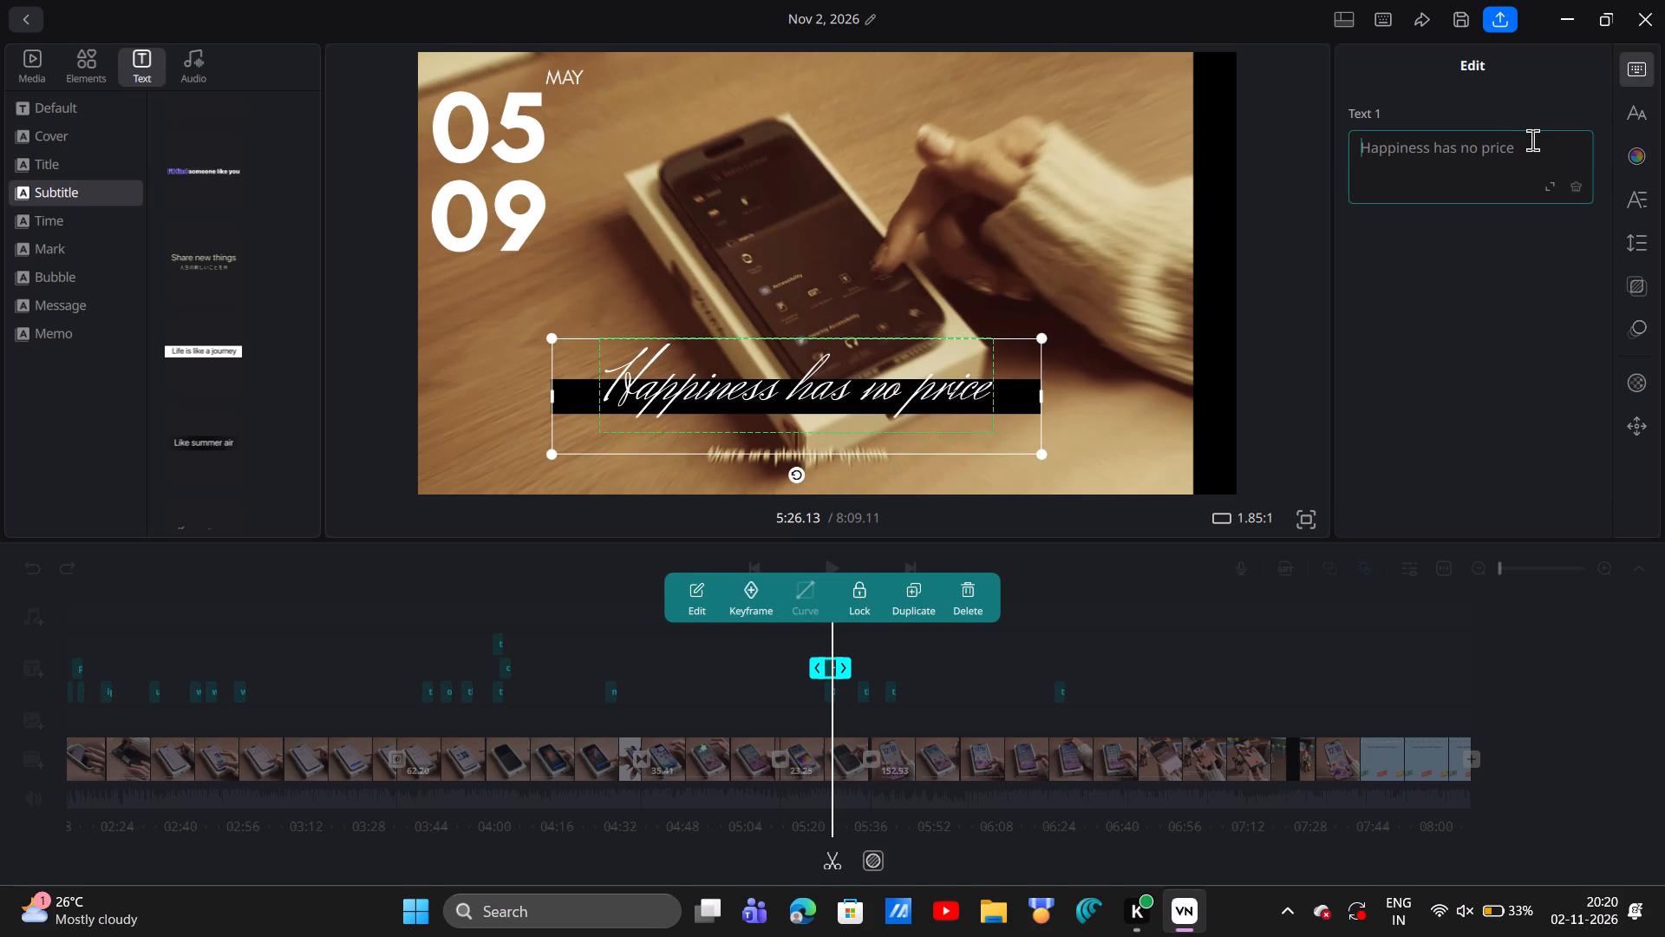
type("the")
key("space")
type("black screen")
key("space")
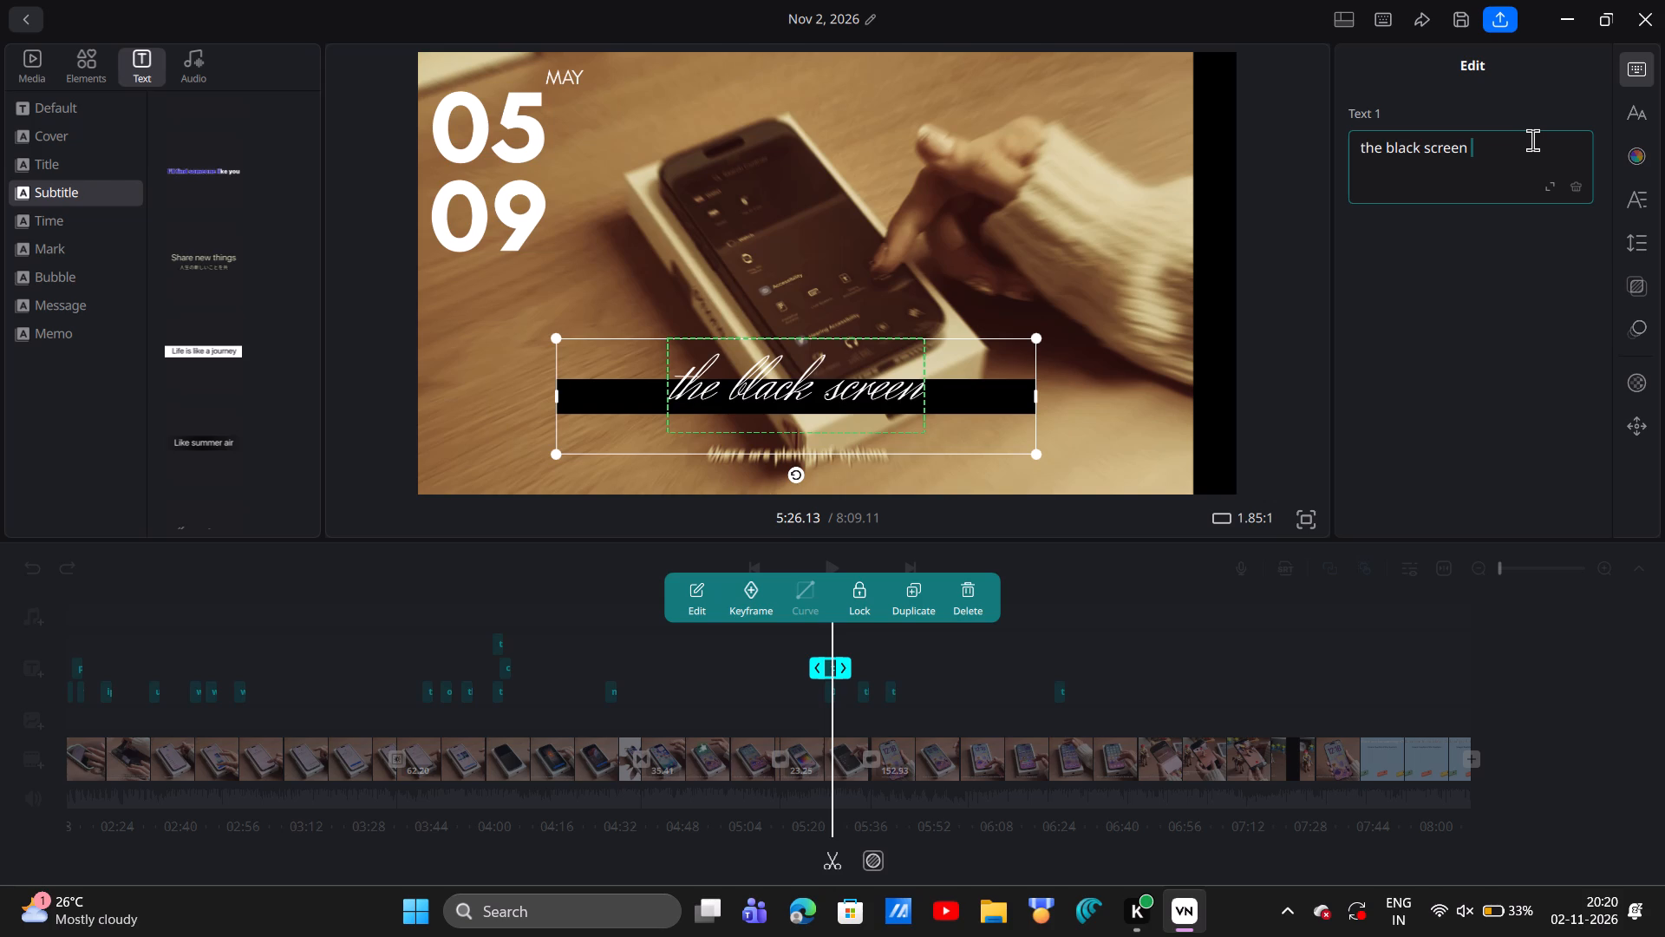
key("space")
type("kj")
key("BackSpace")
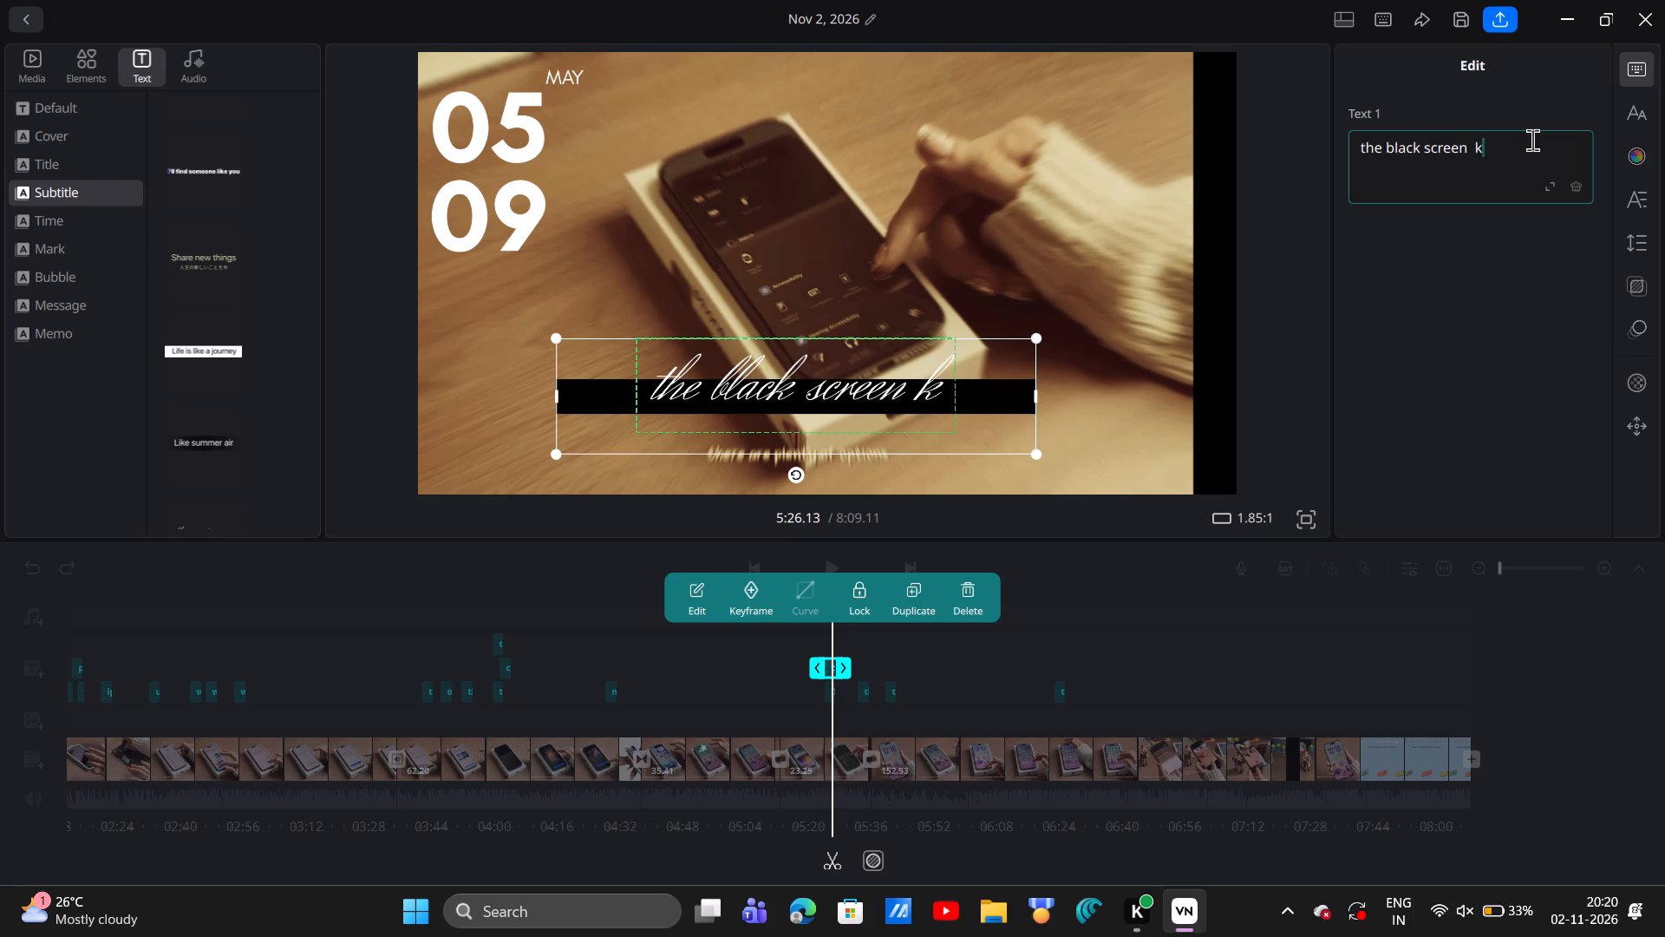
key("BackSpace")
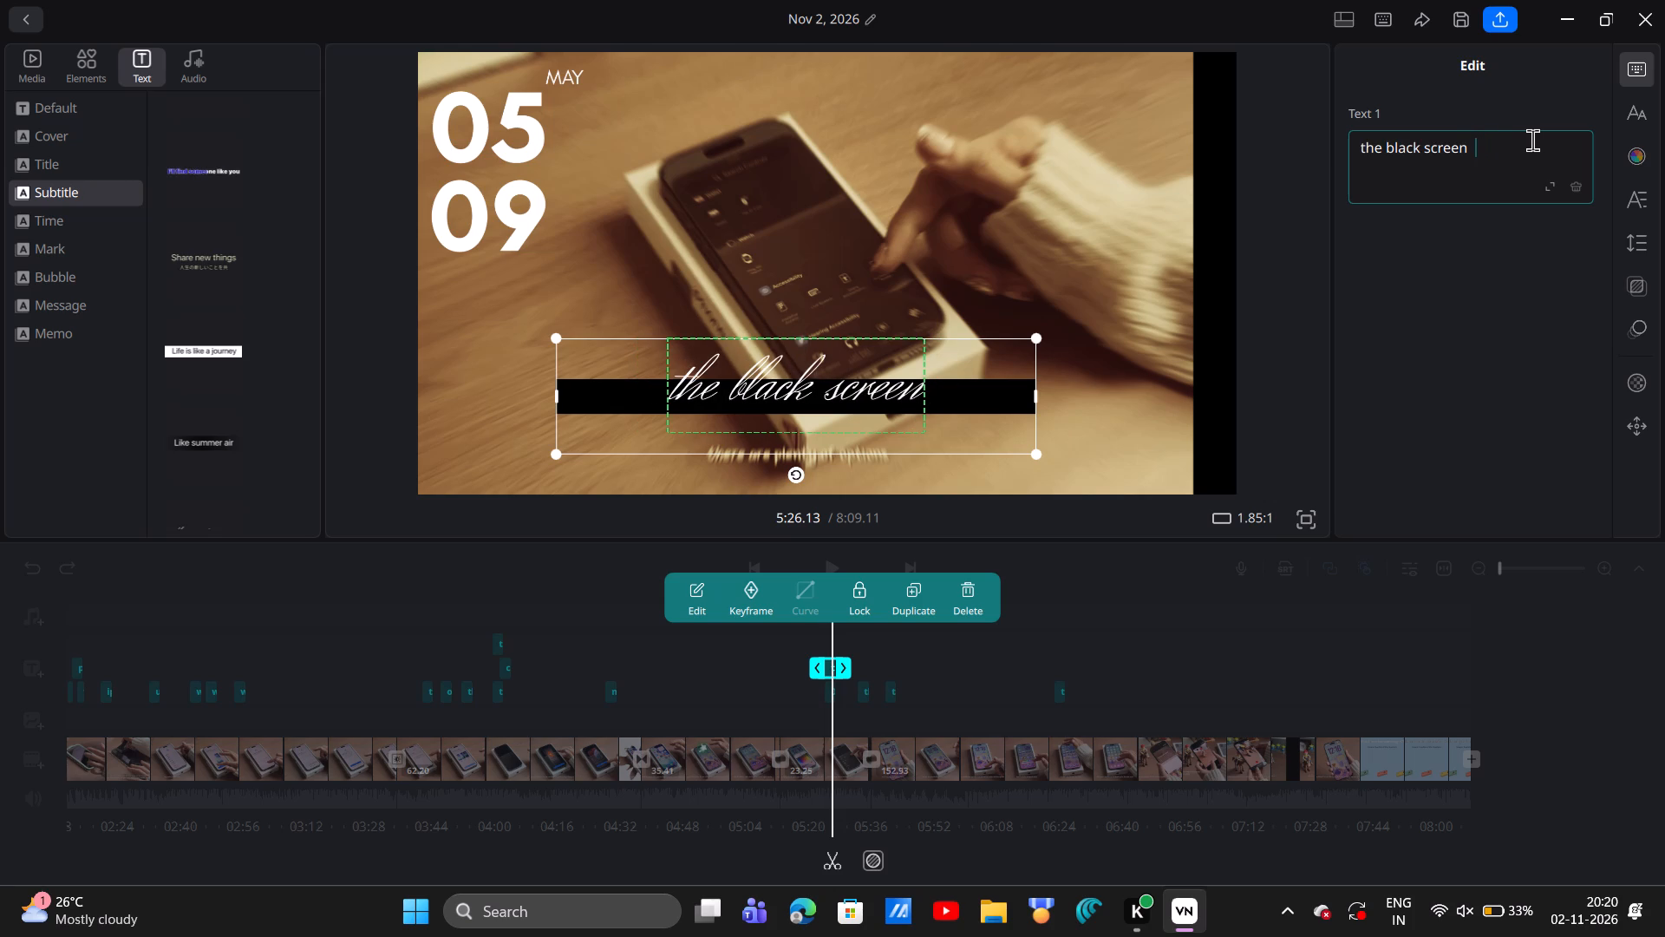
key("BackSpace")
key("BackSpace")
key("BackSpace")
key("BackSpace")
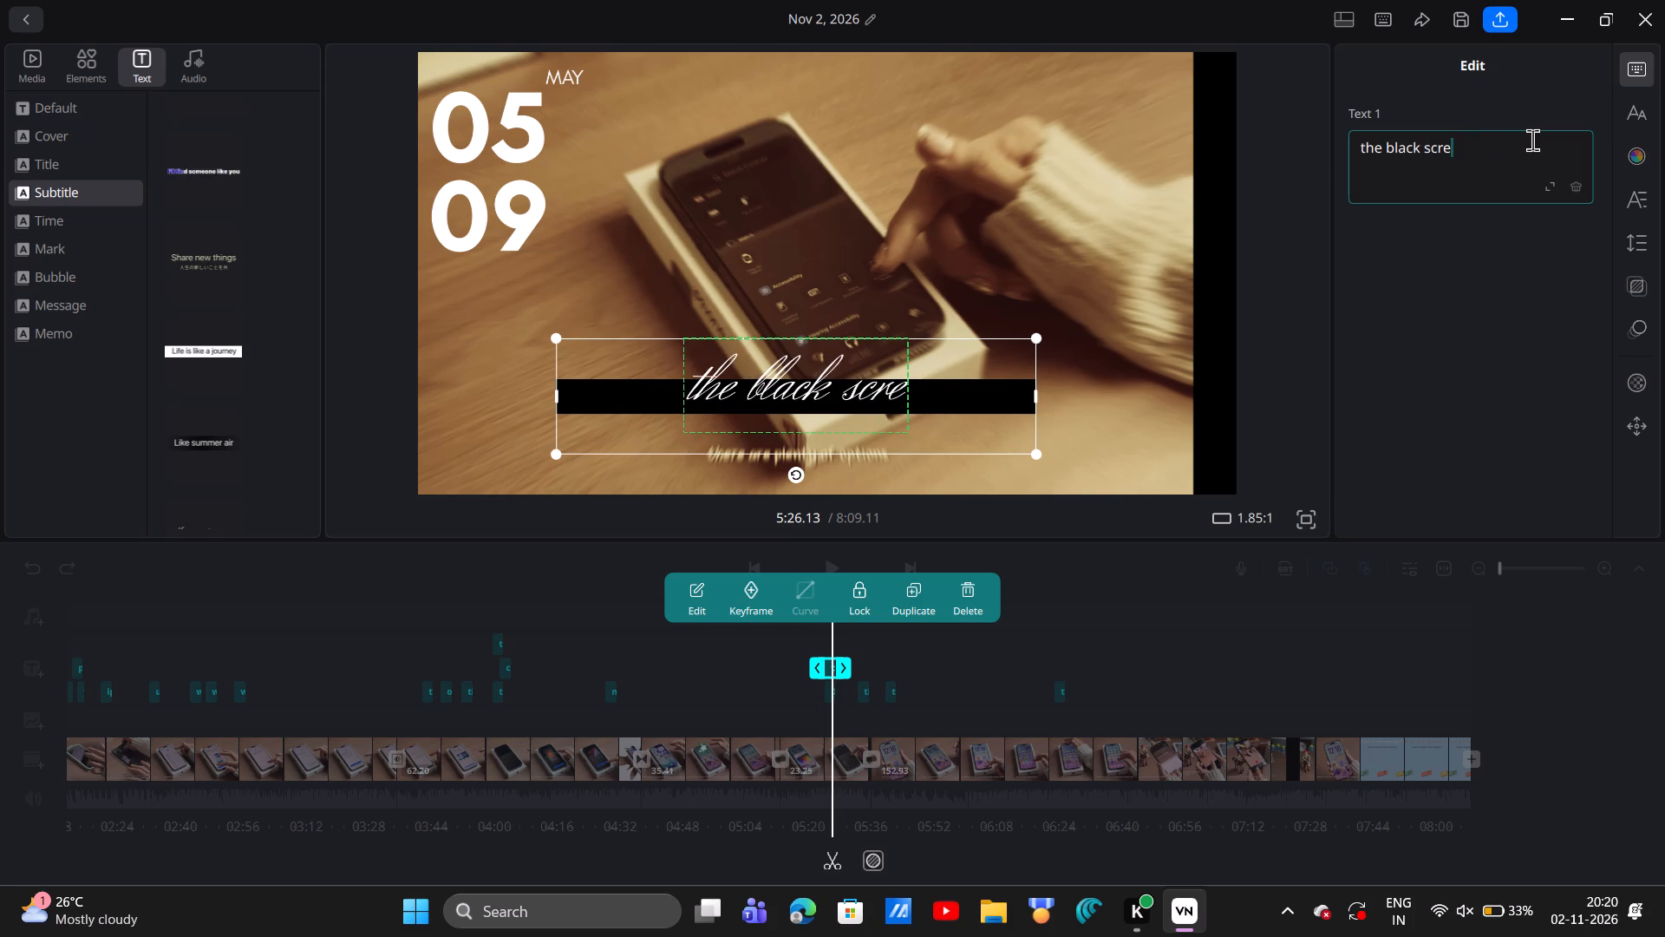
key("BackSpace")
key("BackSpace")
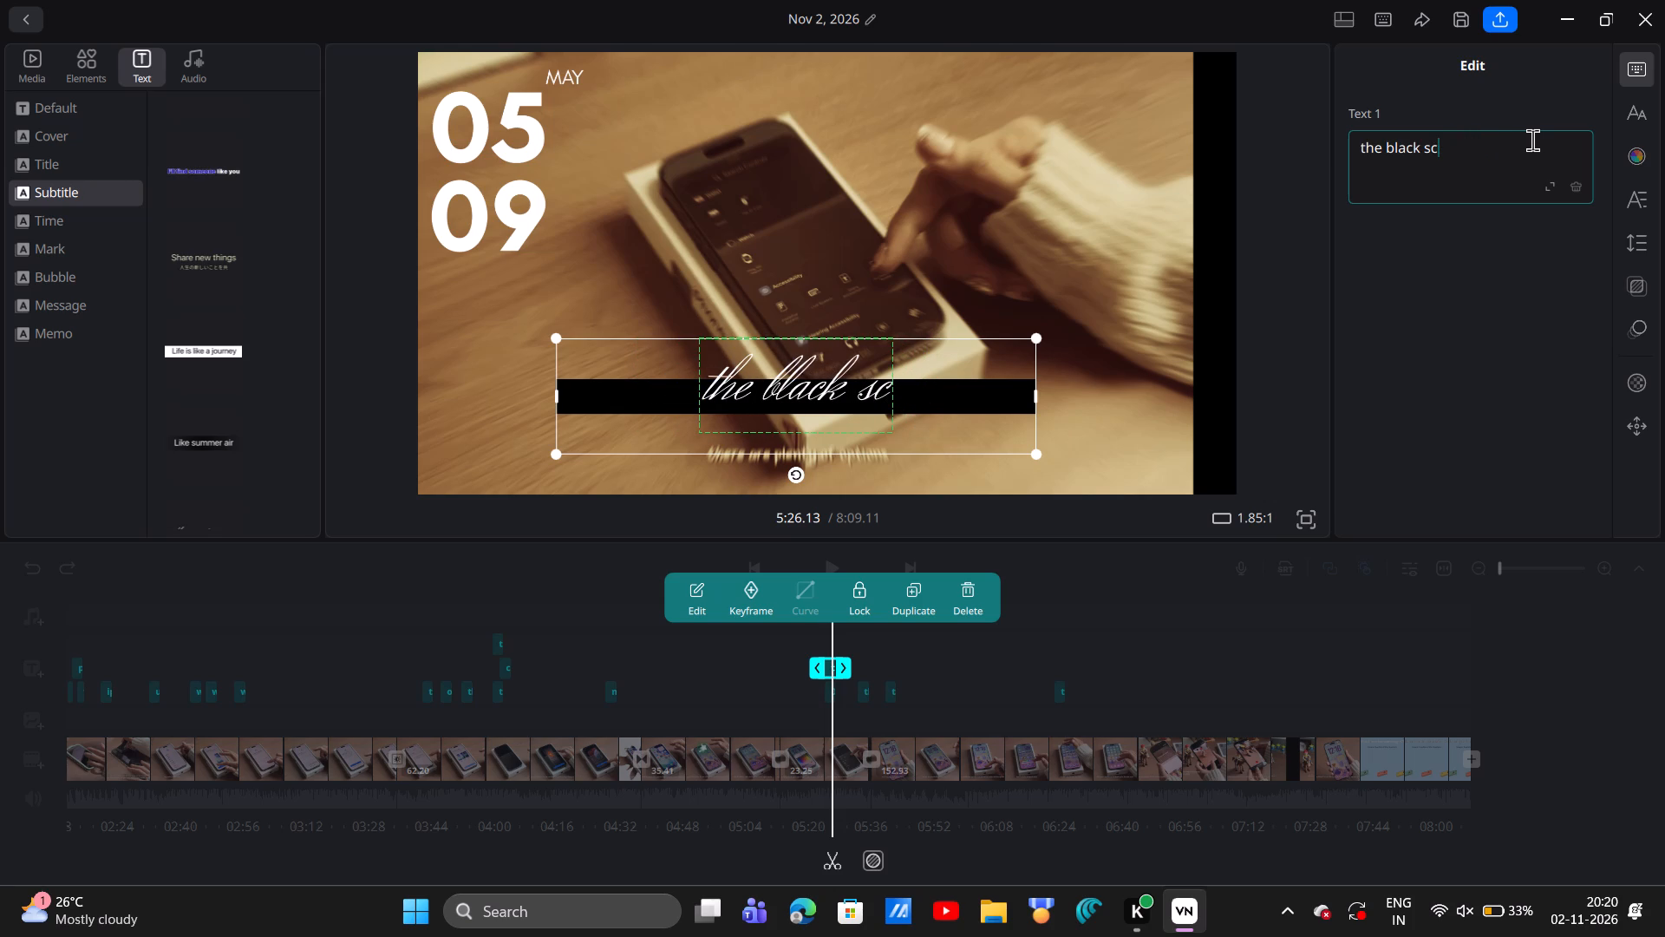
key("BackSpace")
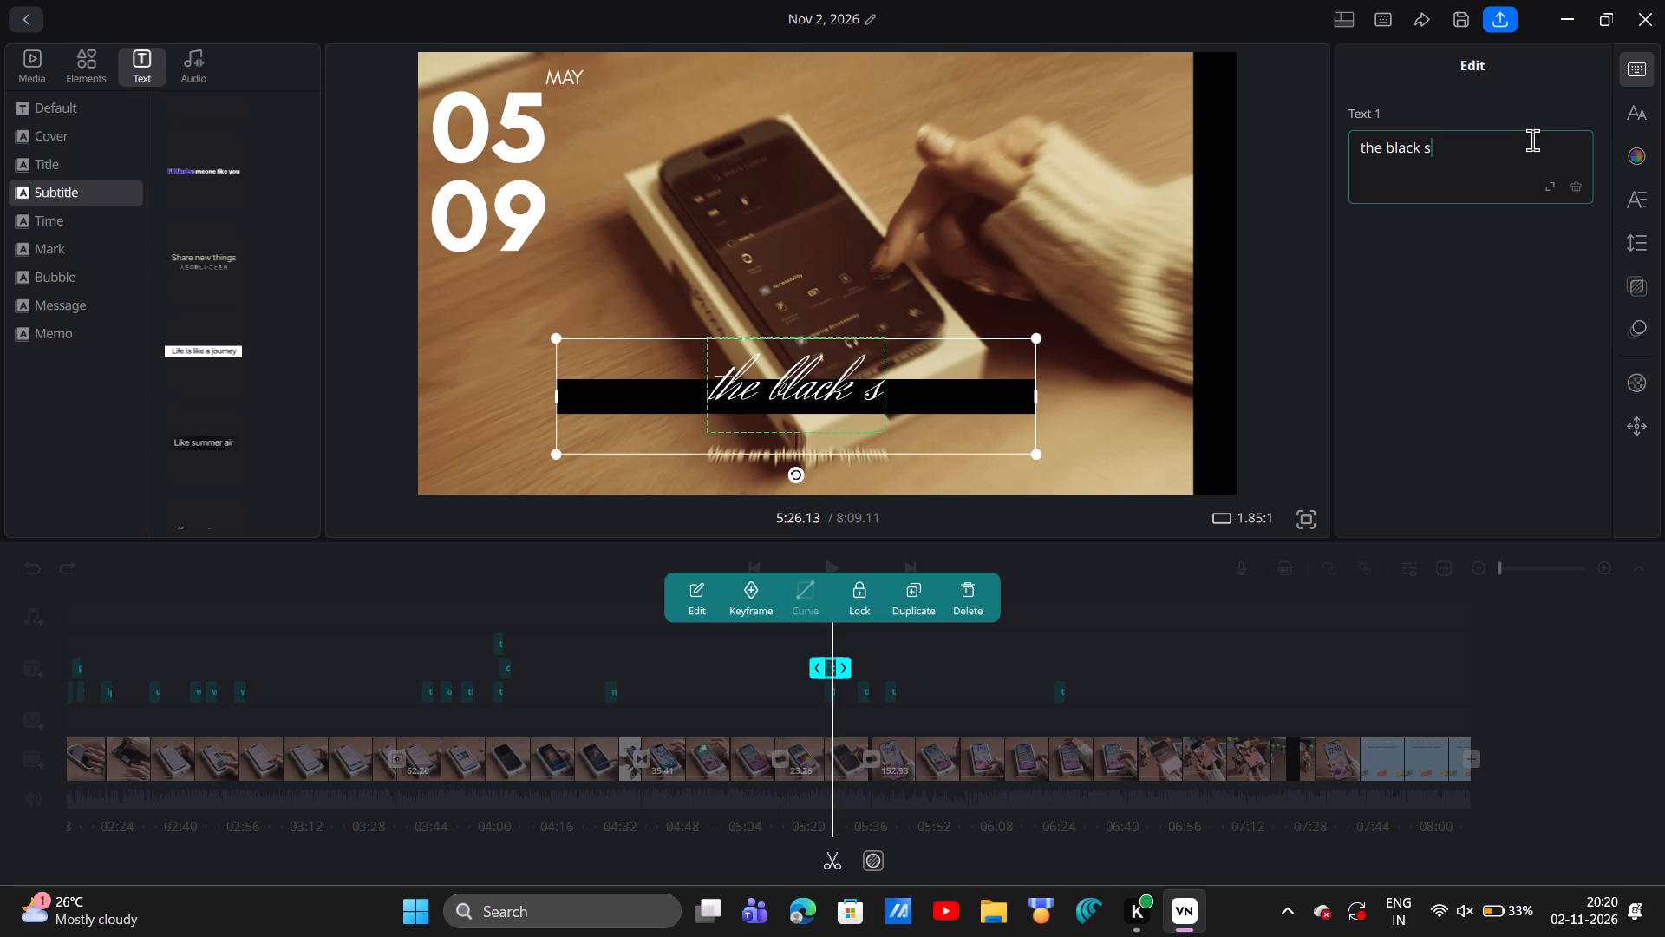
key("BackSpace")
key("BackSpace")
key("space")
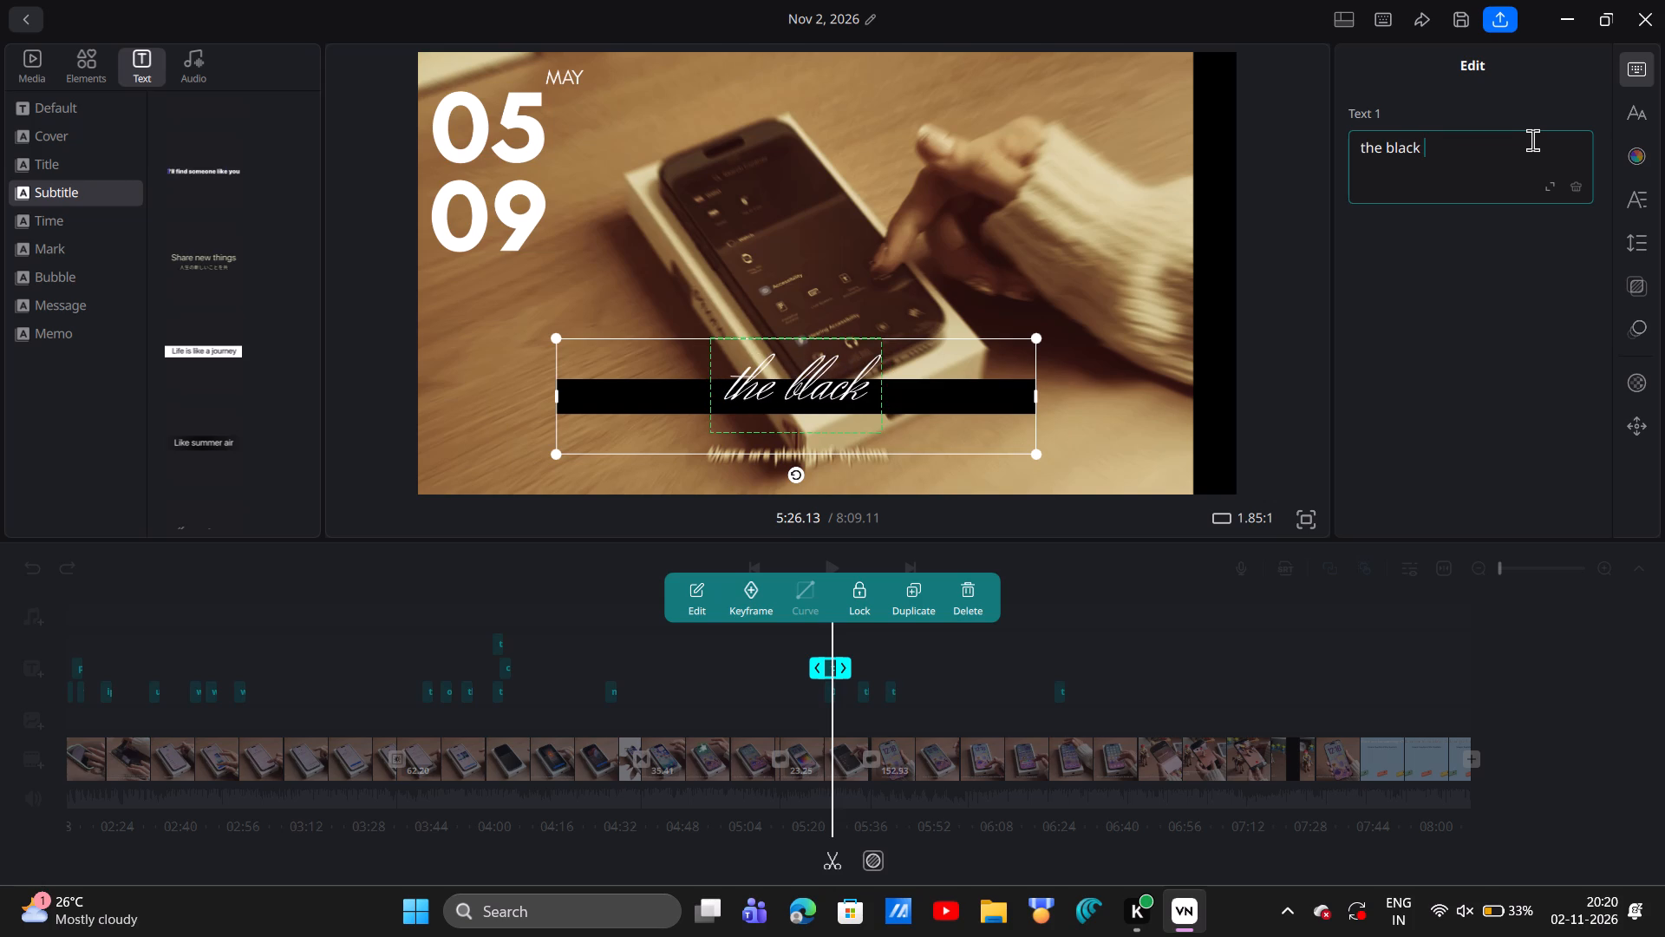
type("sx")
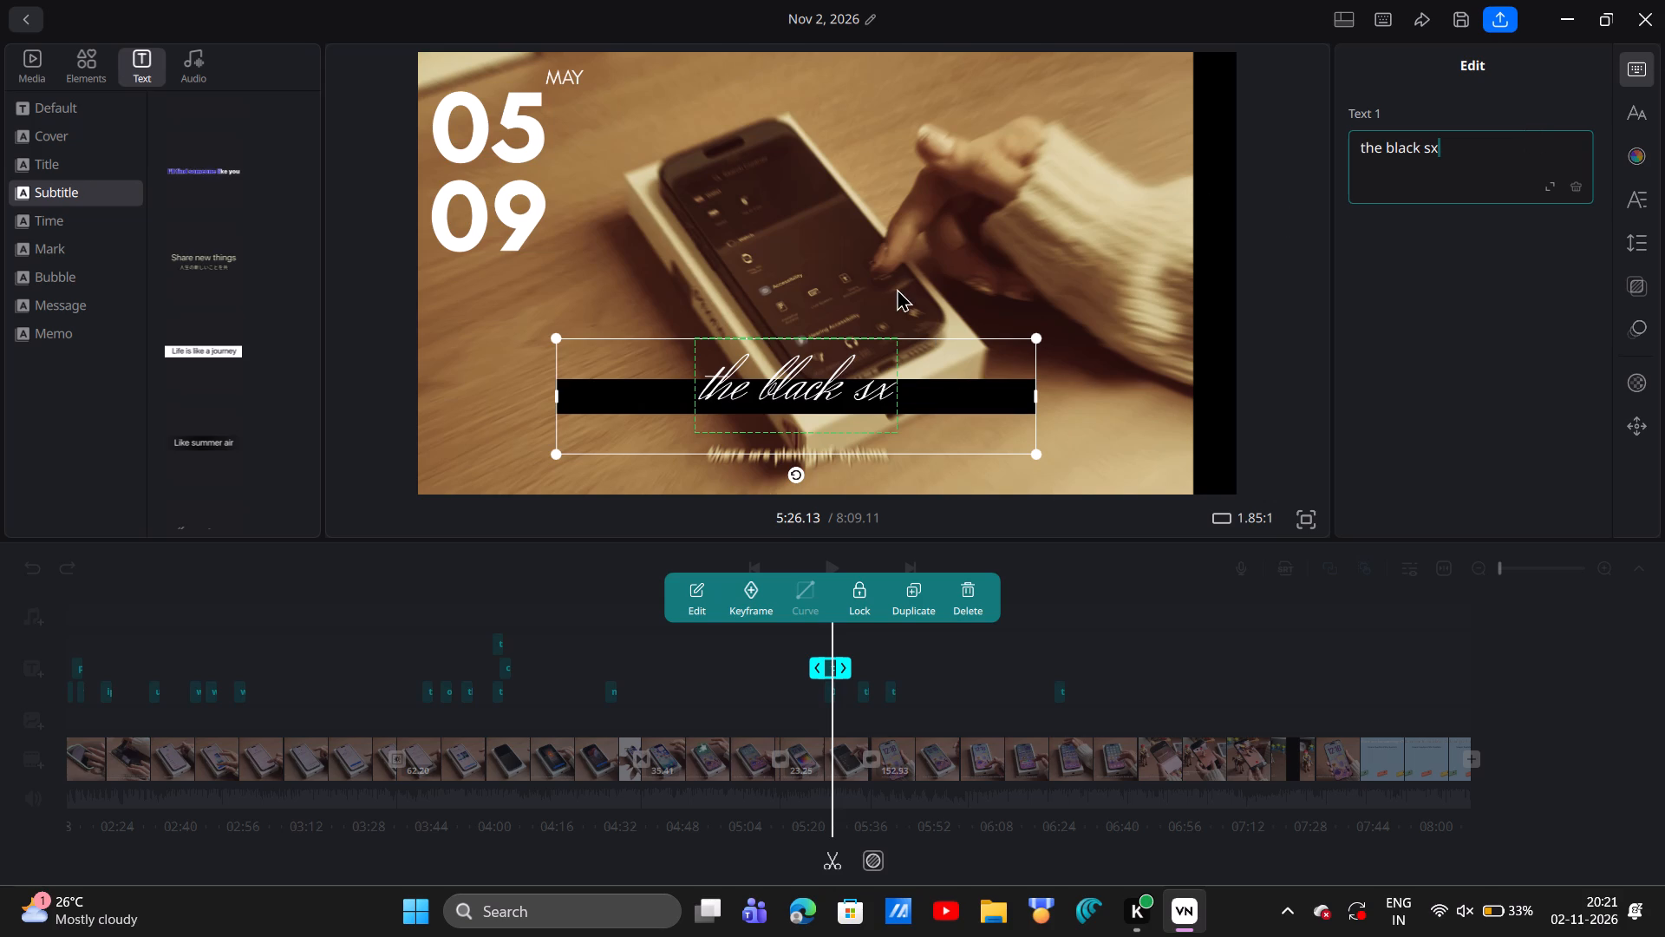
Delete the script-style subtitle in the lower part of the video frame.
left_click(907, 422)
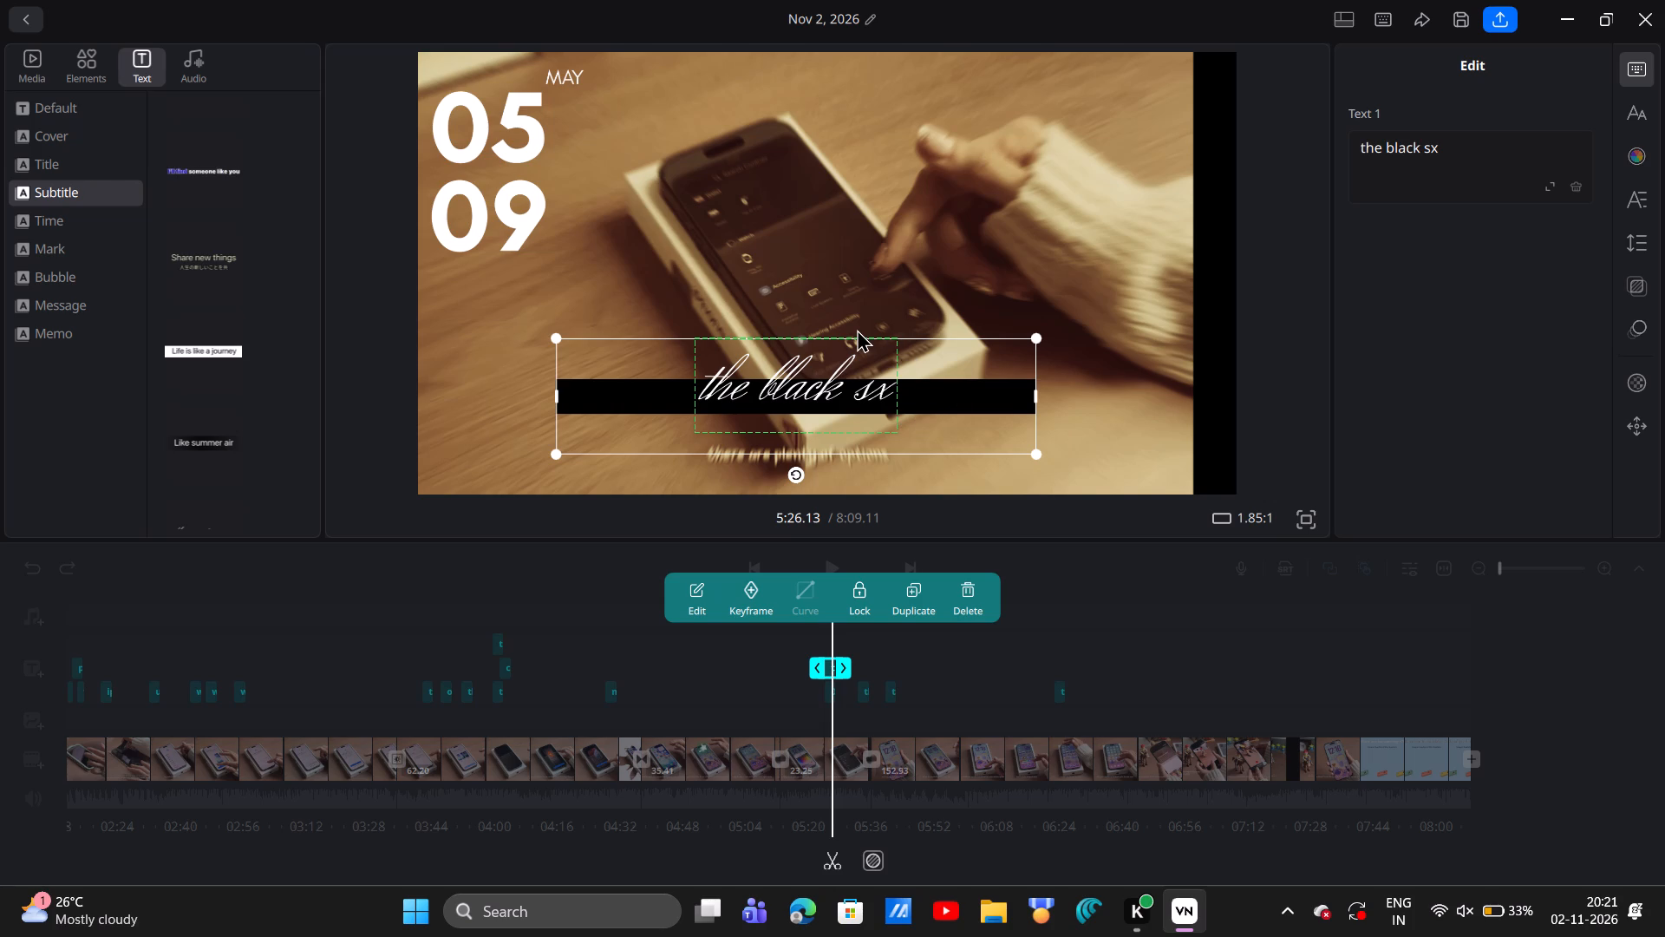
left_click(1077, 250)
left_click(940, 431)
type("kd")
key("BackSpace")
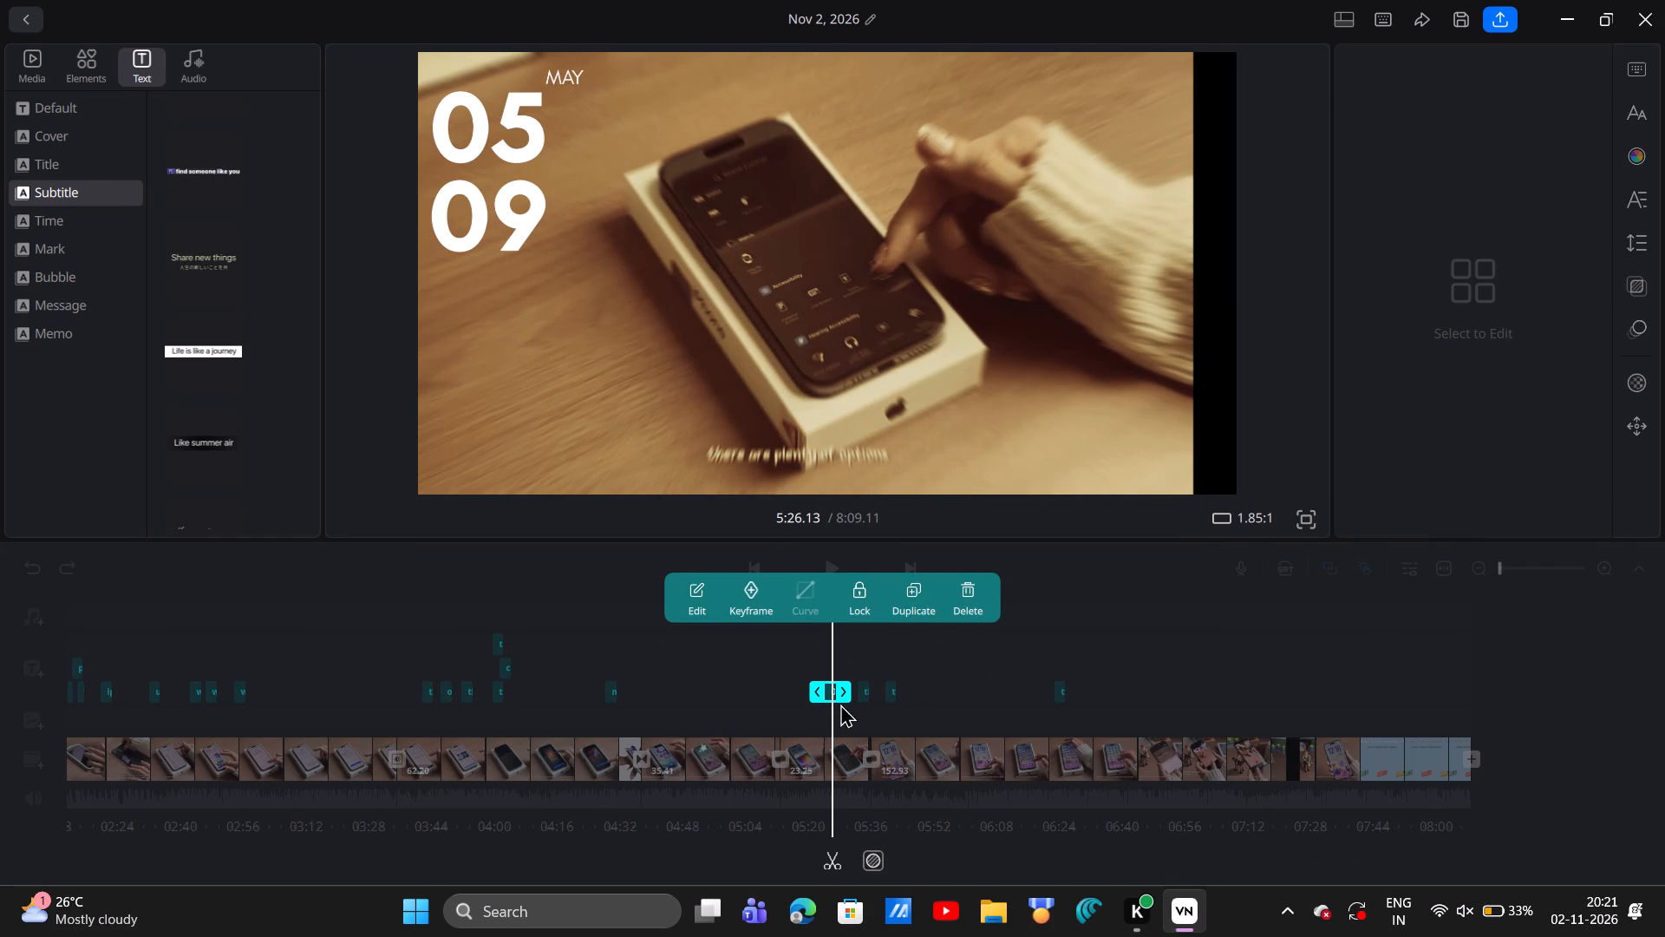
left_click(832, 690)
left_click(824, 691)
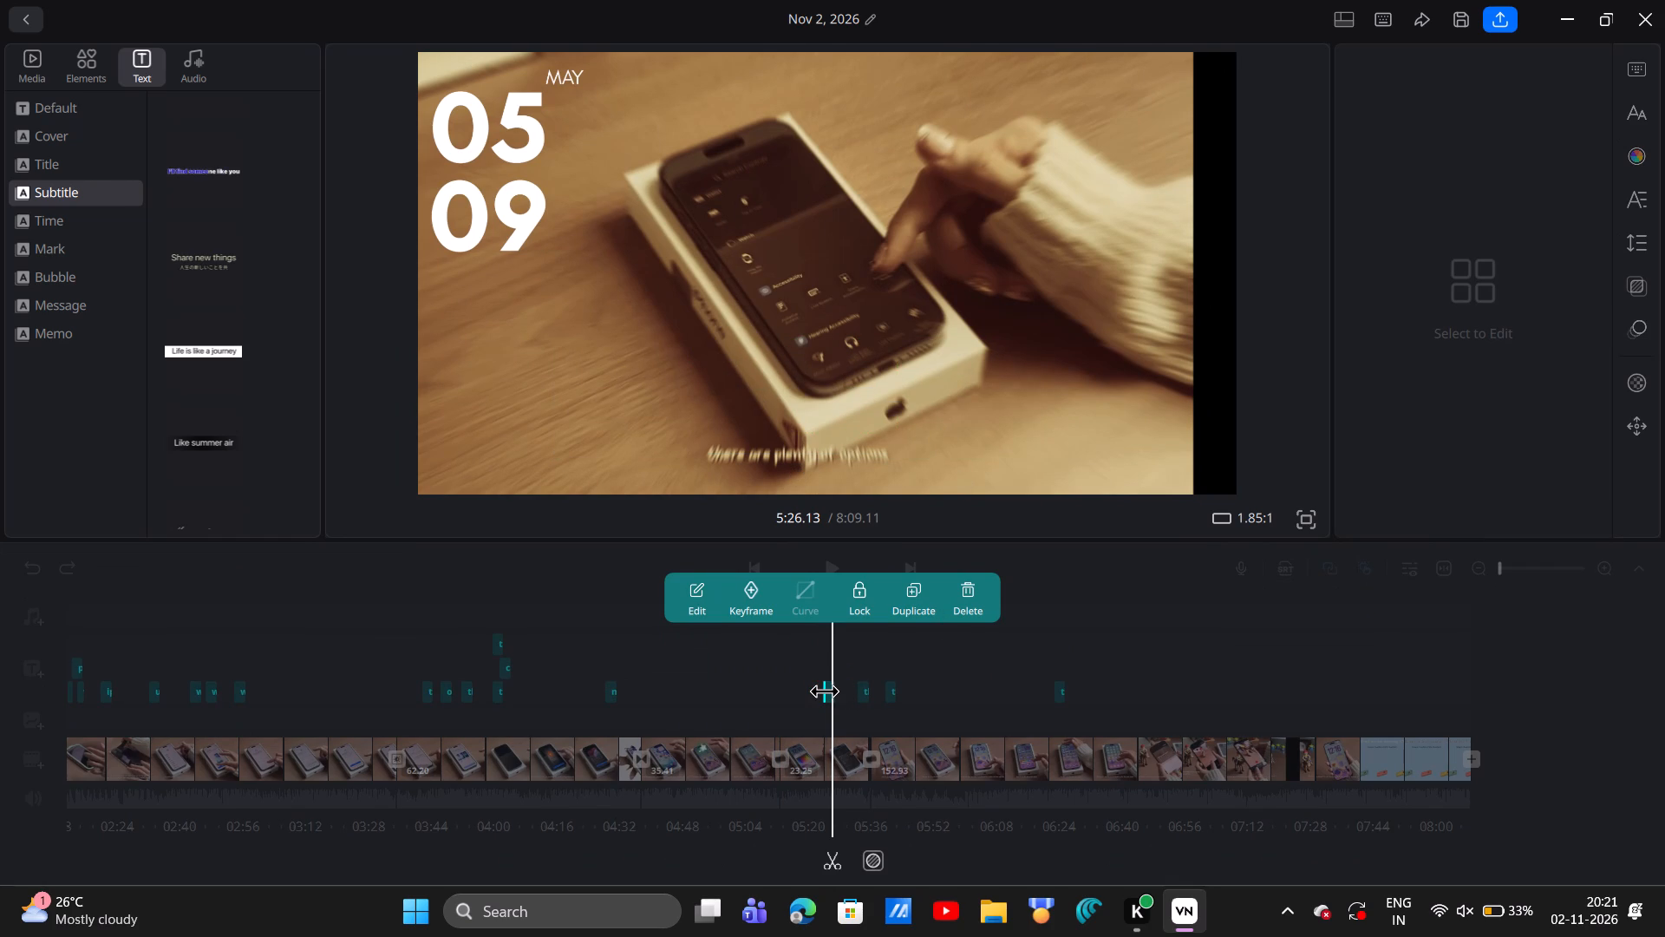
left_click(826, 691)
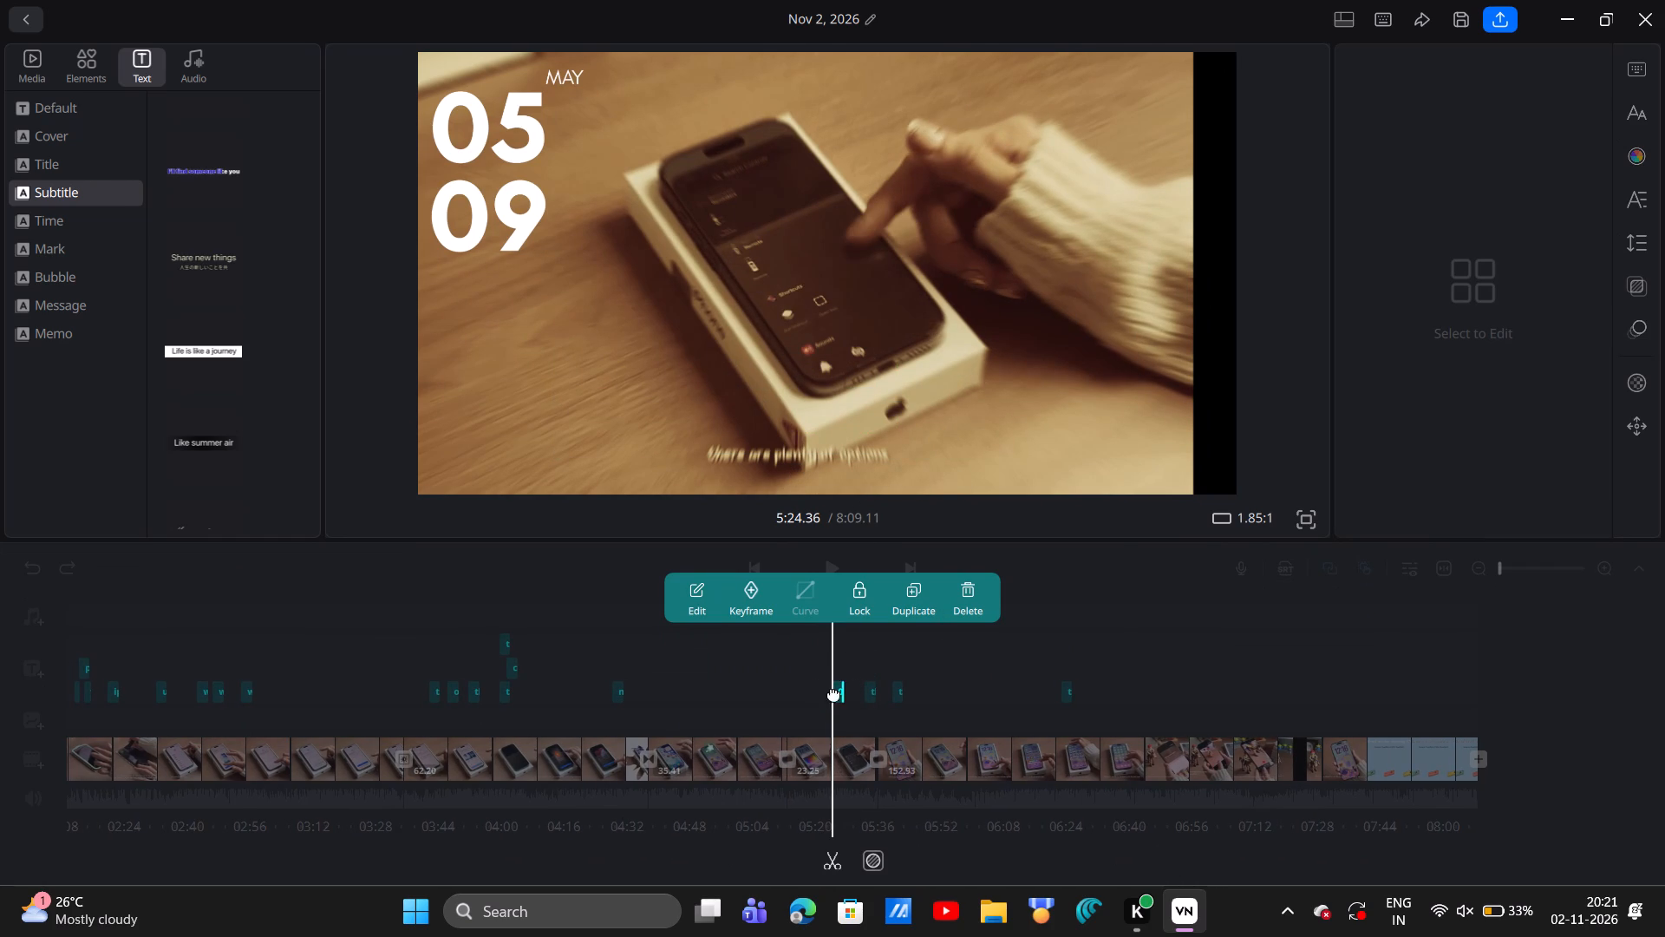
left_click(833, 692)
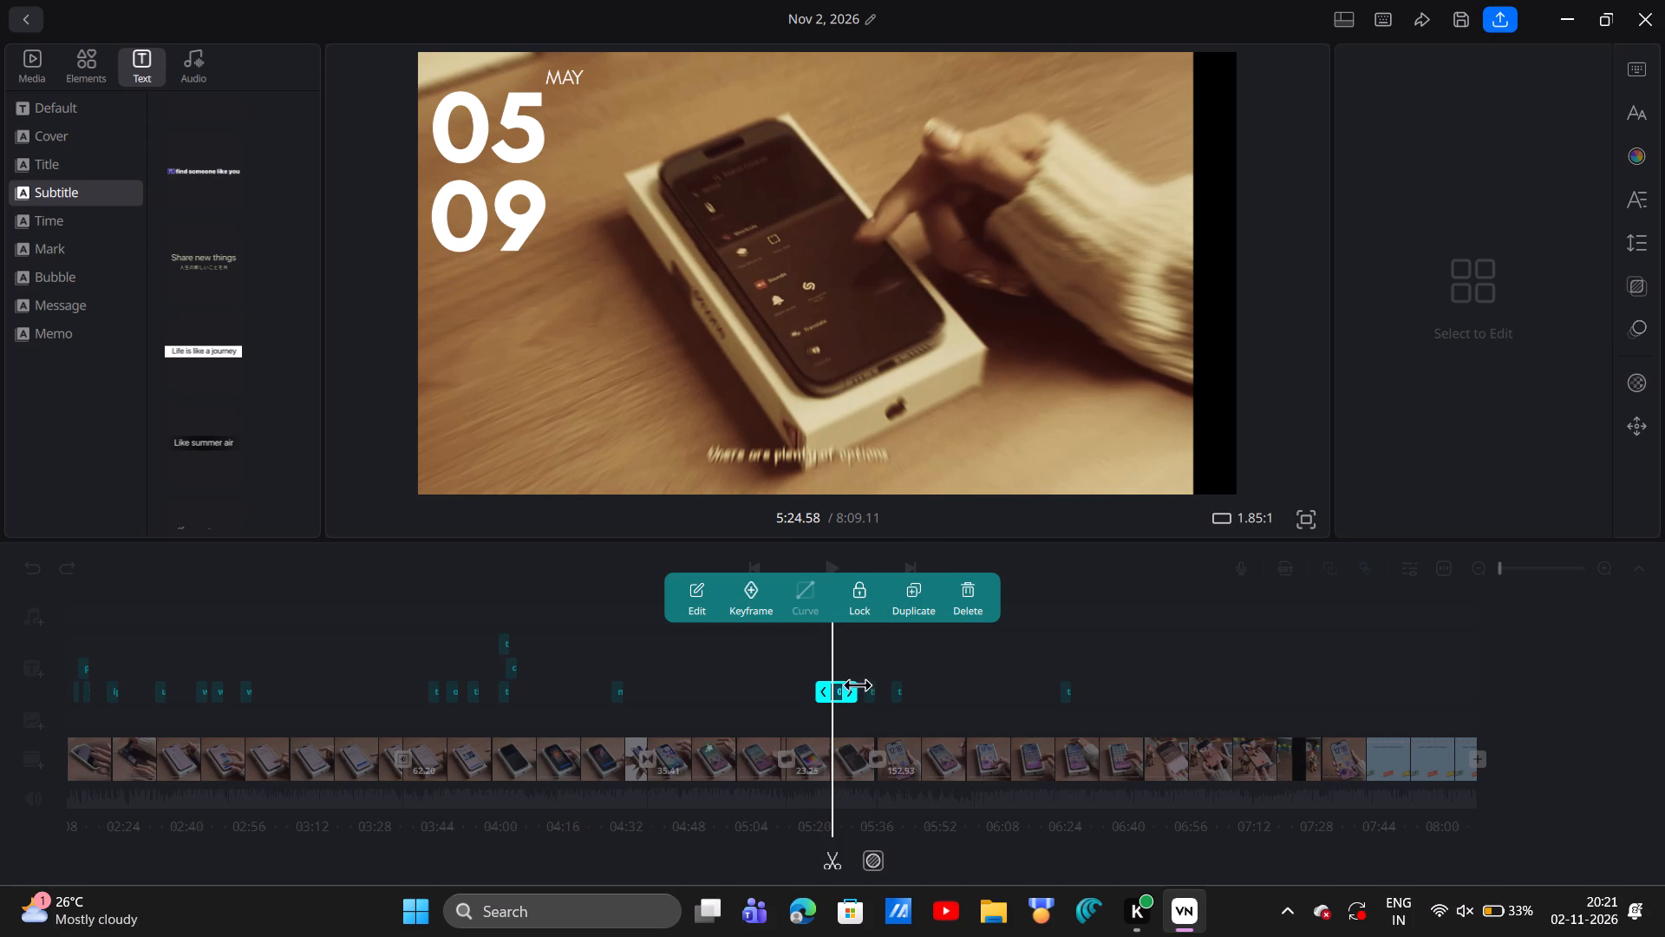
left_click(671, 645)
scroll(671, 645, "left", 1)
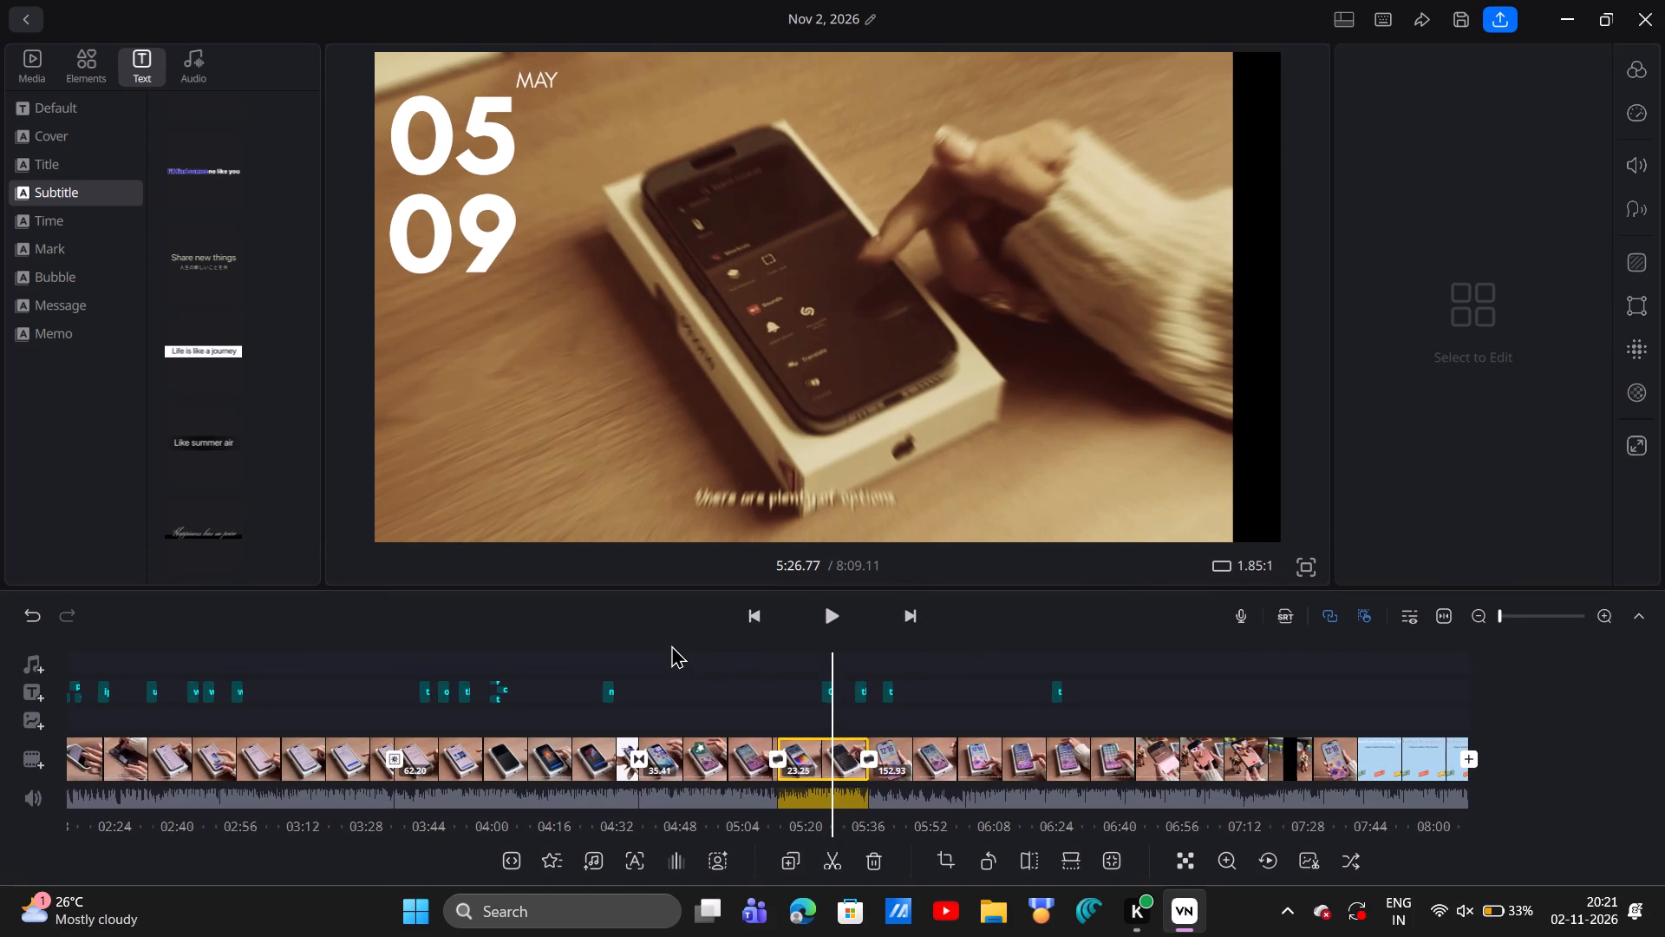
Add the "Like summer air" subtitle template over the existing caption near the video frame's lower edge at 5:25.47.
left_click(826, 688)
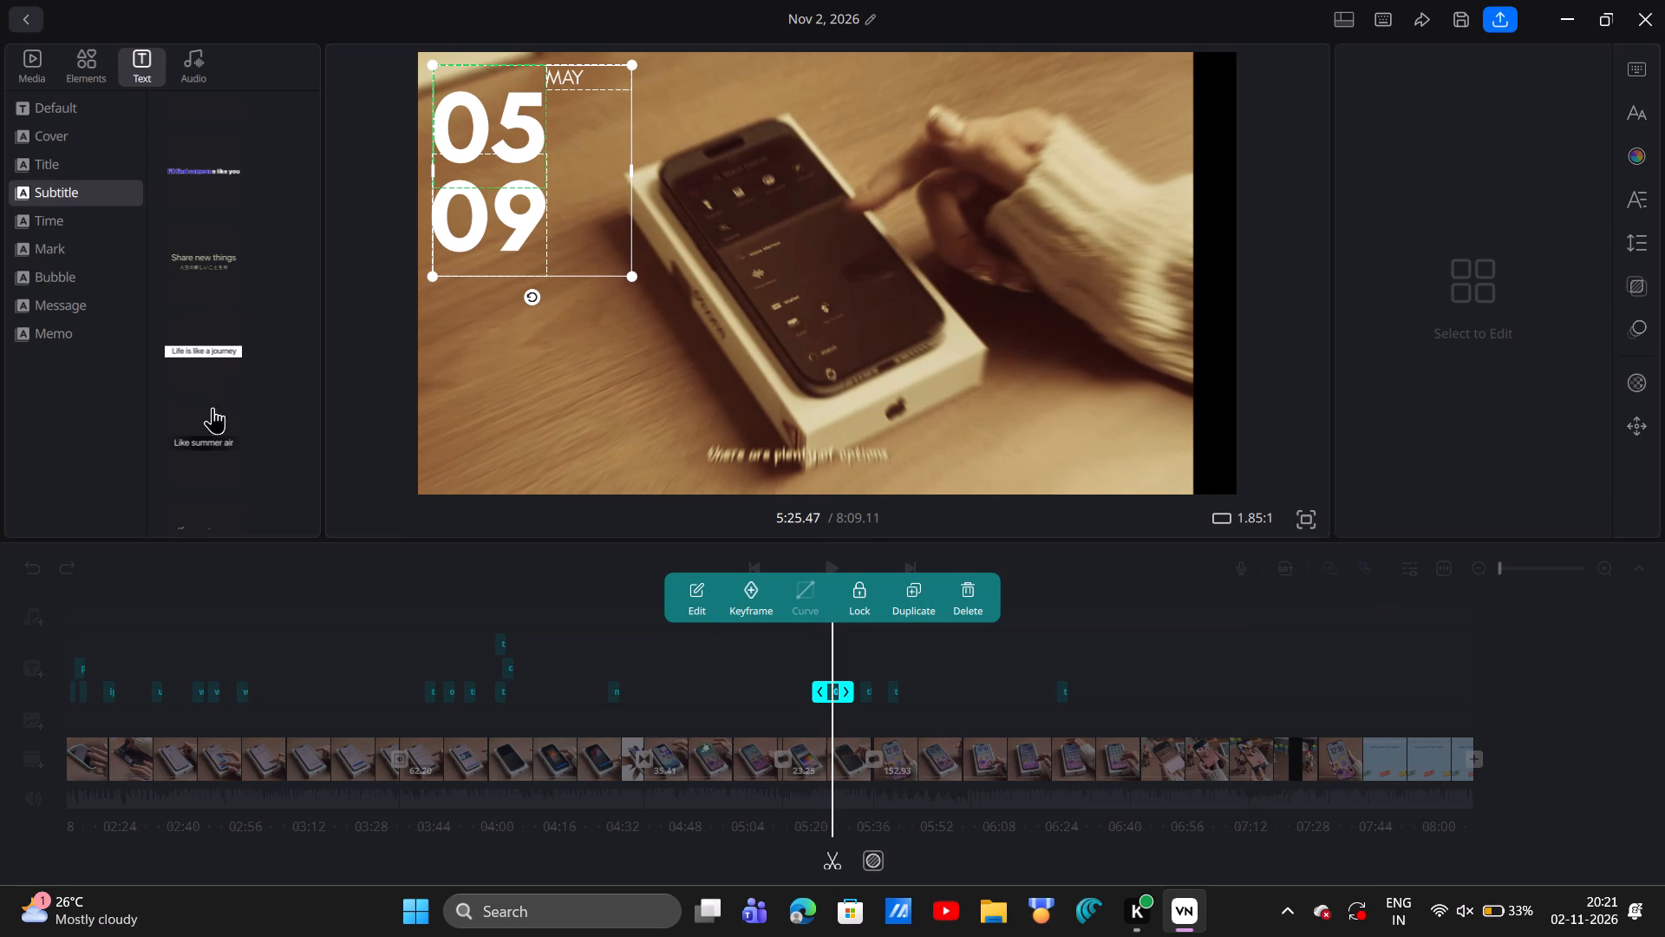
left_click_drag(222, 452, 725, 437)
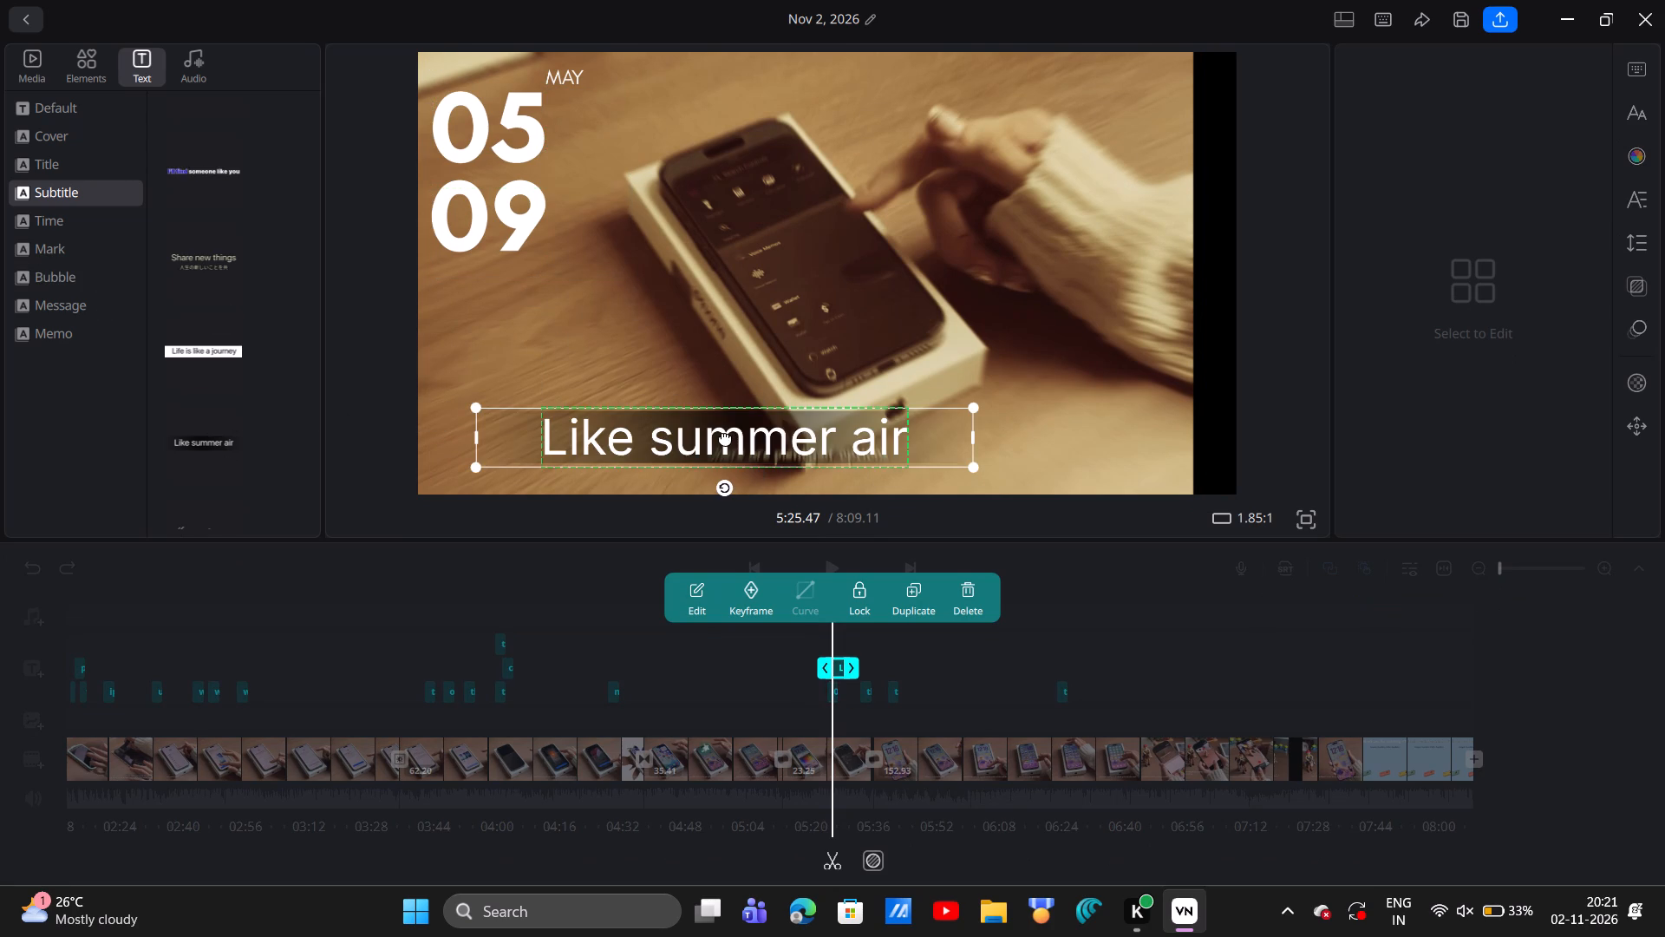
key("d")
type("vvd")
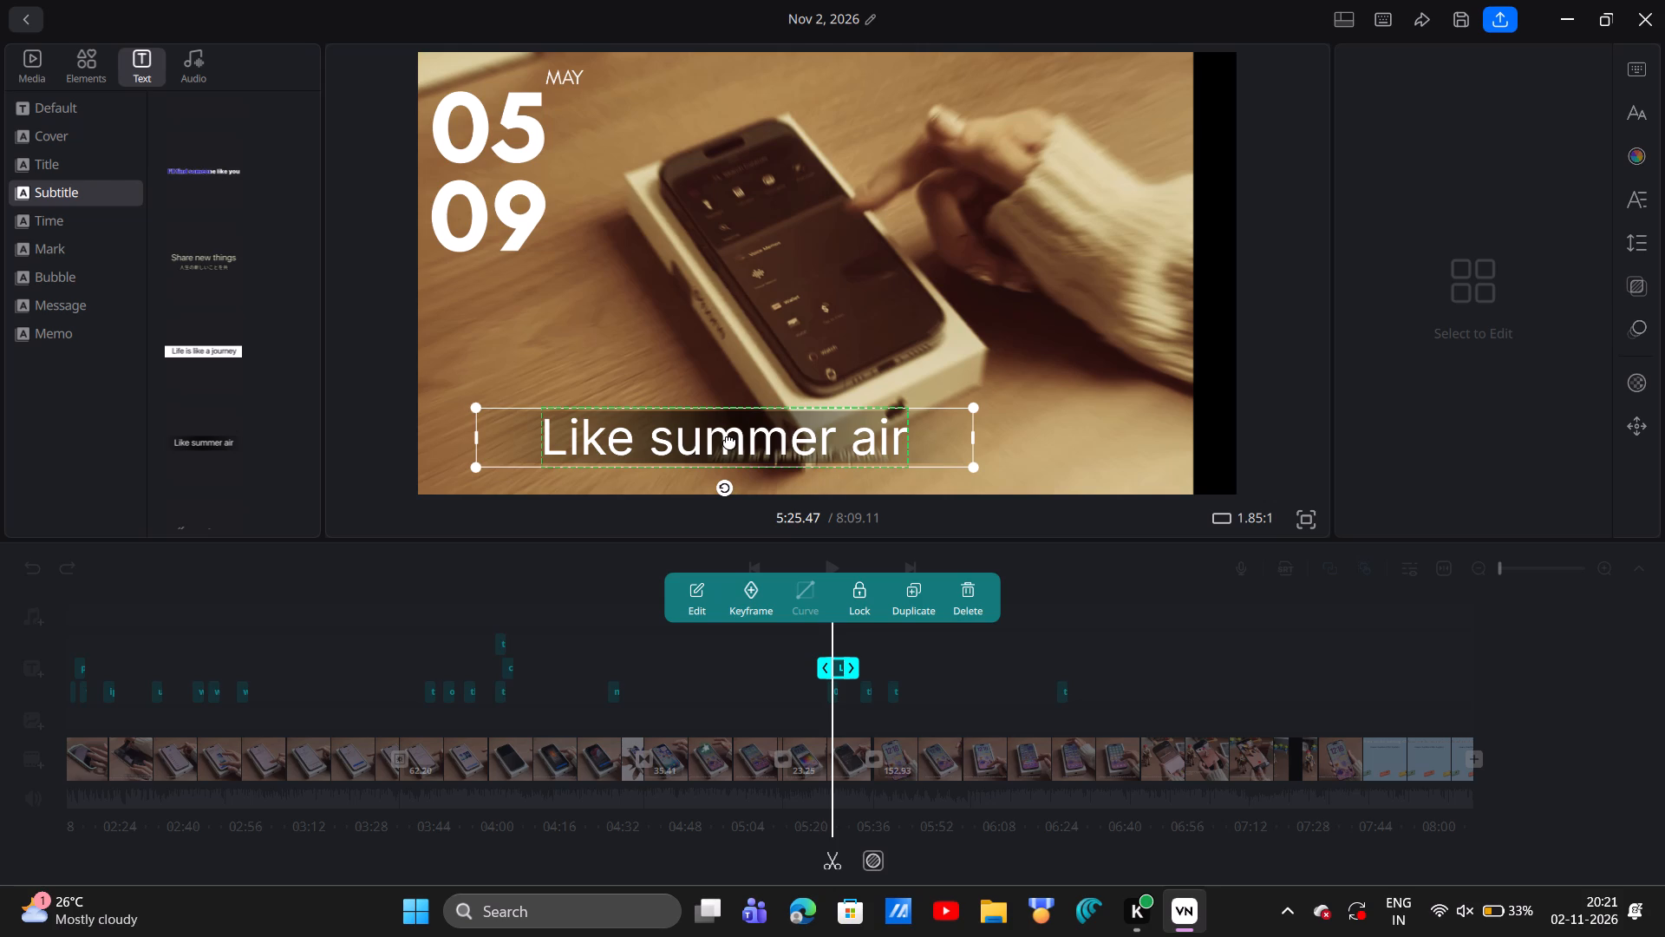
Replace the "Like summer air" subtitle text with "the iphone 17 pro really goodht".
left_click(729, 441)
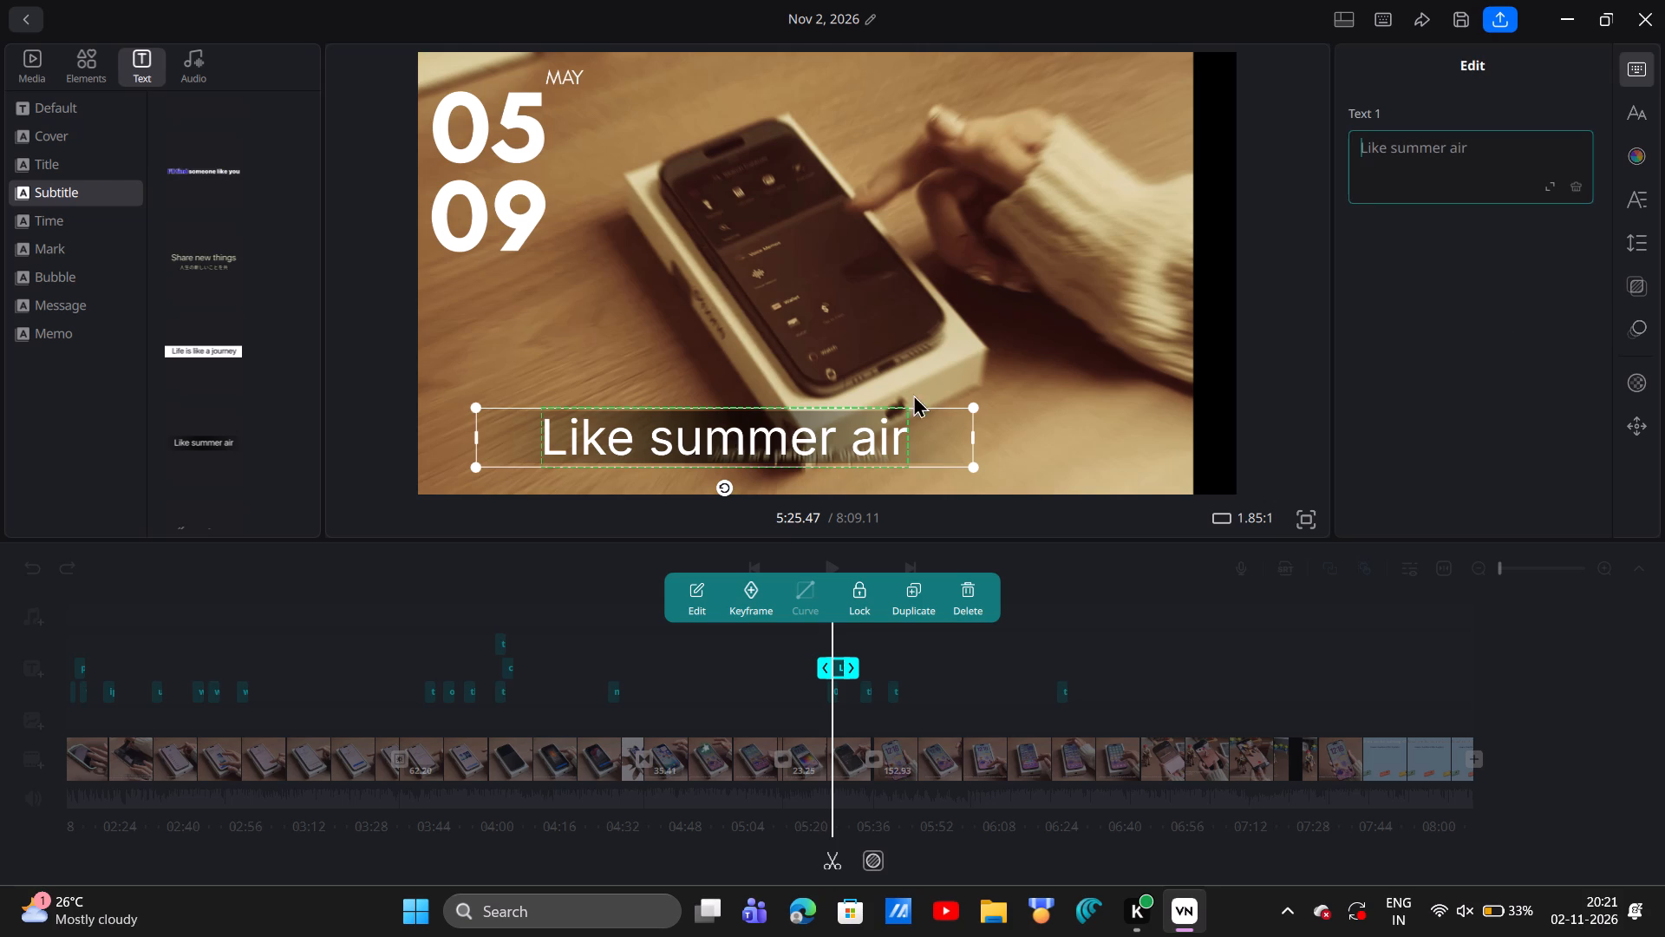
left_click(1440, 114)
left_click(1443, 159)
type("the")
key("space")
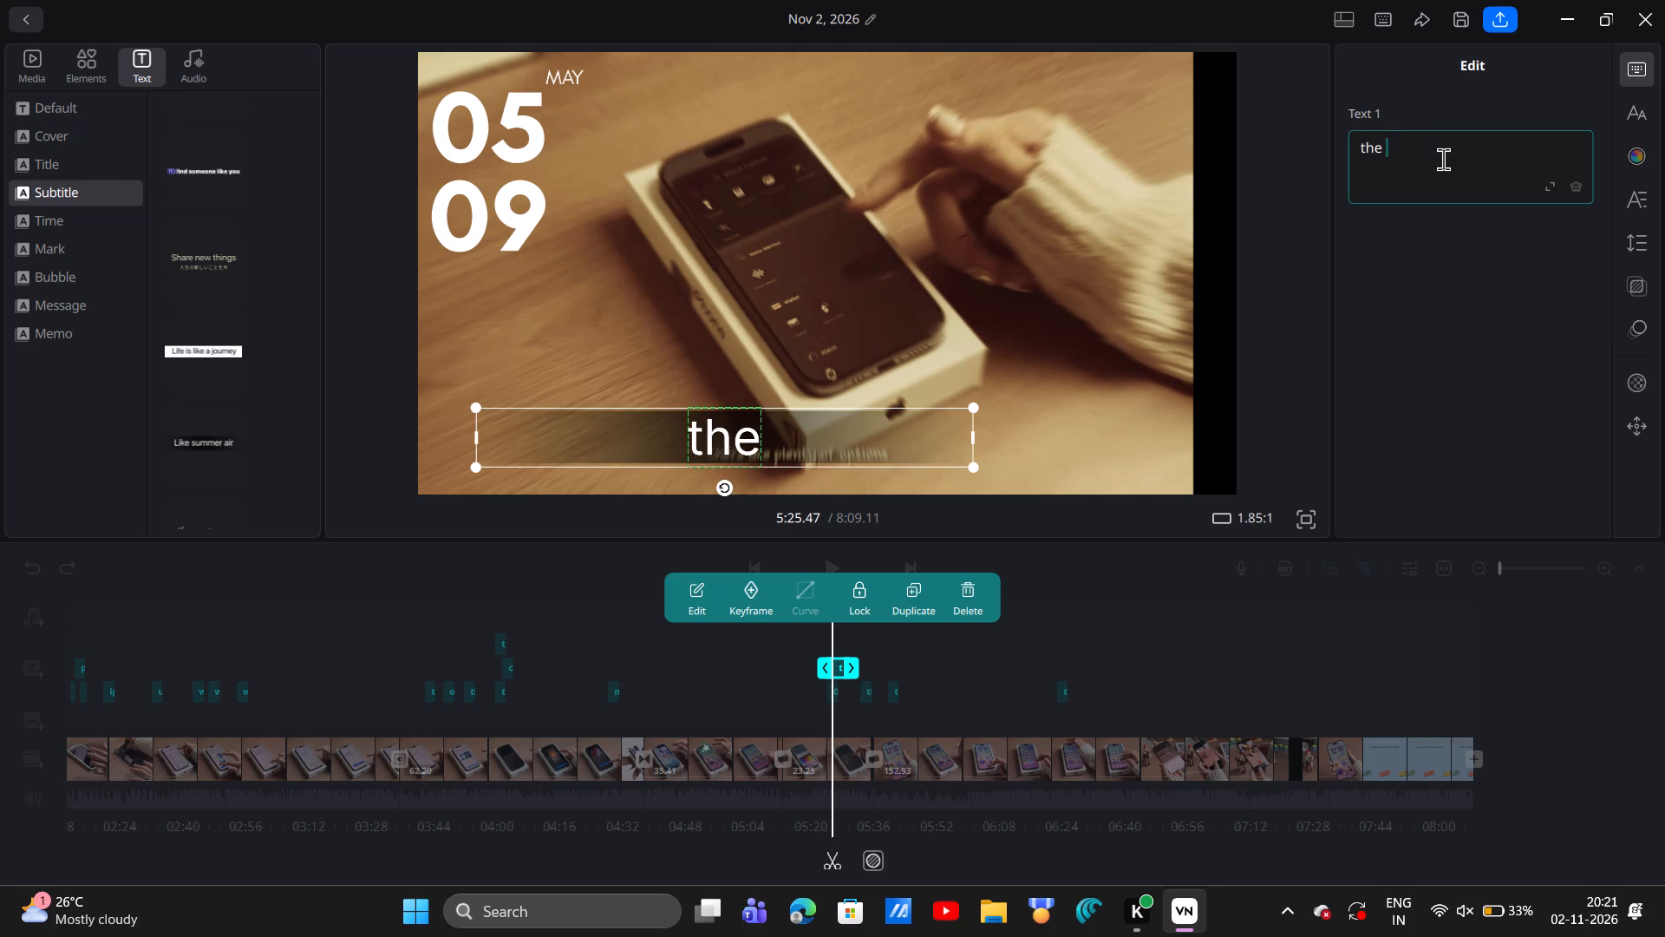
type("iphone 17 pro really")
key("space")
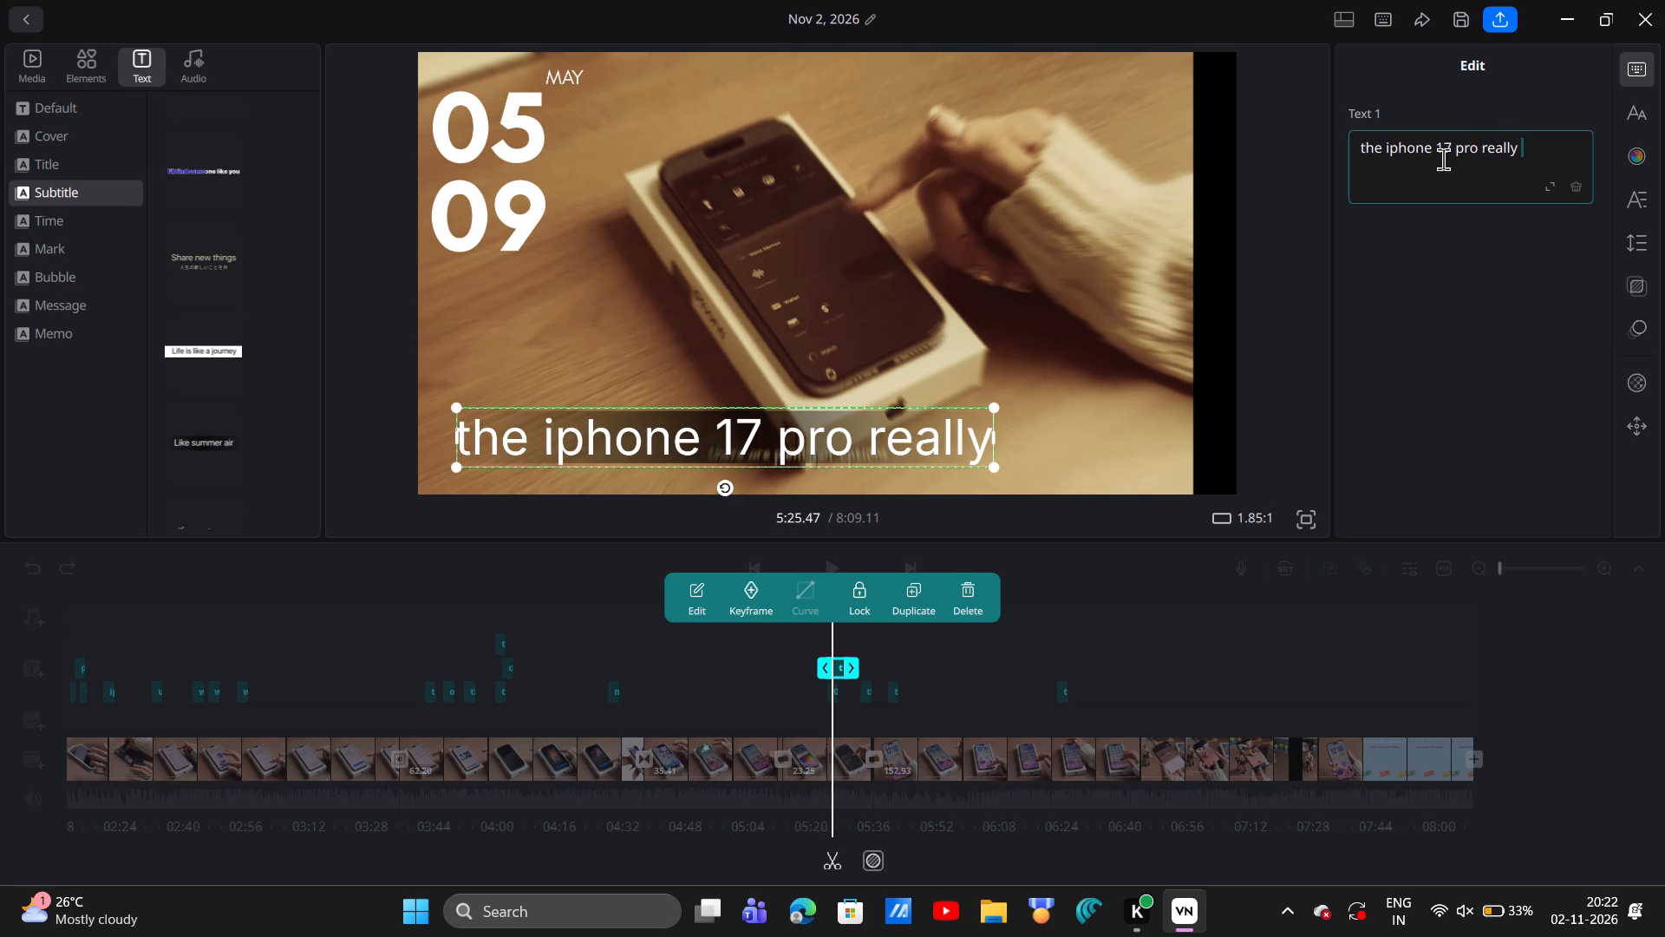
type("good rihh")
key("BackSpace")
key("space")
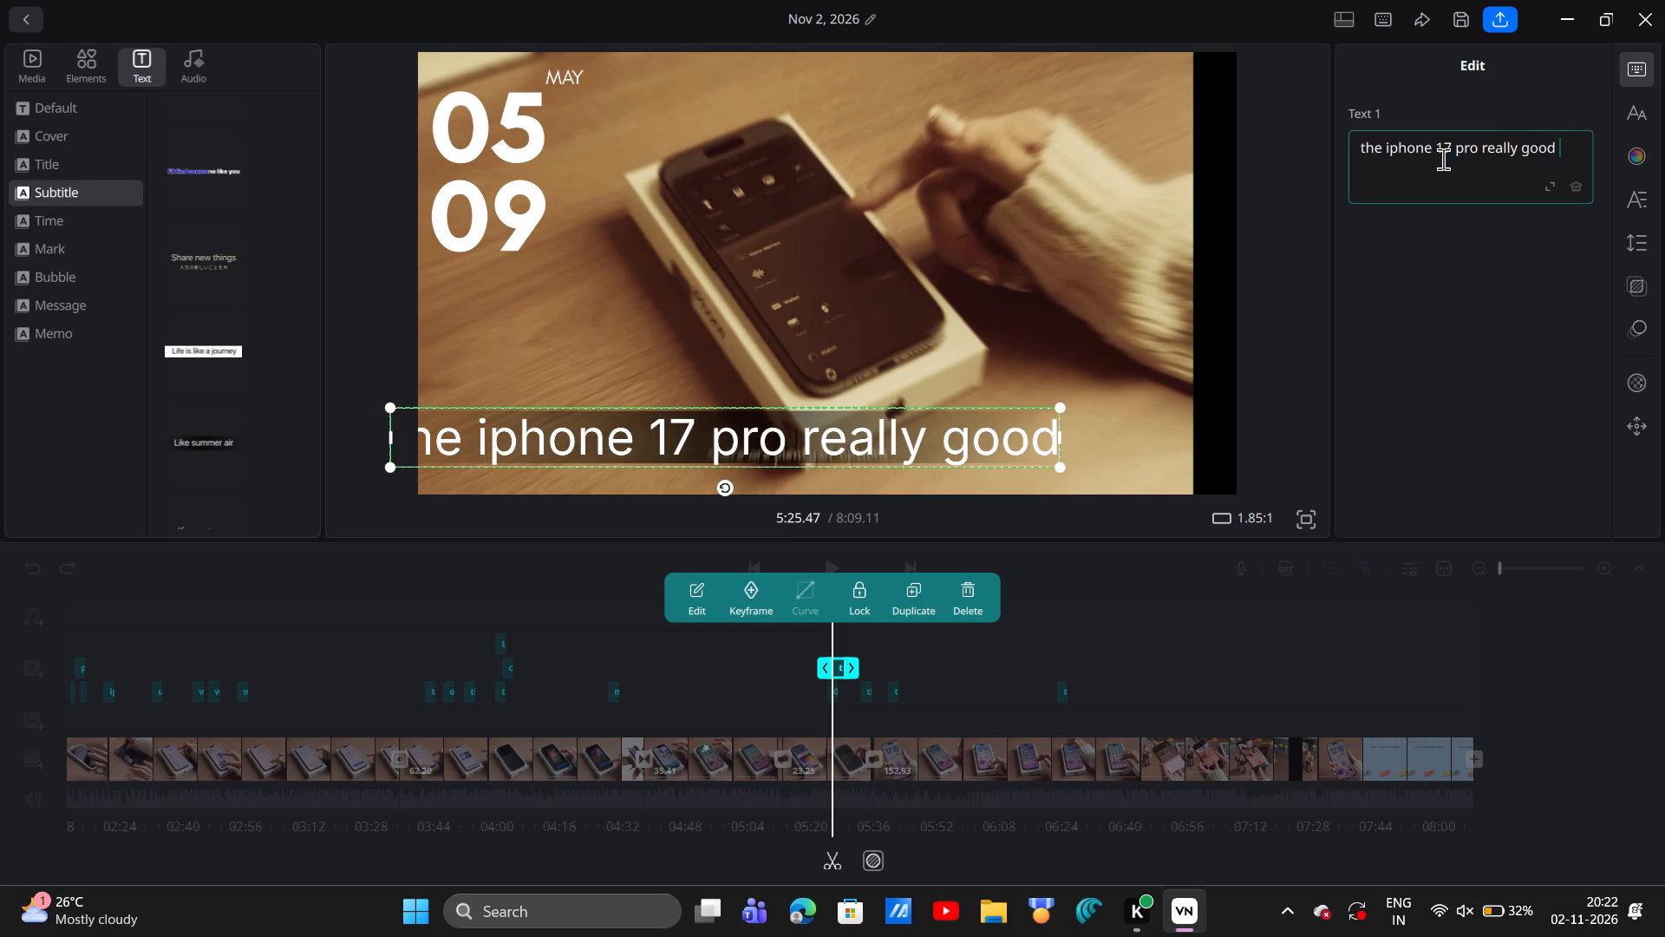
type("right")
key("space")
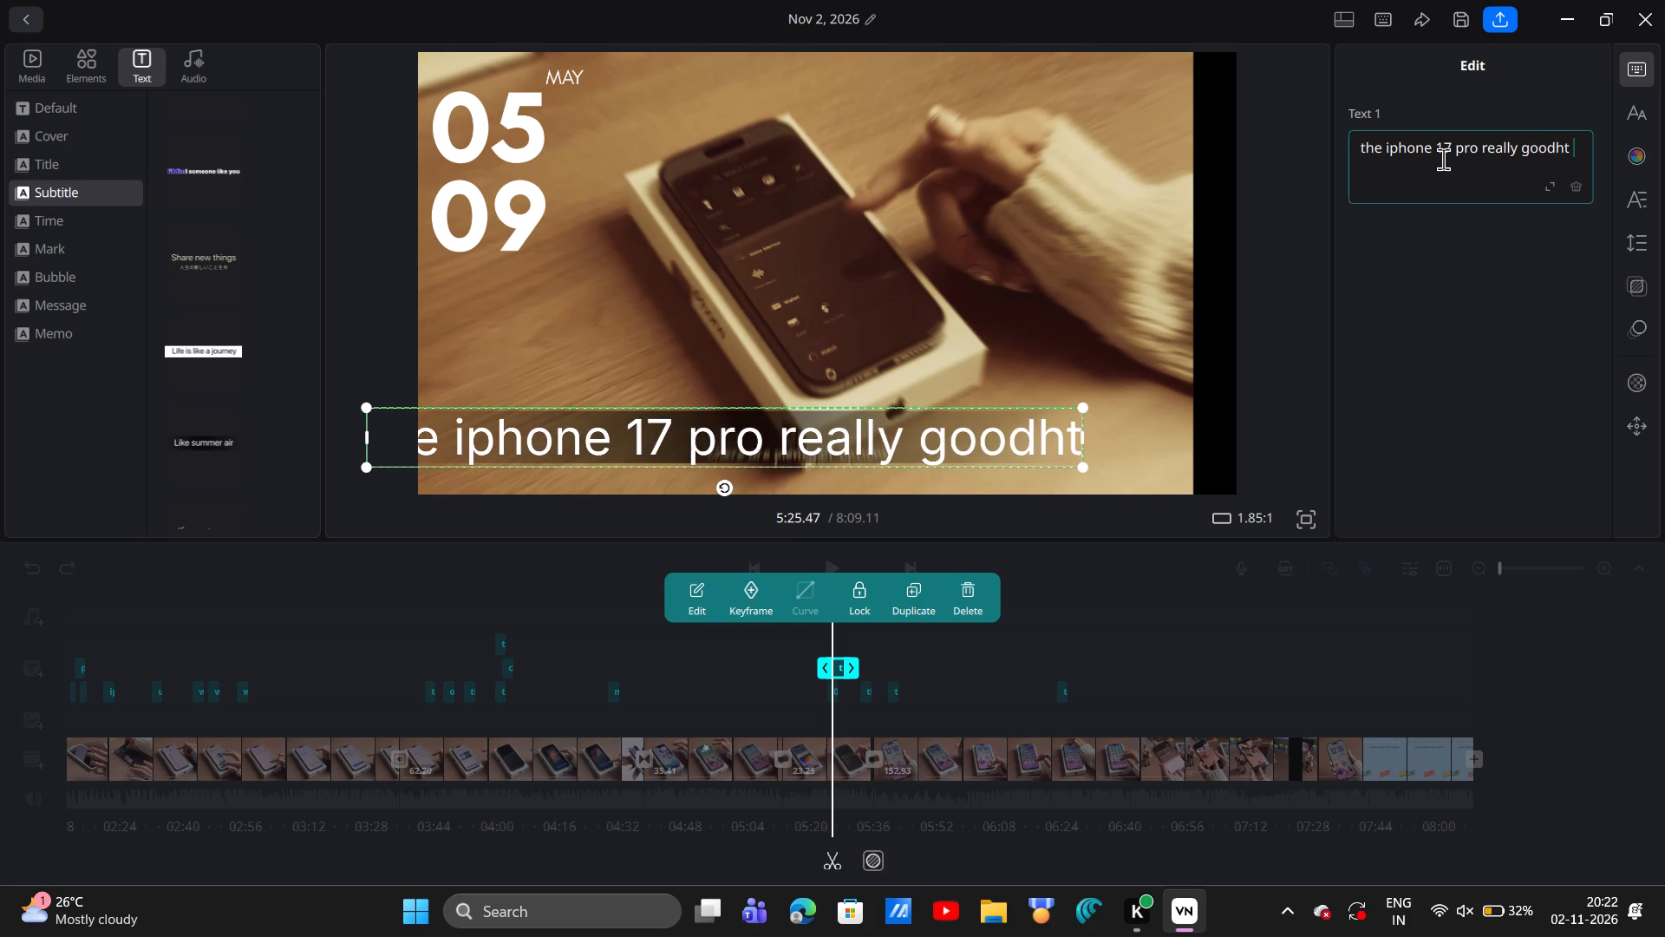
key("space")
left_click(594, 512)
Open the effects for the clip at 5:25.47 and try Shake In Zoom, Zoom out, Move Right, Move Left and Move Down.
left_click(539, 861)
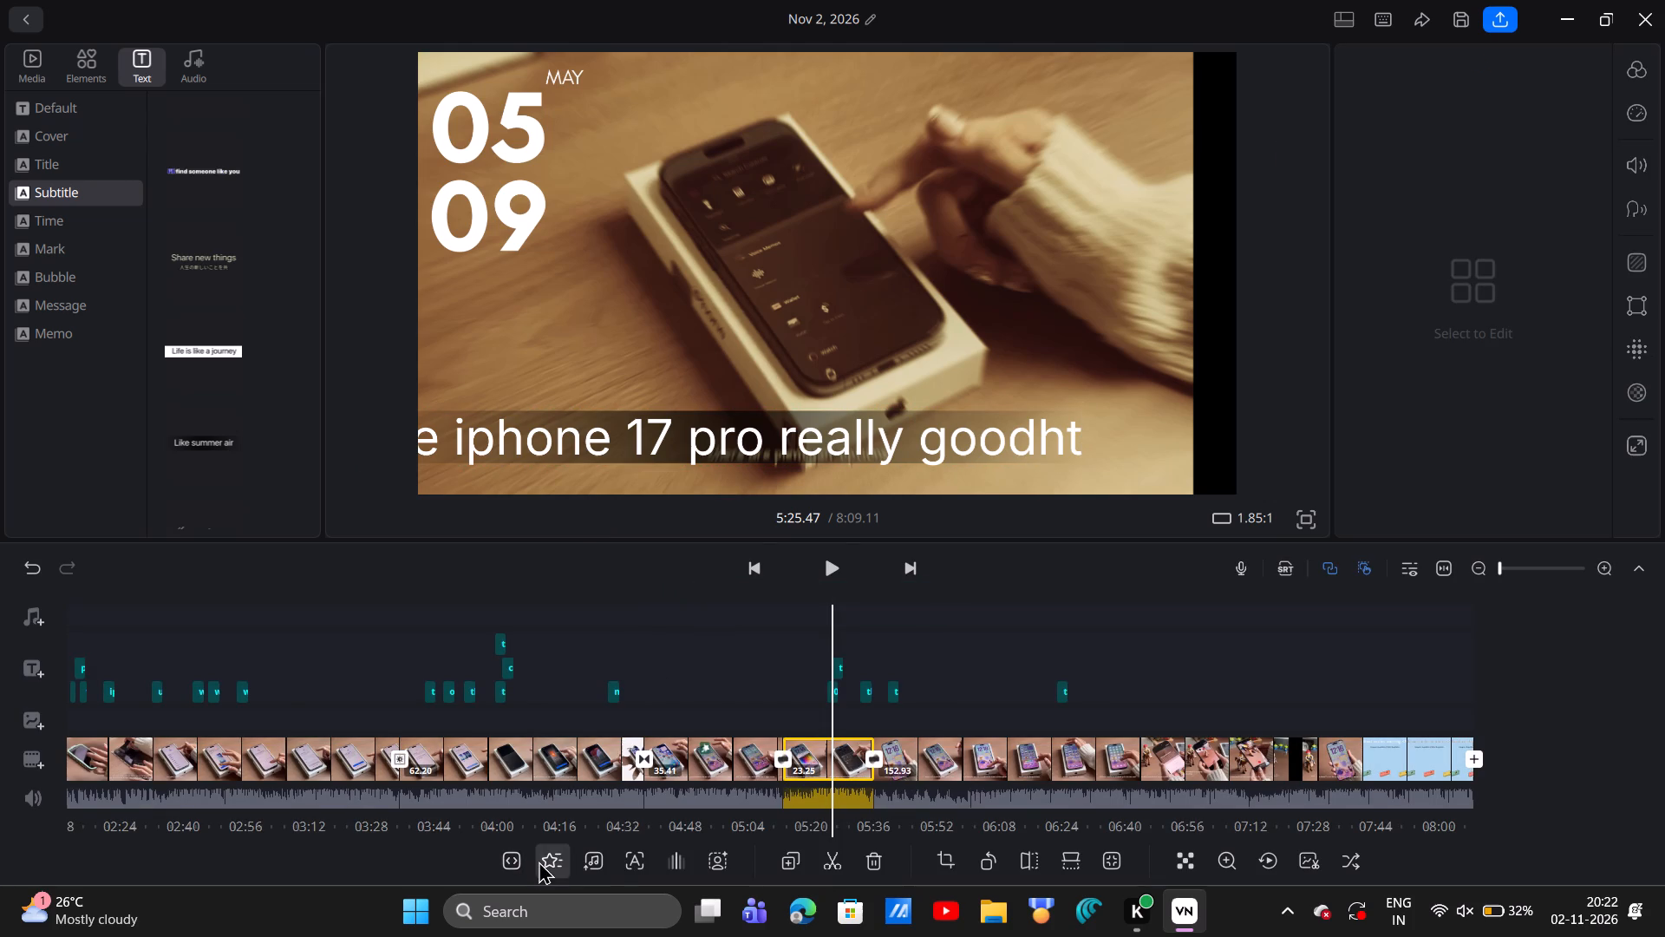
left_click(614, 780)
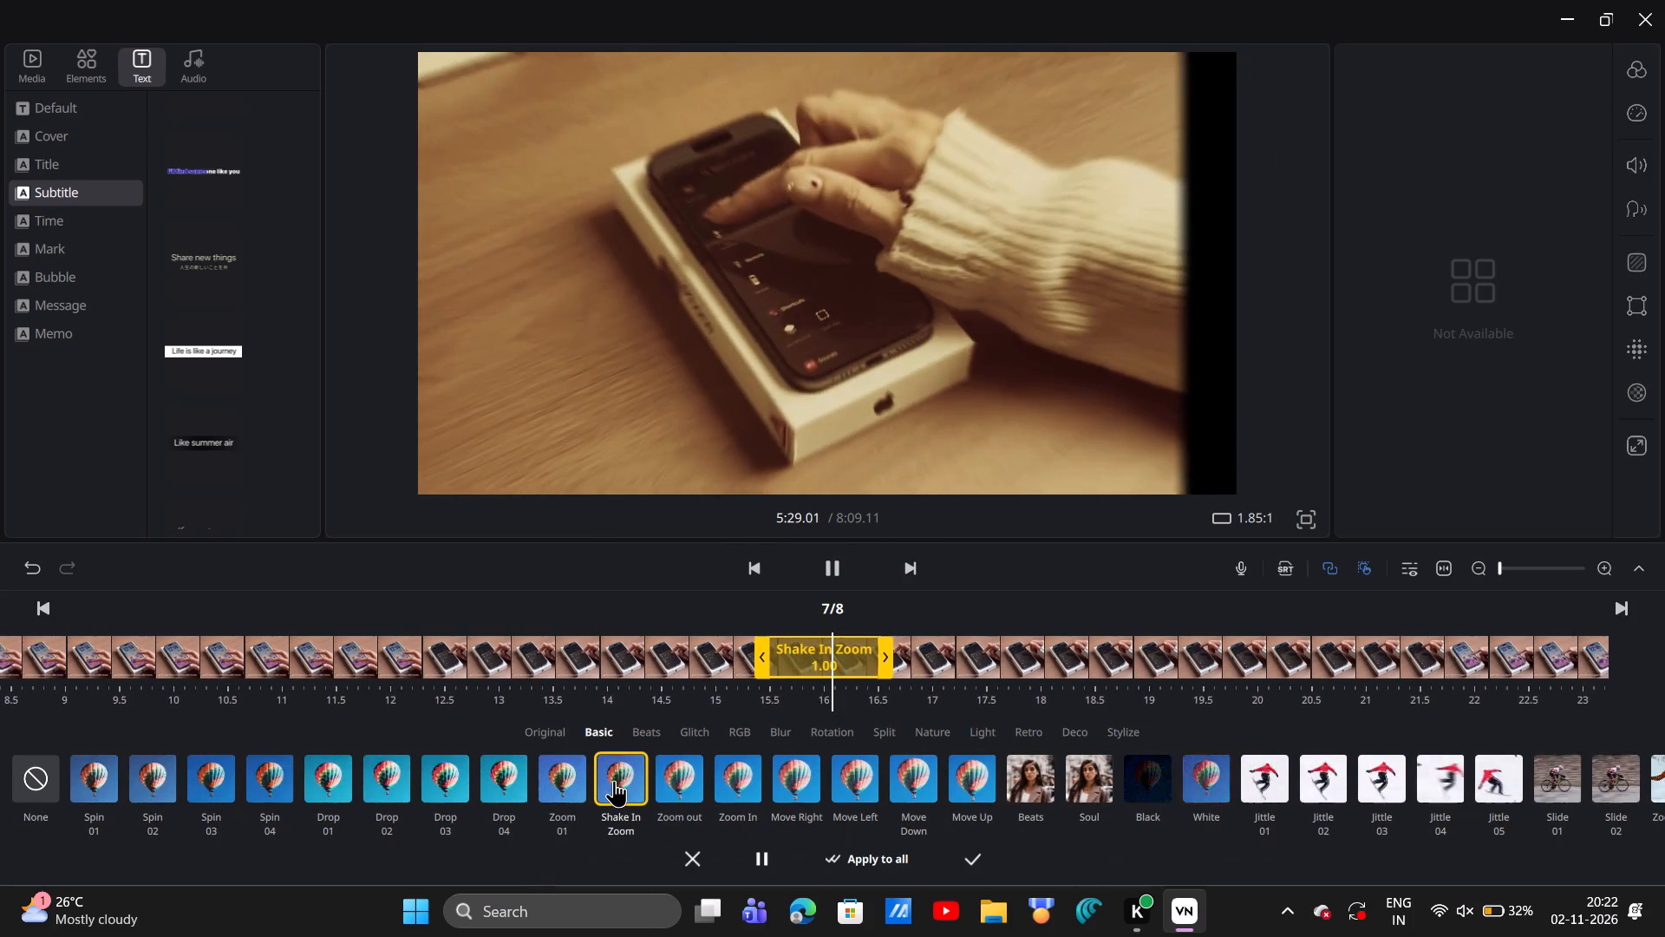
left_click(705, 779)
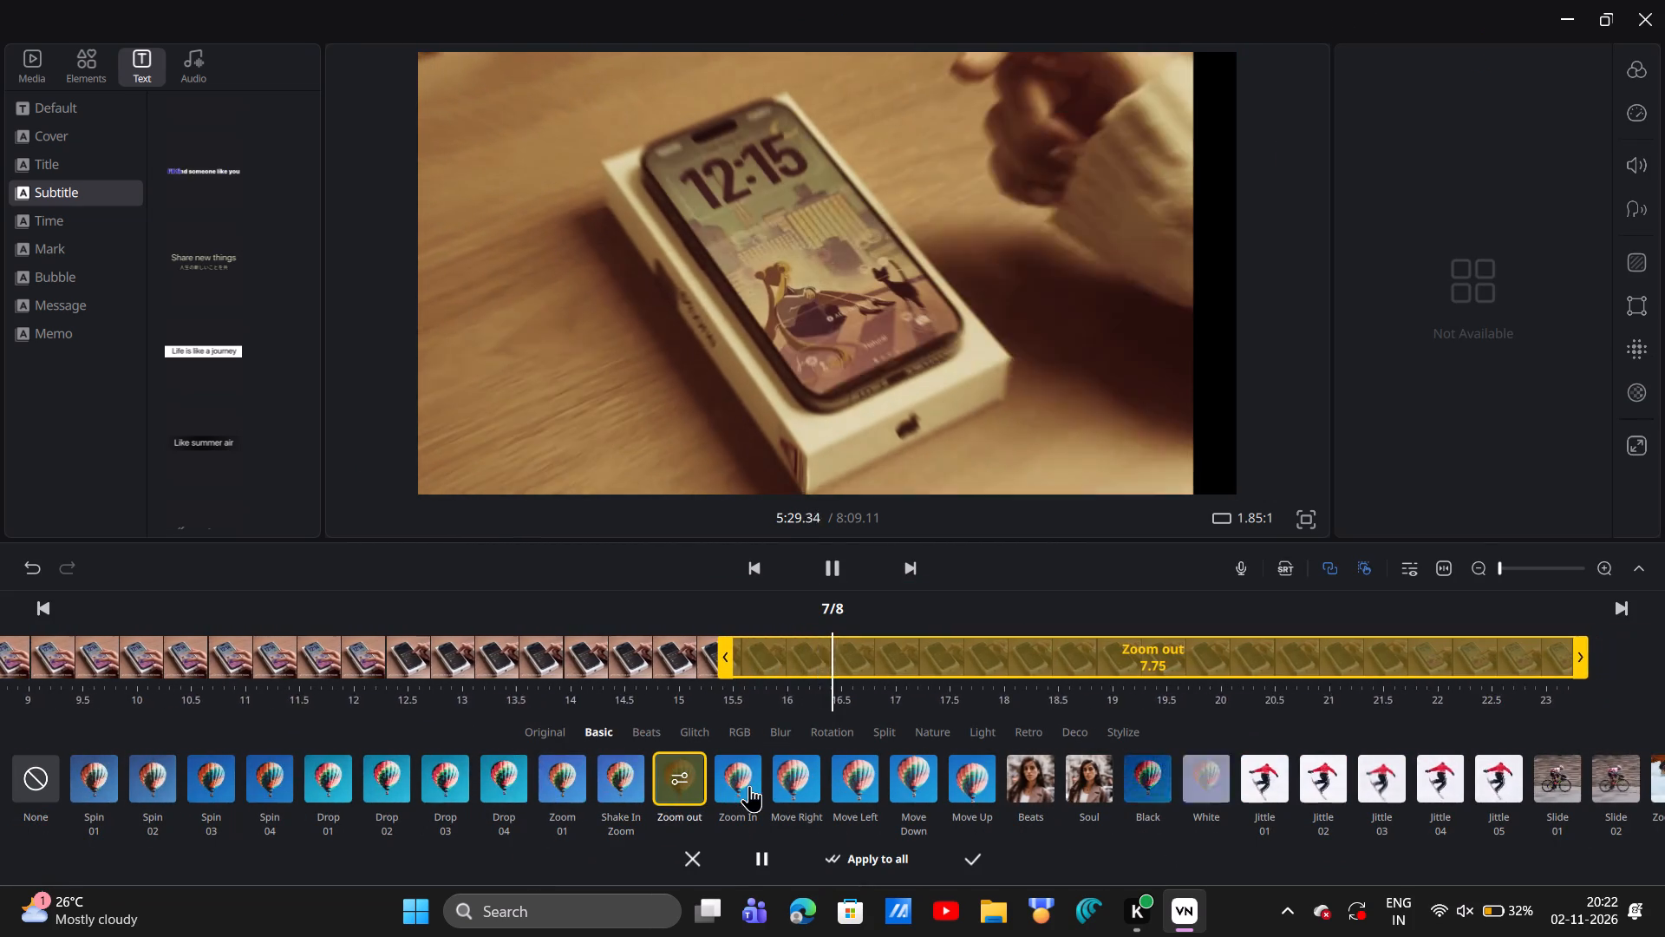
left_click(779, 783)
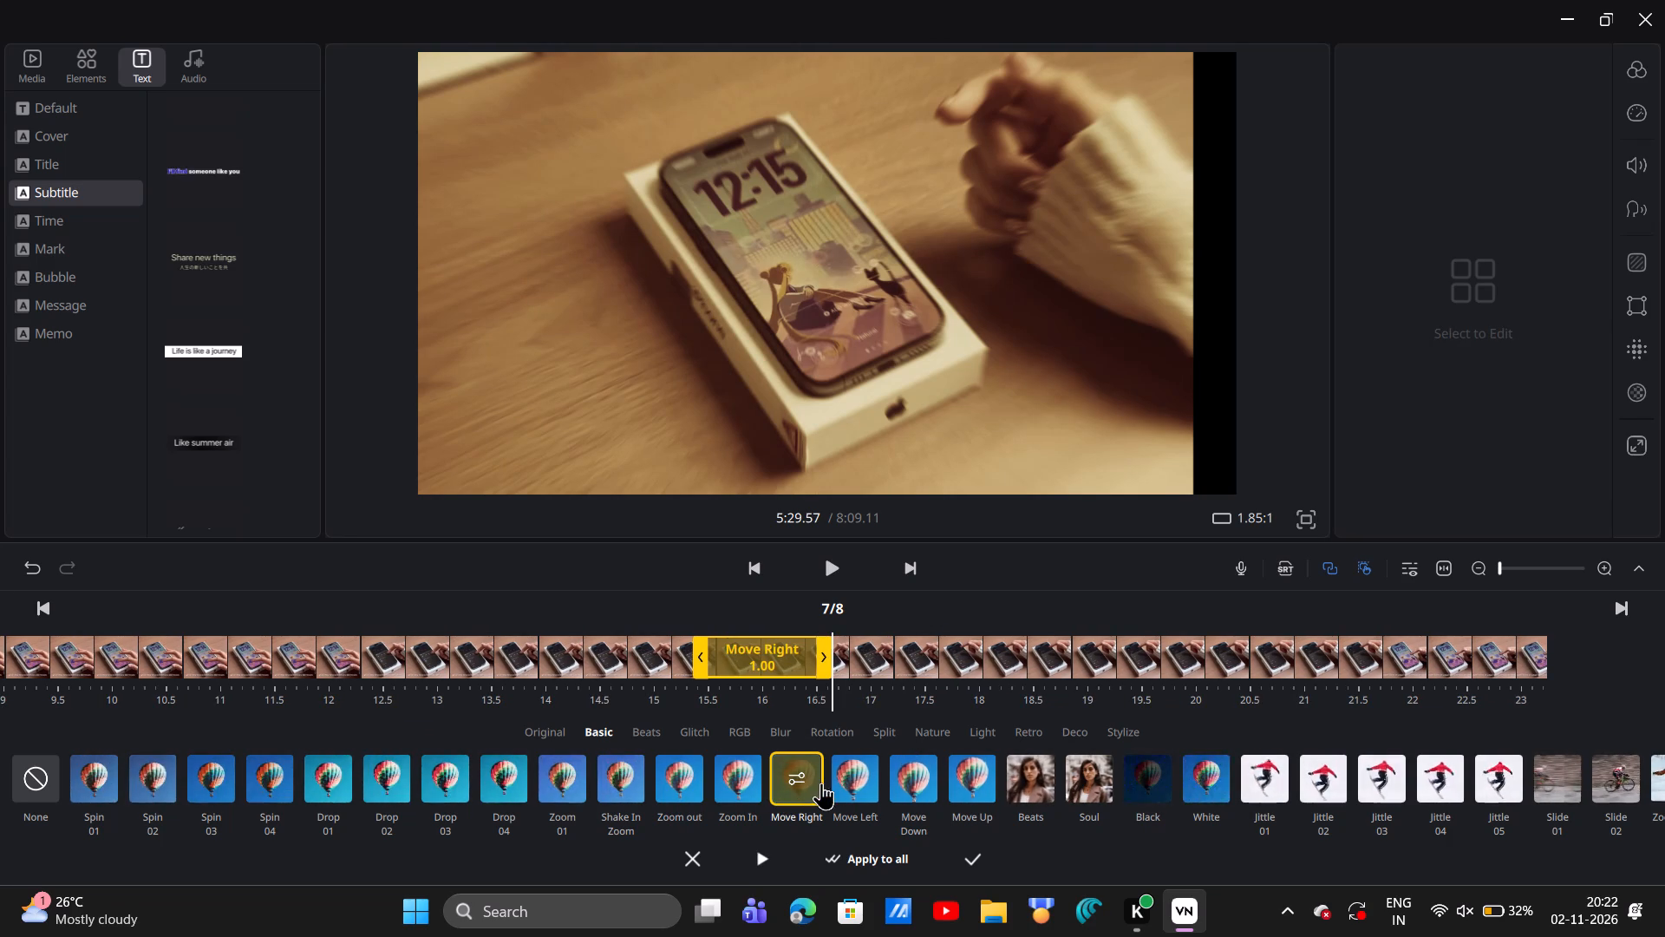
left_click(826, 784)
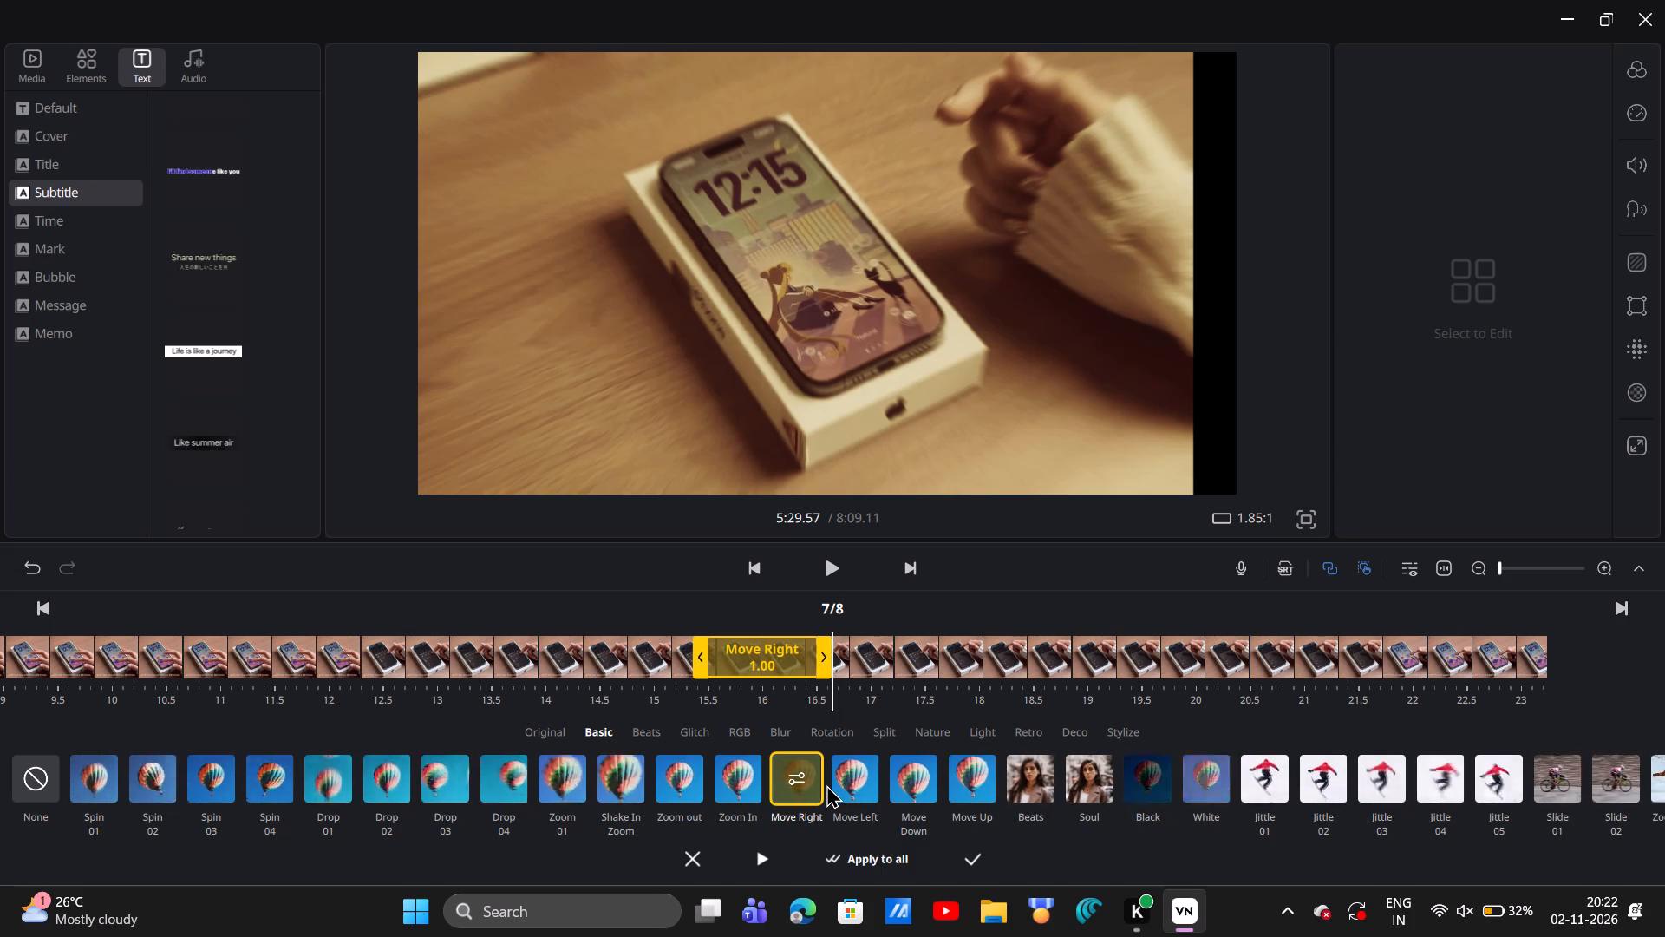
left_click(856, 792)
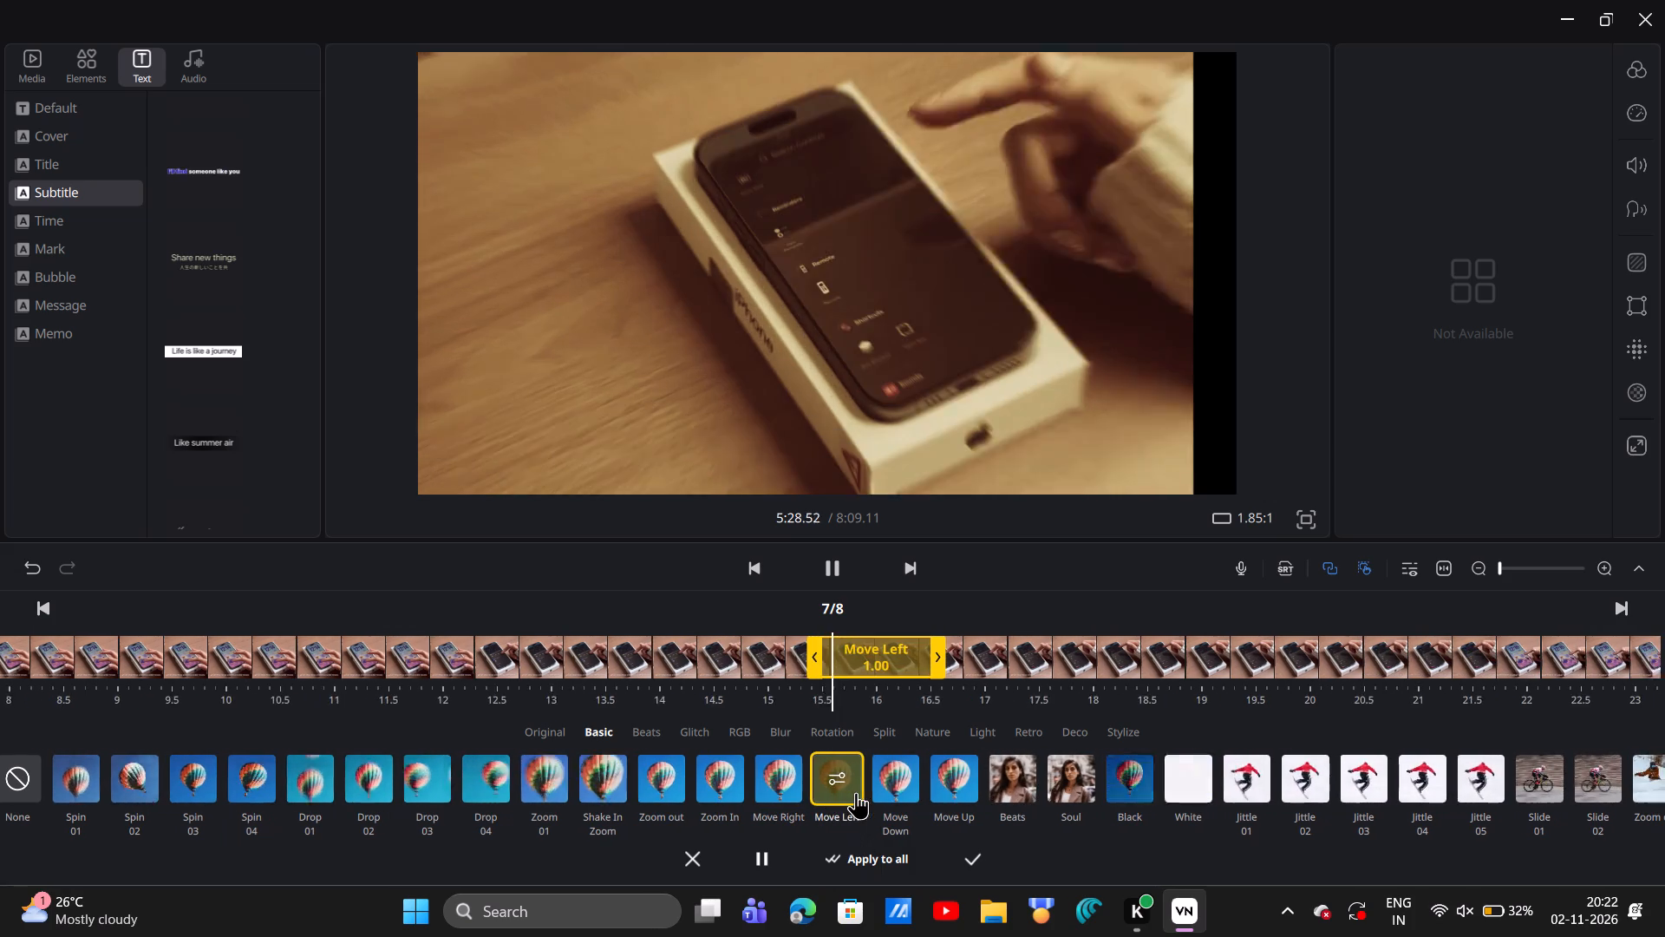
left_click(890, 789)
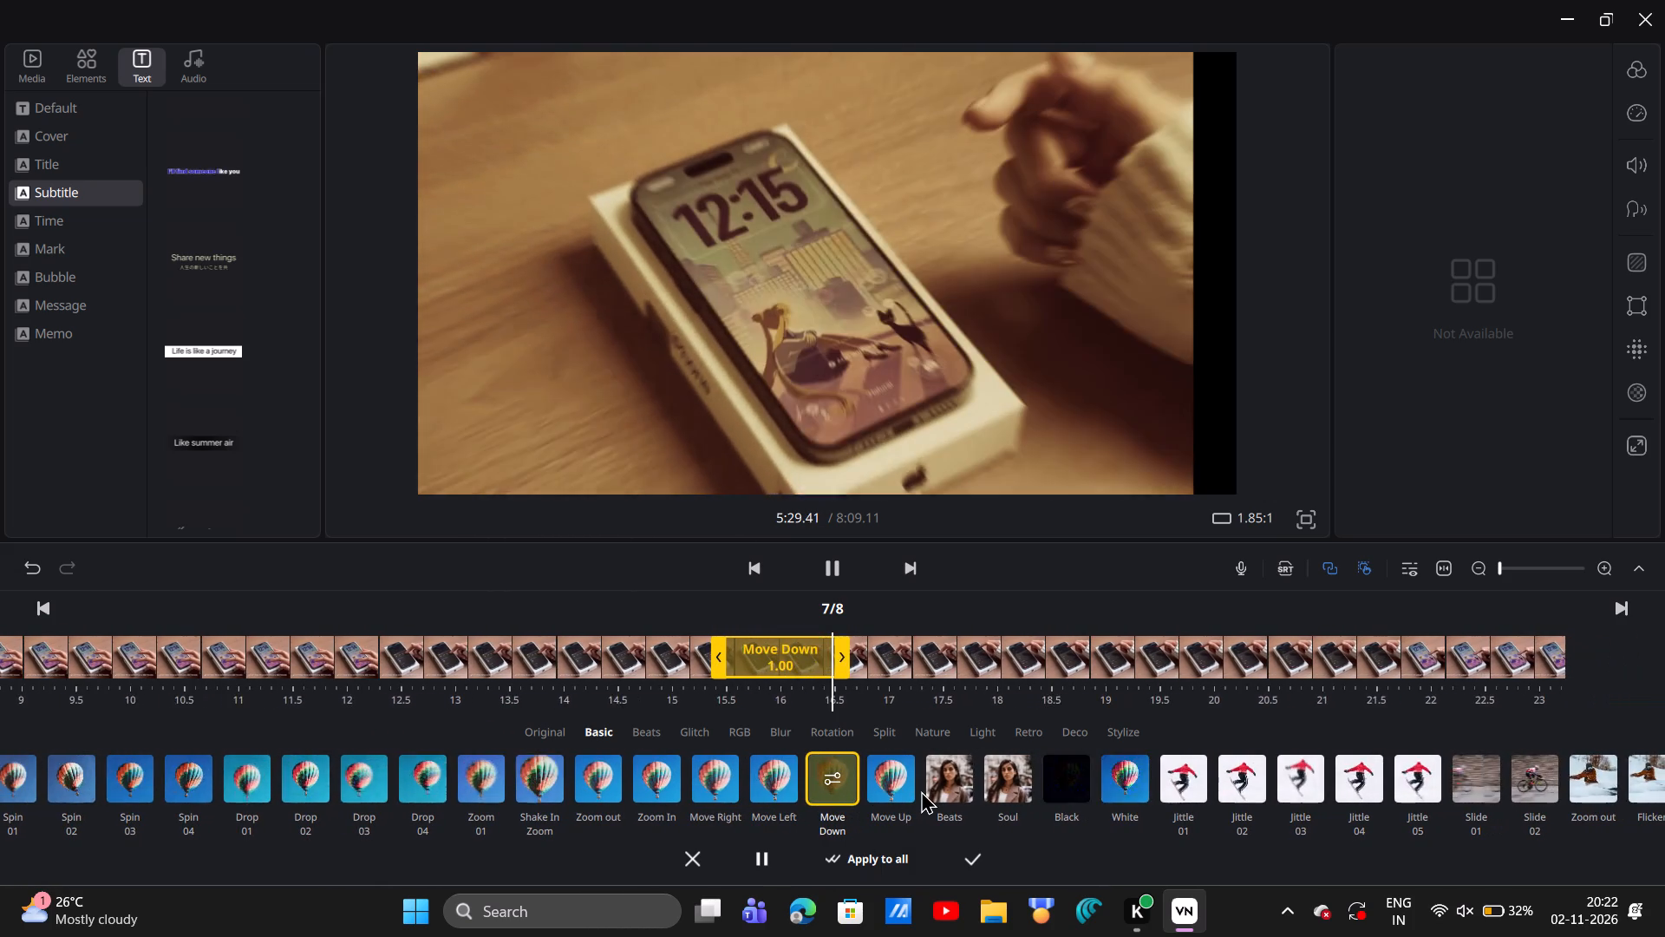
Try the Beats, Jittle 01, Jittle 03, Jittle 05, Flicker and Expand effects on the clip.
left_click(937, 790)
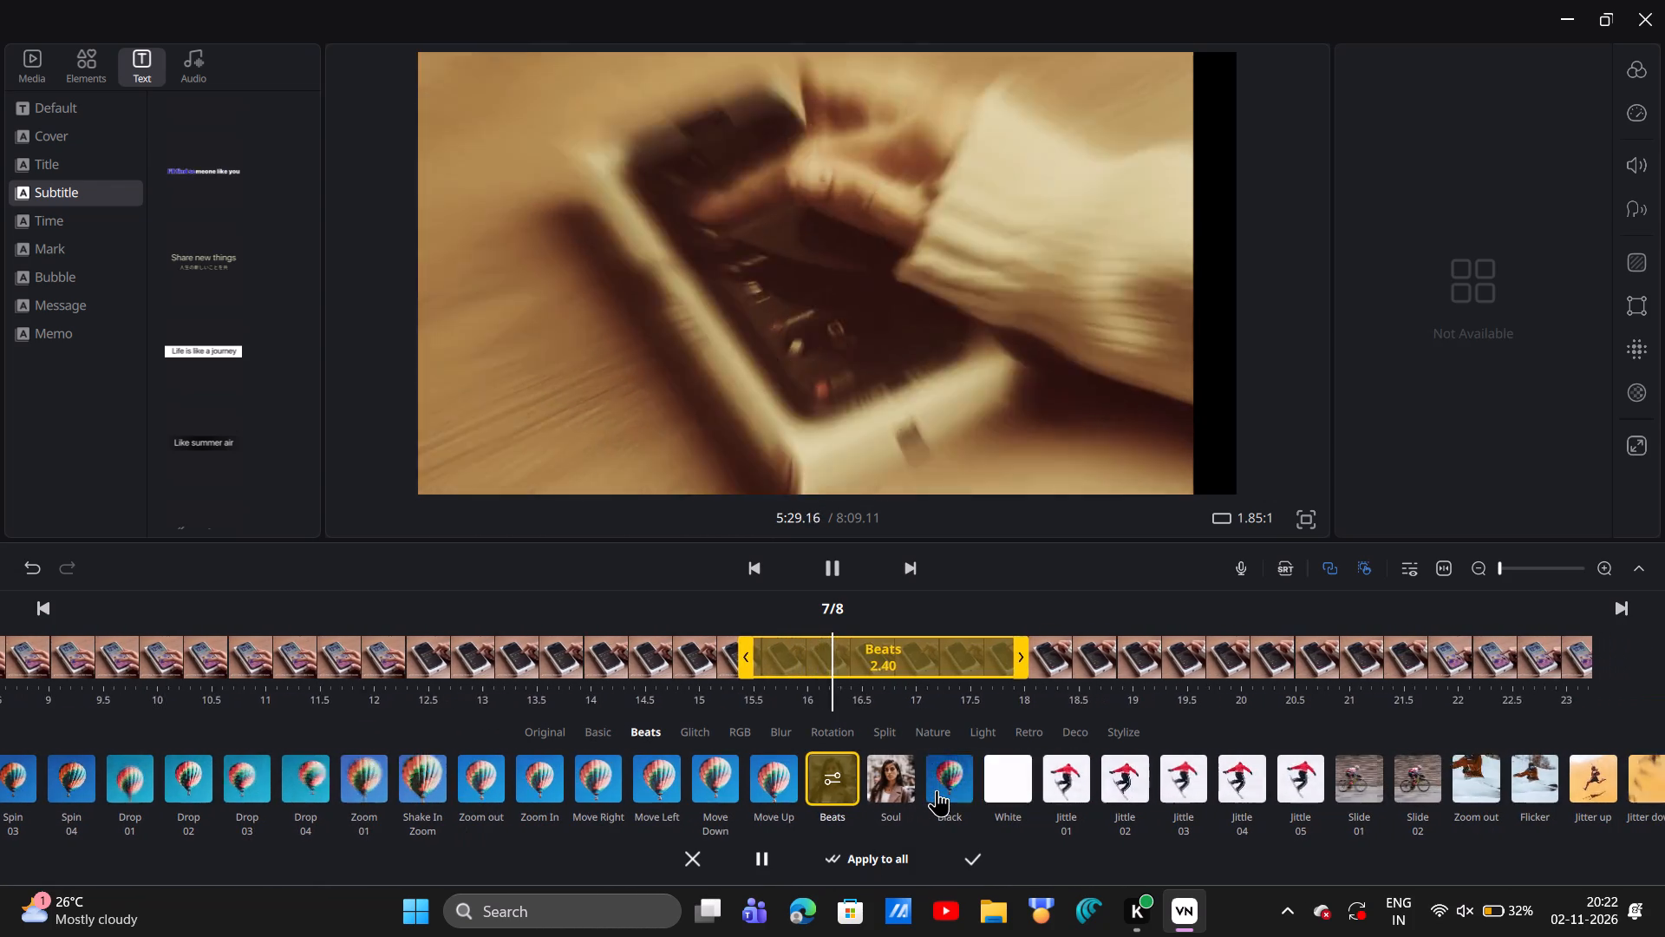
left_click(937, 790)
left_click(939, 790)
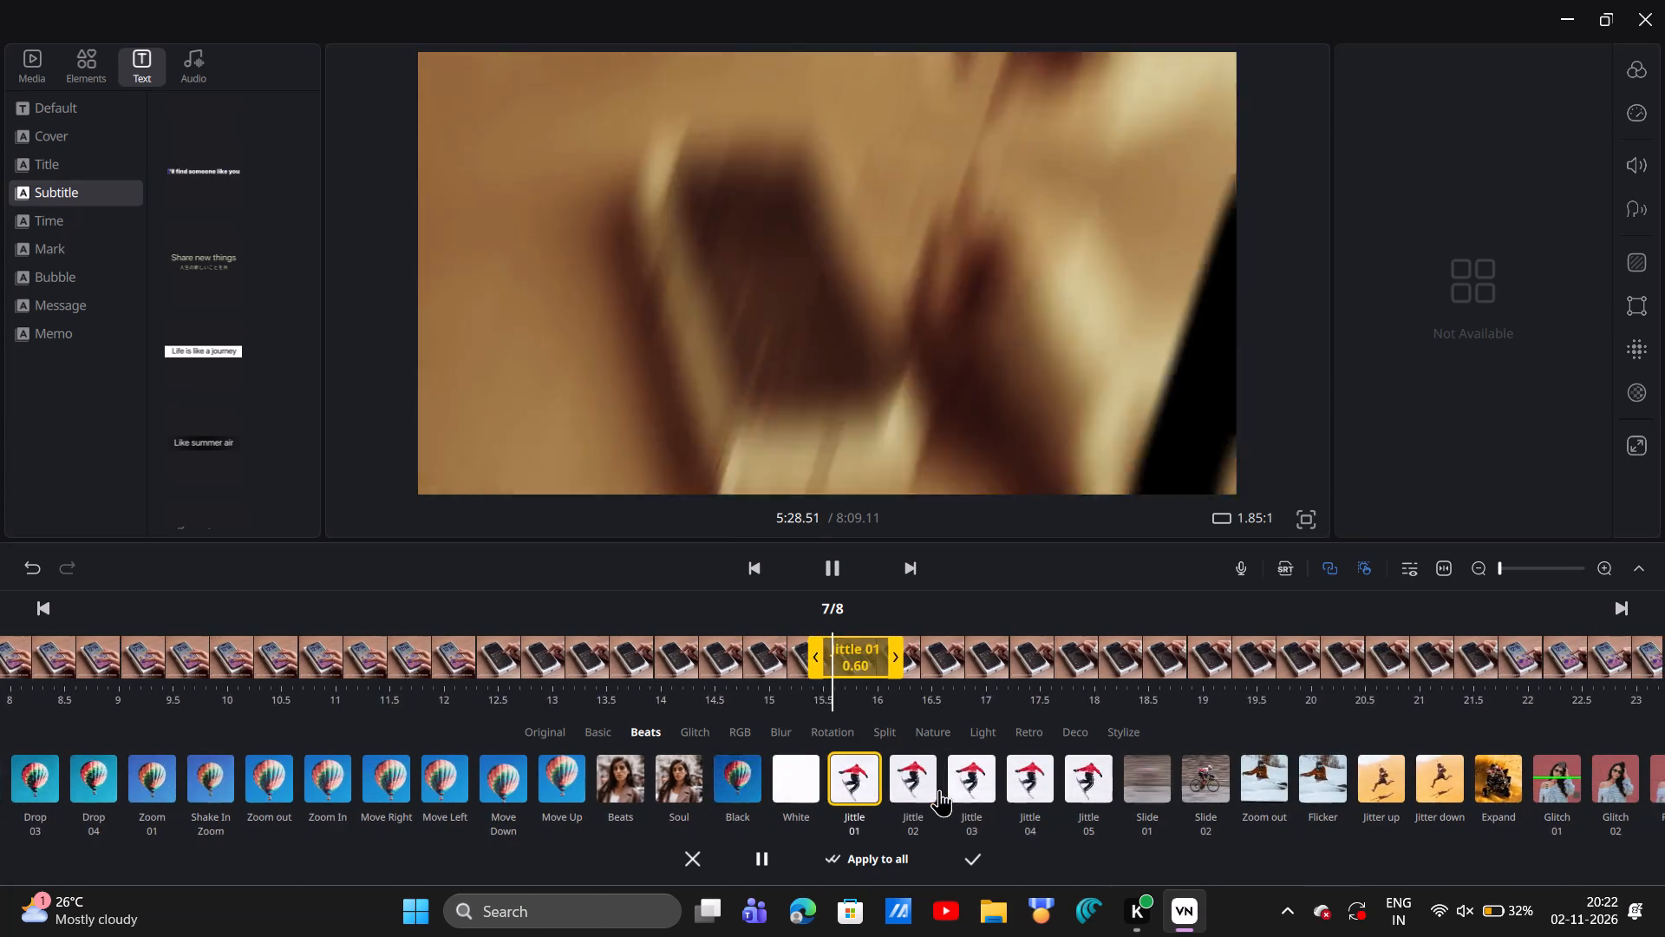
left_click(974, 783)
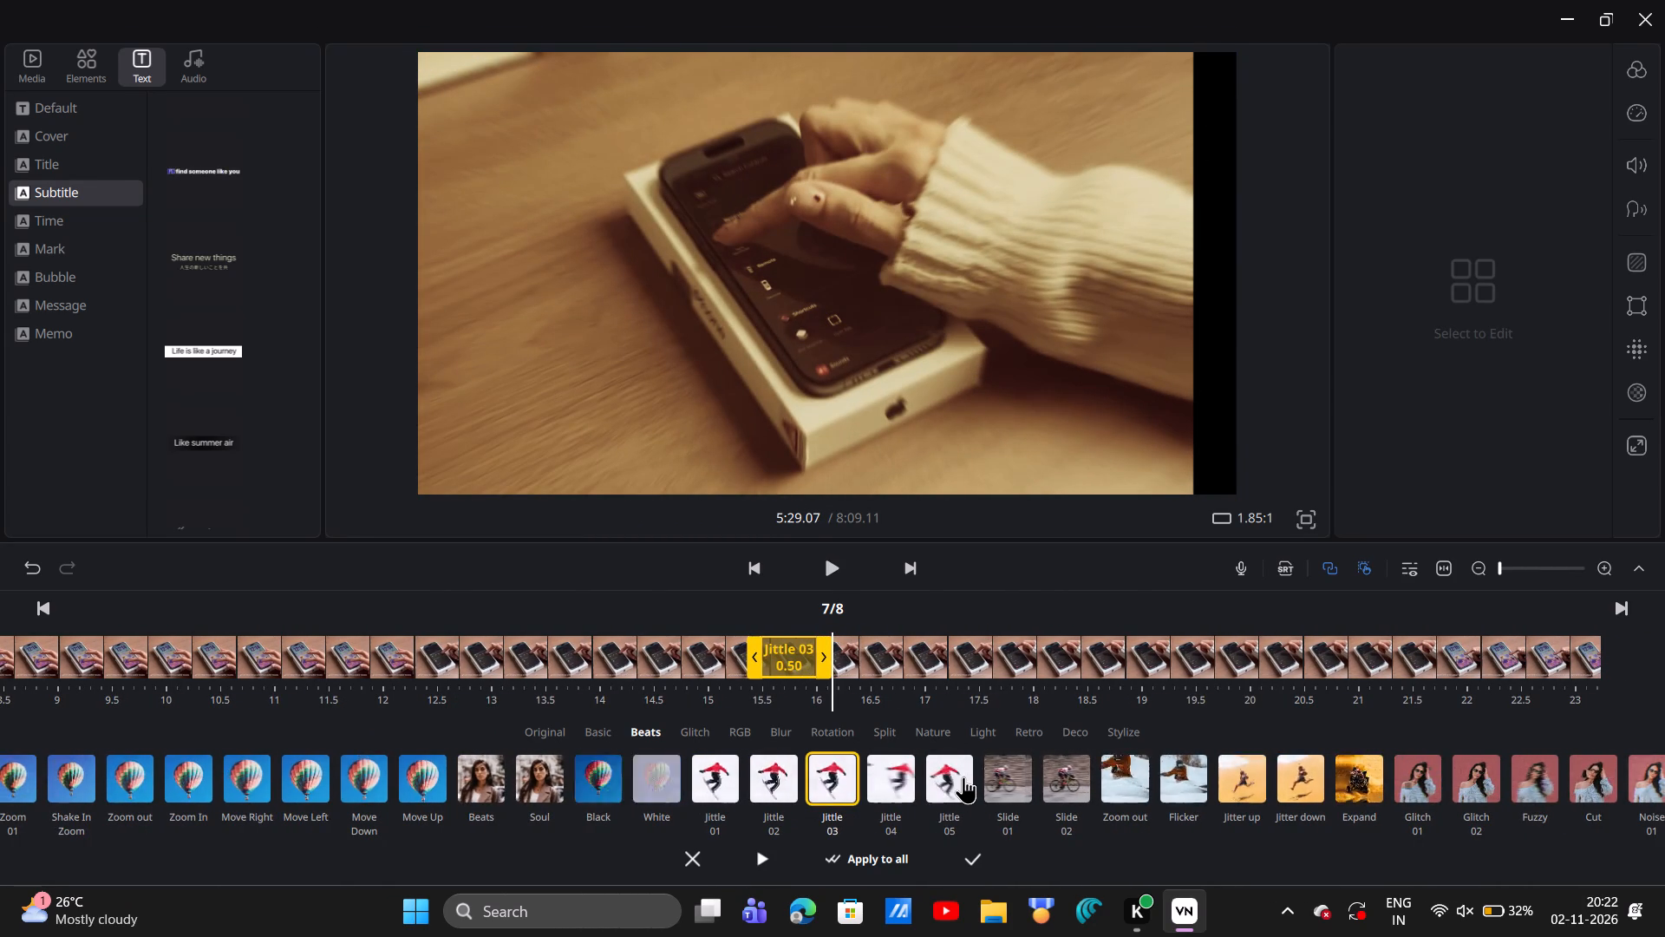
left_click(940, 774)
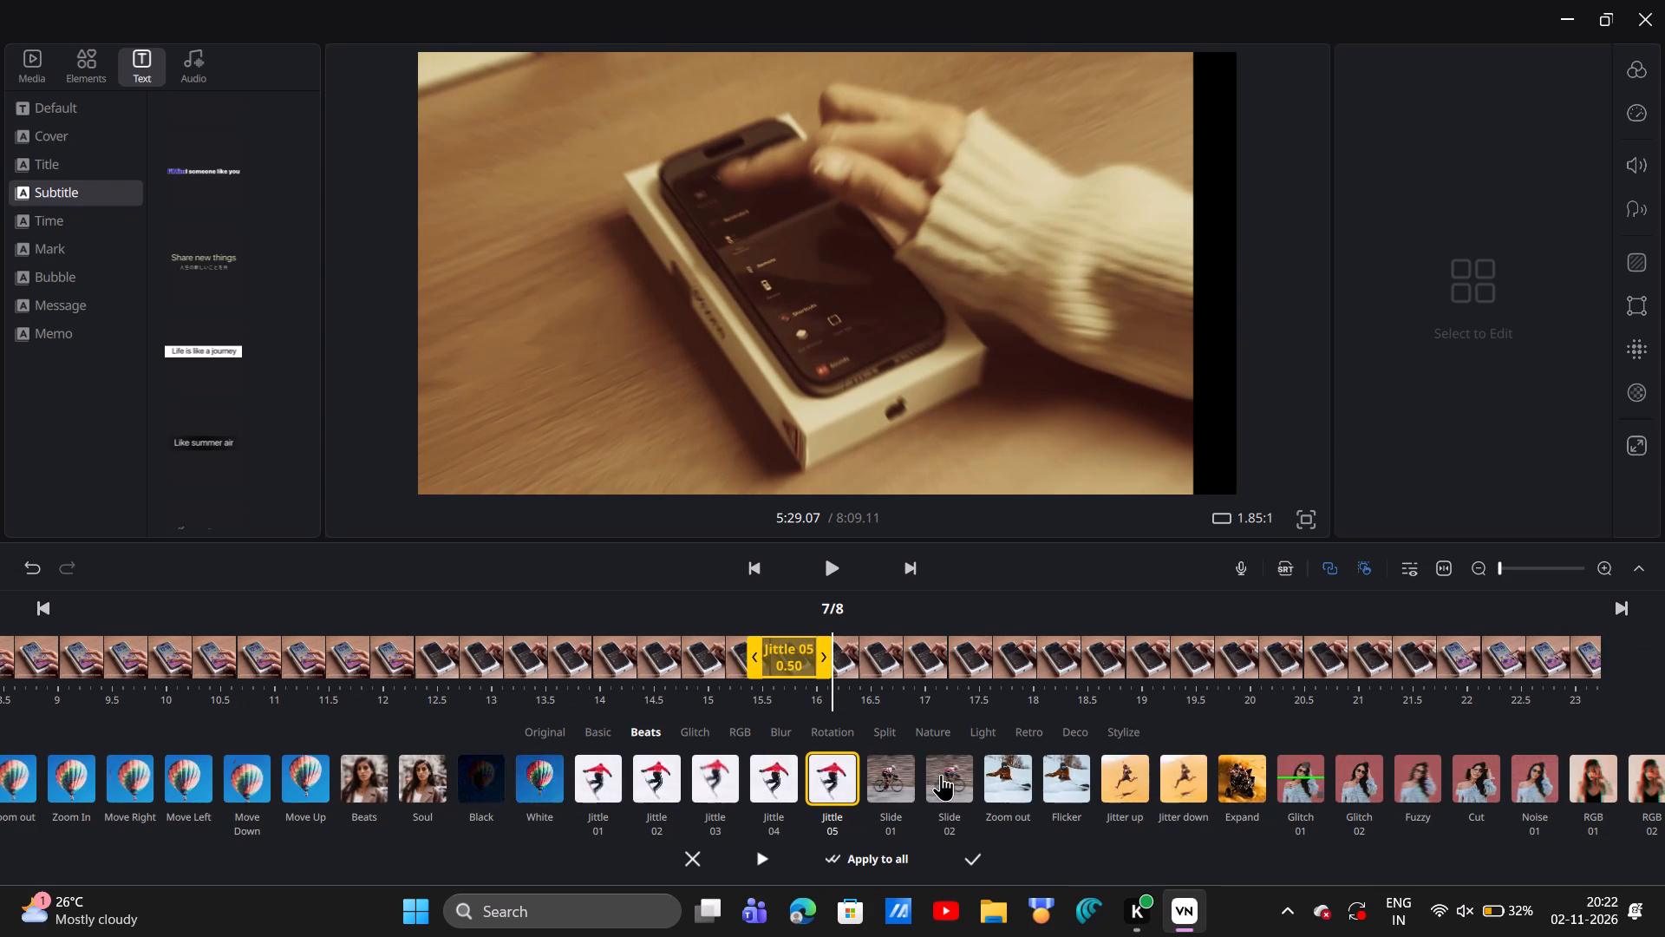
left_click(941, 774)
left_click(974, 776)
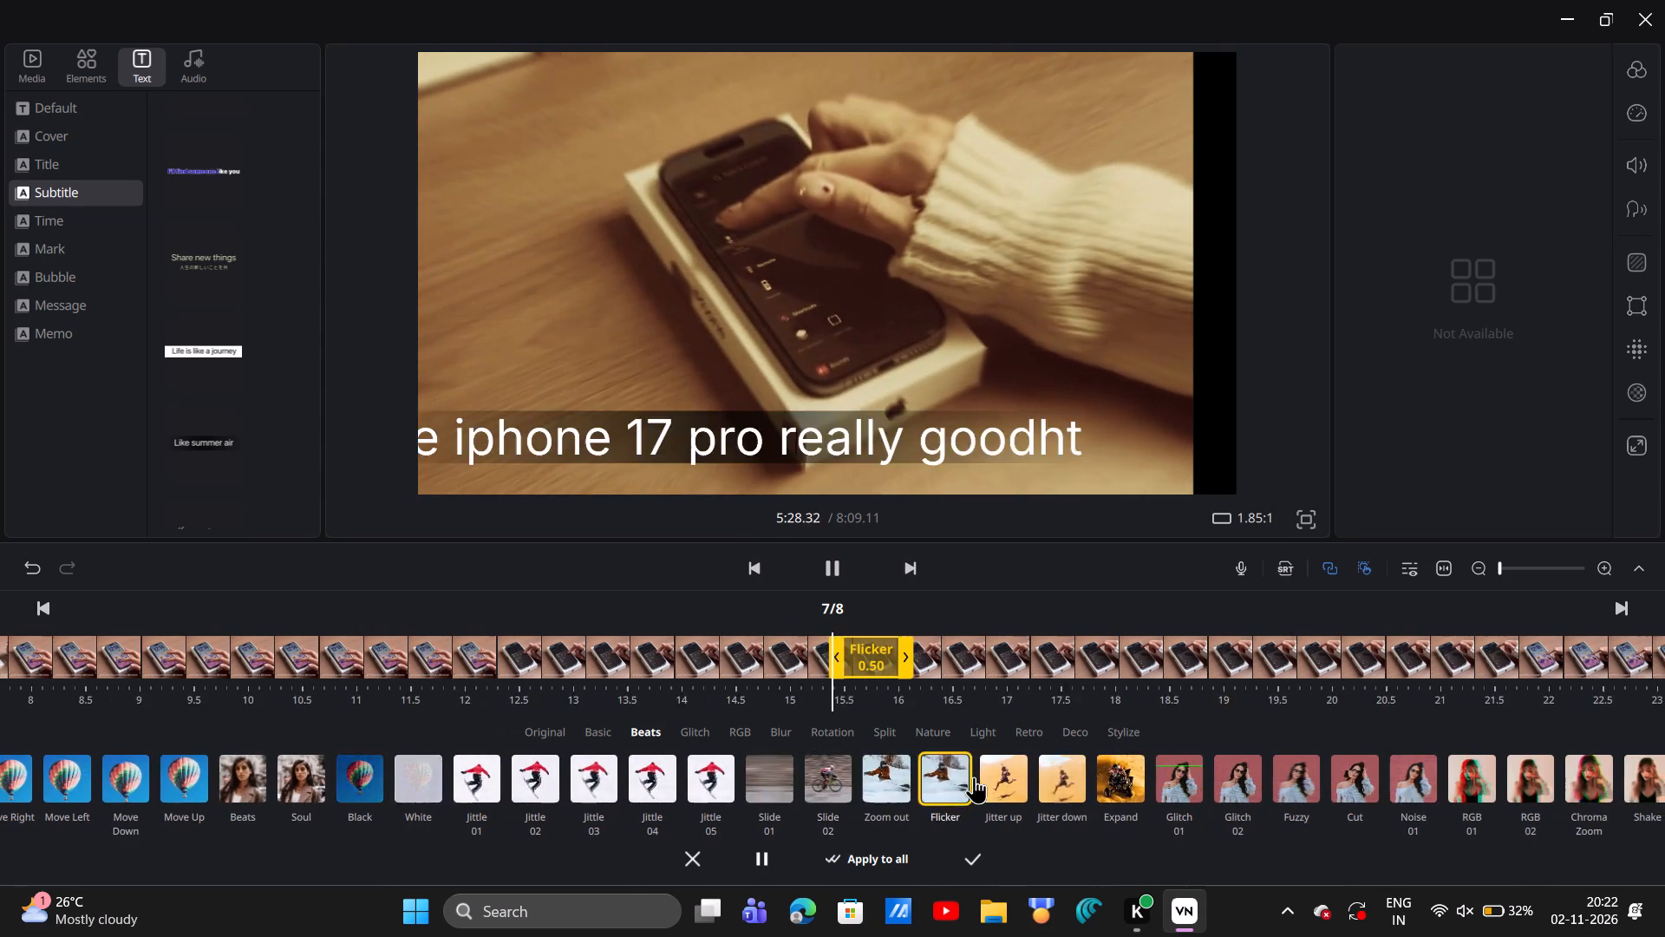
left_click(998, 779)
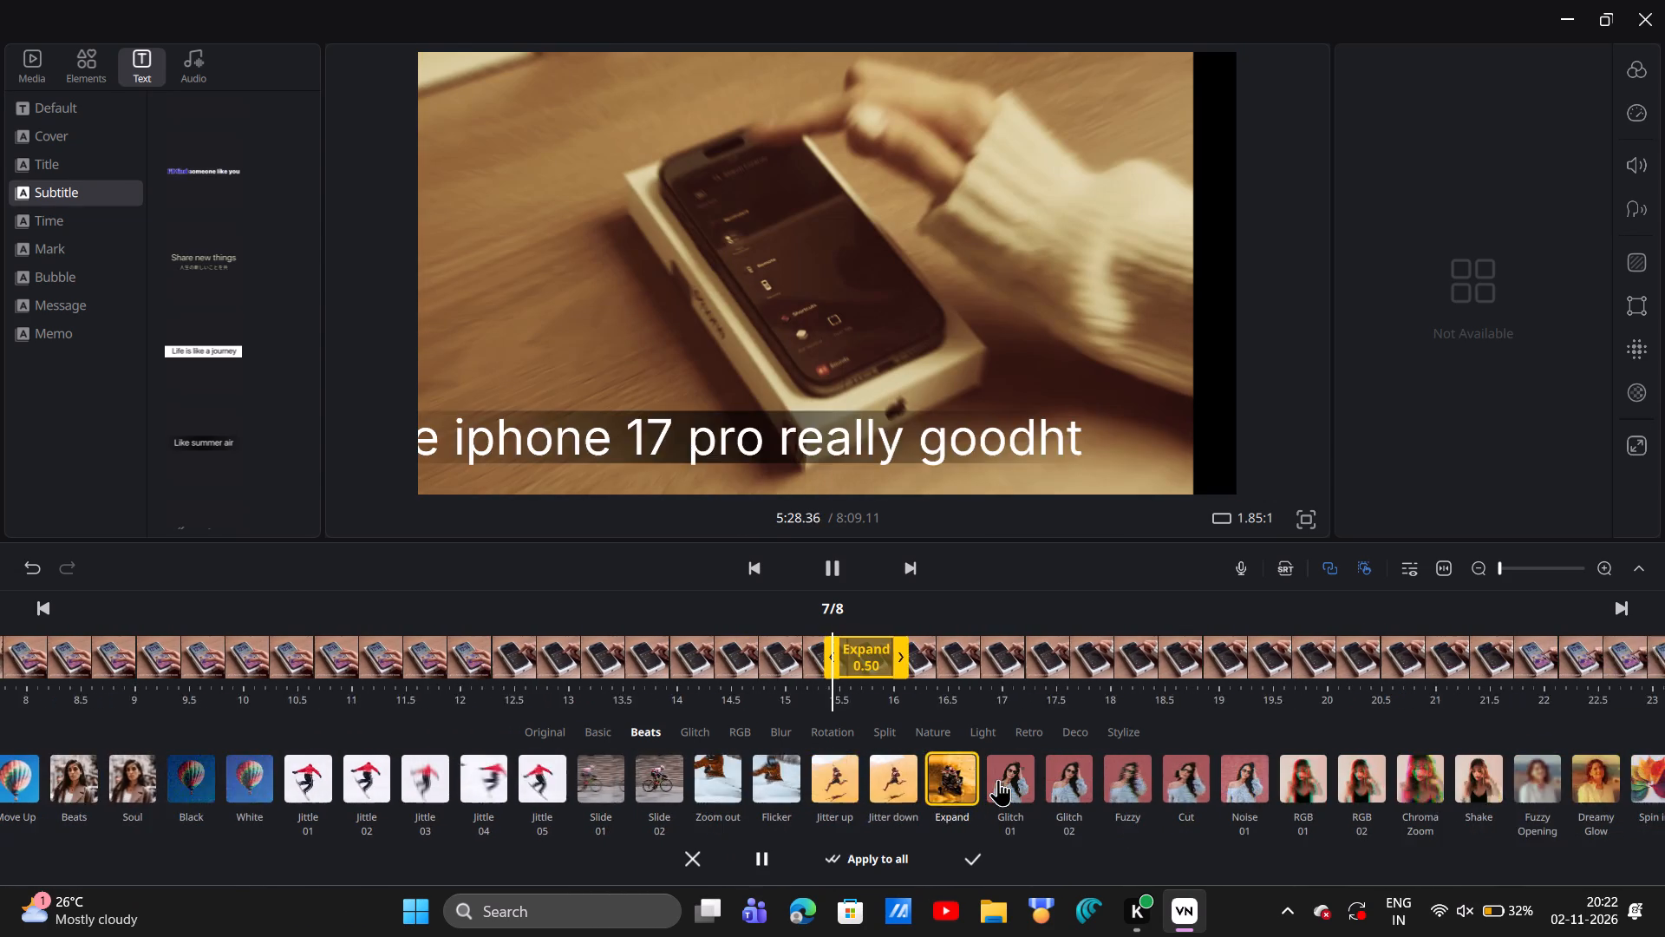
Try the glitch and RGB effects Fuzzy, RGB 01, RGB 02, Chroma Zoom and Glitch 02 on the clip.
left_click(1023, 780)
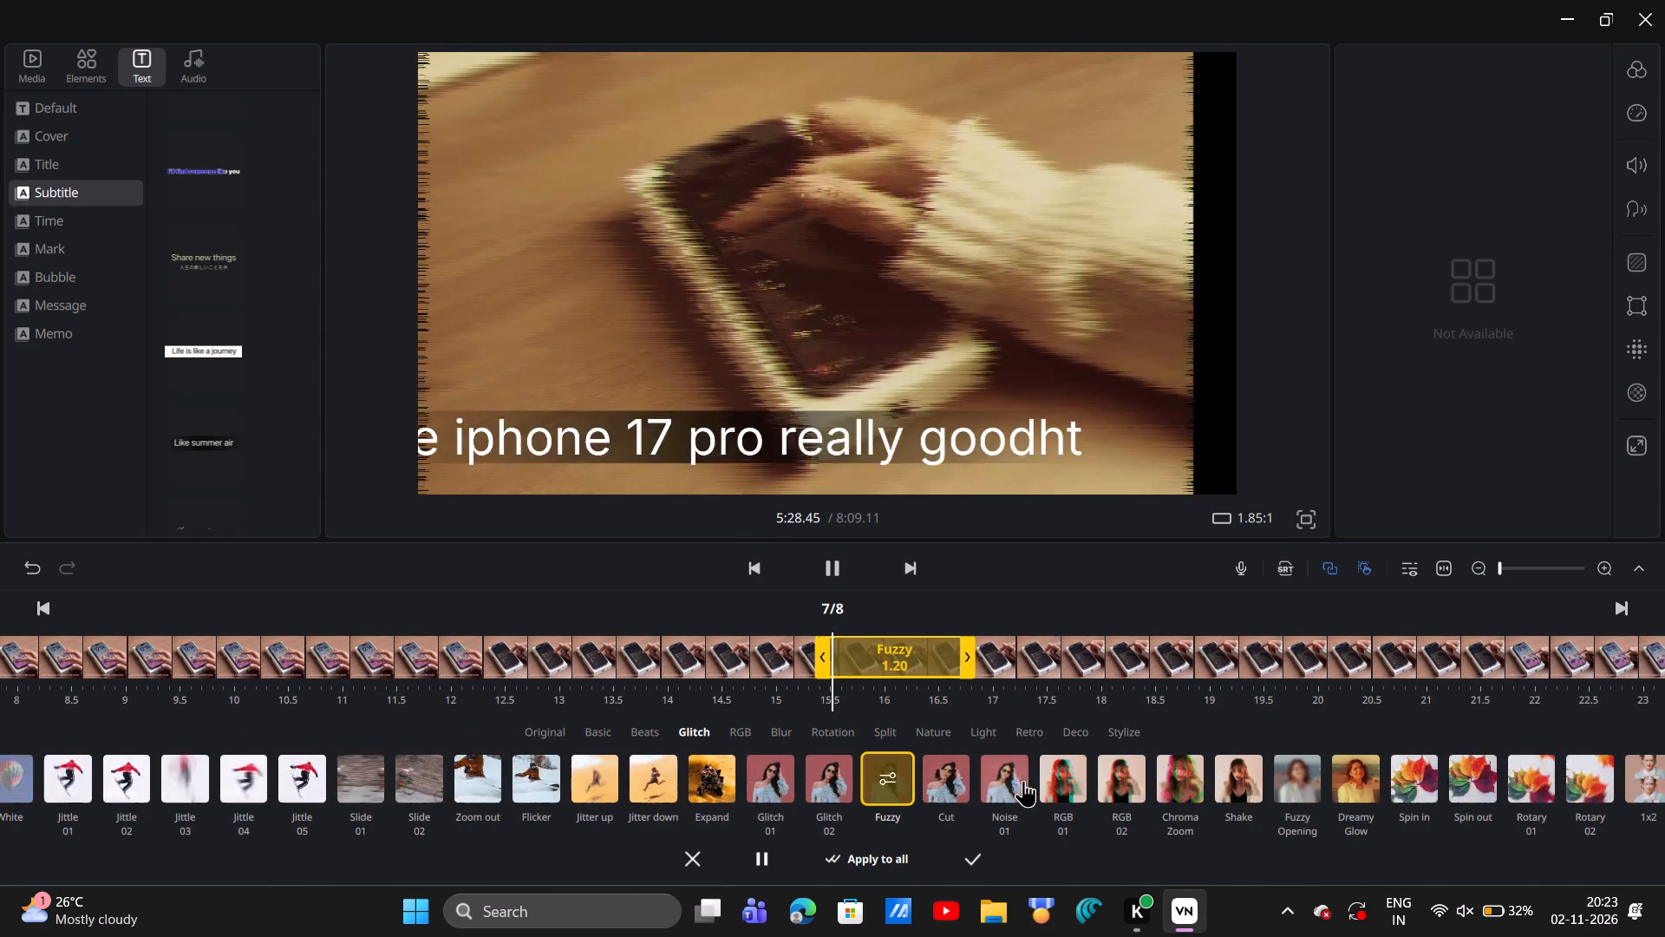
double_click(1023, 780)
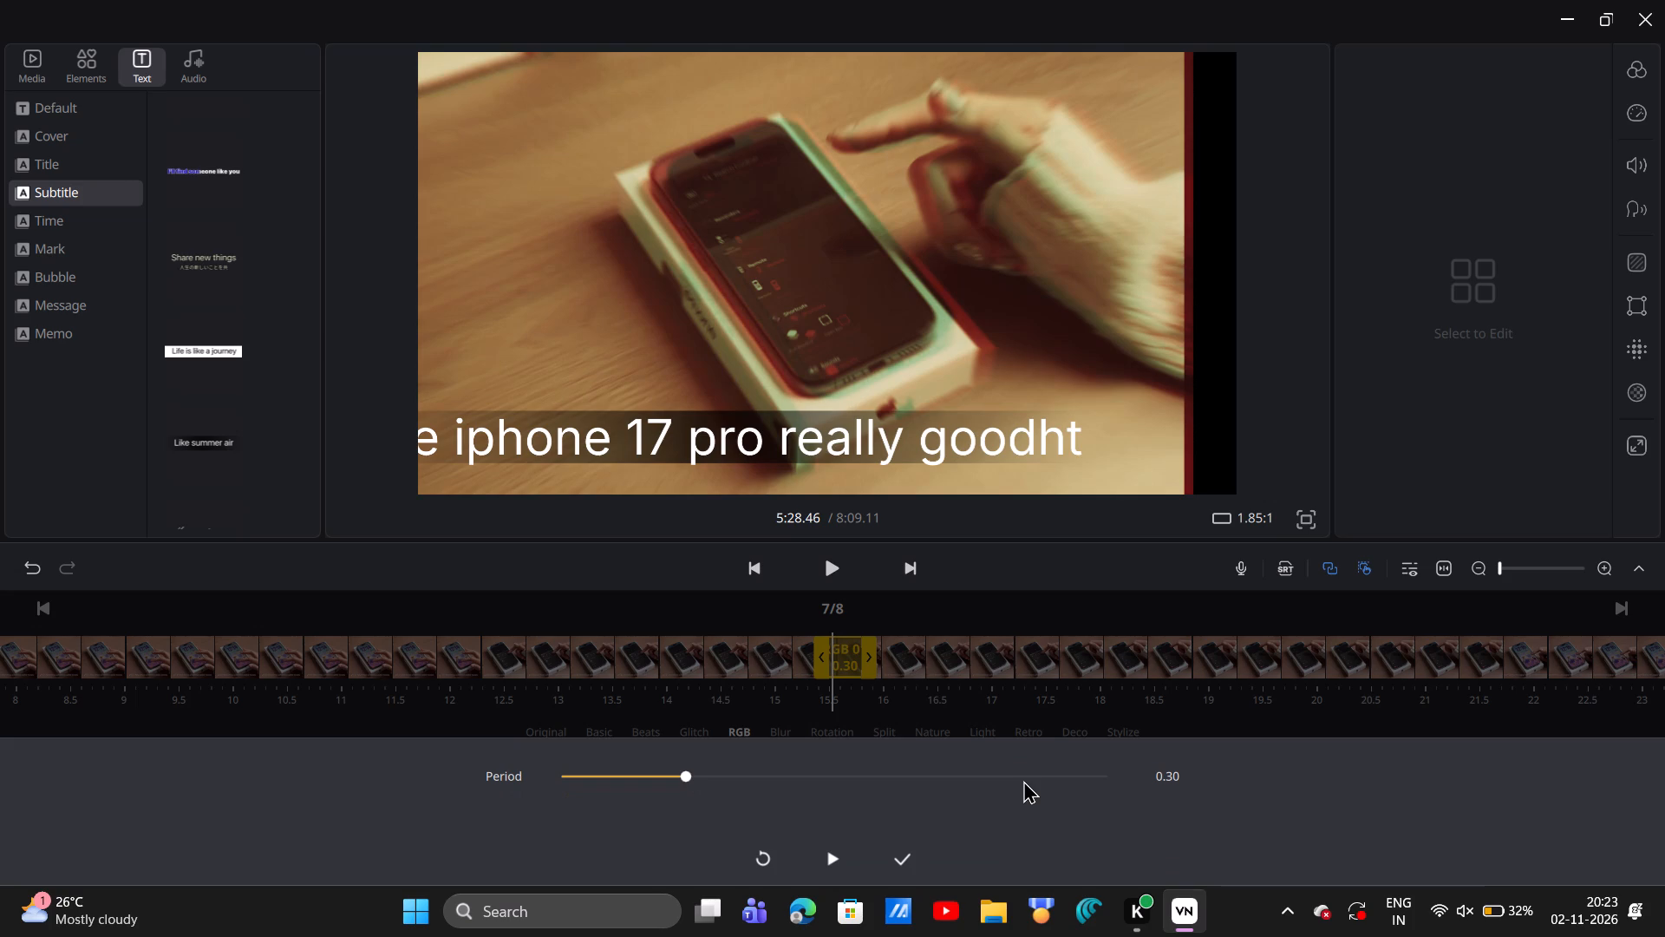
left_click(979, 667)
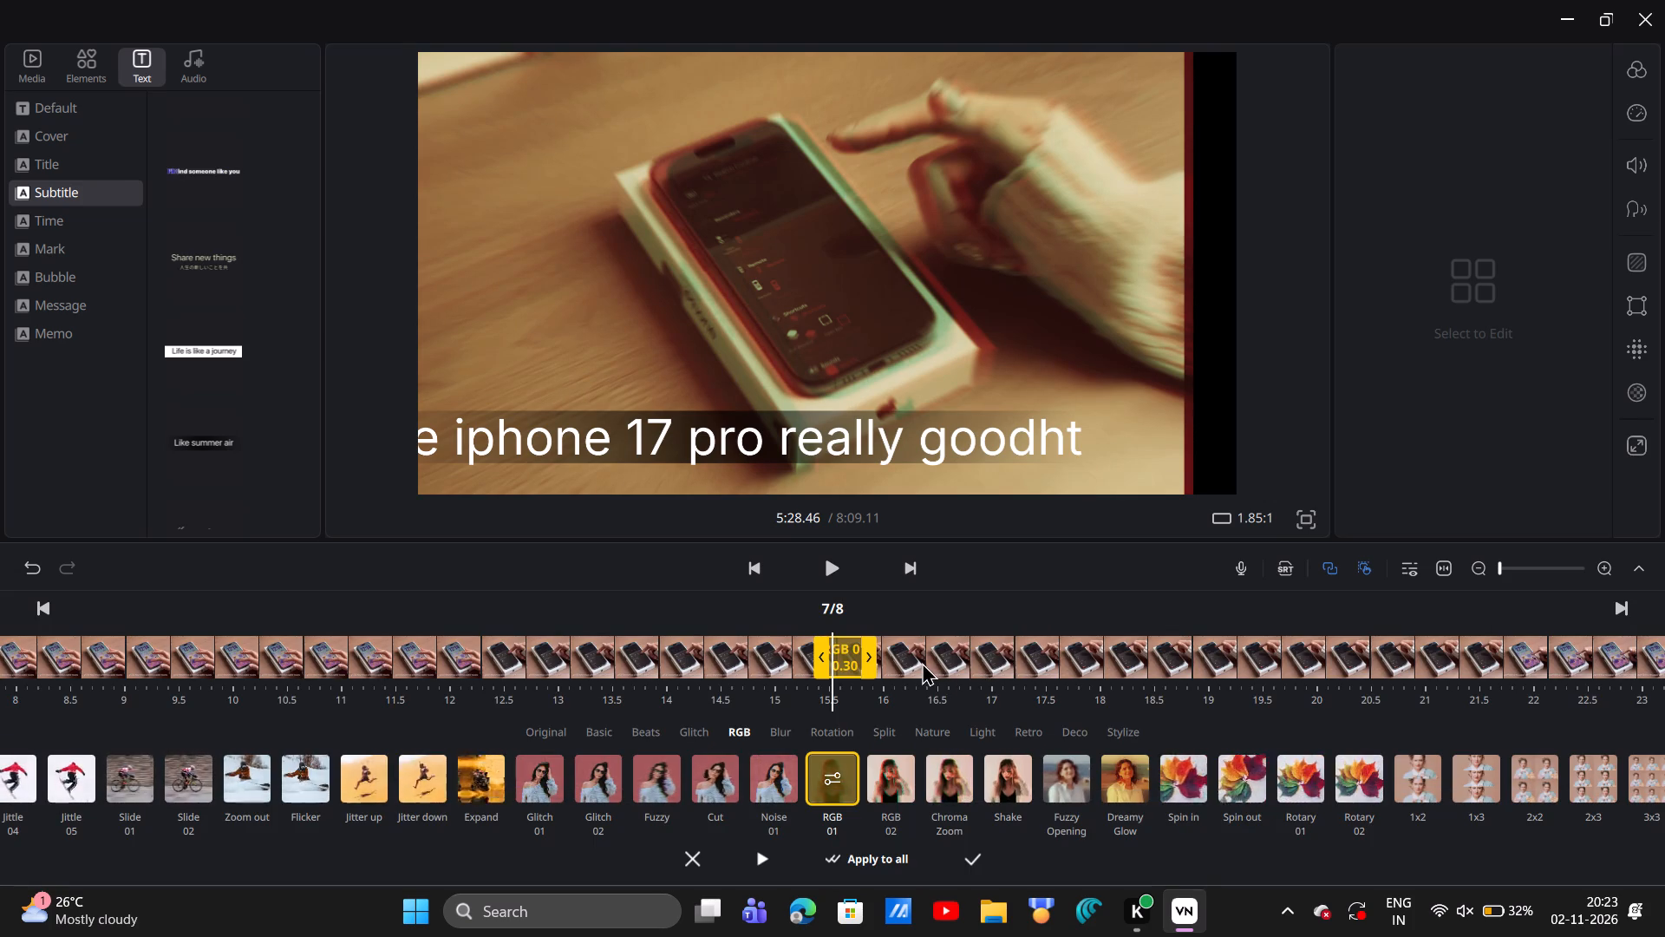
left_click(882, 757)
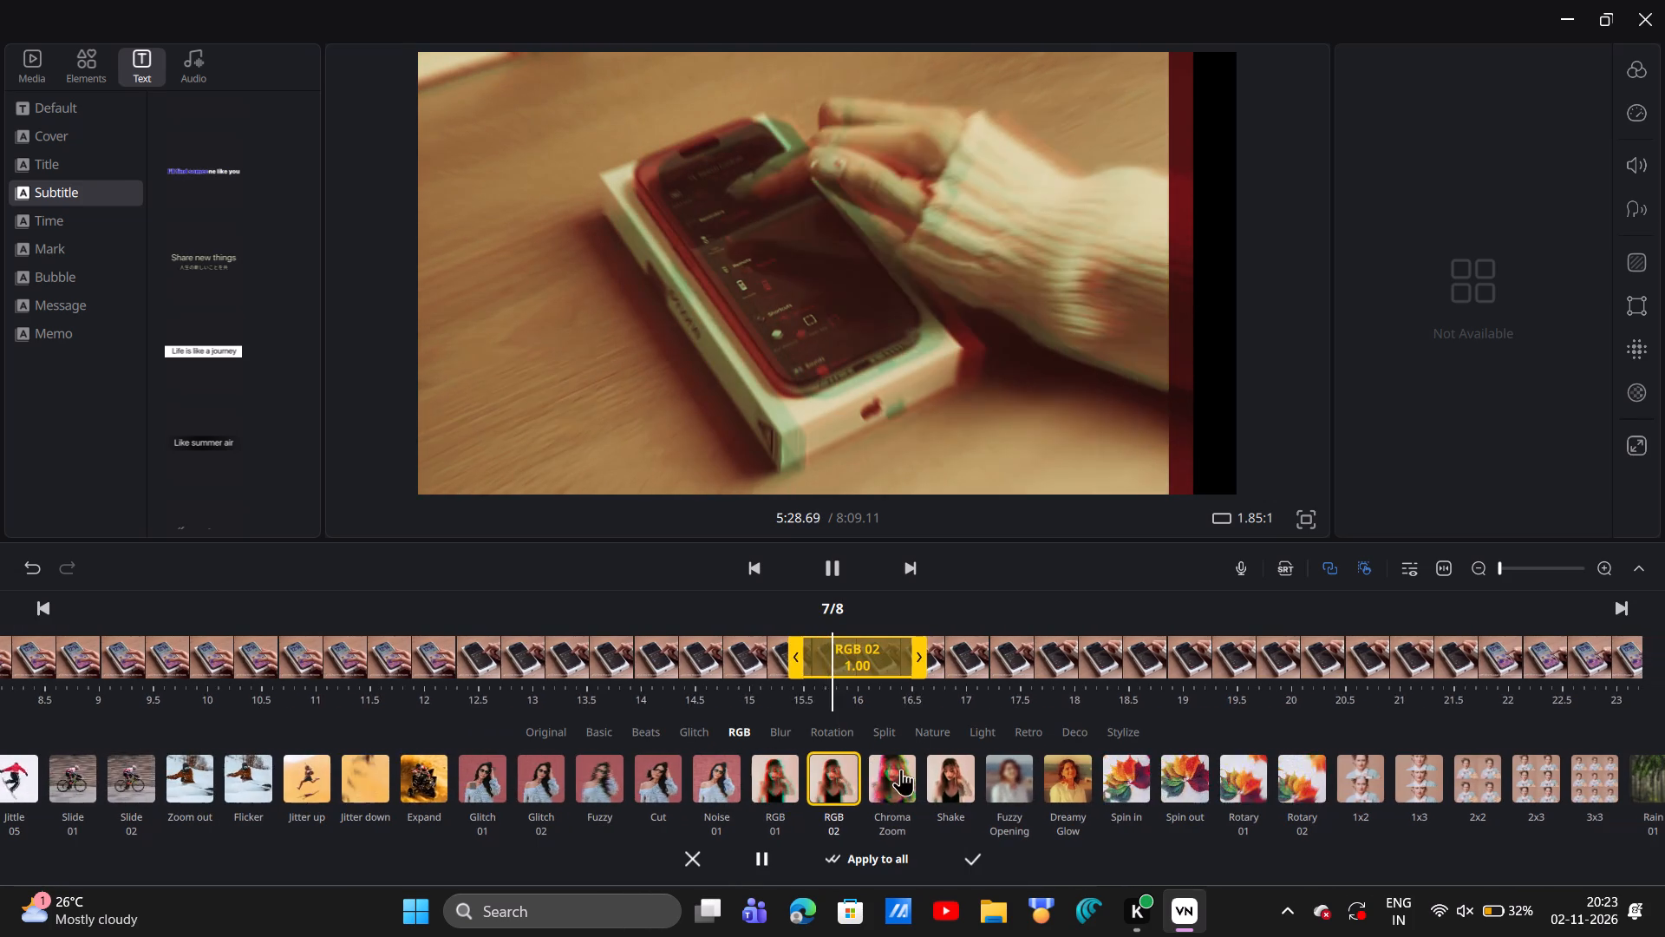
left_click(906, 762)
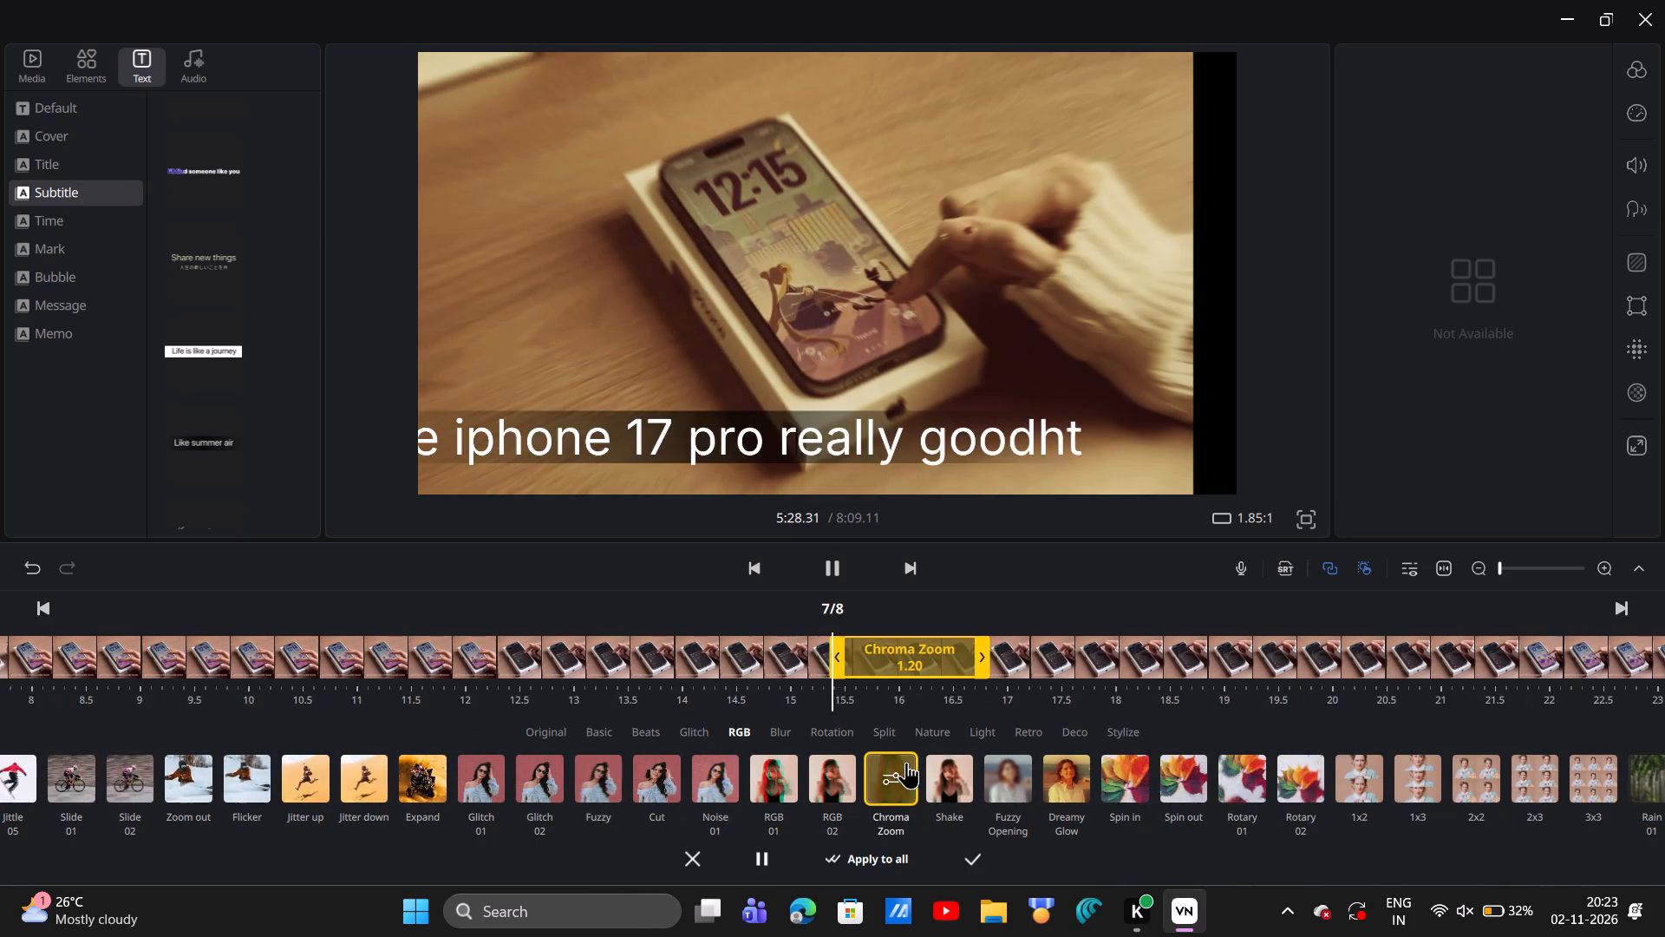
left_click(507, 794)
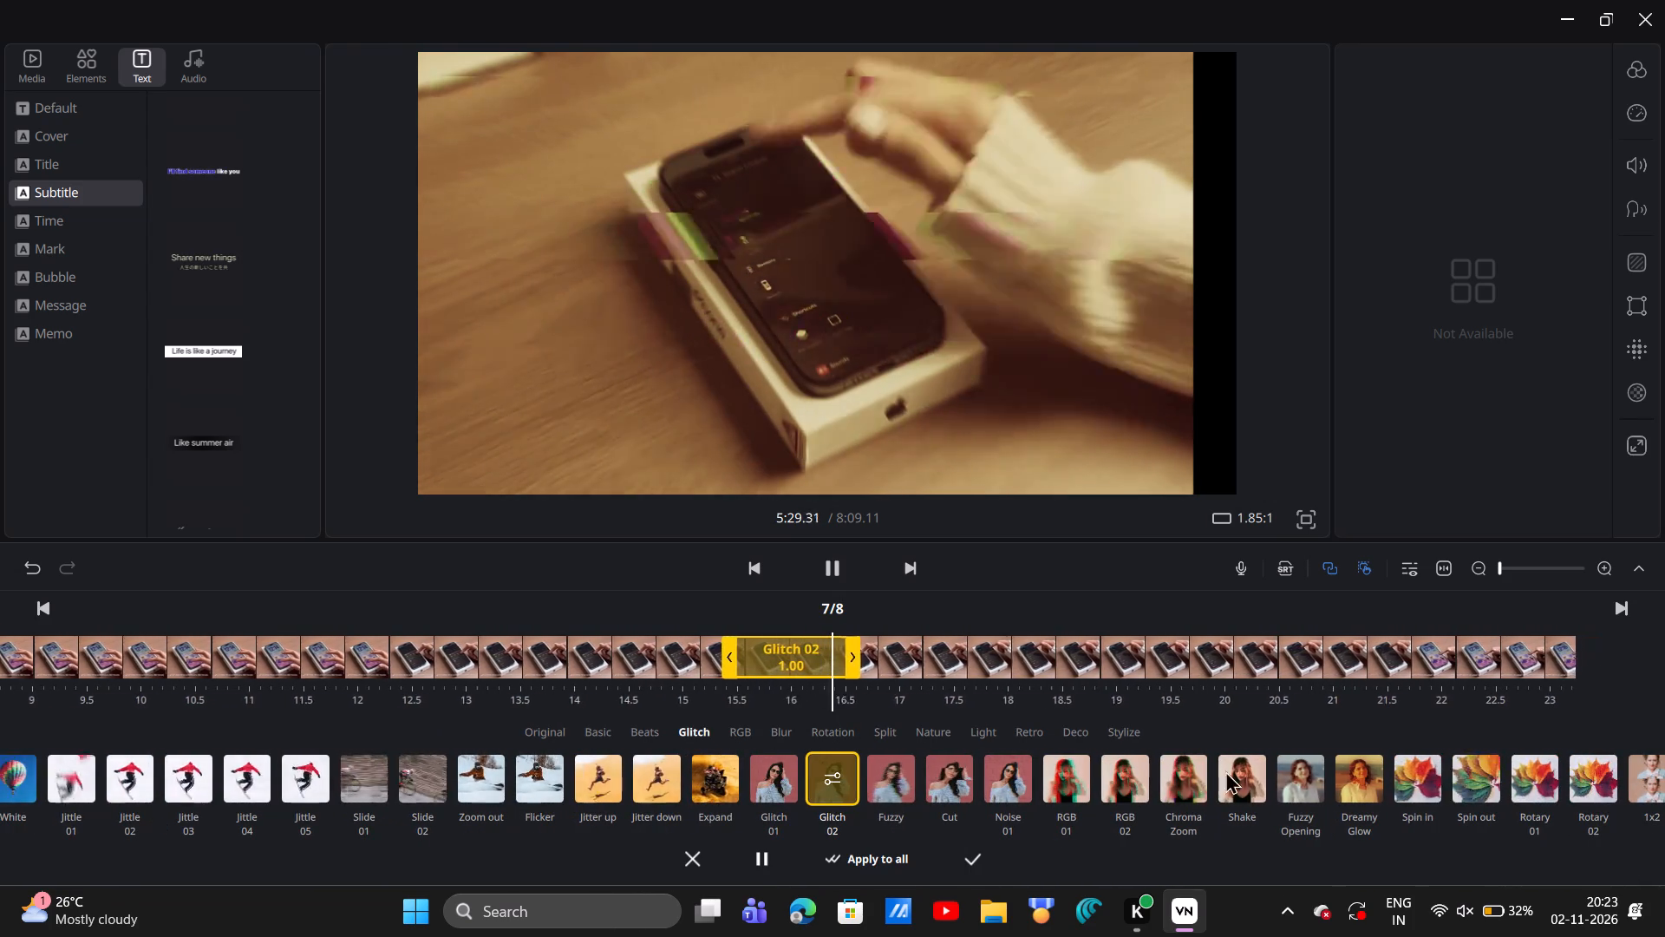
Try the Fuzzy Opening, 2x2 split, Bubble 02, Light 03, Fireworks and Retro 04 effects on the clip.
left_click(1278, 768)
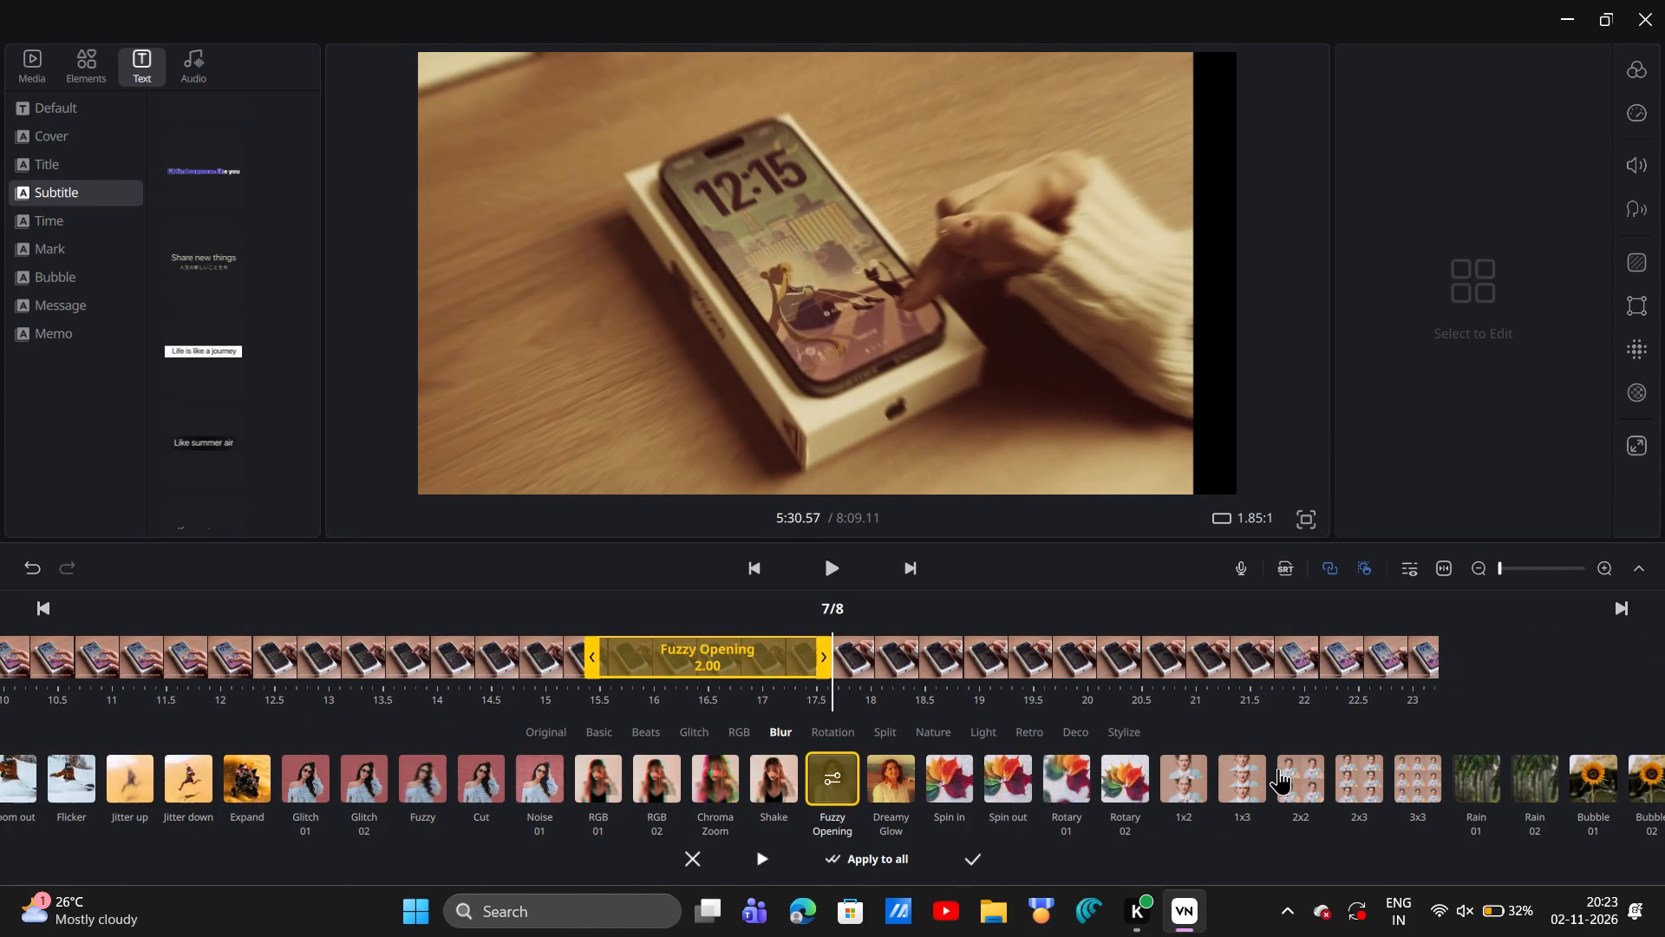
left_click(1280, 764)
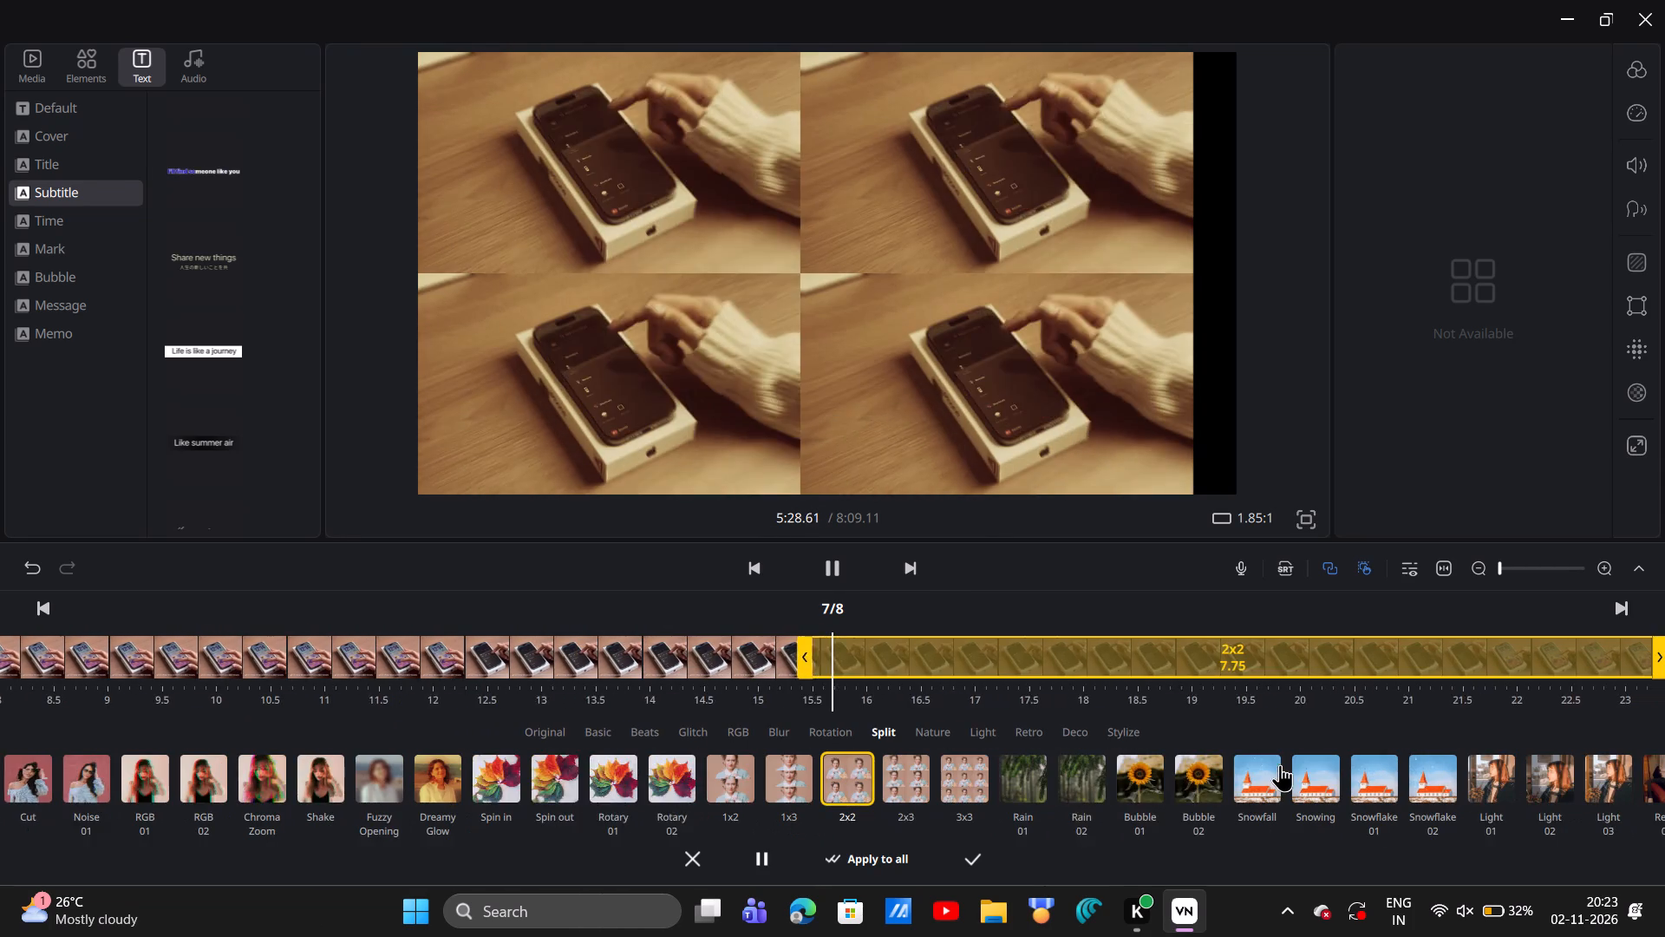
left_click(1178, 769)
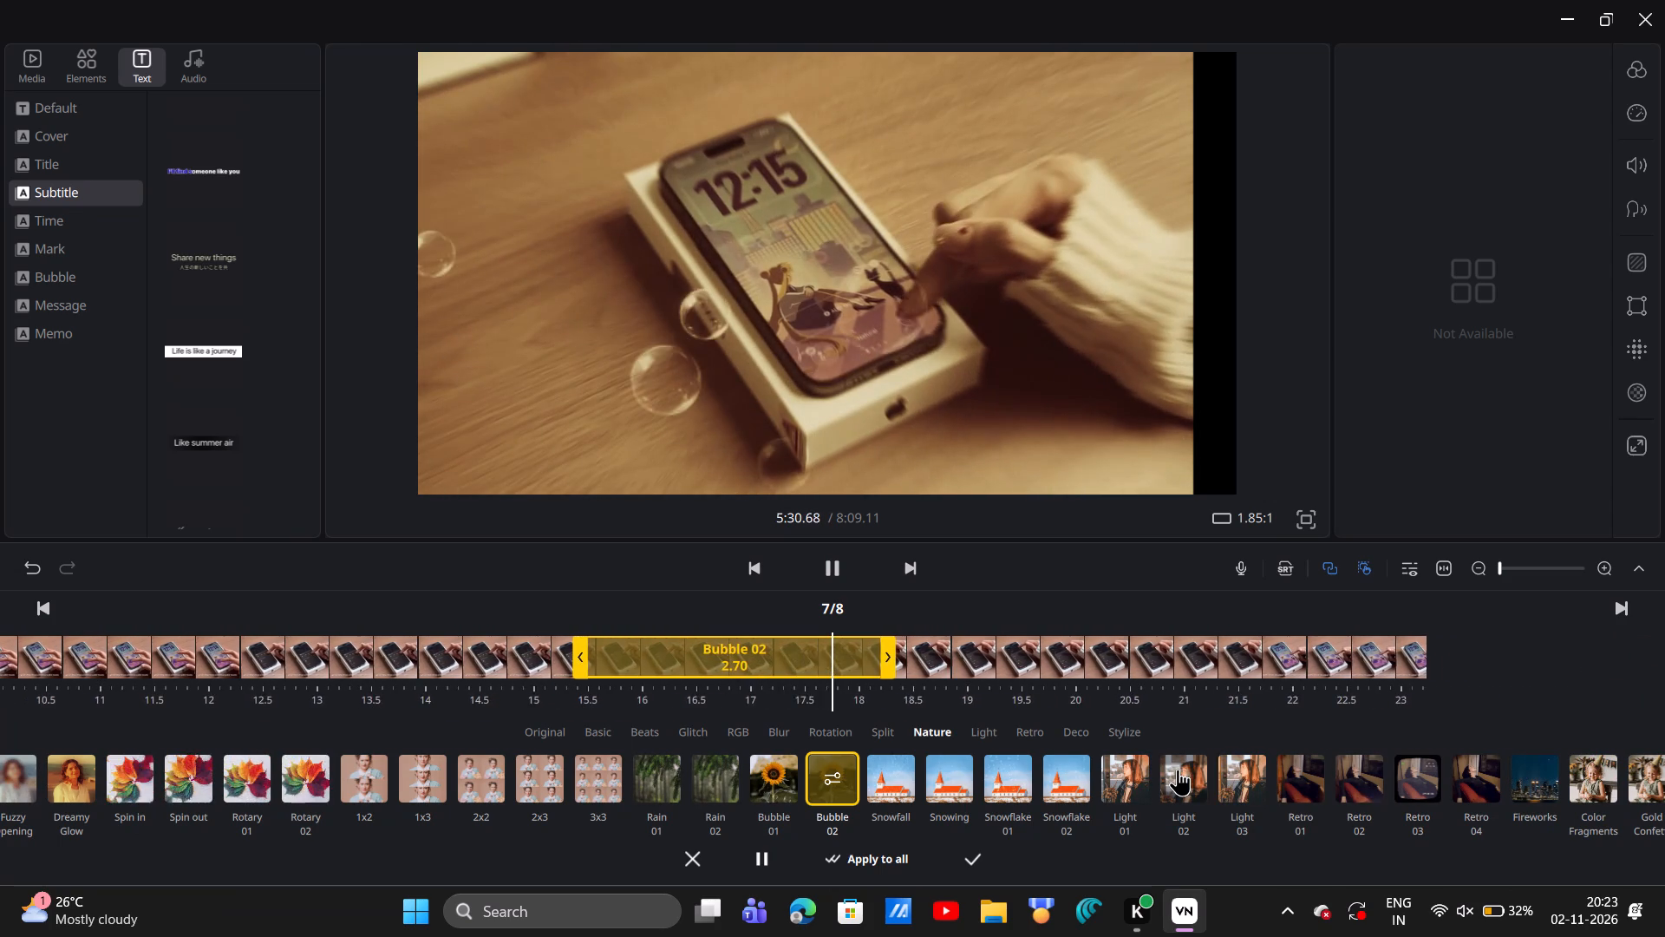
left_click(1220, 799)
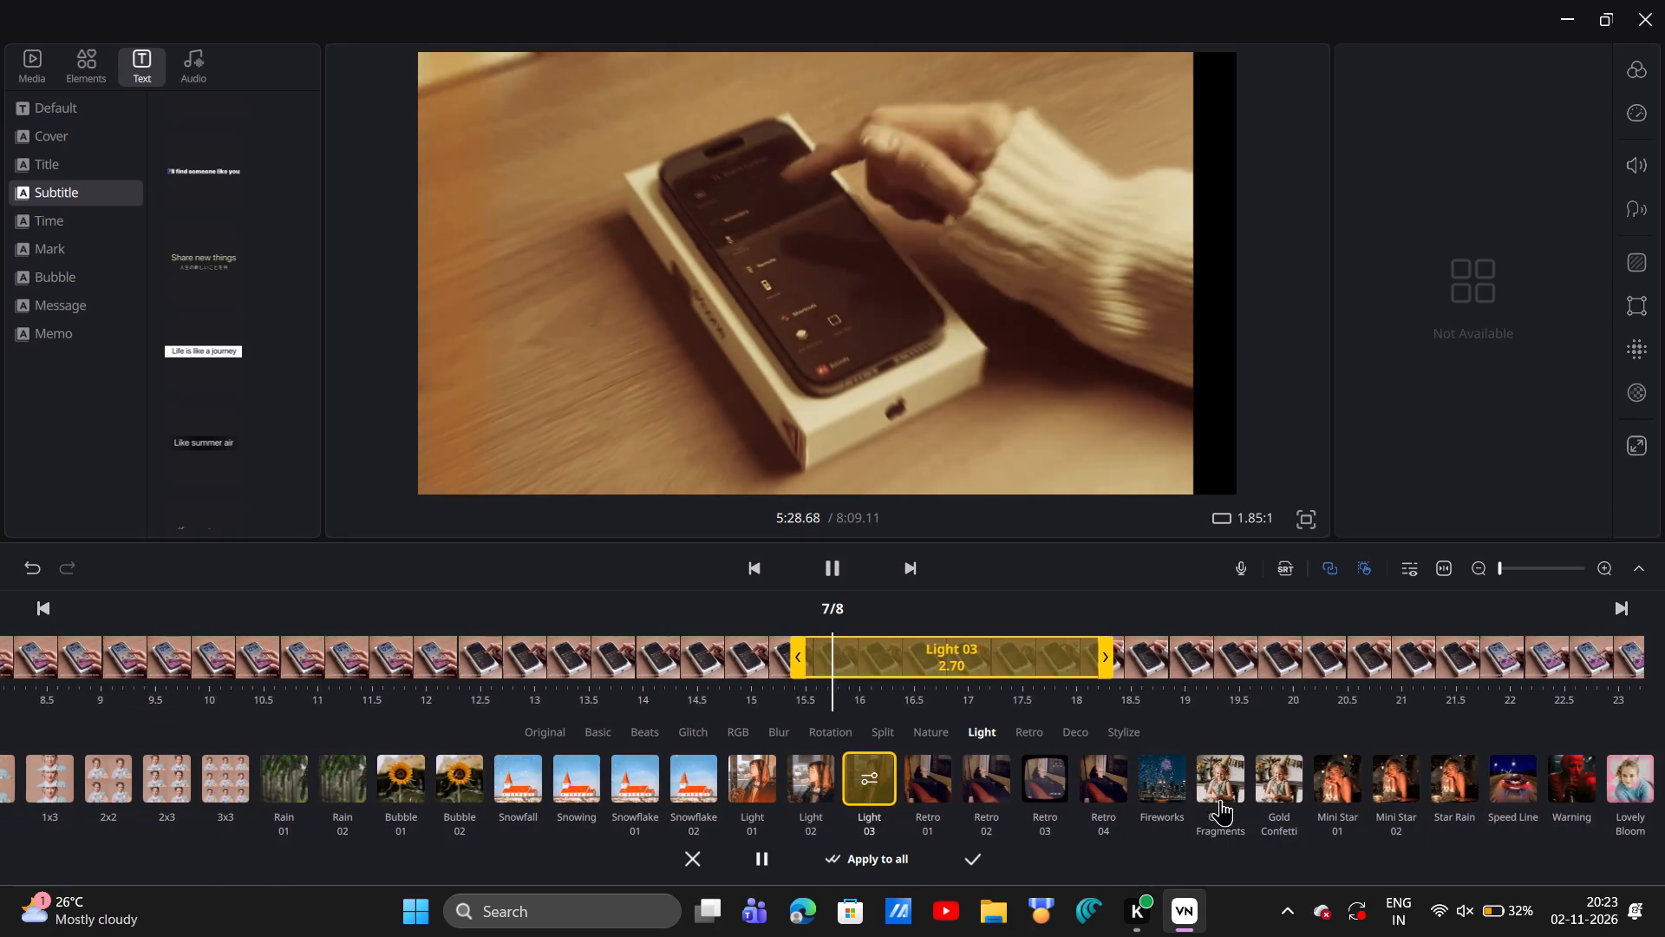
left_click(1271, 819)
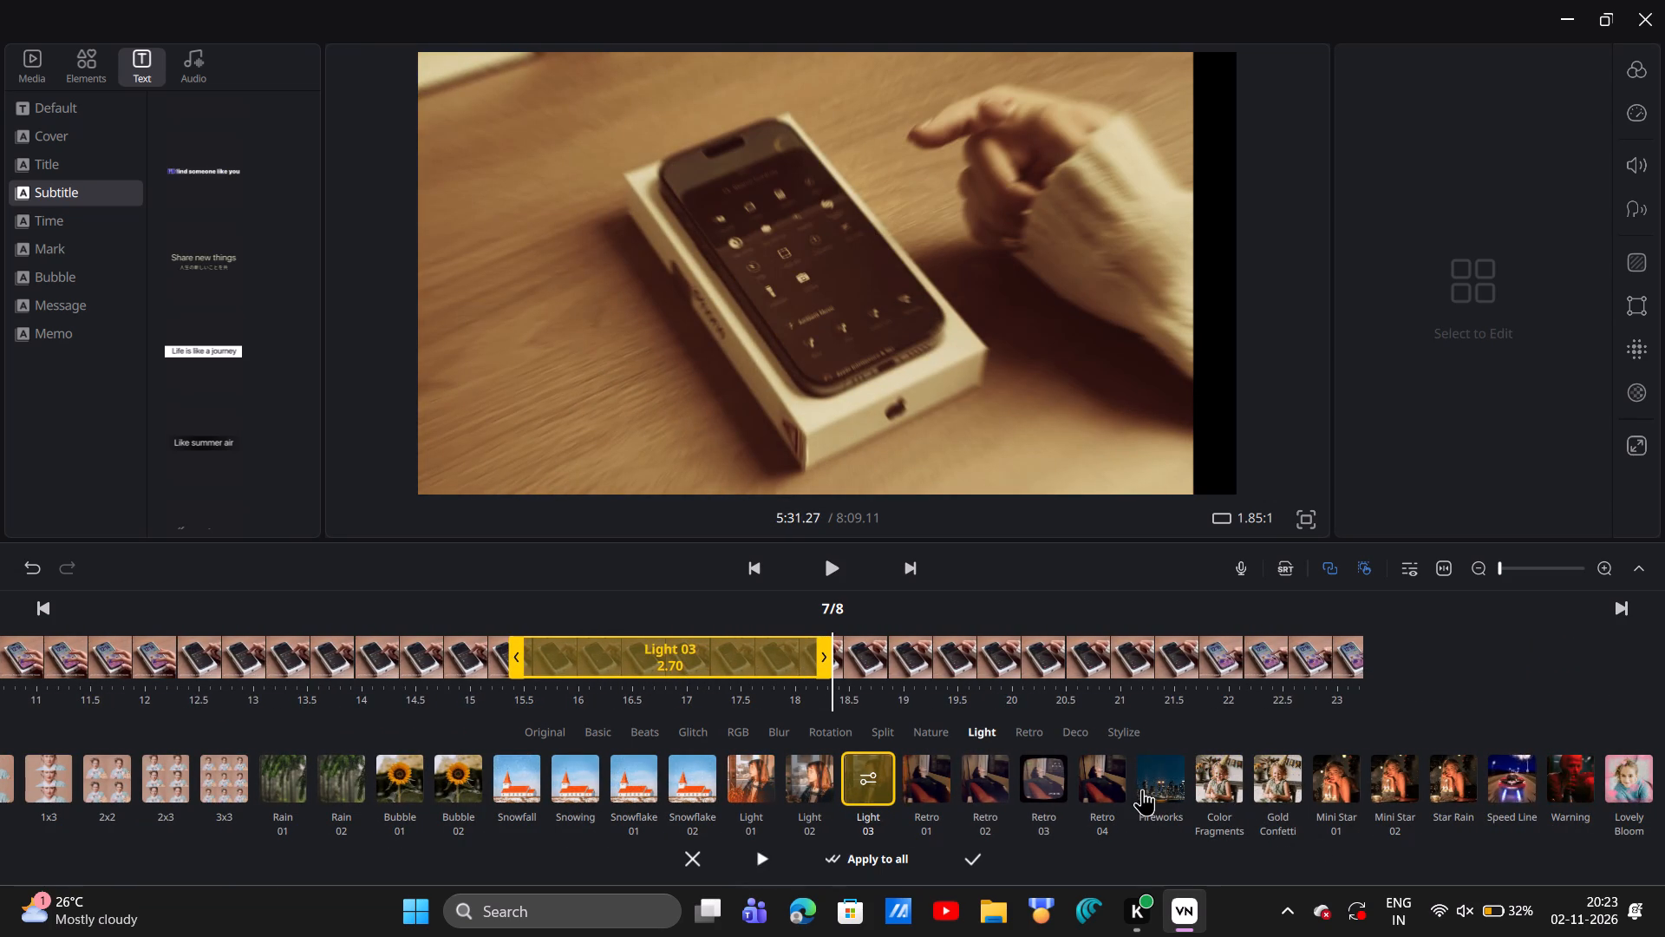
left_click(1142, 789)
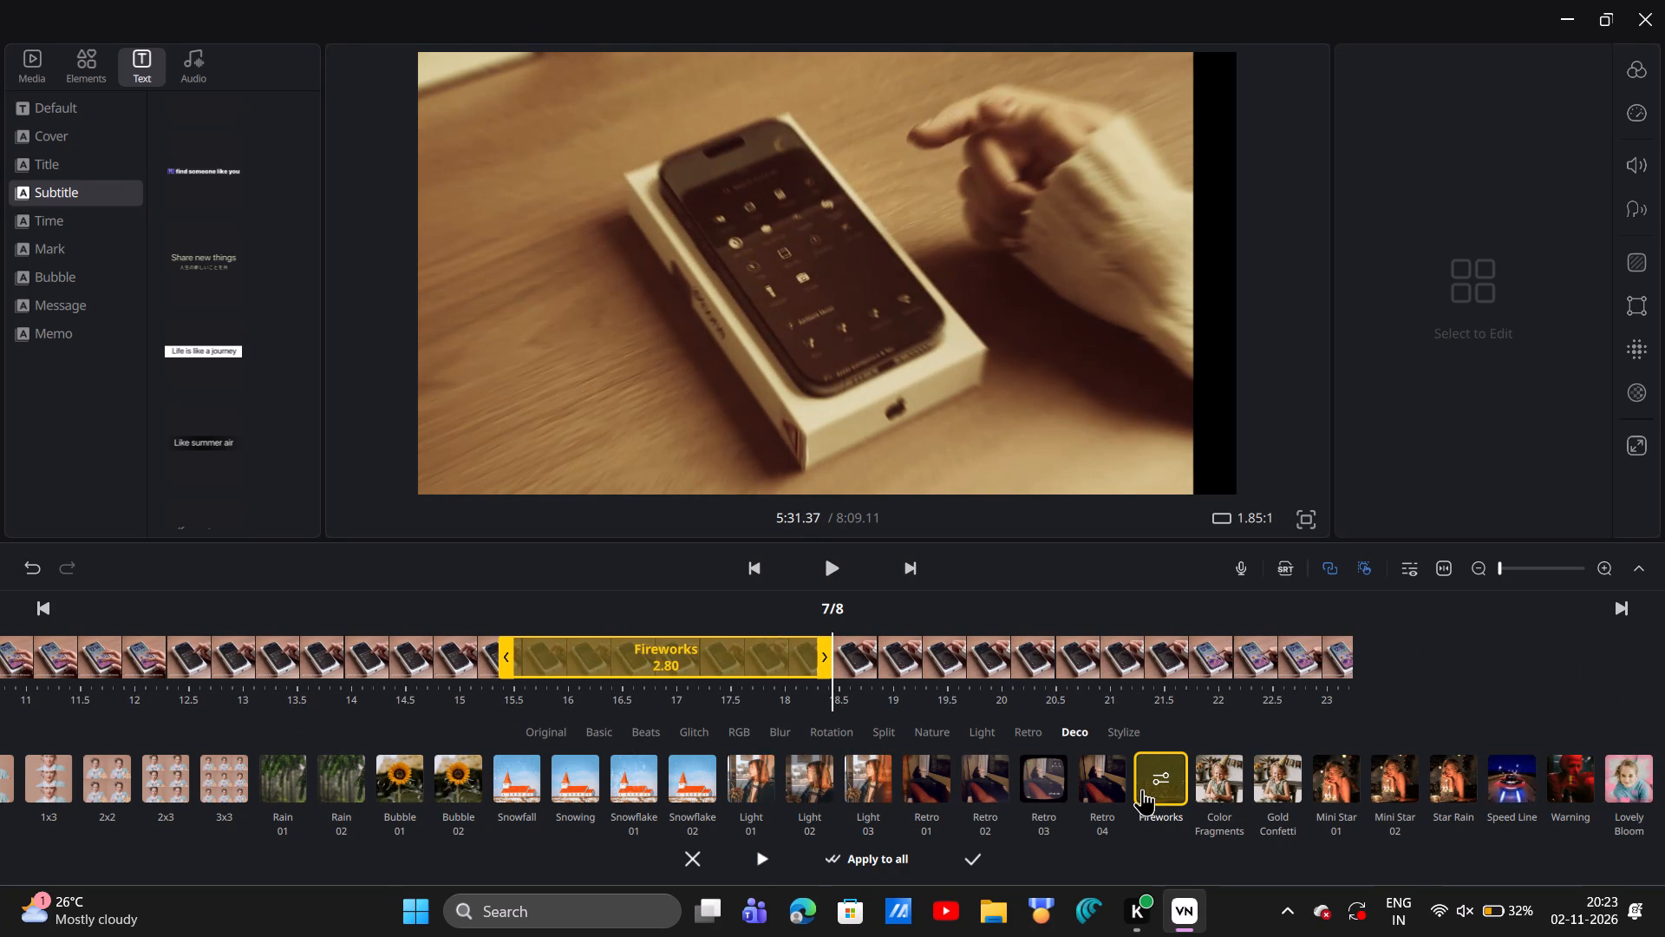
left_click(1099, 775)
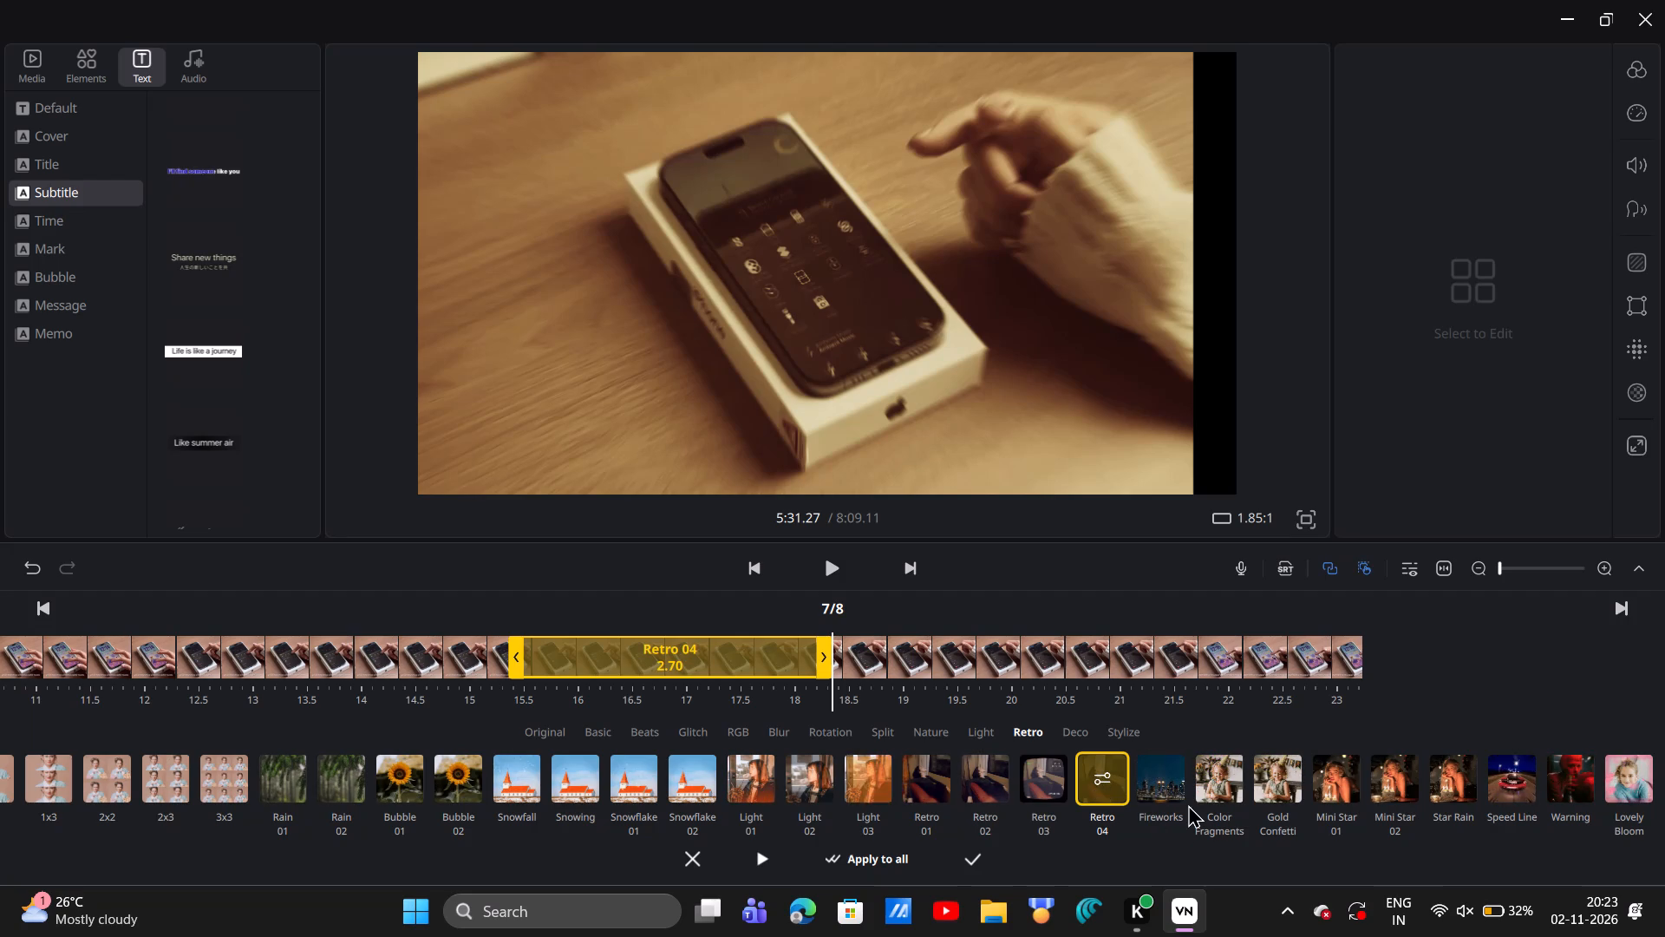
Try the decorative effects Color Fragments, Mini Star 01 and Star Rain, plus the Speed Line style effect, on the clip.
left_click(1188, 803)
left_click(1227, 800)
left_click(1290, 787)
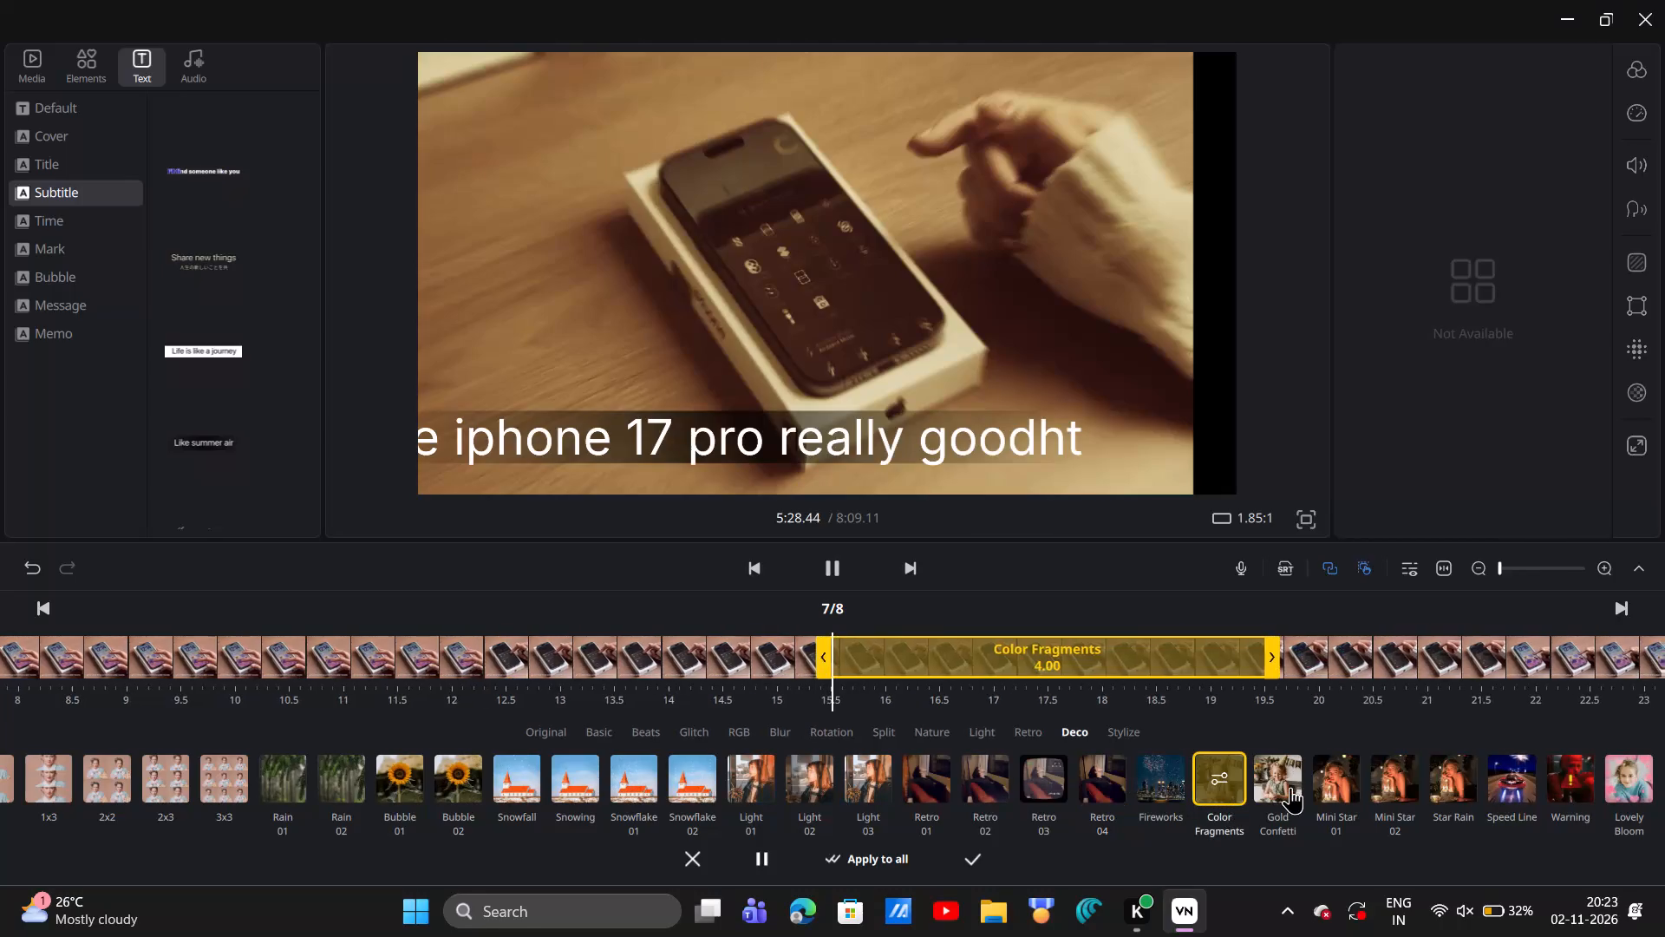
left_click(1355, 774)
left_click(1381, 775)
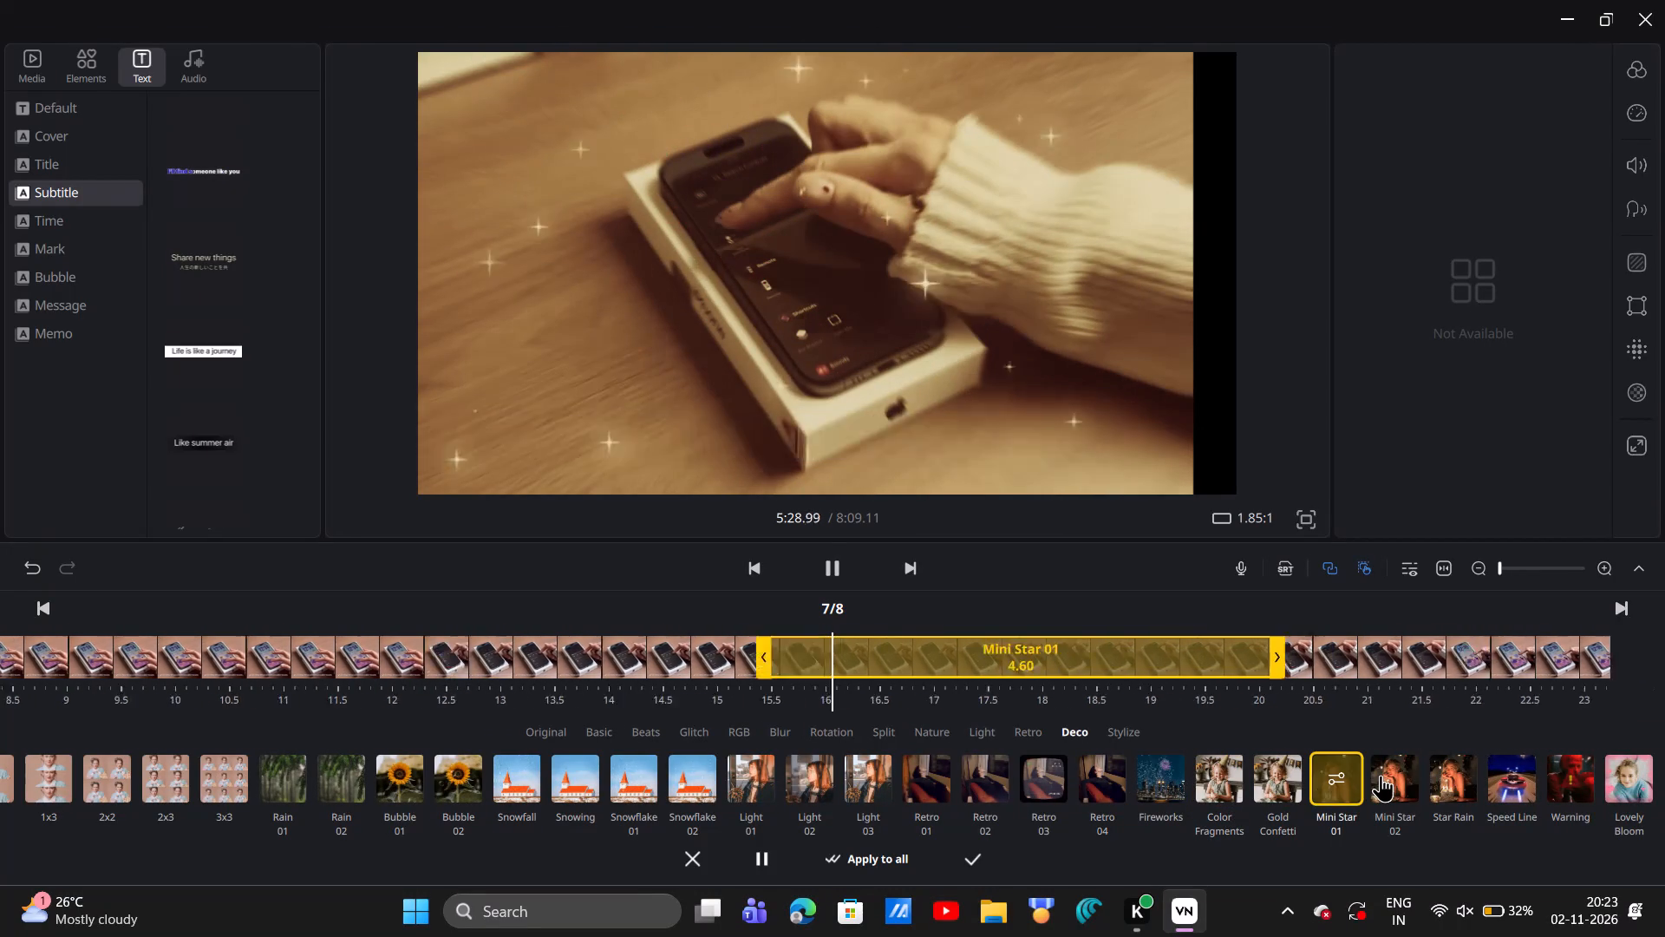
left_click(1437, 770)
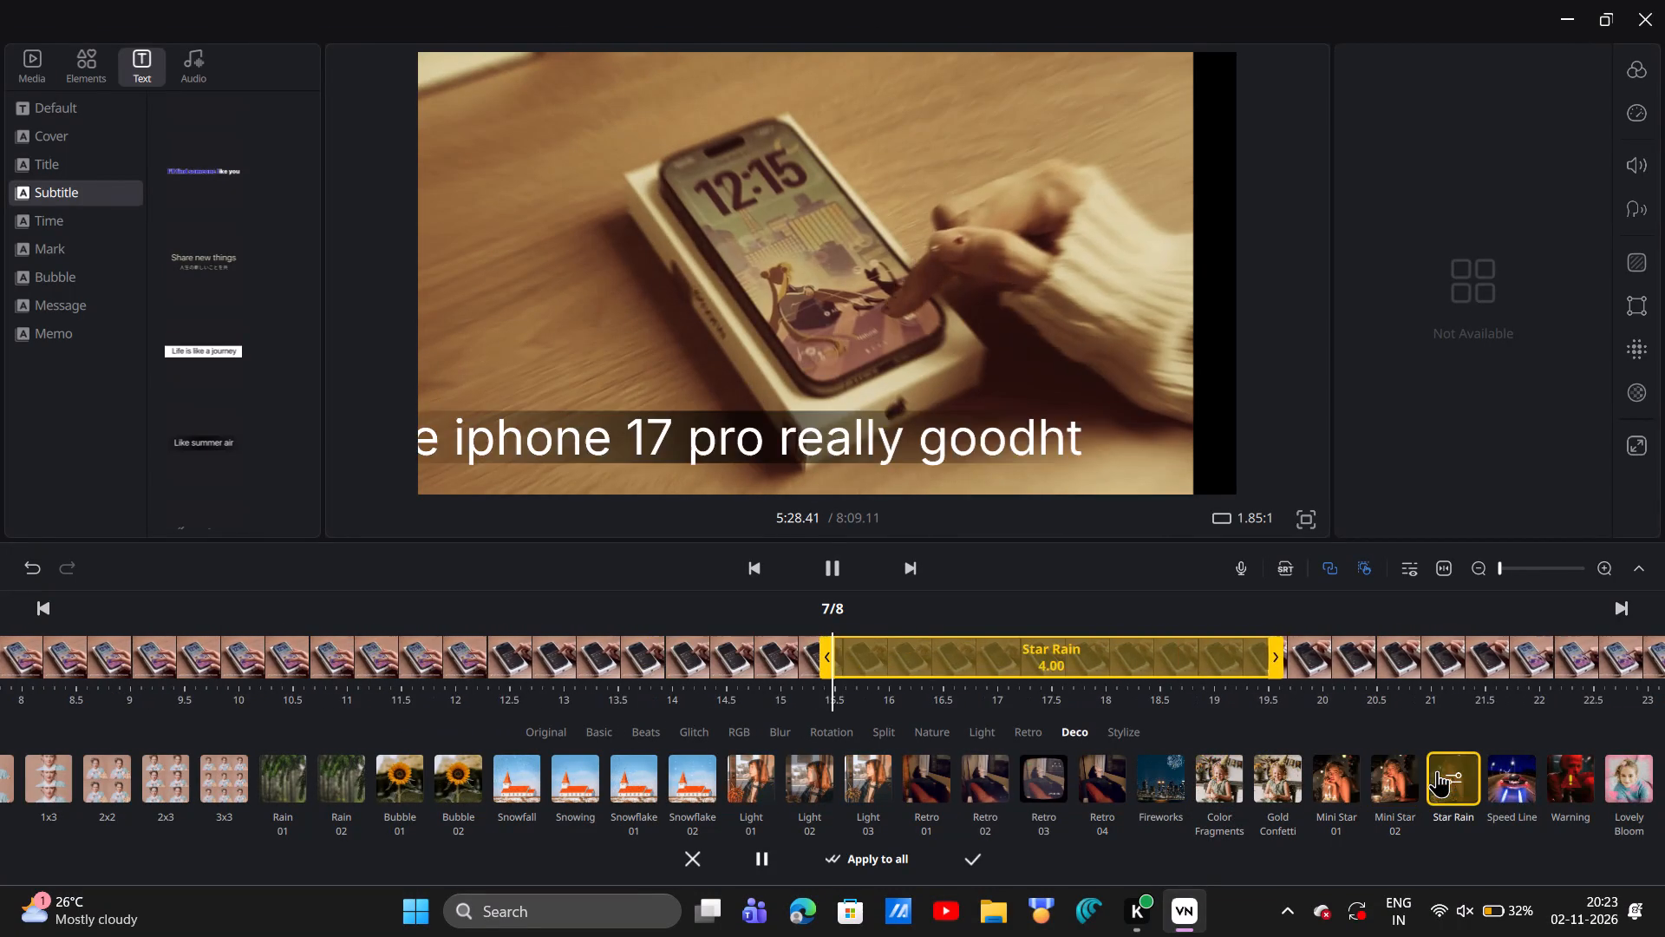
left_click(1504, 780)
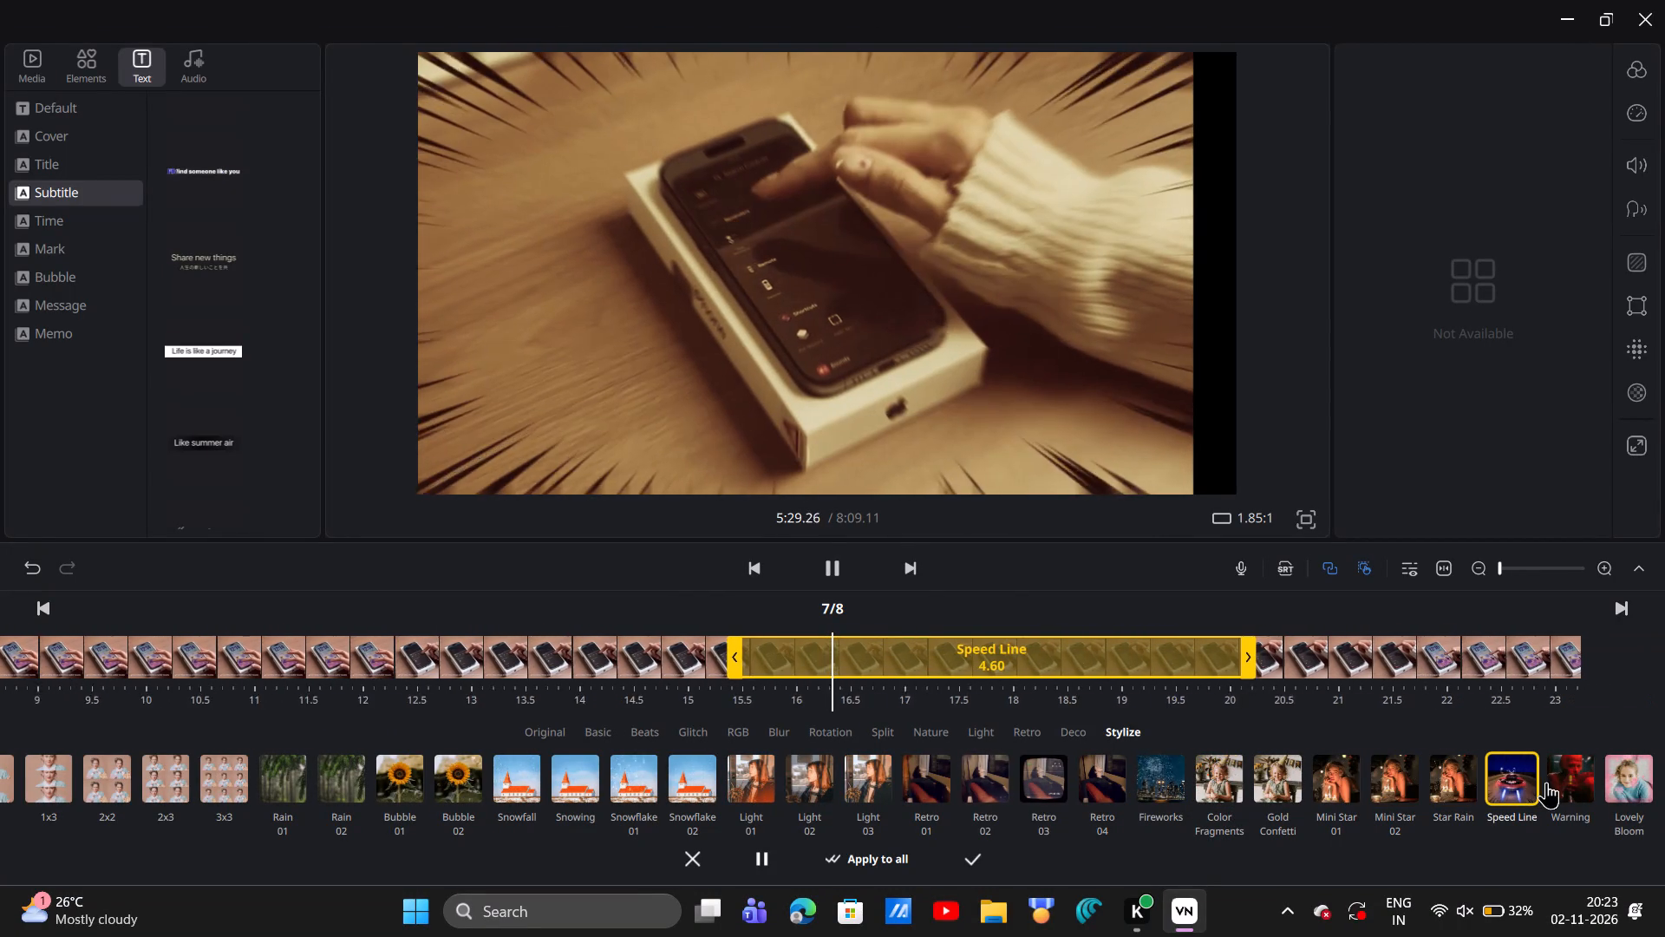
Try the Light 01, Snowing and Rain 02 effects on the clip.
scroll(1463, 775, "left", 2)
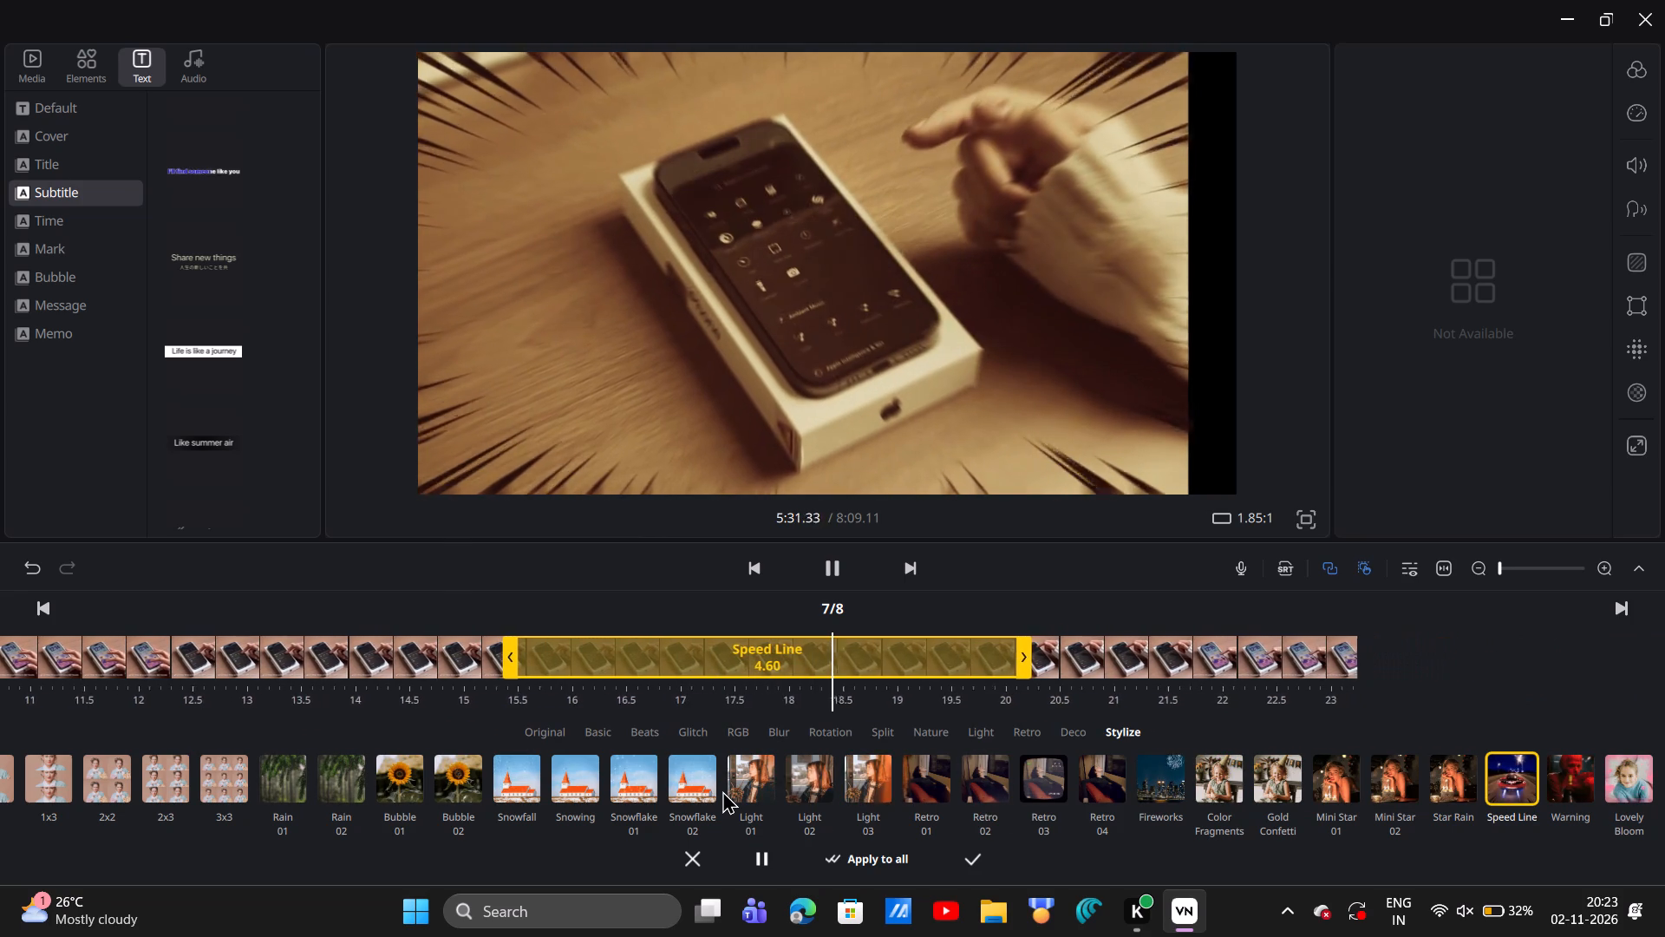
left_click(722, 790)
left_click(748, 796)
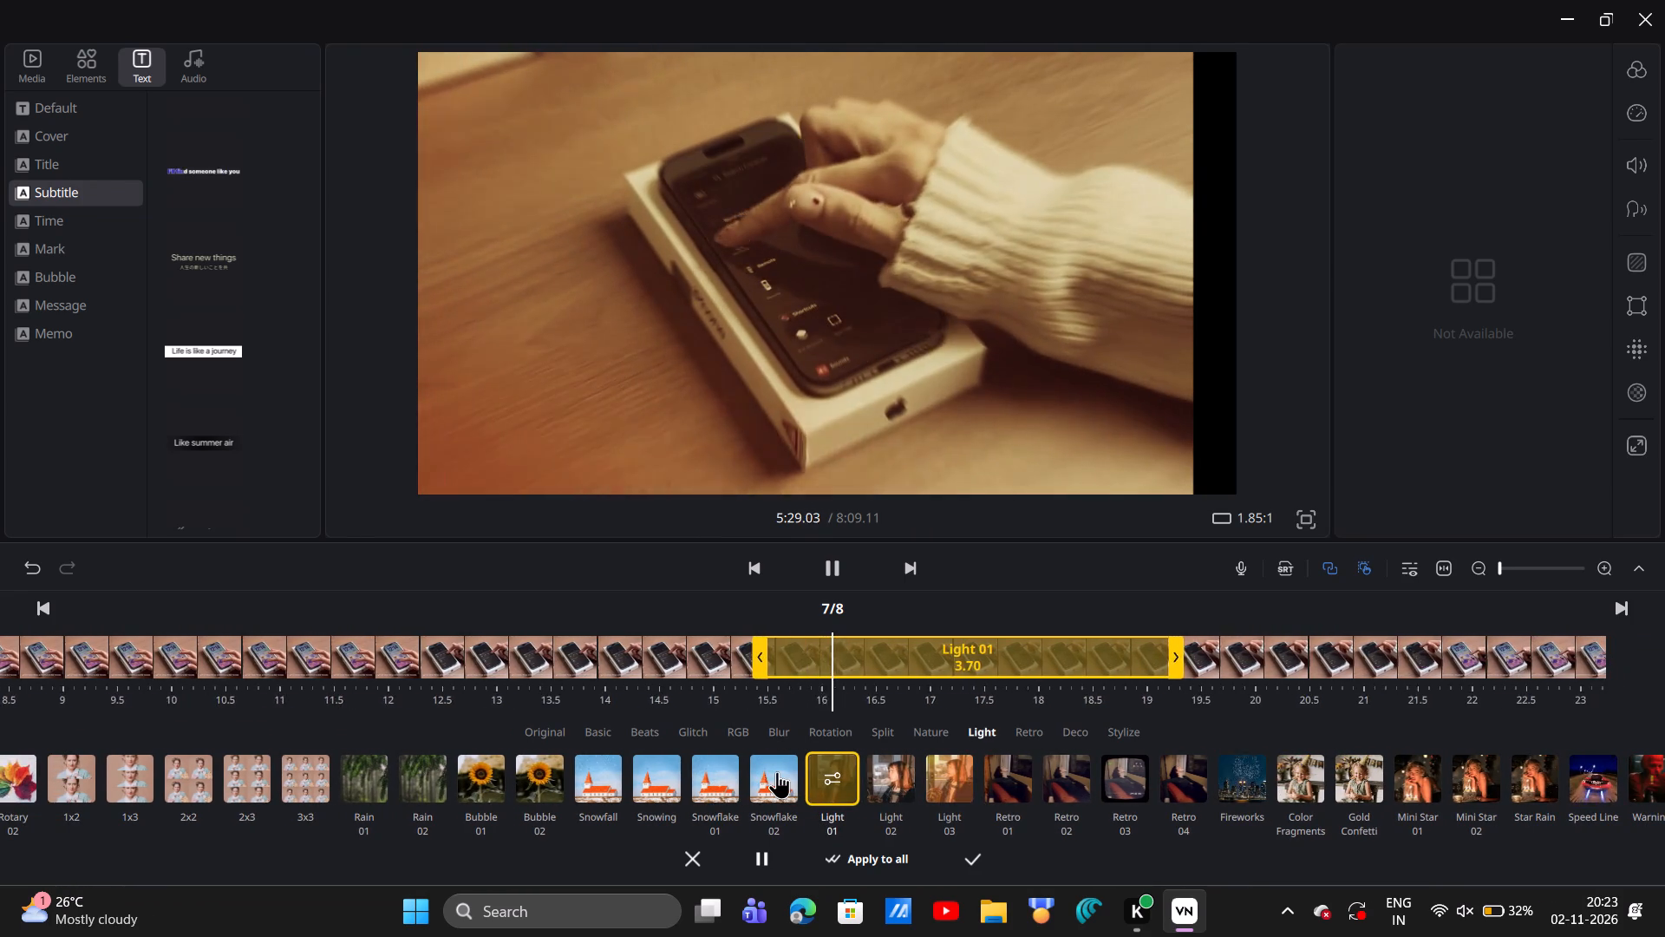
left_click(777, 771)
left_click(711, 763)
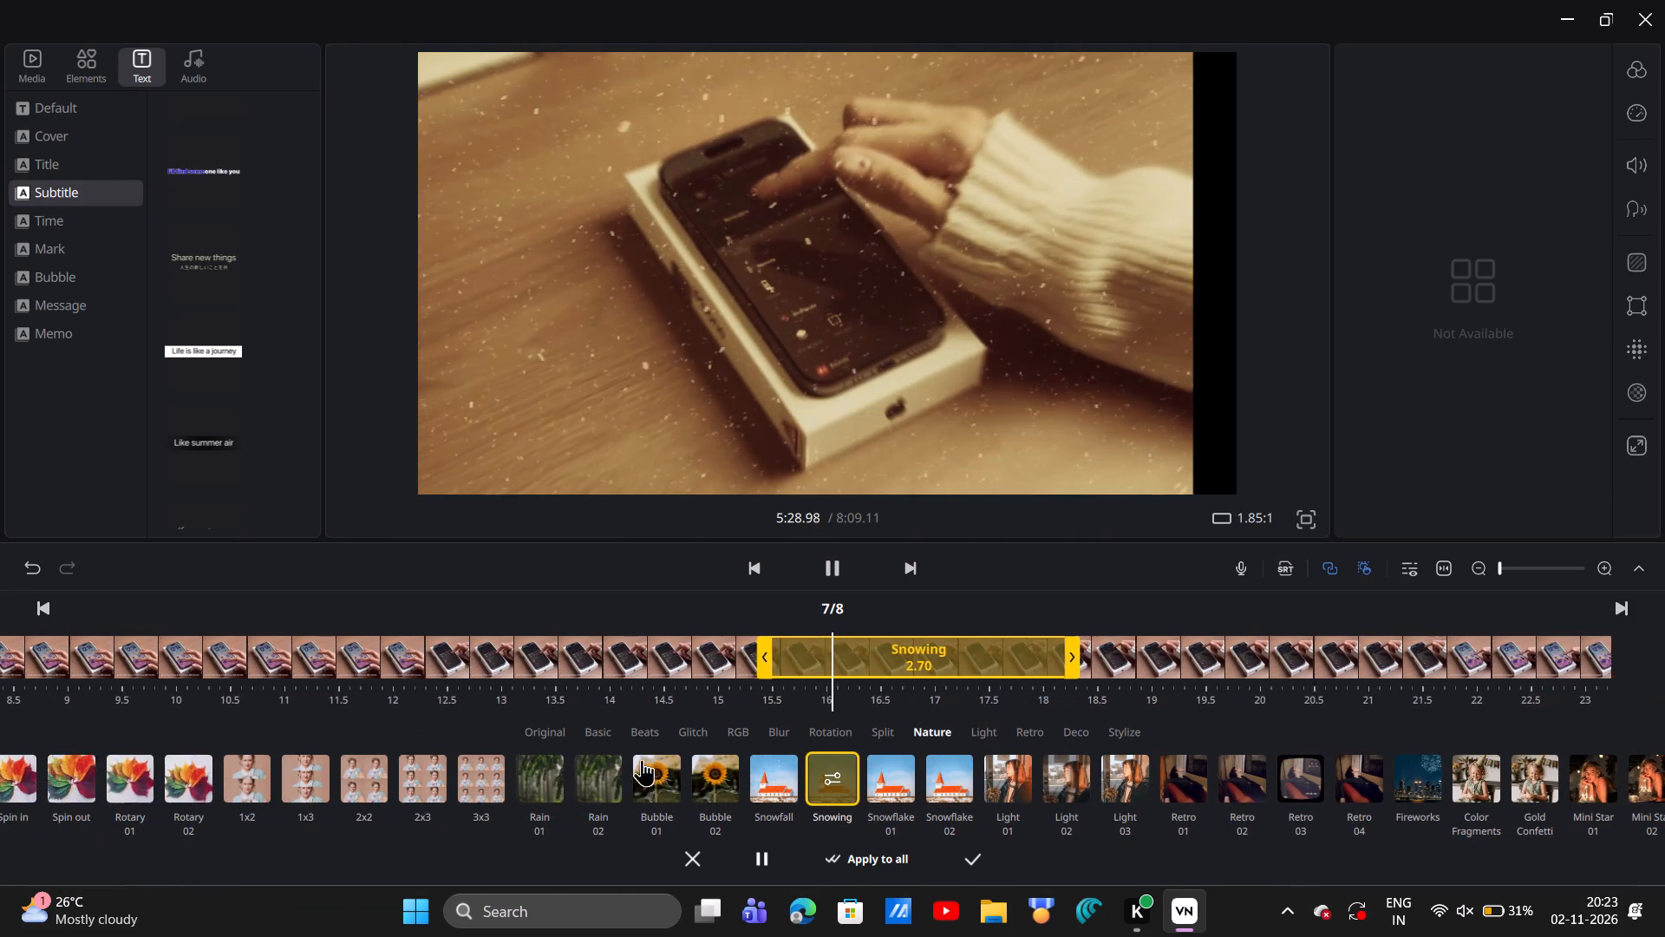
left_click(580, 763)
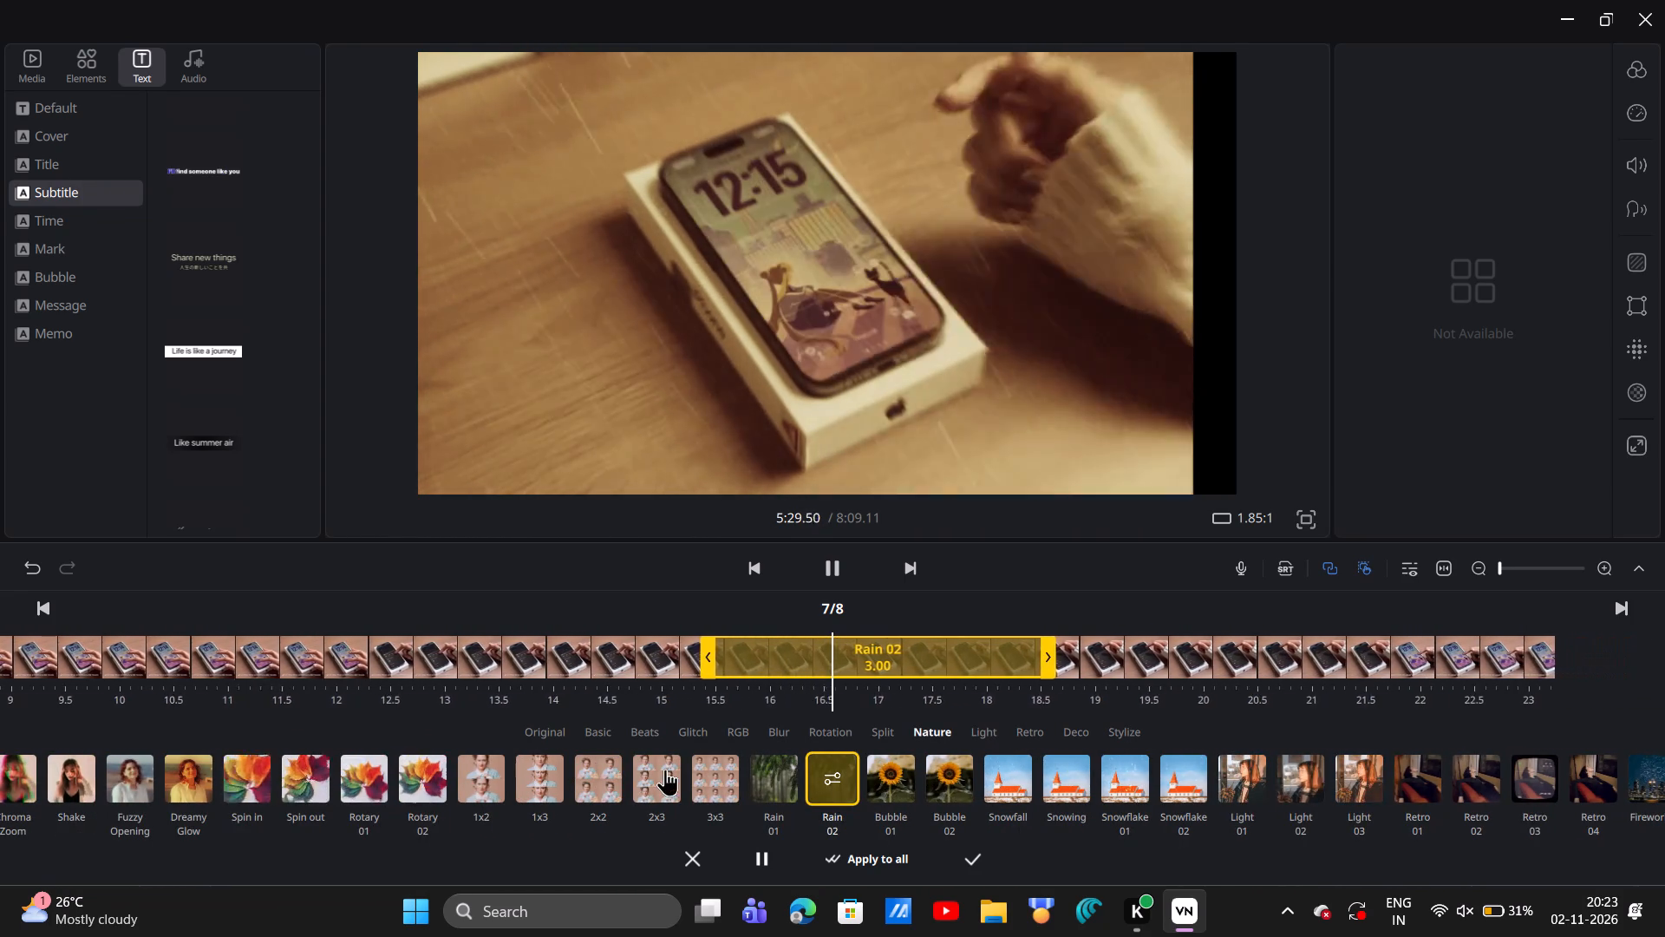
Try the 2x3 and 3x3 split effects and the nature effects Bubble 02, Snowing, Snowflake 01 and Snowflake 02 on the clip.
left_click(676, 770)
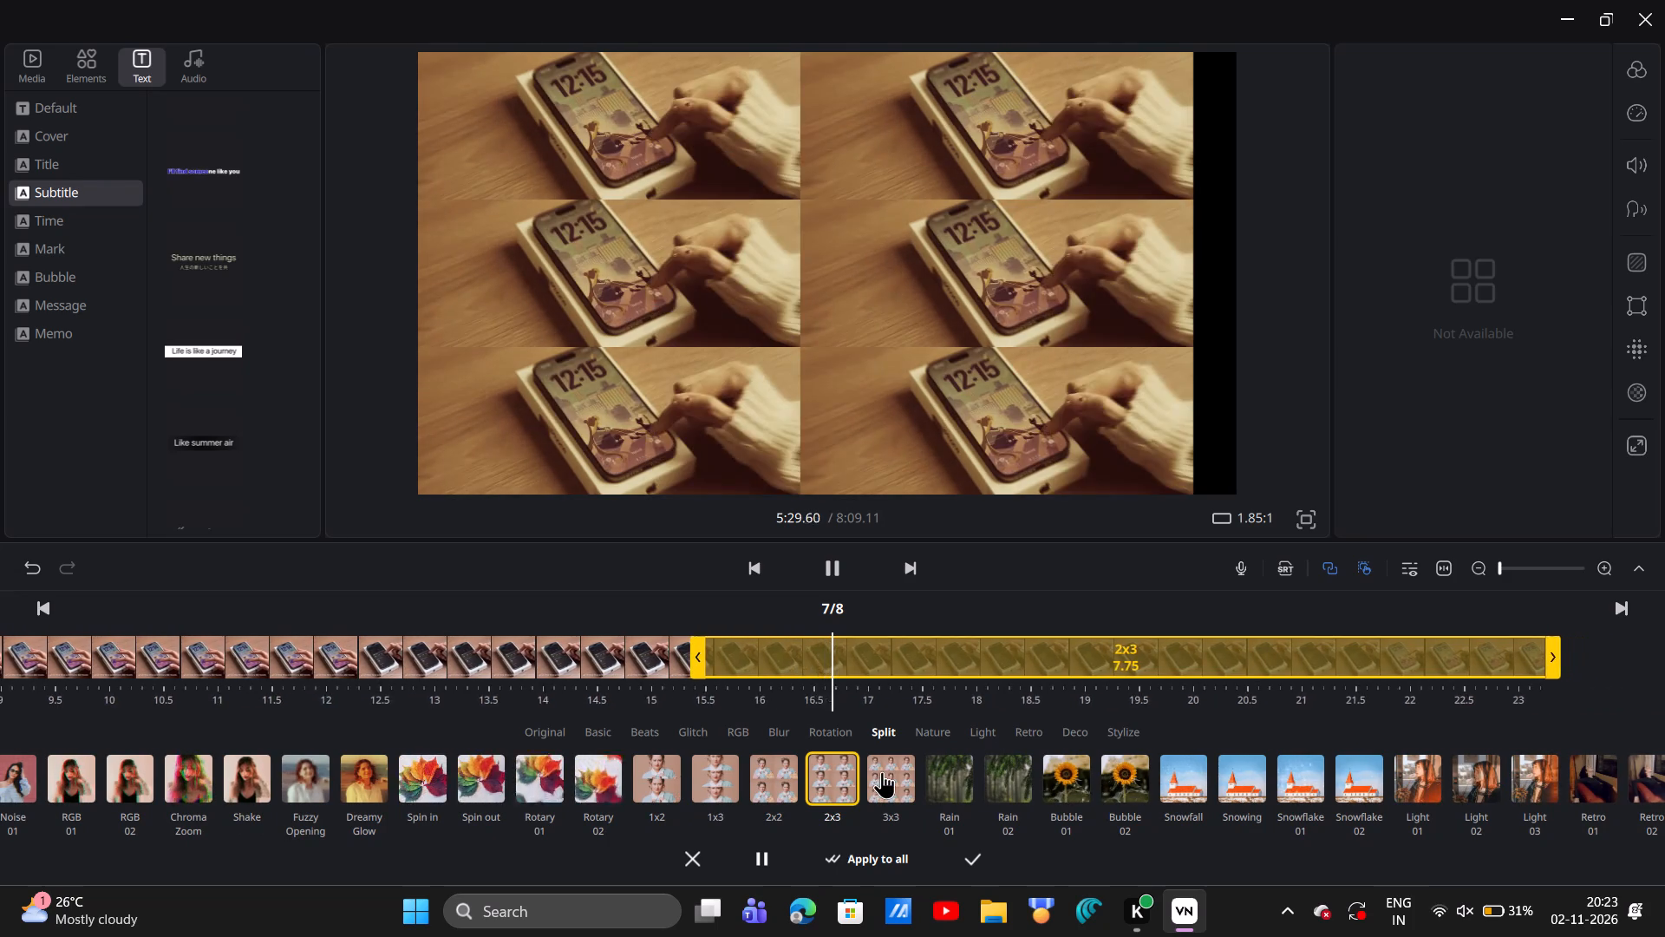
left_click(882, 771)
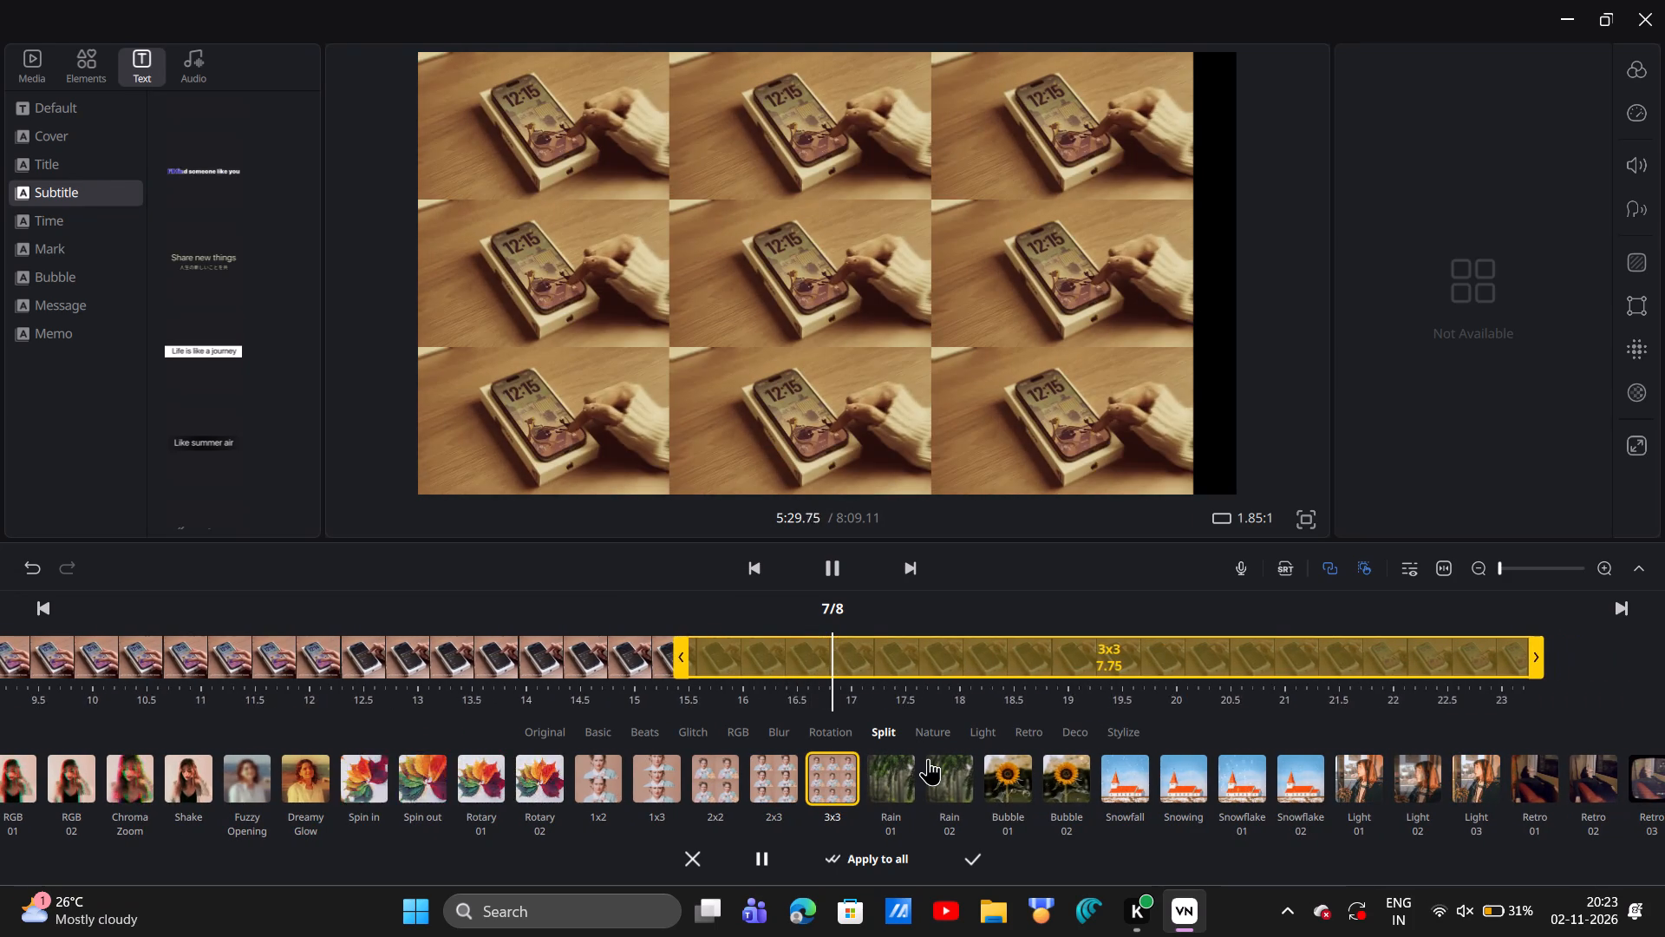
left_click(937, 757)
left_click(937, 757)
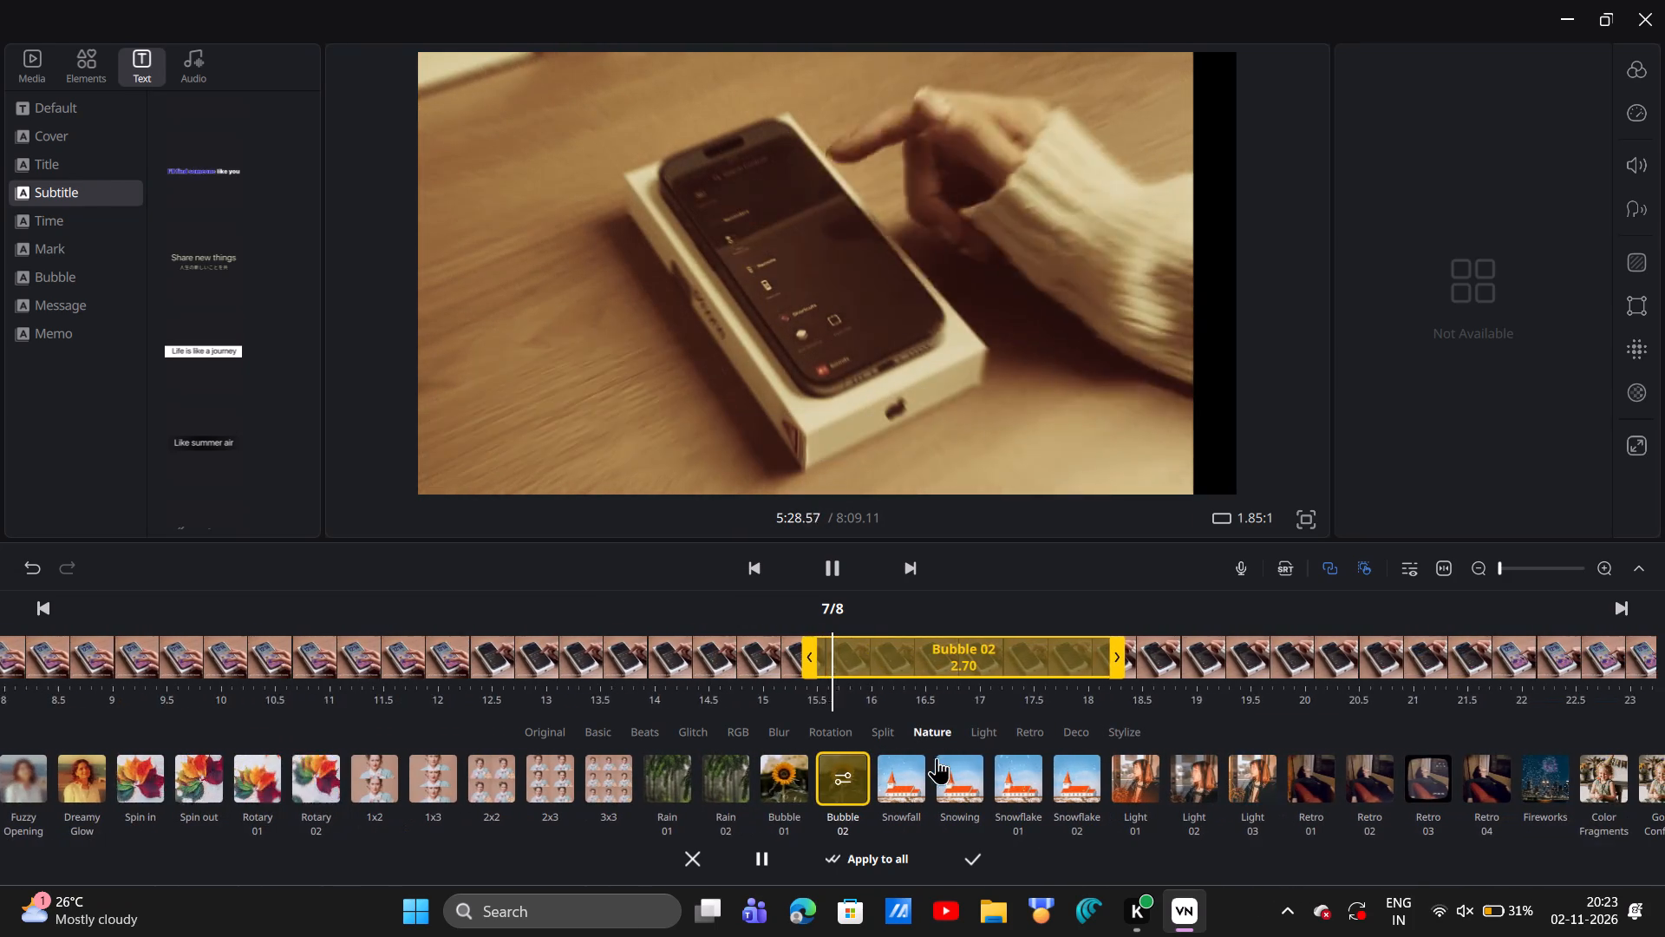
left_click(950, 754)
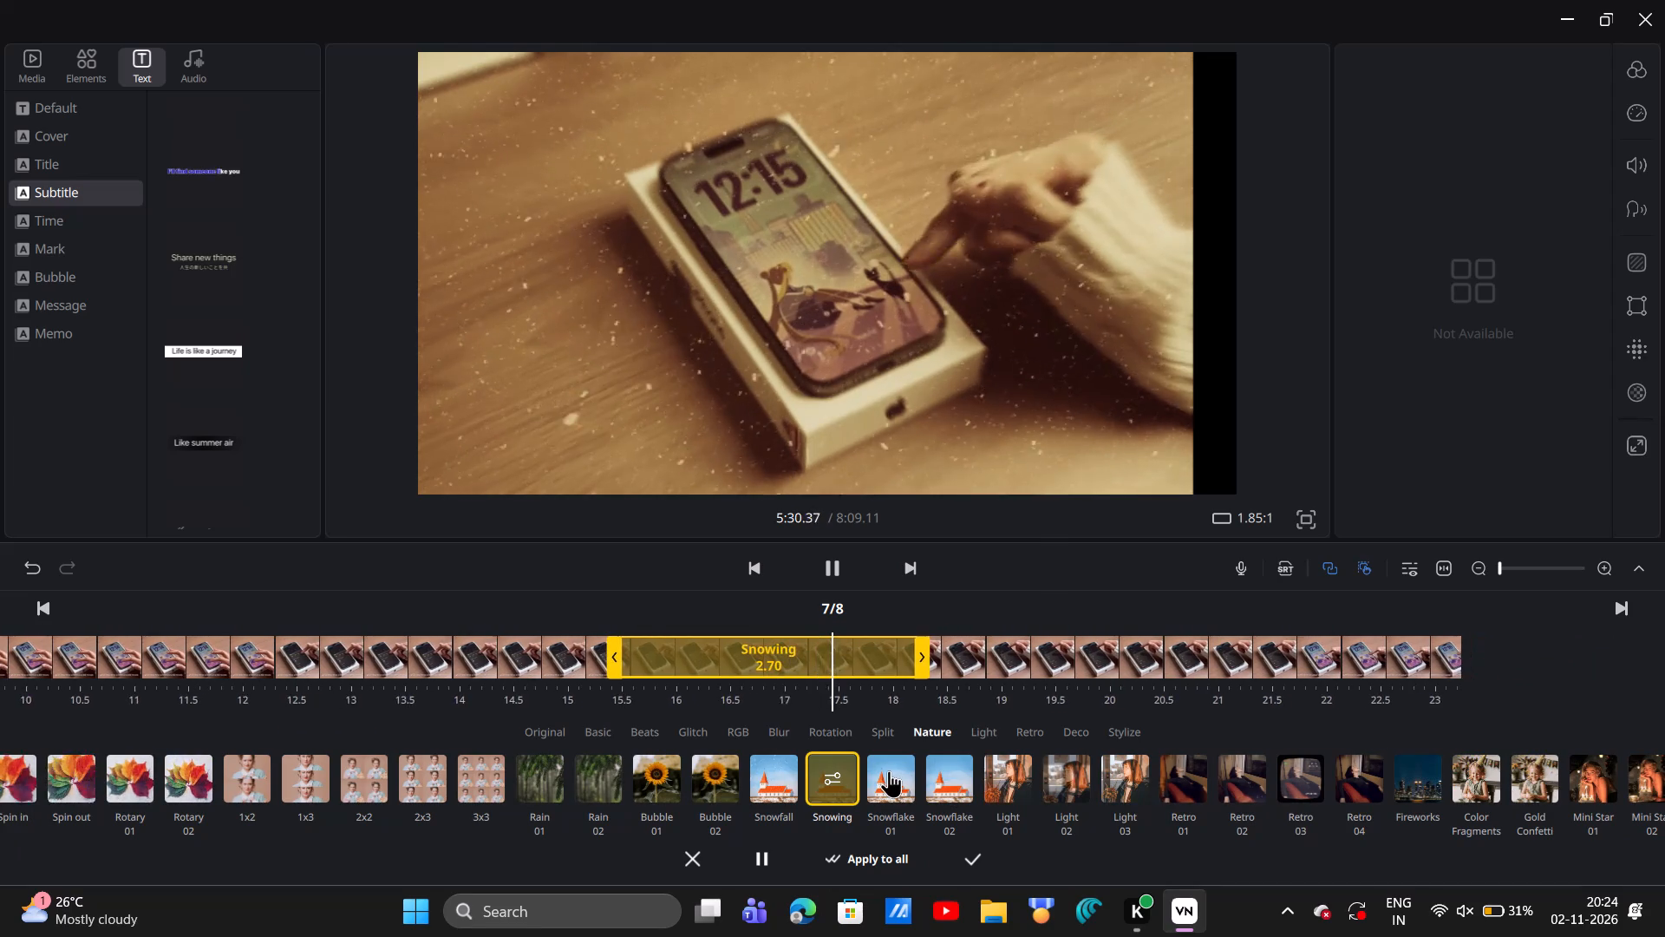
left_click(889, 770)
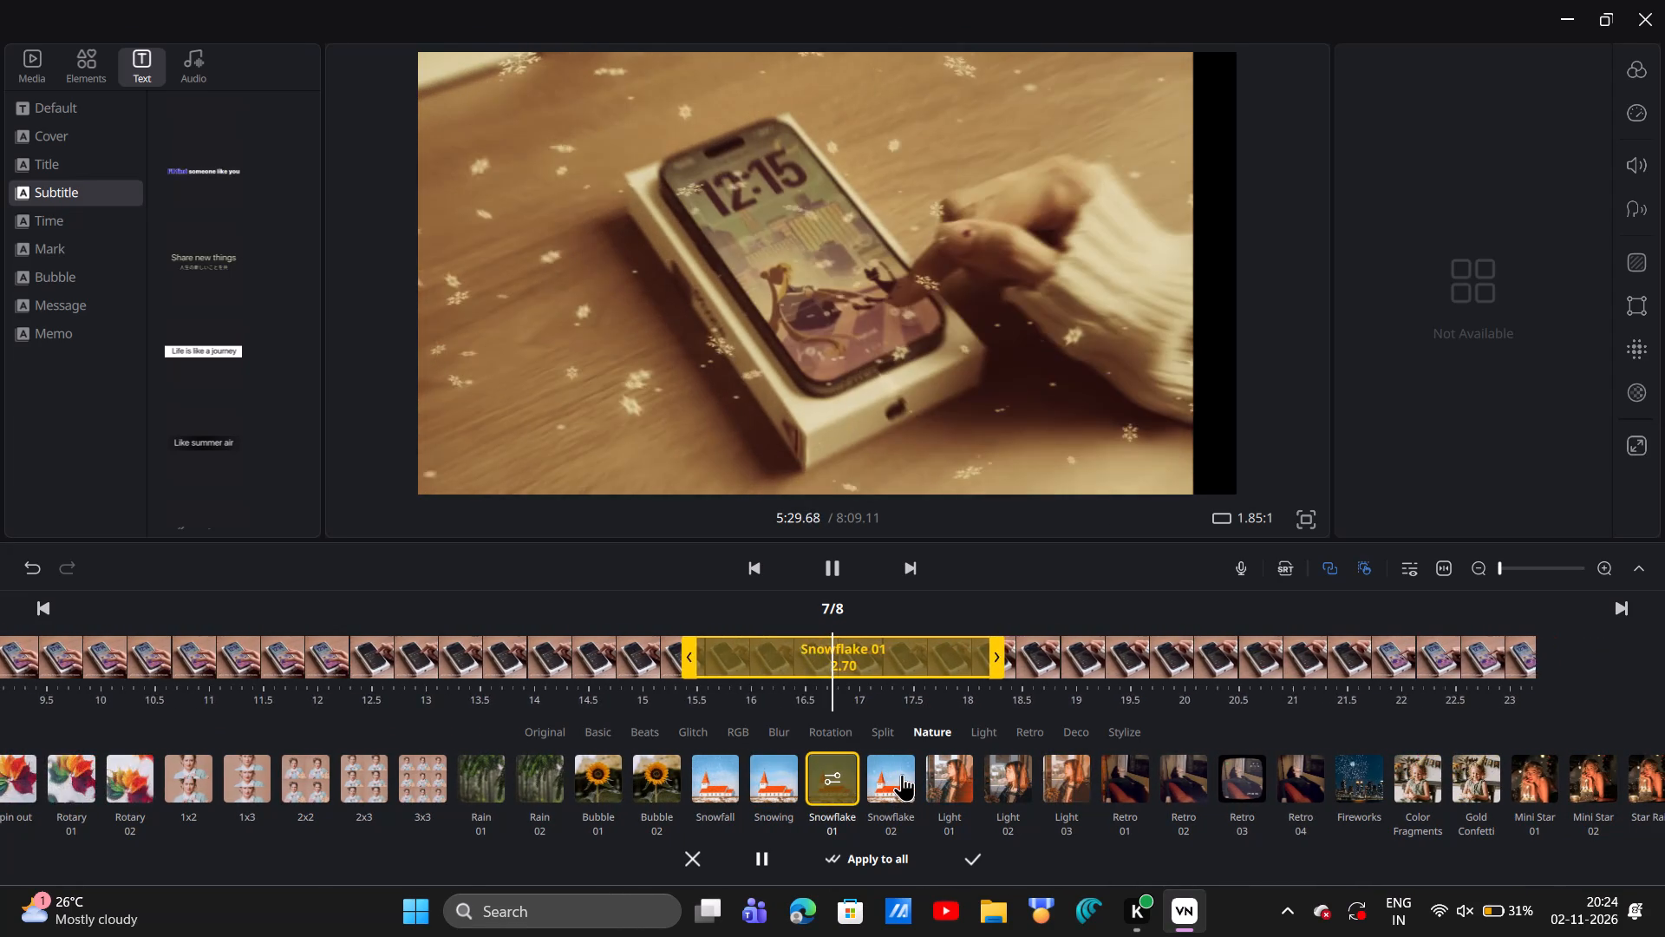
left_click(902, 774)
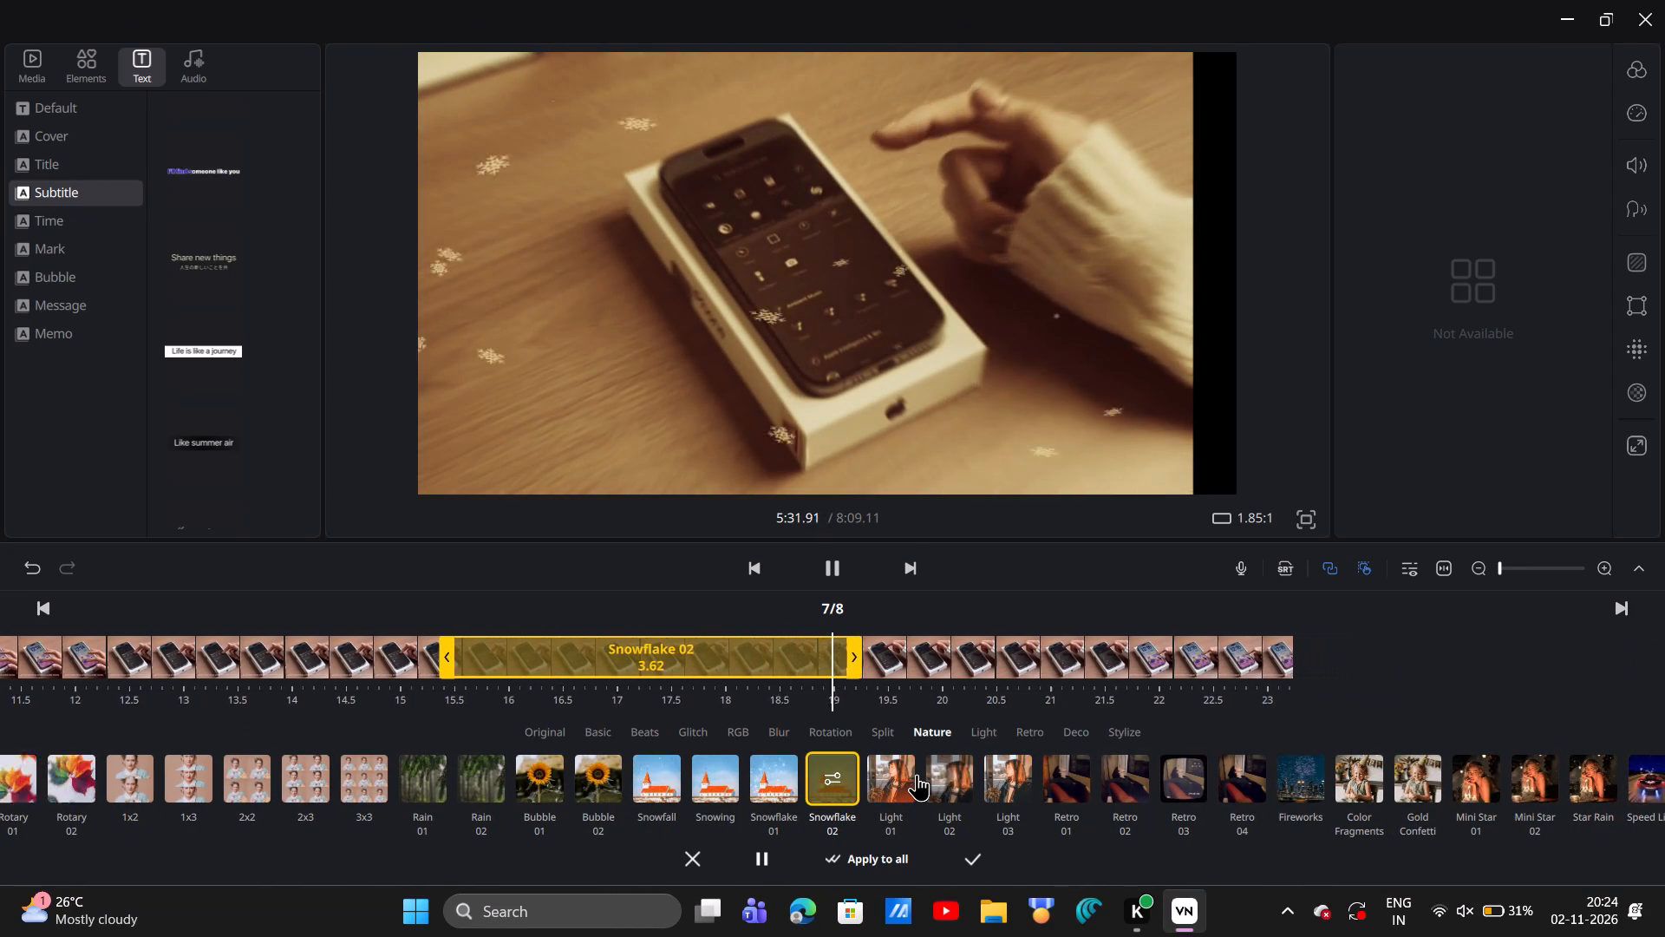
Apply the Light 02 effect to the clip.
left_click(938, 776)
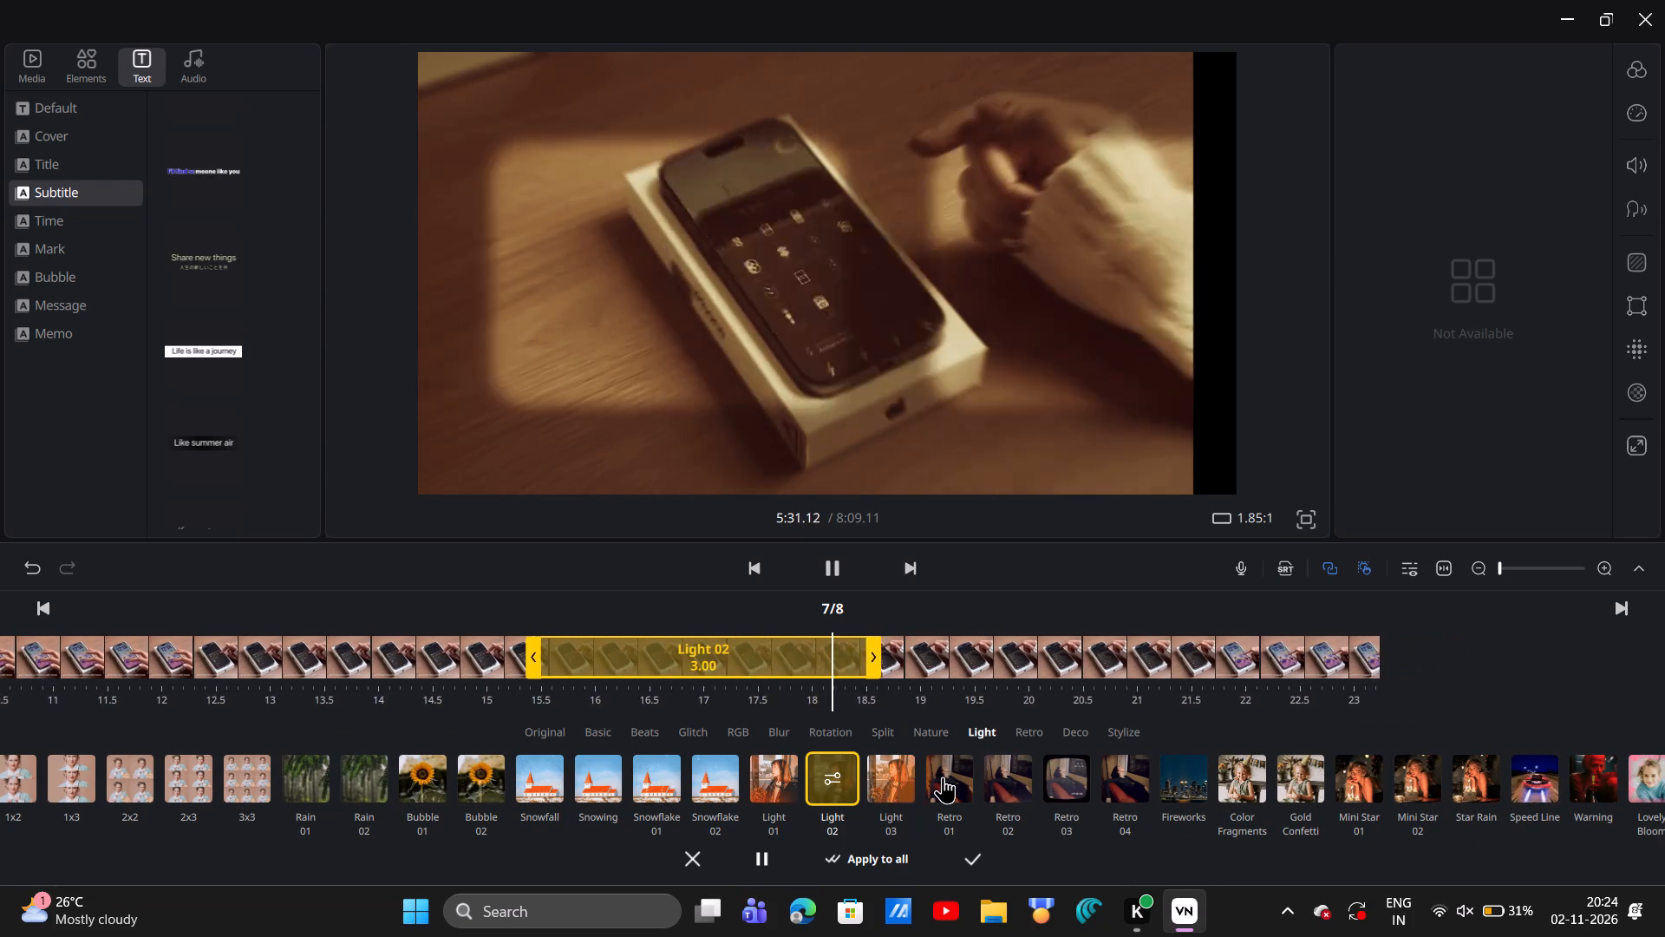
left_click(980, 851)
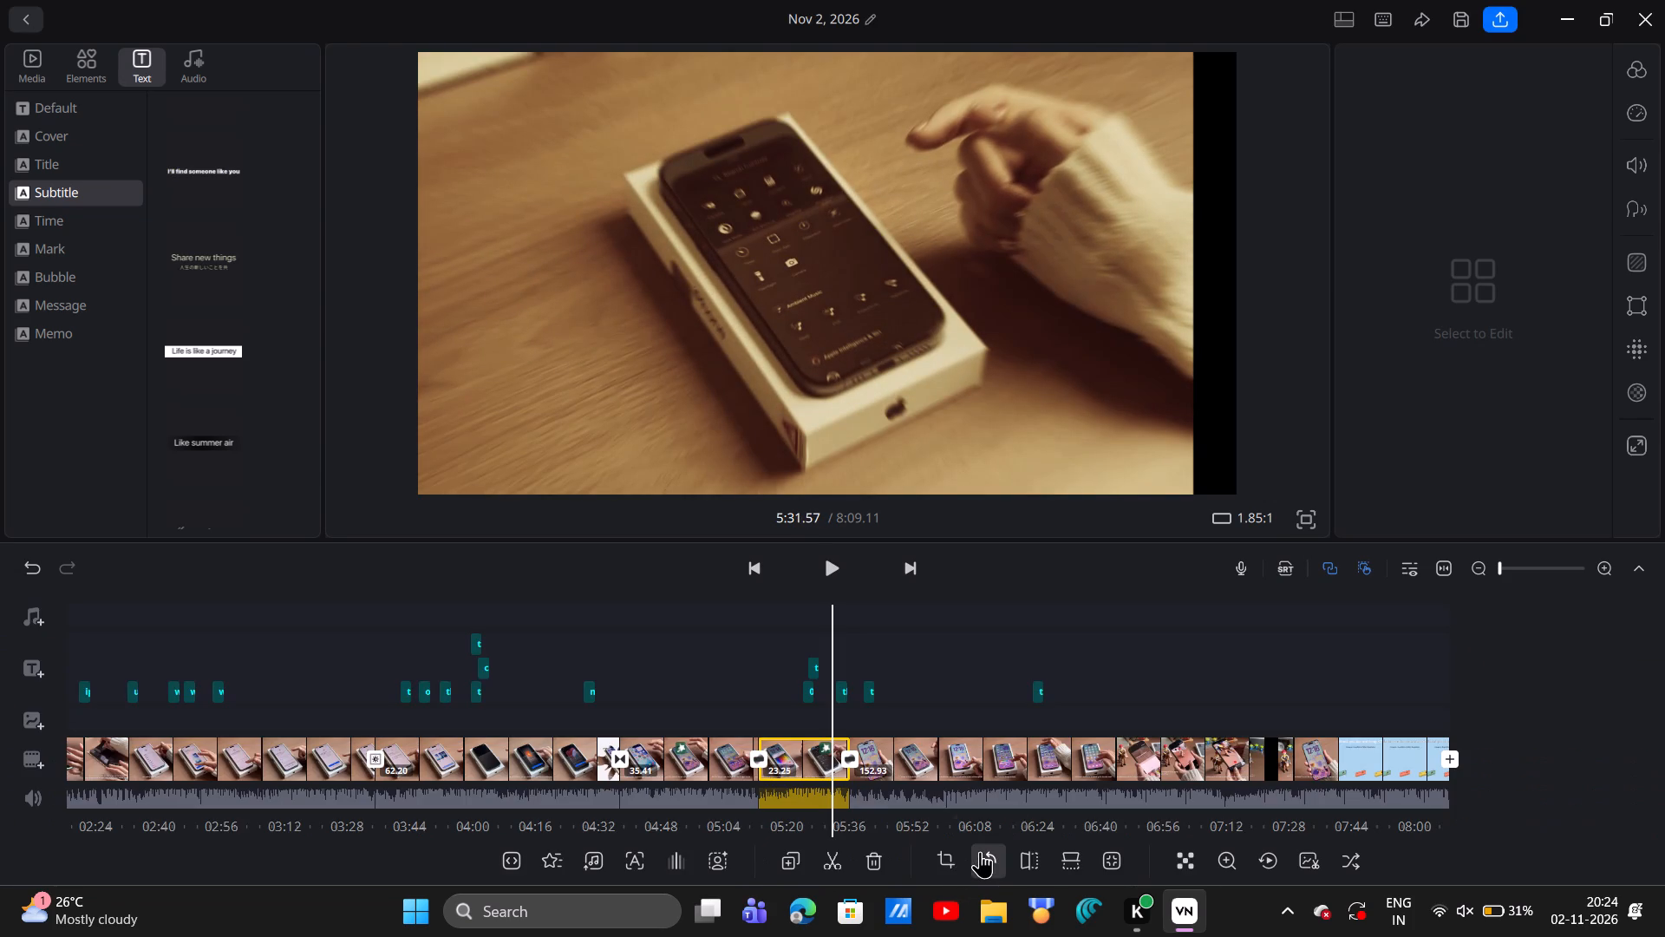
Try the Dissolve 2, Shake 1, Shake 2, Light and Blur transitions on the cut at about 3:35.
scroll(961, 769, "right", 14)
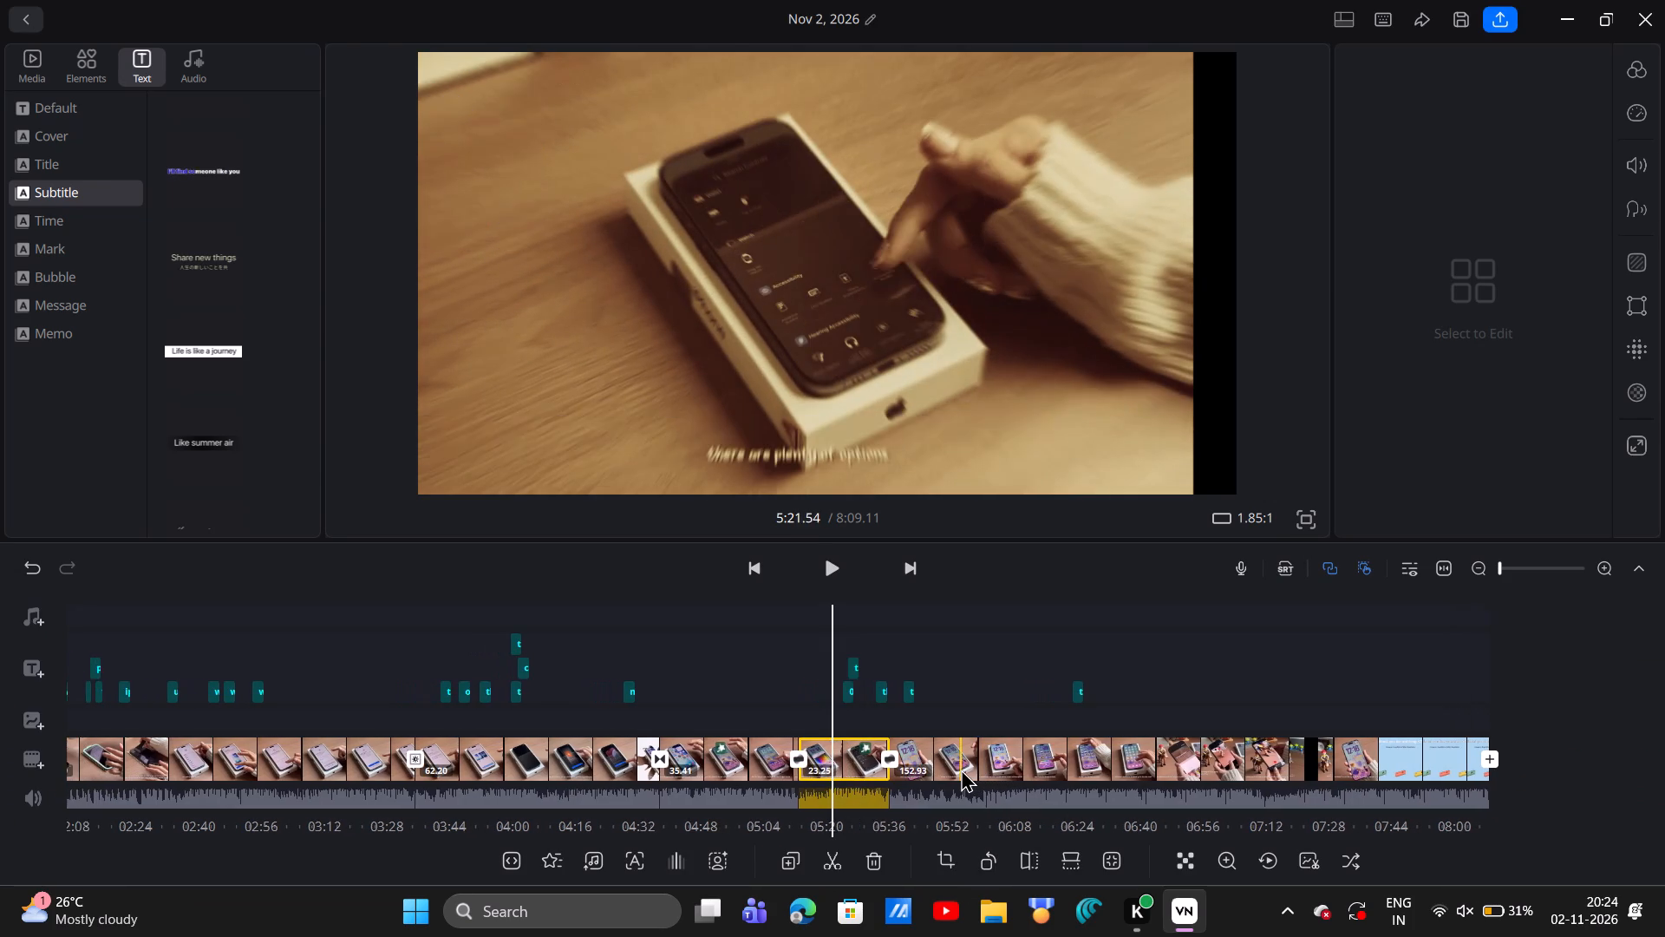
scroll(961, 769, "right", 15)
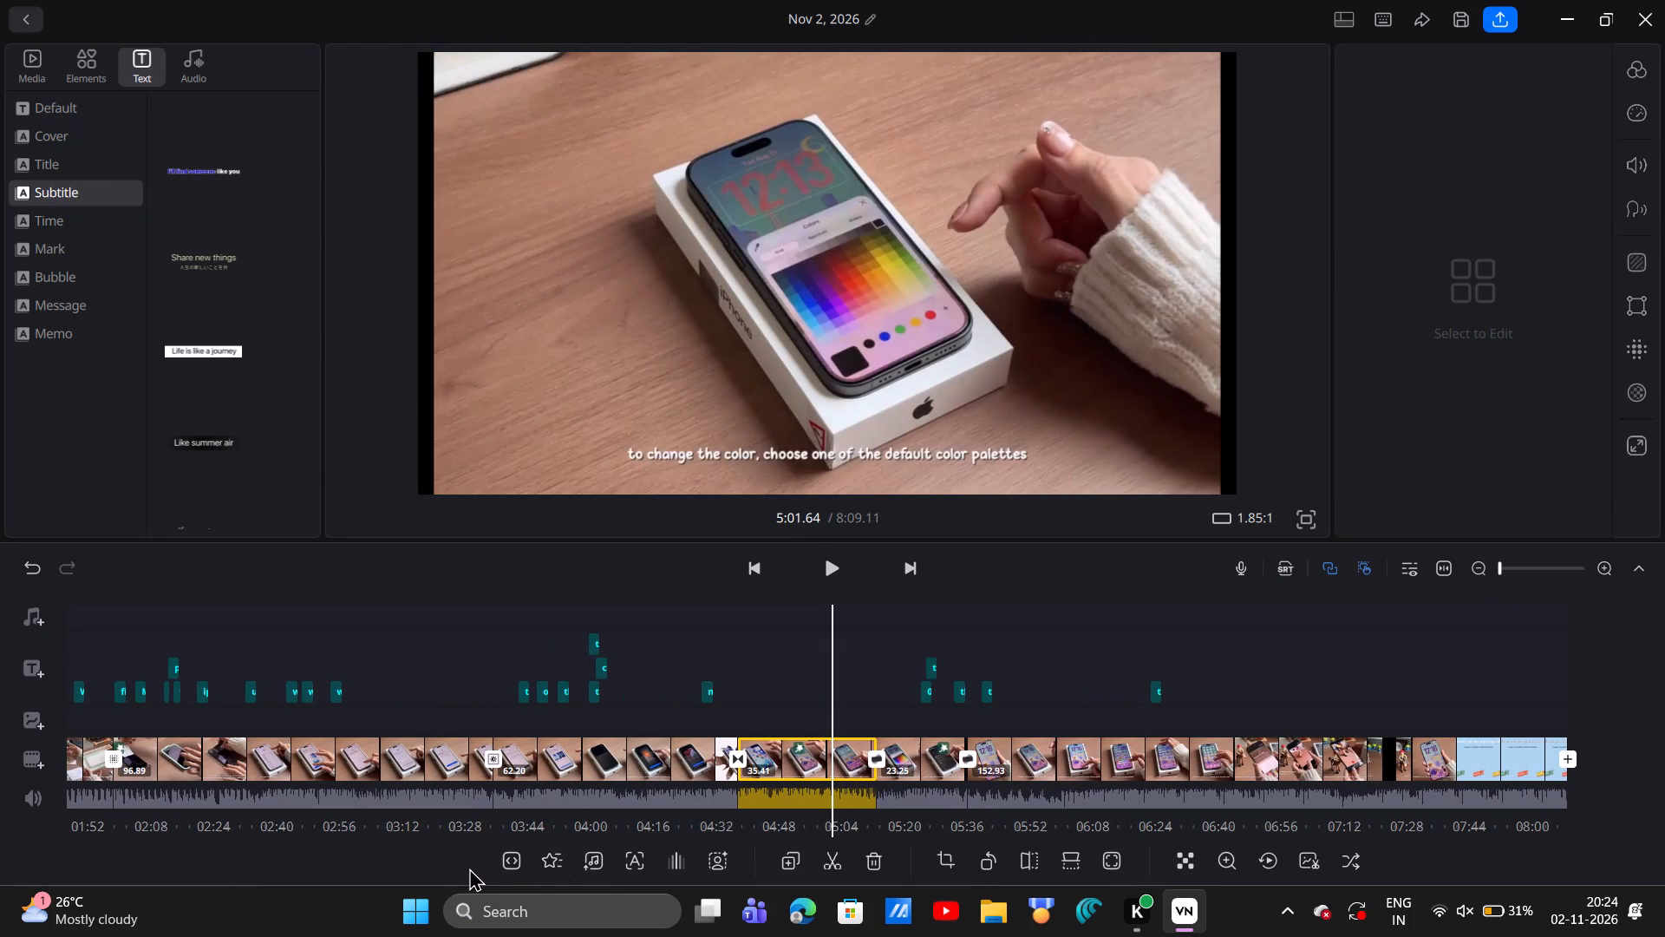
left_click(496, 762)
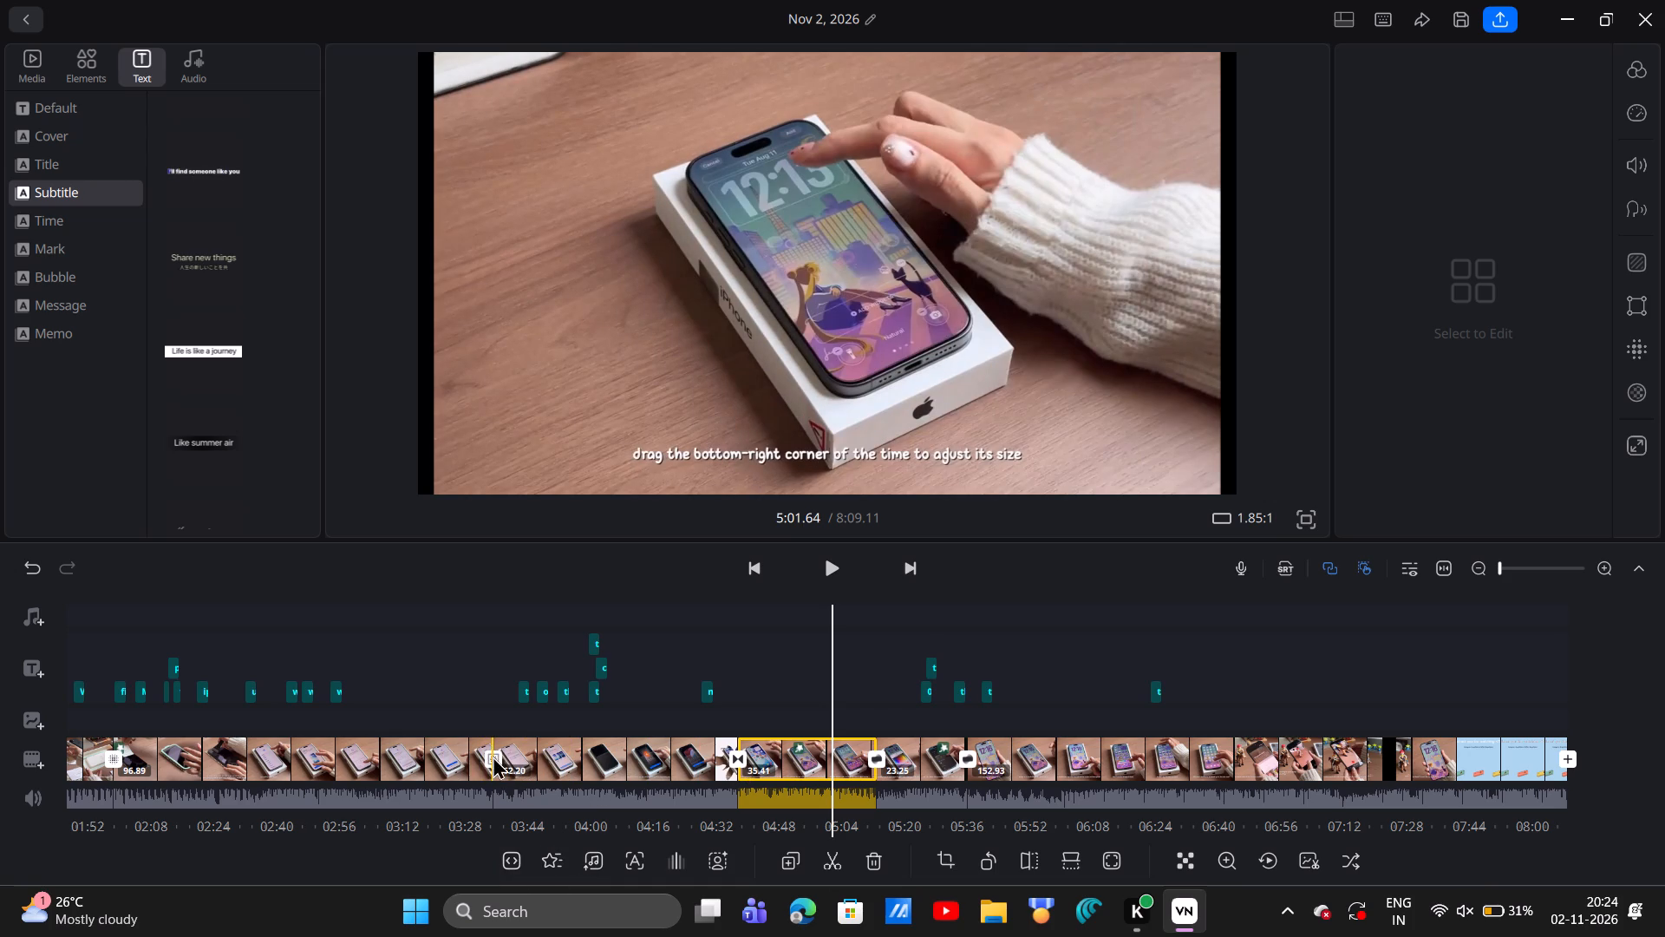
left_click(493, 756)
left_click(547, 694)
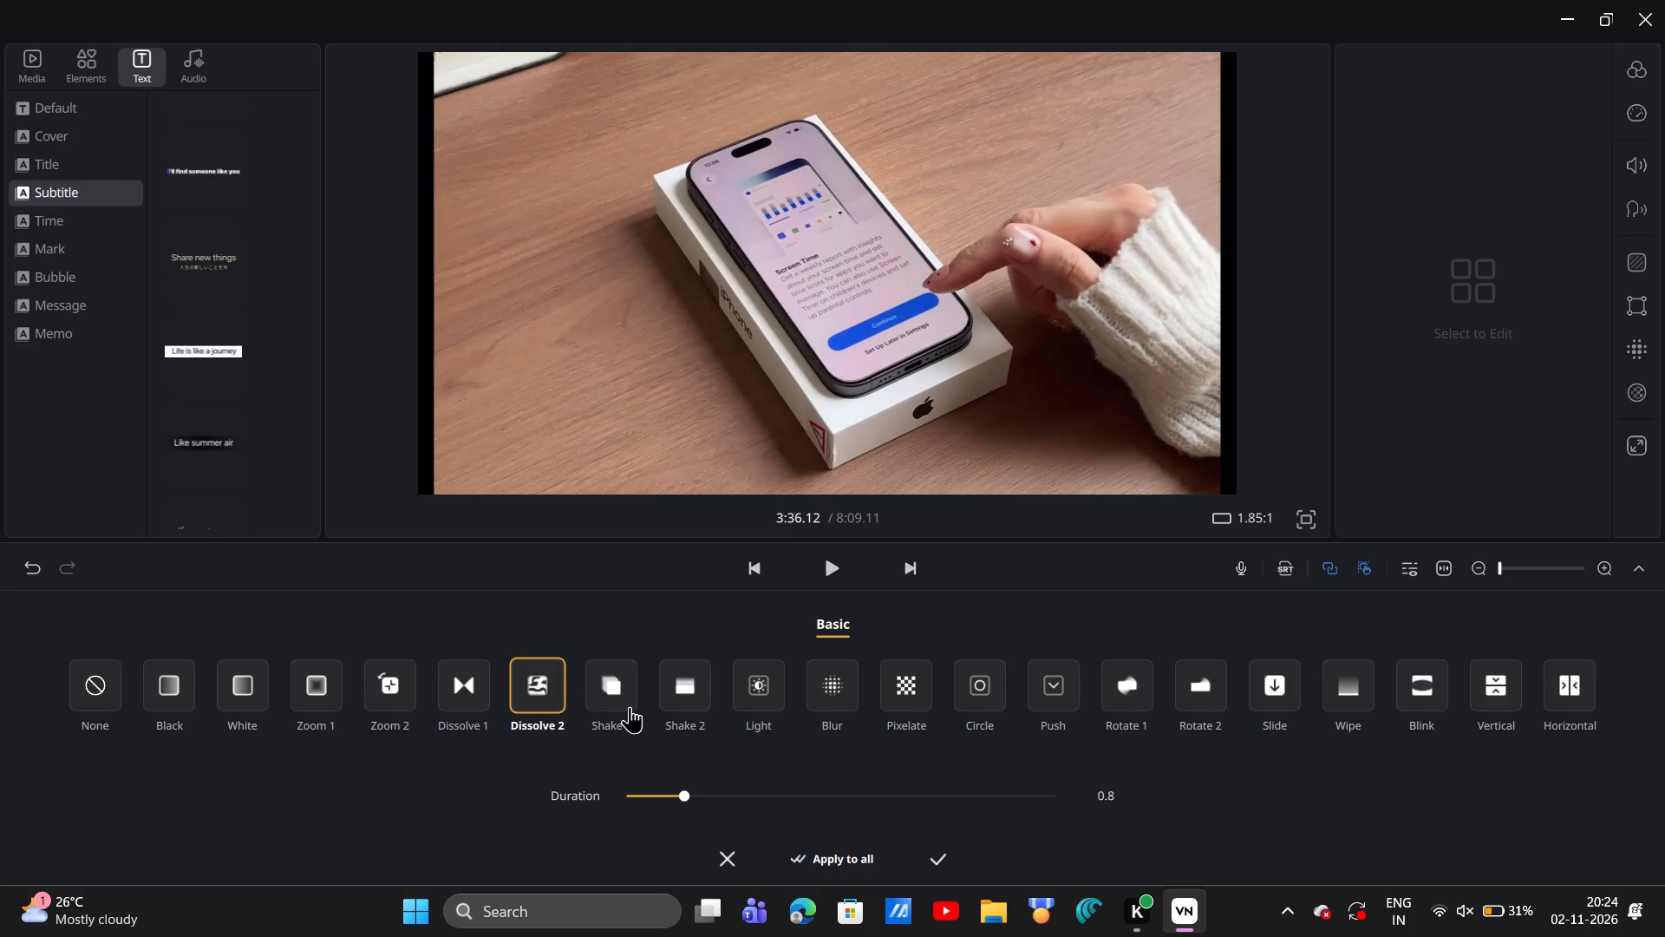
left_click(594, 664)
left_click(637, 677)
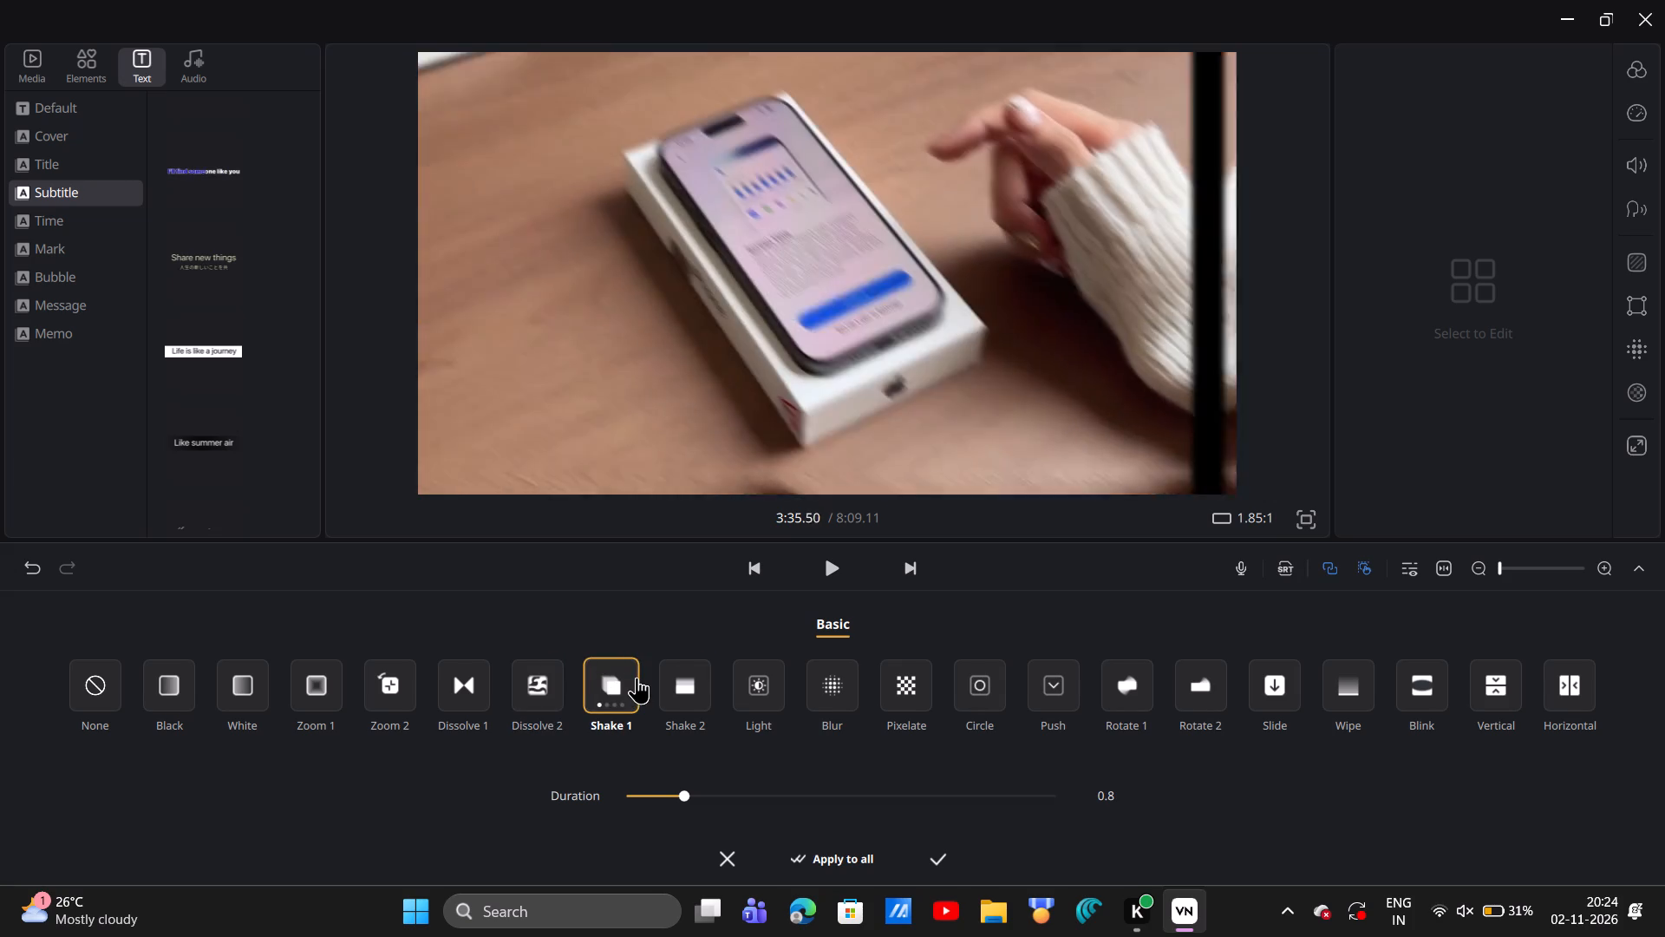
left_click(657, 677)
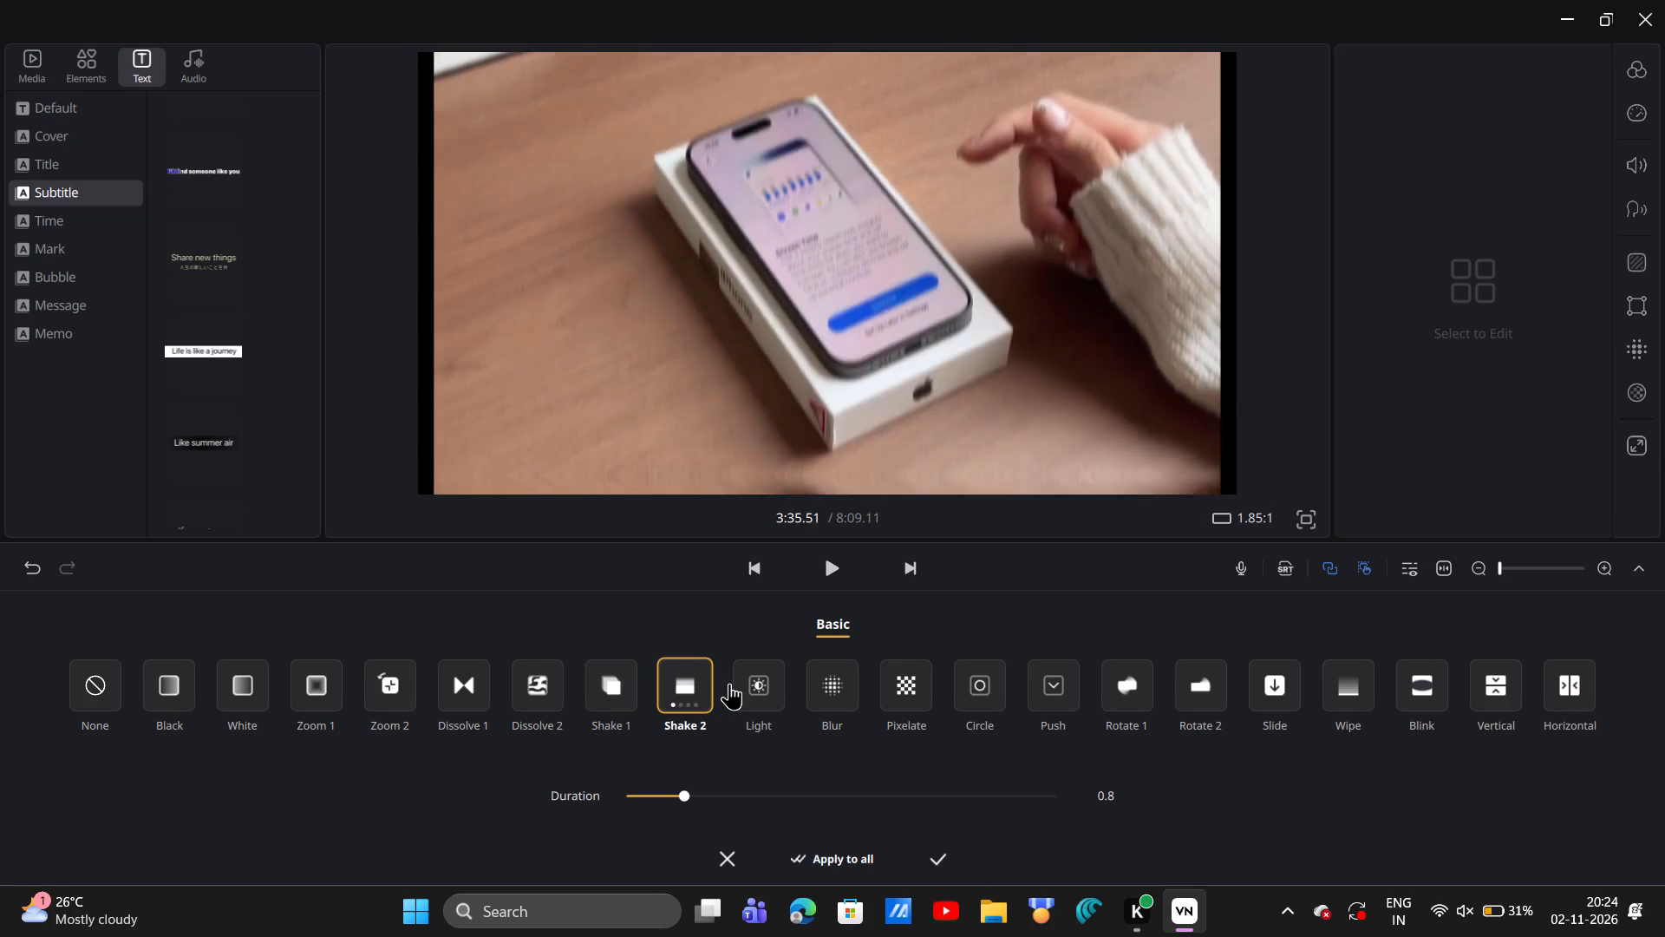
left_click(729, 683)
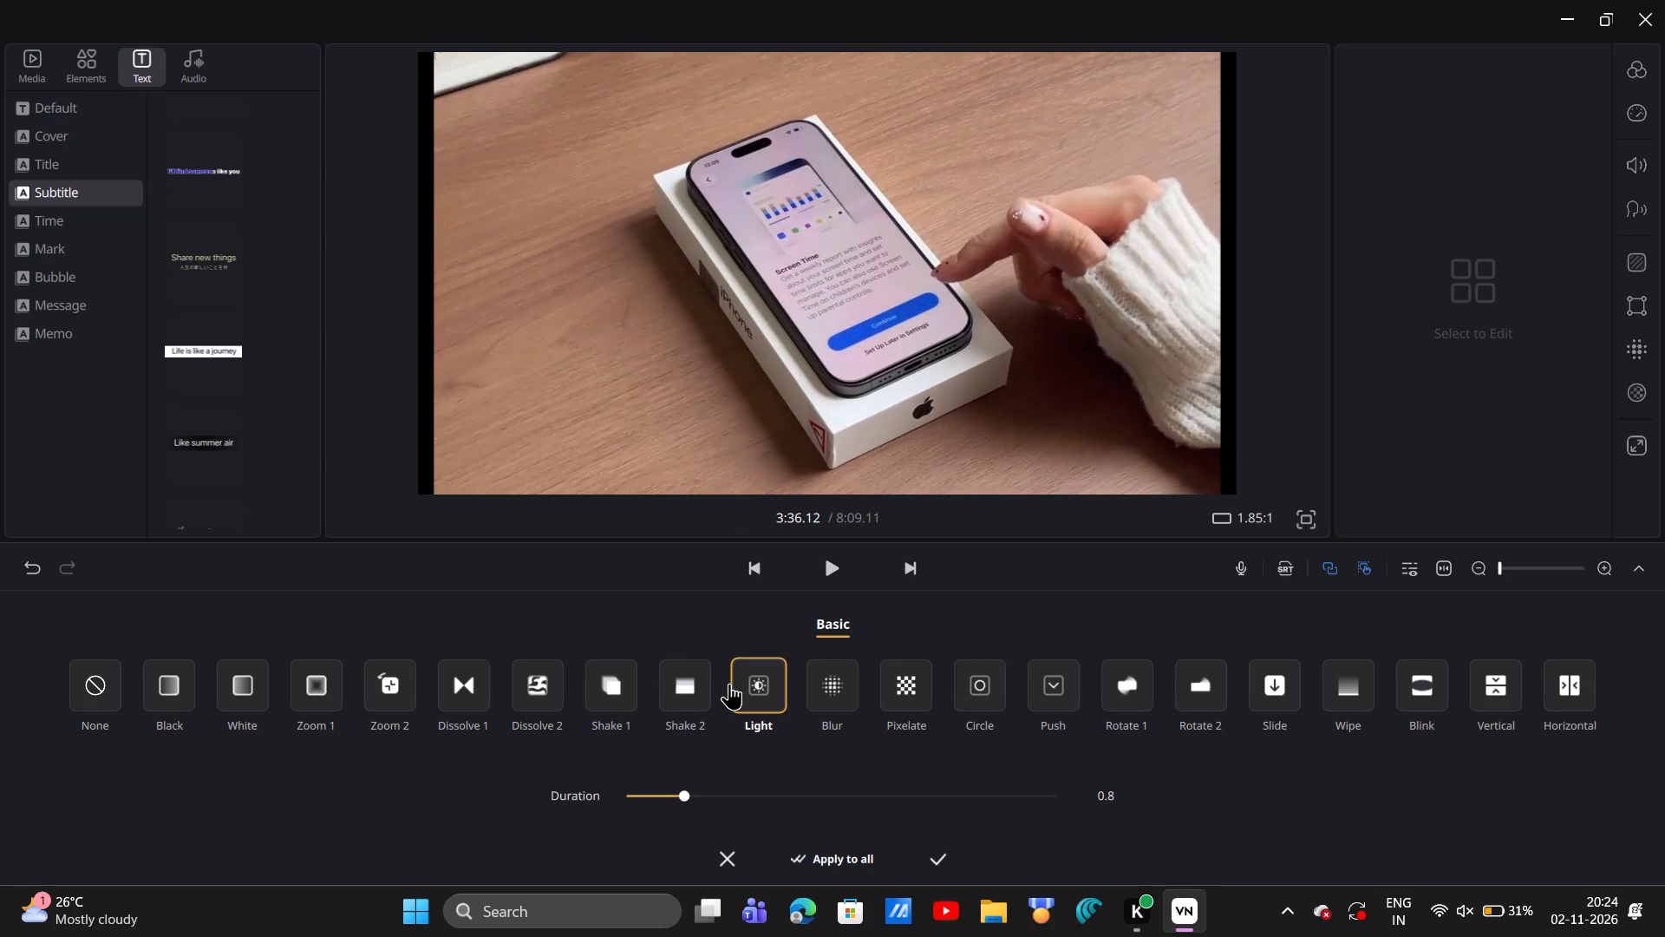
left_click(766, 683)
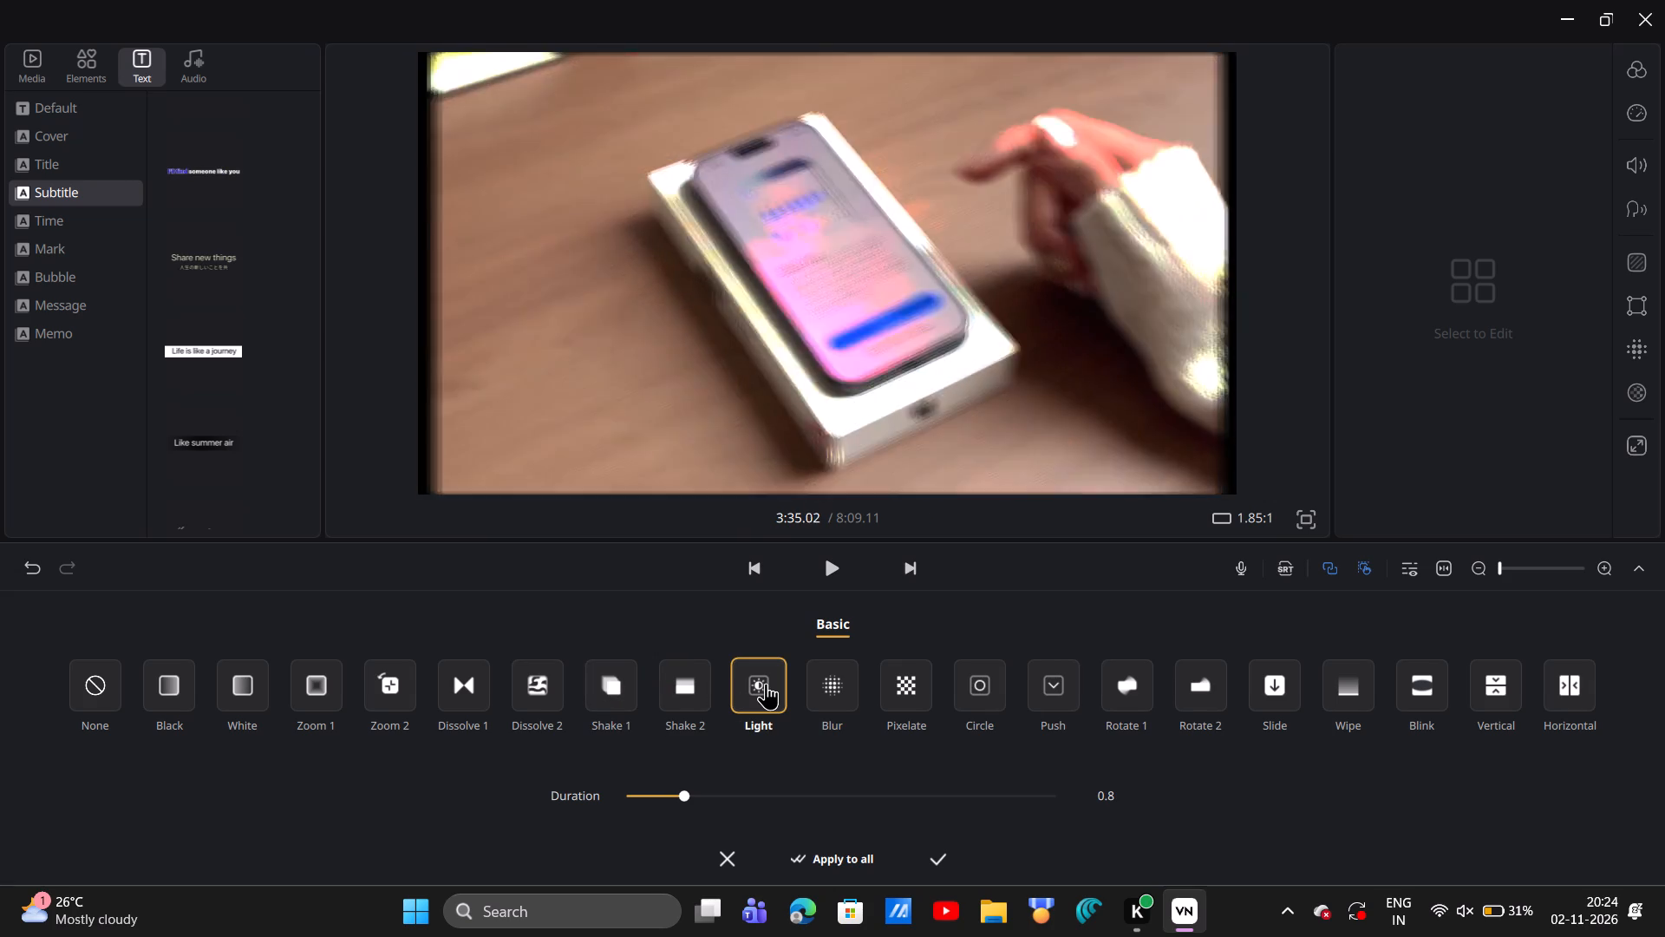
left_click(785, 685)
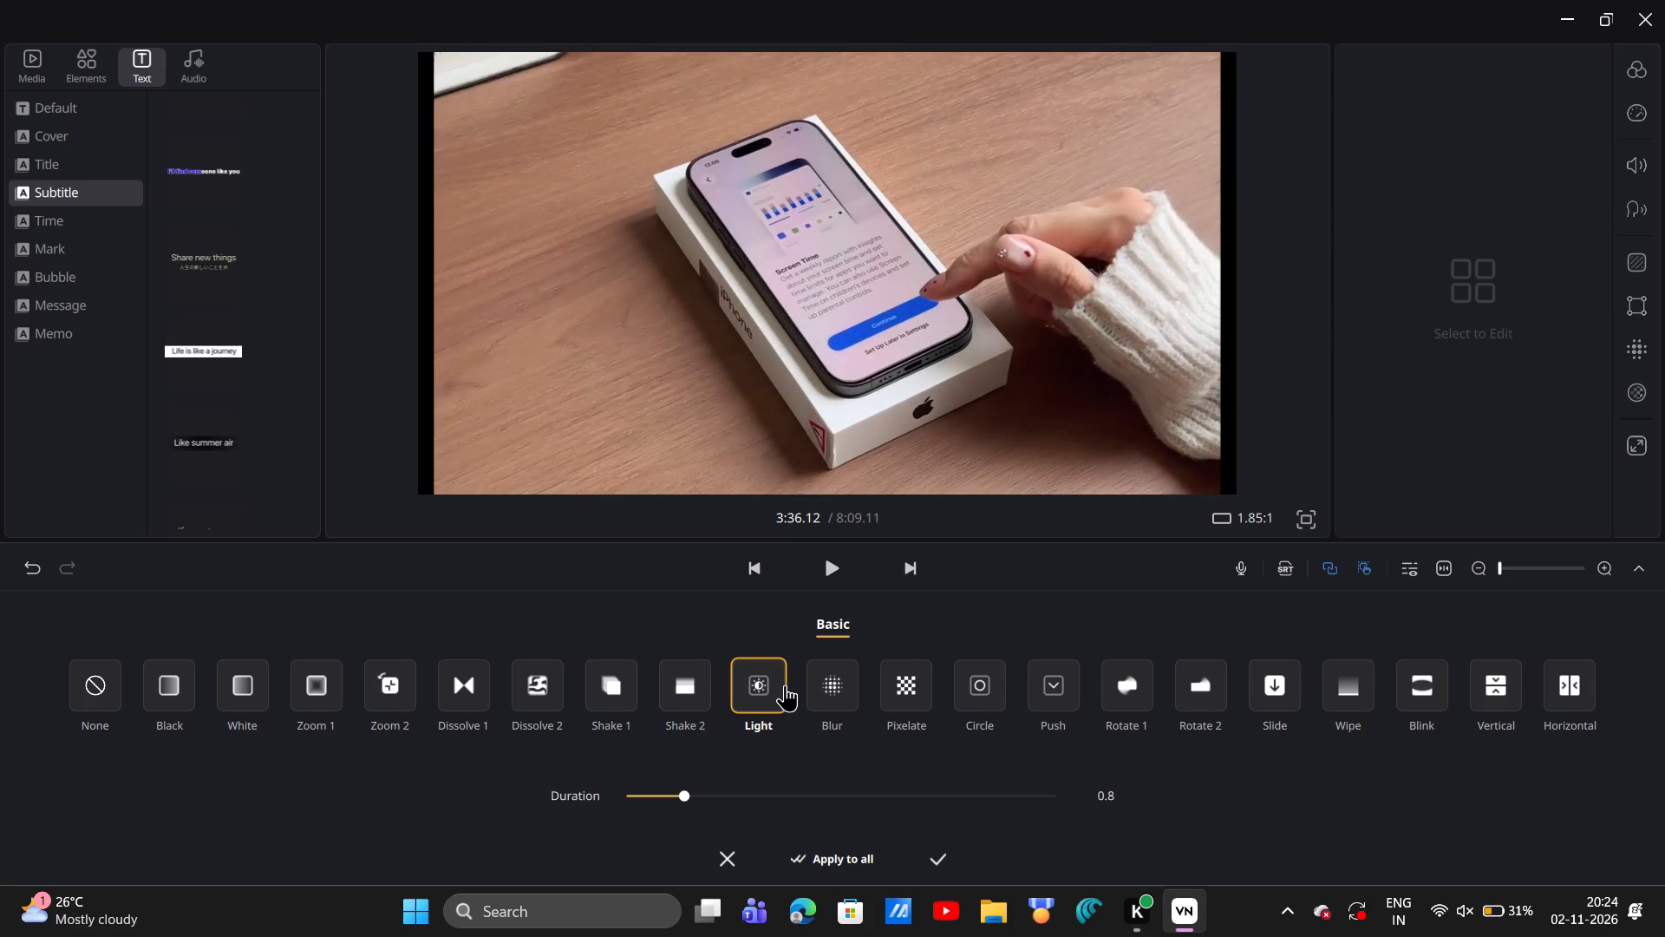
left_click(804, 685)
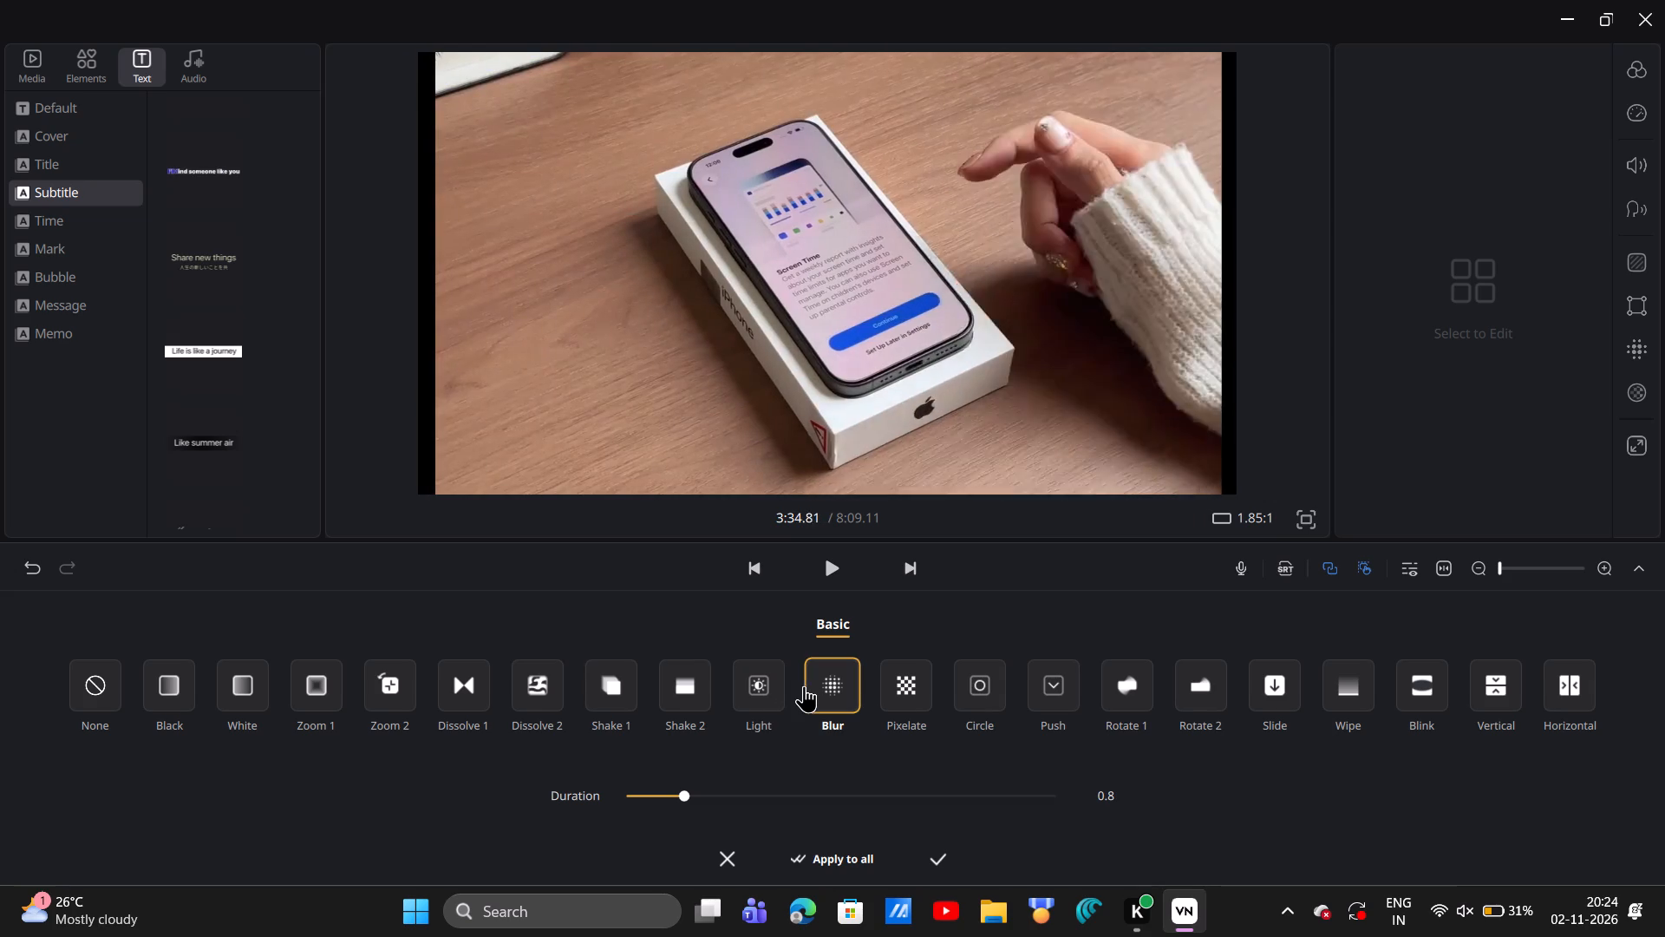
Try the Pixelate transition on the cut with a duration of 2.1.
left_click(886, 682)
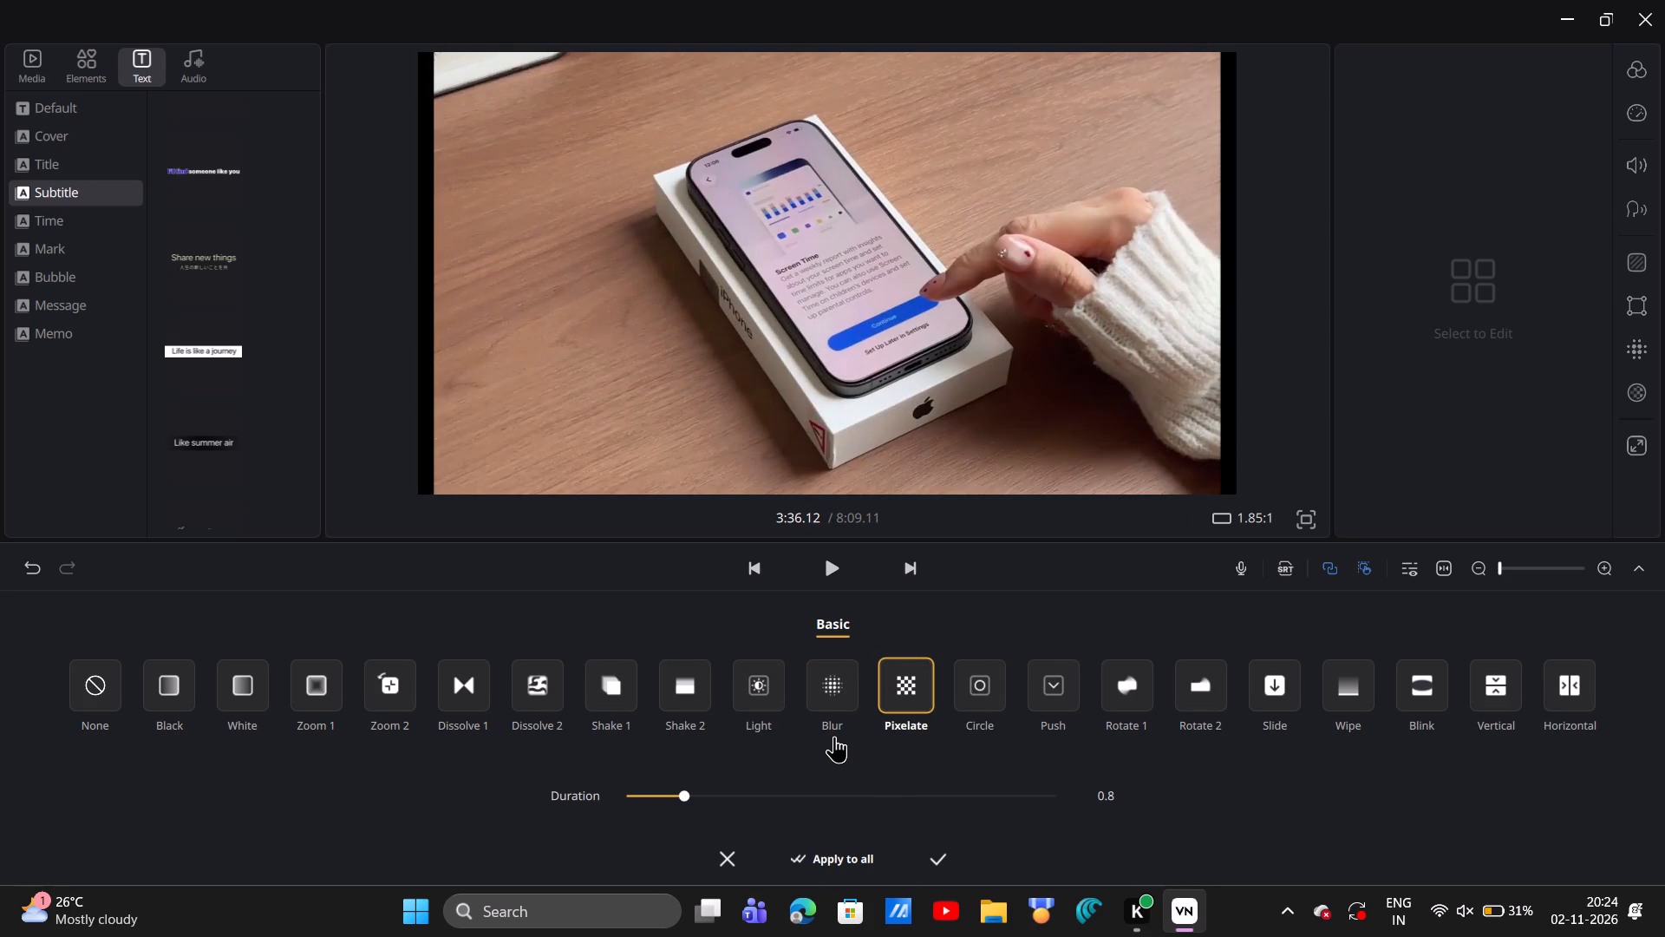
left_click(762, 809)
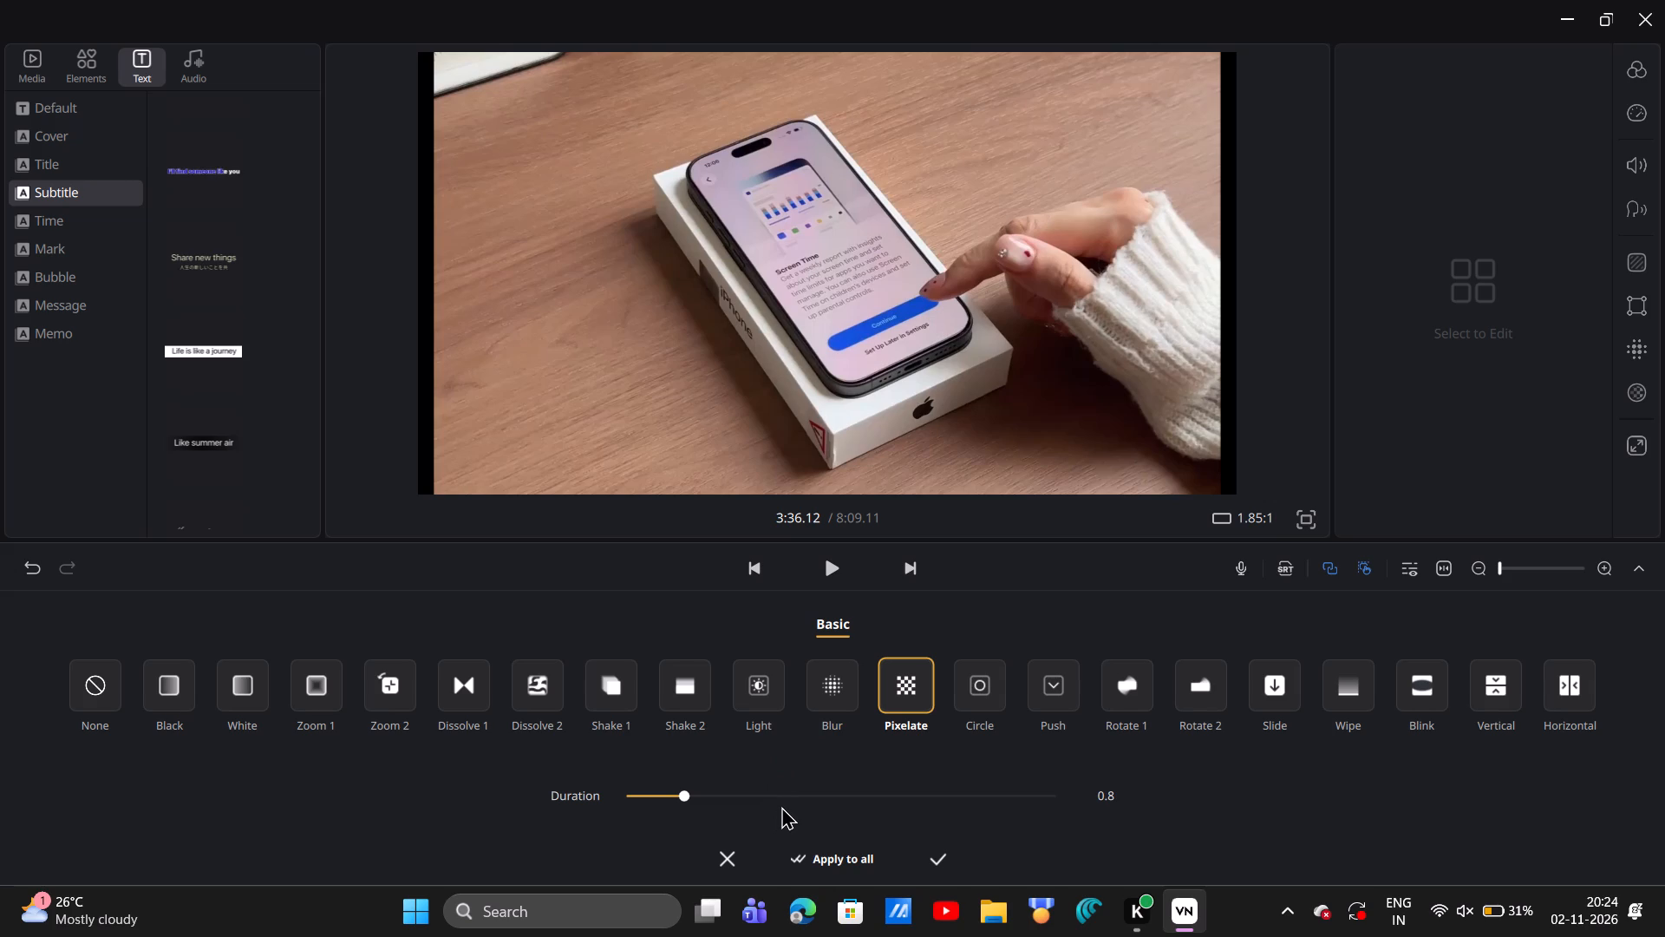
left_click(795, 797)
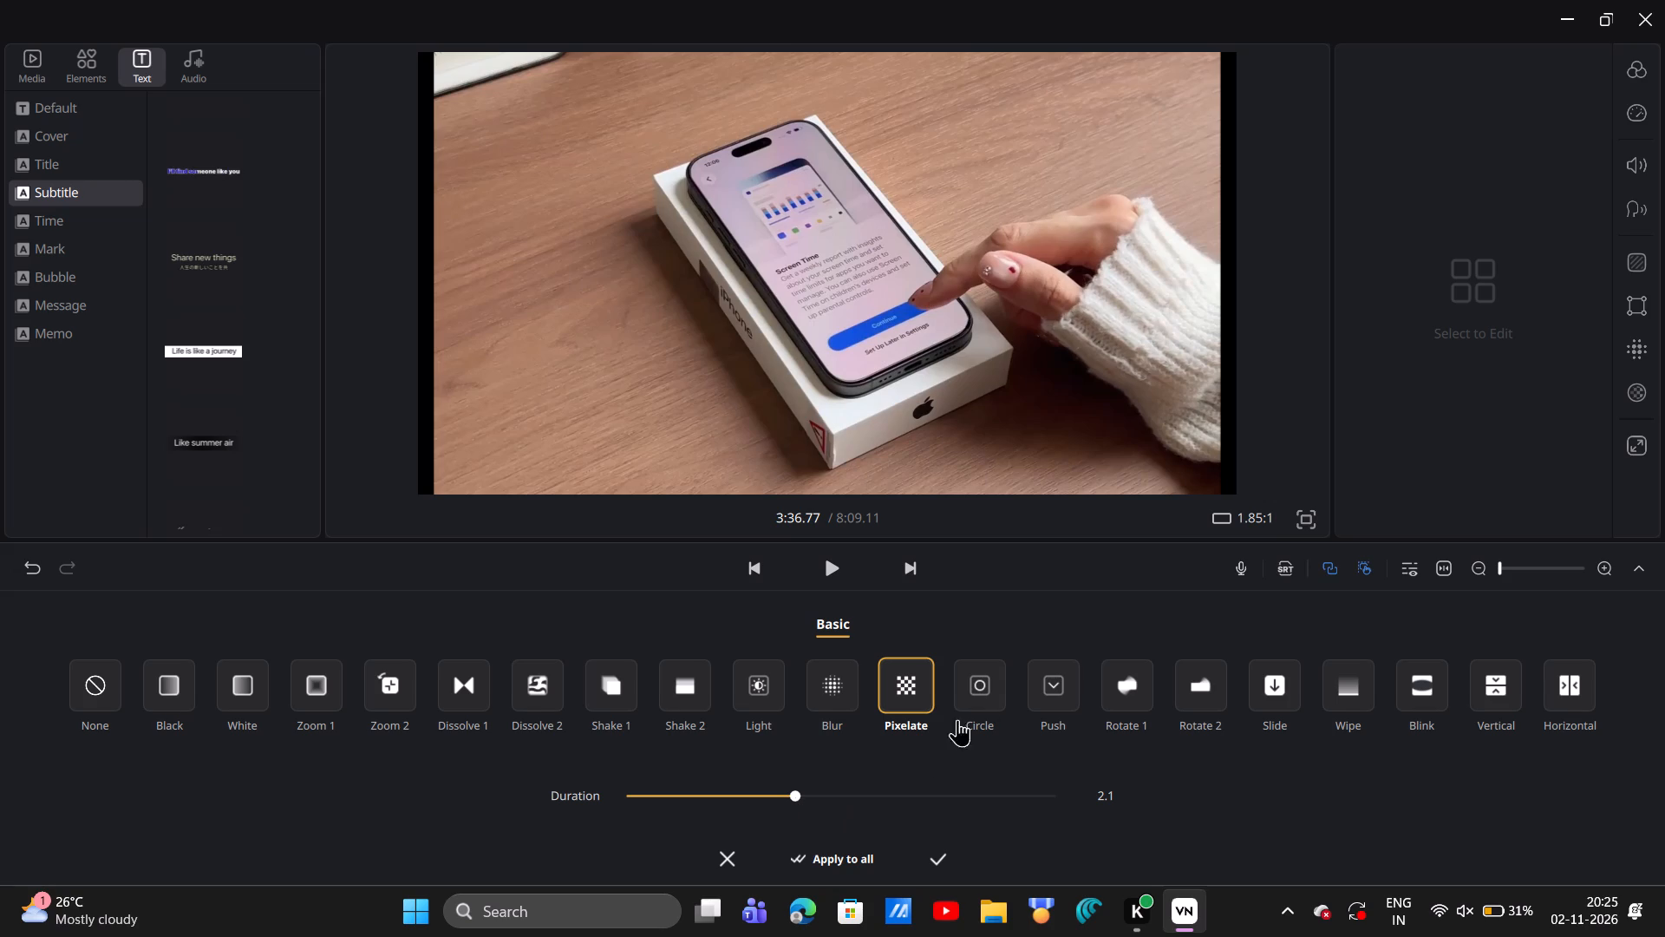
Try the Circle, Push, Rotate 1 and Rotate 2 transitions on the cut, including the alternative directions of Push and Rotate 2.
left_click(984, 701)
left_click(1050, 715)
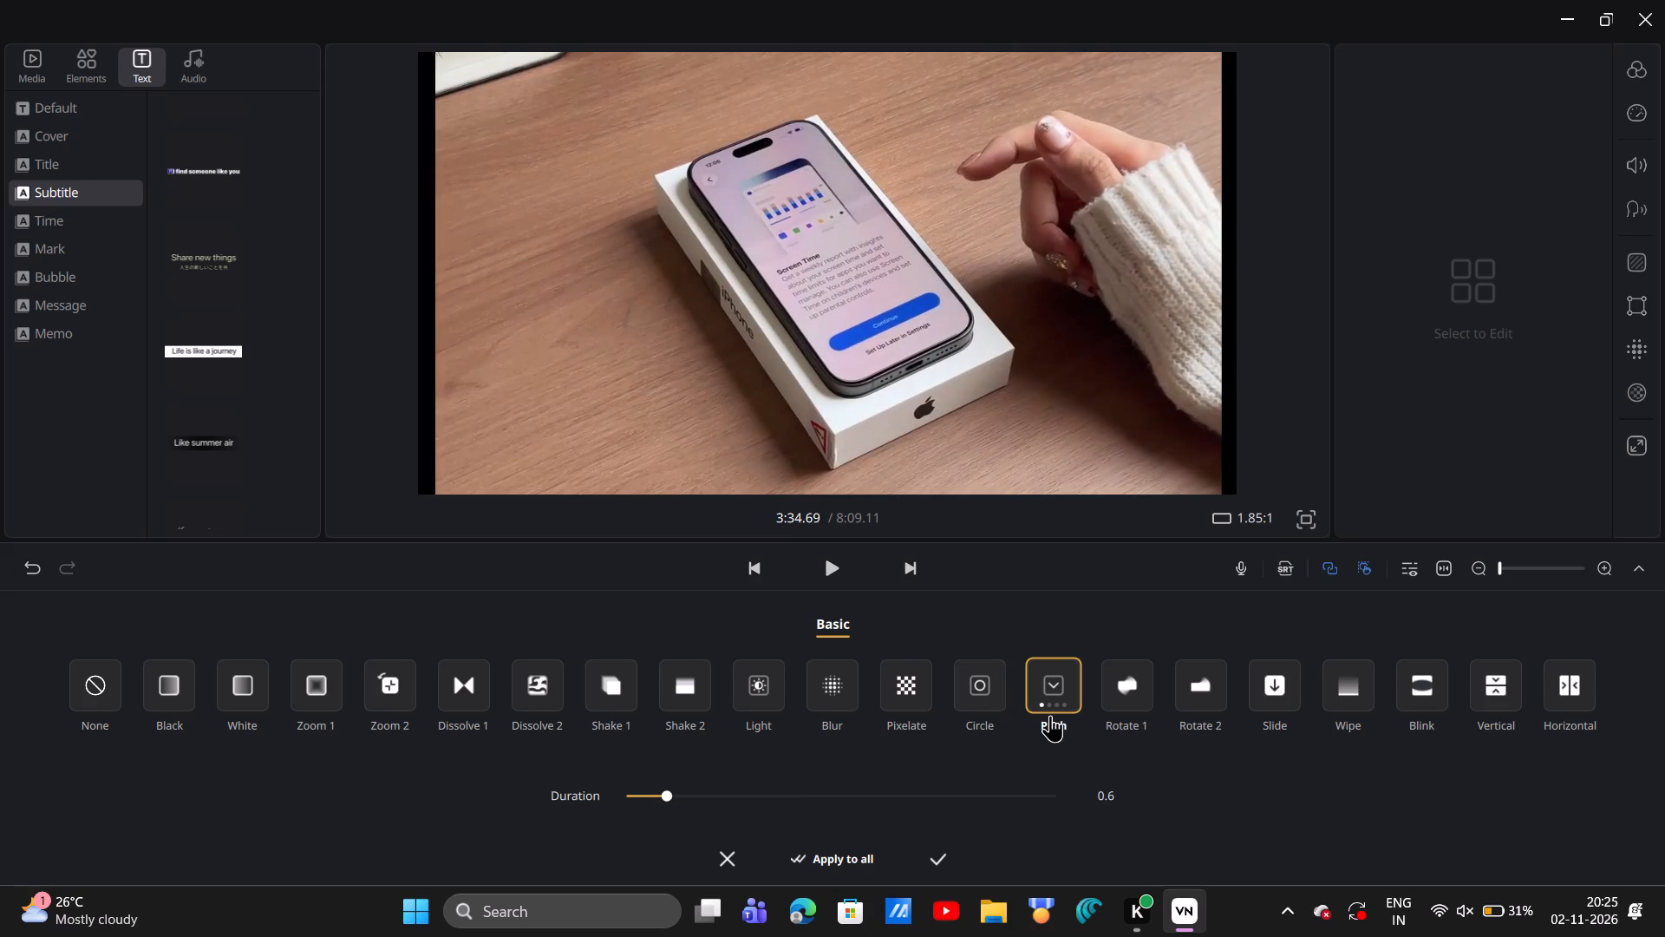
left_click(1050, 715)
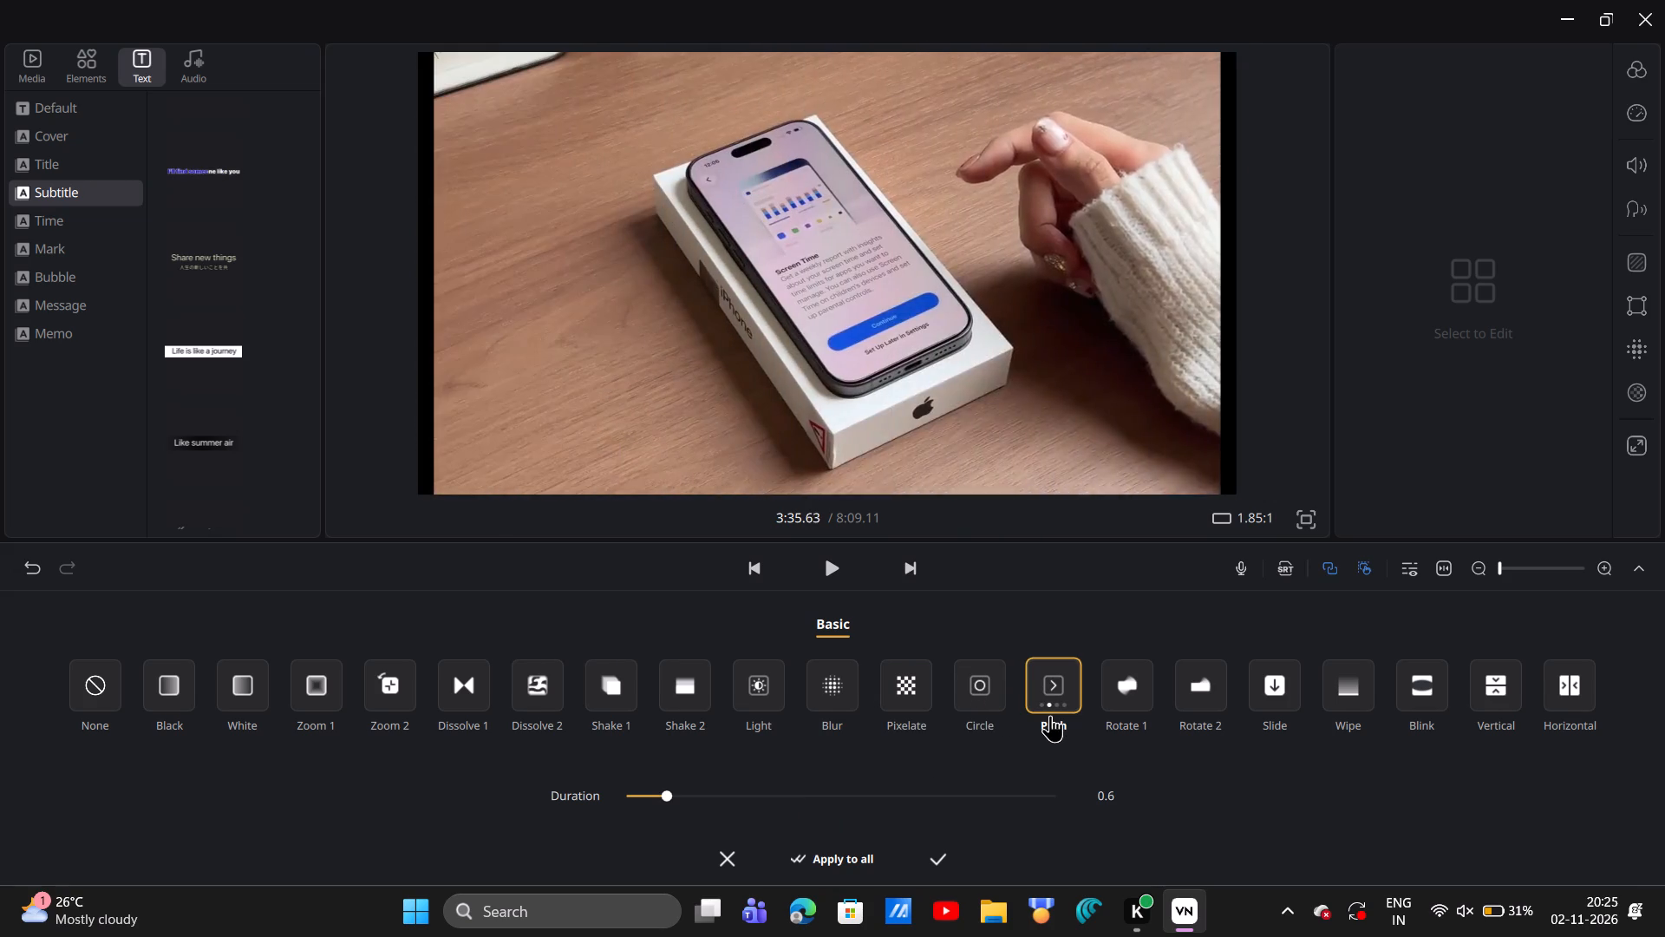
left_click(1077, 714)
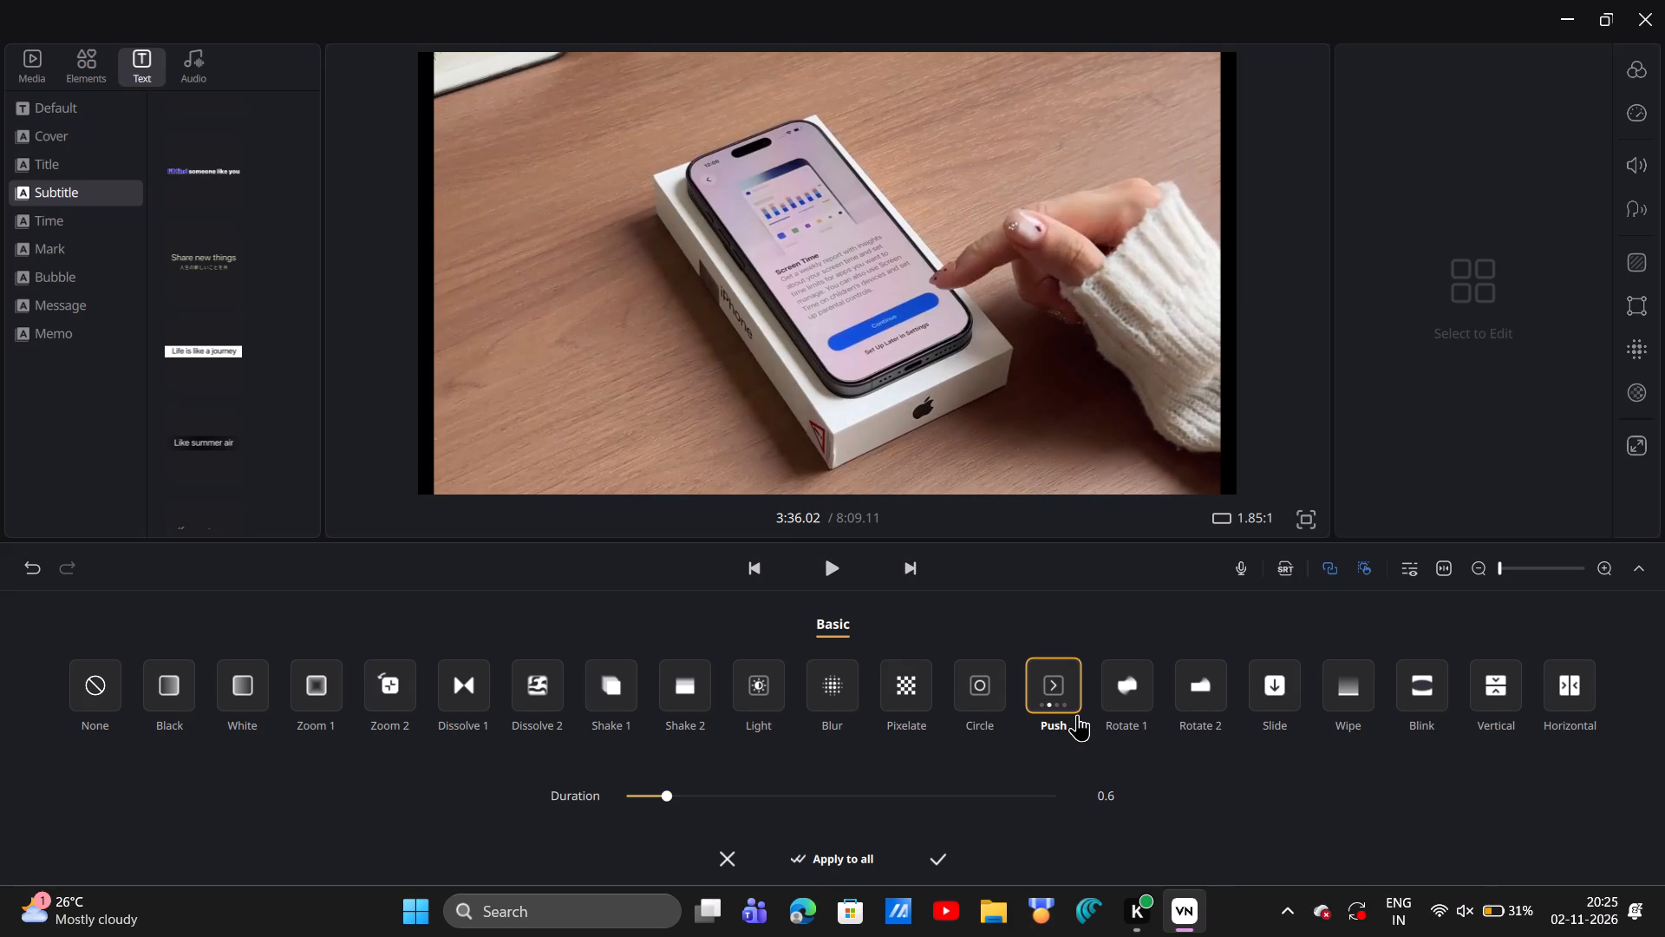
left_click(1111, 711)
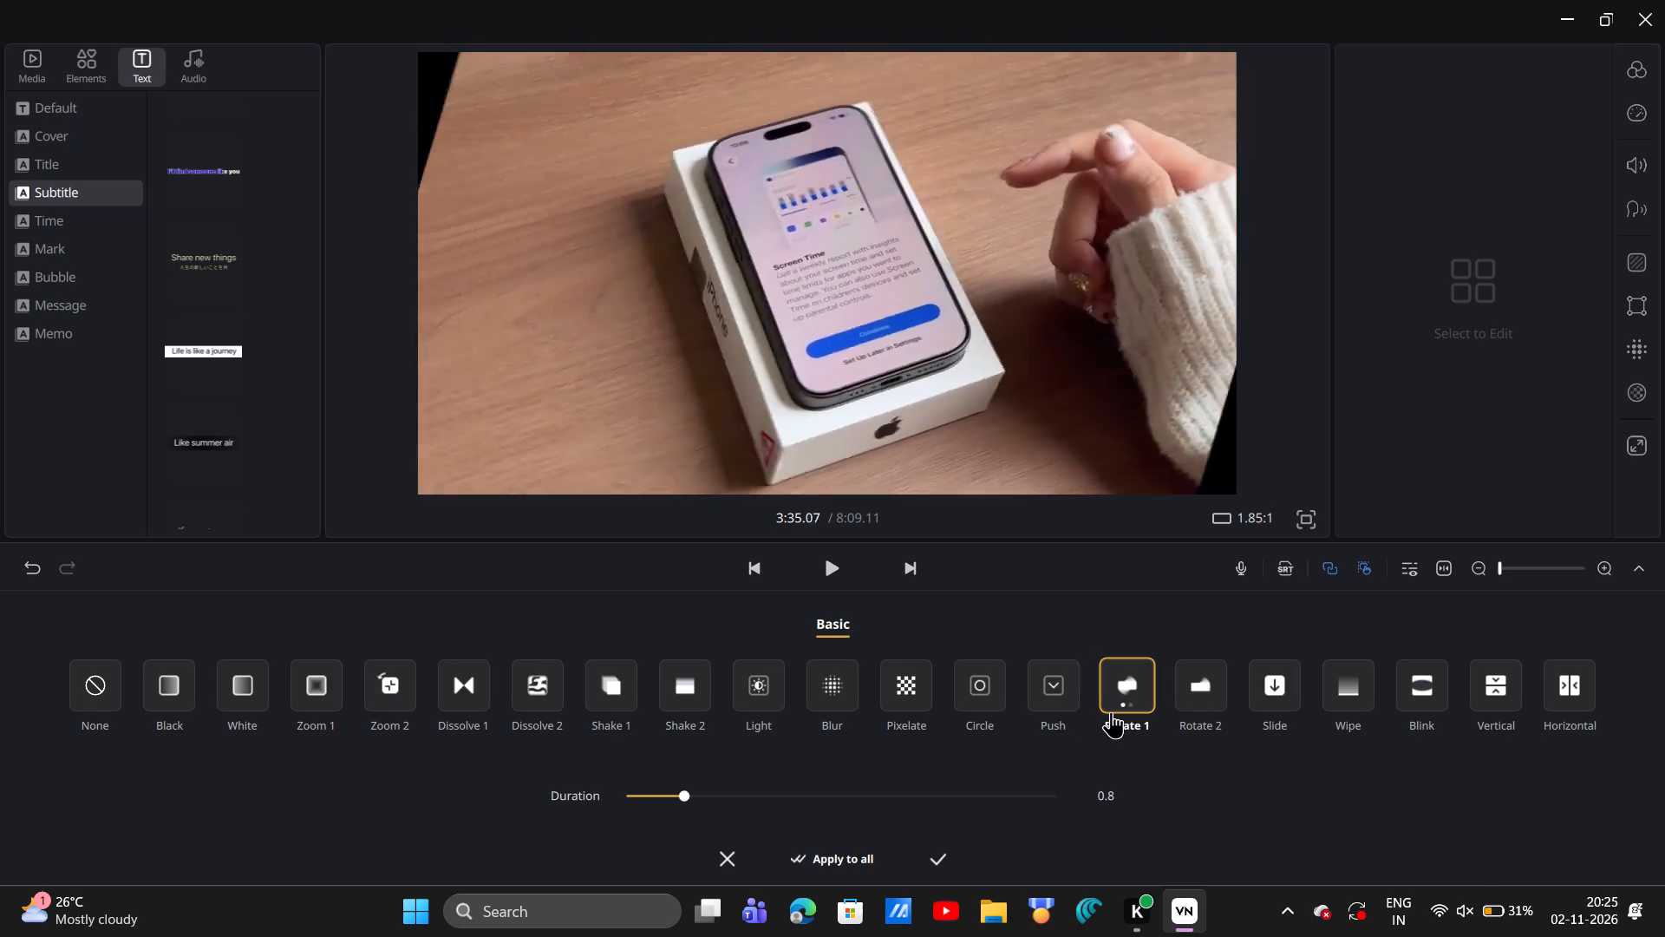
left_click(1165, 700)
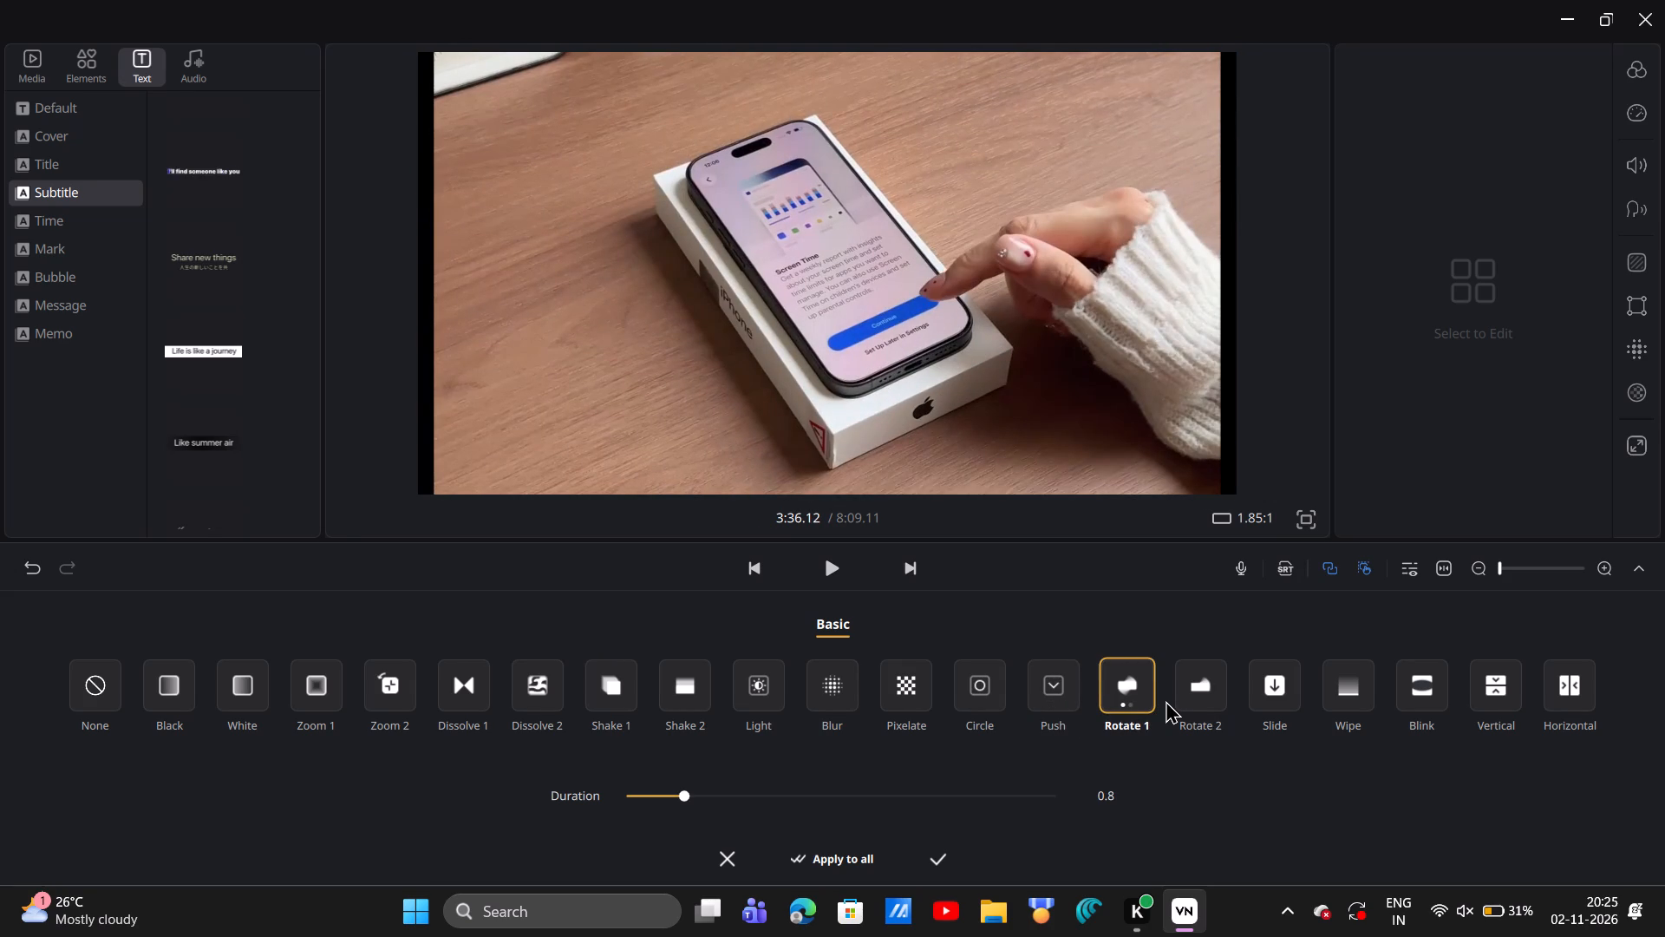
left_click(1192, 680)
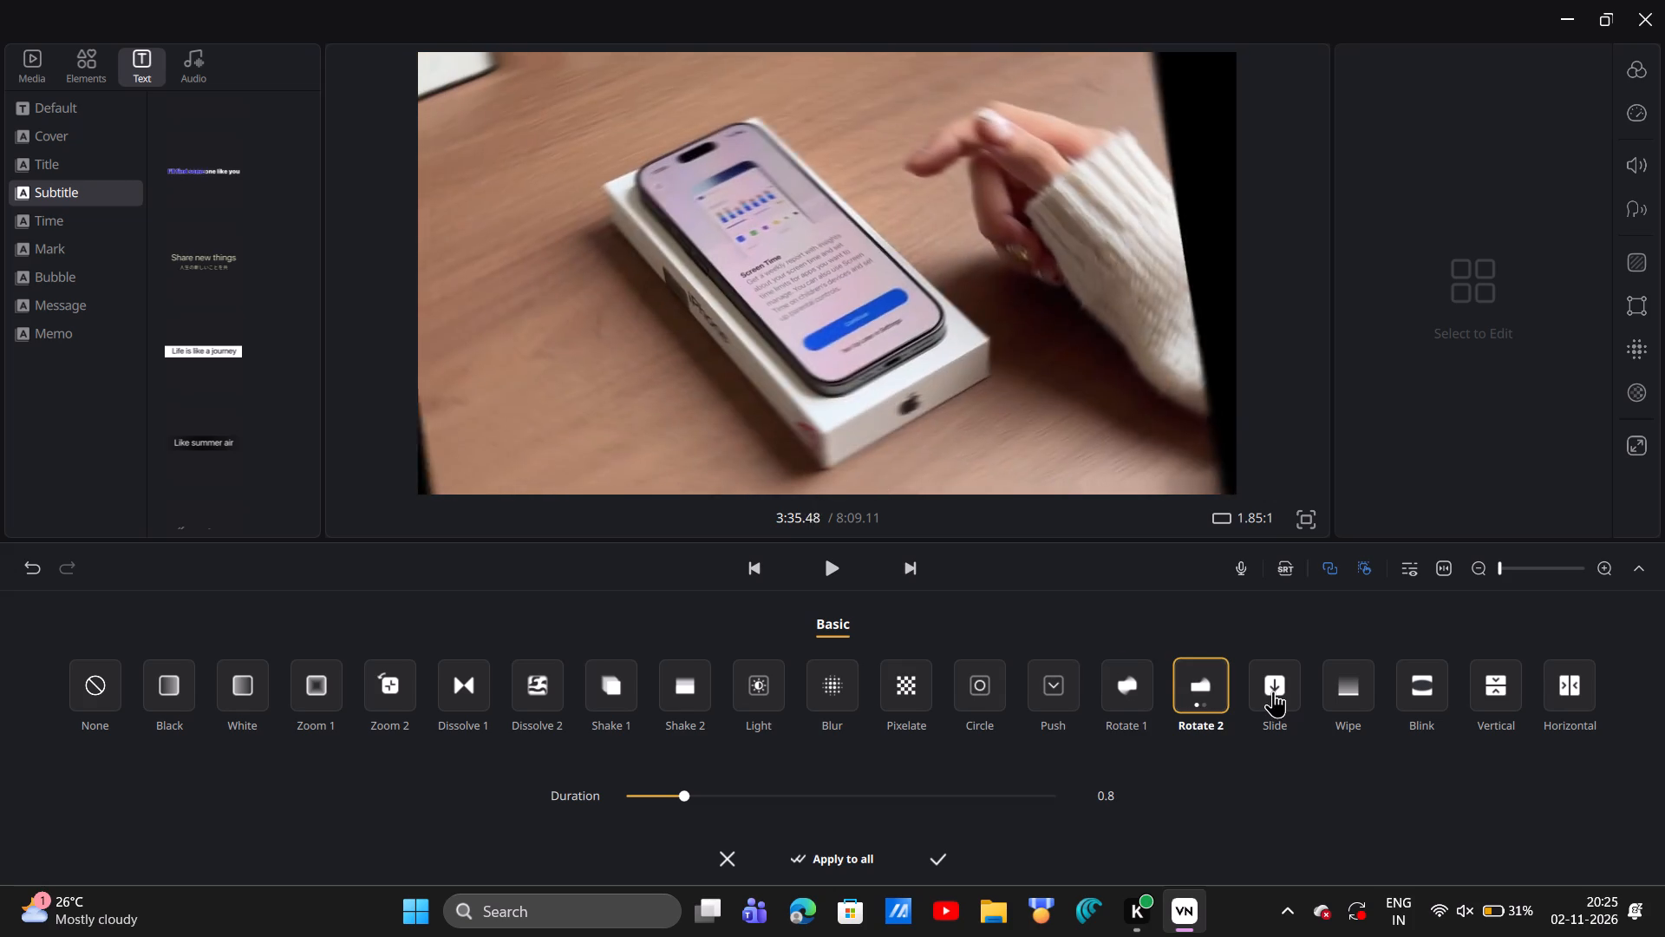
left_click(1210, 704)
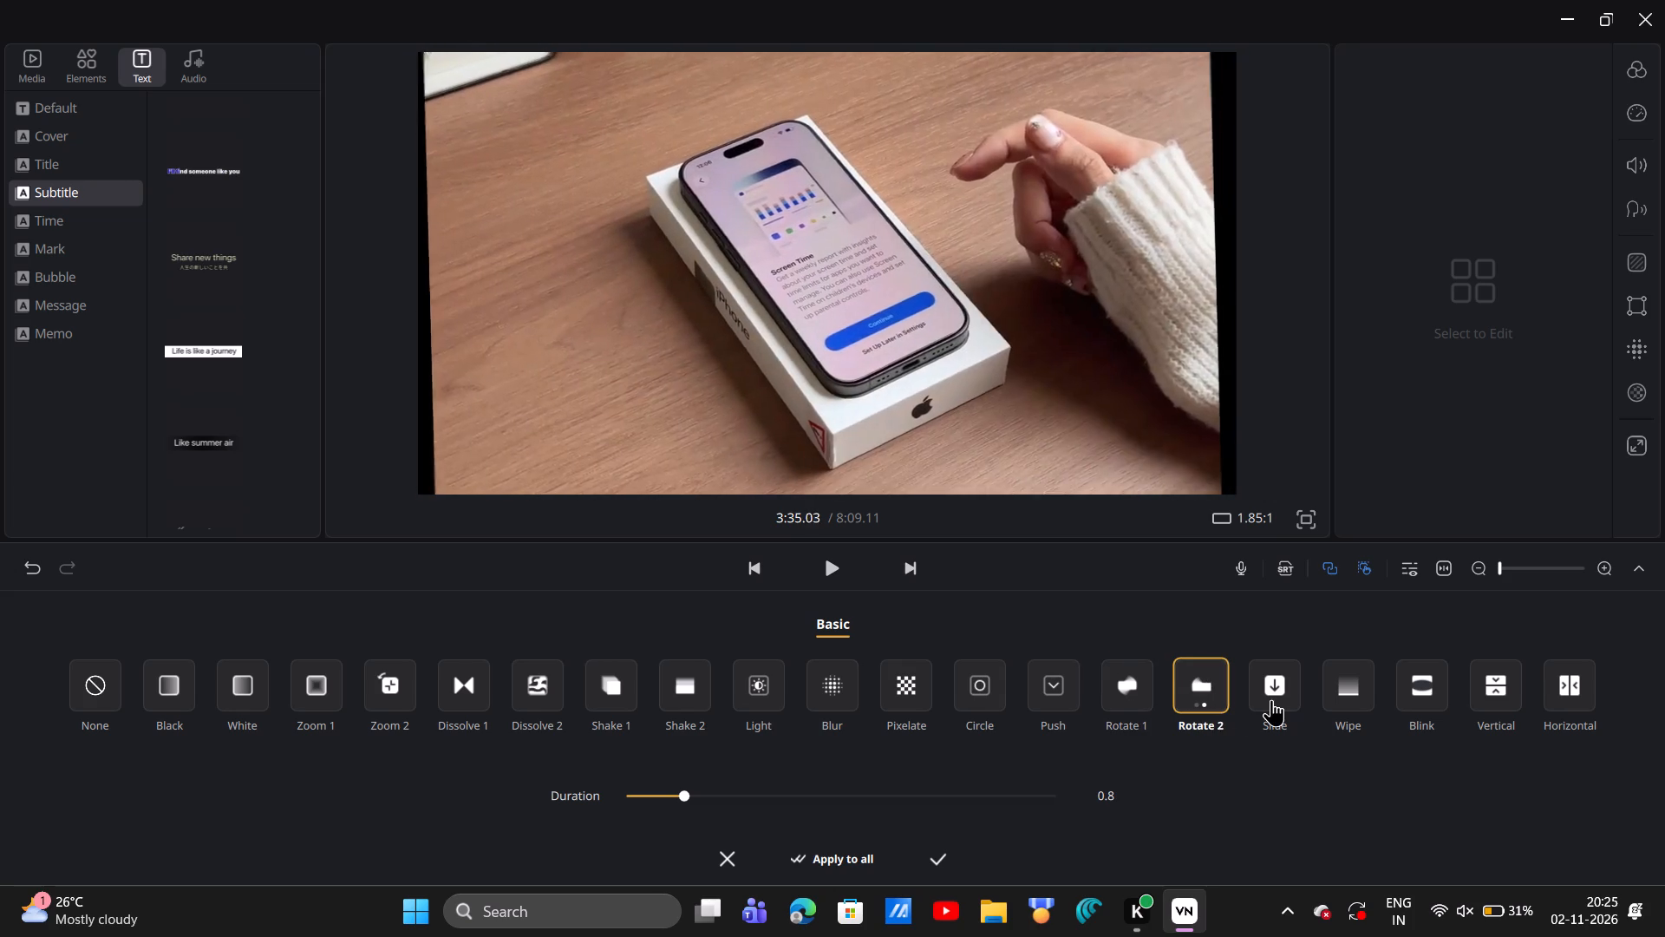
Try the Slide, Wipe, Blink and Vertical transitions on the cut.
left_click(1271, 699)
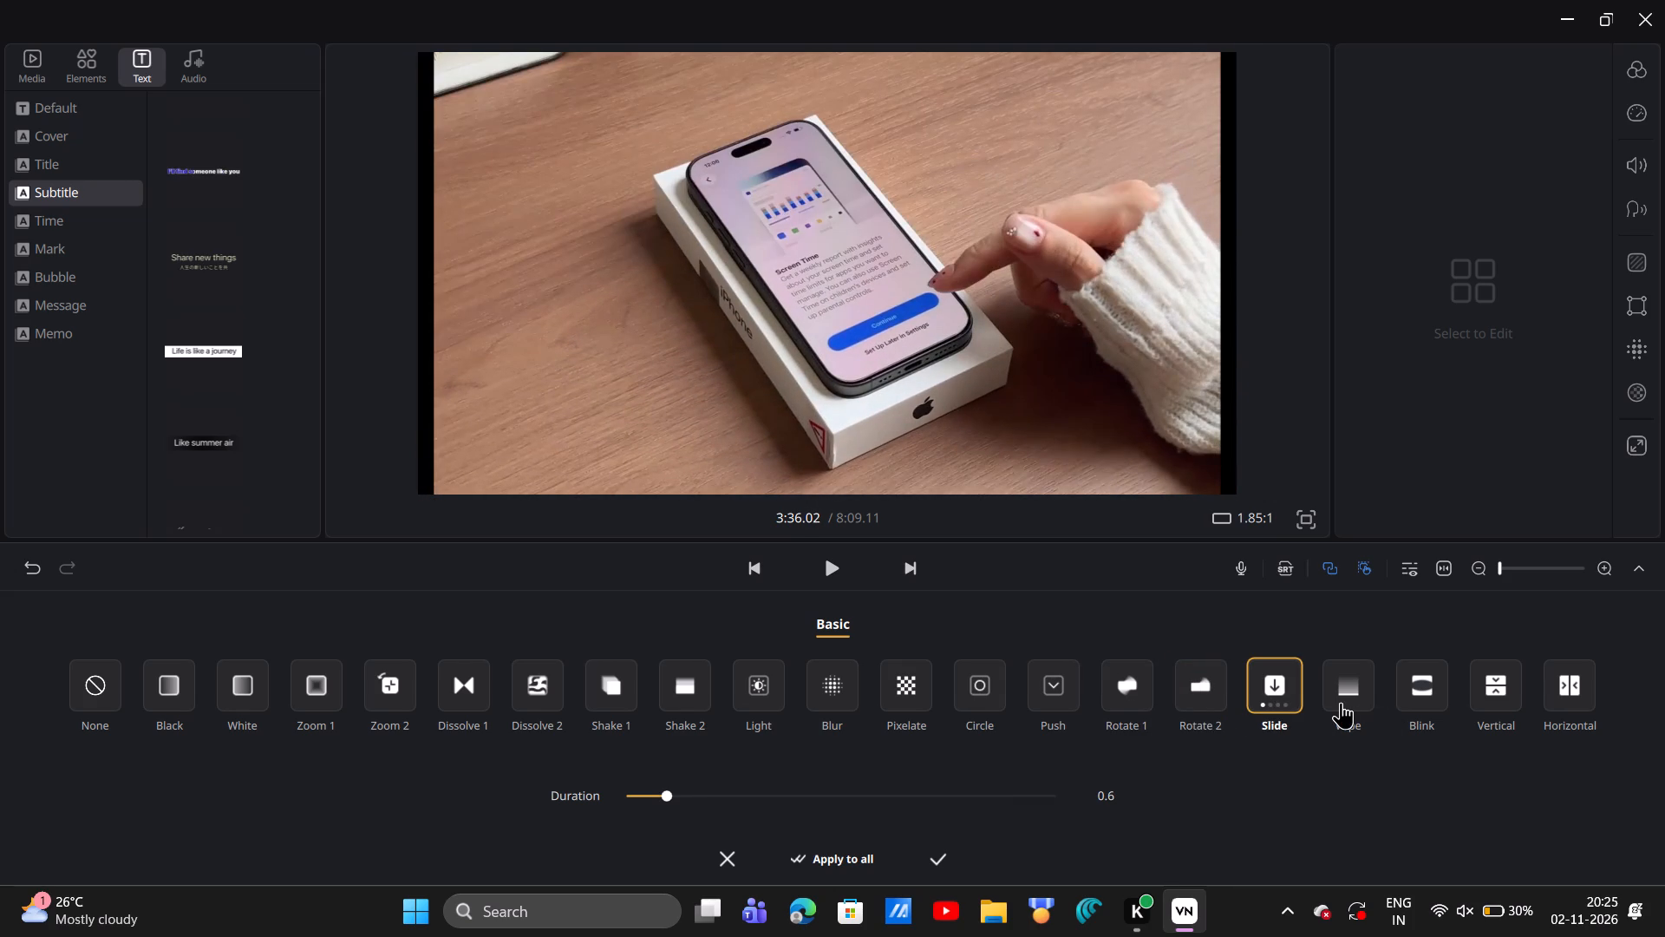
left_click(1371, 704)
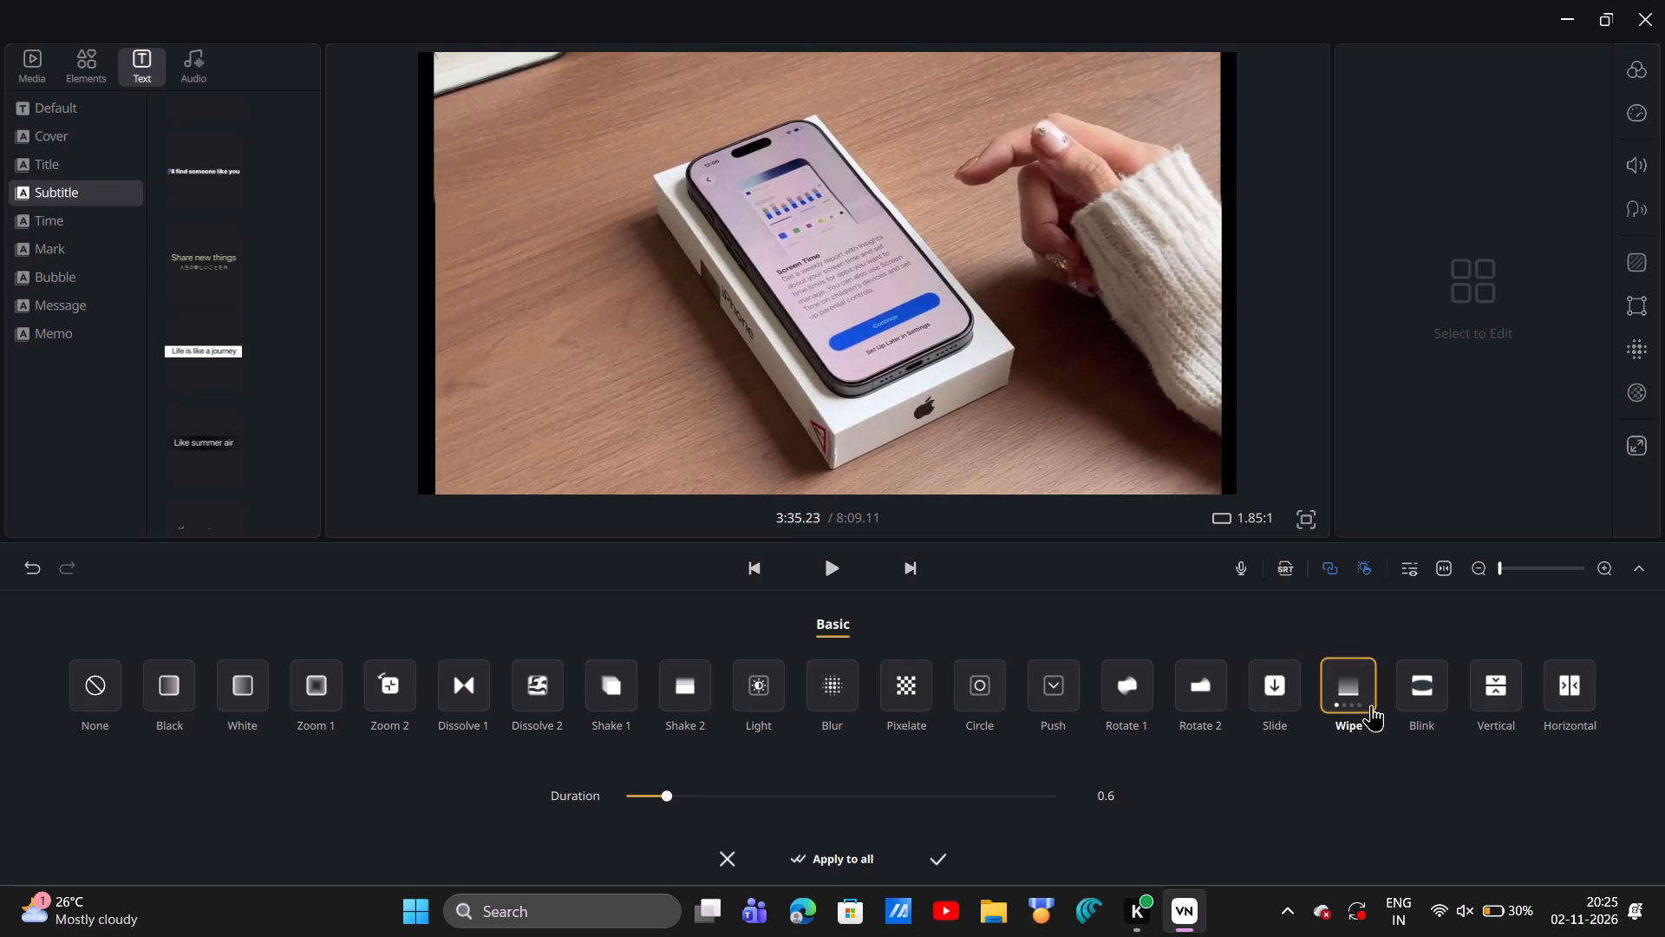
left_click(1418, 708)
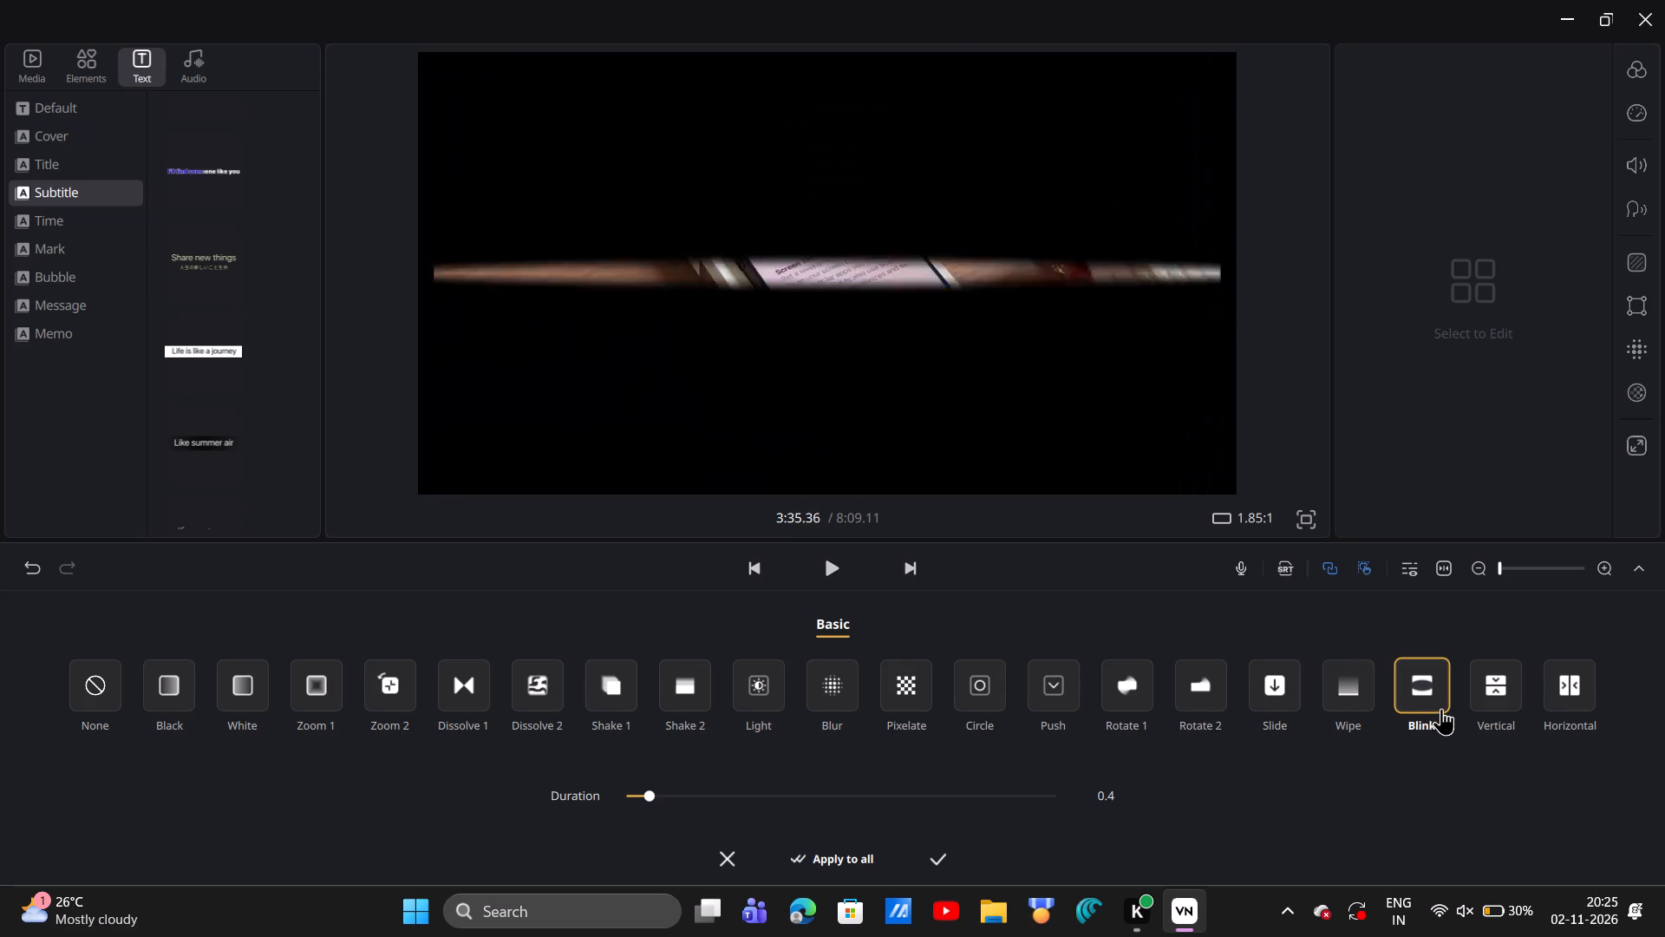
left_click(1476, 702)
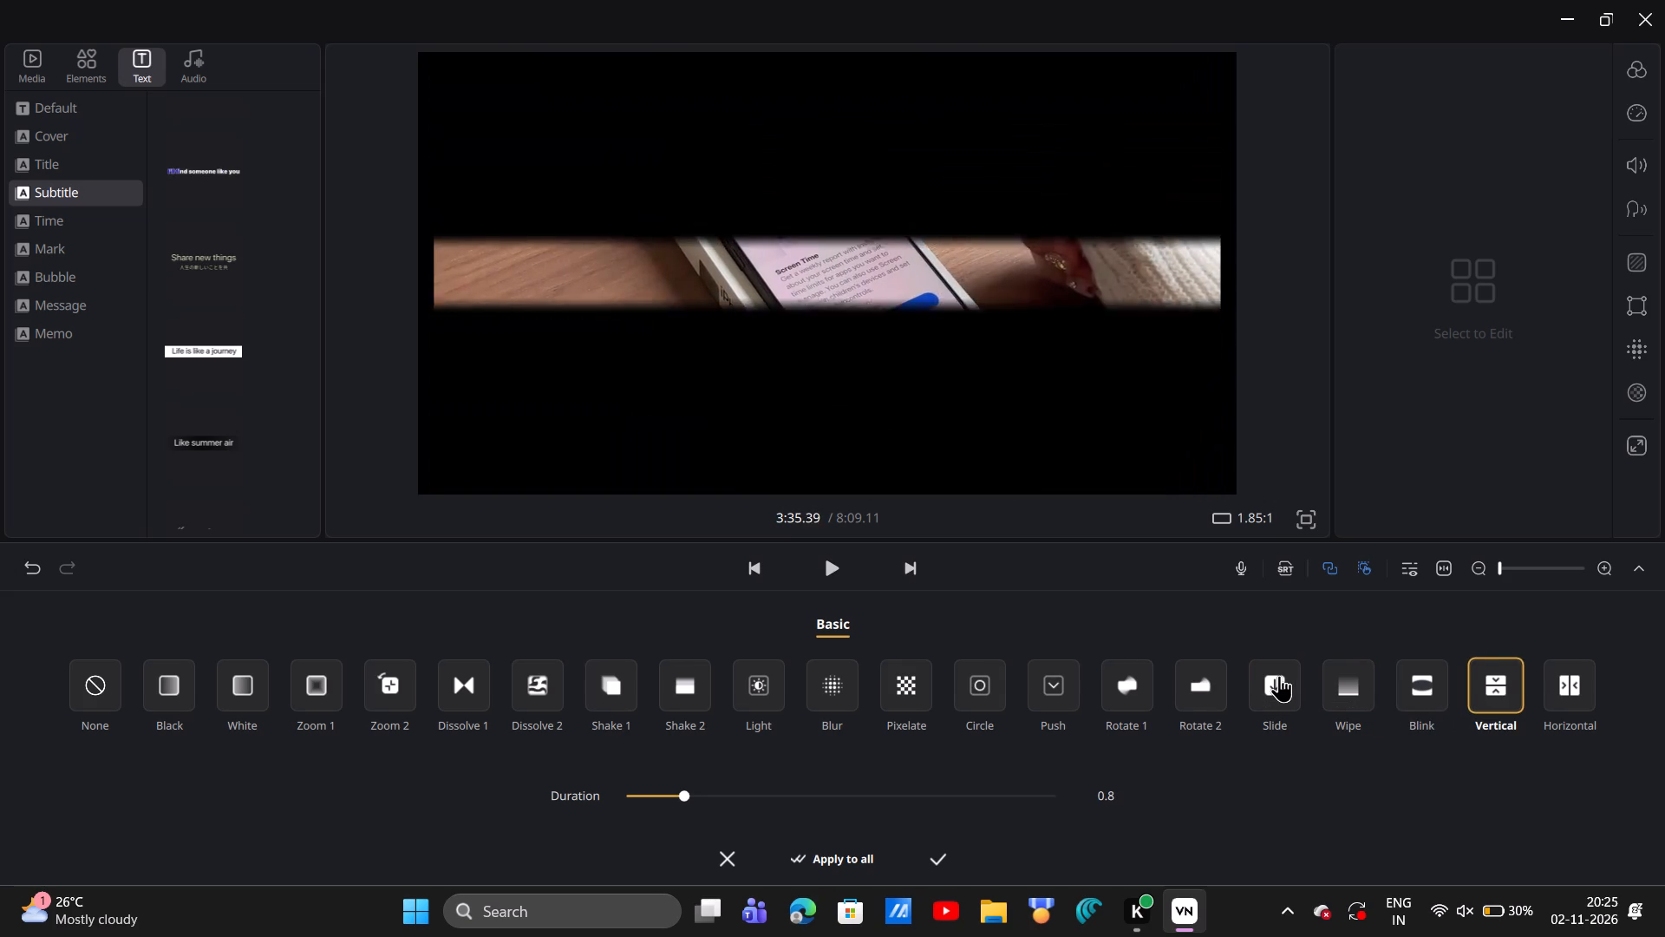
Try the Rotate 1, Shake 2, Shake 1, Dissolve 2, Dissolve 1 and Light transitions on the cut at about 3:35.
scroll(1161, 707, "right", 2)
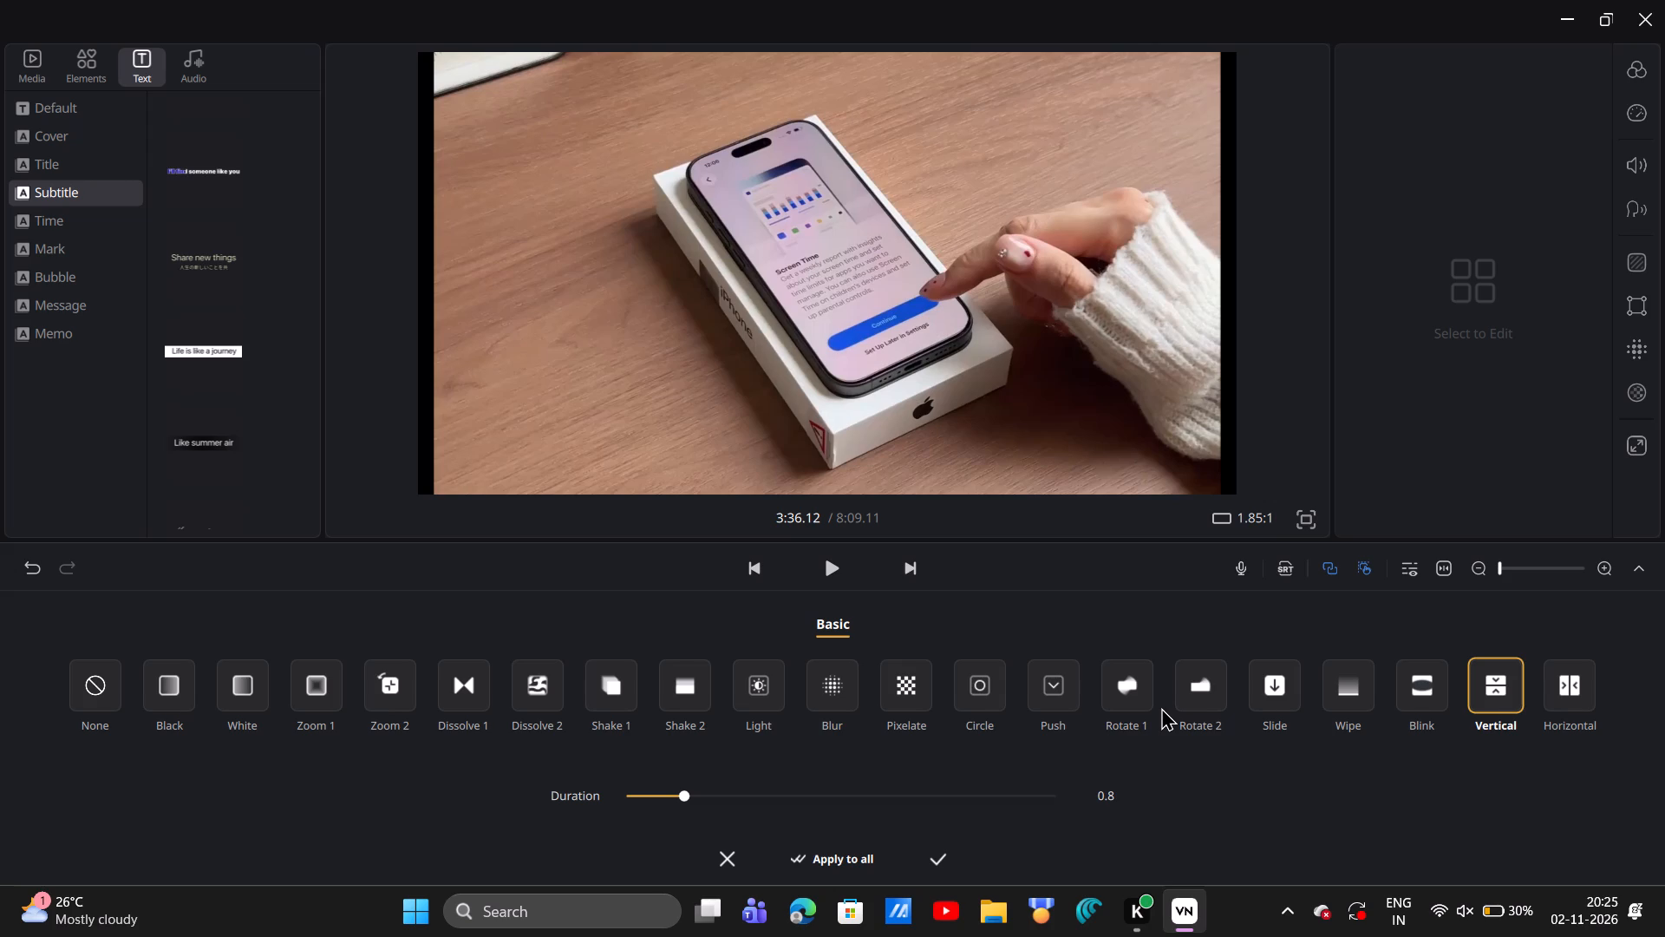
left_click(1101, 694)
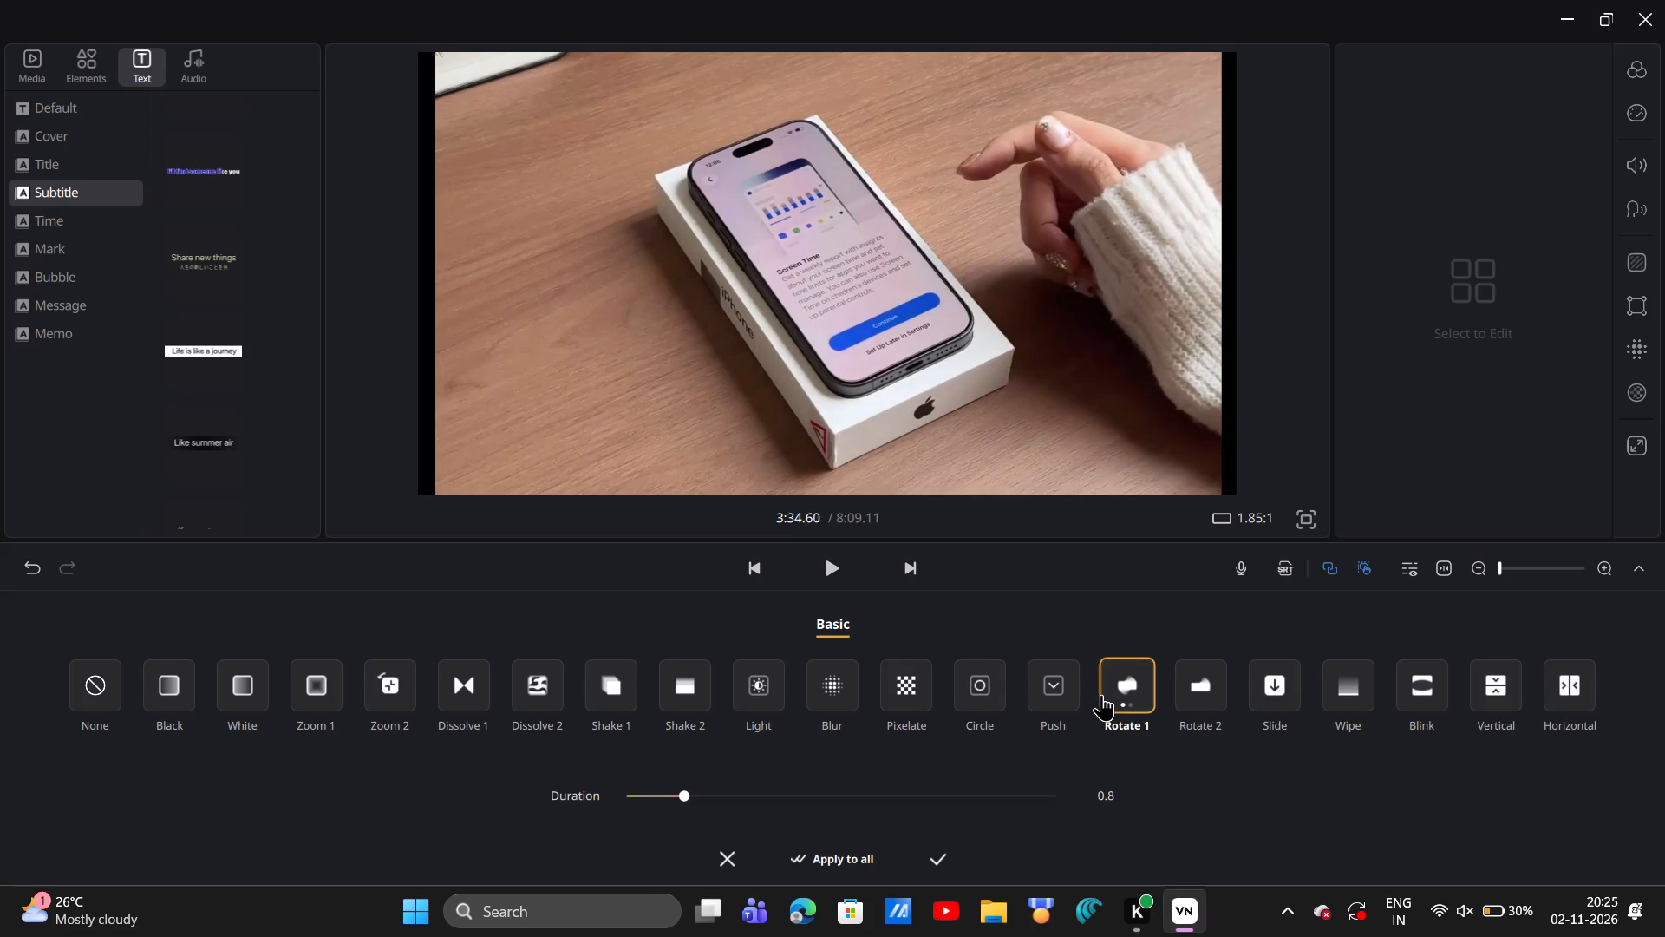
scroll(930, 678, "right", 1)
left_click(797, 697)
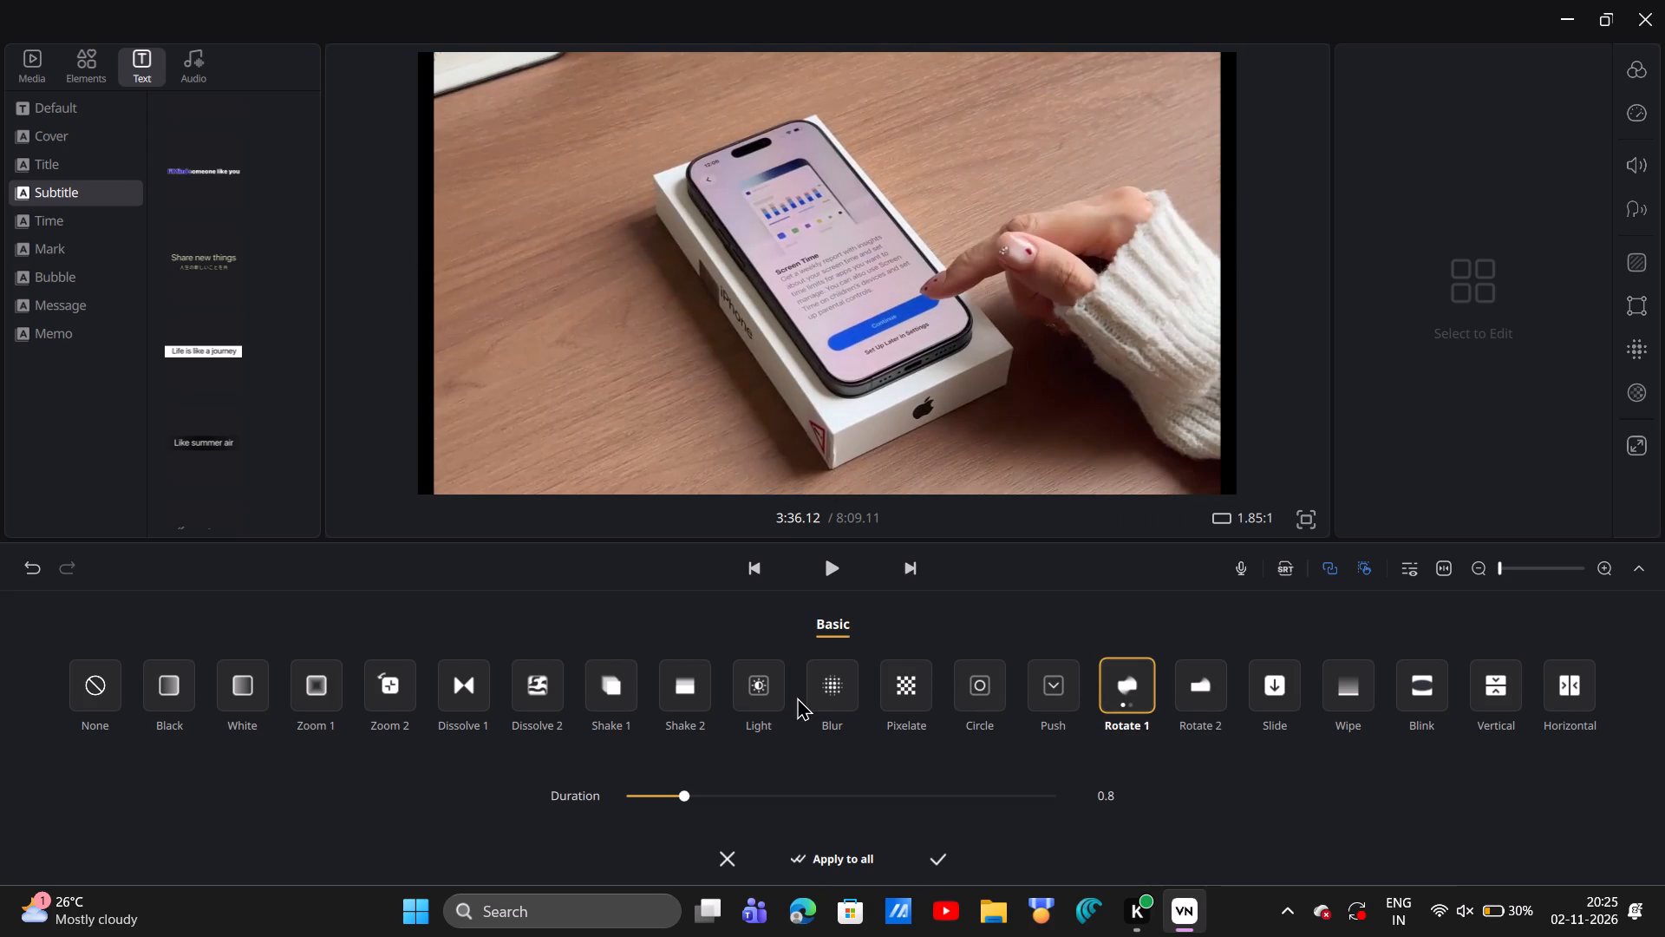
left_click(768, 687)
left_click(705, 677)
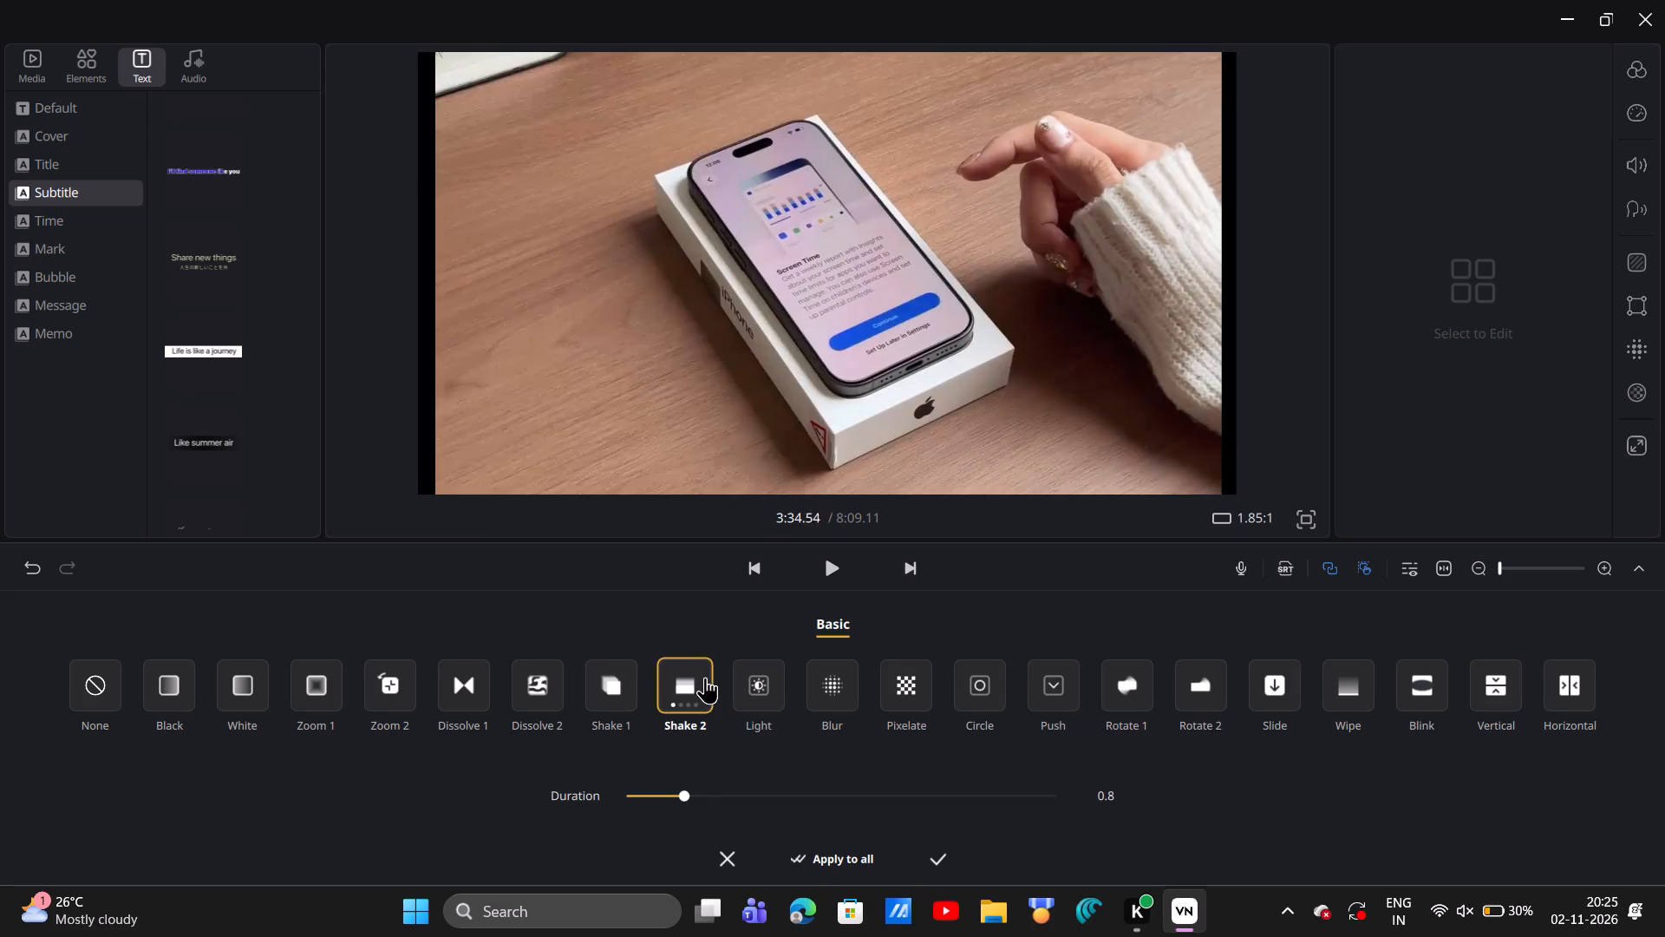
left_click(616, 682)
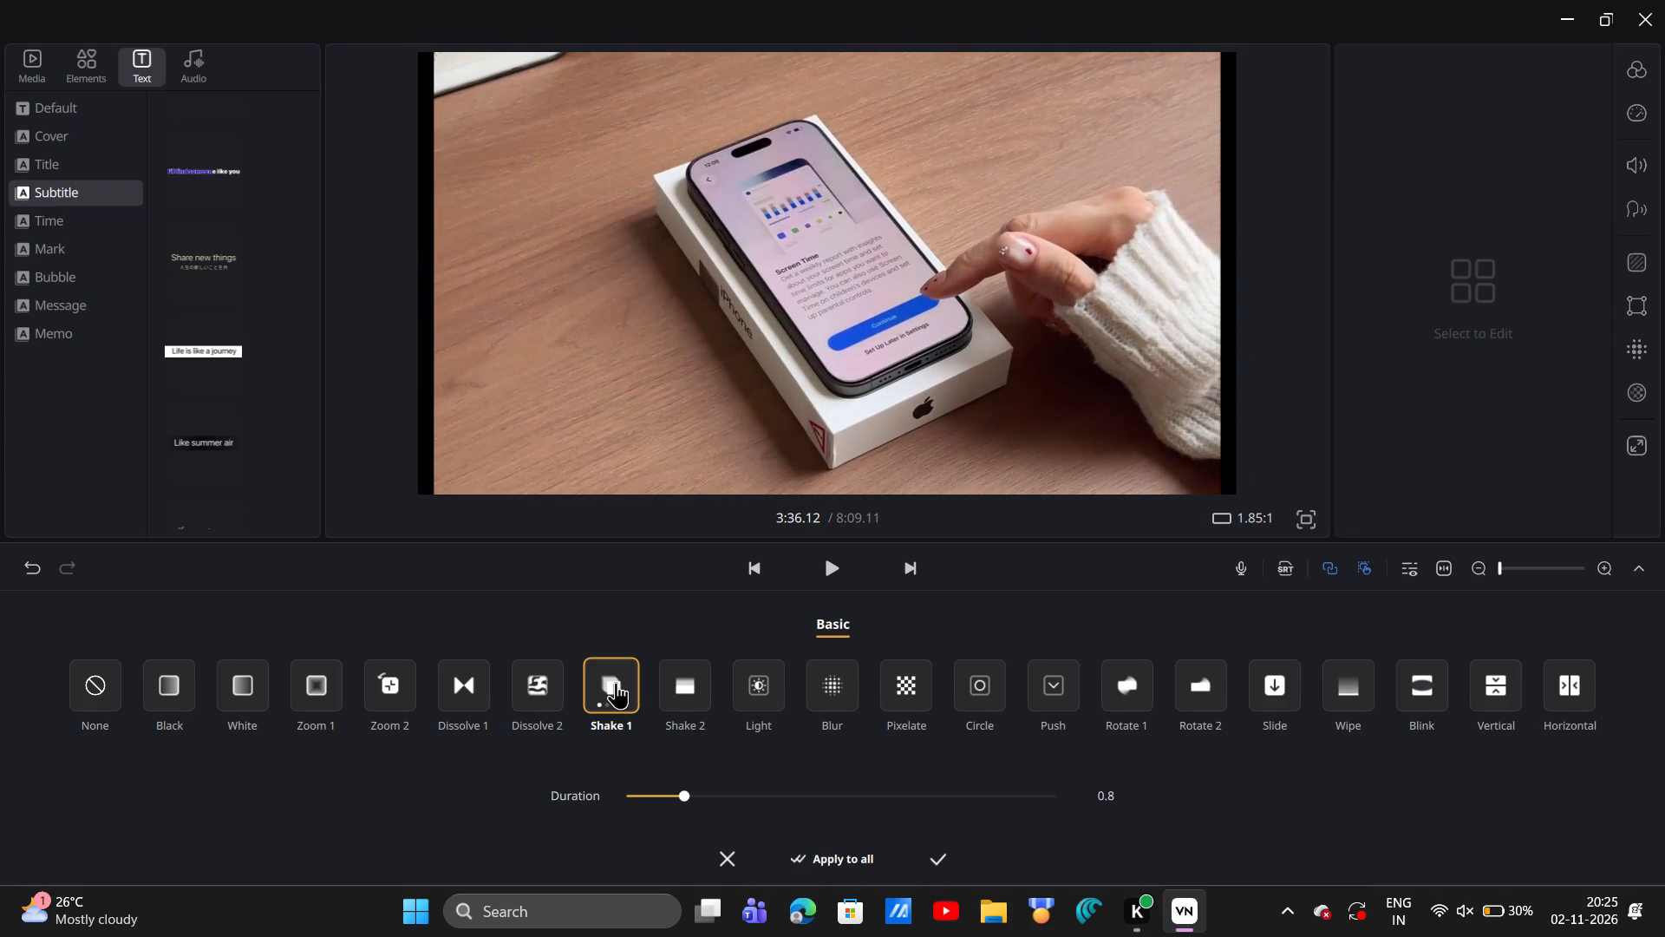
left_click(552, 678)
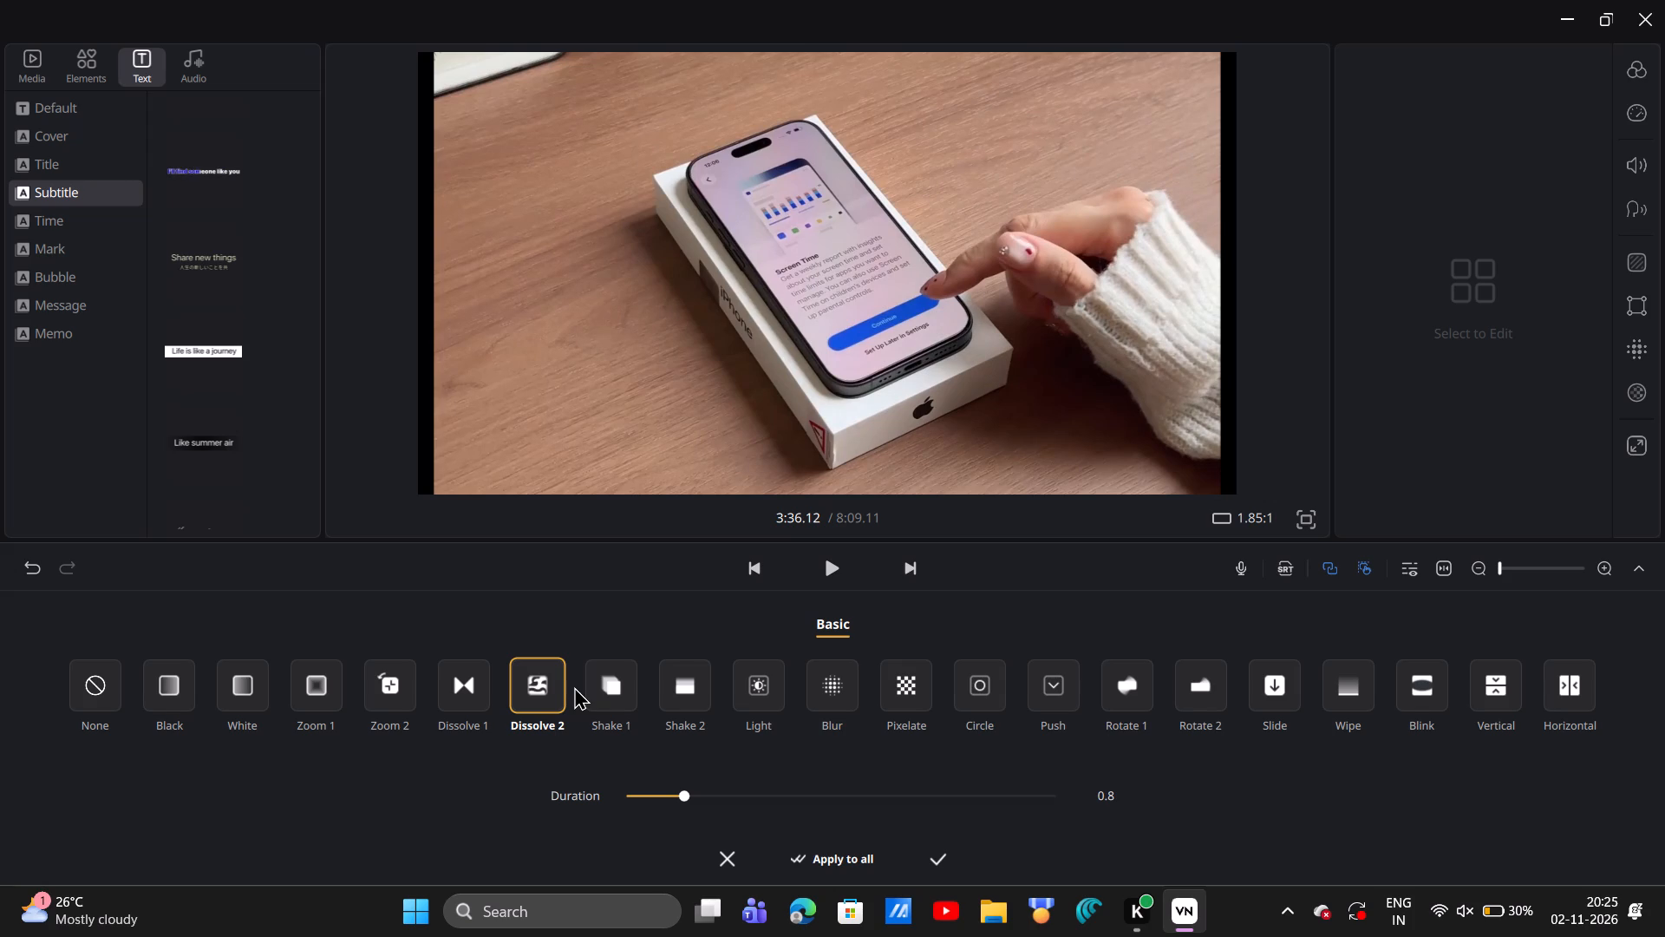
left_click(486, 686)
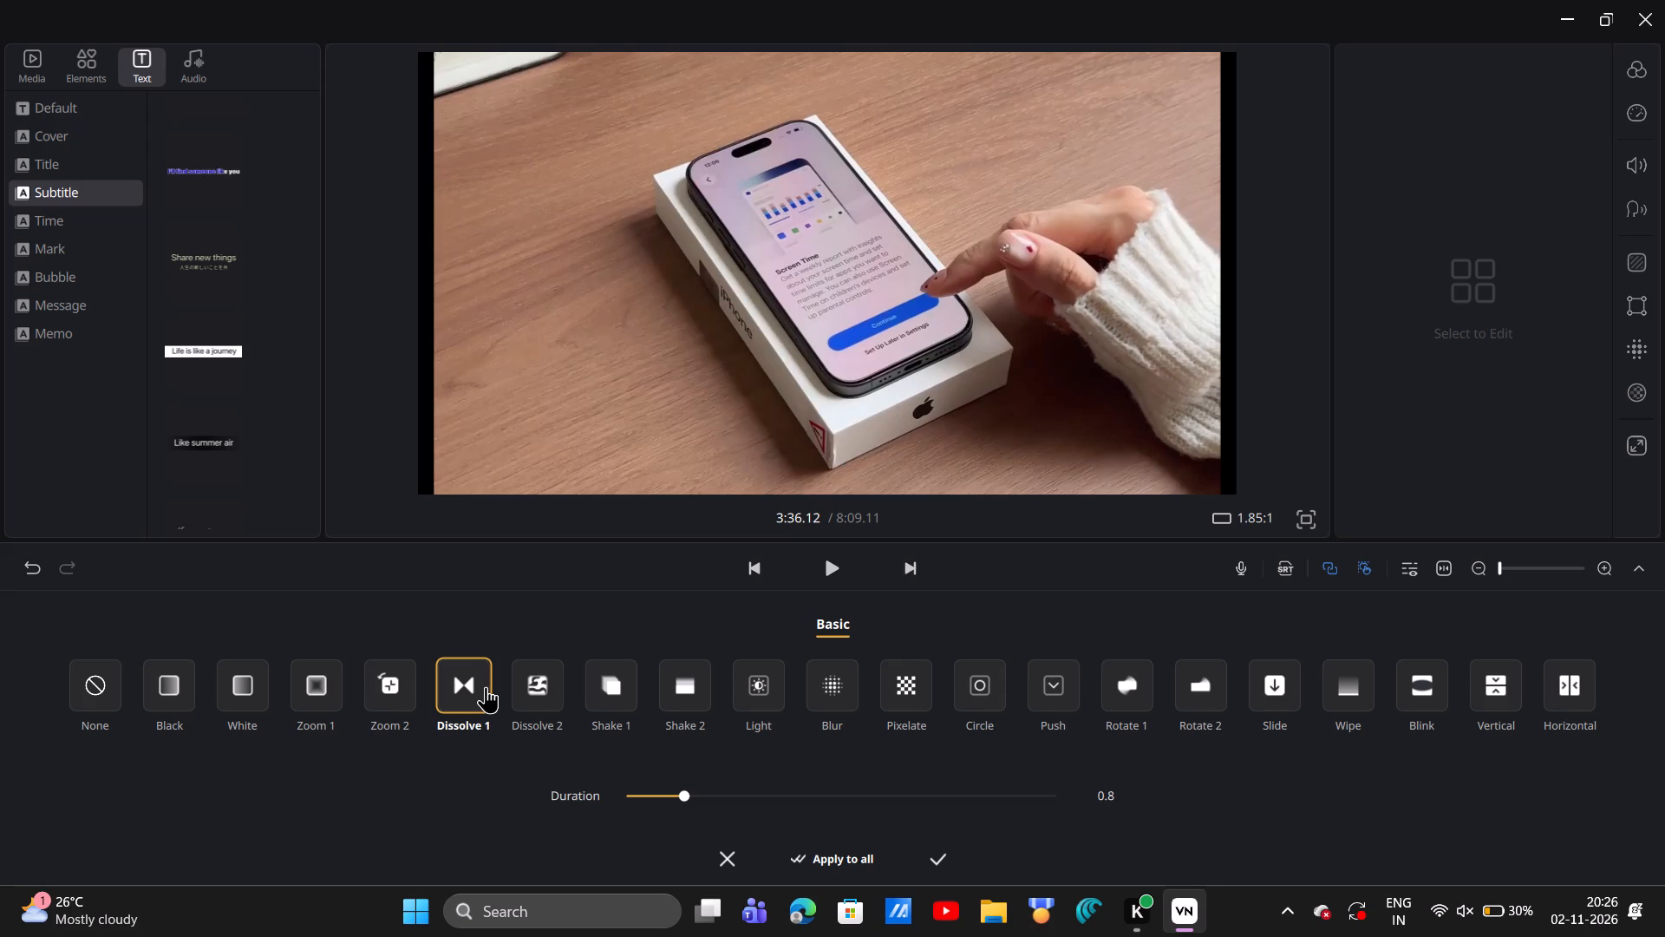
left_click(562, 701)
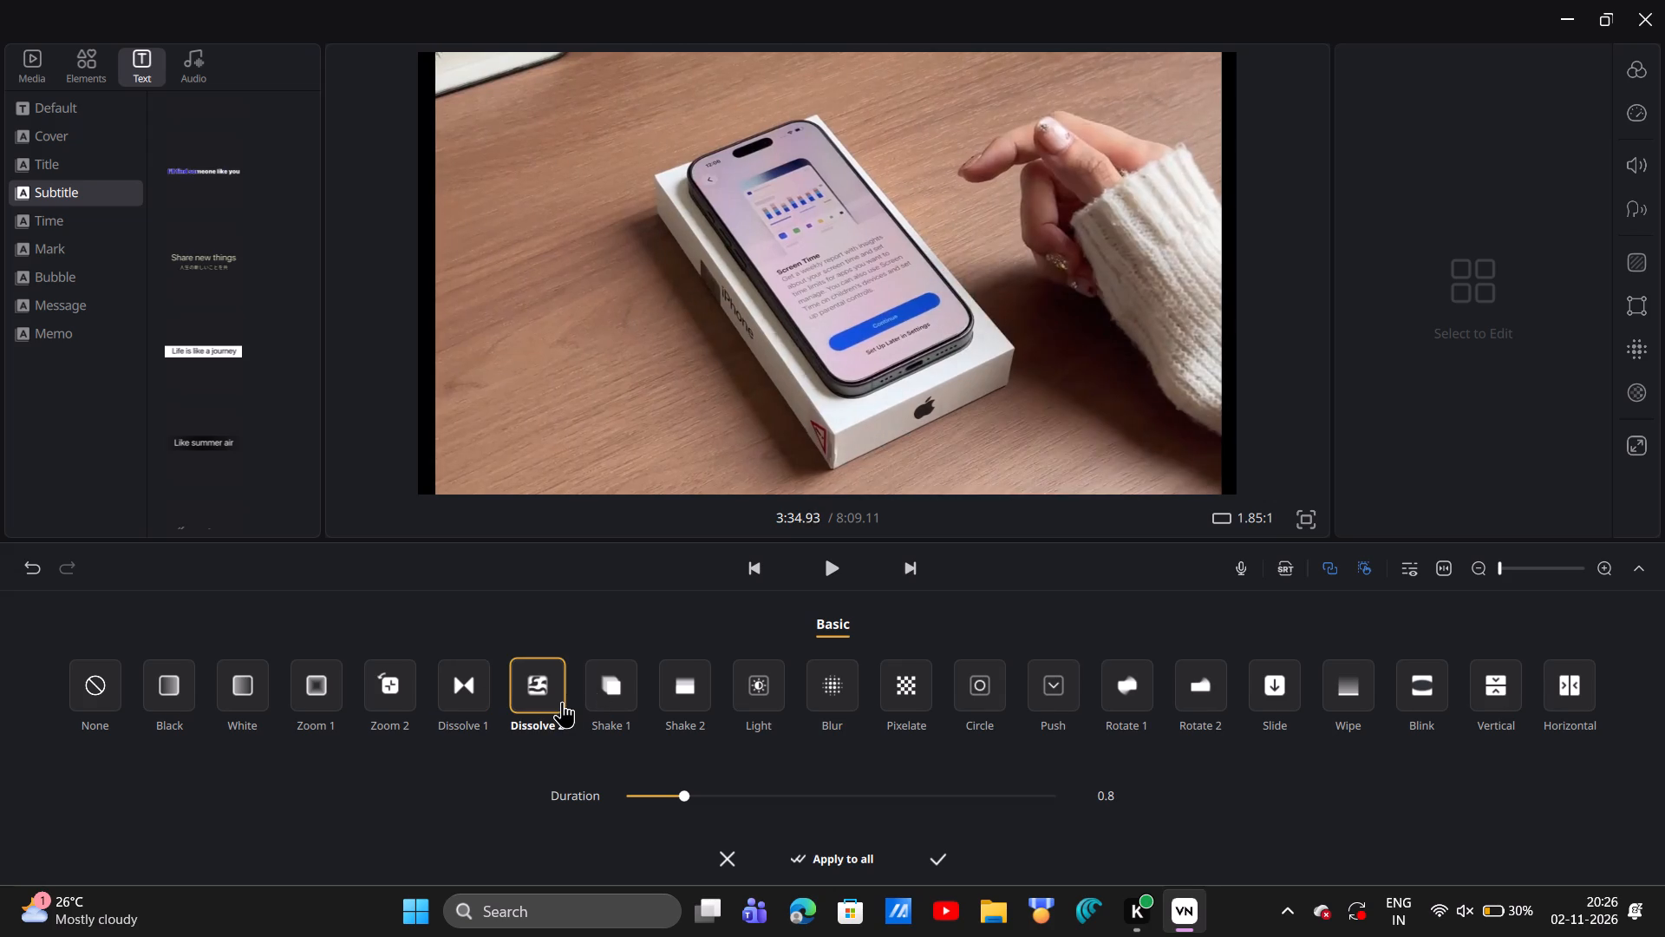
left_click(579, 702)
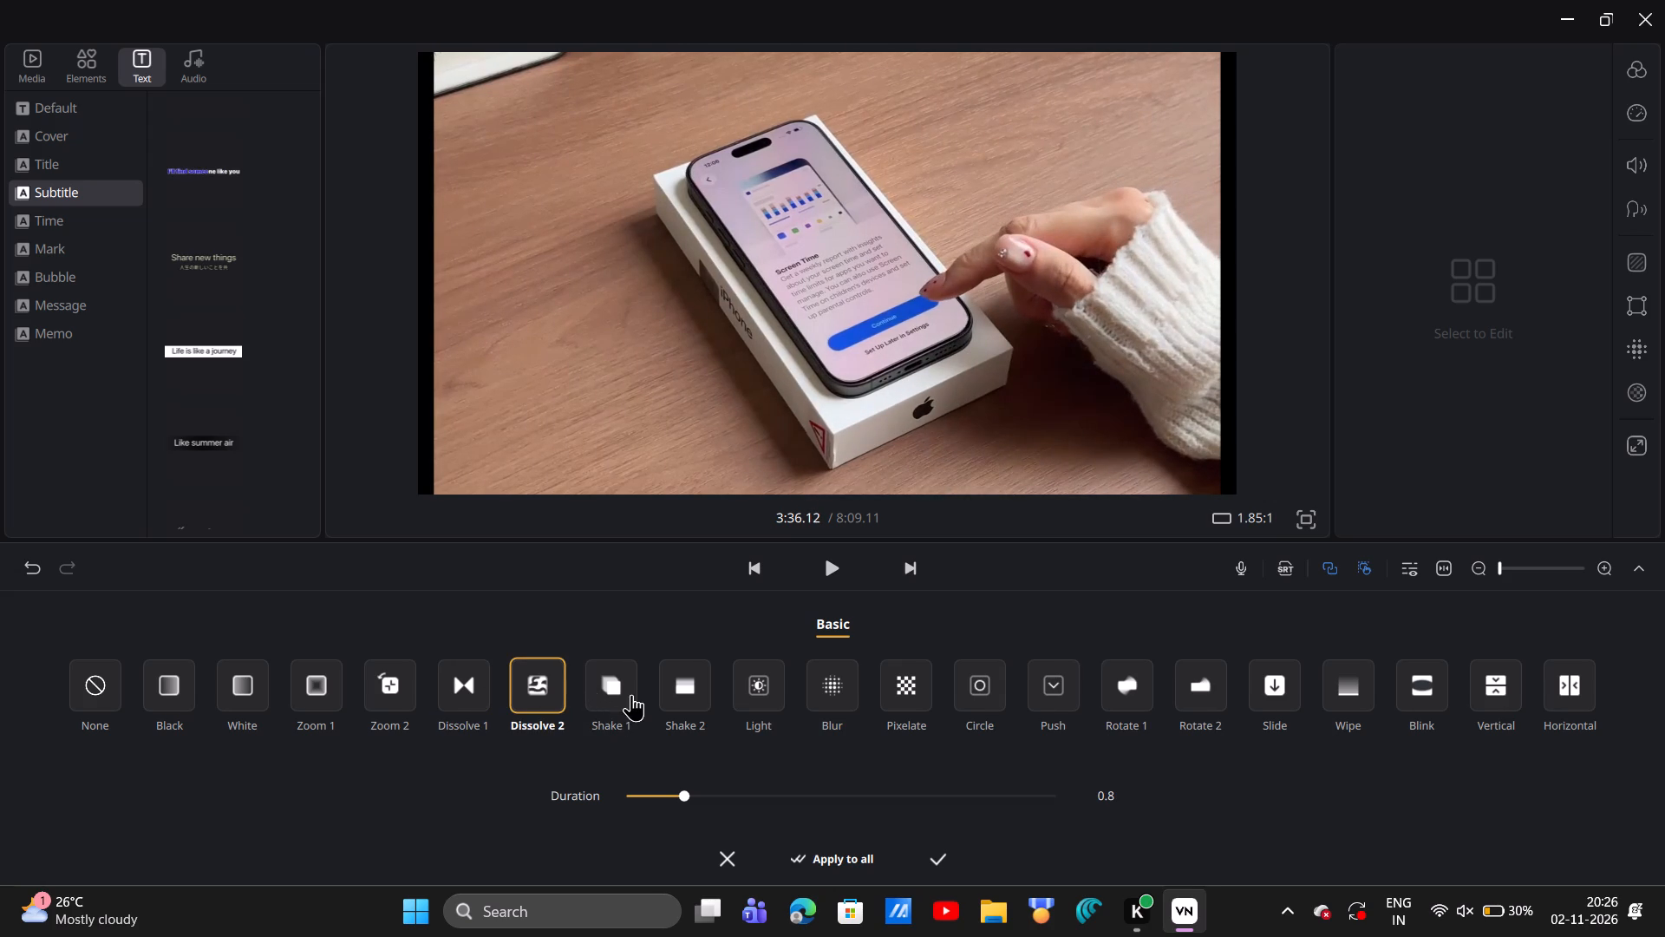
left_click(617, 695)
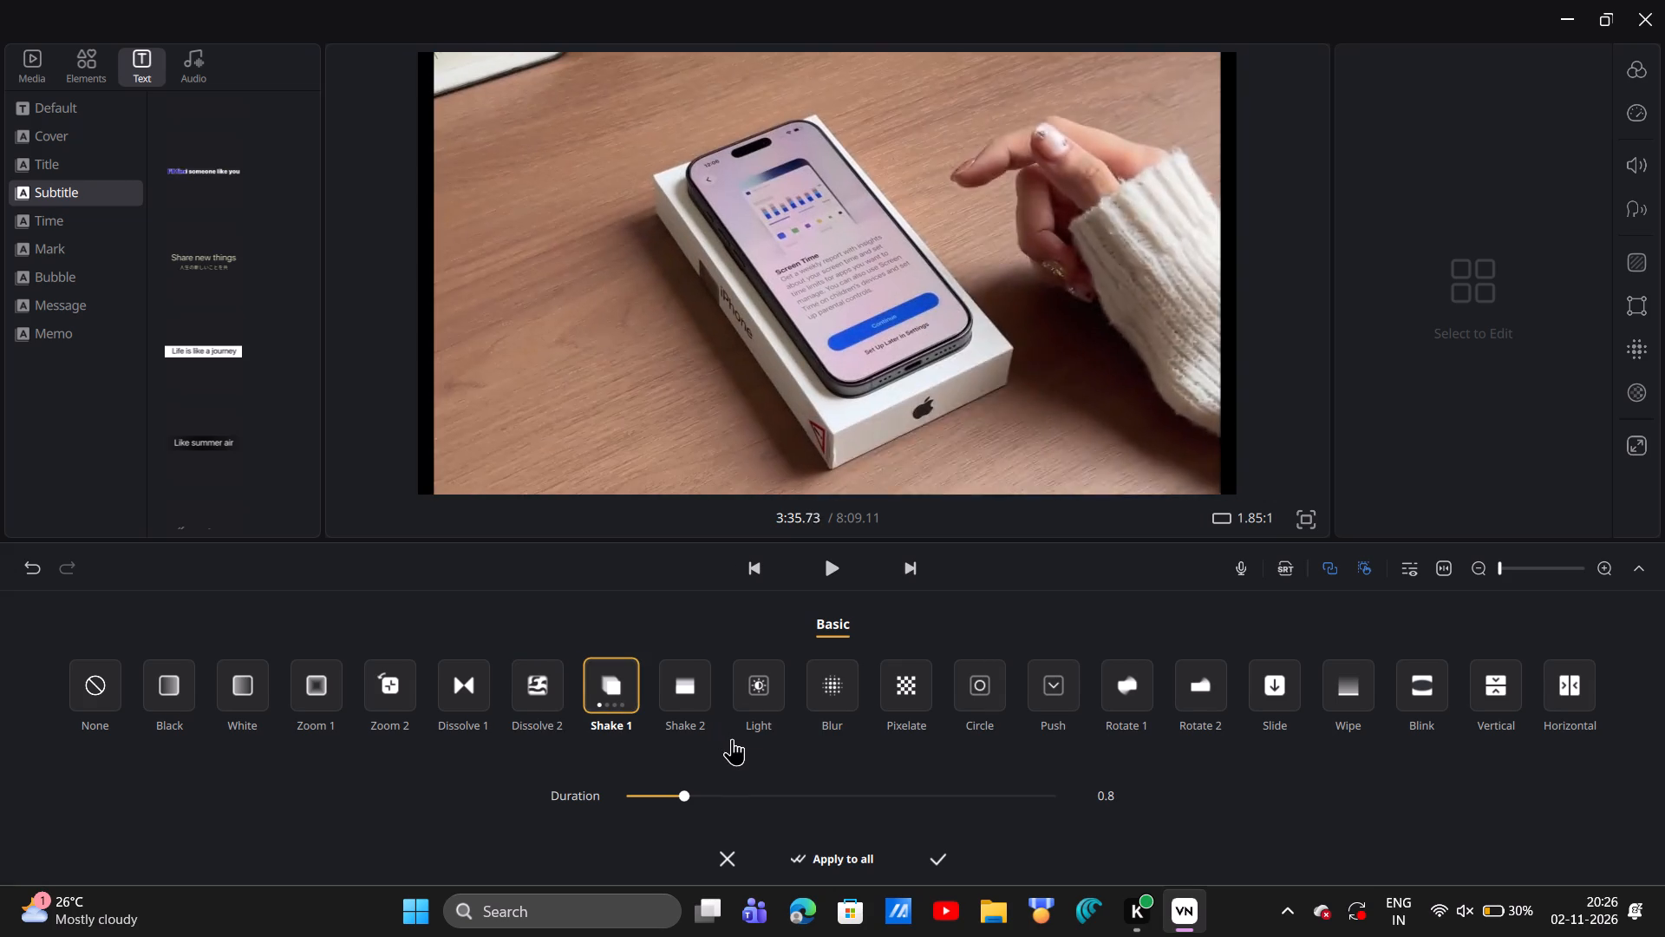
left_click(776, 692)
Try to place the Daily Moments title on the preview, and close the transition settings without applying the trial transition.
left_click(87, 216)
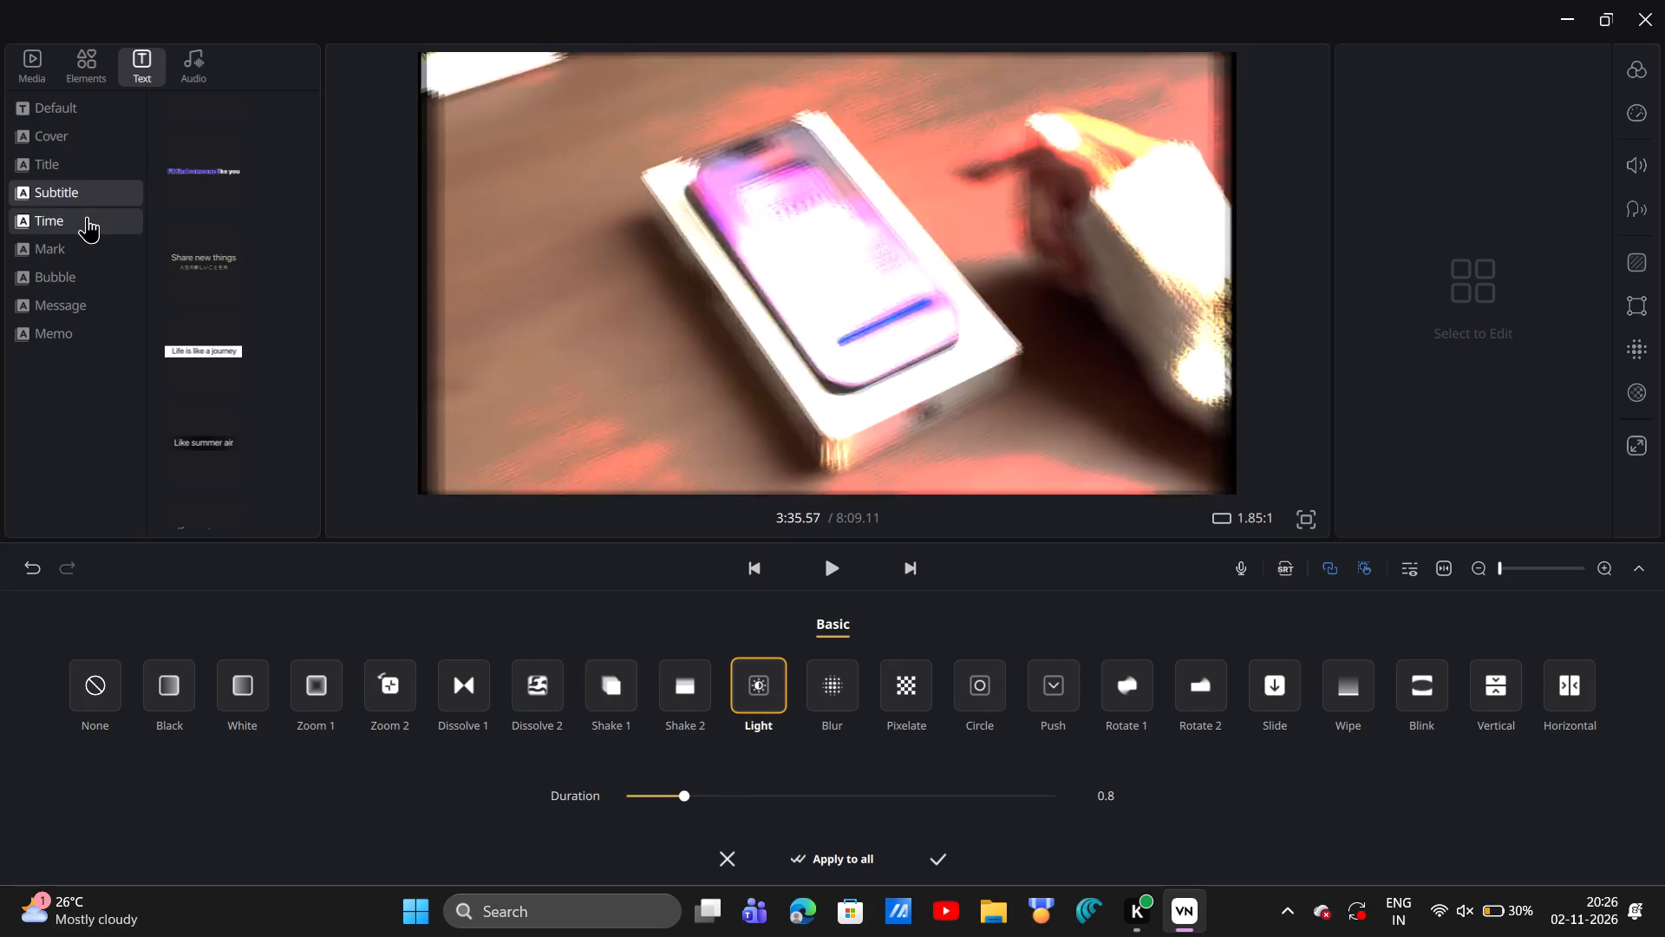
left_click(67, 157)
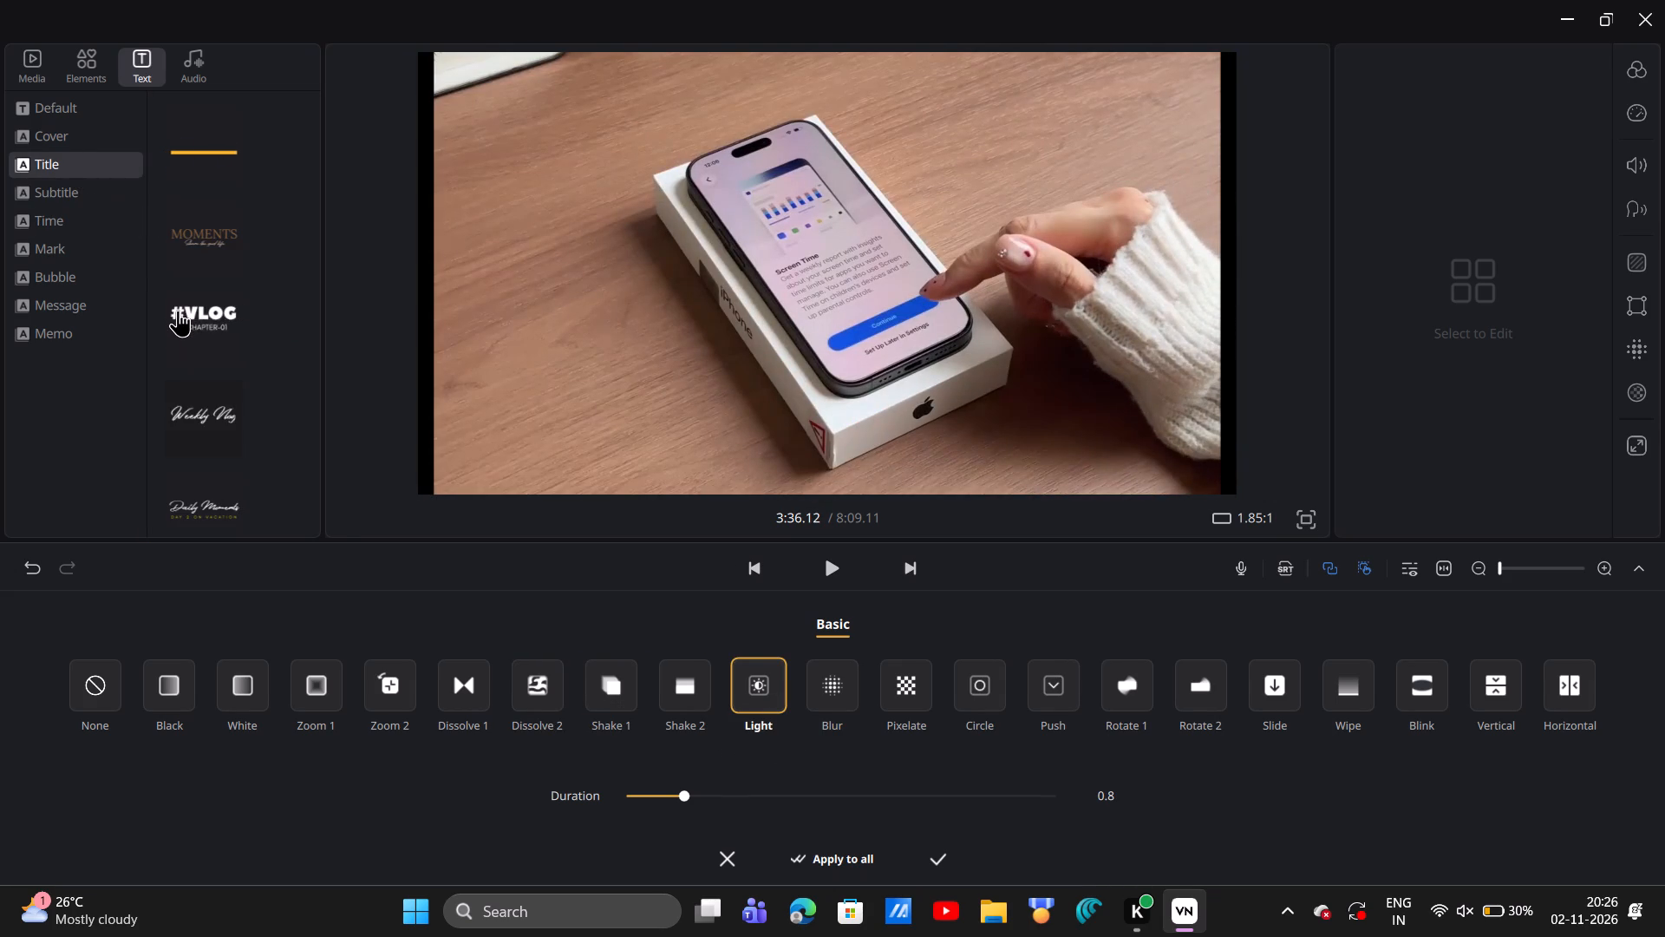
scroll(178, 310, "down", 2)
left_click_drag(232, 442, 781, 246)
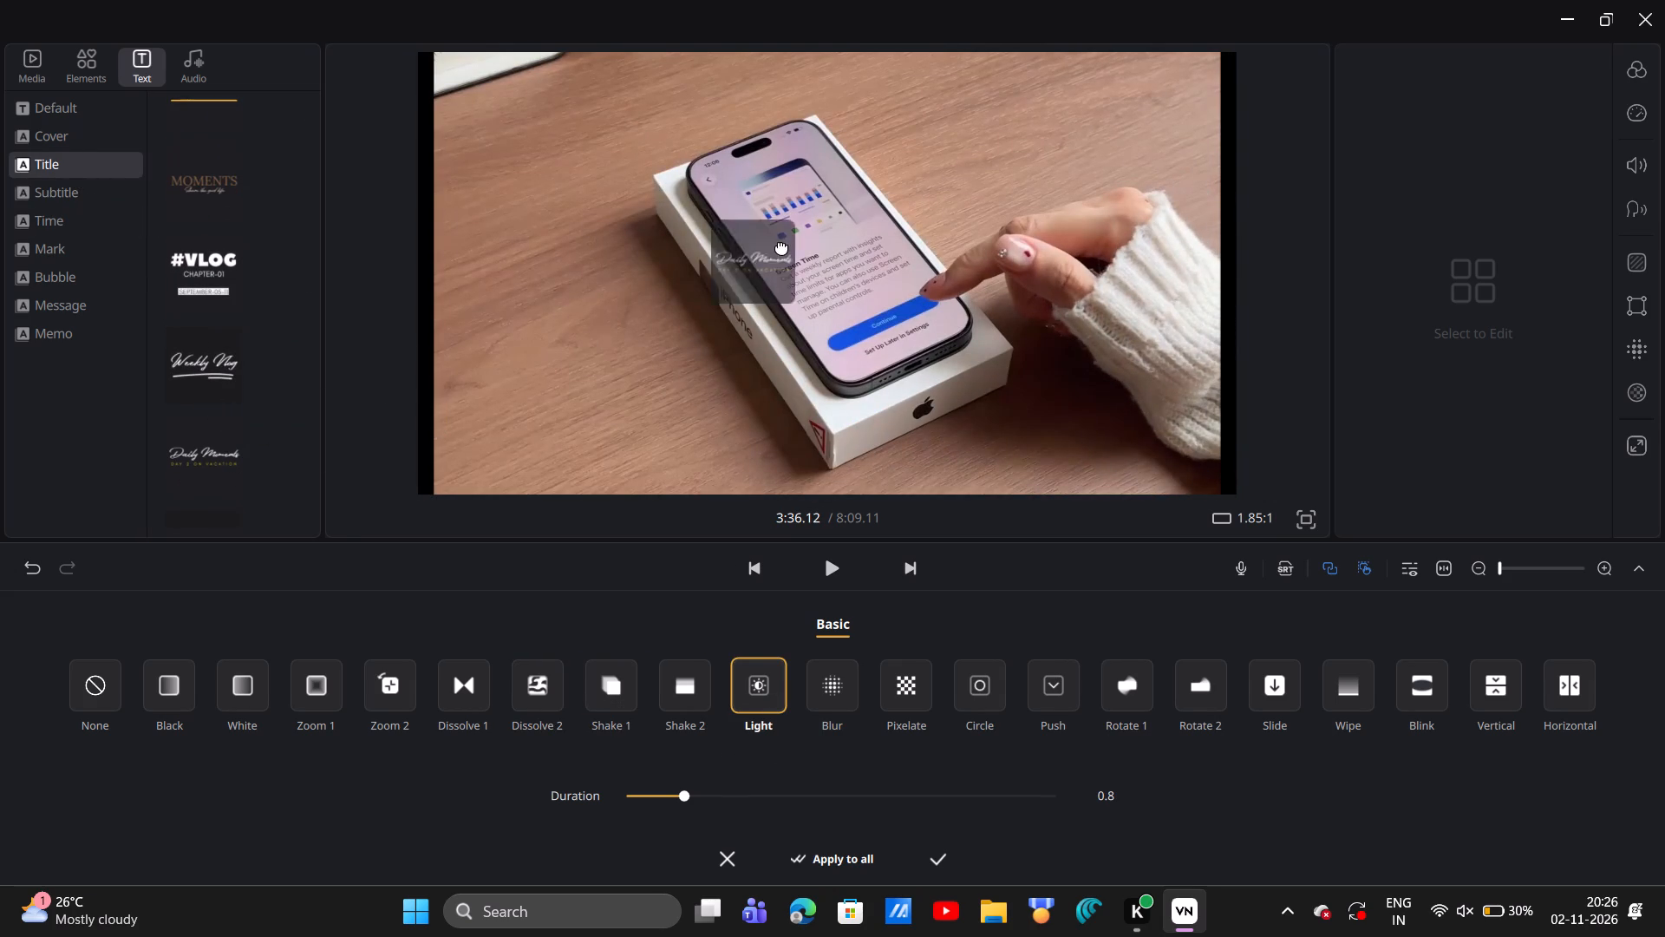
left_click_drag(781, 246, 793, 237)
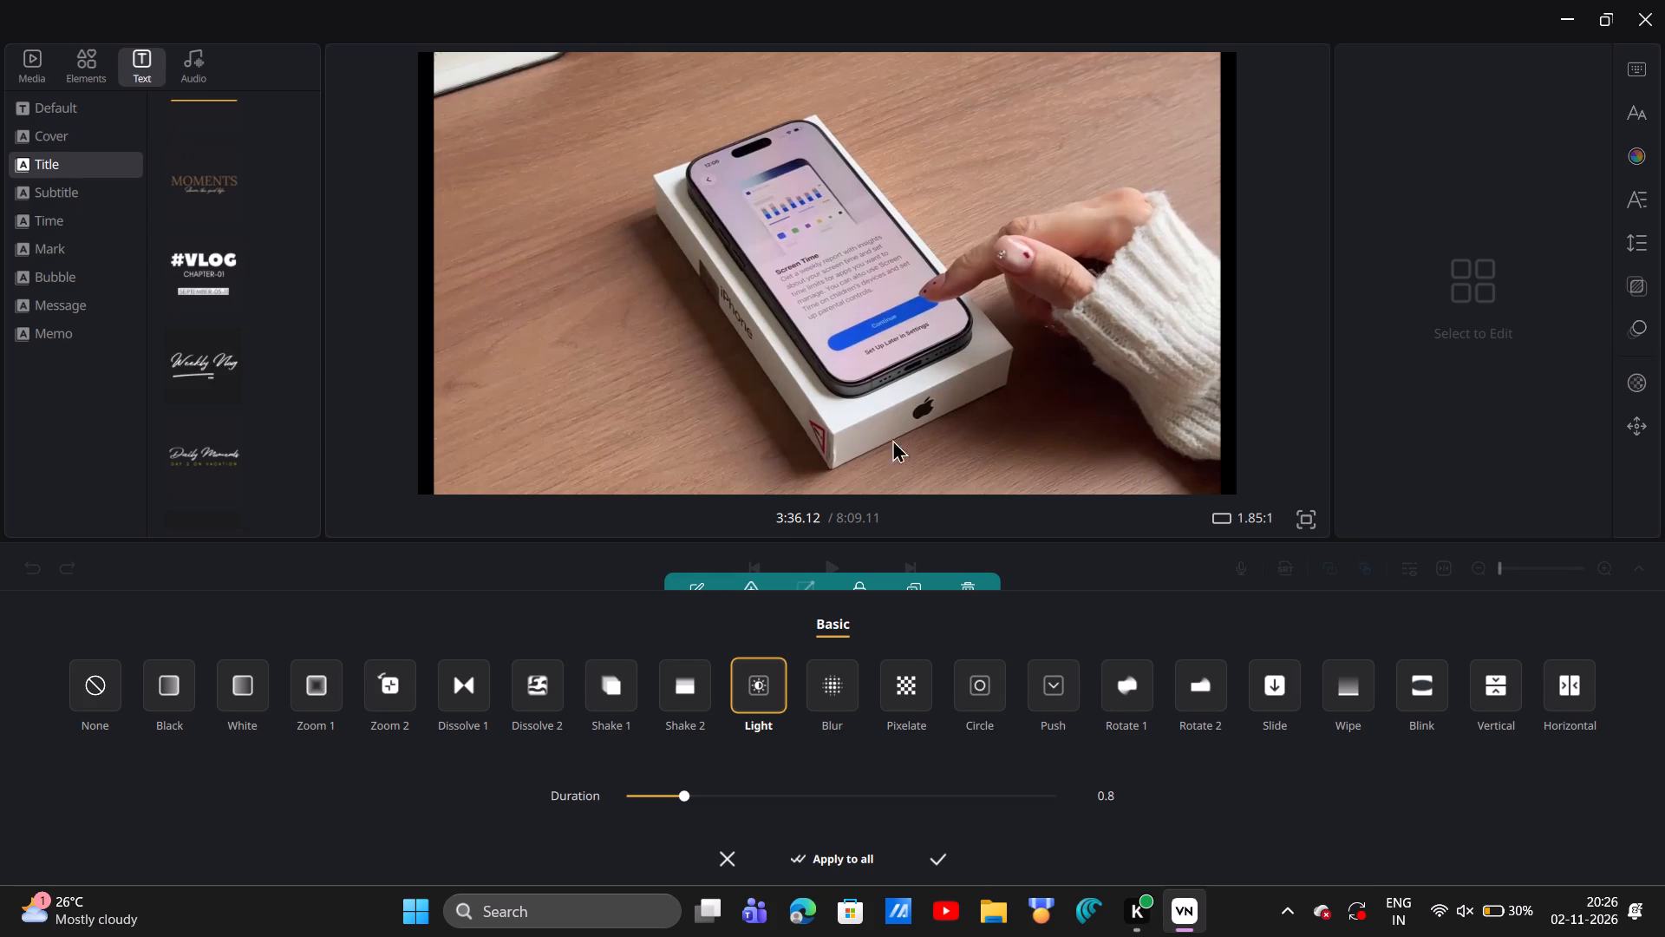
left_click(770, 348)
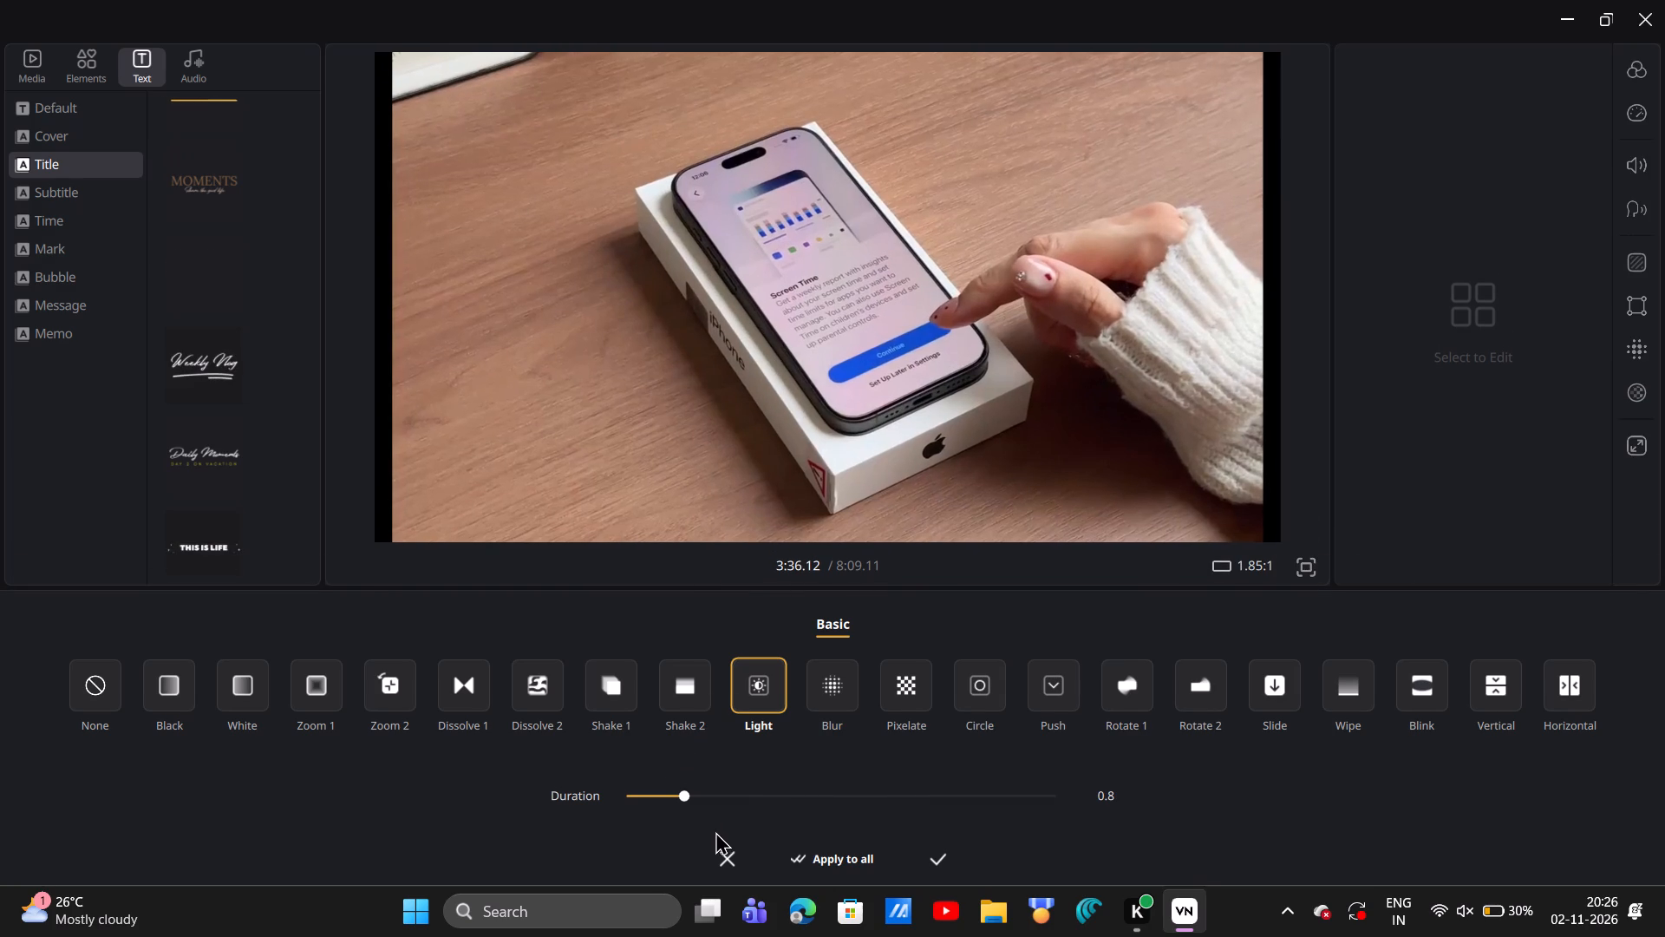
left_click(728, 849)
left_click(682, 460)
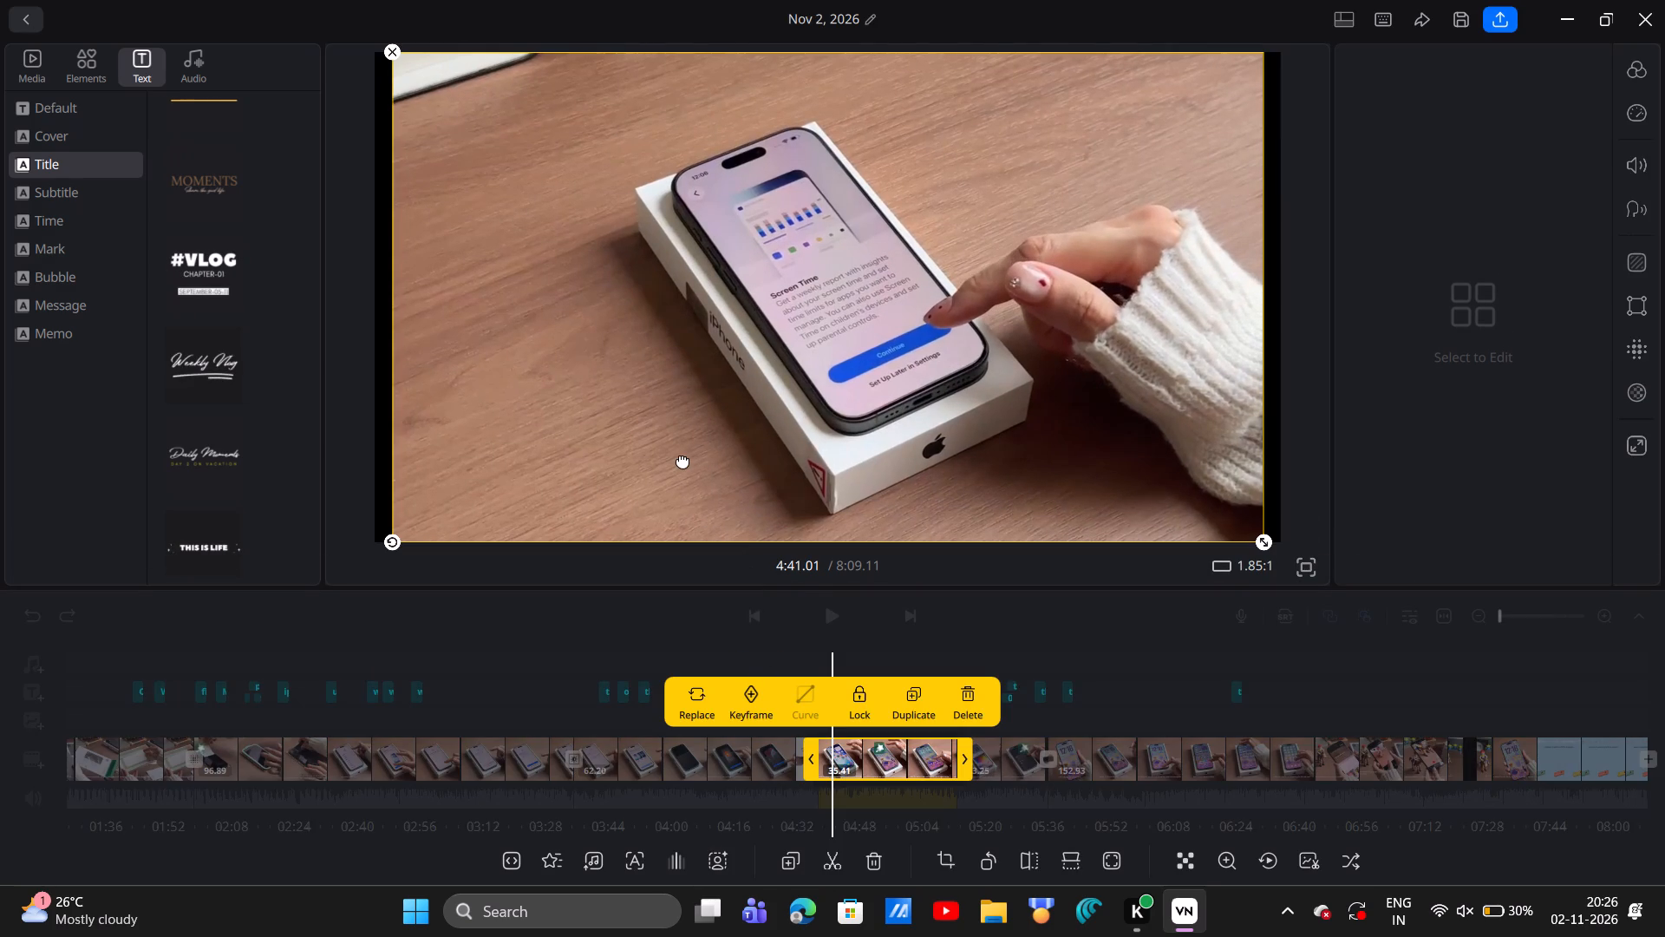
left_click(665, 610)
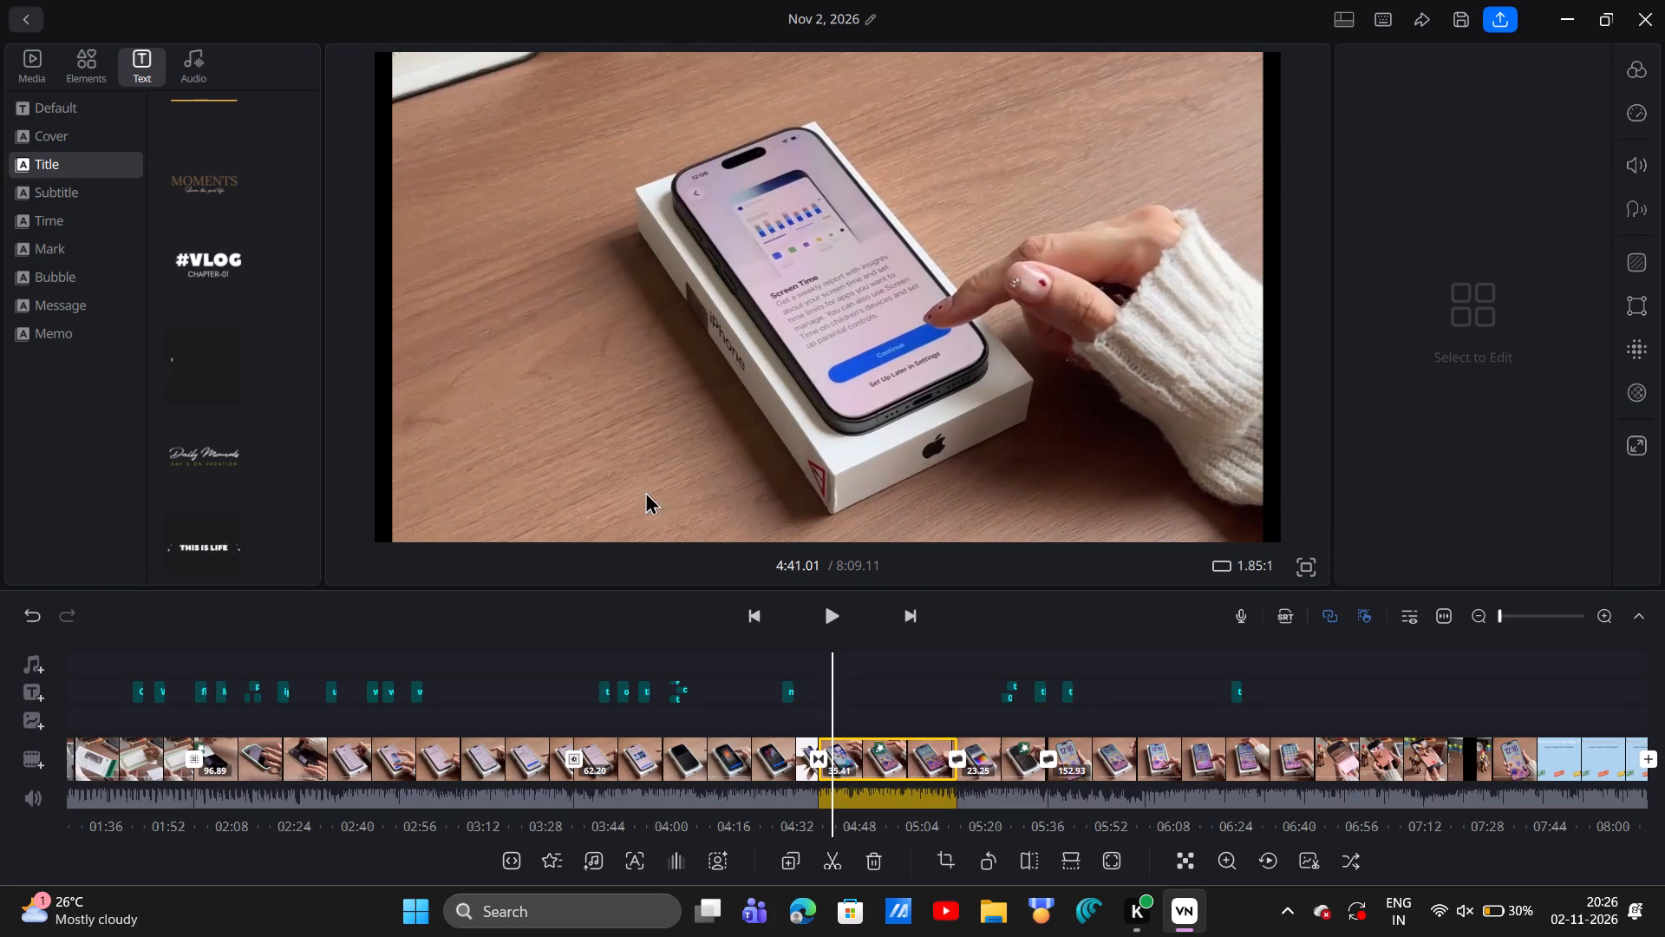
Add the Daily Moments title in the upper part of the frame at 4:41 and blank out its second text line.
left_click_drag(215, 447, 839, 212)
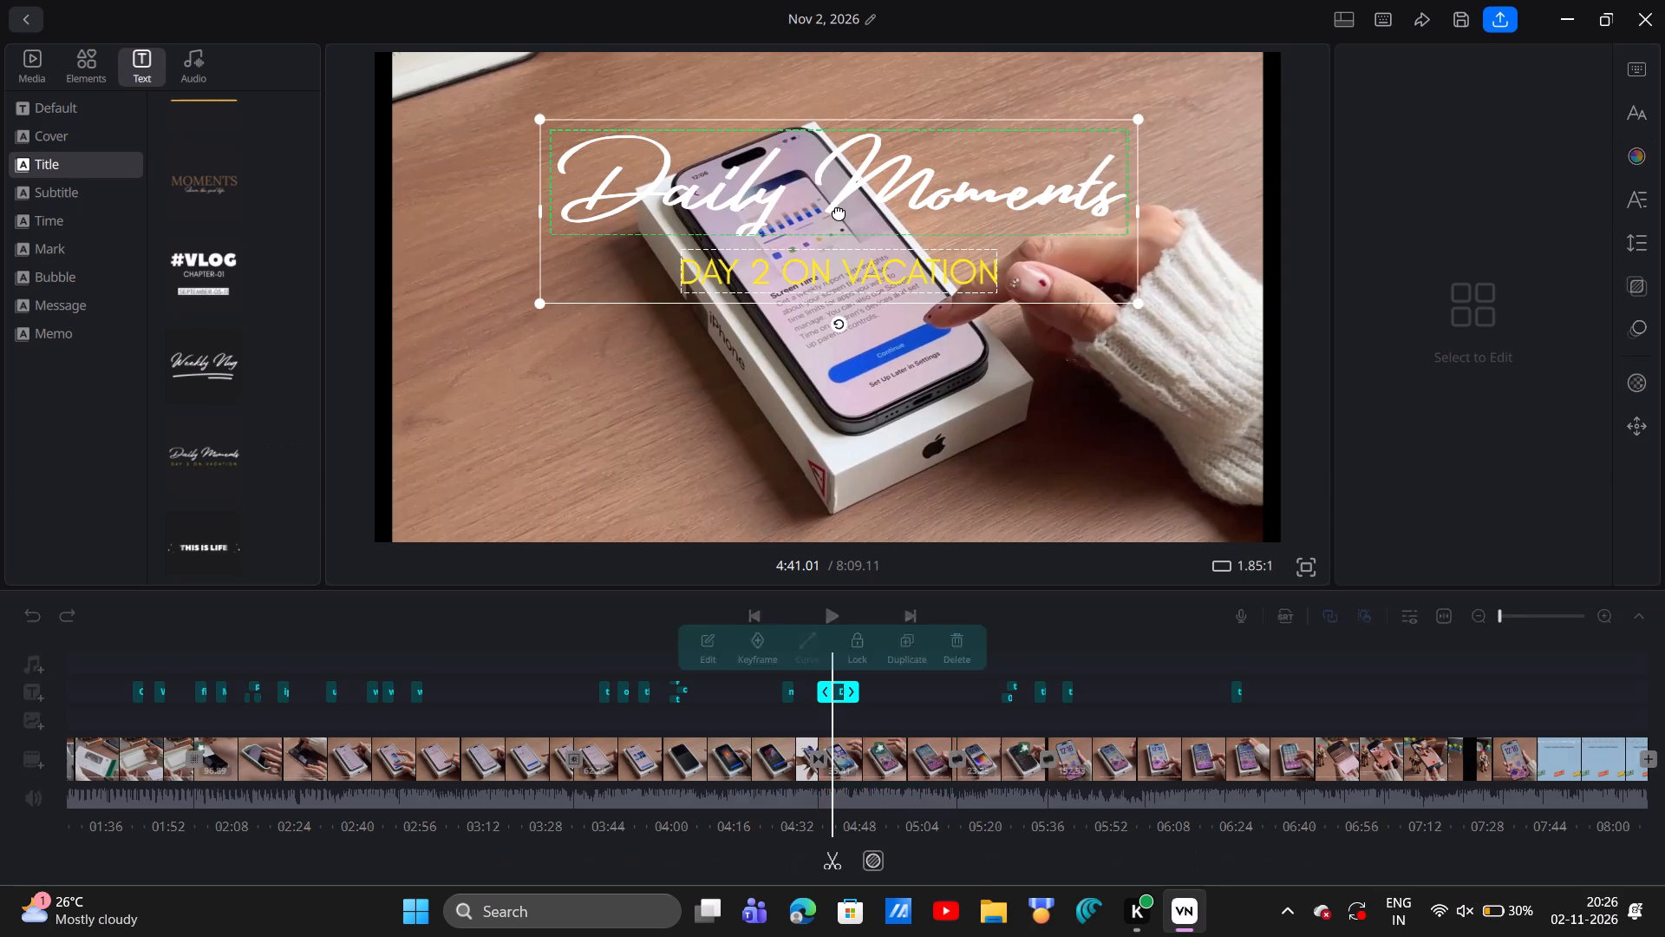
left_click_drag(963, 232, 905, 200)
left_click(911, 243)
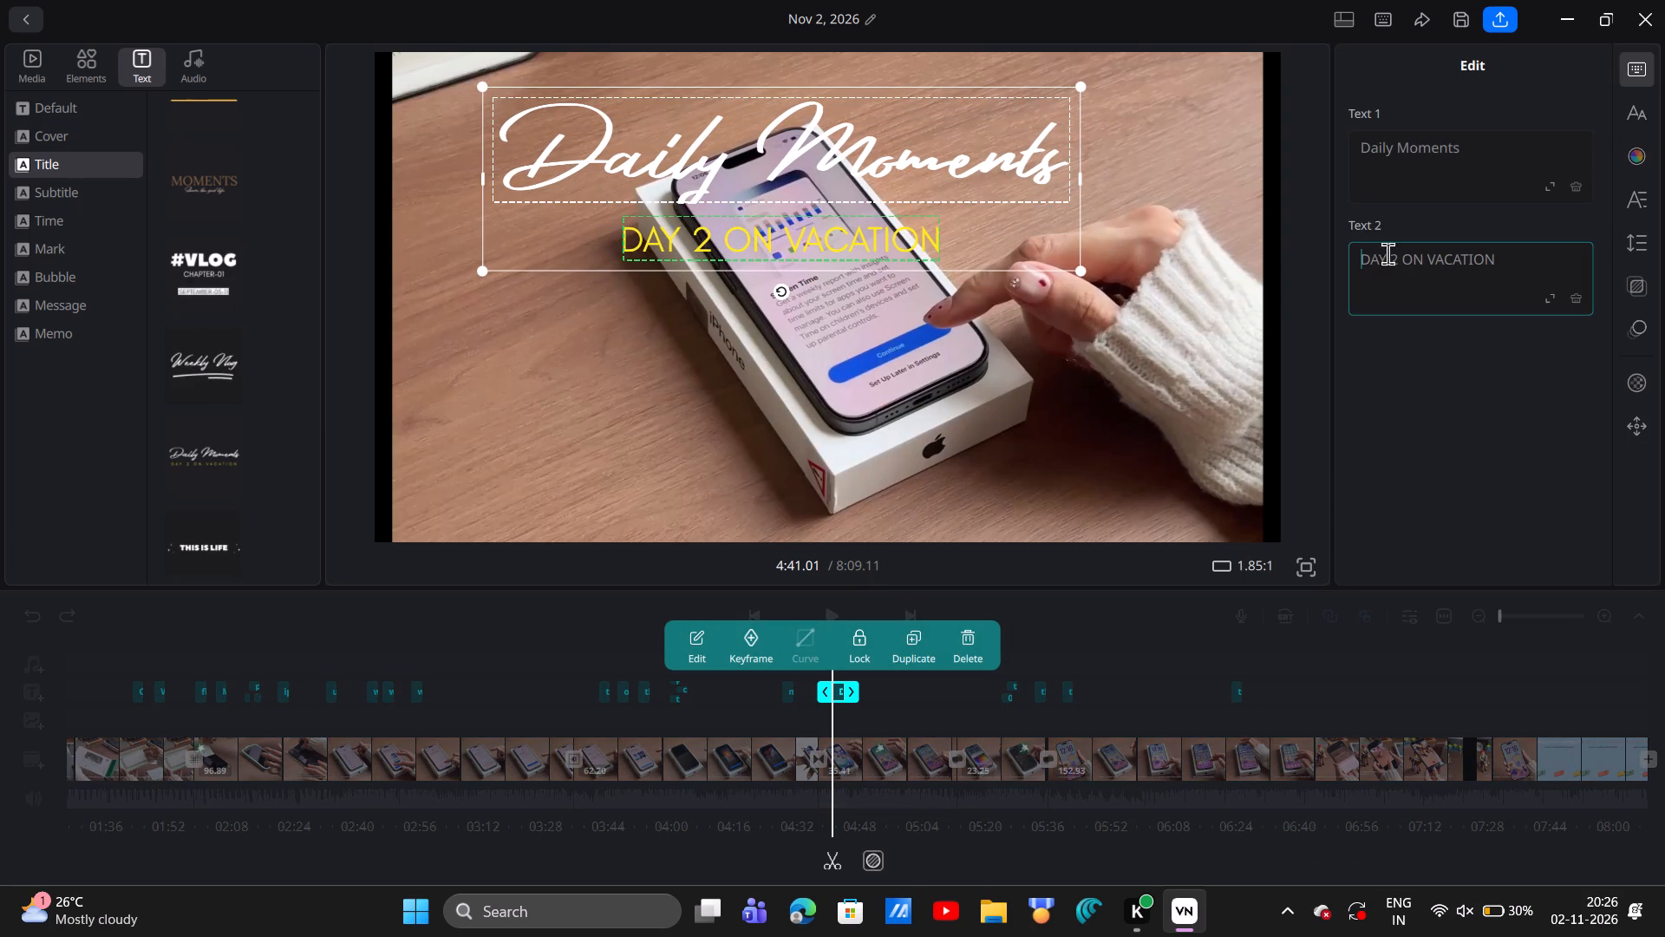
key("space")
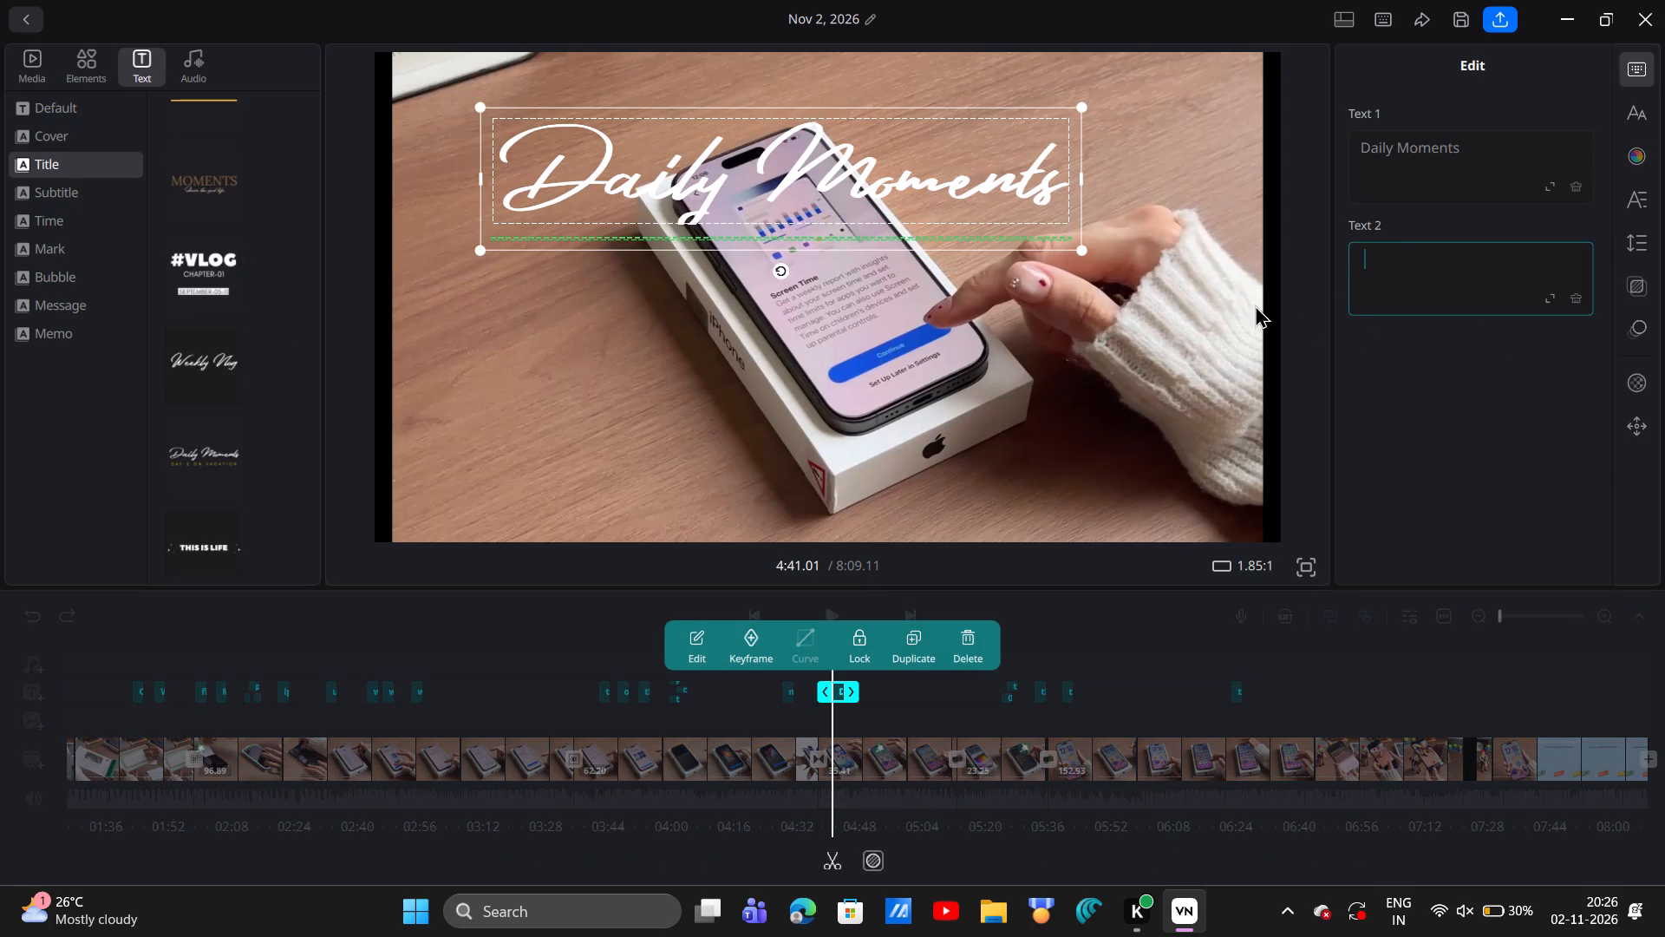
left_click(1135, 246)
Reposition the video clip behind the title and enlarge it to fill the whole 1.85:1 frame.
left_click_drag(956, 184, 1015, 240)
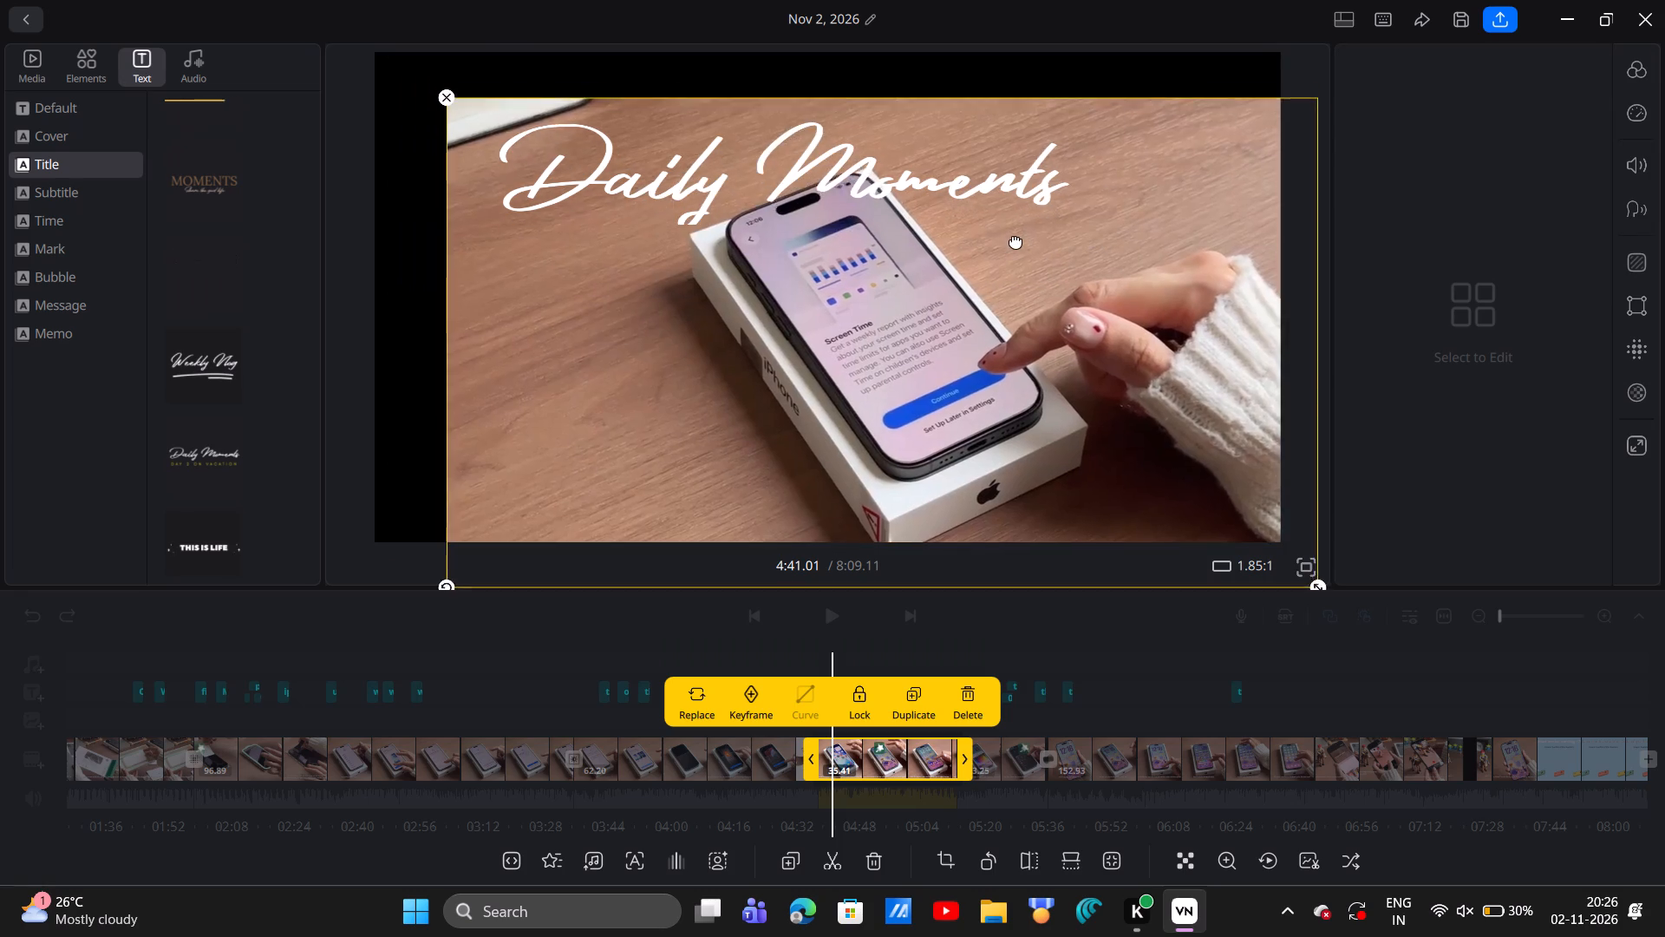
left_click_drag(1015, 240, 926, 178)
left_click(926, 178)
left_click(926, 178)
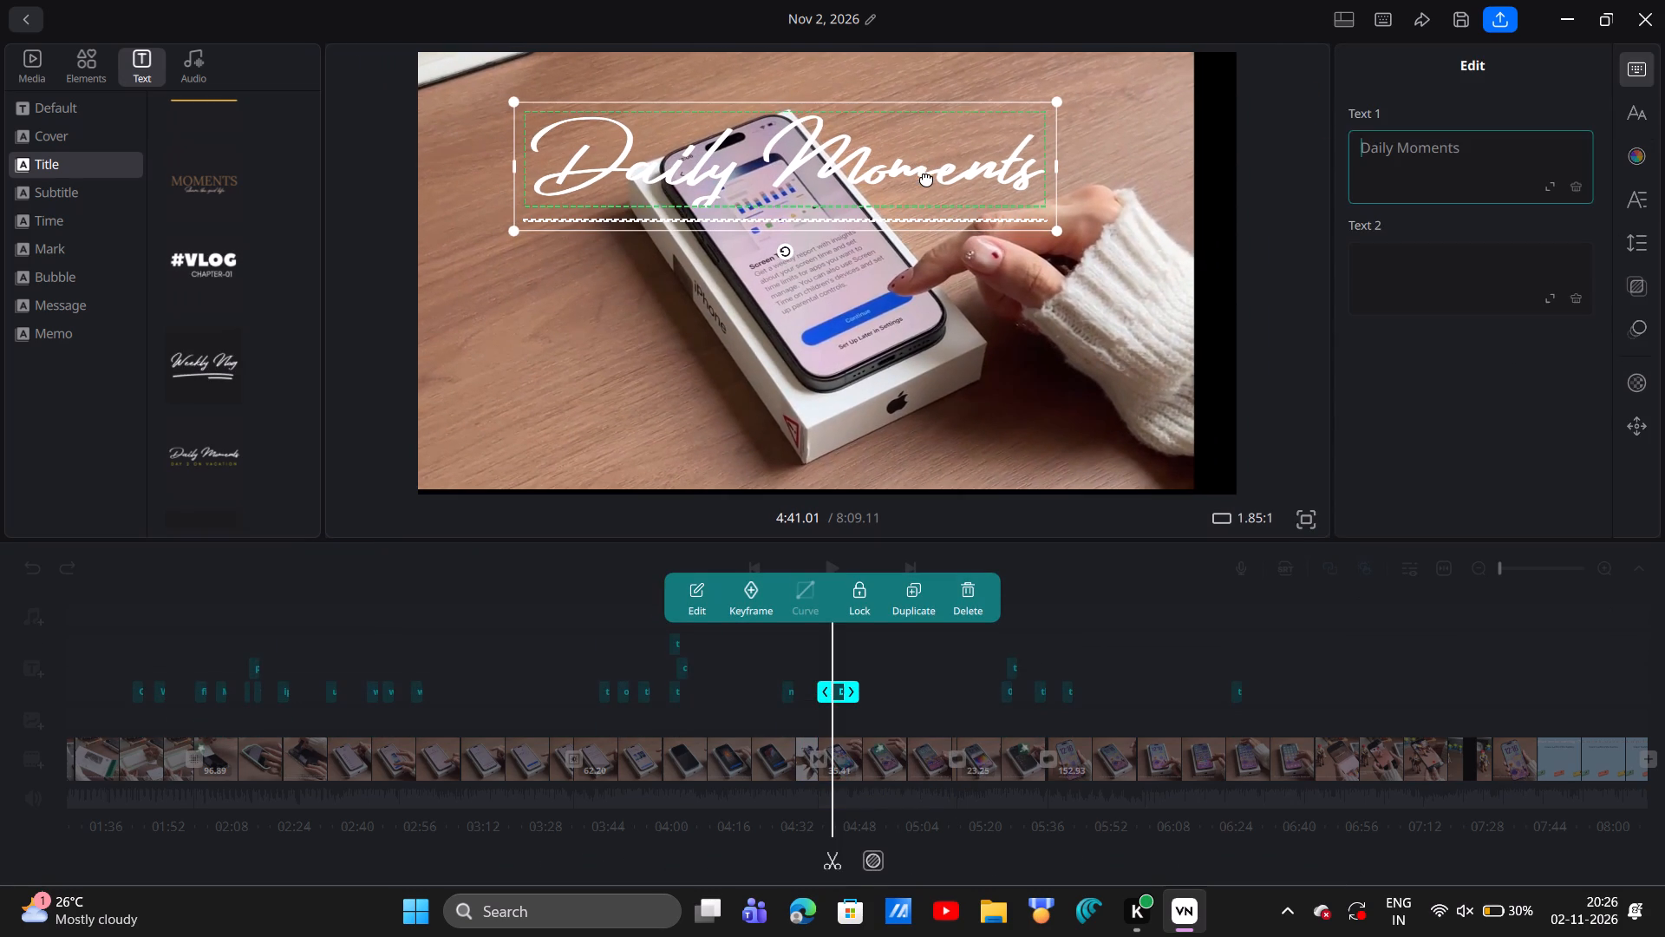
left_click(878, 292)
left_click_drag(878, 292, 898, 302)
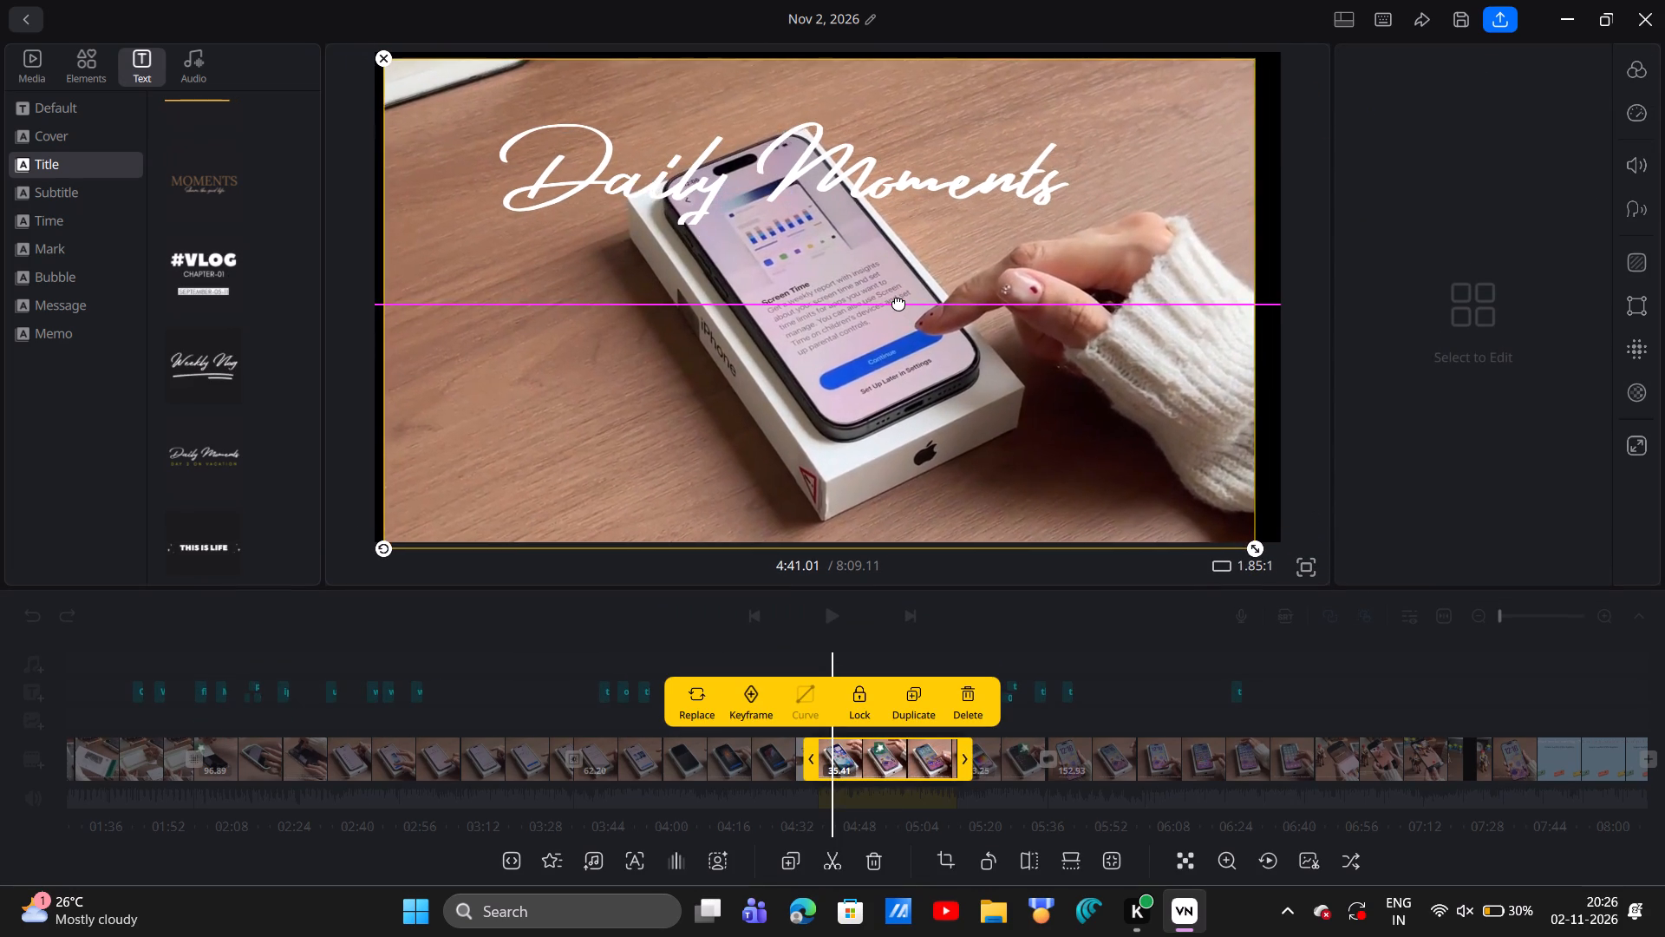
left_click_drag(898, 302, 901, 305)
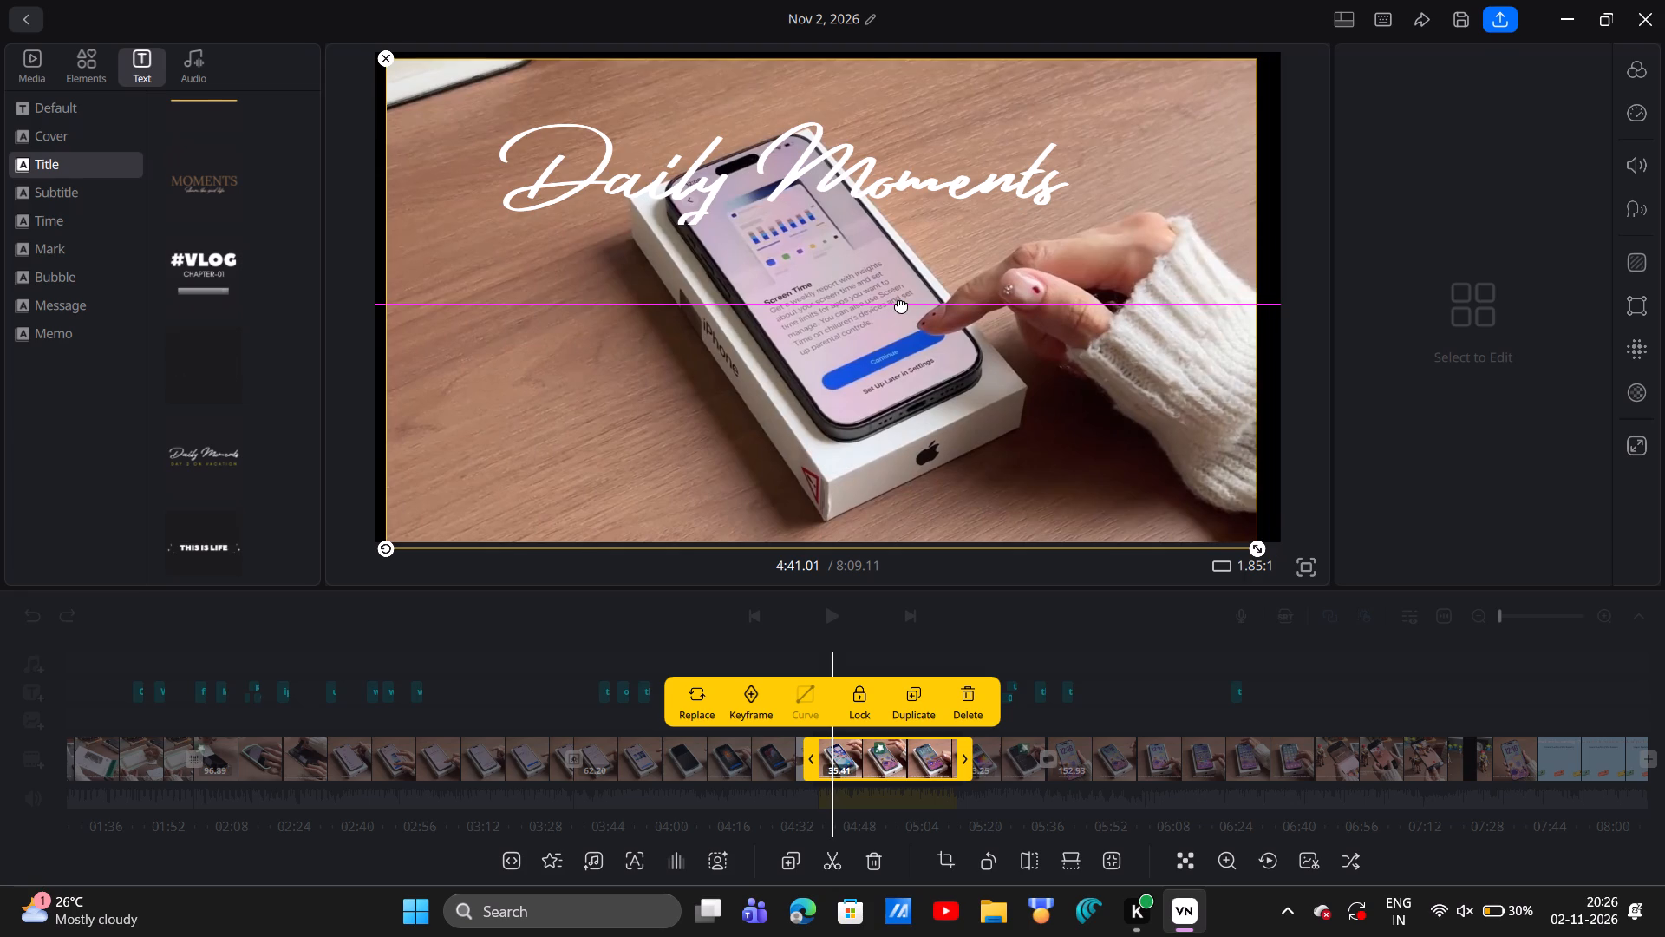
left_click_drag(901, 305, 886, 304)
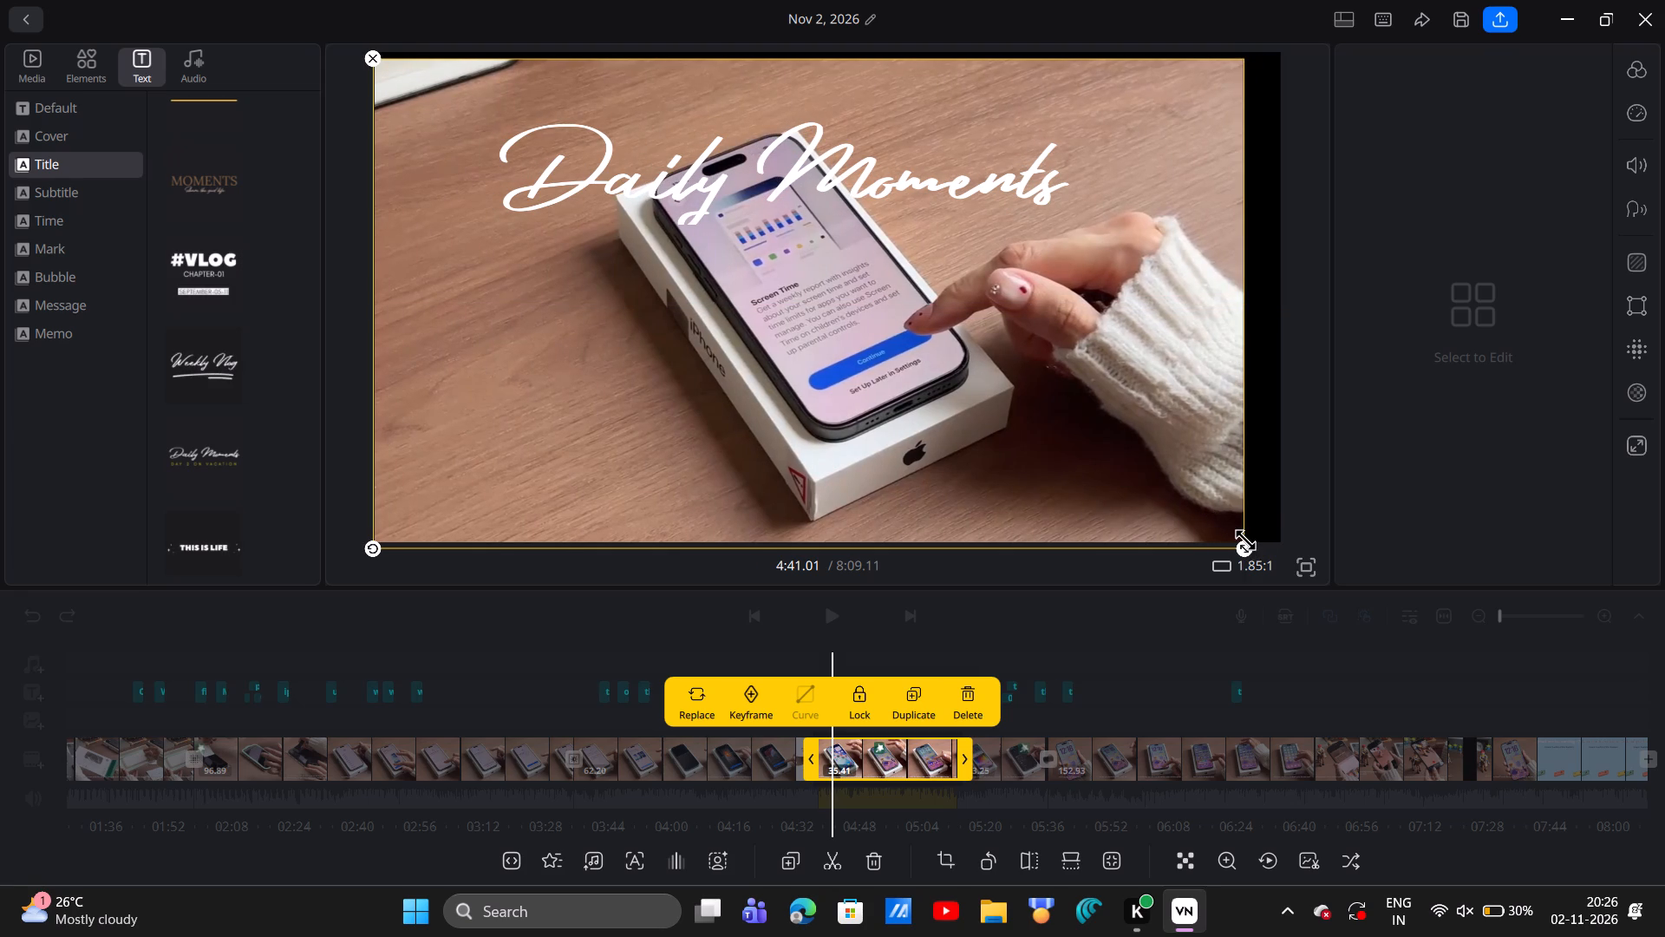
left_click_drag(1244, 541, 1303, 530)
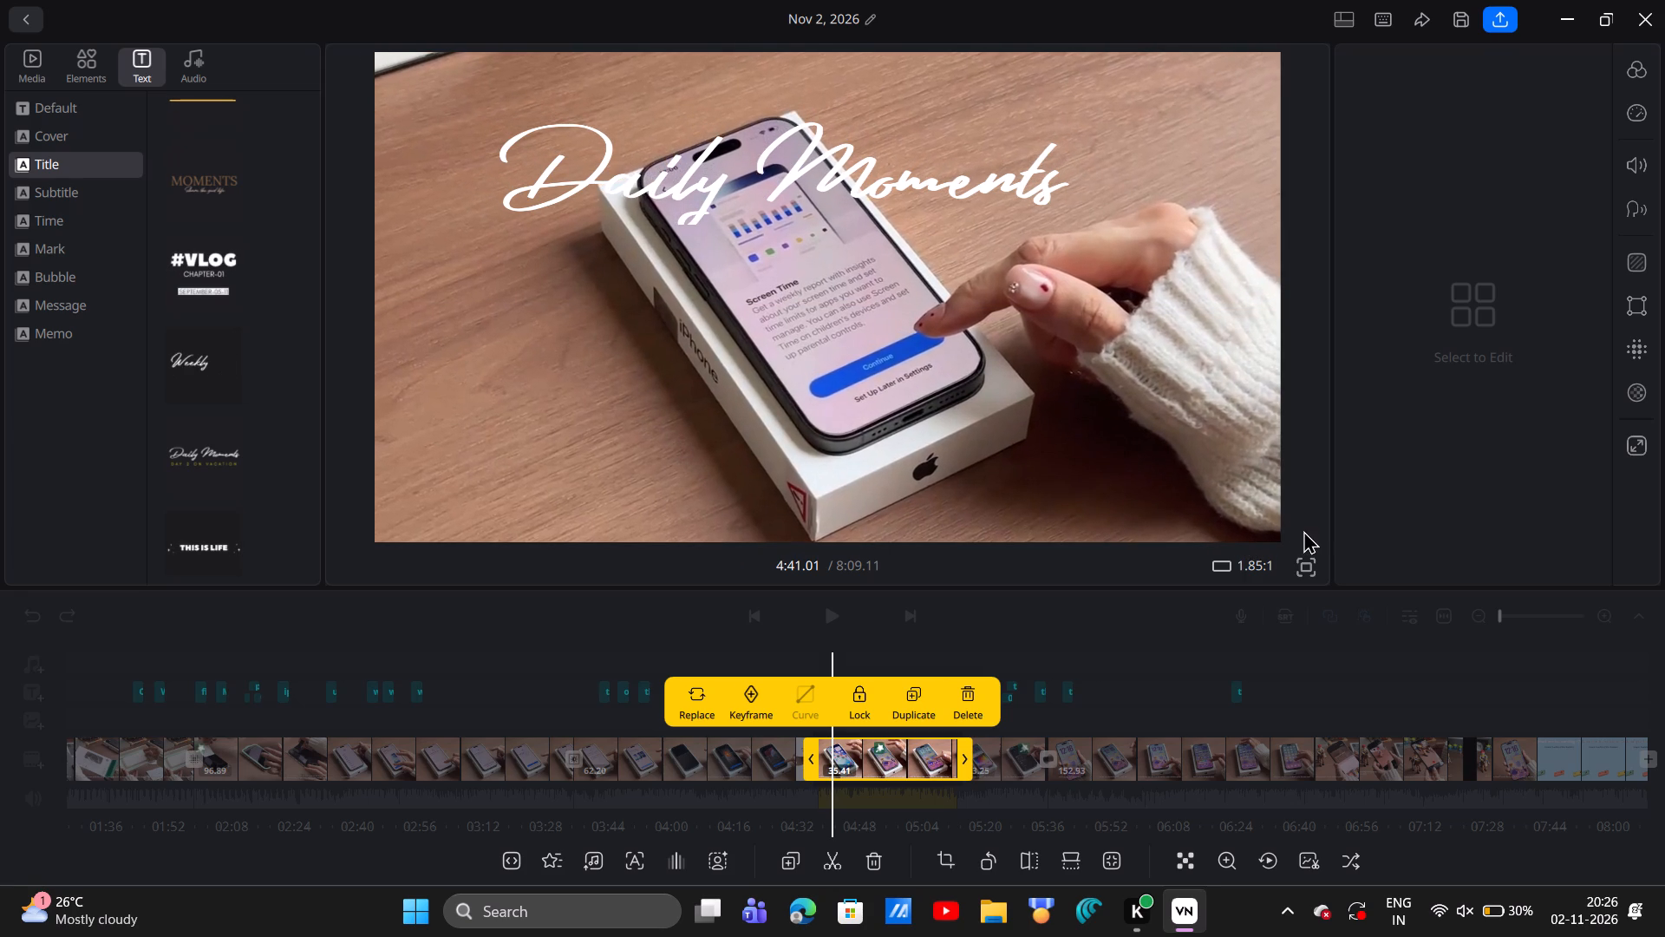
Move the Daily Moments title up to the top edge of the frame, above the phone, and deselect it.
left_click(930, 196)
left_click_drag(930, 196, 955, 170)
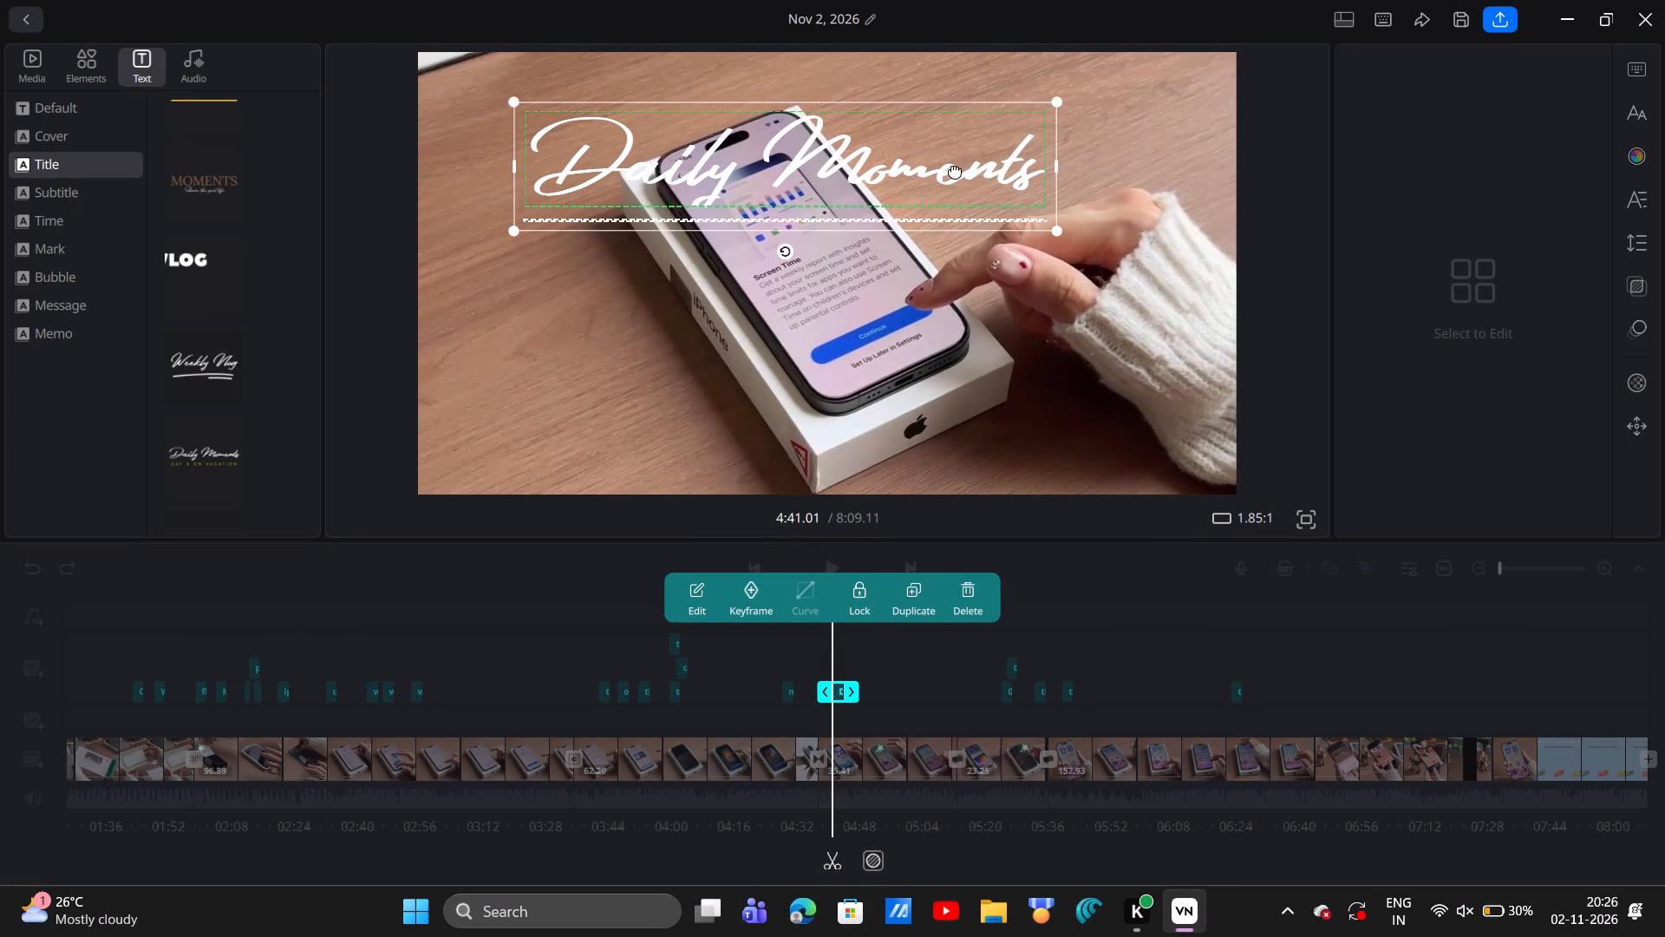
left_click_drag(955, 170, 932, 156)
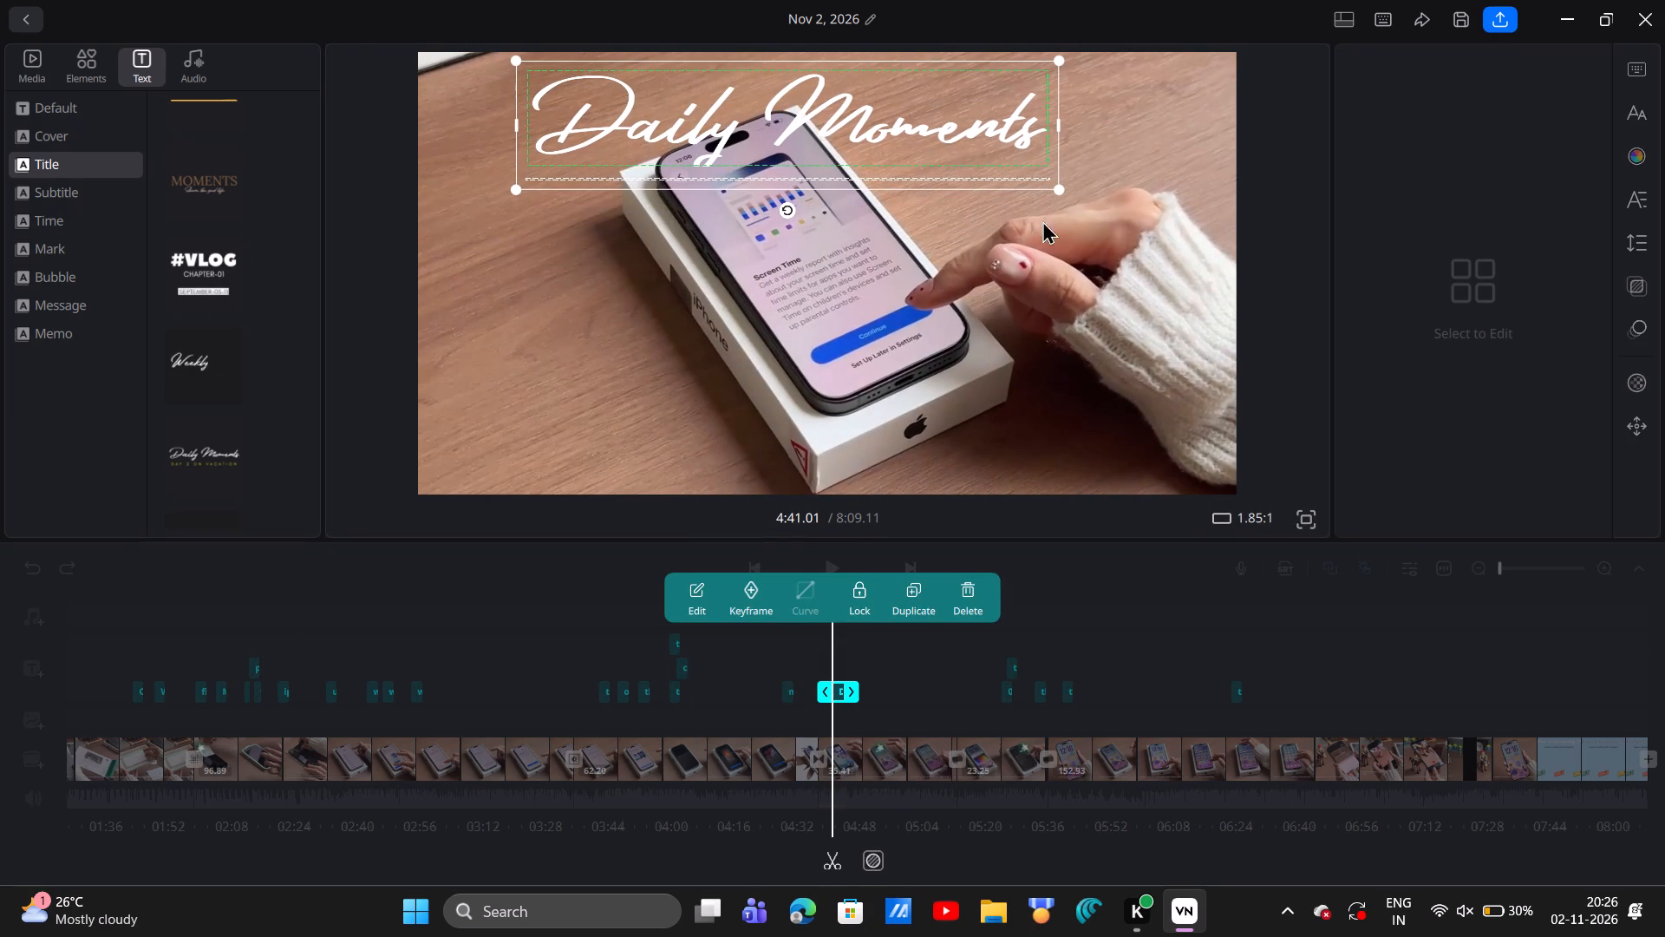
left_click(1284, 192)
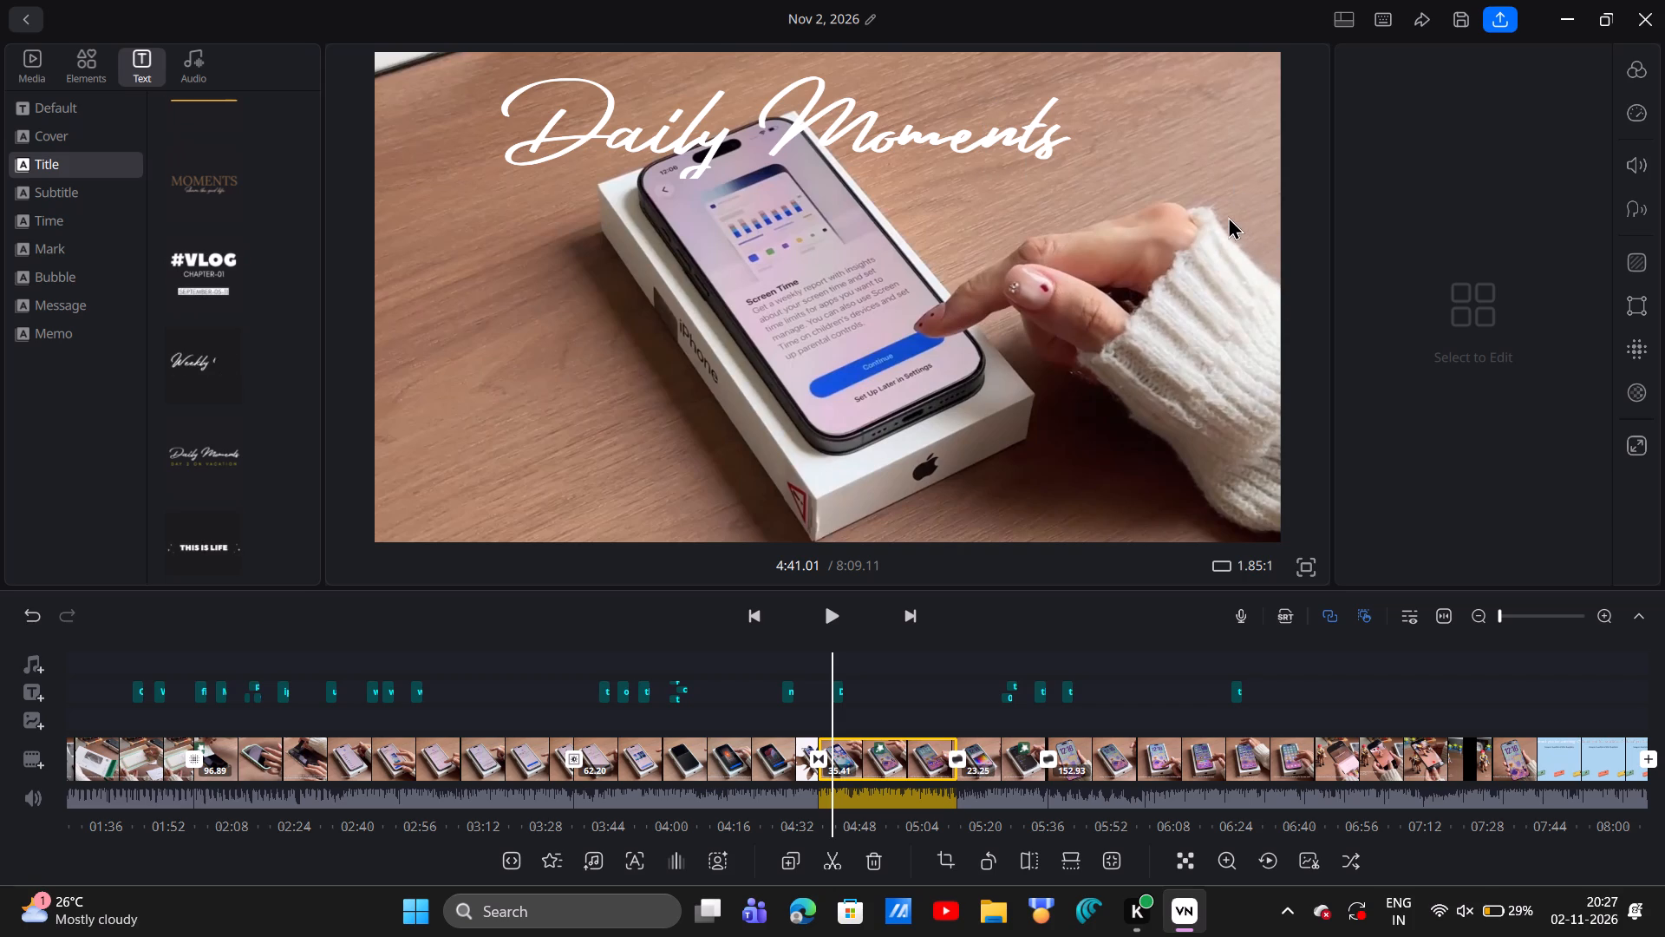
left_click(1316, 217)
Play the video from 4:41 to preview the Daily Moments title over the clip.
scroll(1215, 261, "down", 1)
left_click(725, 585)
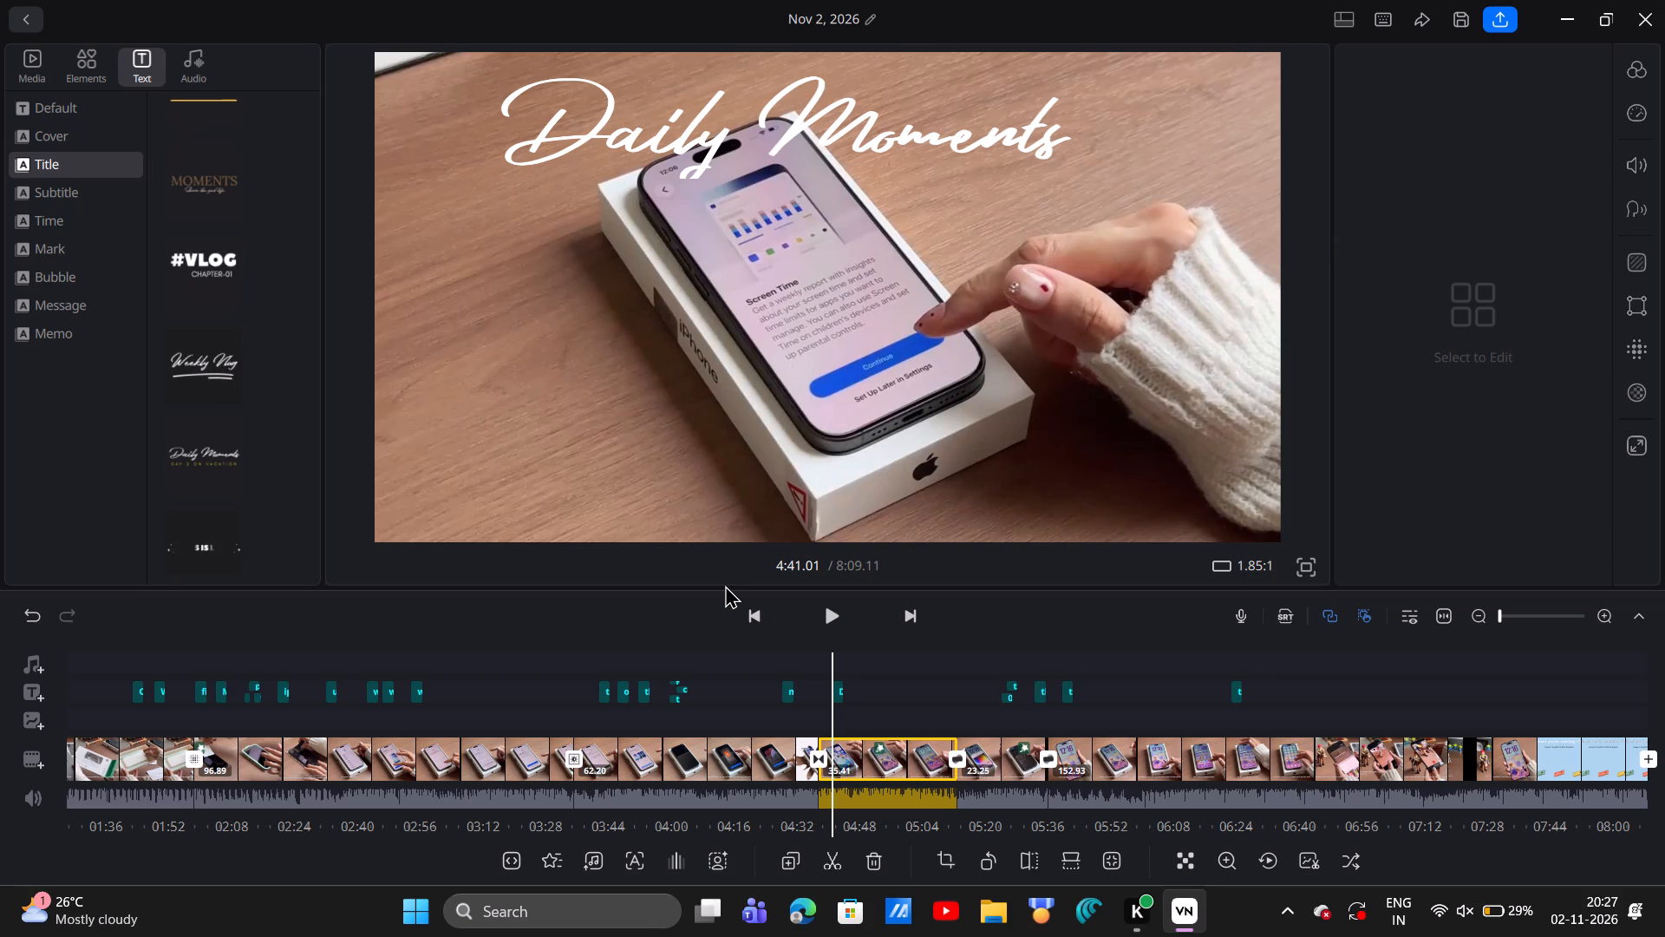
scroll(725, 585, "down", 1)
left_click(816, 601)
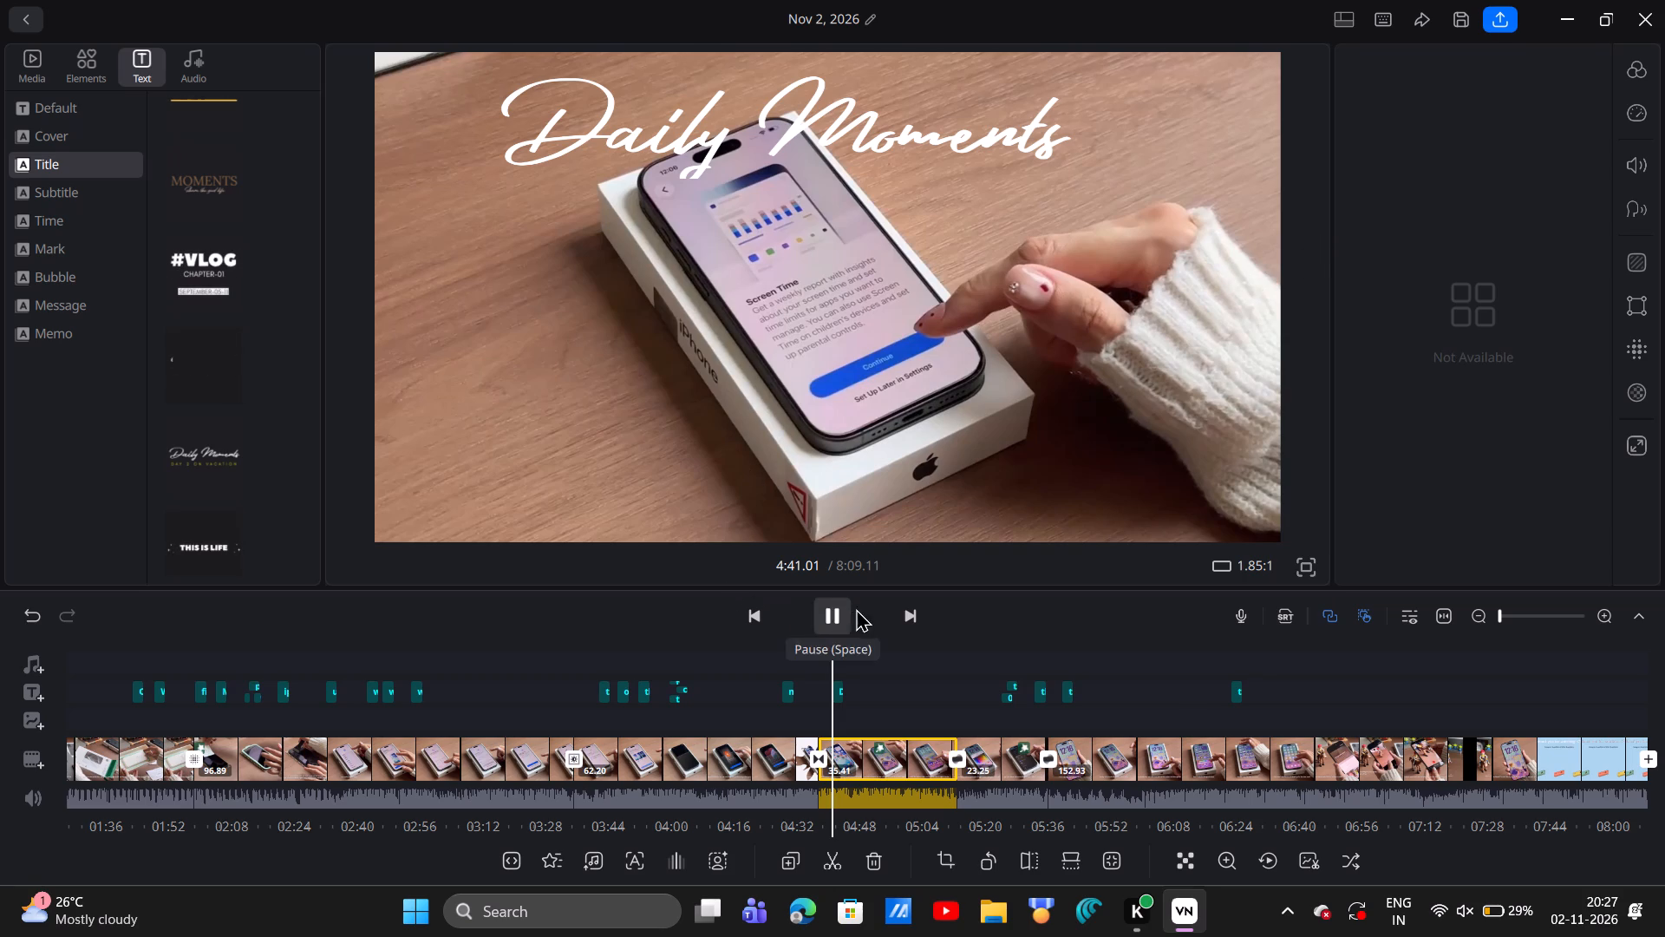
scroll(959, 740, "left", 2)
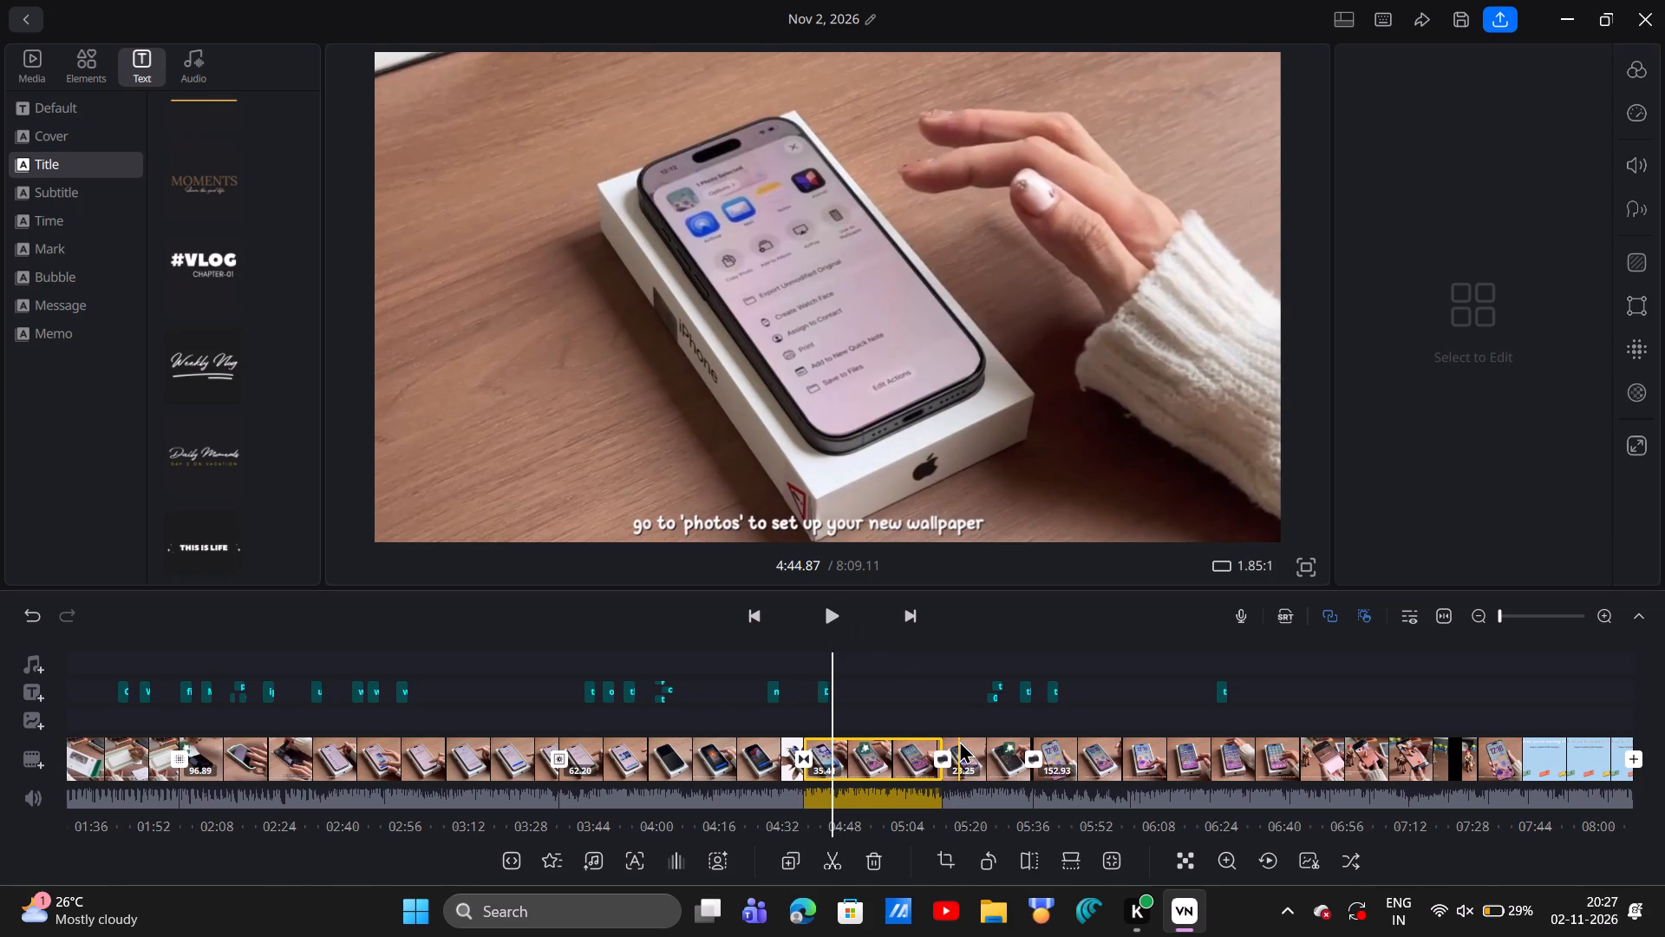
Open the transition between the 23.25 and 152.93 clips and choose Rotate 1 with a 0.8 duration.
left_click(1034, 755)
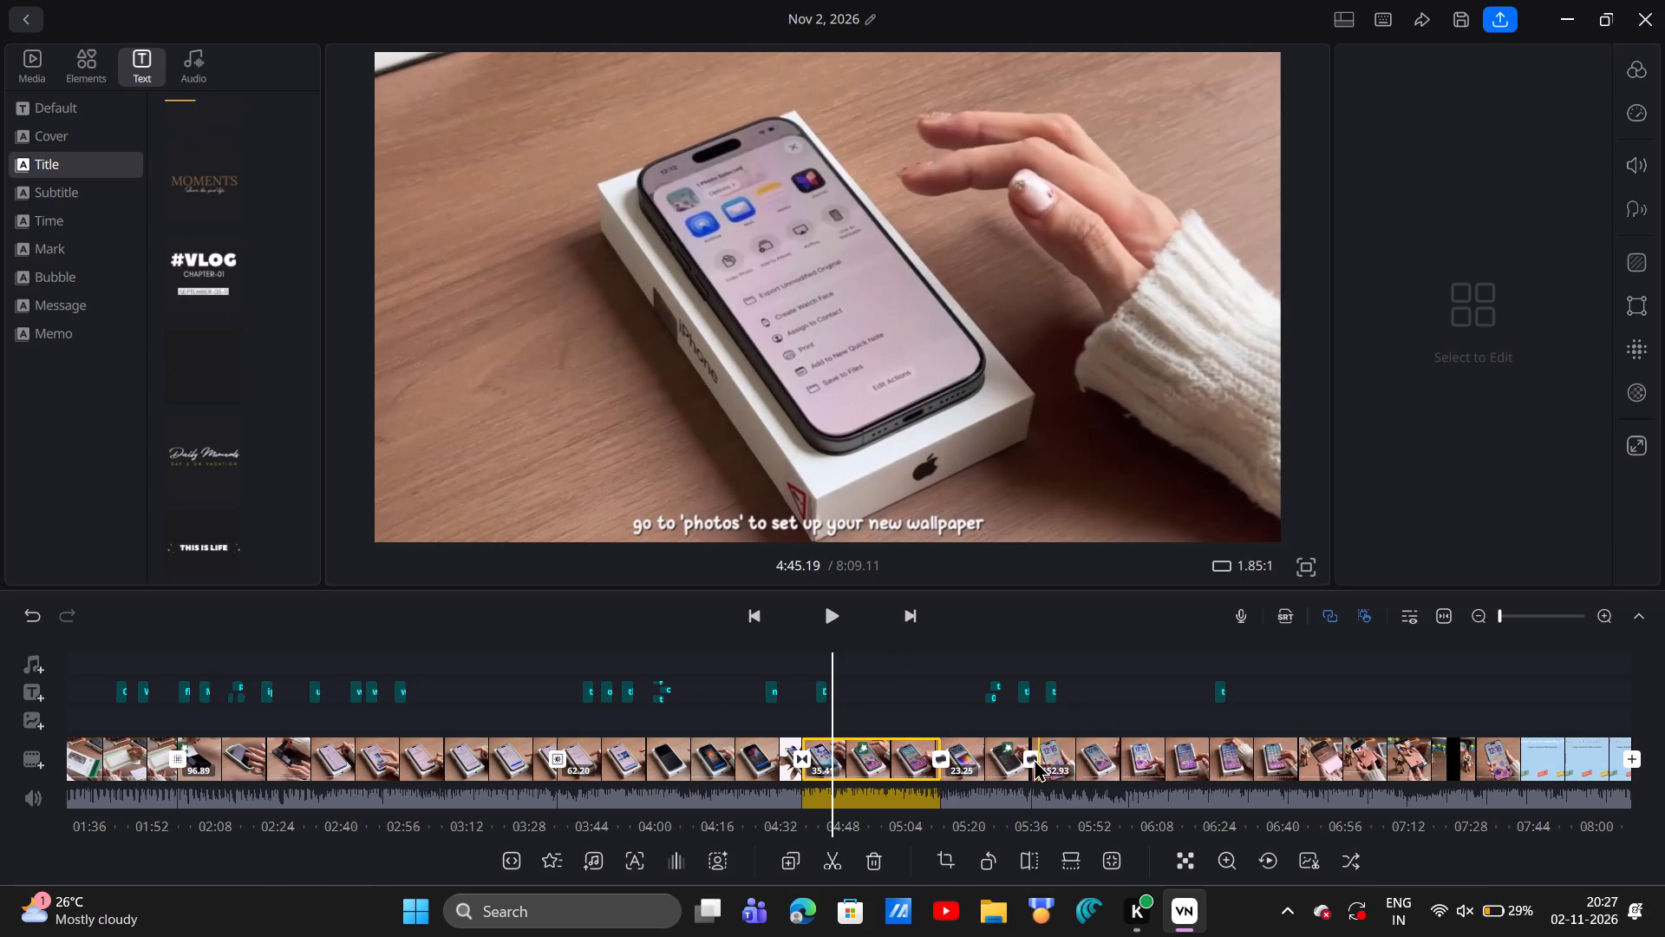
left_click(1030, 759)
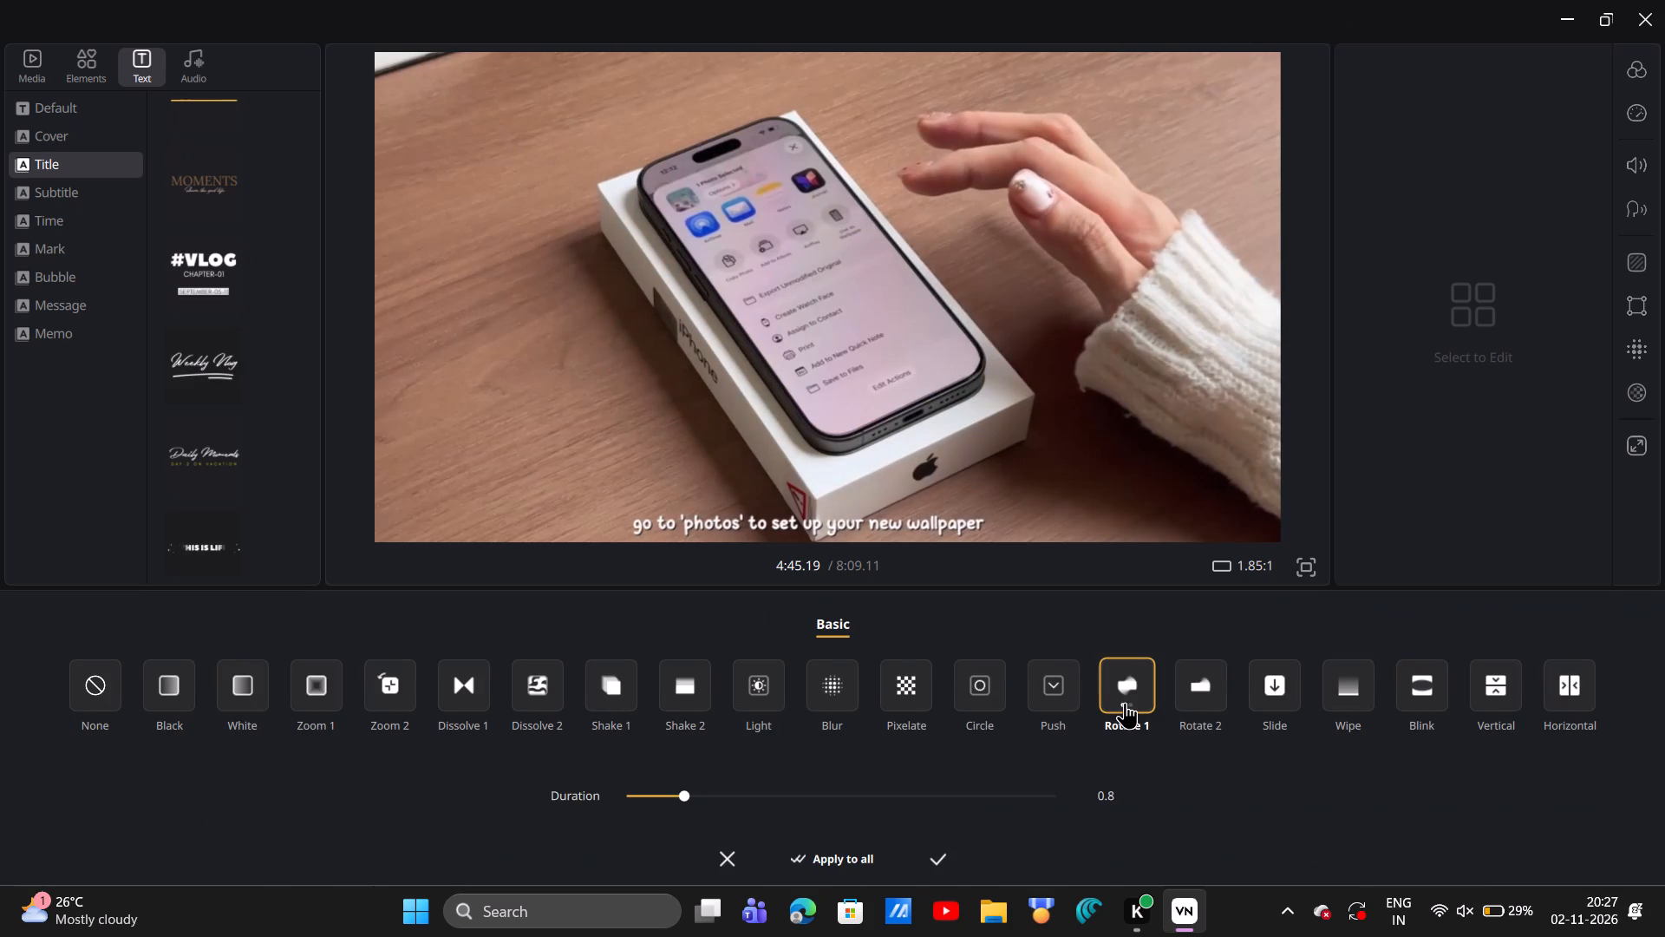
left_click(1125, 702)
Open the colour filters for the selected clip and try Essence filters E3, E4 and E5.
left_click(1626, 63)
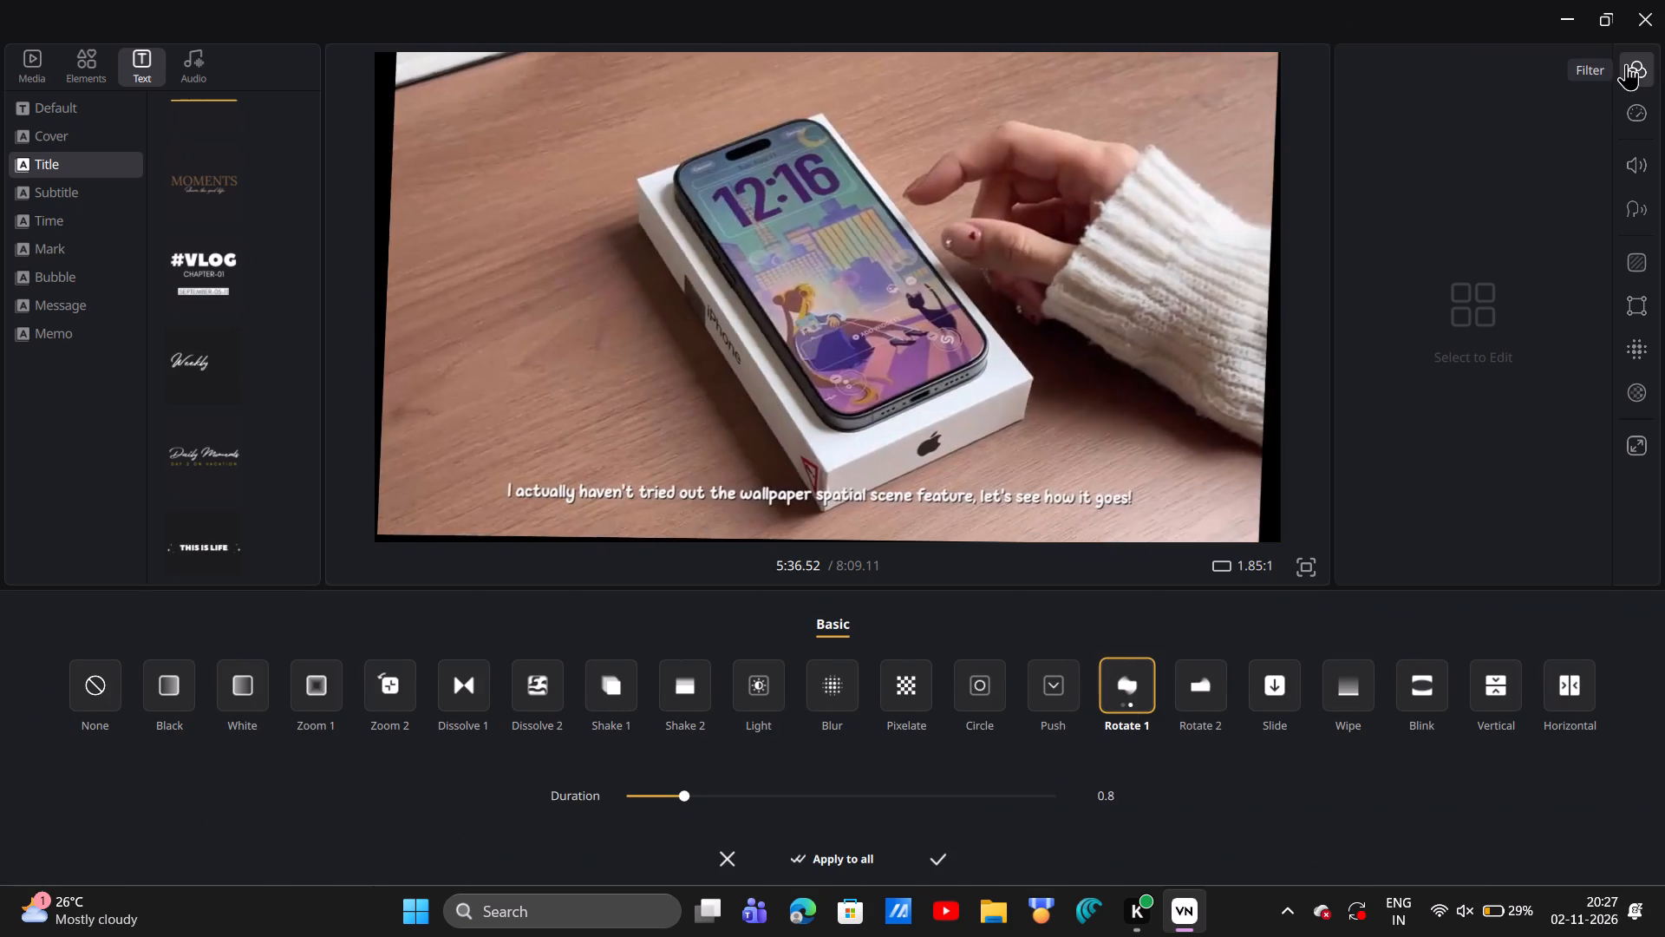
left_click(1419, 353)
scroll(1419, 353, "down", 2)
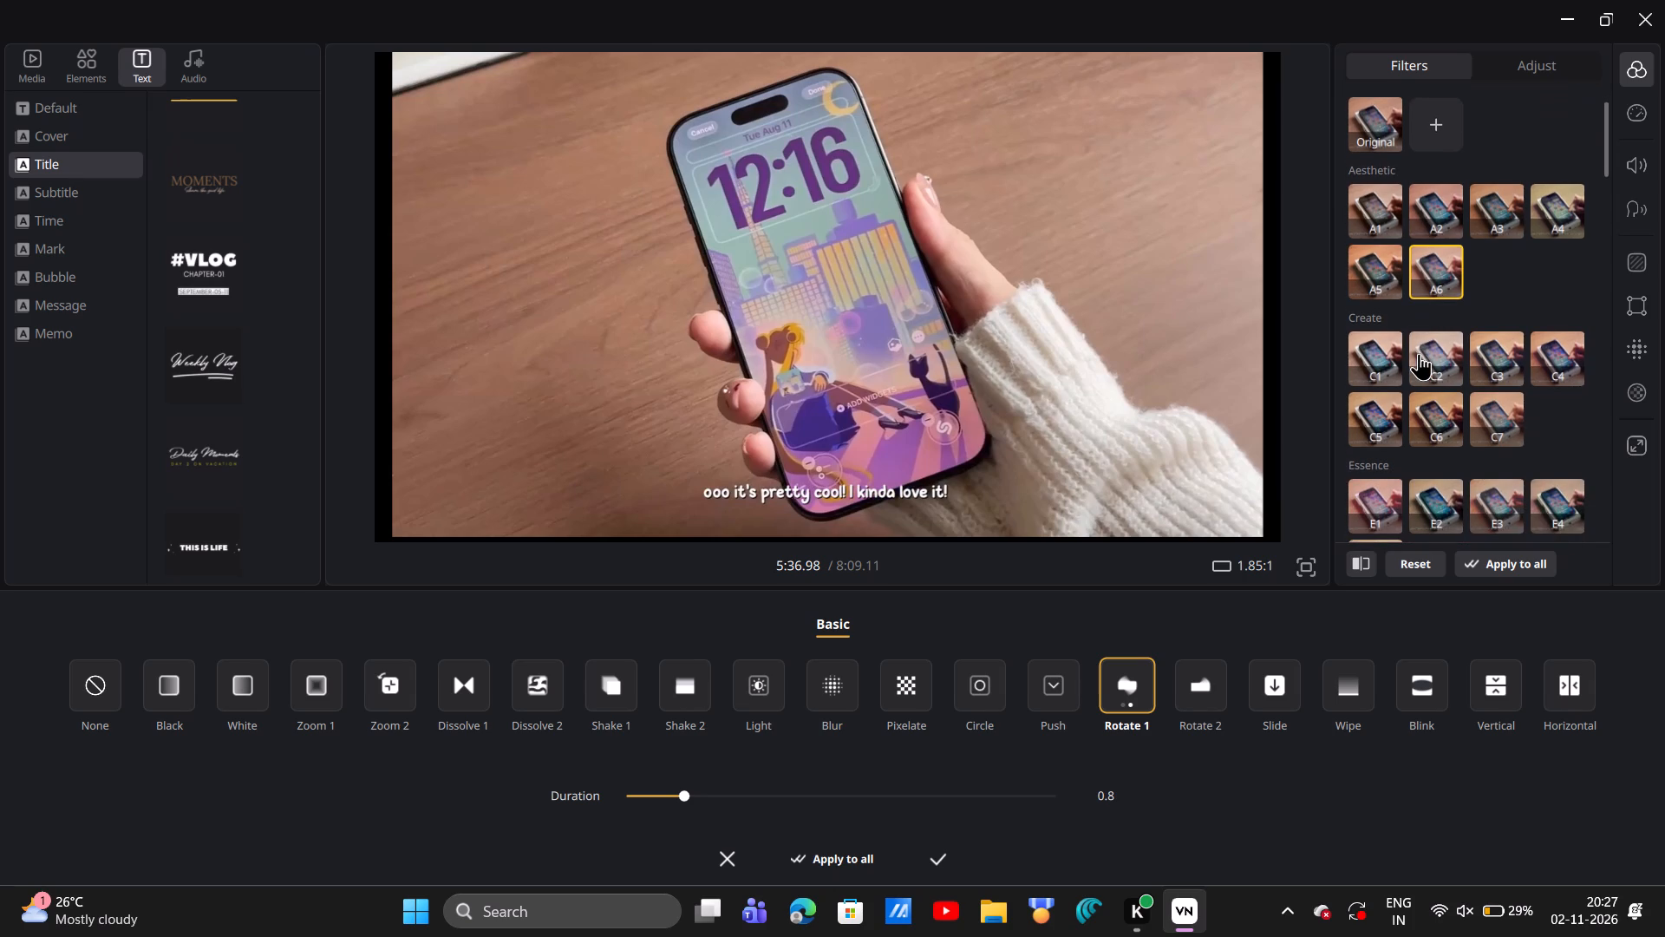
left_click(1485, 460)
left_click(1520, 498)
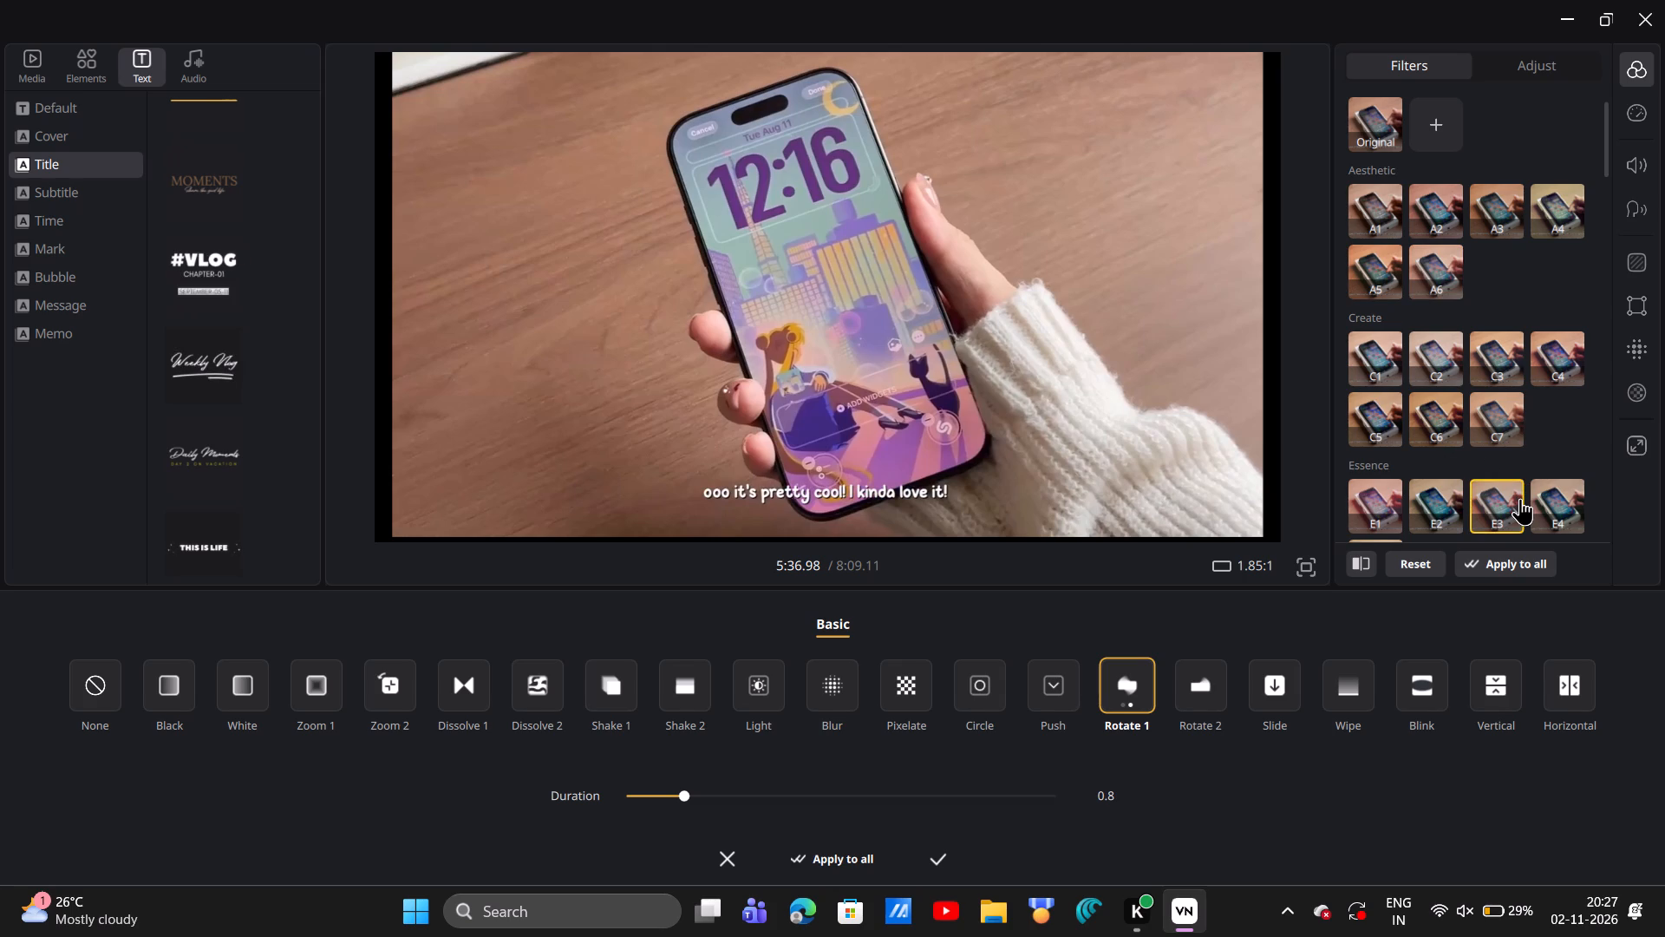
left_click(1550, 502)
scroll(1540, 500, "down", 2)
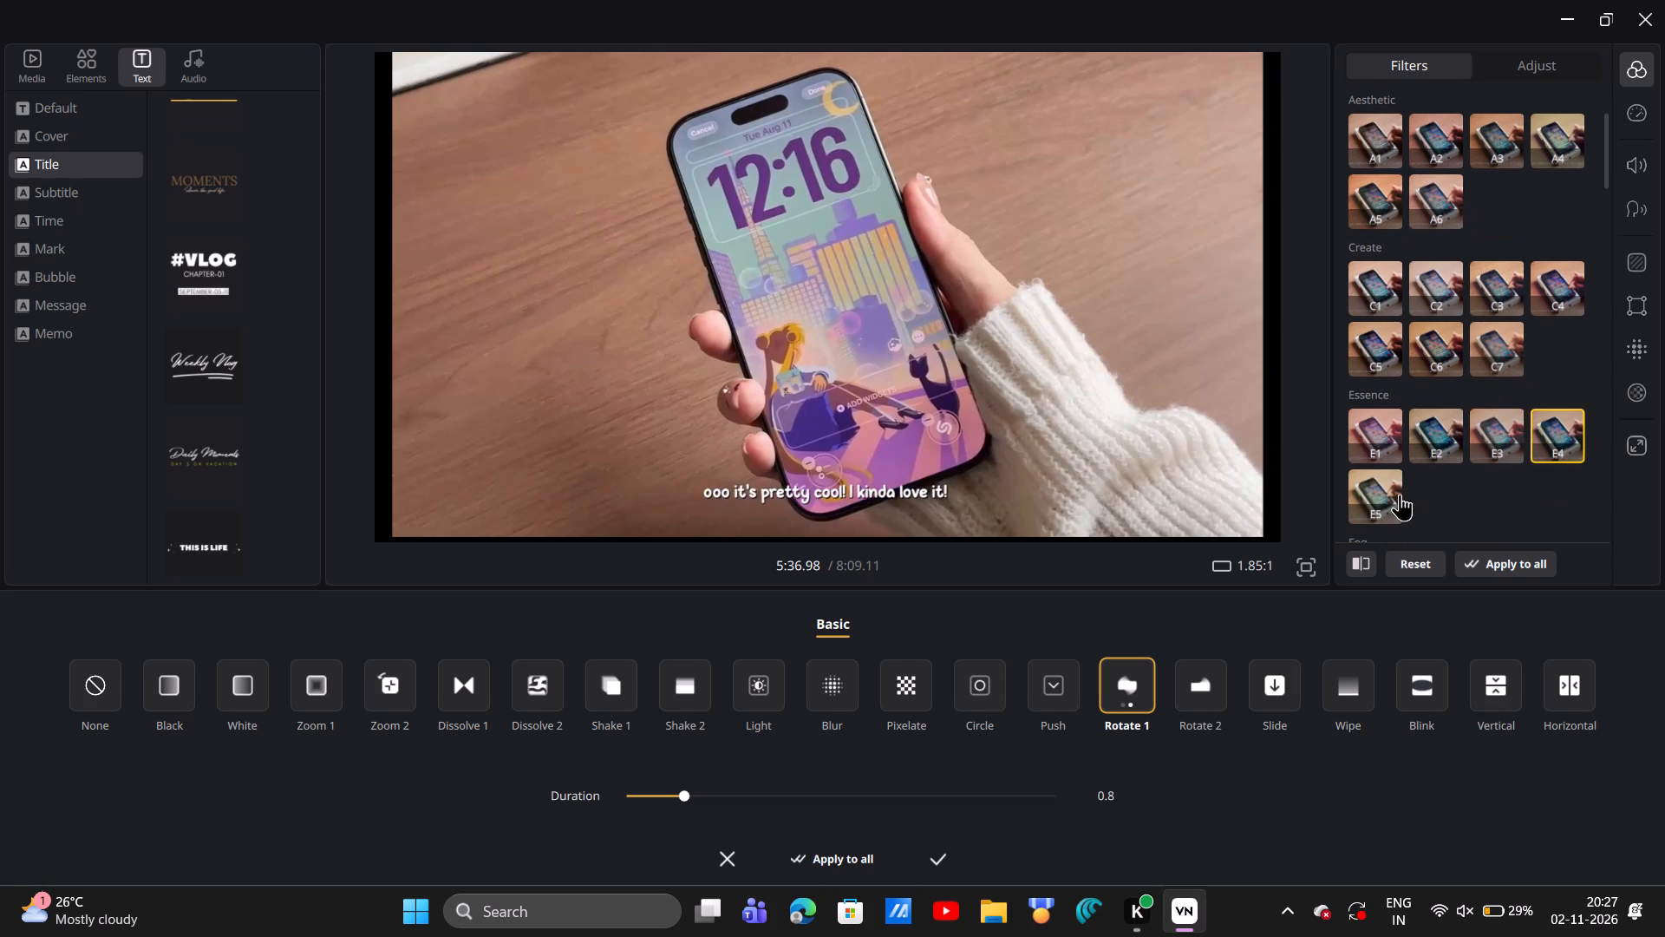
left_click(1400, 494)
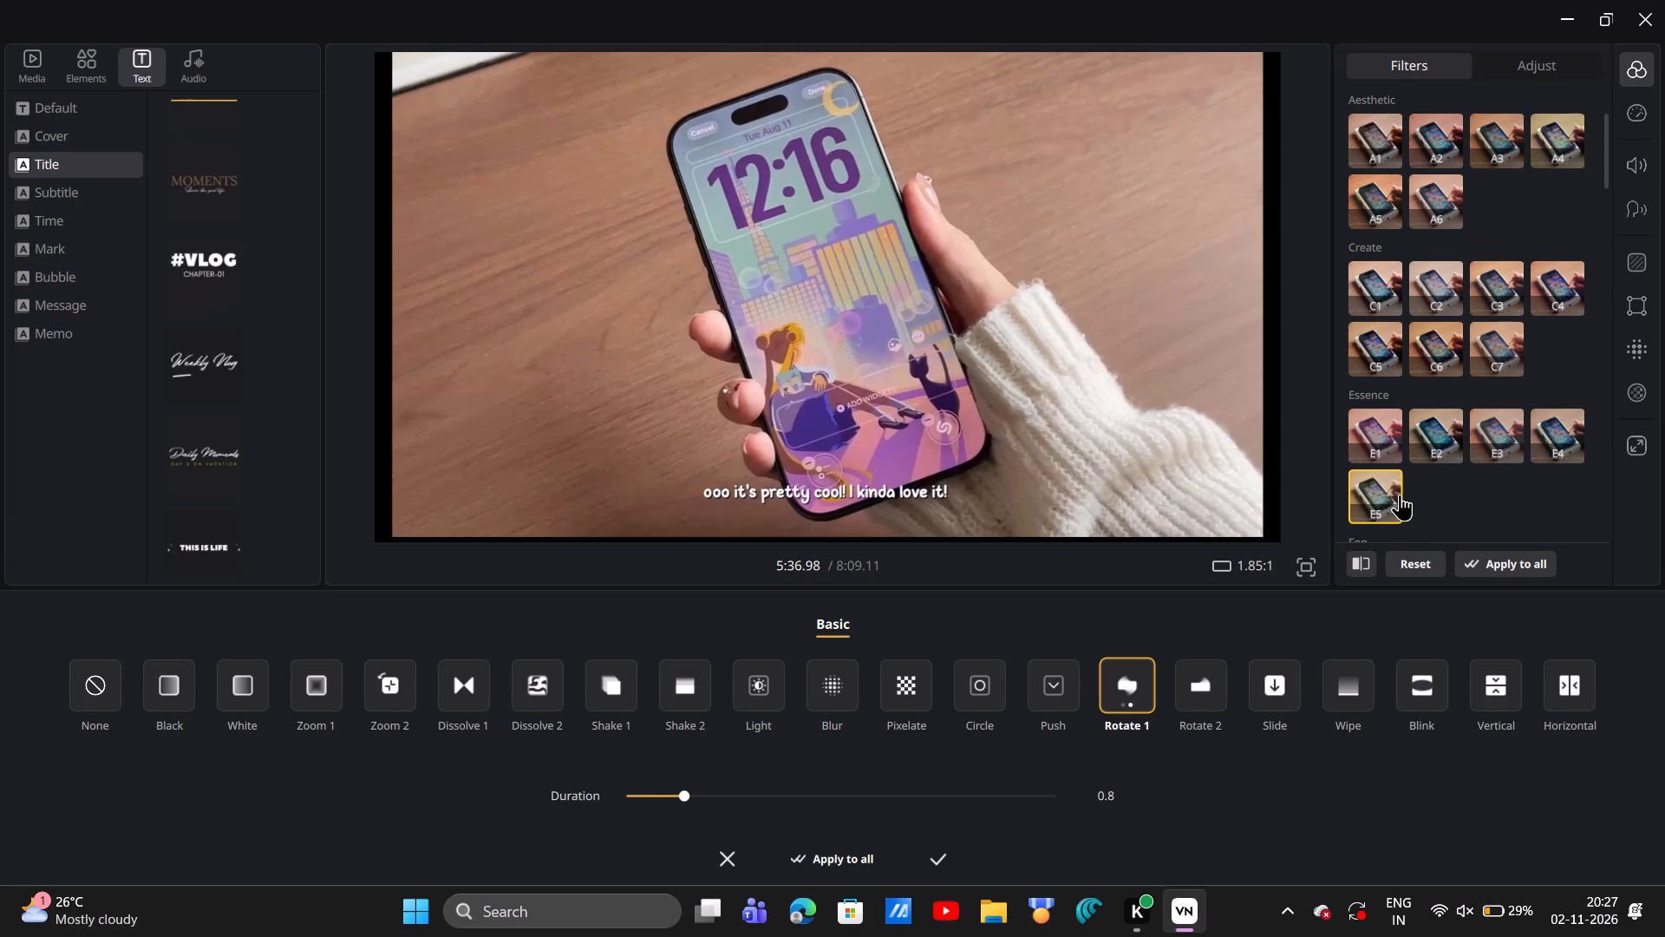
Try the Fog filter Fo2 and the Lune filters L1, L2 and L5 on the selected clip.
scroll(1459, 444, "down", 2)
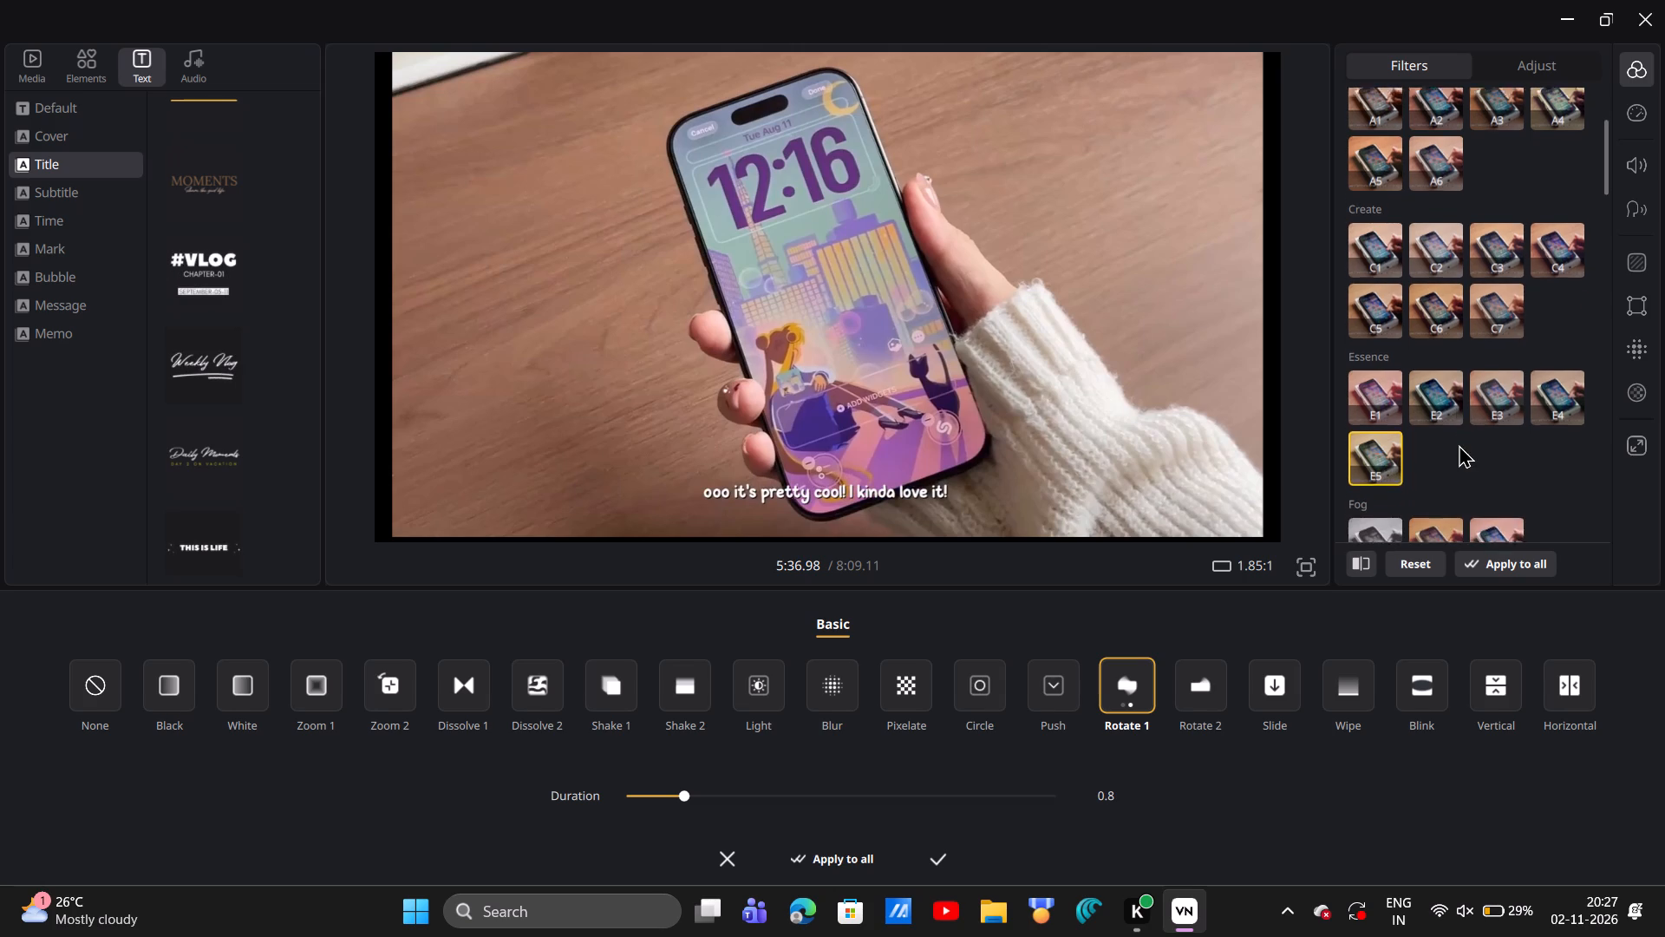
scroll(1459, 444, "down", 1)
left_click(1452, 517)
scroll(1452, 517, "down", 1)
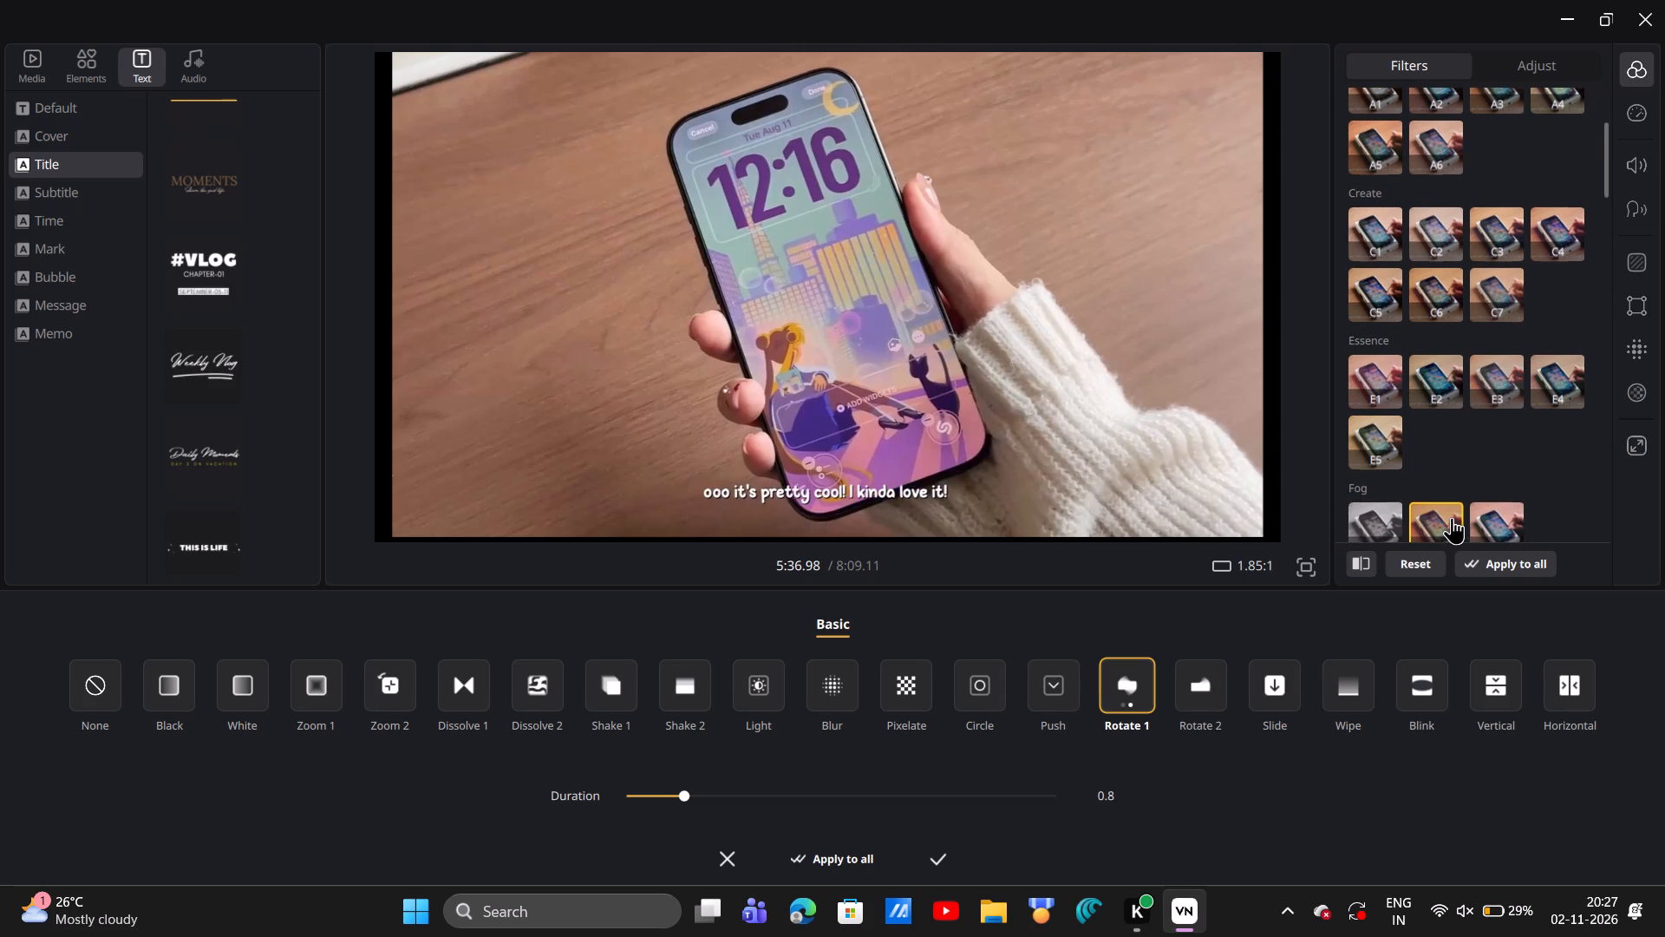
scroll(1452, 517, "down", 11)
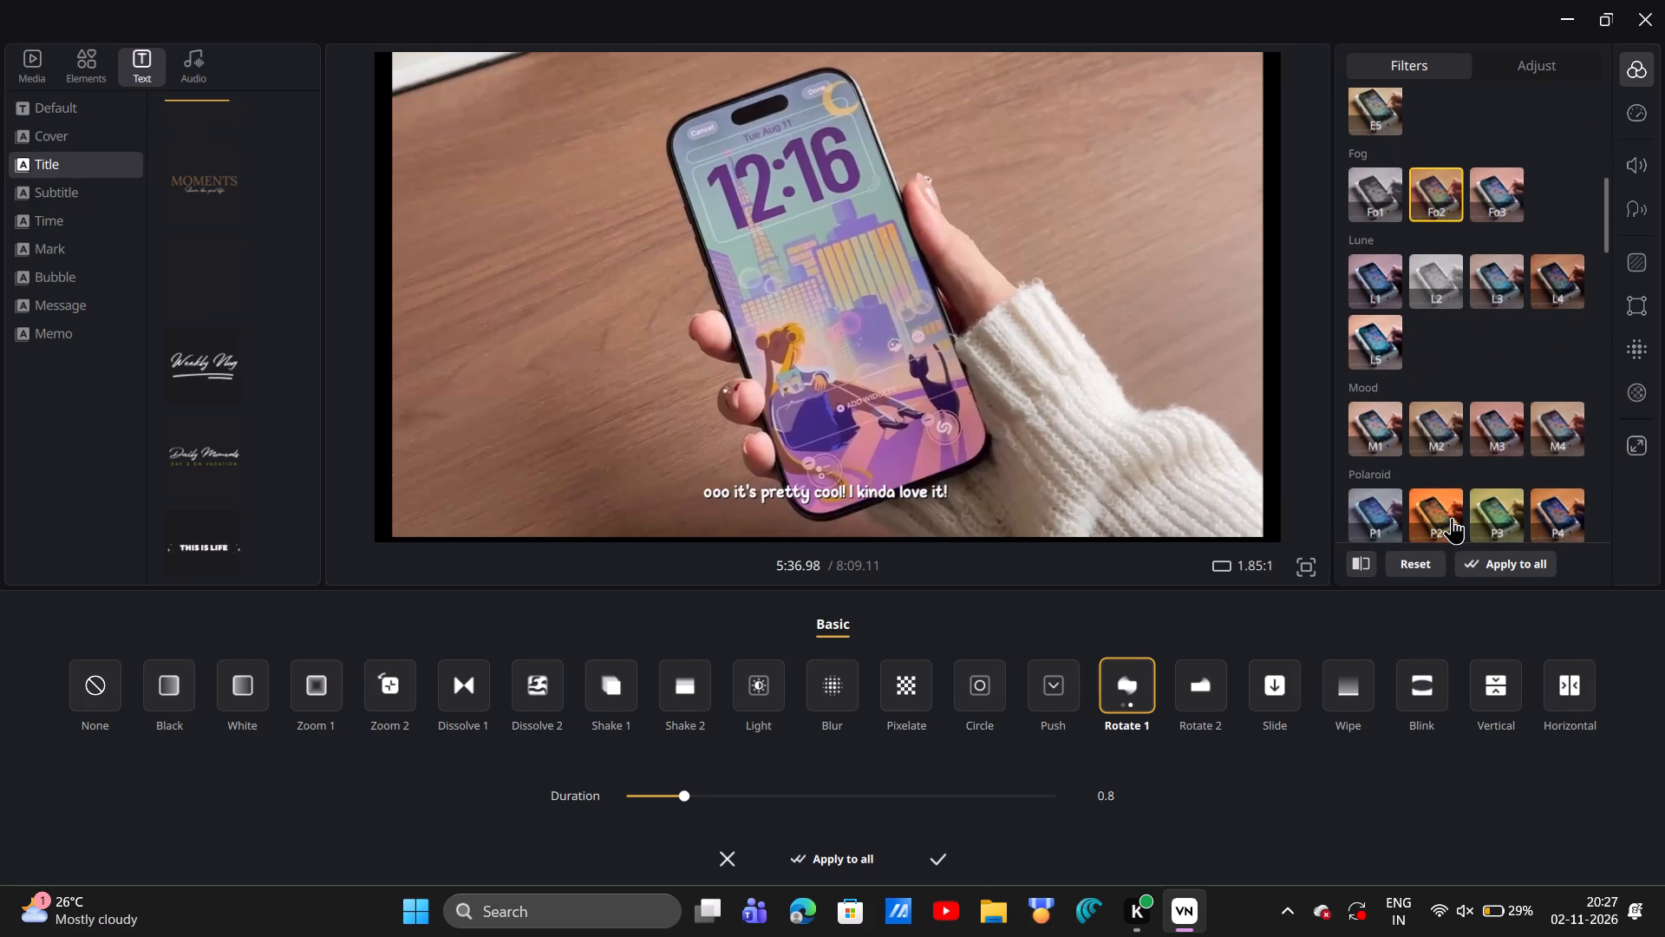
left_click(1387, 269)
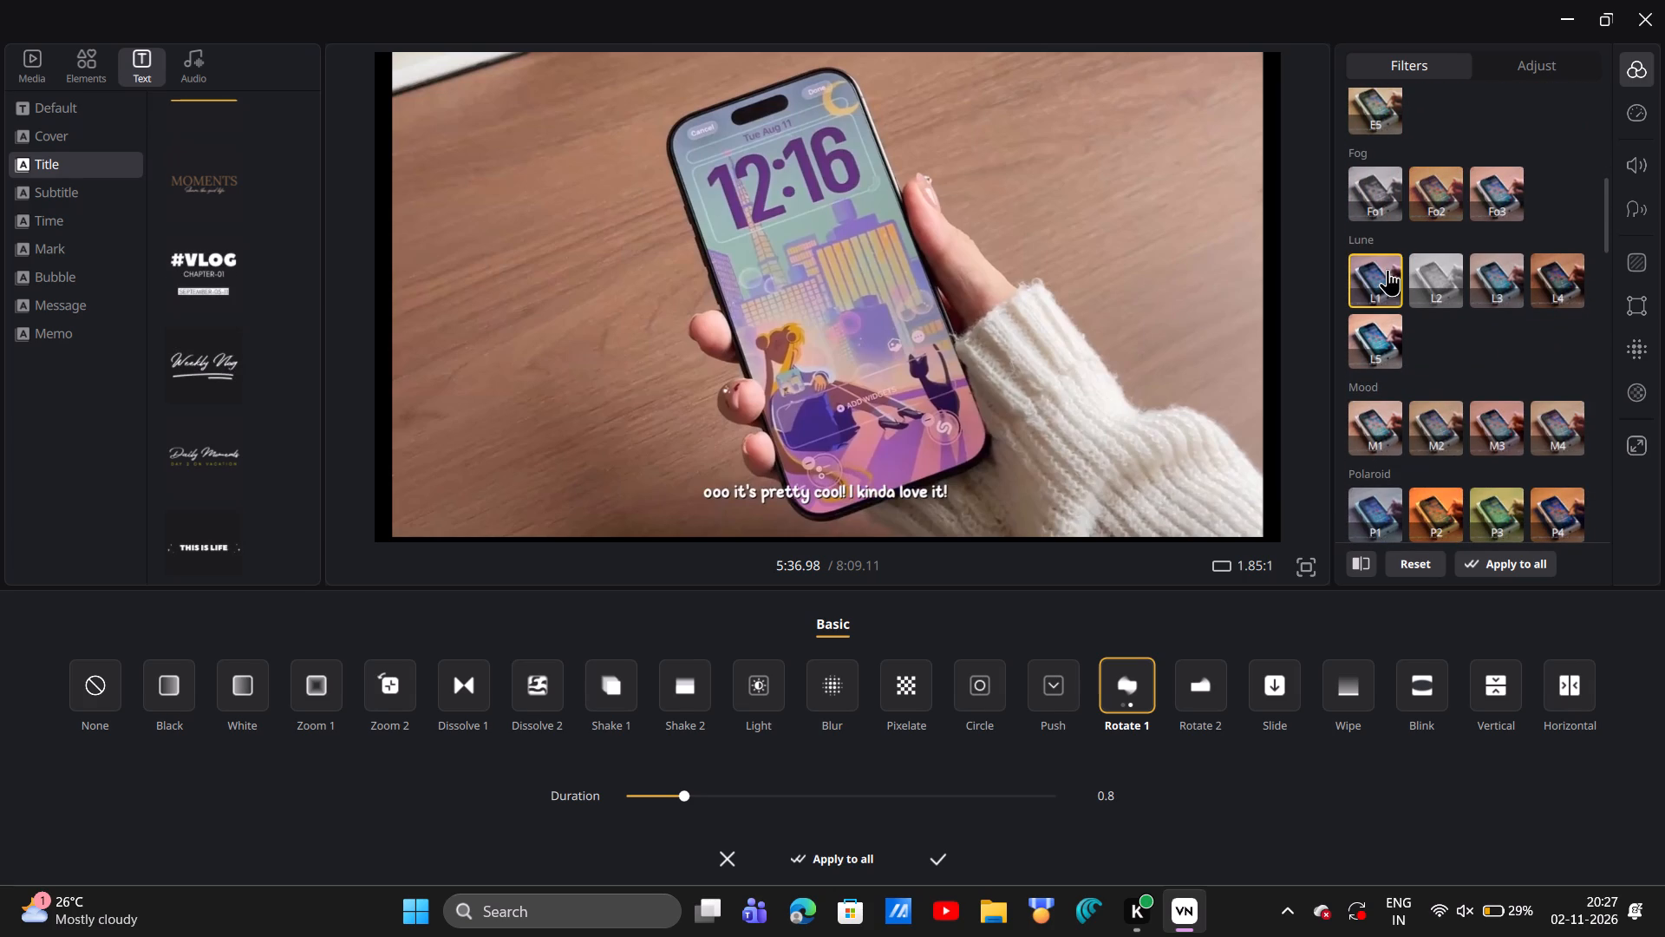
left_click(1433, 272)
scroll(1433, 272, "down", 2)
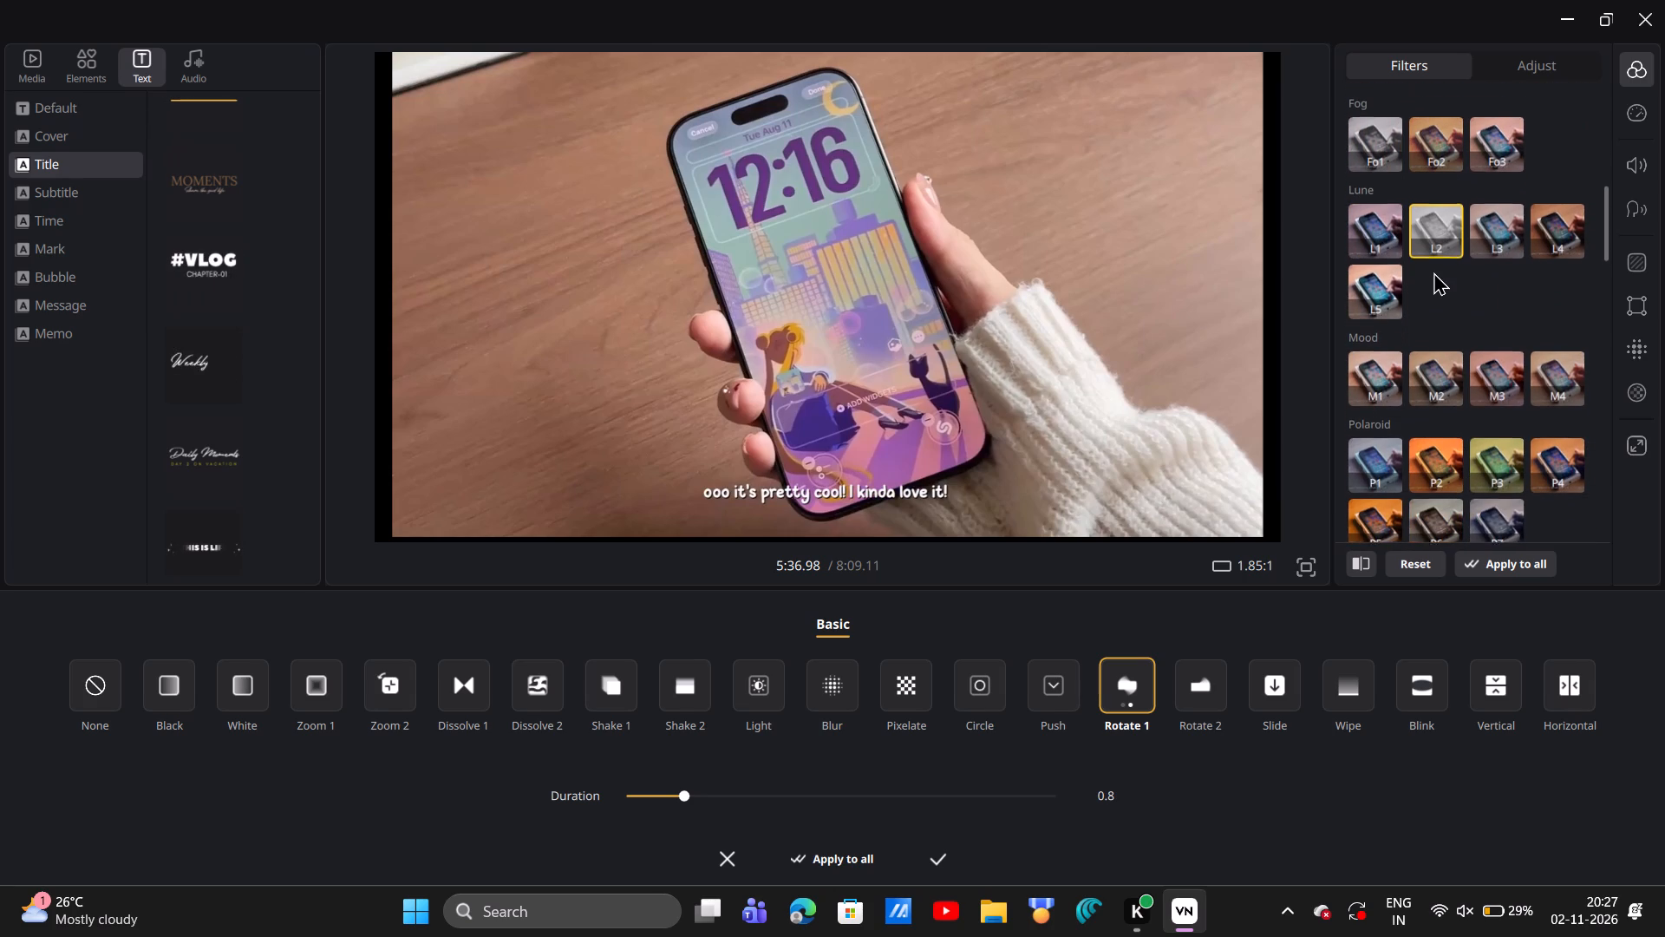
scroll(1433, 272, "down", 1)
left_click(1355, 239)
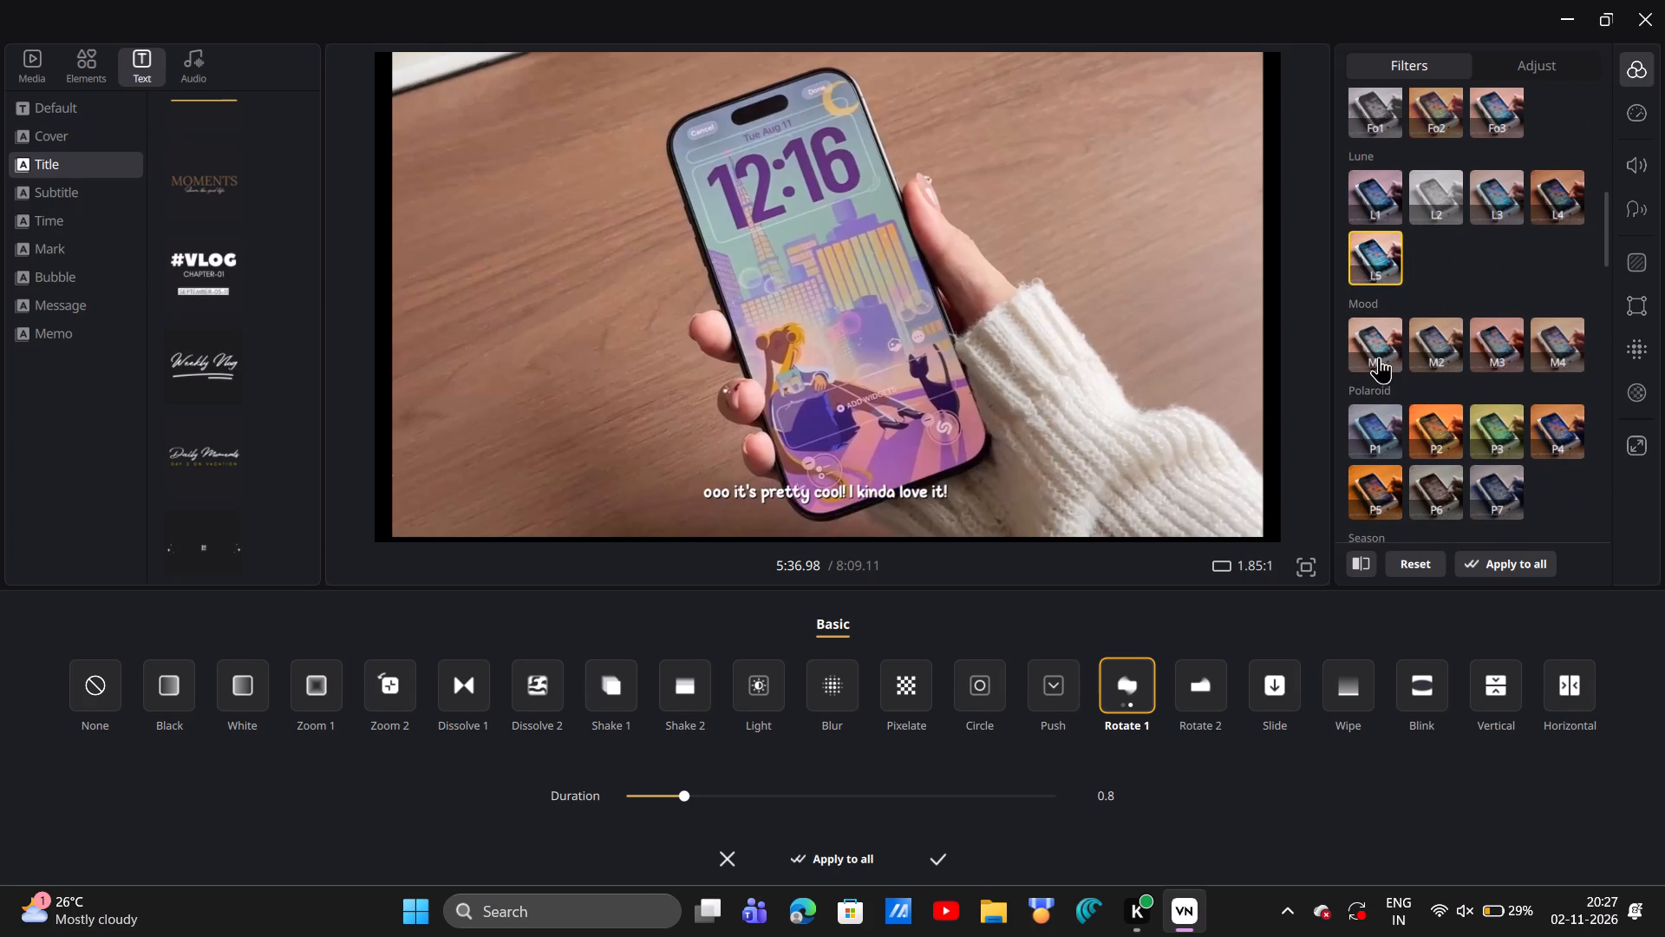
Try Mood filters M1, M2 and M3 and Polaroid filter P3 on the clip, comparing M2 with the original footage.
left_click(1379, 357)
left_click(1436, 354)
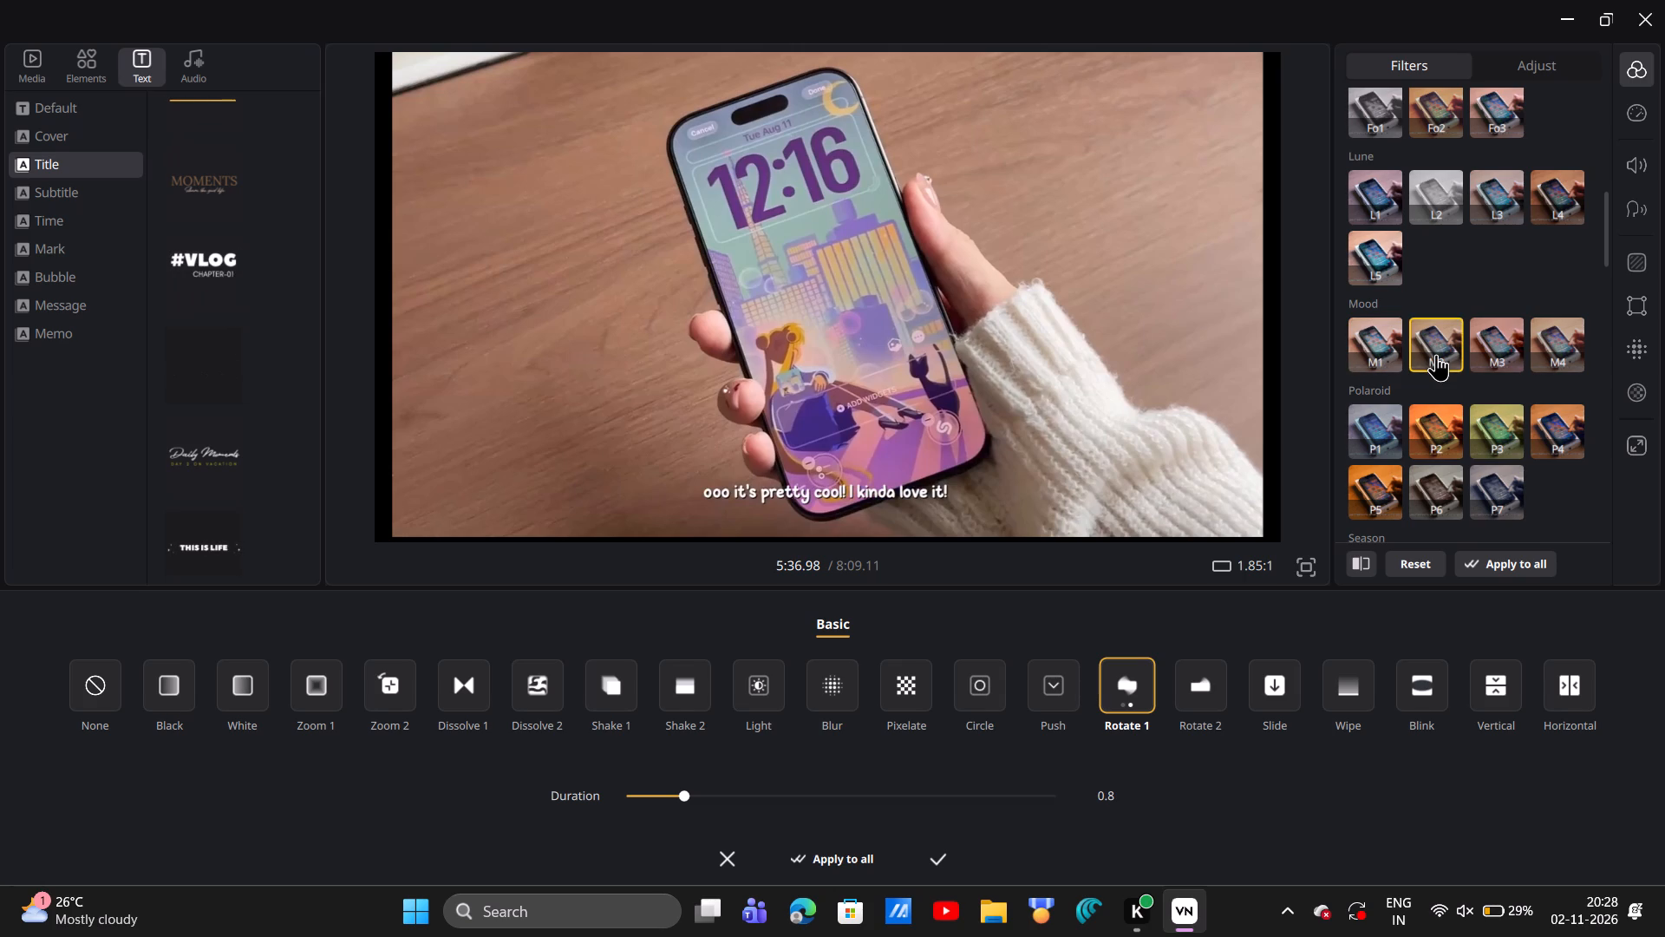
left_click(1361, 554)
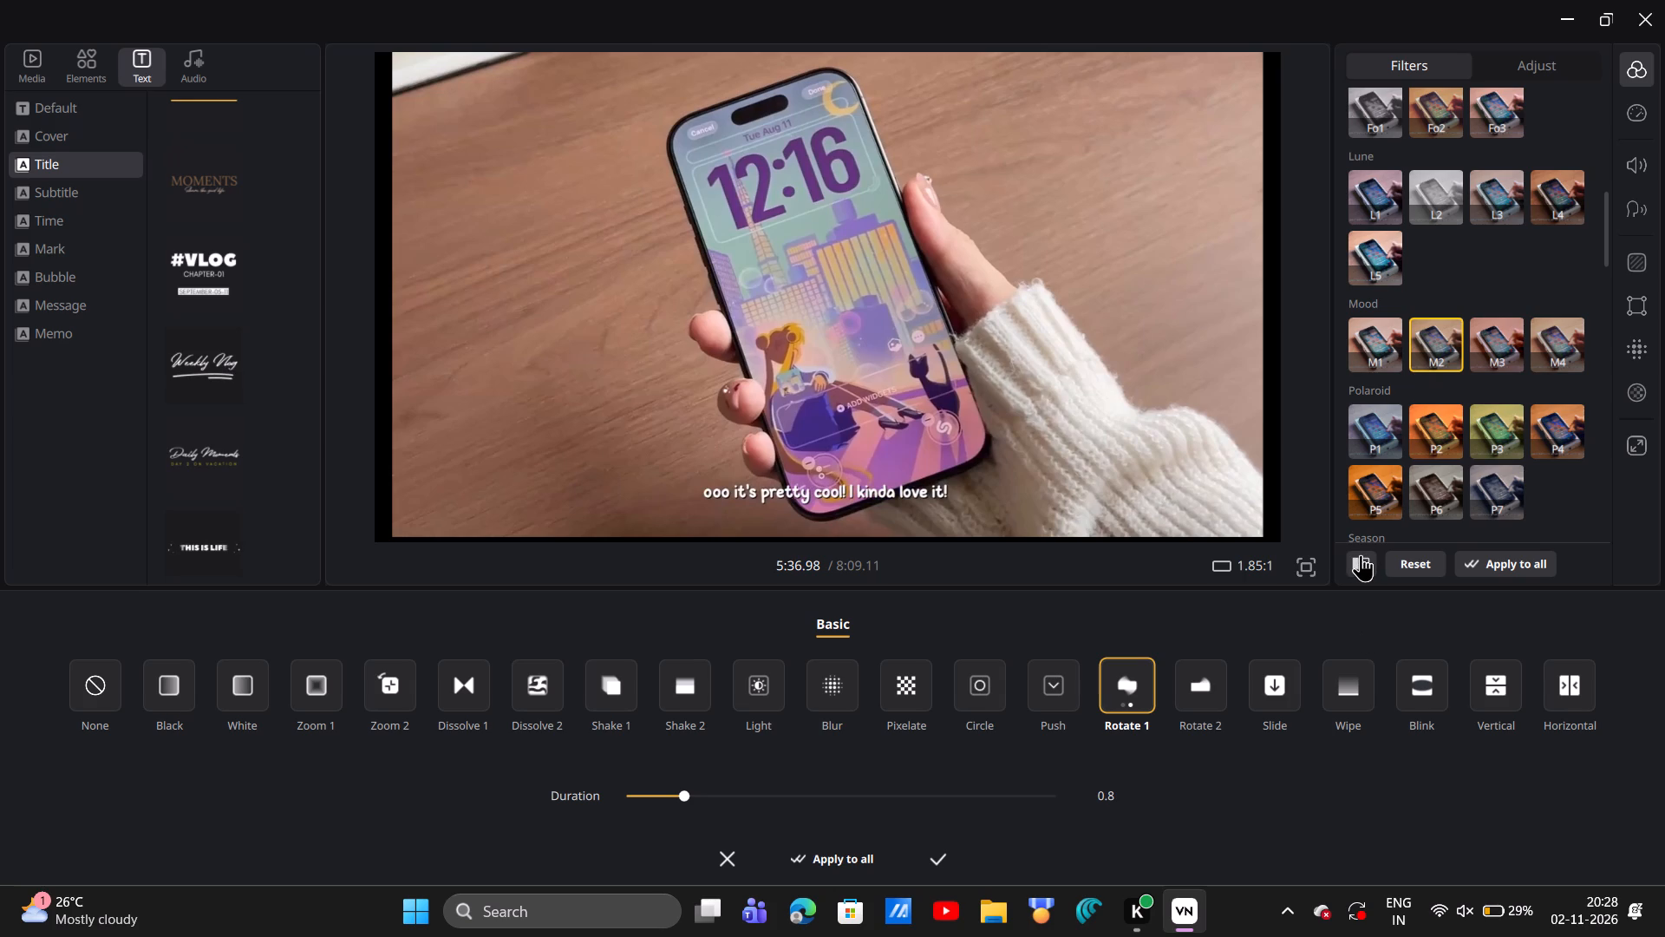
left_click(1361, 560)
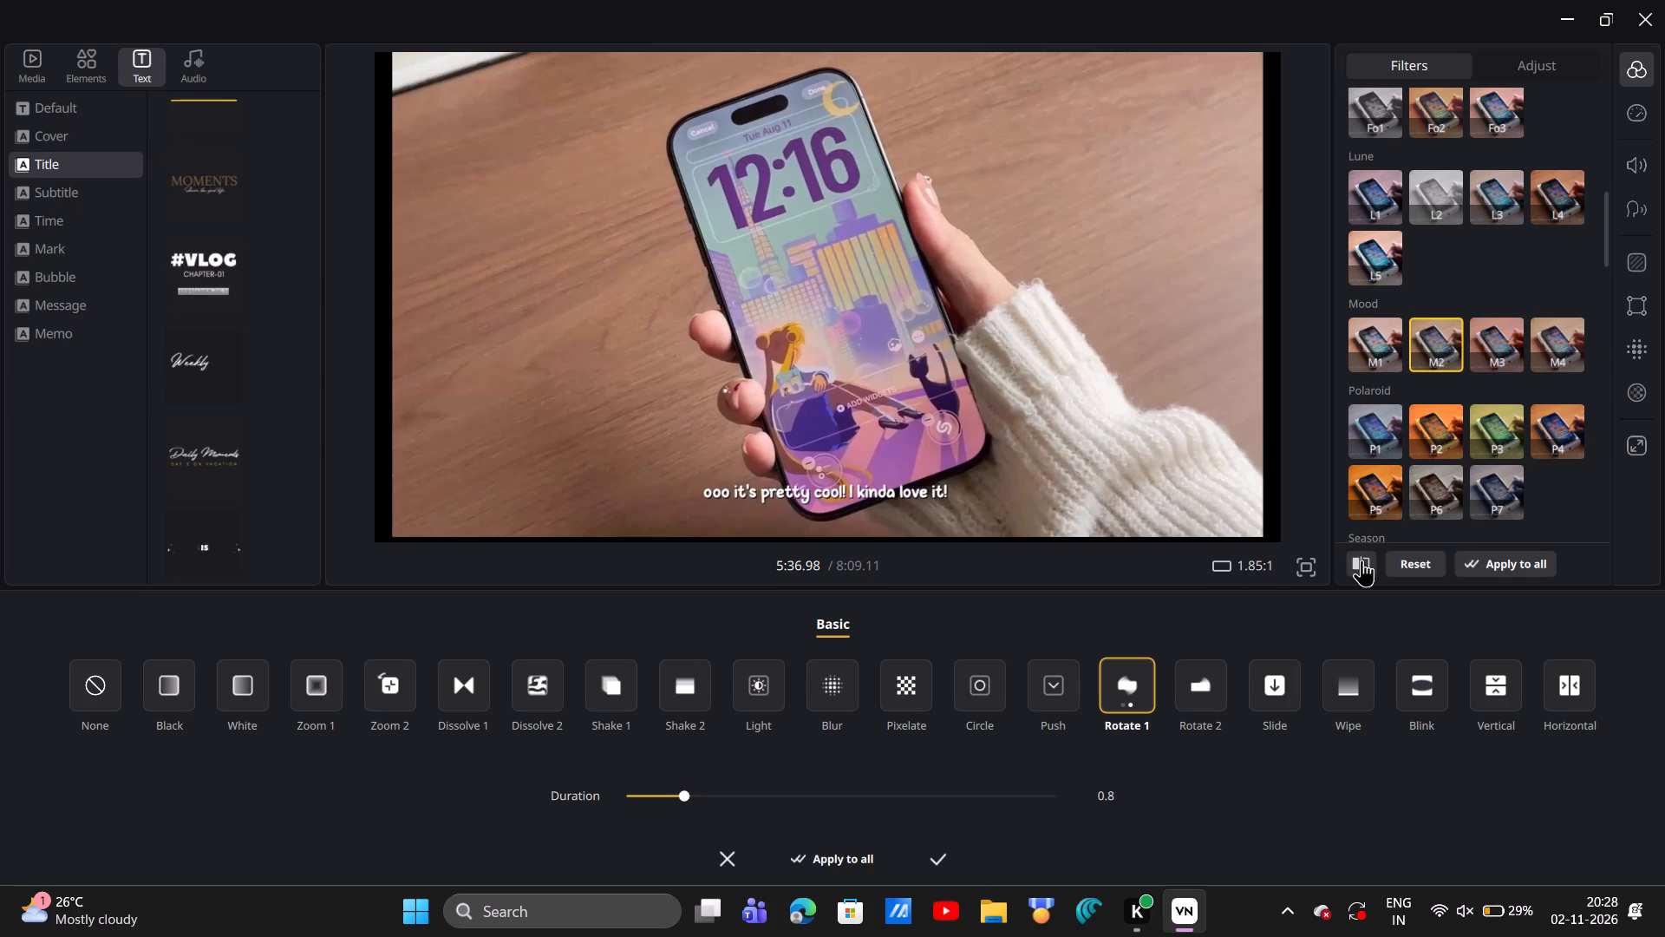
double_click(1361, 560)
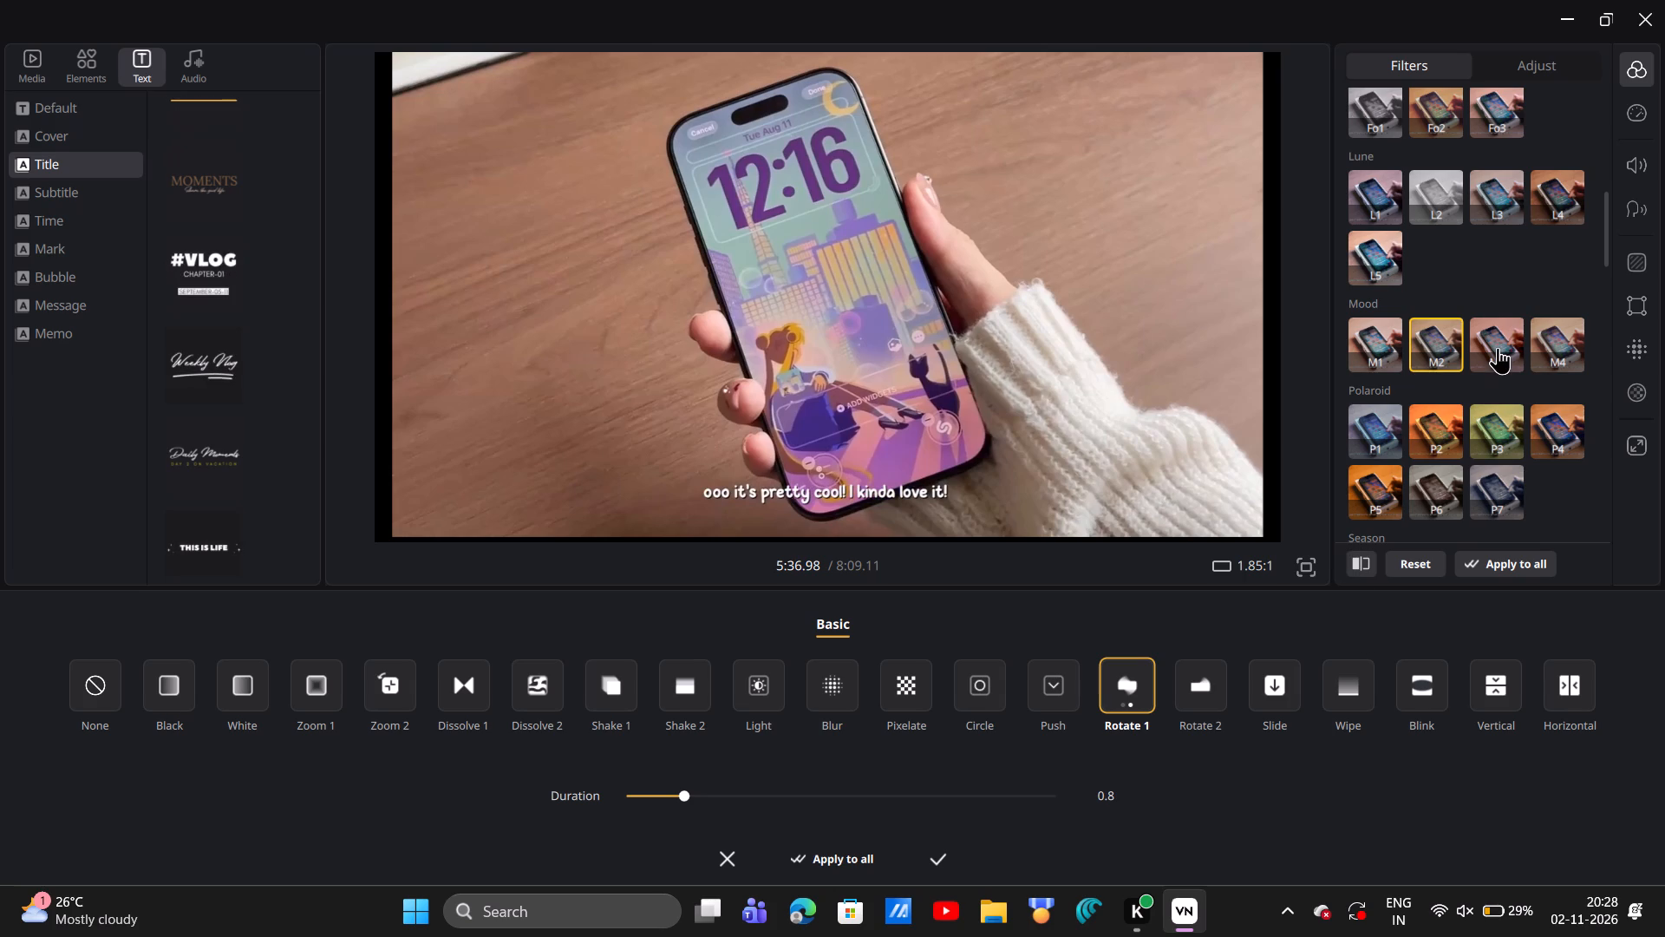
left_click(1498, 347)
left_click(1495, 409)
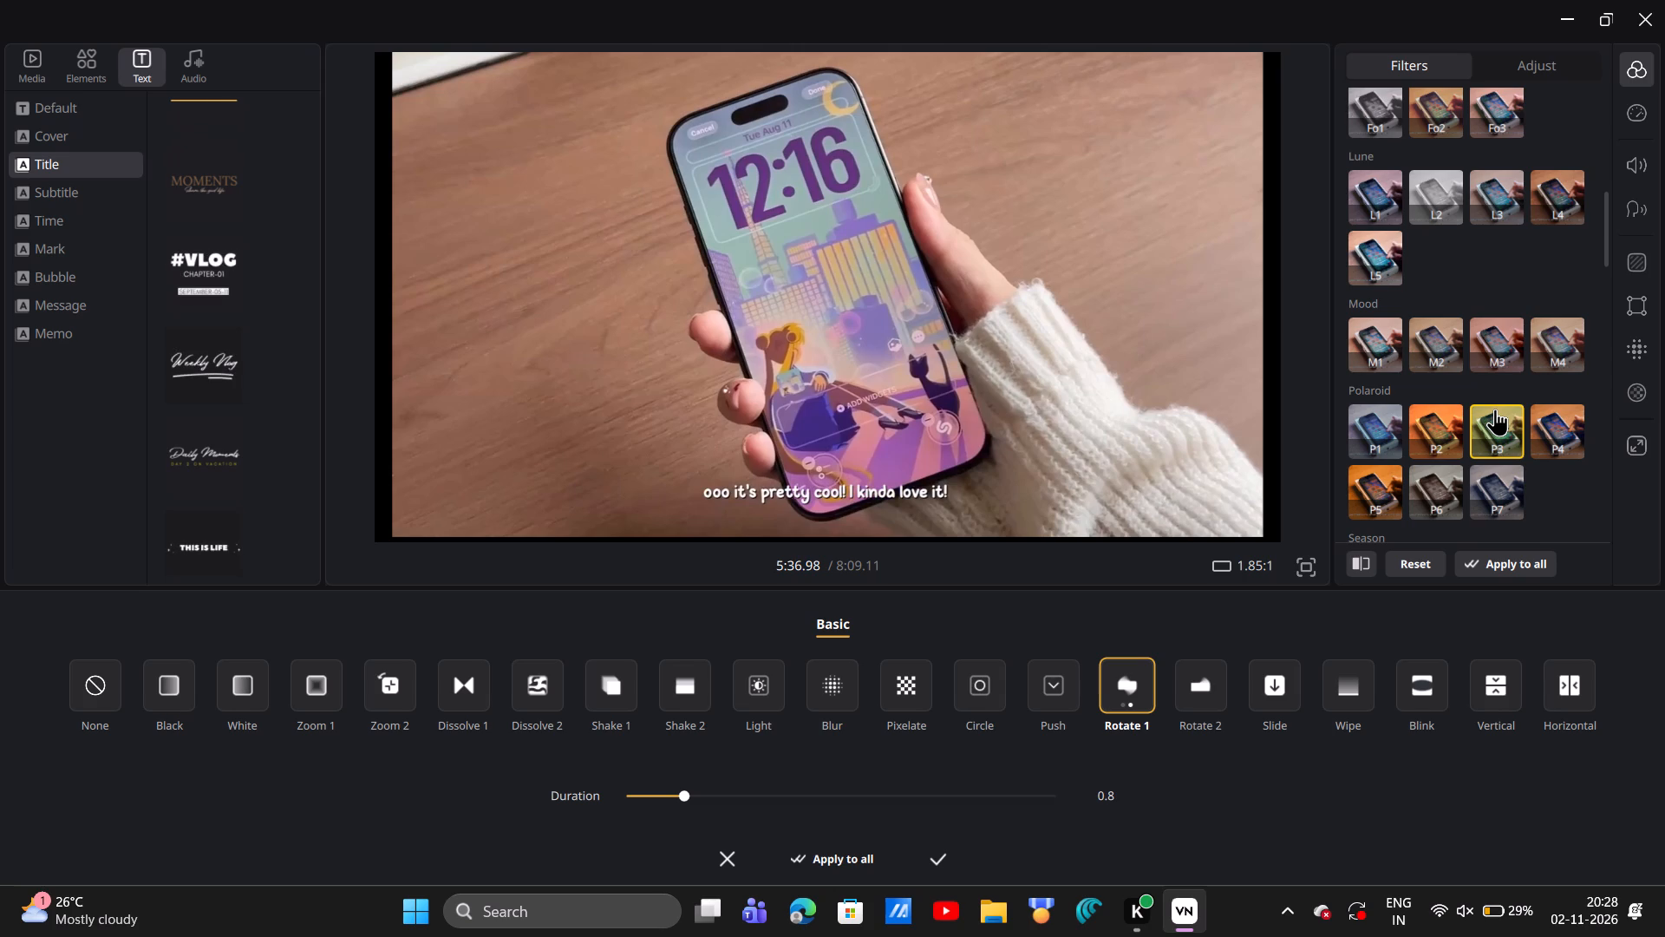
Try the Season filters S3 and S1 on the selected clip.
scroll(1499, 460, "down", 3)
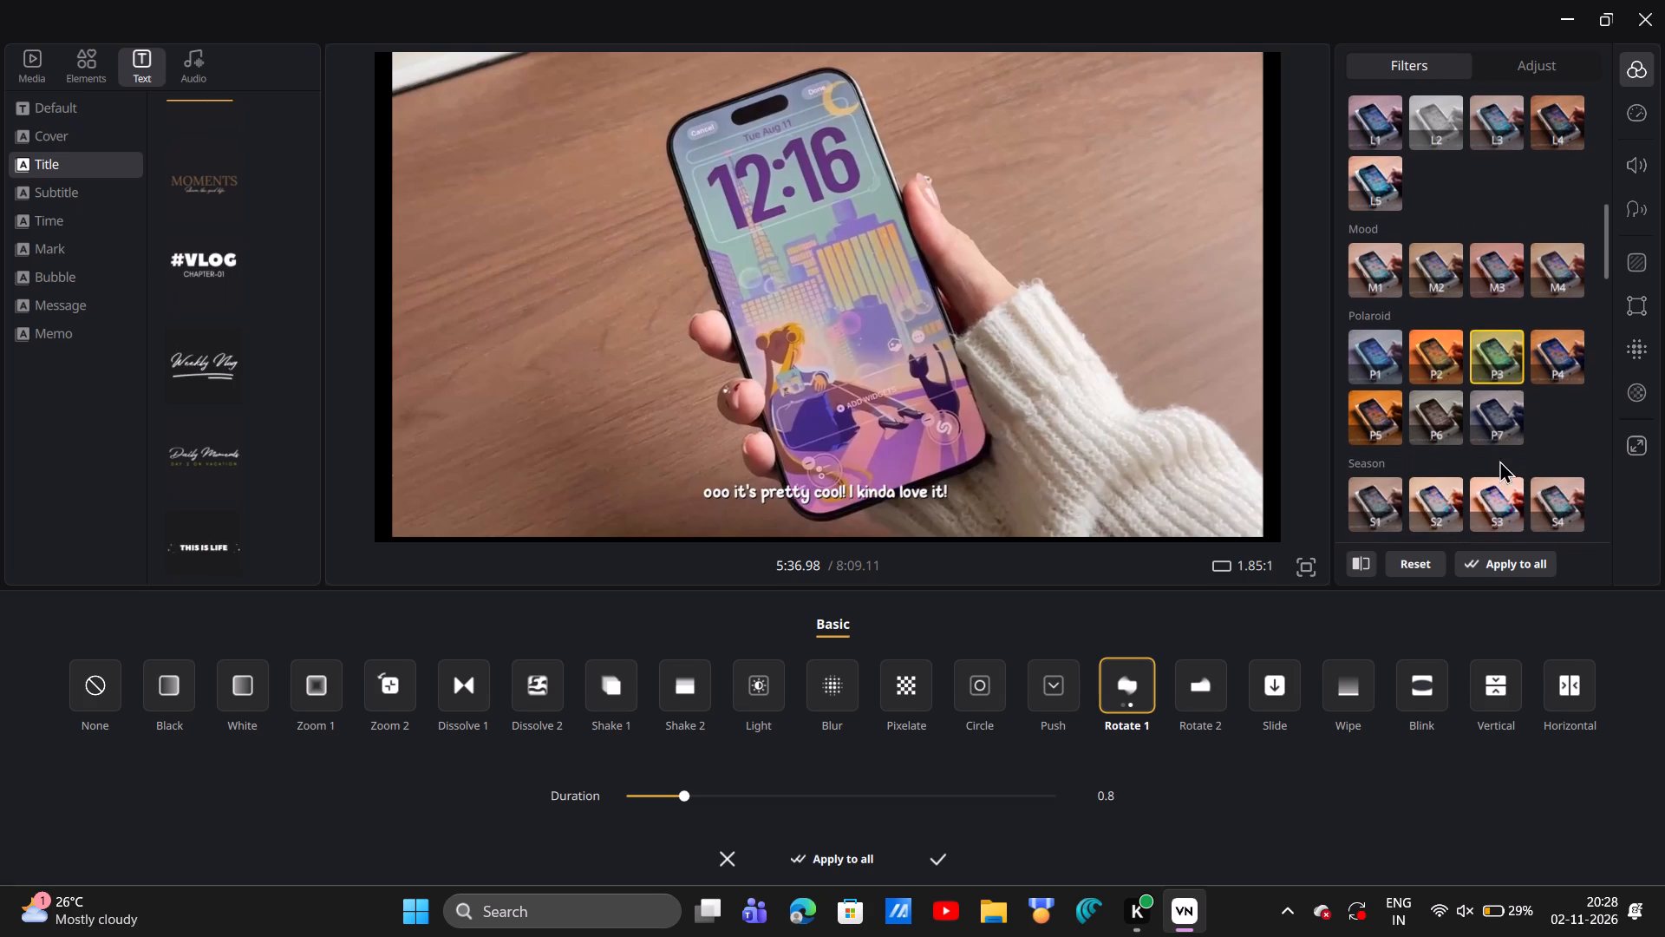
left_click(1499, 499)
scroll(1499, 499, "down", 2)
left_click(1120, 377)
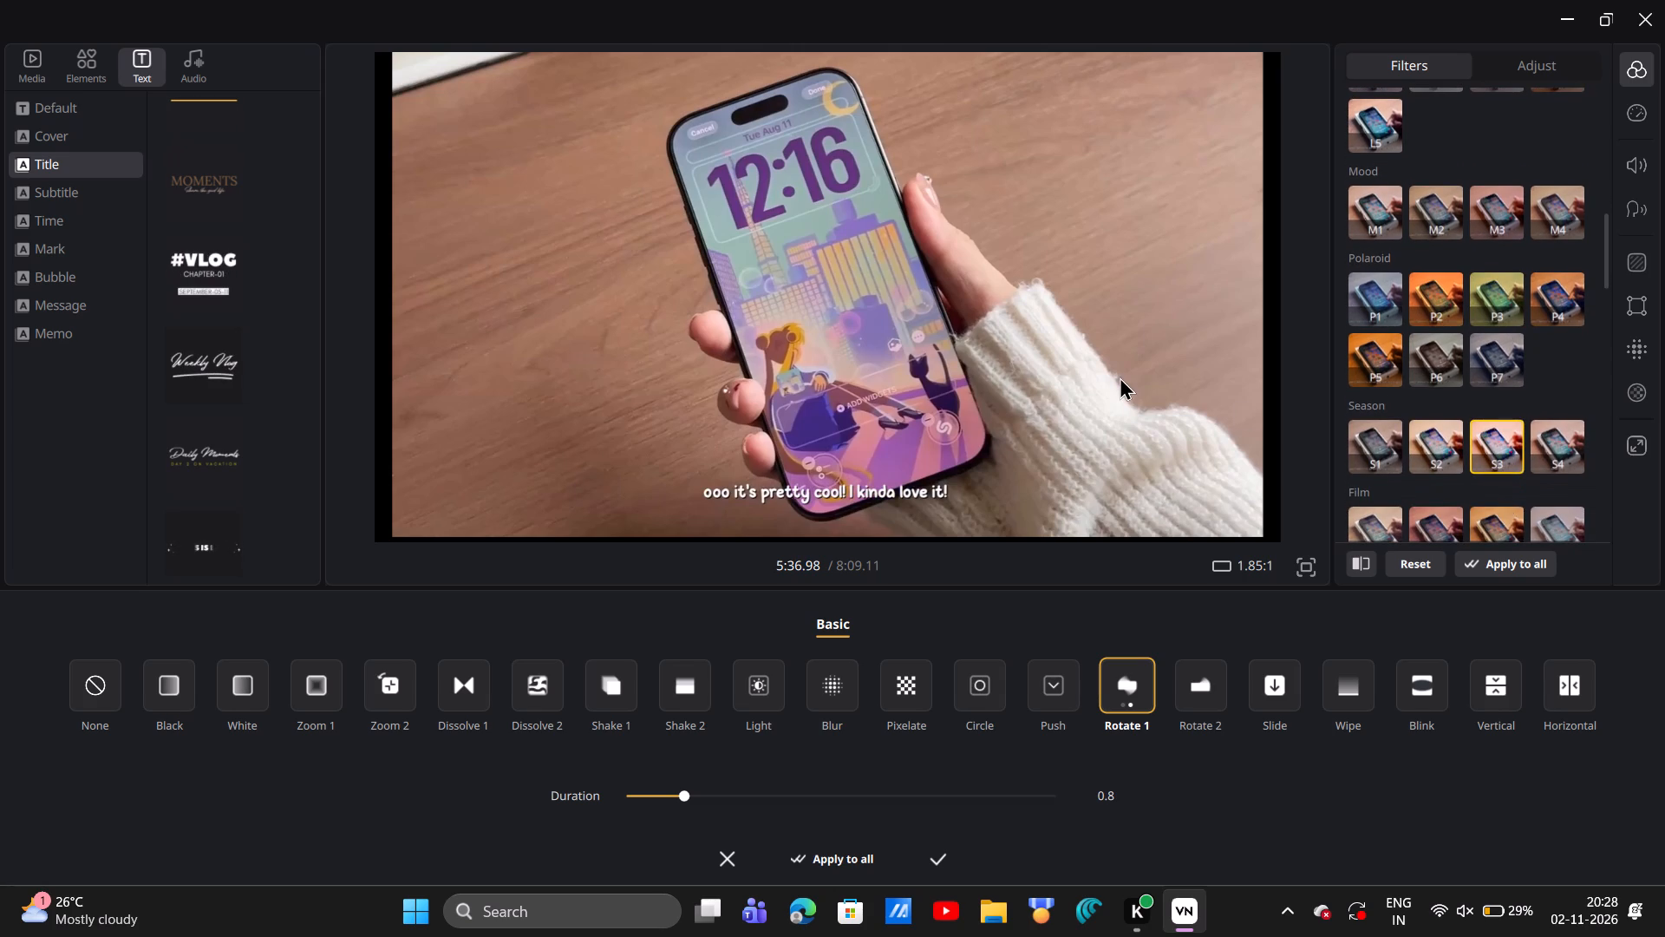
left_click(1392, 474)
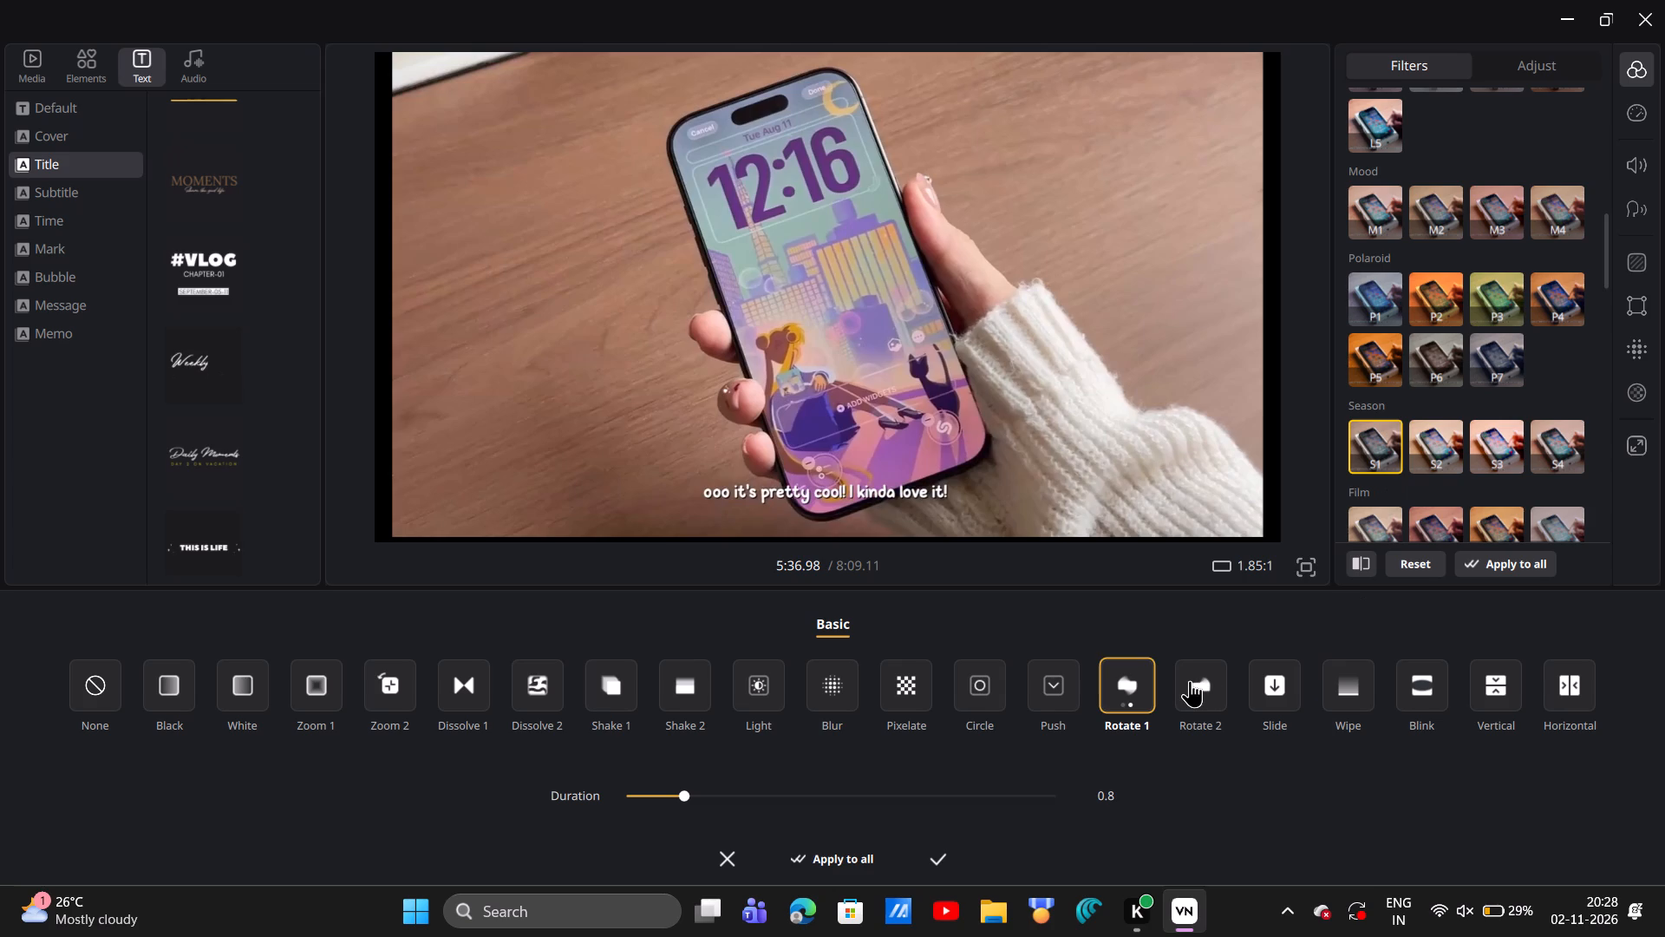
Change the transition between the 23.25 and 152.93 clips to Rotate 2 and accept it.
left_click(1190, 680)
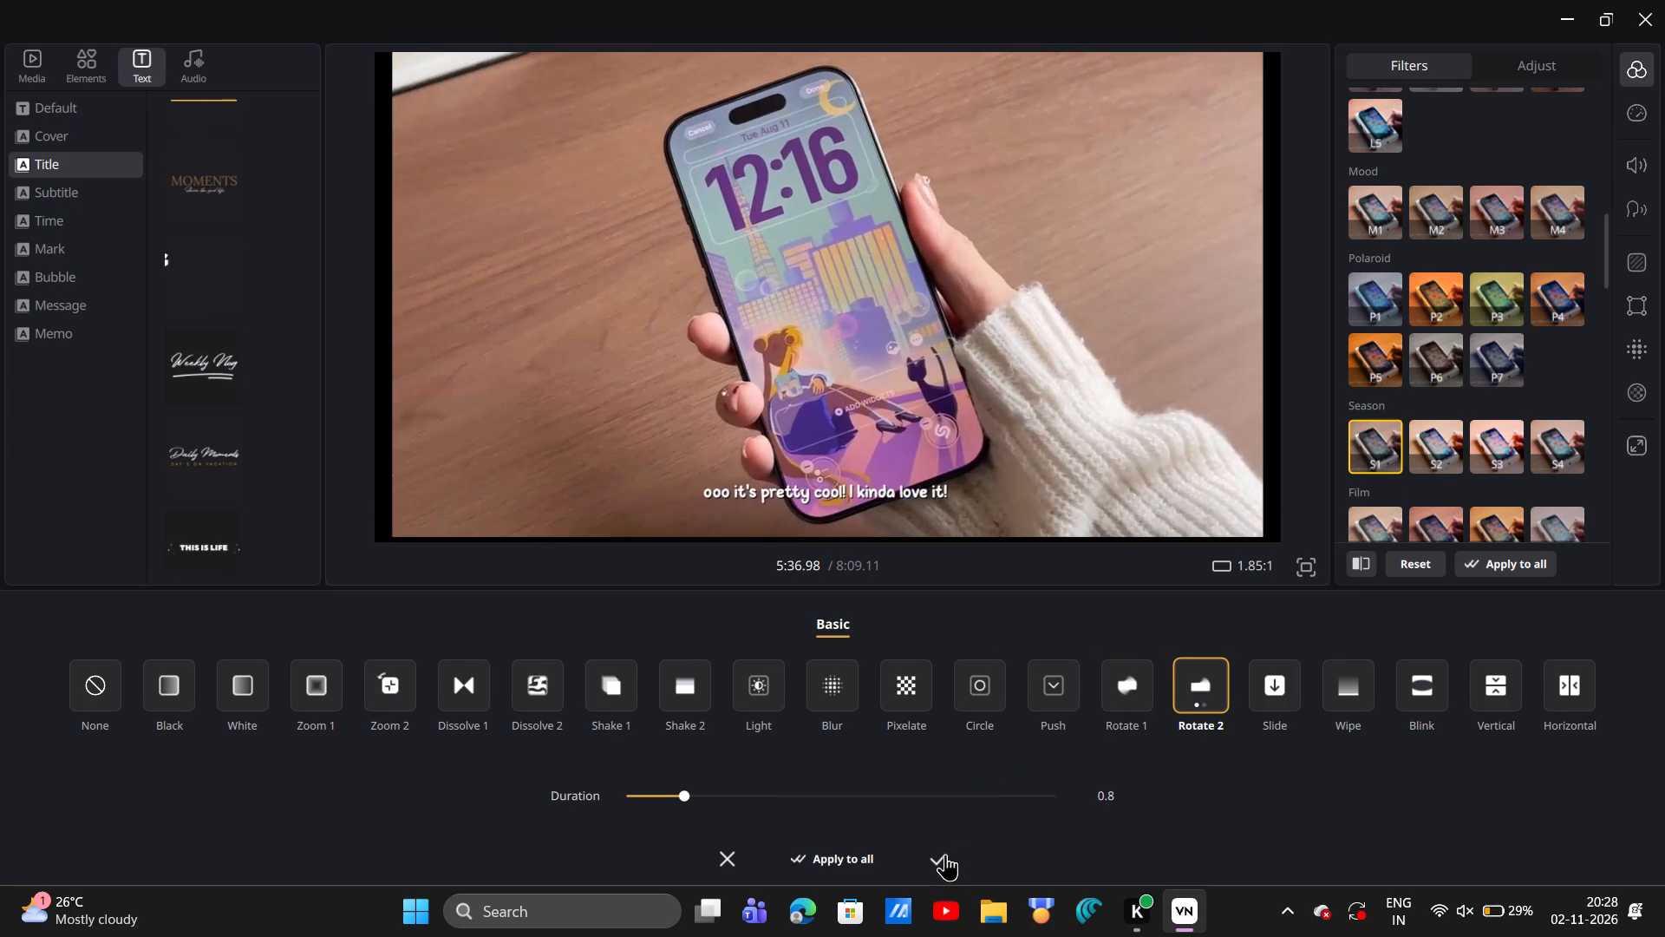
left_click(945, 854)
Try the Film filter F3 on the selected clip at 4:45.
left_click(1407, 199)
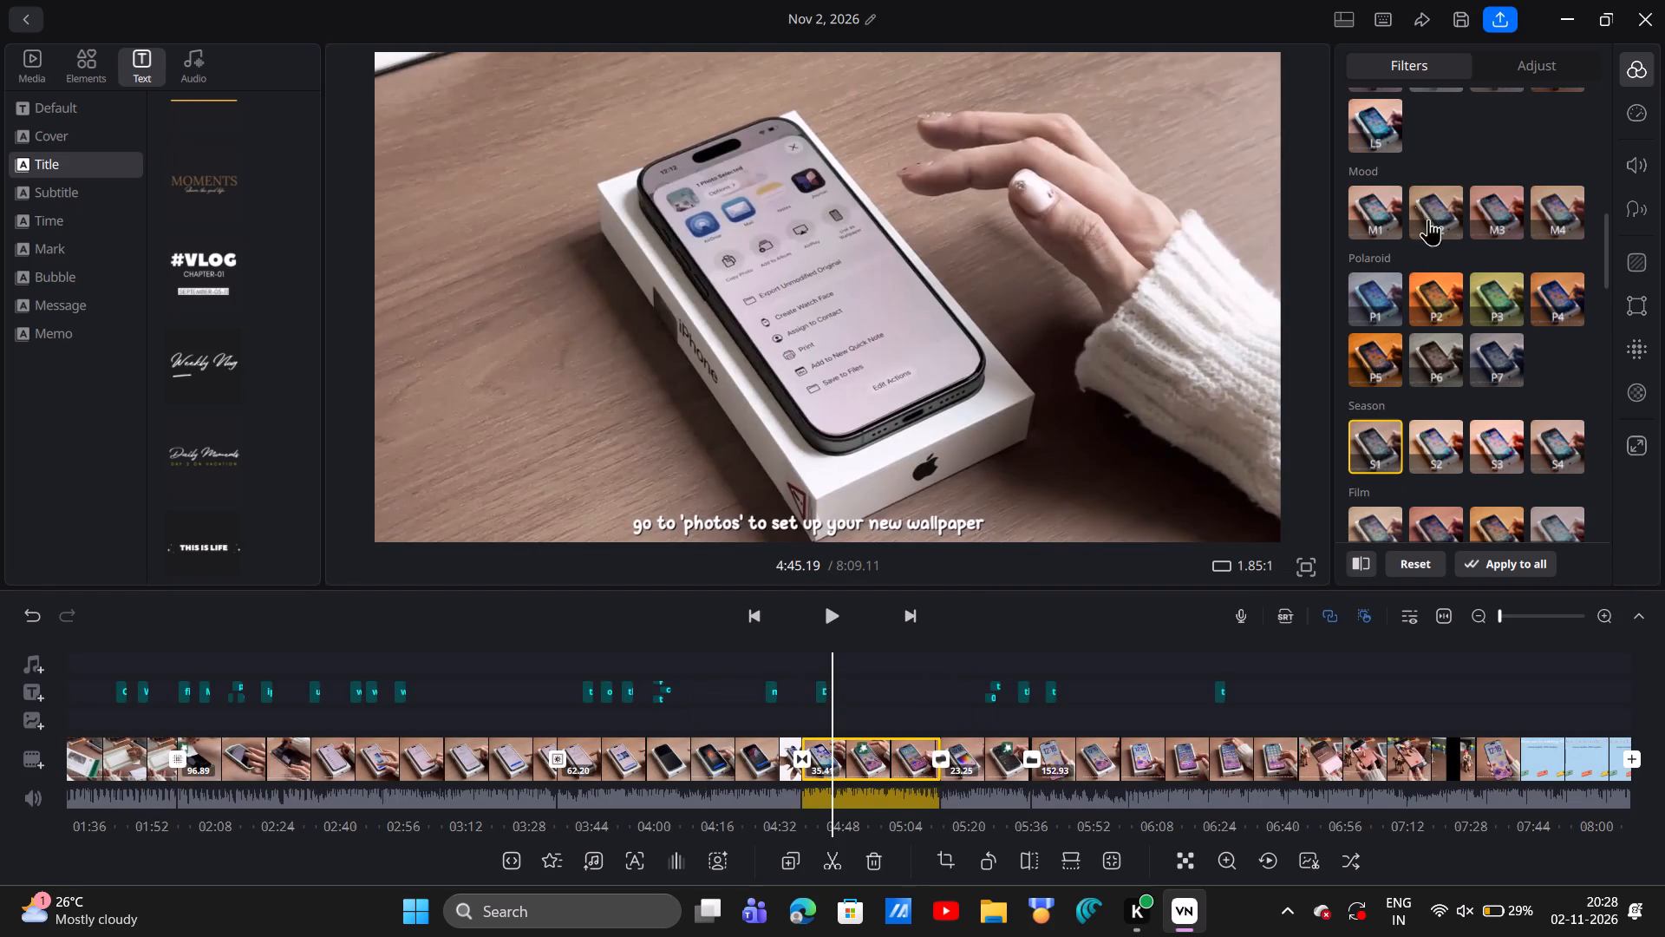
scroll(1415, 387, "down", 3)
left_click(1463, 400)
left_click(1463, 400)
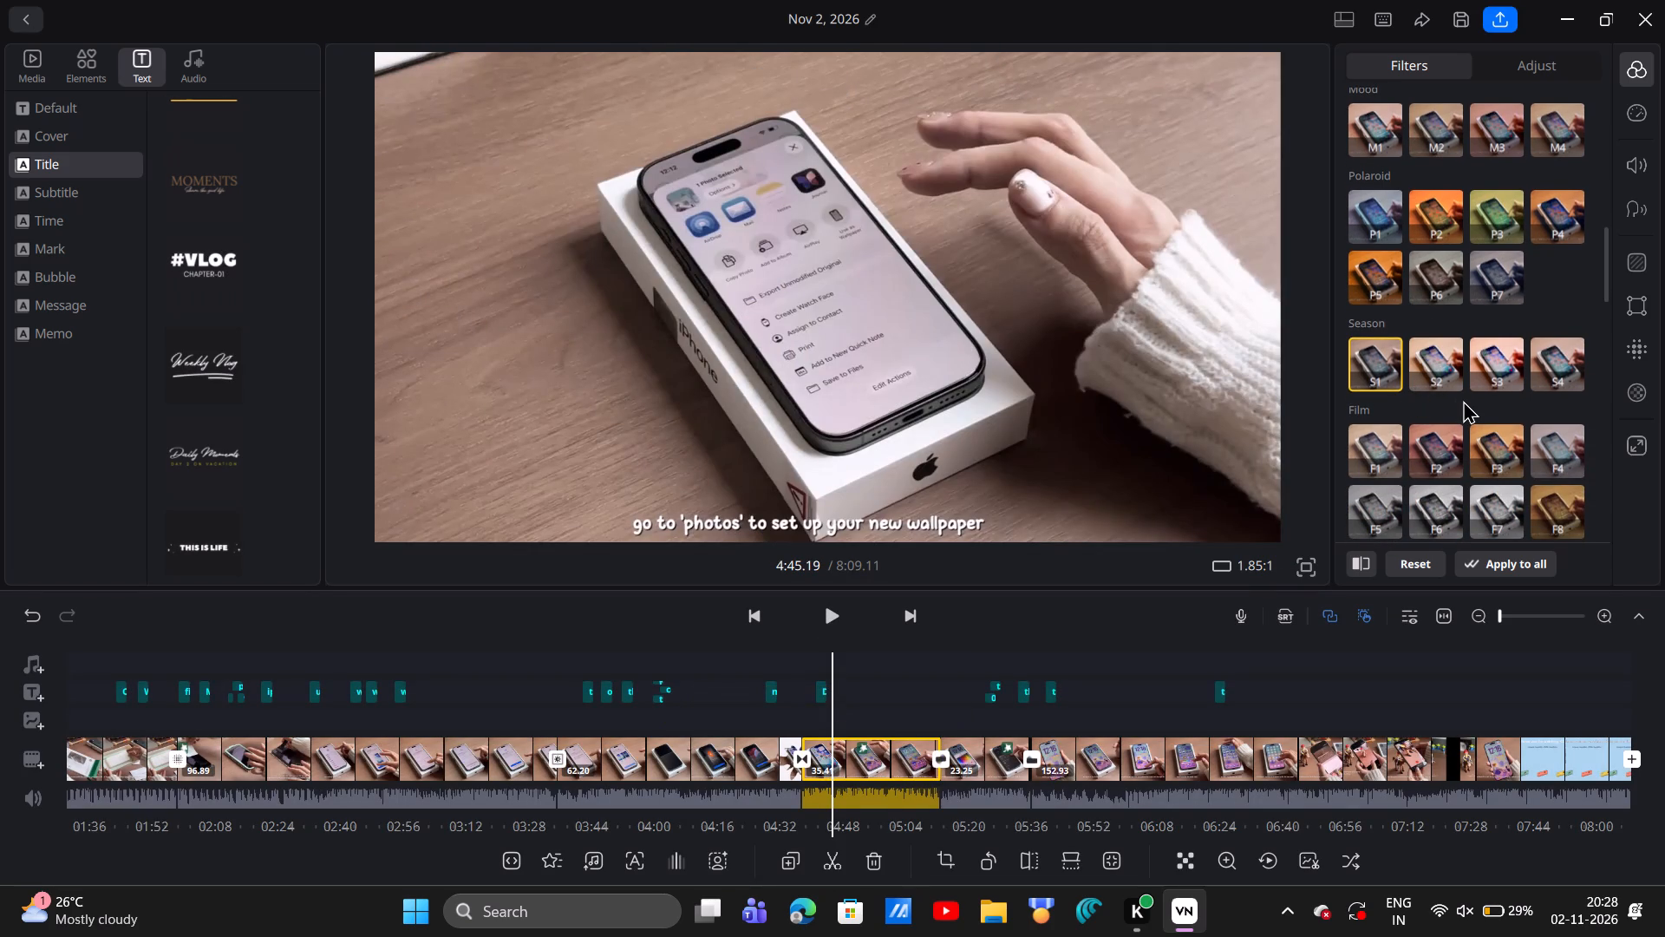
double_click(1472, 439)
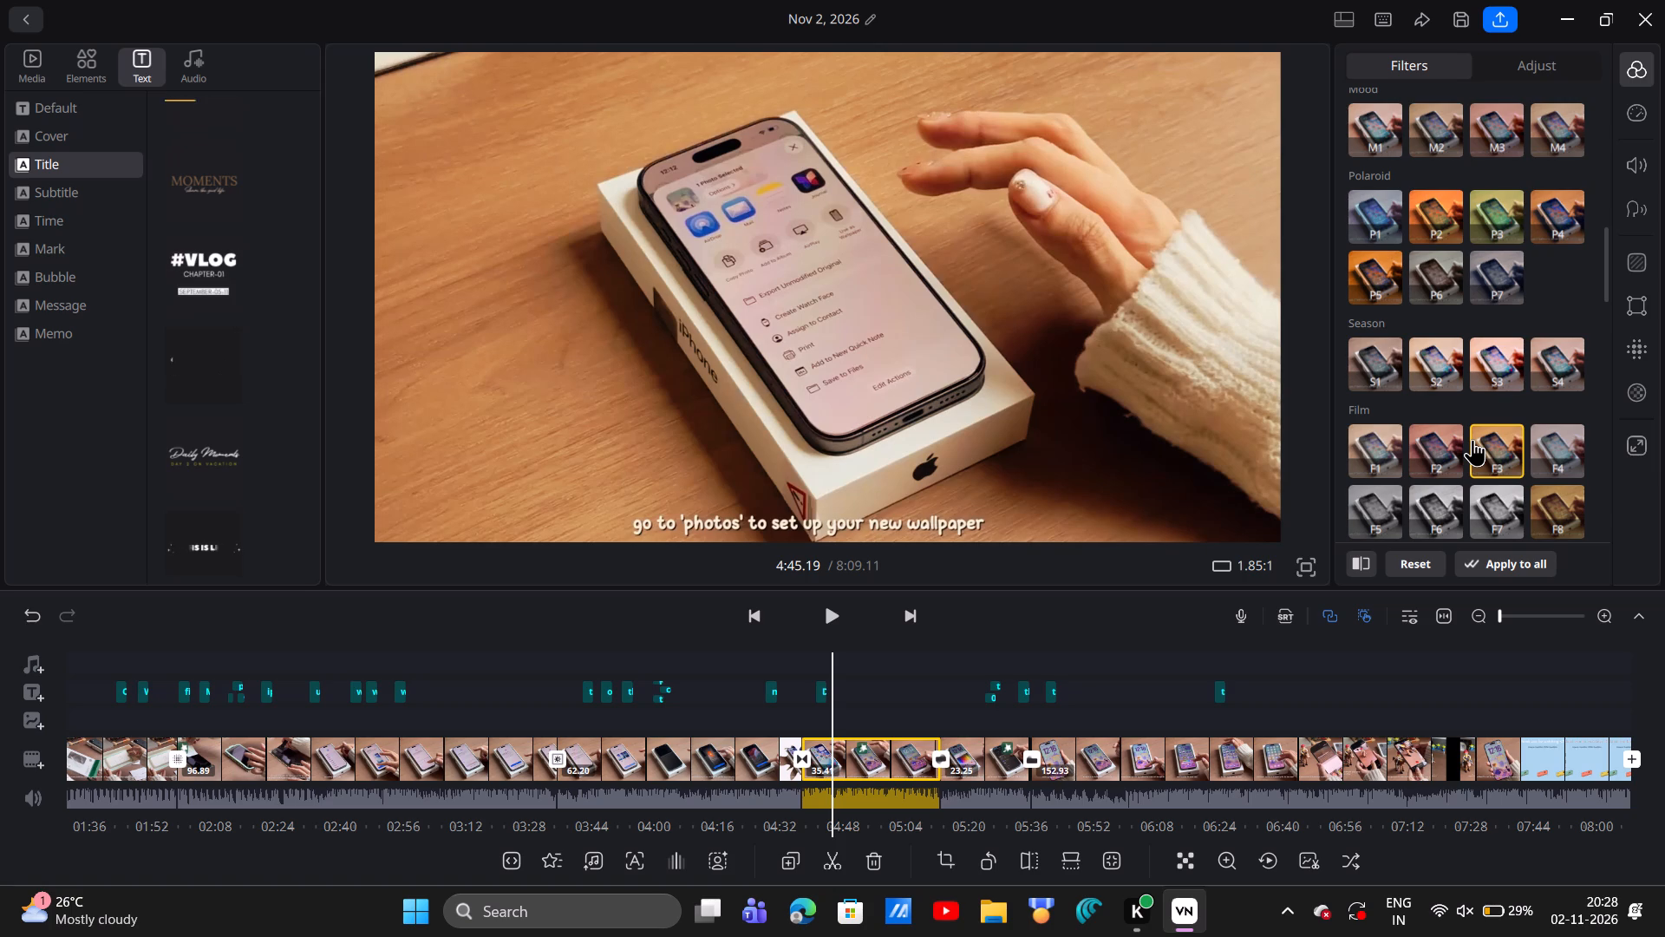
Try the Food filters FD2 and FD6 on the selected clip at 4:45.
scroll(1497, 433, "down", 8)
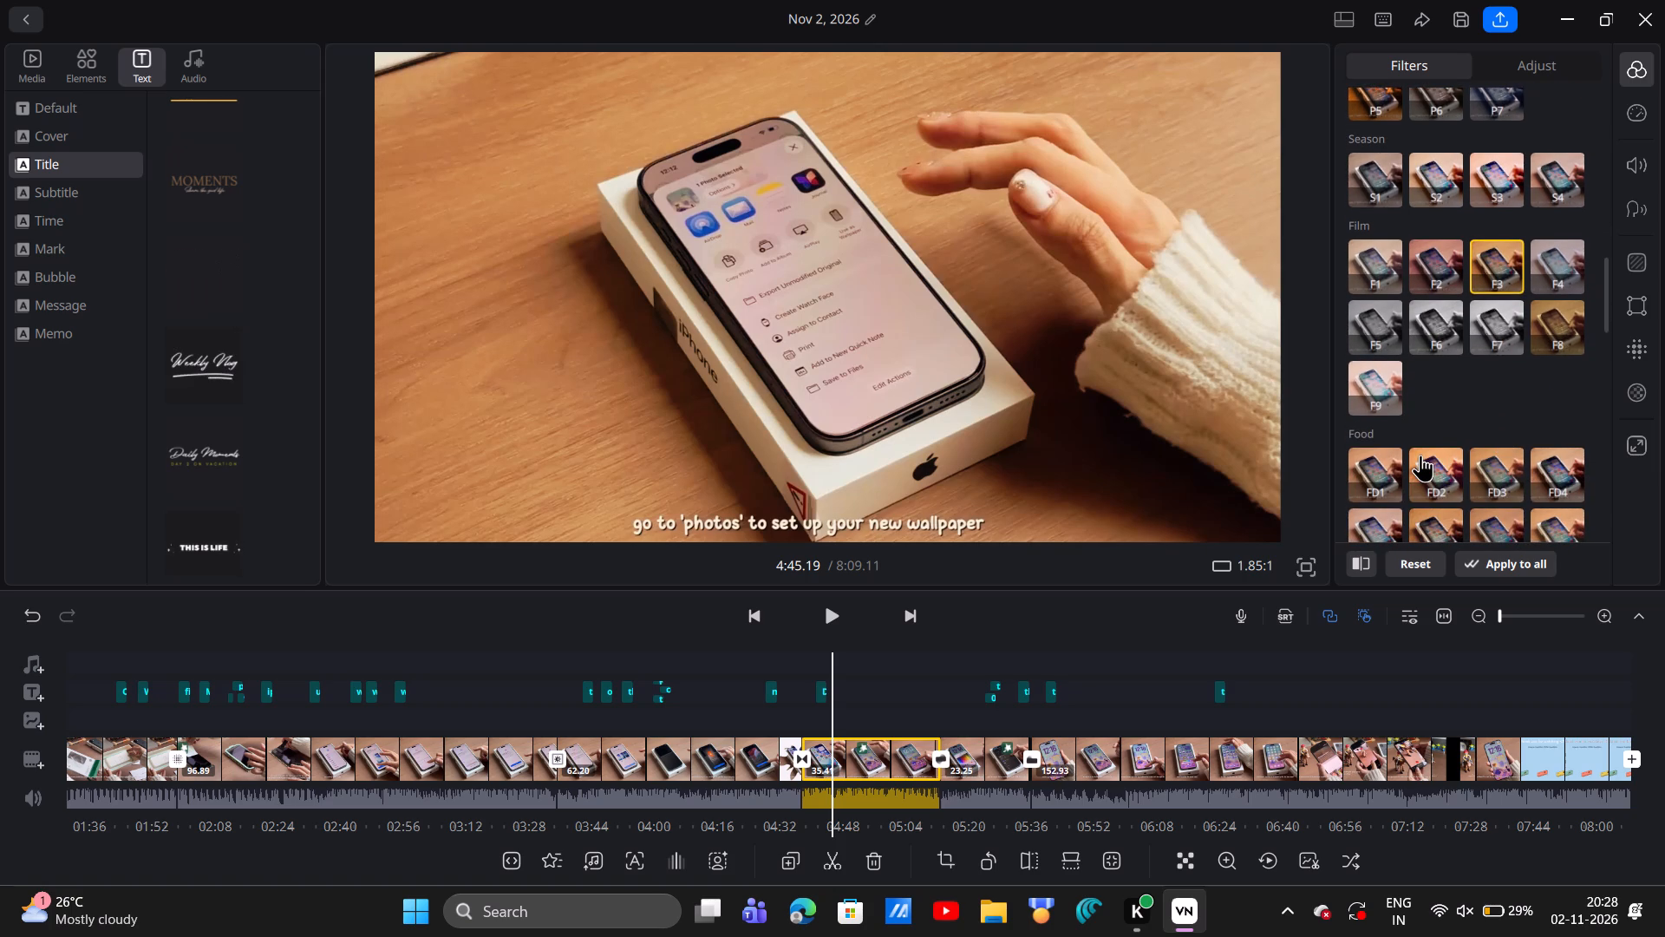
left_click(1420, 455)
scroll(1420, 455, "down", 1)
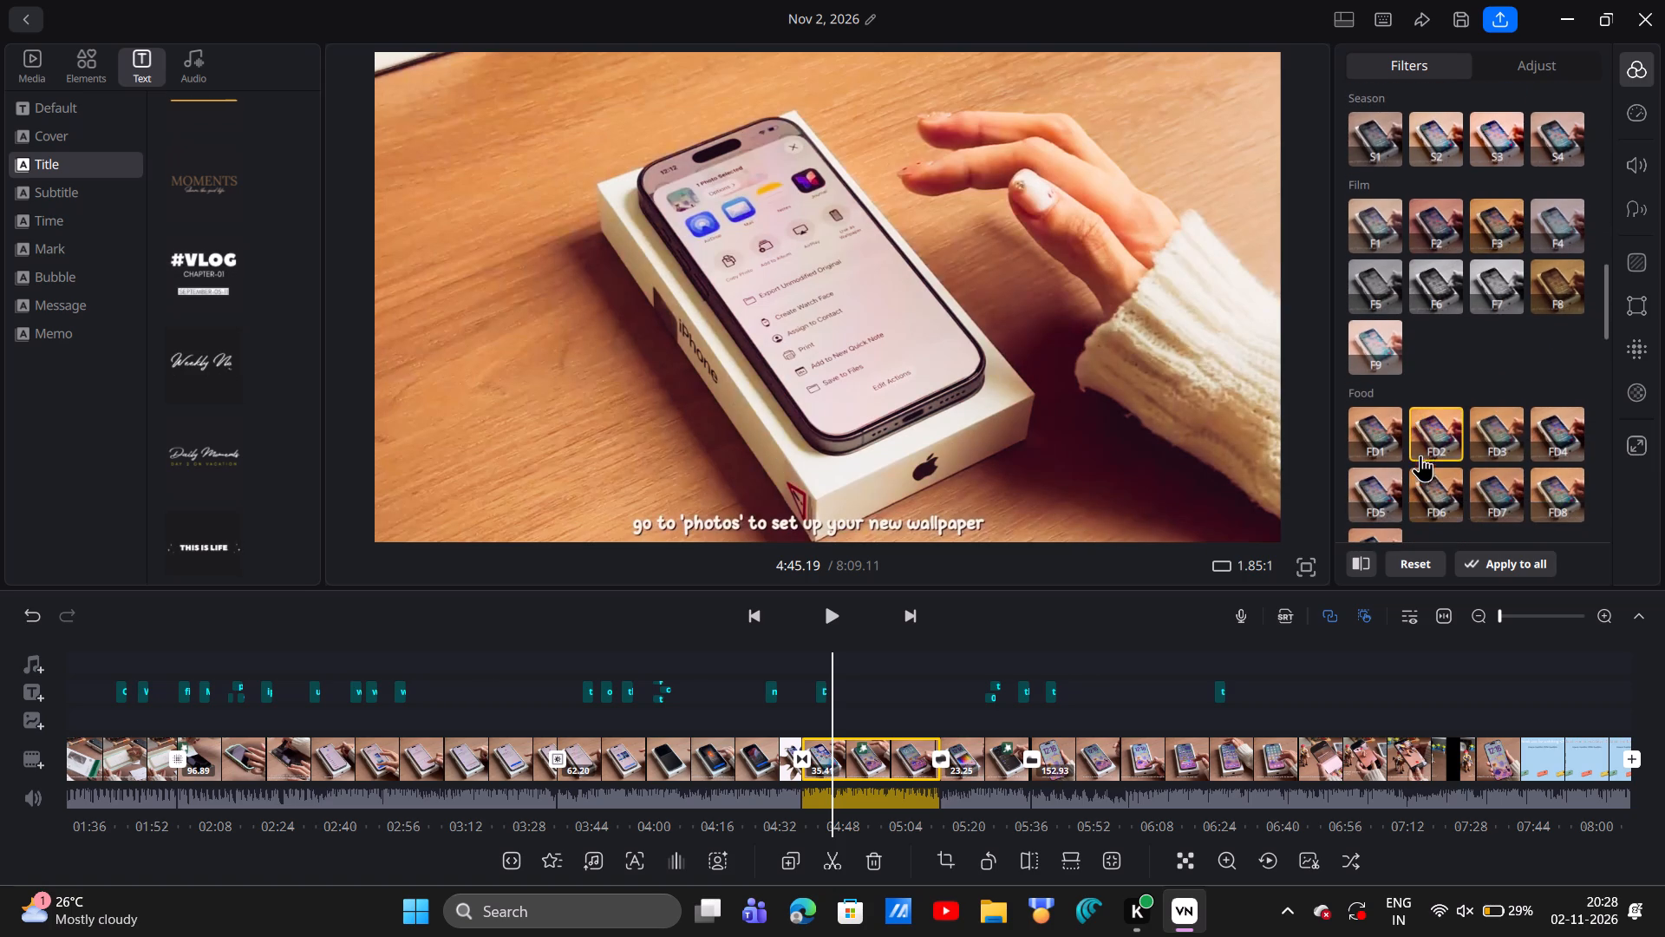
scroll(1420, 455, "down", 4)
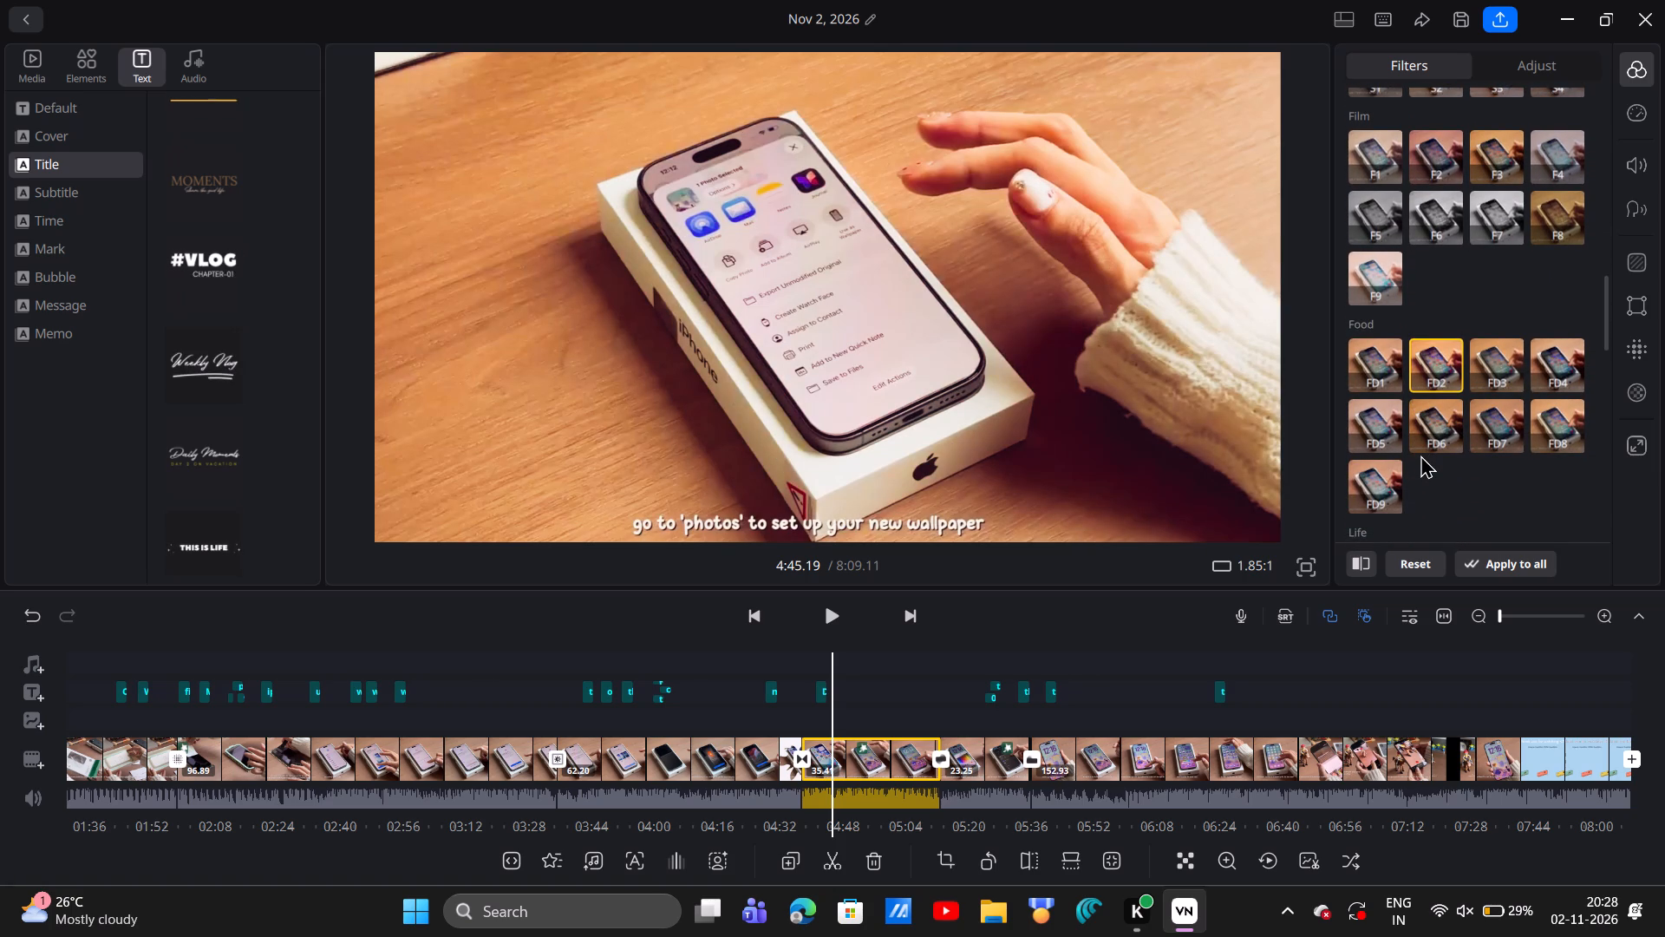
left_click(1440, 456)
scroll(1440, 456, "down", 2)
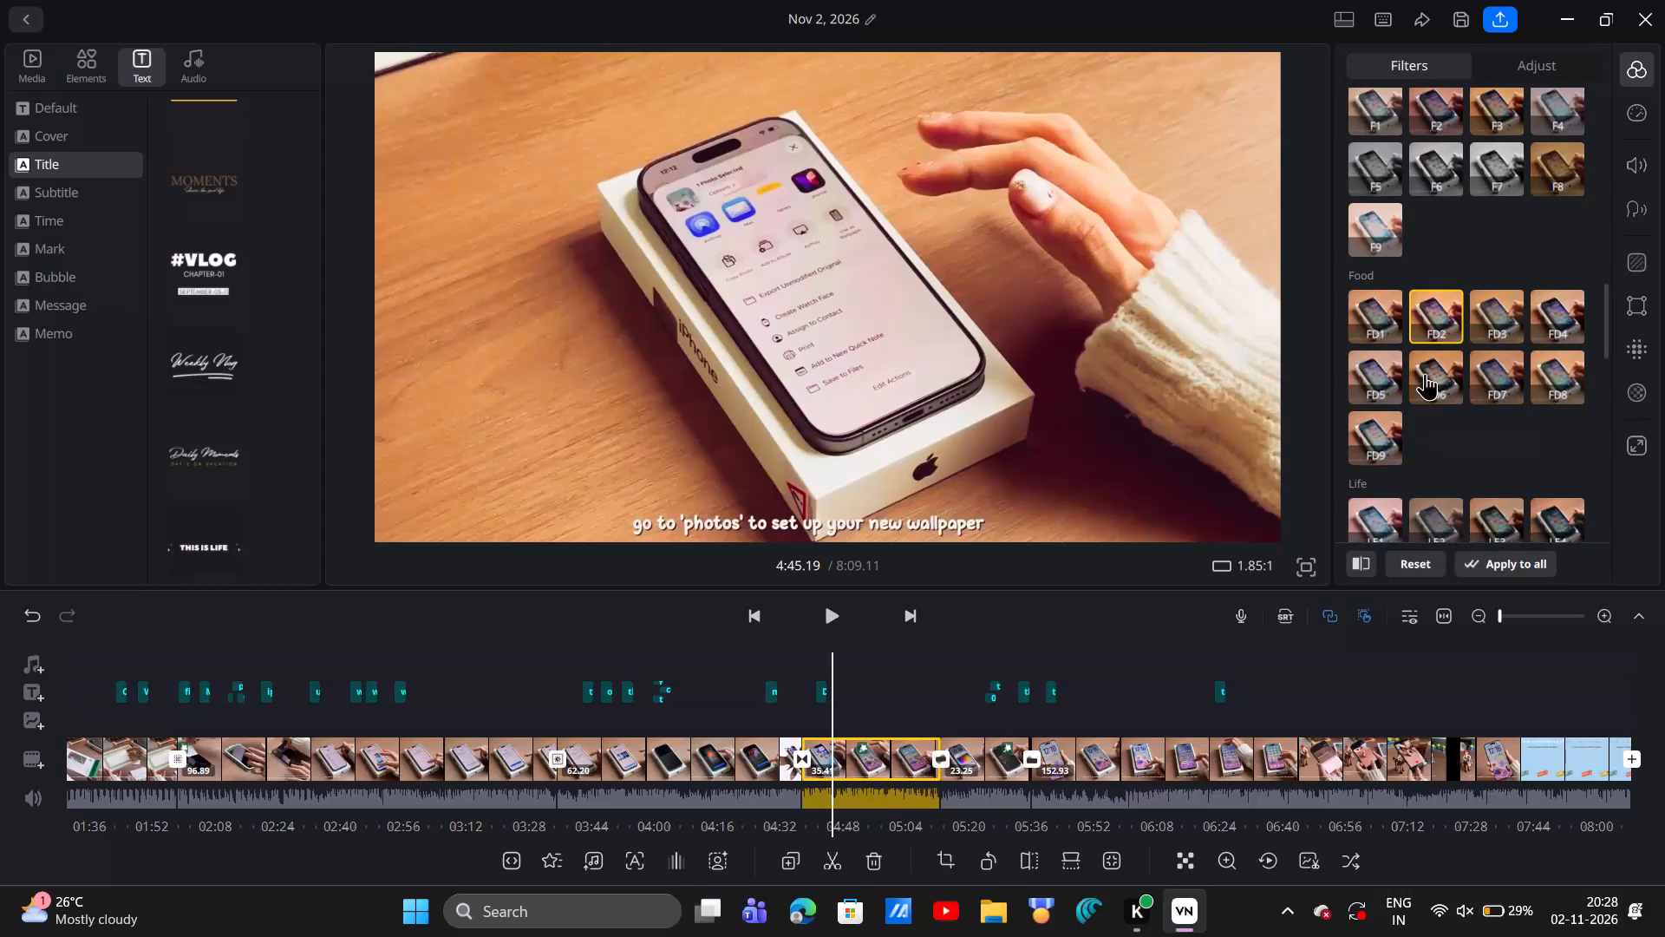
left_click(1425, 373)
Apply the Light filter LT2 to the selected clip at 4:45.
scroll(1425, 373, "down", 2)
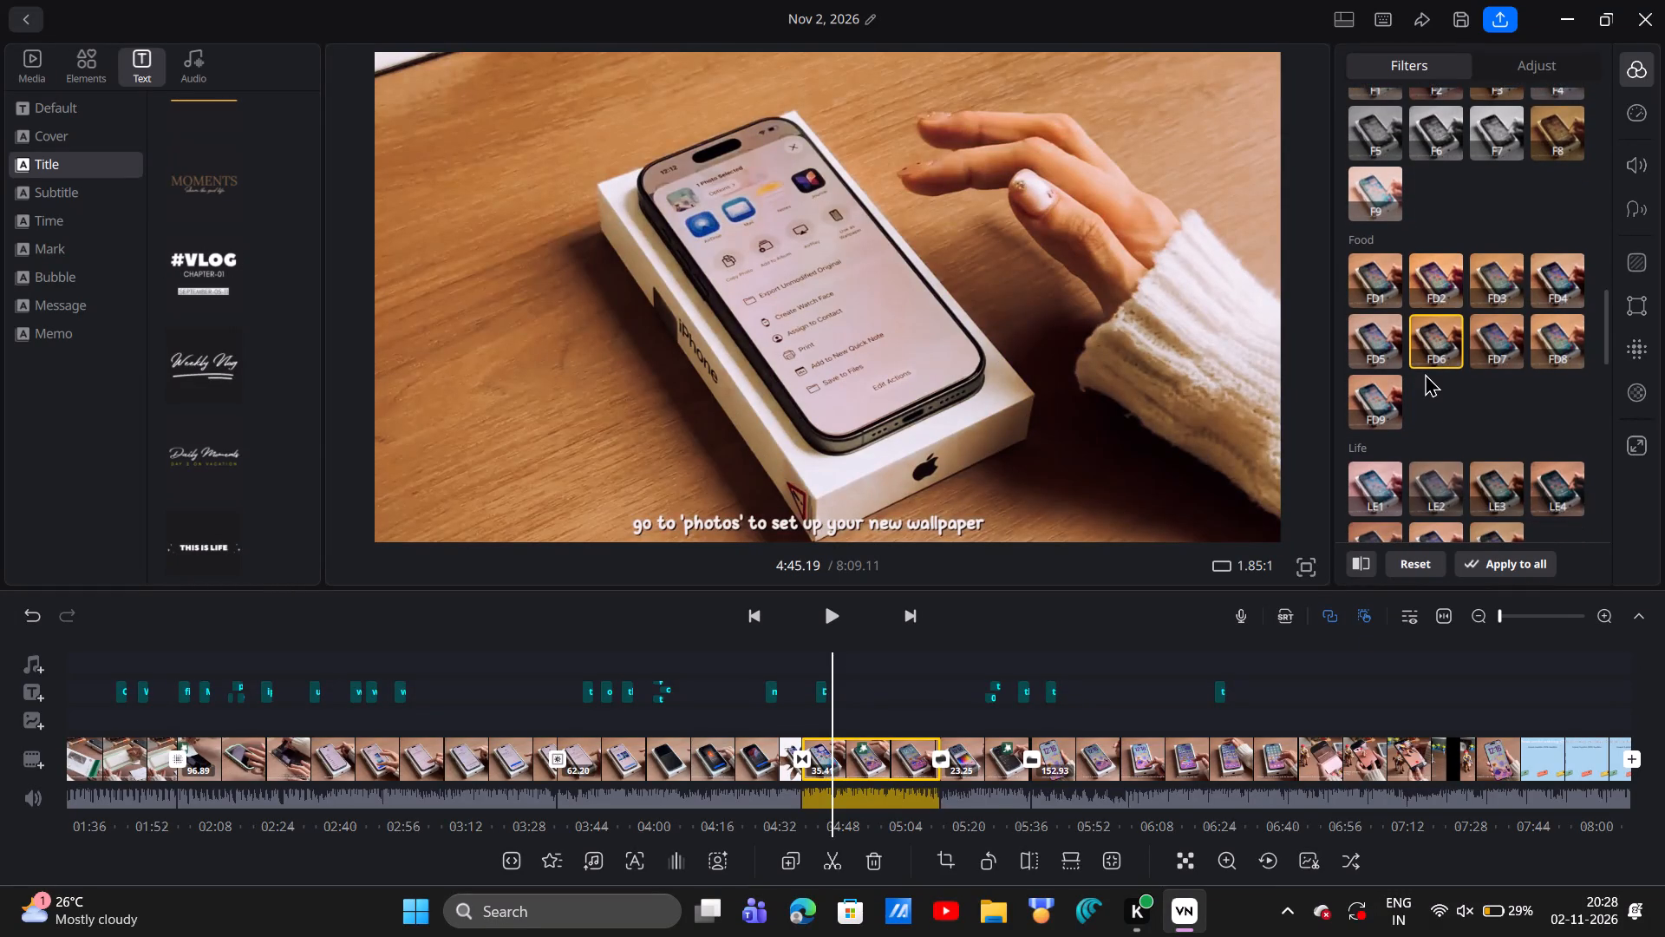
scroll(1425, 373, "down", 4)
left_click(1421, 455)
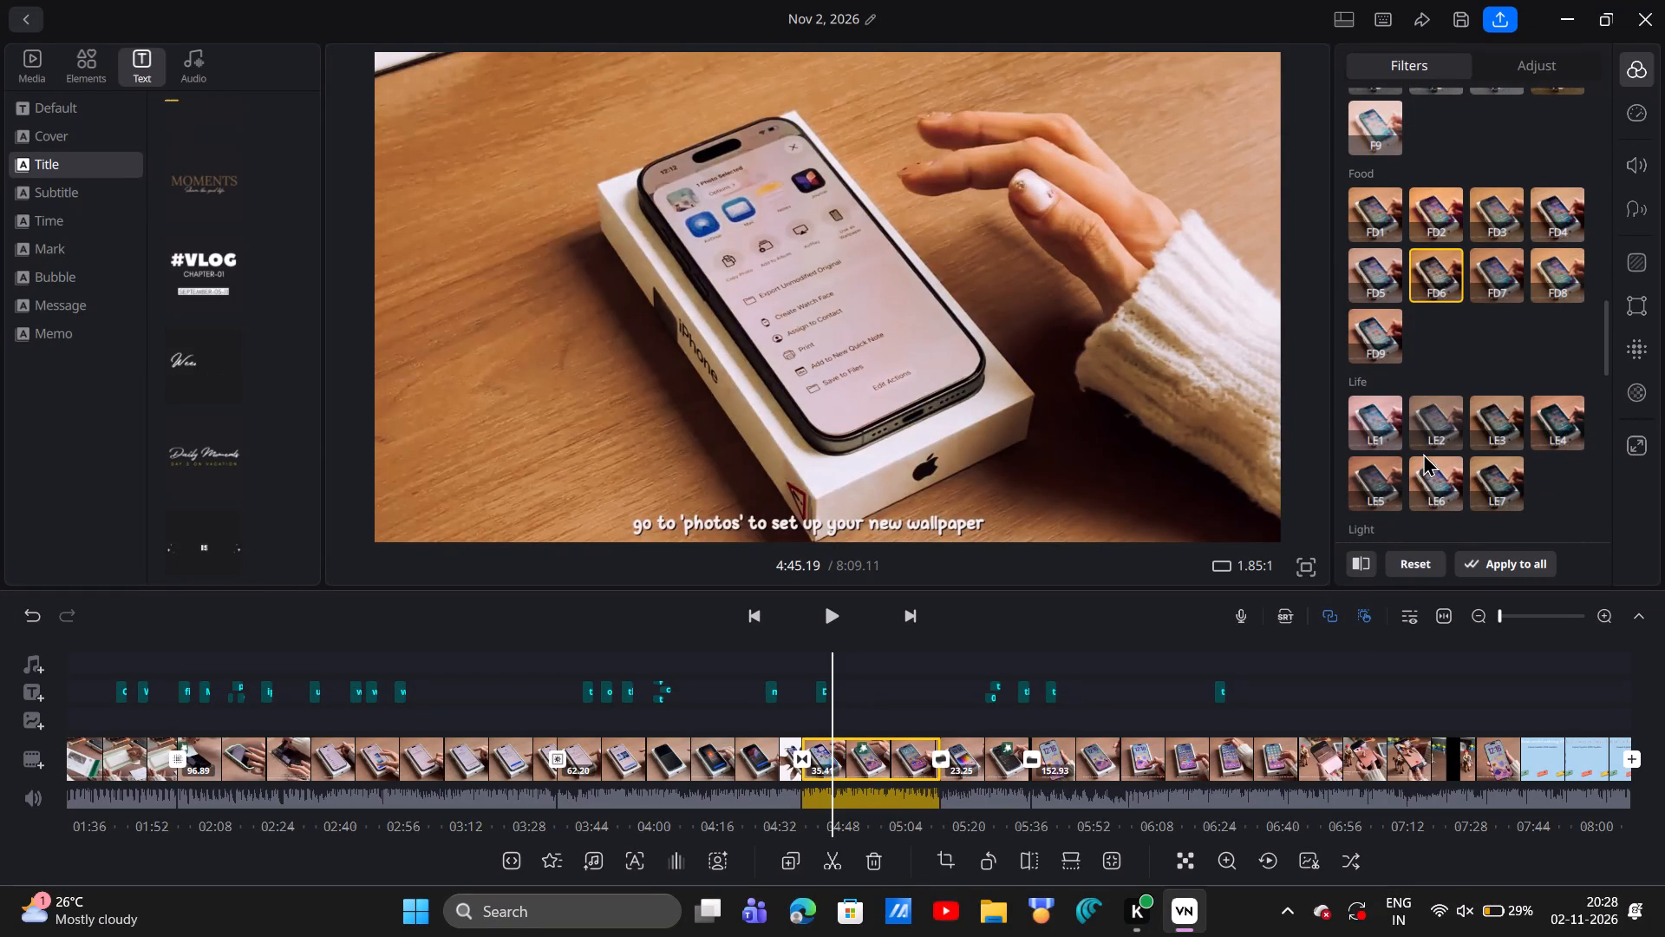
scroll(1426, 457, "down", 2)
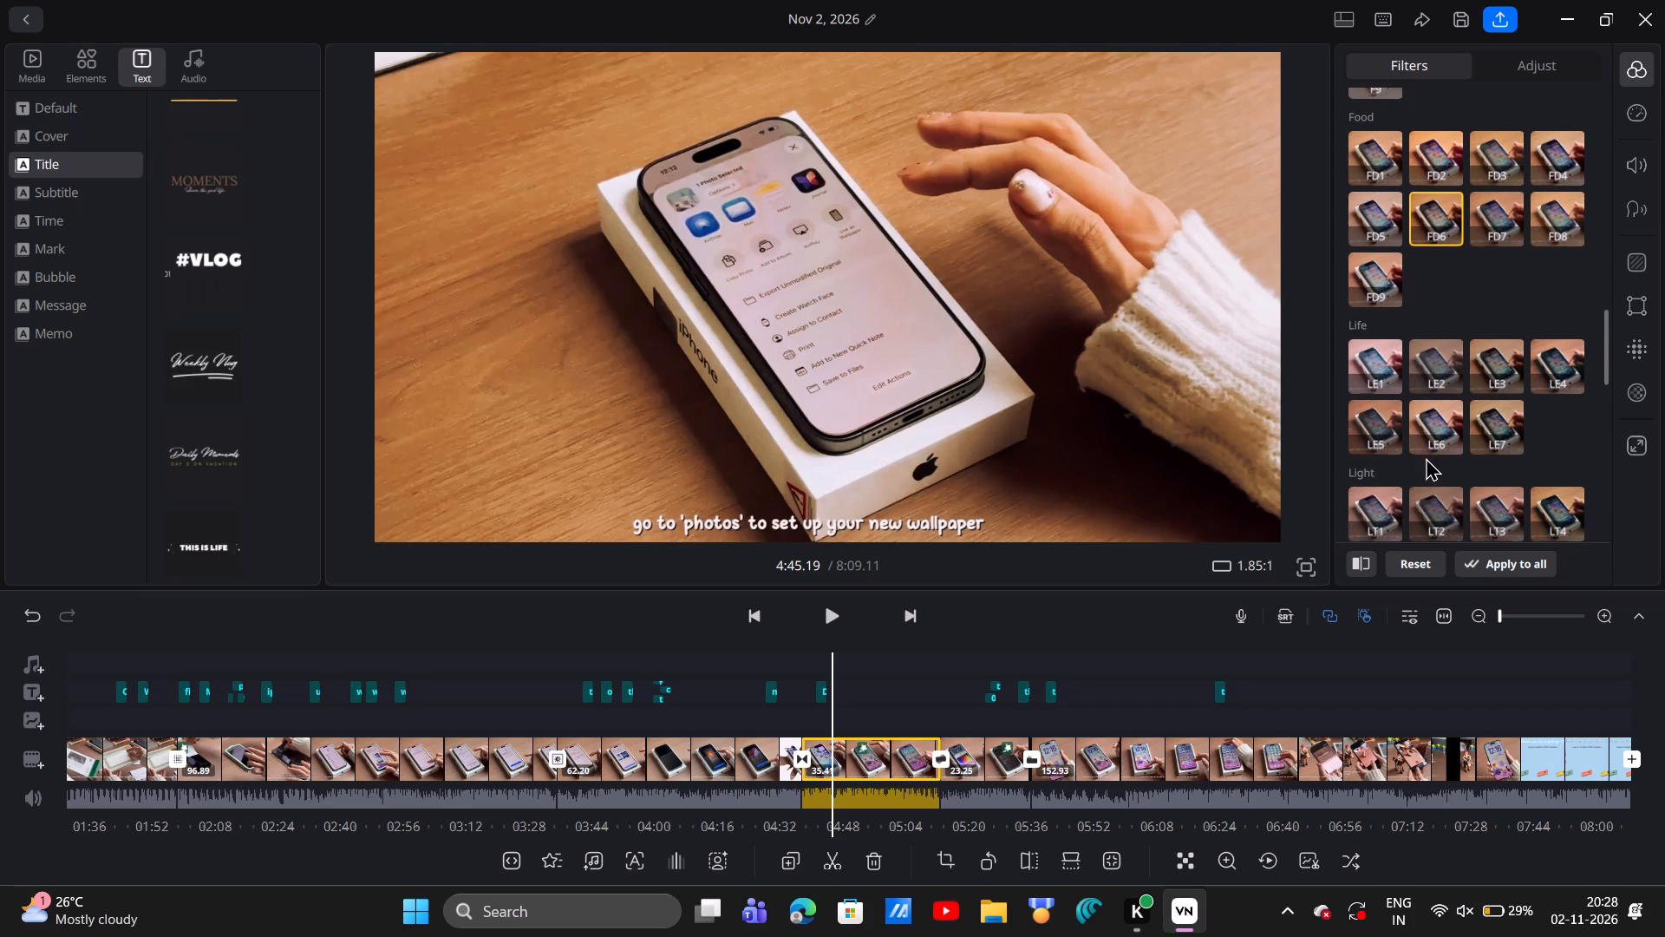
left_click(1413, 495)
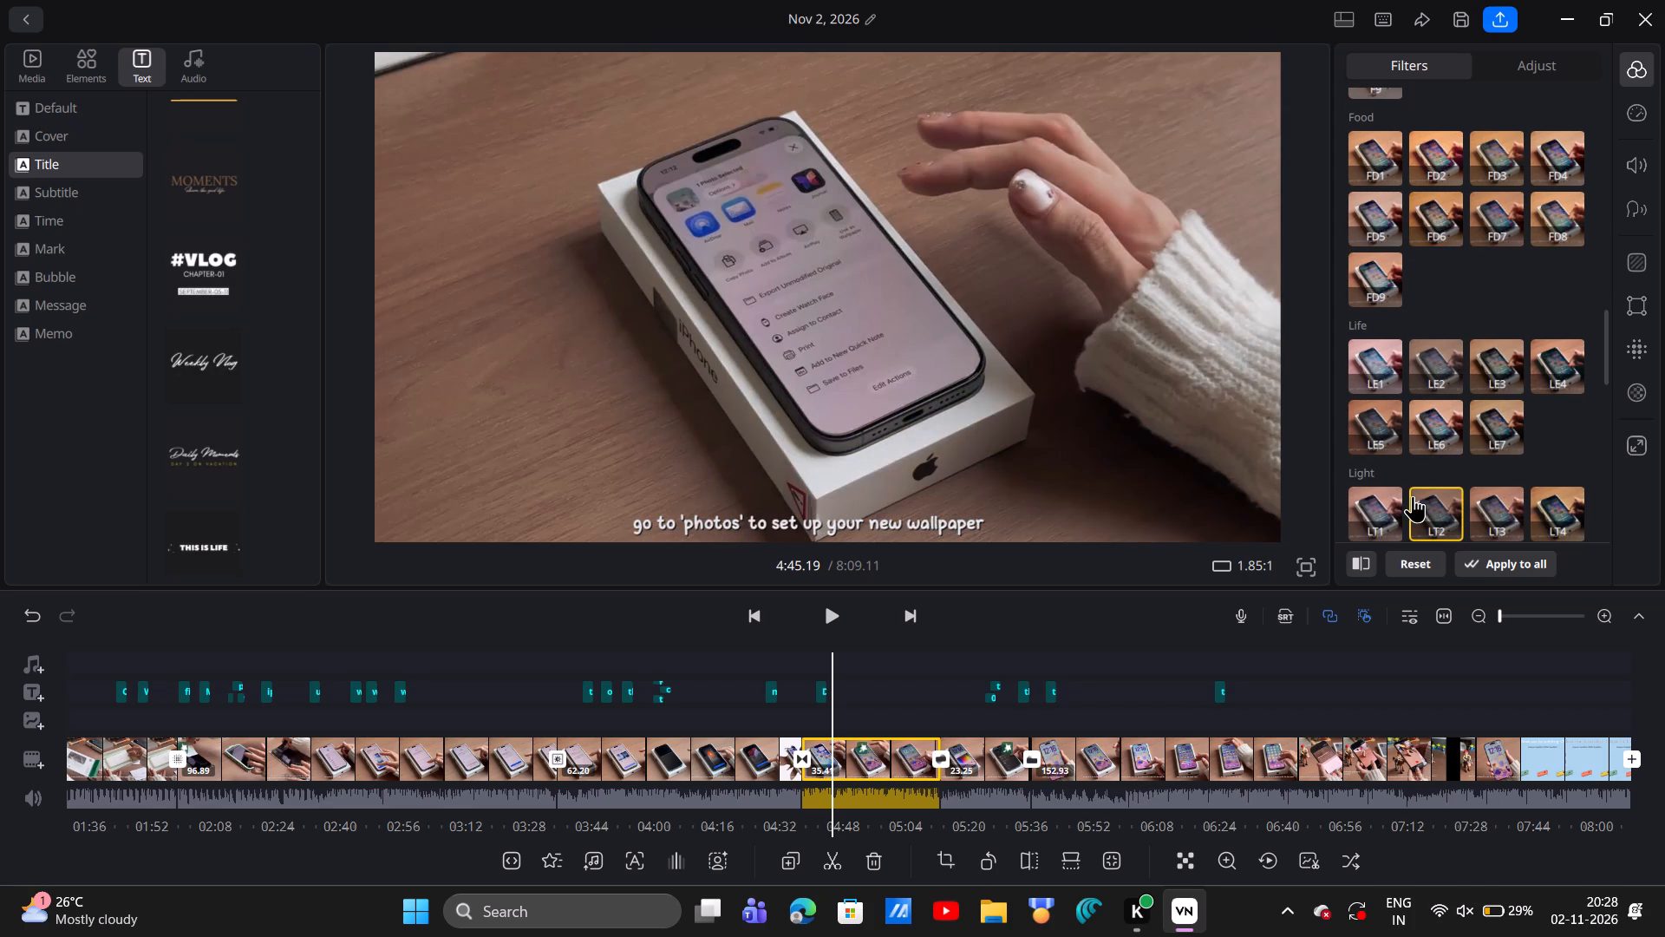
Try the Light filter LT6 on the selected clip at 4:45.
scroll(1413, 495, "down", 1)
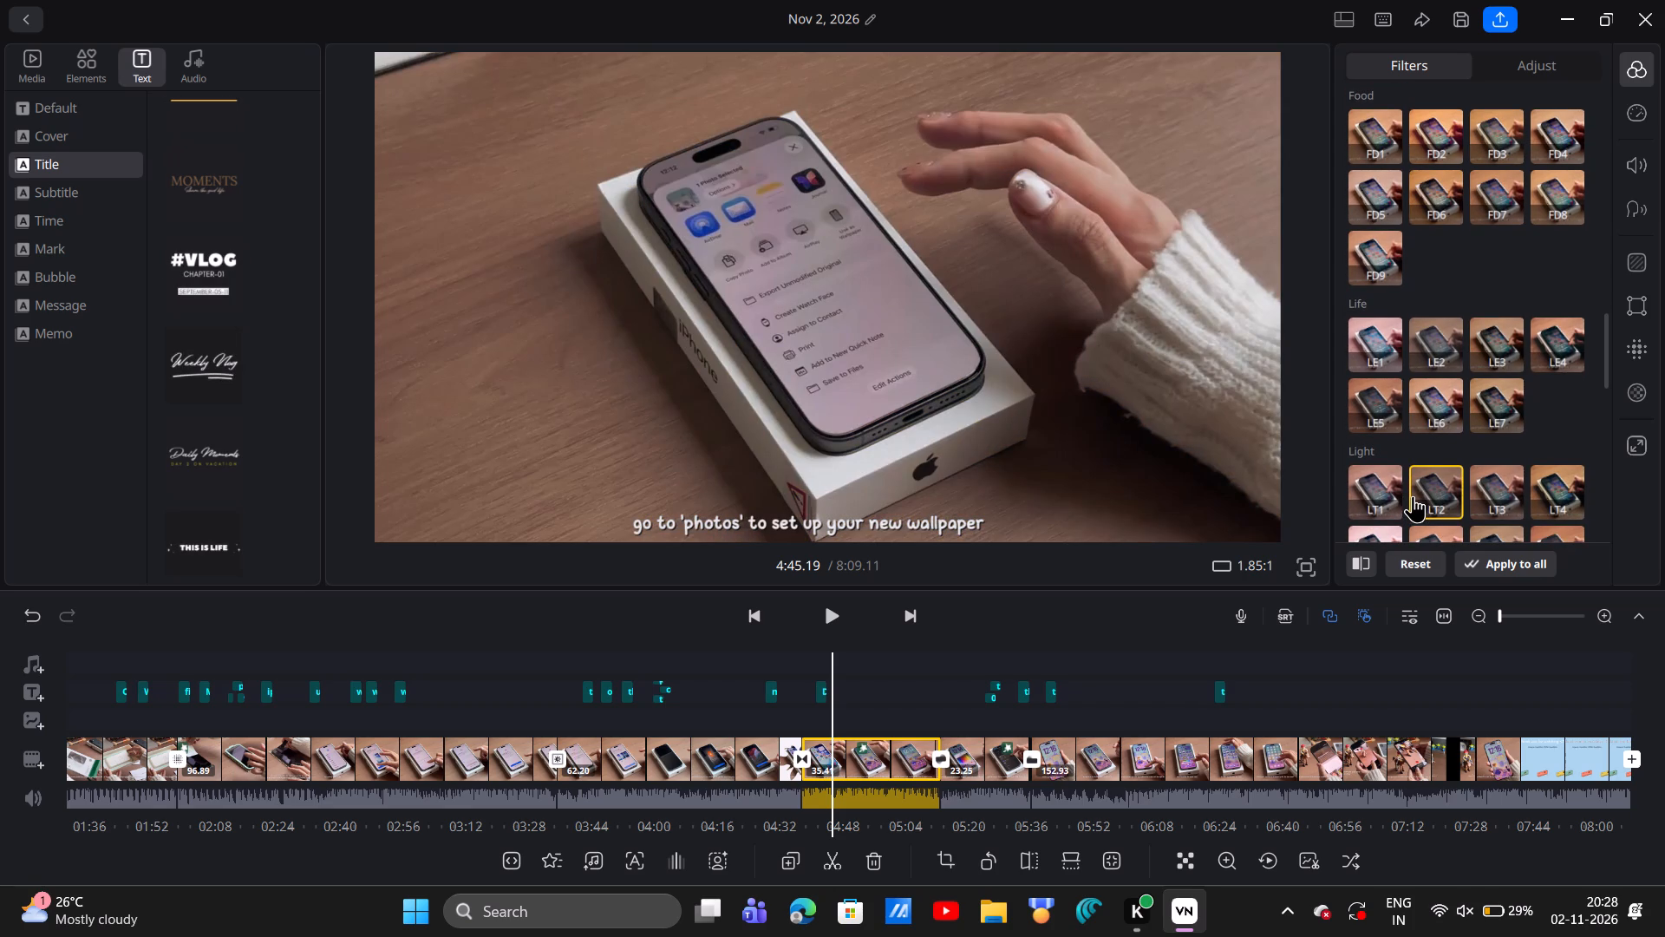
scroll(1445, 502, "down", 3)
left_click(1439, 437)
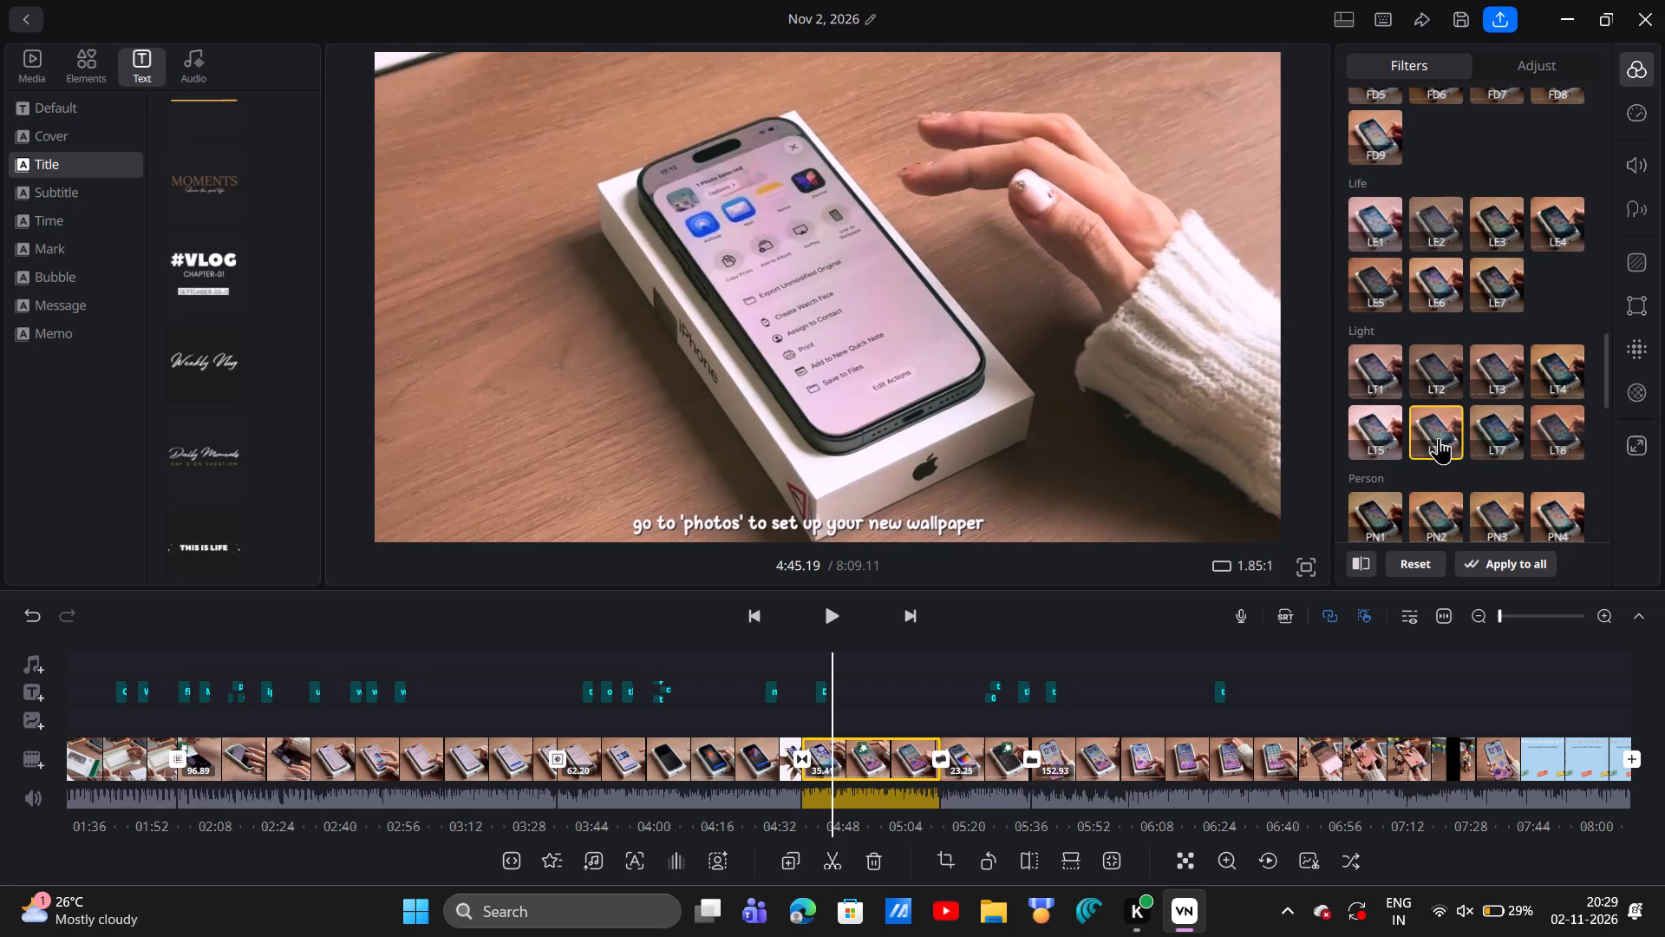
Apply the Person filter PN7 to the selected clip at 4:45.
scroll(1439, 437, "down", 4)
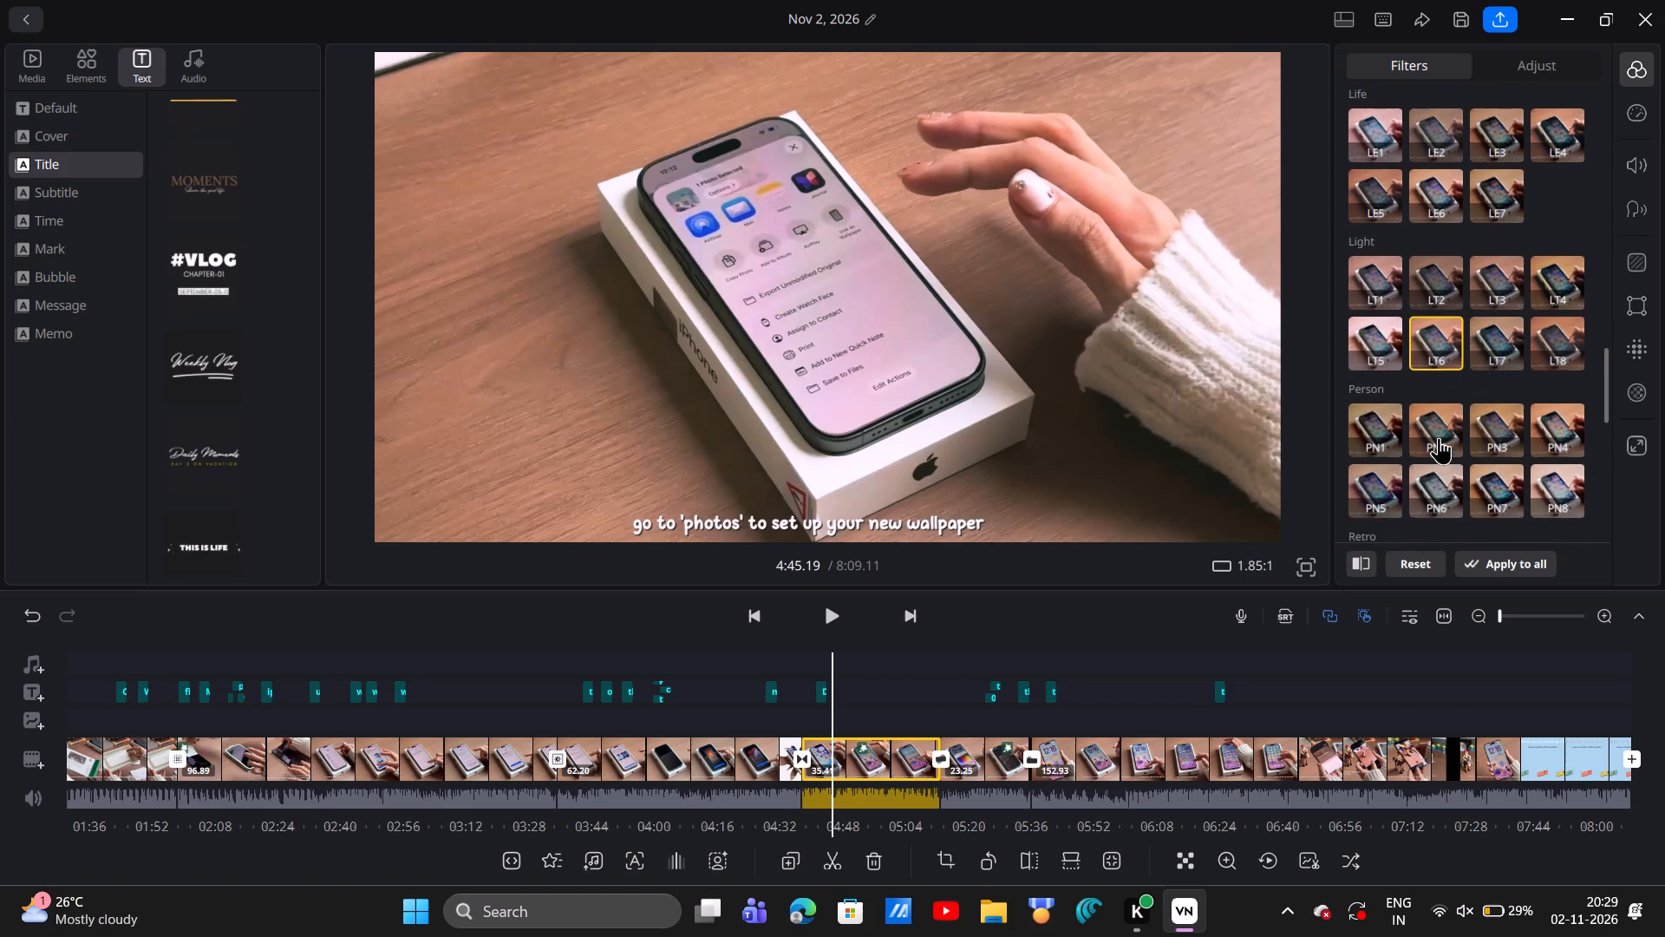
scroll(1439, 437, "down", 1)
left_click(1522, 504)
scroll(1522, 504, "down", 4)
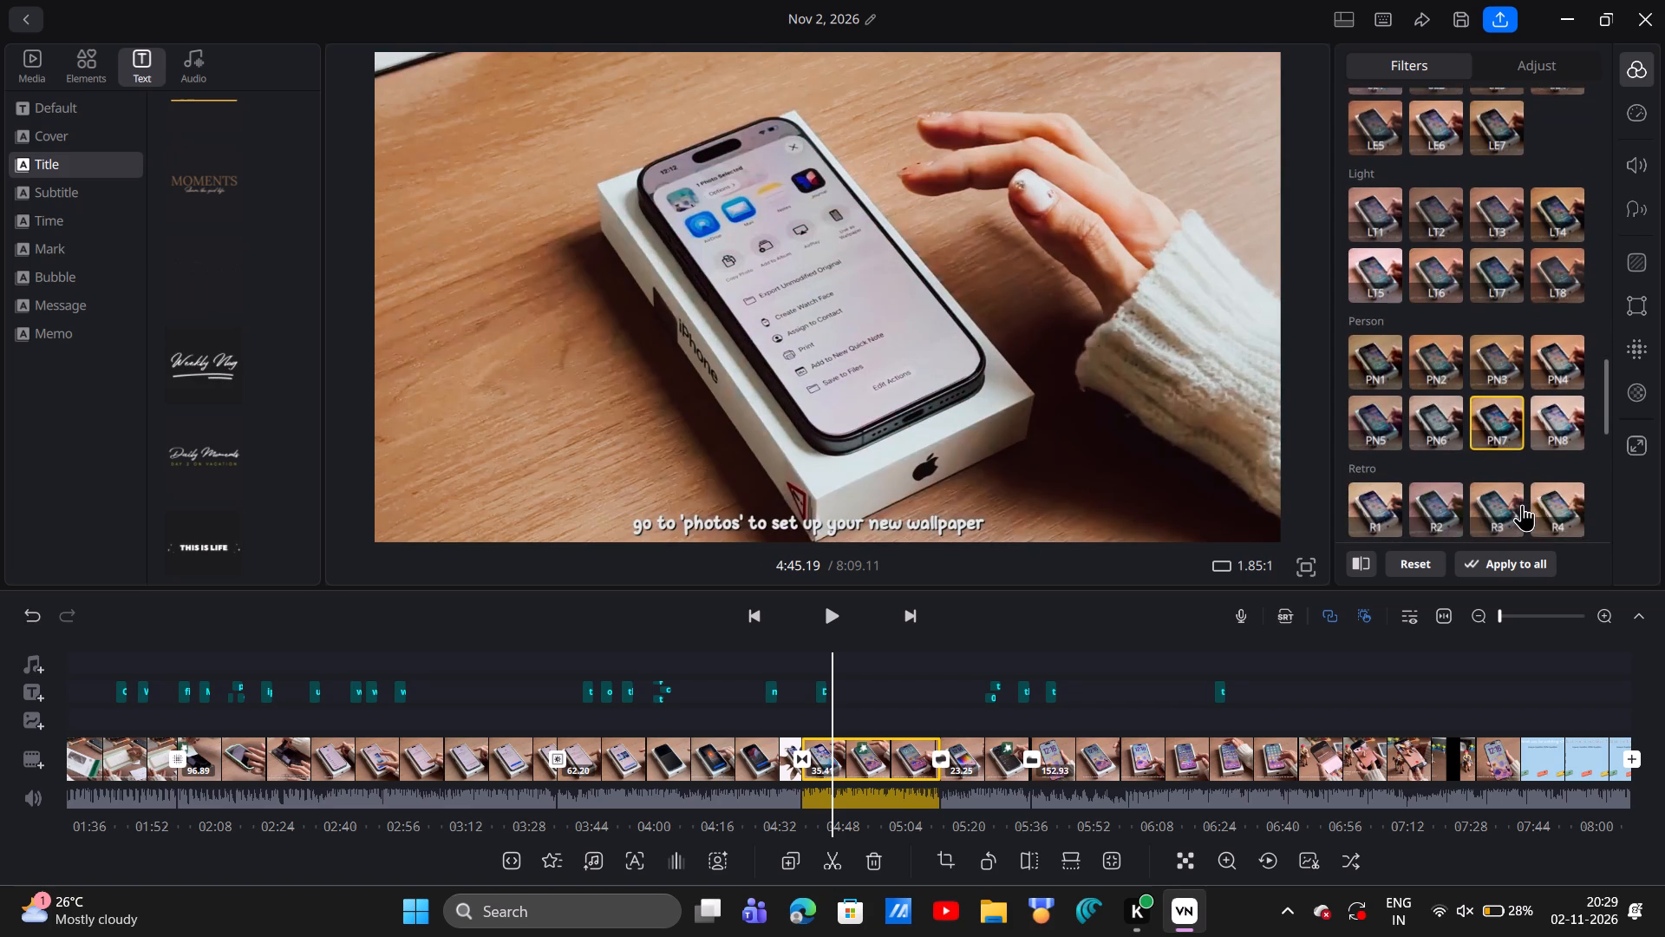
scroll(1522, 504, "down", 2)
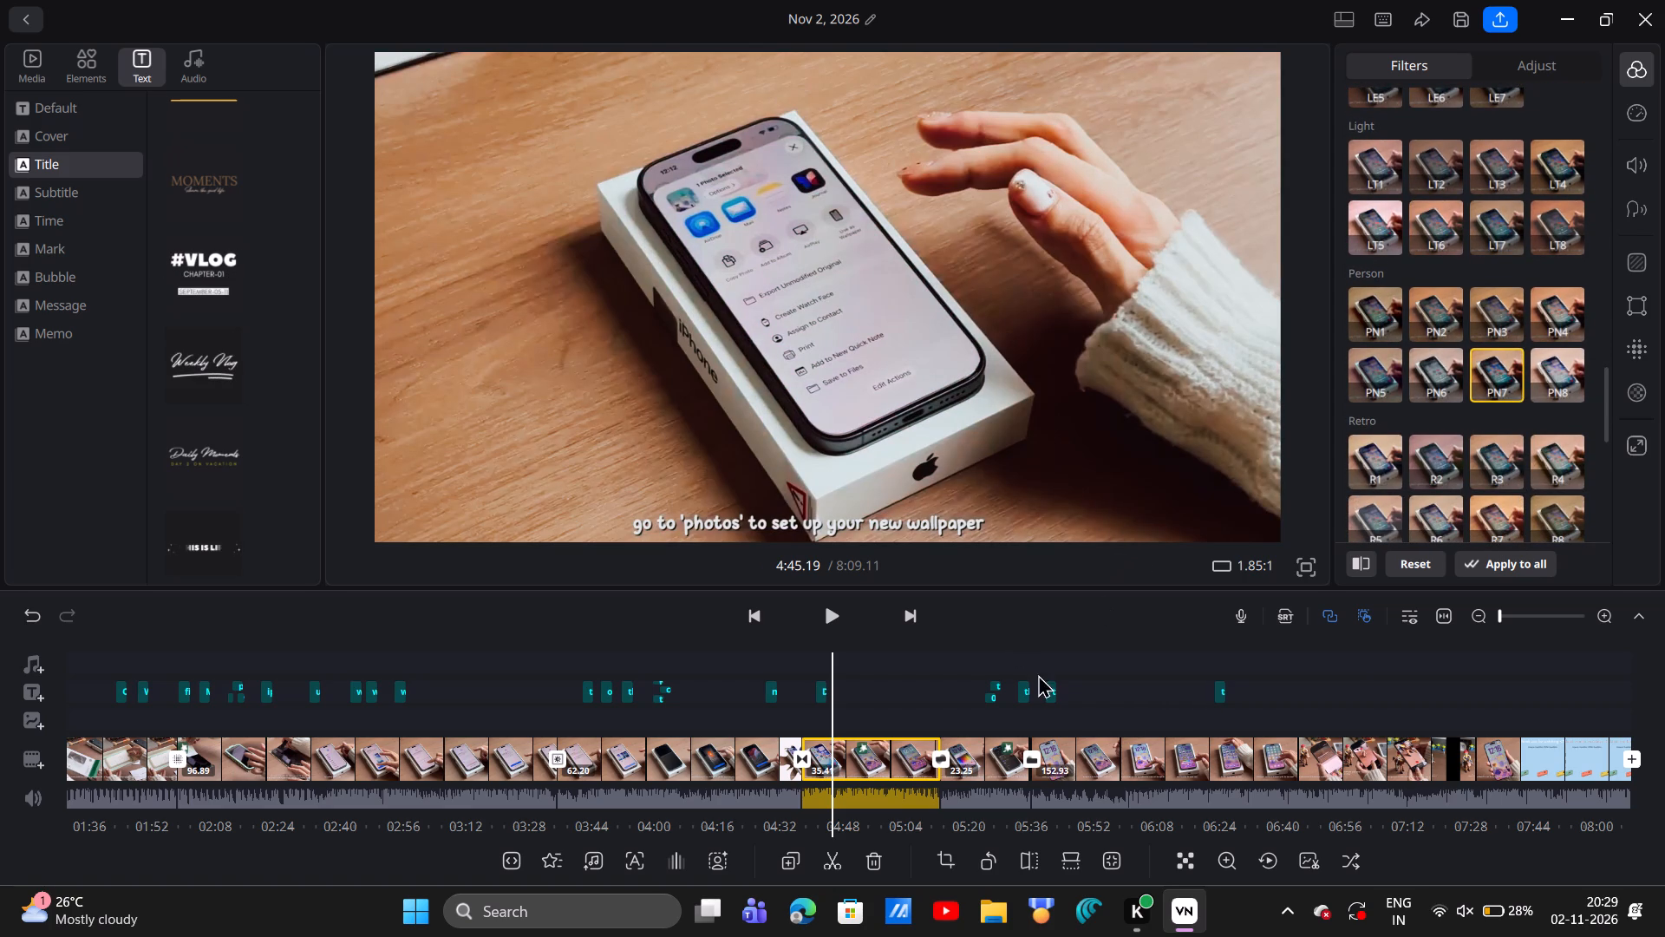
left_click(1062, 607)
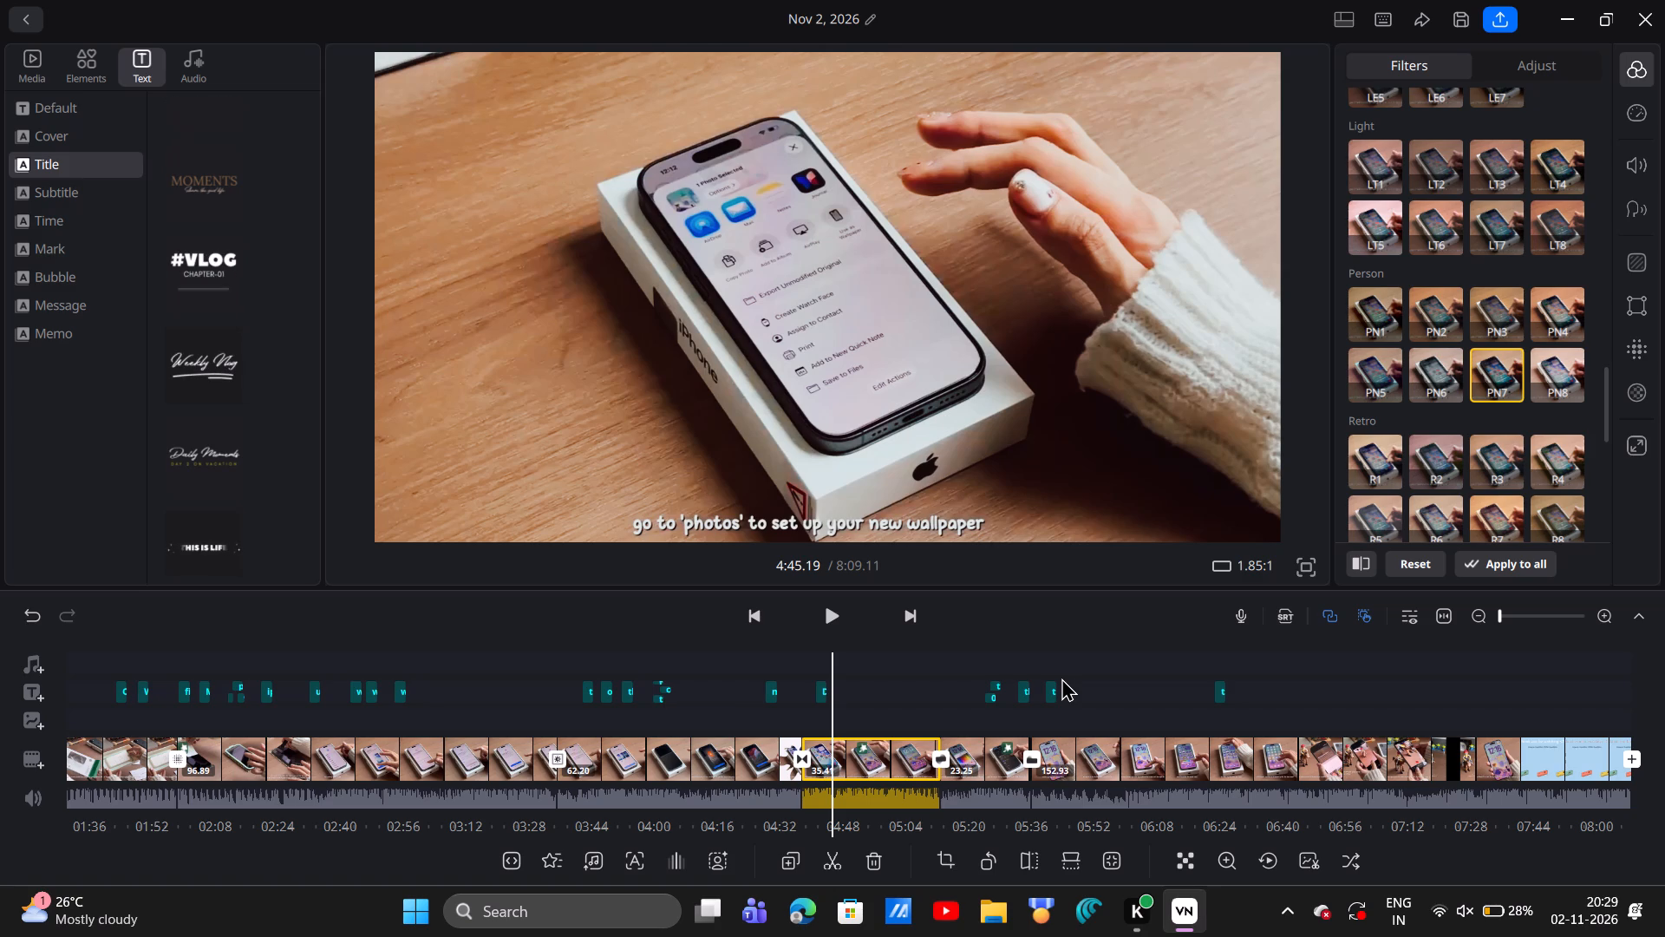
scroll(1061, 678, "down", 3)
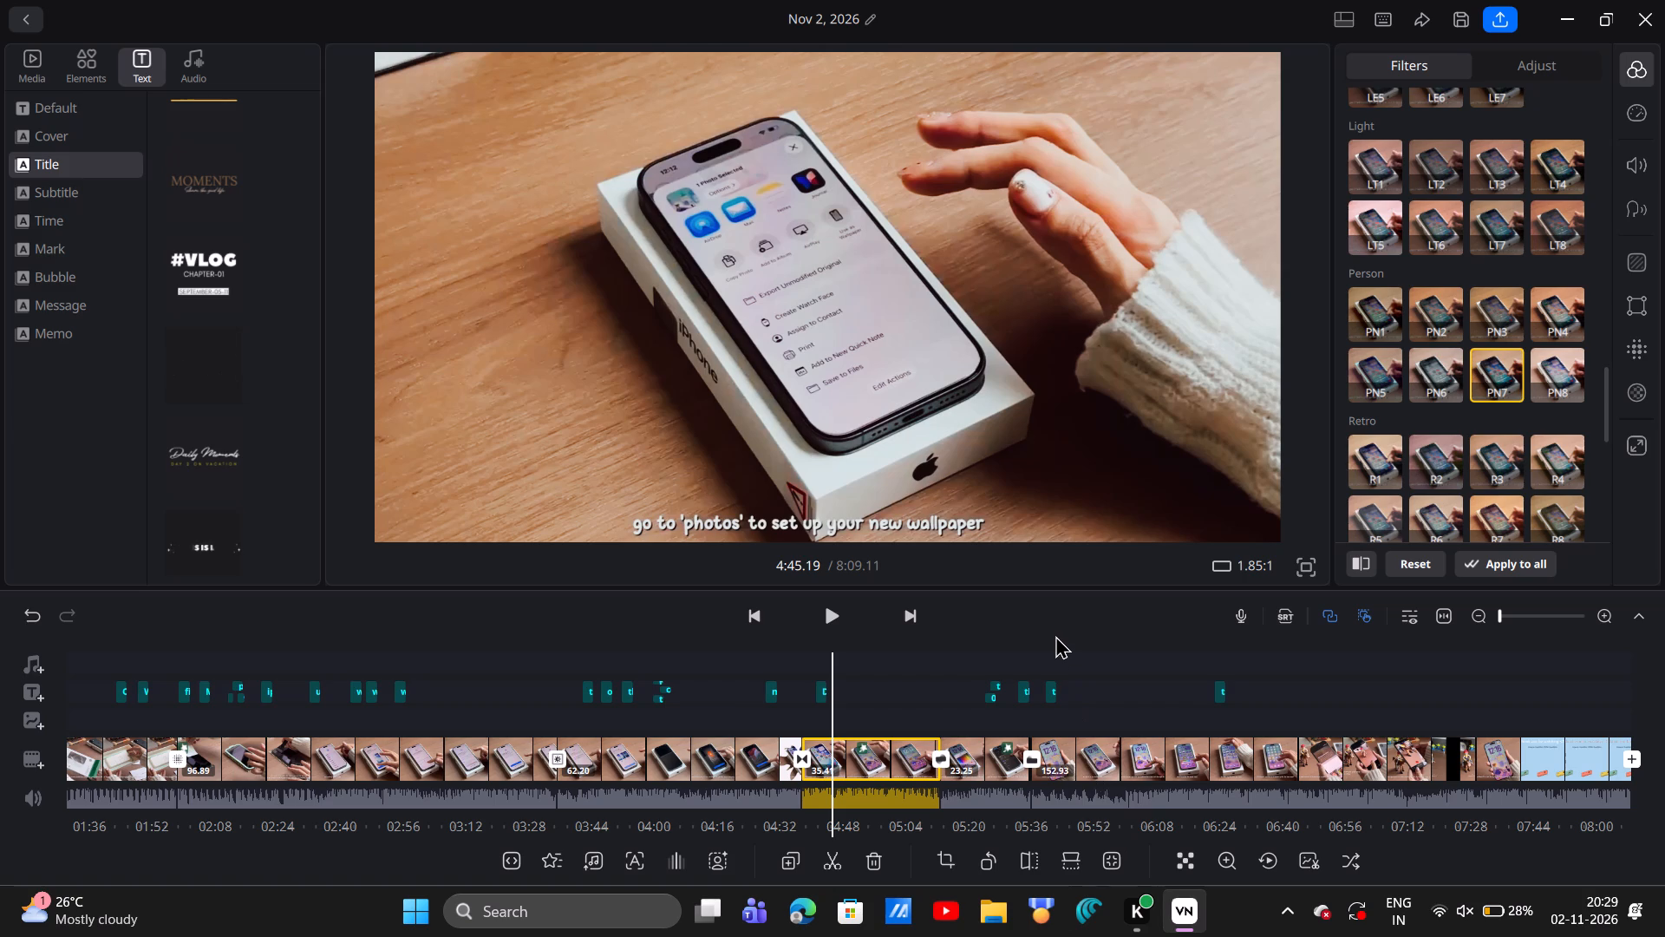
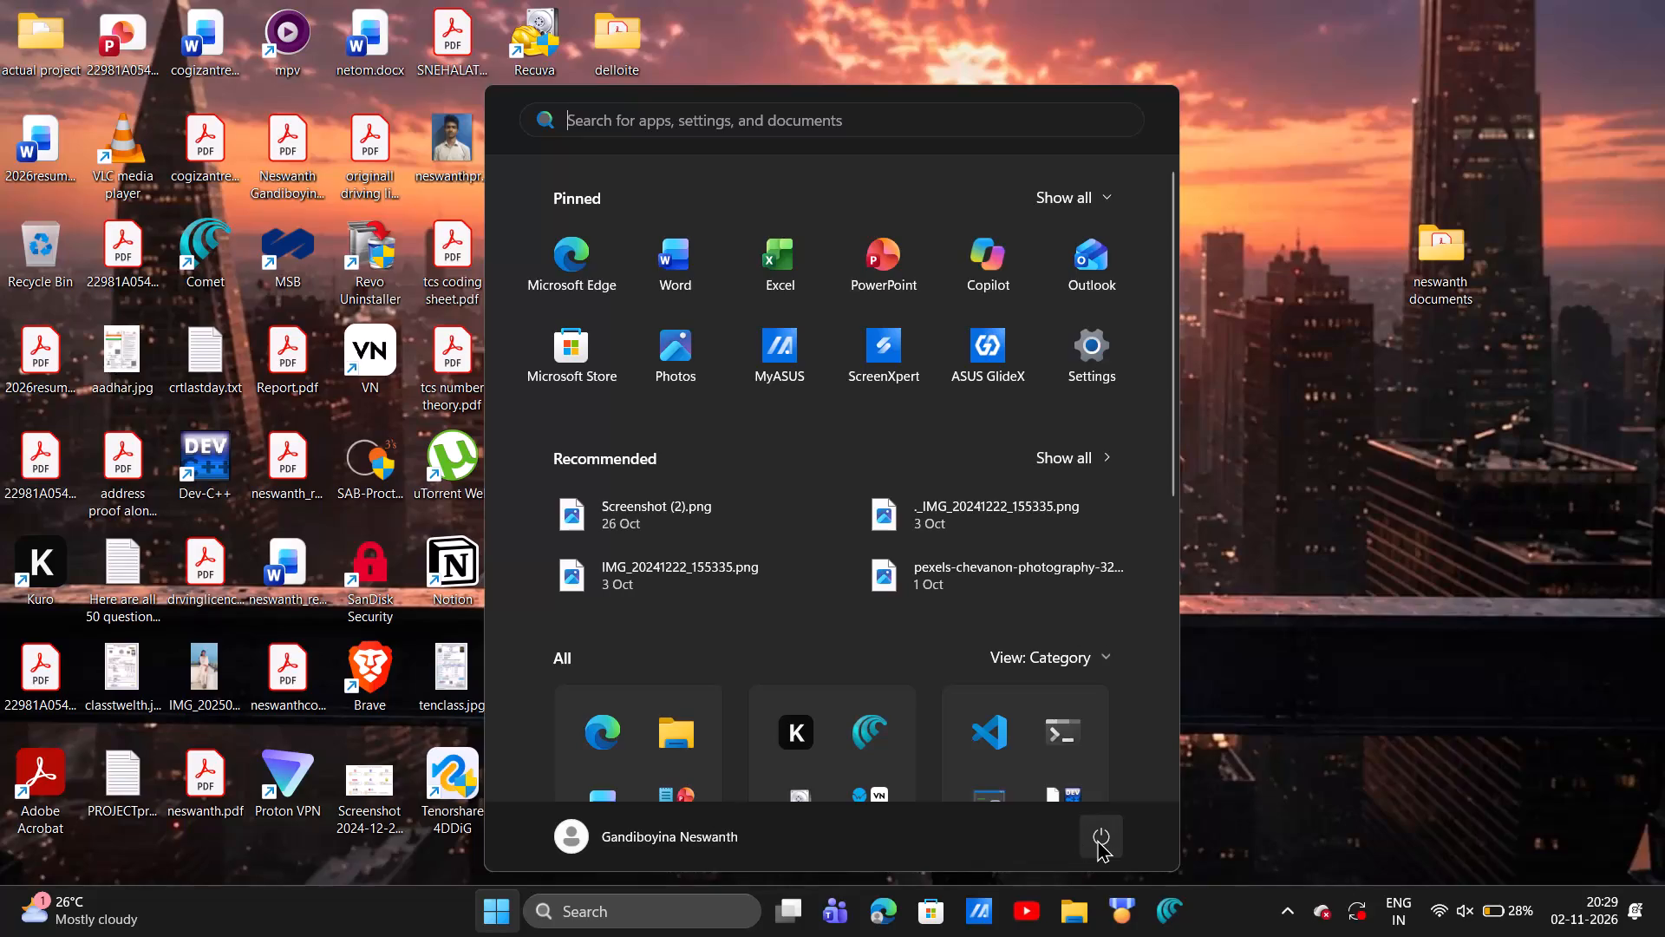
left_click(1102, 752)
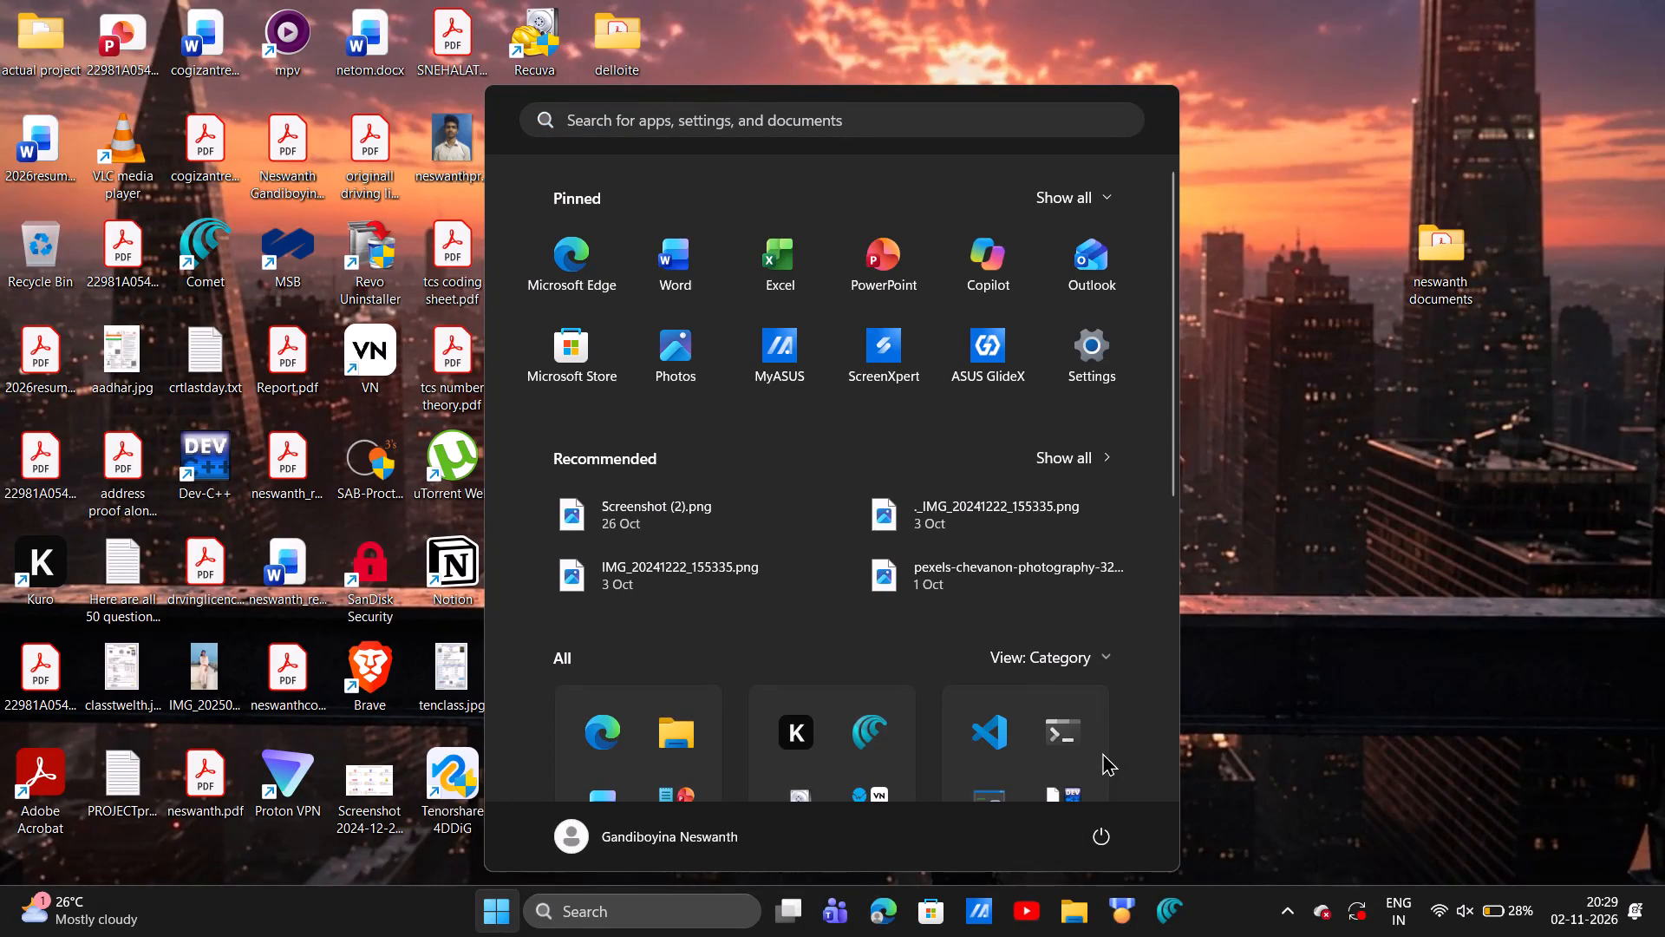